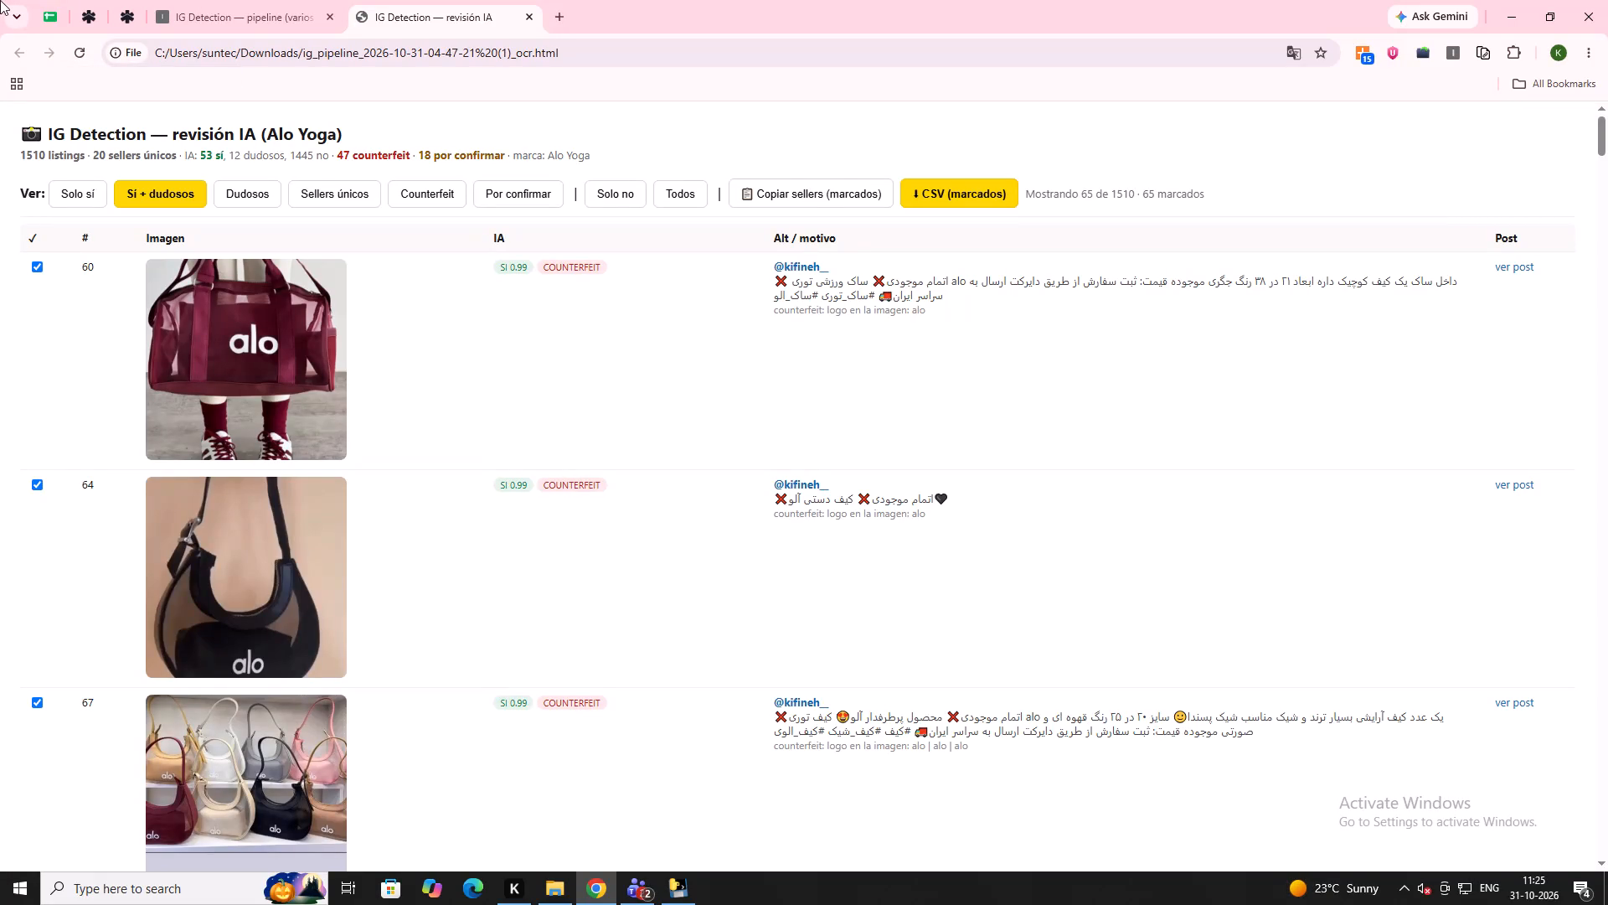
Show only the Counterfeit listings in the Alo Yoga review page and export the marked ones as CSV.
triple_click(420, 200)
triple_click(420, 200)
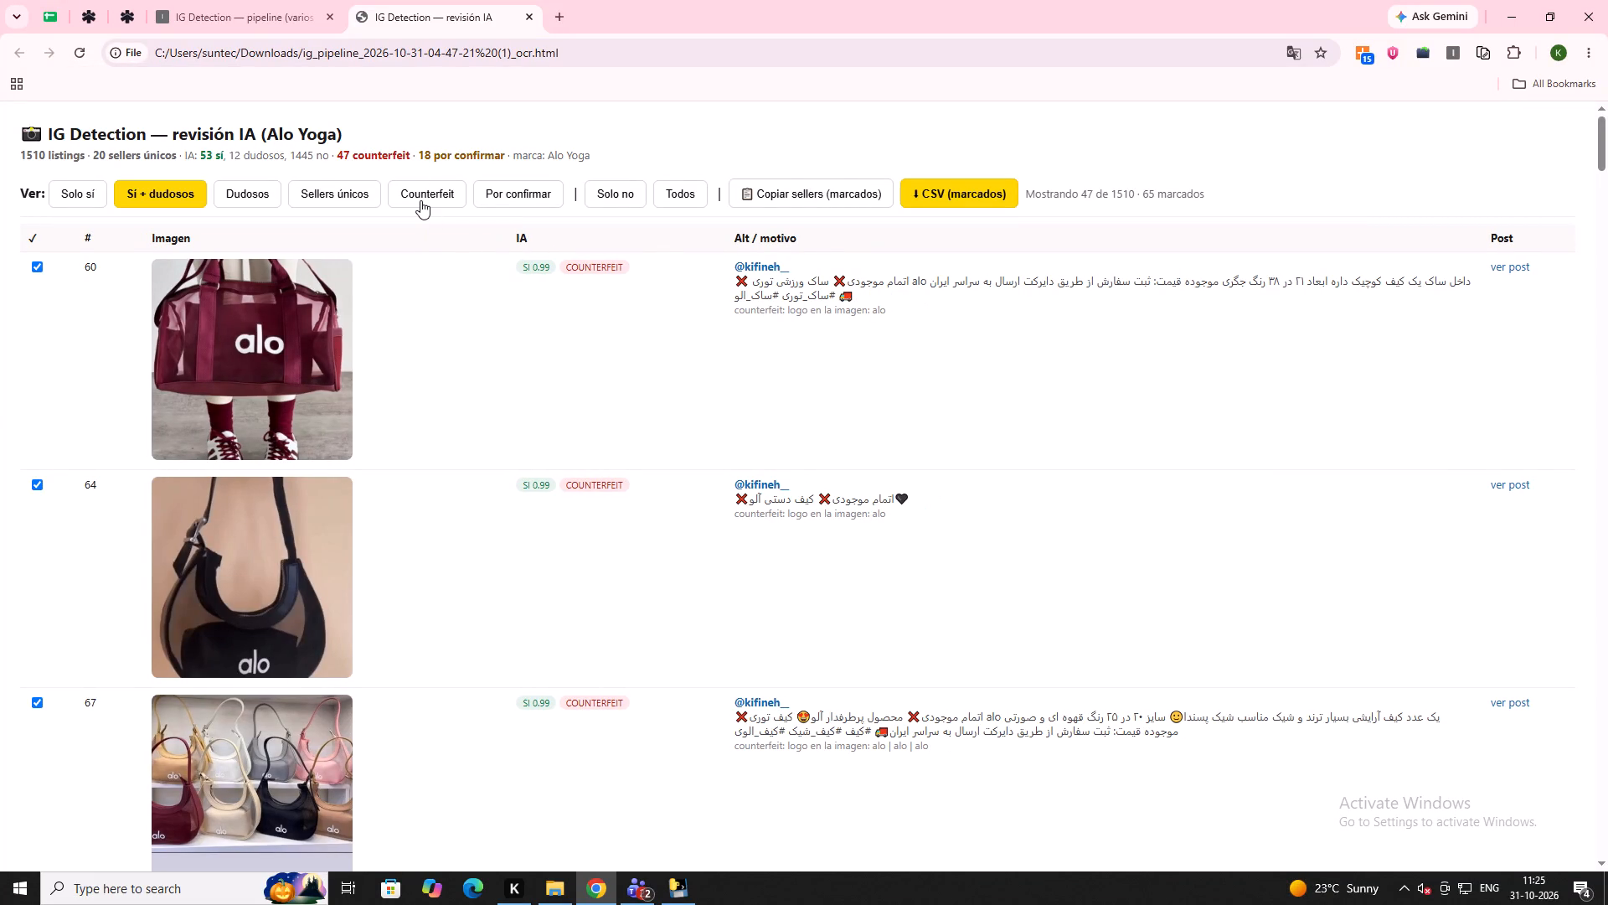
double_click(420, 200)
left_click(940, 194)
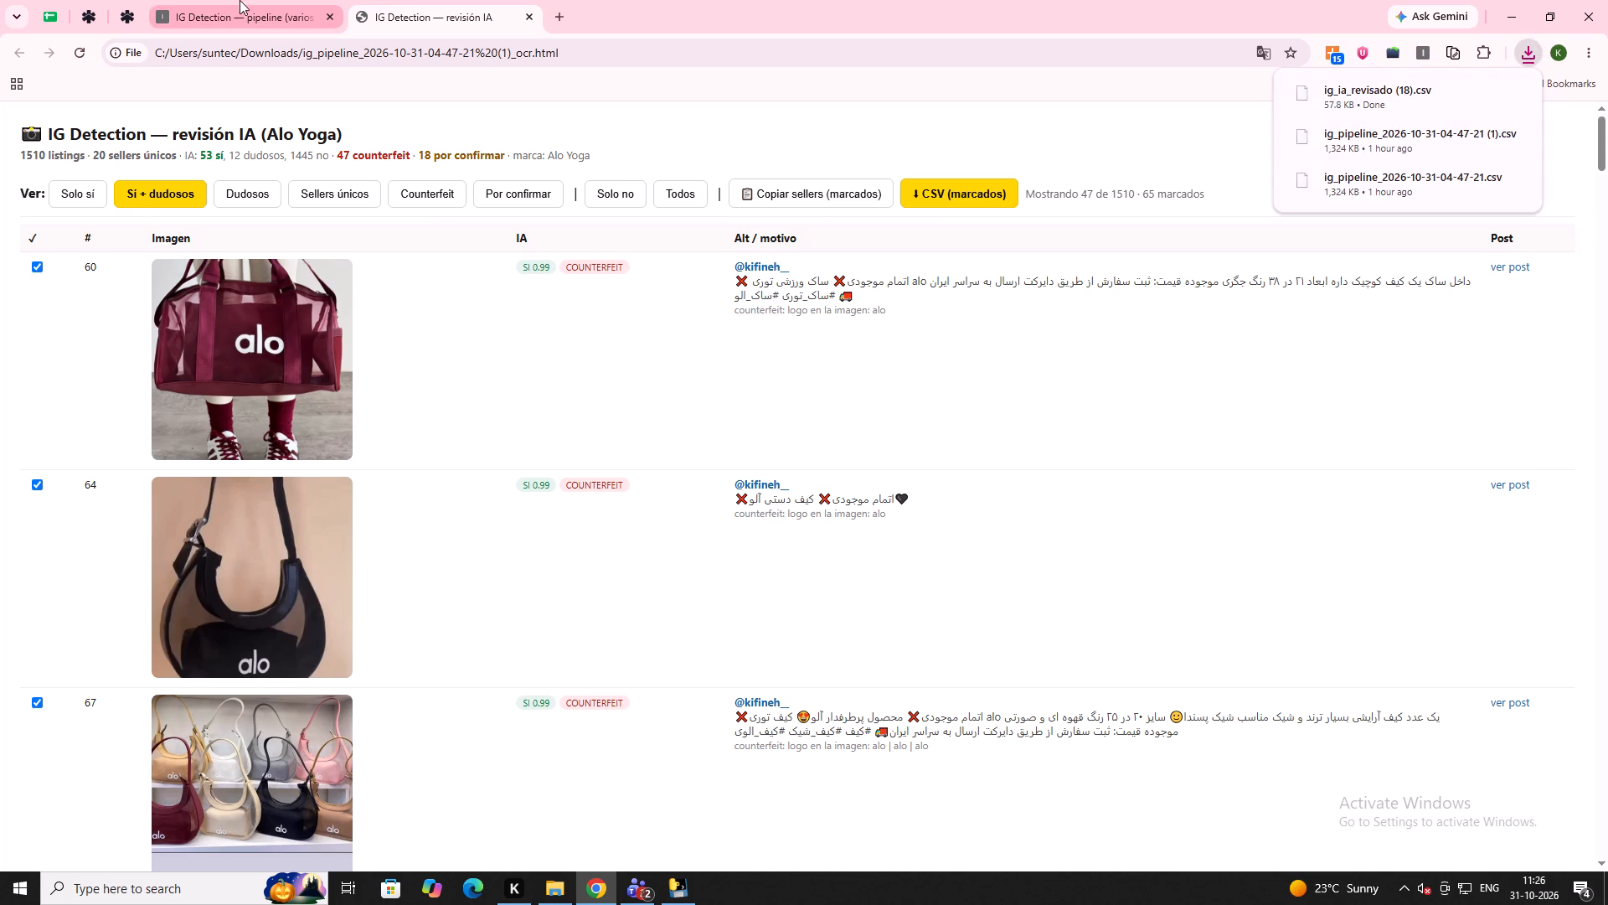
Open the bookmarked "Untitled spreadsheet", the import workbook, in a new browser tab.
key("ctrl+t")
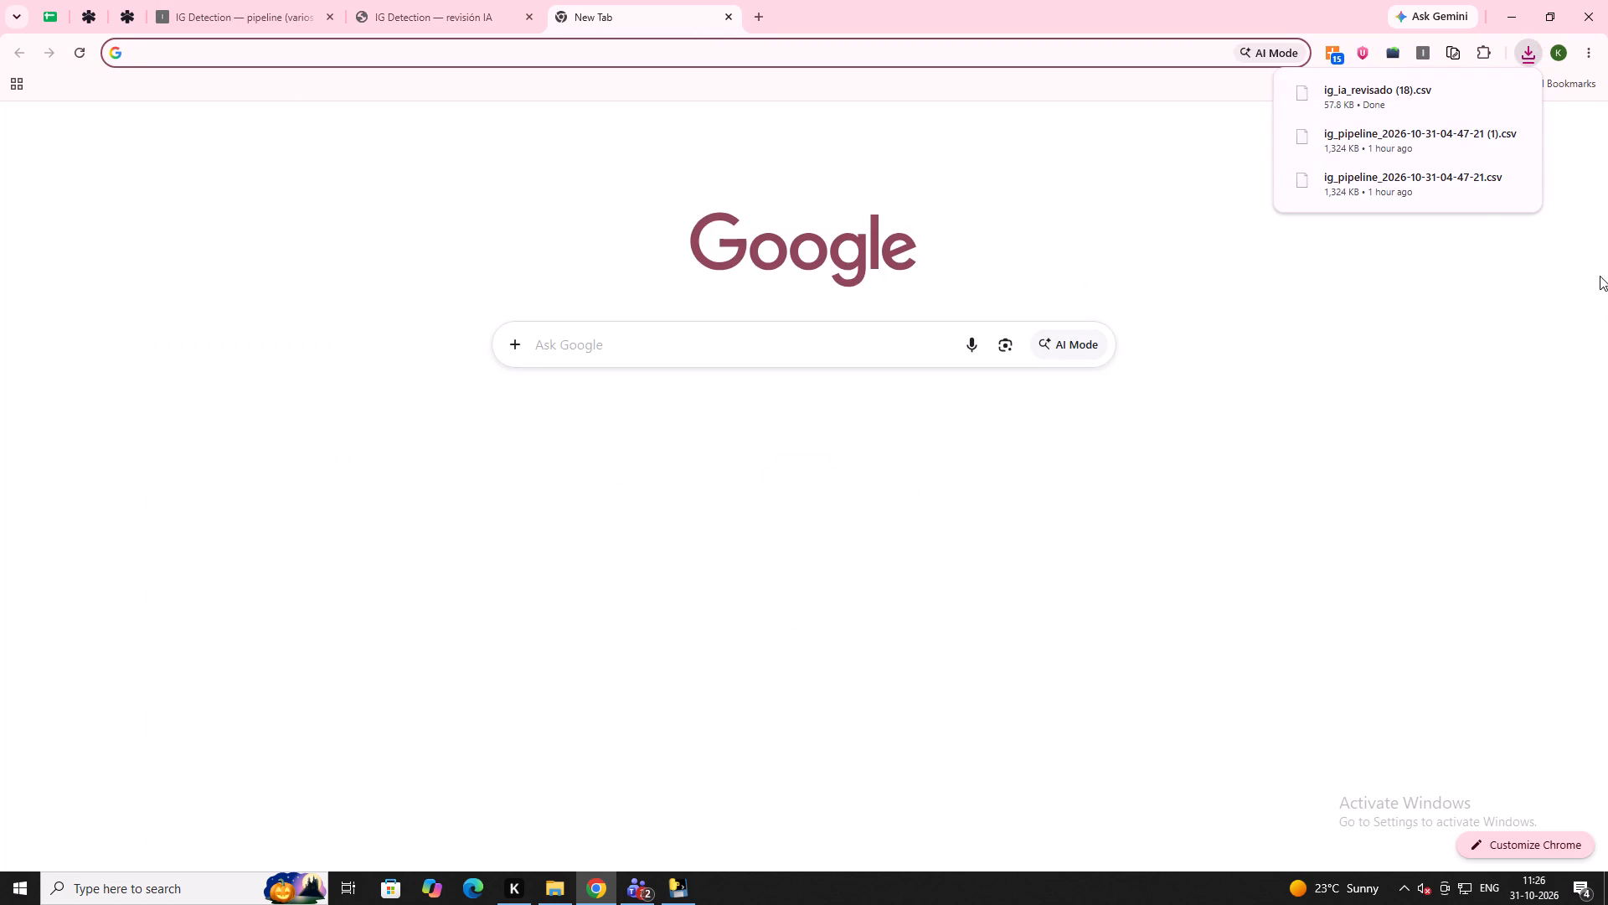
left_click(1594, 80)
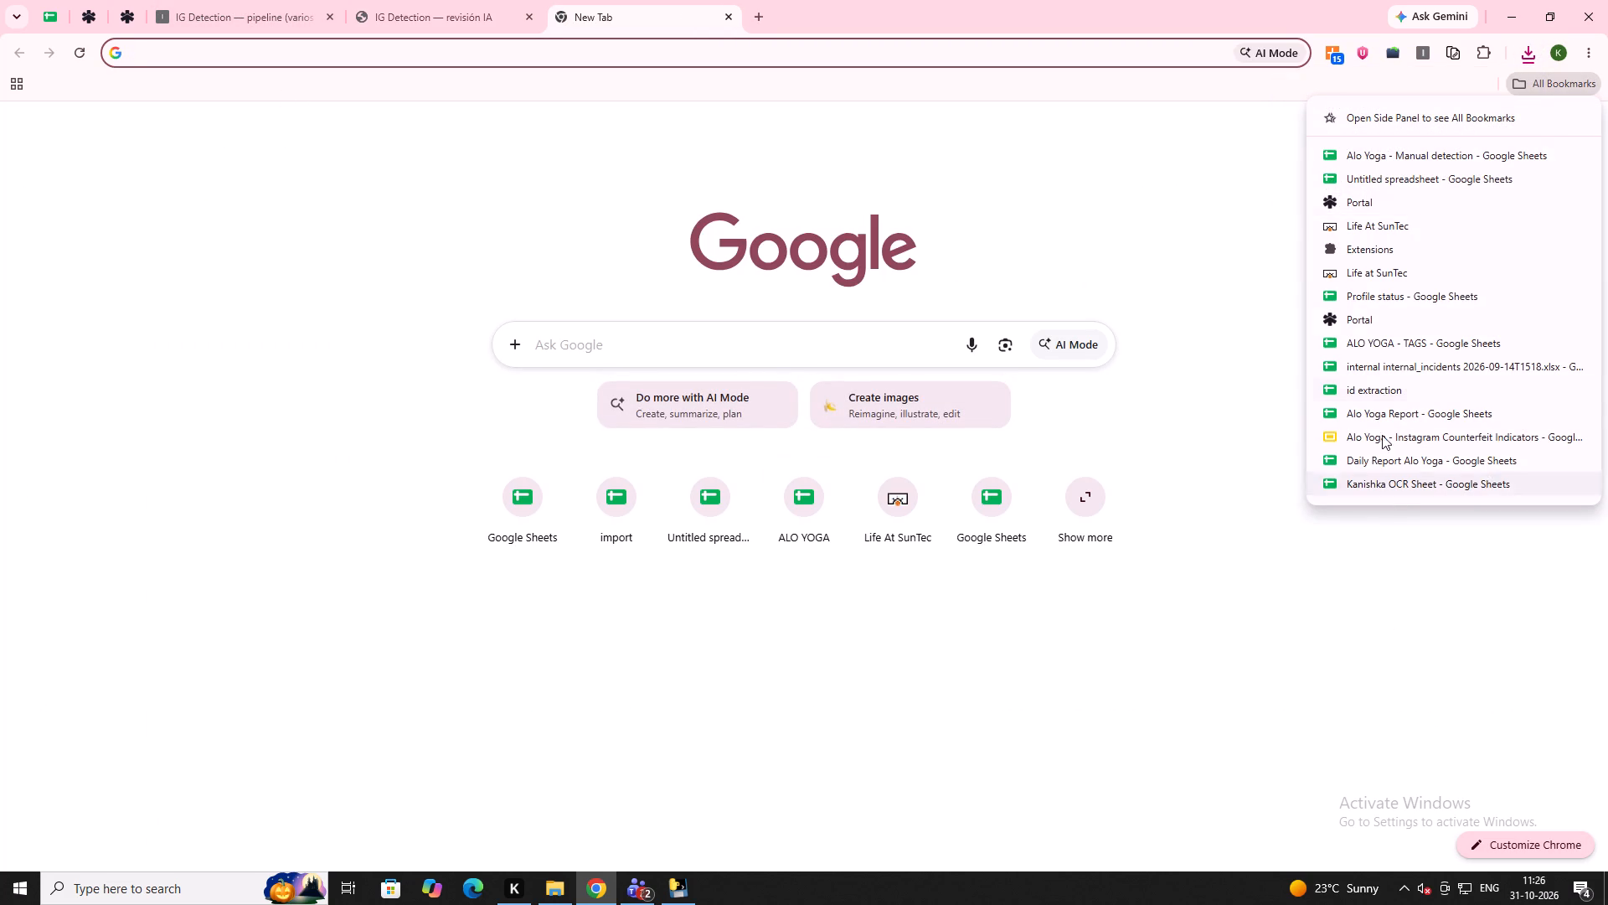
left_click(1345, 173)
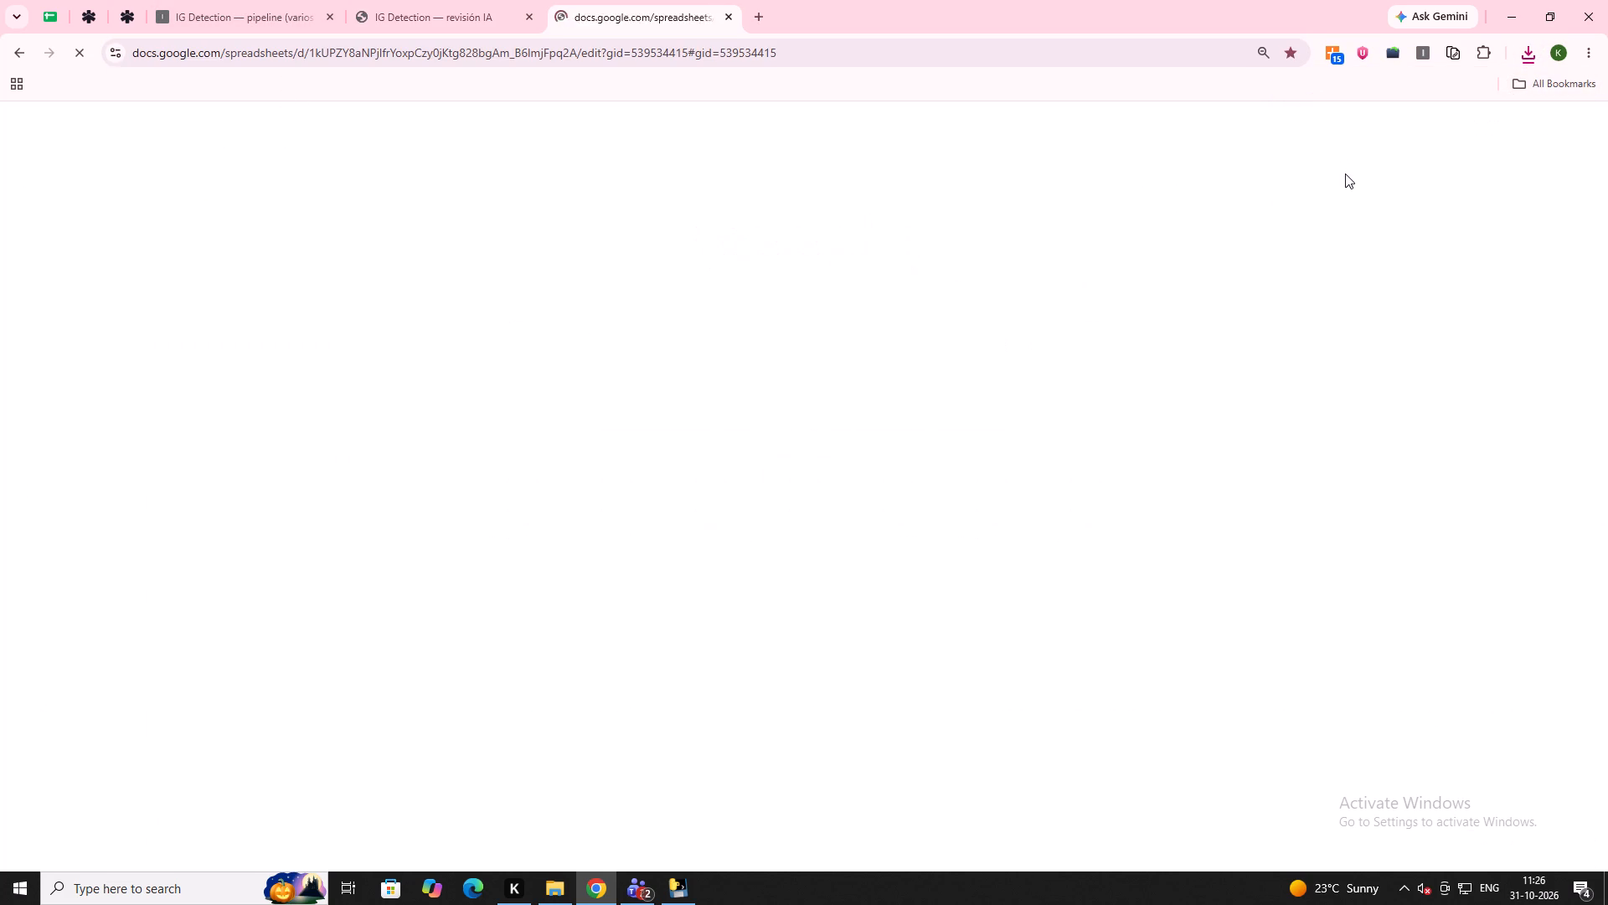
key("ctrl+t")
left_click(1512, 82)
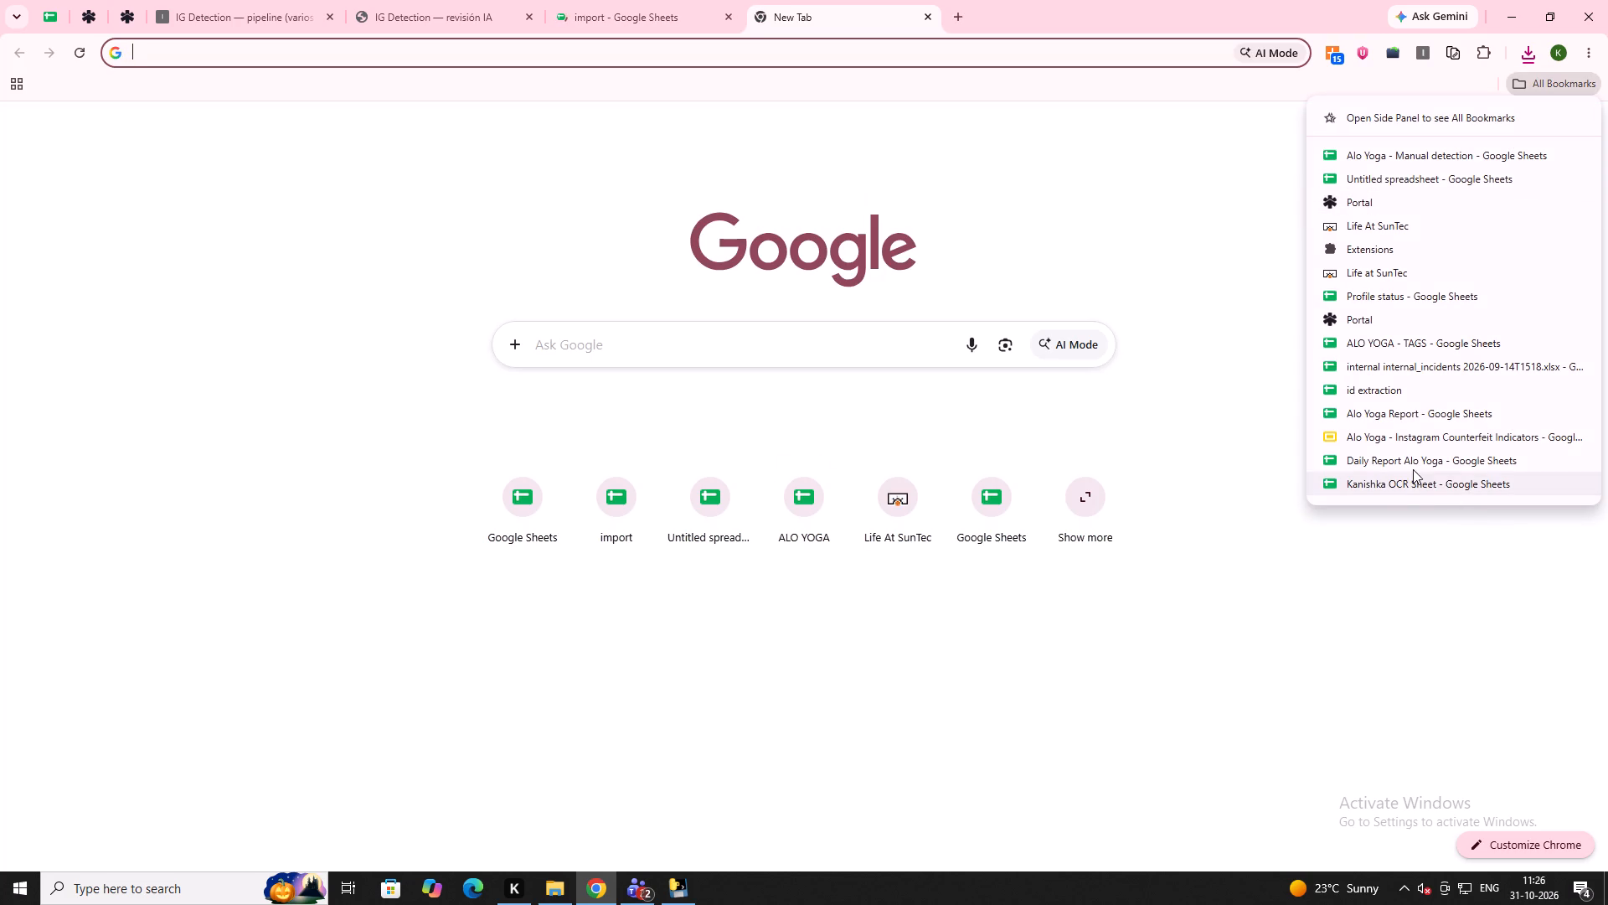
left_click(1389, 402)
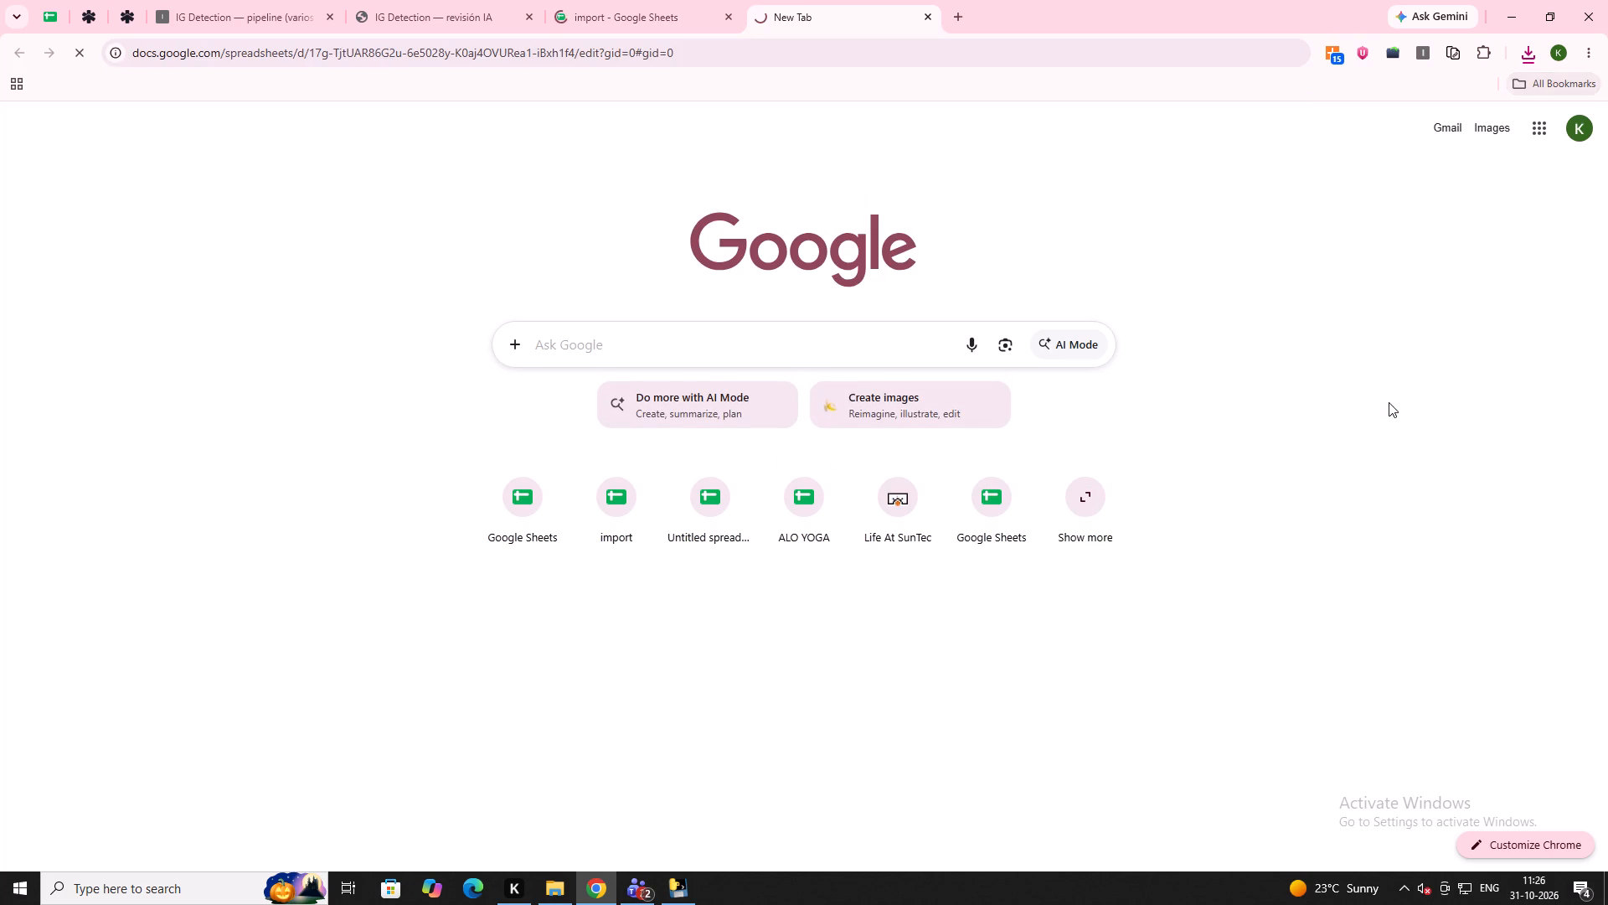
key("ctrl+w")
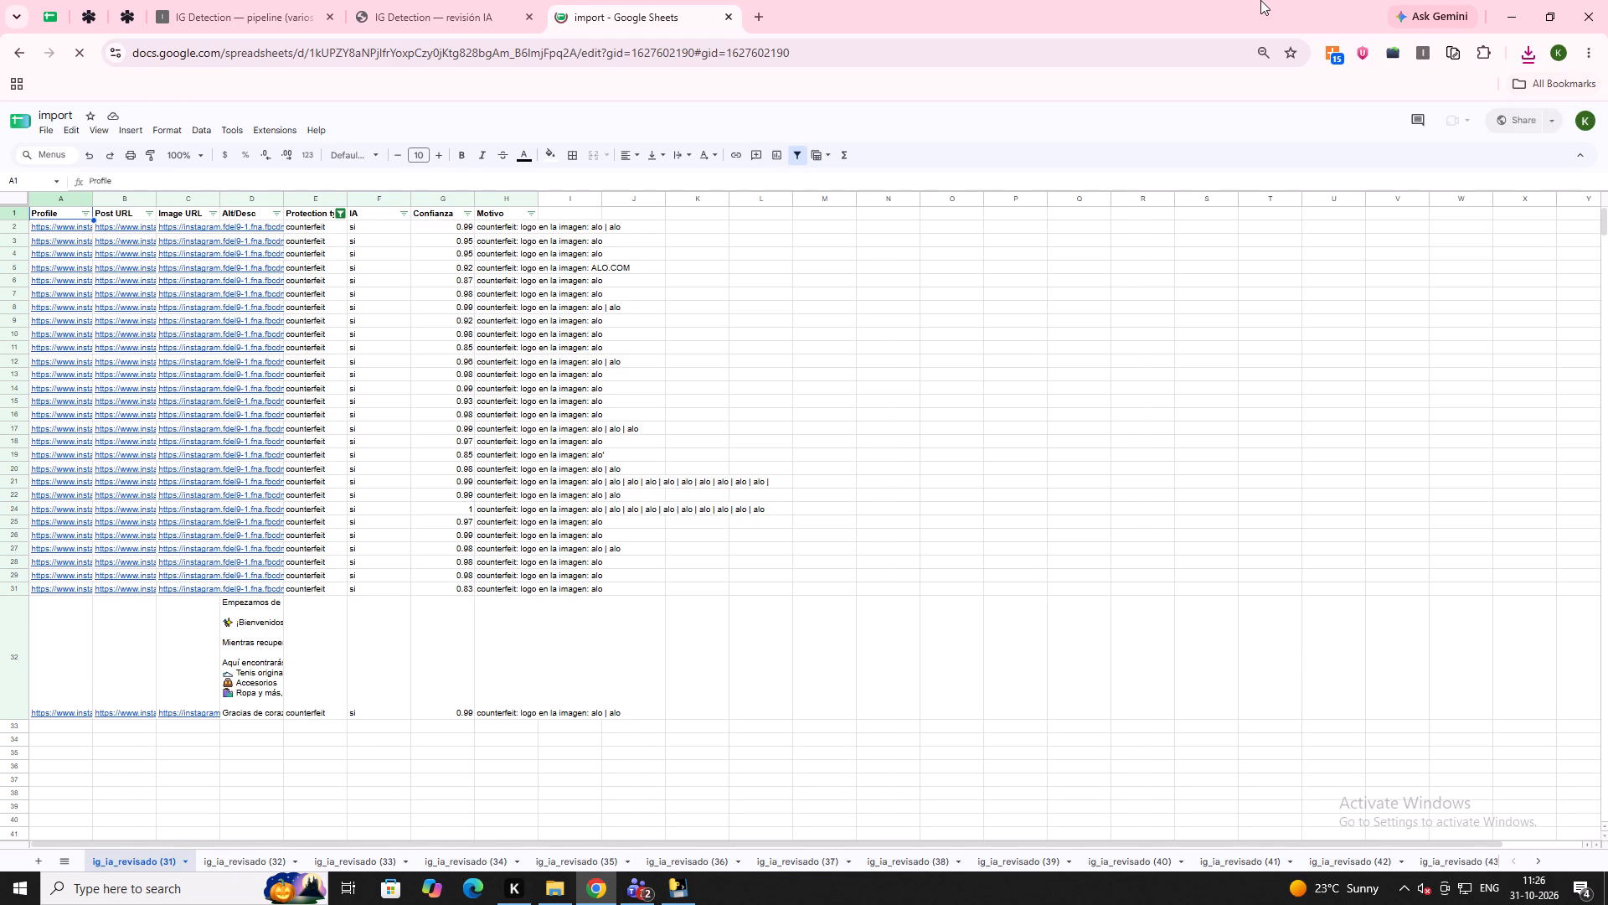
Open the bookmarked "id extraction" spreadsheet in a new browser tab.
key("ctrl+t")
left_click(1516, 89)
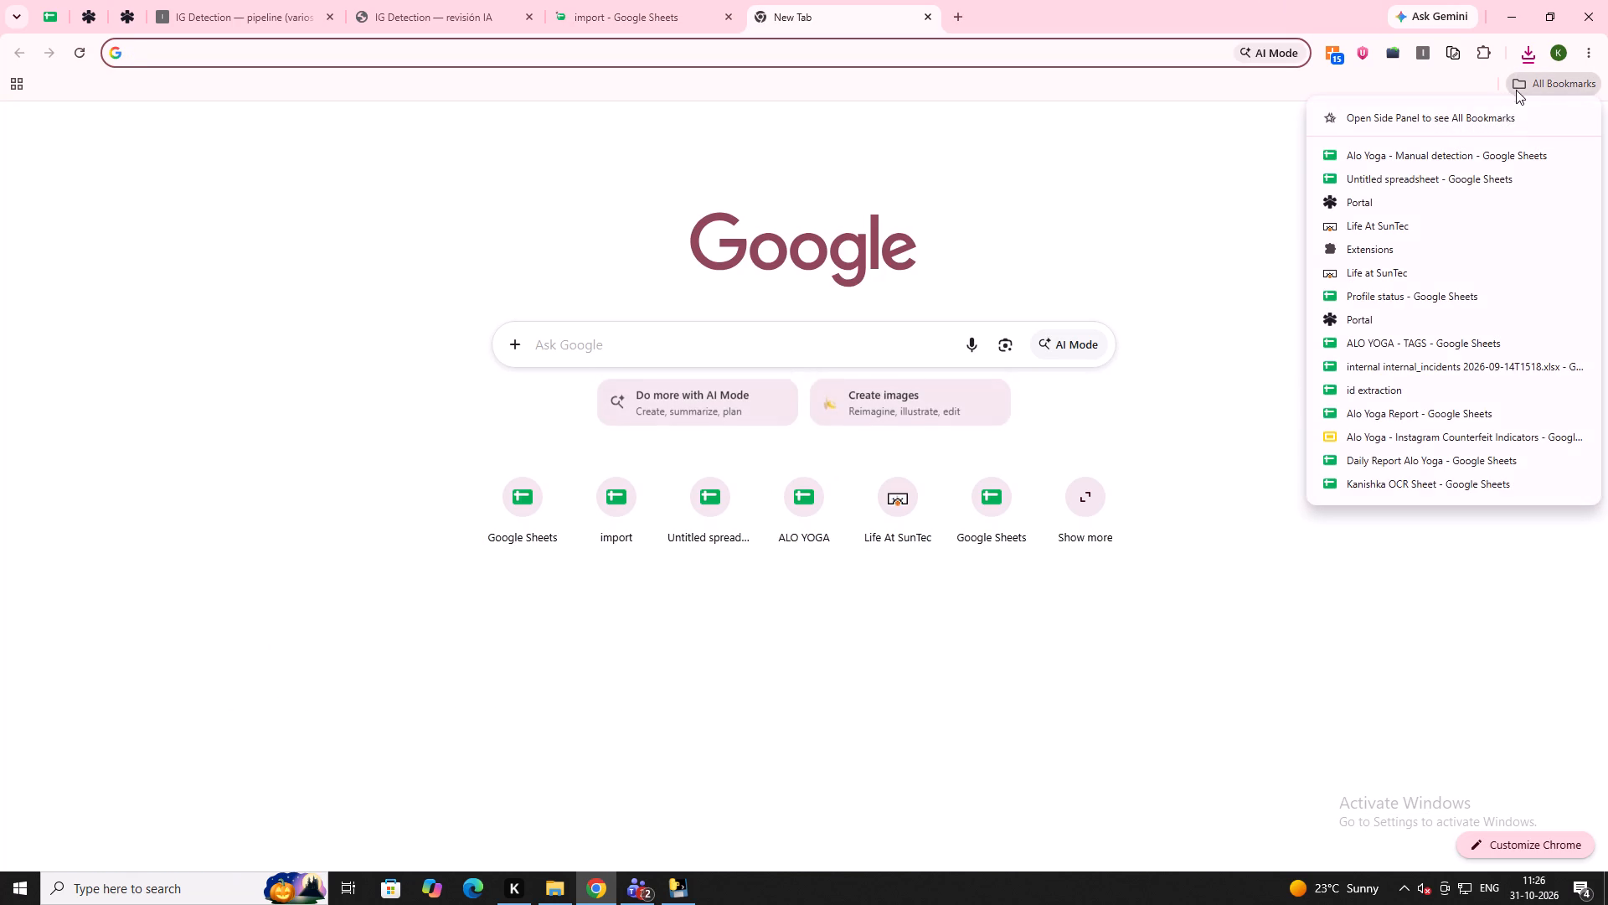
left_click(1366, 390)
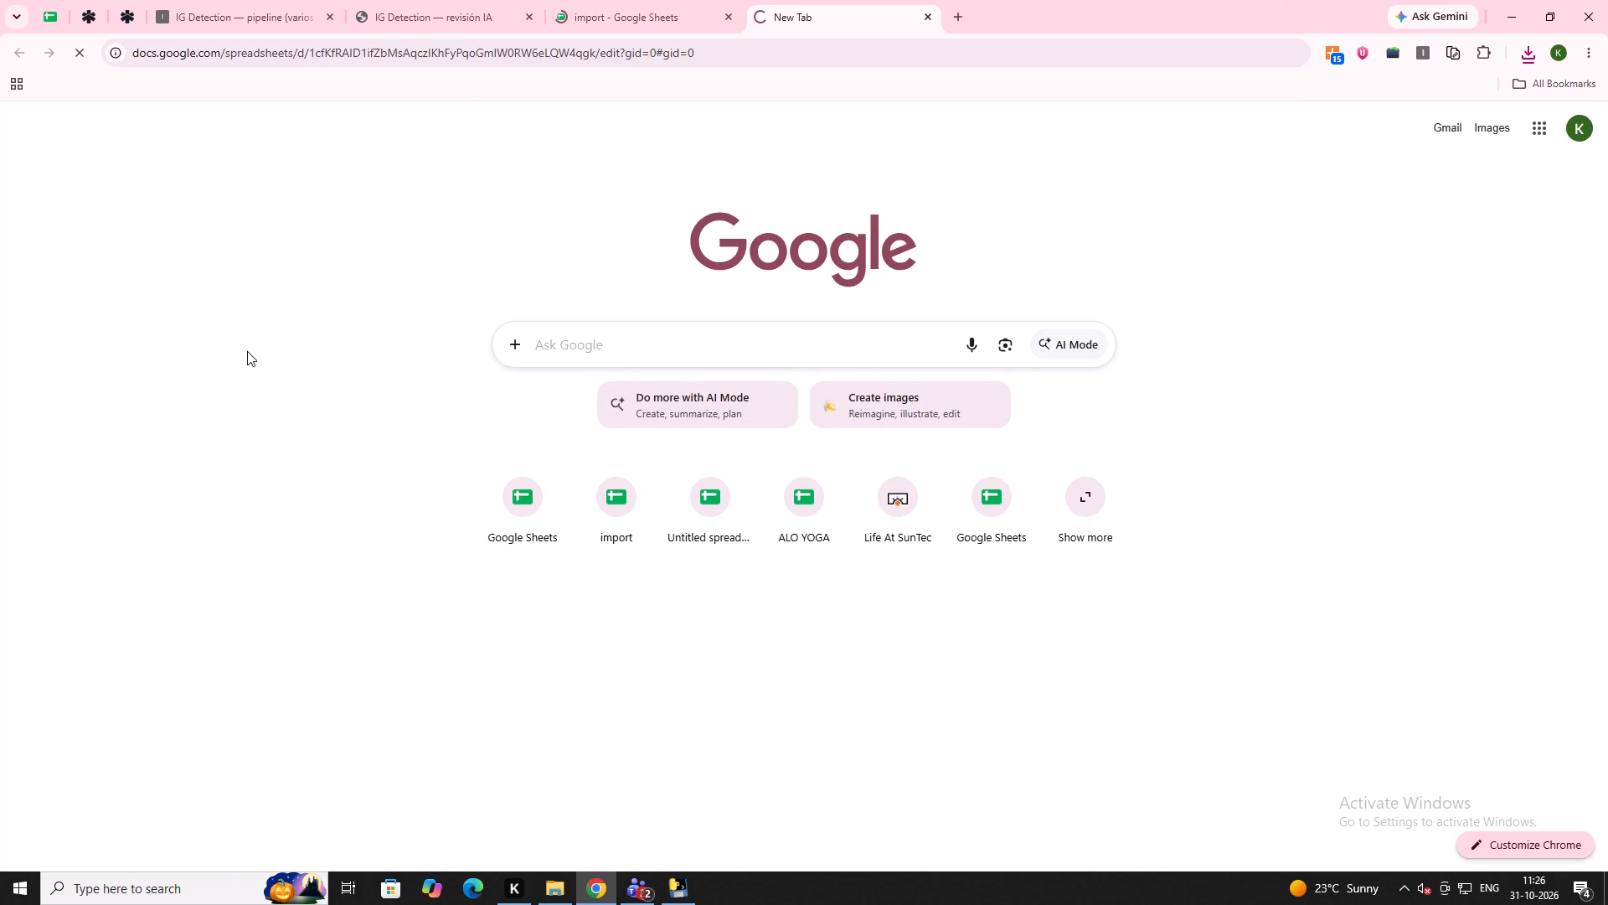
Return to the IG Detection review page and export the marked listings as CSV again.
left_click(406, 0)
left_click(945, 196)
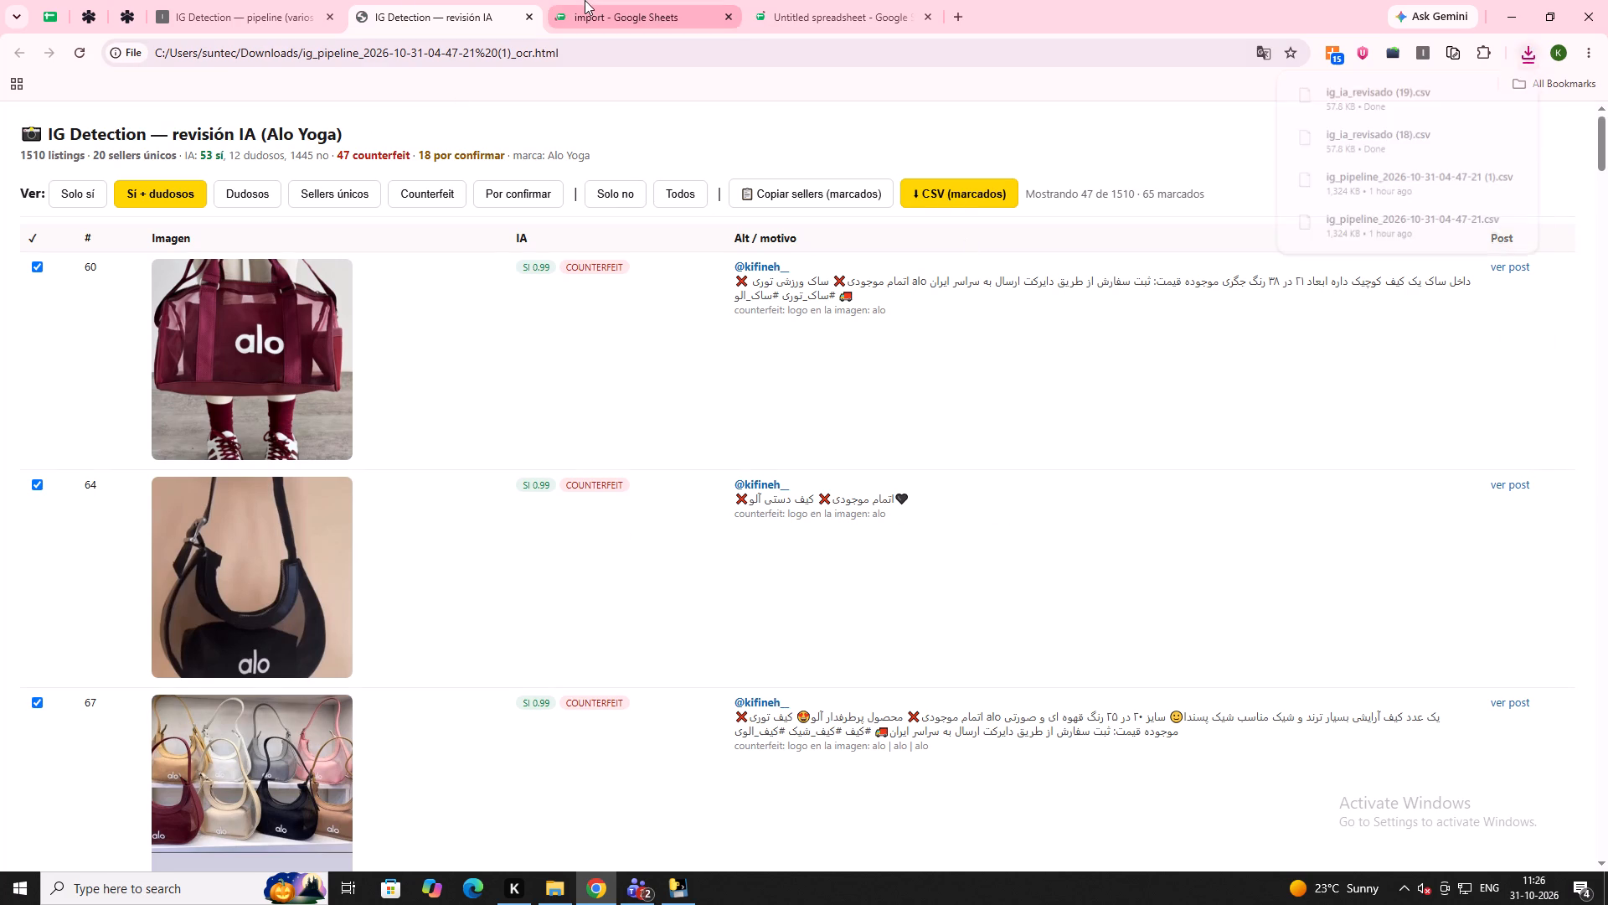
Reorder the open pages so the import and Untitled spreadsheets precede the two IG Detection pages, and show the import spreadsheet.
left_click_drag(589, 0, 183, 12)
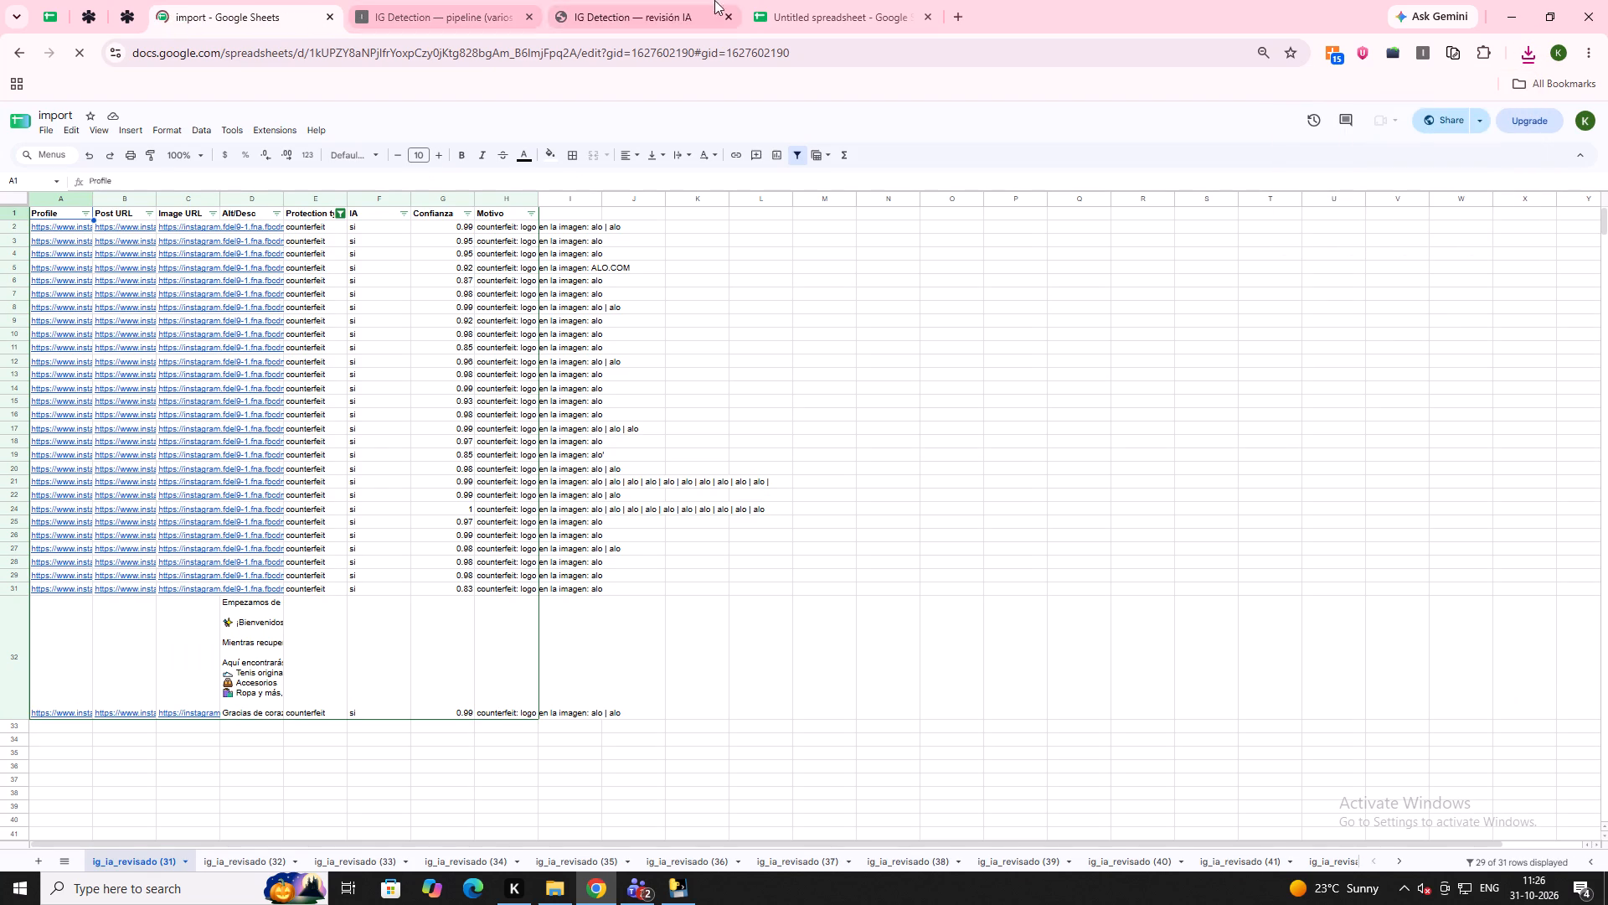
left_click_drag(813, 8, 428, 0)
left_click(248, 0)
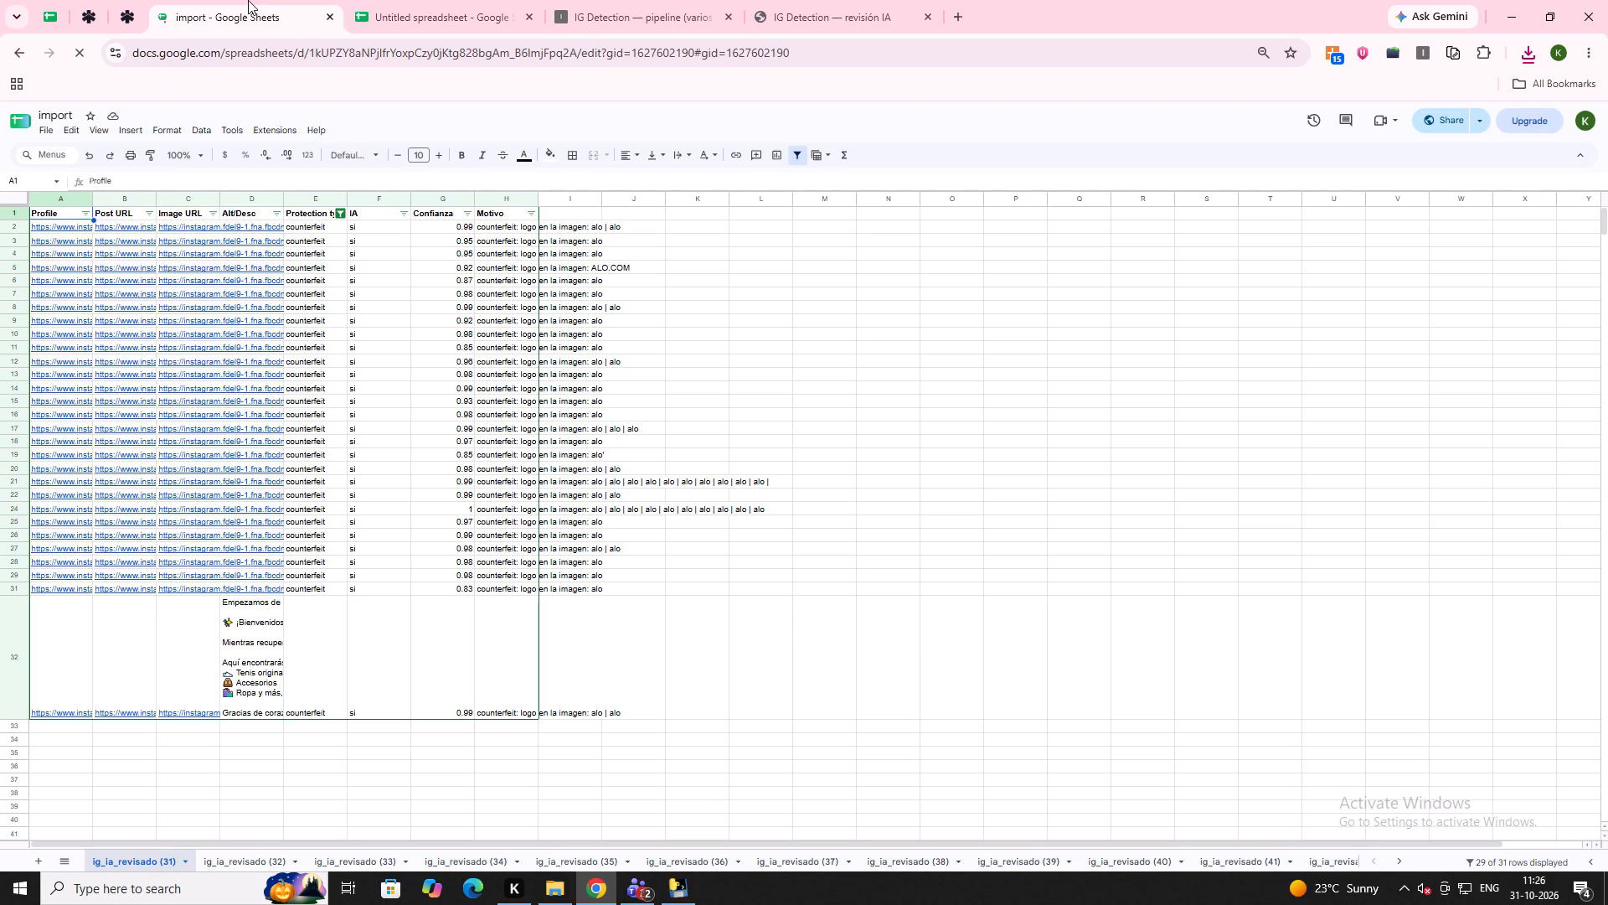
Import ig_ia_revisado (19).csv from Downloads into the import spreadsheet, using Insert new sheet(s) as the import location.
left_click(47, 130)
left_click(65, 202)
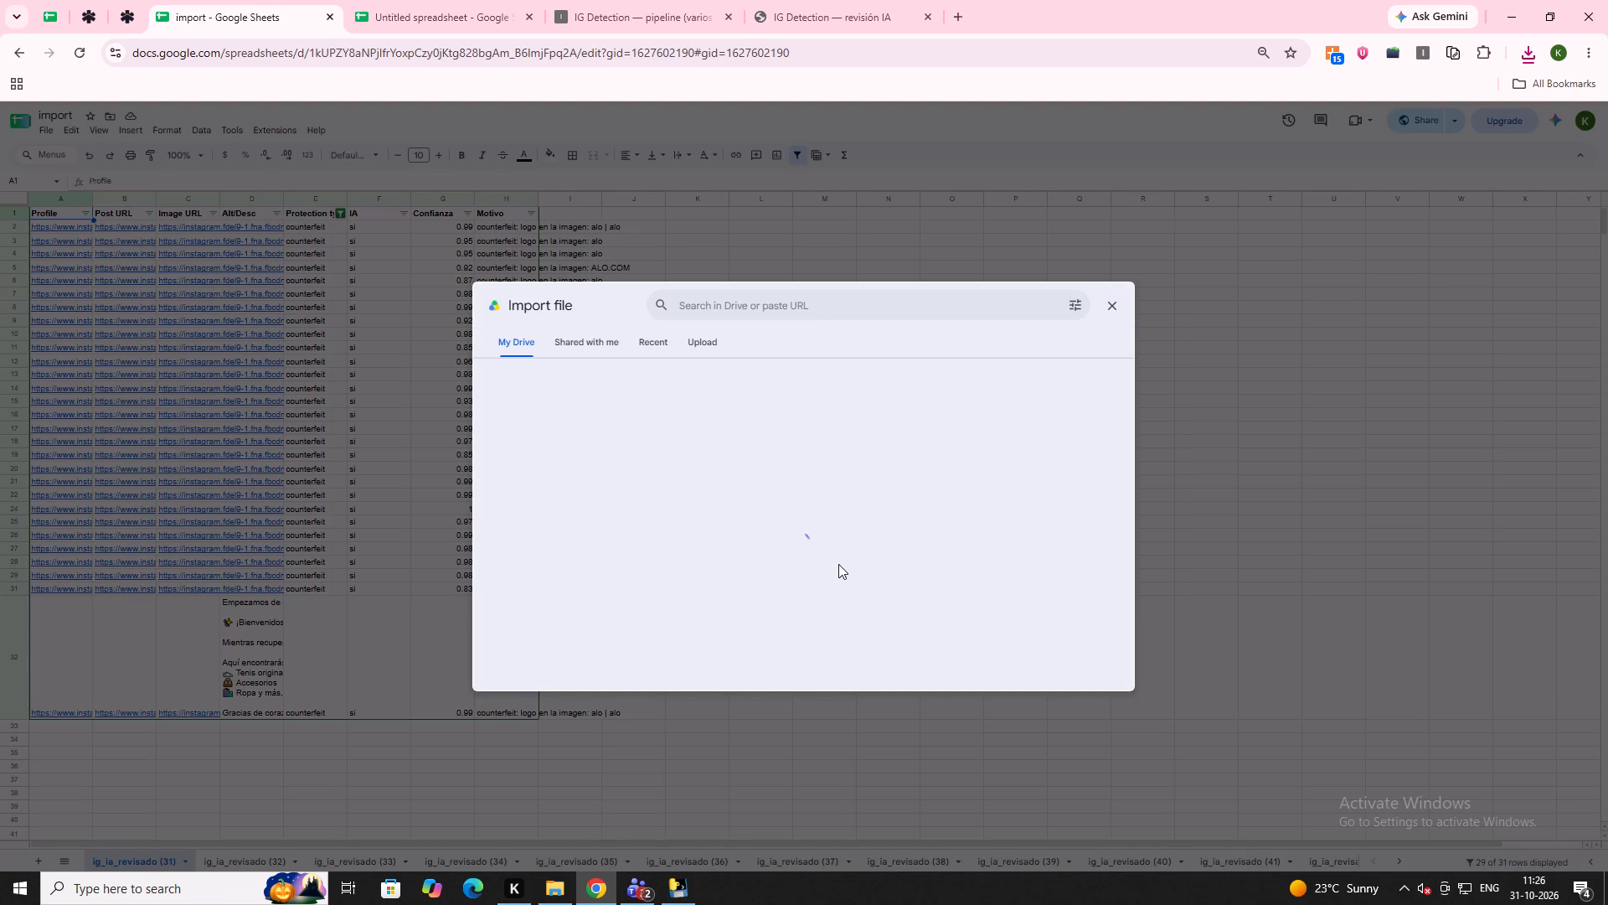
left_click(709, 343)
left_click(815, 553)
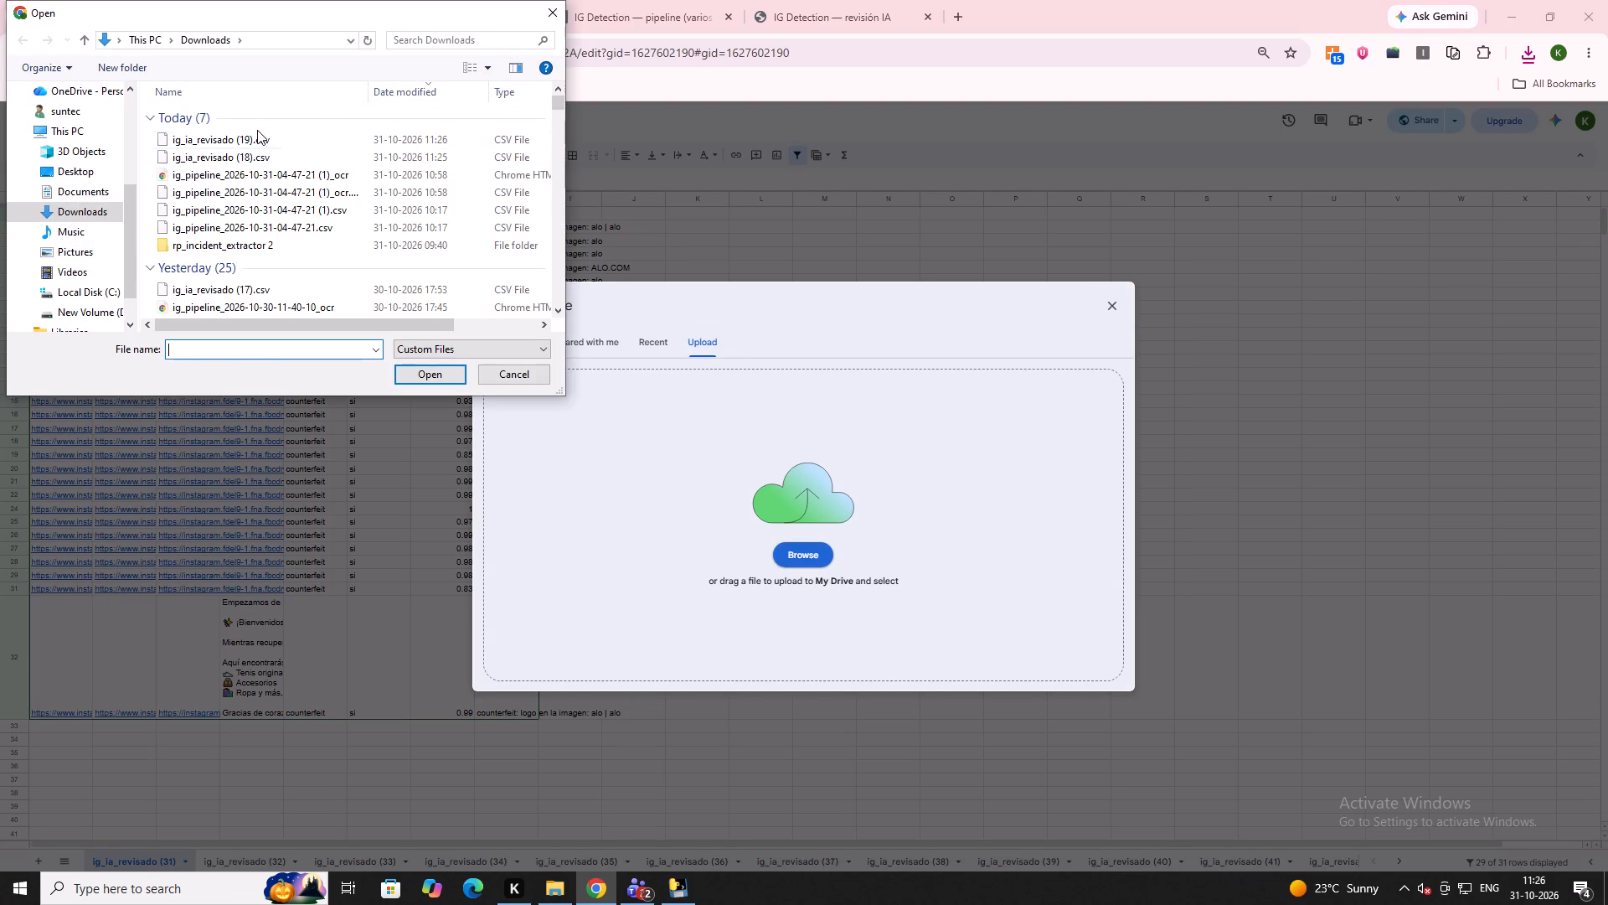
left_click(258, 132)
left_click(408, 367)
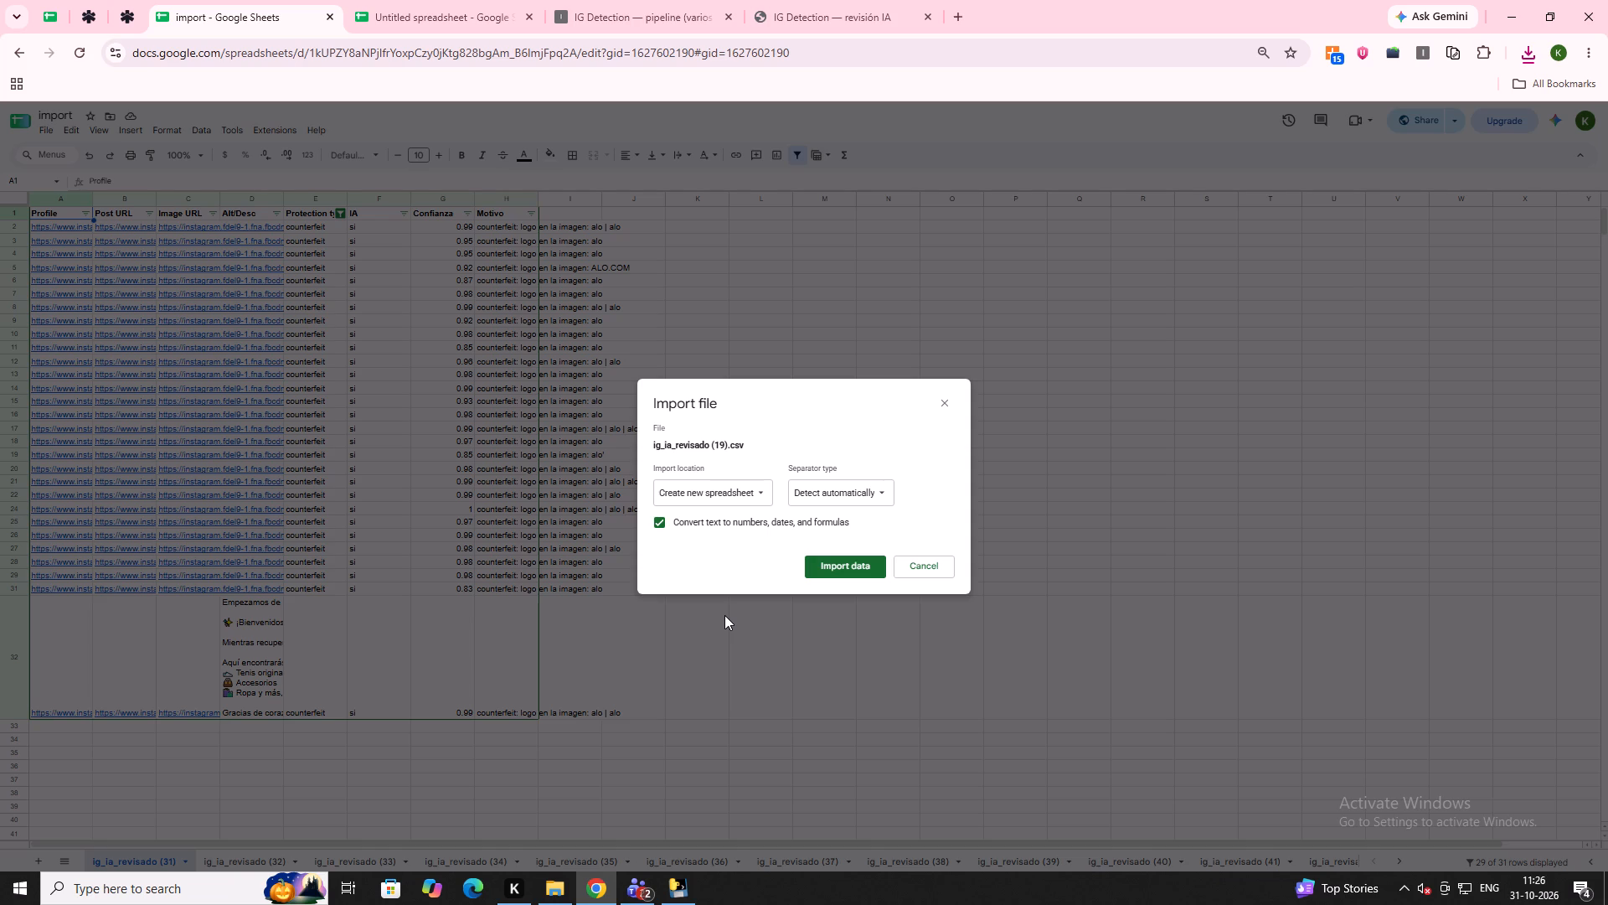
left_click(721, 499)
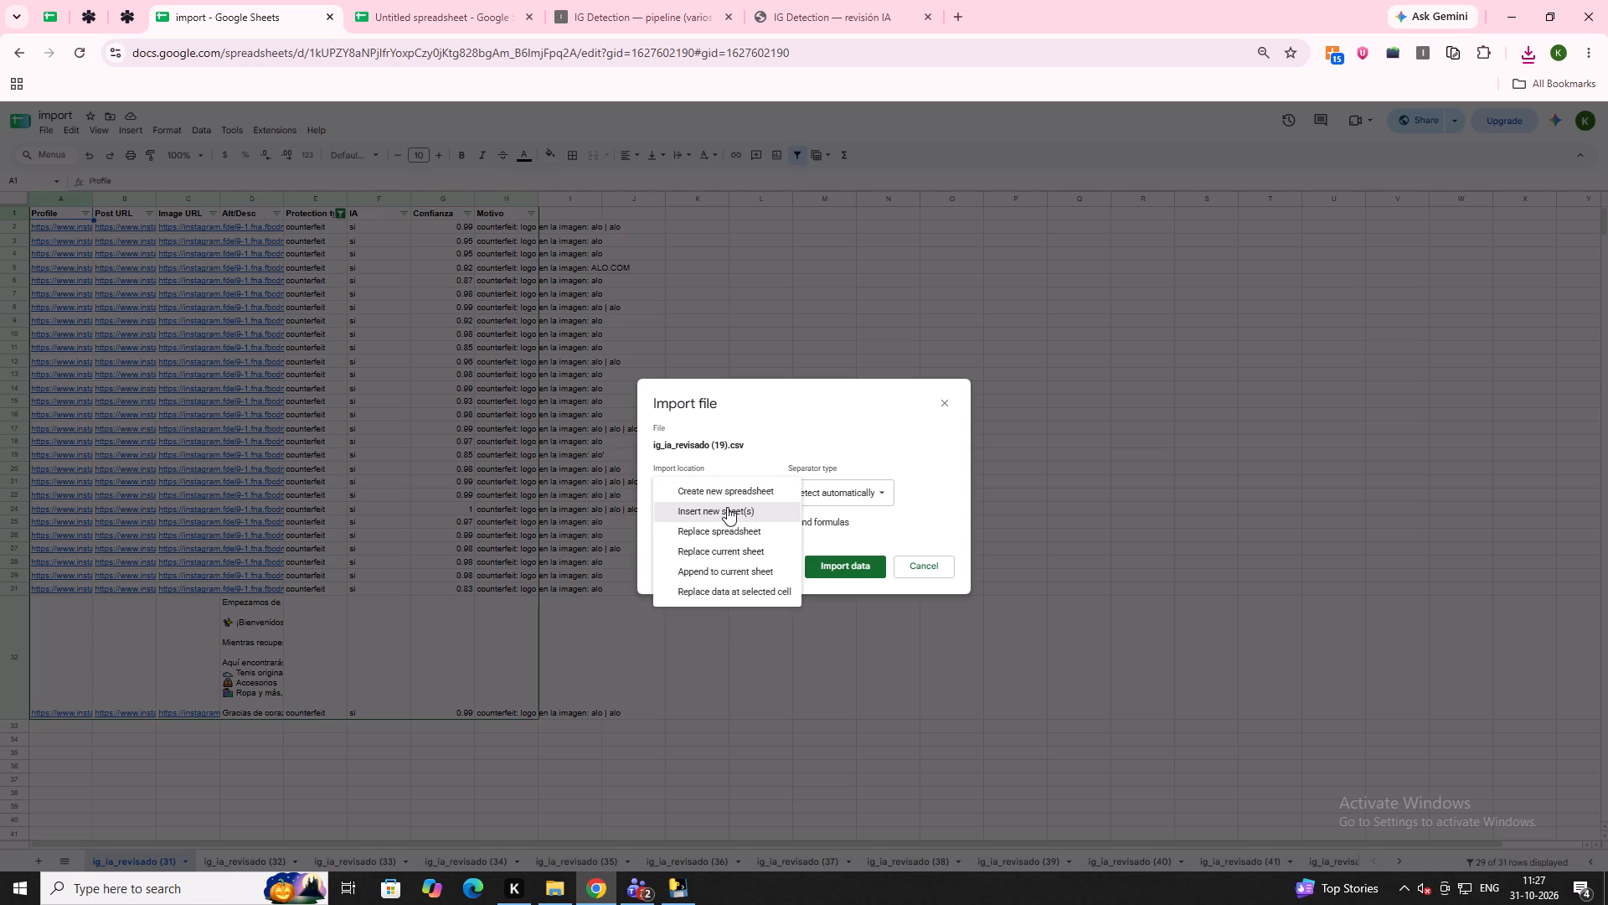
left_click(727, 507)
left_click(827, 561)
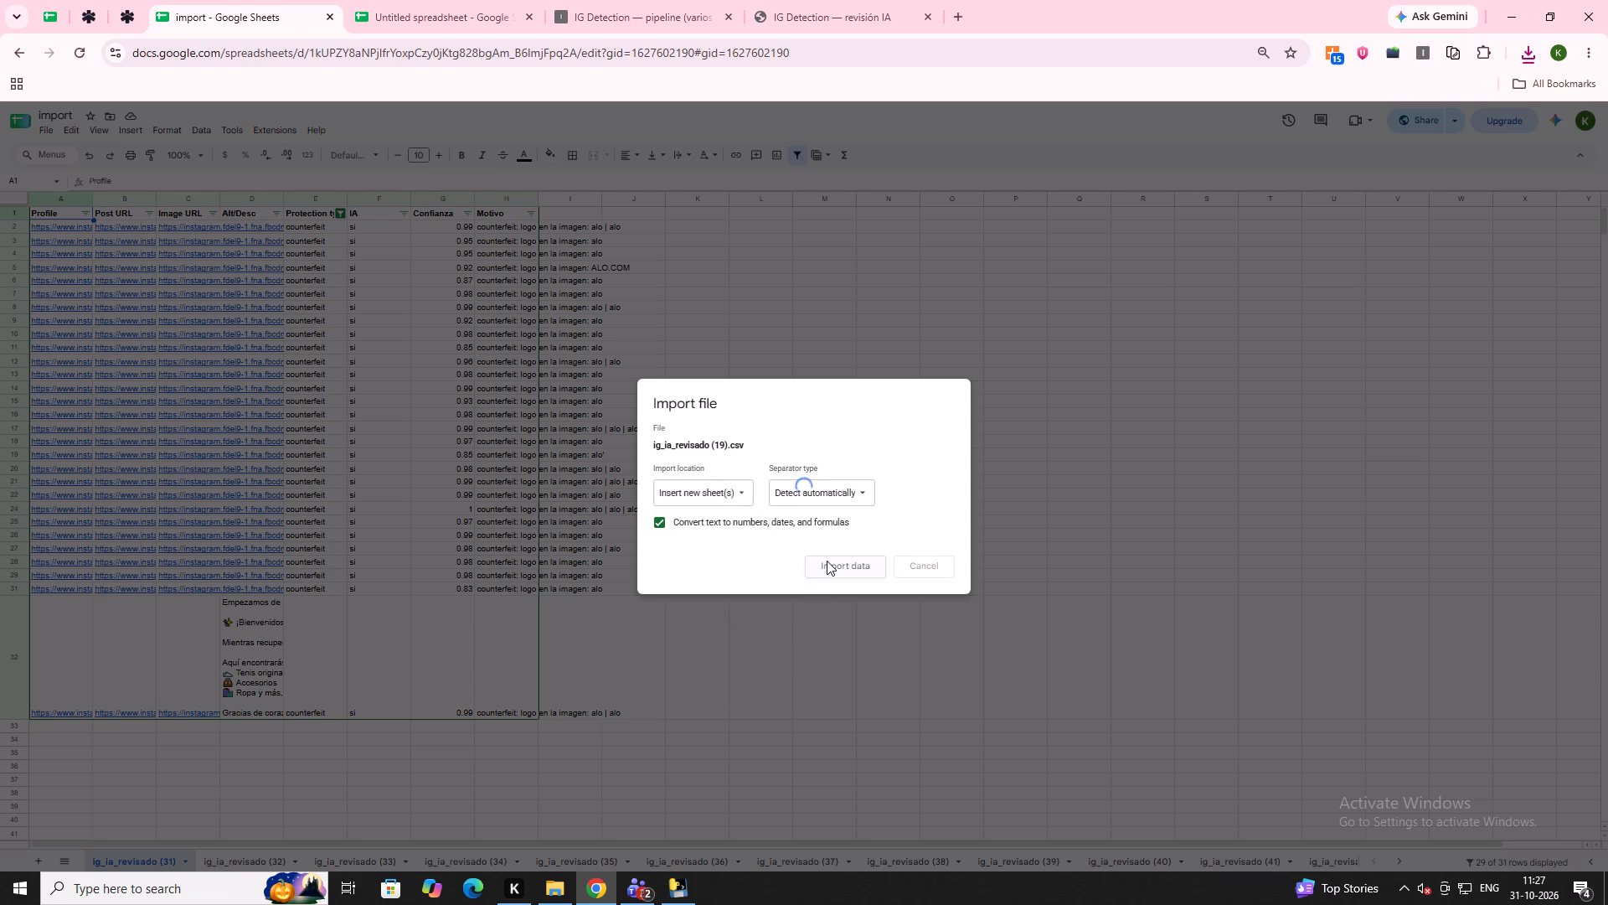
Add a filter to the imported sheet and exclude blanks from Protection type, leaving only counterfeit rows.
left_click(797, 153)
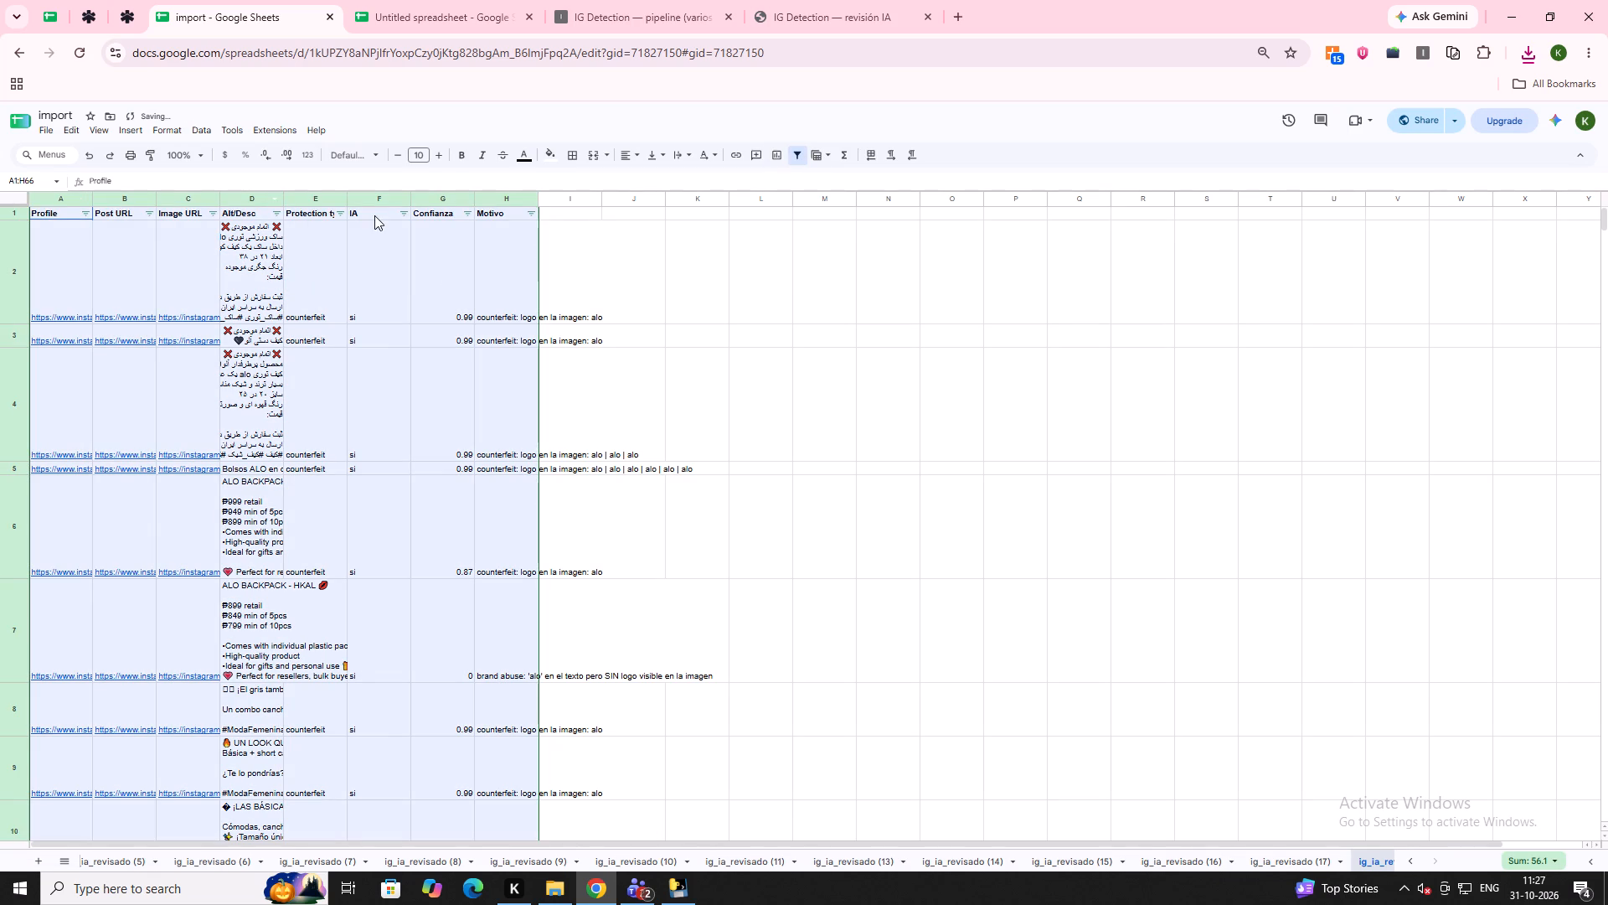
left_click(338, 207)
left_click(337, 214)
left_click(281, 421)
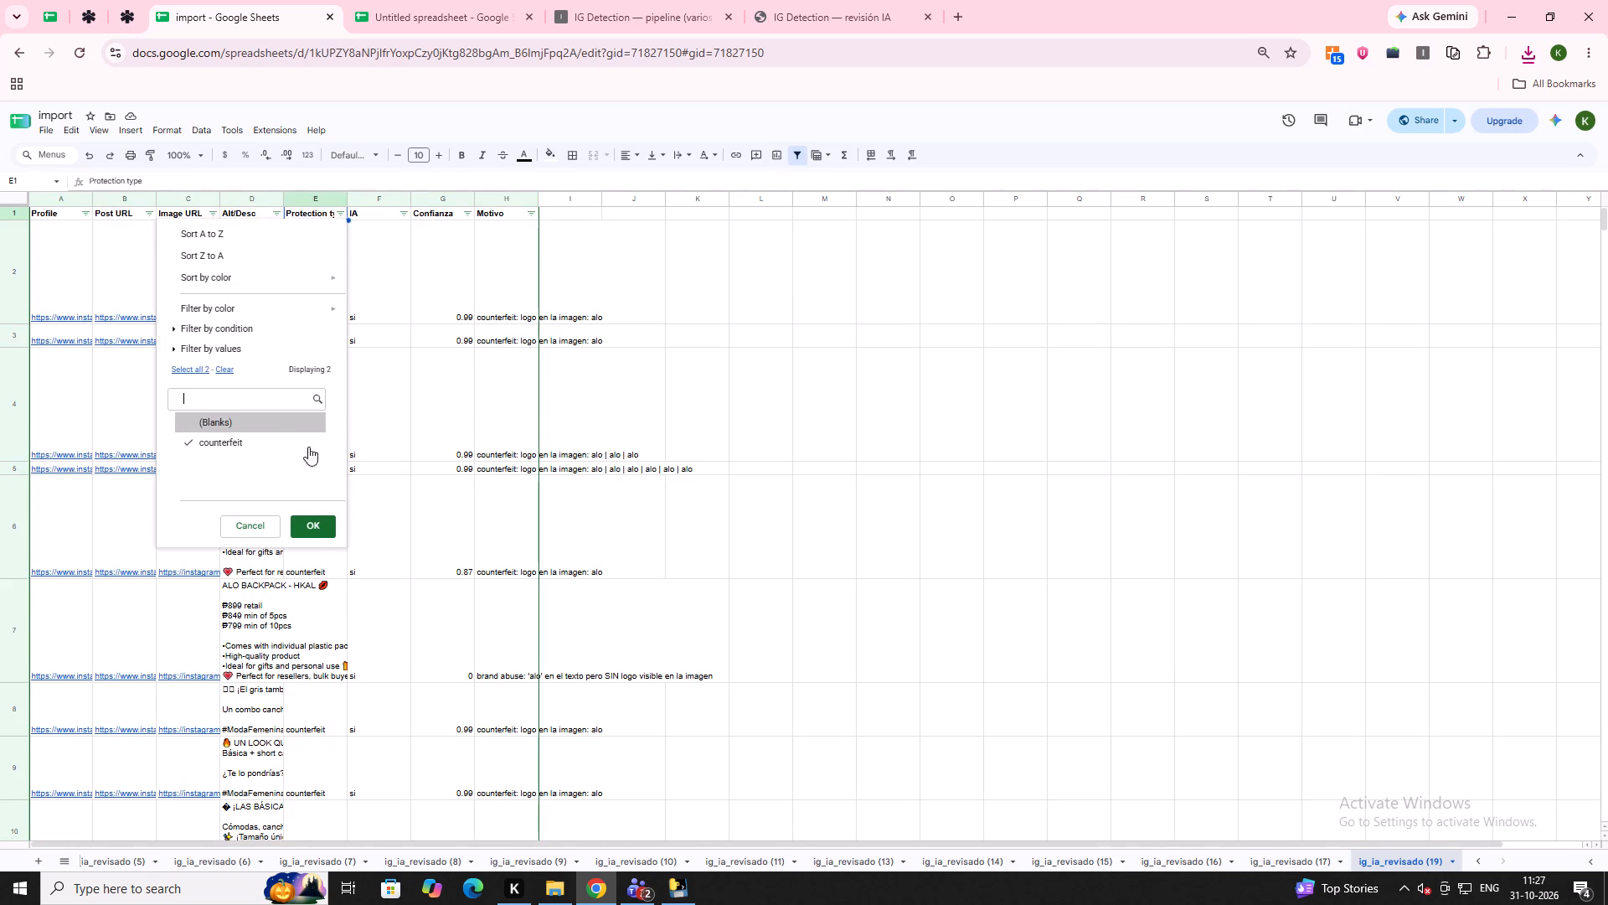
left_click(317, 528)
Select the first link in the Post URL column of the filtered sheet.
left_click(129, 262)
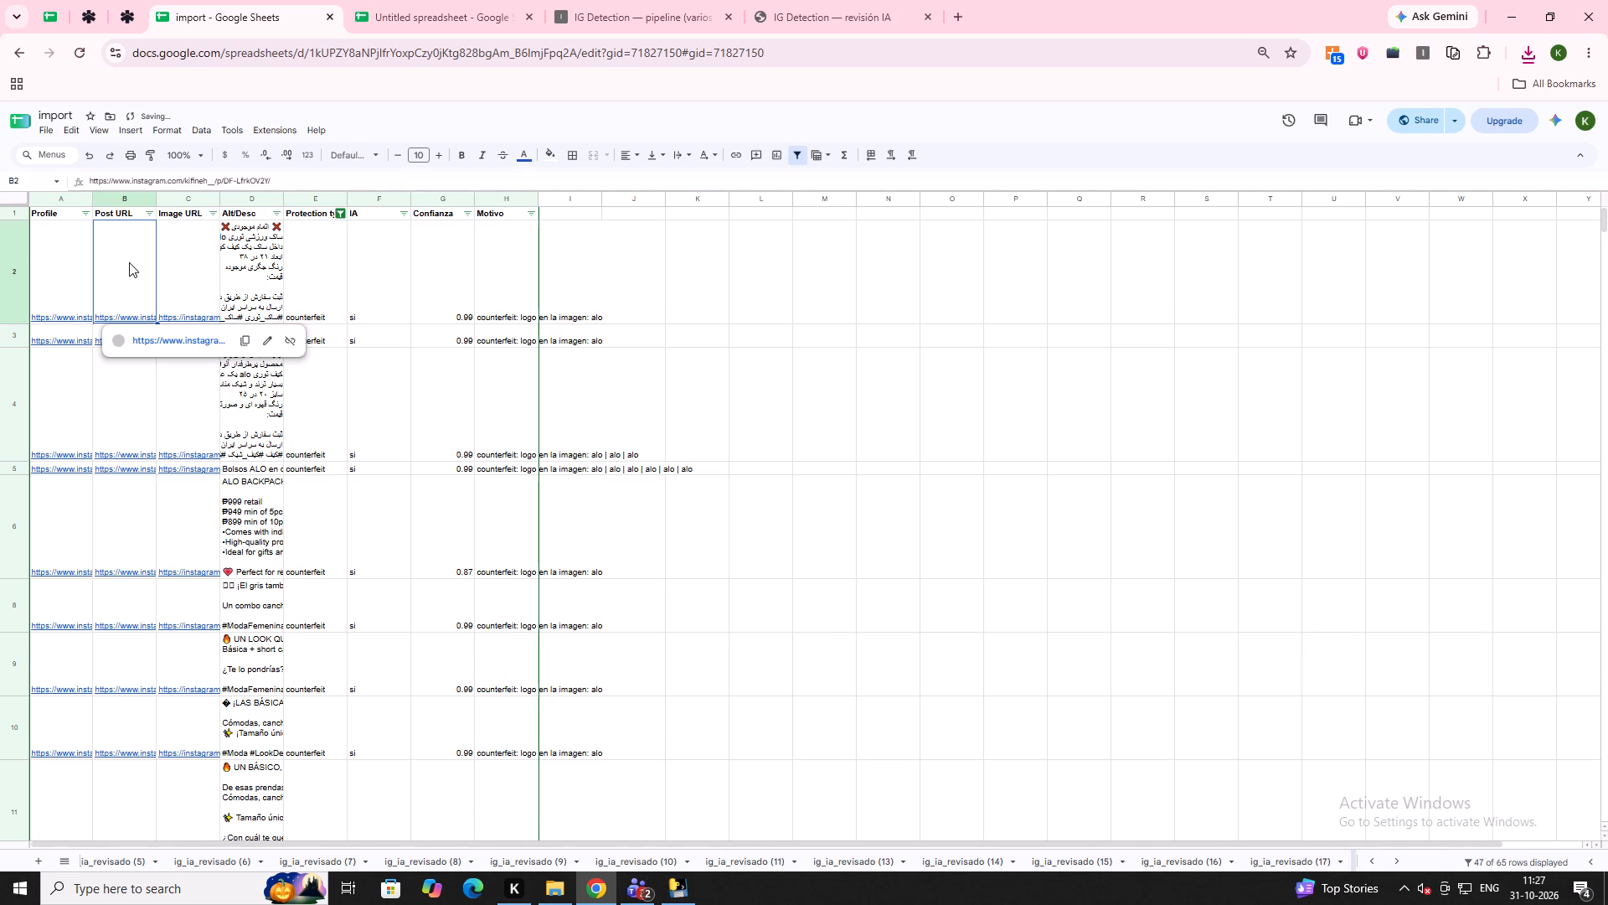
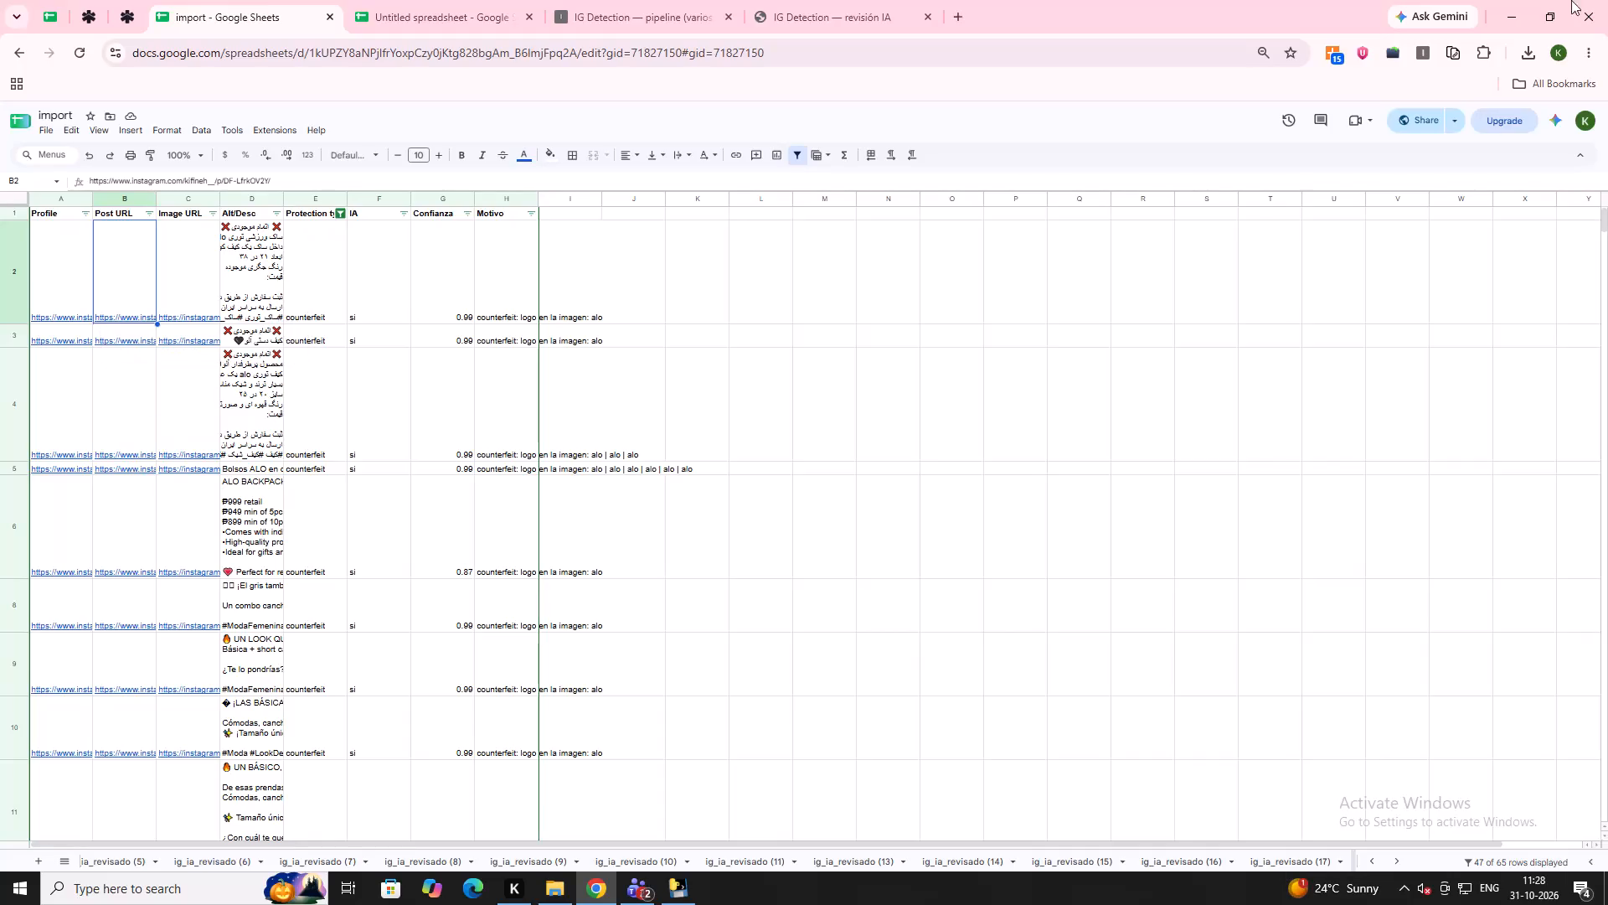
Copy all the Post URL links of the filtered counterfeit rows in the imported sheet.
left_click(137, 257)
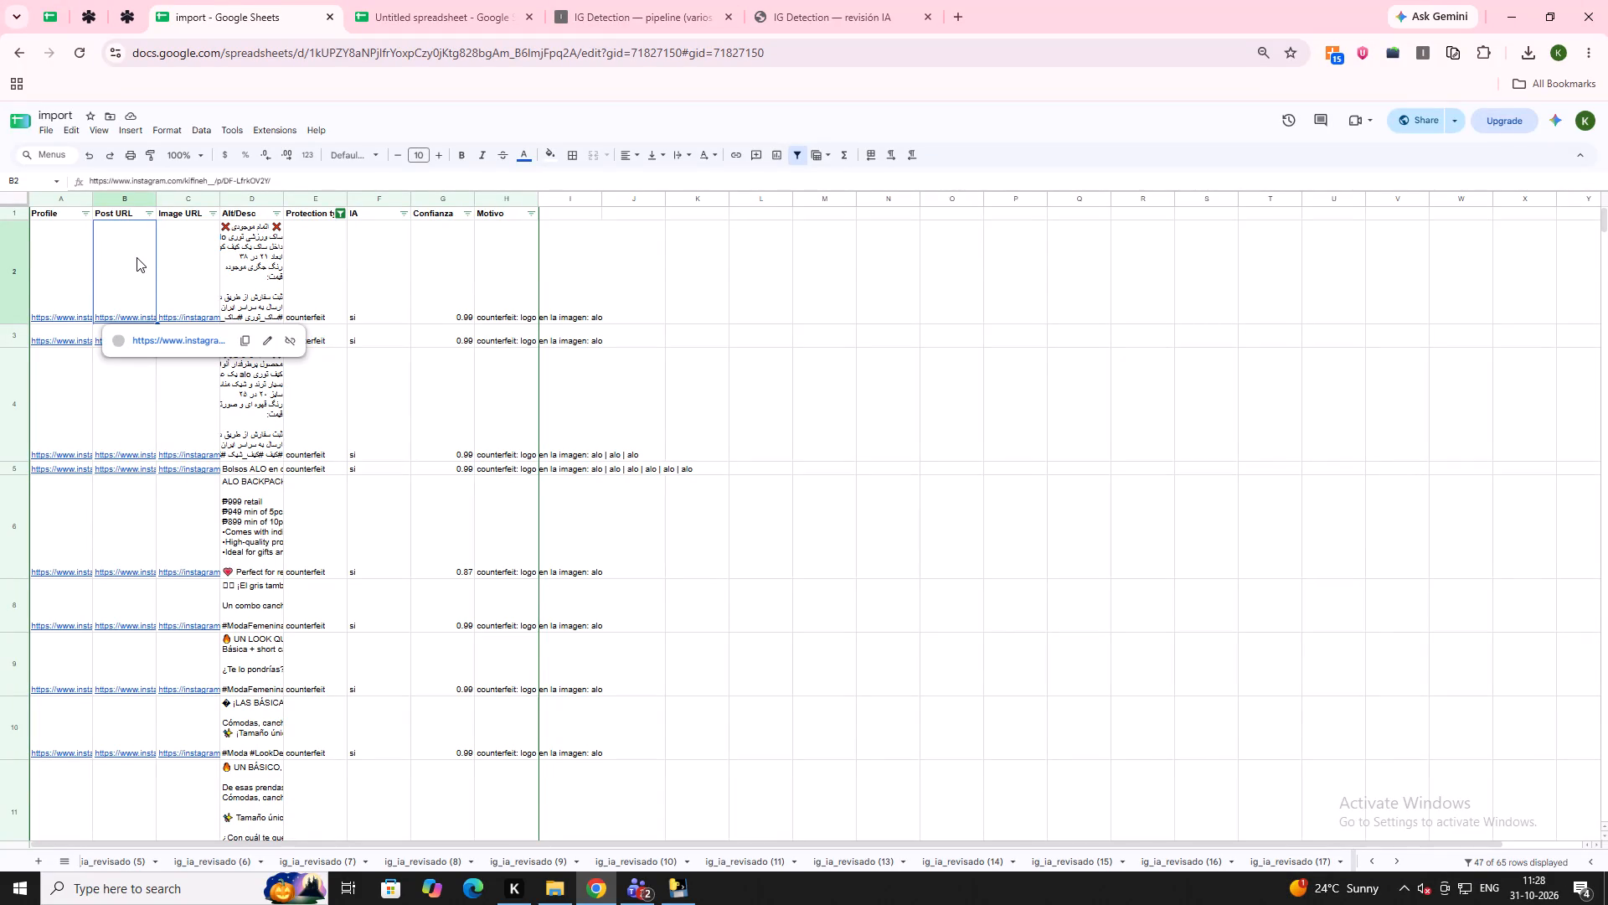
key("ctrl+shift+Down")
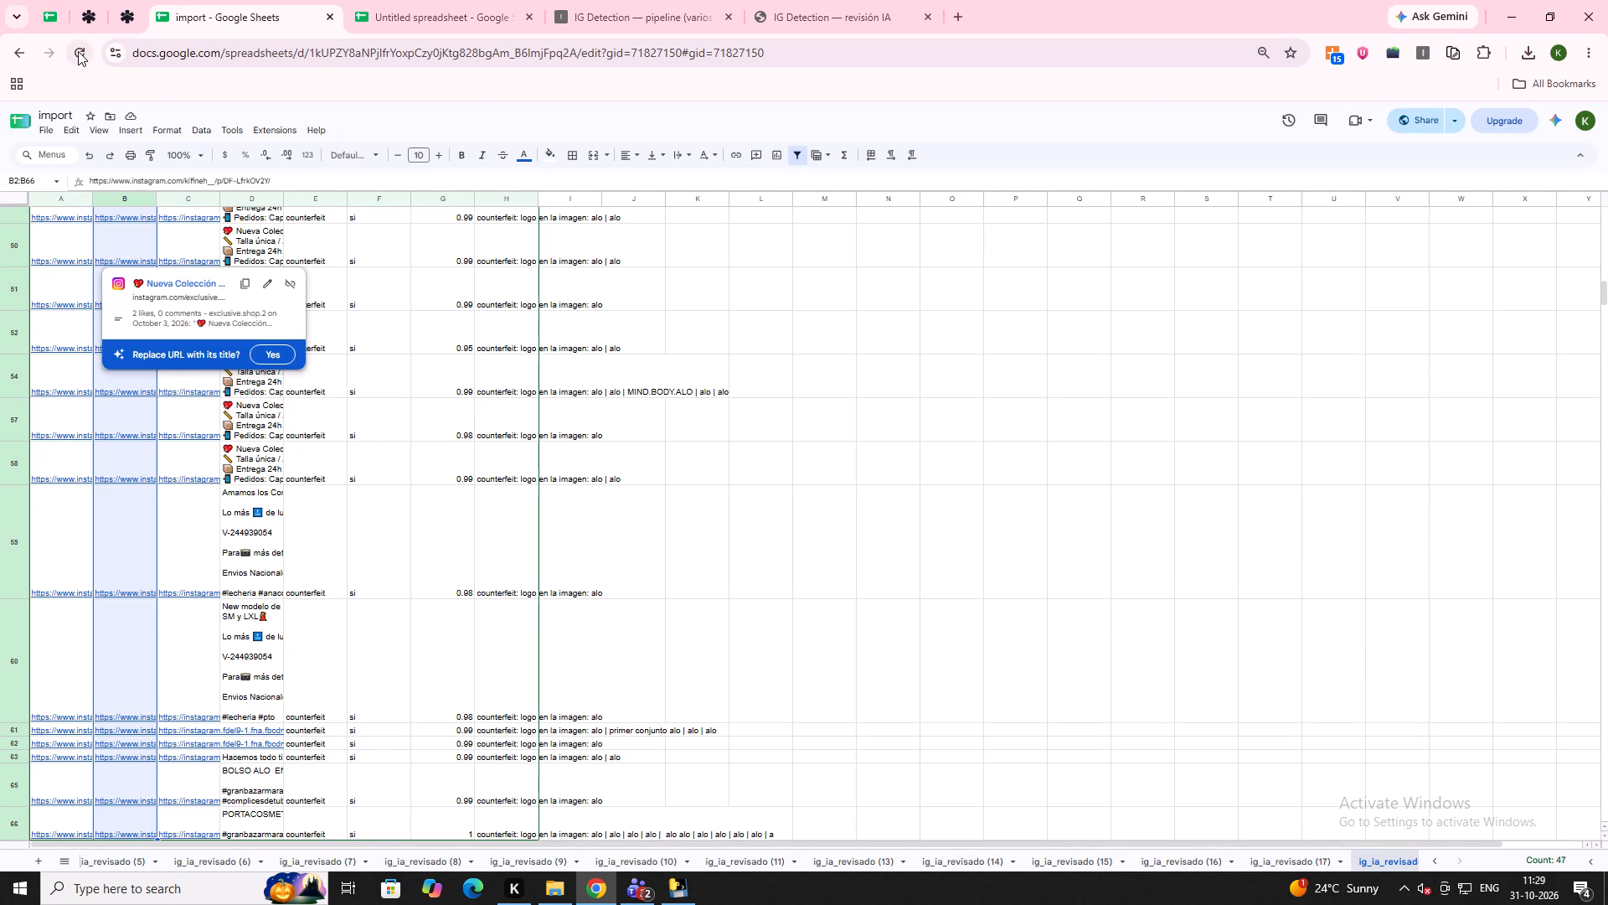
scroll(572, 320, "down", 2)
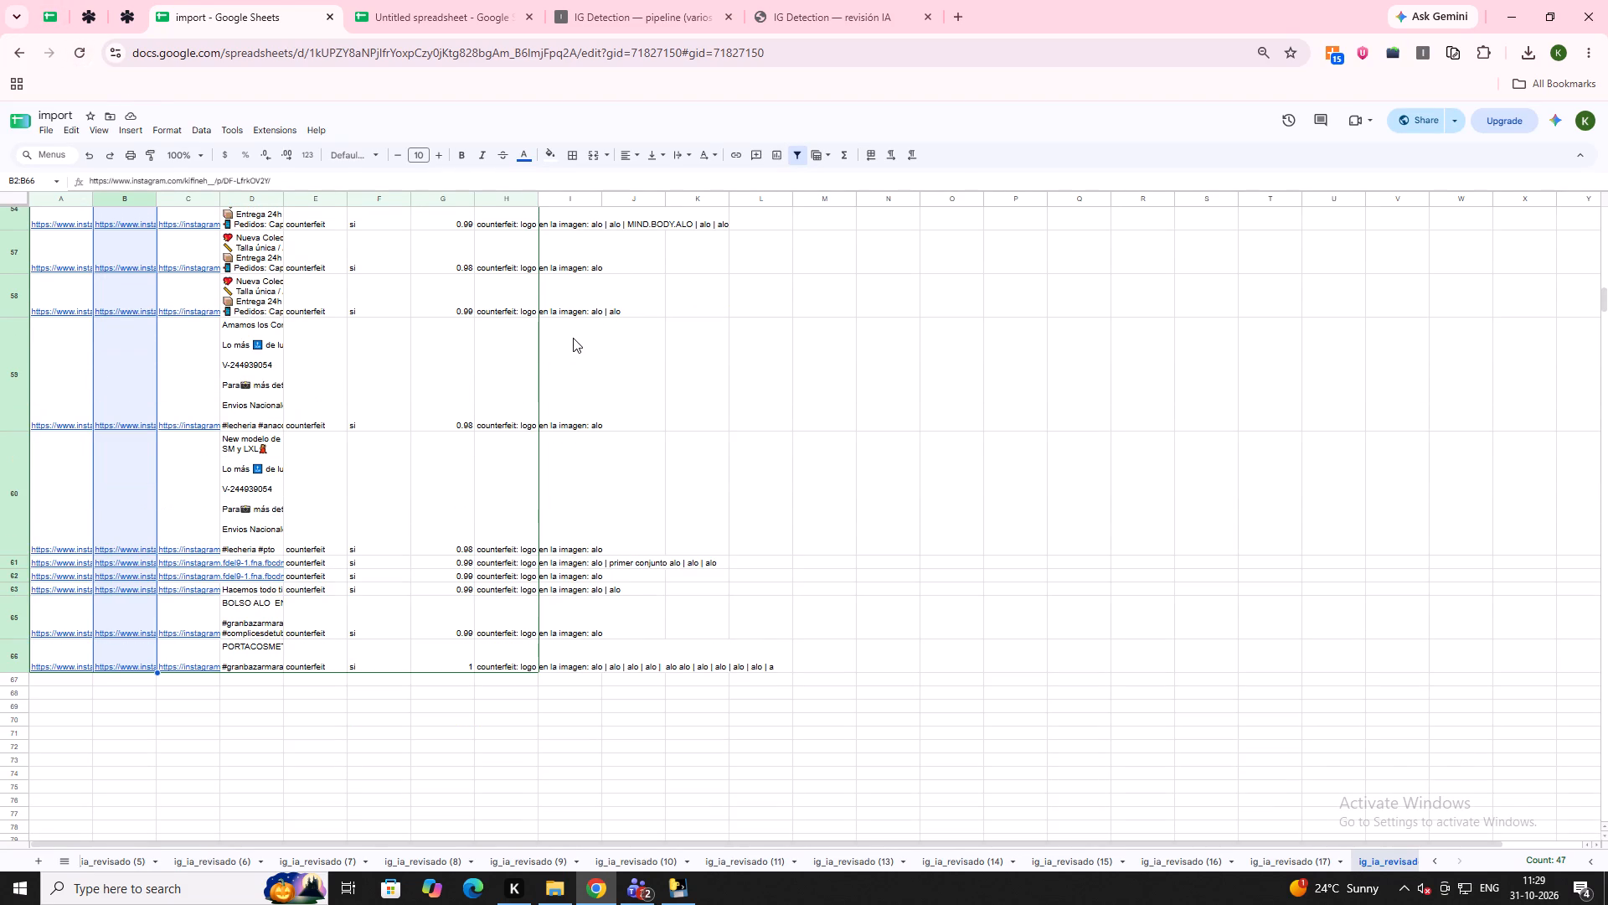
key("ctrl+c")
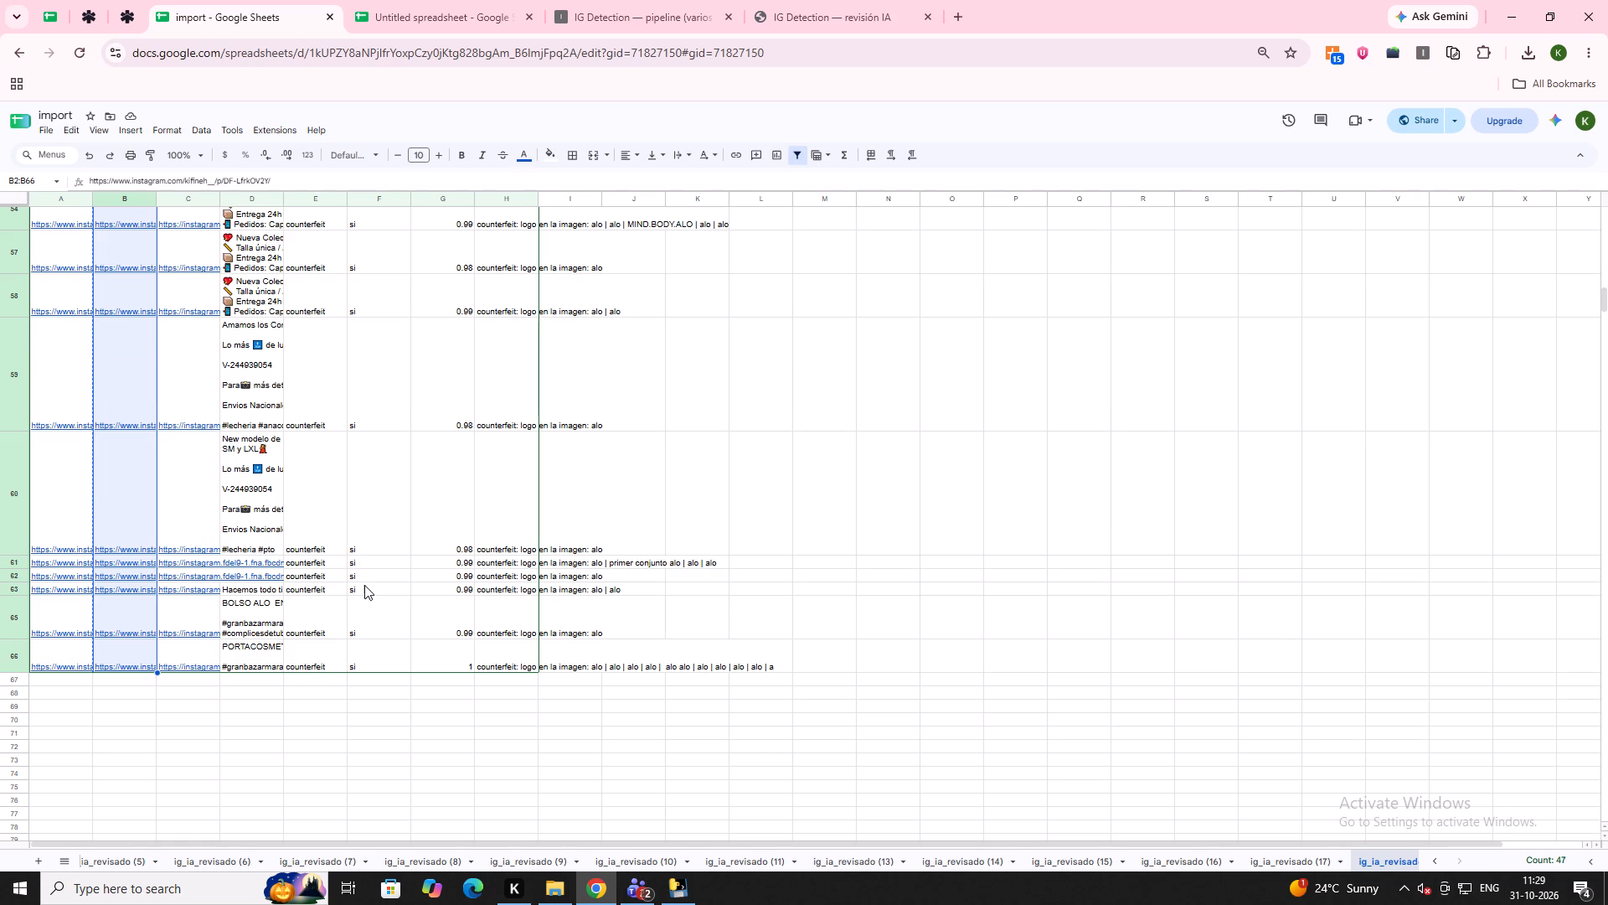
Start a new incident with asset Alo Yoga - Social Media Instagram and protection type Product counterfeit, keeping the filtered post links copied.
key("ctrl+c")
left_click(78, 0)
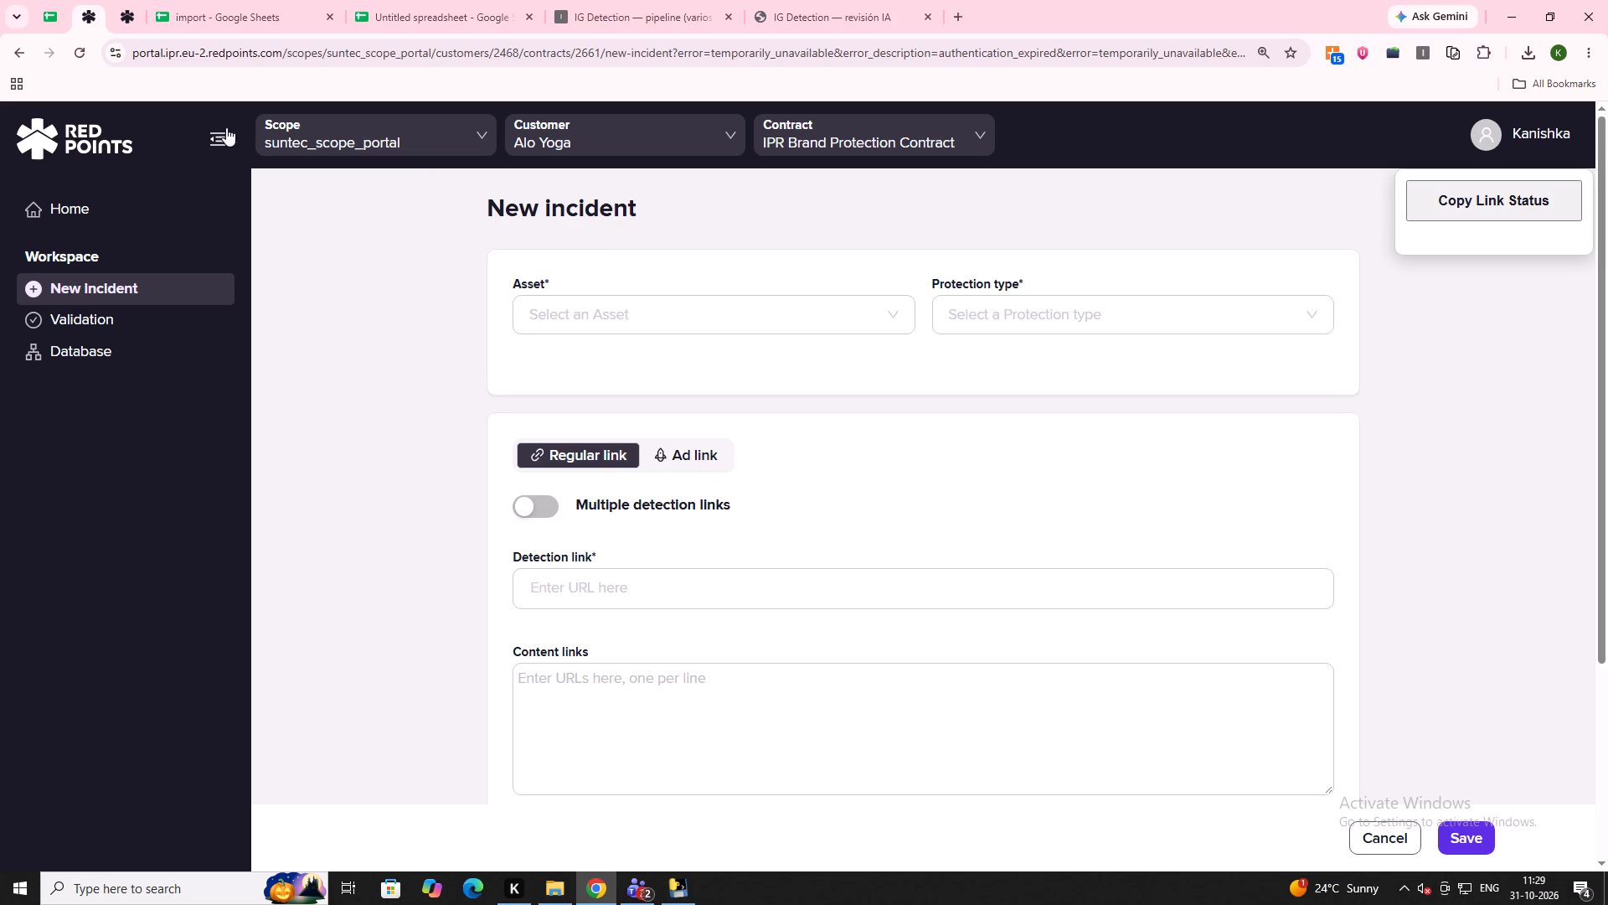
left_click(647, 312)
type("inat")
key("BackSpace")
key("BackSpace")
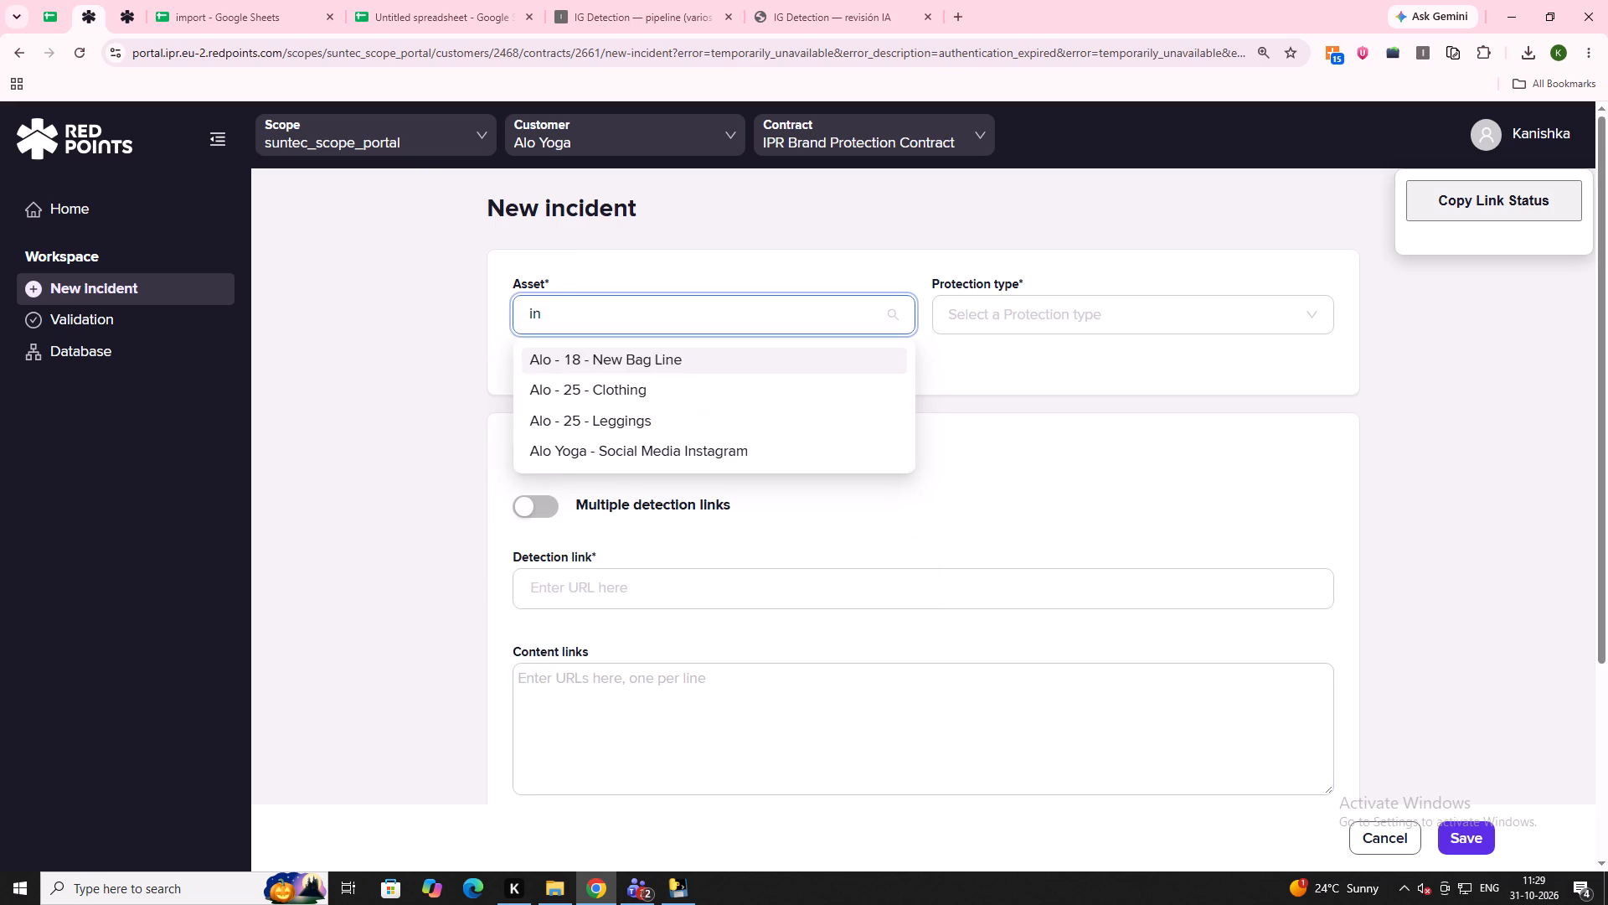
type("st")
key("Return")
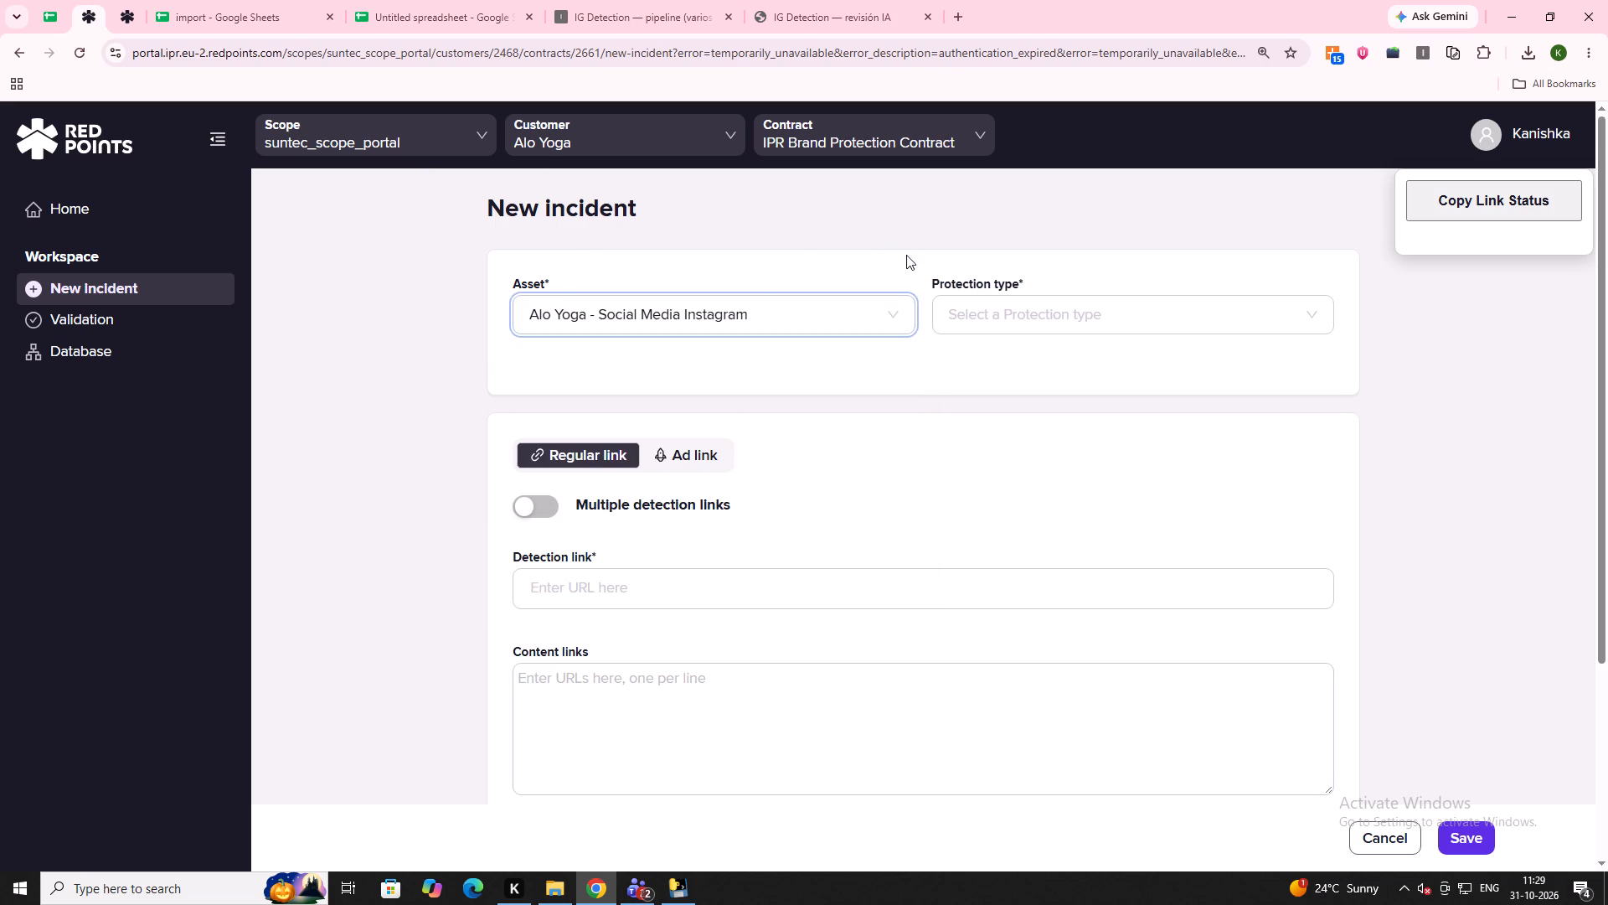
left_click(932, 297)
left_click(964, 313)
left_click(1015, 388)
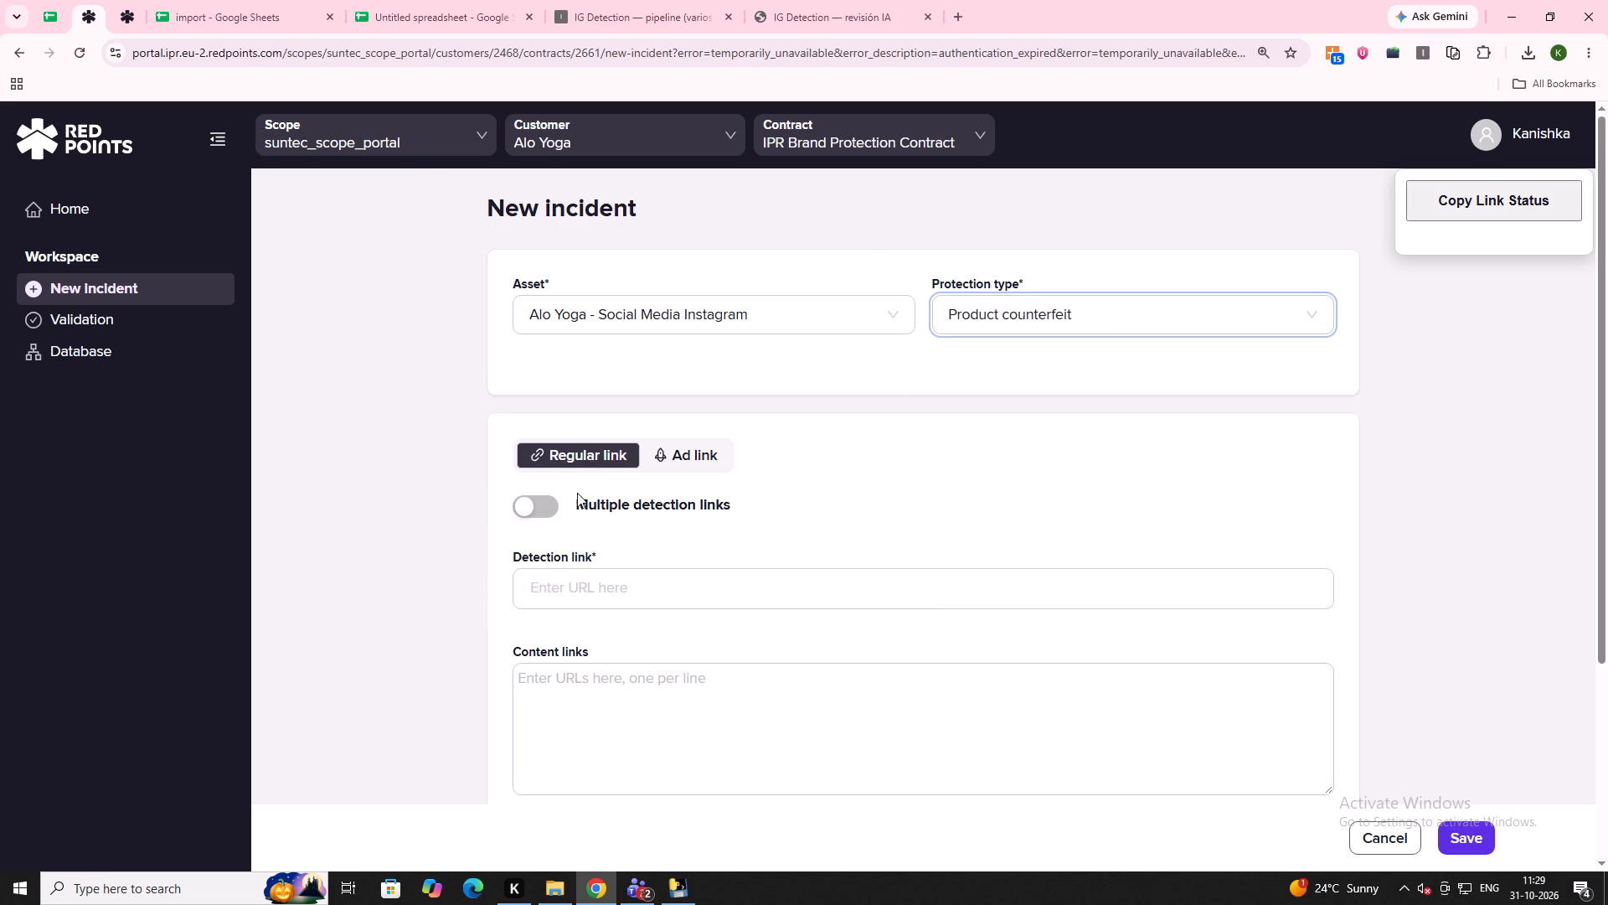
Enable Multiple detection links and paste the copied Instagram post links into Detection links.
left_click(523, 502)
left_click(583, 602)
key("ctrl+v")
Add the tags Instagram - Internal upload and tool, and save the new incidents.
scroll(859, 485, "down", 8)
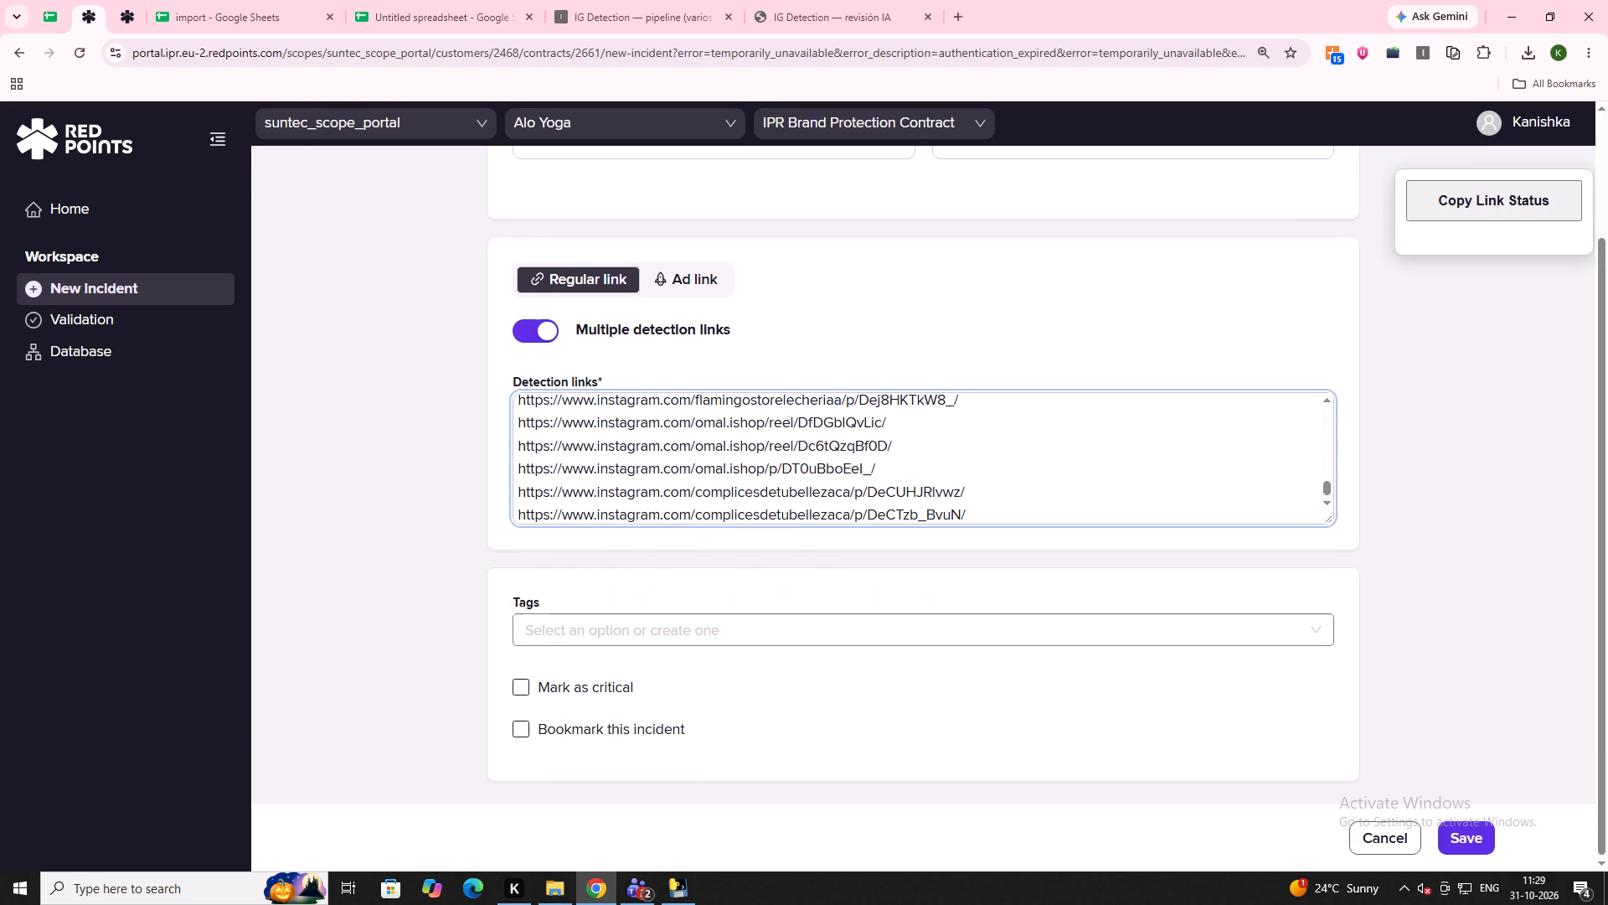
left_click(821, 649)
left_click(821, 640)
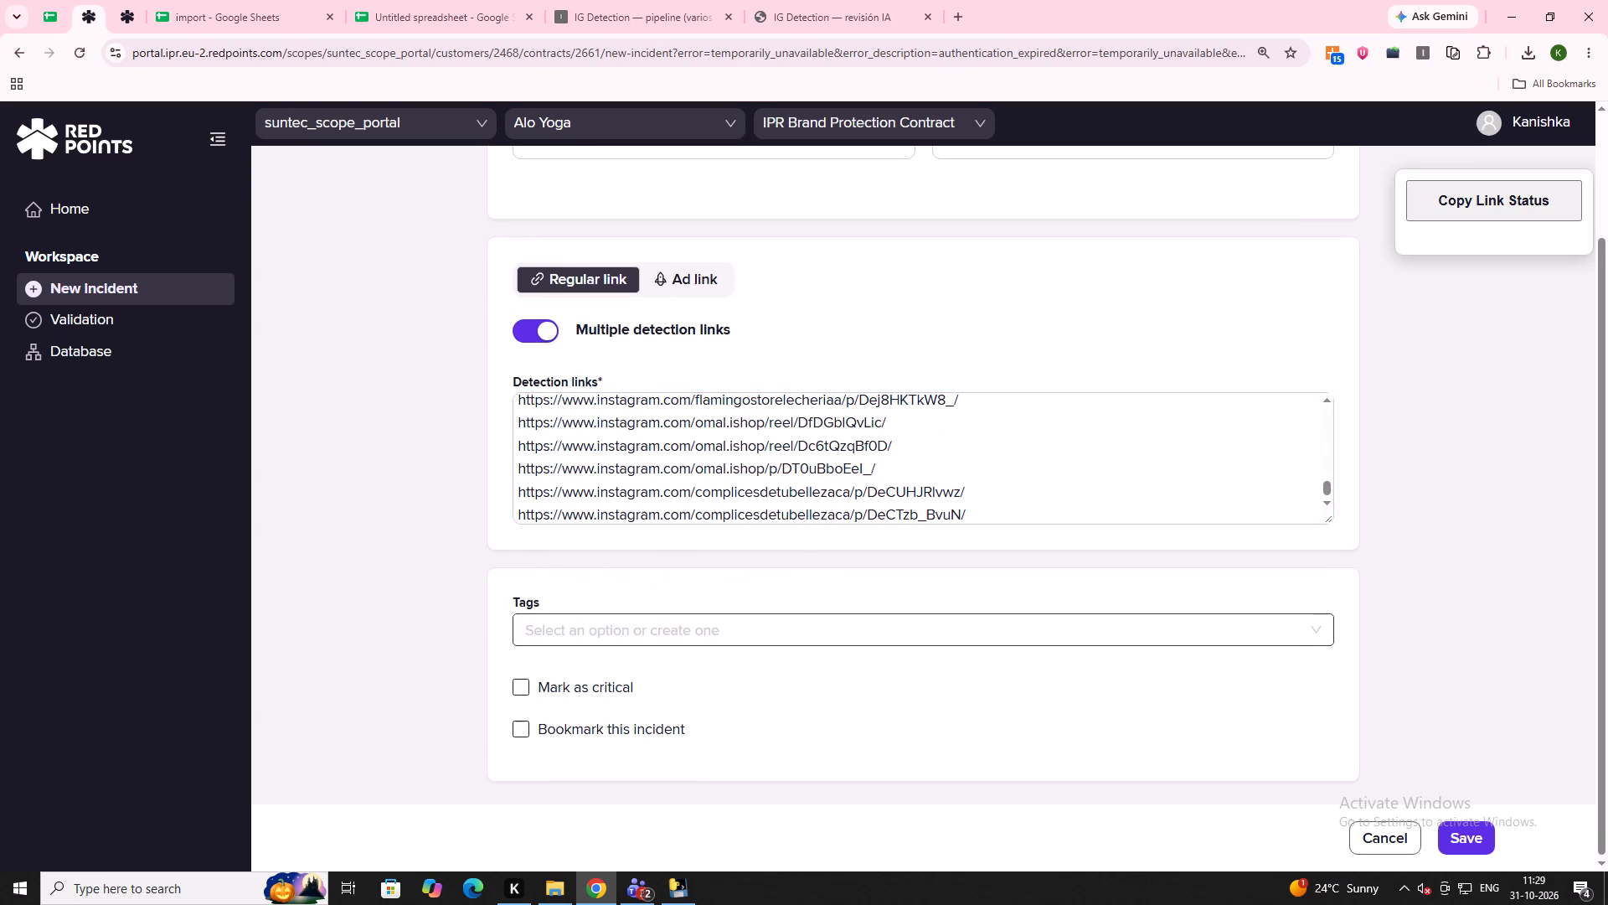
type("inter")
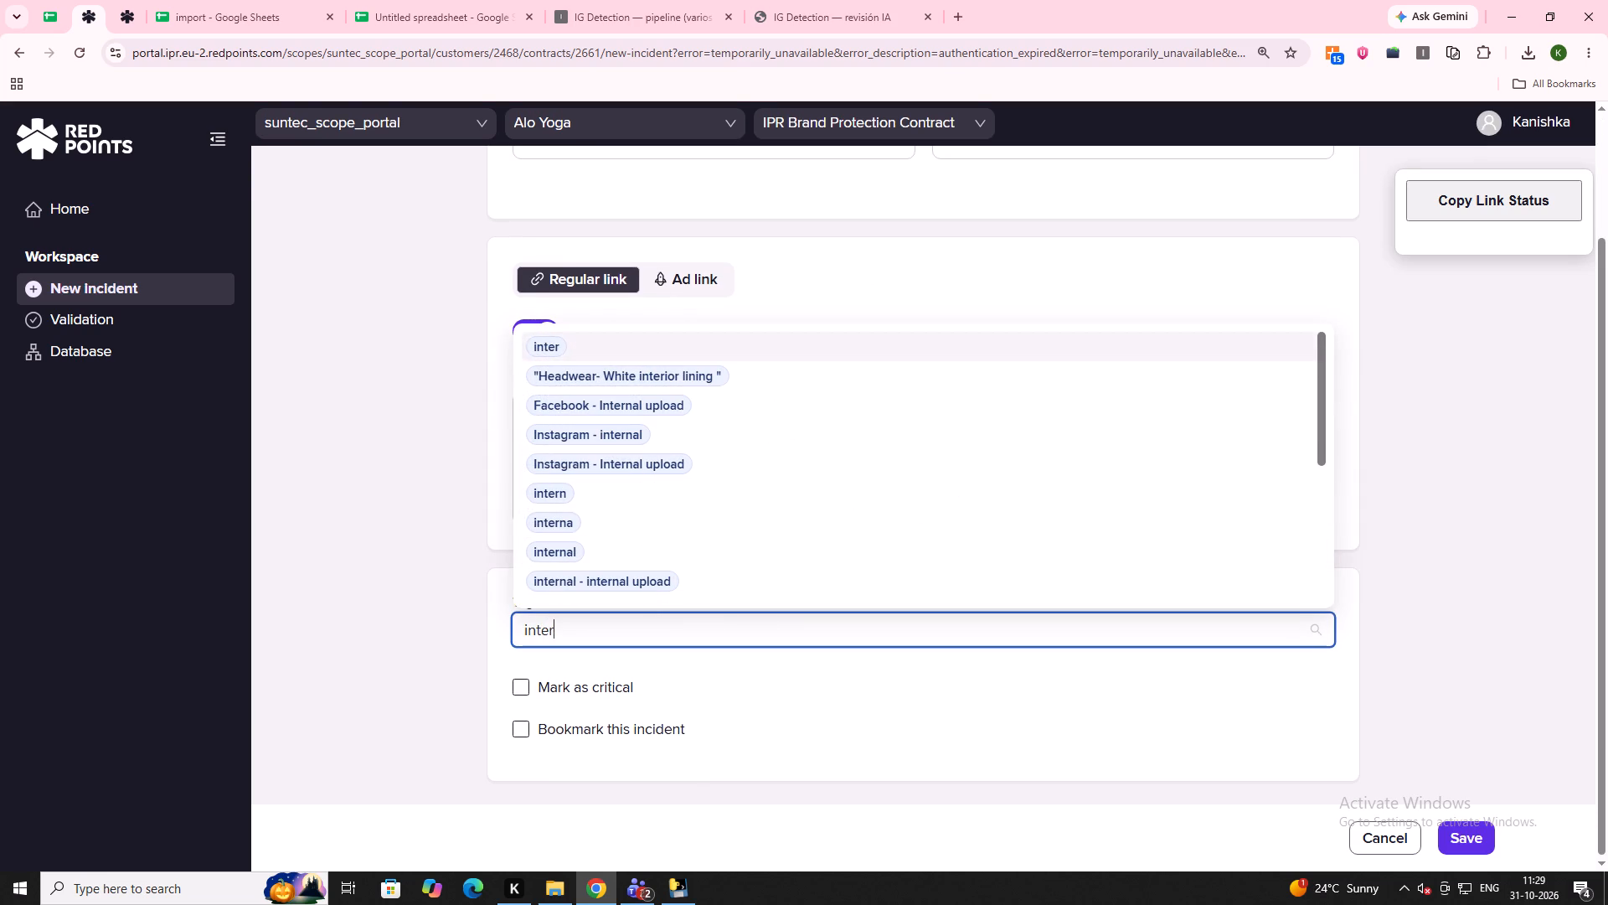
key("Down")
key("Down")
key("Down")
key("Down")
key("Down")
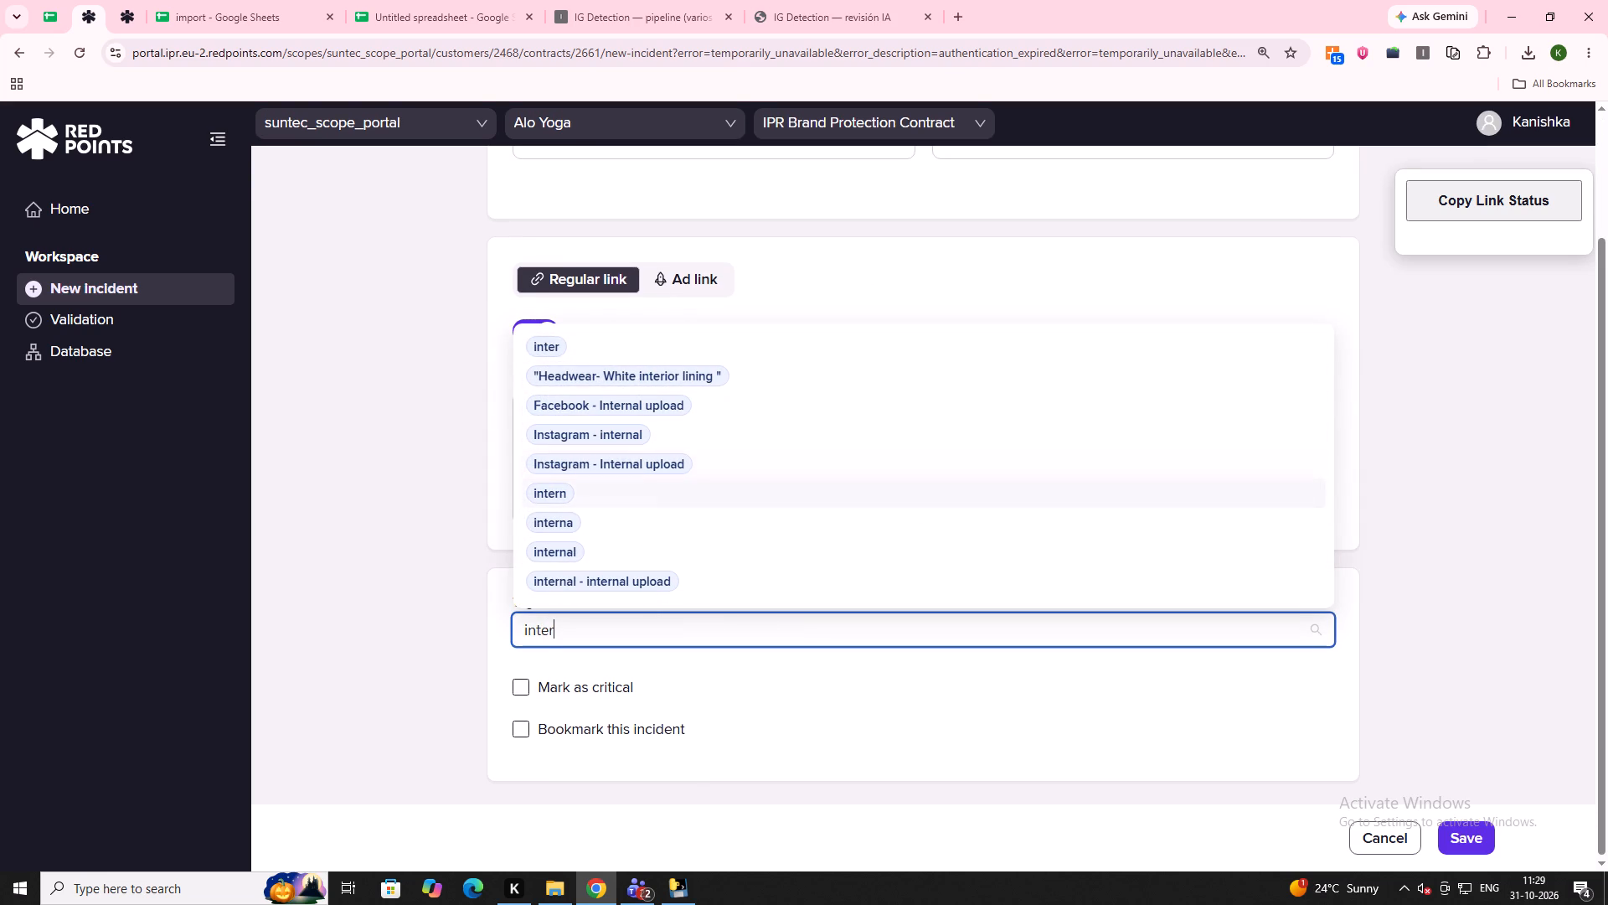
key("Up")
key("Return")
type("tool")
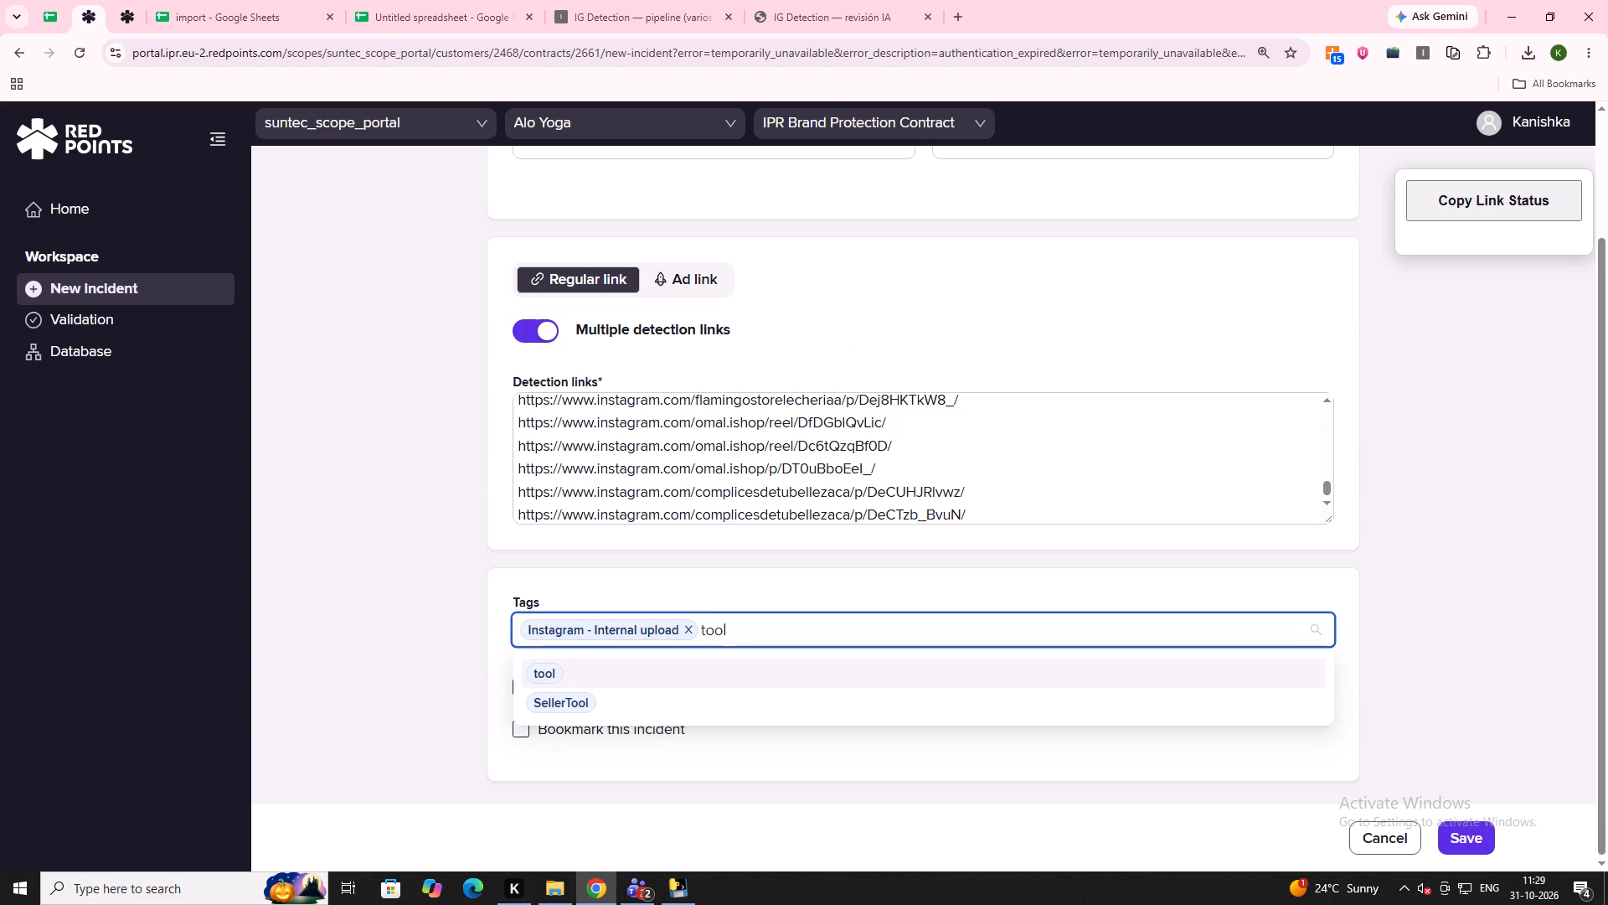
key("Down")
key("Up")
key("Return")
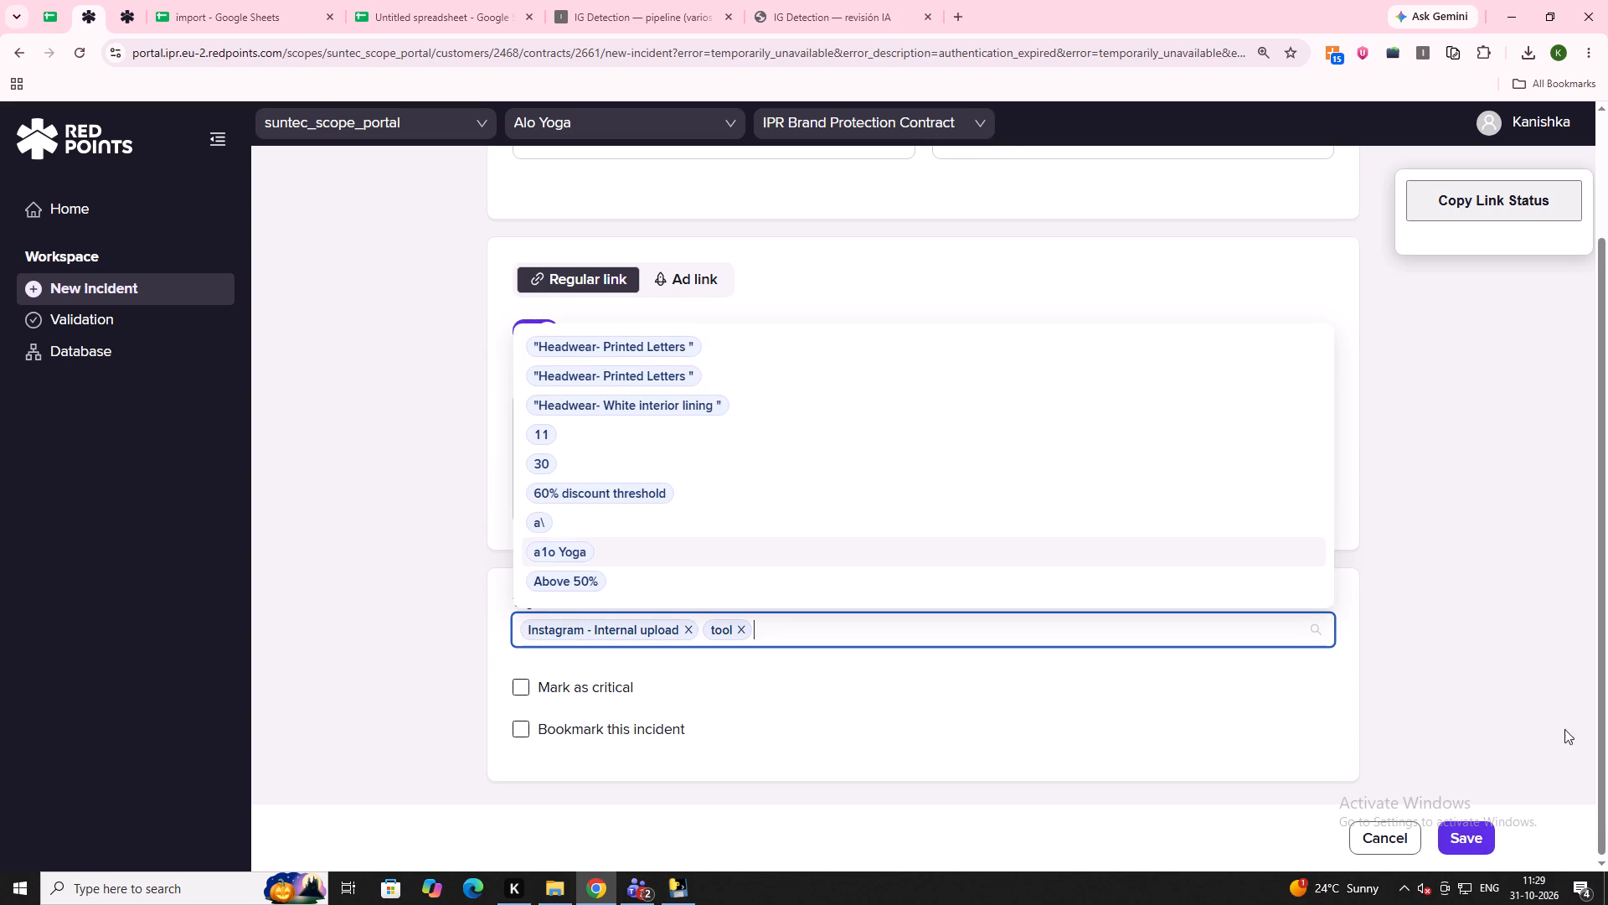
left_click(1467, 830)
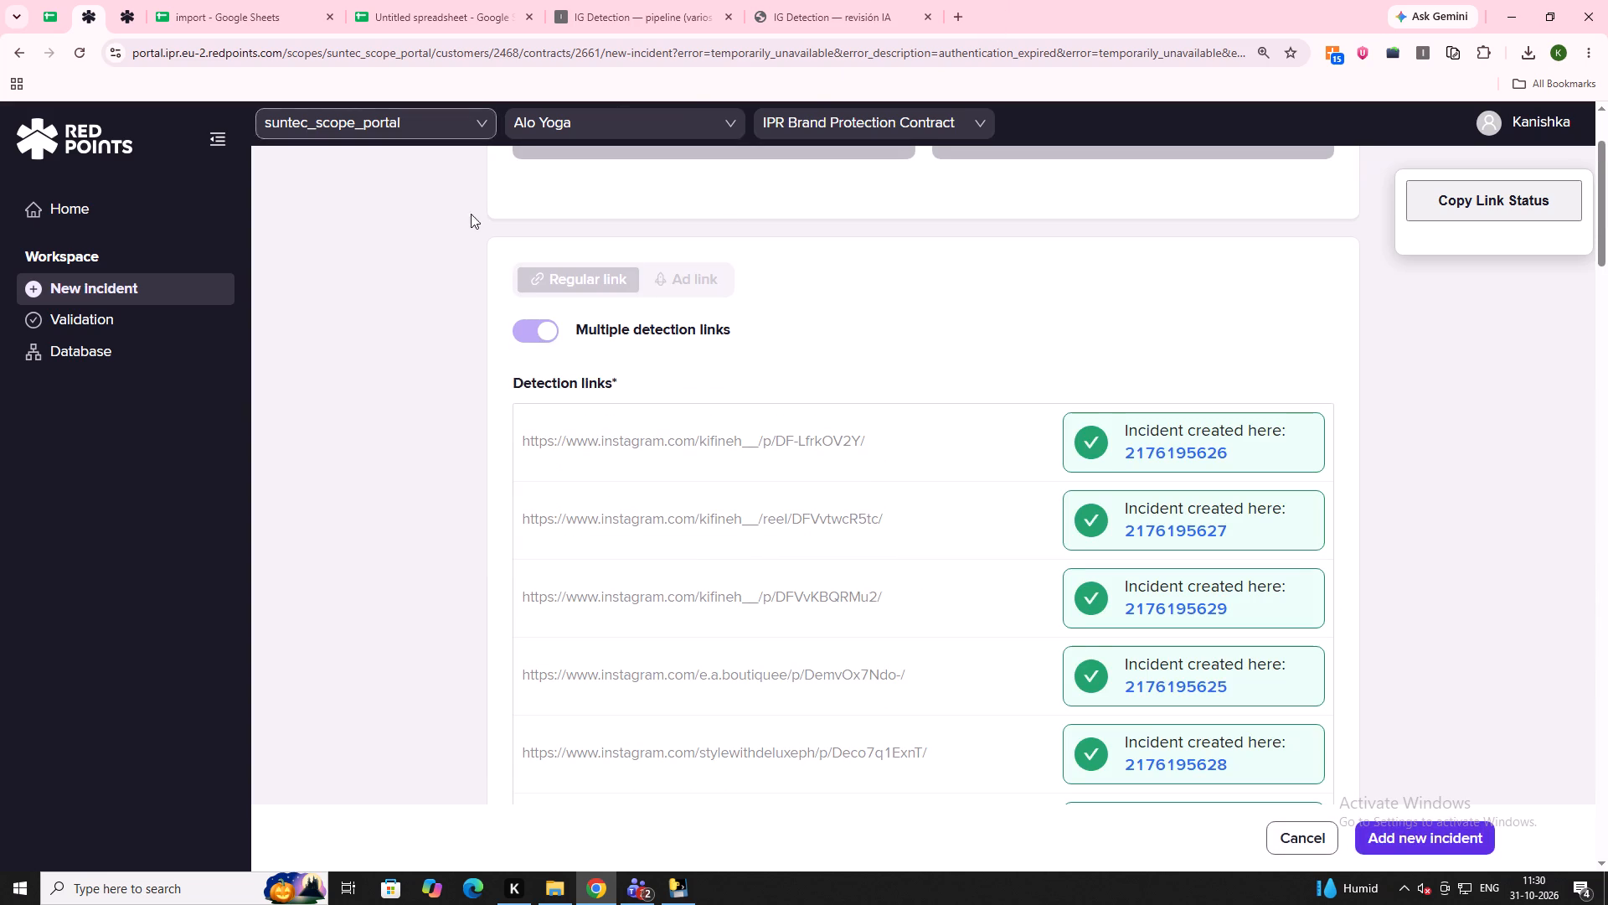
Copy all detection links with their created incident IDs and paste them into Untitled spreadsheet, starting at cell A2.
left_click_drag(479, 435, 1128, 904)
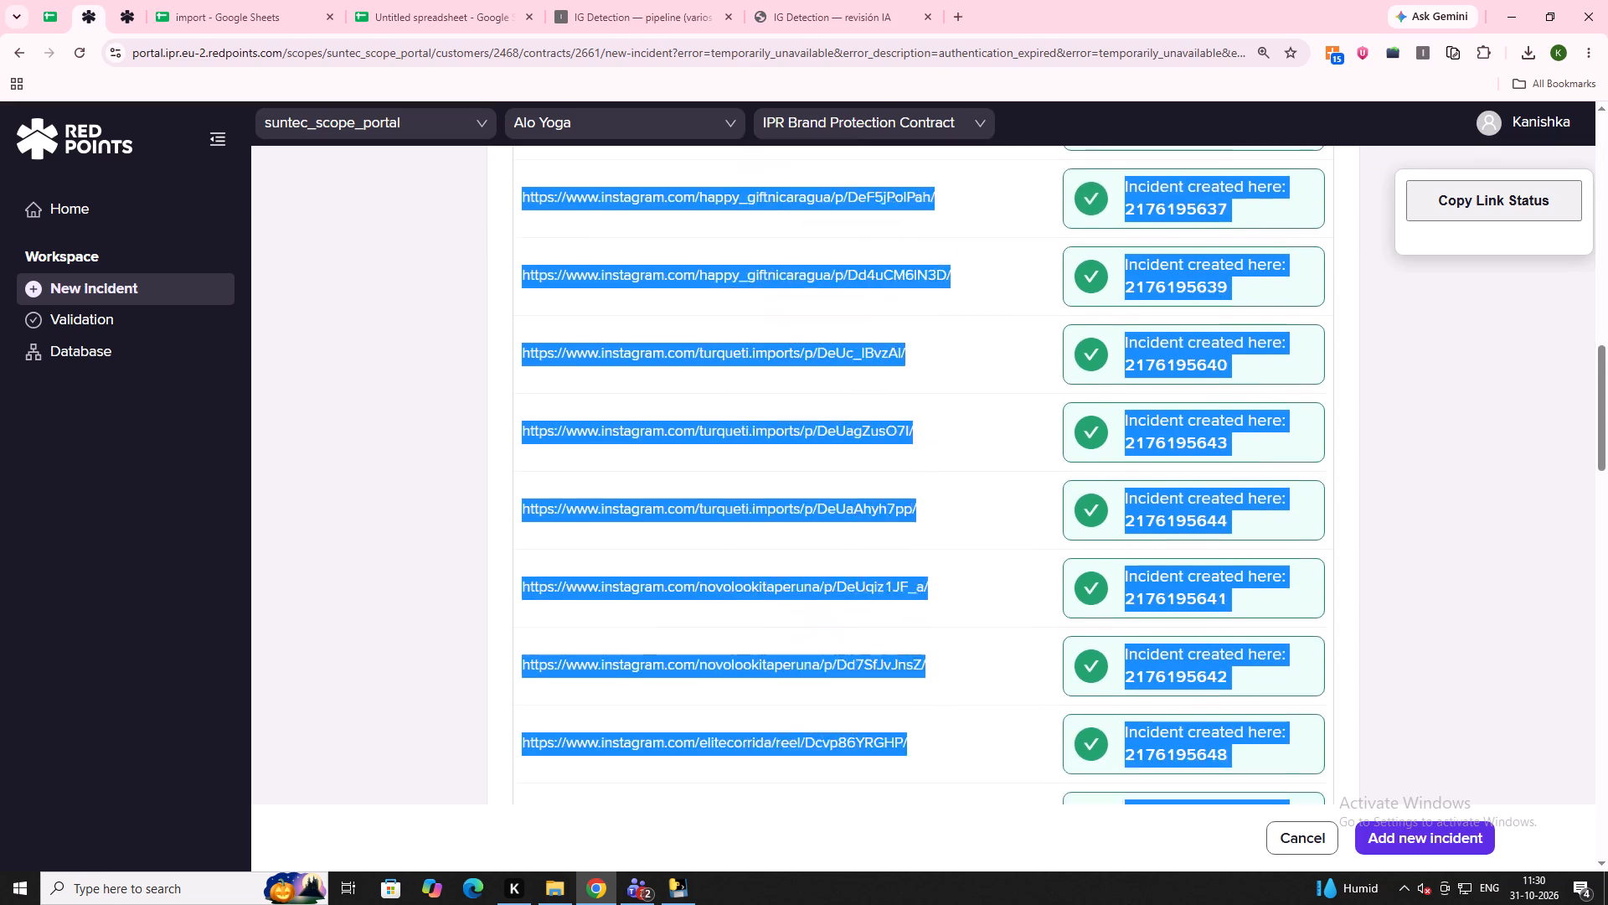
left_click_drag(1128, 904, 1265, 408)
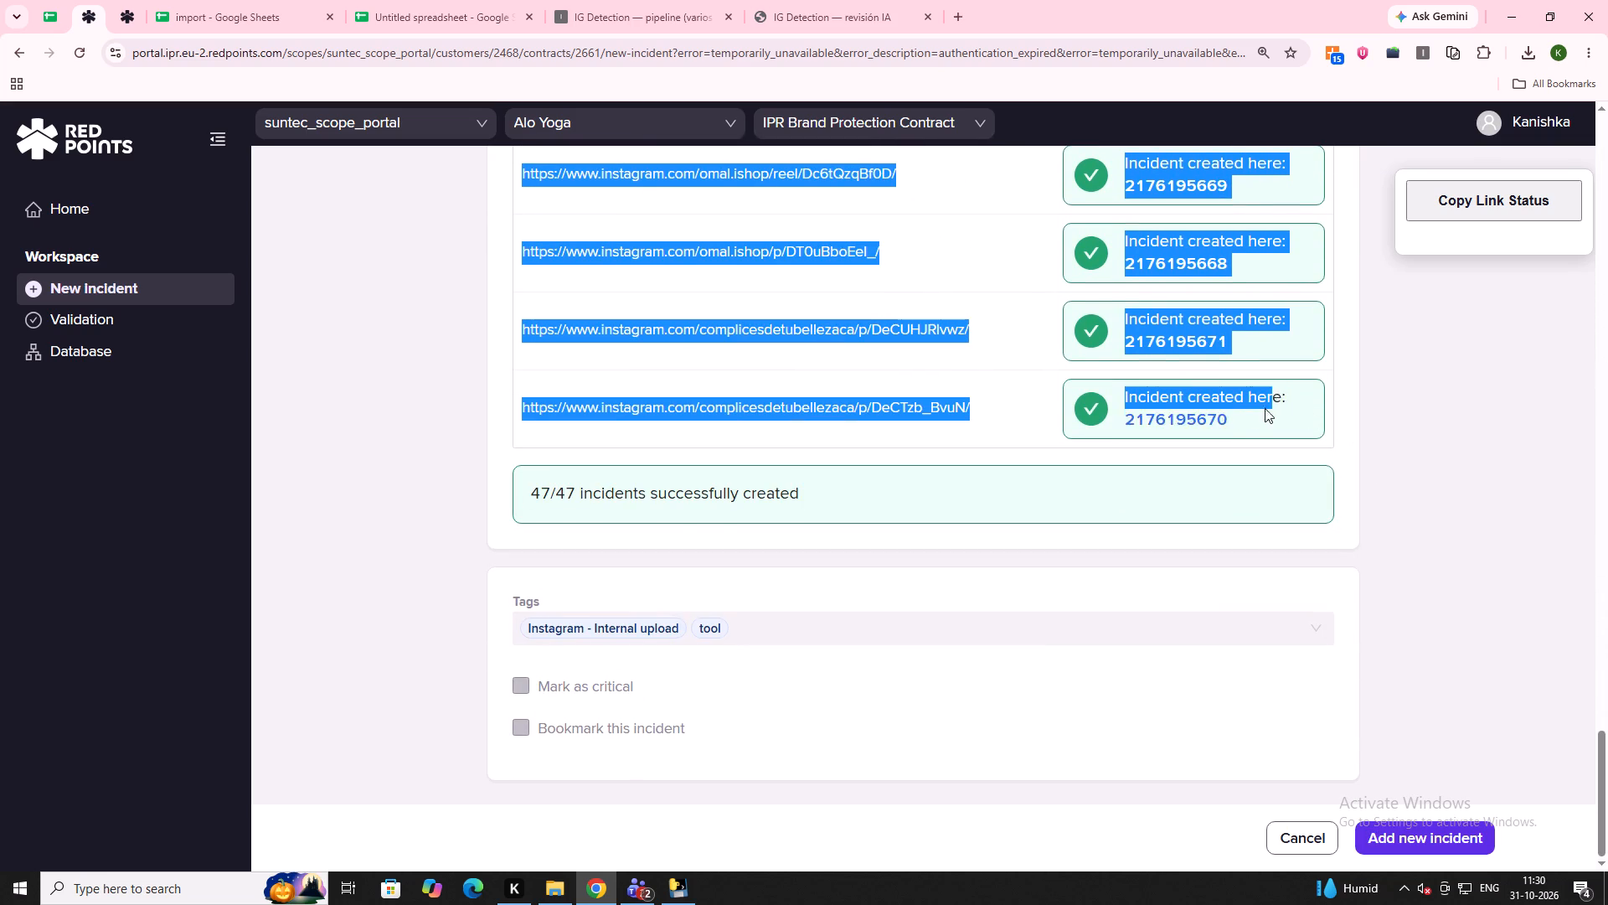
left_click_drag(1265, 408, 1254, 413)
key("ctrl+c")
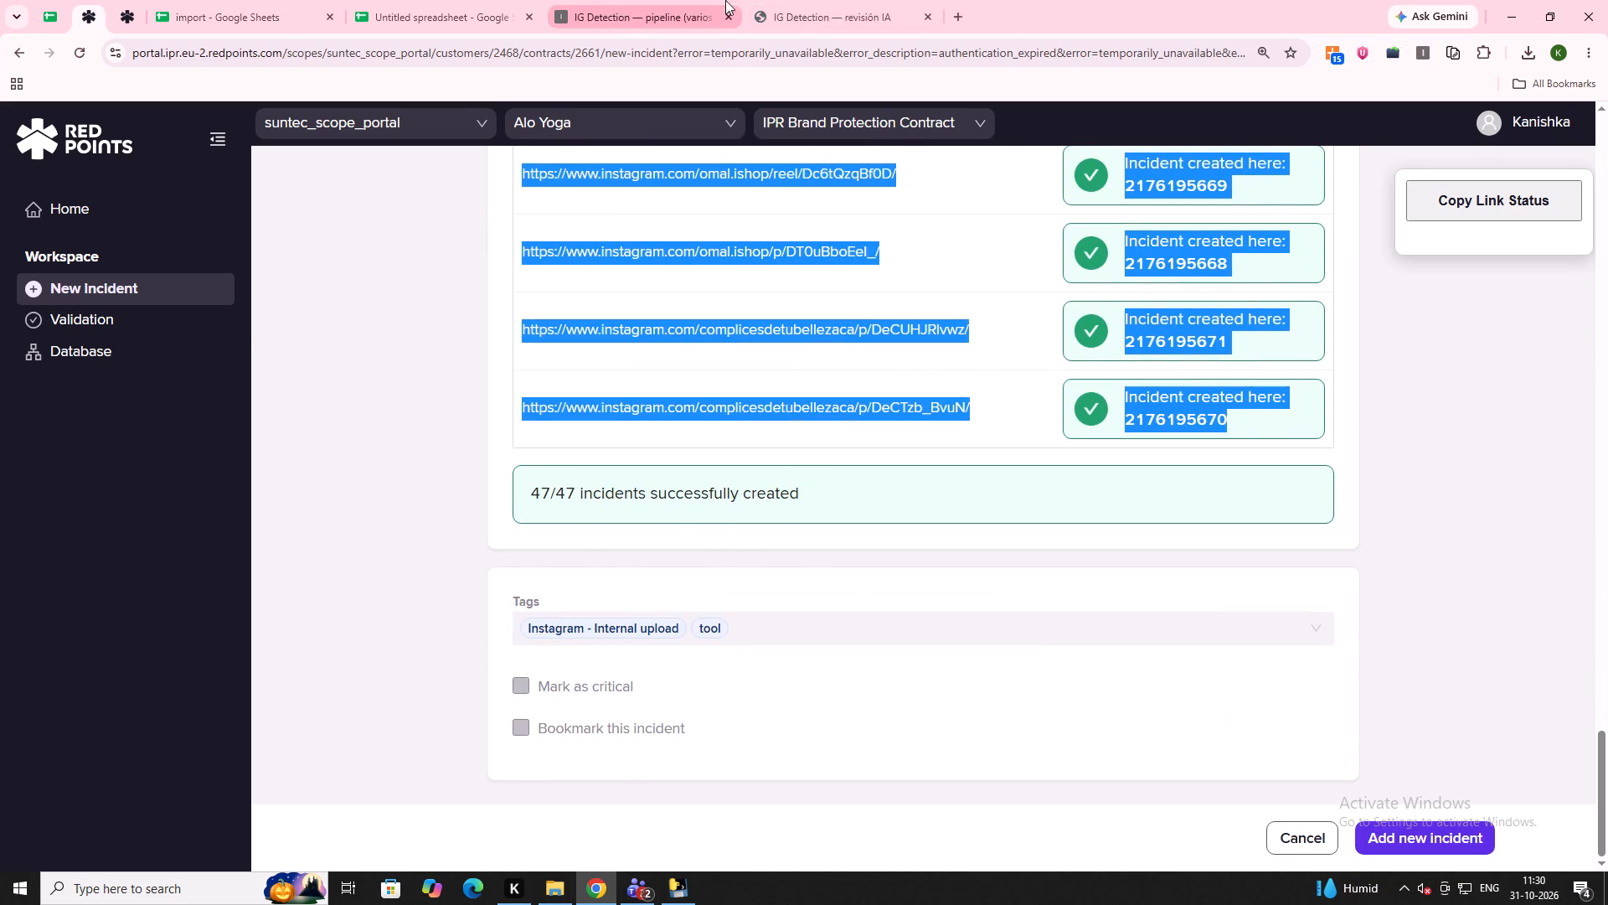
left_click(797, 13)
left_click(603, 0)
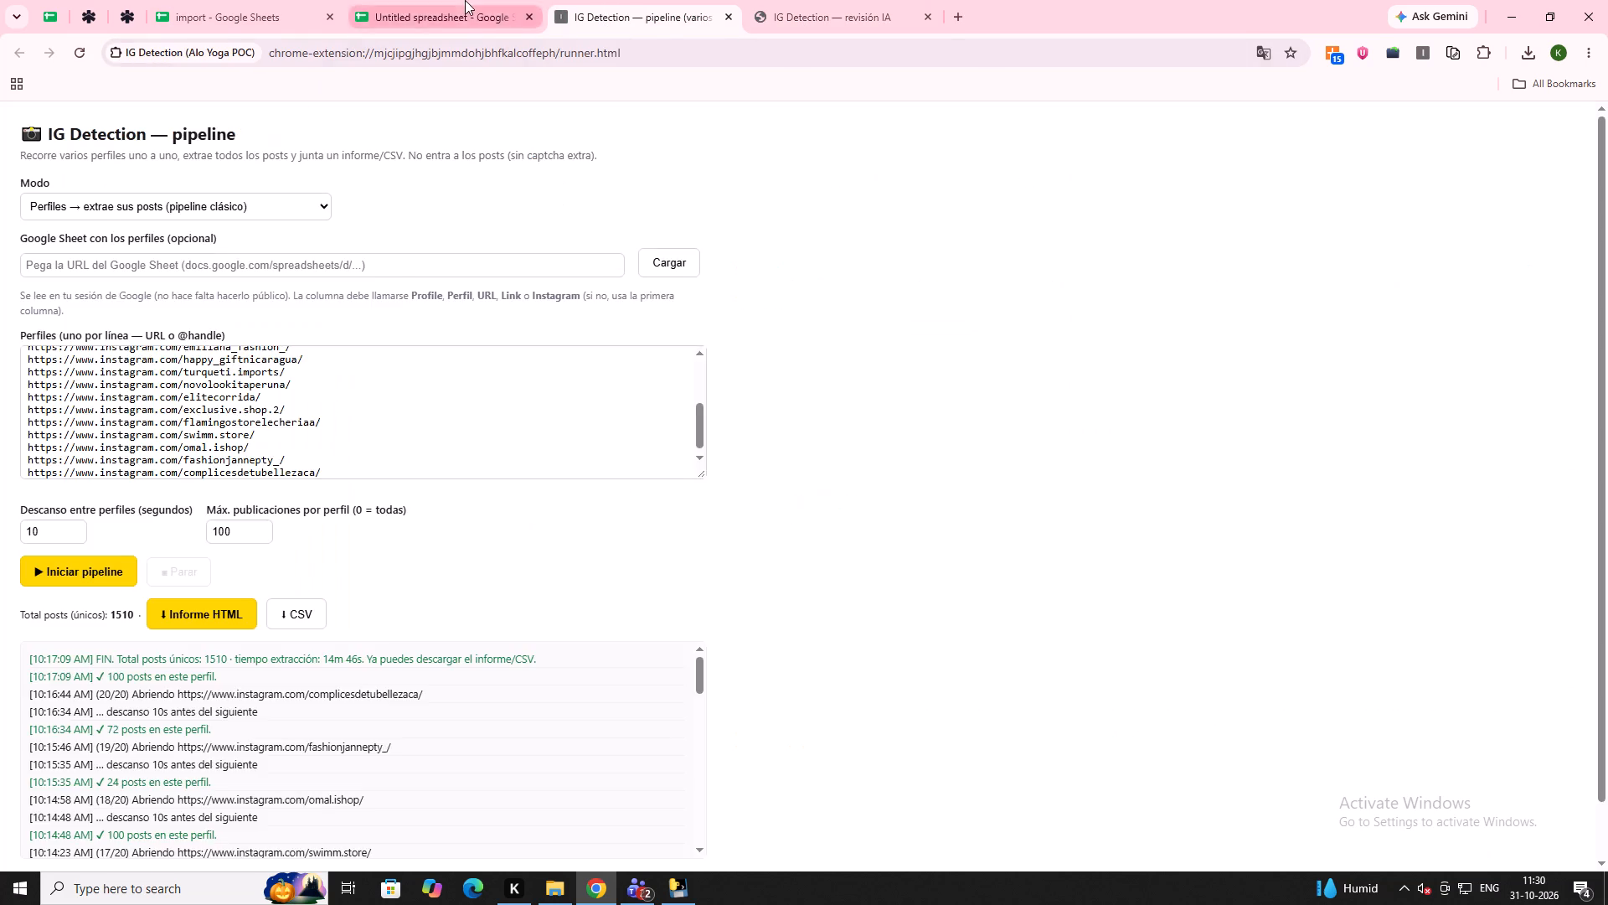
left_click(465, 0)
left_click(71, 224)
key("ctrl+v")
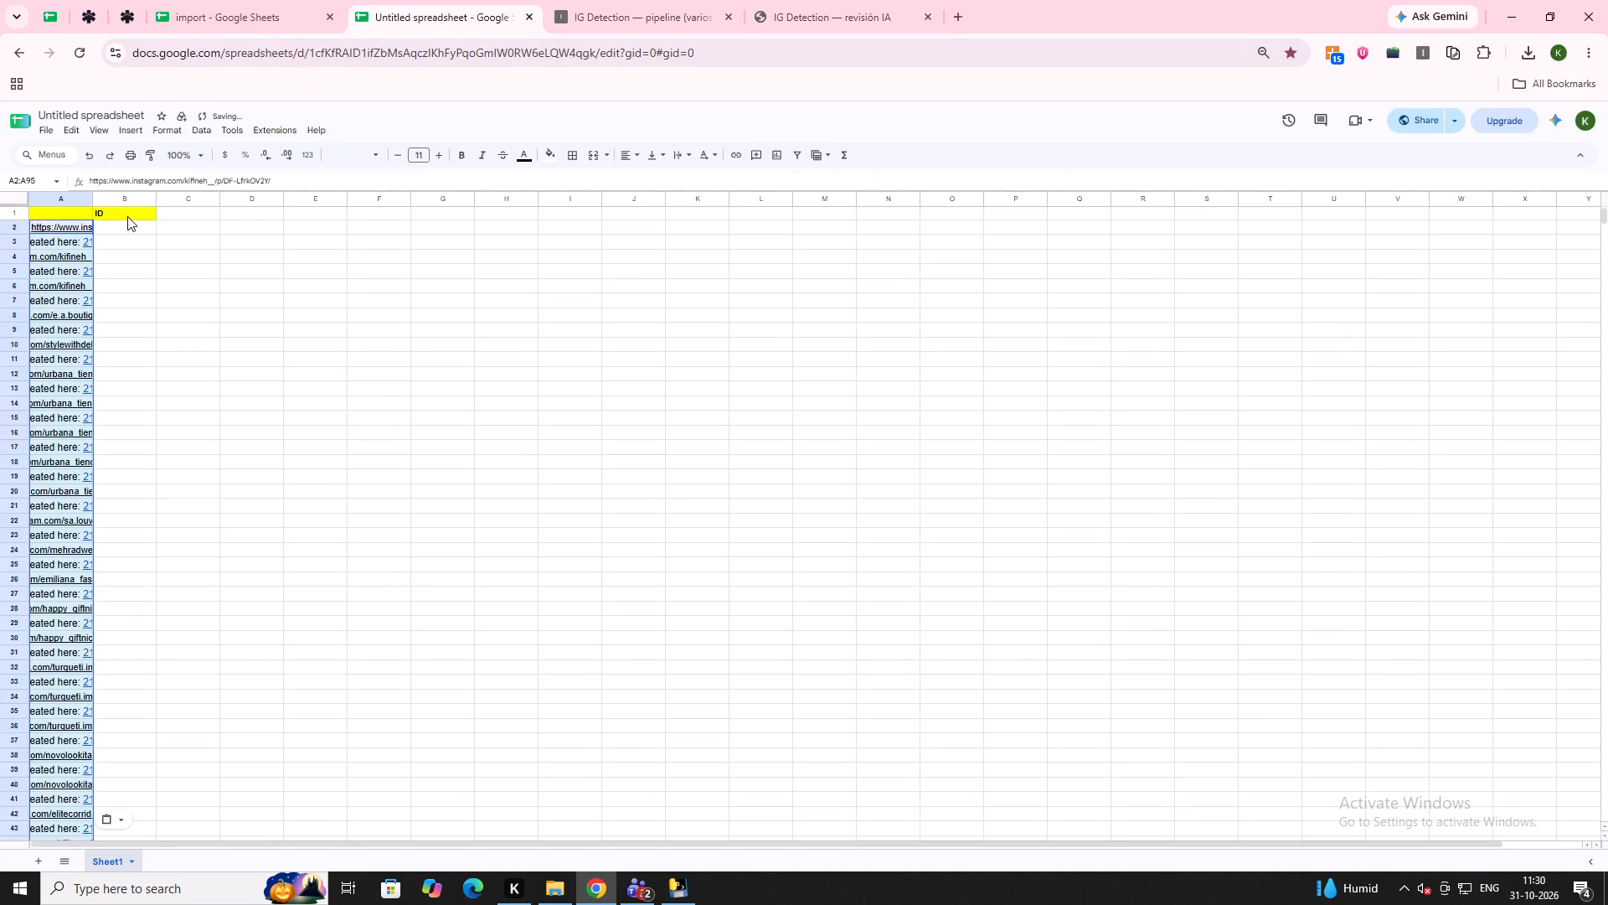
Add a filter to the pasted data and keep only the ID values matching 21.
left_click(128, 218)
key("alt+d")
key("alt+f")
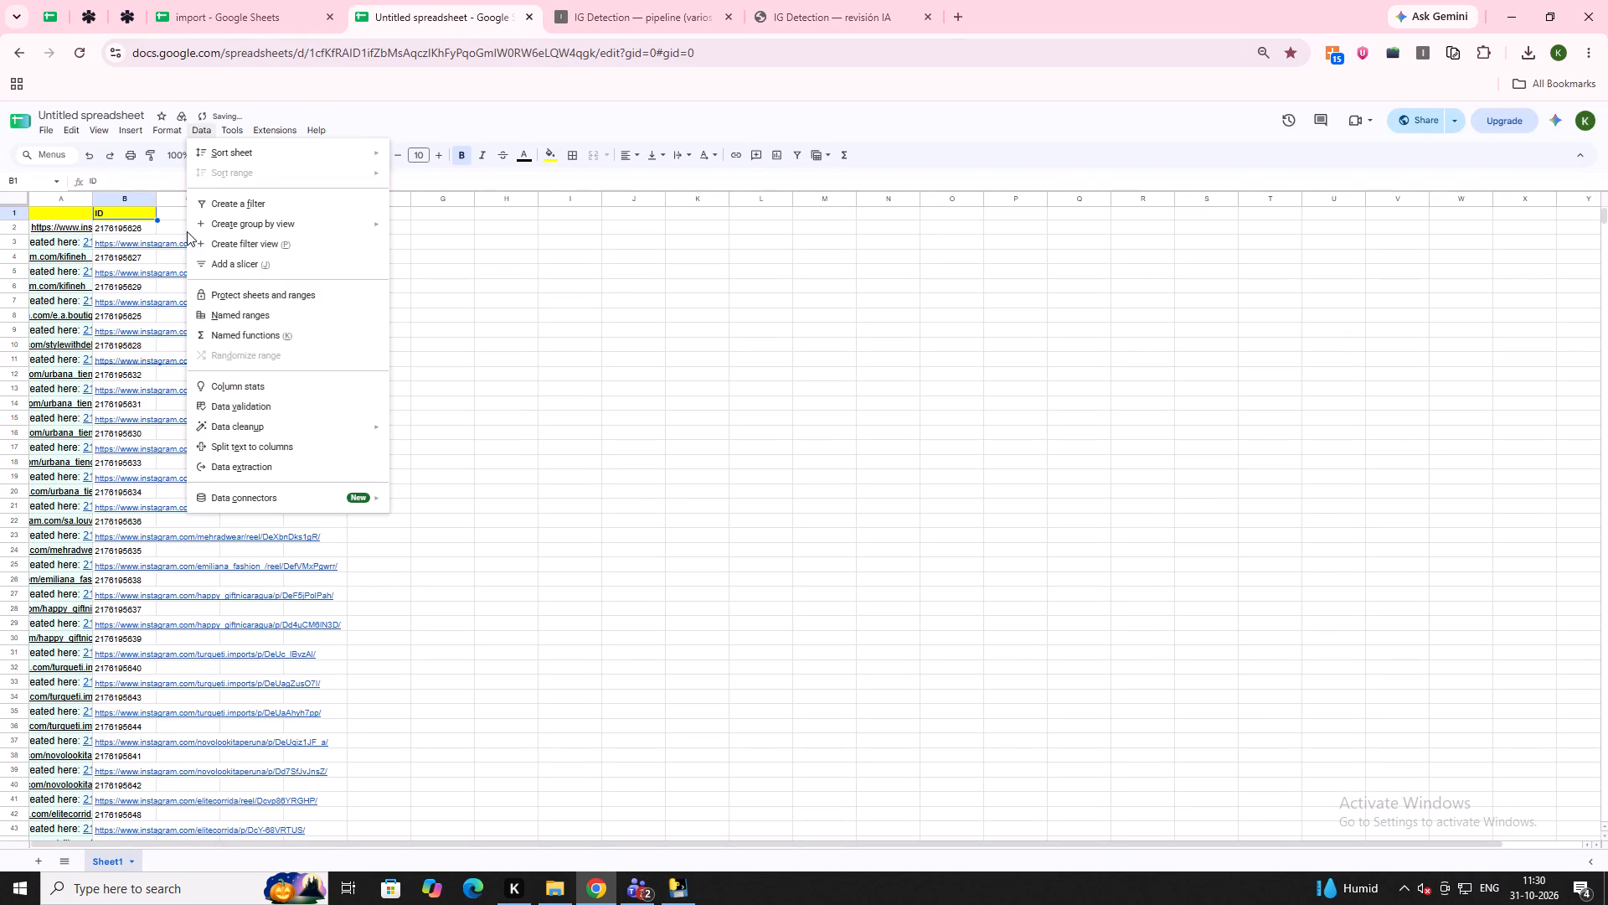
left_click(150, 214)
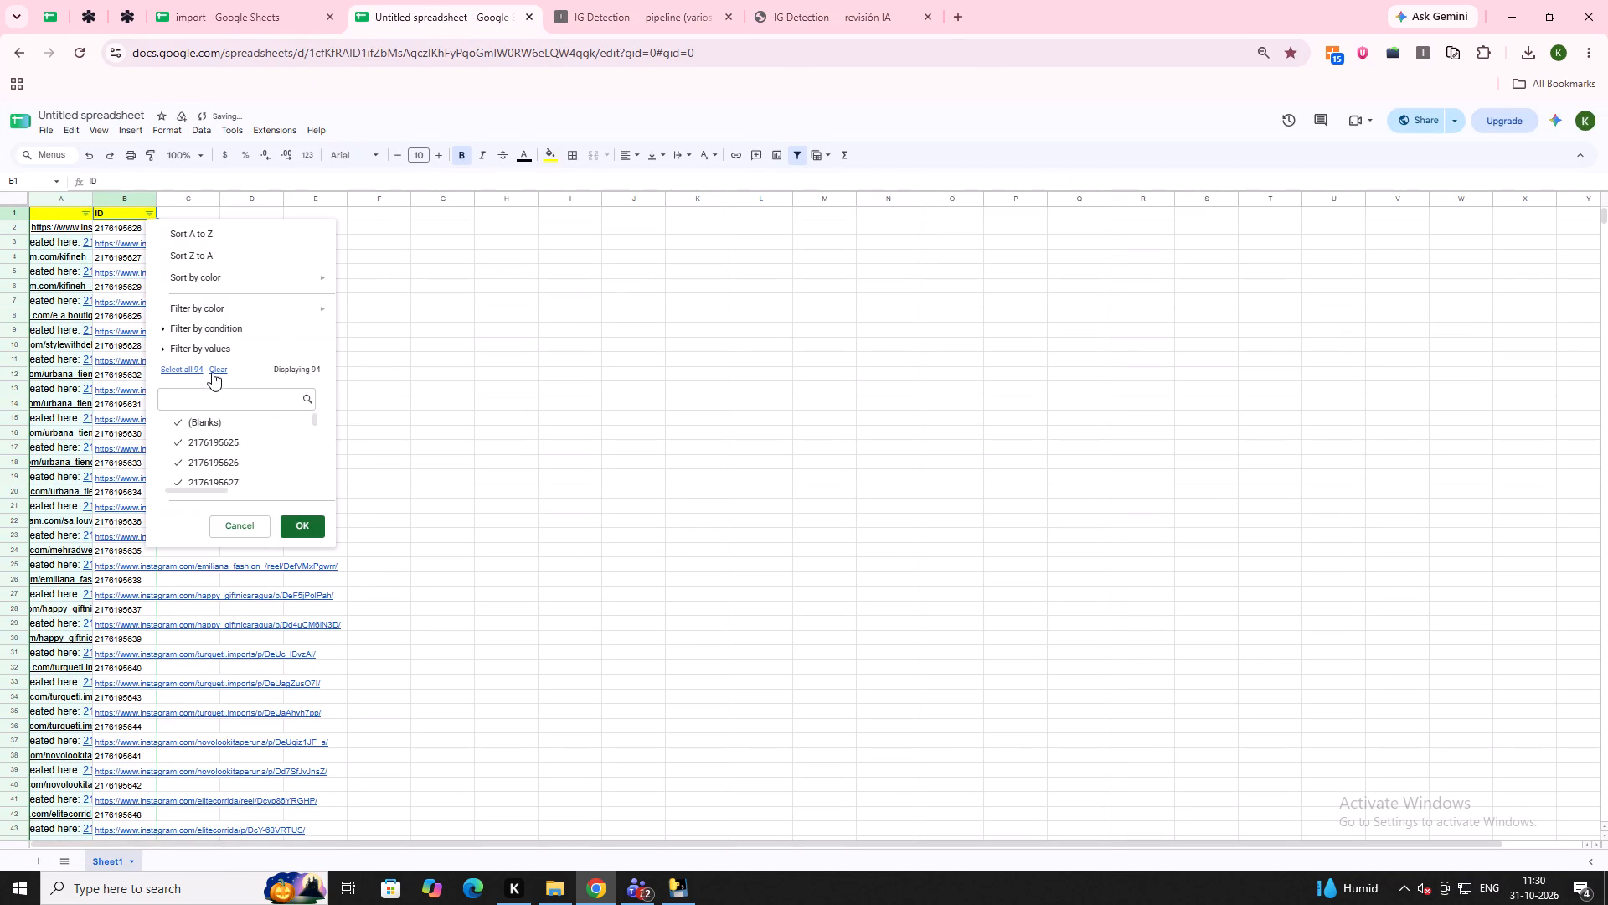
left_click(211, 371)
scroll(239, 441, "down", 12)
scroll(239, 441, "up", 6)
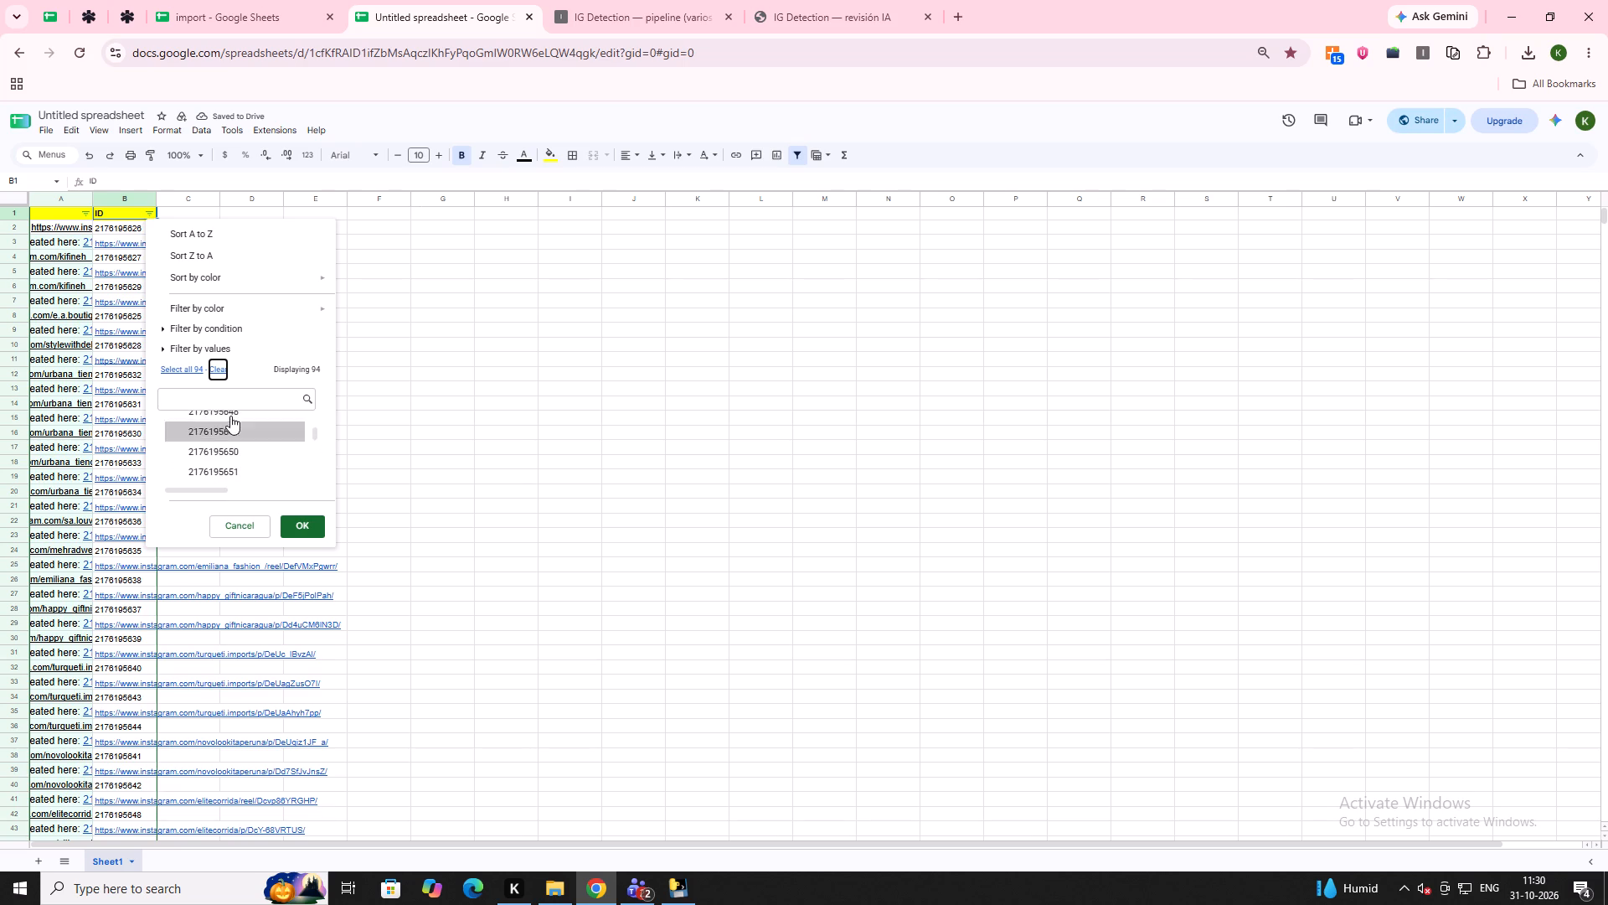
left_click(222, 398)
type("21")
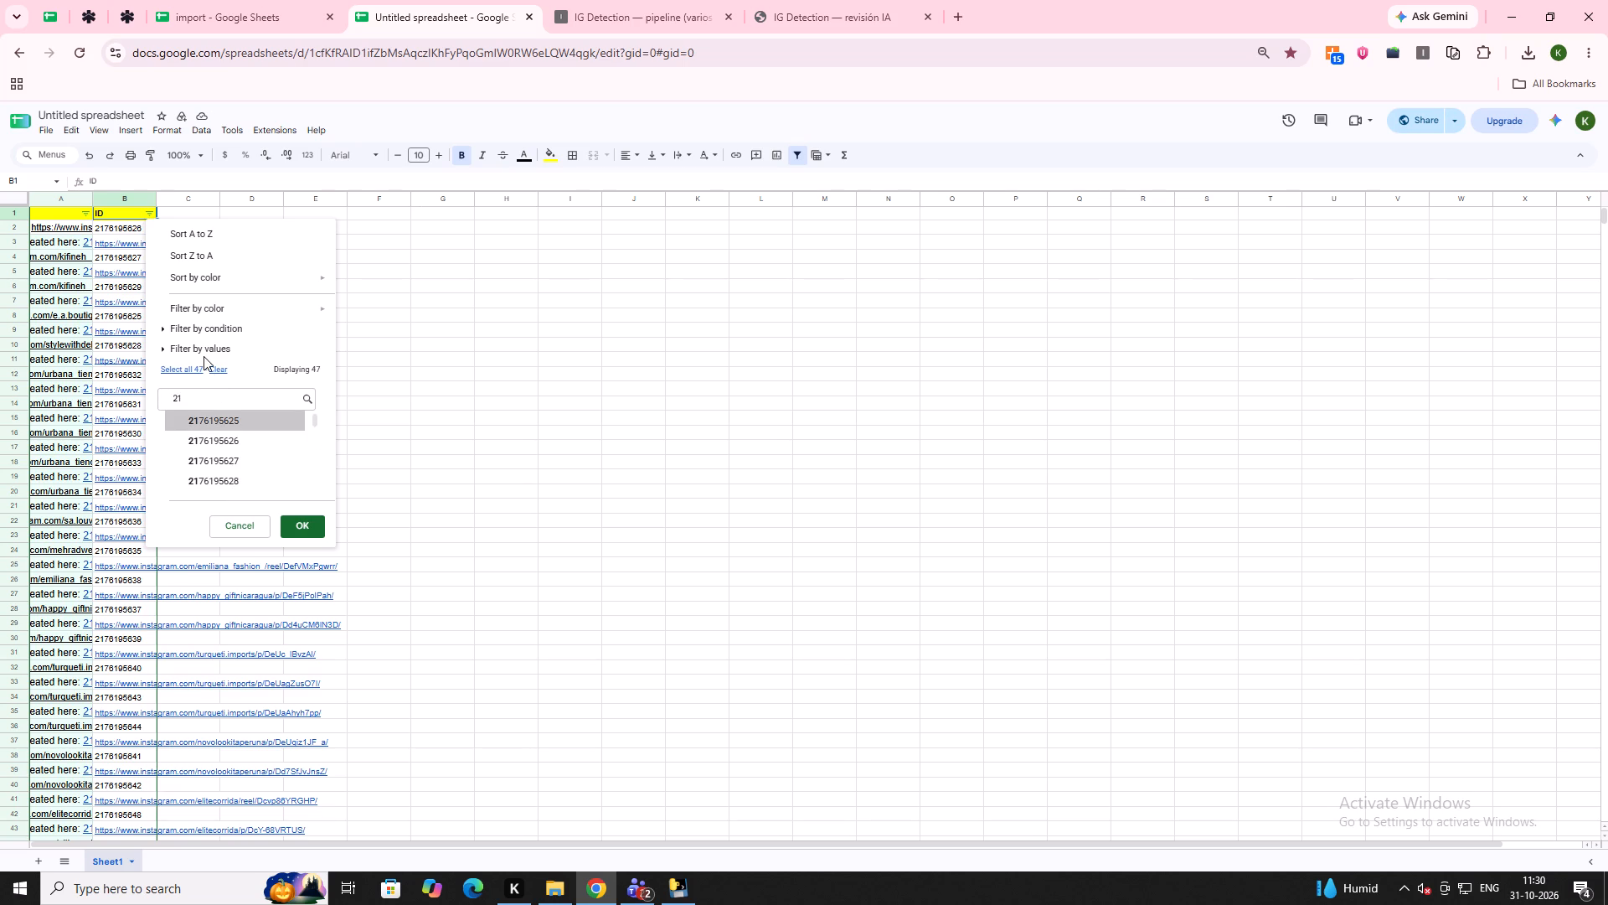
left_click(198, 364)
left_click(301, 521)
left_click(386, 465)
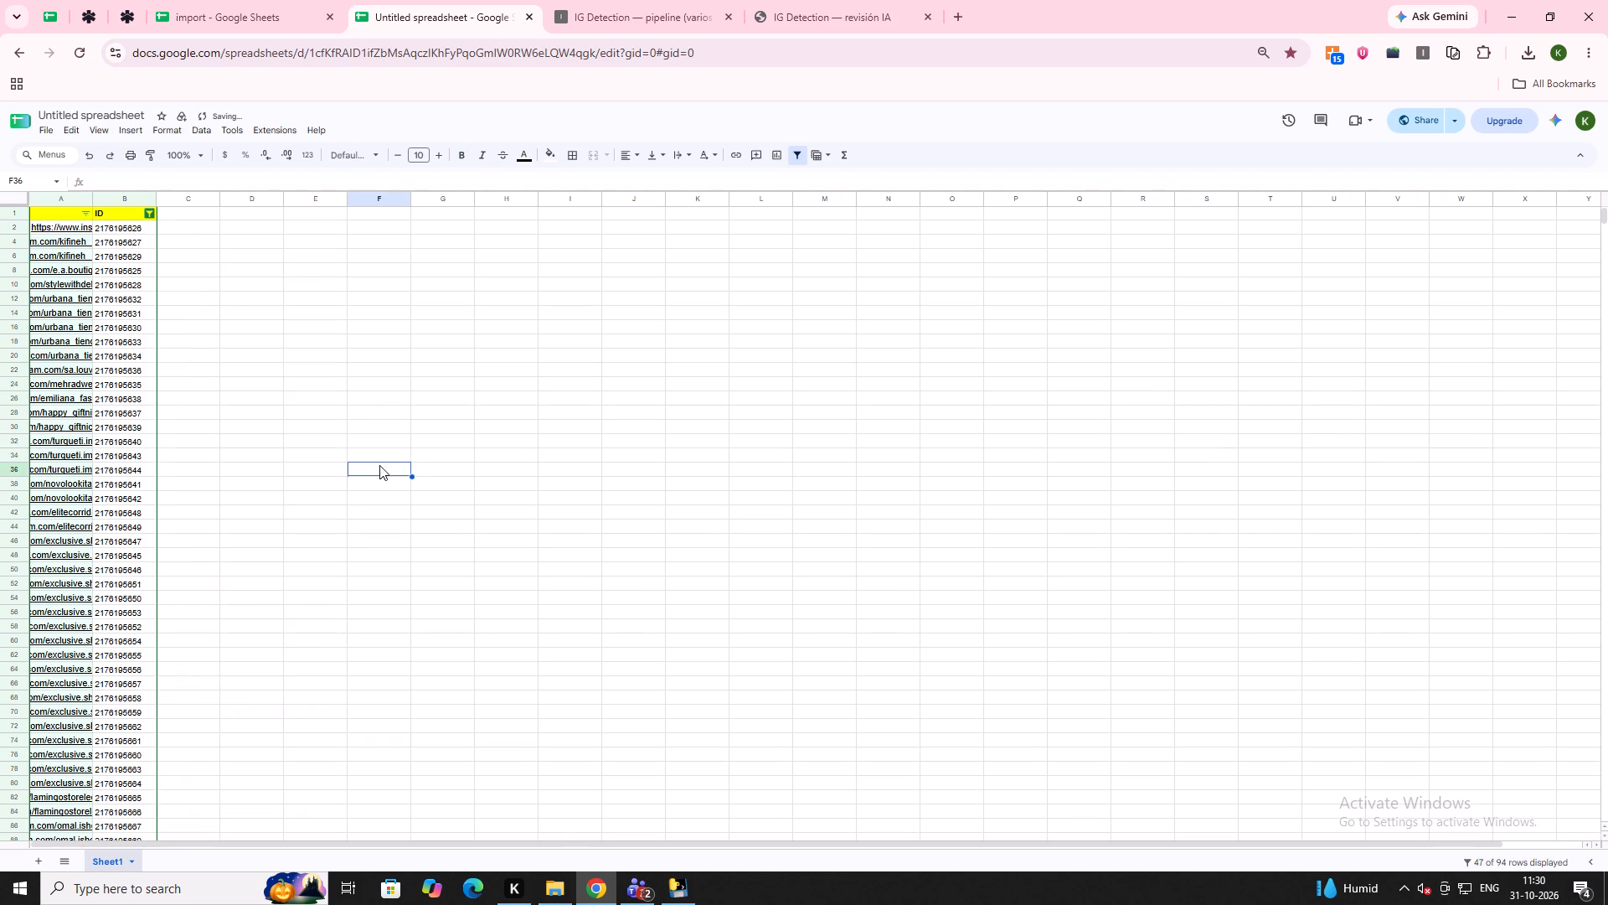
Close the IG Detection — revisión IA report page.
left_click(32, 0)
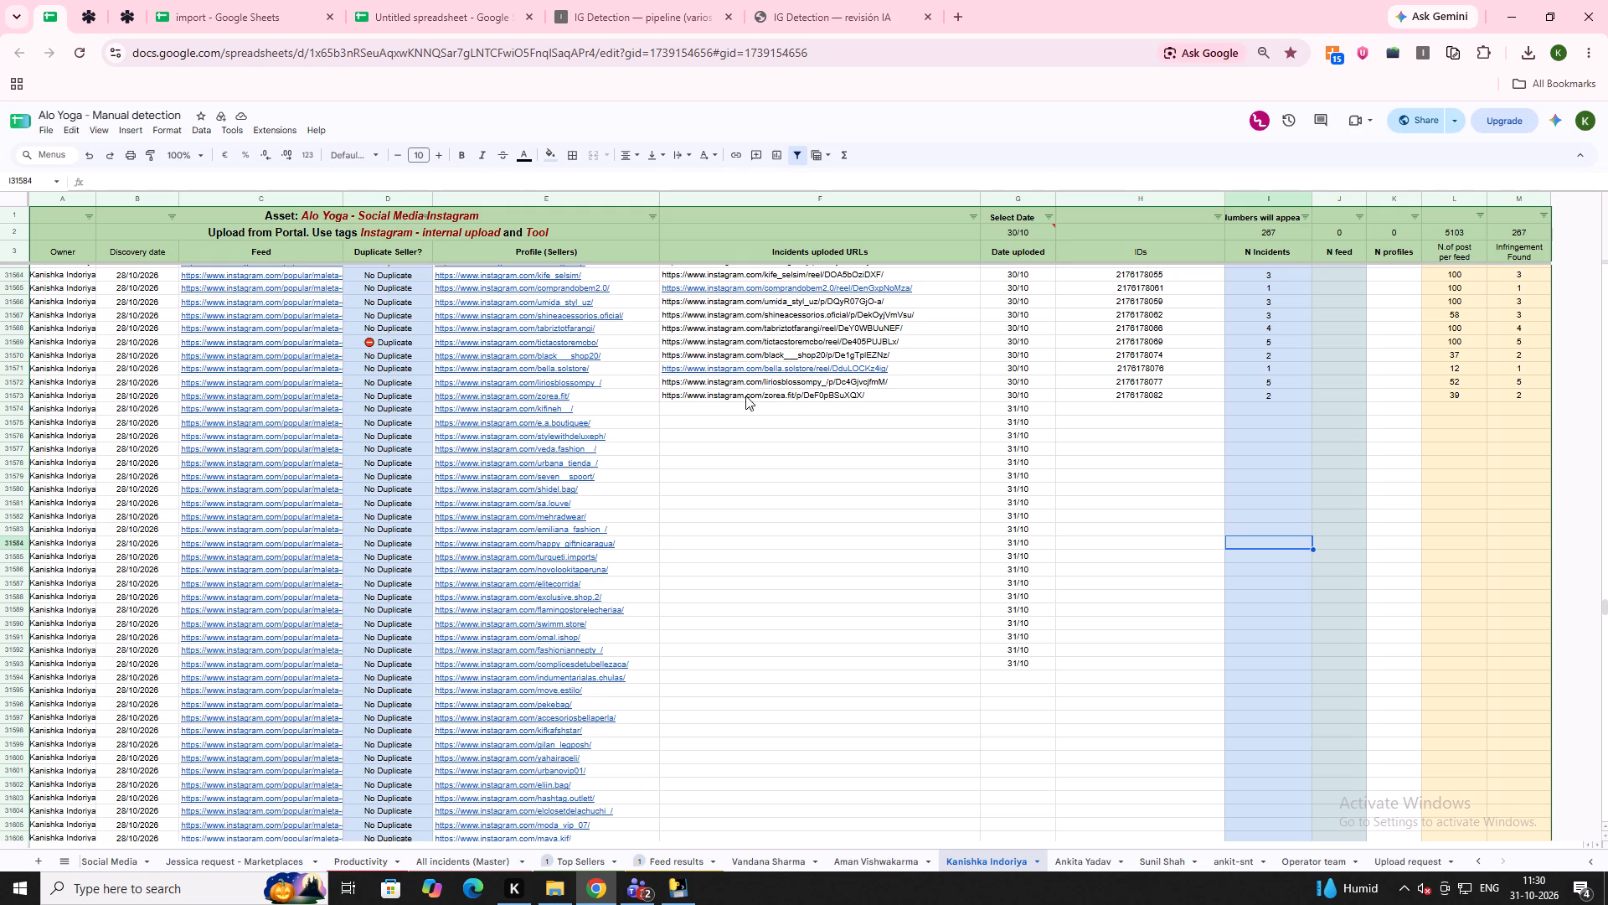
left_click(816, 0)
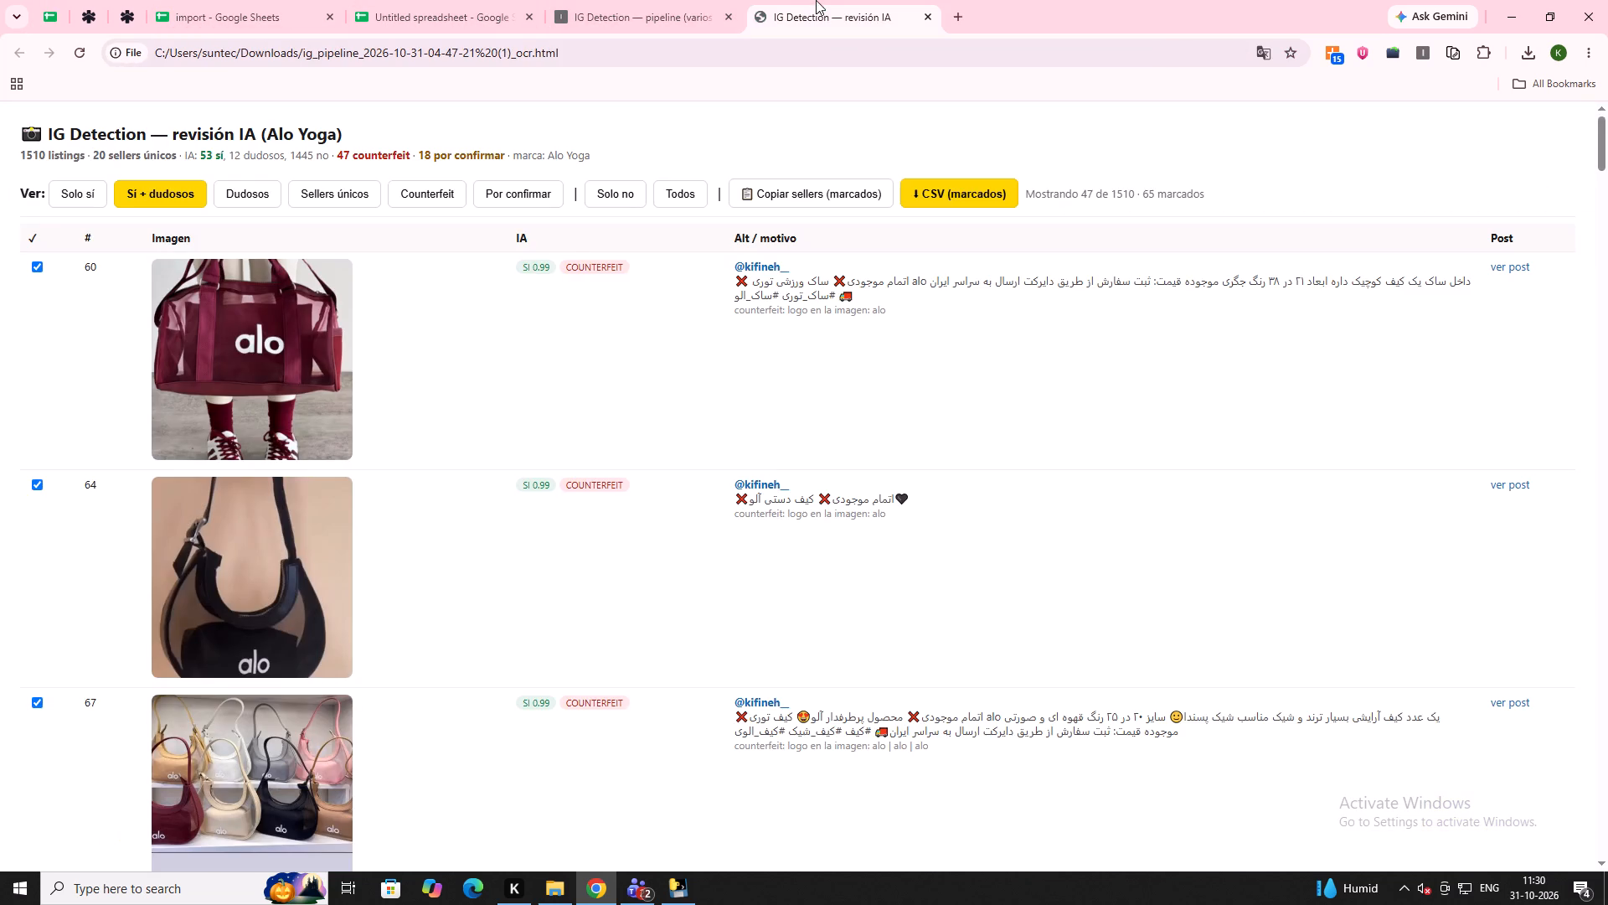
key("ctrl+w")
Examine the IG Detection pipeline log down to its first profile and return to the Alo Yoga - Manual detection spreadsheet.
left_click(646, 0)
scroll(438, 614, "down", 16)
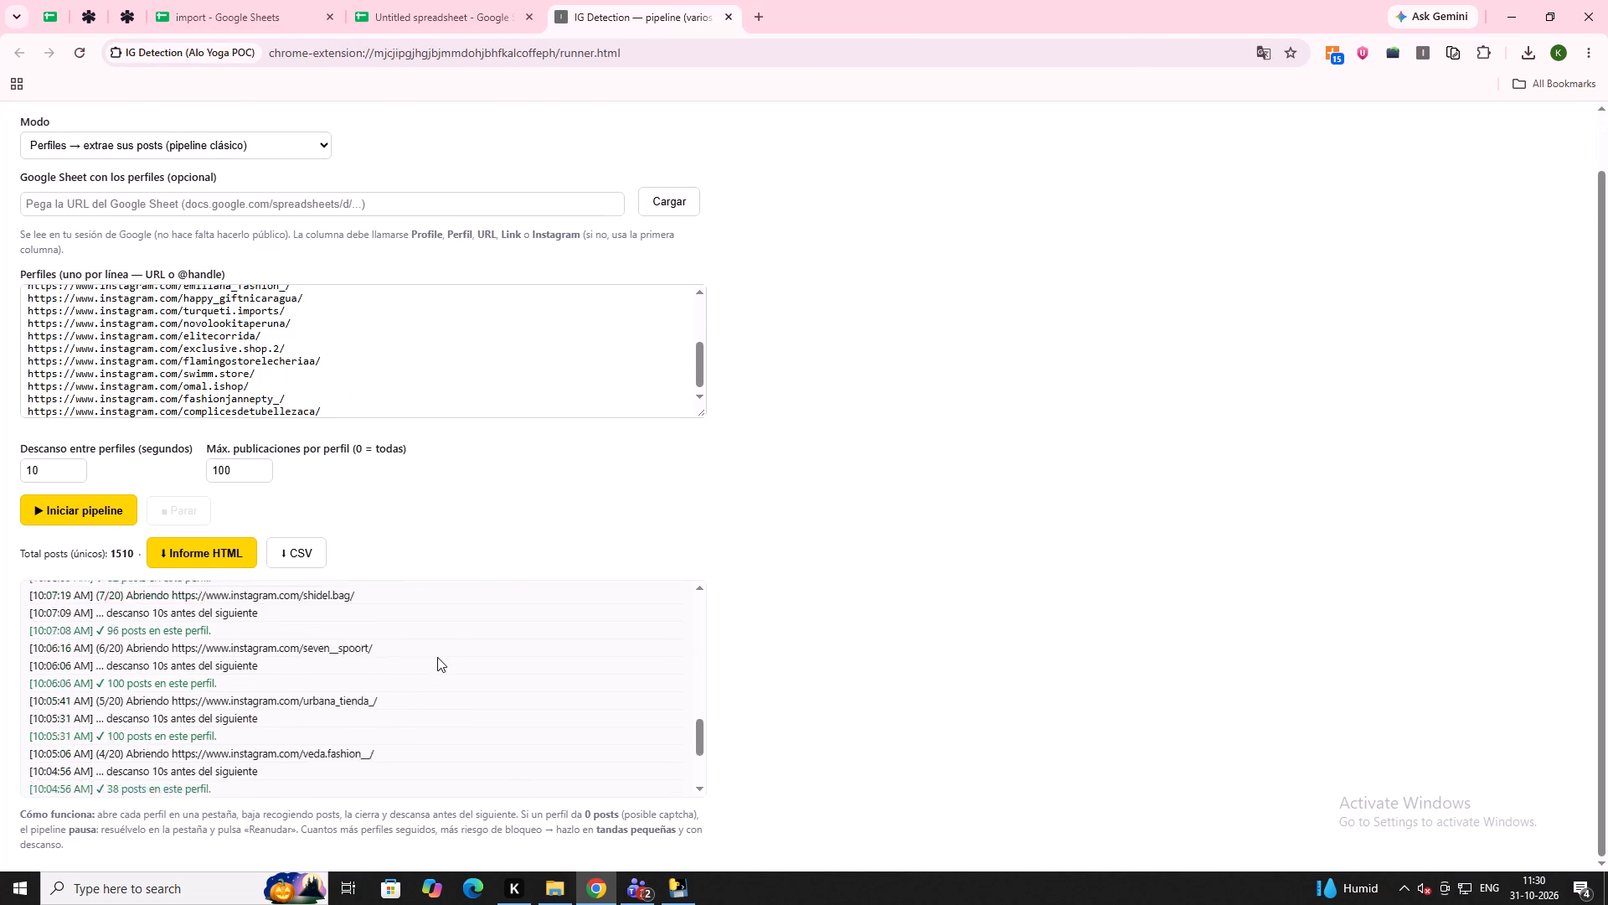
scroll(437, 657, "down", 13)
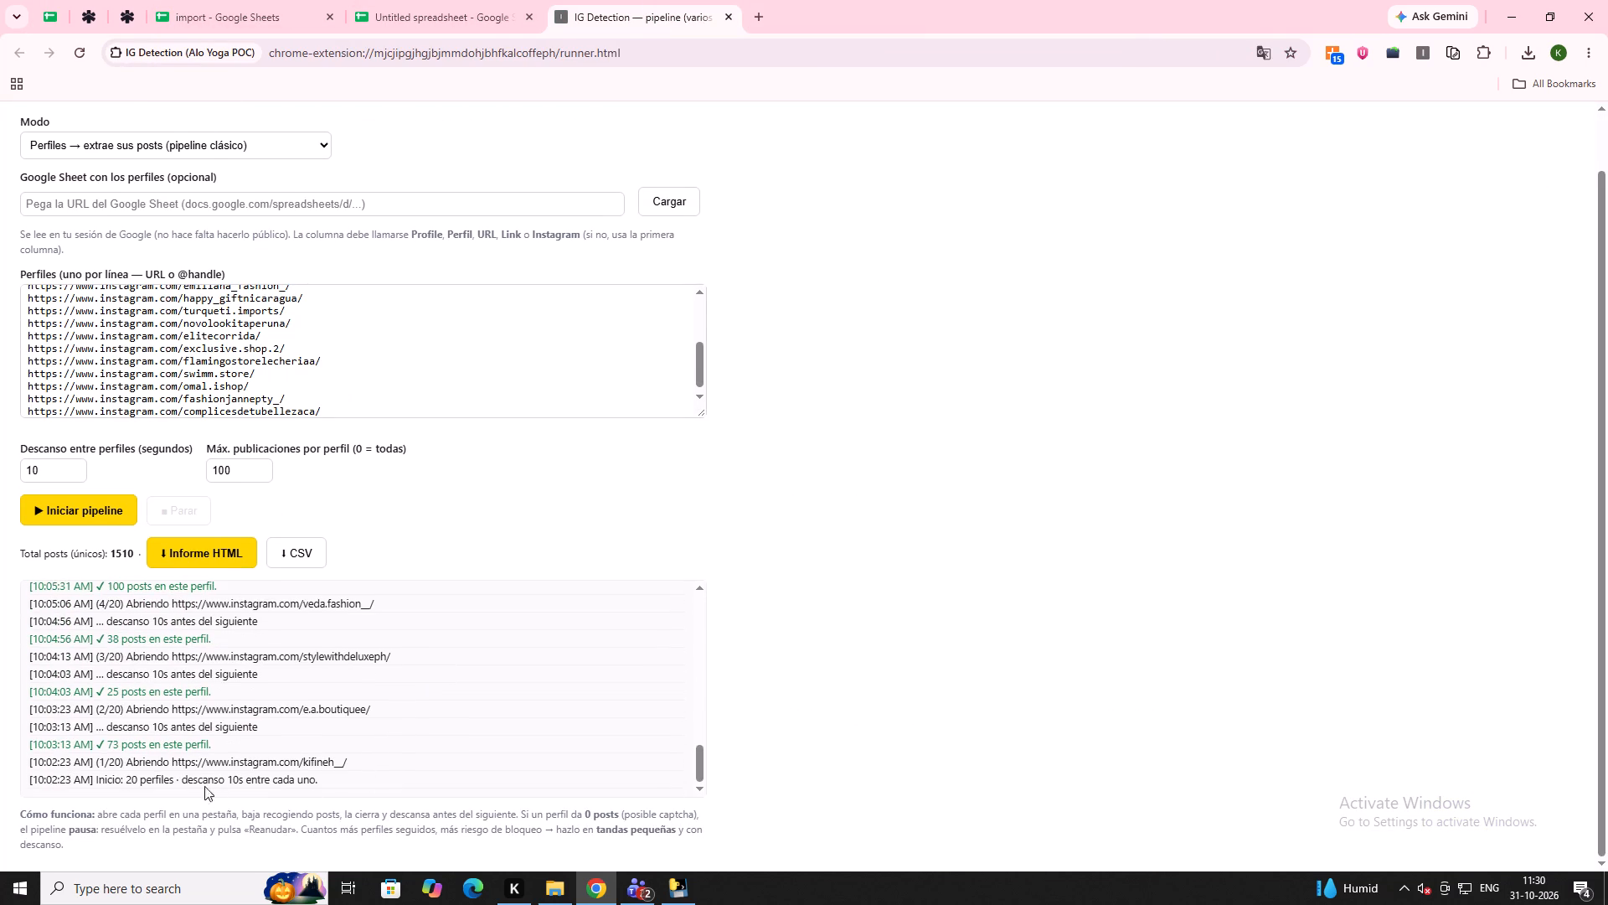
left_click(49, 0)
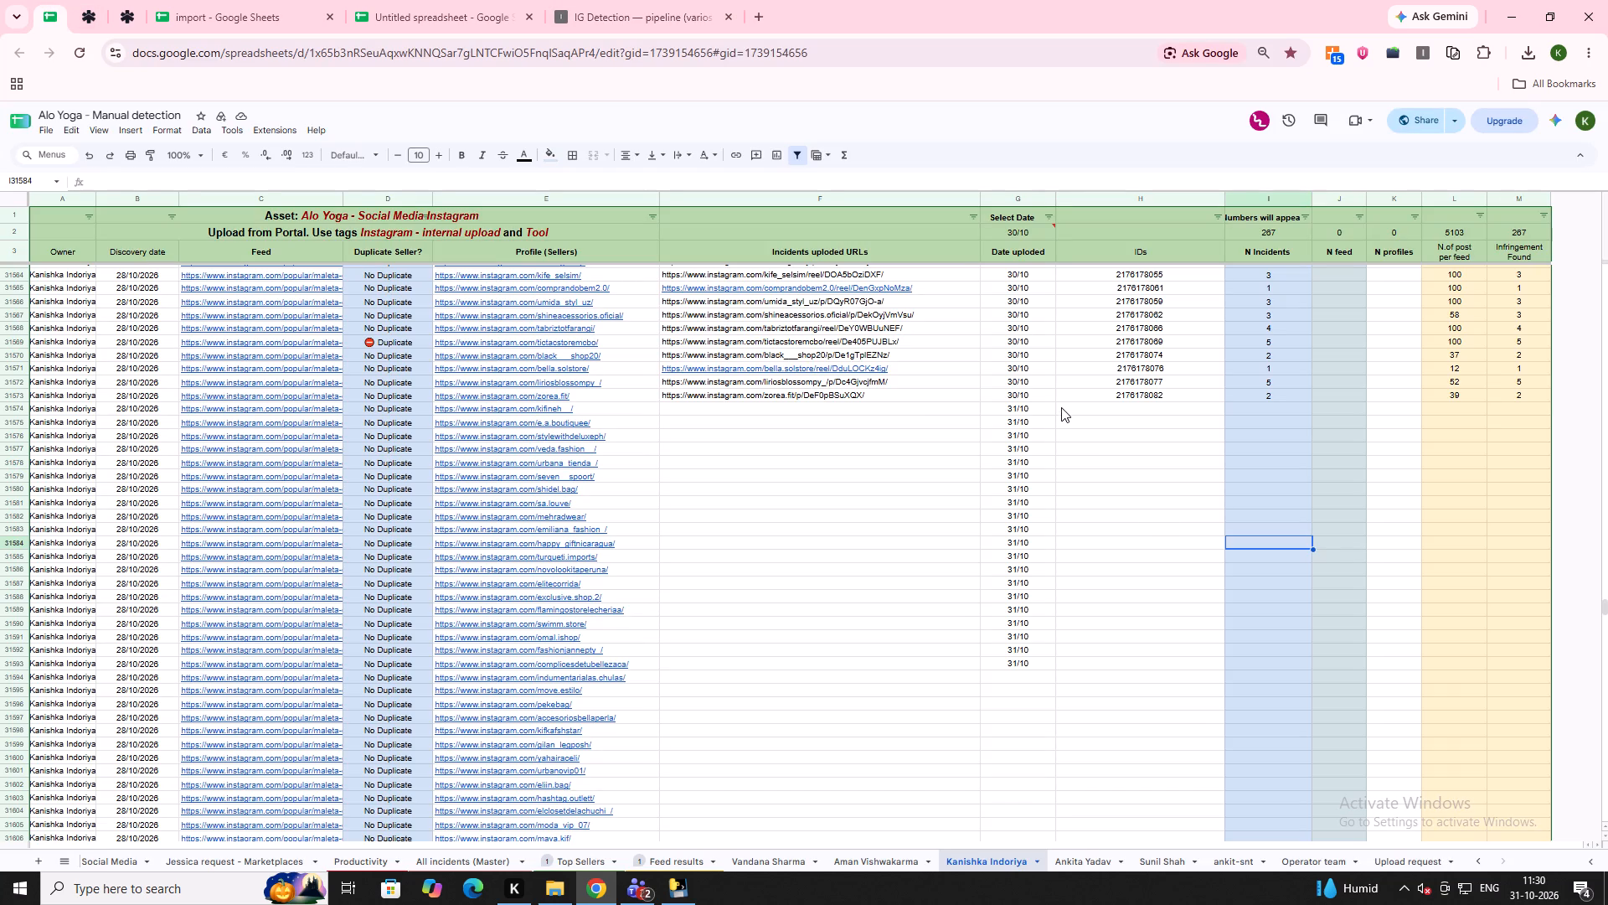
In the Alo Yoga - Manual detection spreadsheet, record 73, 25, 38 and 100 as N. of post per feed in rows 31574 to 31577.
left_click(1061, 407)
key("Right")
key("Right")
key("Right")
key("Right")
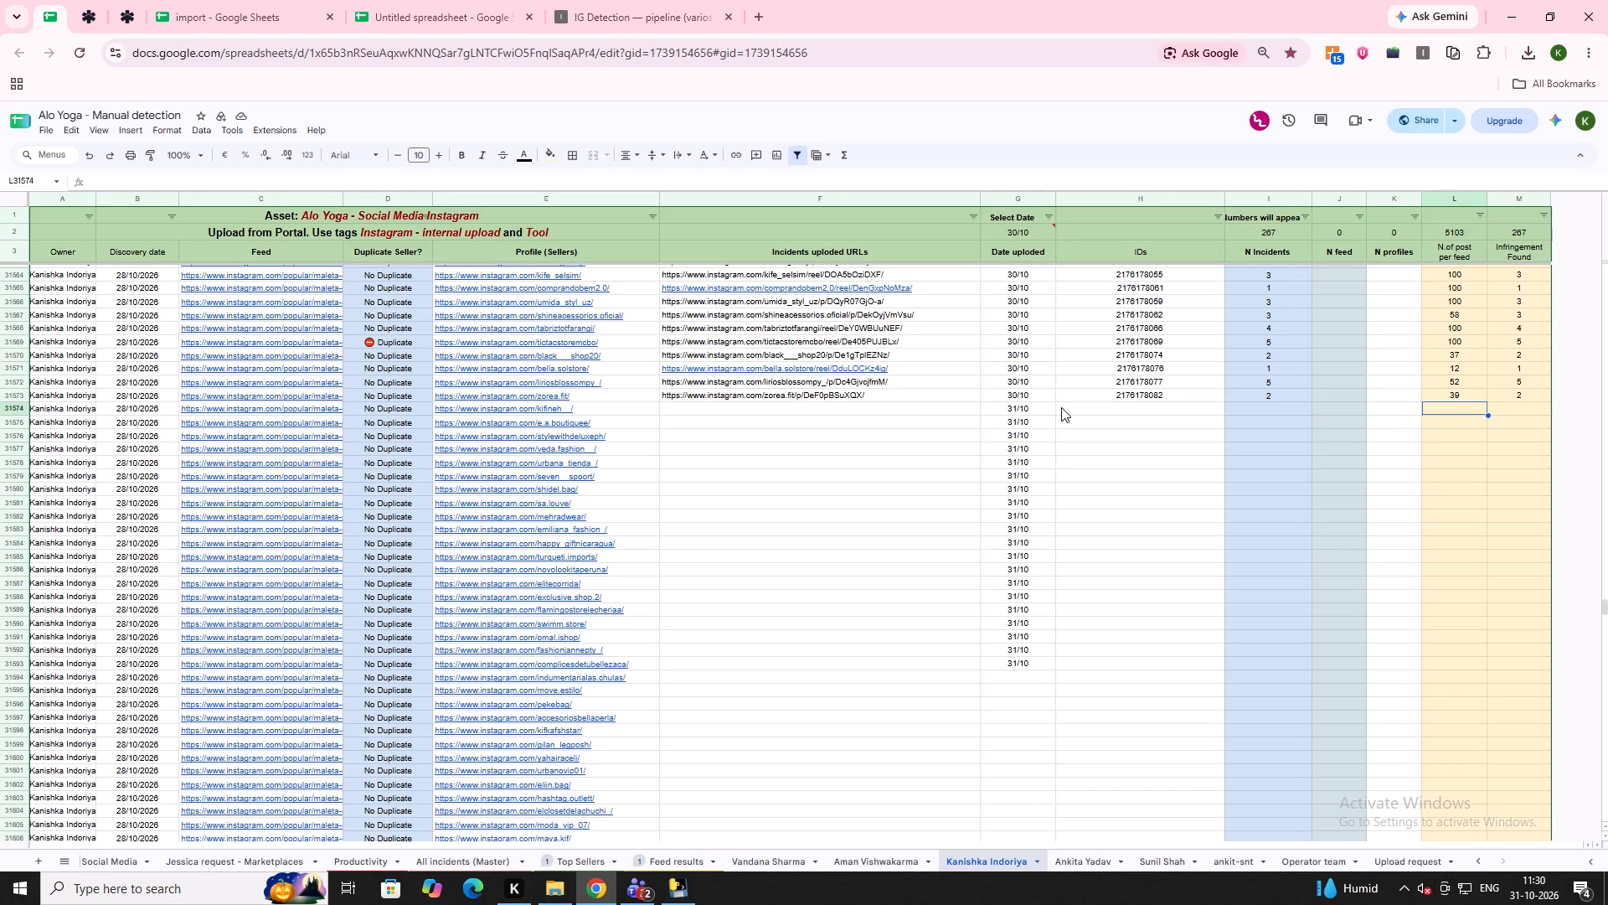
type("73")
key("Down")
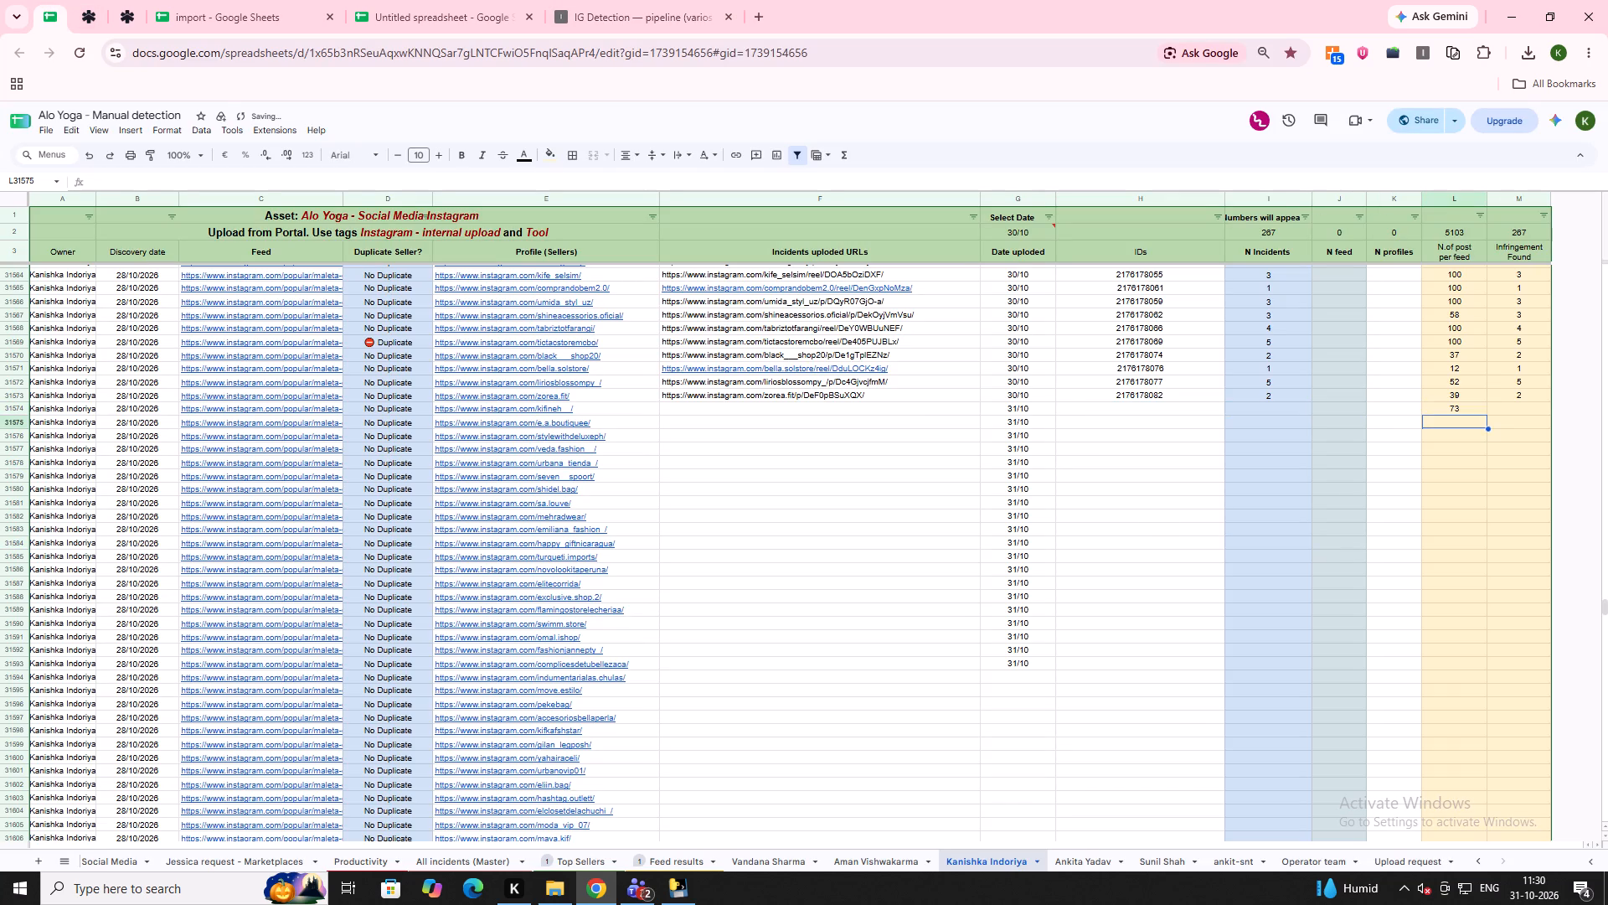
type("25")
key("Down")
type("38")
key("Down")
type("100")
key("Down")
scroll(1061, 407, "up", 1)
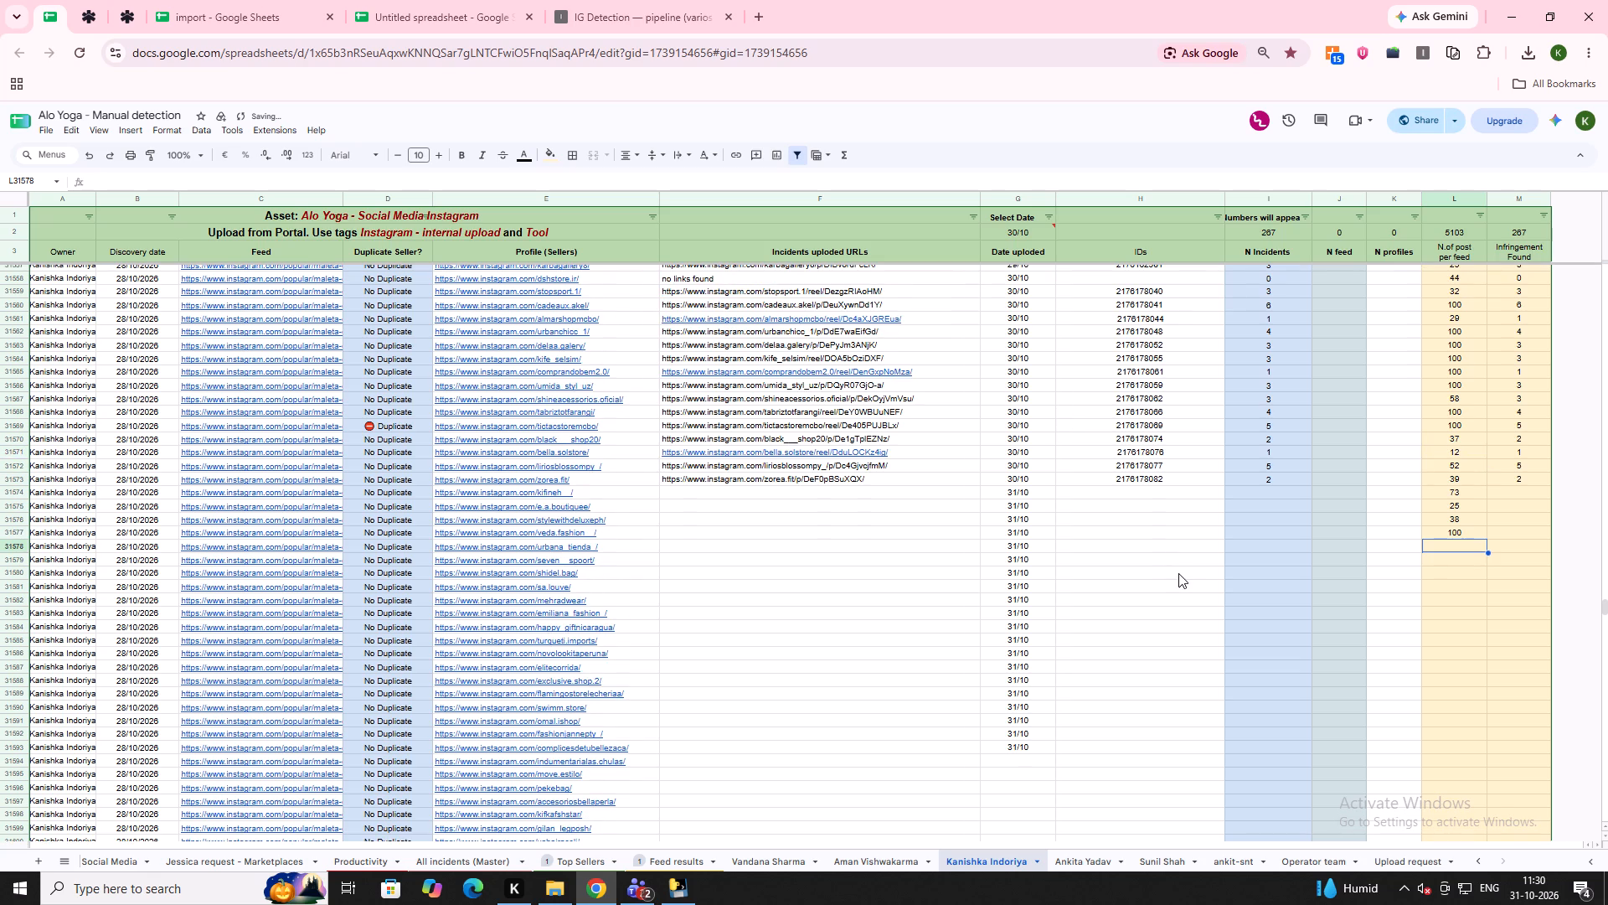
Check the IG Detection log and record 100, 96 and 82 as N. of post per feed in rows 31578 to 31580 of the tracking sheet.
left_click(616, 0)
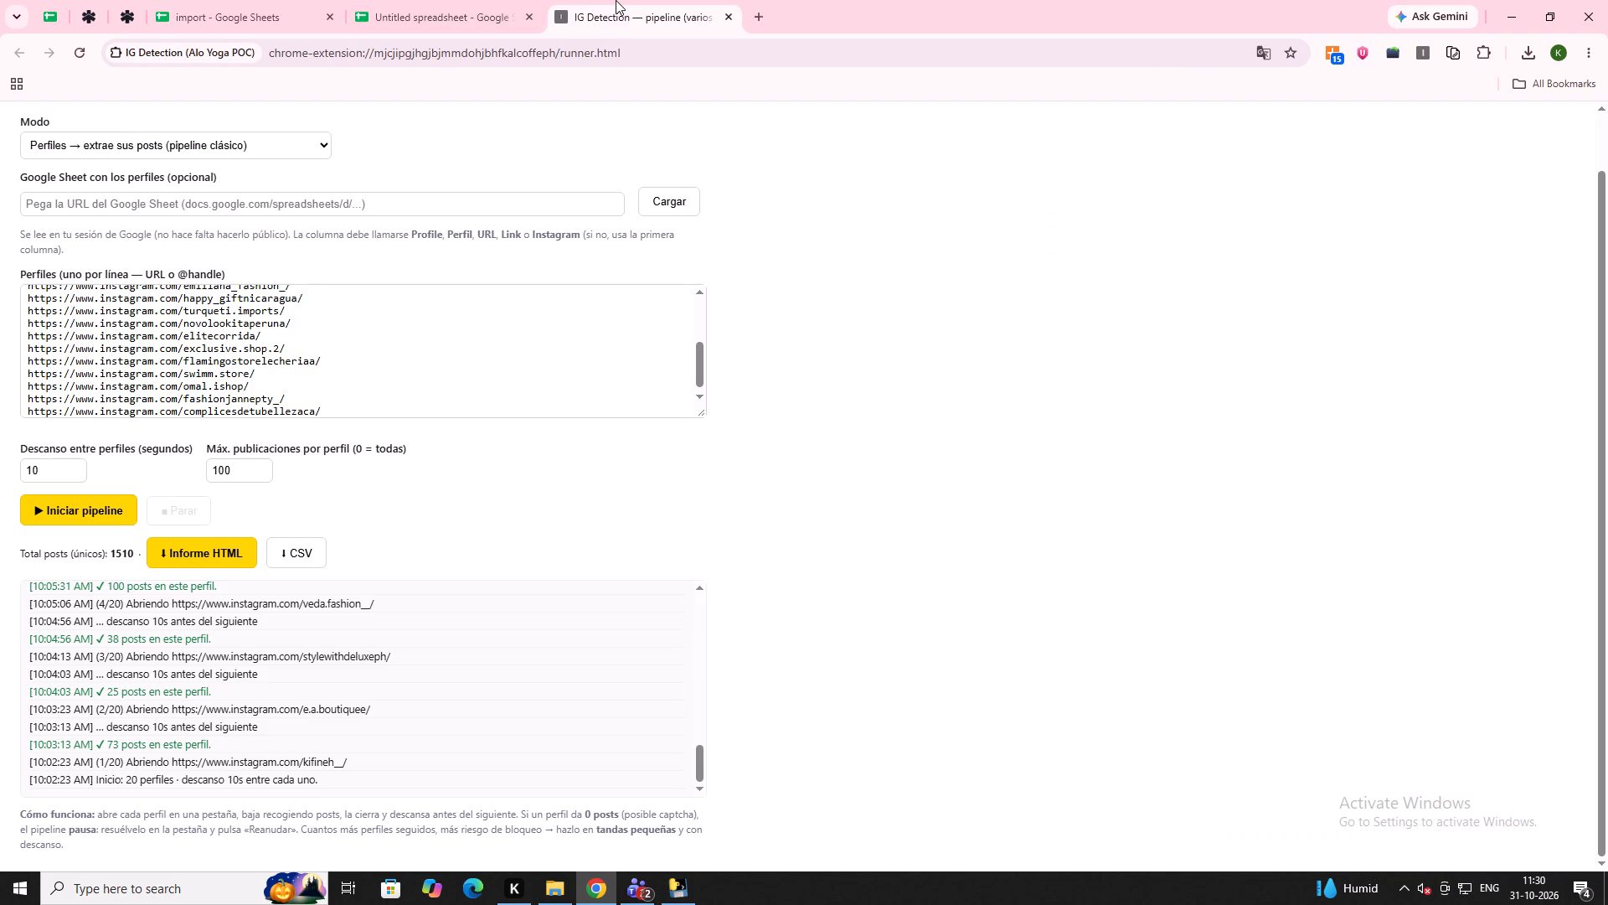
scroll(214, 712, "up", 1)
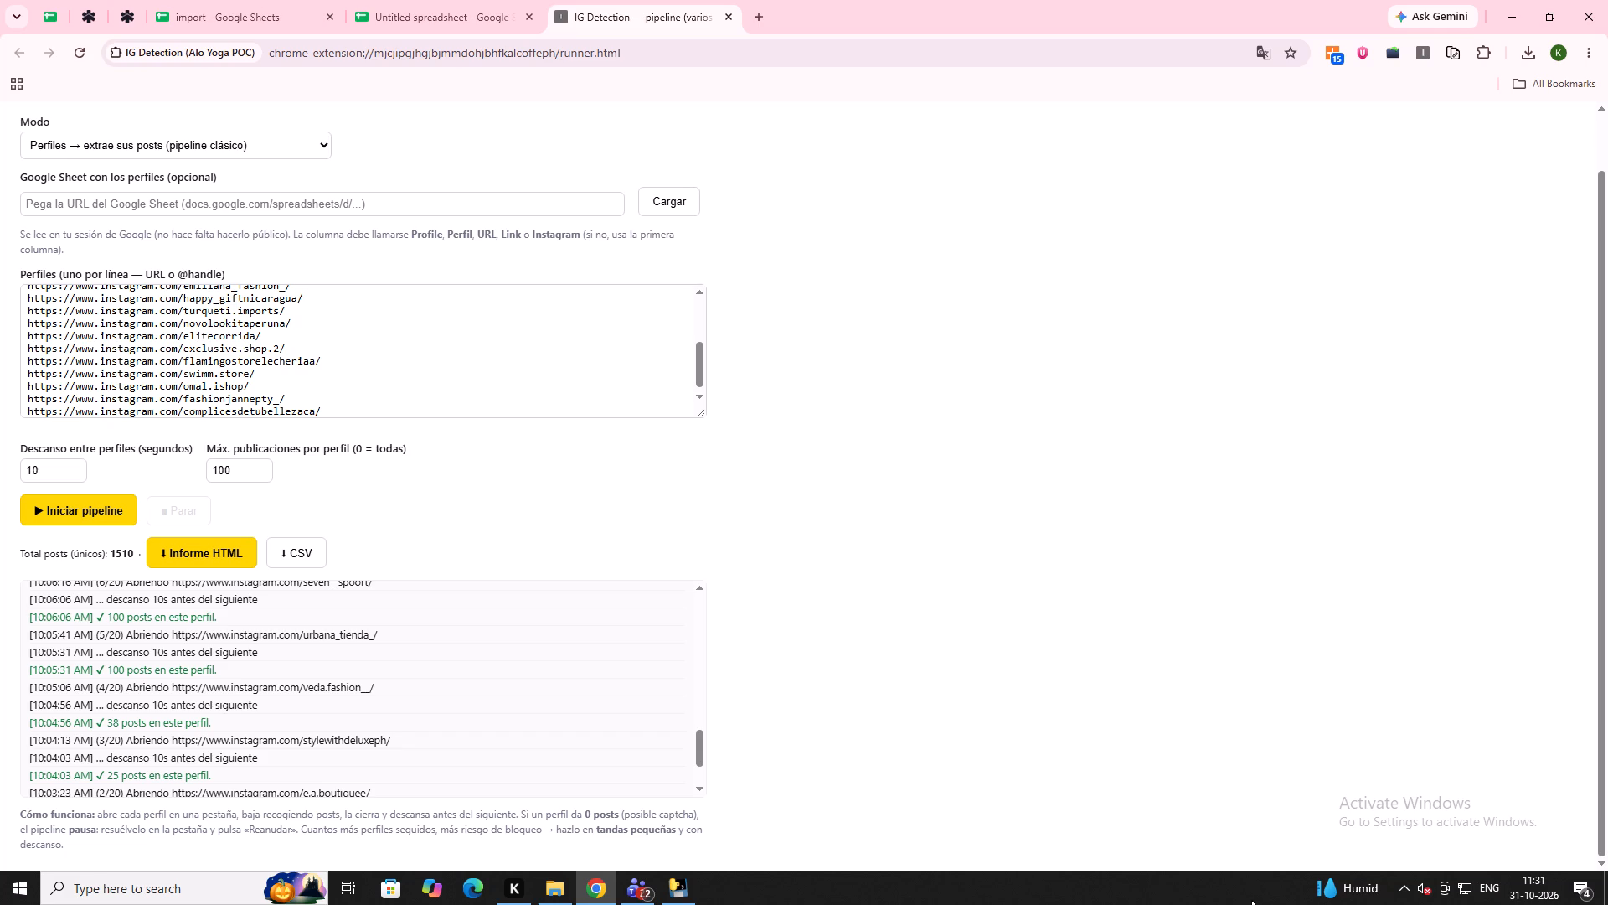
scroll(111, 696, "up", 1)
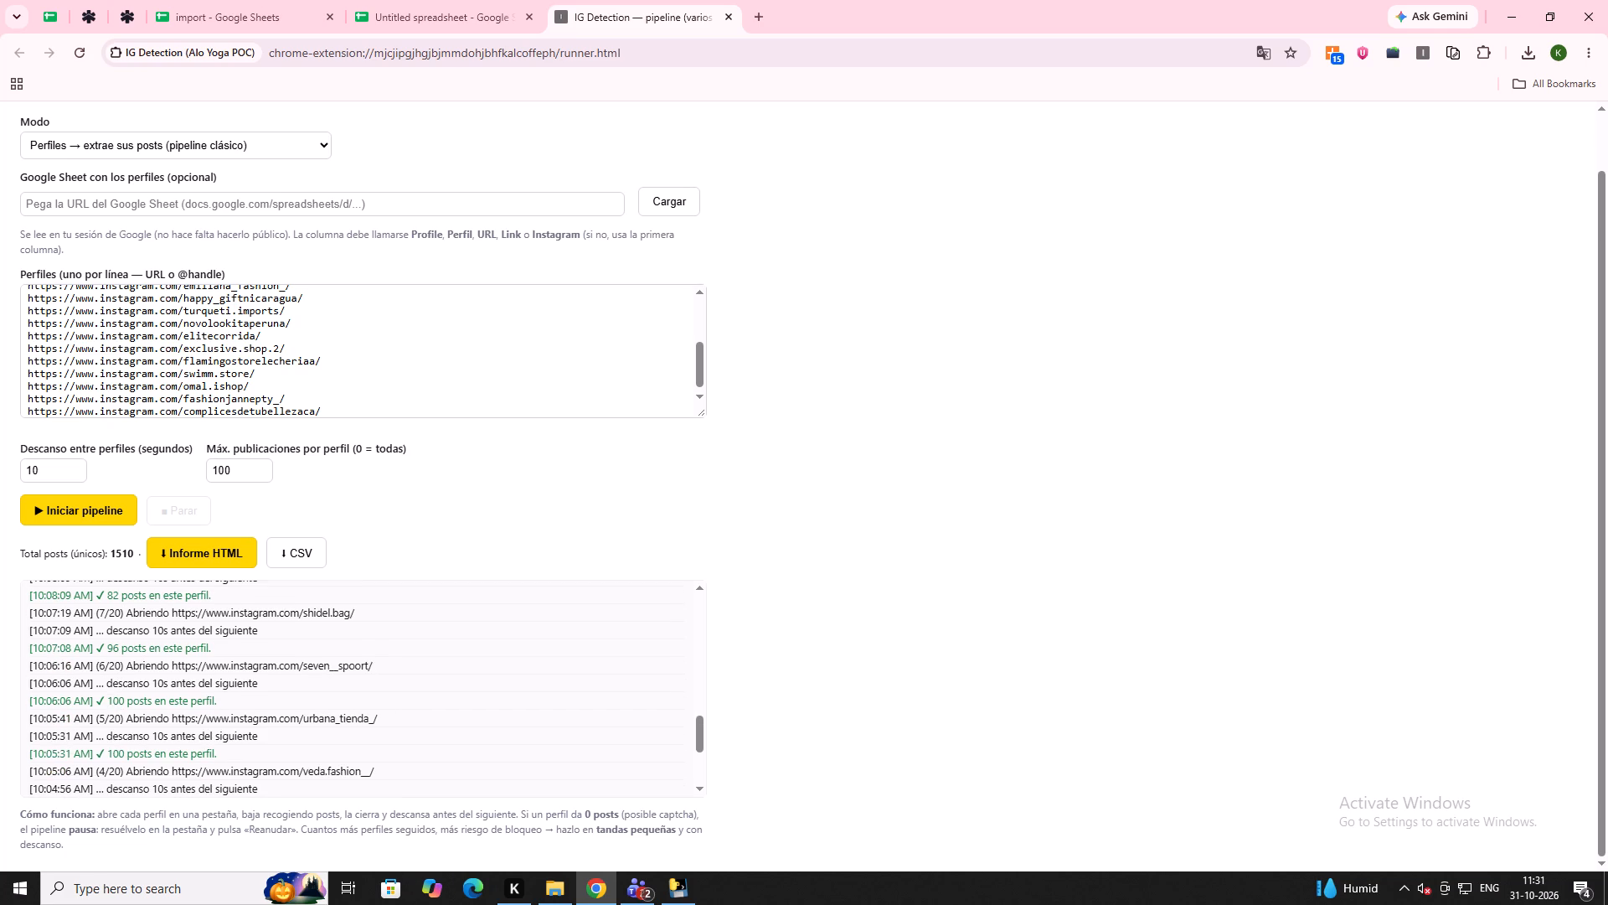
left_click(69, 0)
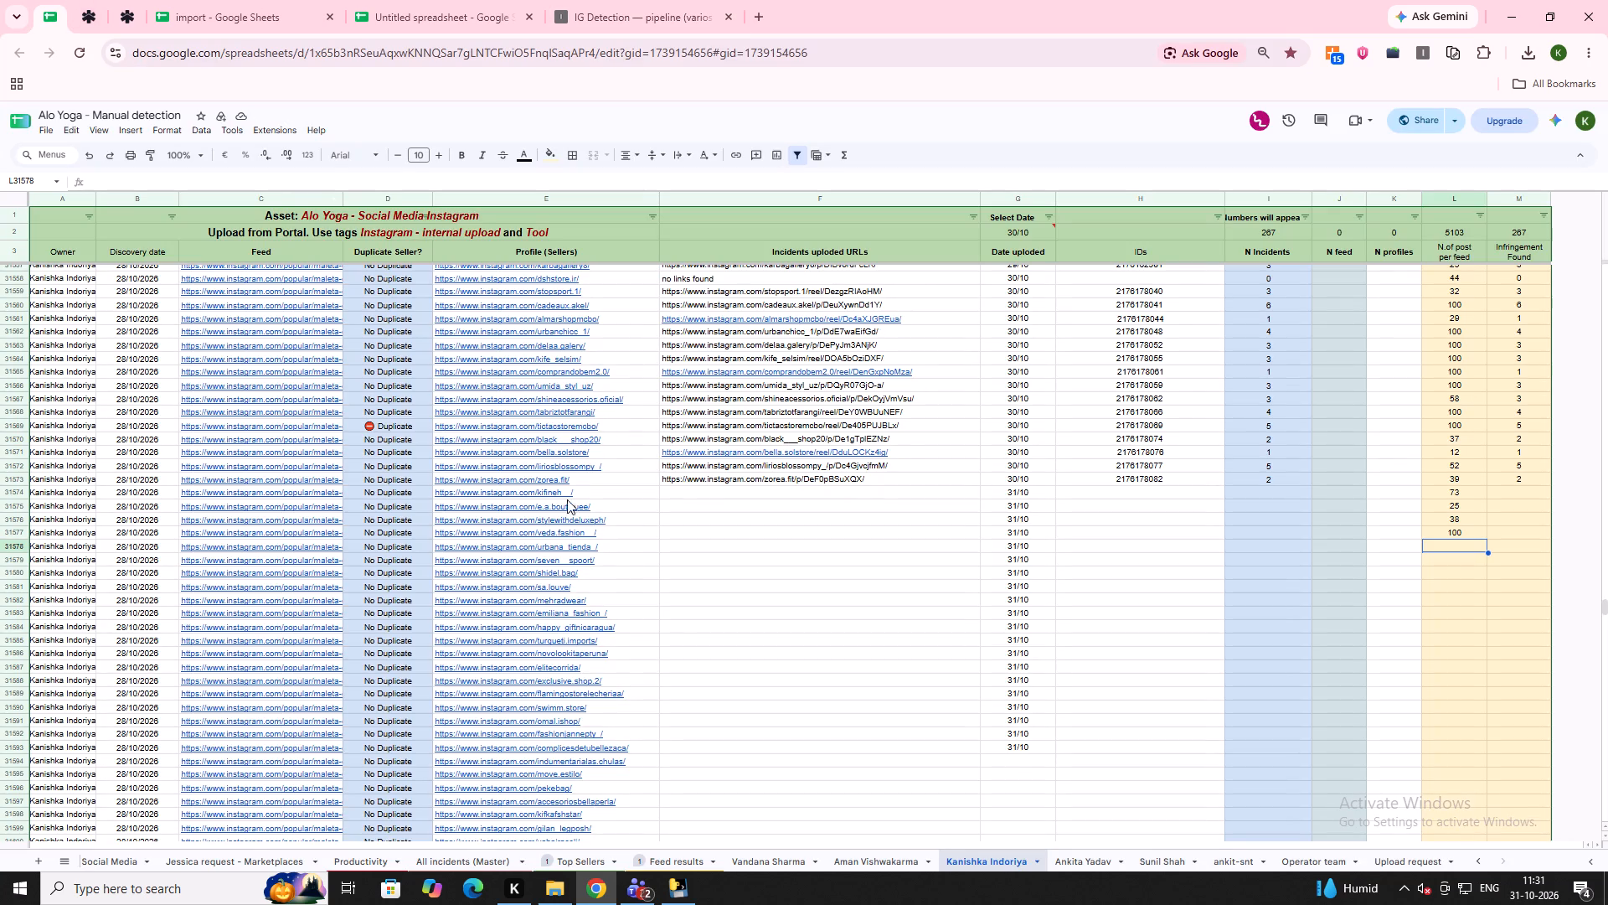
left_click(676, 551)
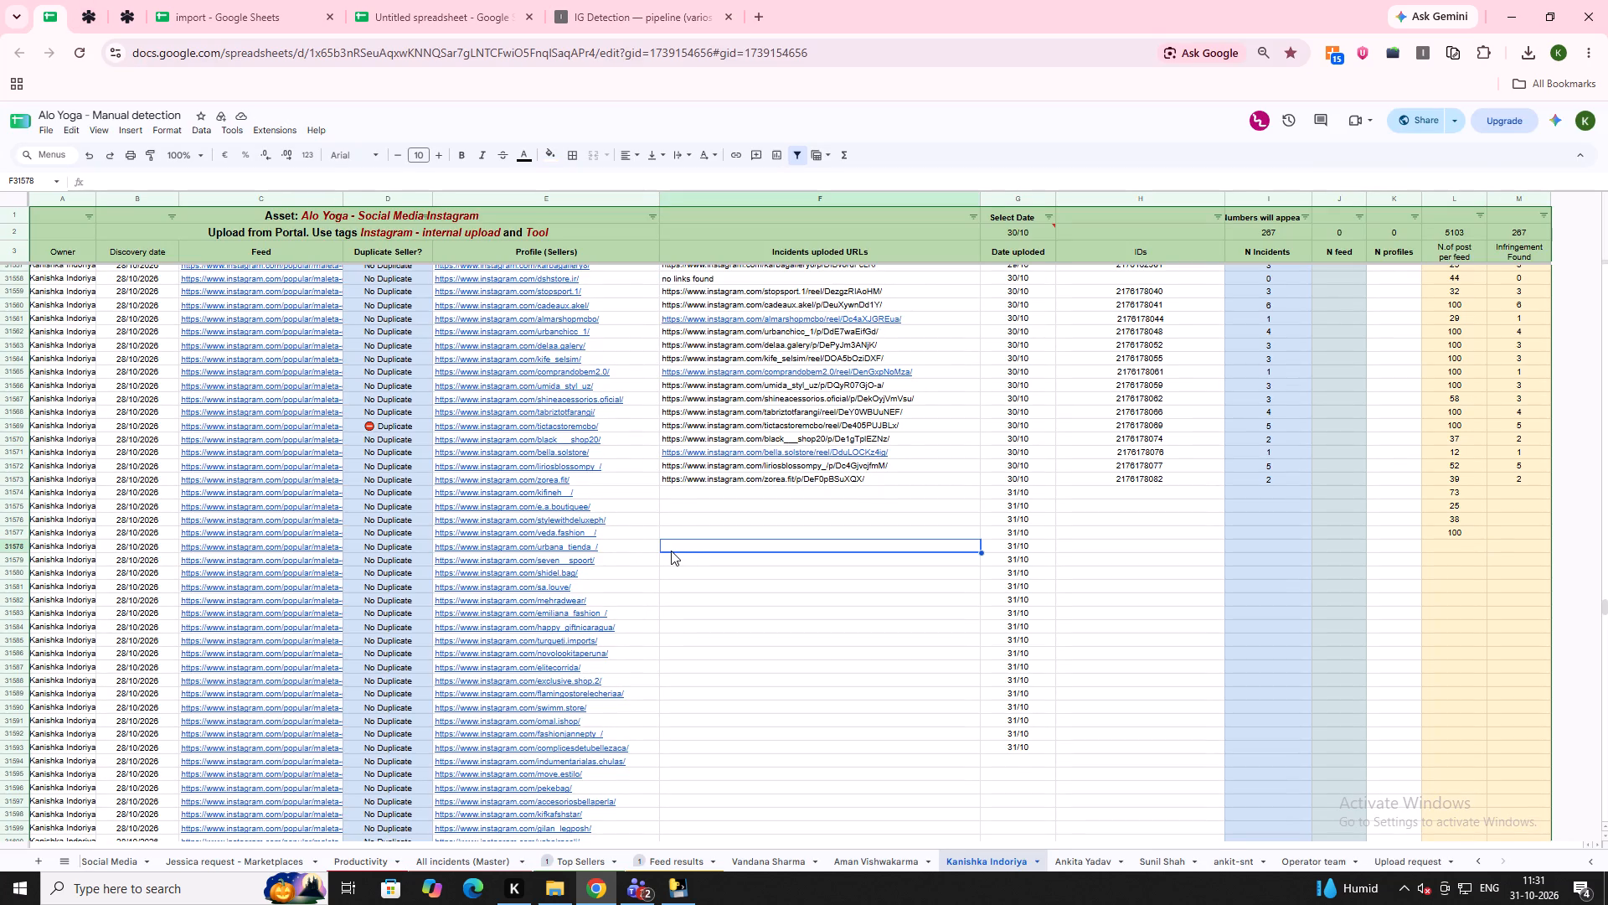
left_click(602, 561)
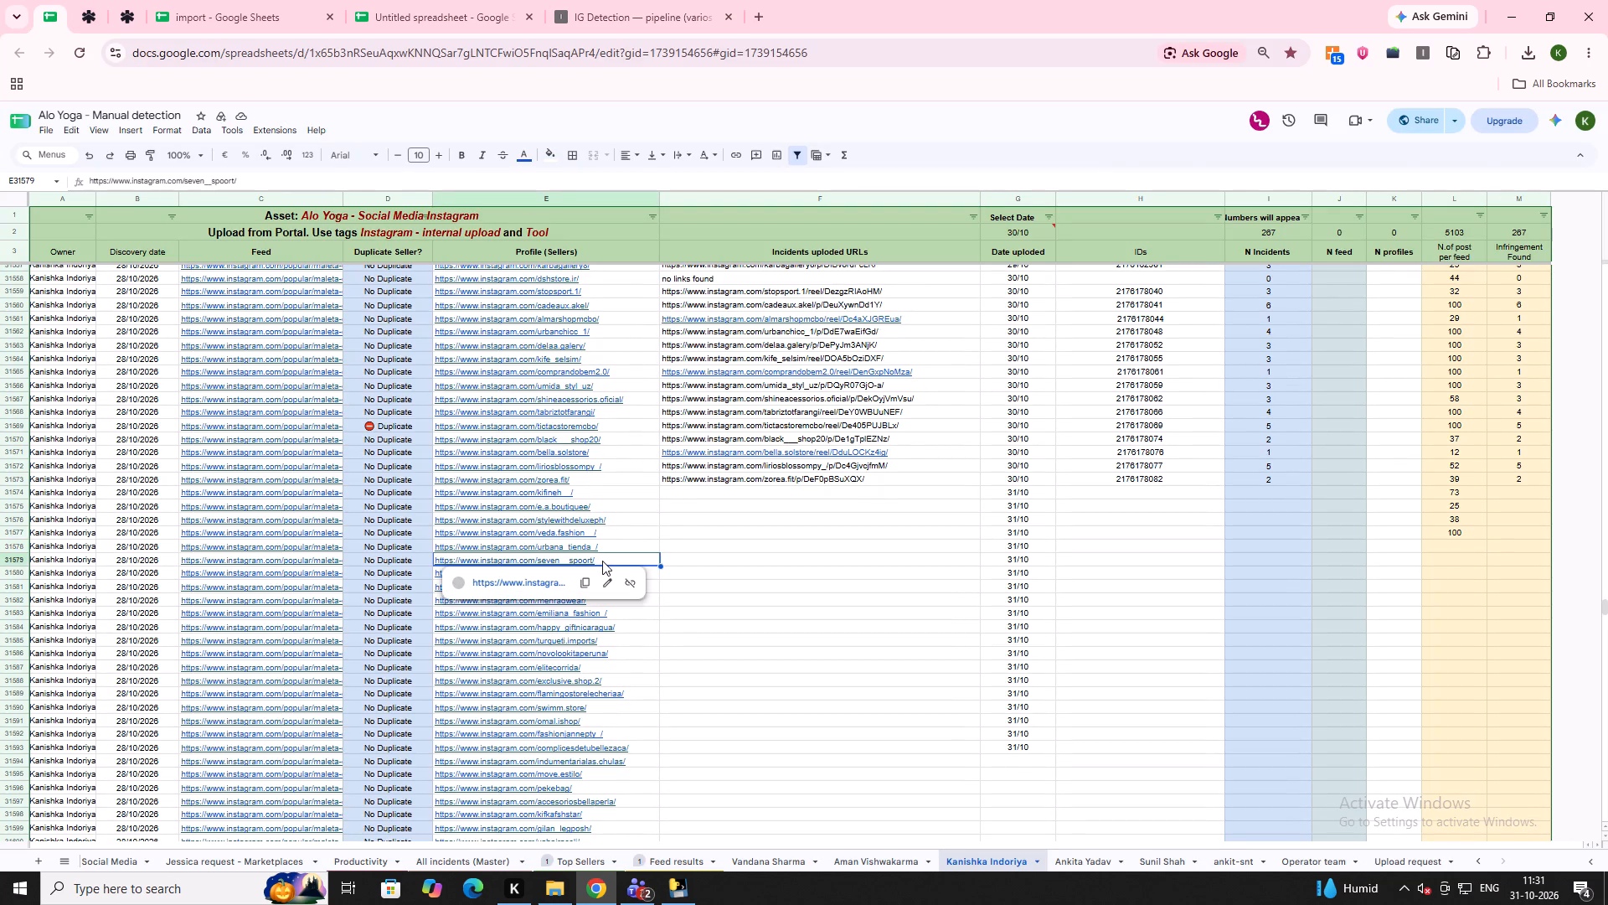
key("Right")
key("Right")
key("Right")
key("Right")
key("Right")
key("Right")
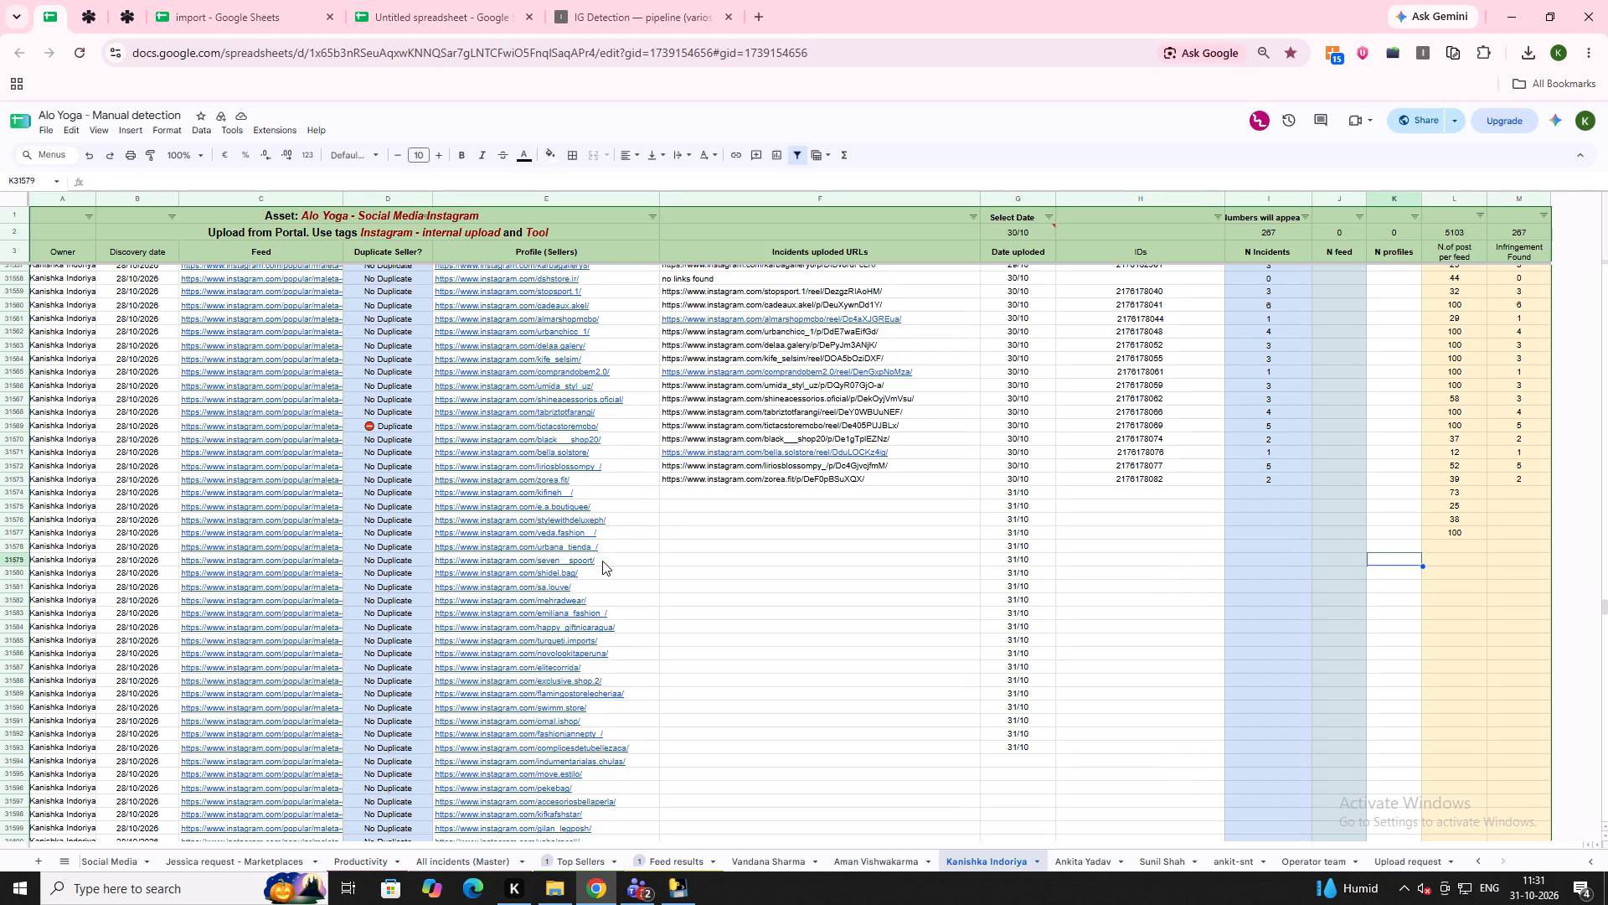
key("Right")
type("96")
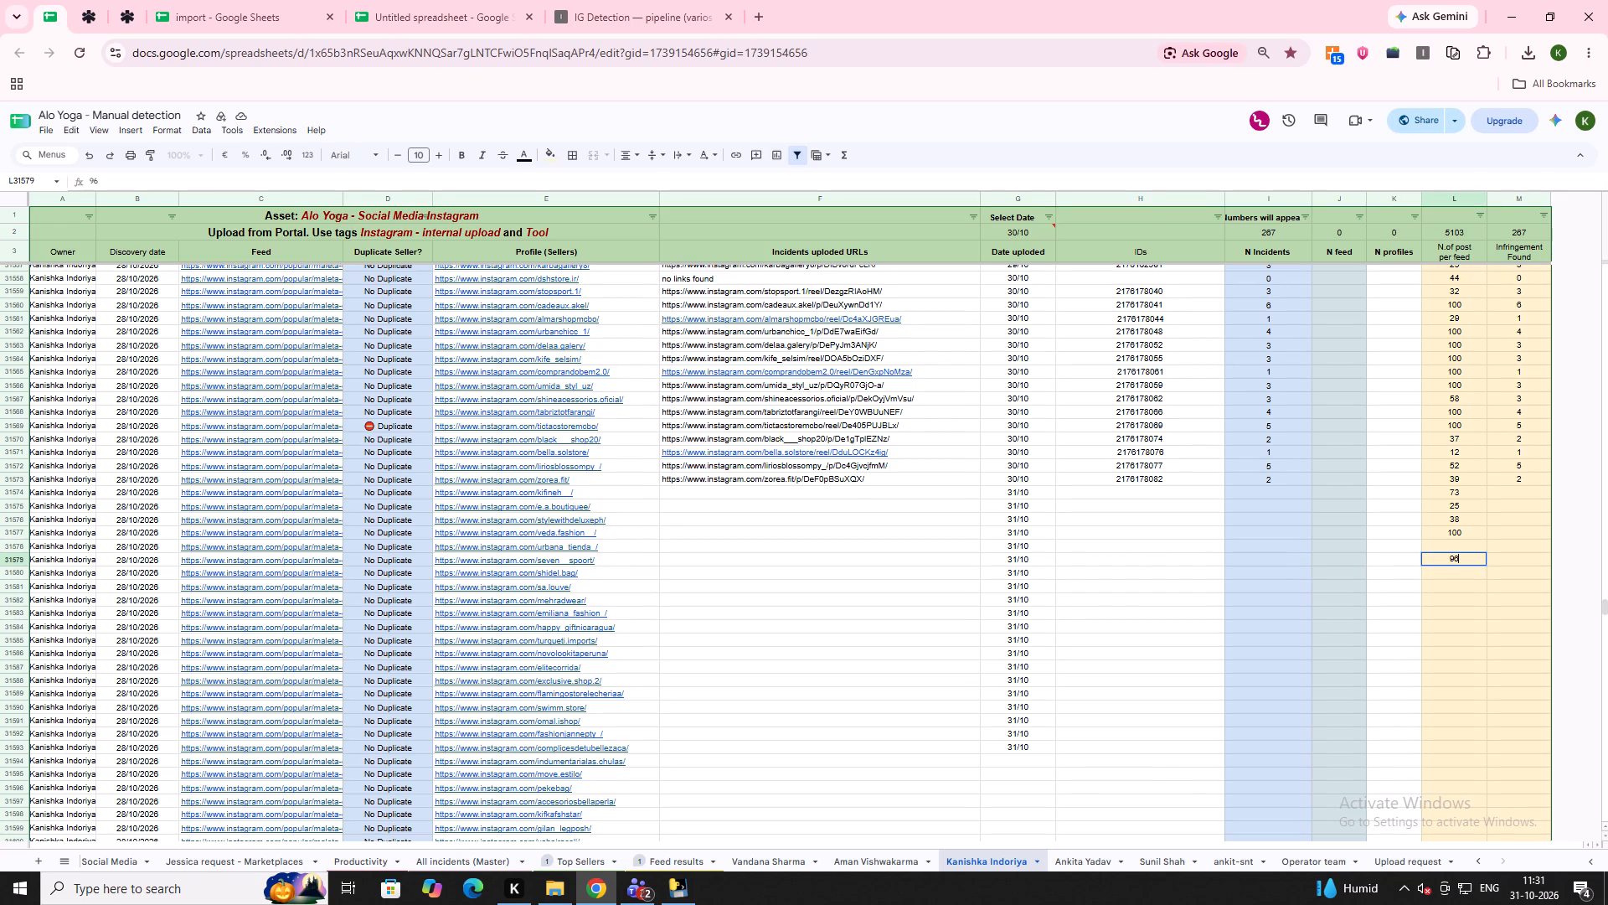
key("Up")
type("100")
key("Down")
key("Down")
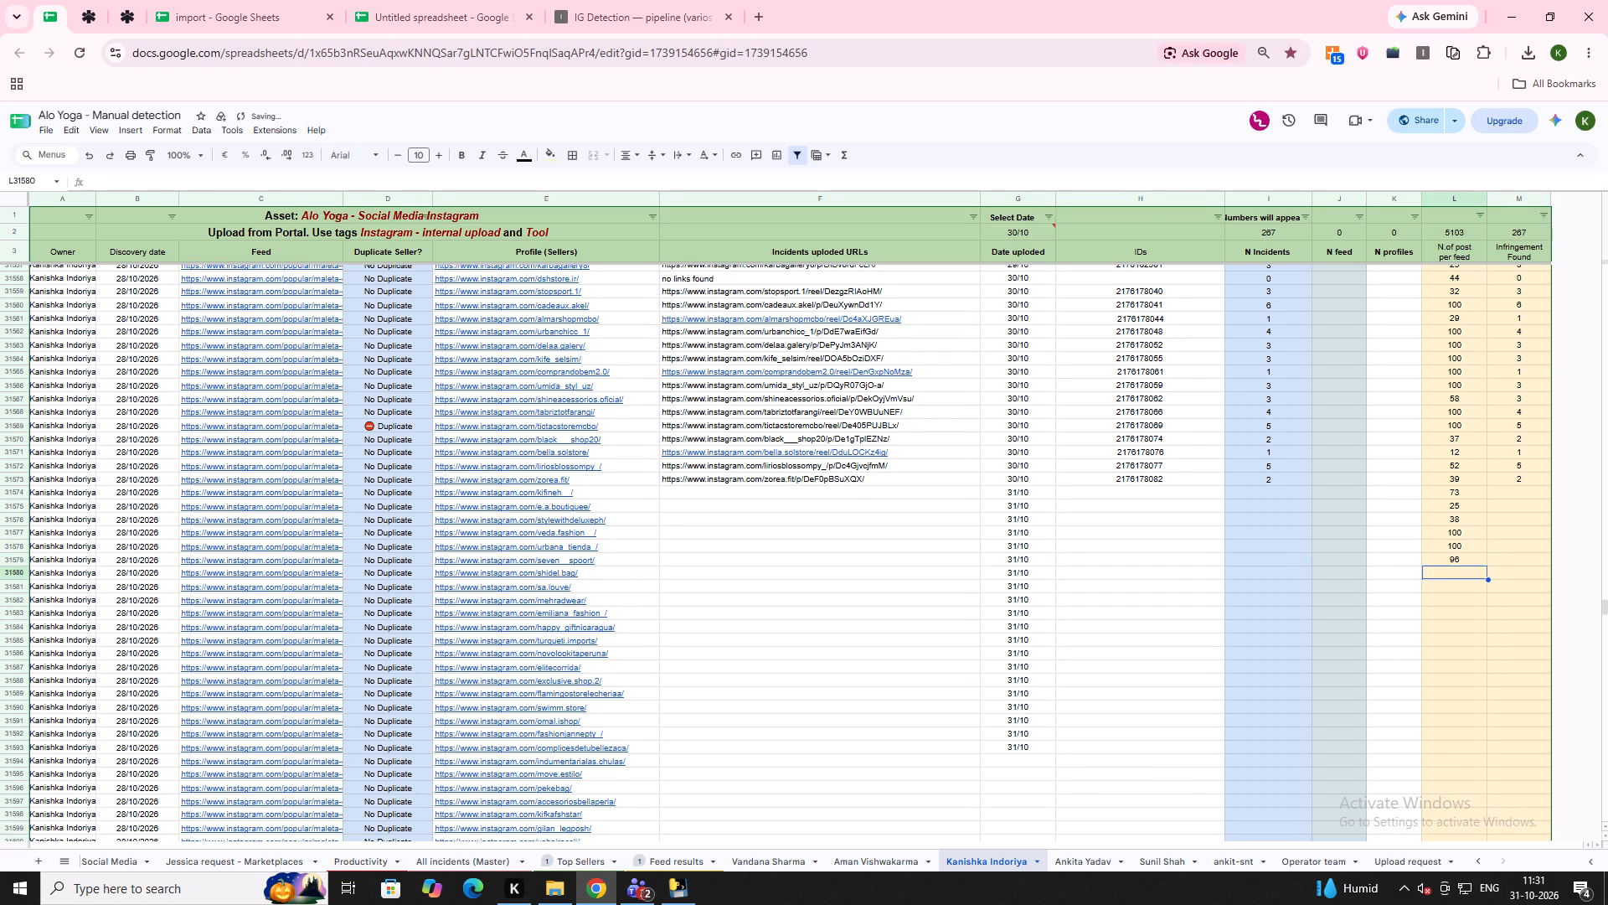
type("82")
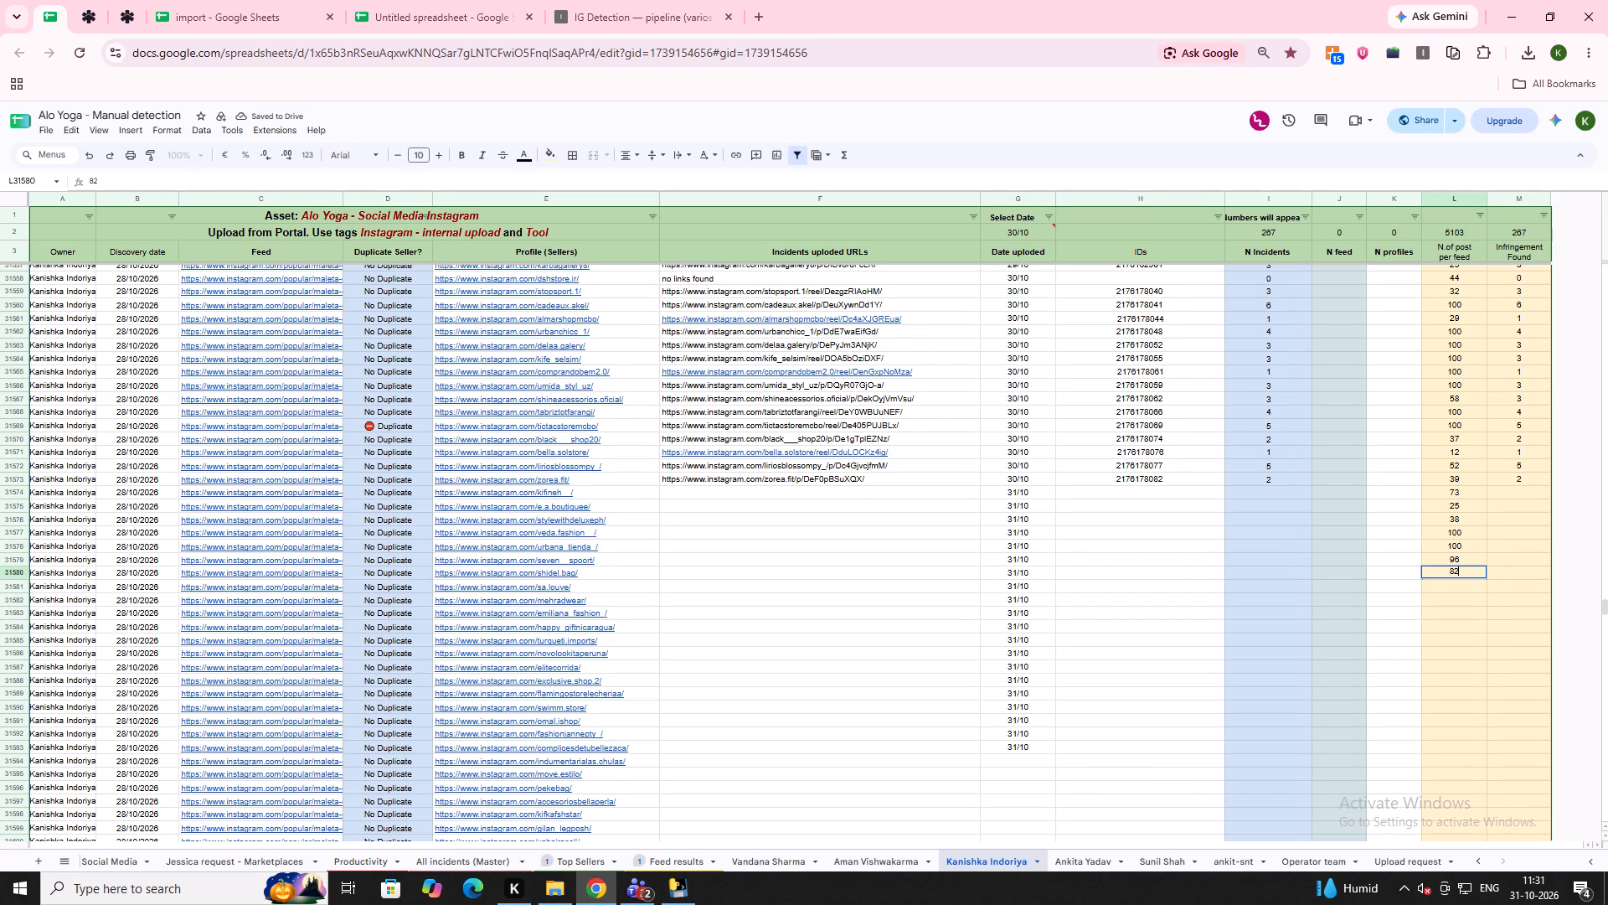
Check the next profiles in the IG Detection log and record 31 as N. of post per feed for mehradwear in row 31582.
left_click(595, 0)
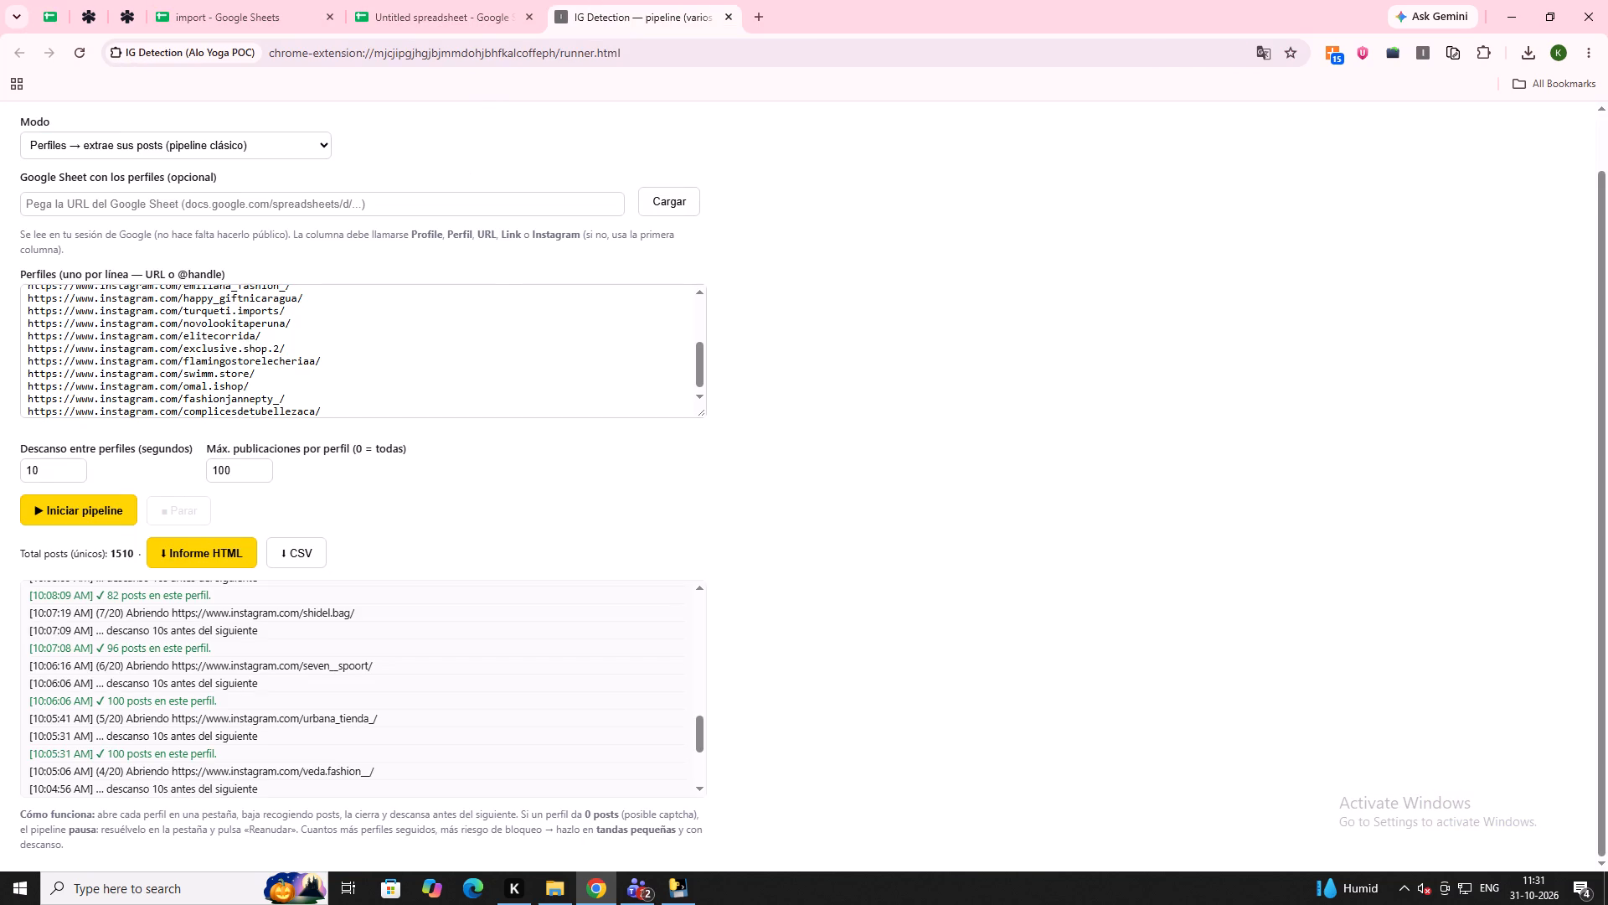
scroll(147, 683, "up", 1)
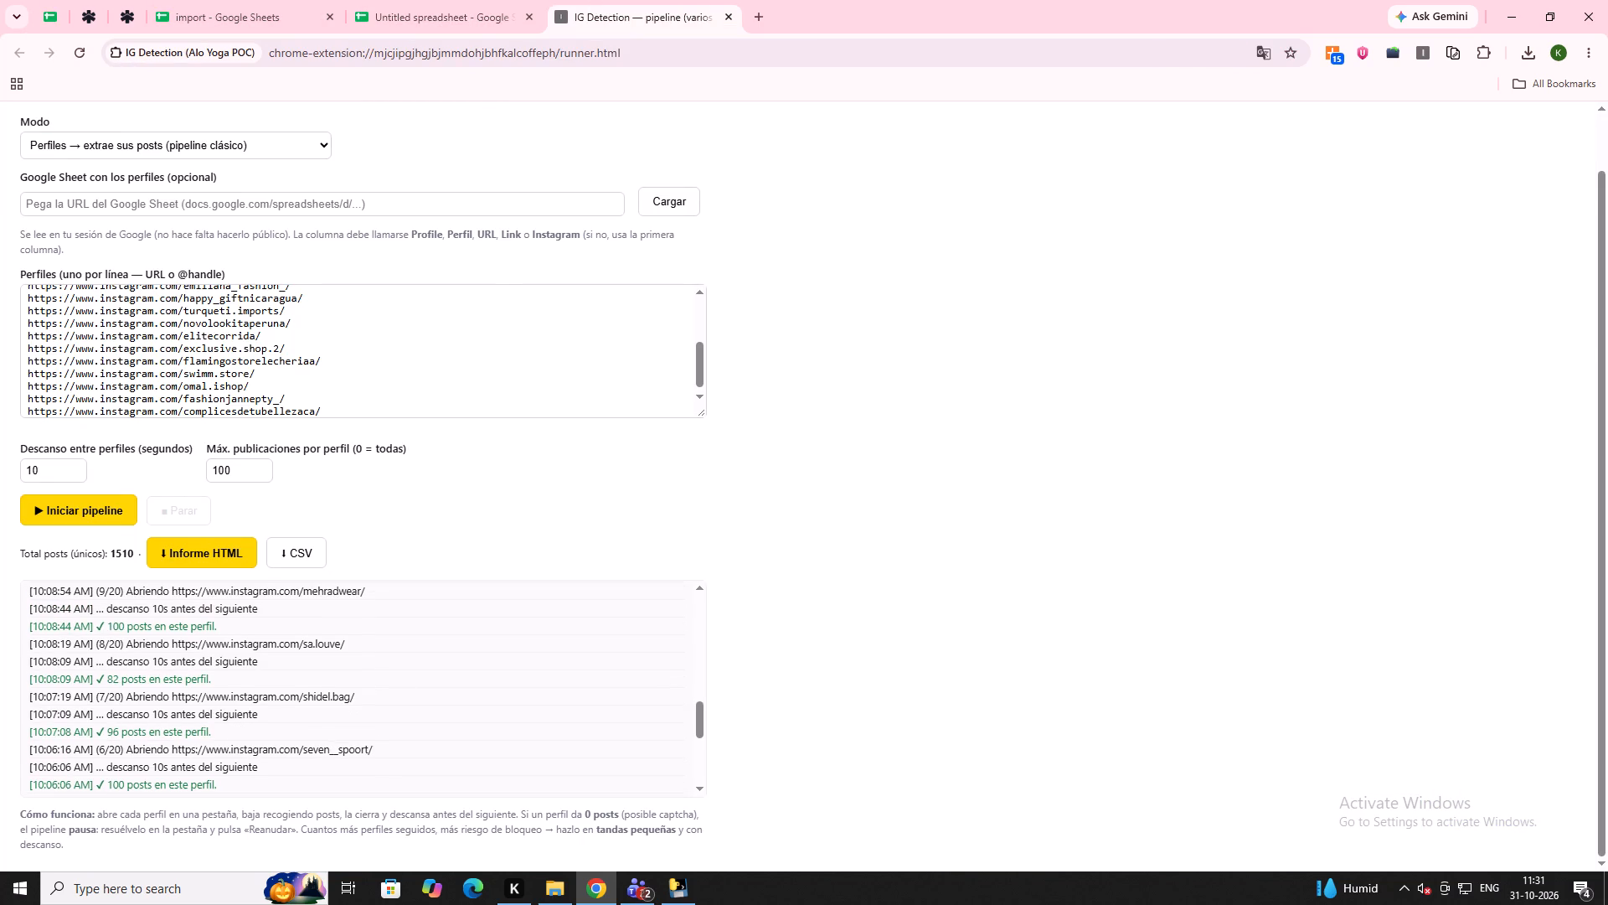
scroll(137, 680, "up", 1)
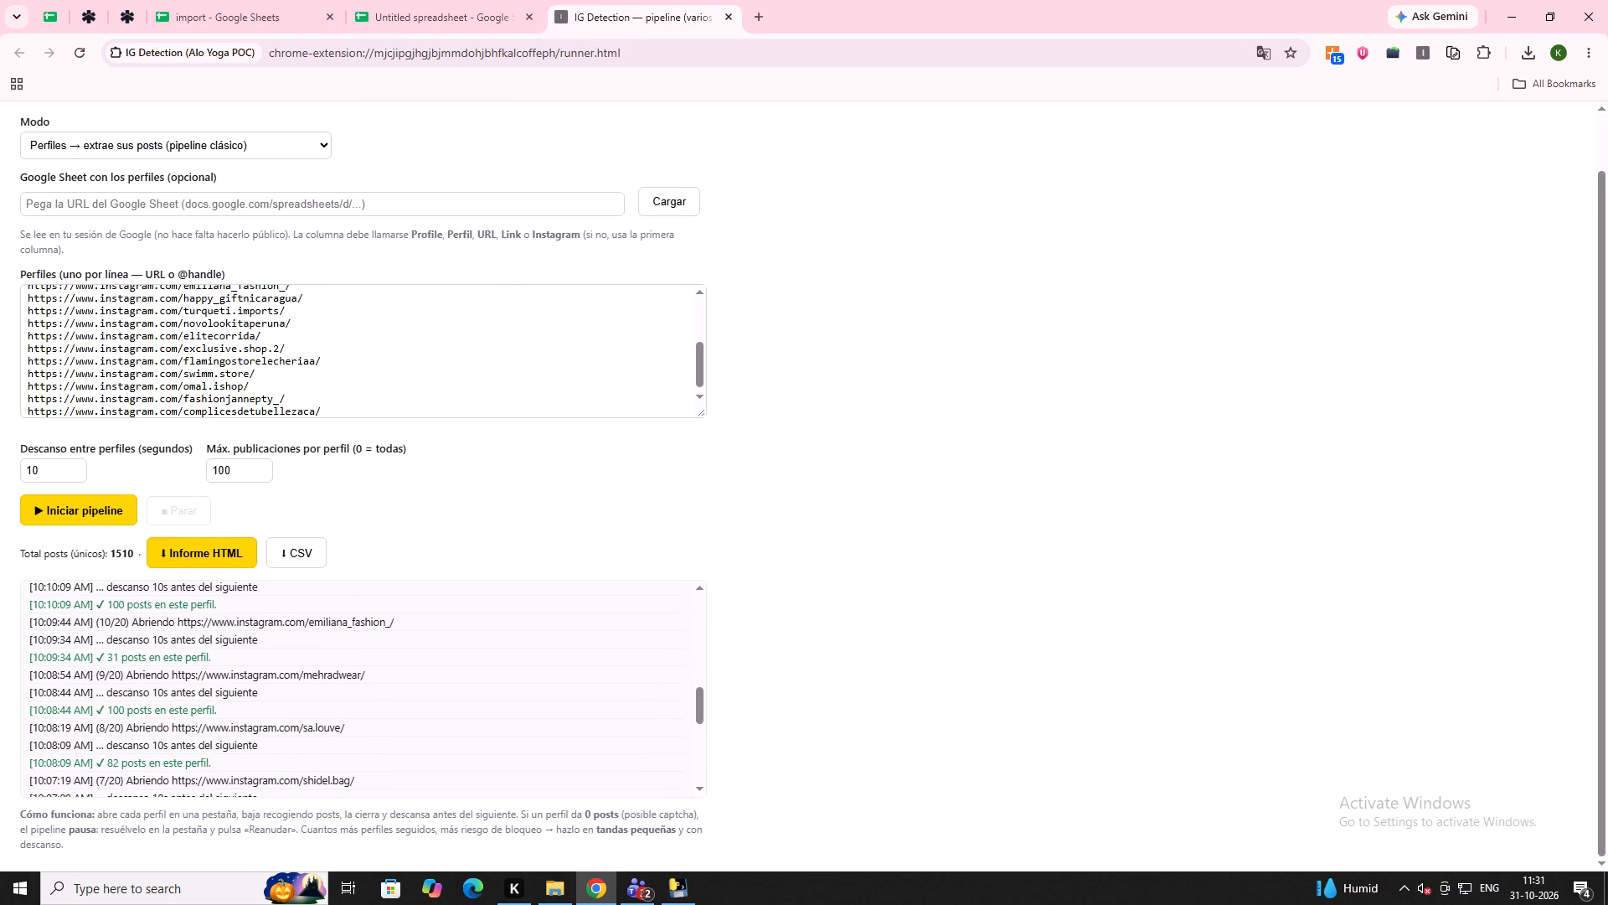
scroll(135, 675, "up", 1)
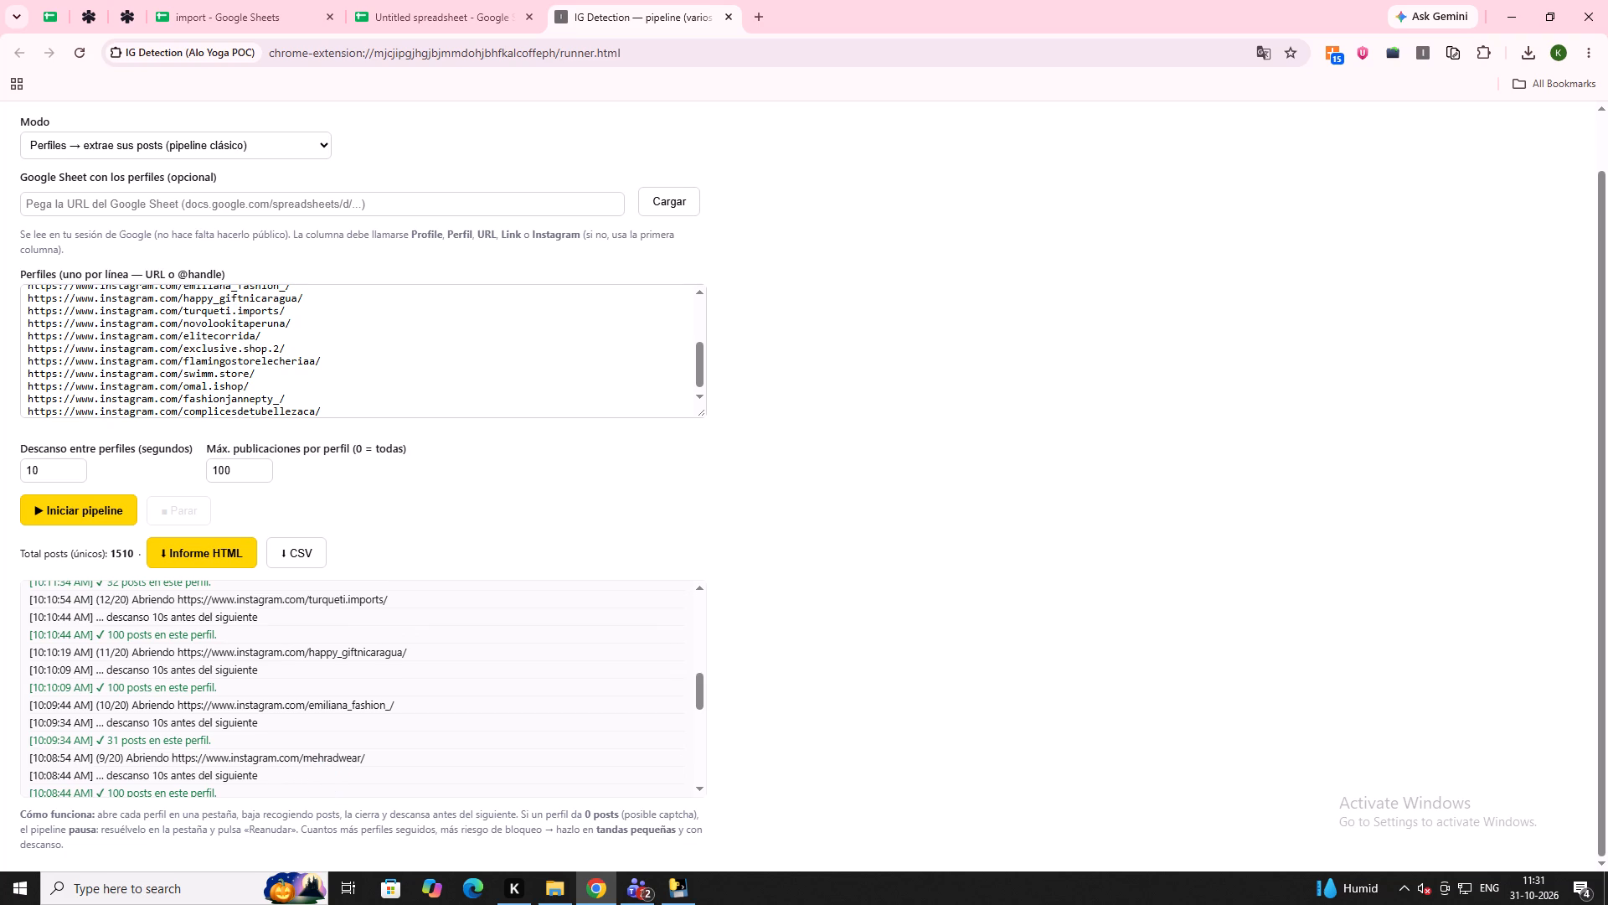
scroll(275, 721, "up", 1)
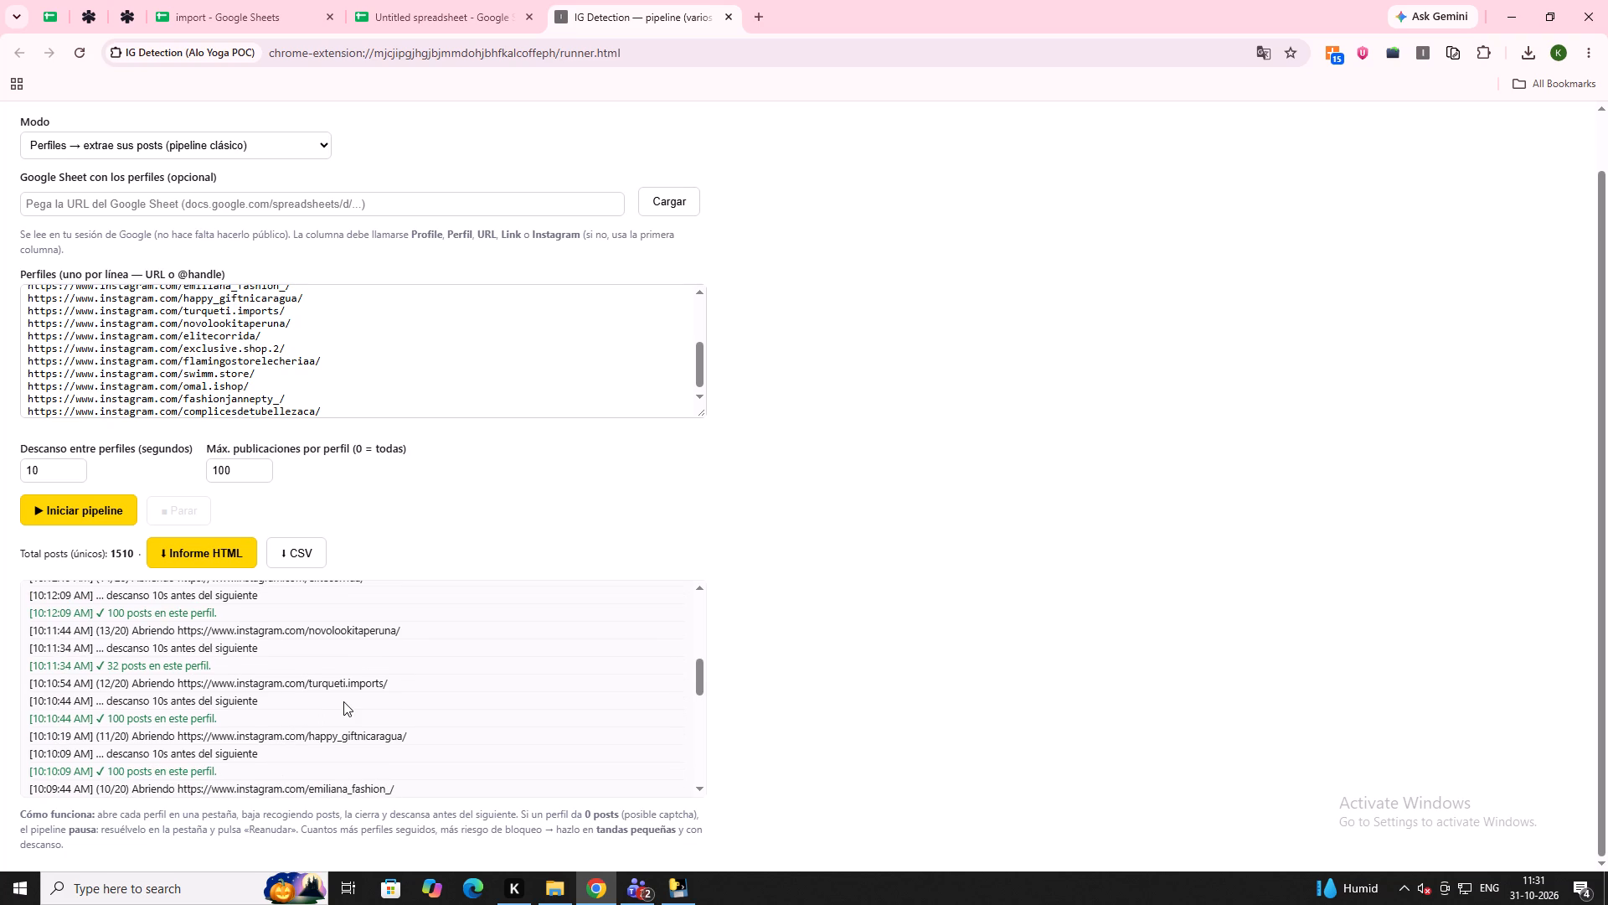
left_click(59, 0)
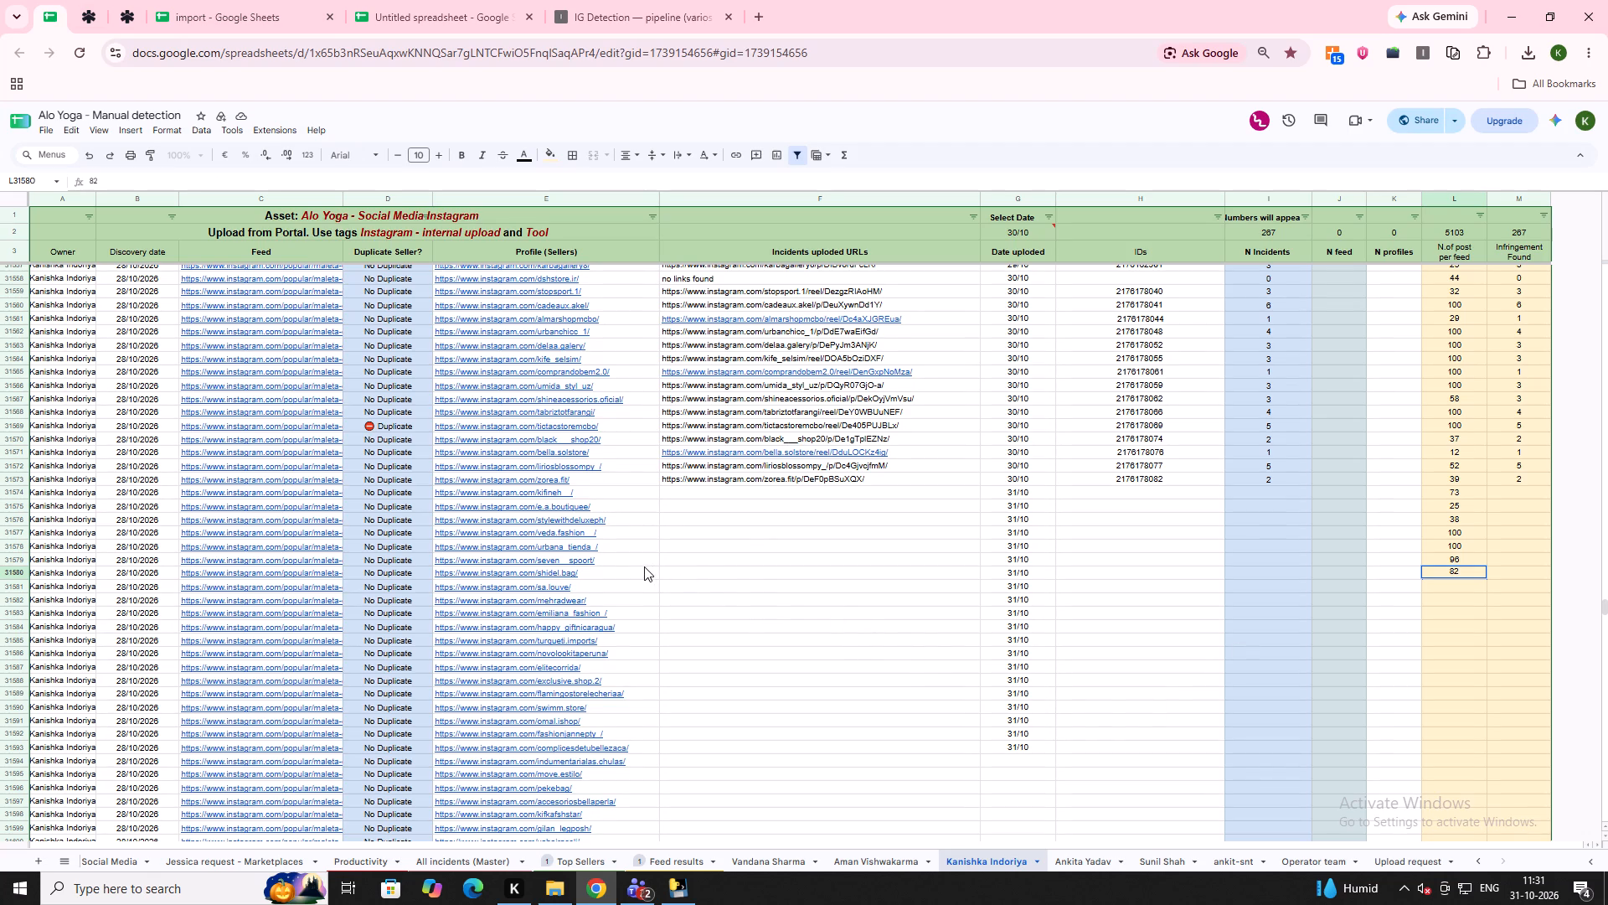
left_click(692, 583)
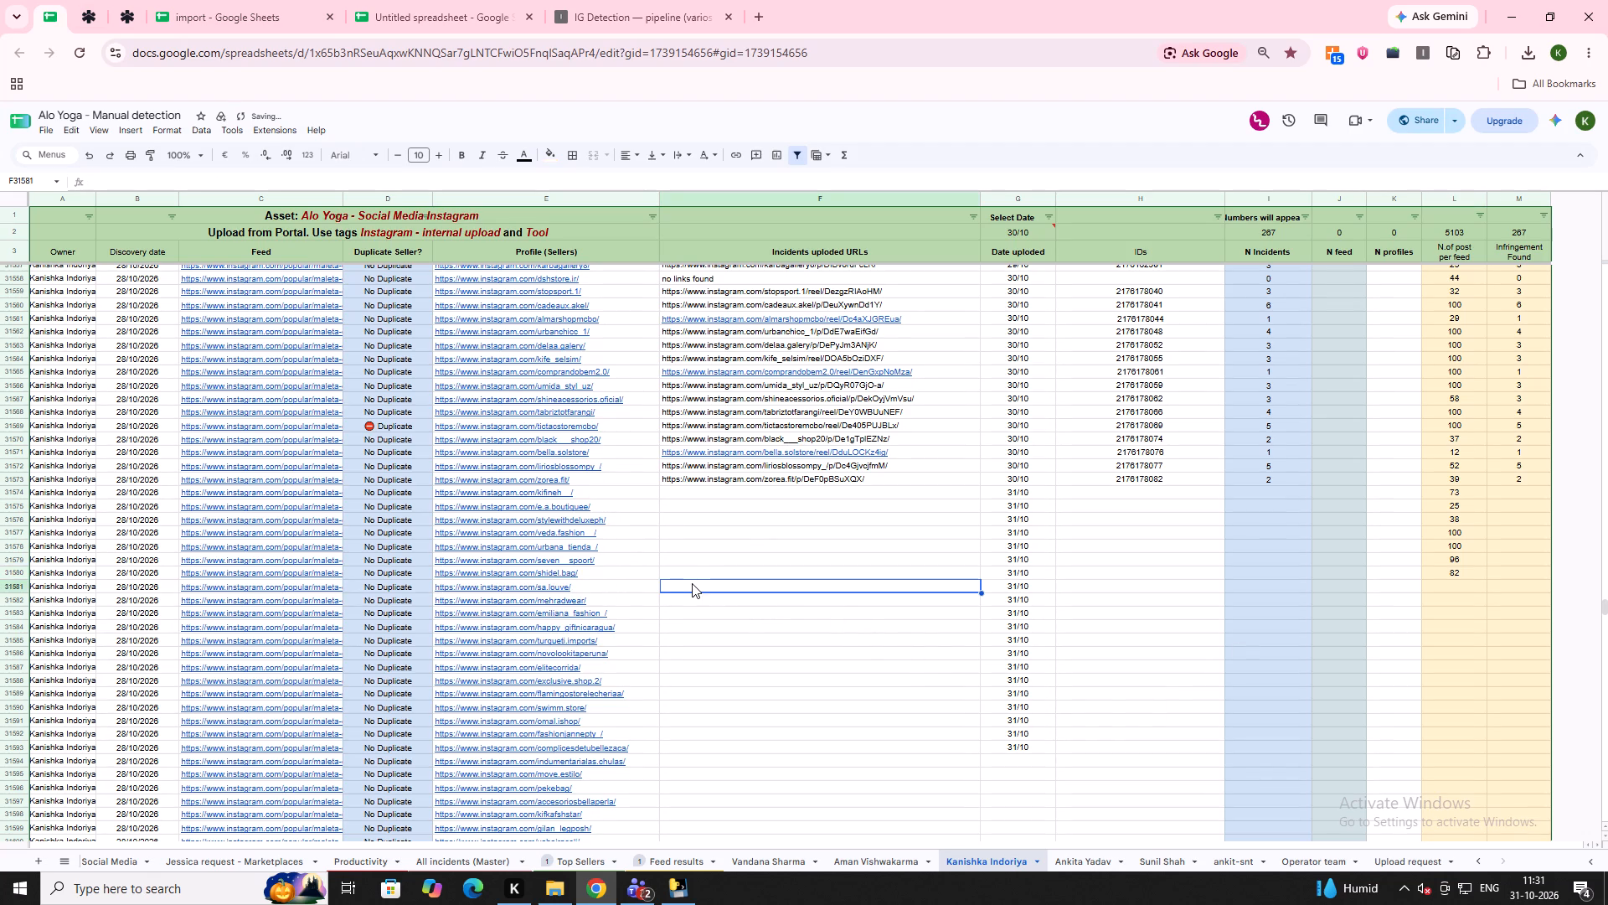
left_click(625, 601)
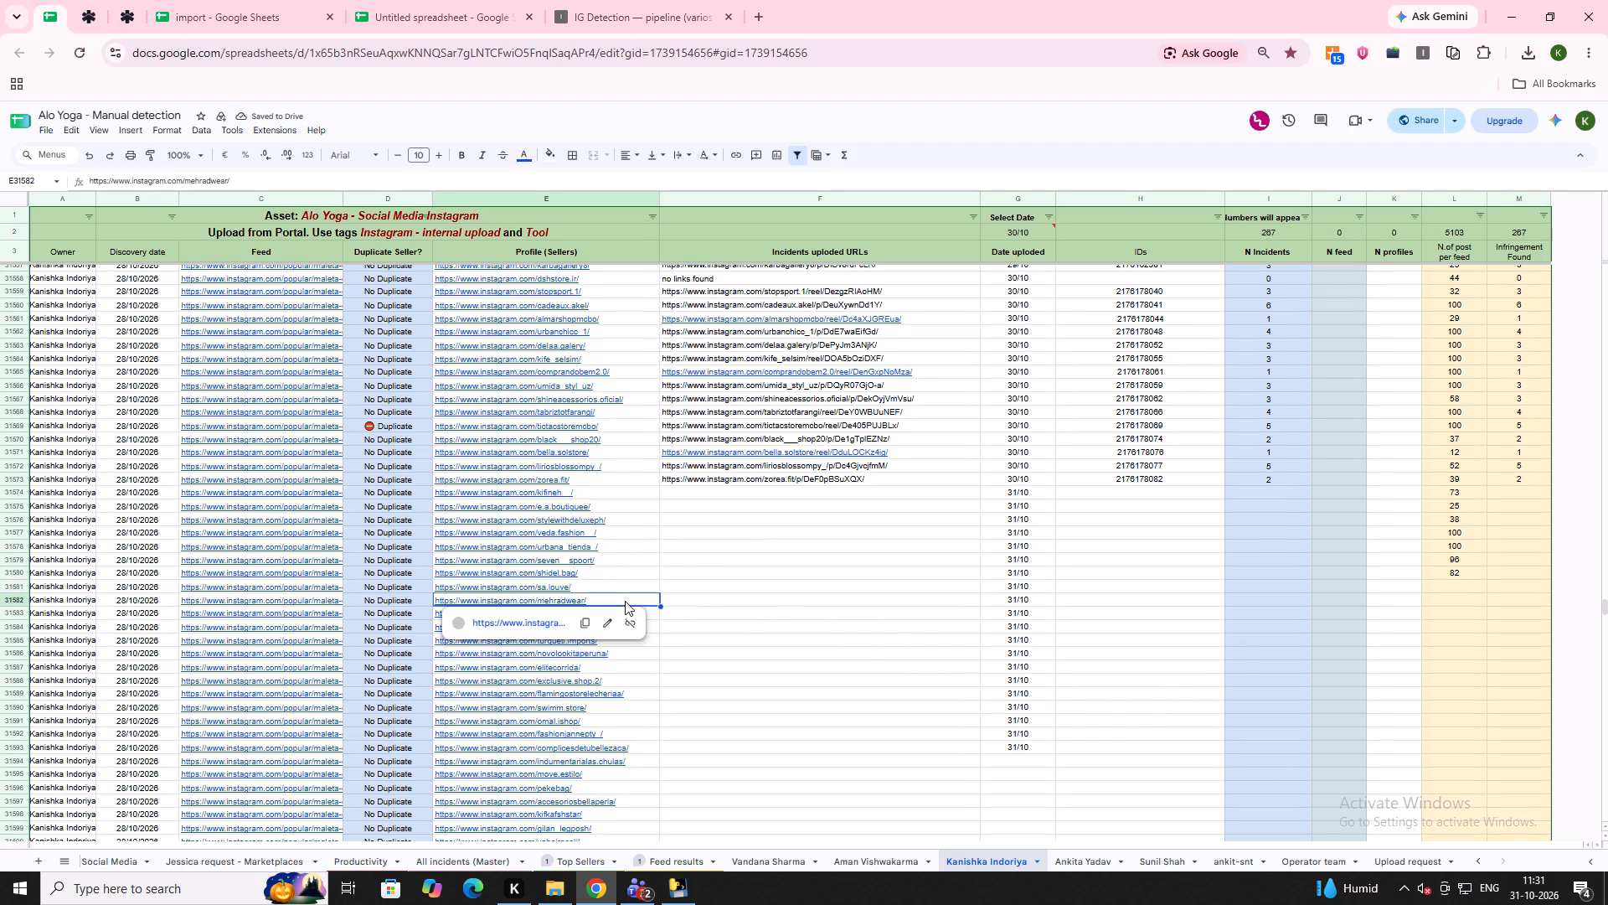
key("Right")
key("Right")
key("Right")
key("Right")
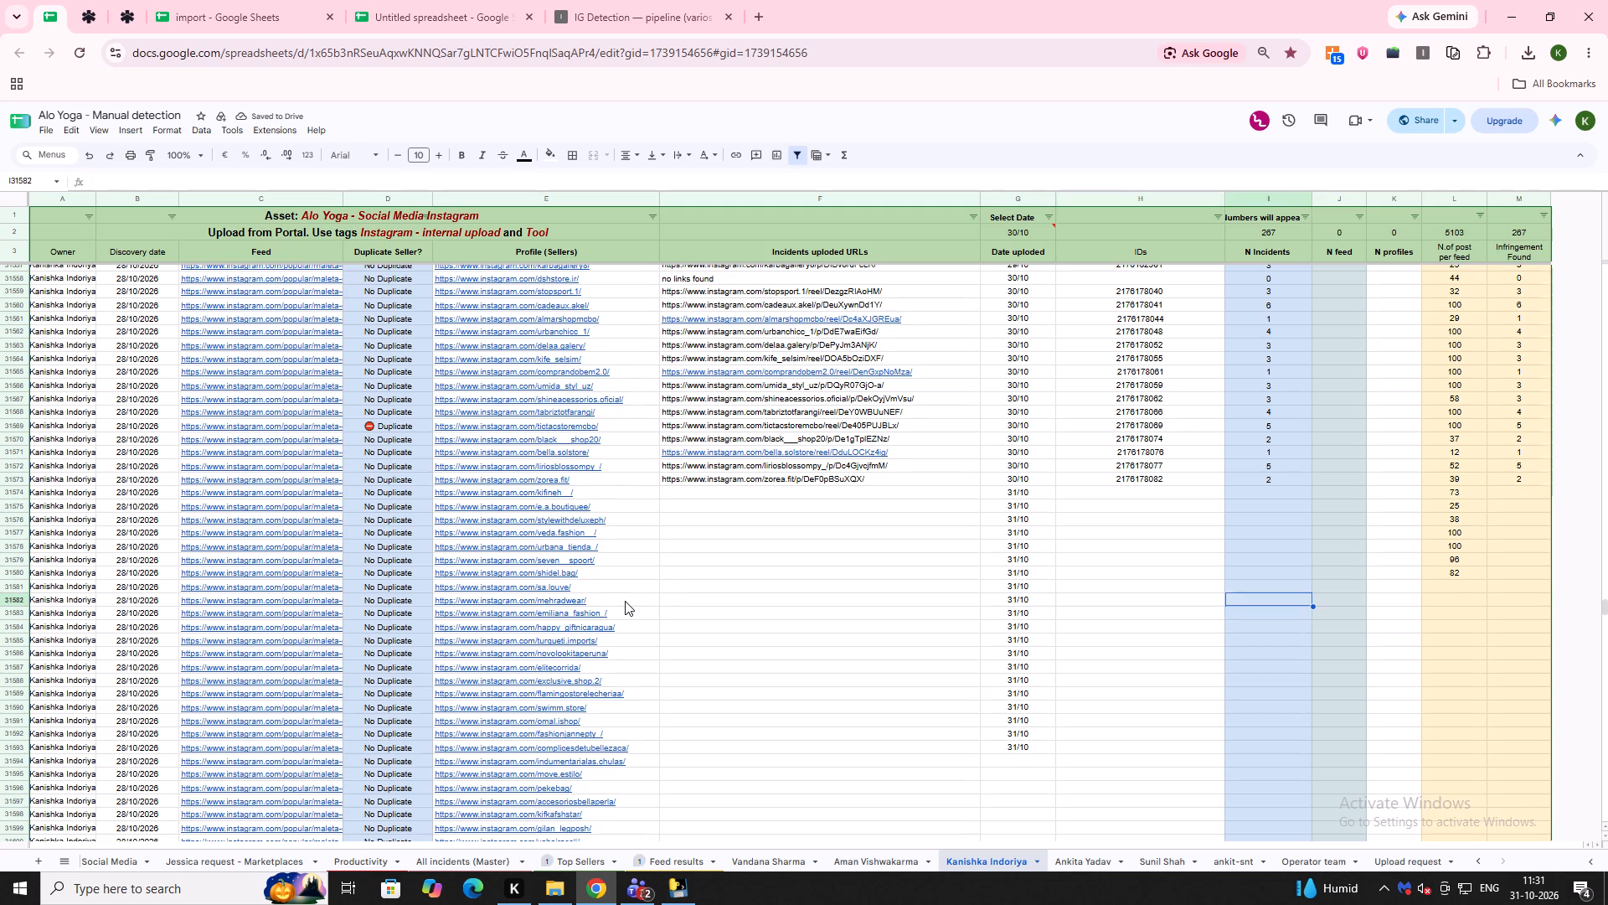
key("Right")
key("Right")
key("Right")
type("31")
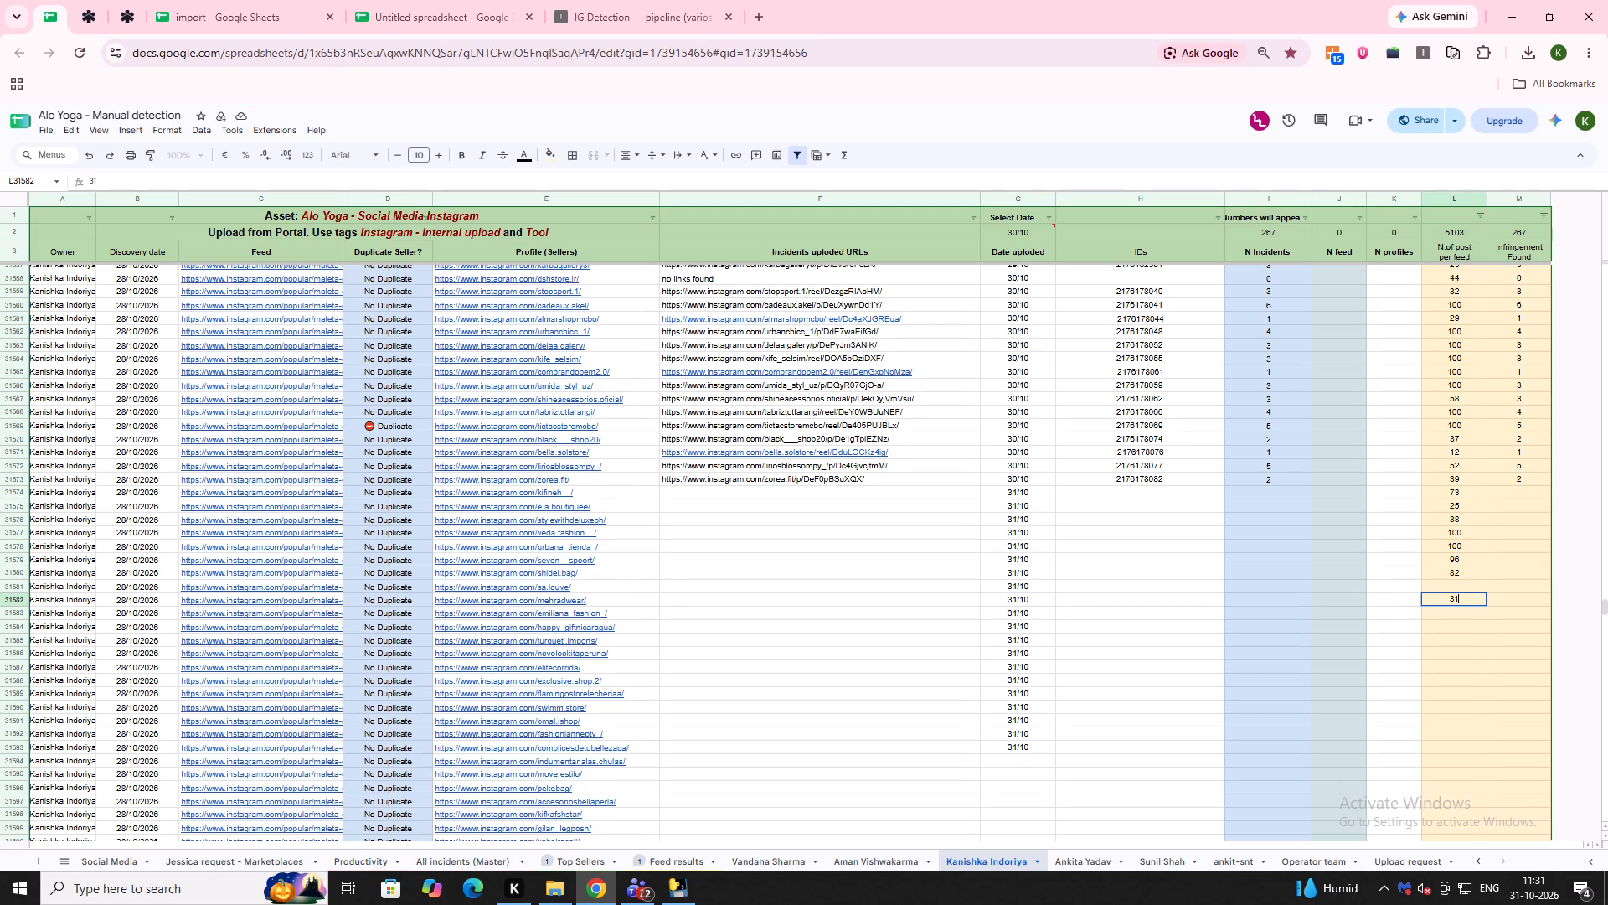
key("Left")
Record 32 as N. of post per feed for the turqueti.imports profile in row 31585.
key("Left")
key("Left")
key("Left")
key("Left")
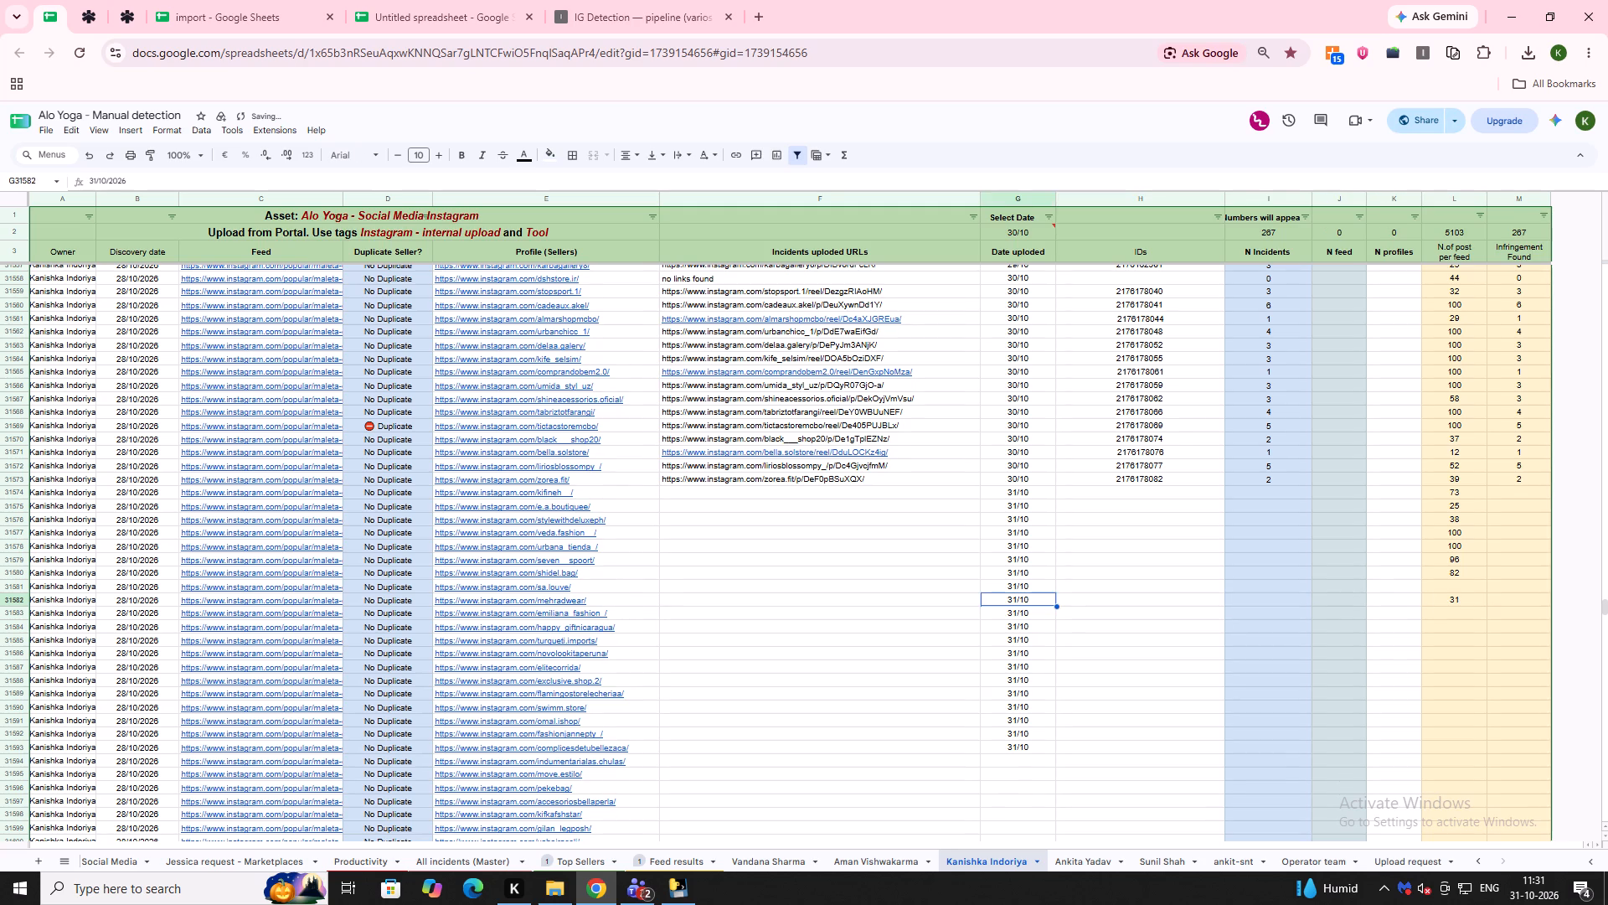
key("Left")
key("Left")
key("Down")
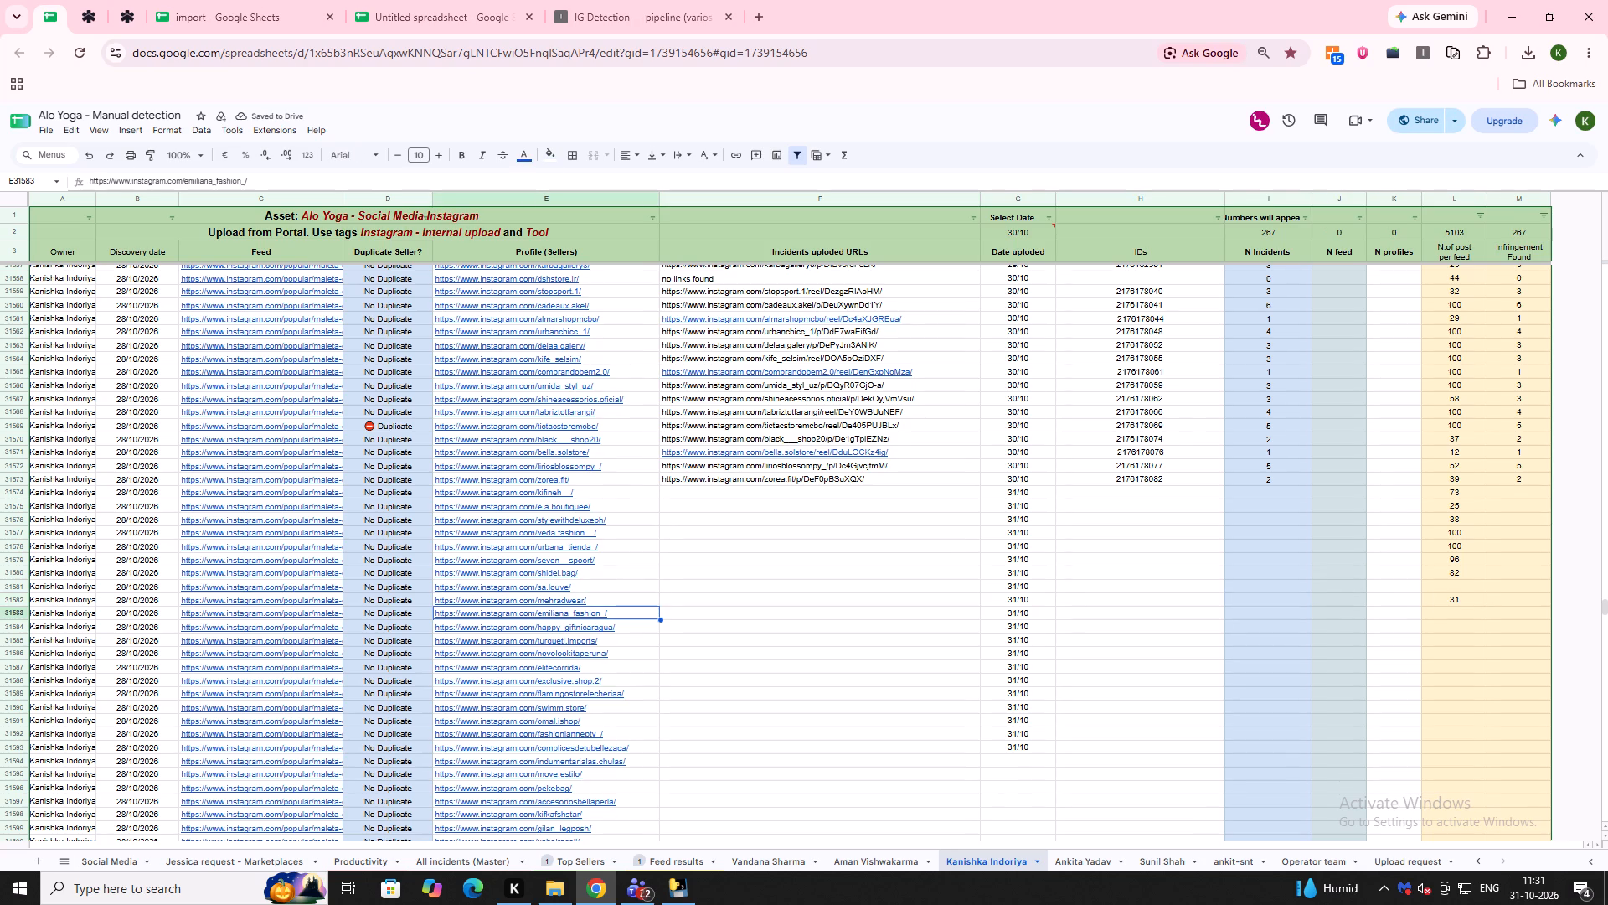
key("Down")
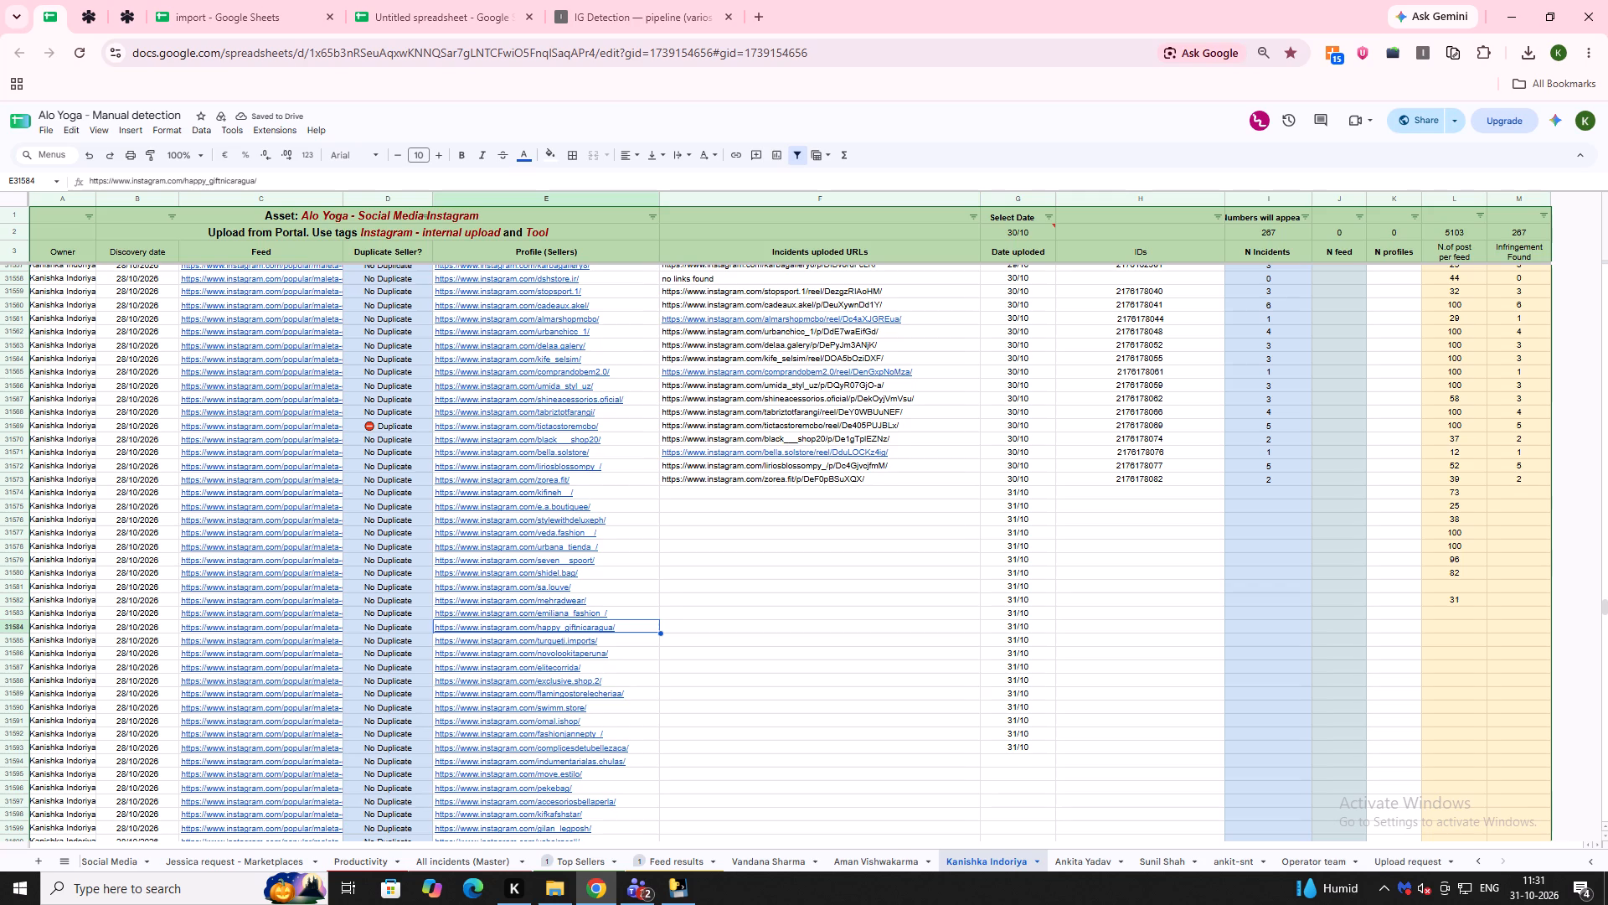
key("Down")
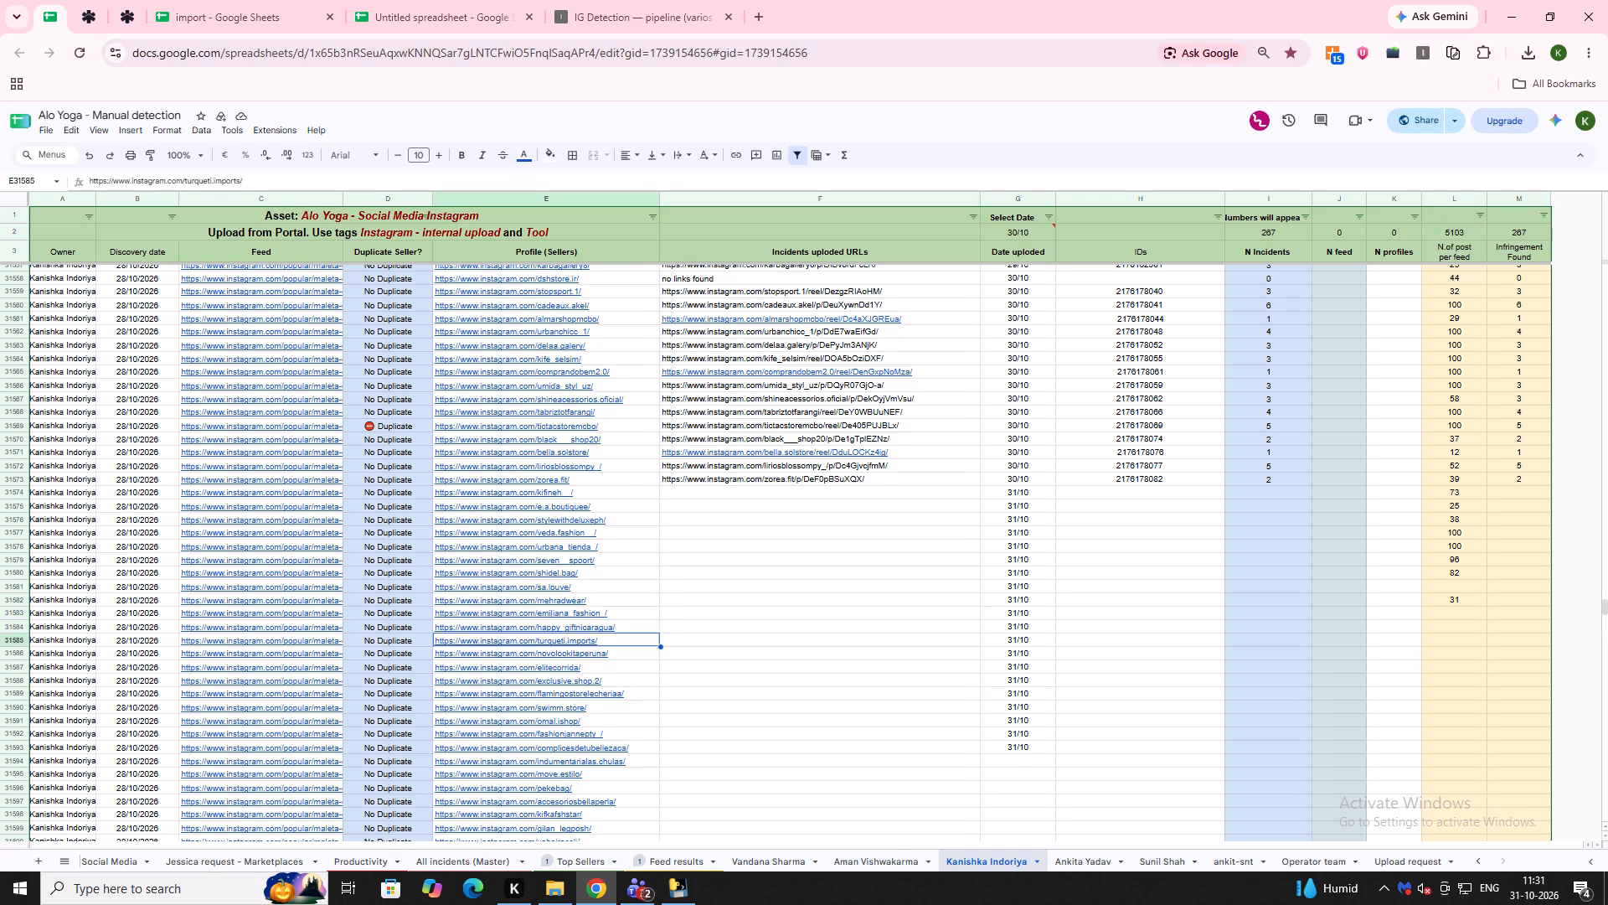
key("Right")
key("Right")
key("Right")
key("Right")
key("Right")
key("Right")
key("Right")
type("32")
Review the post counts in the IG Detection pipeline log for the remaining profiles, then return to the Manual detection spreadsheet.
left_click(644, 0)
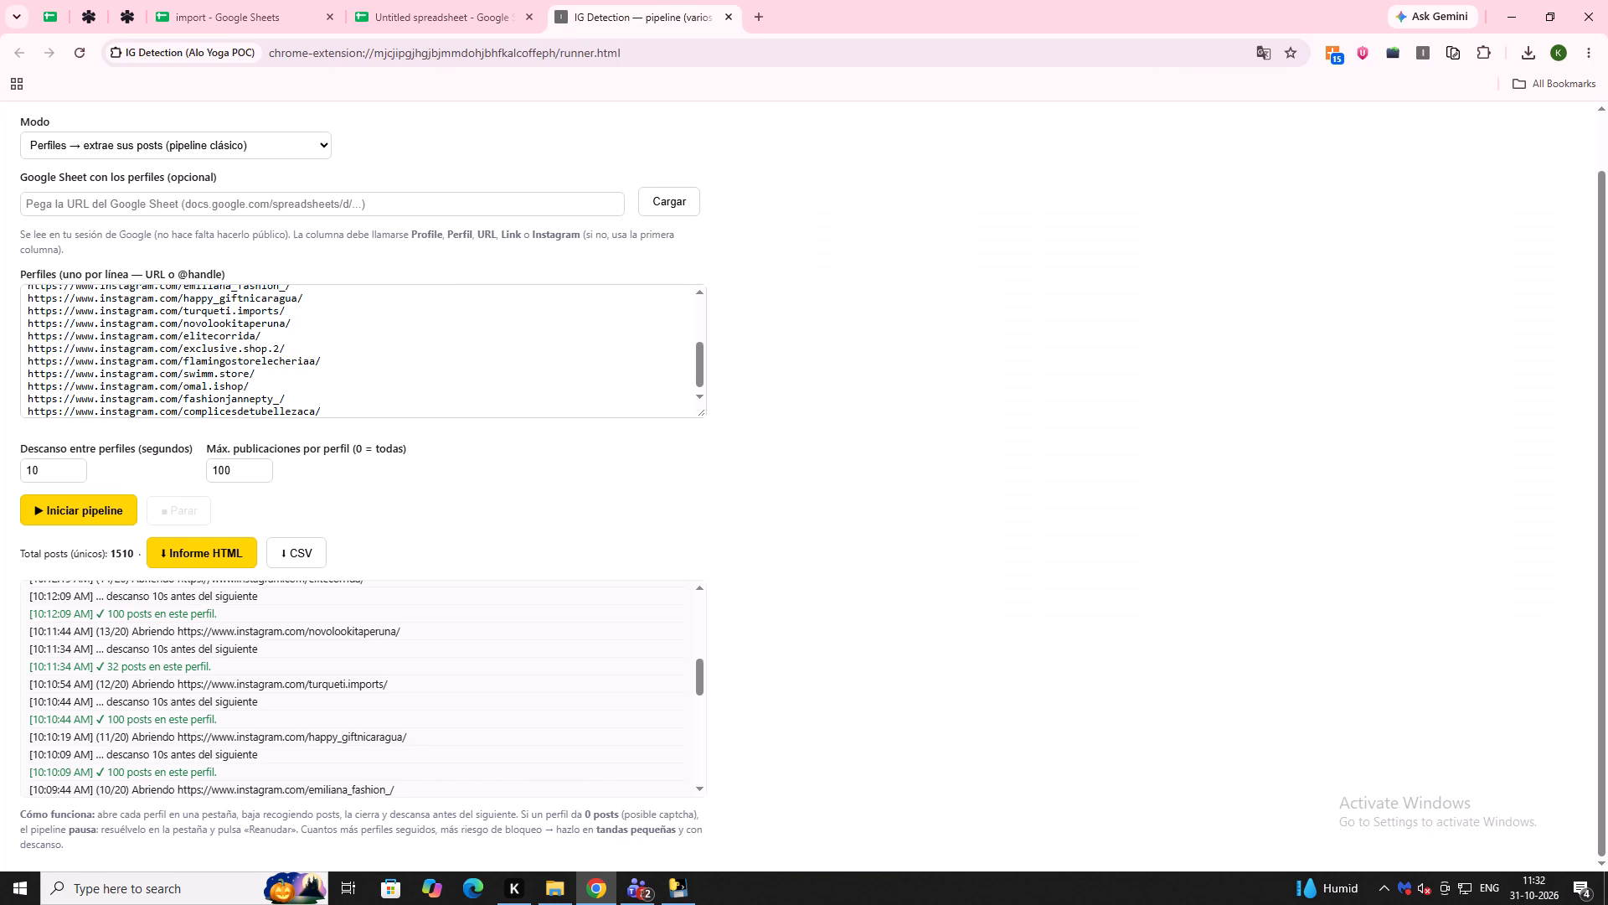
scroll(142, 680, "up", 1)
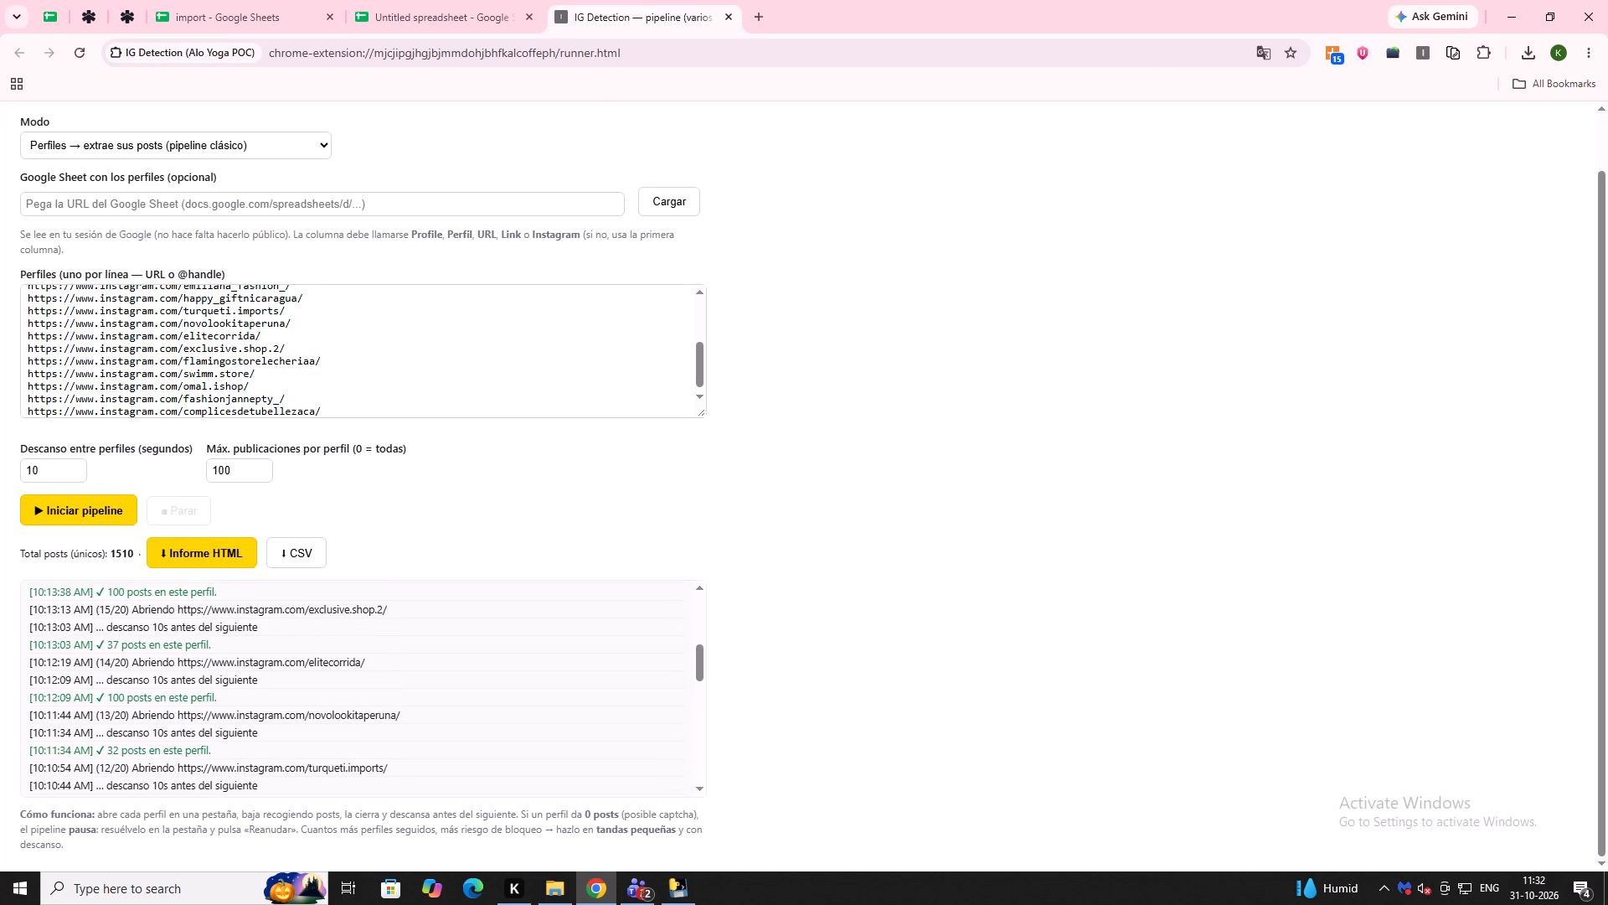
scroll(142, 680, "up", 1)
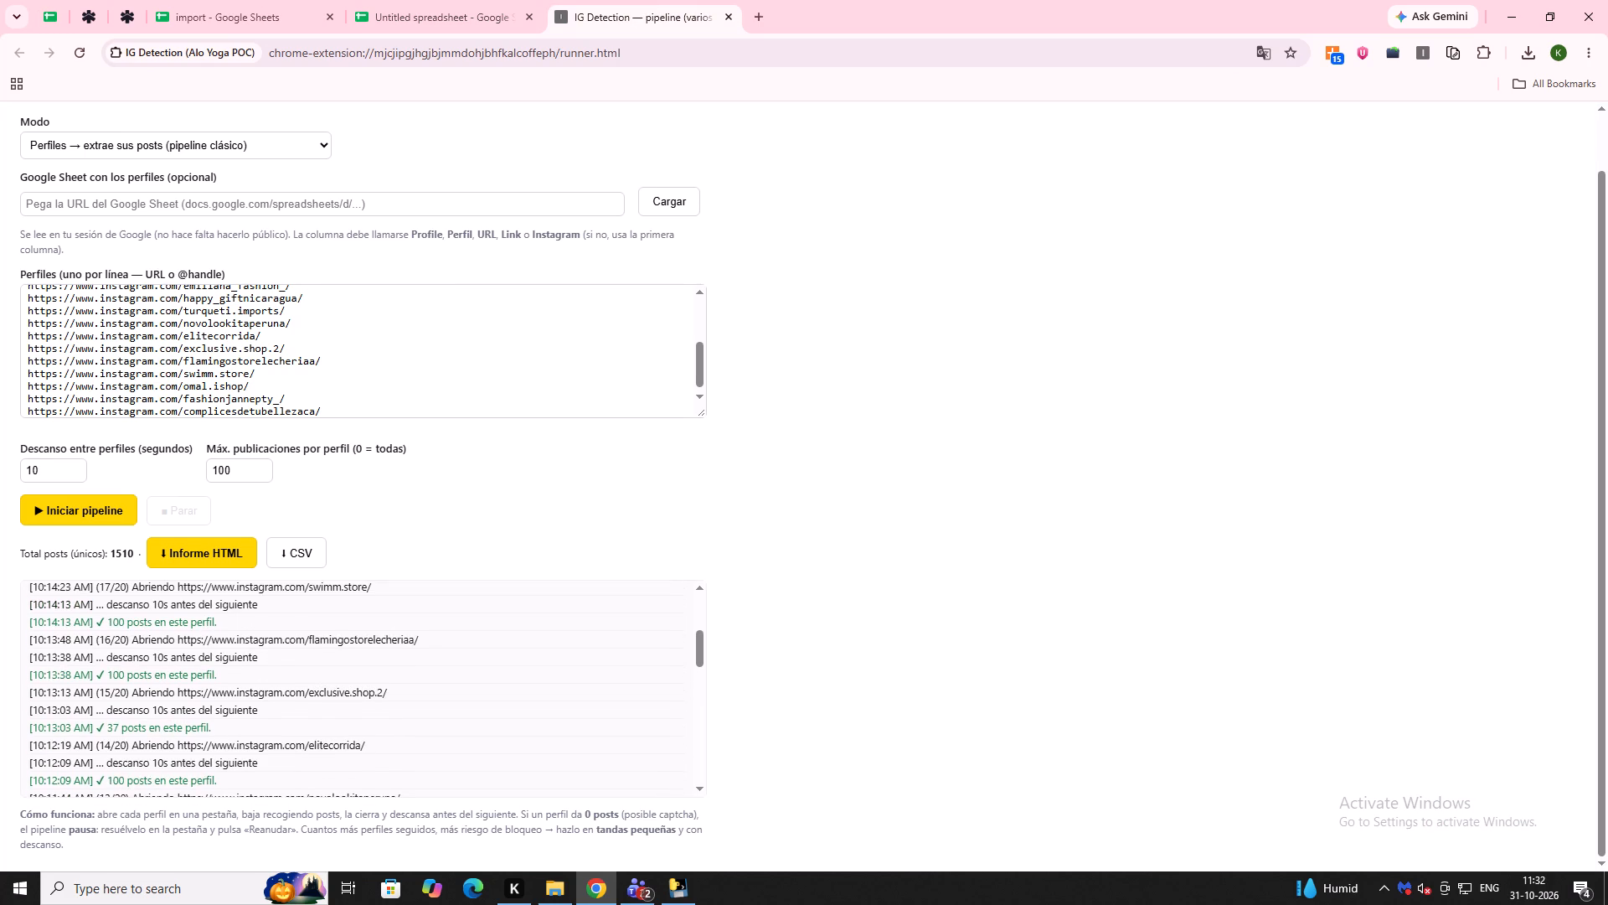
scroll(142, 680, "up", 2)
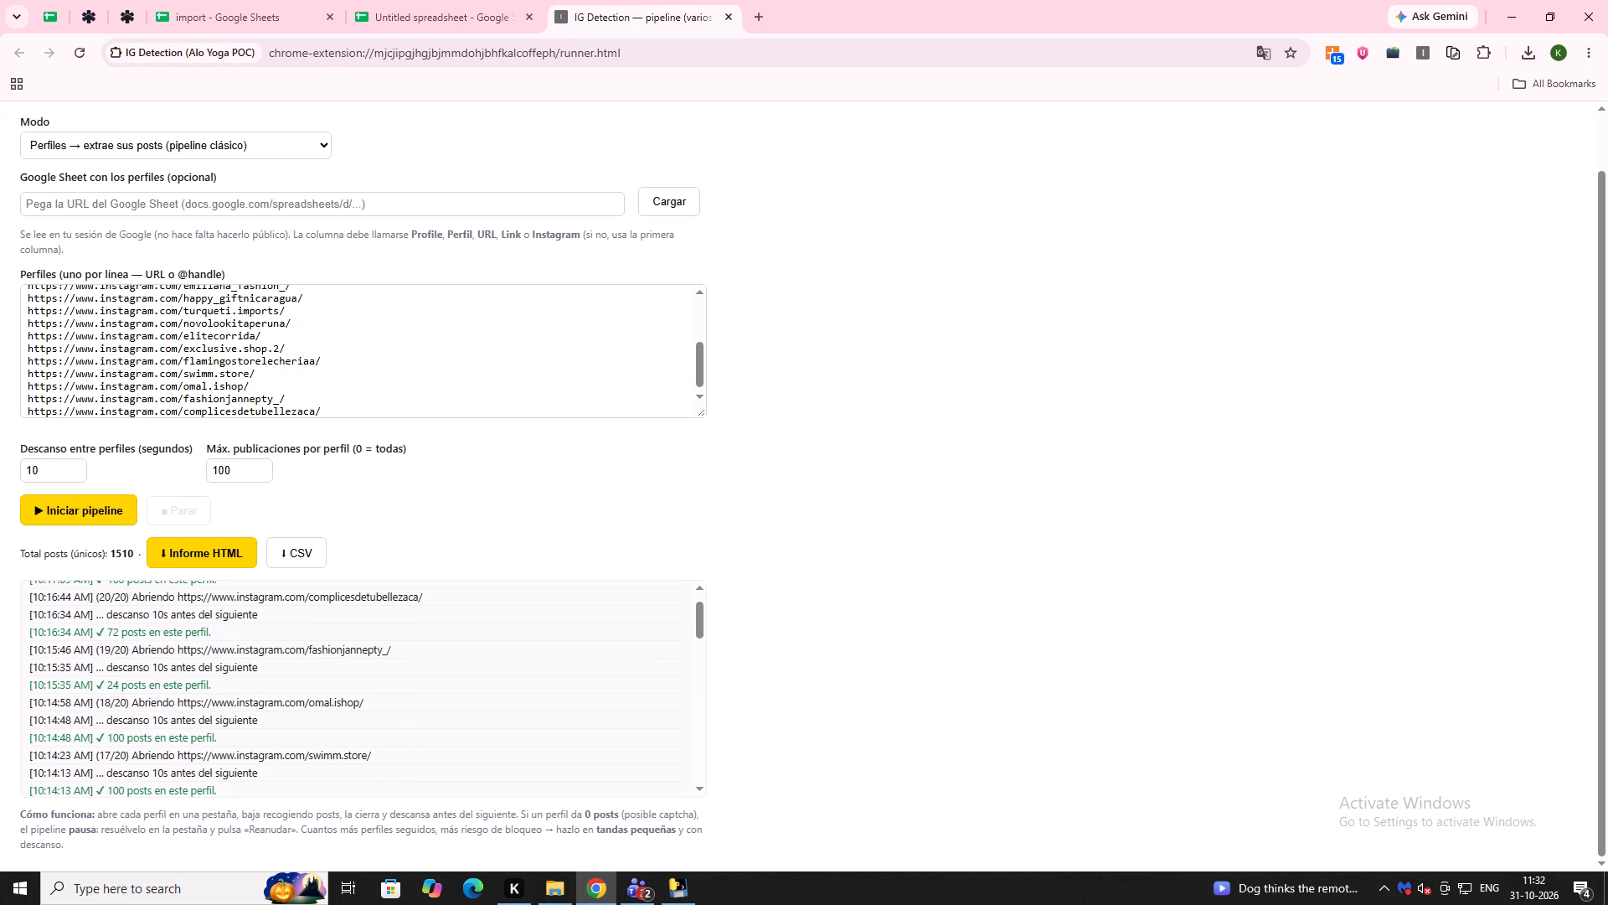
scroll(261, 672, "down", 2)
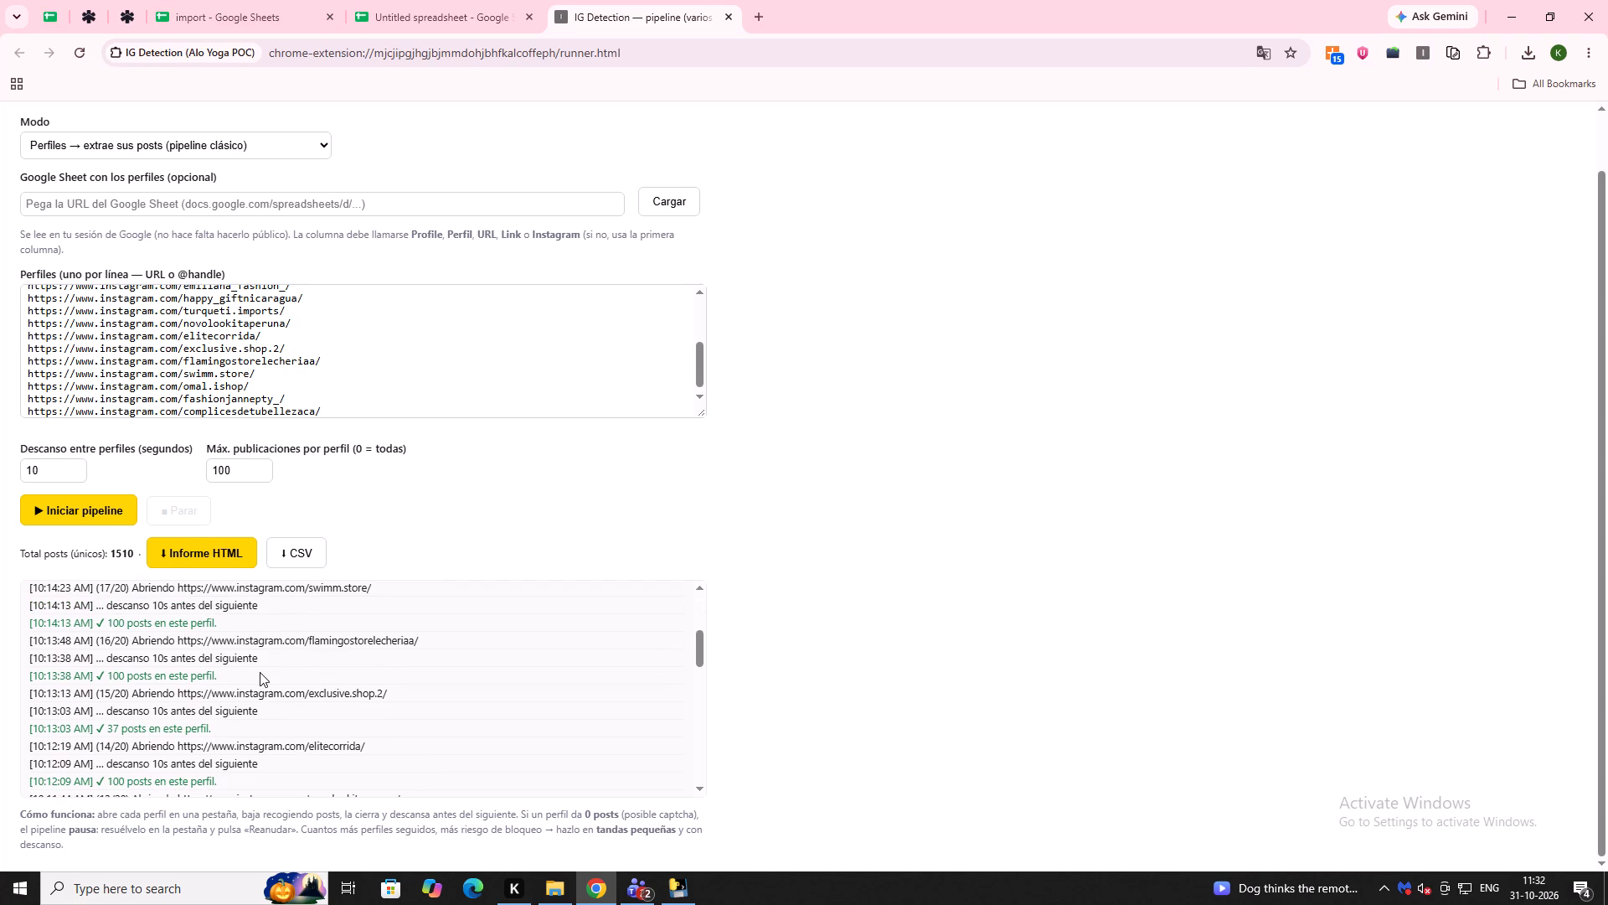
scroll(237, 716, "up", 1)
left_click(33, 8)
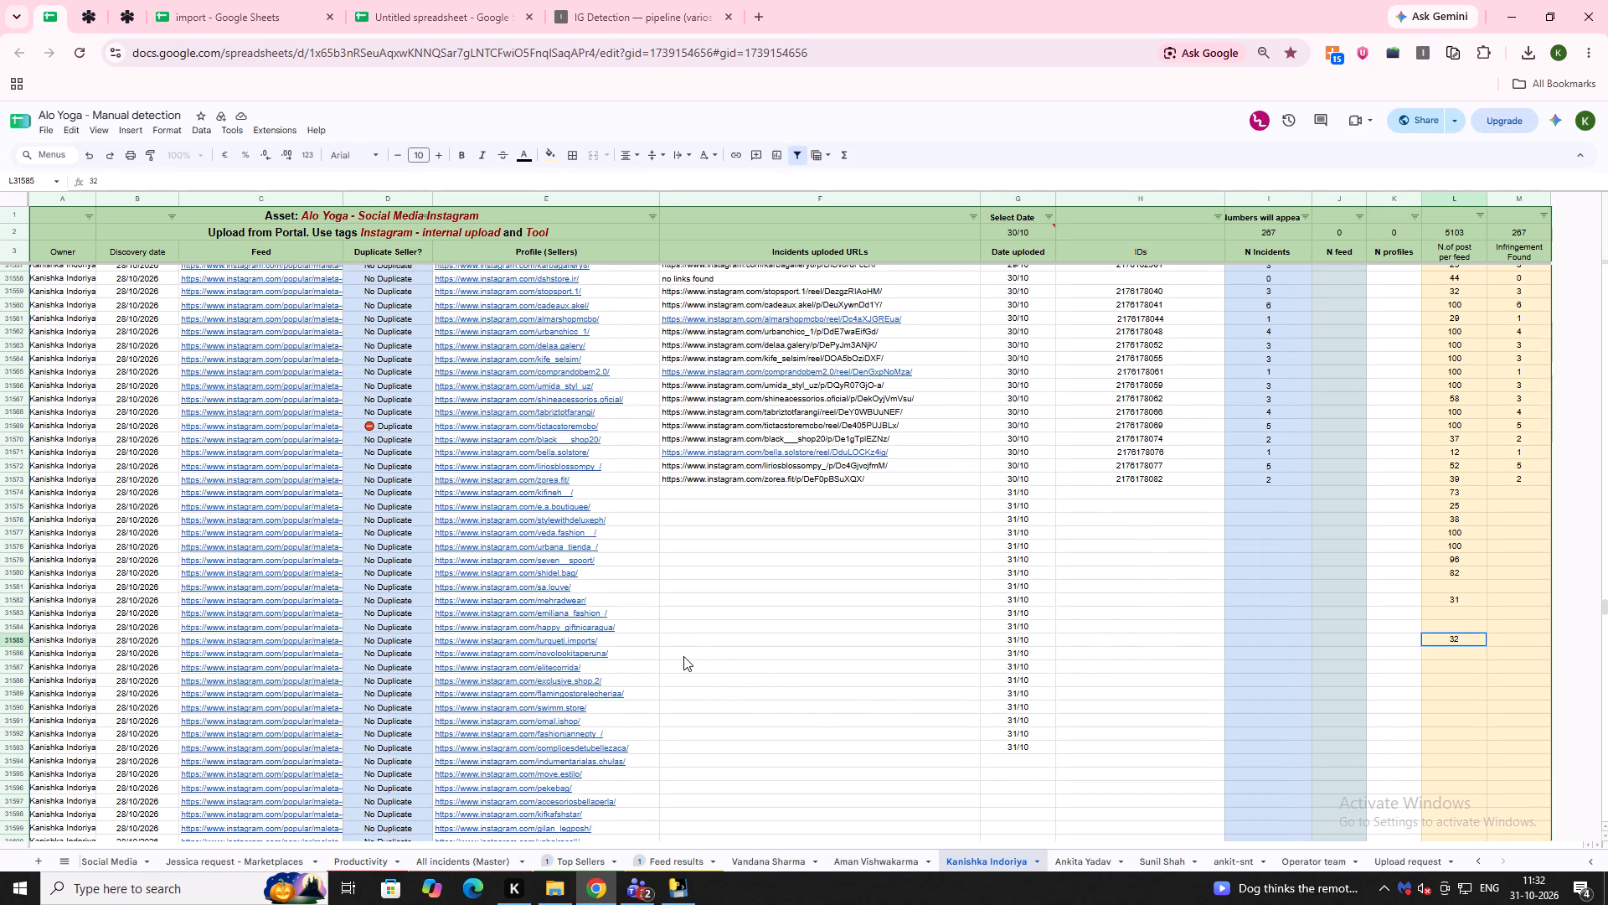
left_click(611, 669)
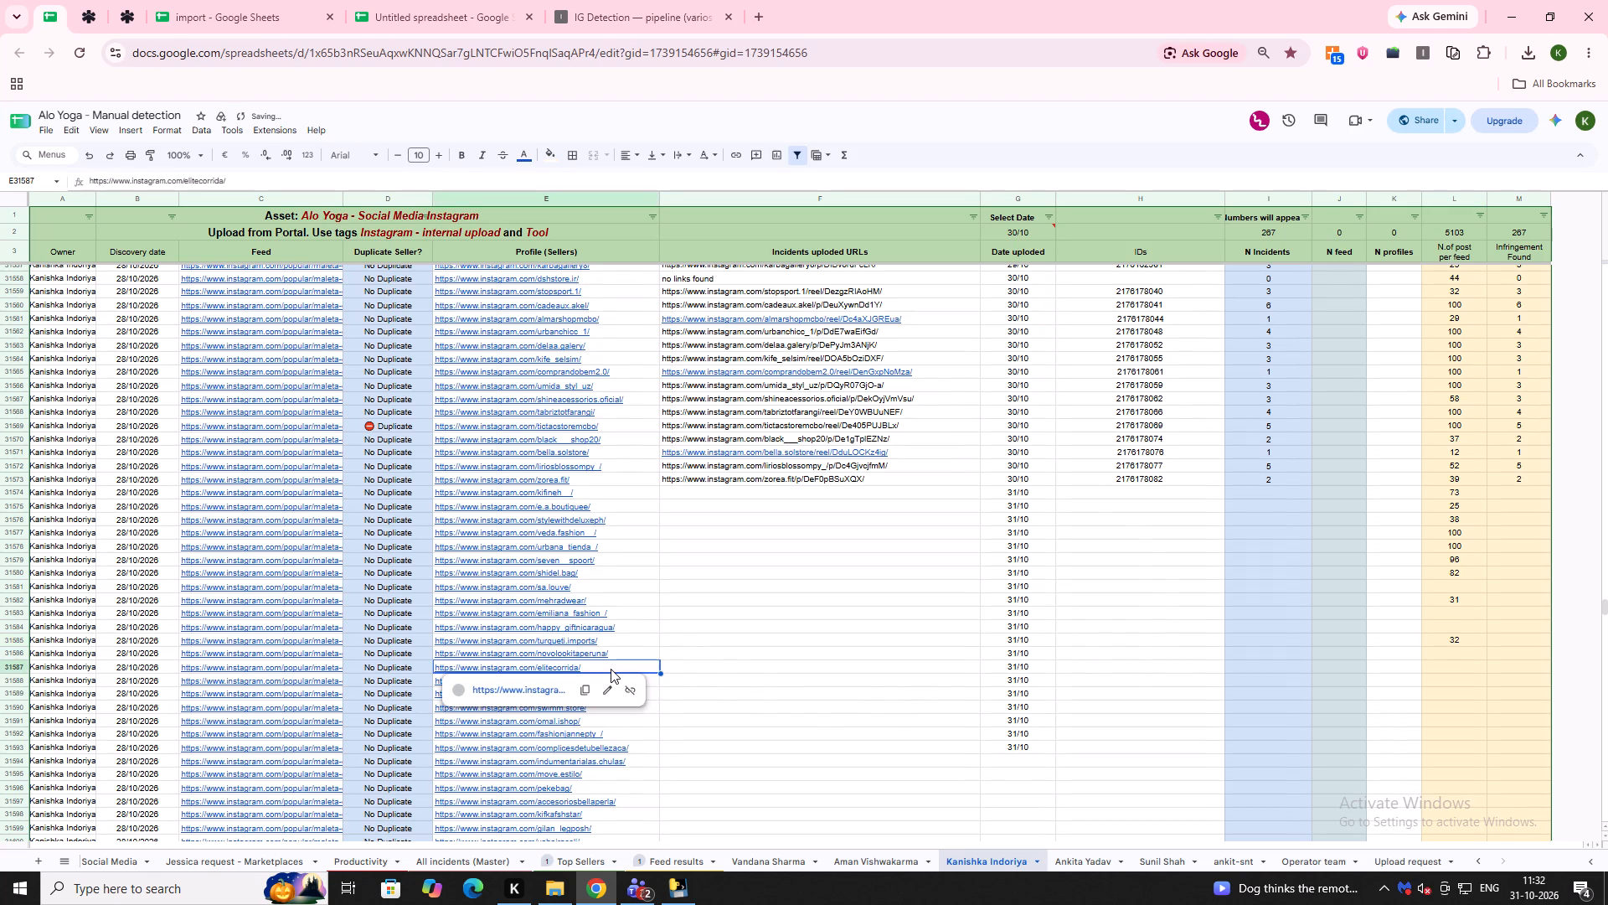
key("Right")
key("Right")
key("Right")
key("Right")
key("Right")
key("Right")
key("Right")
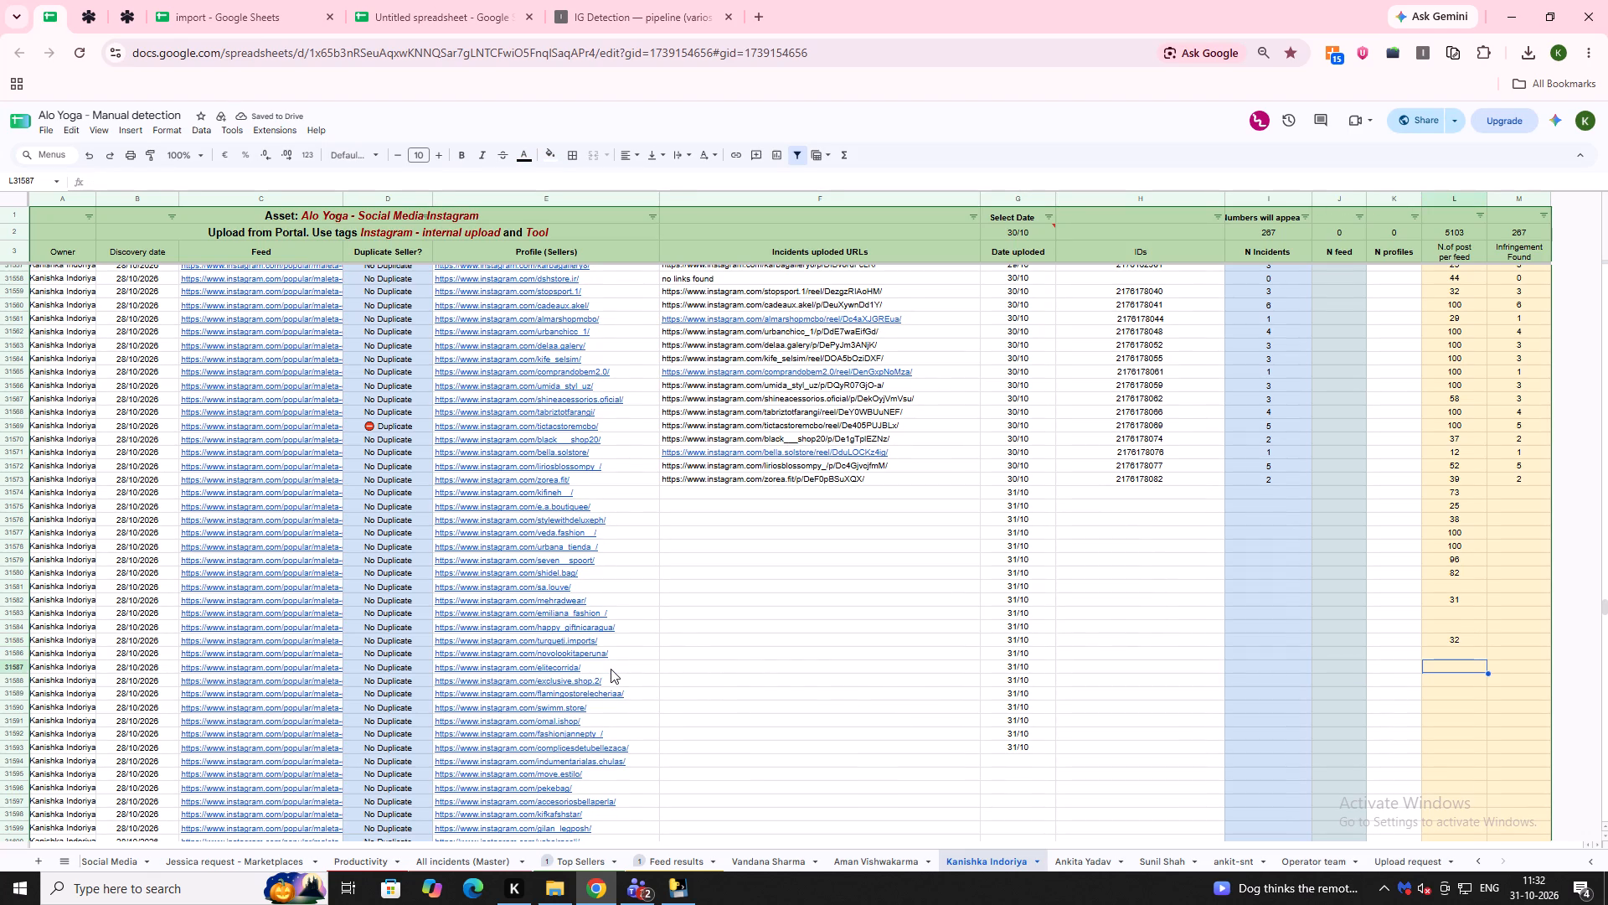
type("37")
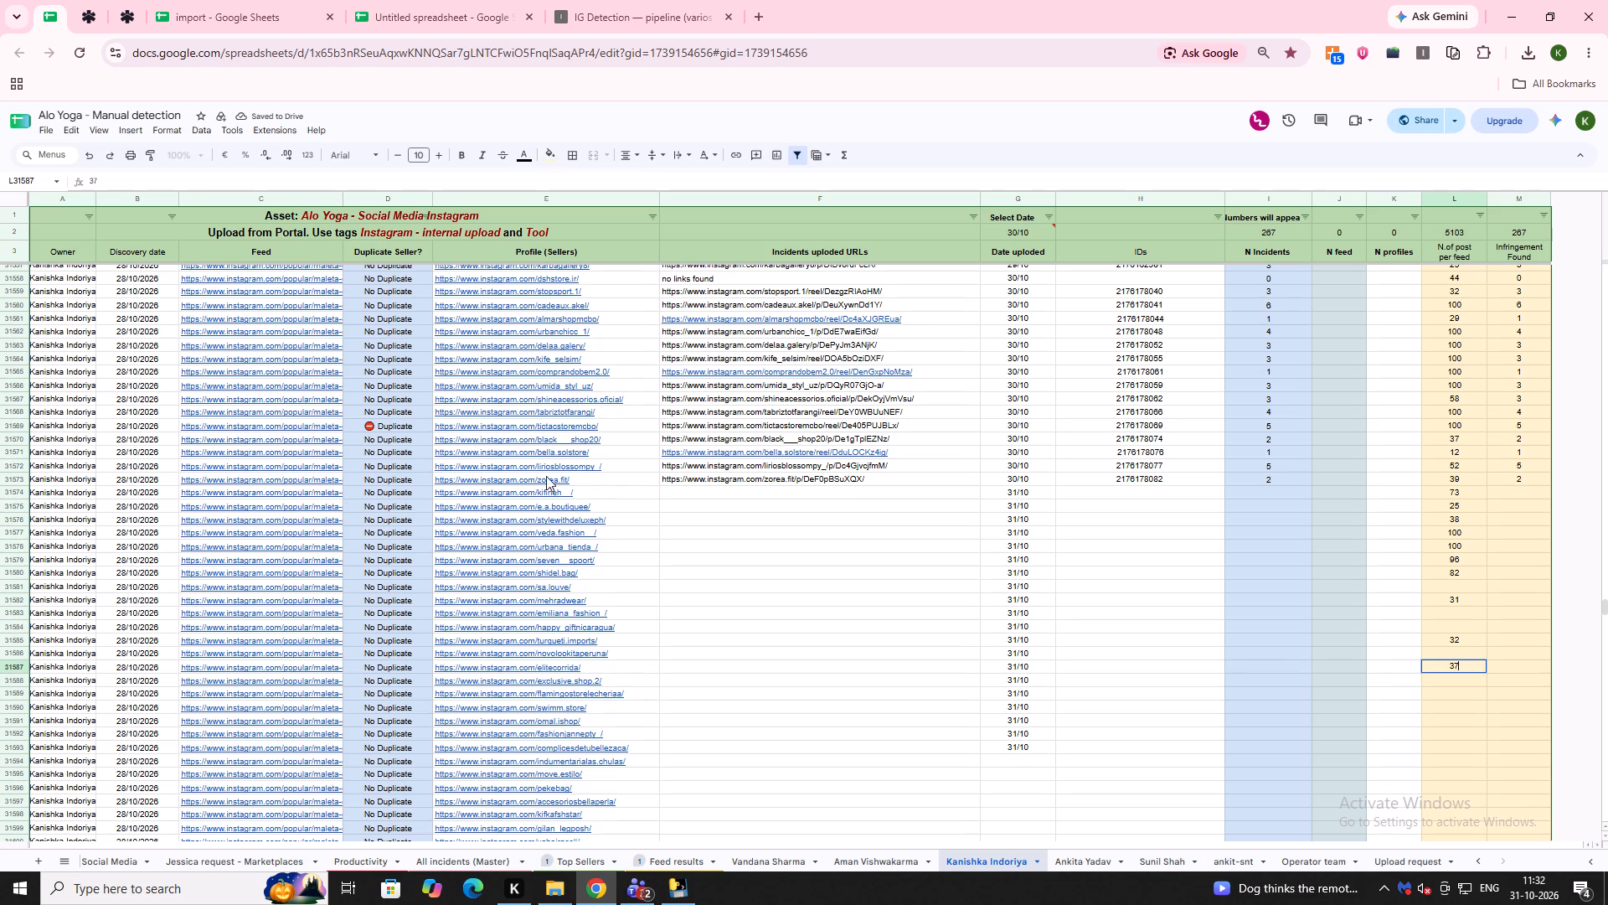
left_click(588, 0)
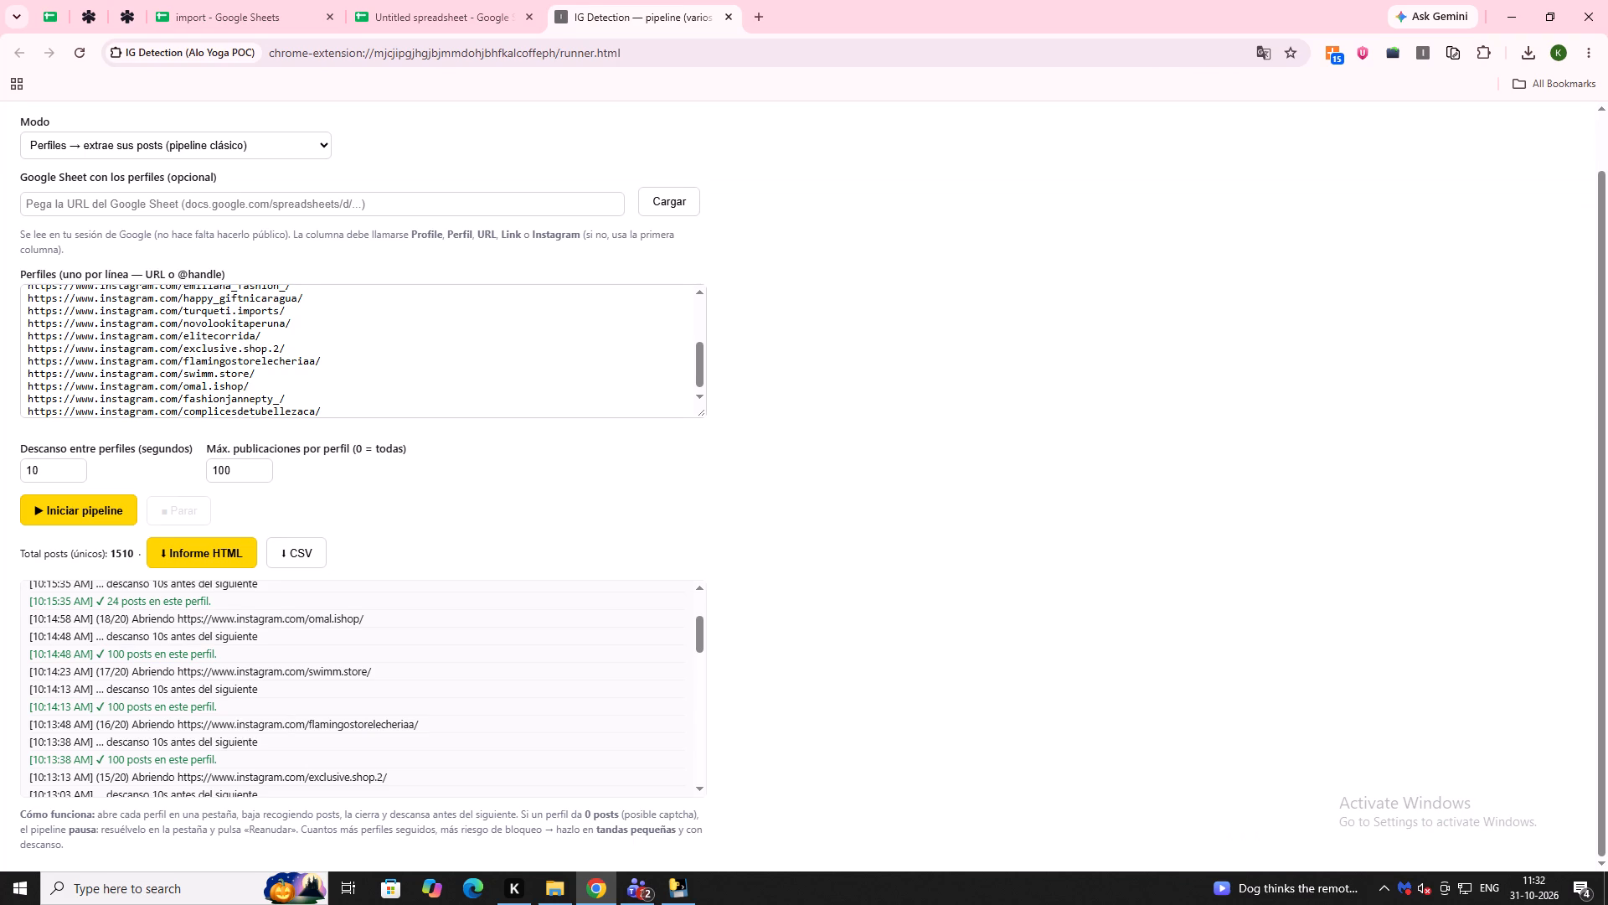
scroll(217, 727, "up", 1)
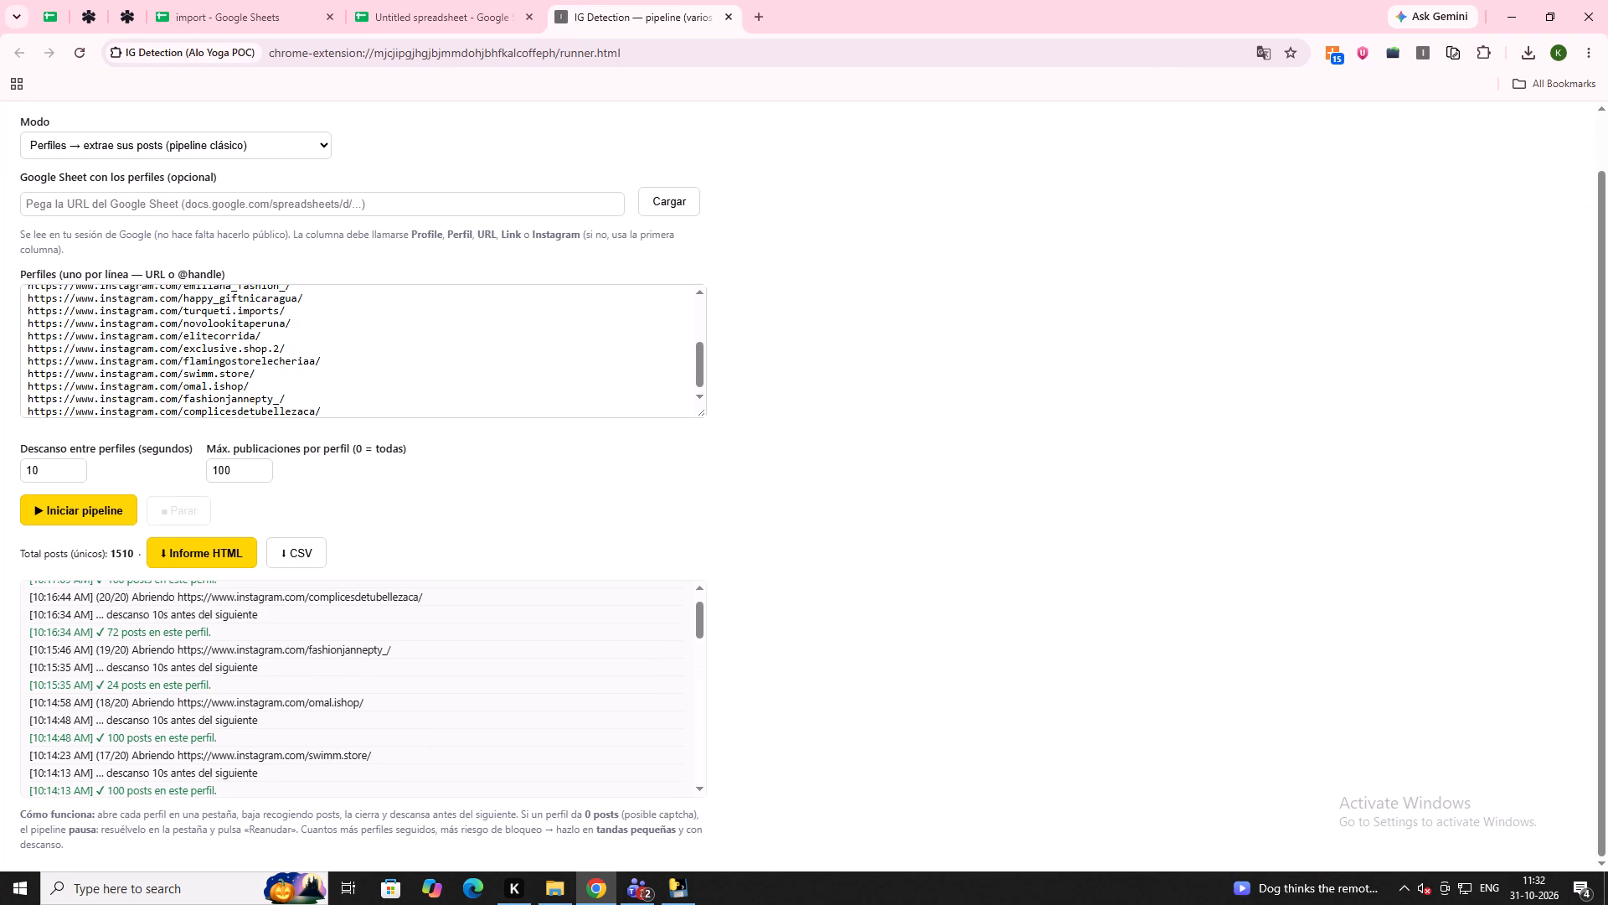
left_click(56, 0)
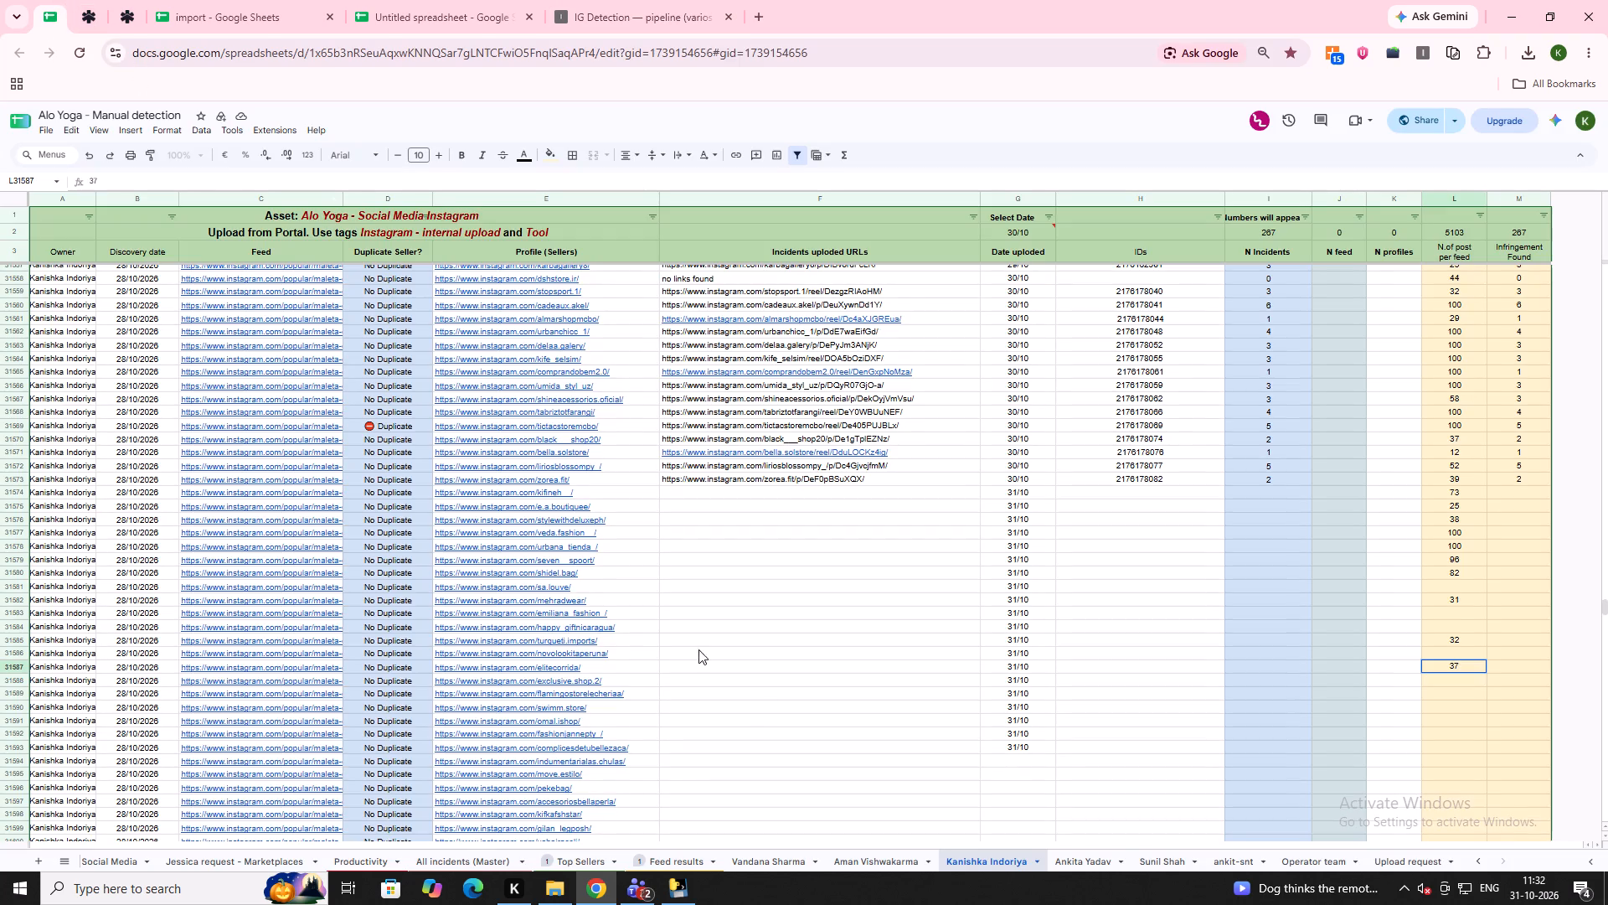
left_click(627, 718)
key("Right")
key("Right")
key("Right")
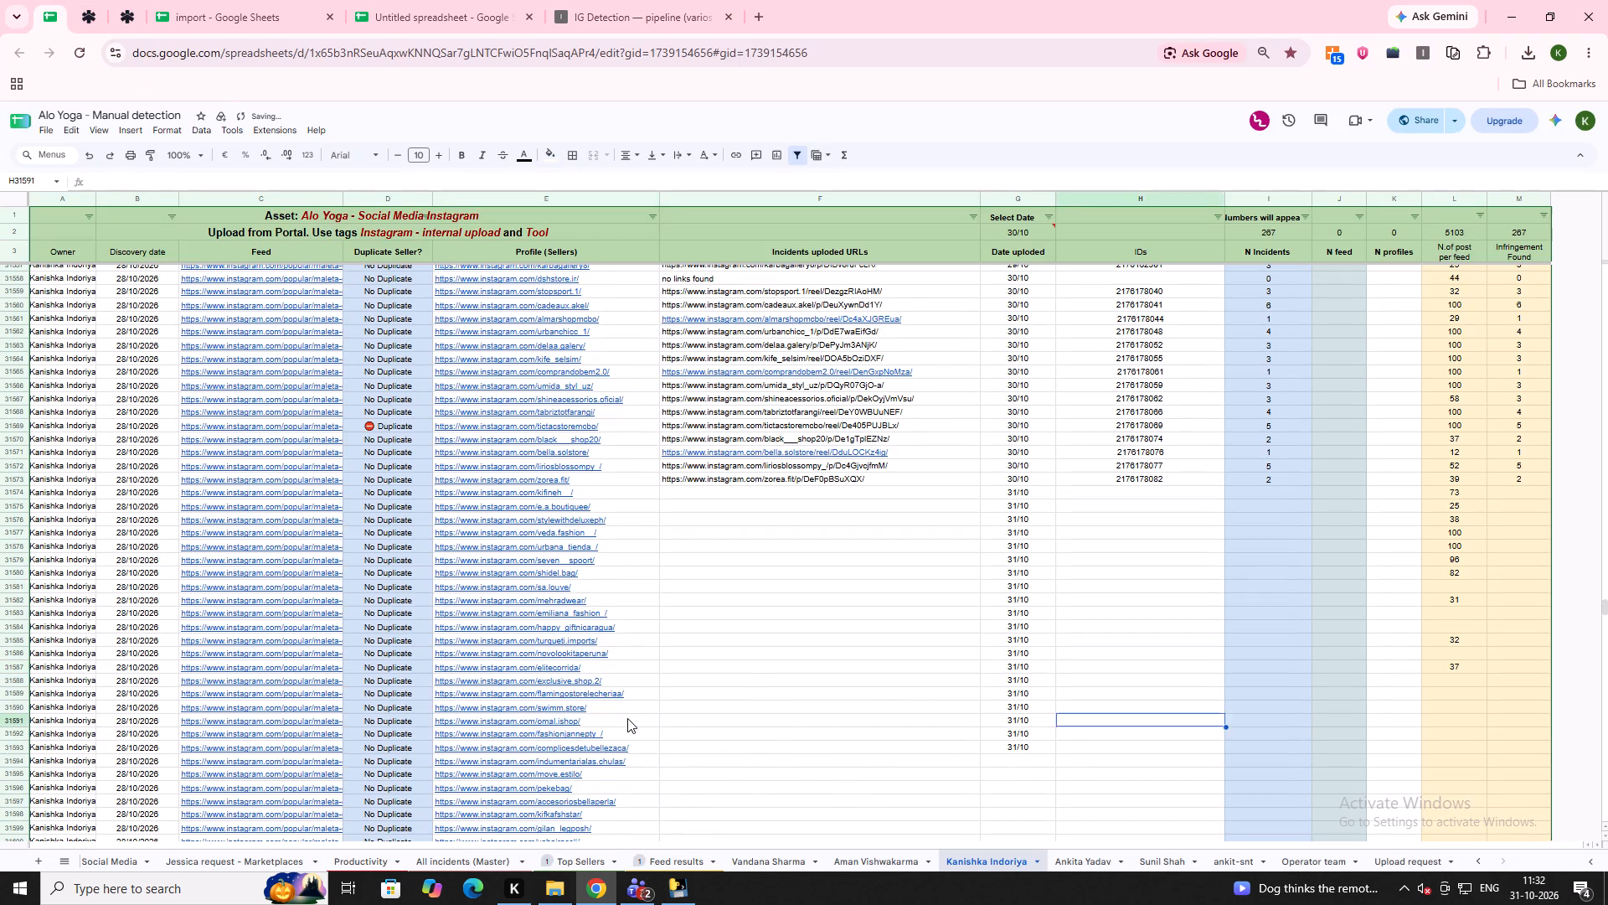
key("Right")
key("Right")
key("Right")
key("Right")
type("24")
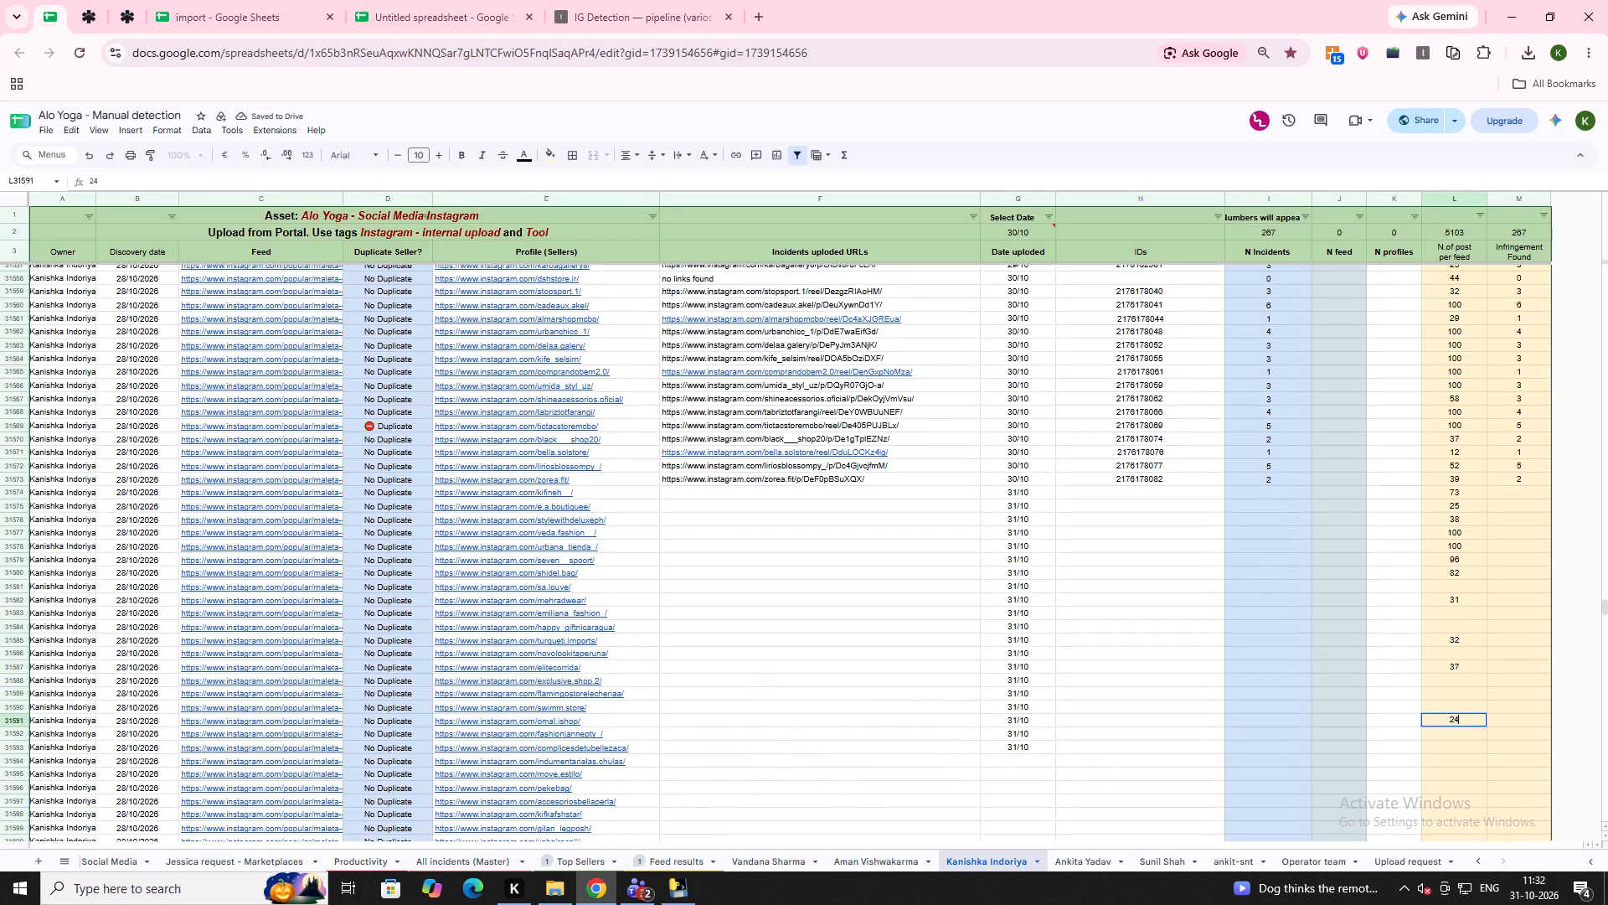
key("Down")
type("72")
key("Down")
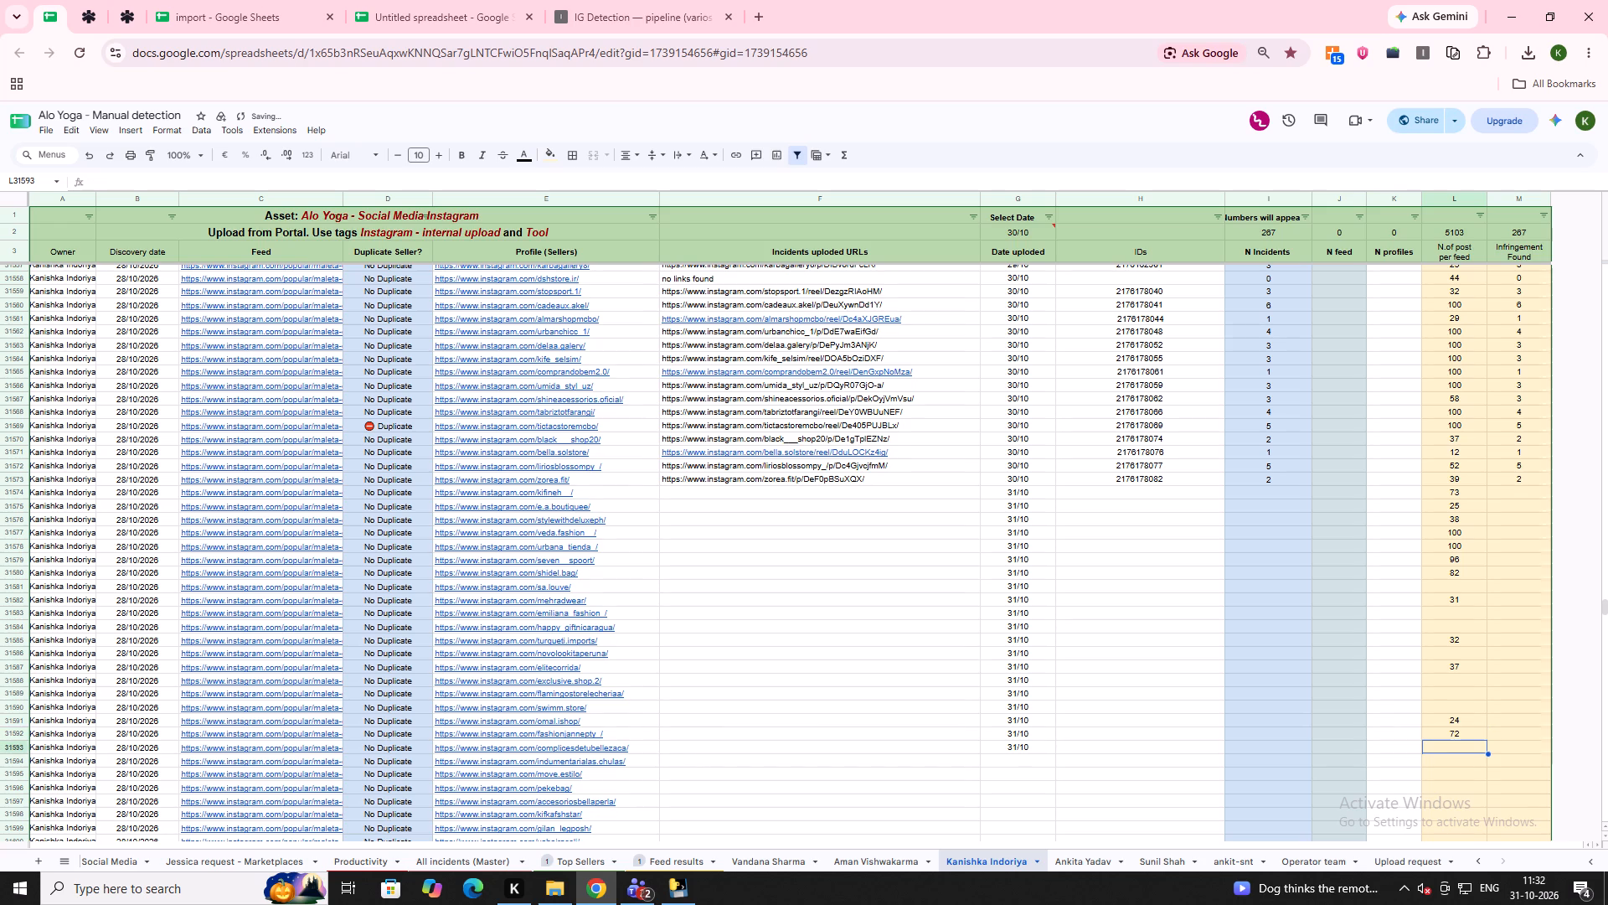
left_click(1445, 734)
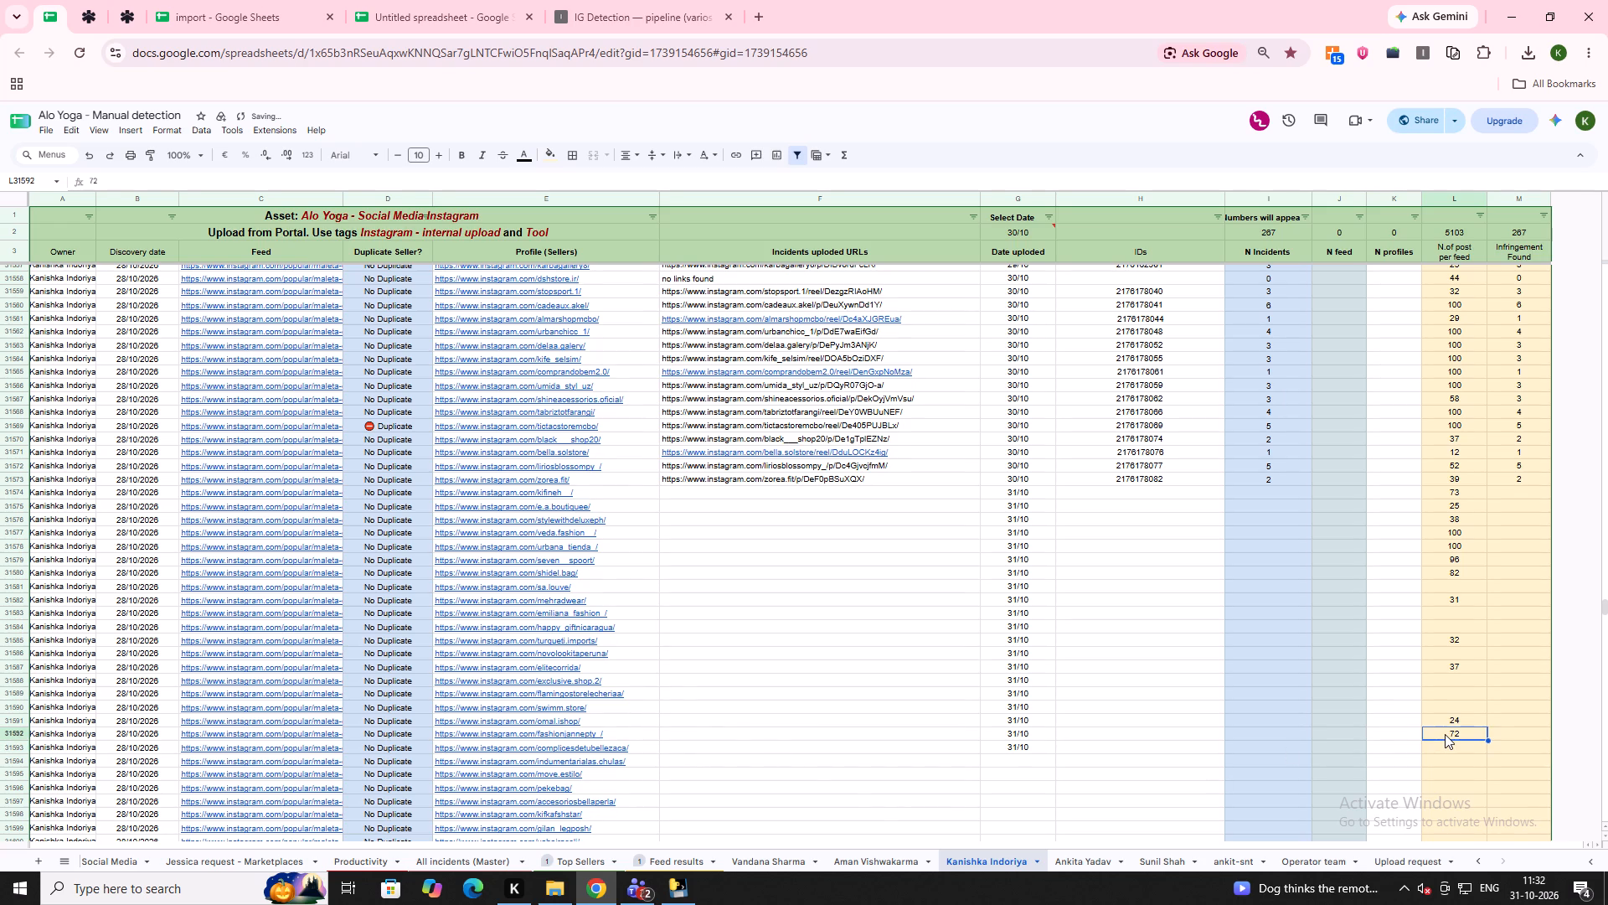
Check the last profile's post count at the top of the IG Detection pipeline log, then close the pipeline page.
key("Left")
key("Left")
key("Left")
key("Left")
key("Left")
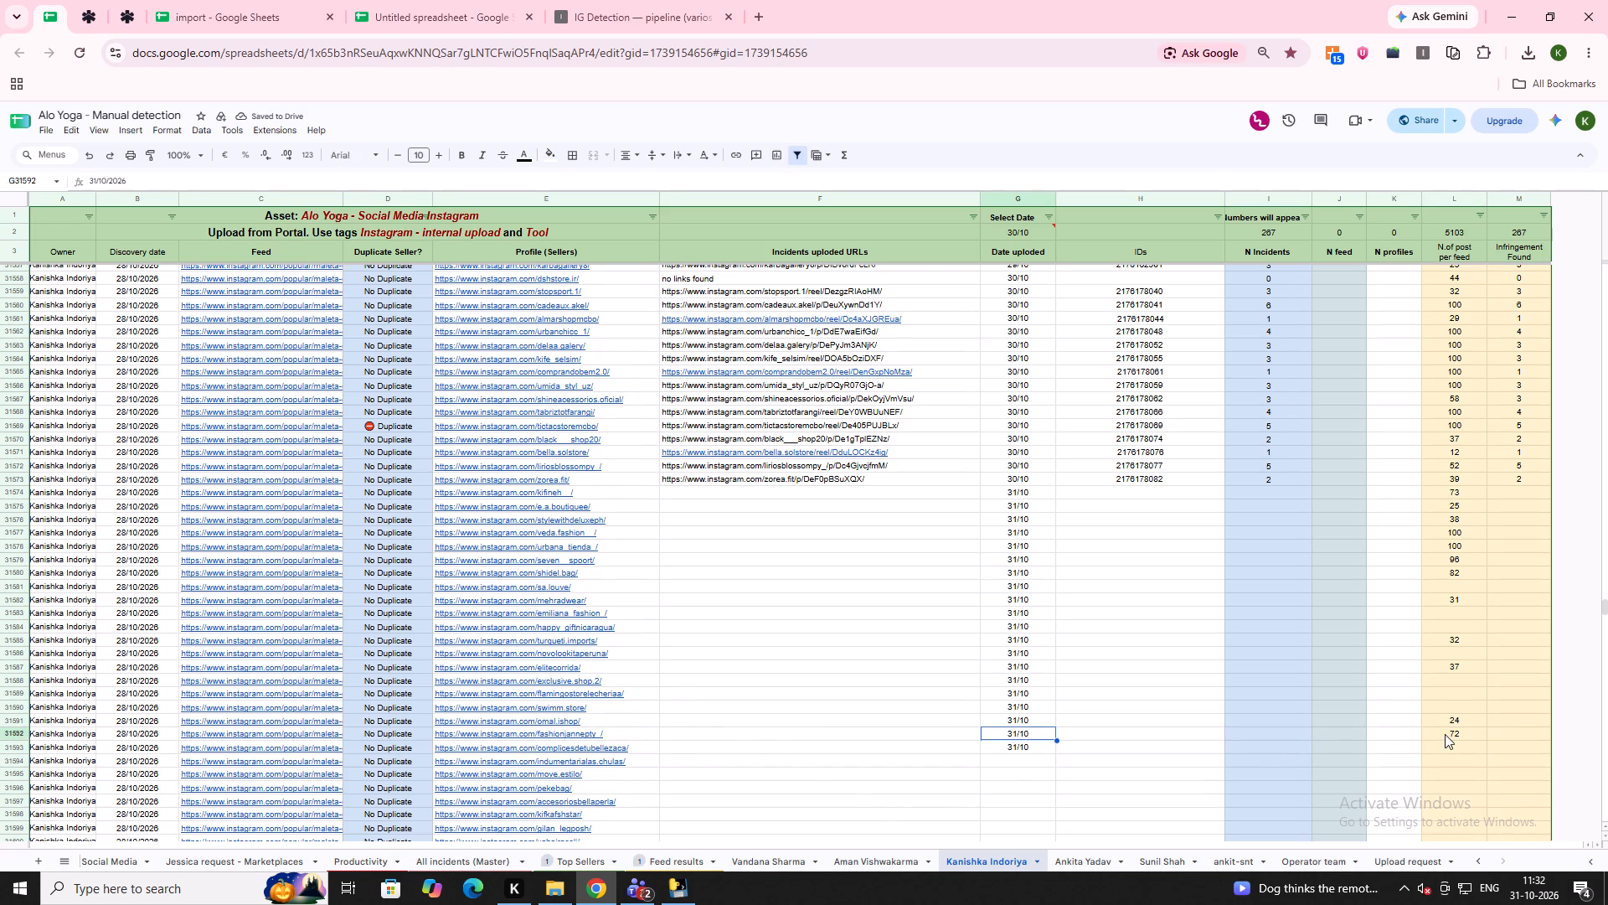
left_click(579, 0)
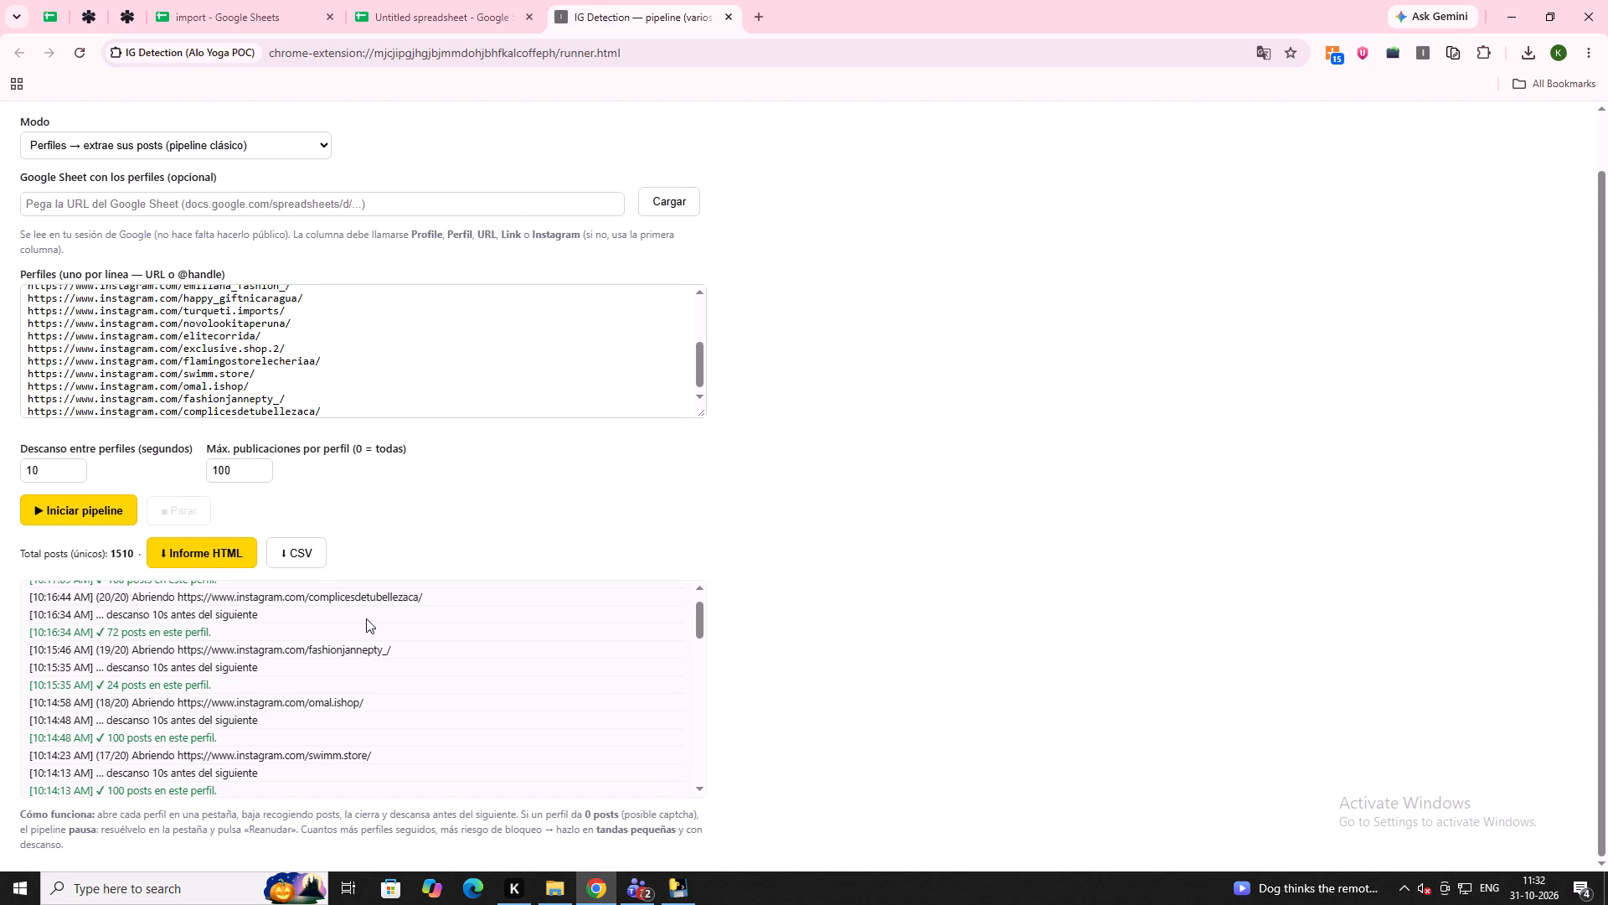
scroll(256, 664, "up", 1)
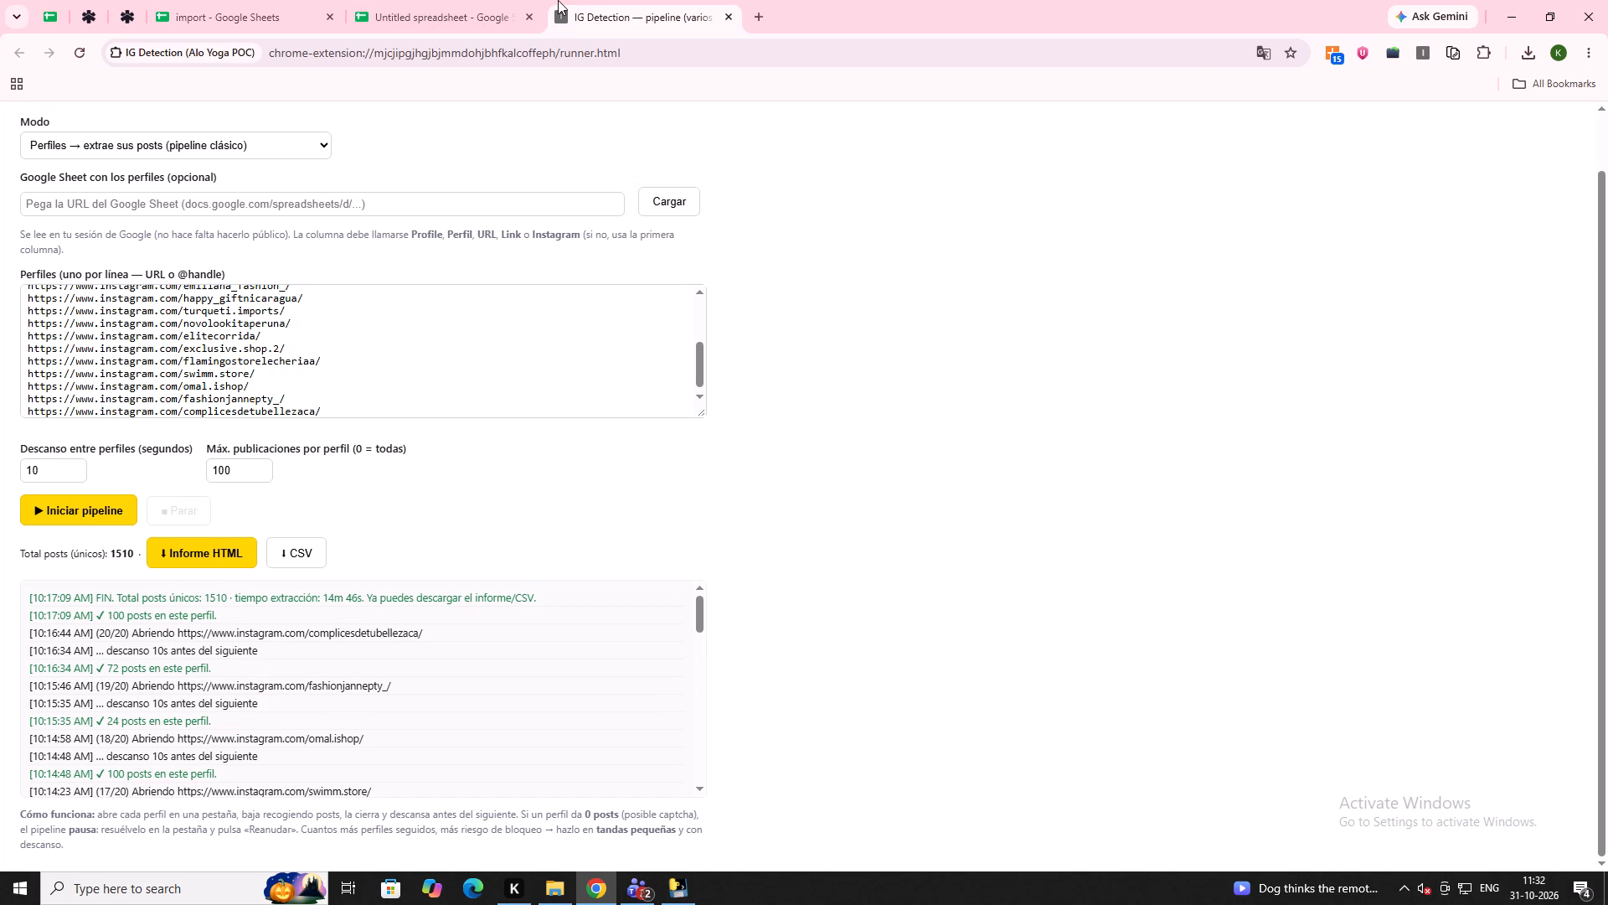
key("ctrl+w")
Record 100 as N. of post per feed for the complicesdetubellezaca profile in row 31593 of the Manual detection spreadsheet.
left_click(60, 0)
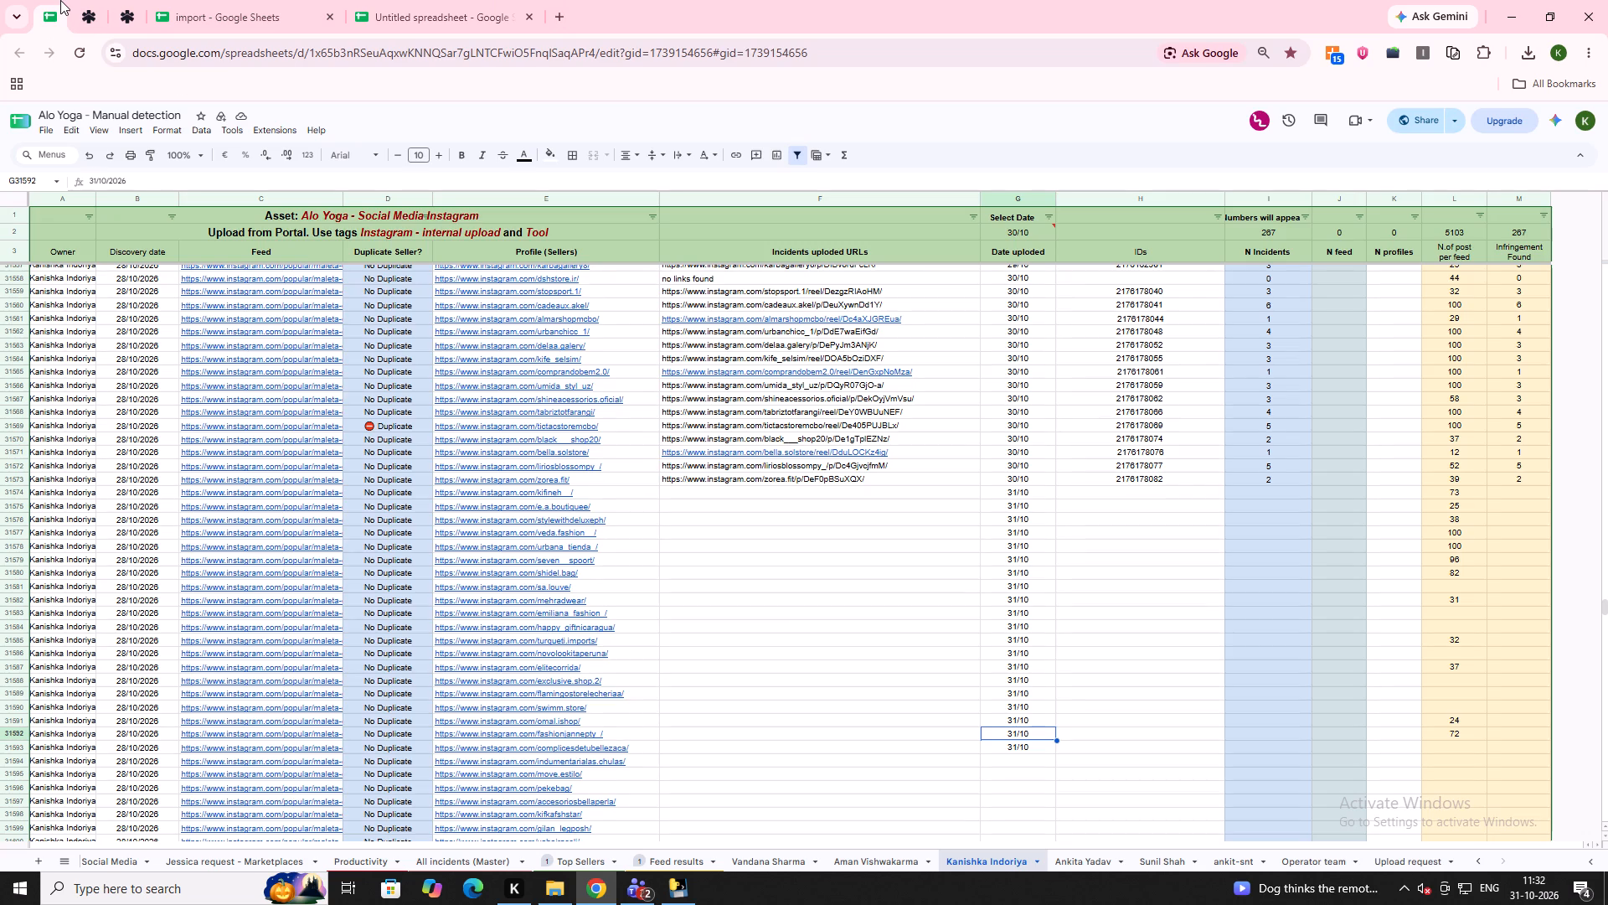
left_click(1064, 749)
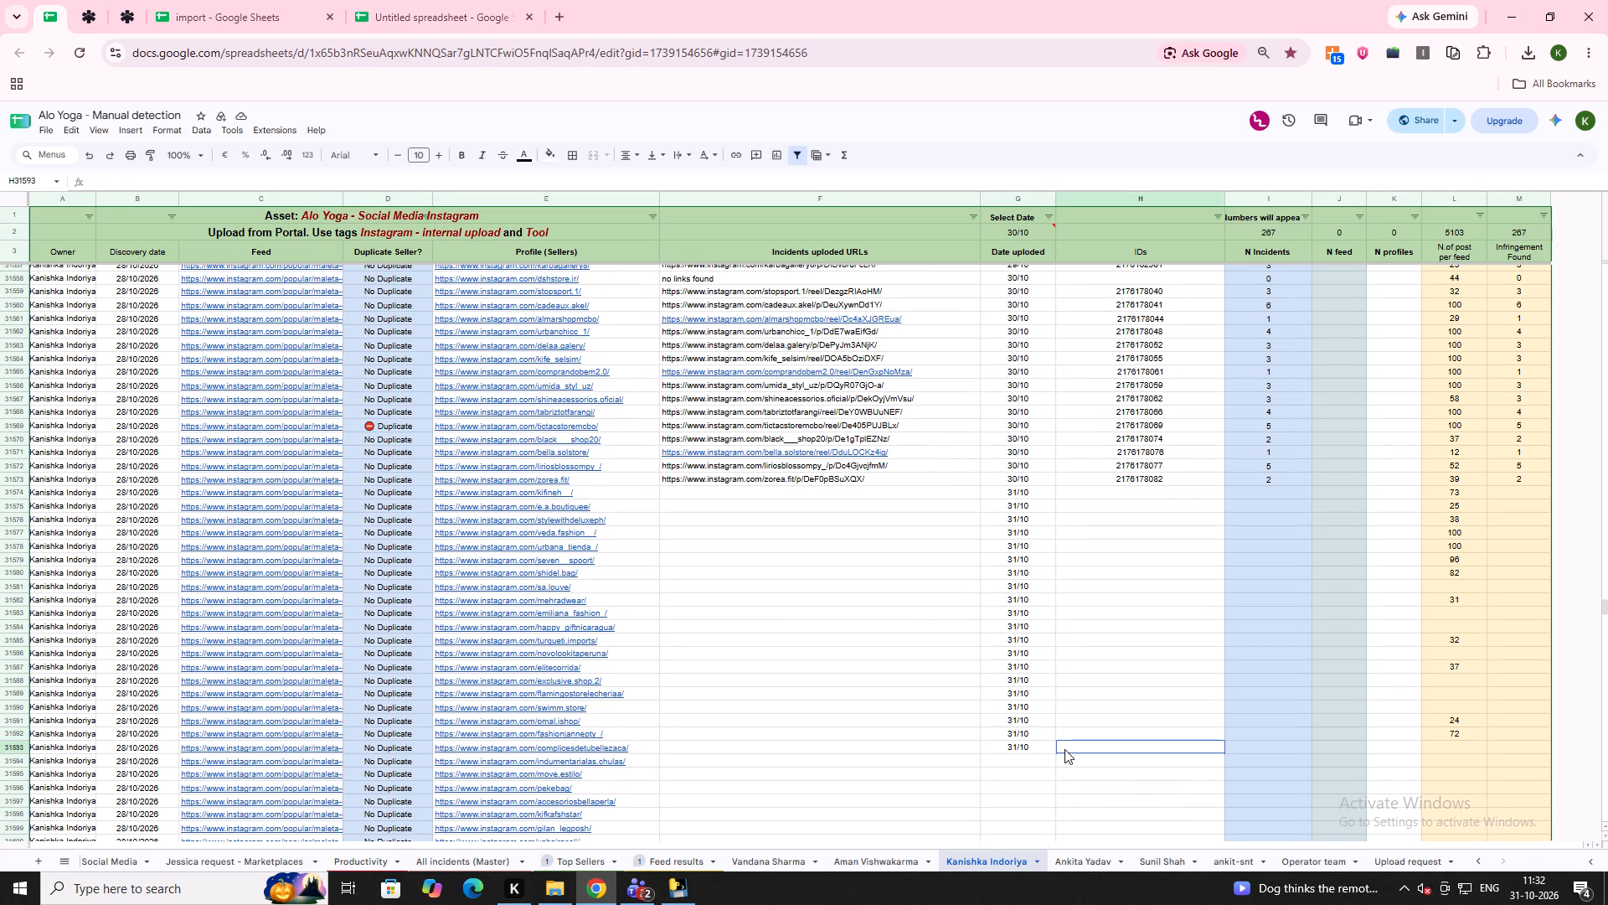
key("Right")
key("Right")
key("Right")
key("Right")
type("100")
key("Up")
key("Up")
key("Up")
key("Up")
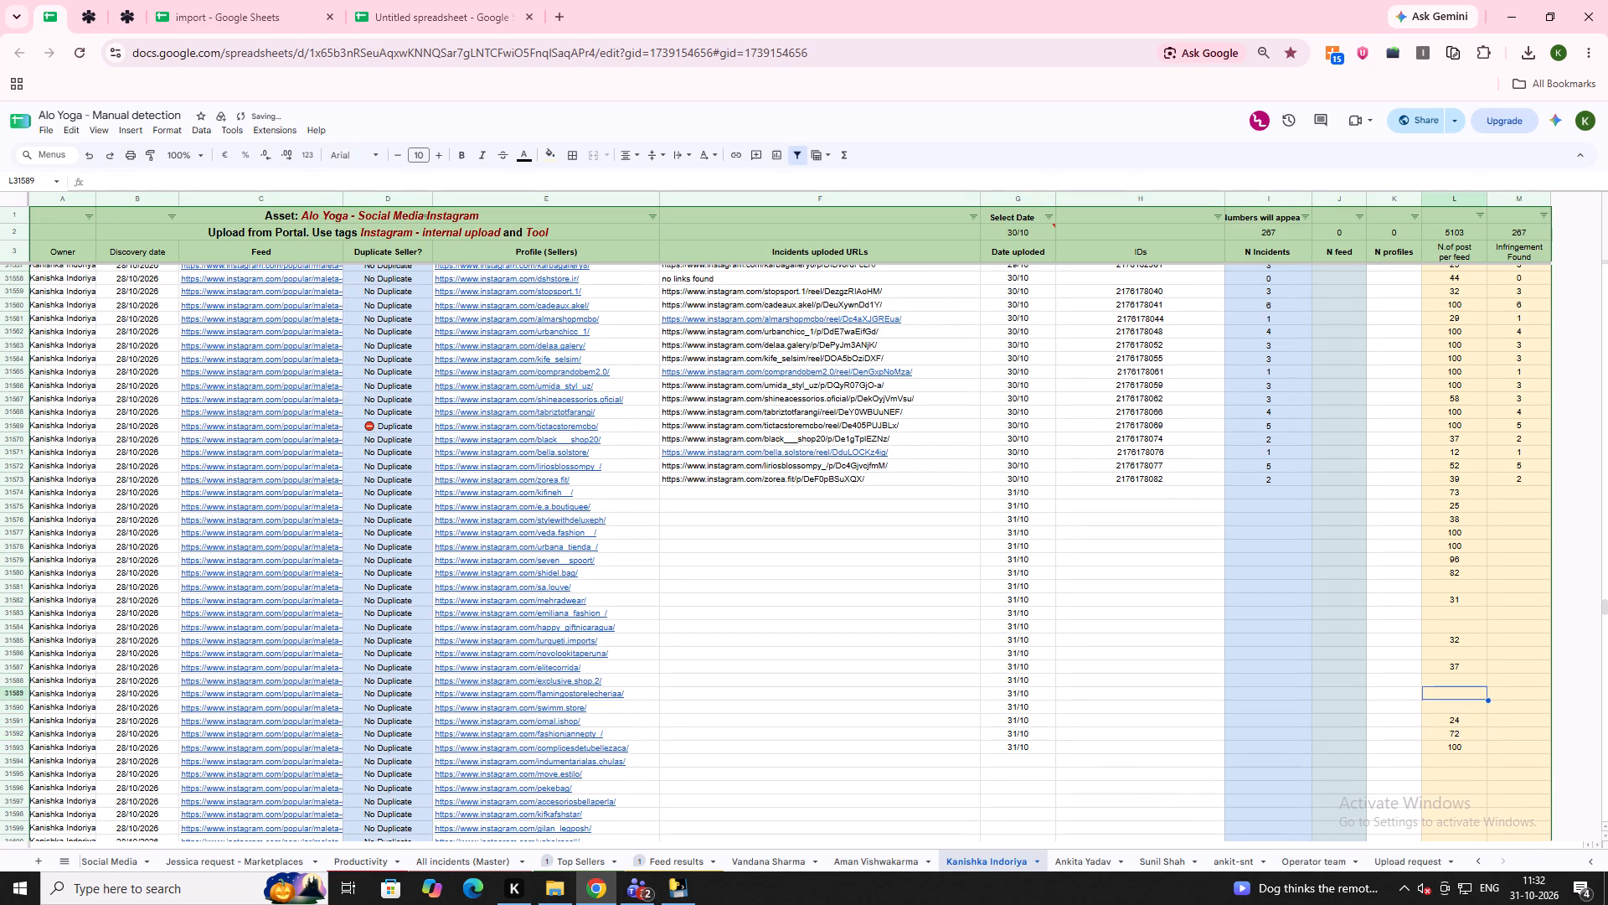
key("Up")
key("Up")
key("Up")
key("Up")
key("Up")
key("Up")
key("Up")
key("Up")
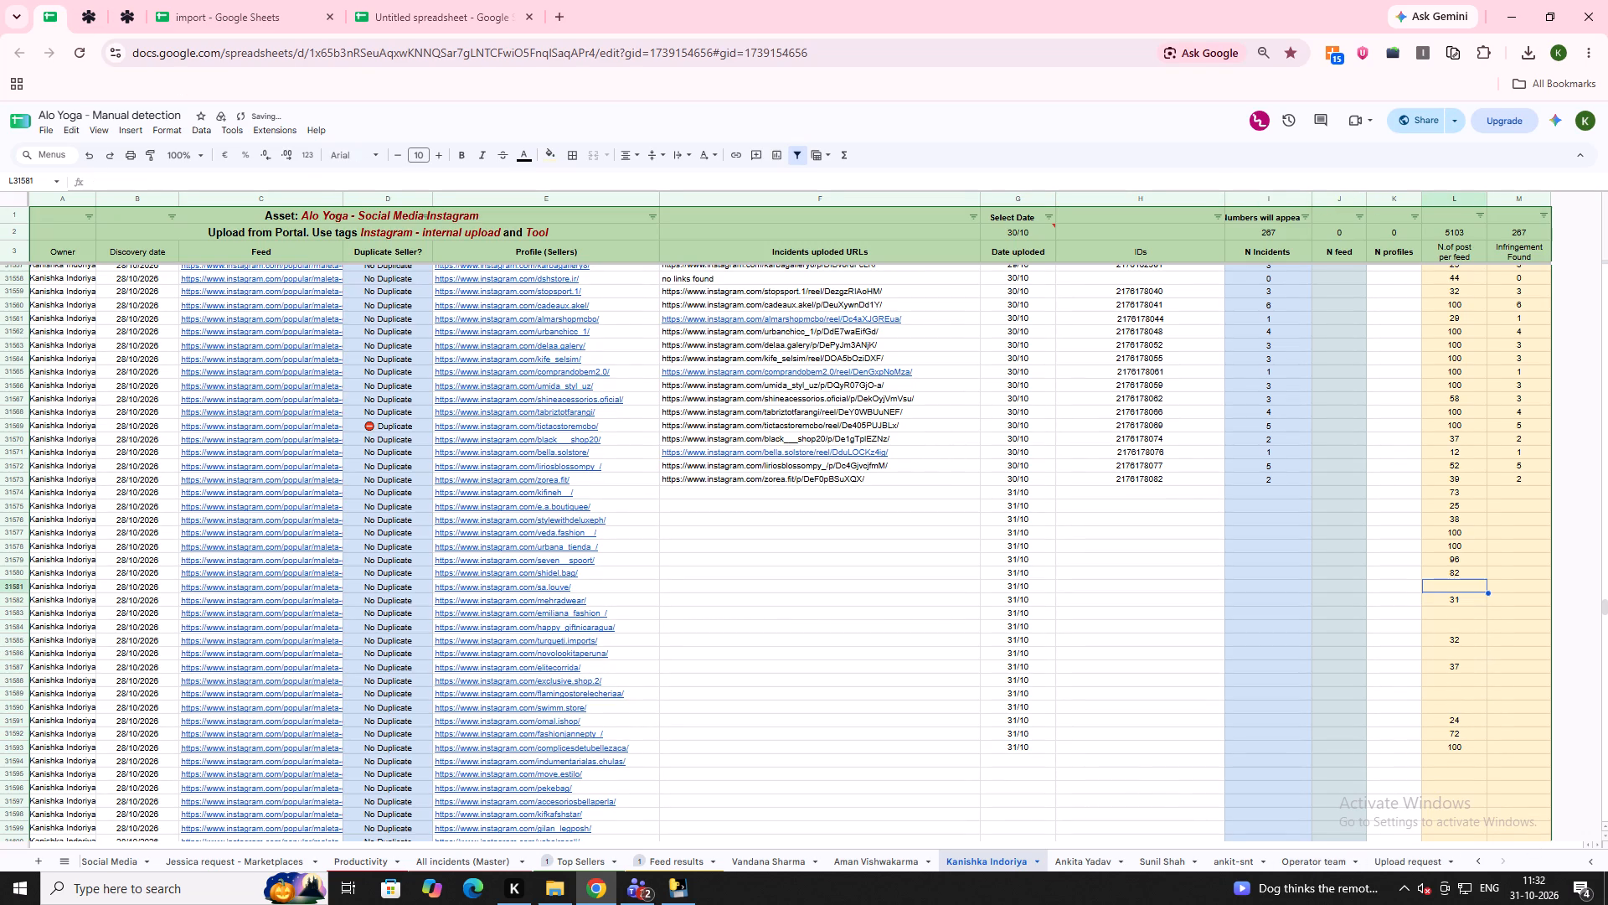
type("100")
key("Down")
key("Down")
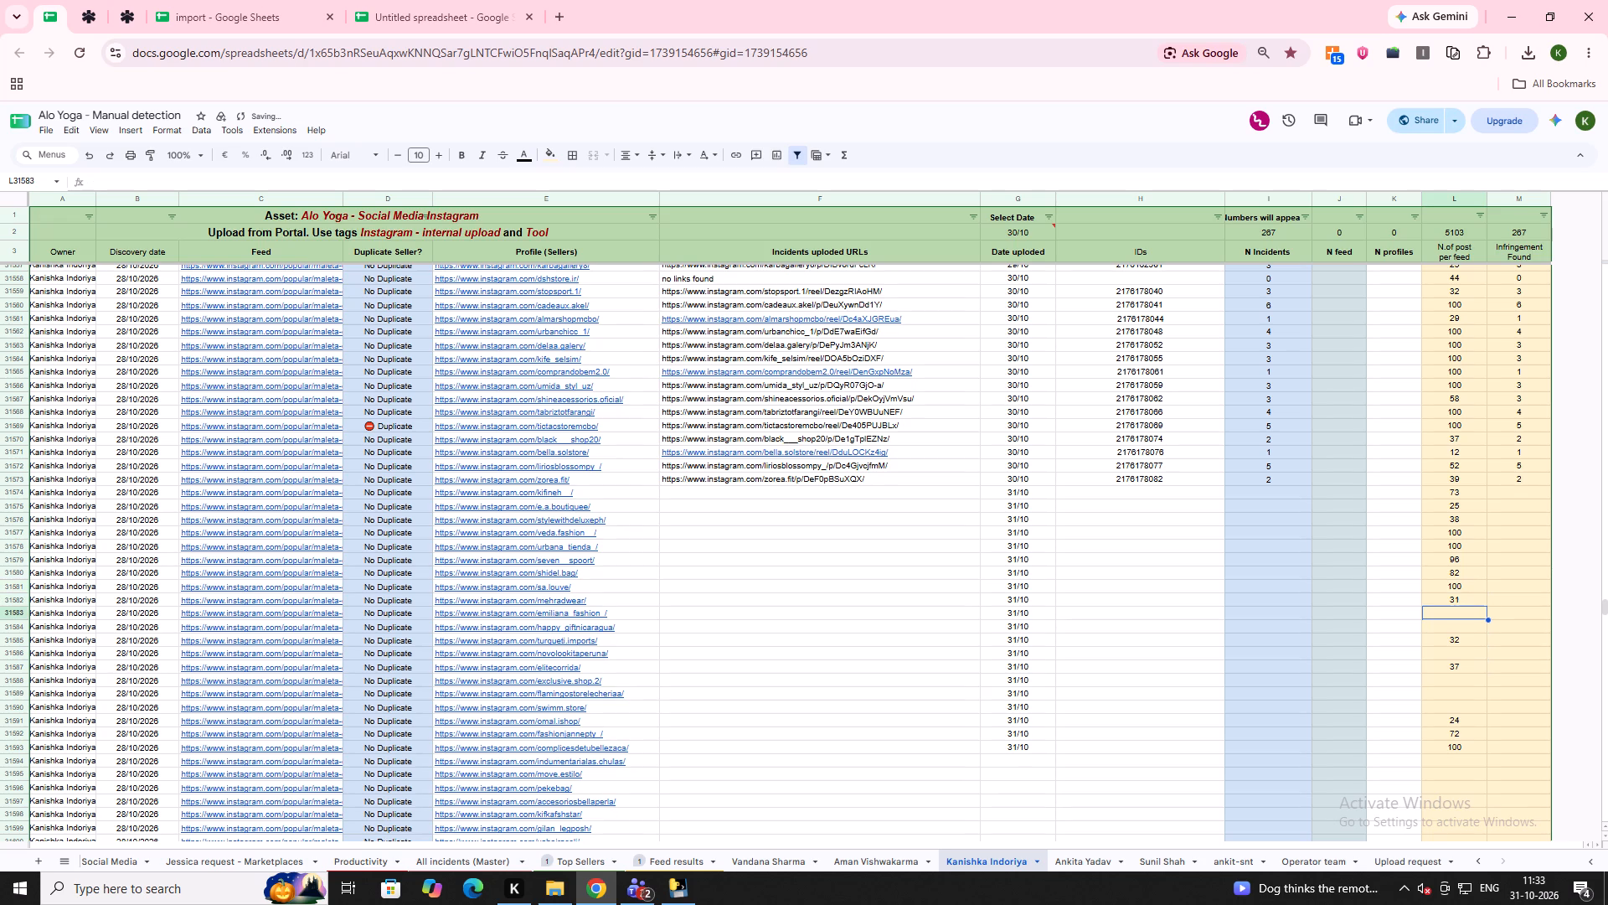
Record 100 as N. of post per feed for the profiles in rows 31583, 31584 and 31586.
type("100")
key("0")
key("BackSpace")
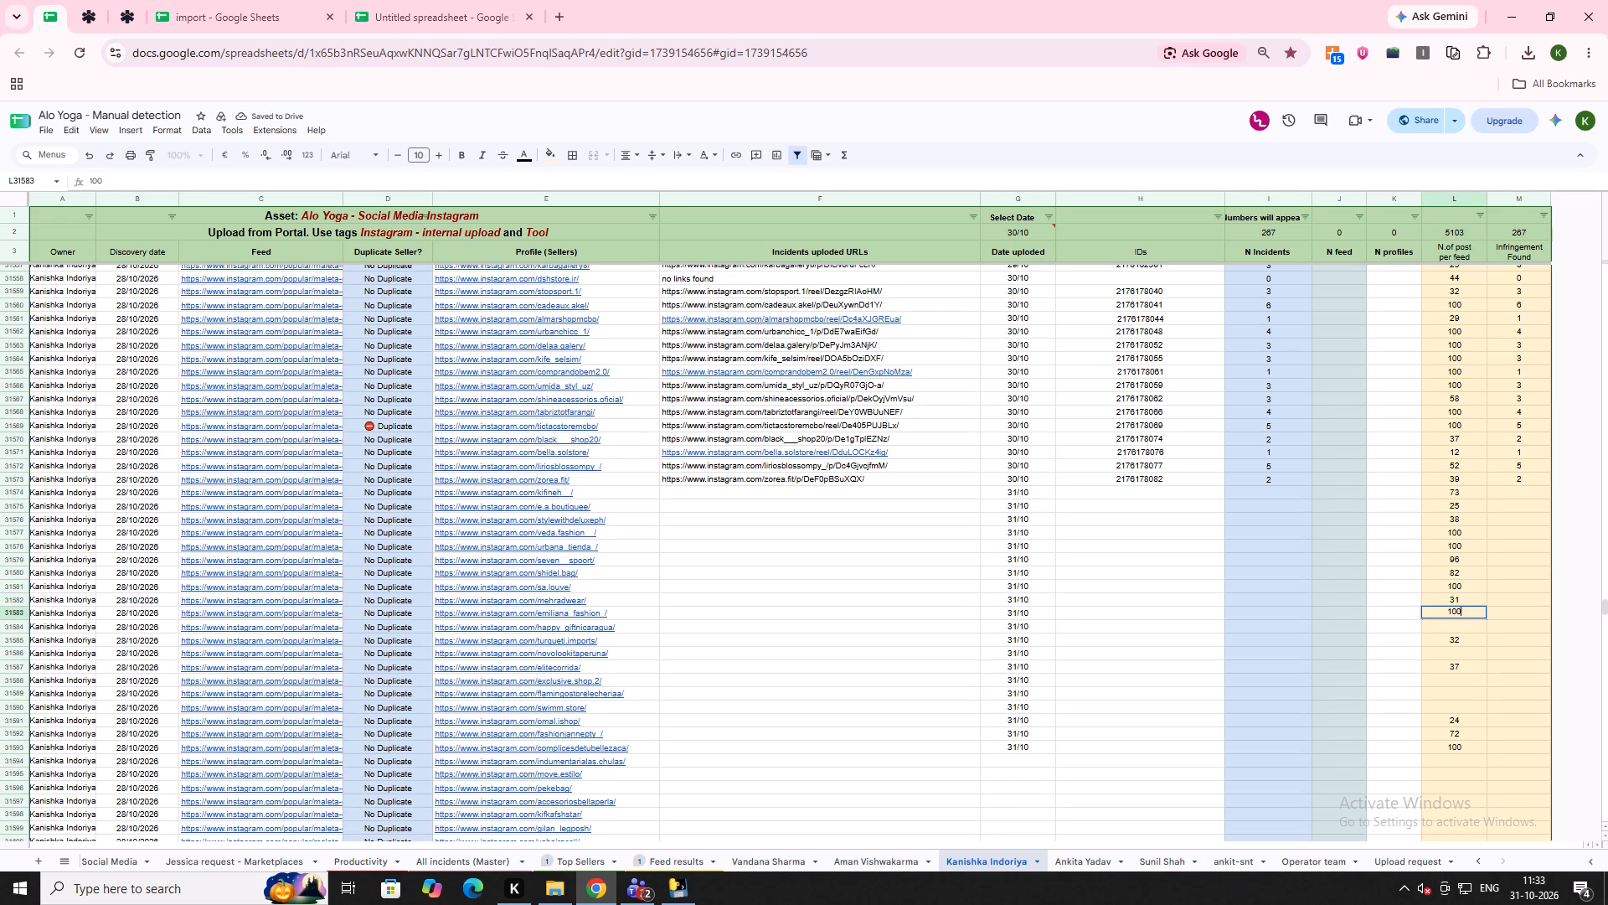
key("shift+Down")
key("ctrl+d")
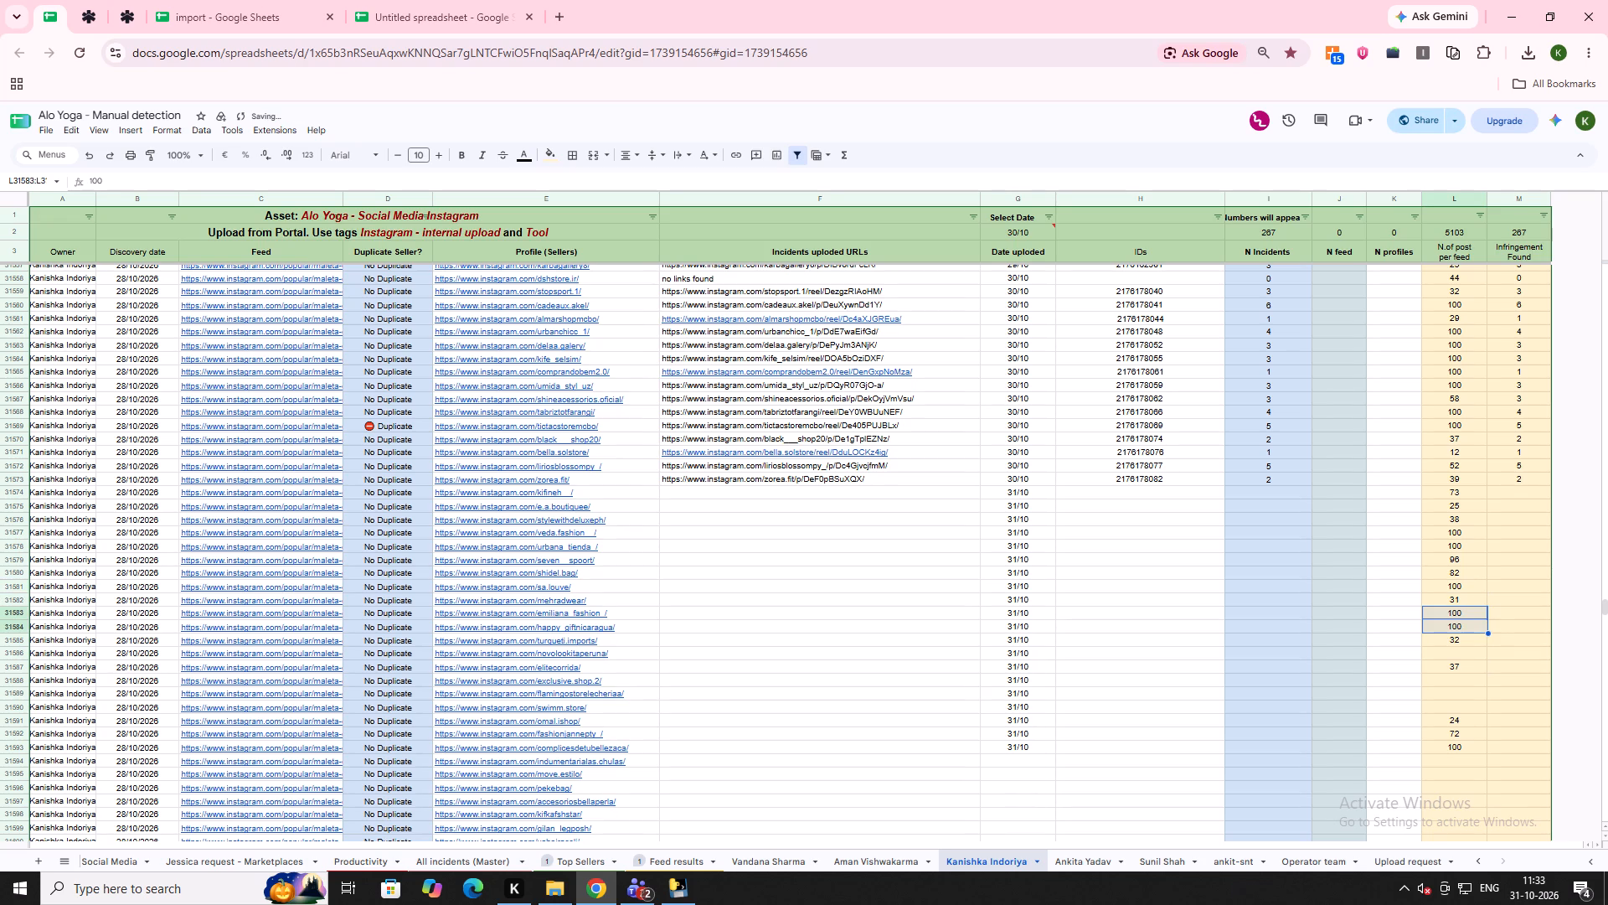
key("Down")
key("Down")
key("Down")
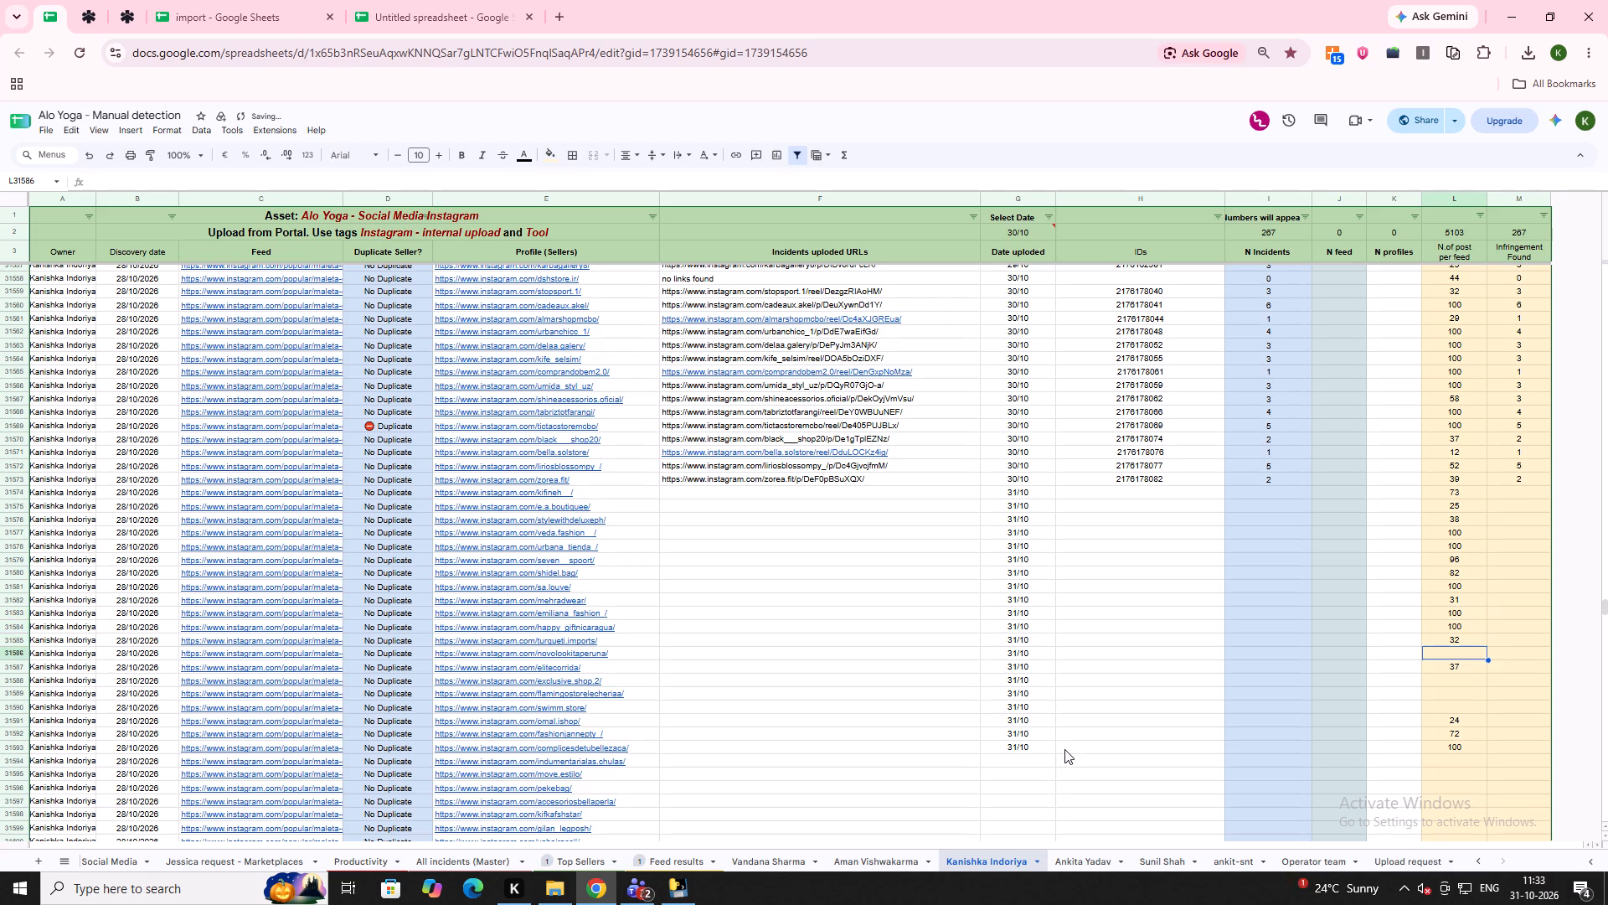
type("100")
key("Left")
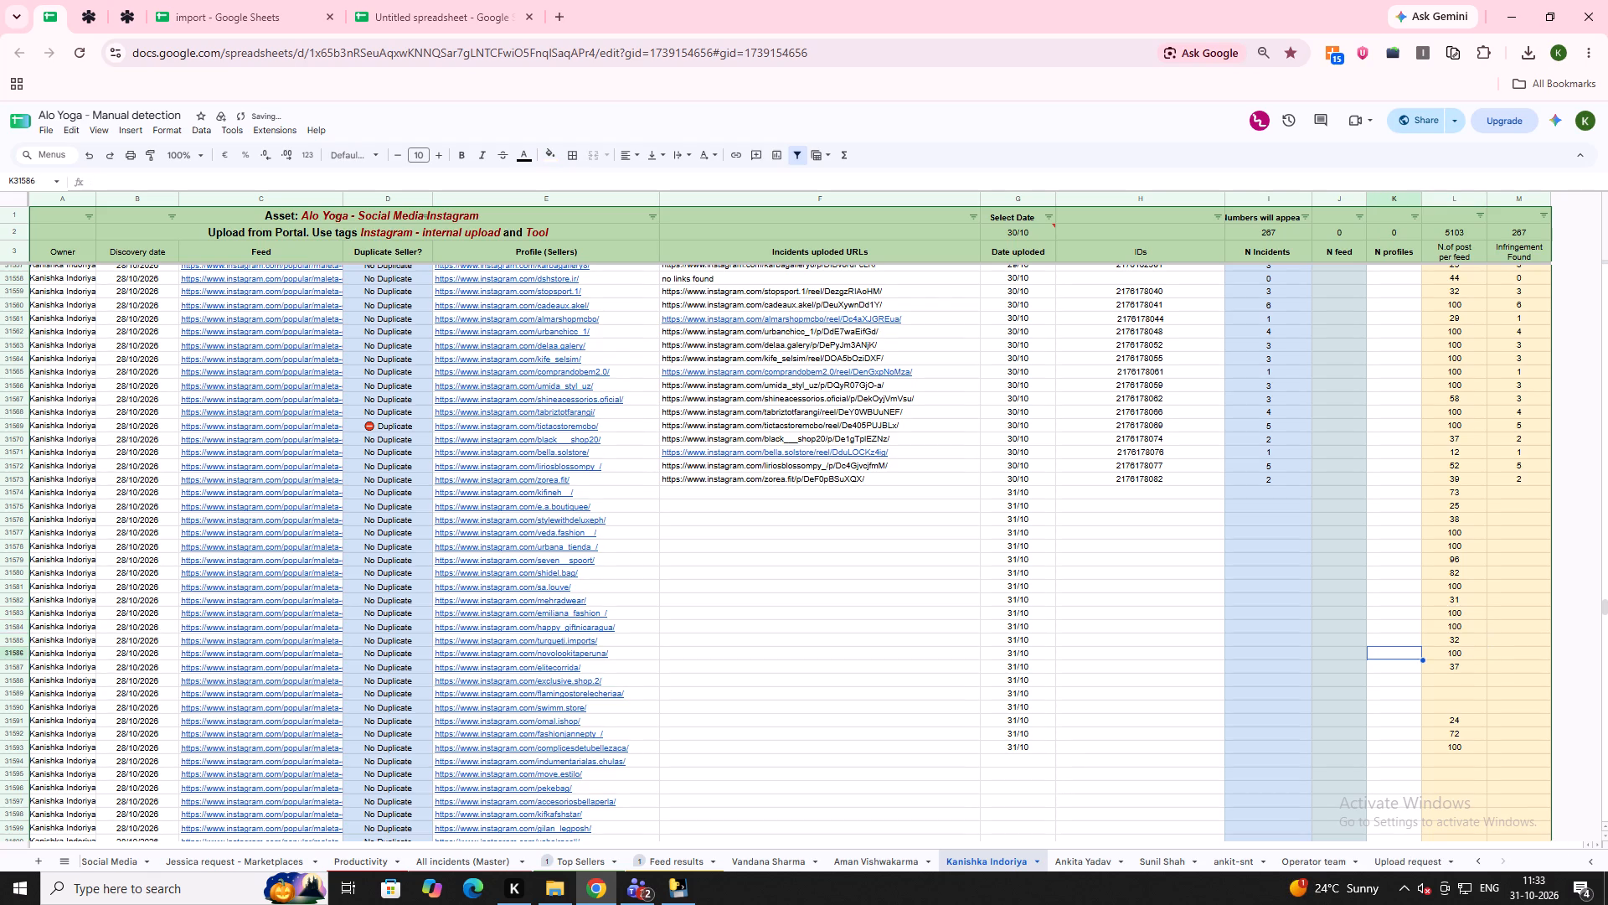
Record 100 as N. of post per feed for the three profiles in rows 31588 to 31590.
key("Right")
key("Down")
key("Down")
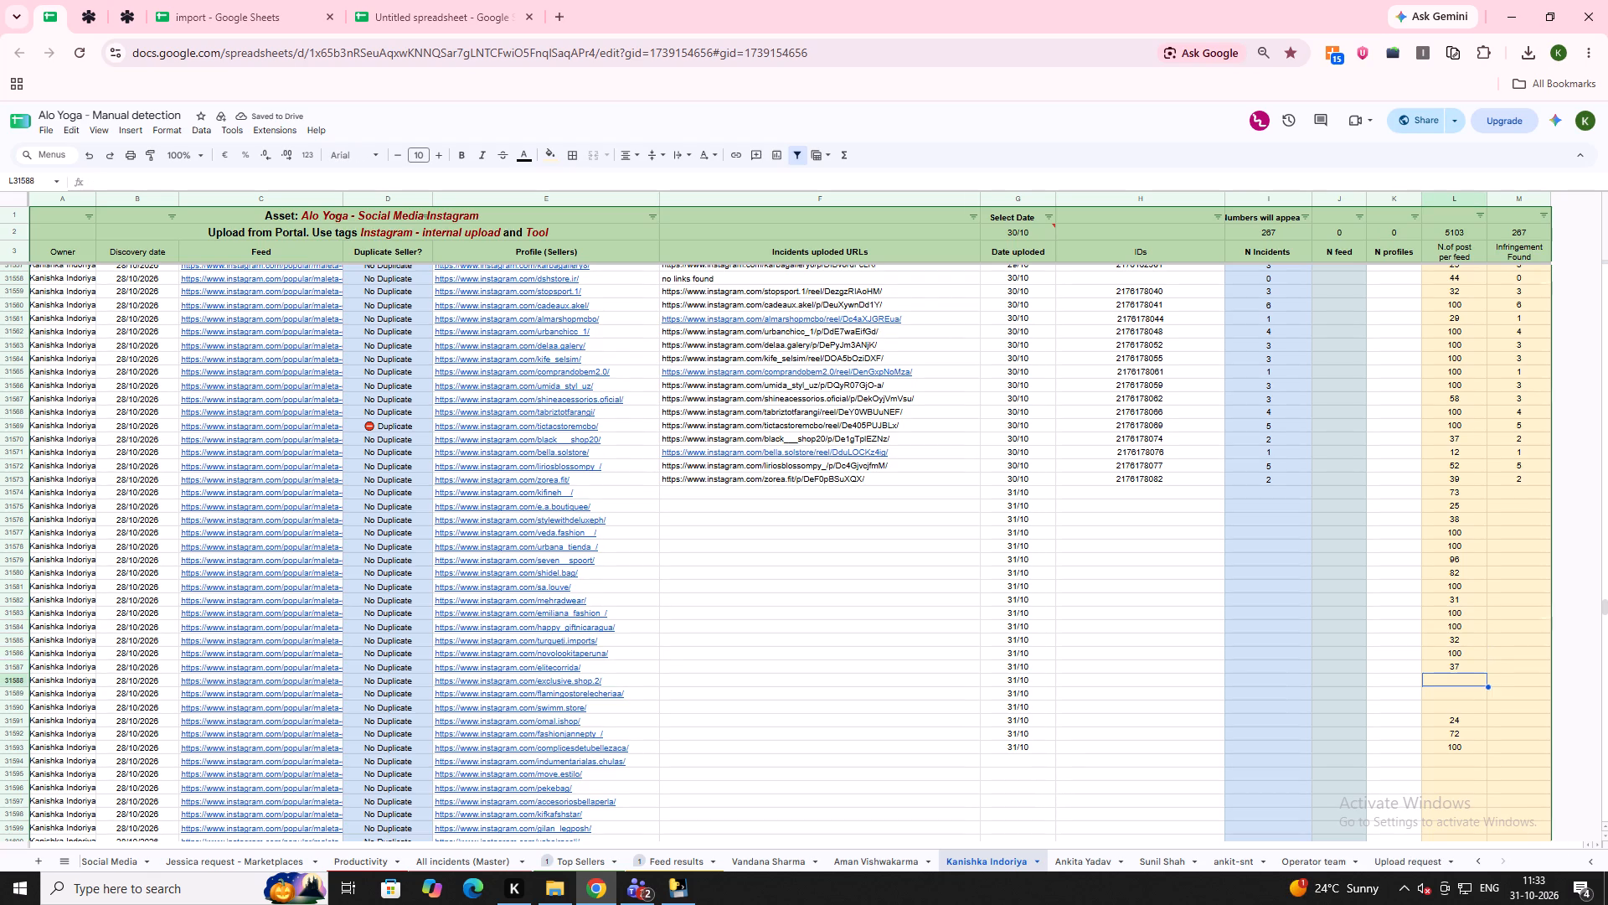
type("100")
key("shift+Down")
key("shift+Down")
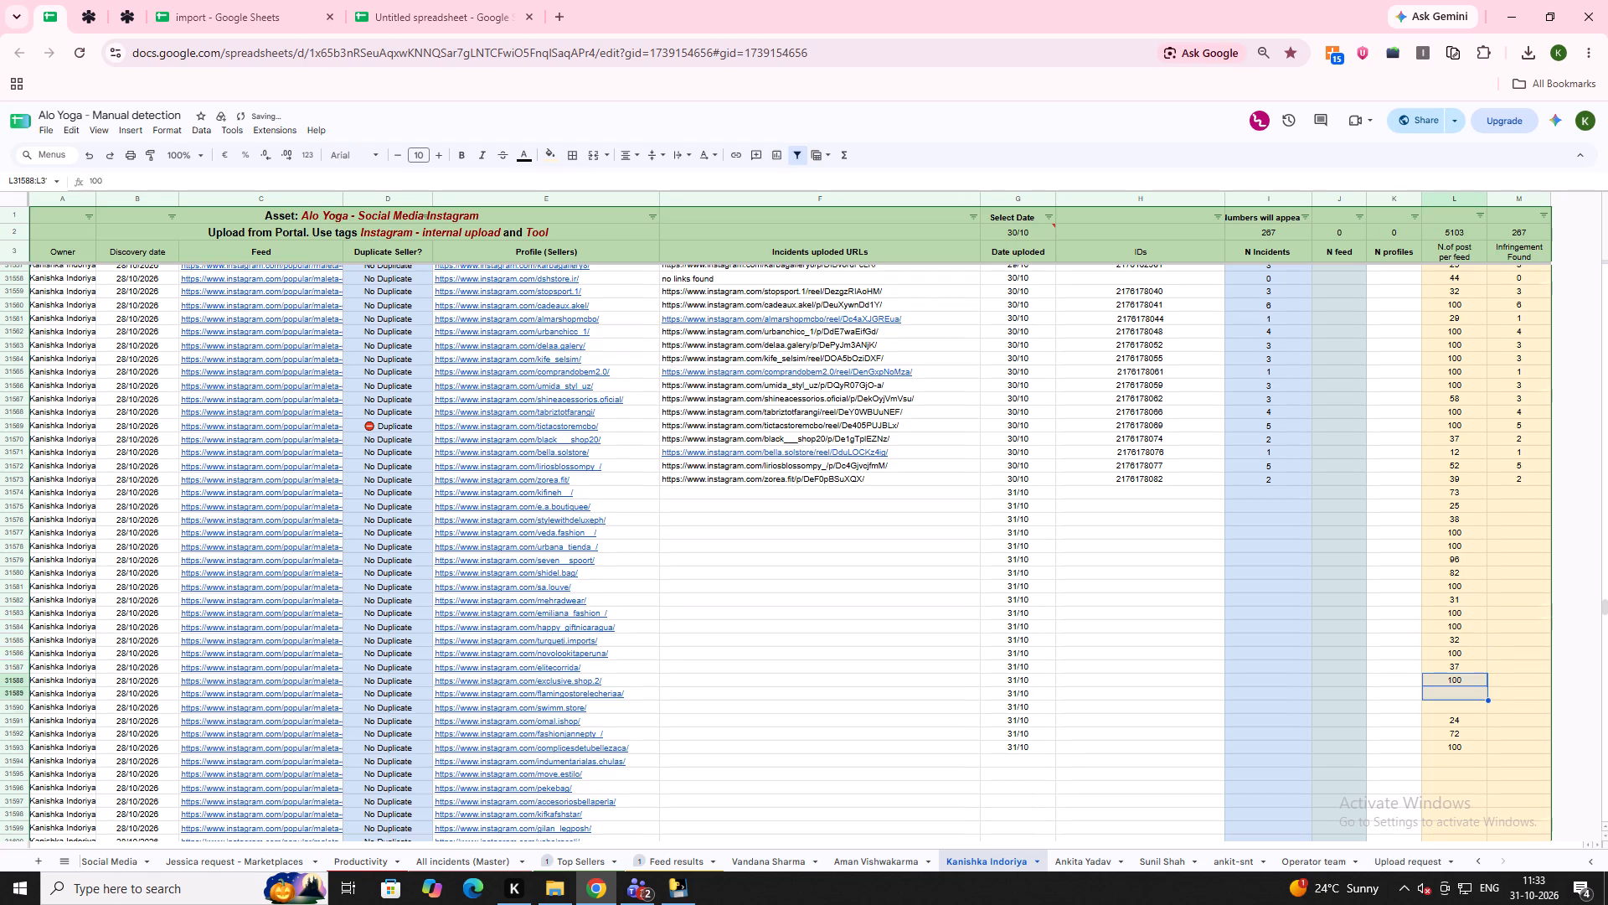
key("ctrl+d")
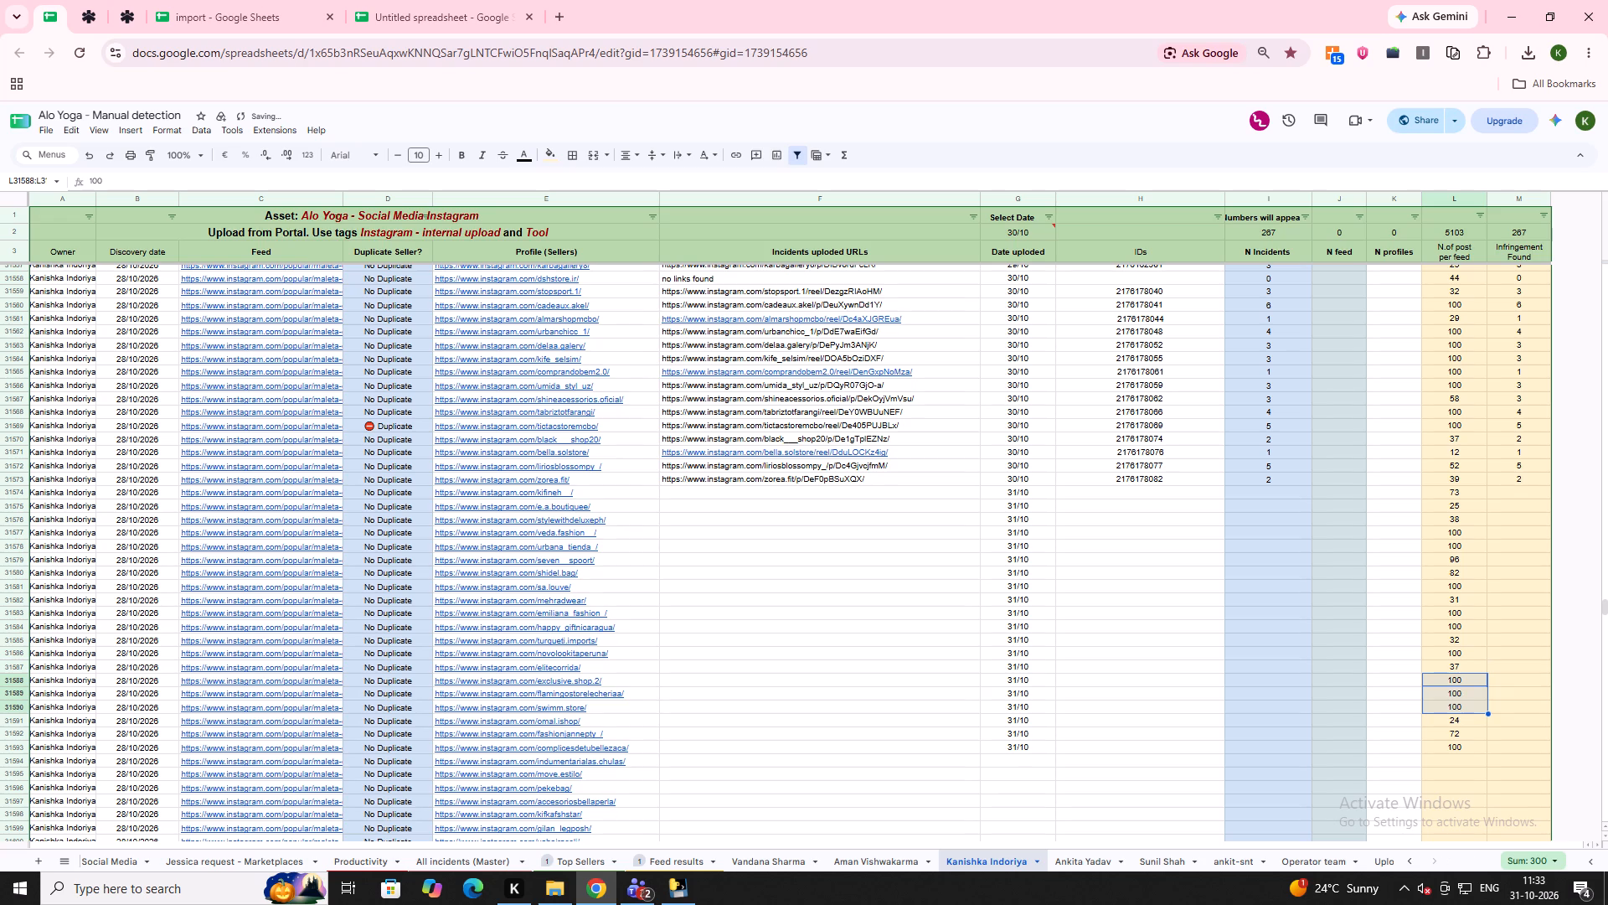
left_click(812, 618)
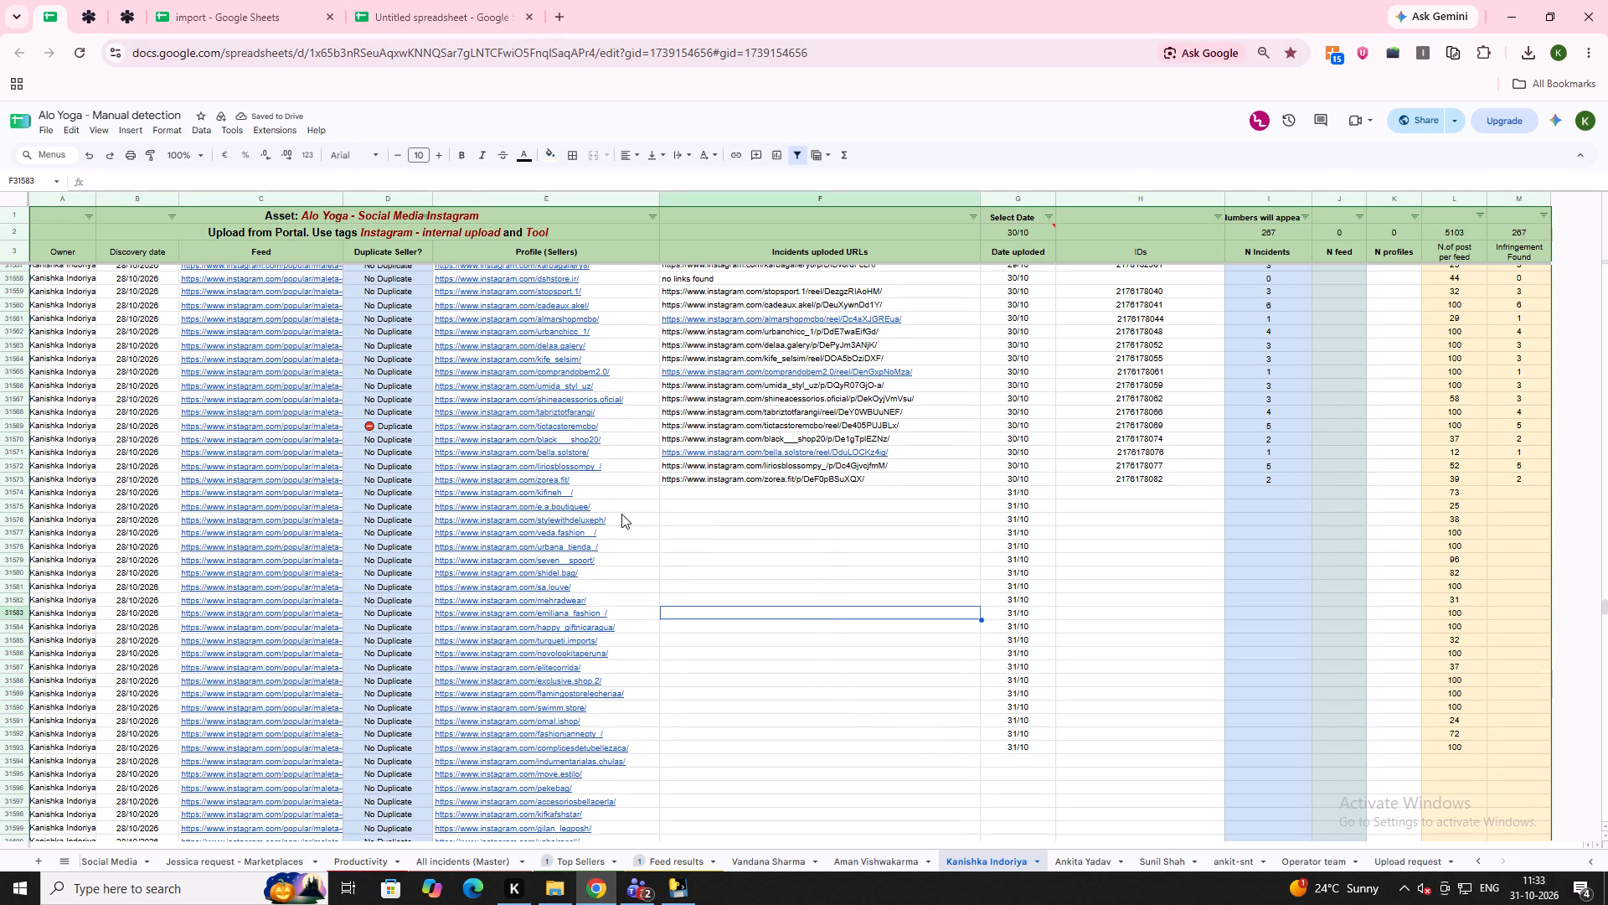
Copy the Instagram profile link in row 31574 of the Manual detection spreadsheet.
left_click(616, 492)
key("ctrl+c")
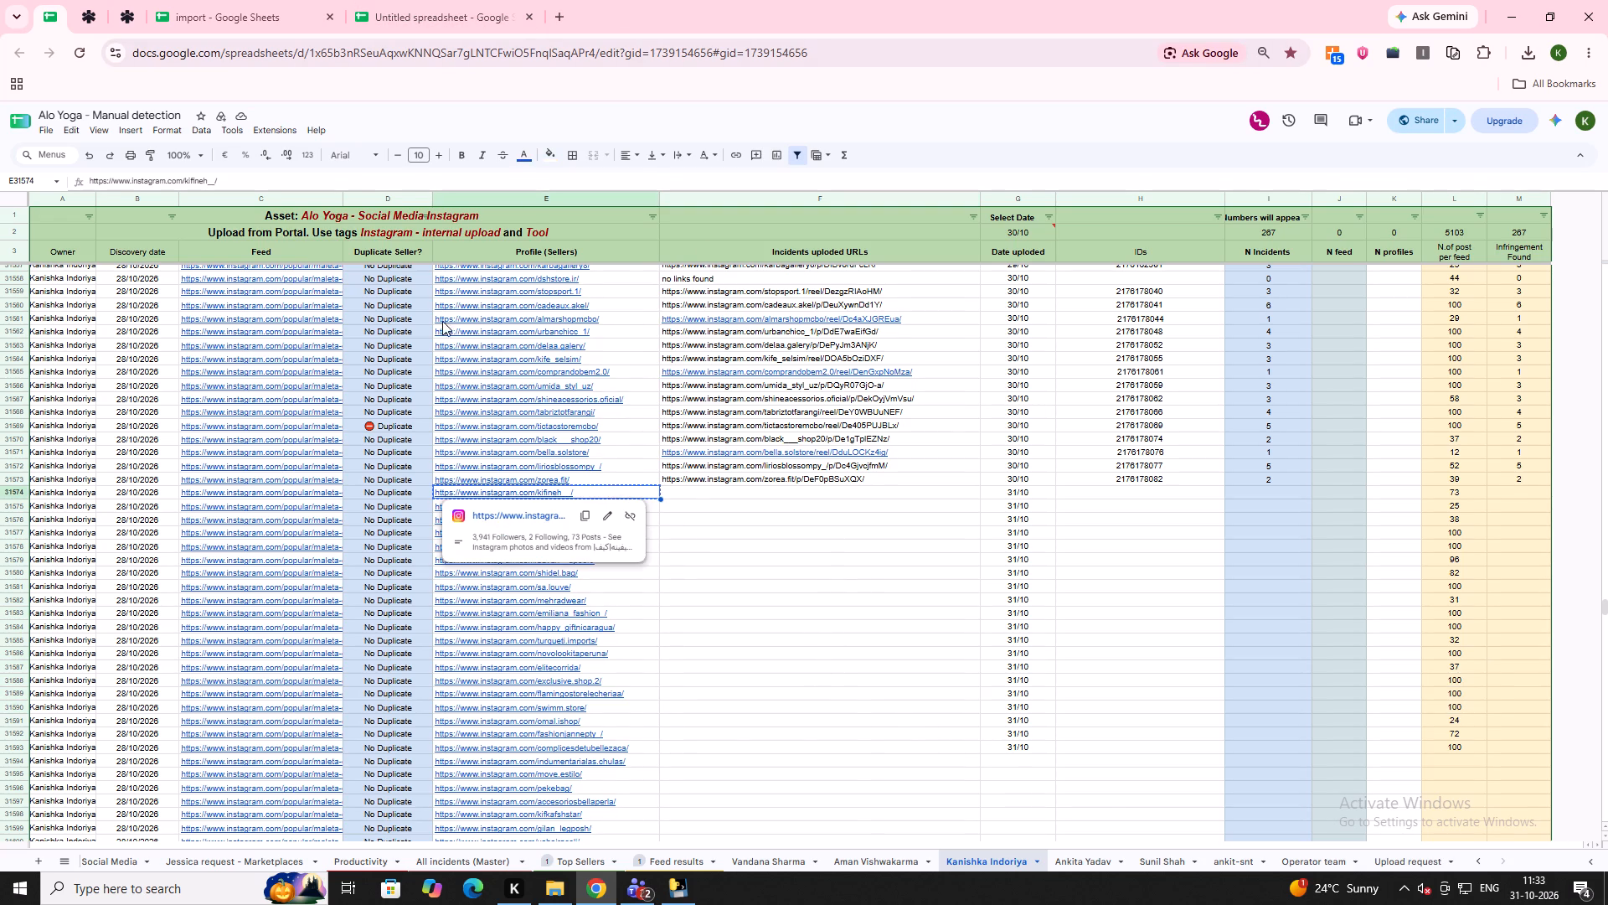
In the import spreadsheet, shrink all rows of the filtered counterfeit list to one short, uniform height.
left_click(241, 0)
scroll(1501, 484, "up", 16)
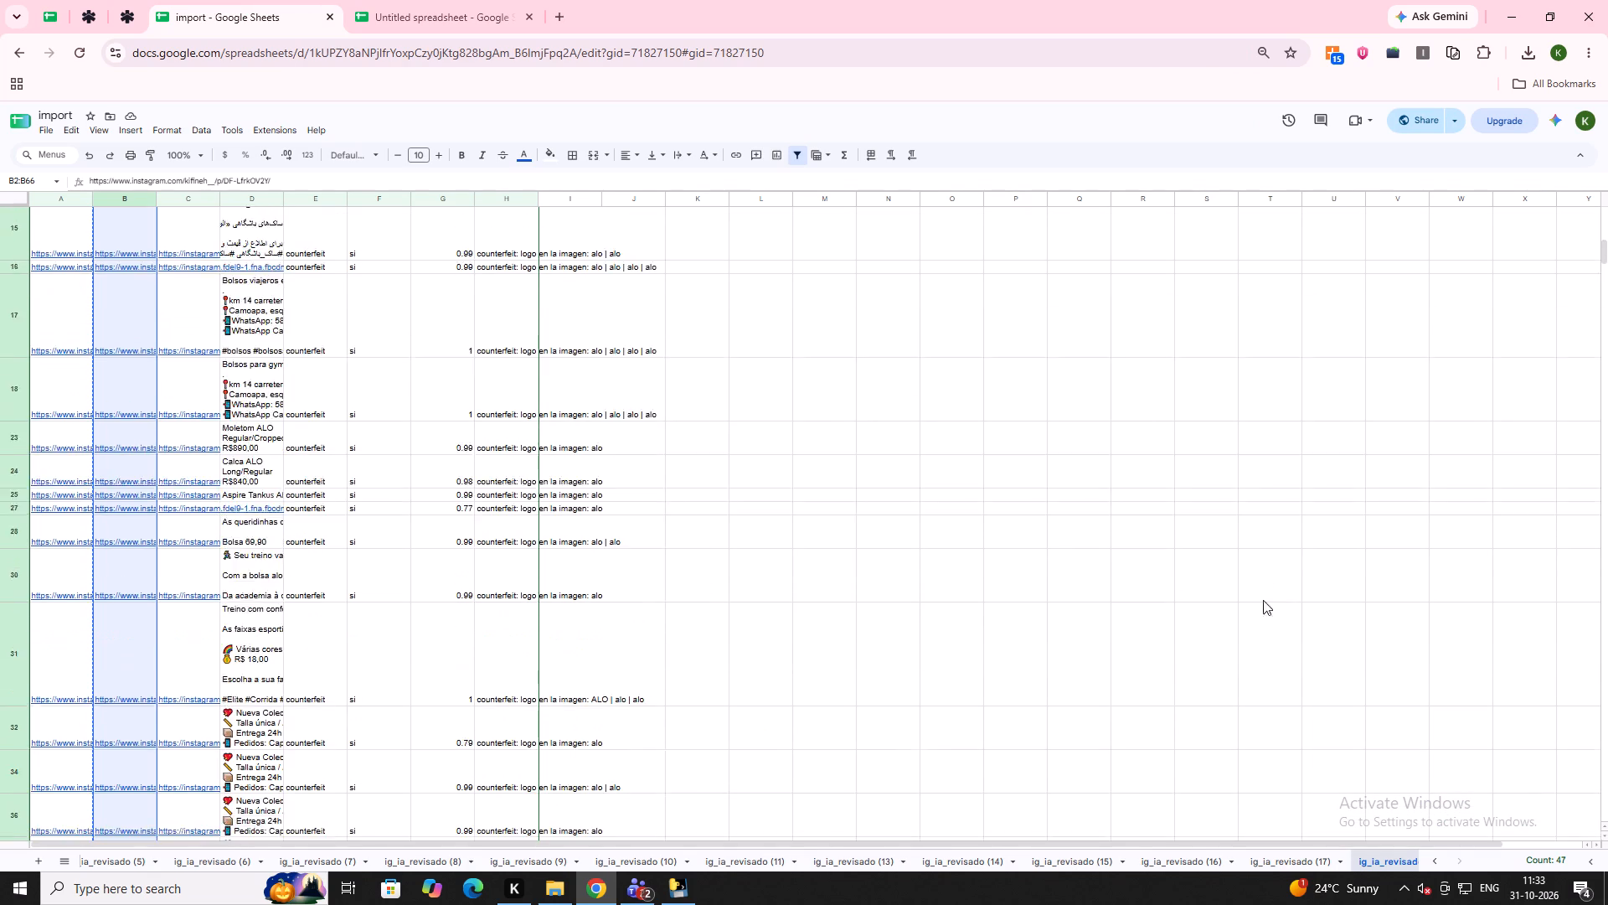
scroll(1263, 600, "up", 20)
scroll(1263, 600, "up", 11)
scroll(832, 560, "up", 10)
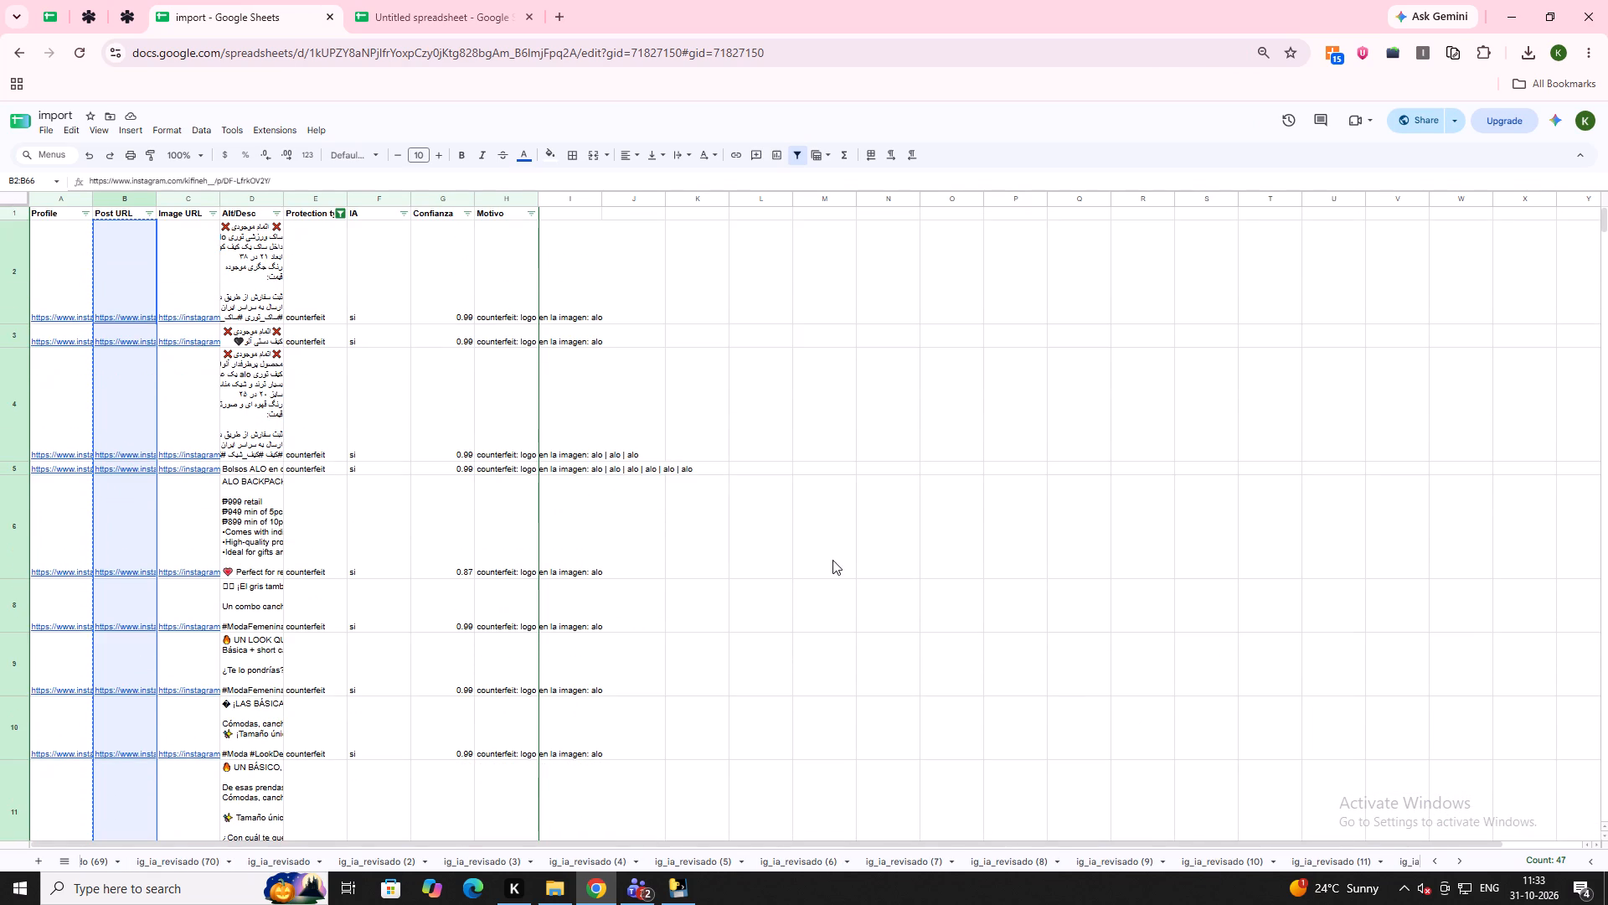
scroll(832, 560, "up", 4)
left_click(15, 197)
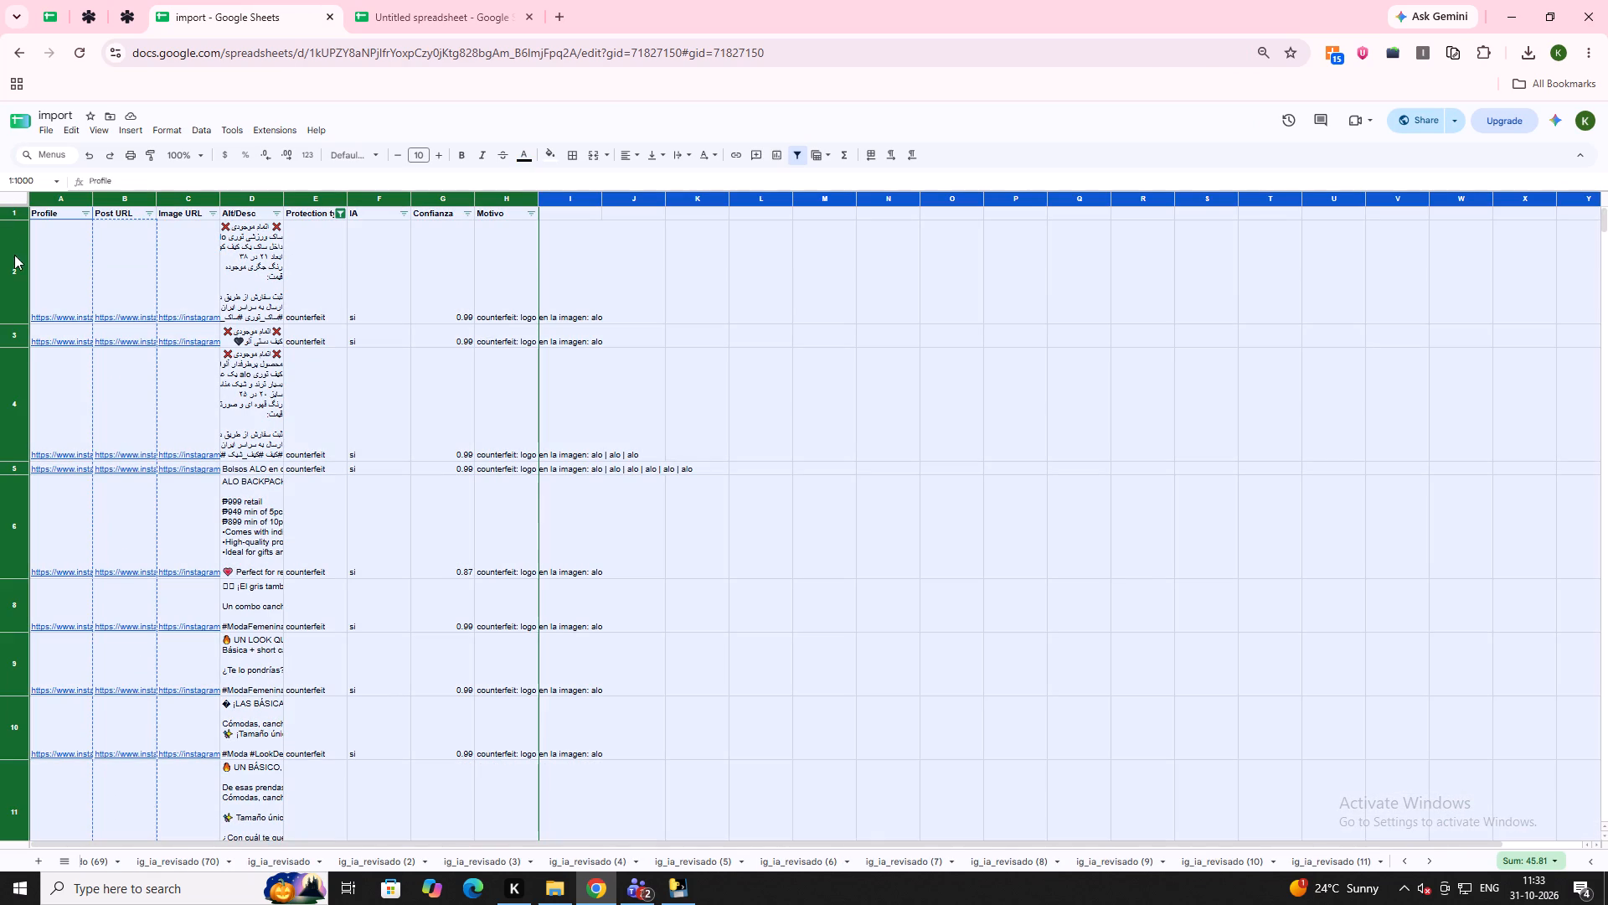
left_click_drag(16, 326, 35, 256)
left_click_drag(35, 256, 35, 242)
left_click(345, 333)
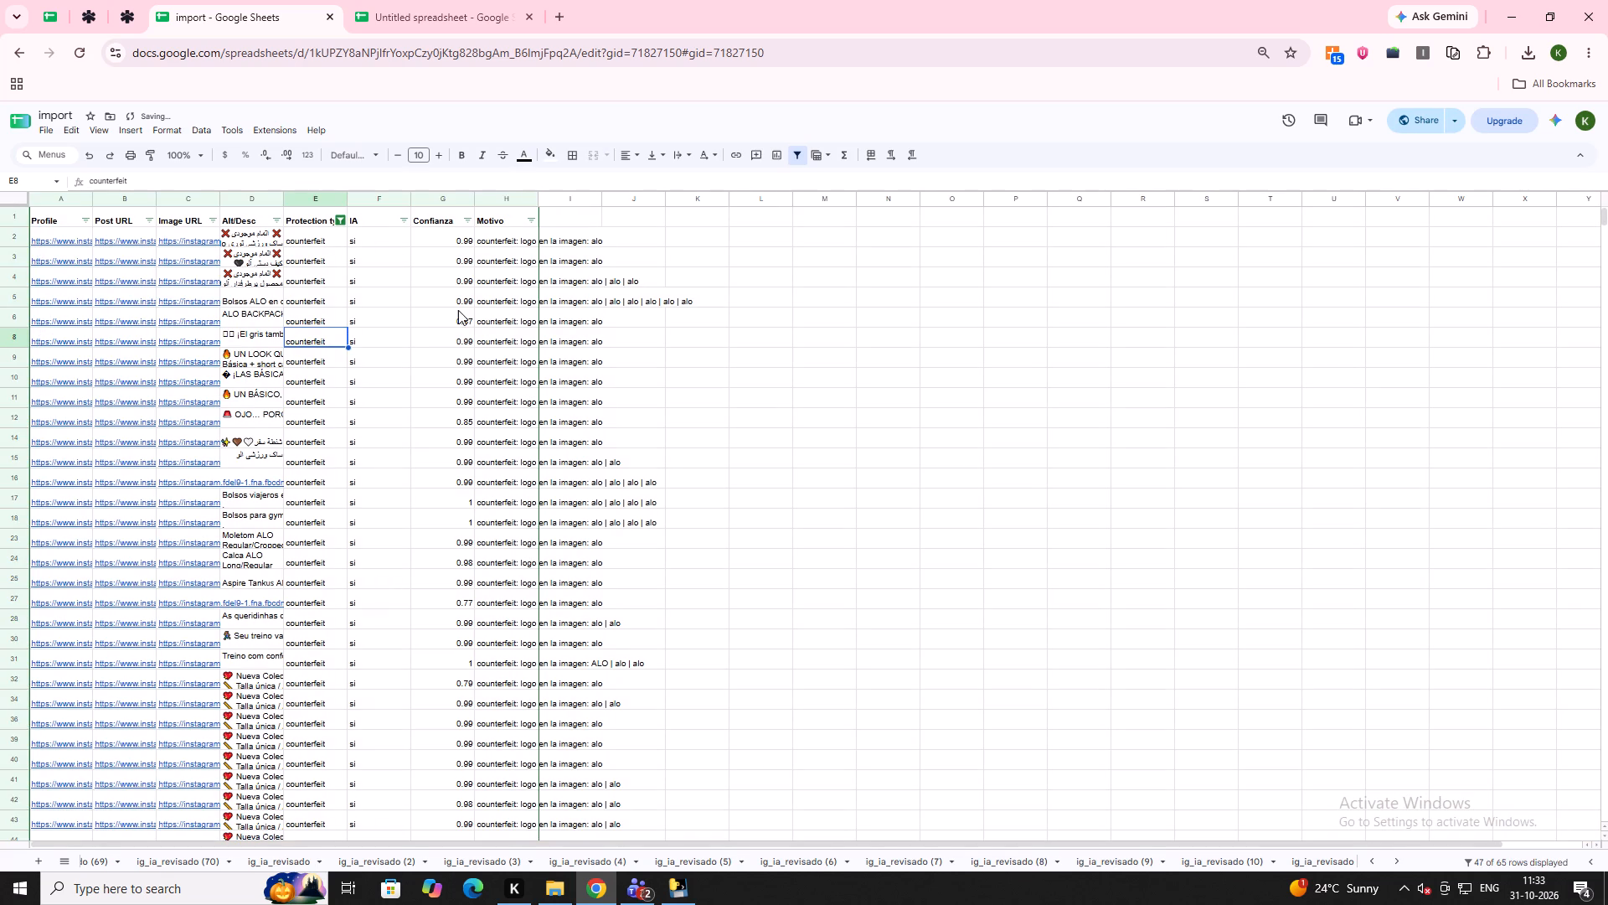
Search the import sheet for the copied profile link.
key("ctrl+f")
key("ctrl+v")
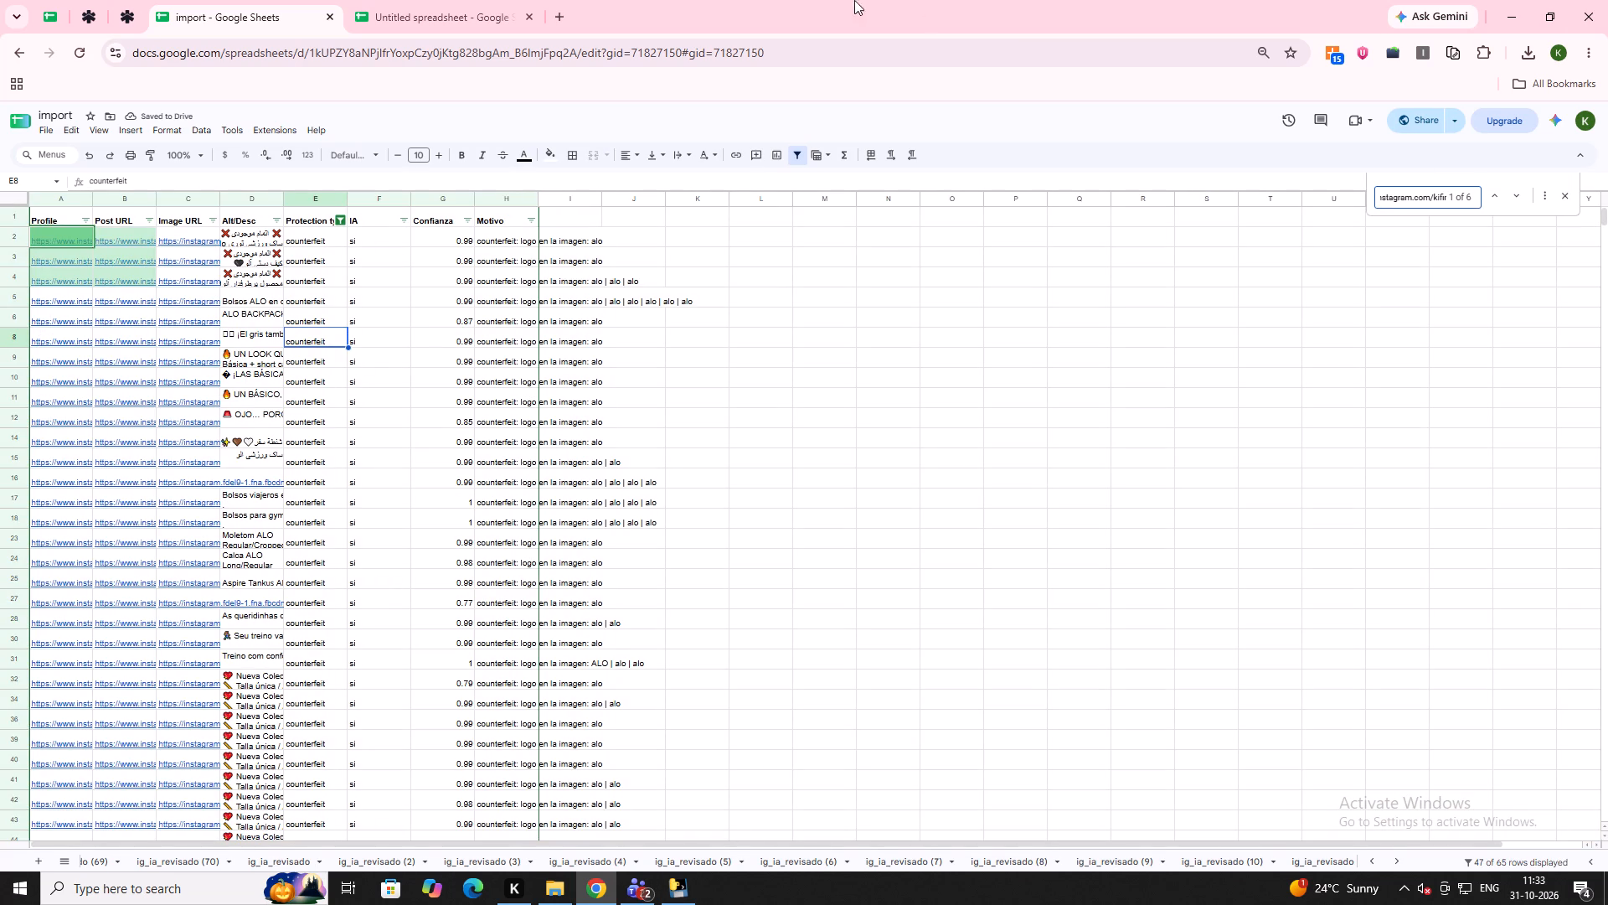
Open the alo-yoga-cdmx feed link from row 93 of the Feed results sheet in the Manual detection spreadsheet.
left_click(565, 22)
left_click(49, 0)
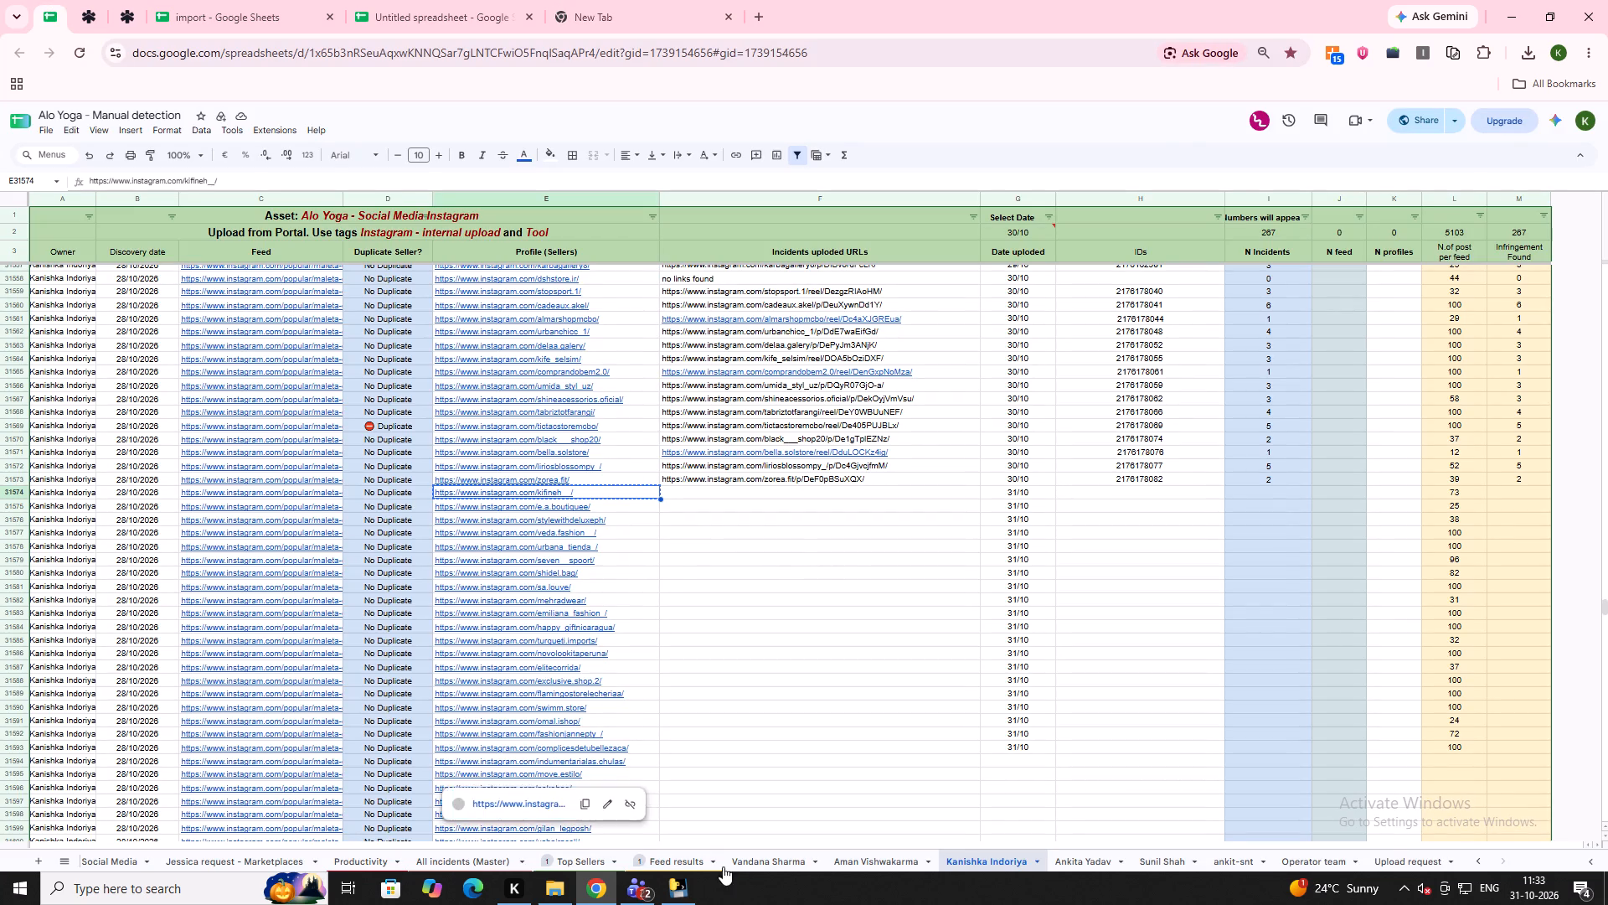
left_click(697, 865)
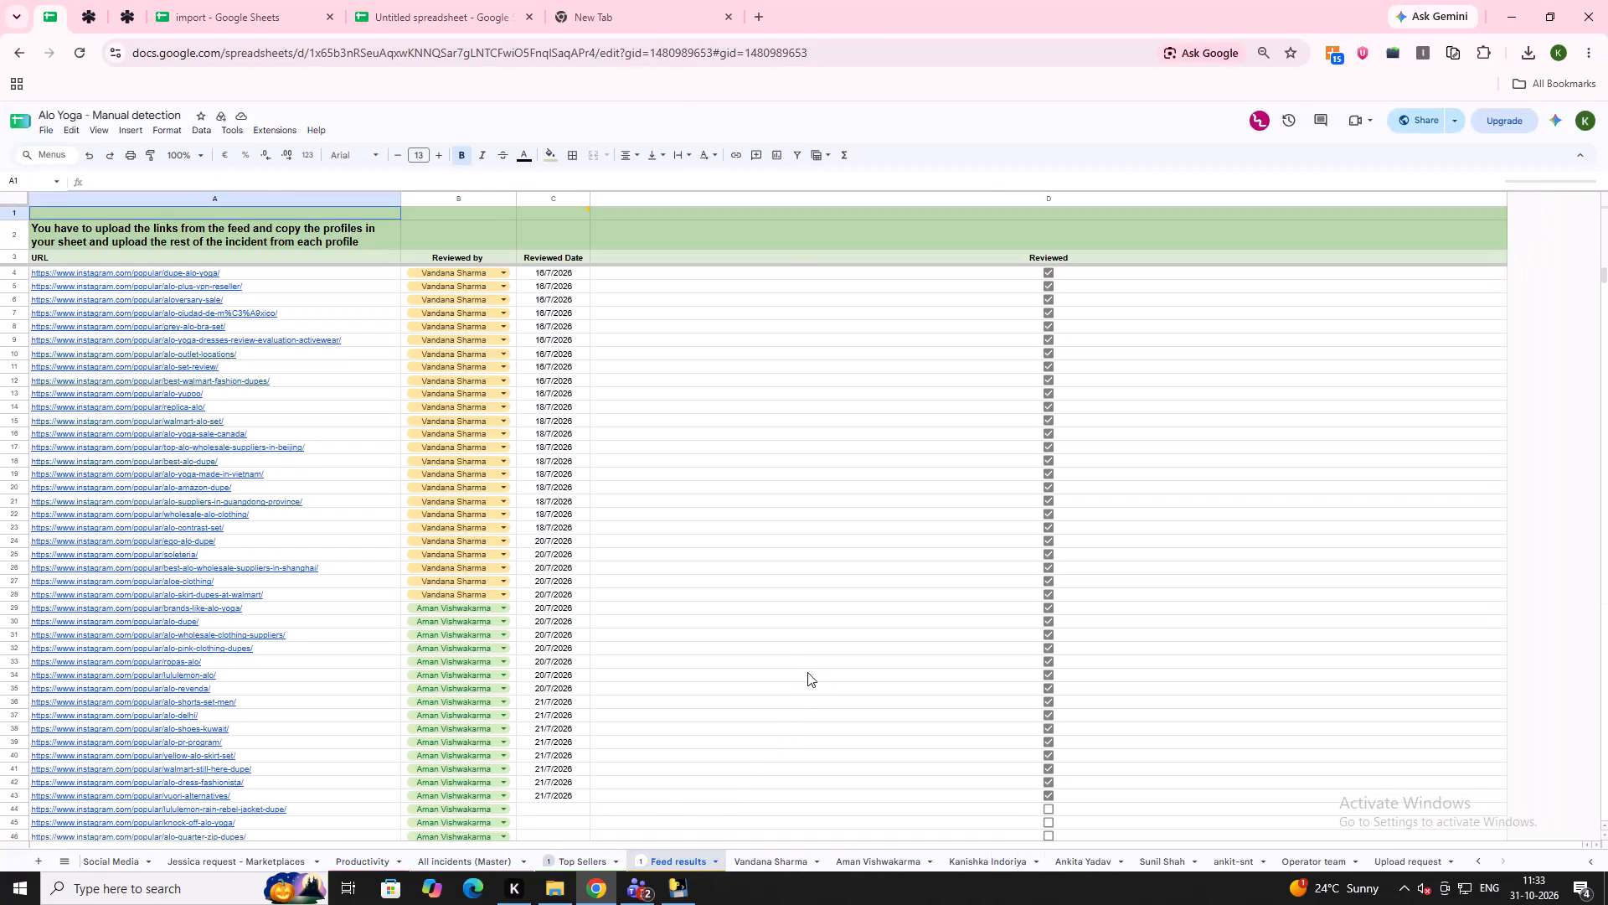
scroll(796, 665, "up", 6)
scroll(796, 665, "down", 10)
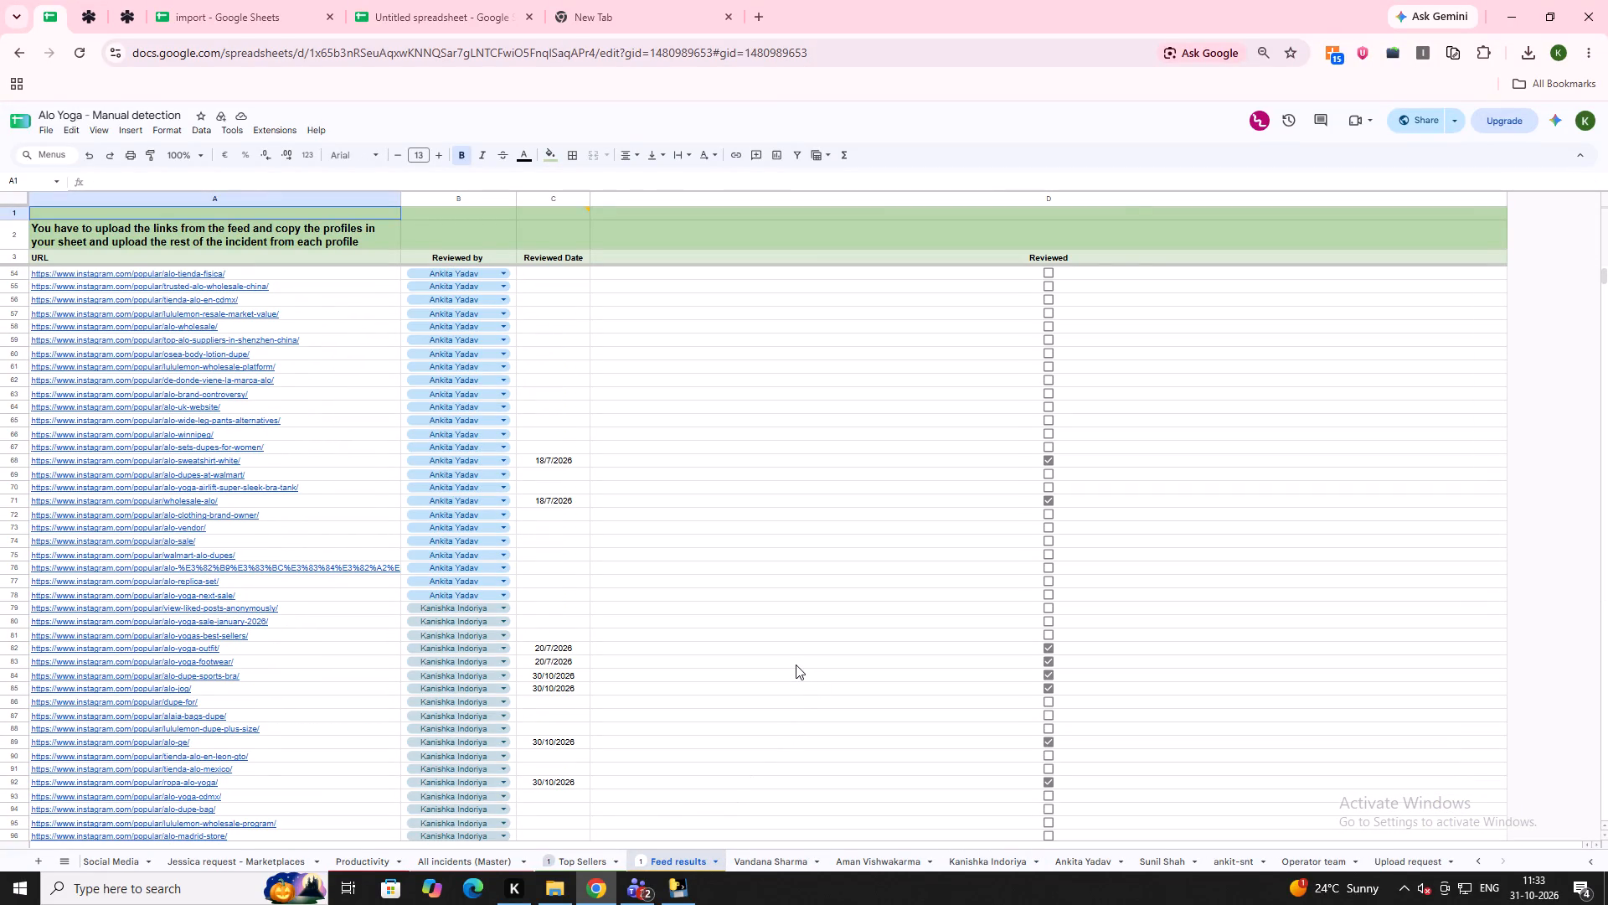
scroll(796, 665, "down", 1)
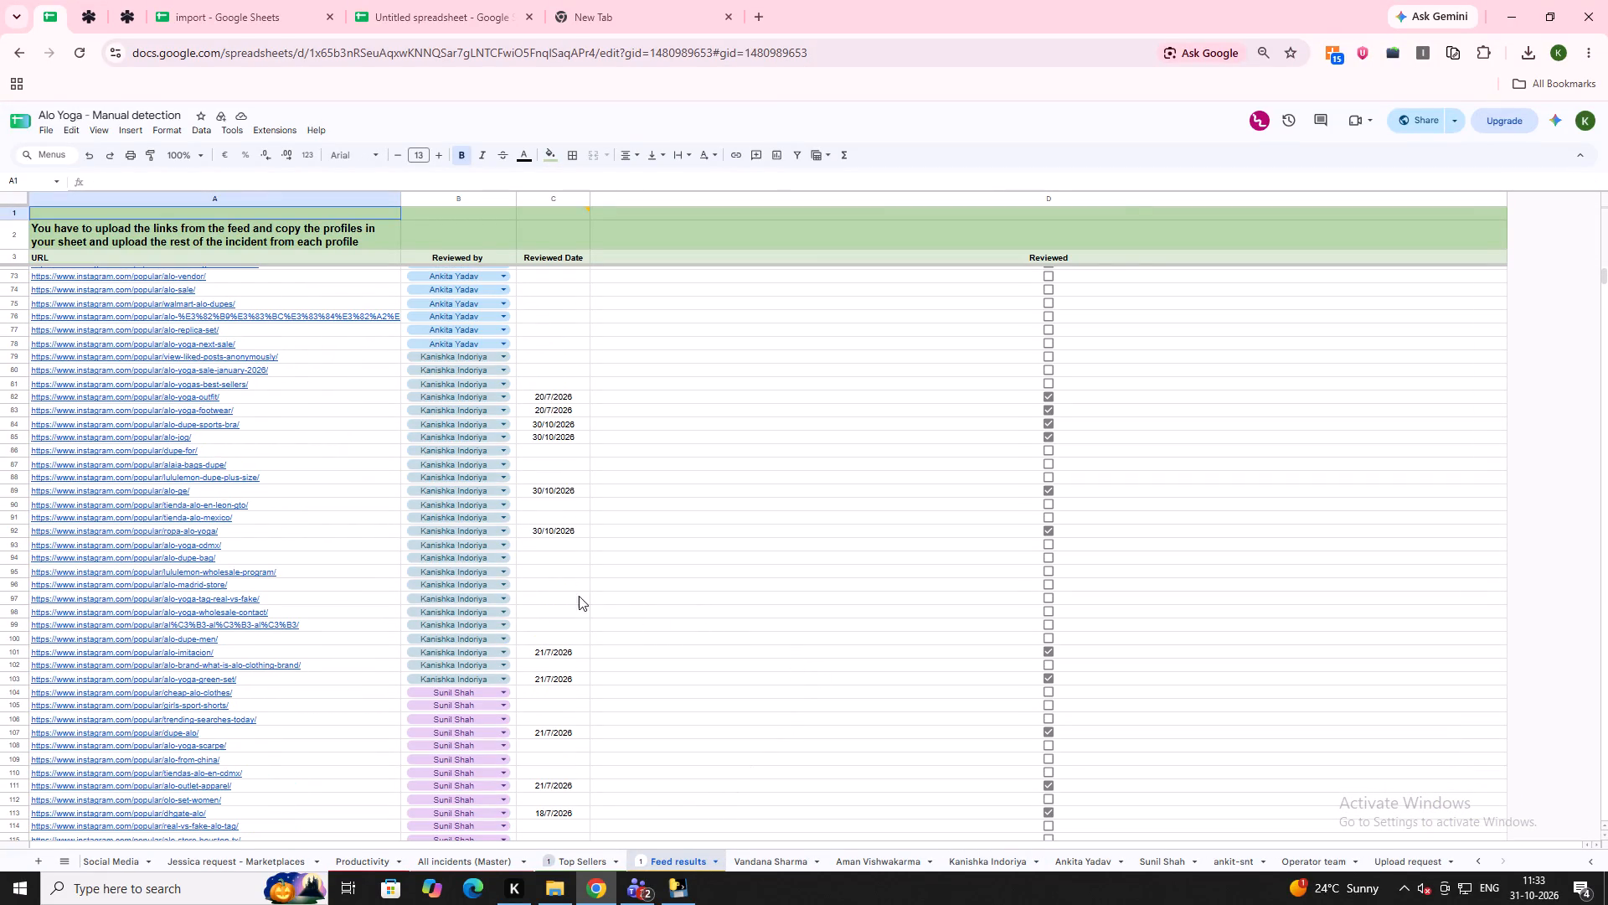
left_click(392, 541)
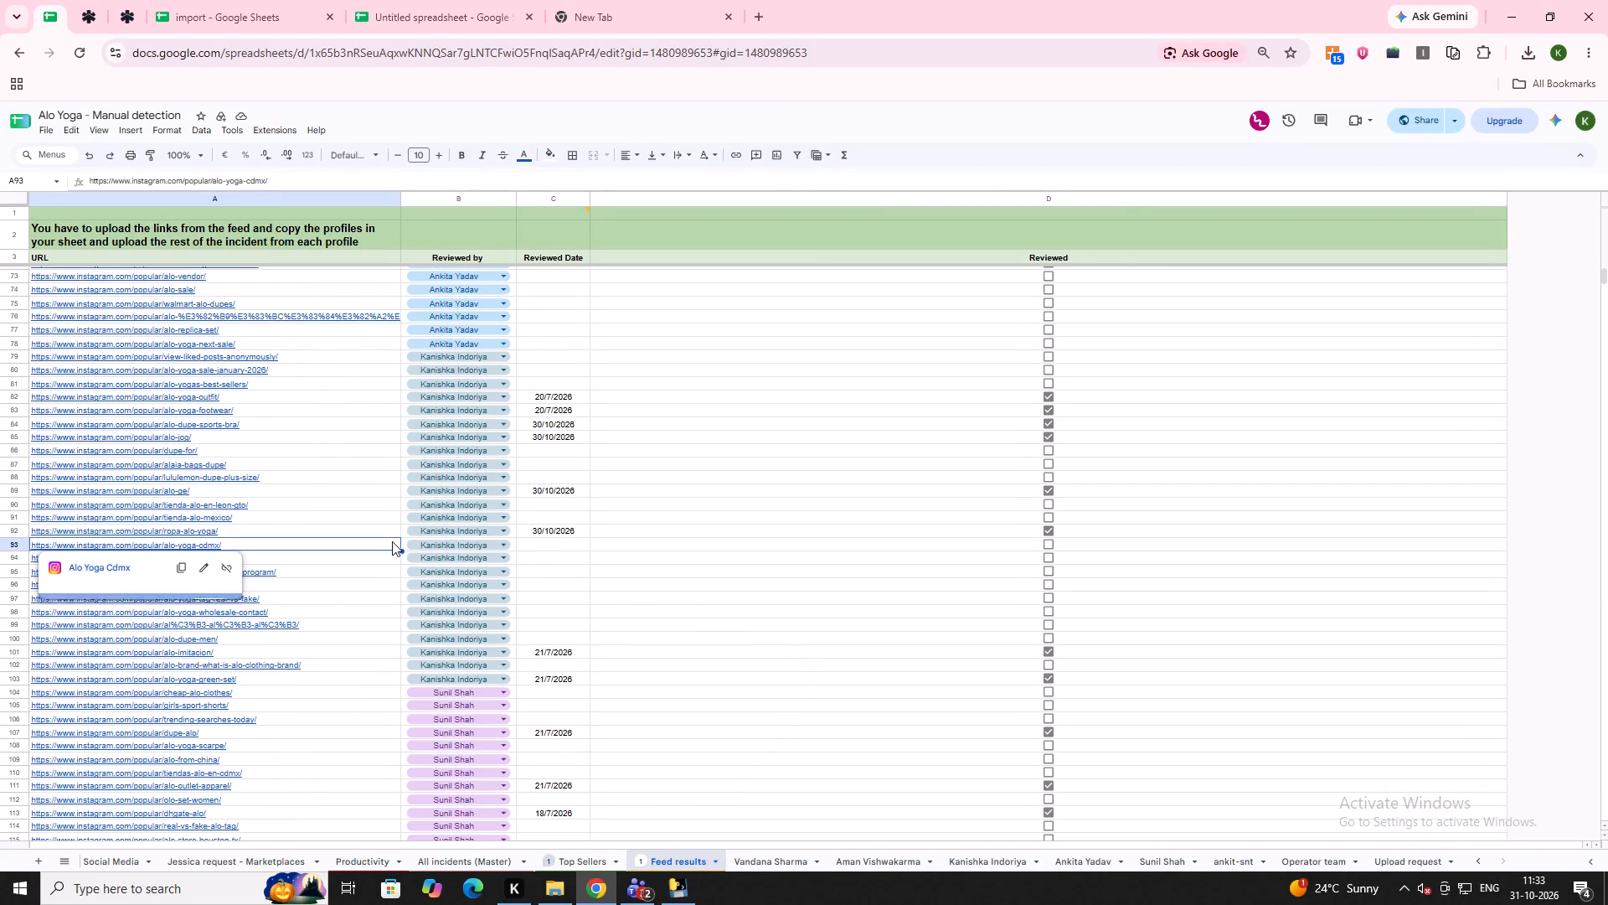
left_click(121, 567)
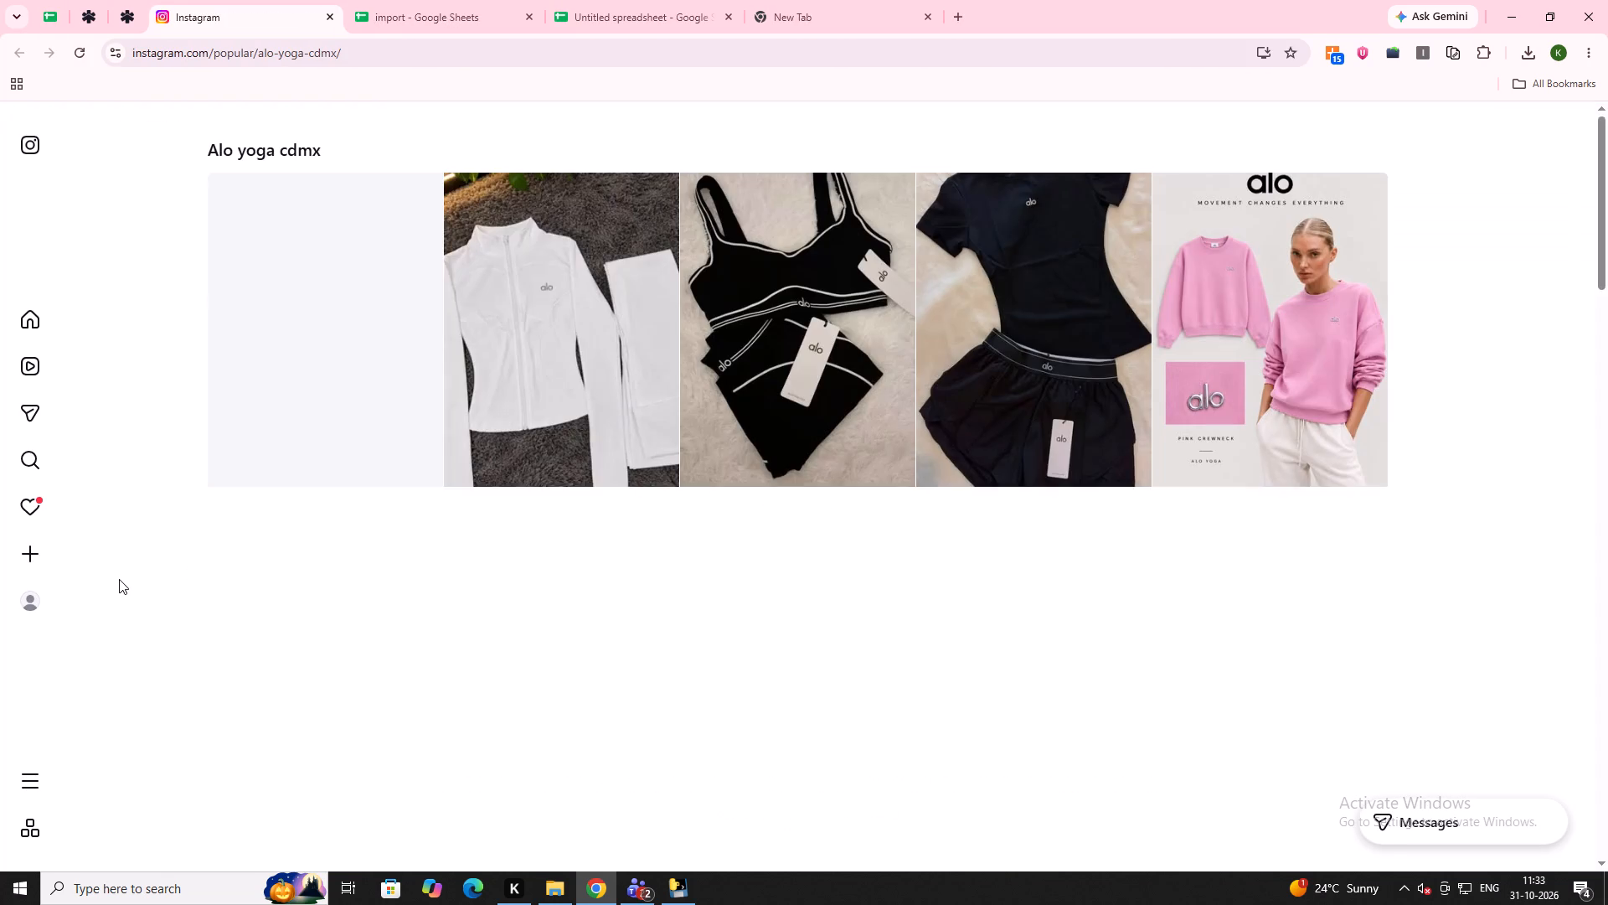
Browse the alo-yoga-cdmx feed and enter its URL as the feed in a new IG Detection pipeline in feeds/hashtags mode.
scroll(454, 530, "down", 19)
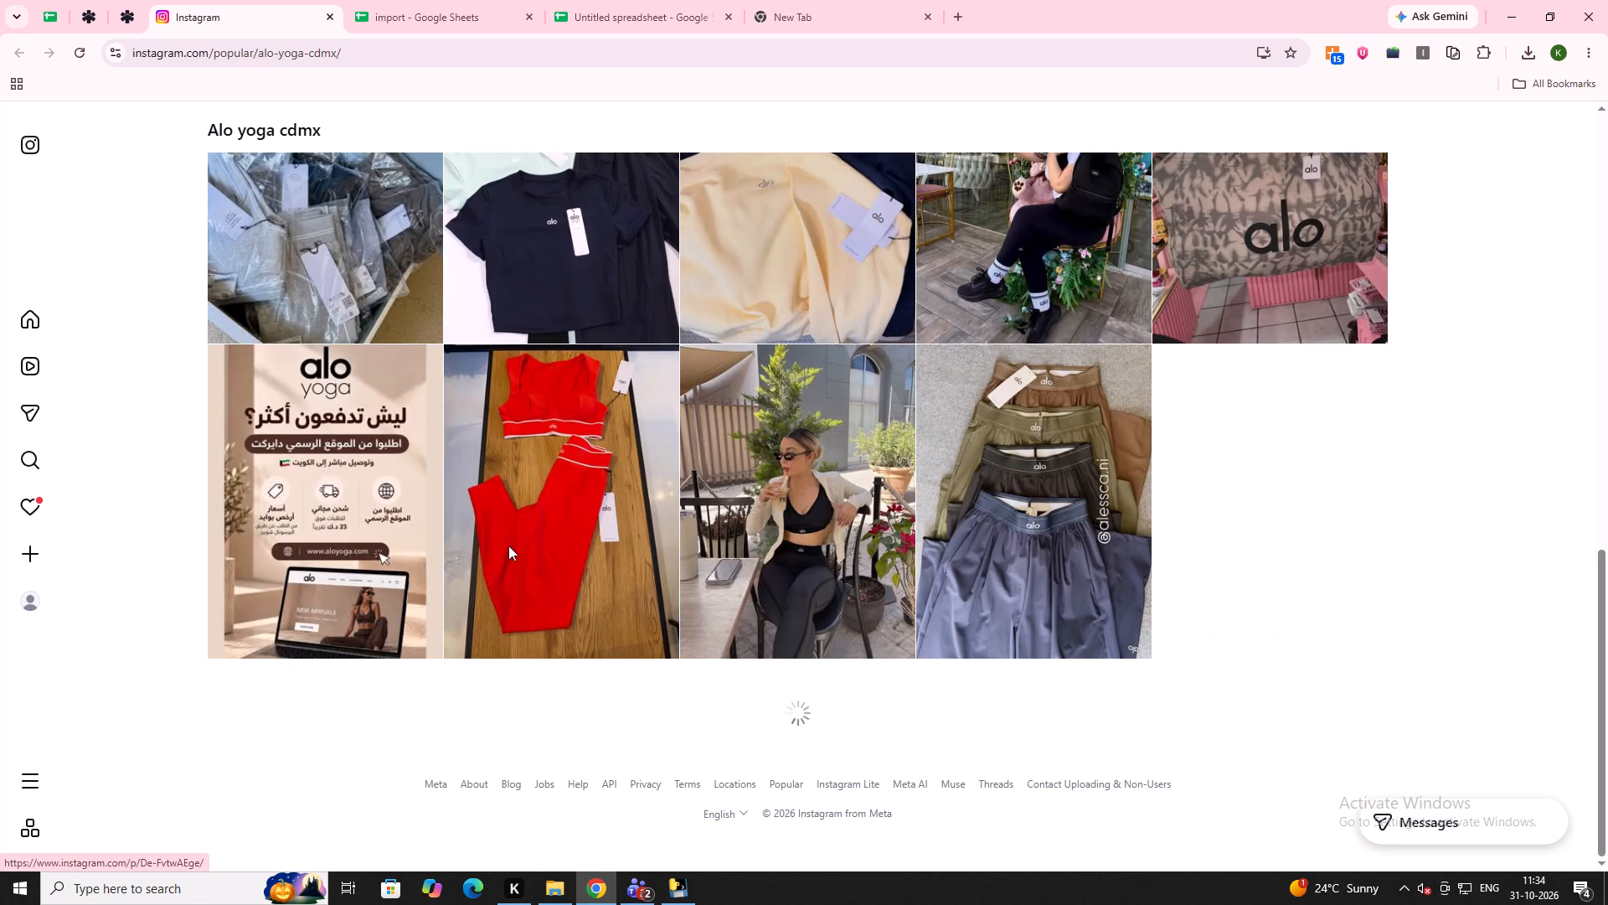
scroll(508, 558, "down", 20)
scroll(508, 558, "down", 14)
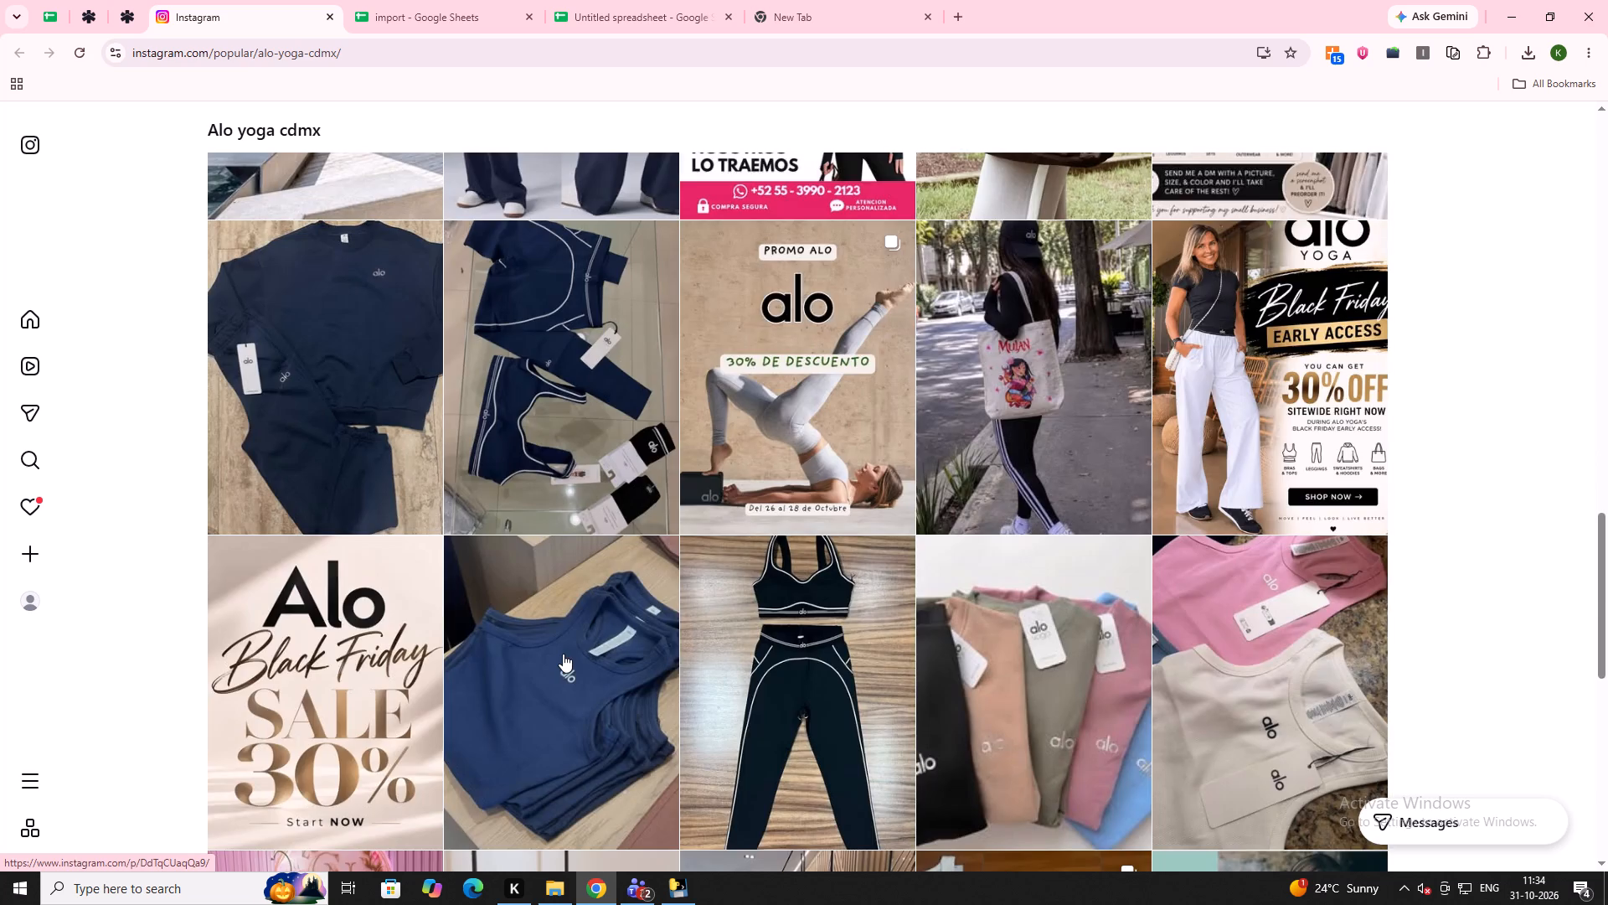
scroll(563, 654, "up", 20)
scroll(563, 654, "up", 9)
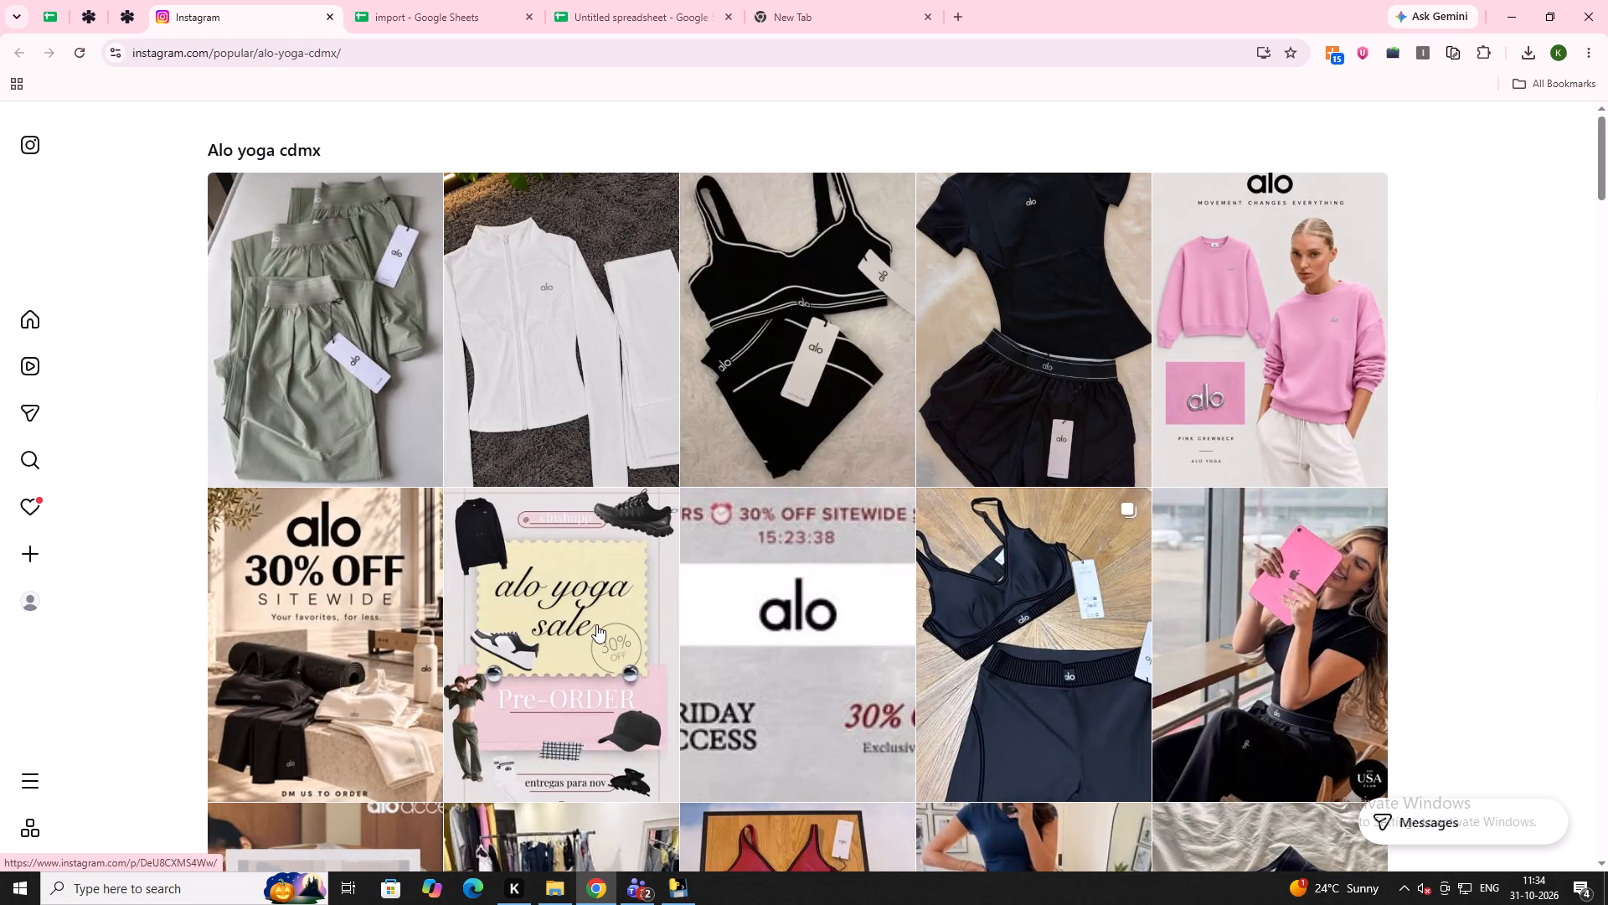
key("ctrl+l")
key("ctrl+c")
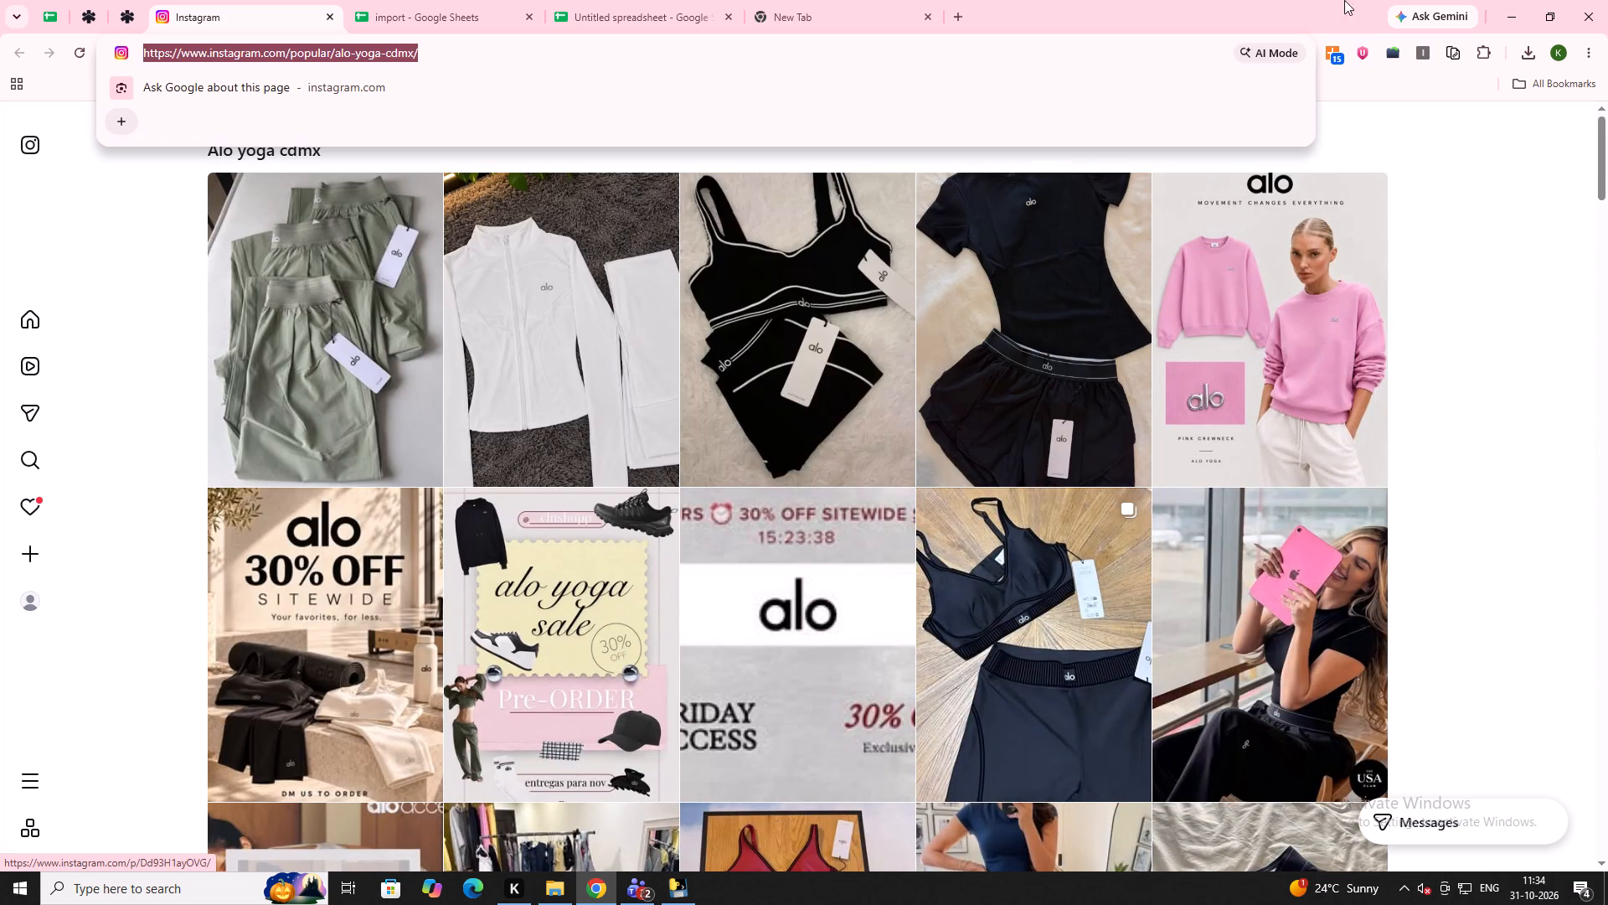
left_click(1420, 59)
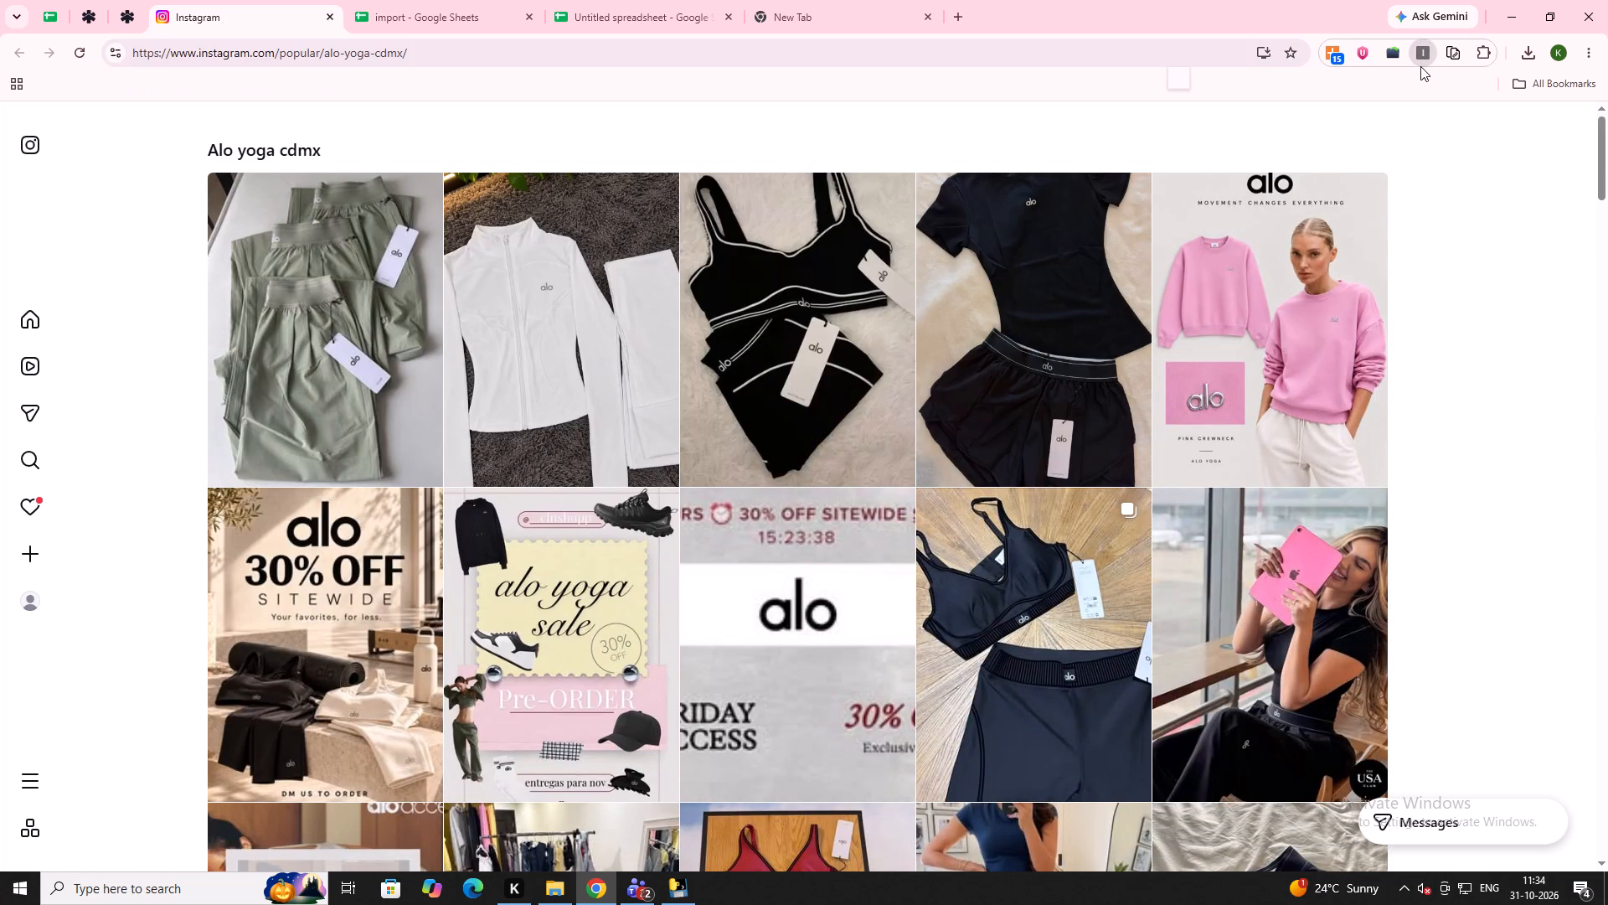
left_click(1363, 277)
left_click(461, 401)
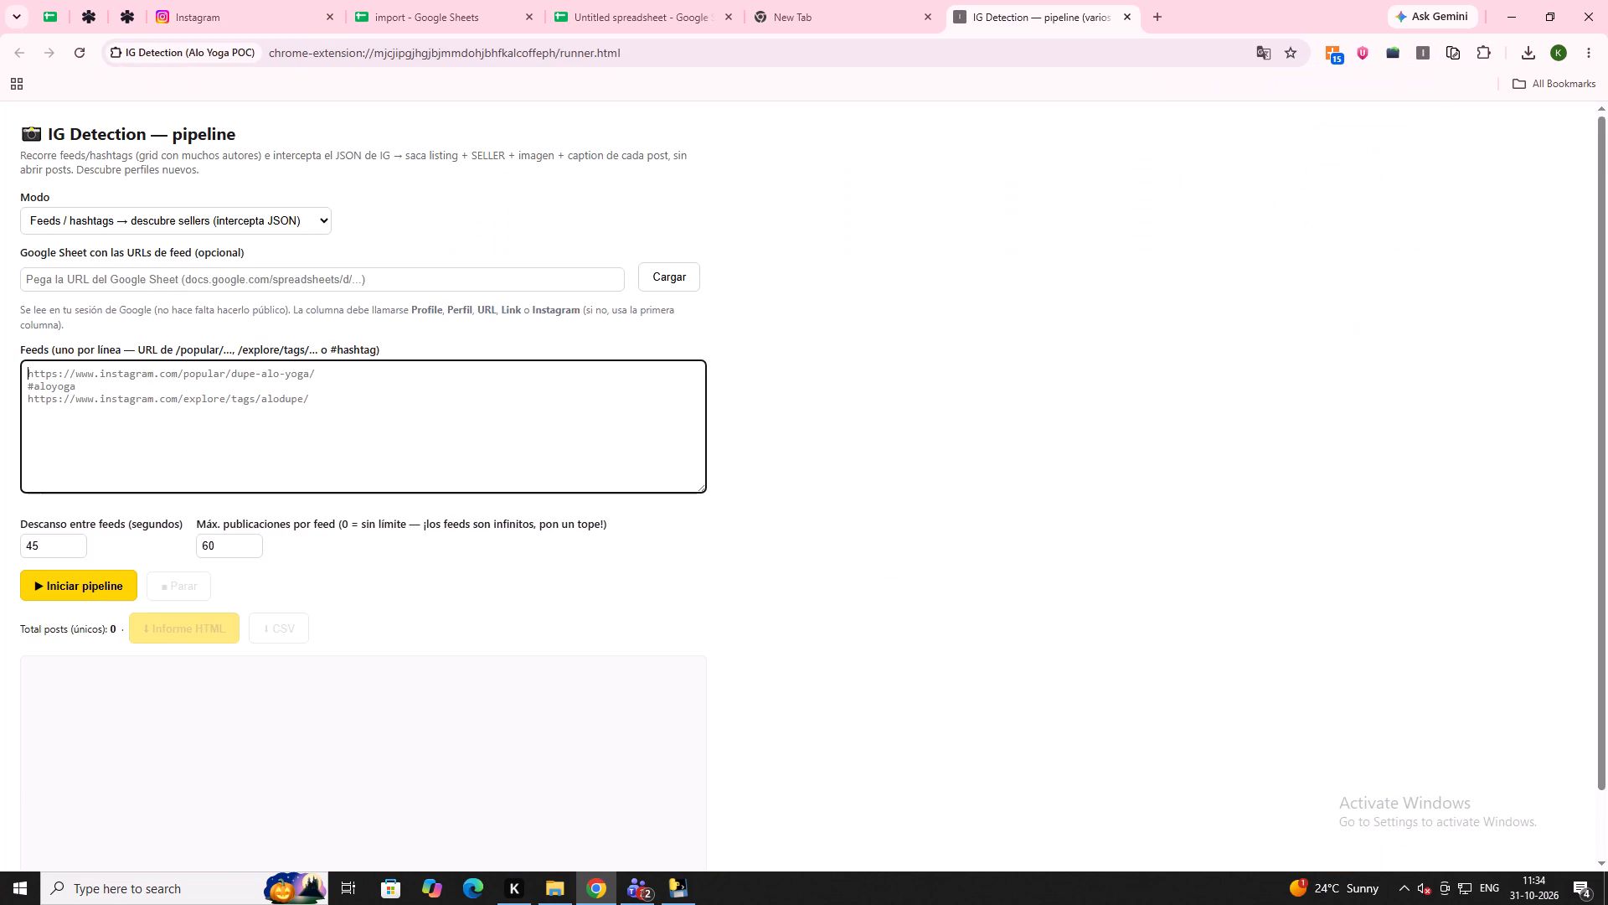
key("ctrl+v")
Start the pipeline with a 20-second rest between feeds and a maximum of 1000 posts per feed.
left_click_drag(41, 546, 0, 551)
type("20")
left_click_drag(223, 556, 153, 526)
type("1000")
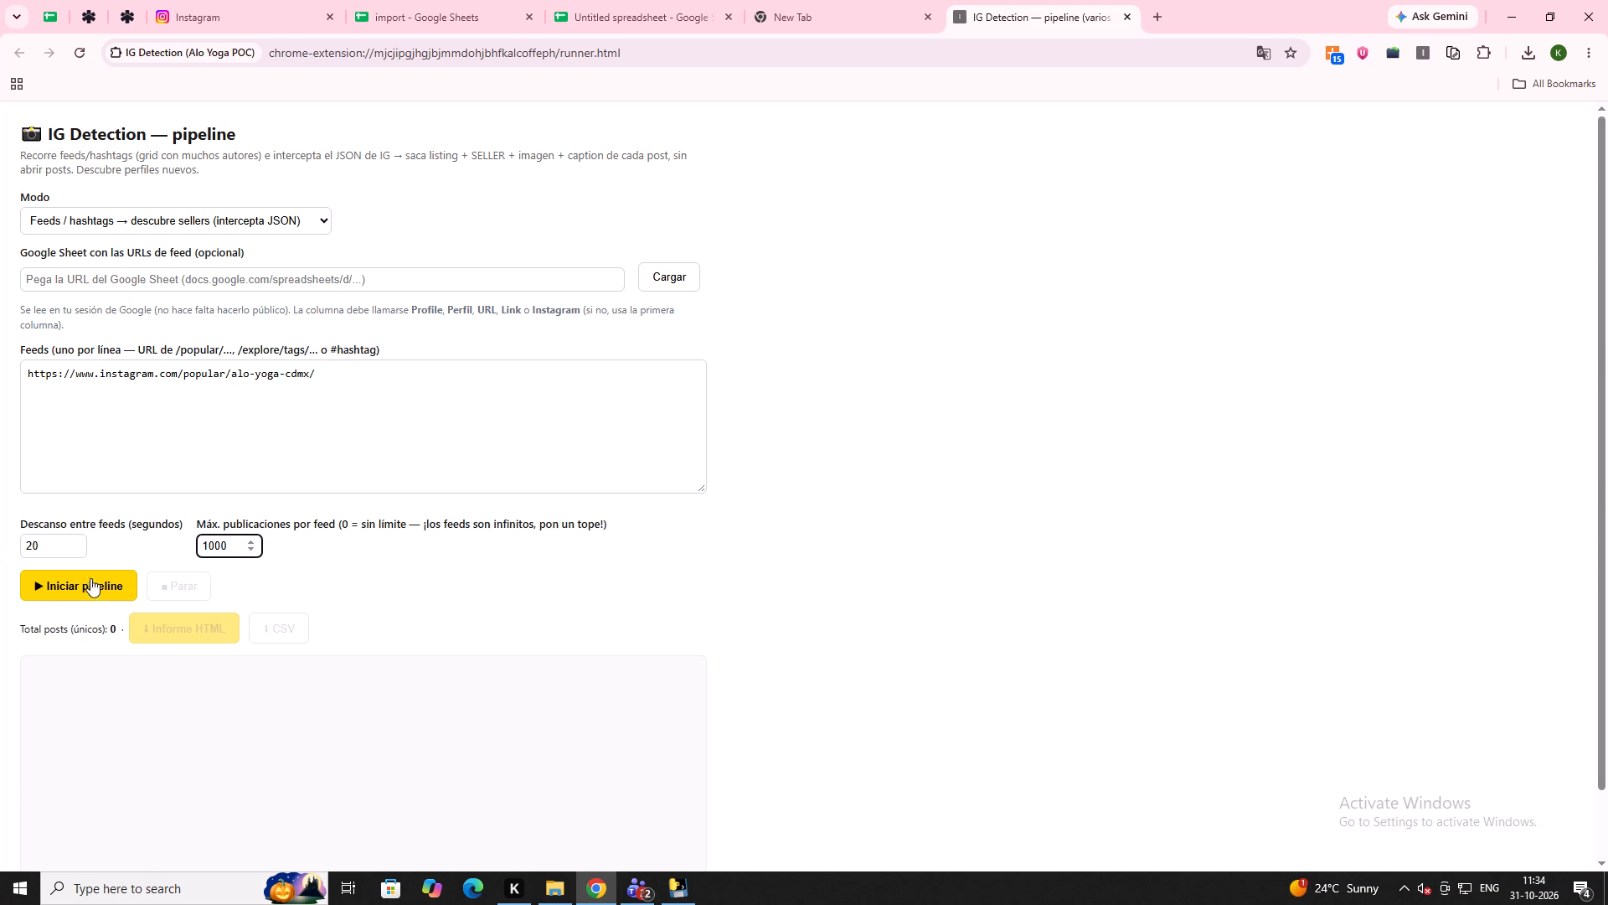
left_click(93, 583)
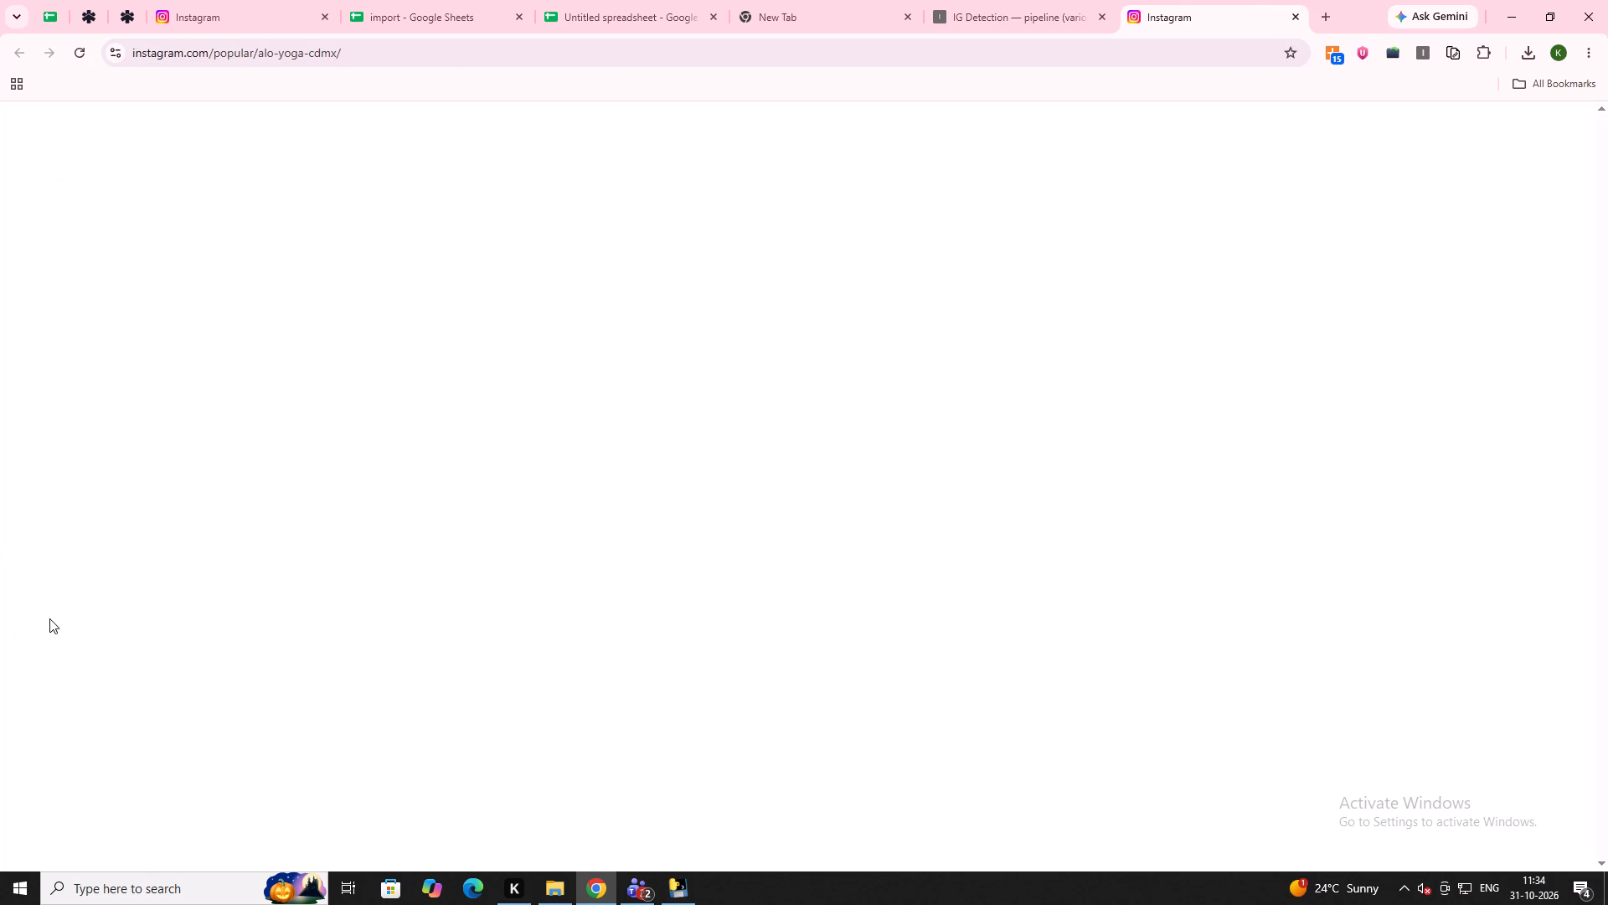
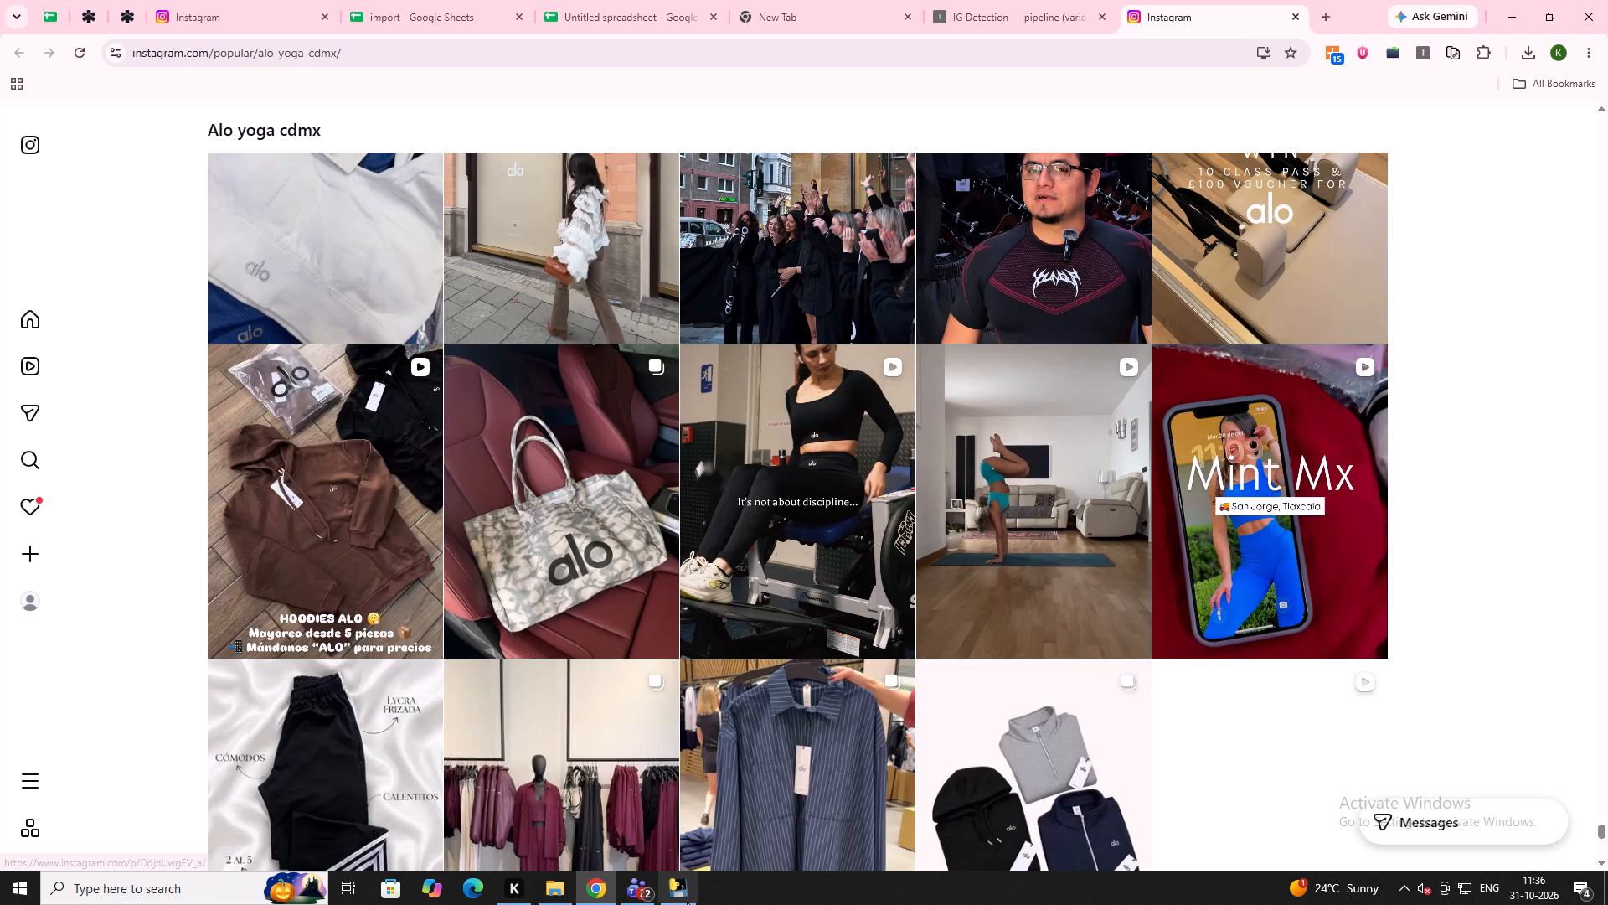
left_click(667, 835)
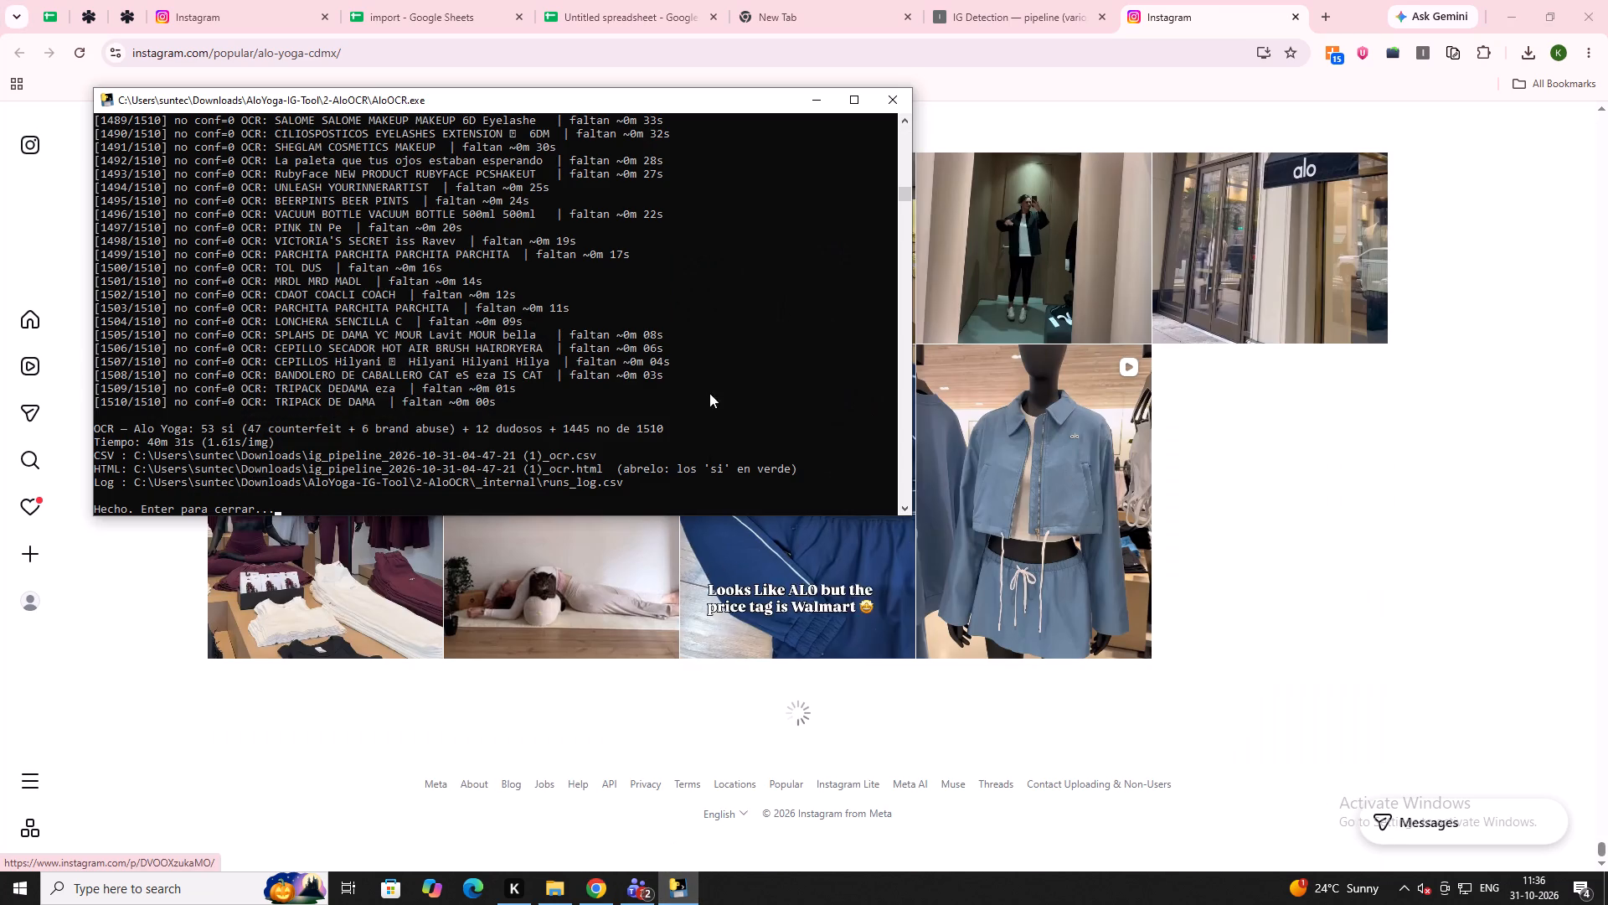
left_click(885, 109)
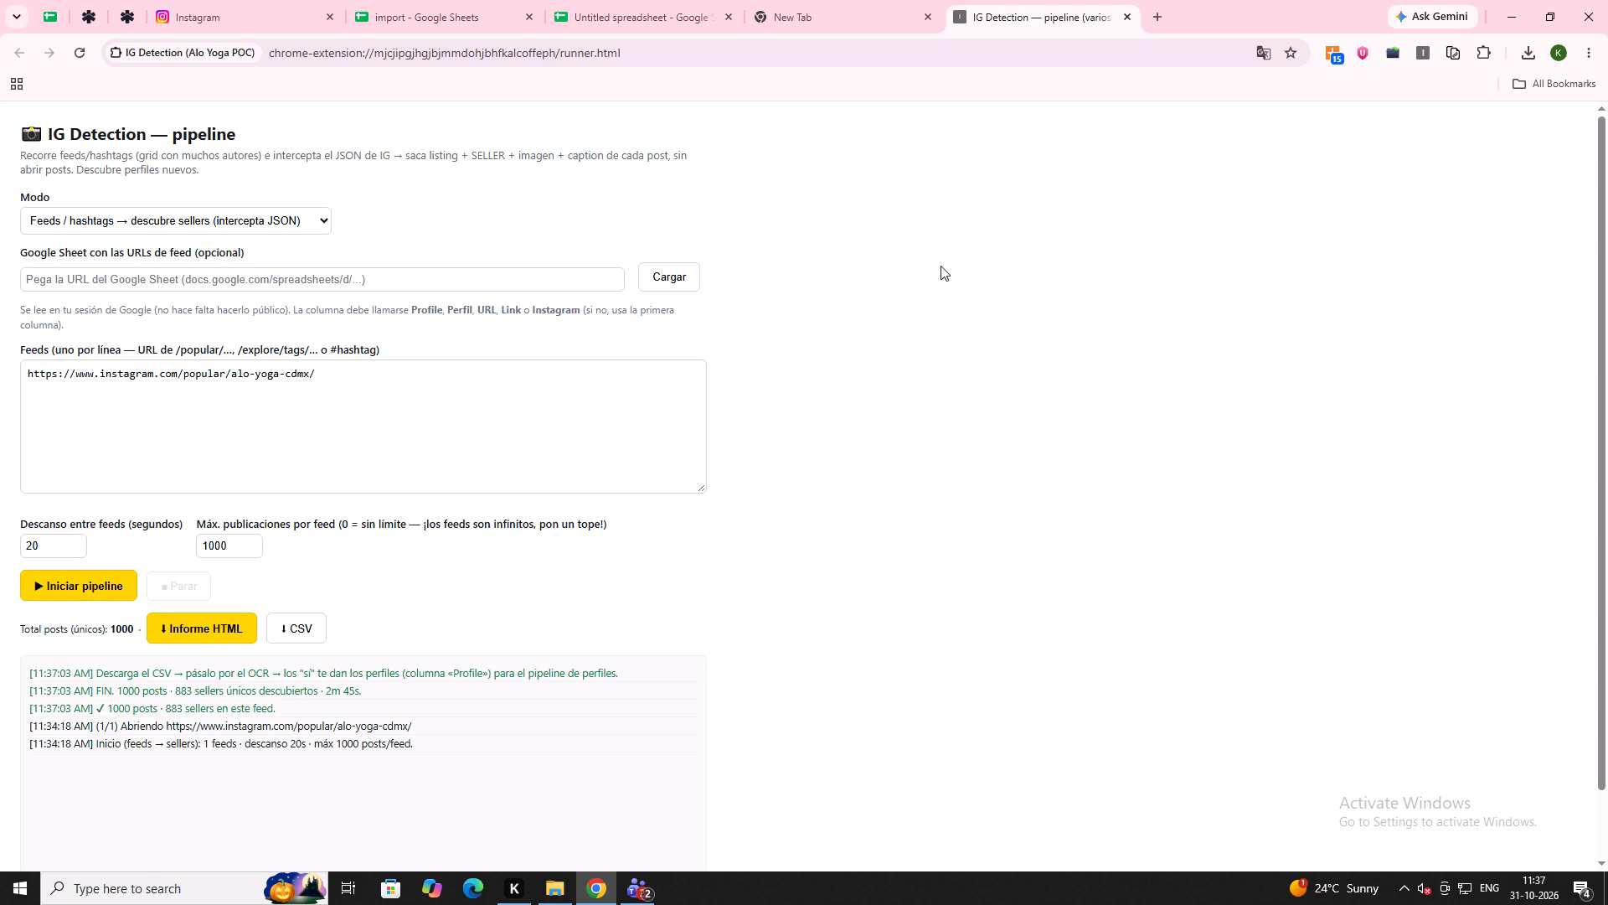
Download the alo-yoga-cdmx feed results from the IG Detection pipeline as a CSV.
left_click(302, 623)
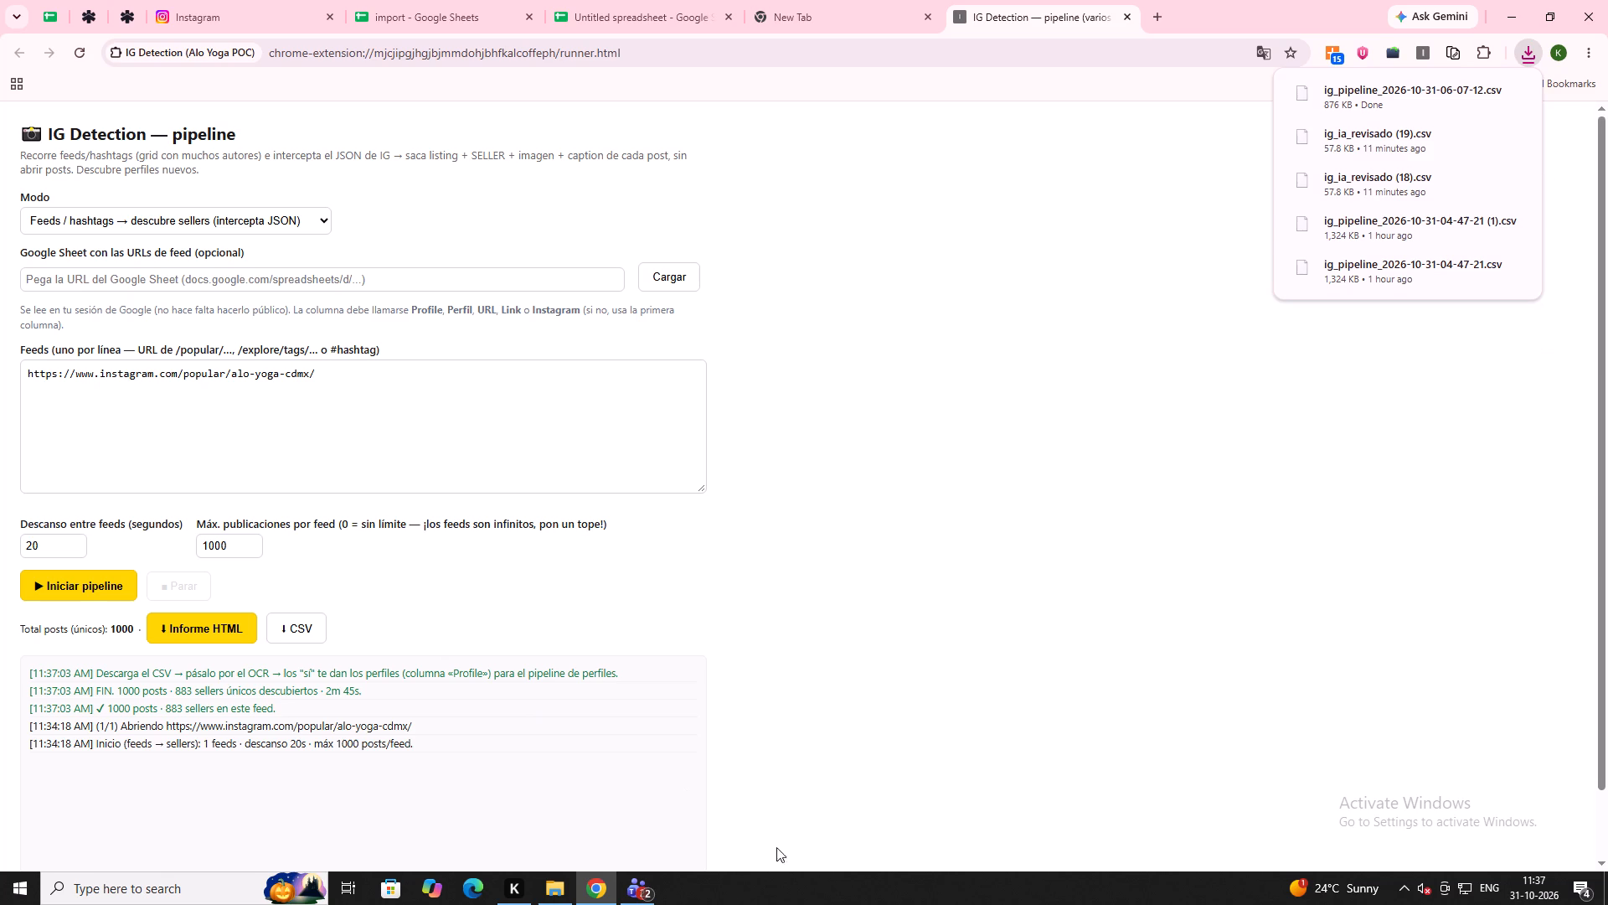
left_click(552, 886)
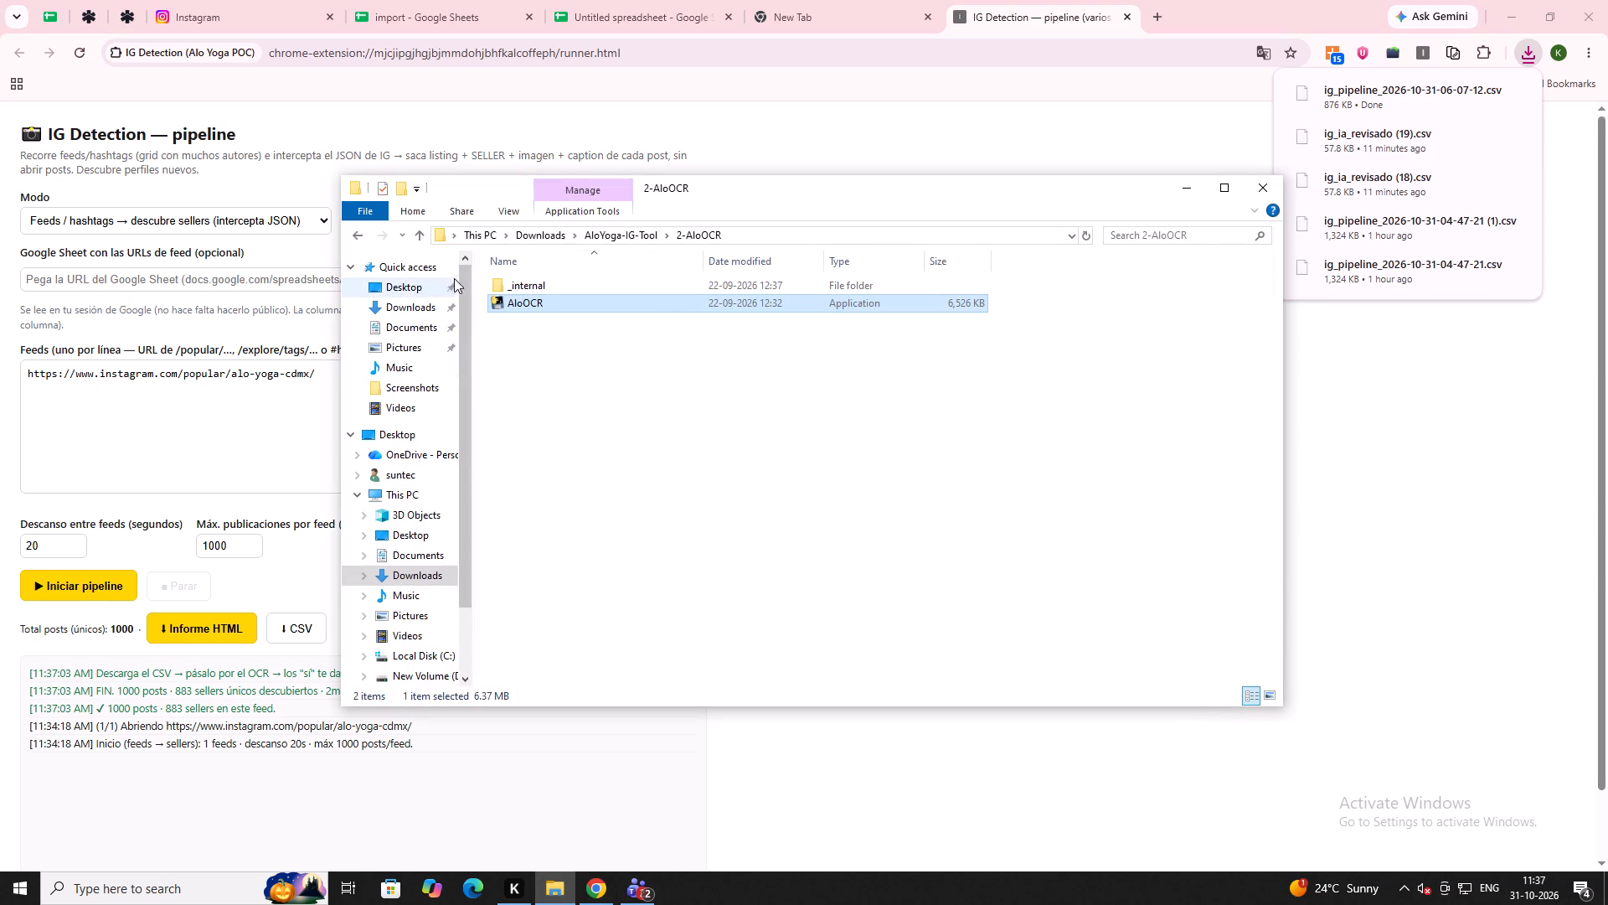
double_click(537, 307)
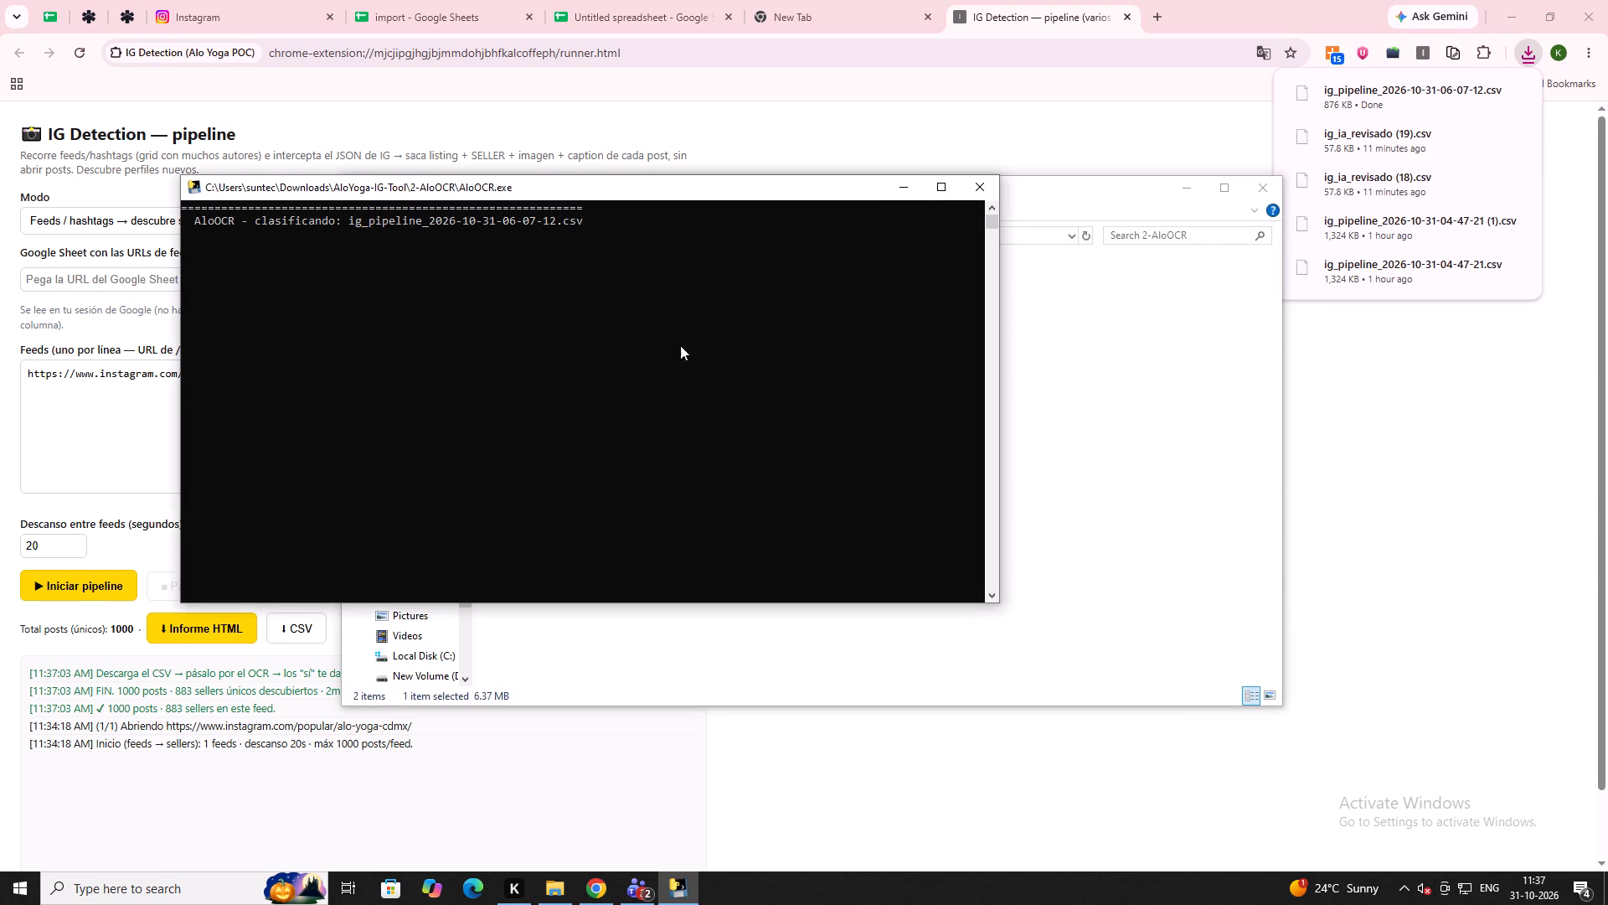
left_click(904, 194)
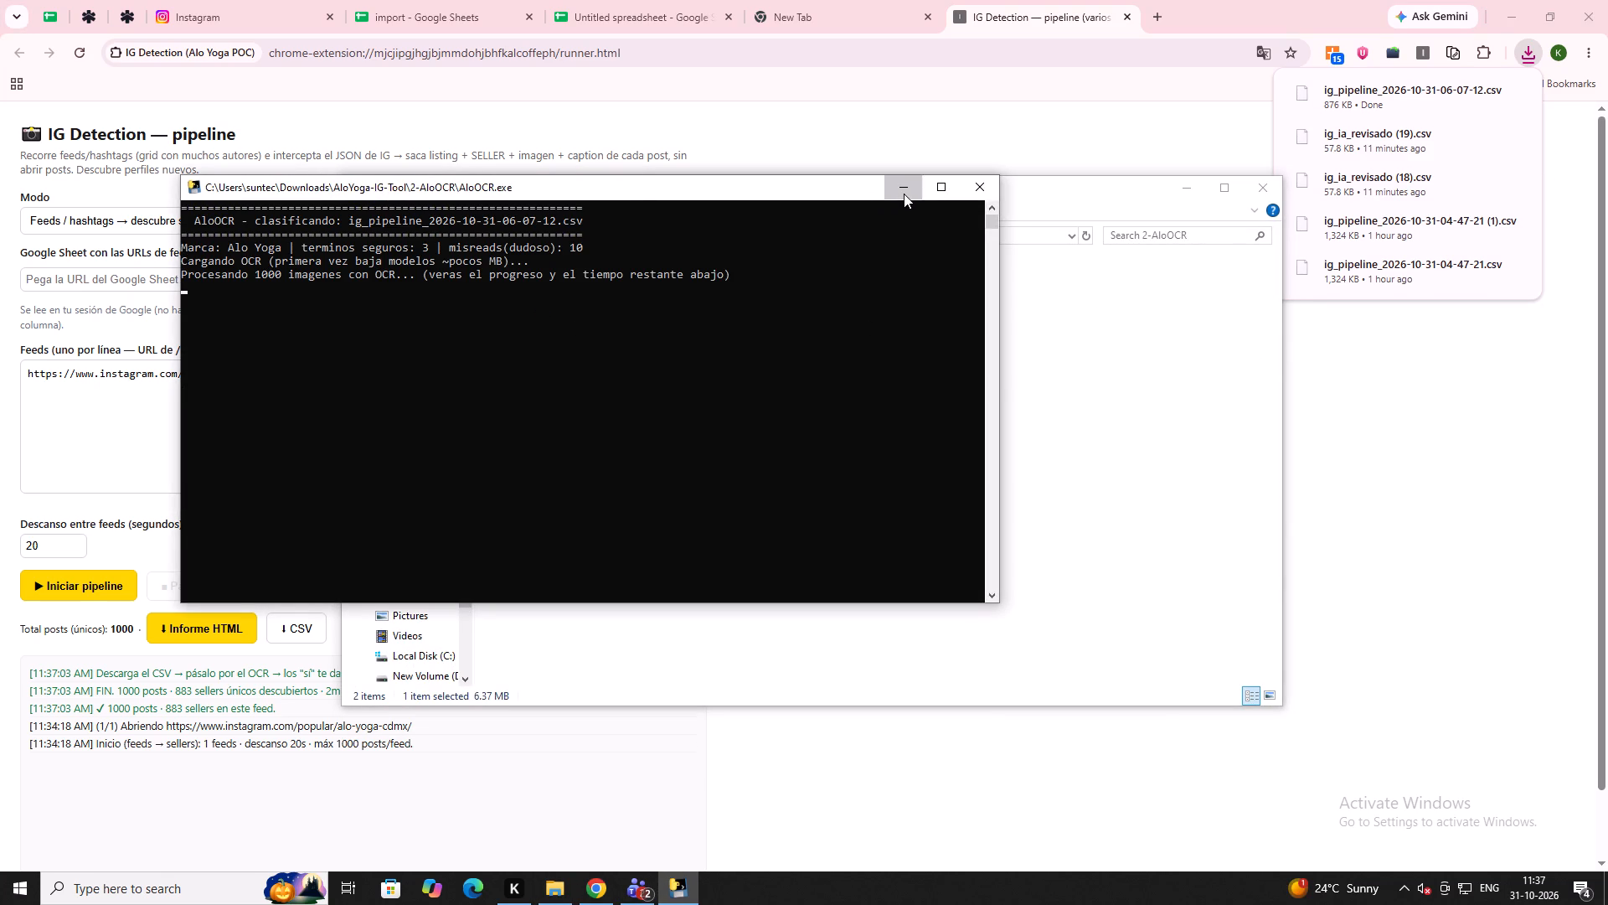
left_click(1194, 178)
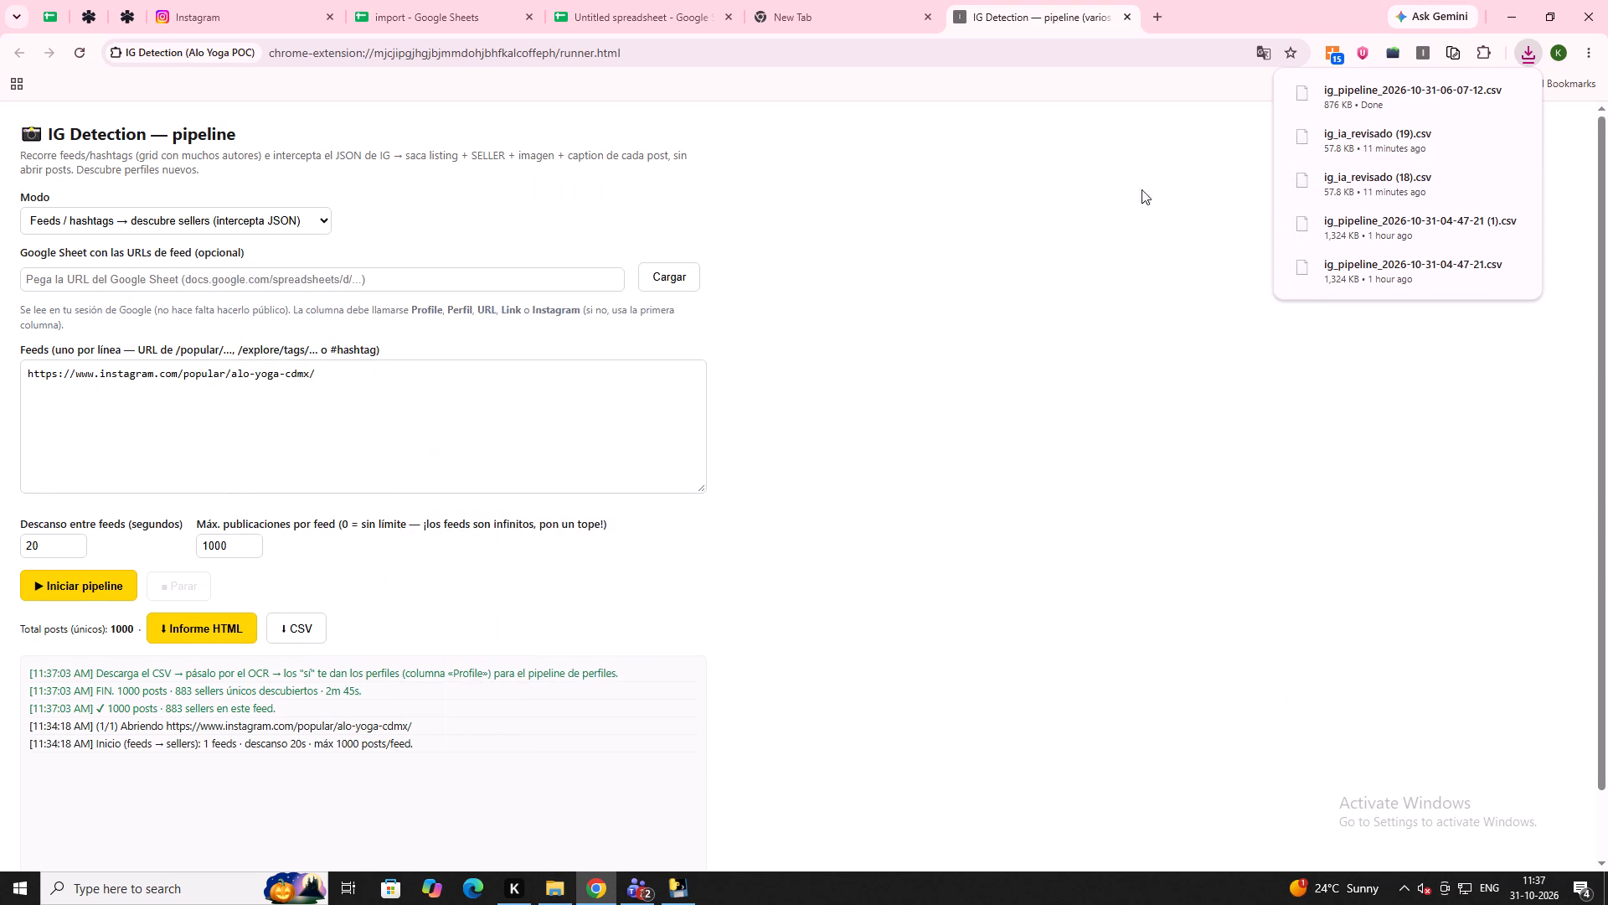
Close the IG Detection pipeline page and the empty new tab to return to the untitled URL and ID spreadsheet.
key("ctrl+w")
key("ctrl+w")
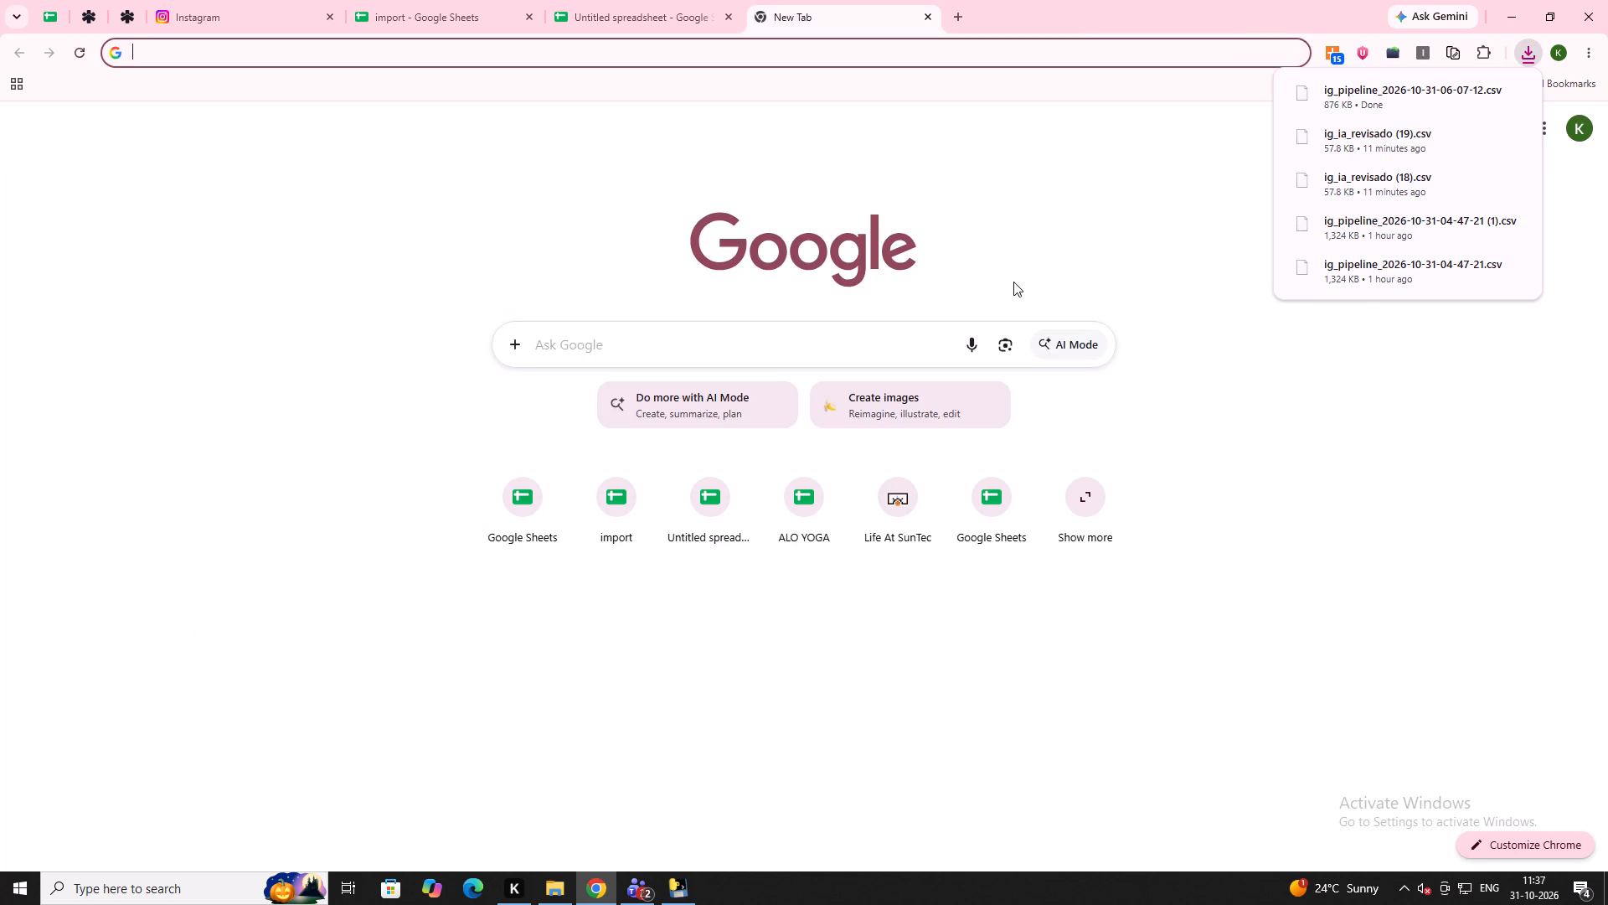
scroll(262, 393, "up", 3)
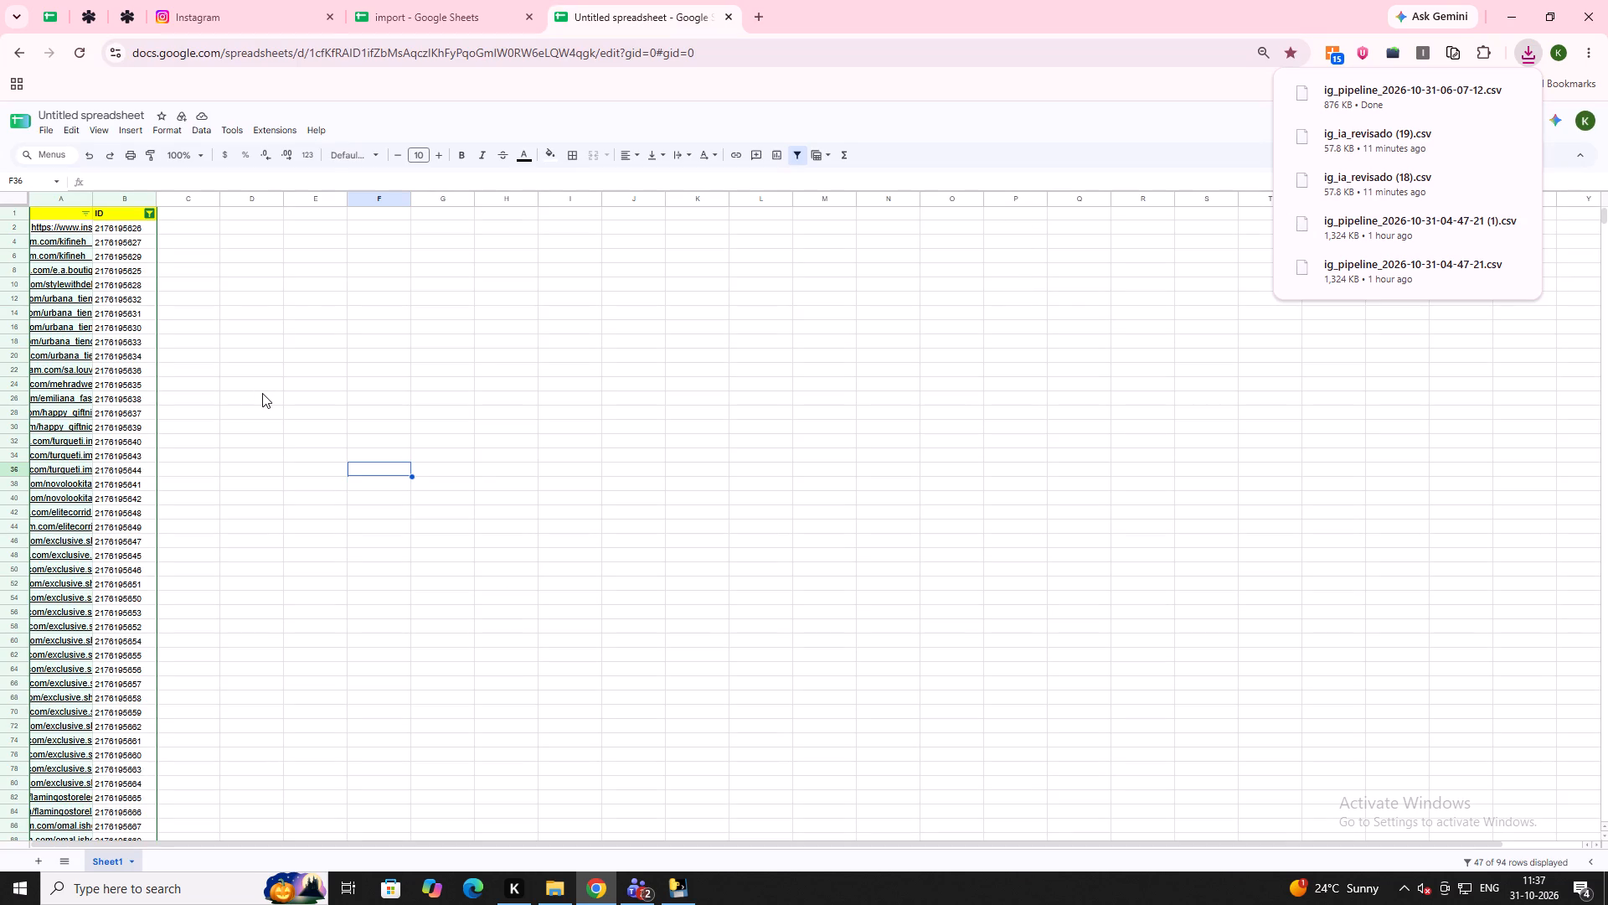
scroll(139, 344, "up", 11)
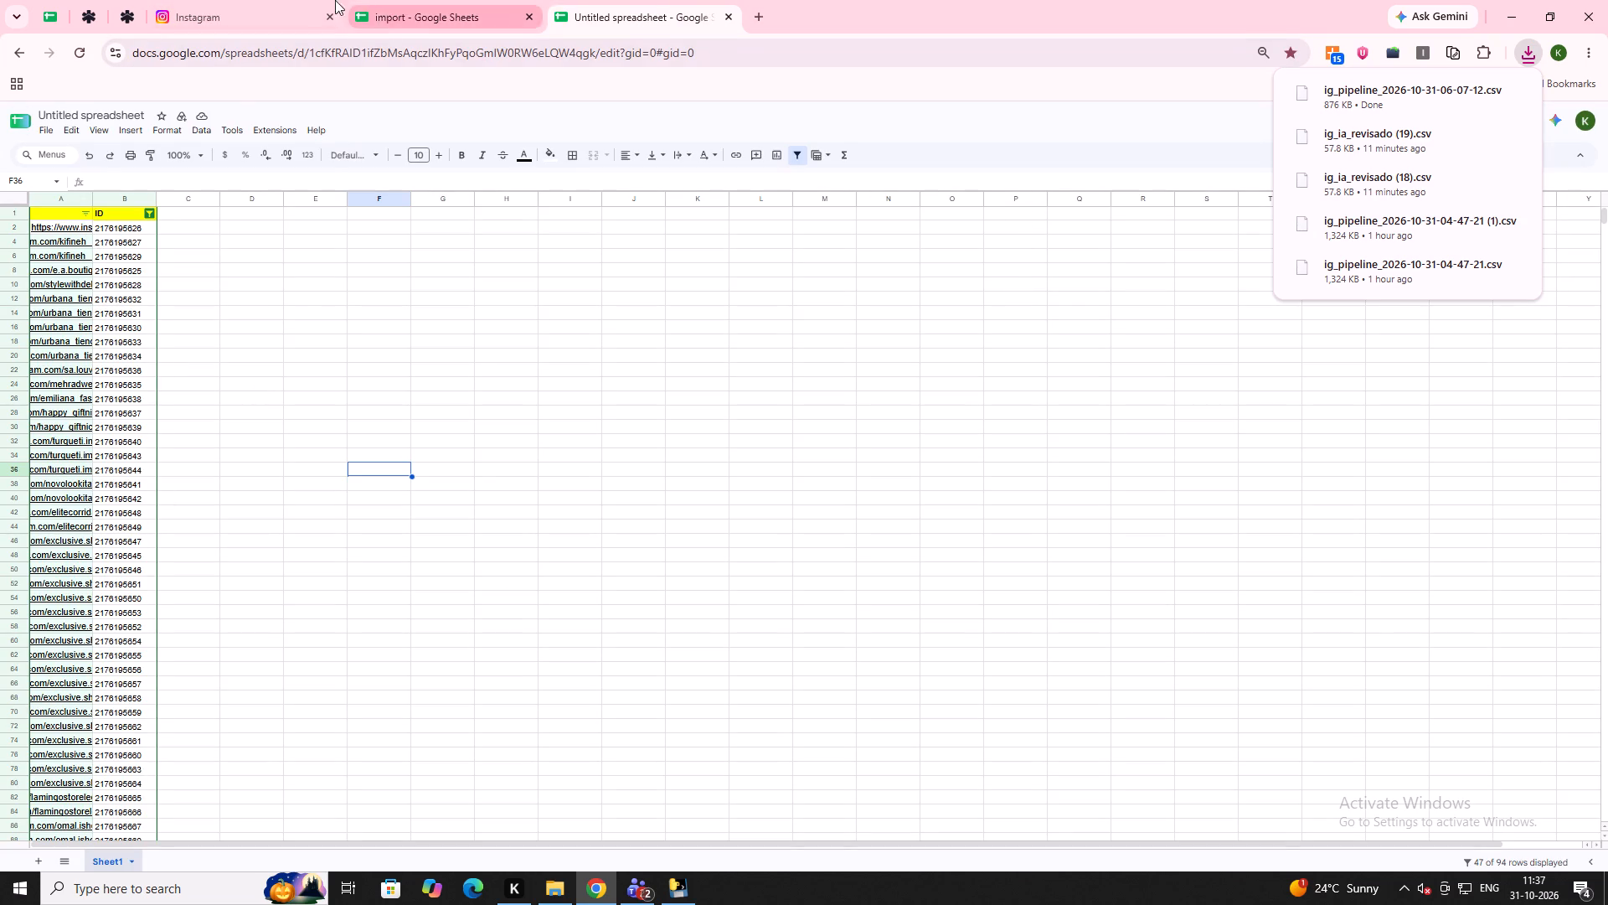
left_click(406, 8)
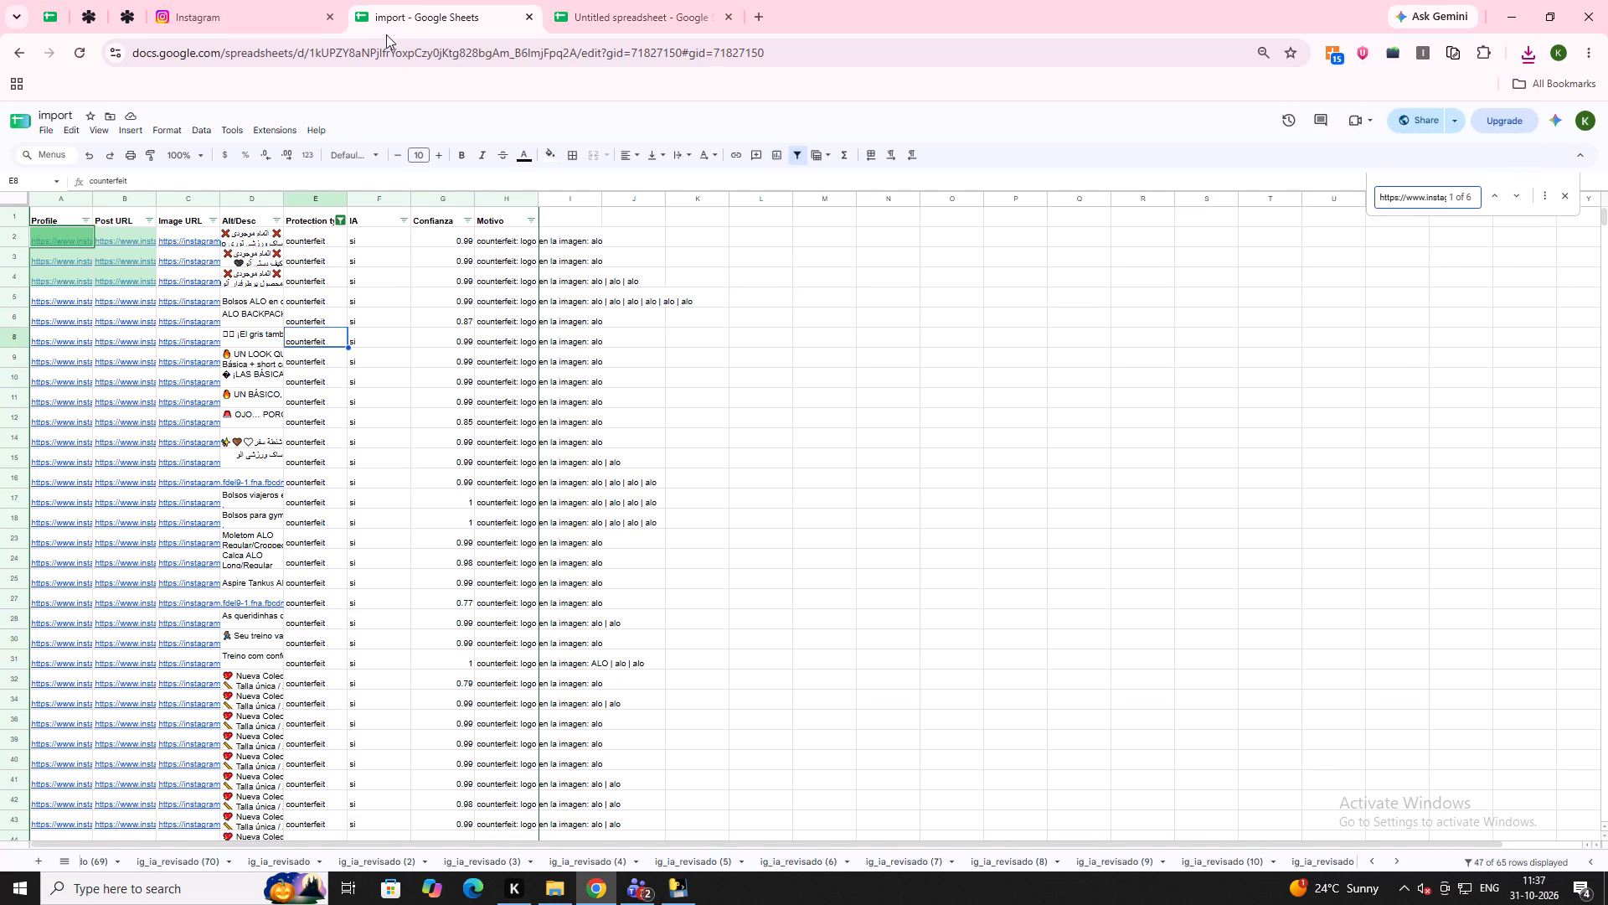
scroll(344, 294, "up", 3)
left_click(647, 0)
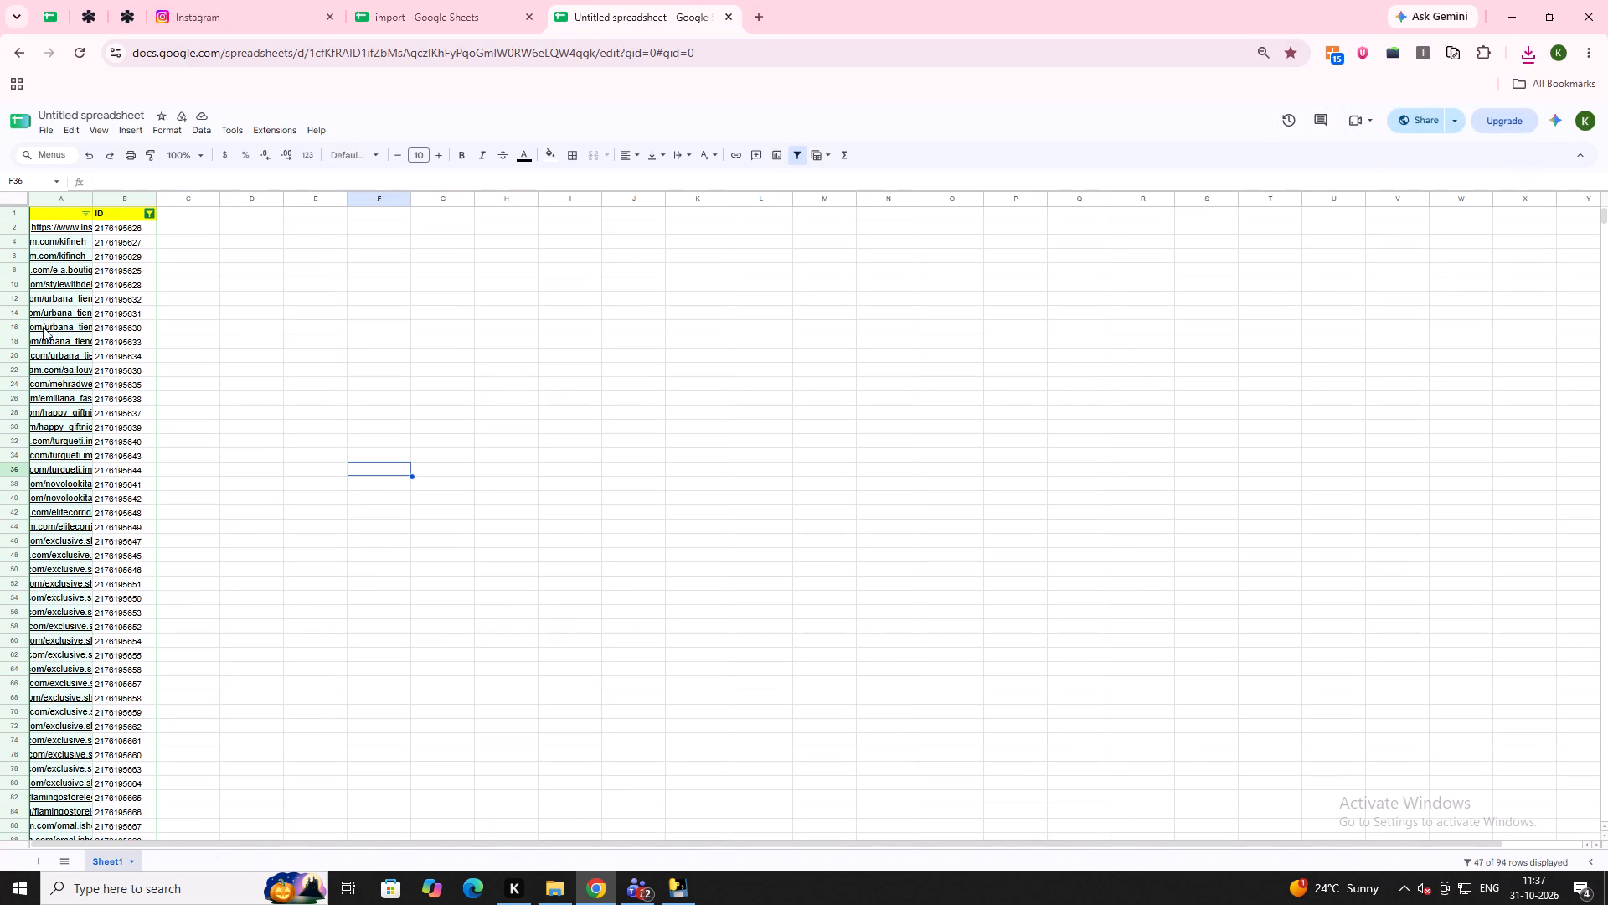
left_click(27, 229)
left_click(33, 230)
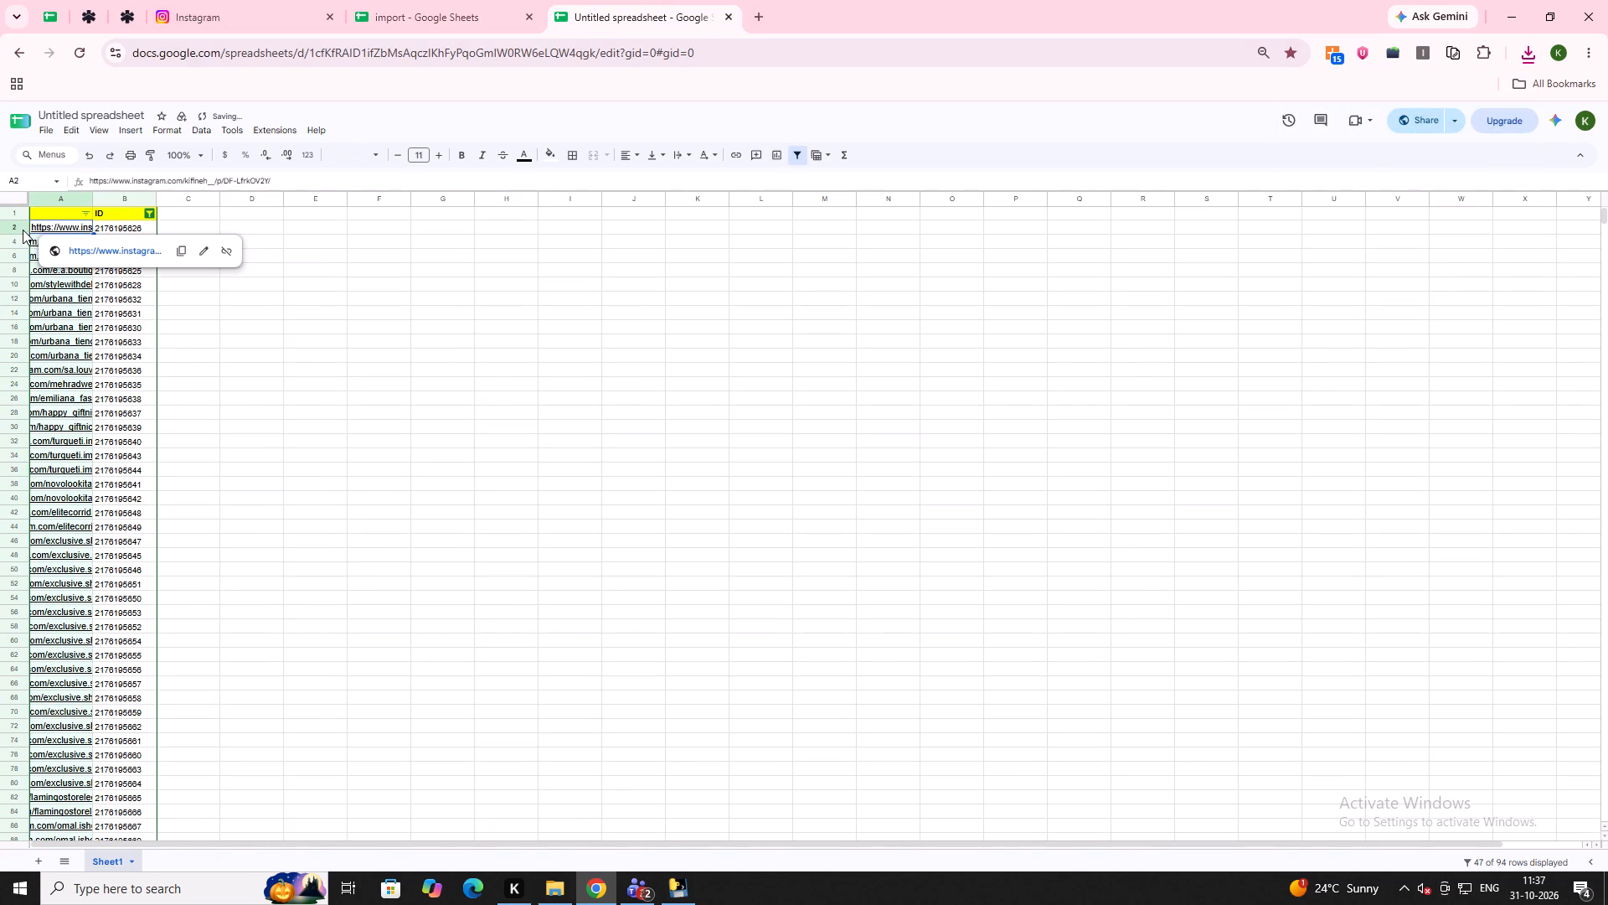
key("shift+Down")
key("shift+Down")
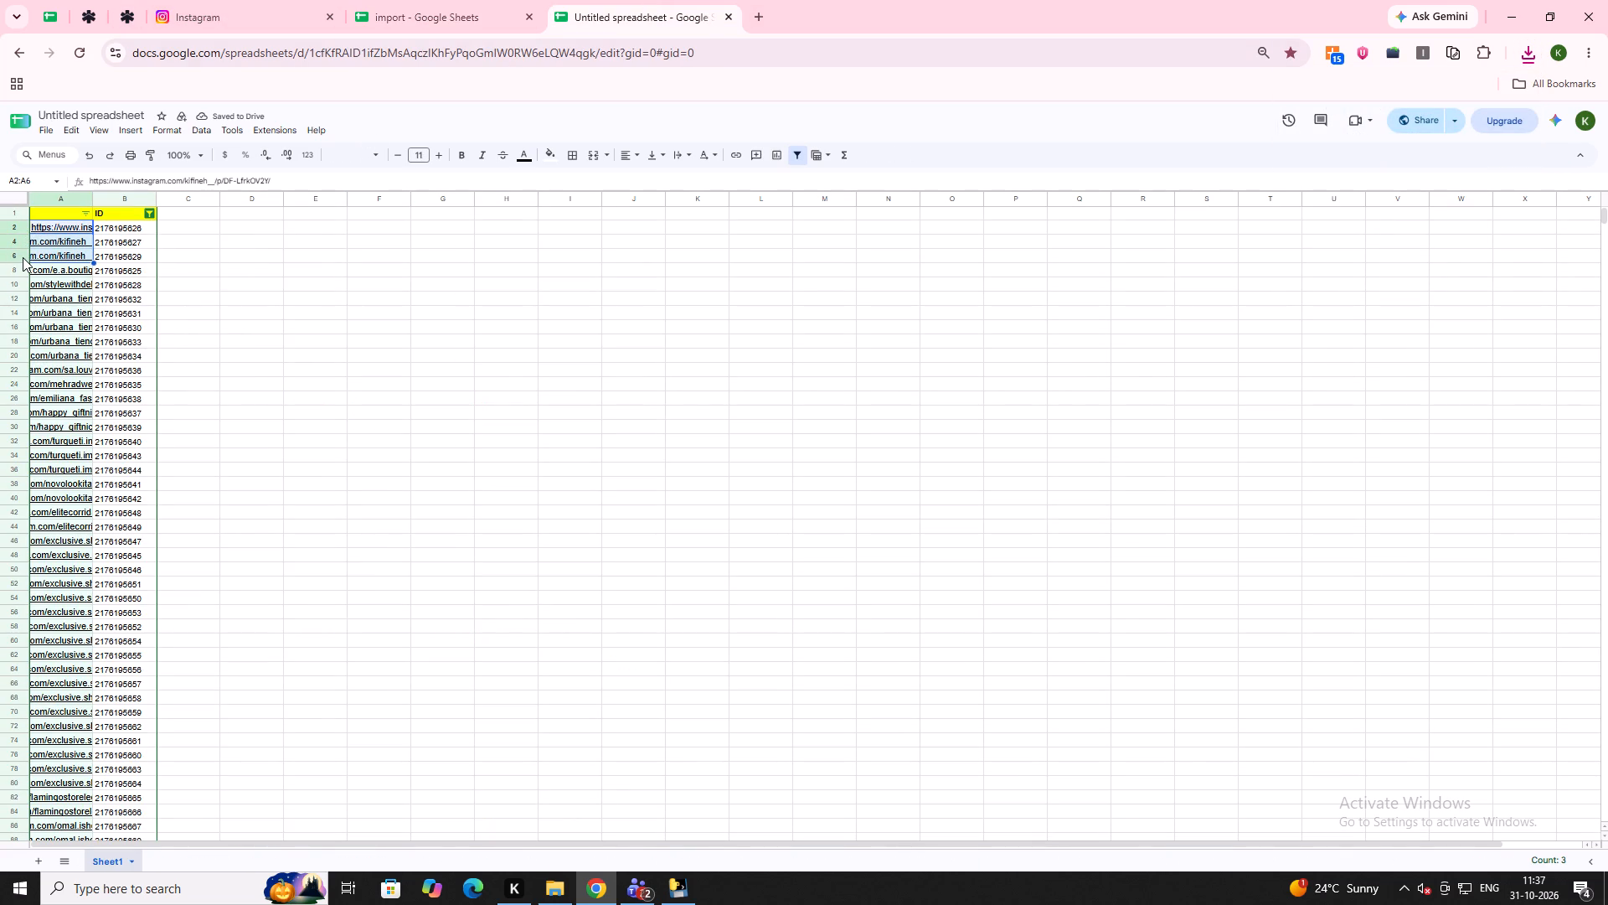
key("ctrl+c")
In the Manual detection Feed results sheet, mark the alo-yoga-cdmx feed in row 93 as reviewed, dated 31/10/2026.
left_click(33, 3)
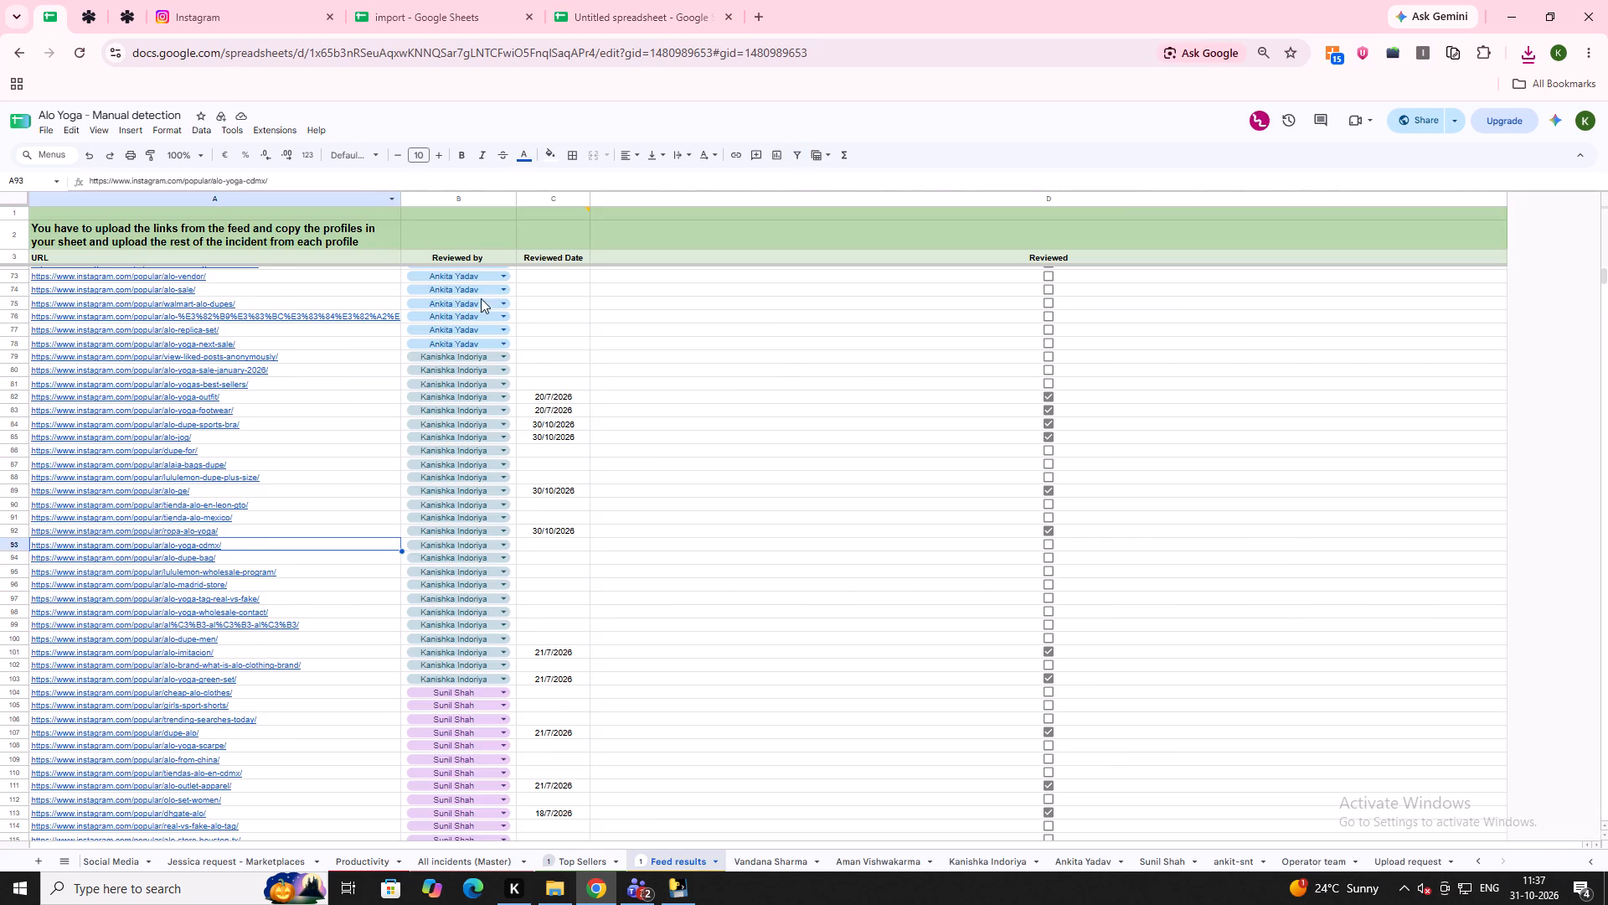
left_click(542, 552)
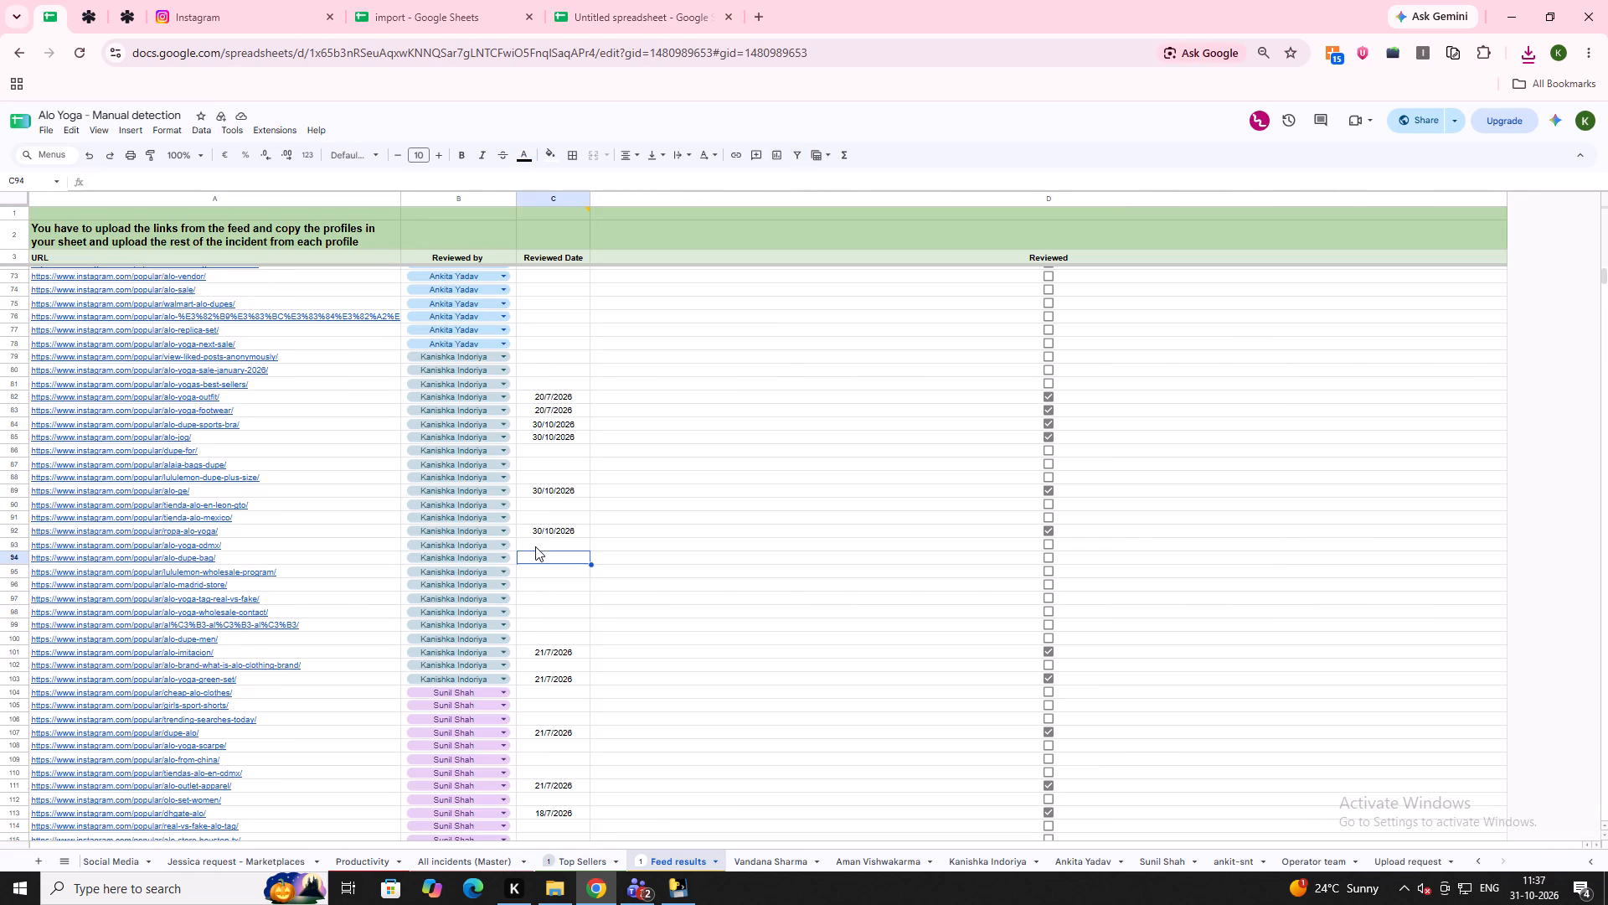
left_click(535, 546)
key("ctrl+semicolon")
key("Right")
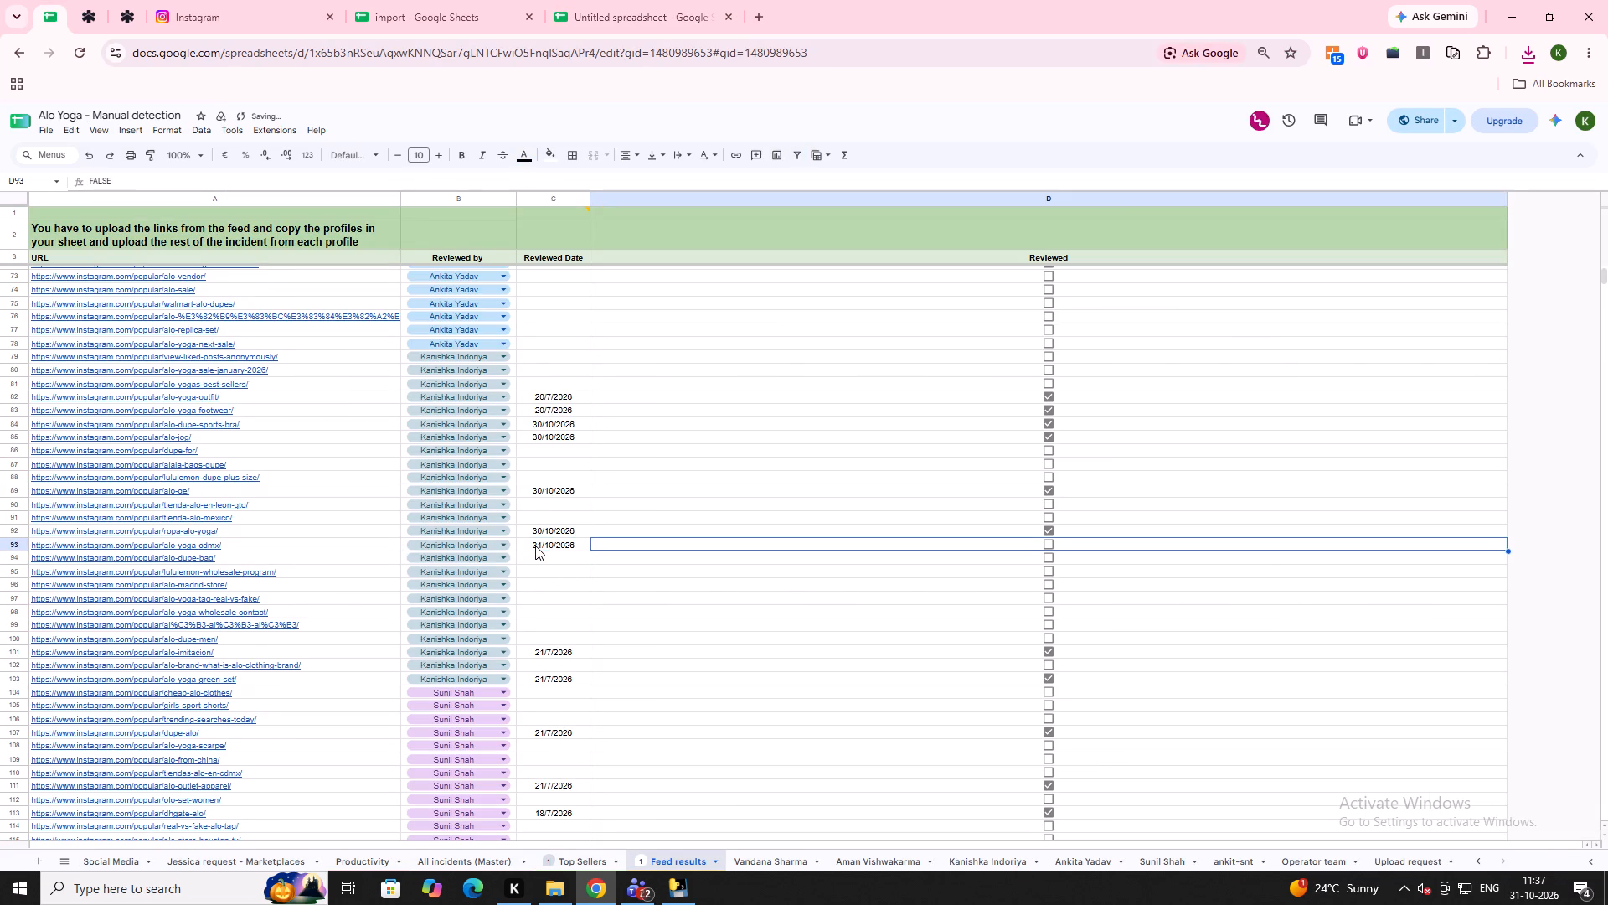
left_click(1049, 543)
left_click(987, 860)
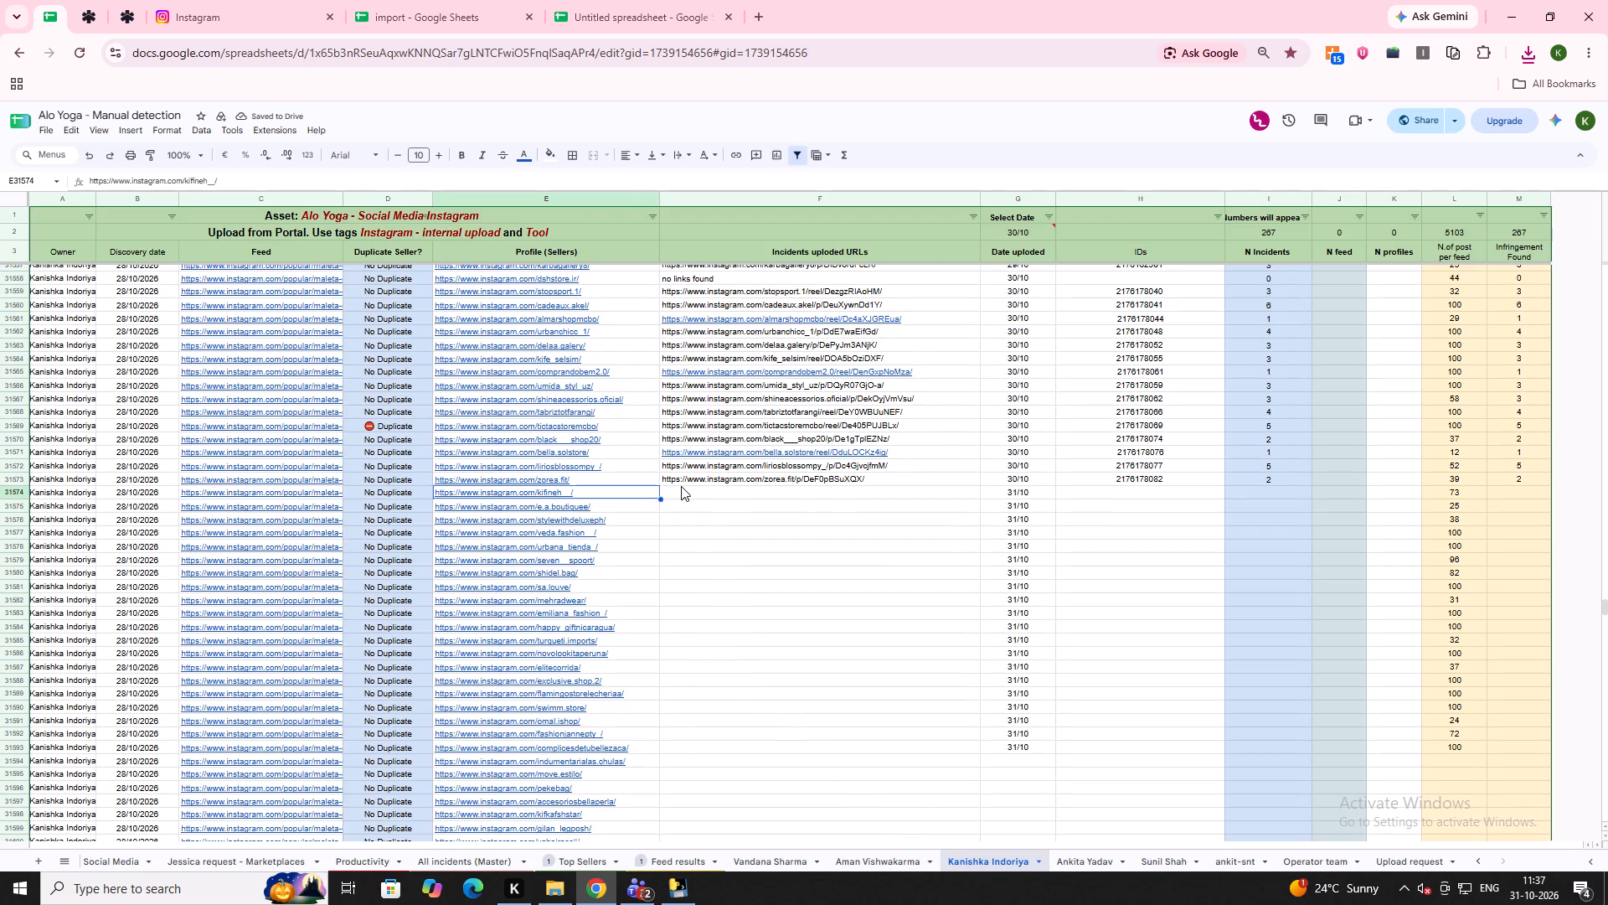
double_click(700, 494)
key("ctrl+v")
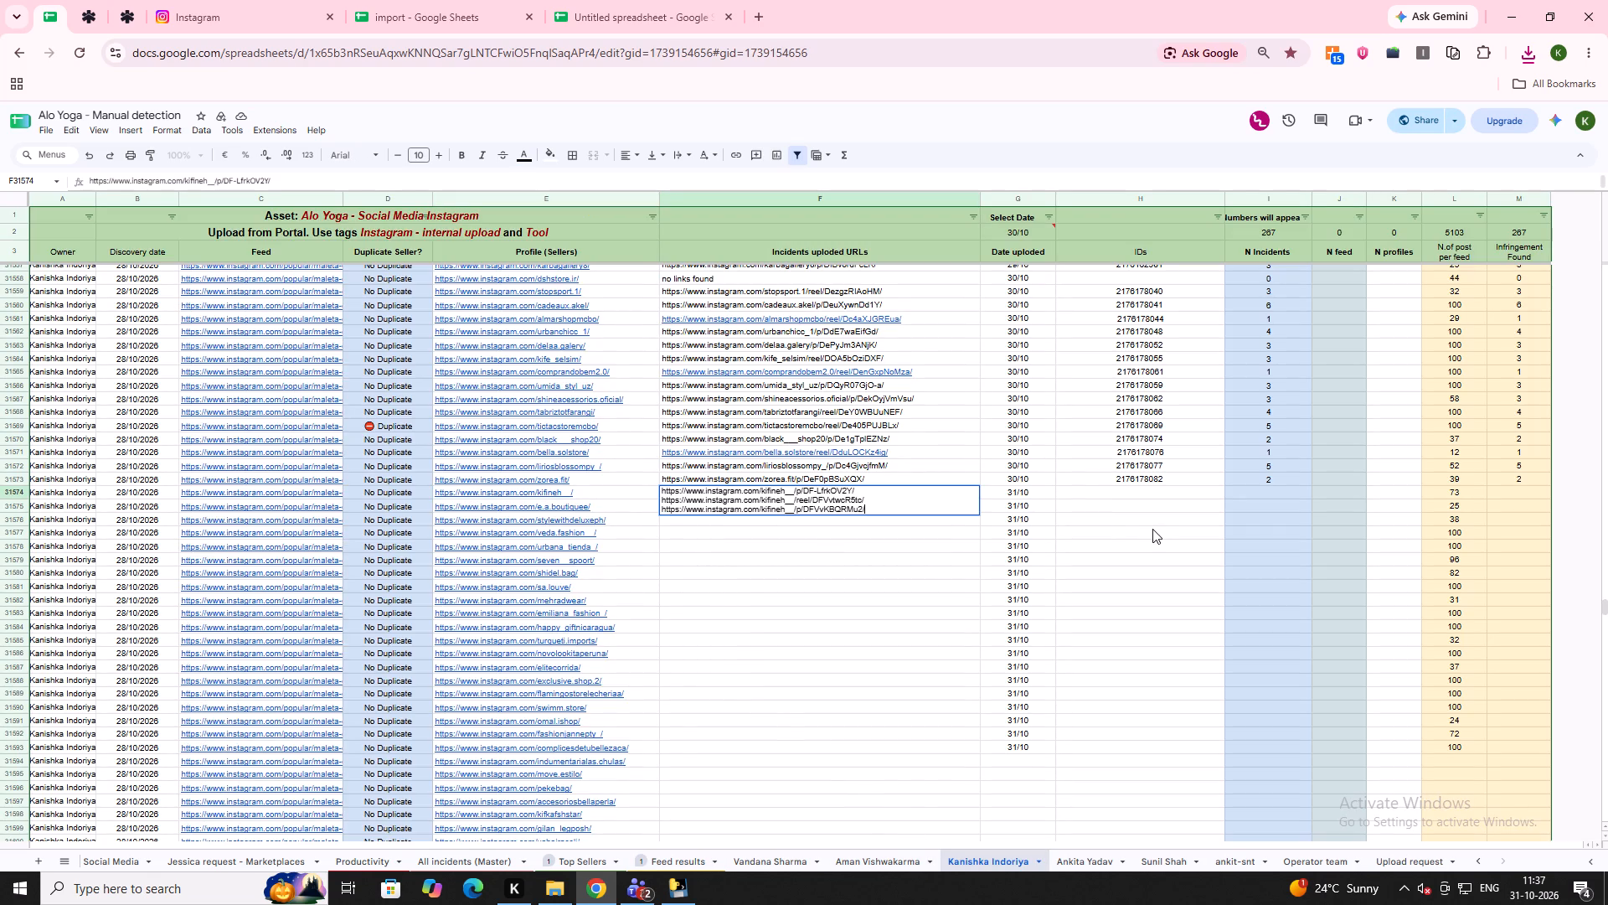
double_click(1109, 491)
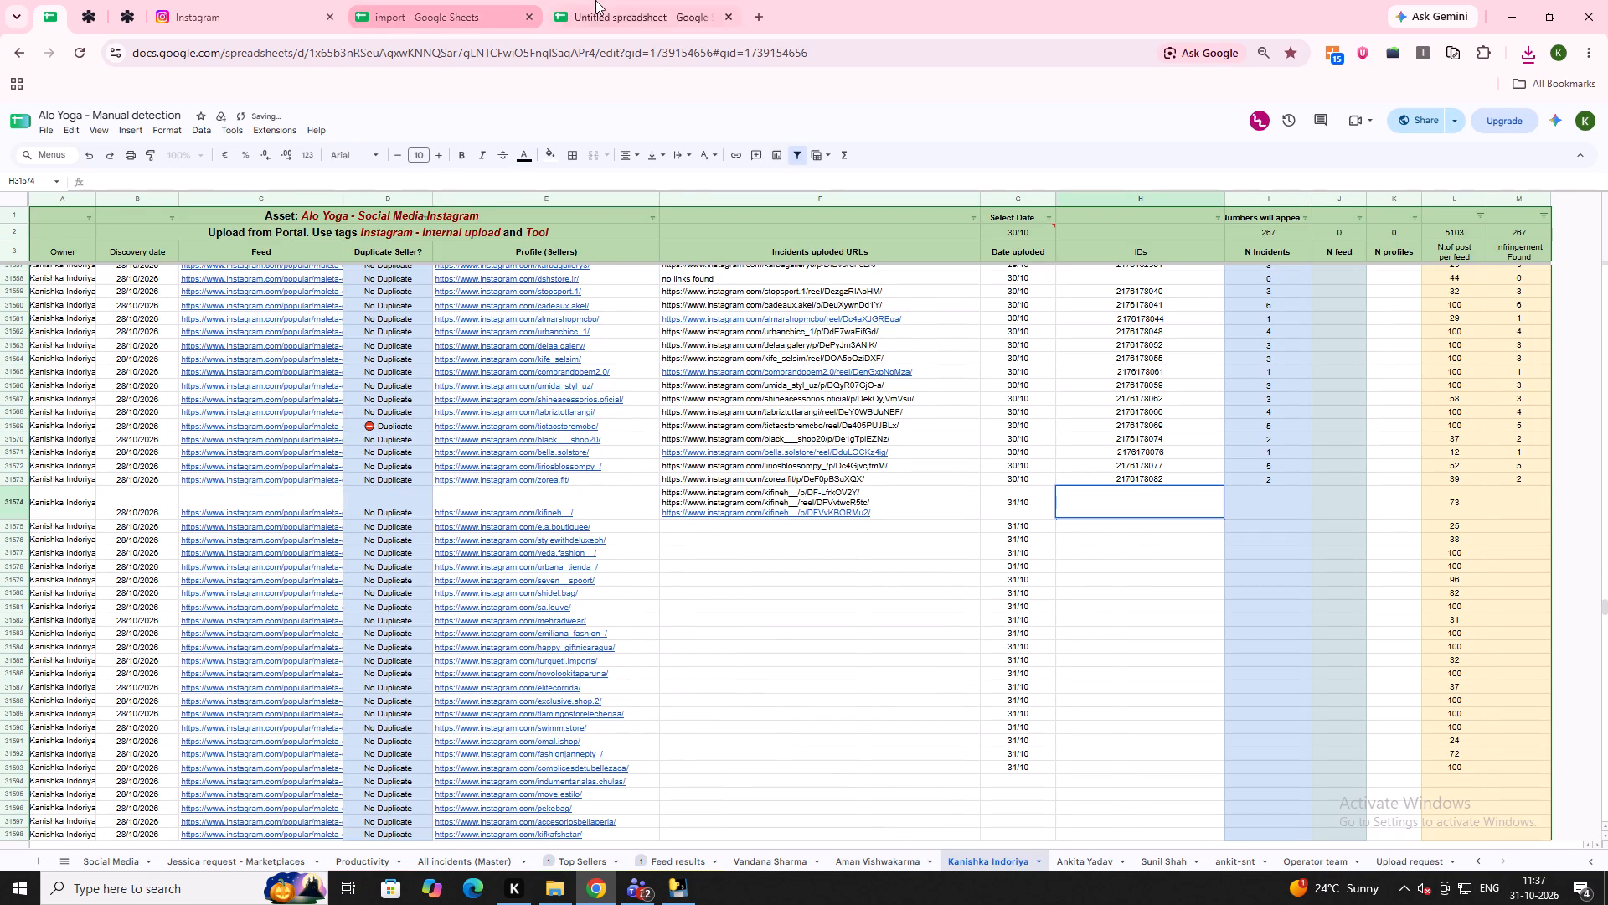
left_click(602, 0)
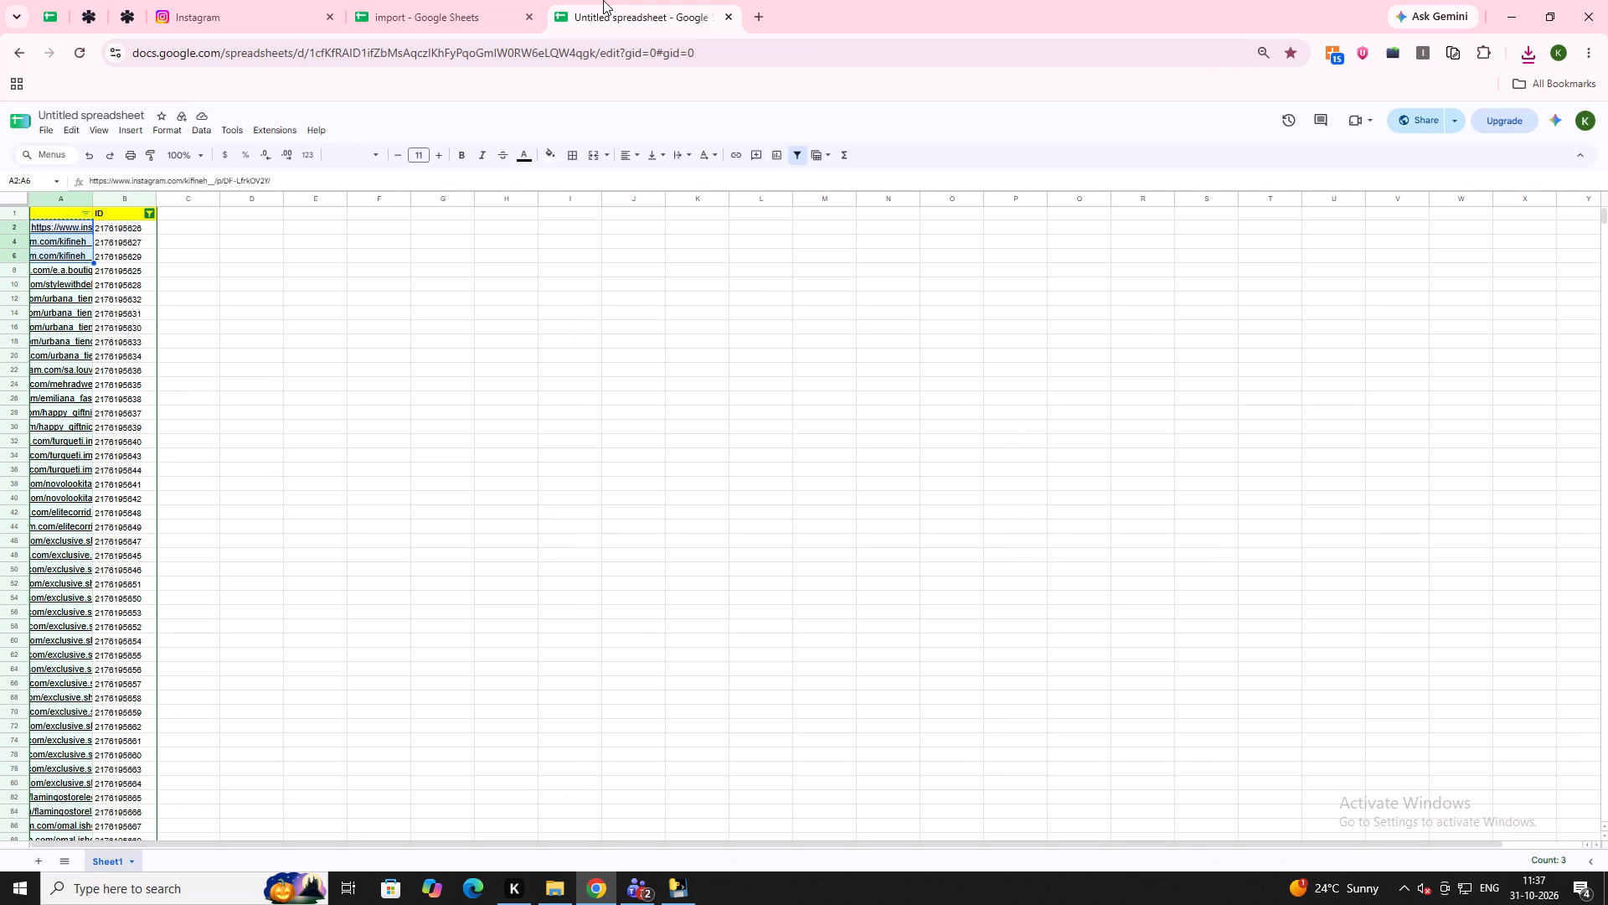
left_click(147, 227)
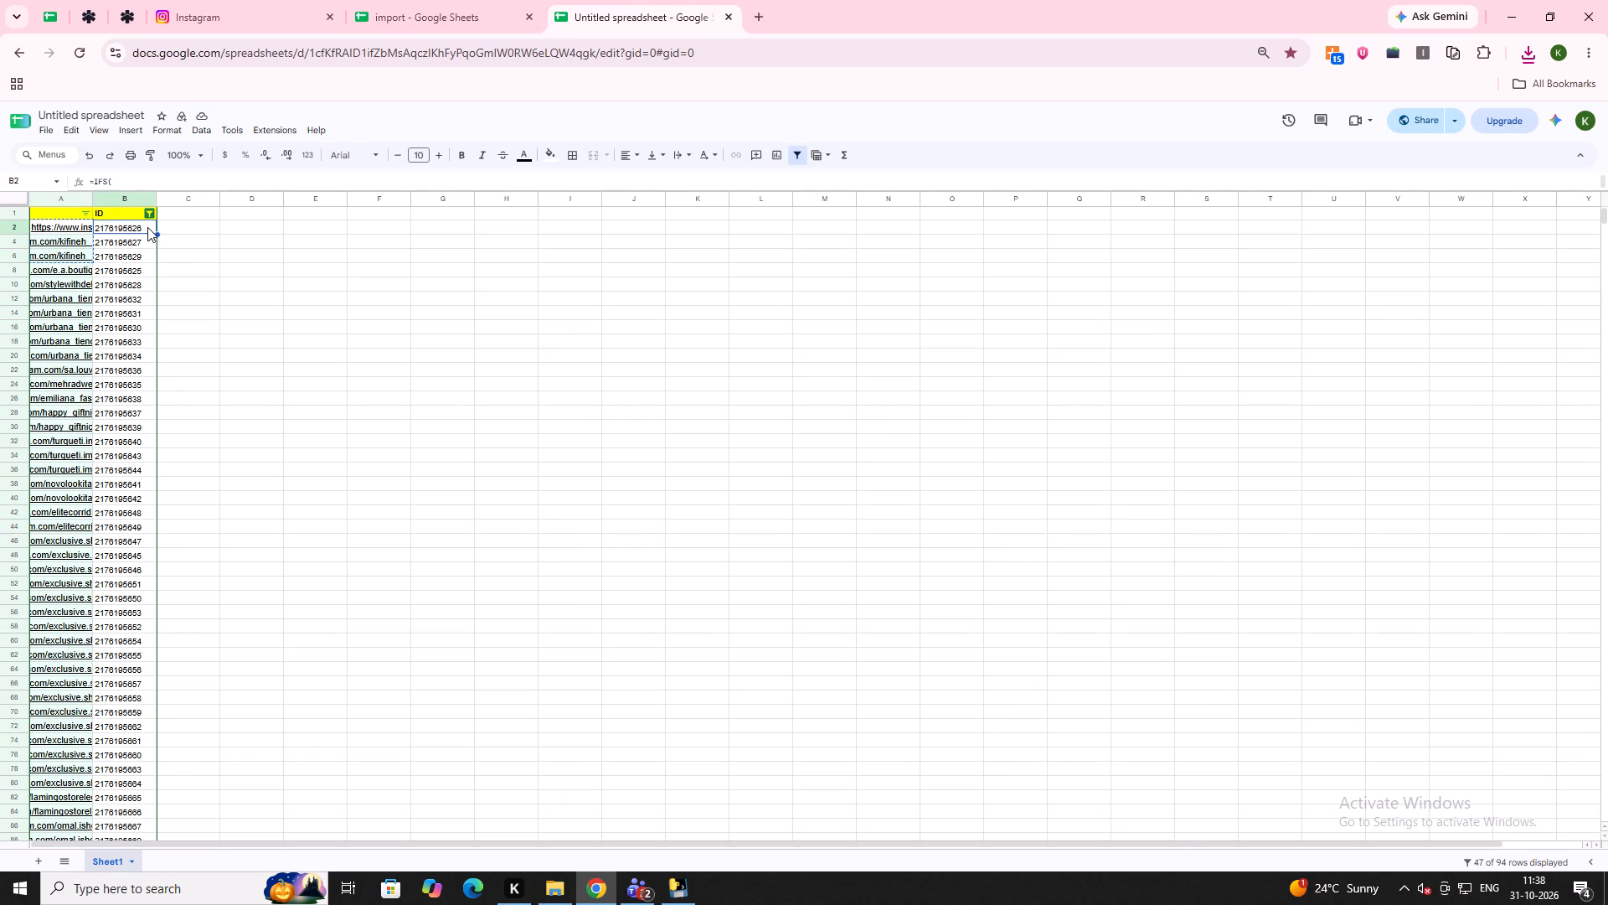
key("shift+Down")
key("shift+Down")
key("ctrl+c")
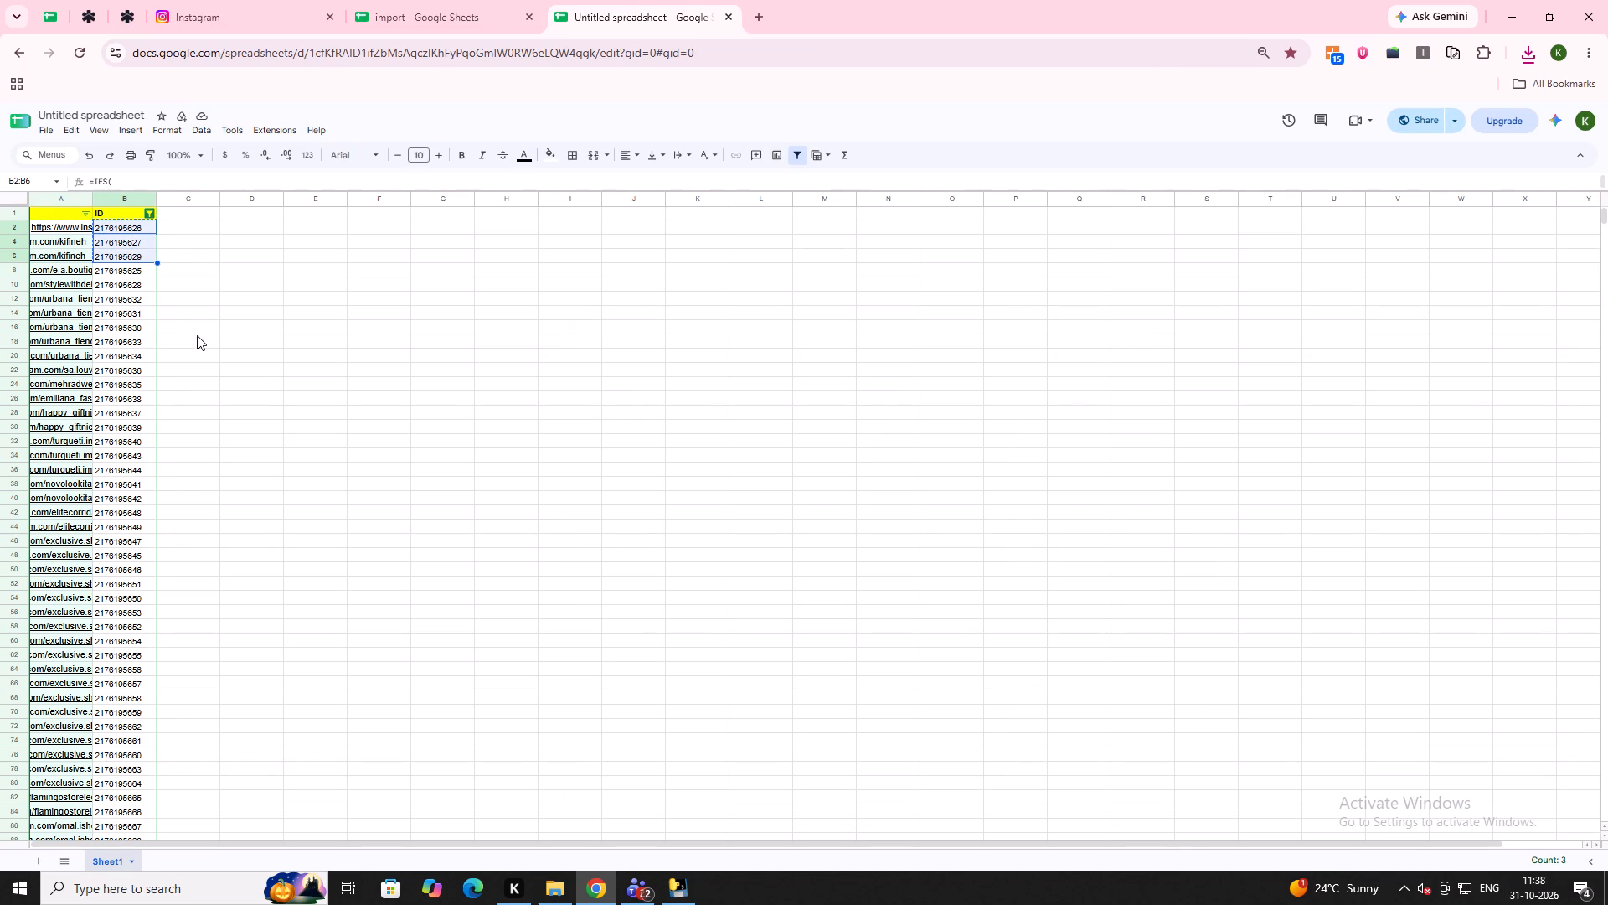
key("ctrl+c")
left_click(49, 0)
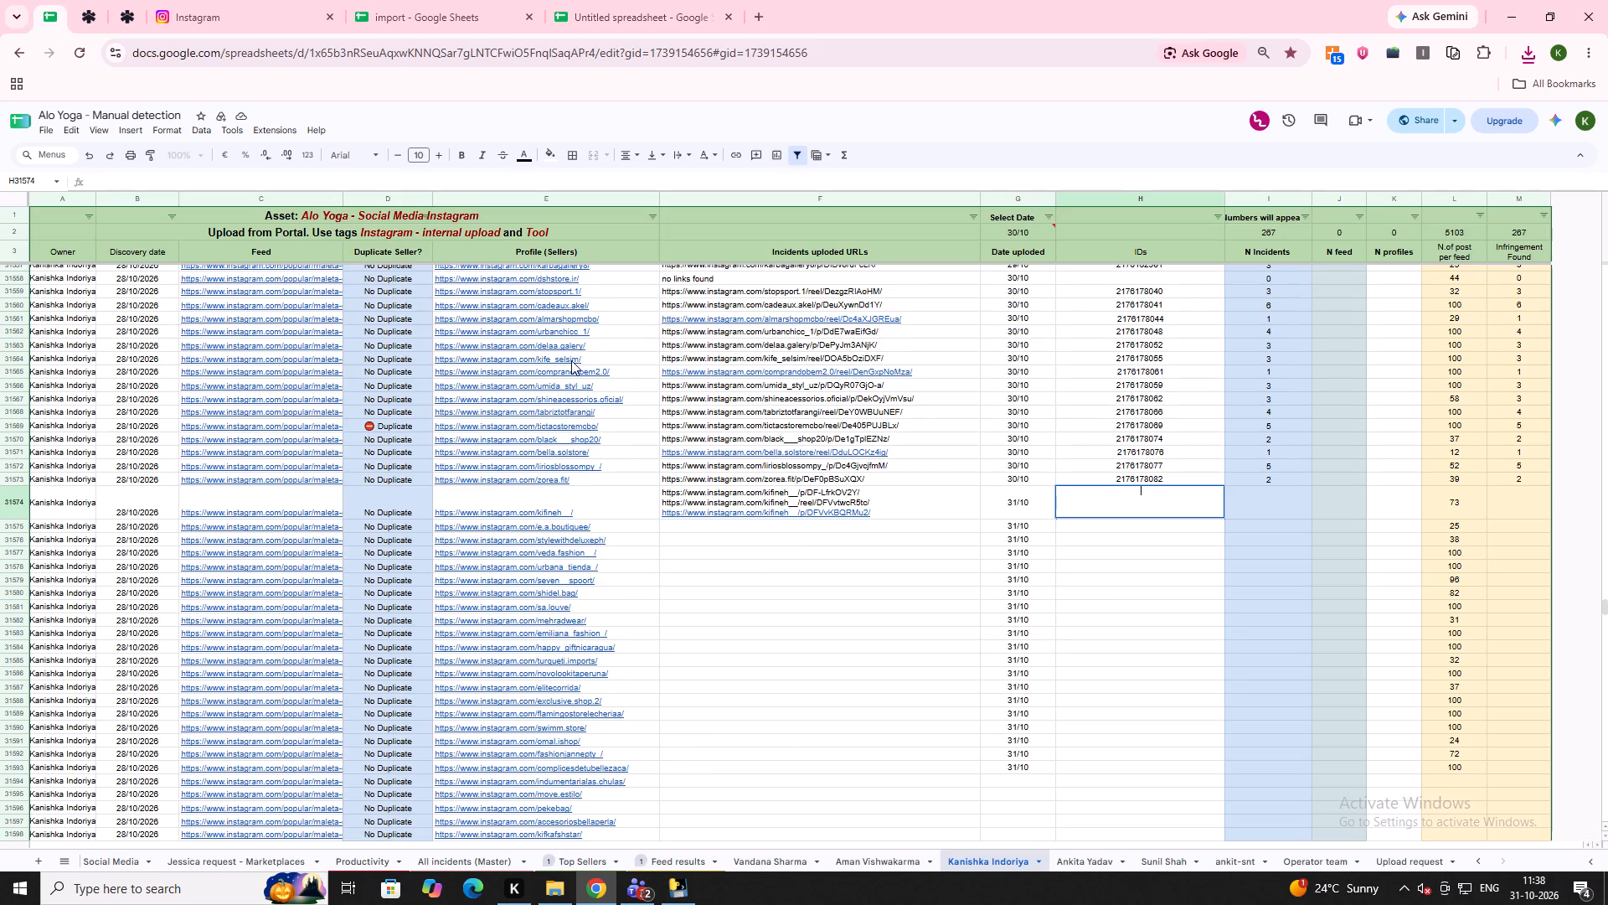
key("ctrl+v")
left_click(1266, 504)
key("3")
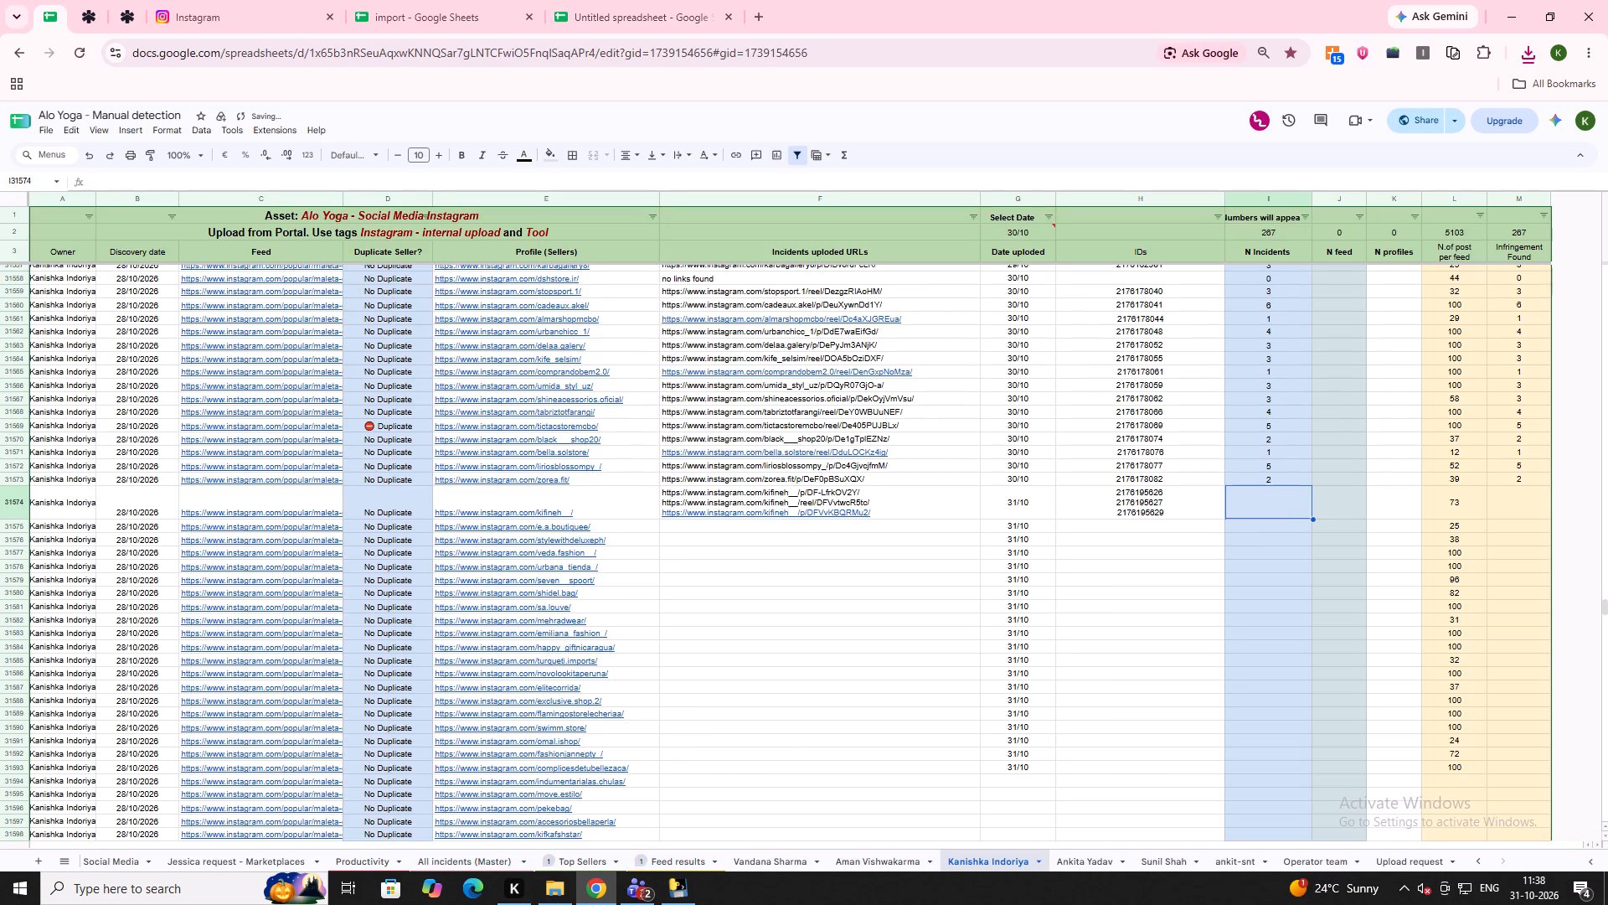
key("Right")
key("Right")
key("Right")
key("Right")
key("3")
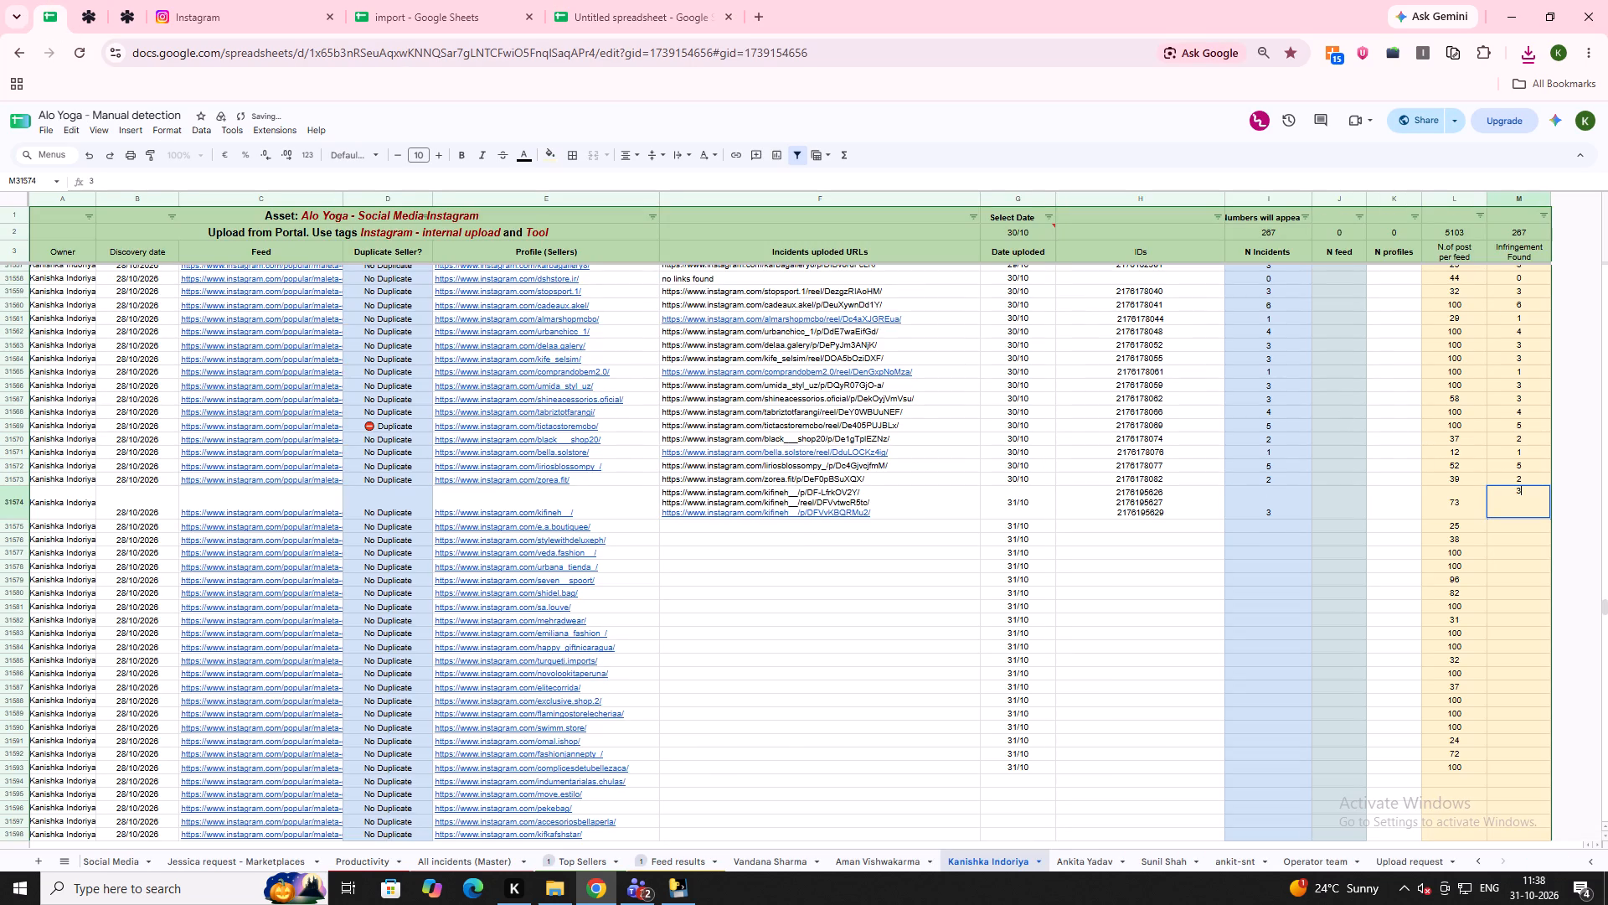
Resize row 31574 to a specified row height of 21 pixels.
right_click(0, 499)
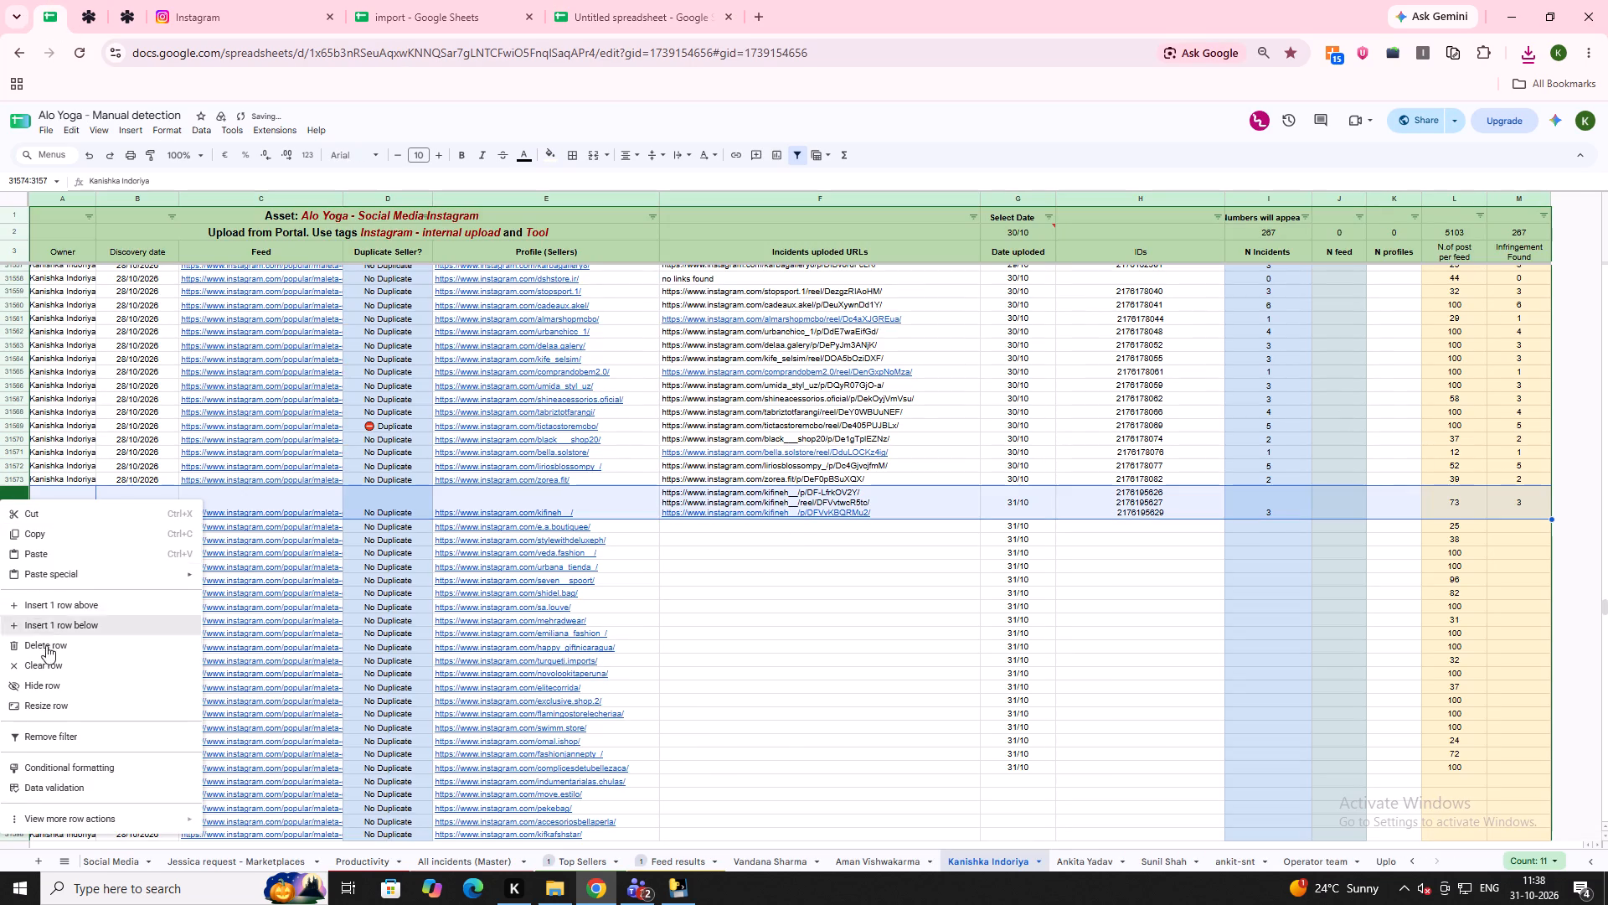
left_click(64, 705)
left_click(767, 456)
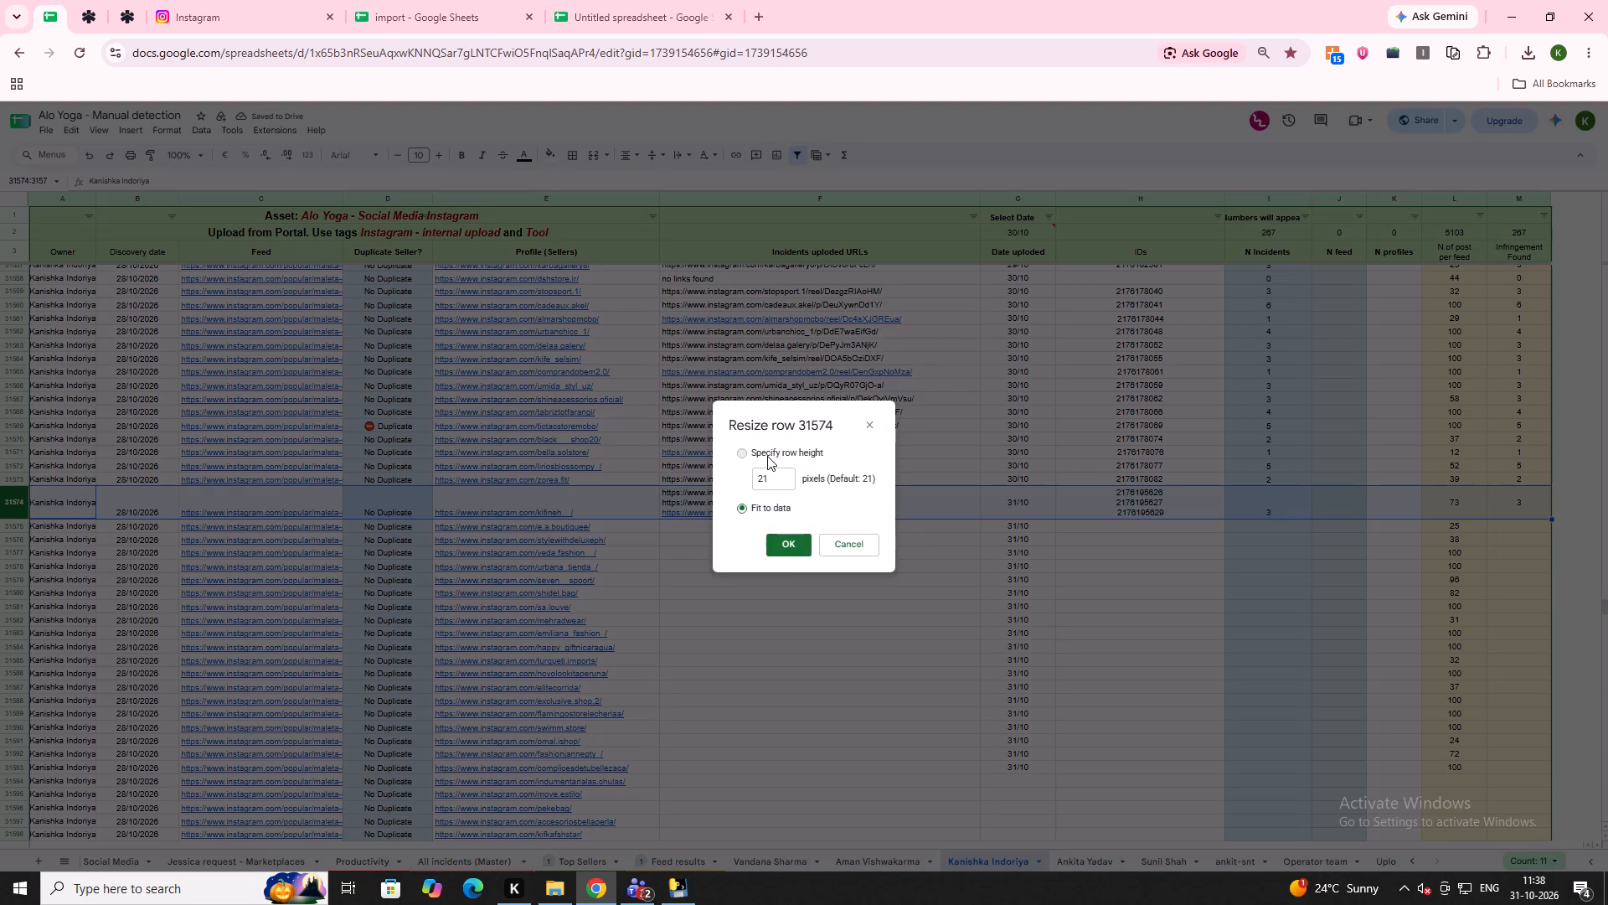
left_click(784, 551)
left_click(784, 551)
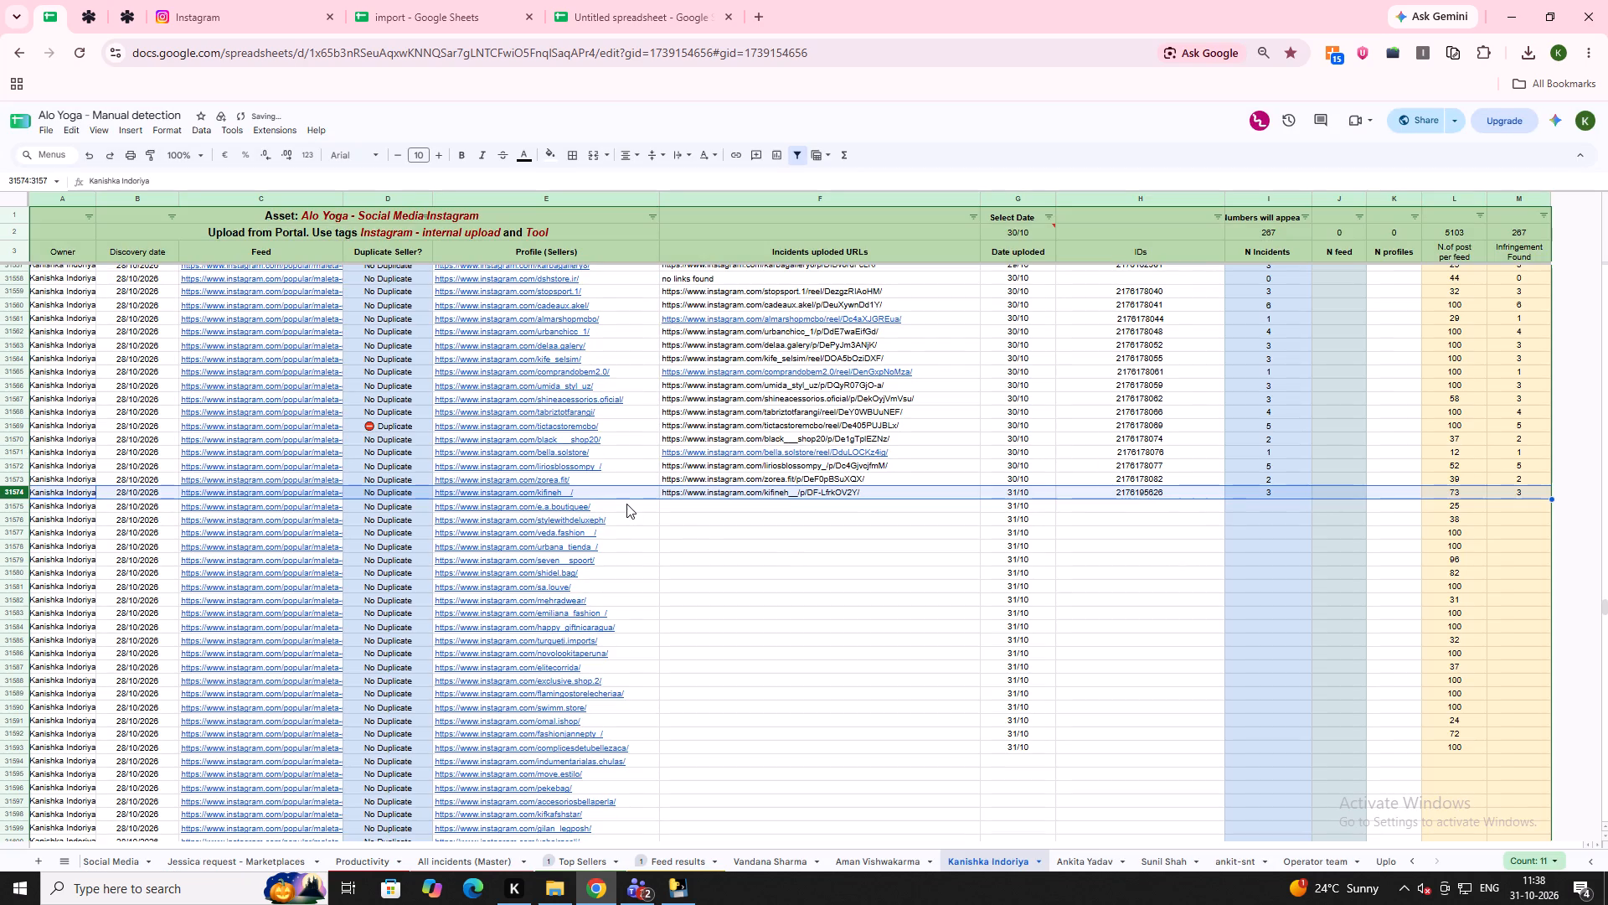
left_click(626, 504)
key("ctrl+c")
left_click(459, 0)
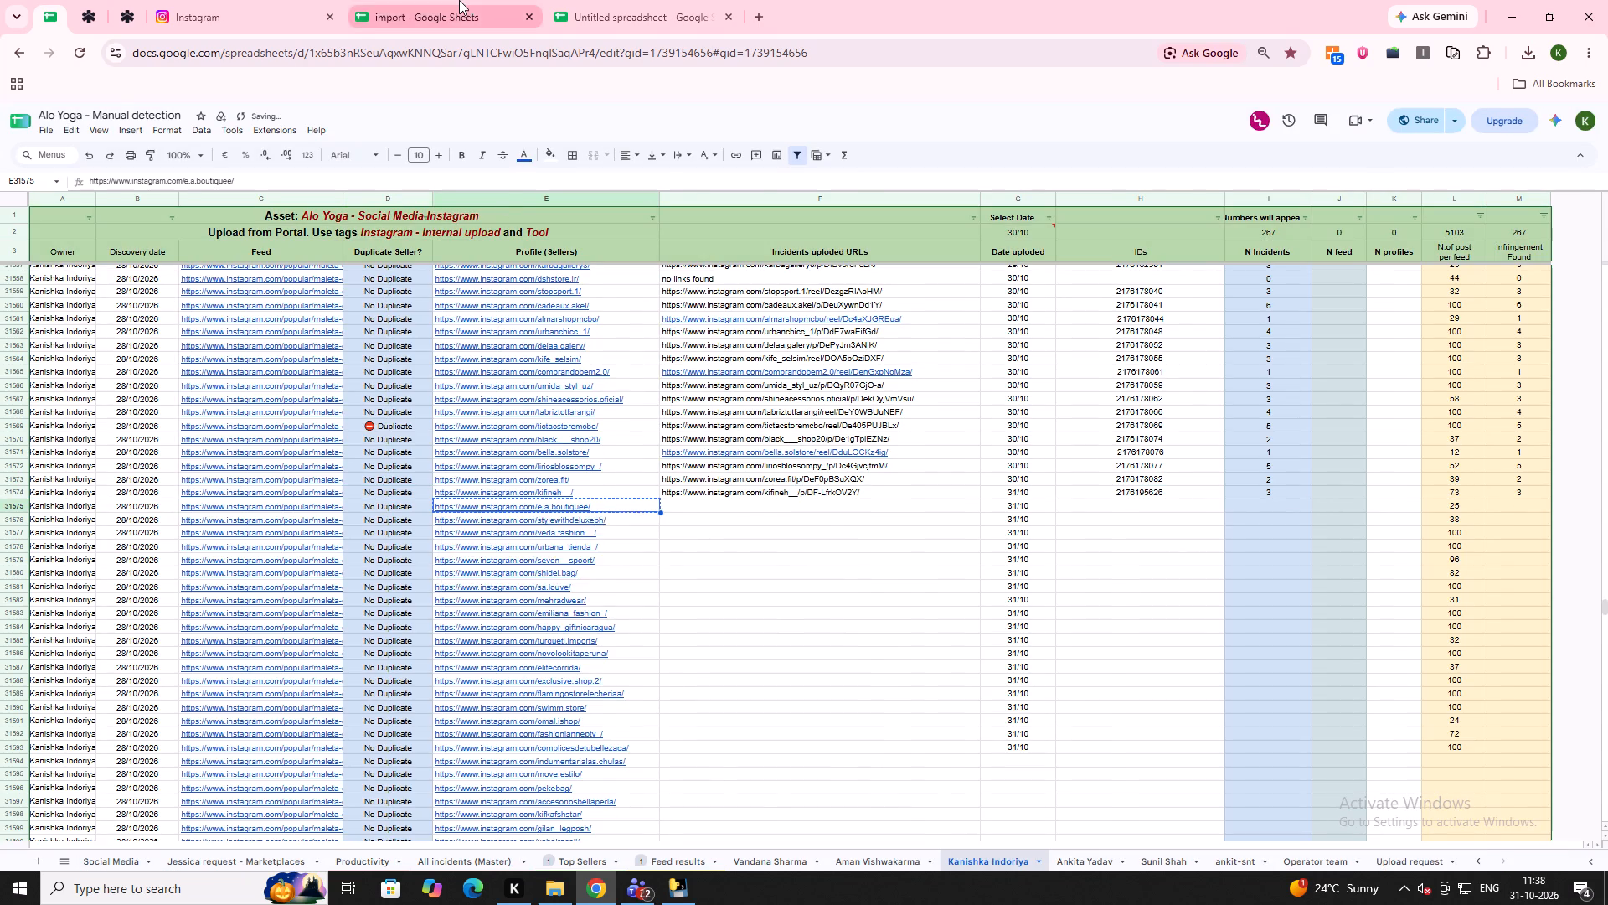
key("ctrl+f")
key("ctrl+v")
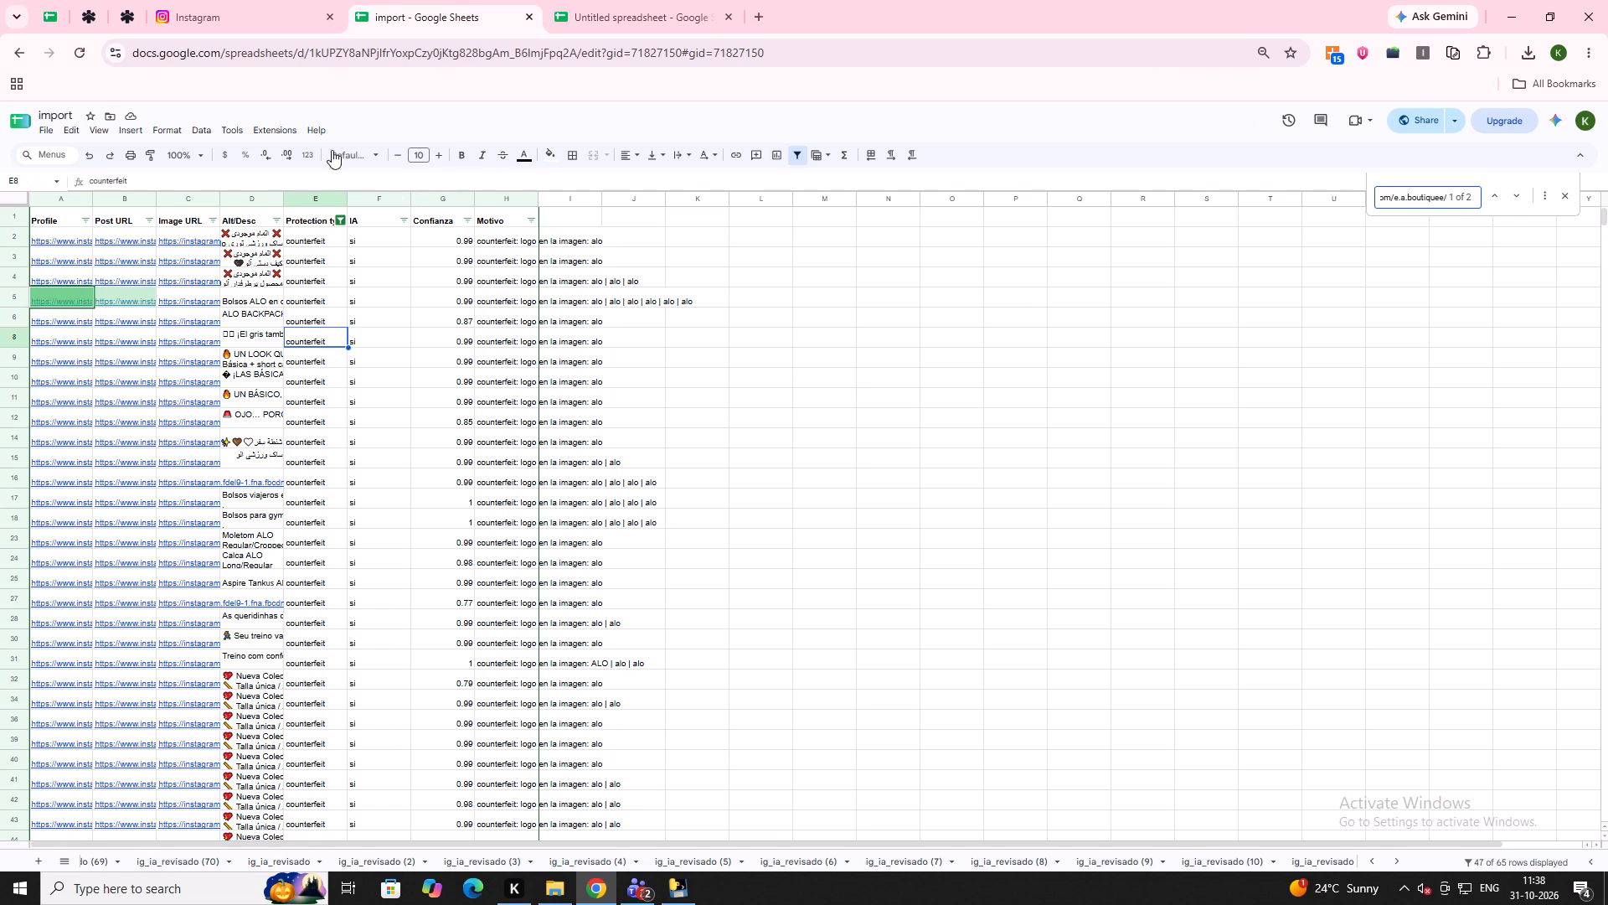
Copy the e.a.boutiquee post URL from the untitled spreadsheet into the Incidents uploaded URLs cell of row 31575 in Manual detection.
left_click(646, 0)
left_click(77, 268)
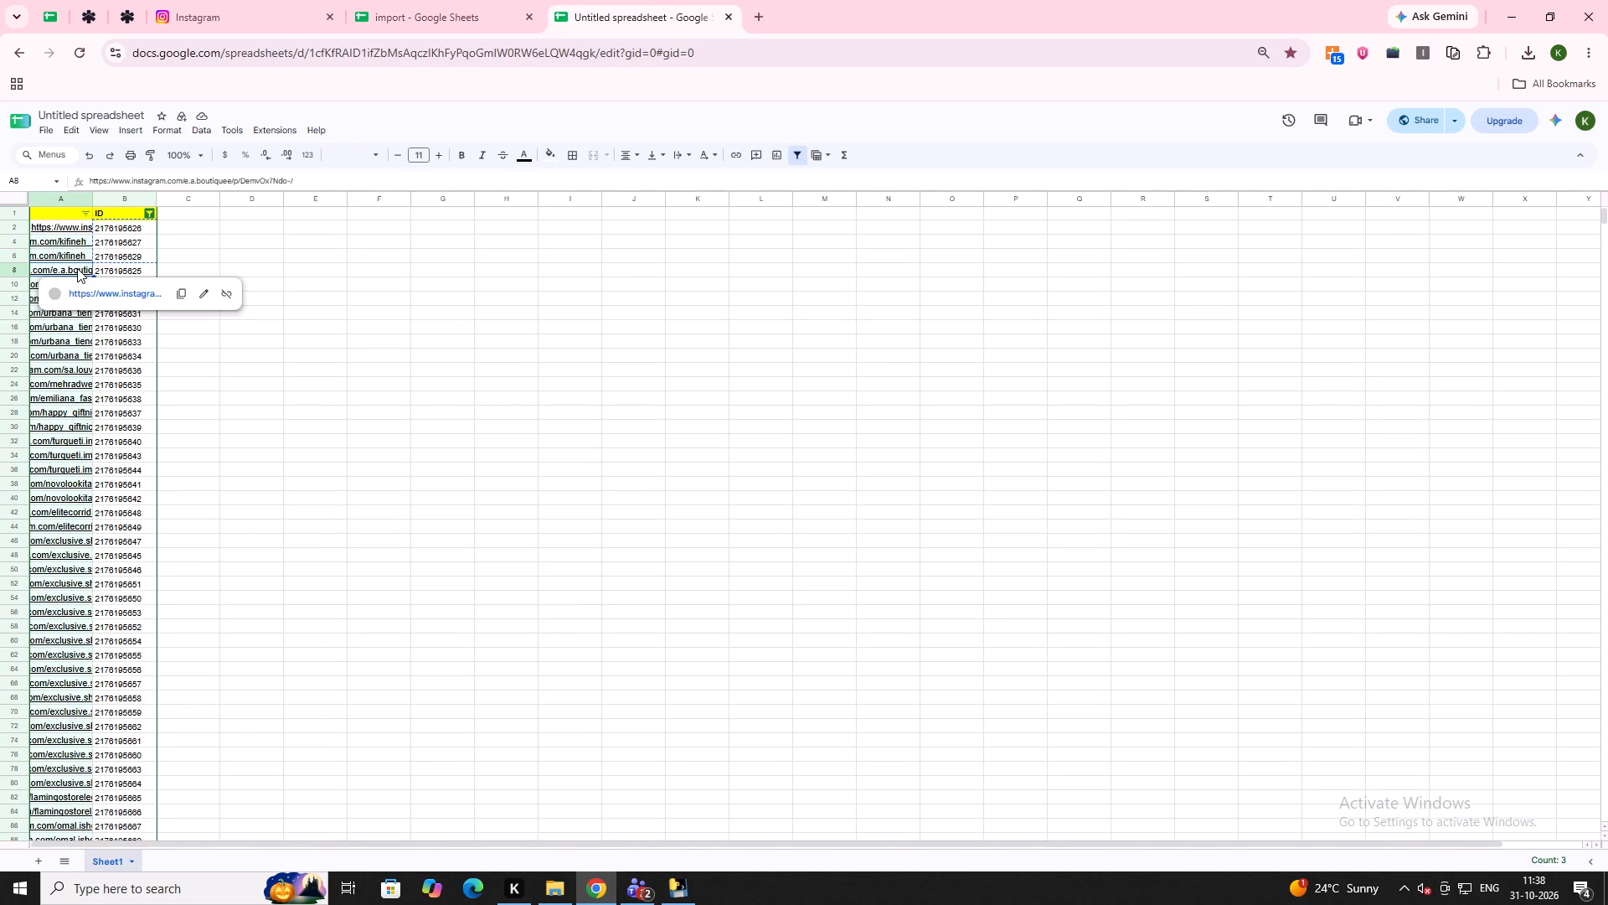
key("ctrl+c")
left_click(41, 7)
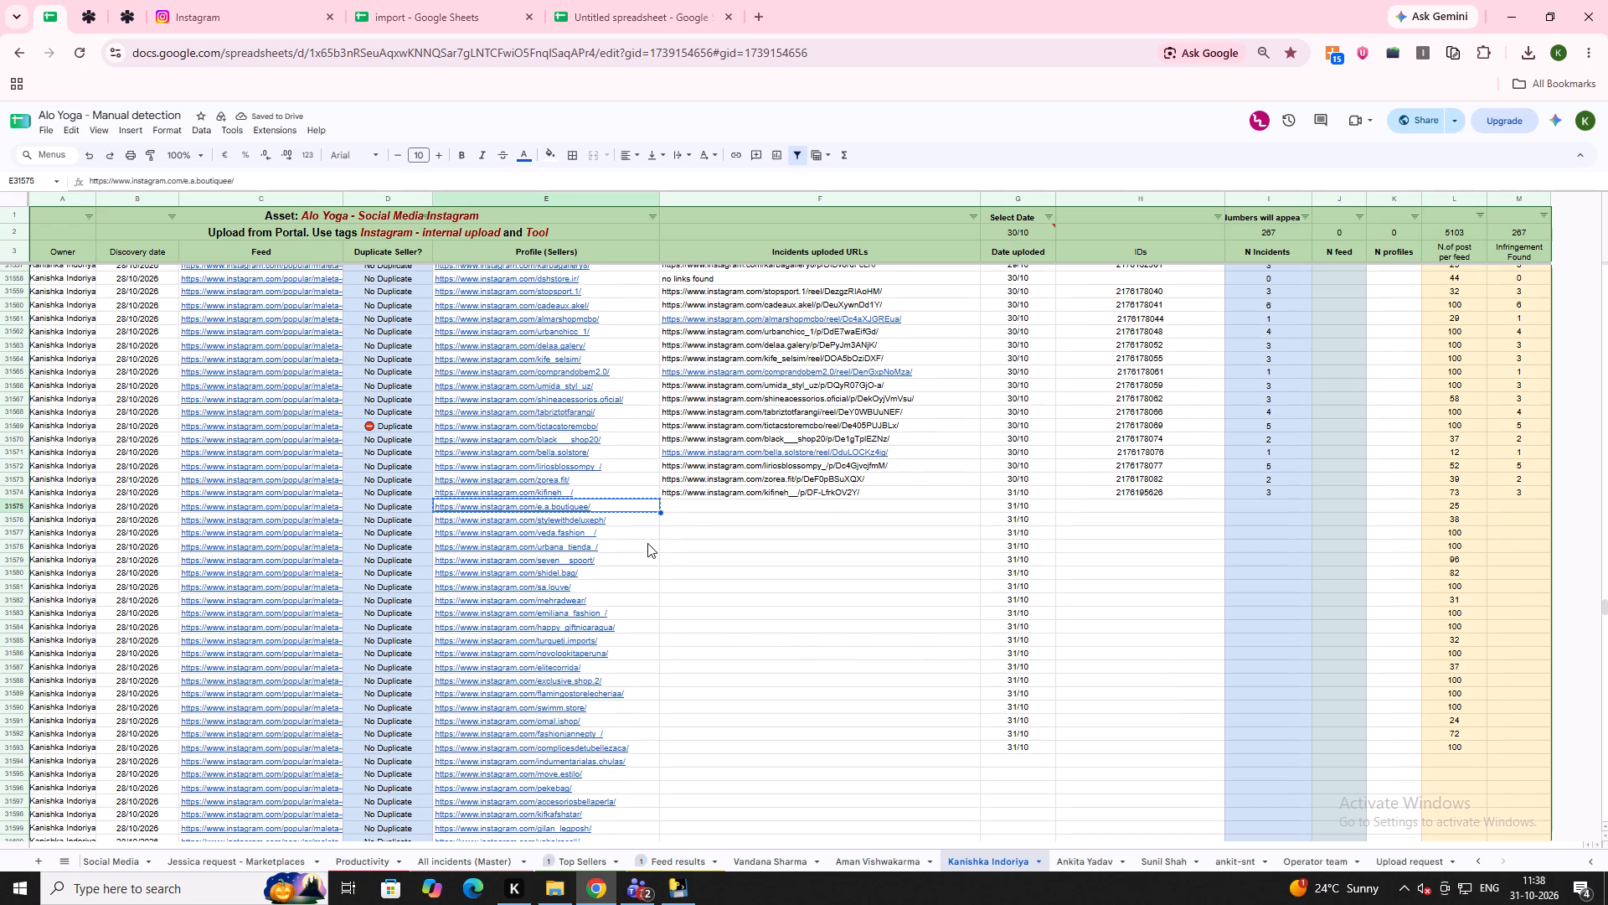
double_click(690, 505)
key("ctrl+v")
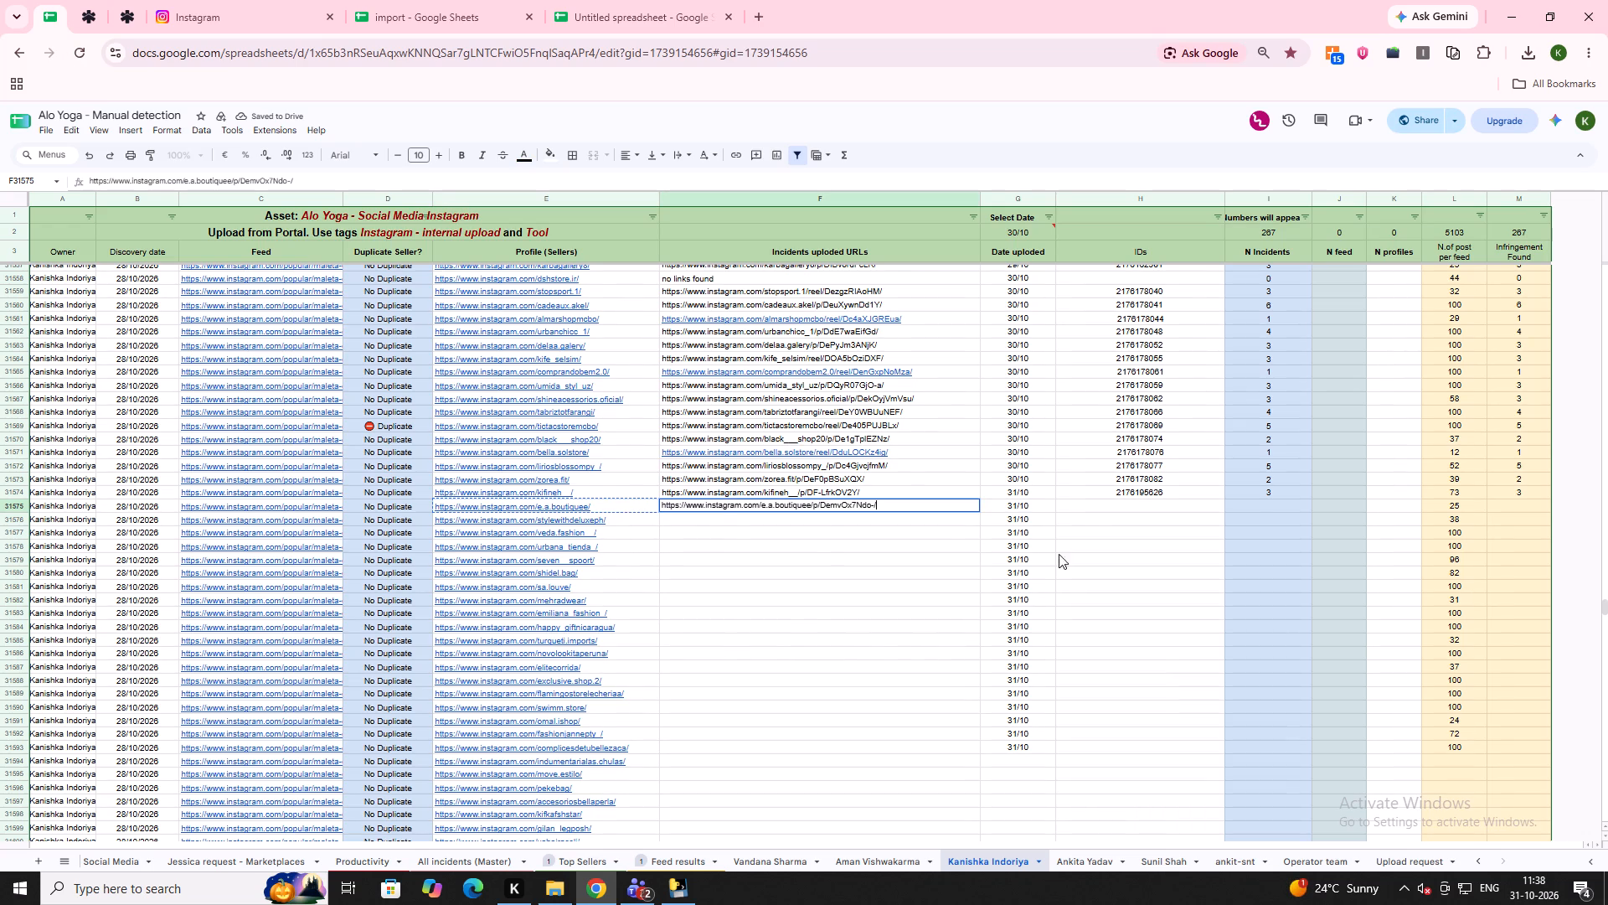
double_click(1083, 507)
left_click(600, 0)
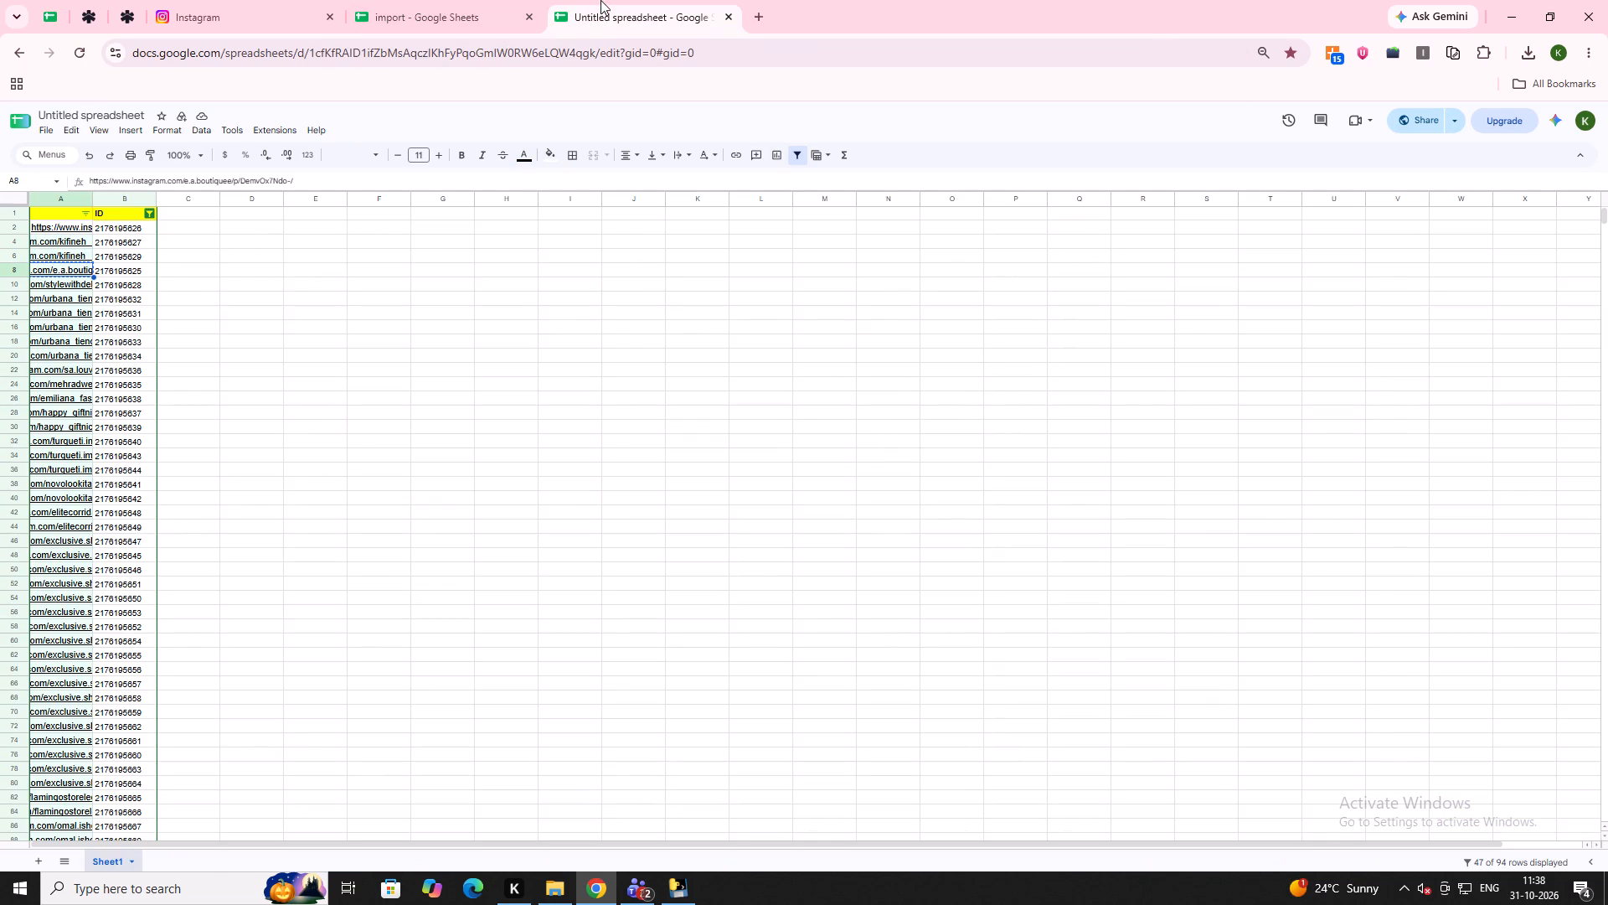
left_click(135, 273)
key("ctrl+c")
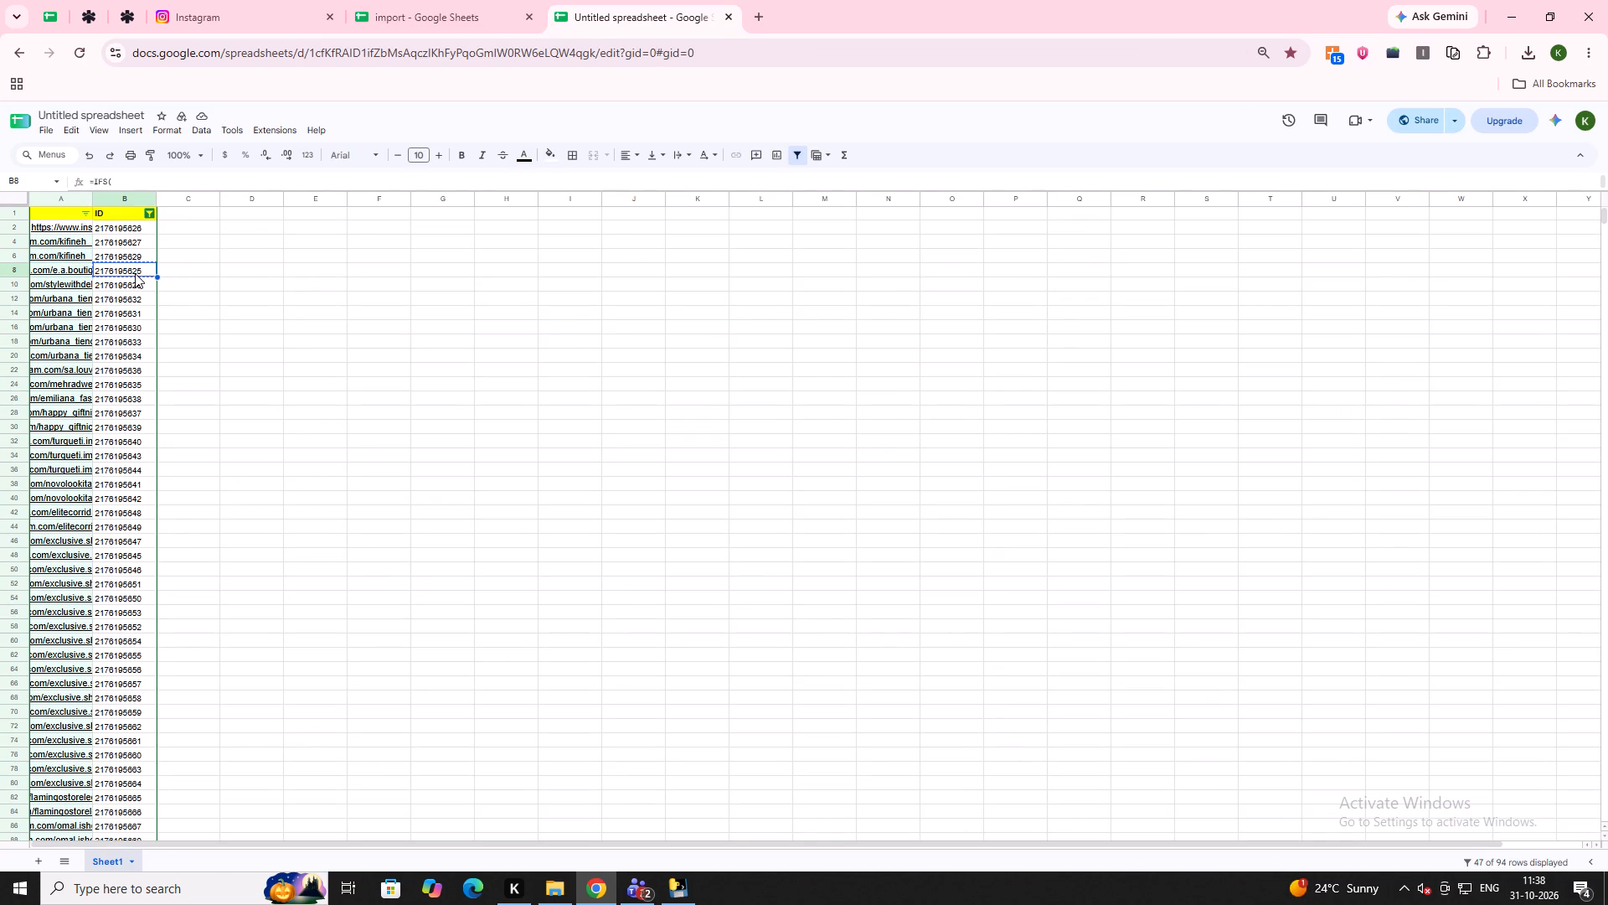
left_click(26, 0)
left_click(45, 1)
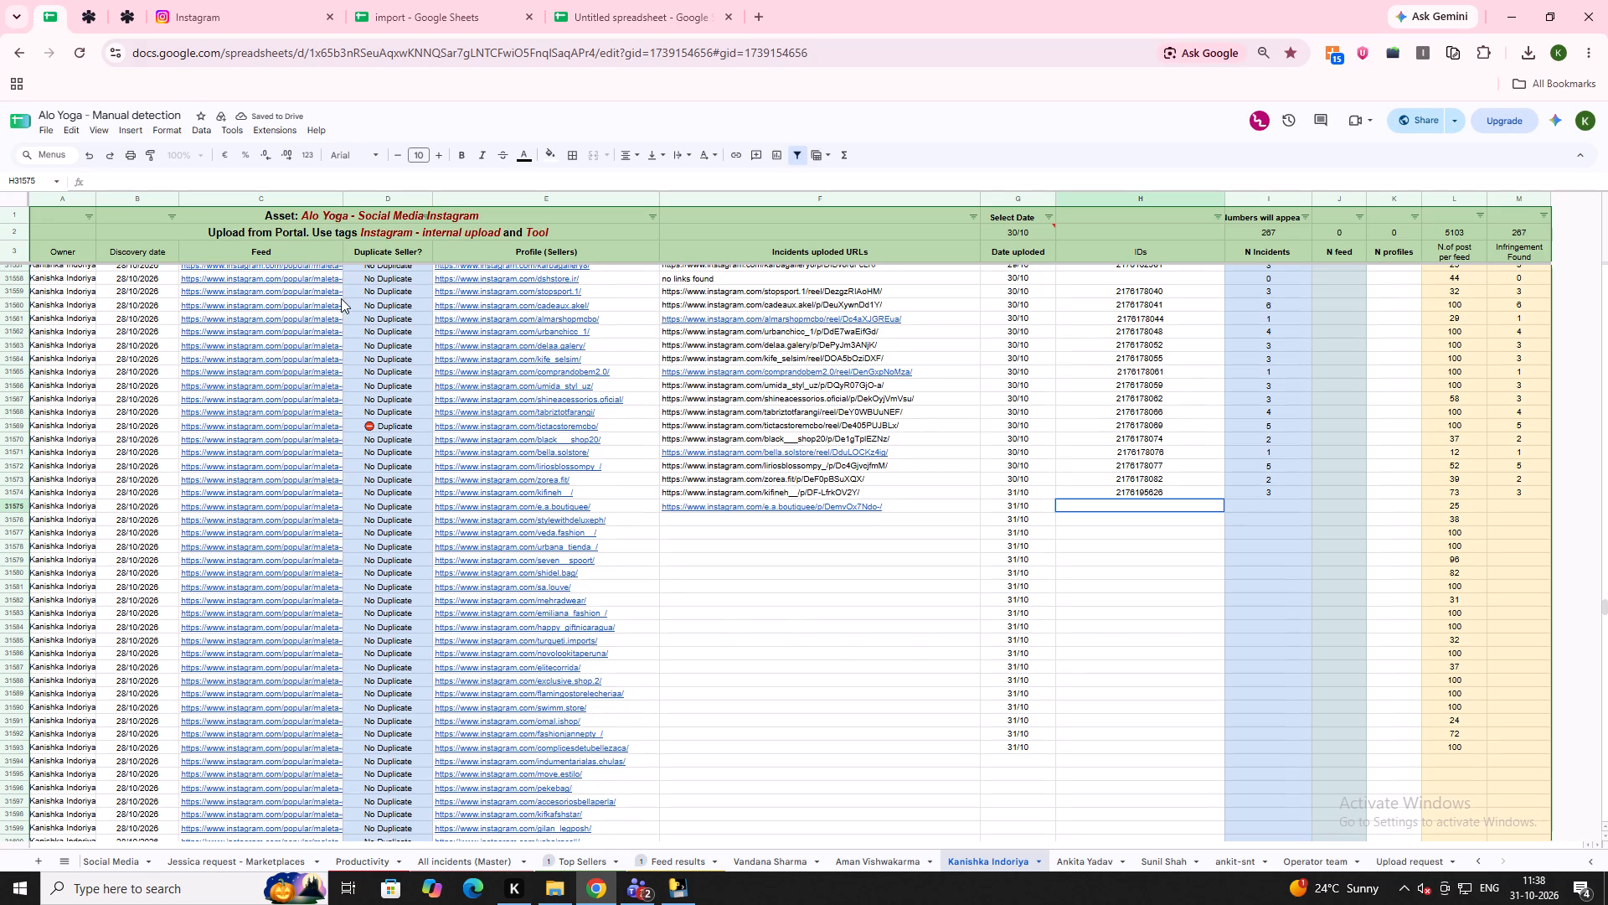
key("ctrl+v")
left_click(1244, 505)
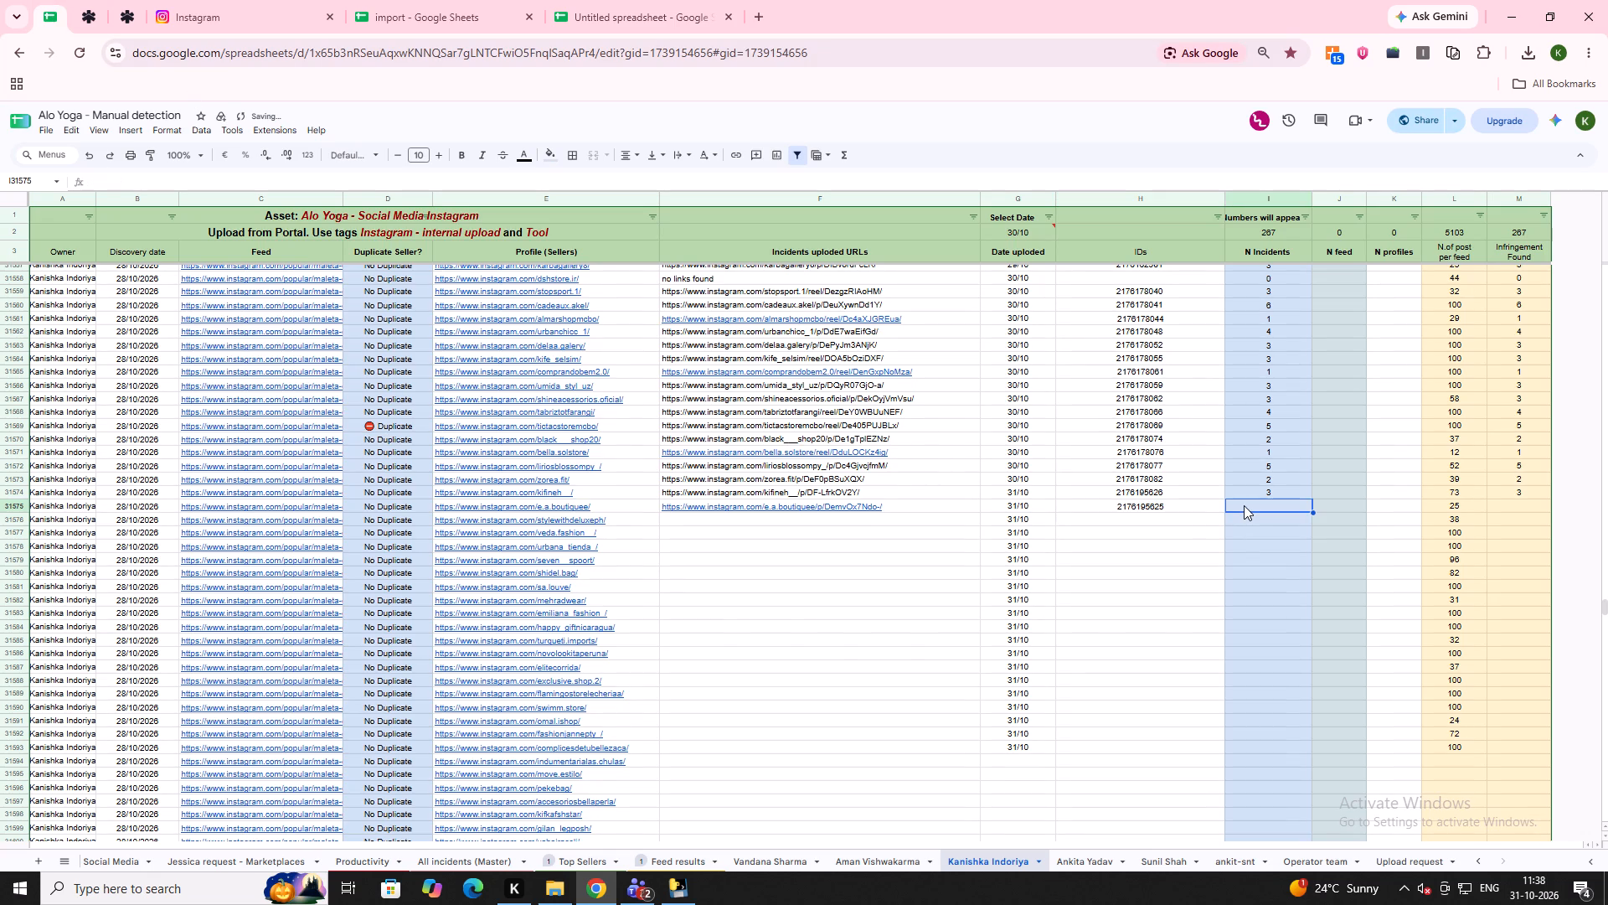
key("1")
key("Right")
key("Right")
key("Right")
key("Right")
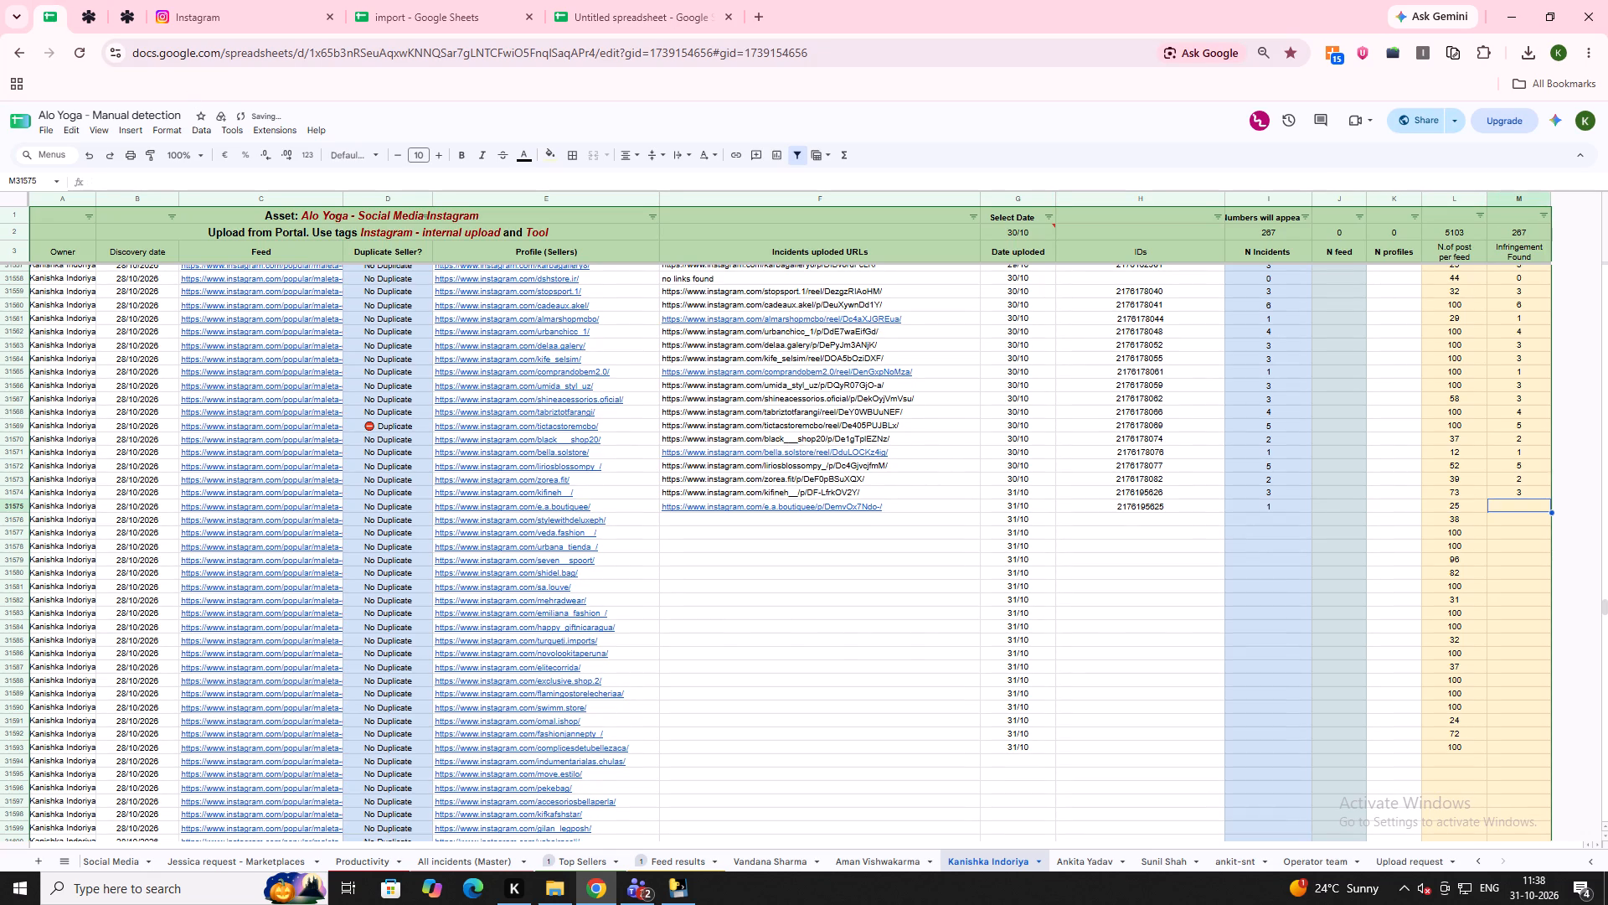
key("1")
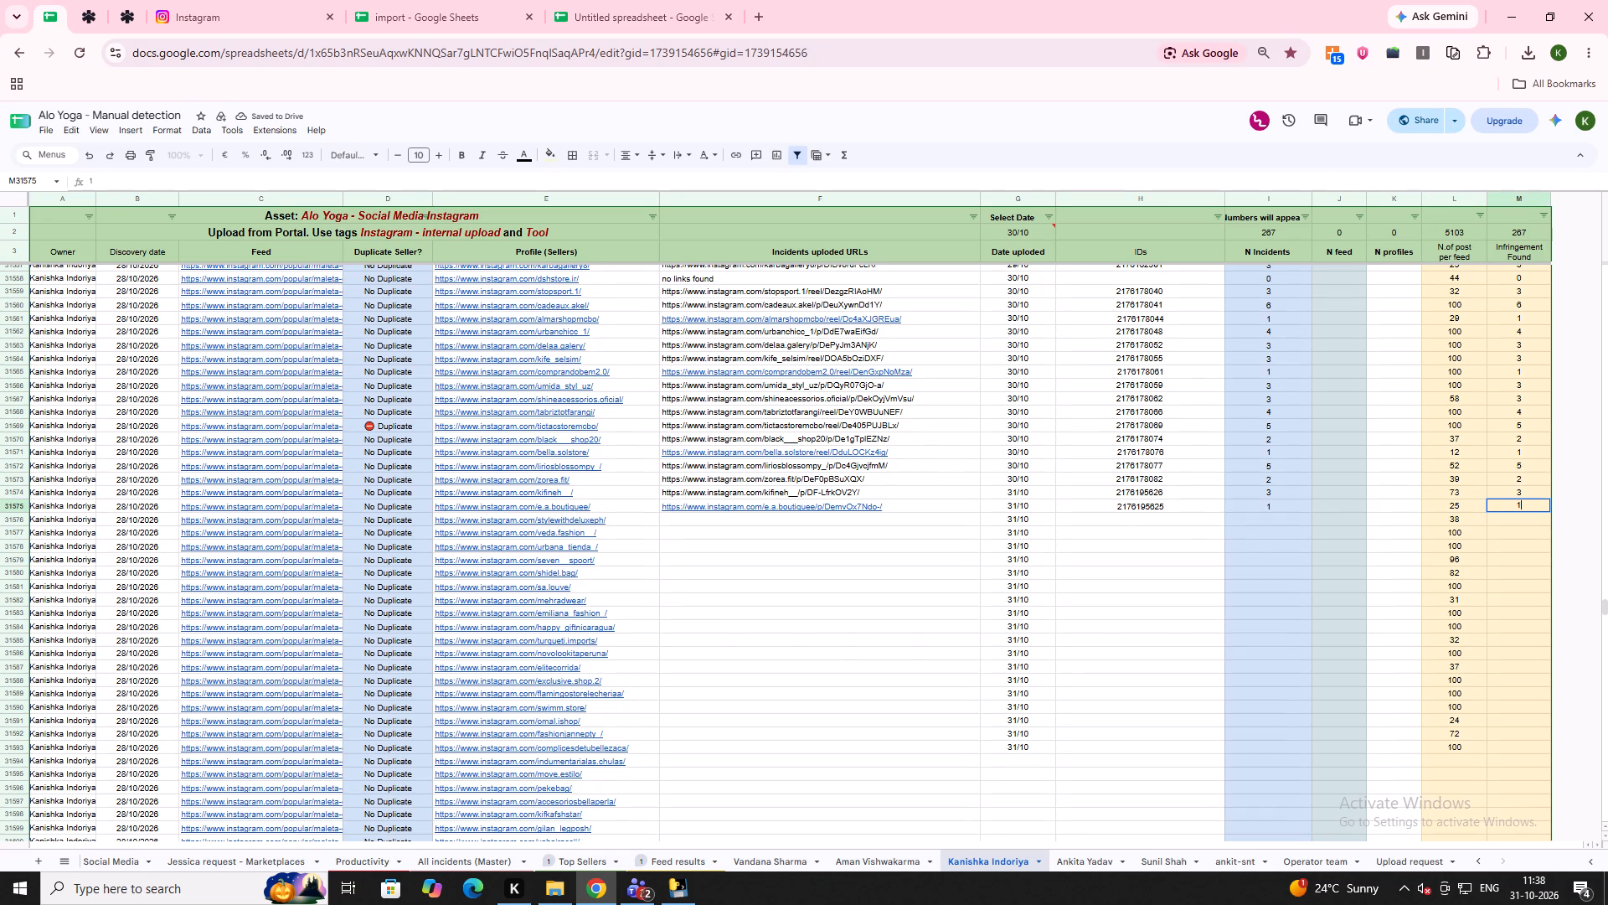
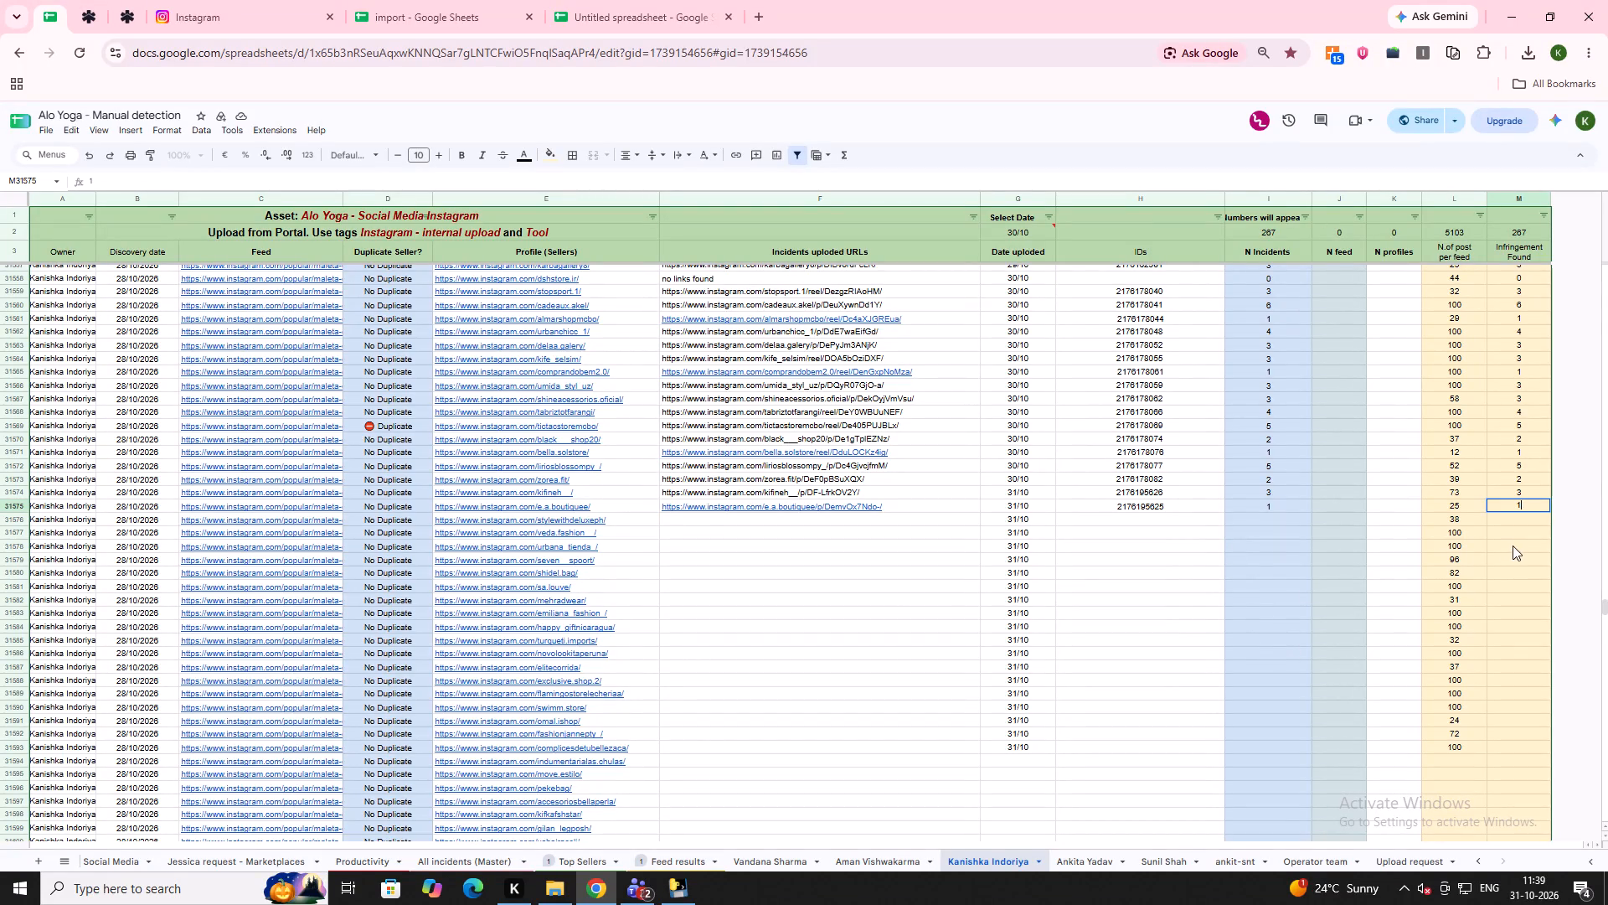
left_click(736, 523)
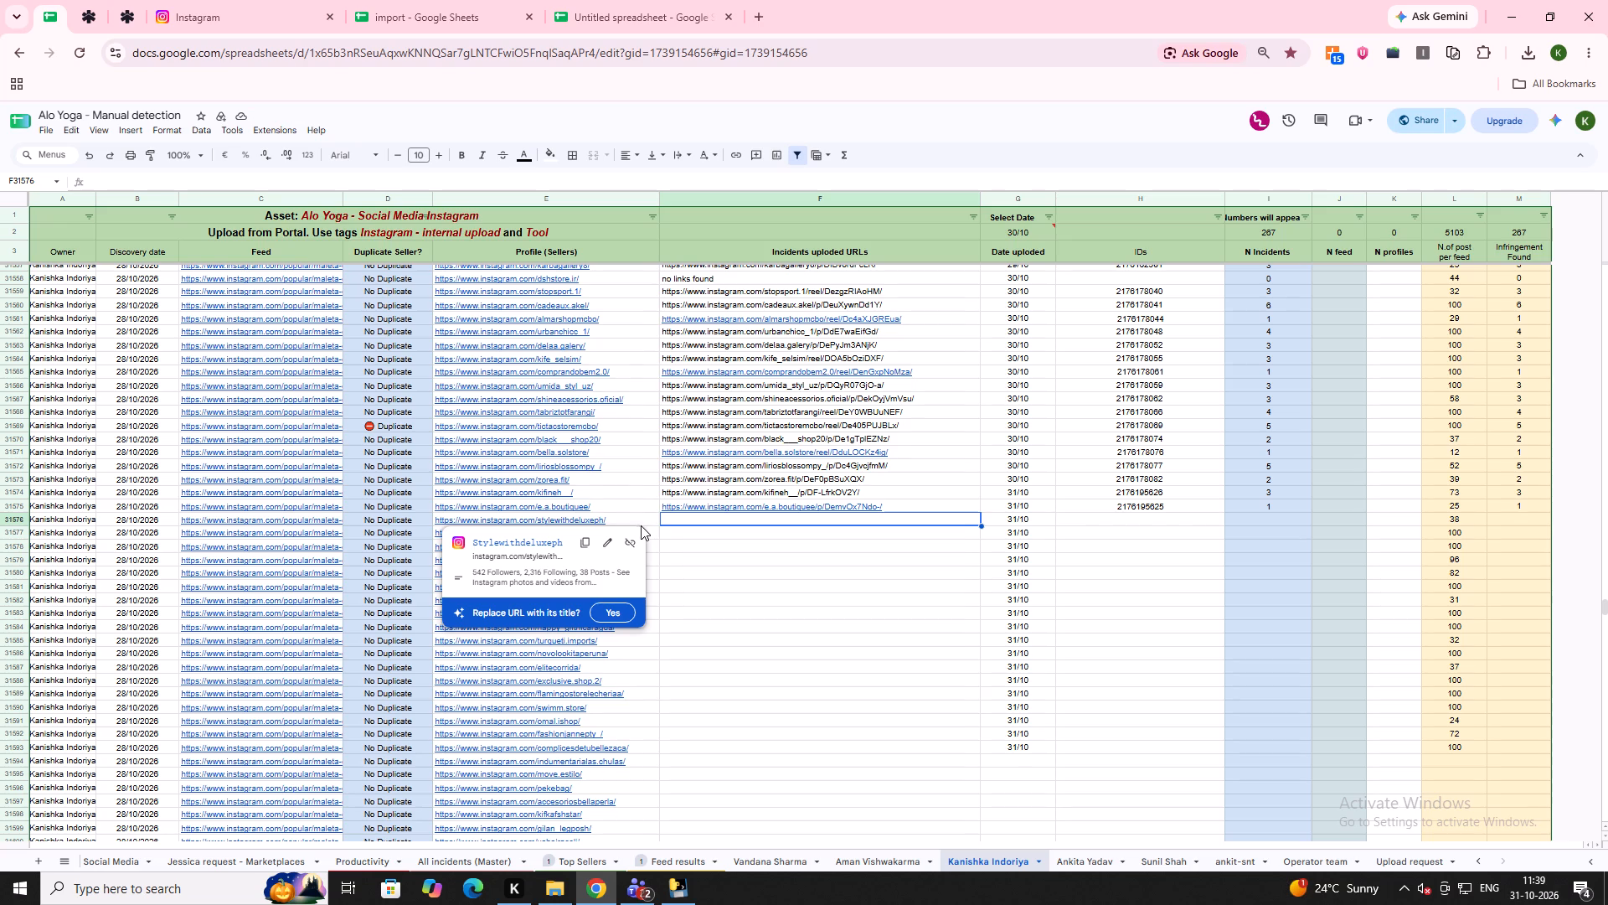
left_click(651, 520)
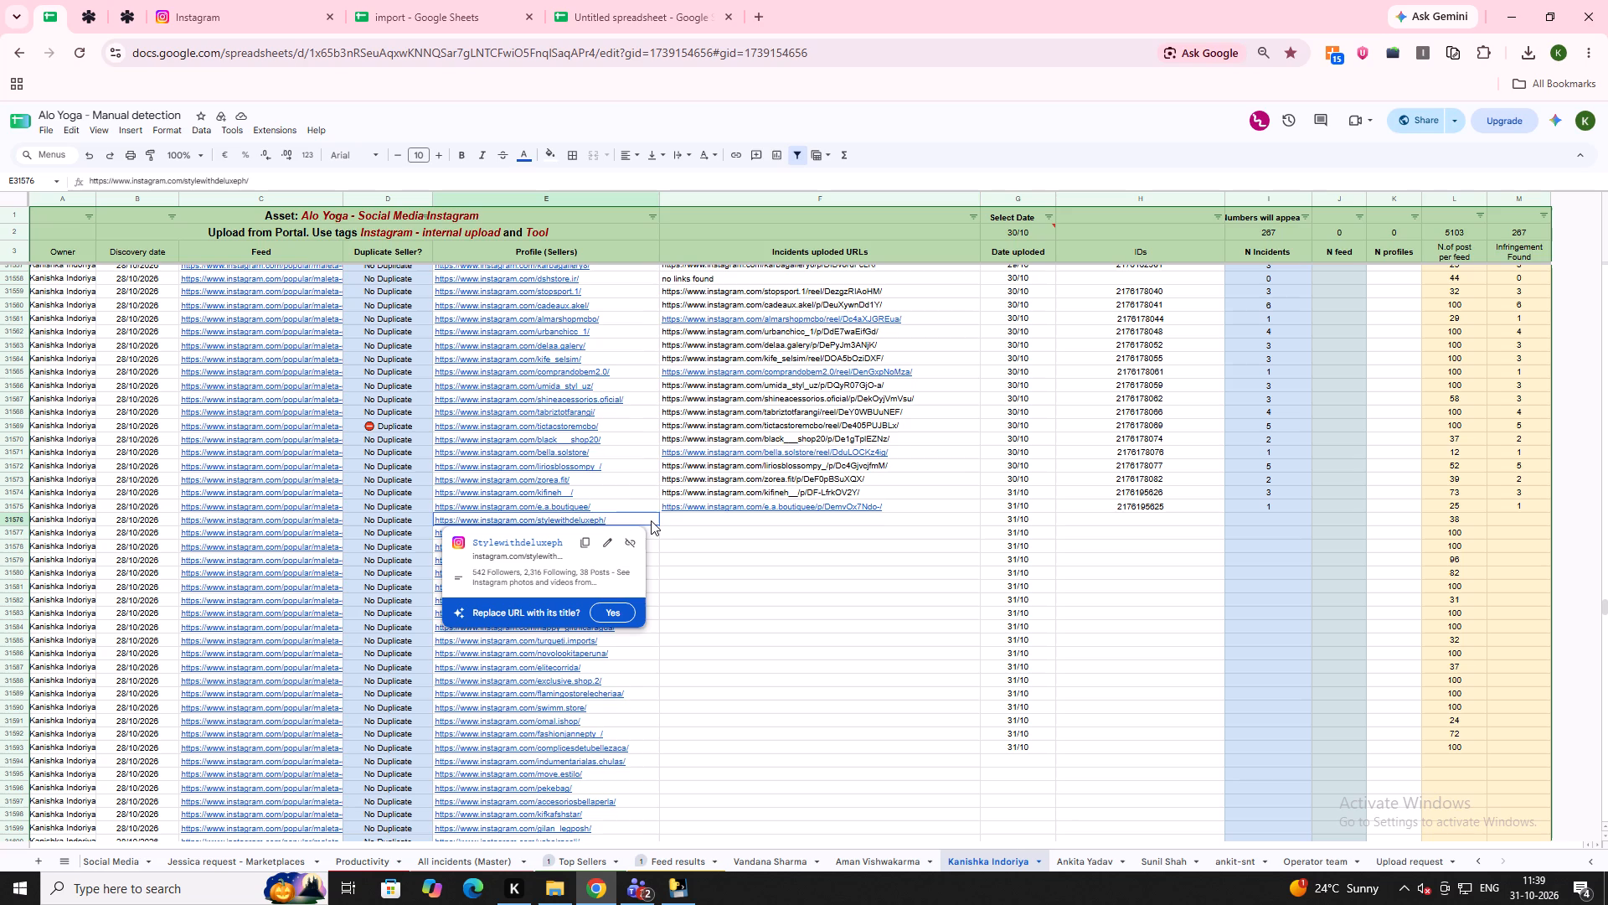
key("ctrl+c")
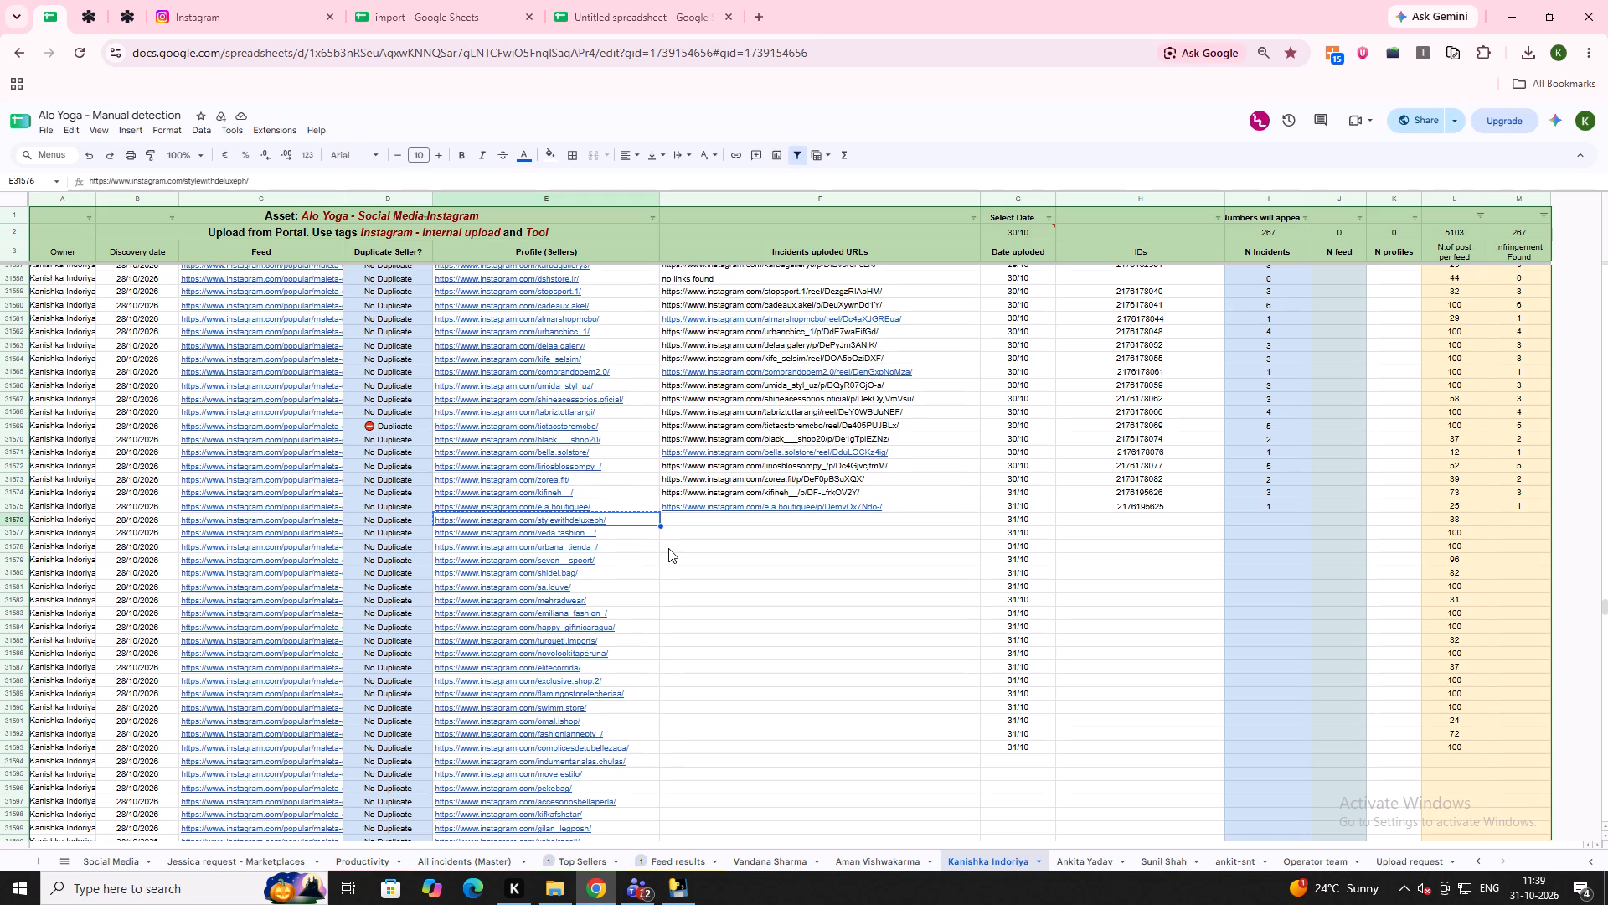
key("ctrl+c")
key("ctrl+c")
left_click(409, 0)
key("ctrl+f")
key("ctrl+v")
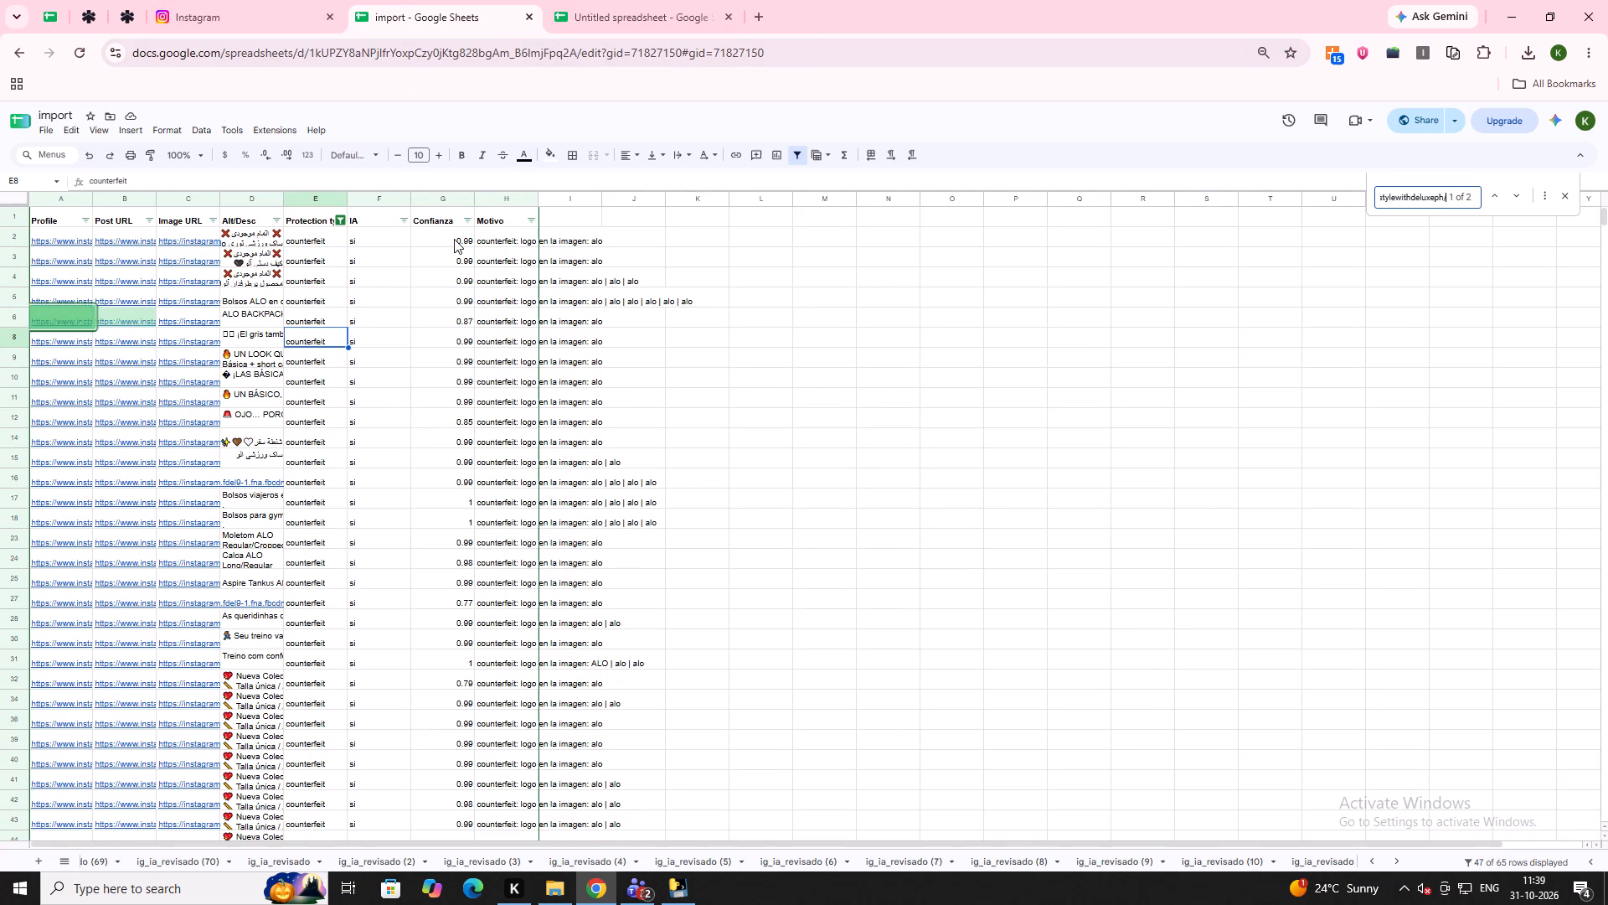
left_click(599, 0)
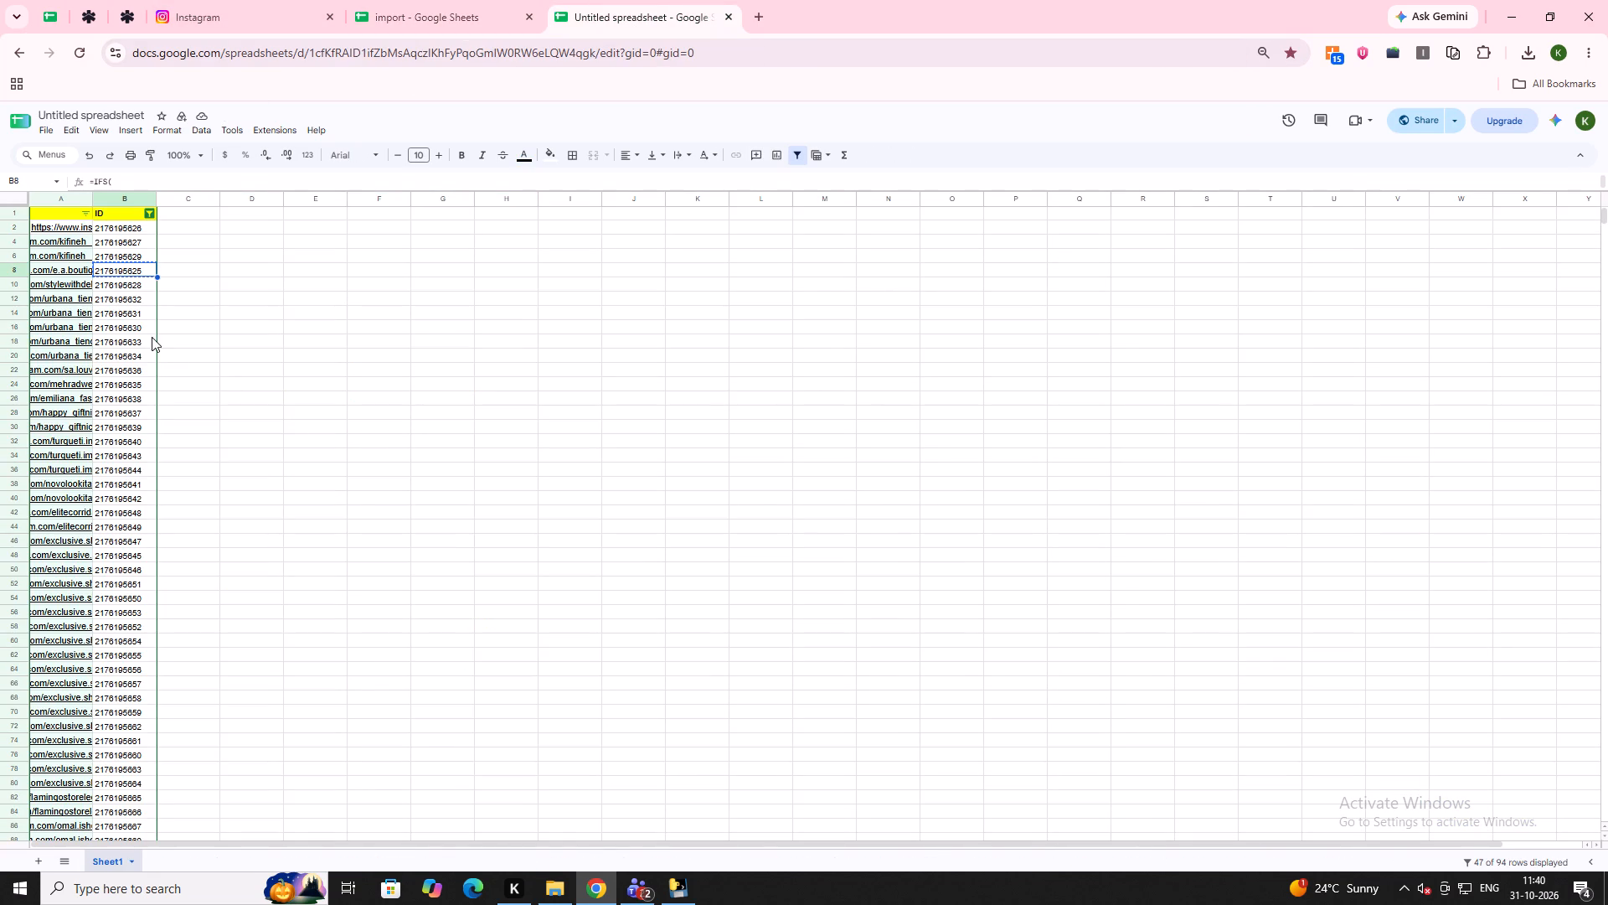
left_click(90, 283)
key("ctrl+c")
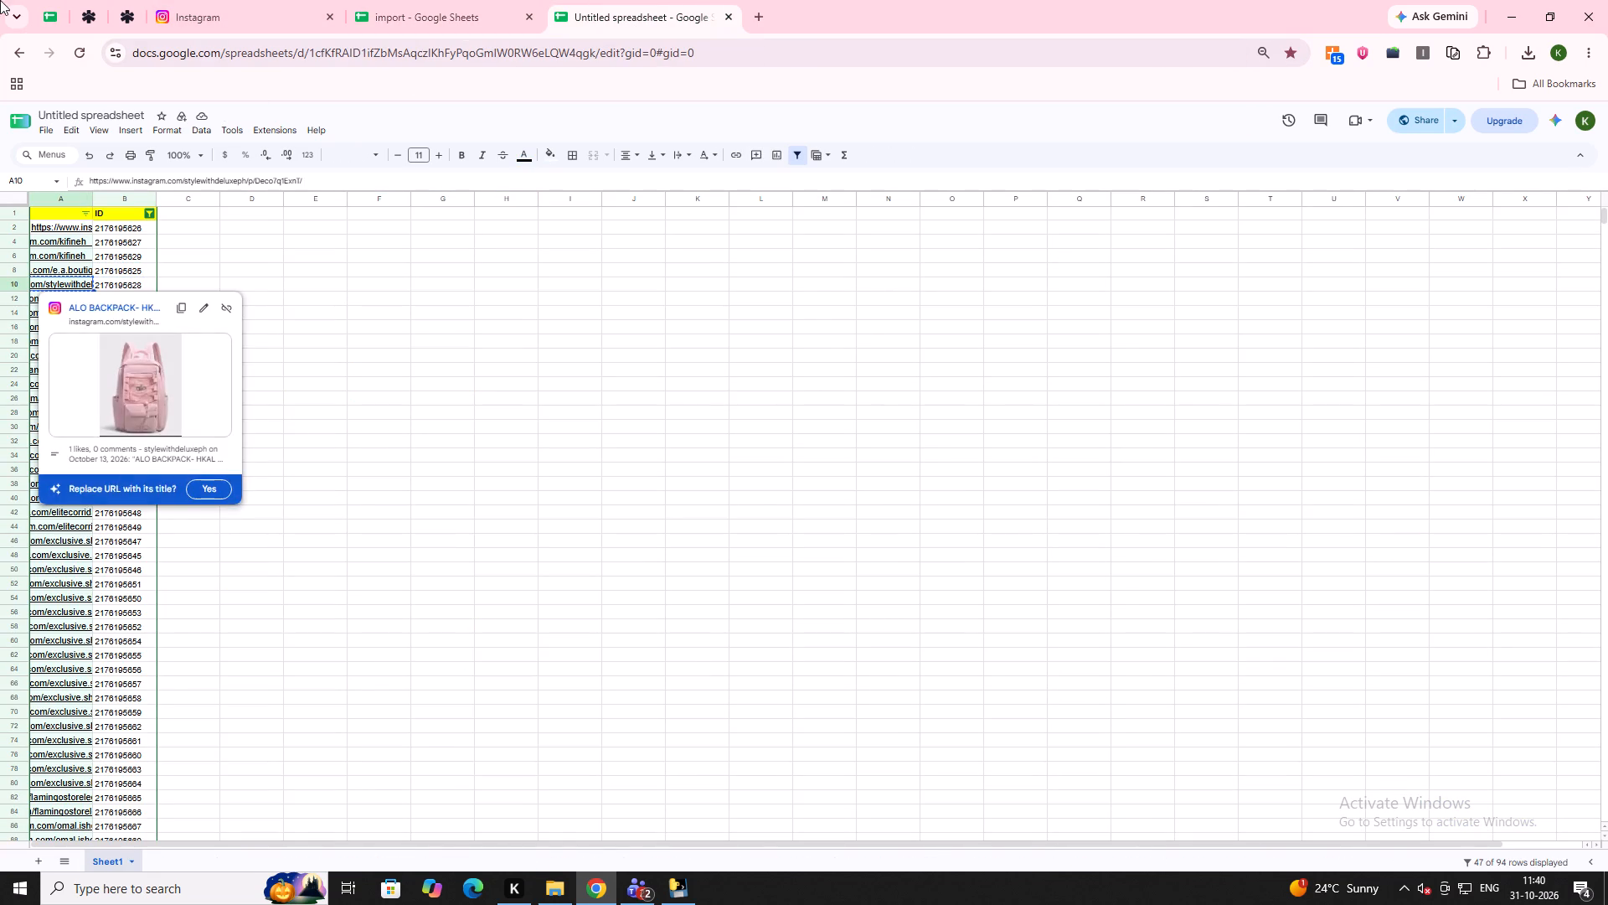
left_click(41, 2)
double_click(698, 520)
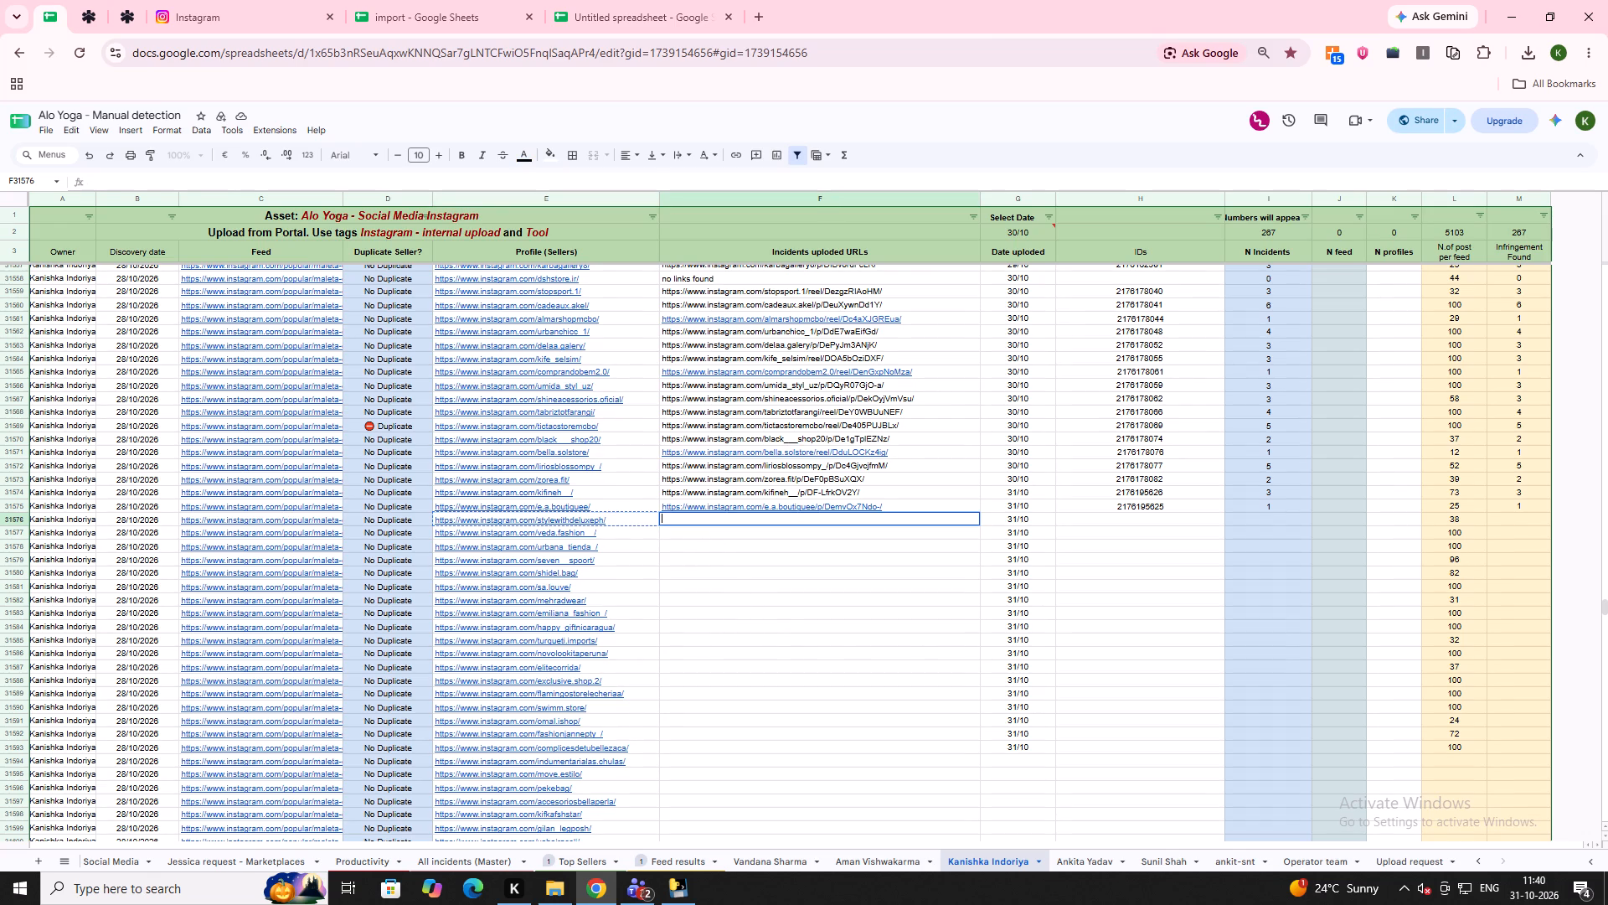
key("ctrl+v")
double_click(1135, 522)
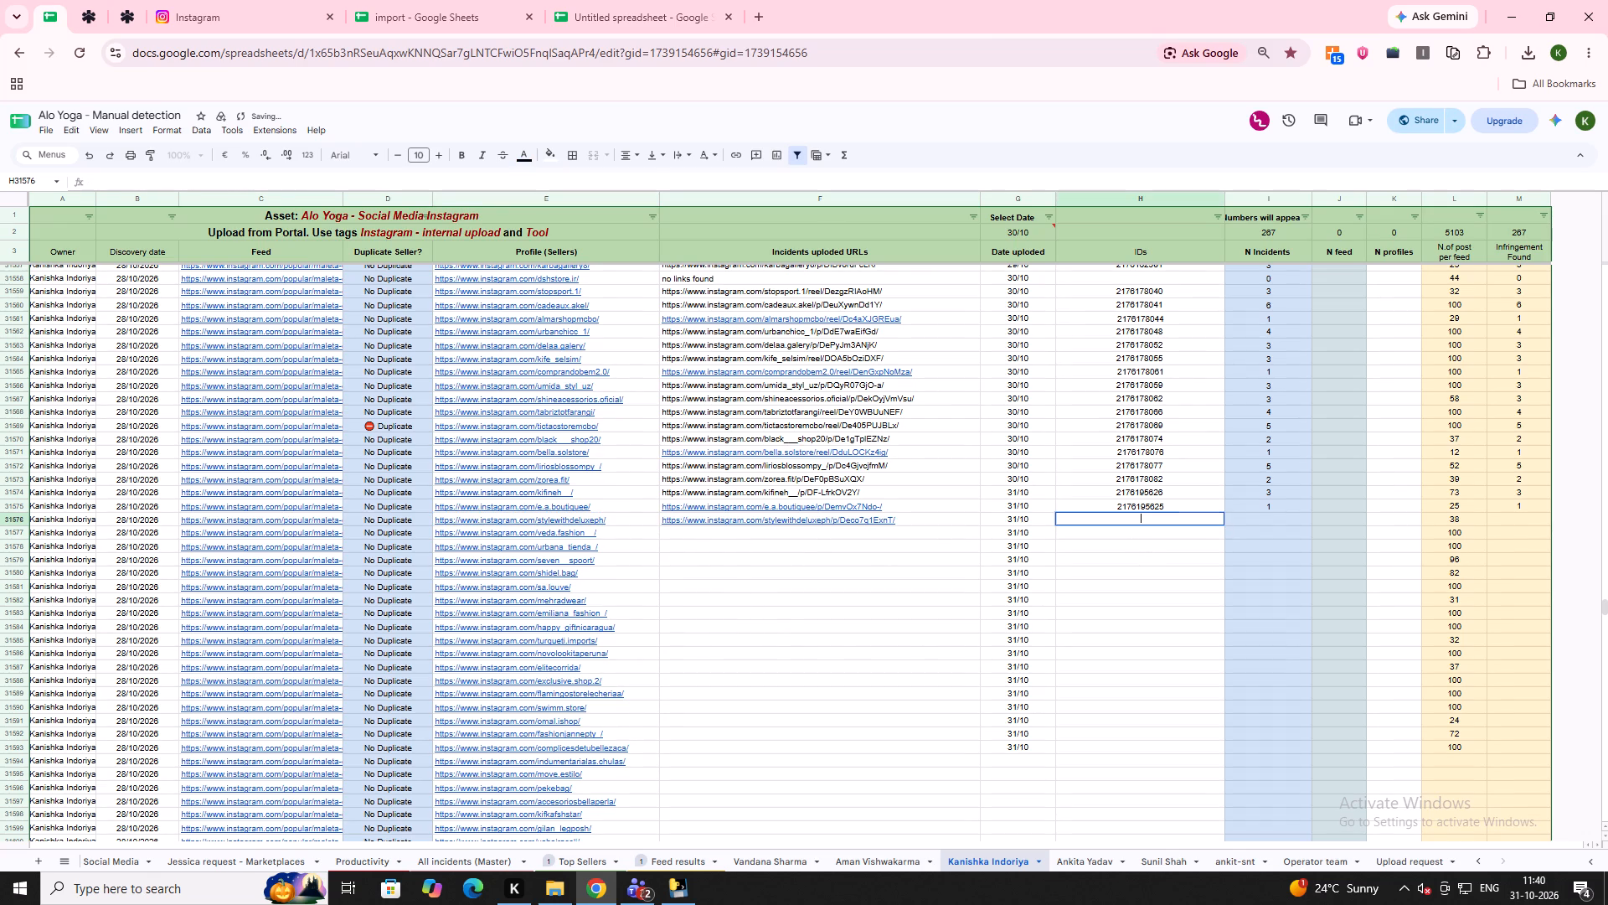
left_click(599, 0)
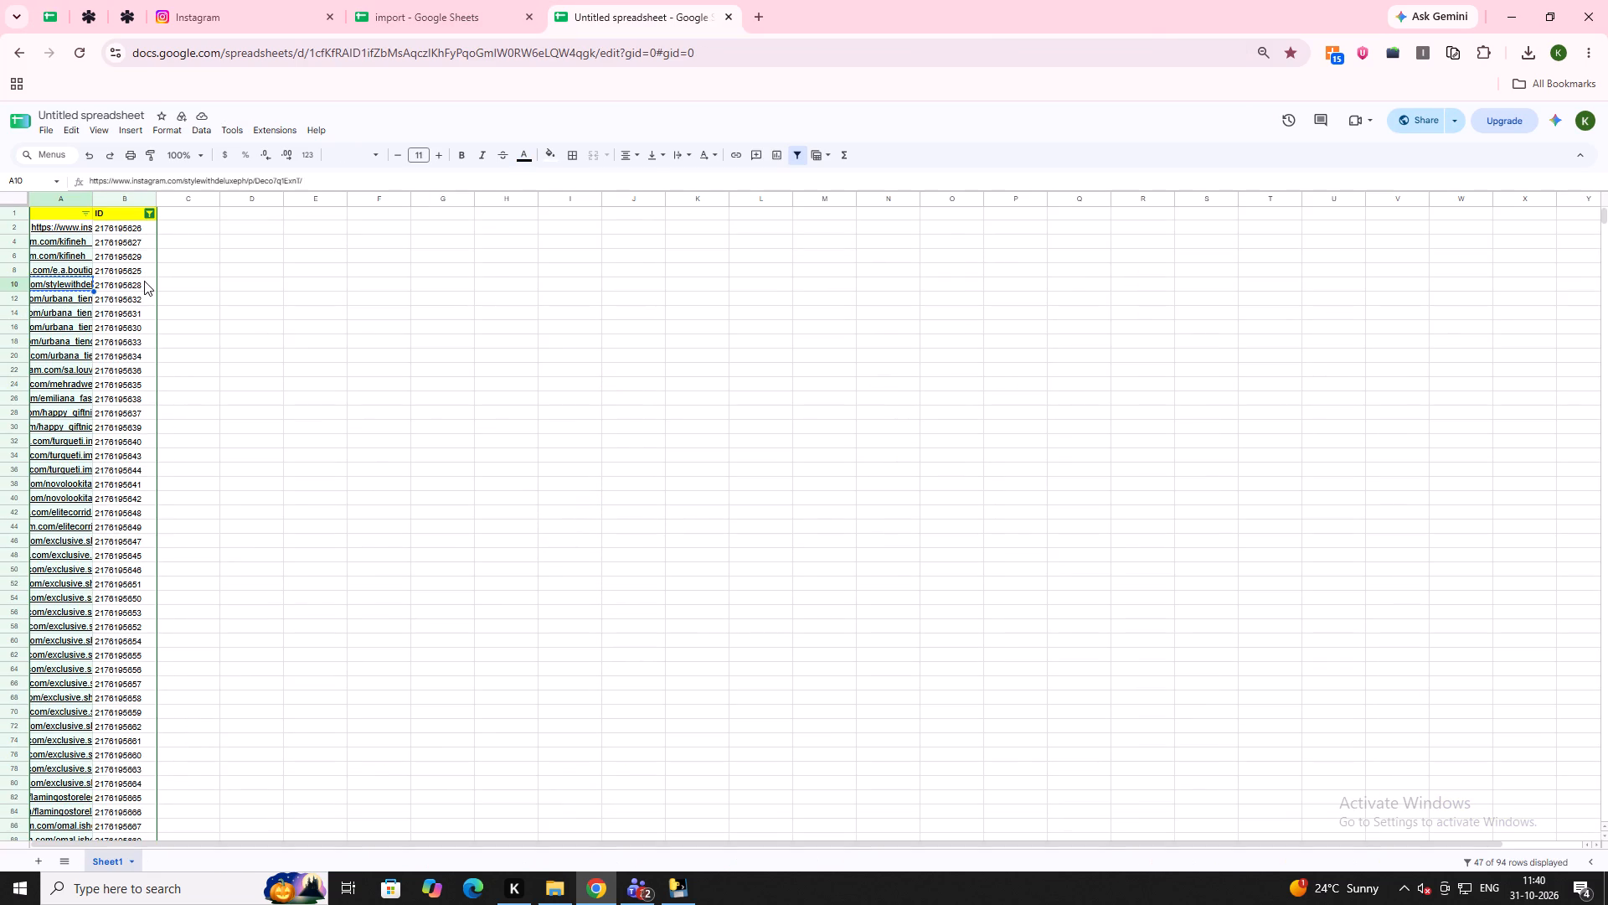
left_click(144, 281)
key("ctrl+c")
left_click(41, 8)
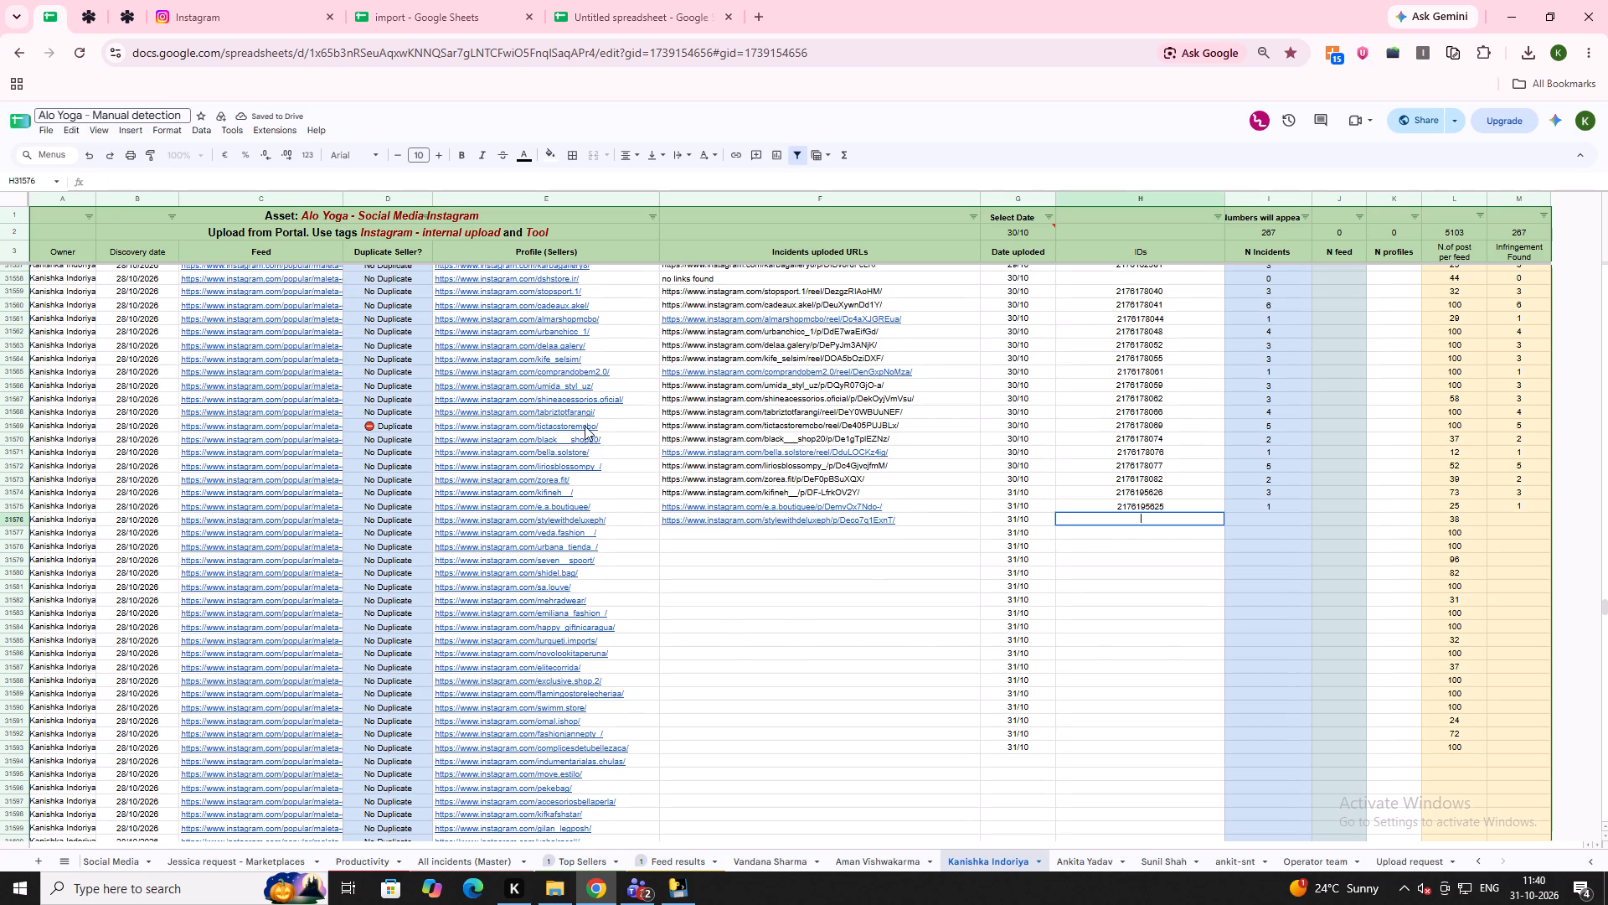
key("ctrl+v")
Enter 1 for both N Incidents and Infringement Found in the stylewithdeluxeph row, 31576.
left_click(1263, 517)
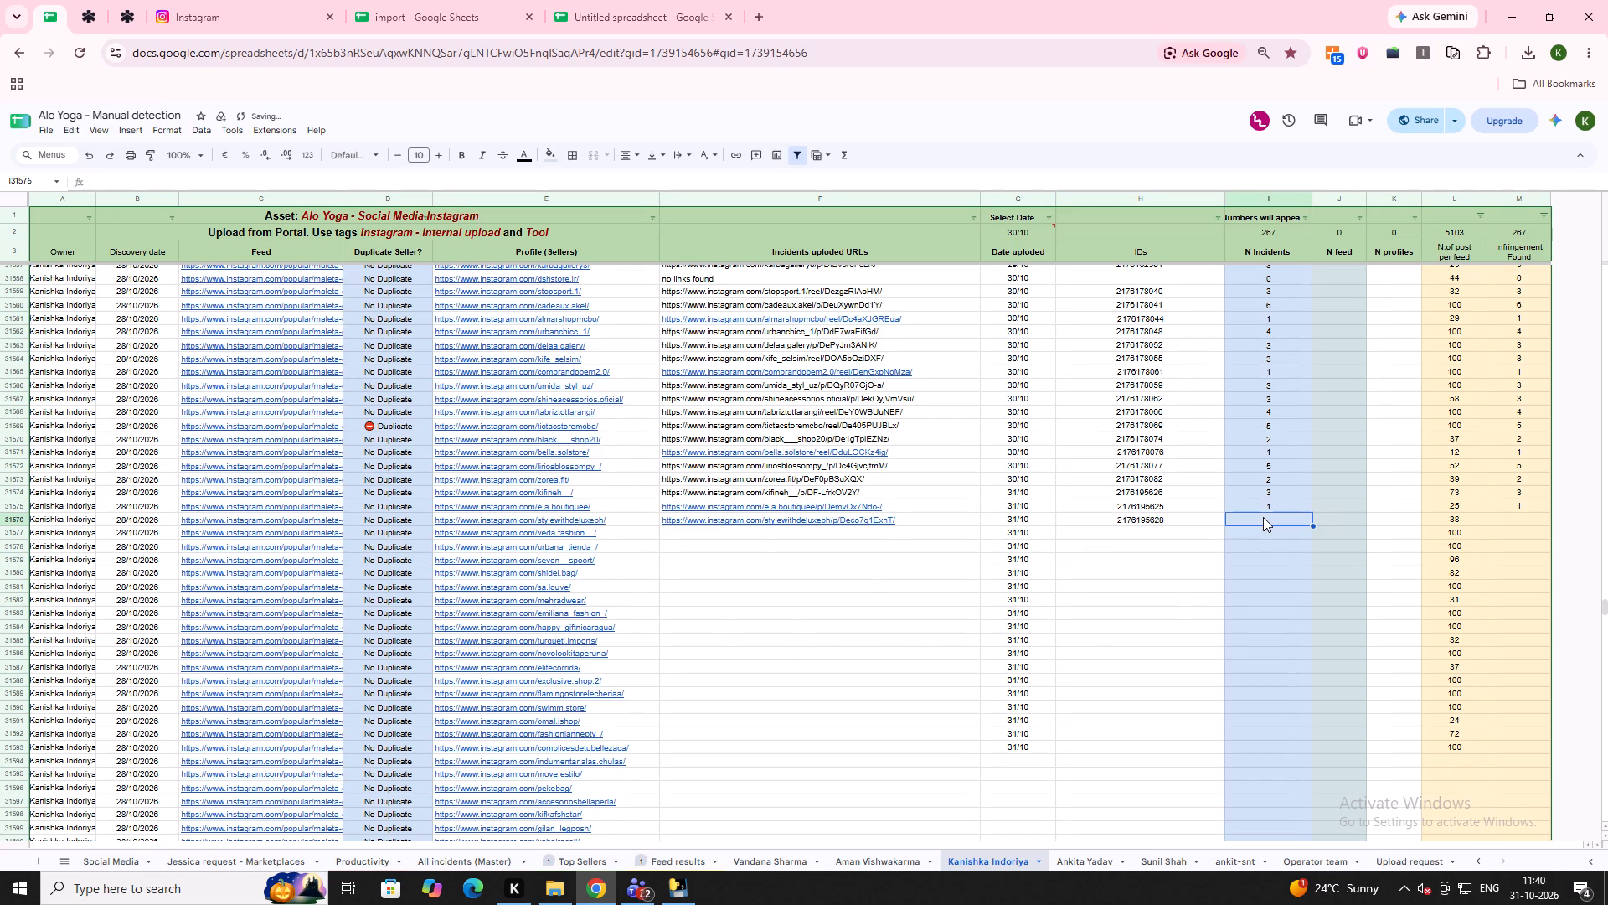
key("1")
key("Right")
key("Right")
key("Right")
key("Right")
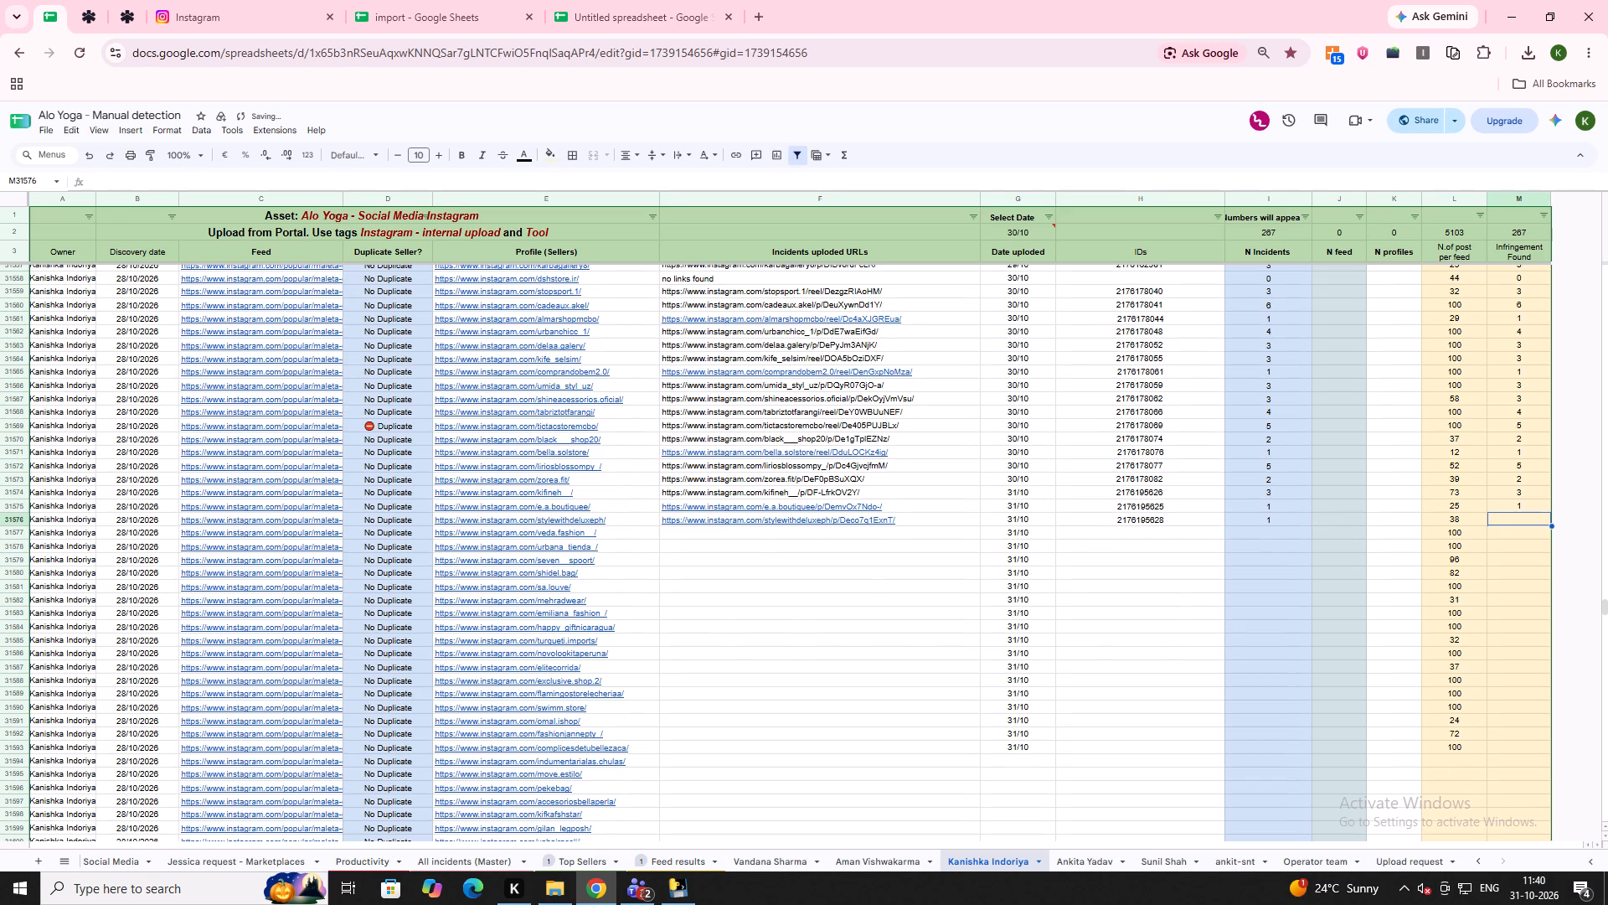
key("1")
left_click(706, 533)
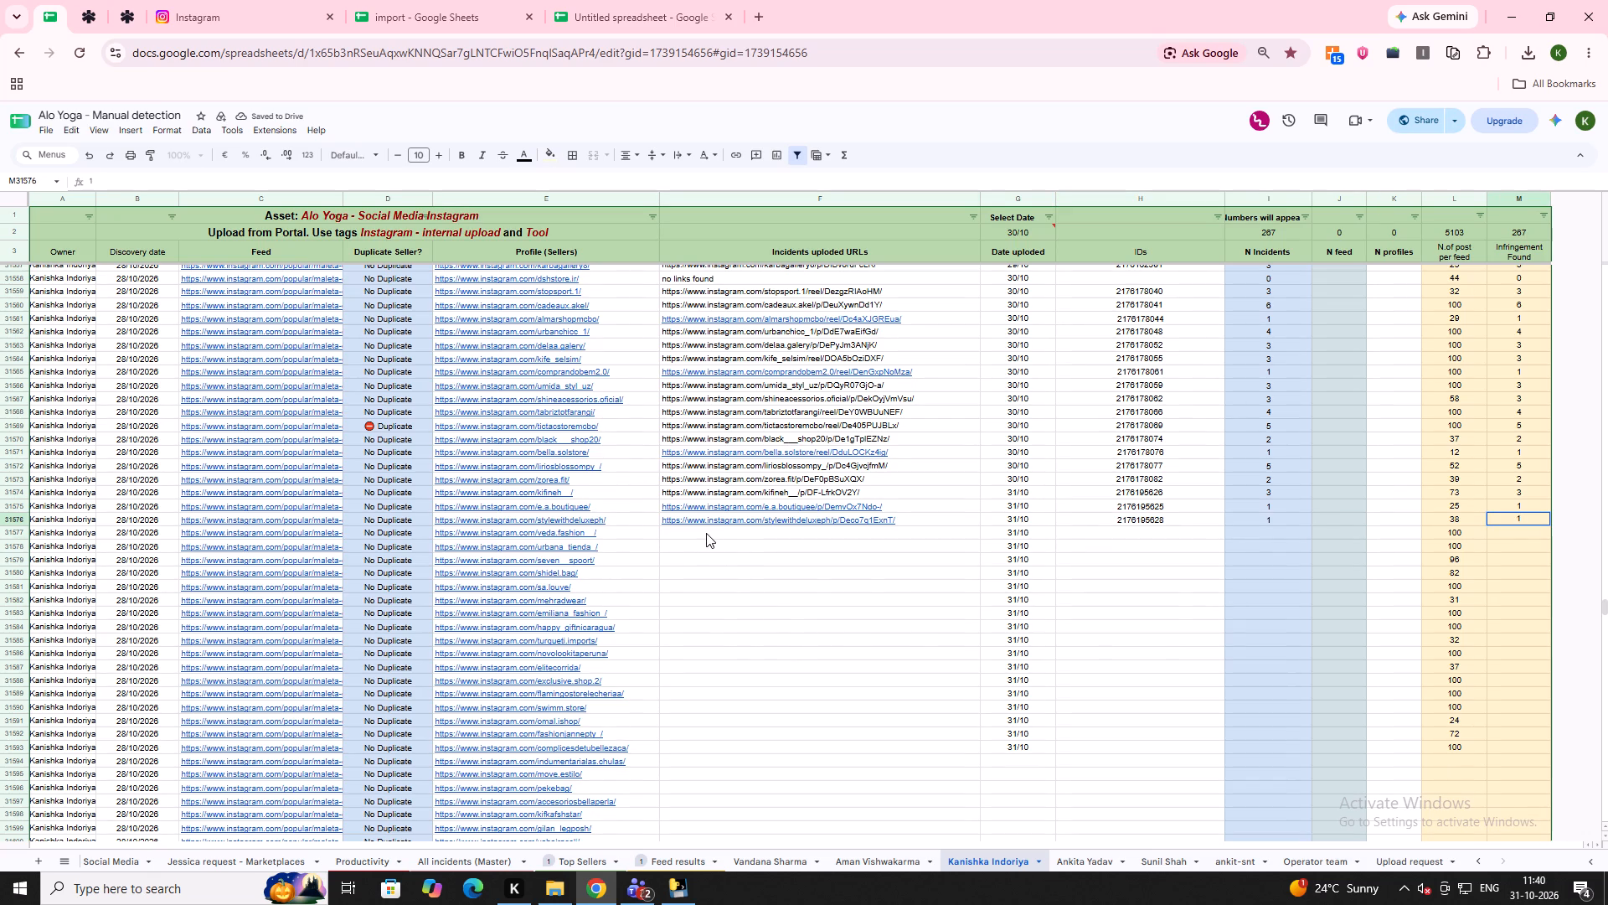
Search the import spreadsheet for the veda.fashion__ profile URL copied from row 31577 of Manual detection.
left_click(625, 533)
key("ctrl+c")
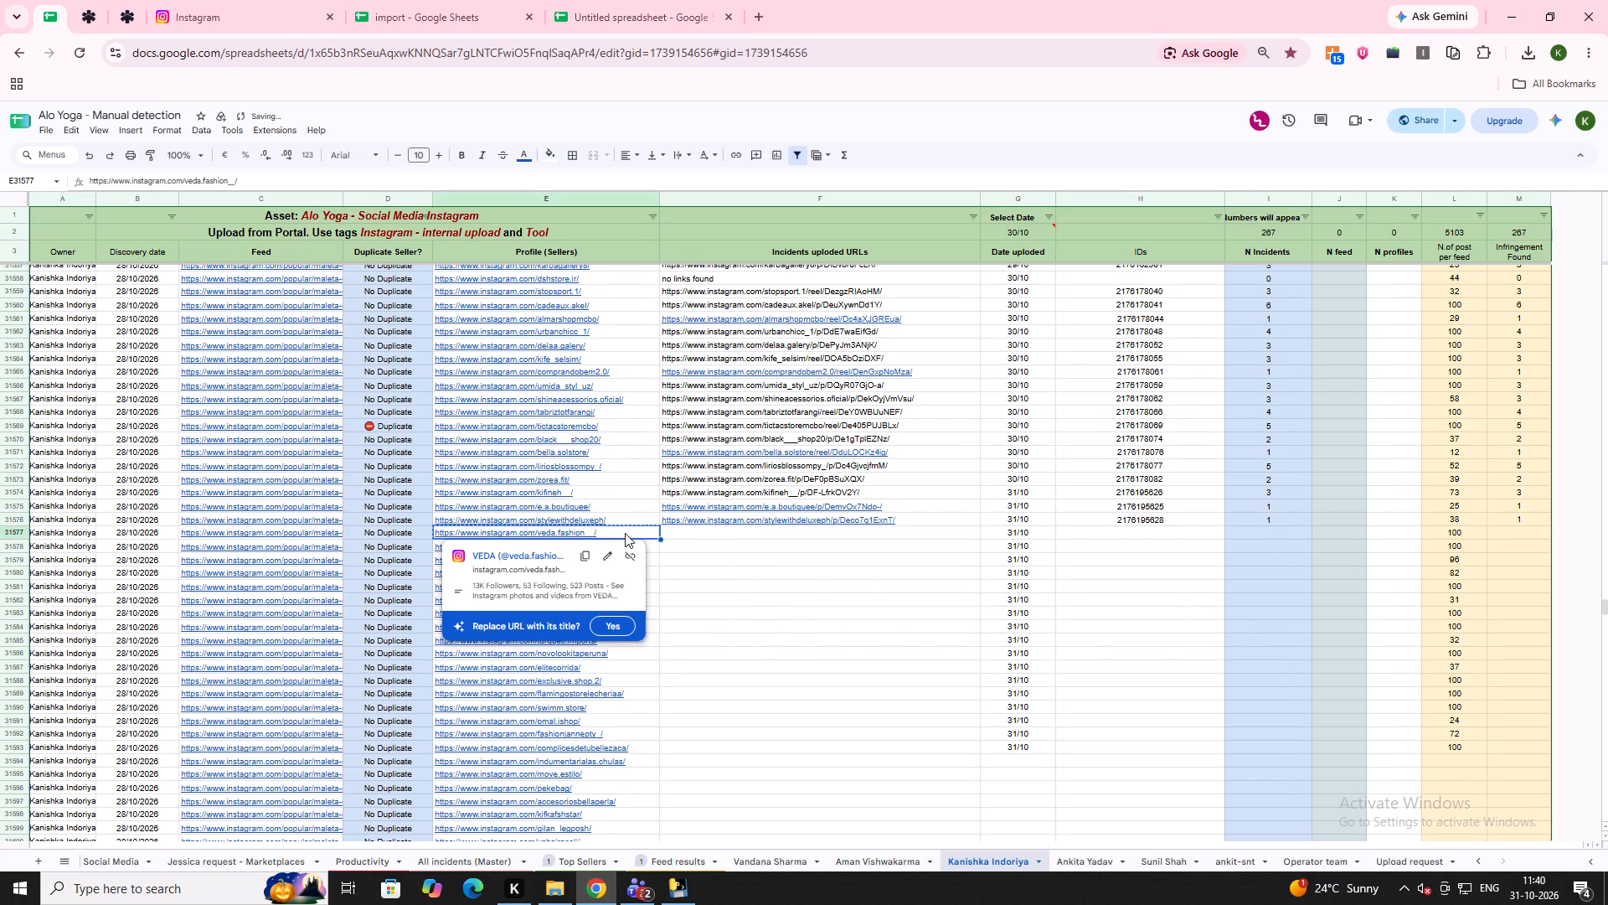
left_click(425, 0)
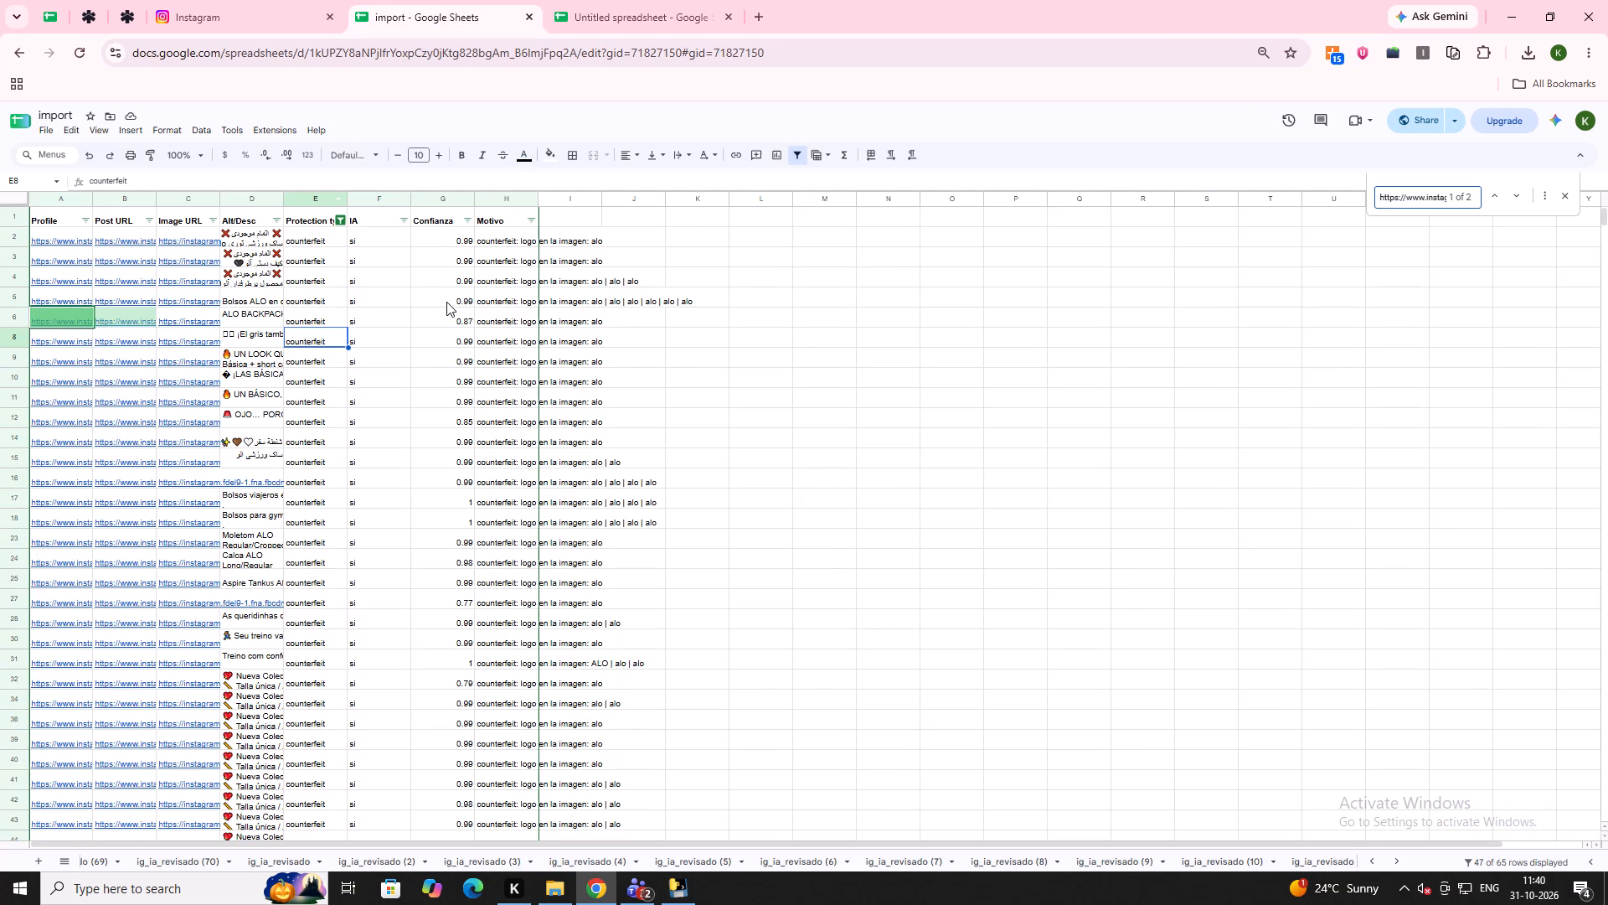
key("ctrl+f")
key("ctrl+v")
In Manual detection, enter "no links found" in the Incidents uploaded URLs cell of the veda.fashion__ row, 31577.
left_click(62, 0)
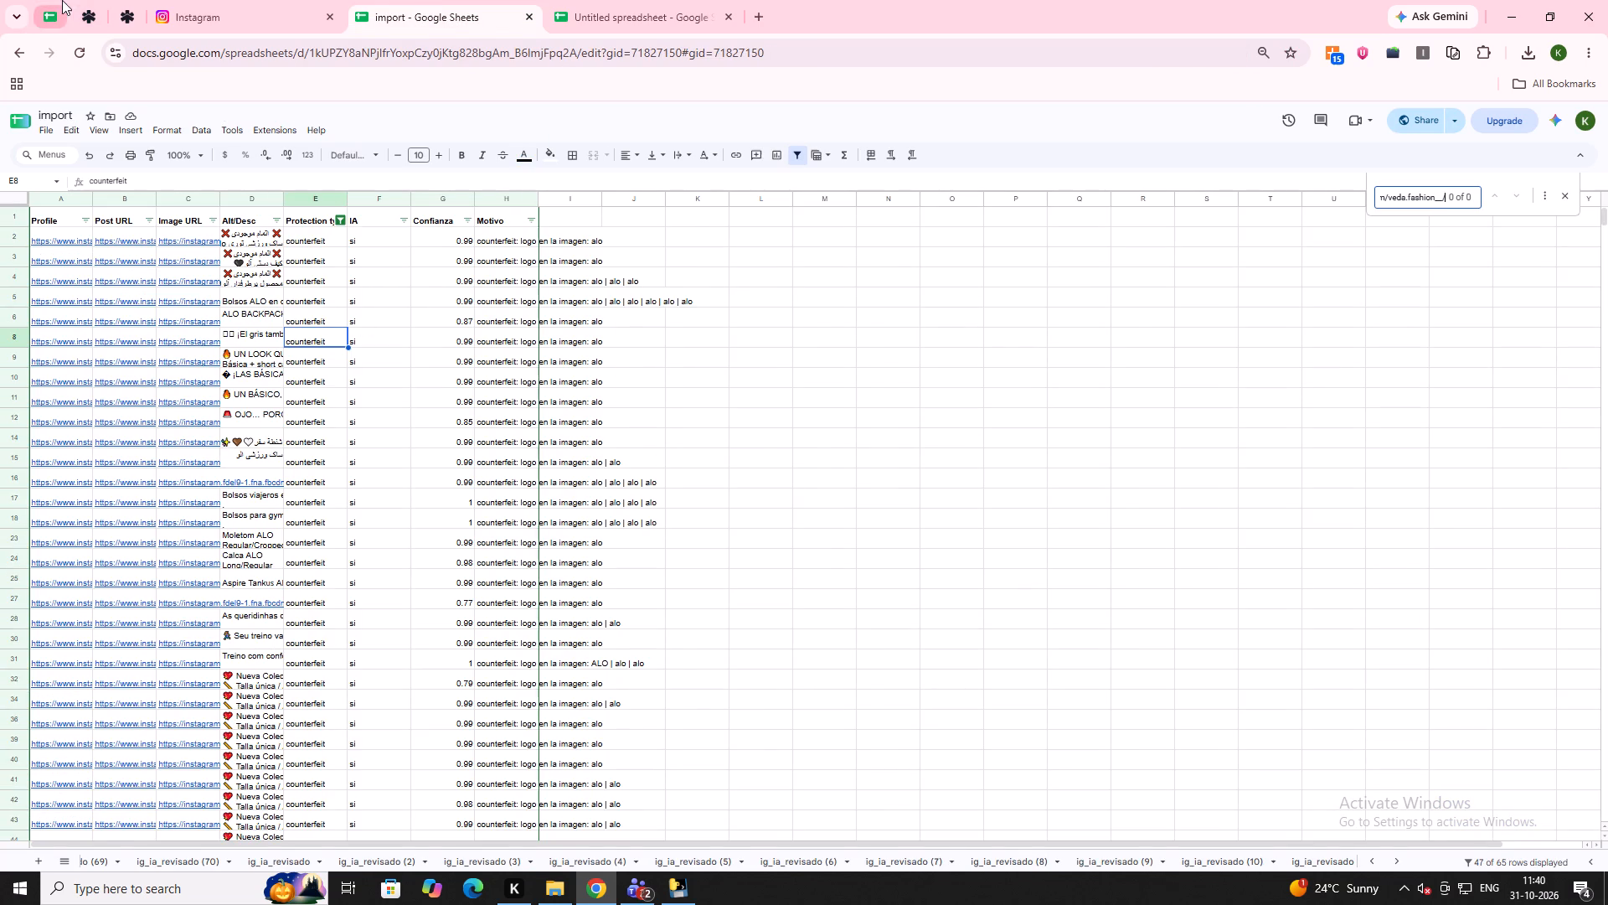
left_click(696, 532)
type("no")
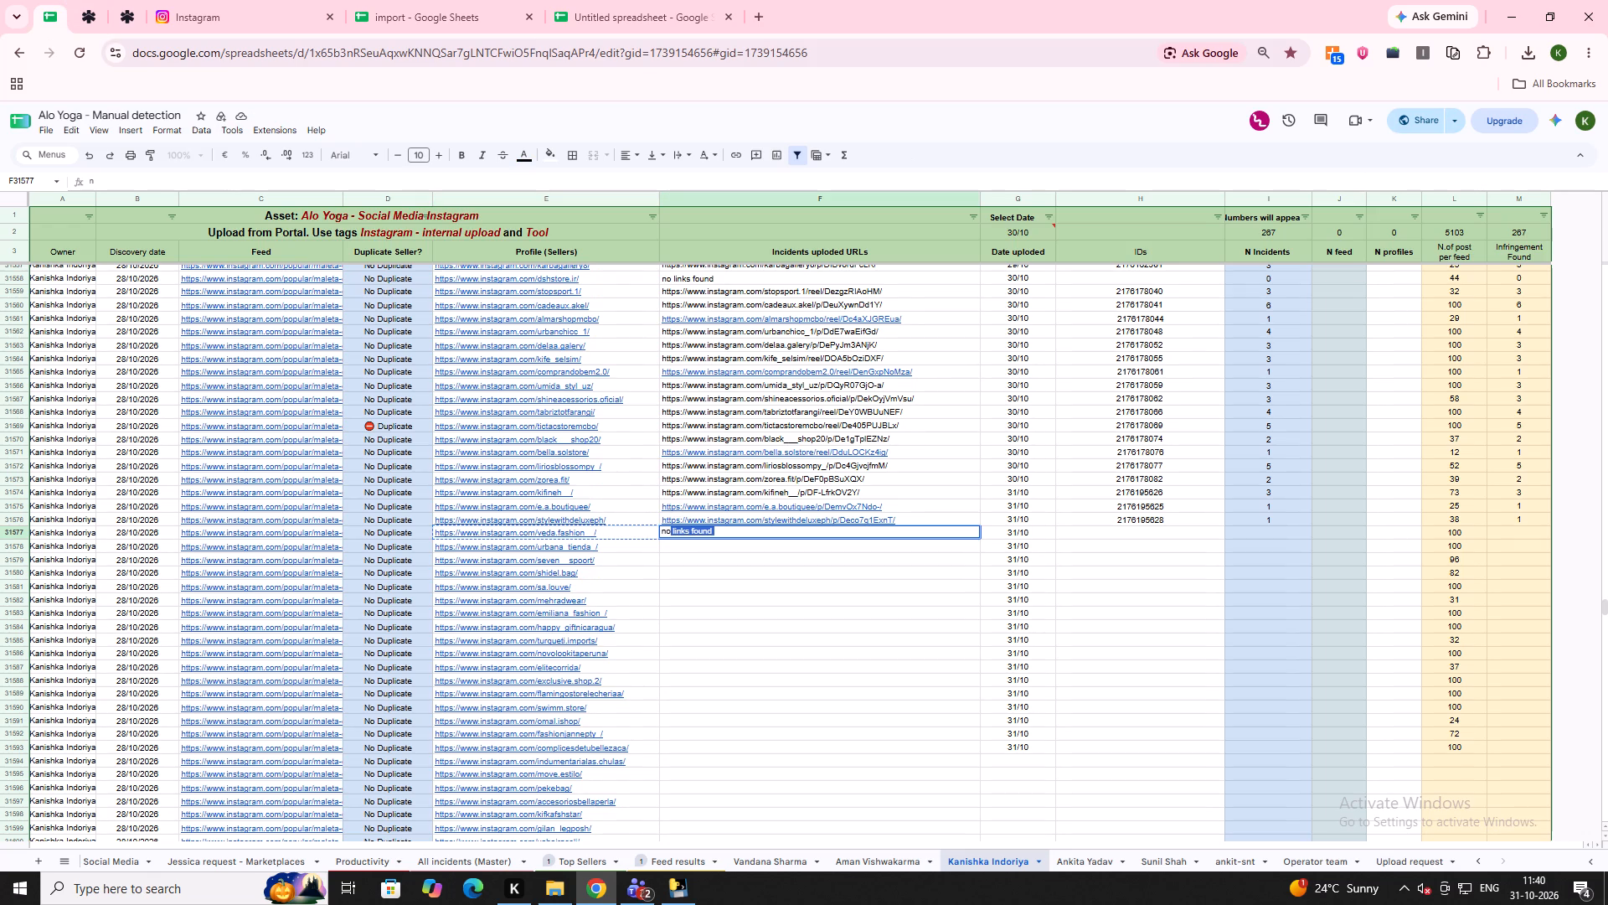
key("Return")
Enter 0 for both N Incidents and Infringement Found in the veda.fashion__ row, 31577.
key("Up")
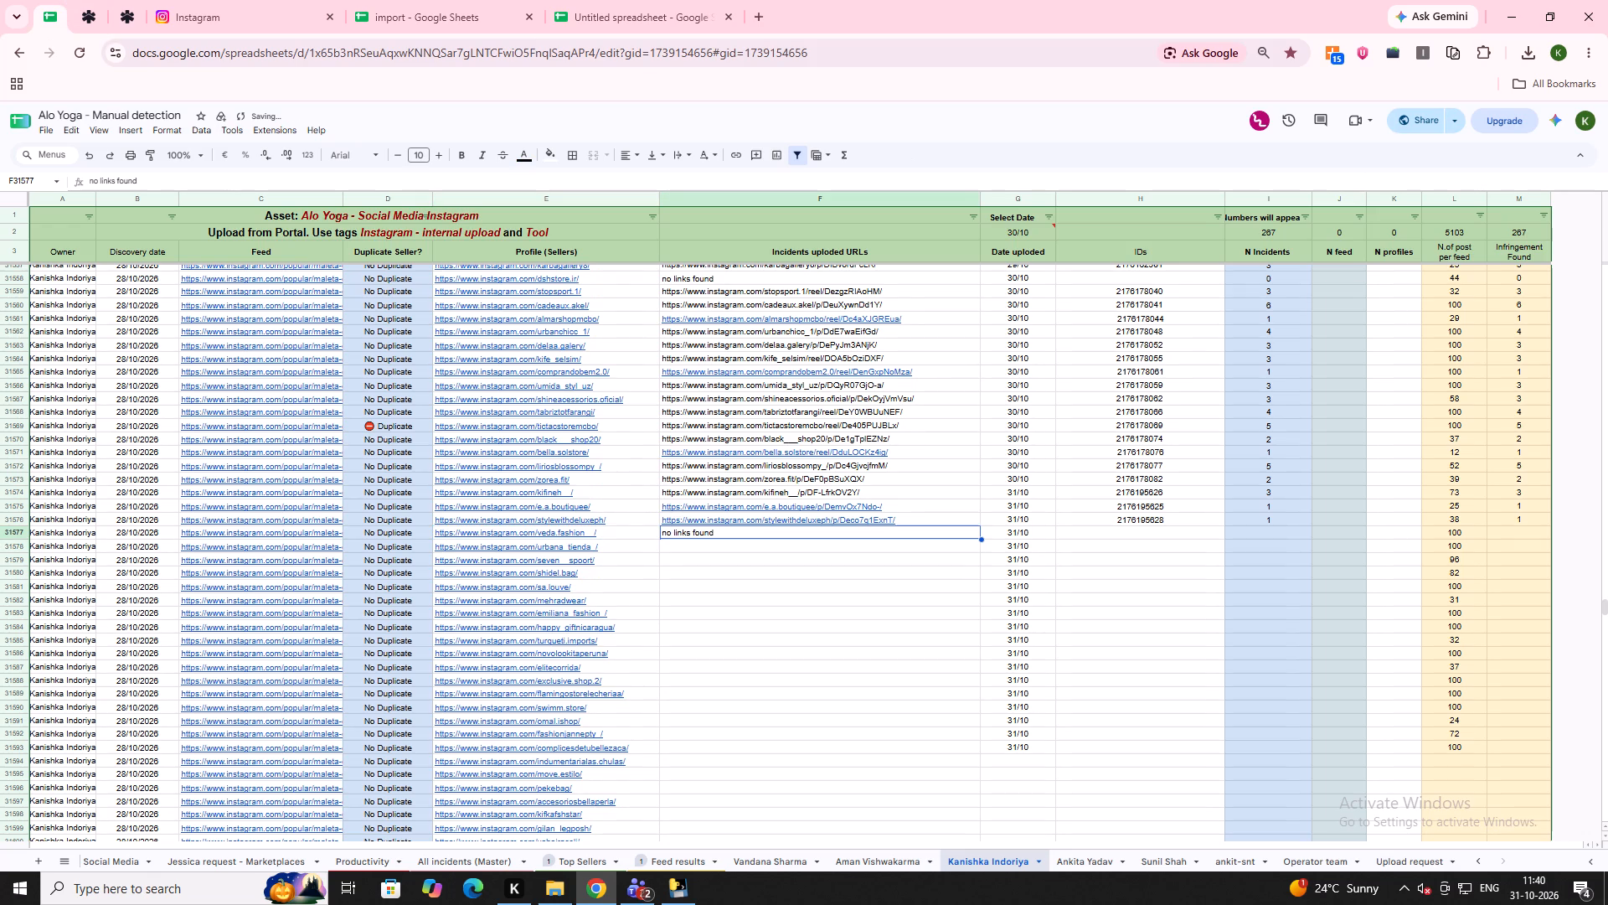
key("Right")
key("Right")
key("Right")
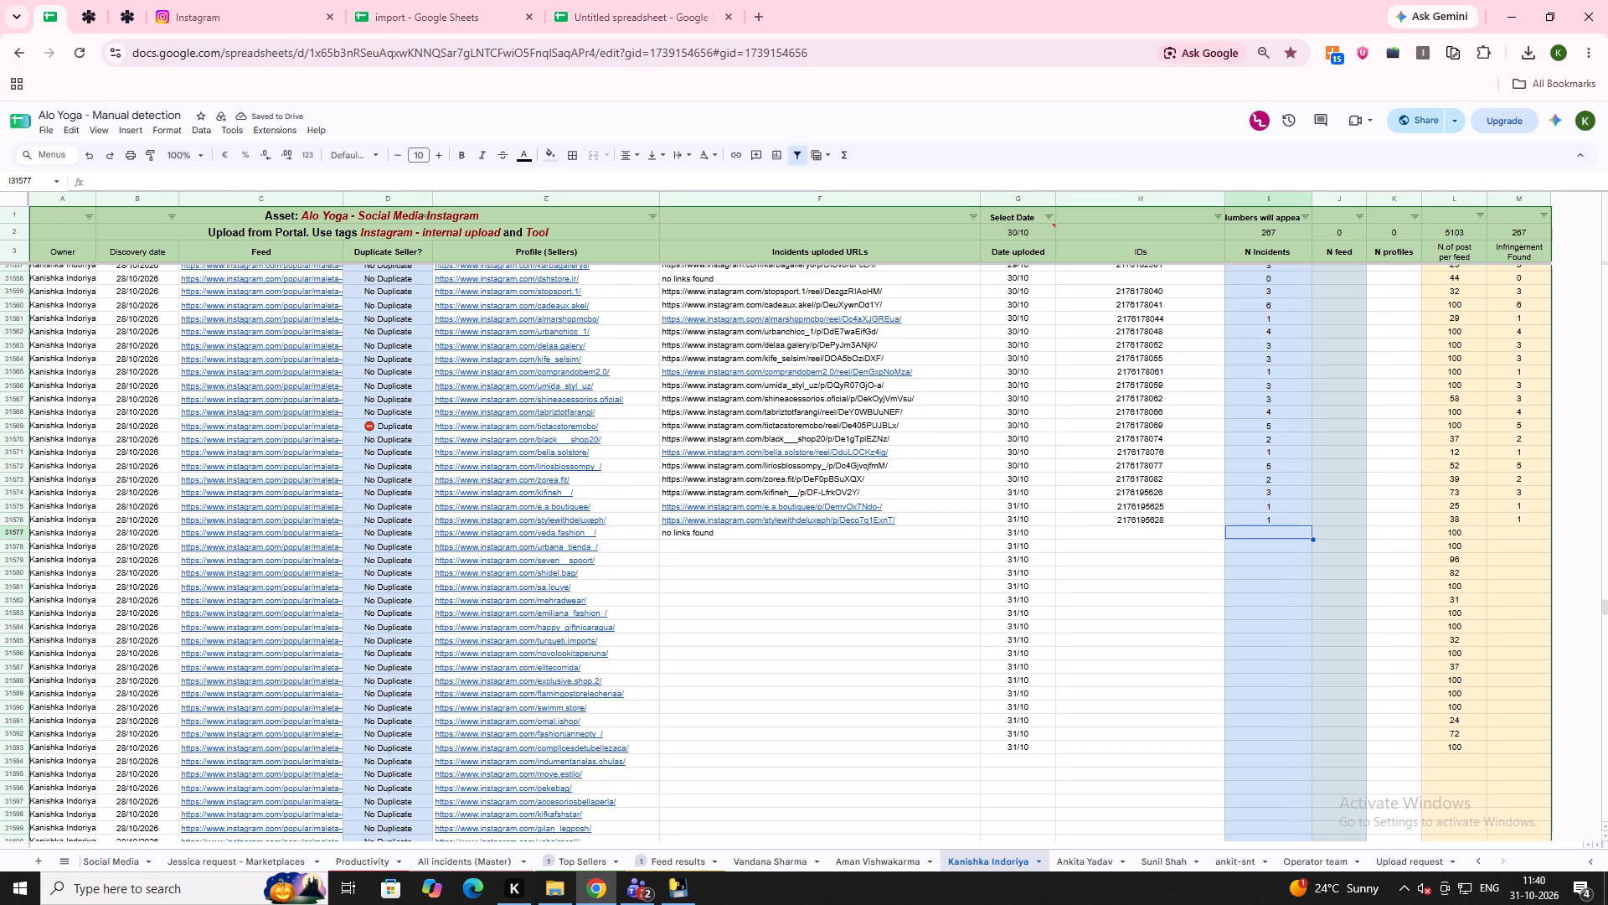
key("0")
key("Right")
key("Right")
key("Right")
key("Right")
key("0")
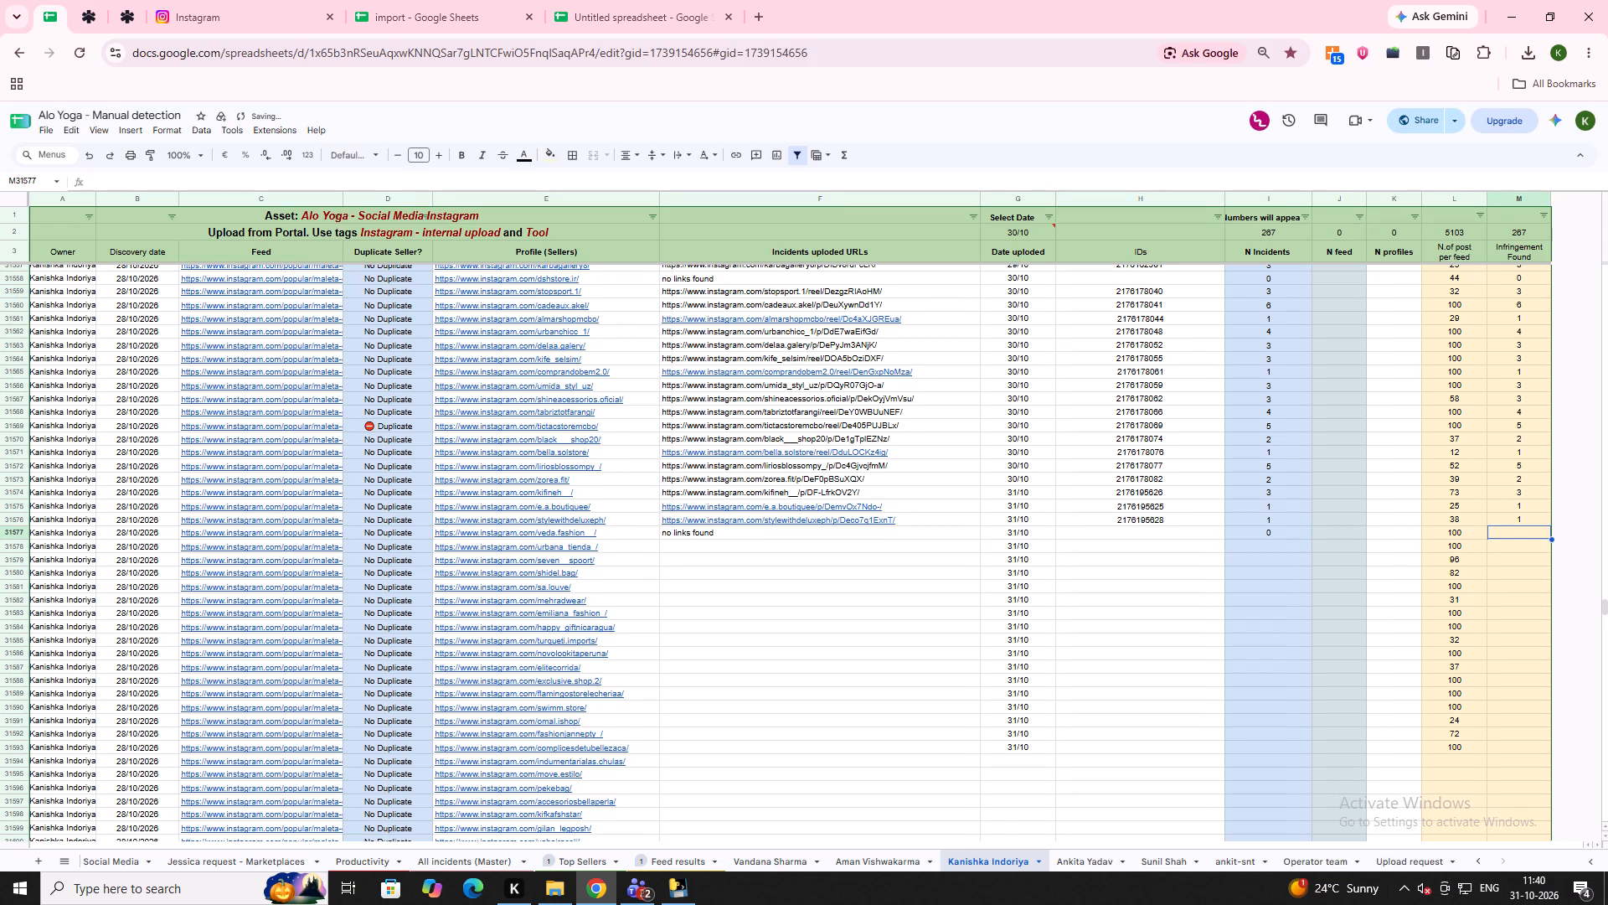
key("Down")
Search the import spreadsheet for the urbana_tienda_ profile URL copied from row 31578 of Manual detection.
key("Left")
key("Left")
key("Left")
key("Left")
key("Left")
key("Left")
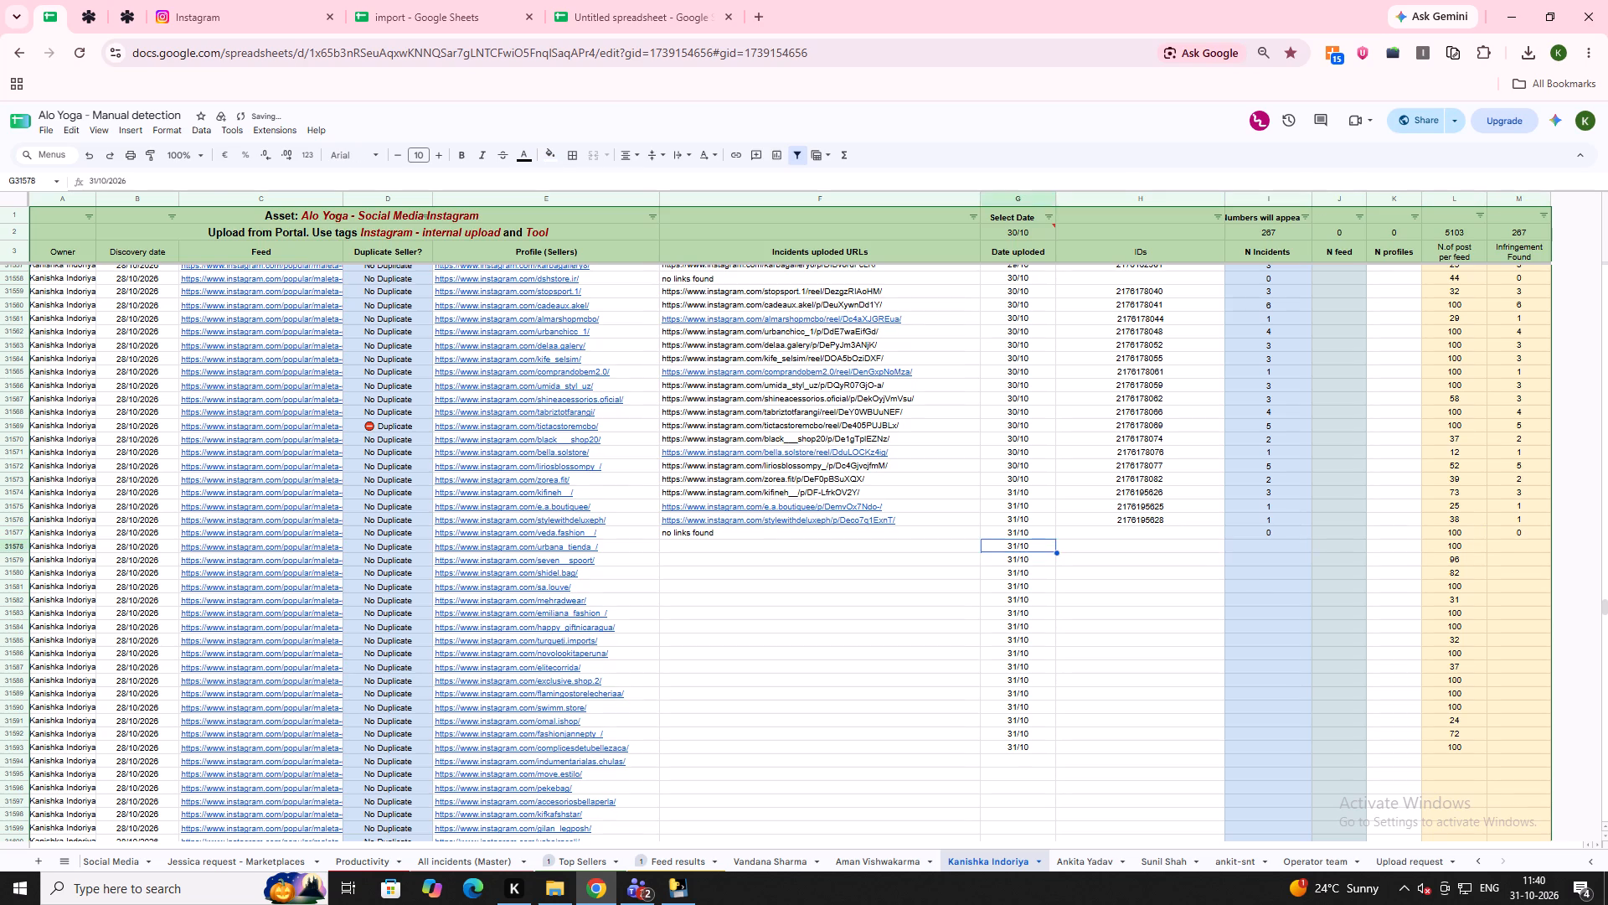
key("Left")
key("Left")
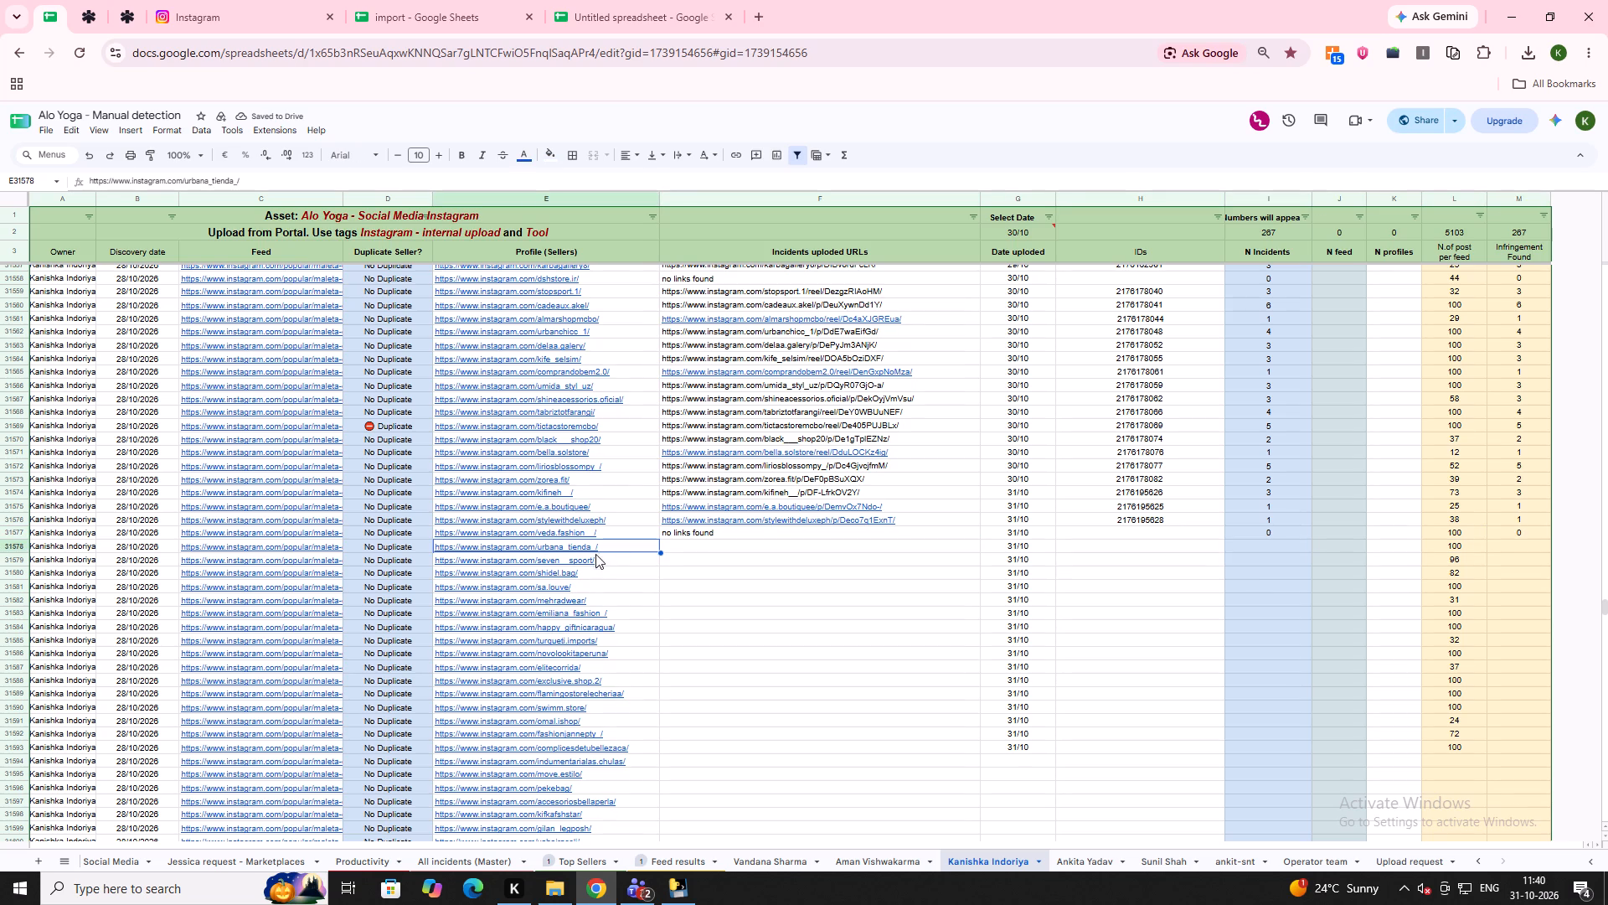
left_click(592, 547)
key("ctrl+c")
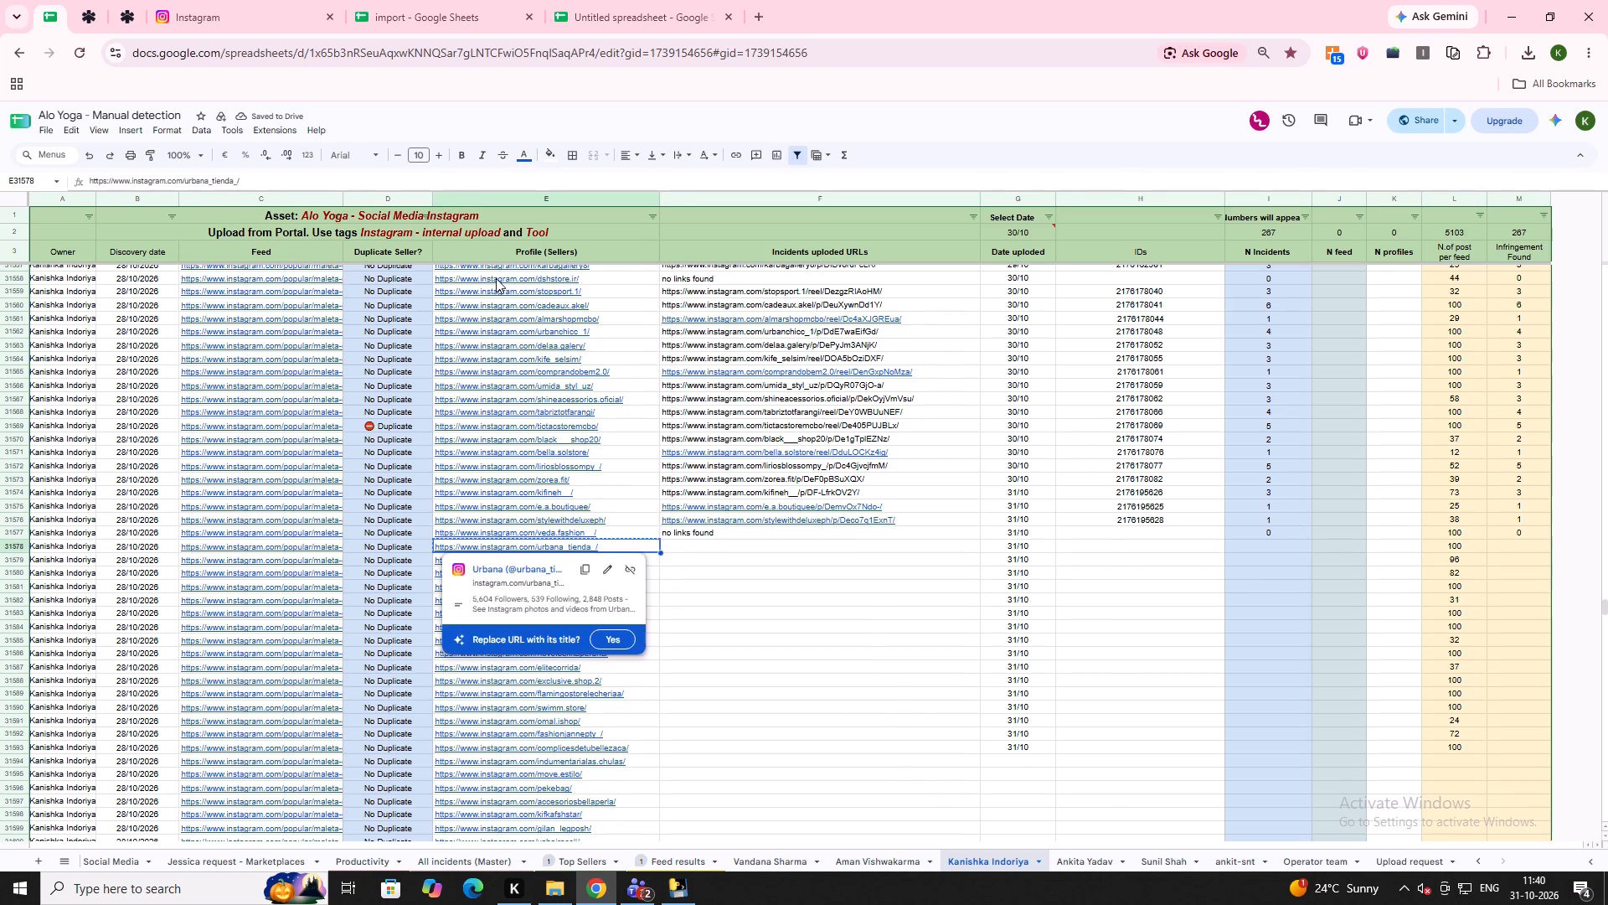
left_click(439, 0)
key("ctrl+f")
key("ctrl+v")
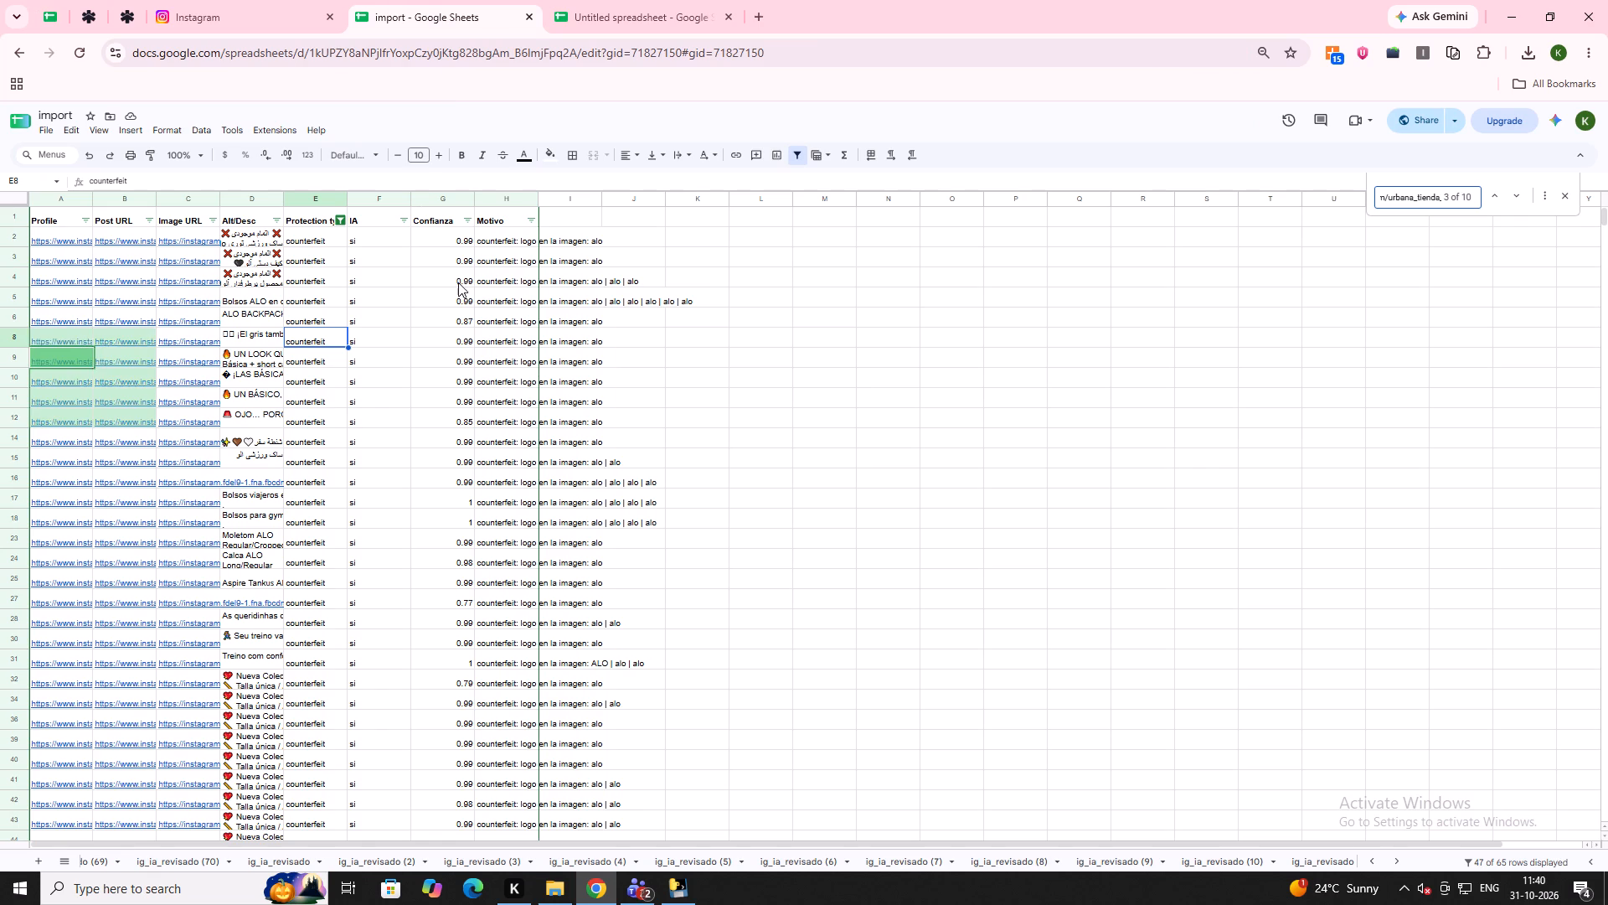
Copy the five urbana_tienda_ post URLs matched in the import sheet from the untitled spreadsheet into row 31578's Incidents uploaded URLs cell in Manual detection.
scroll(146, 300, "up", 1)
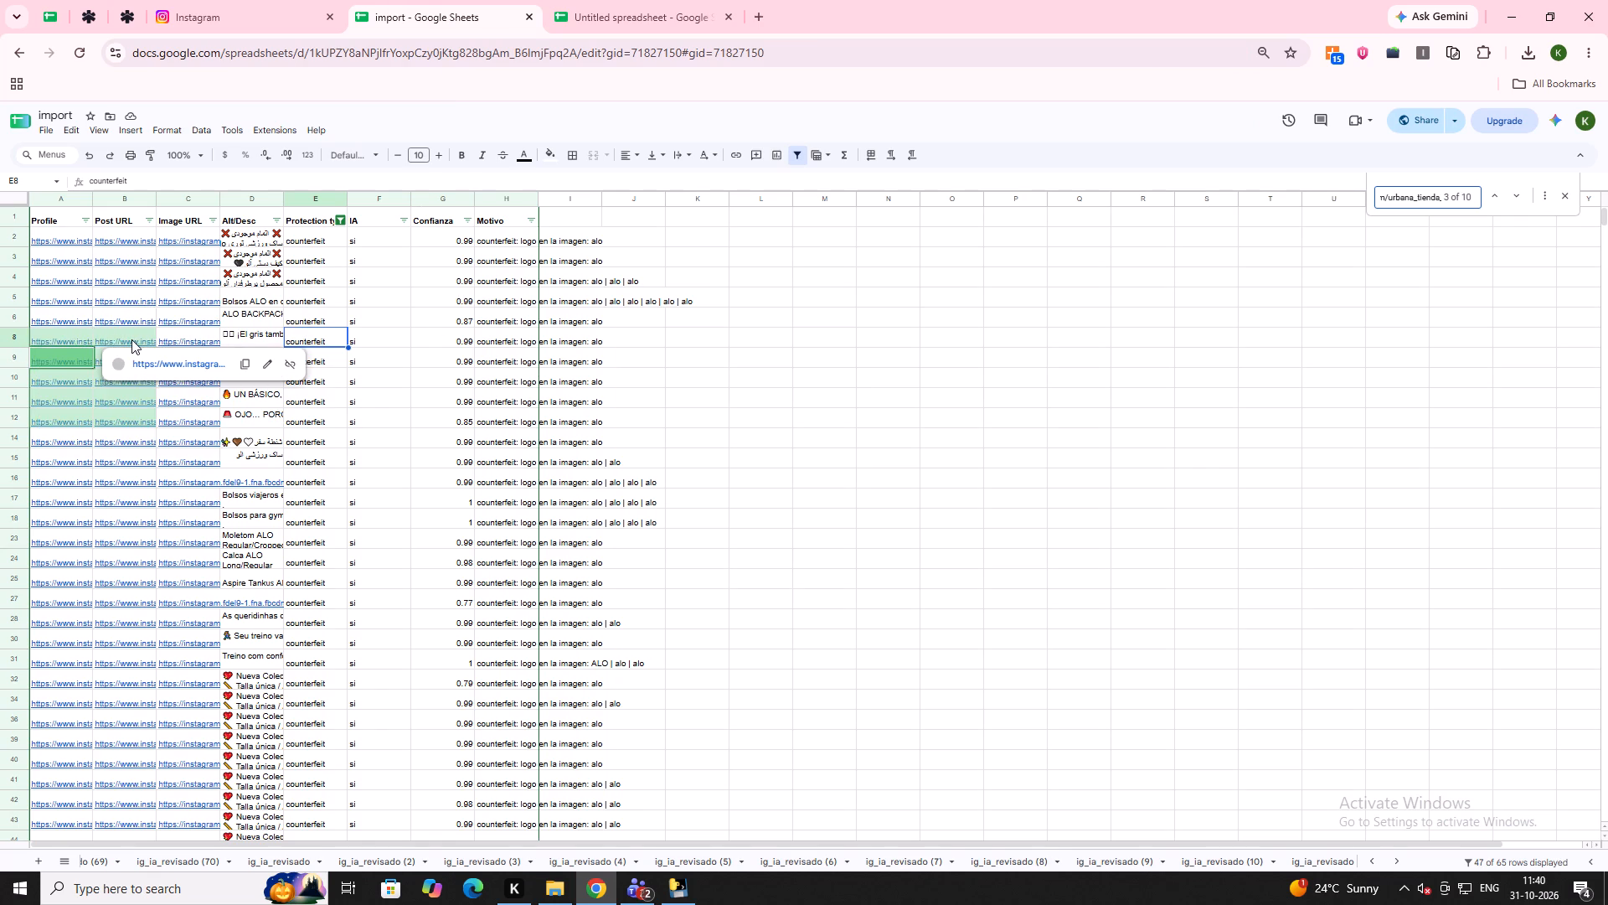
left_click_drag(131, 339, 102, 416)
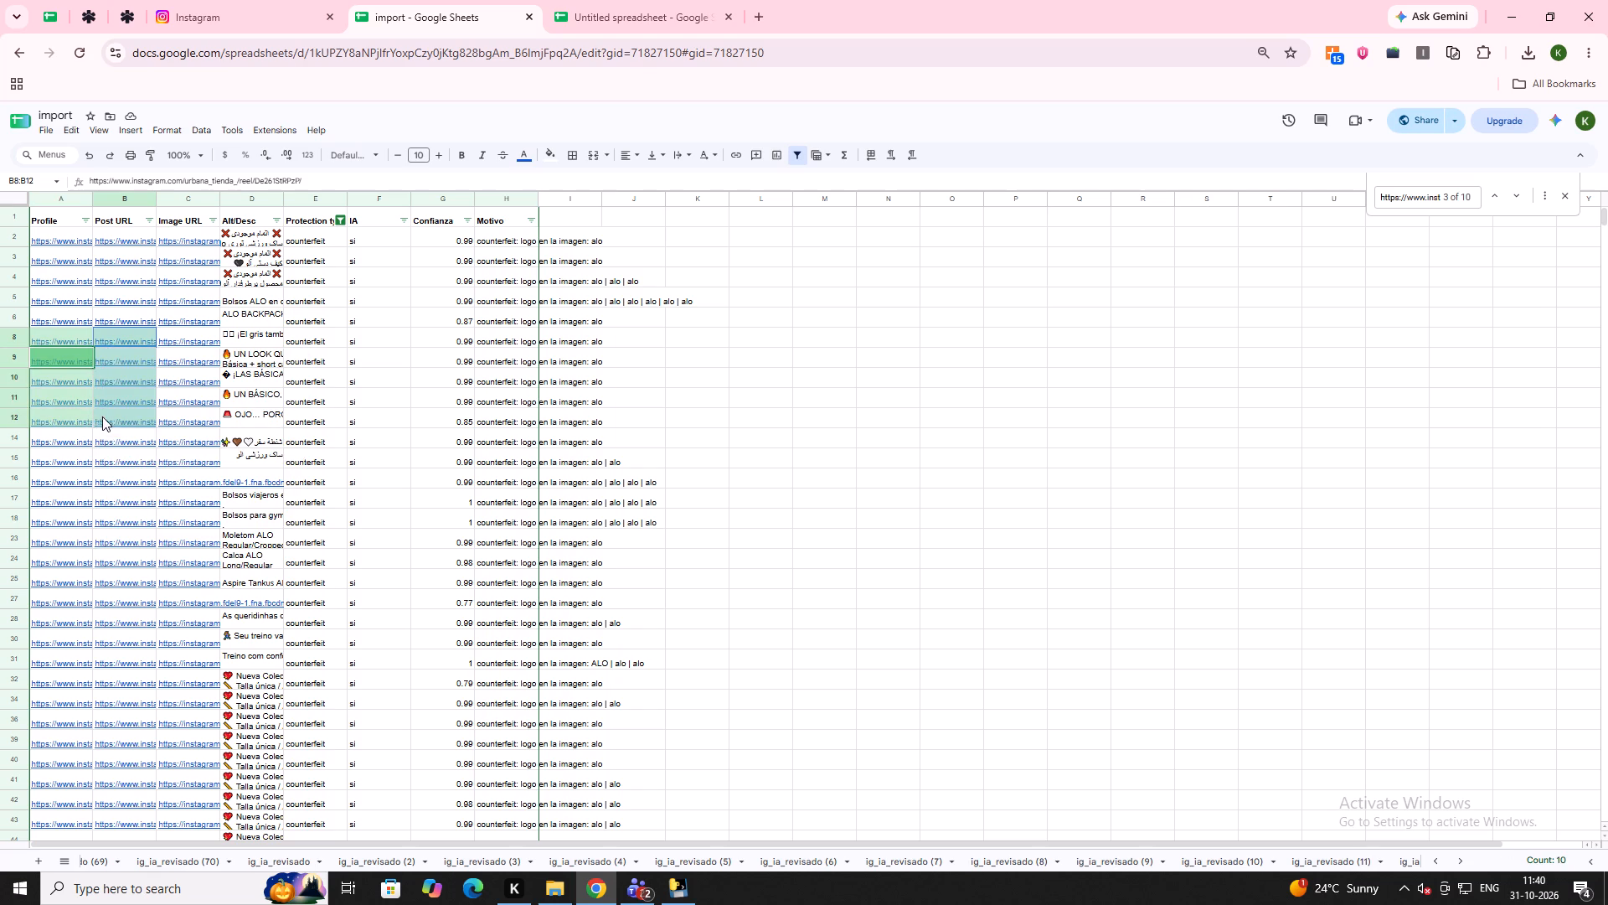
left_click_drag(102, 416, 114, 416)
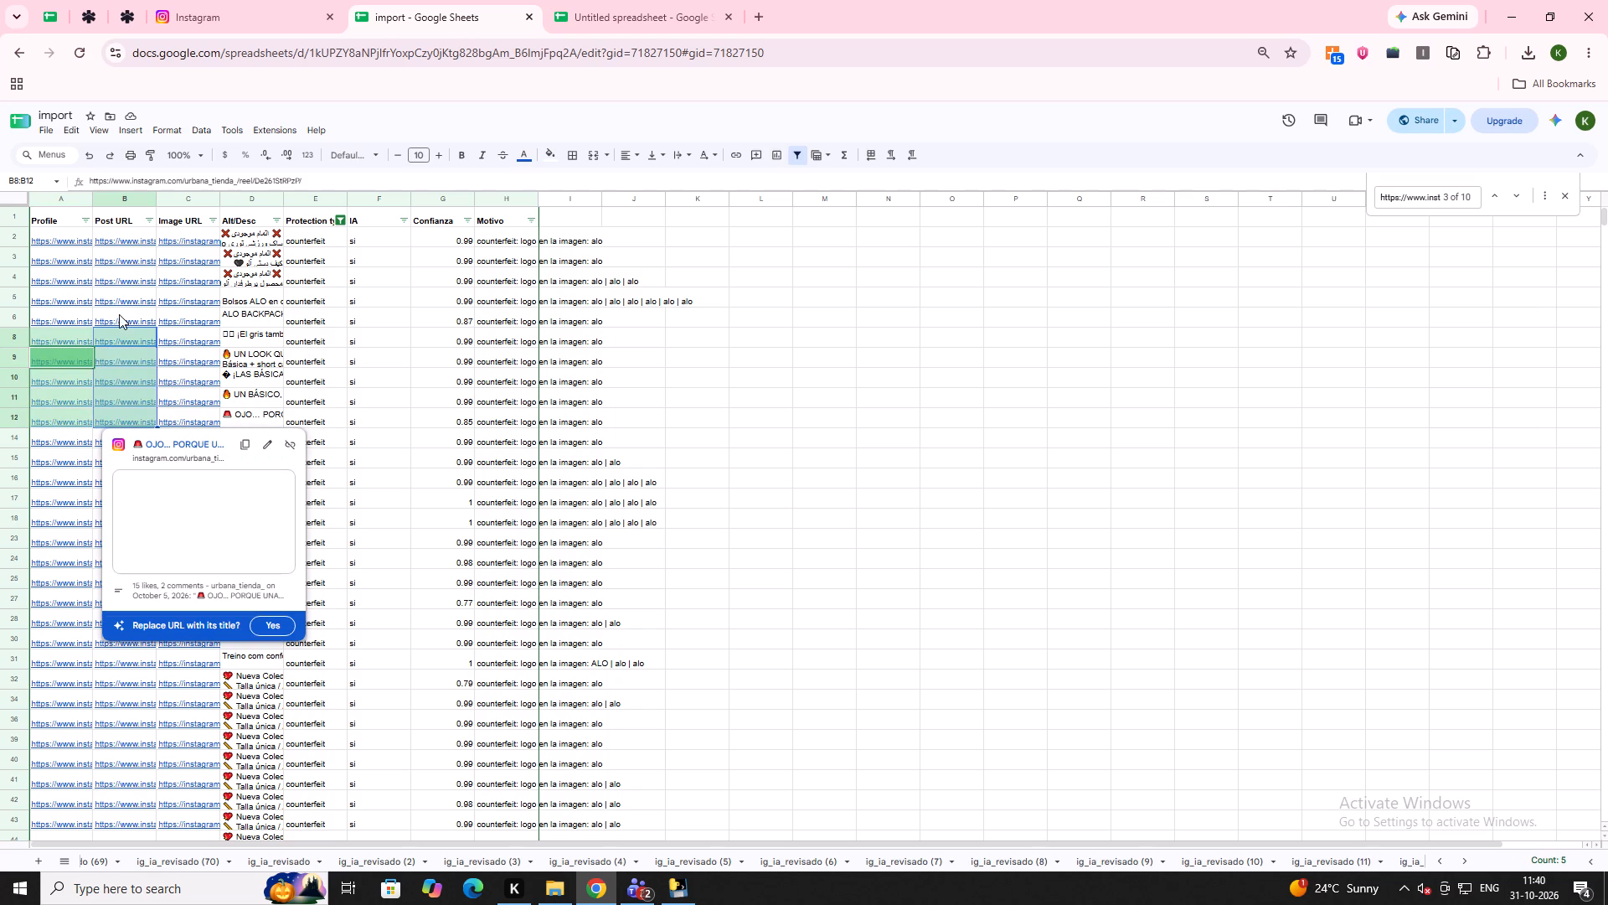
left_click(610, 0)
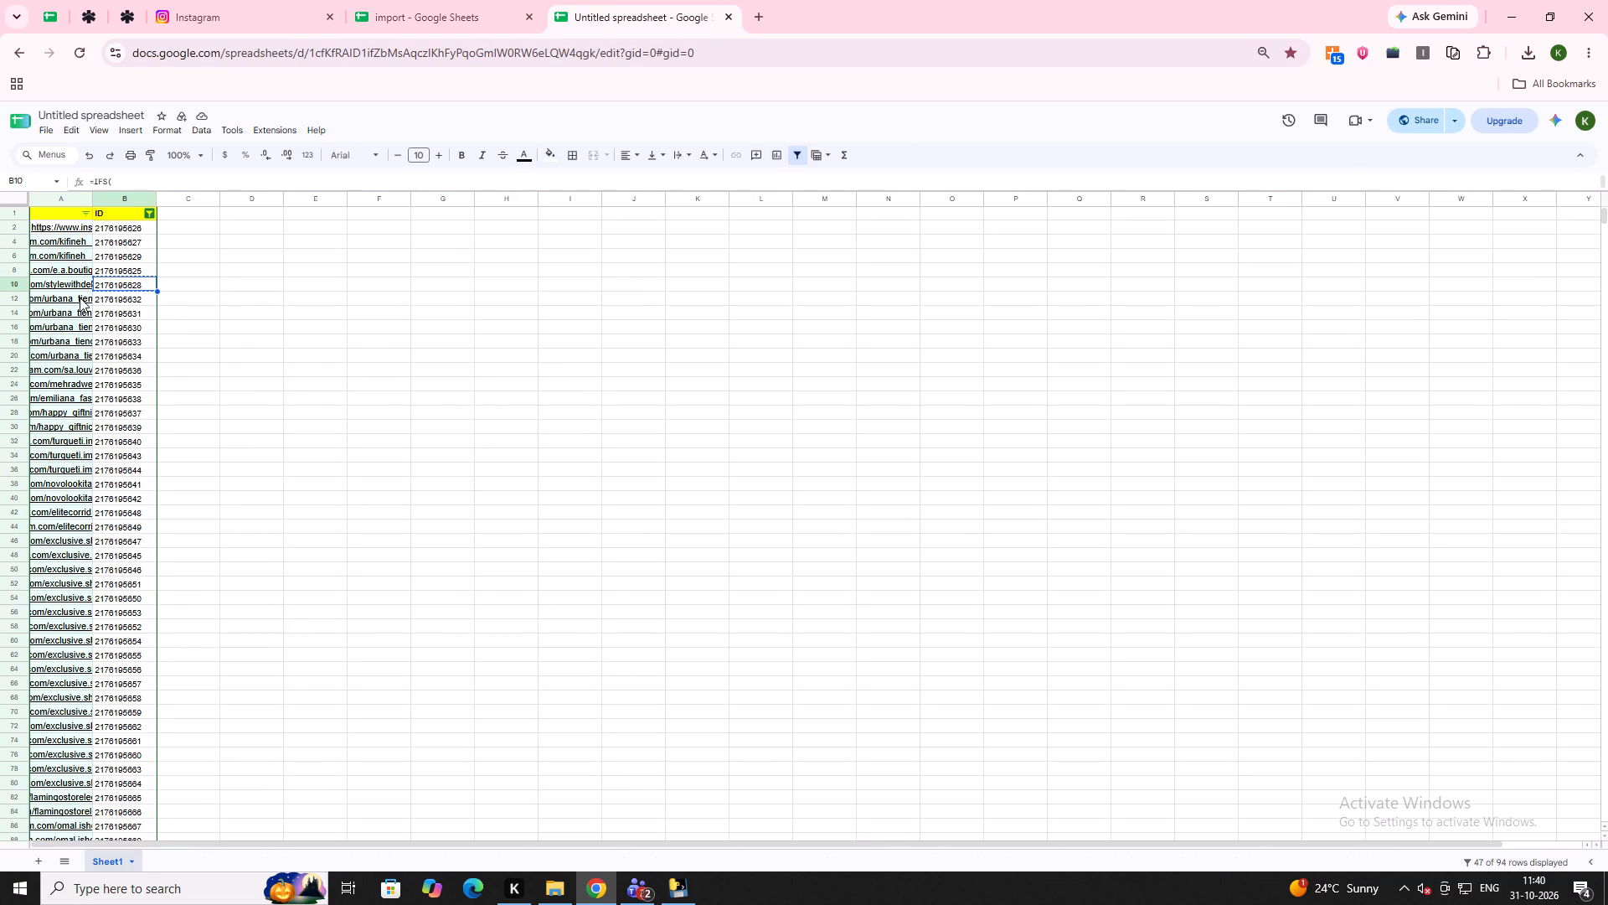
left_click(80, 297)
key("shift+Down")
key("shift+Down")
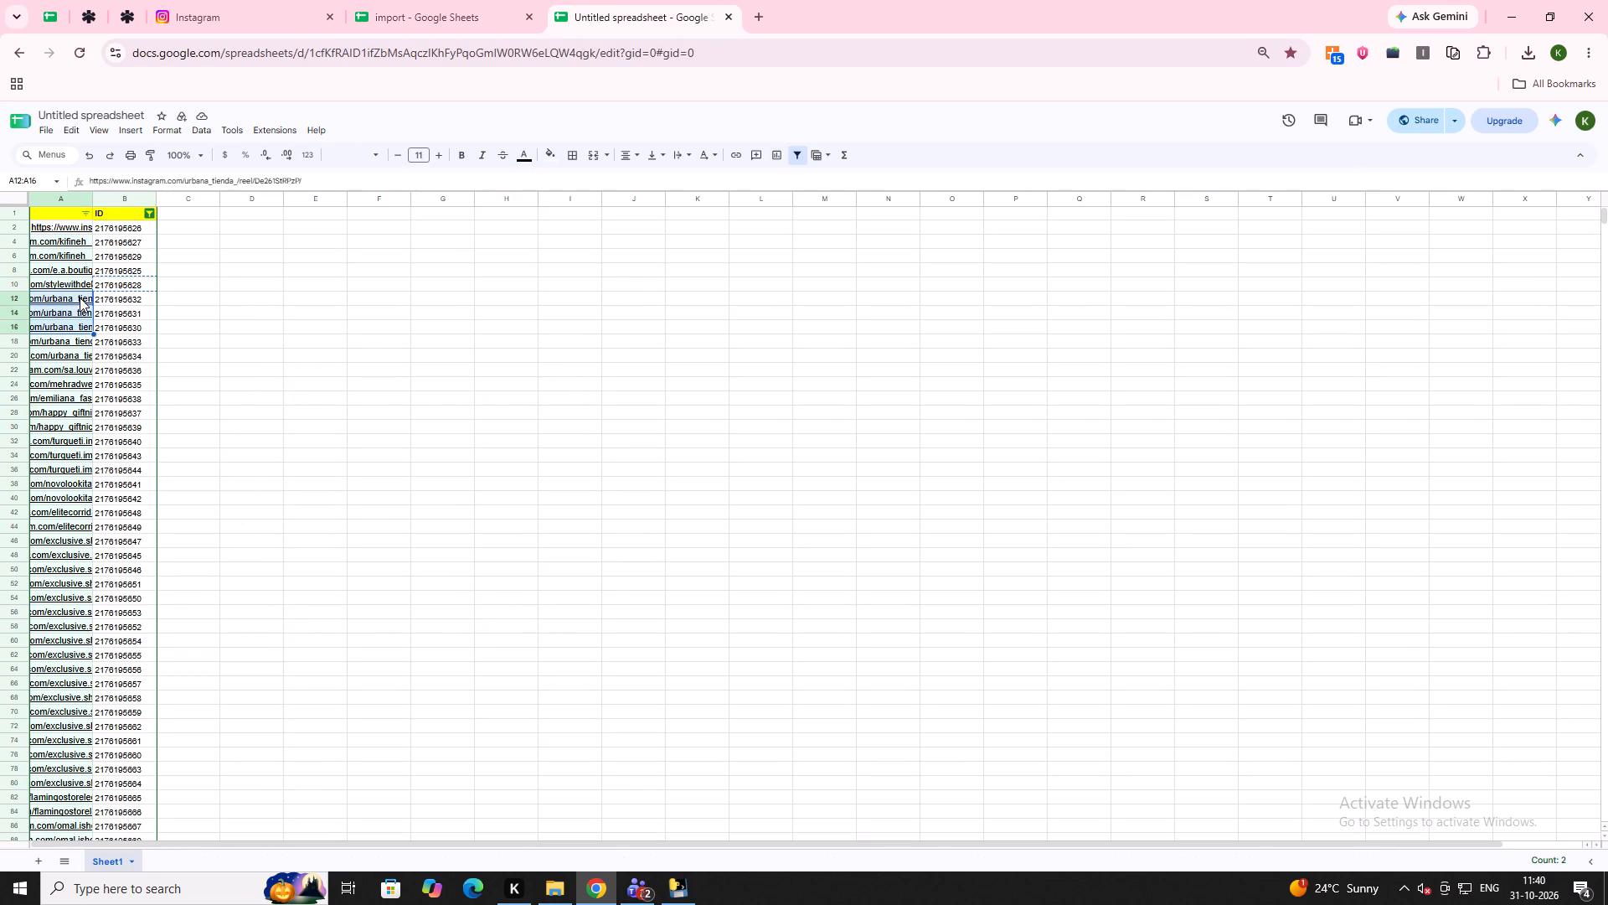
key("shift+Down")
key("shift+Down")
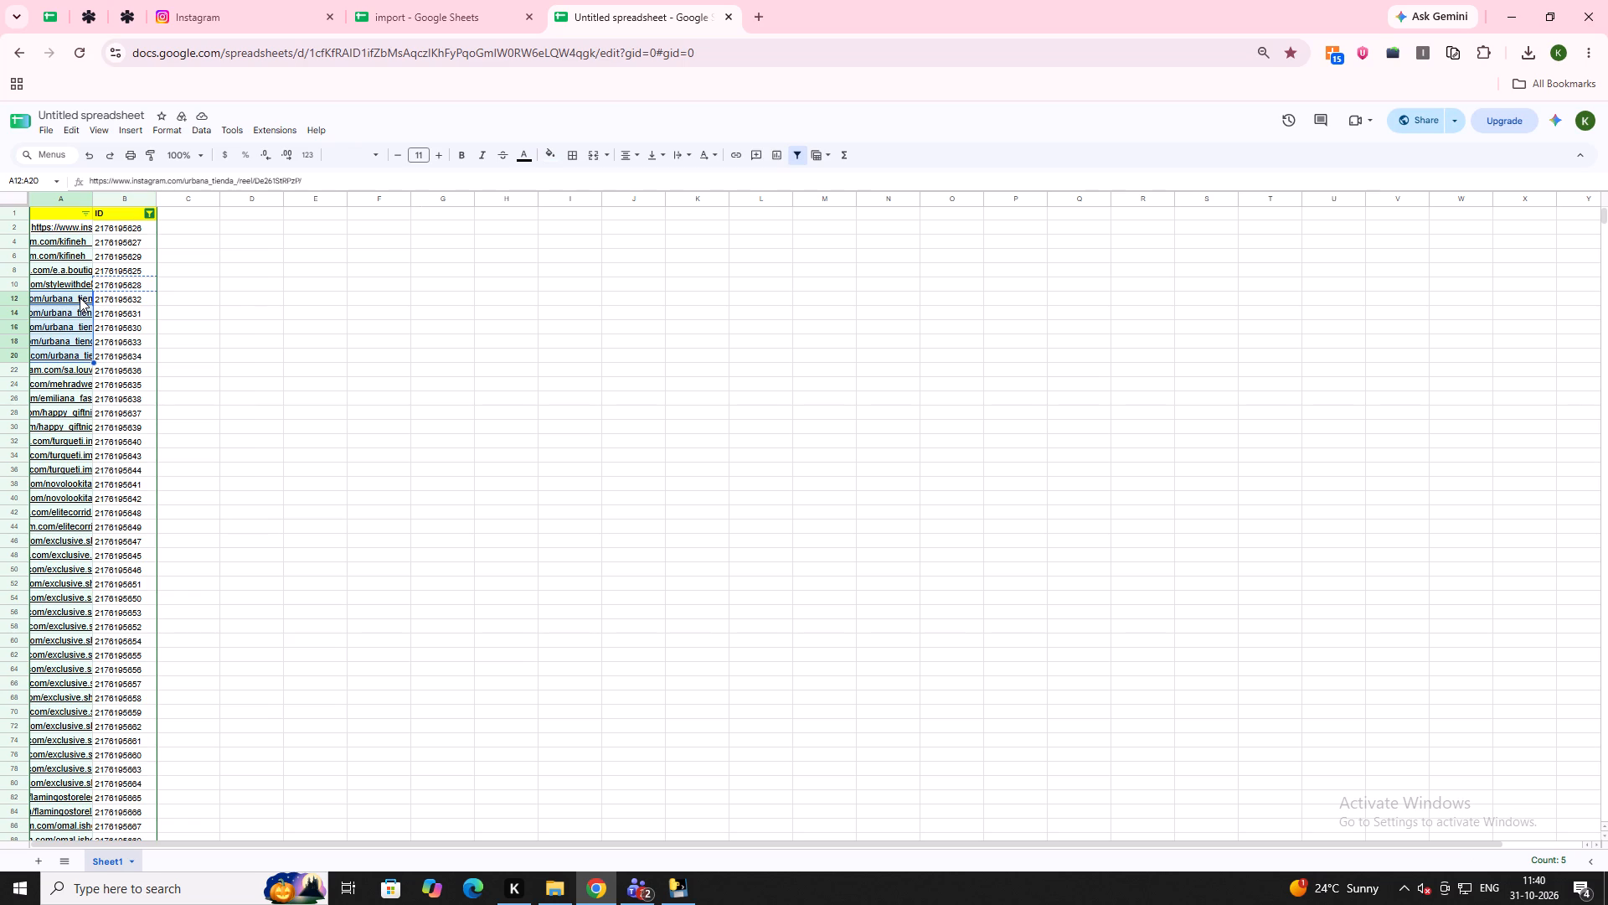
key("ctrl+c")
left_click(54, 0)
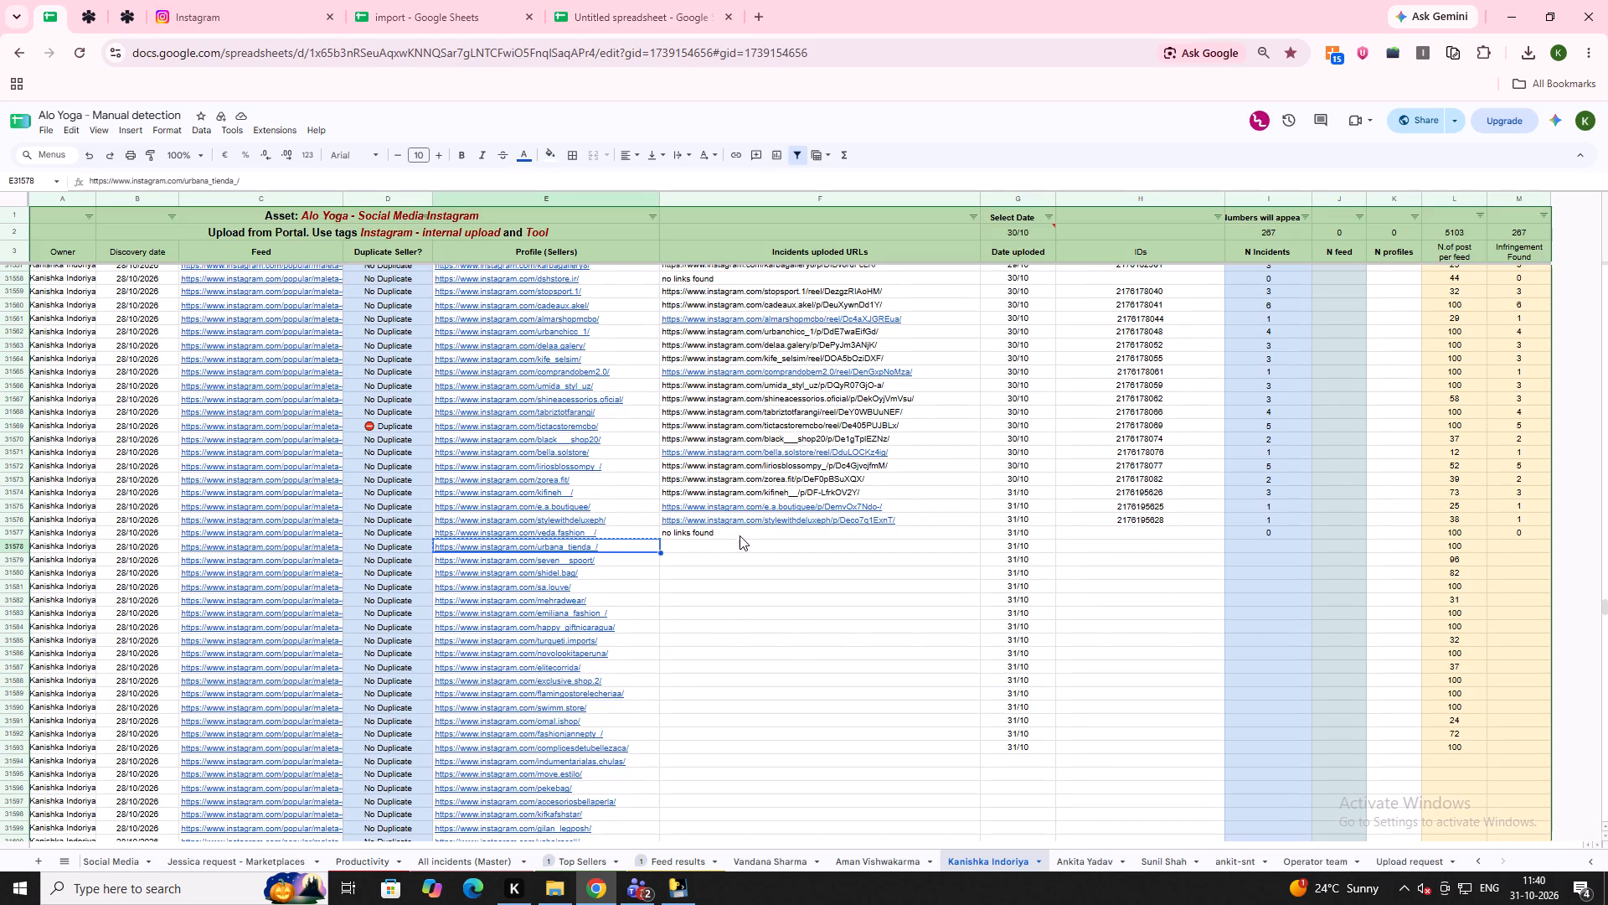
double_click(742, 546)
key("ctrl+v")
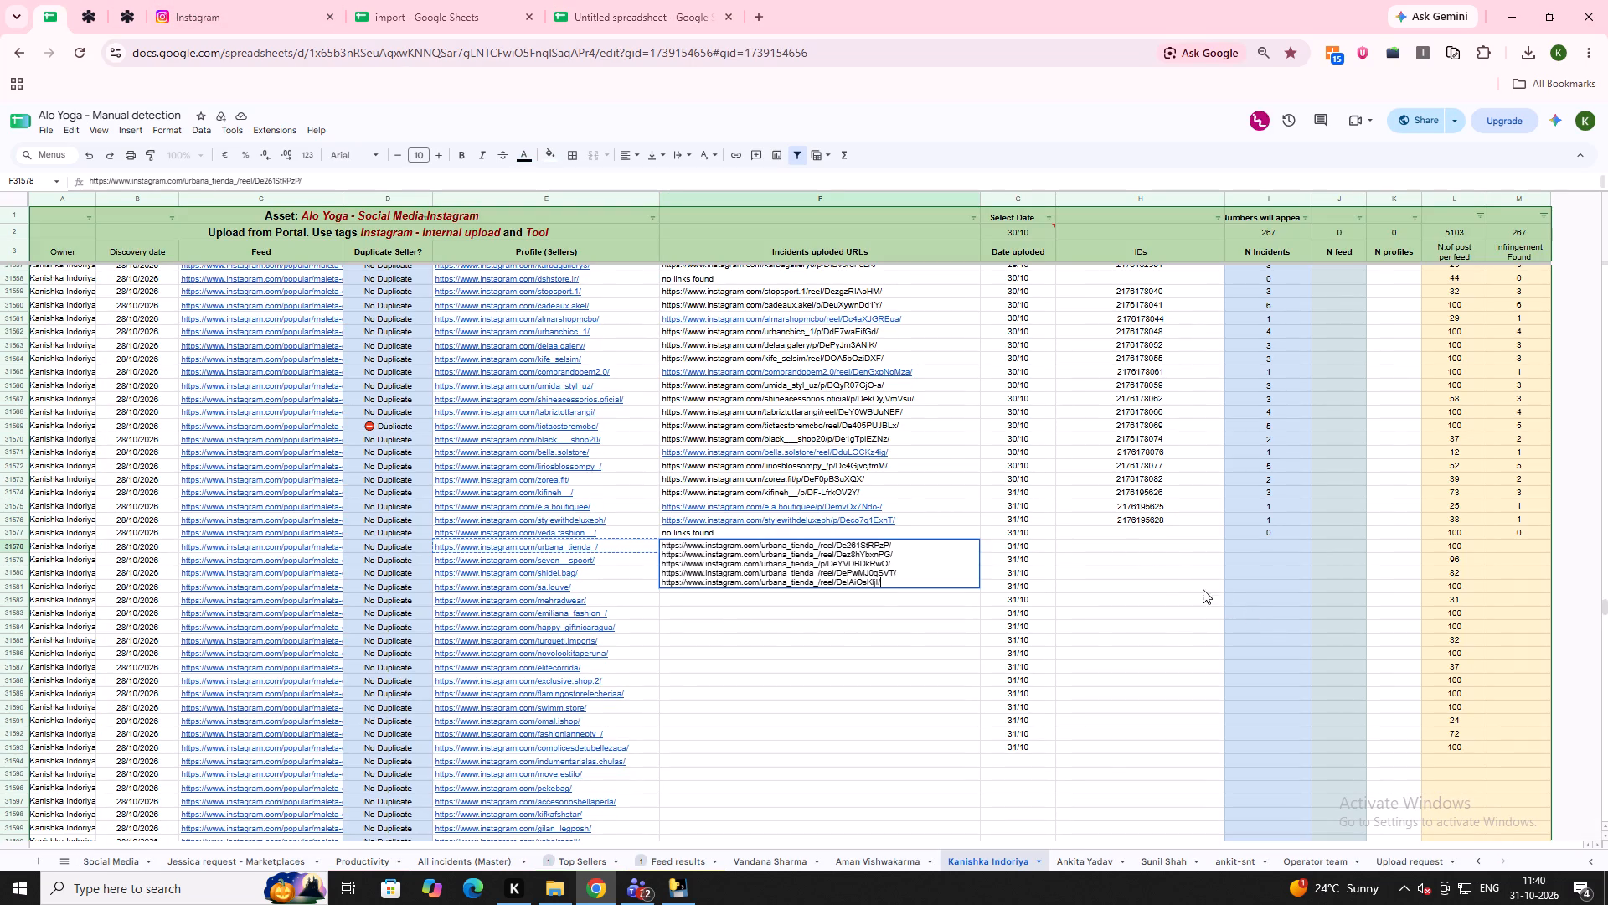
double_click(1147, 545)
left_click(617, 0)
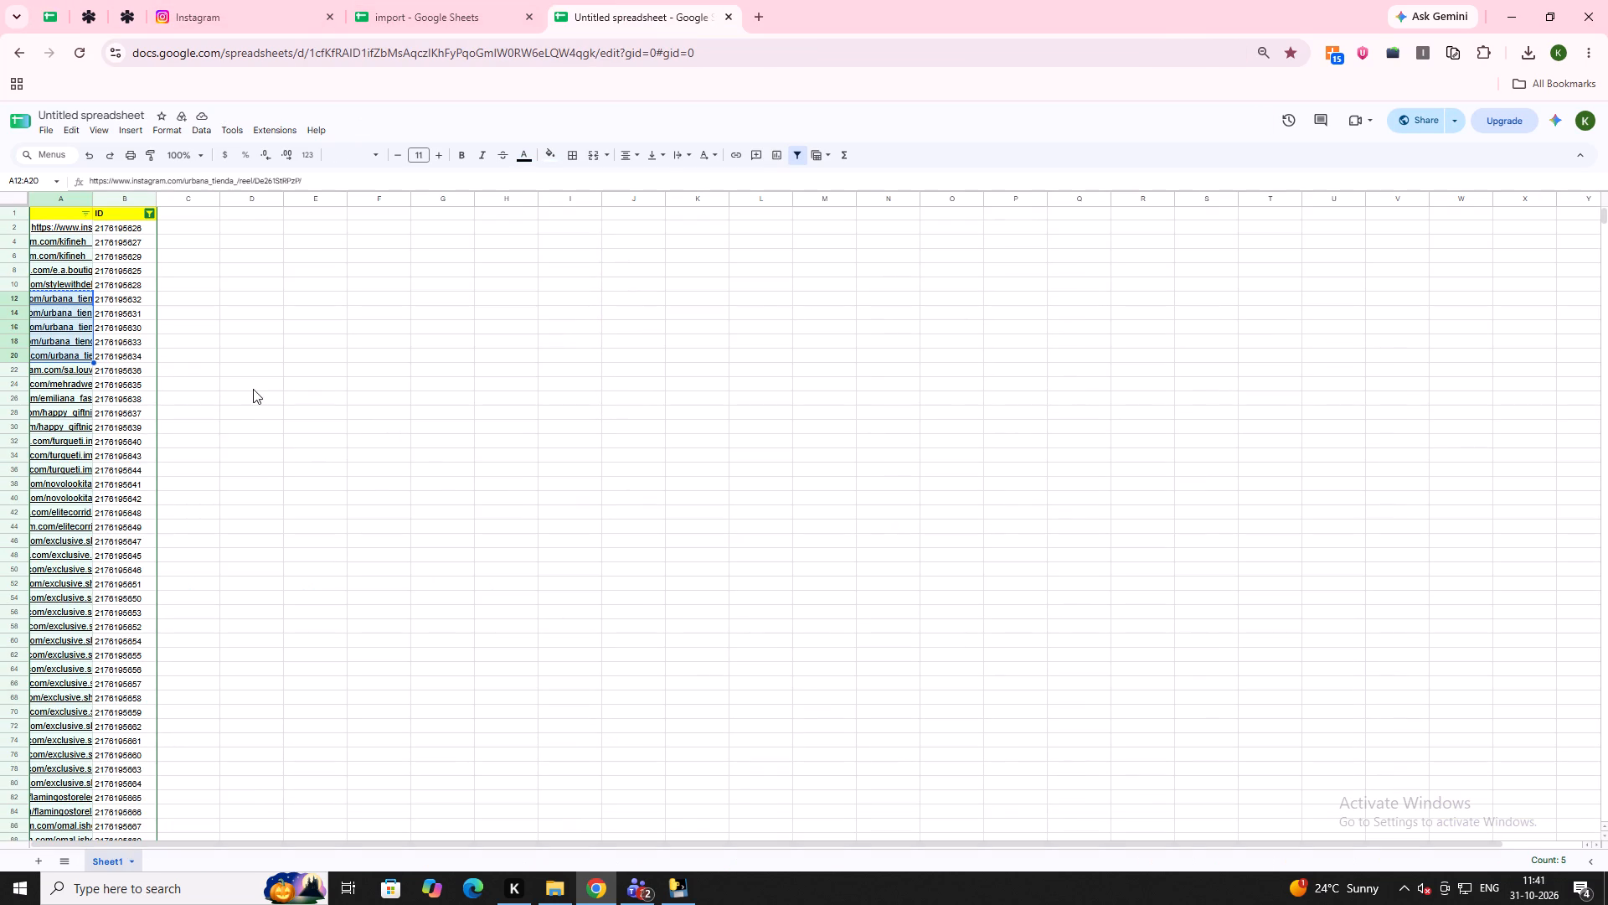
left_click(115, 300)
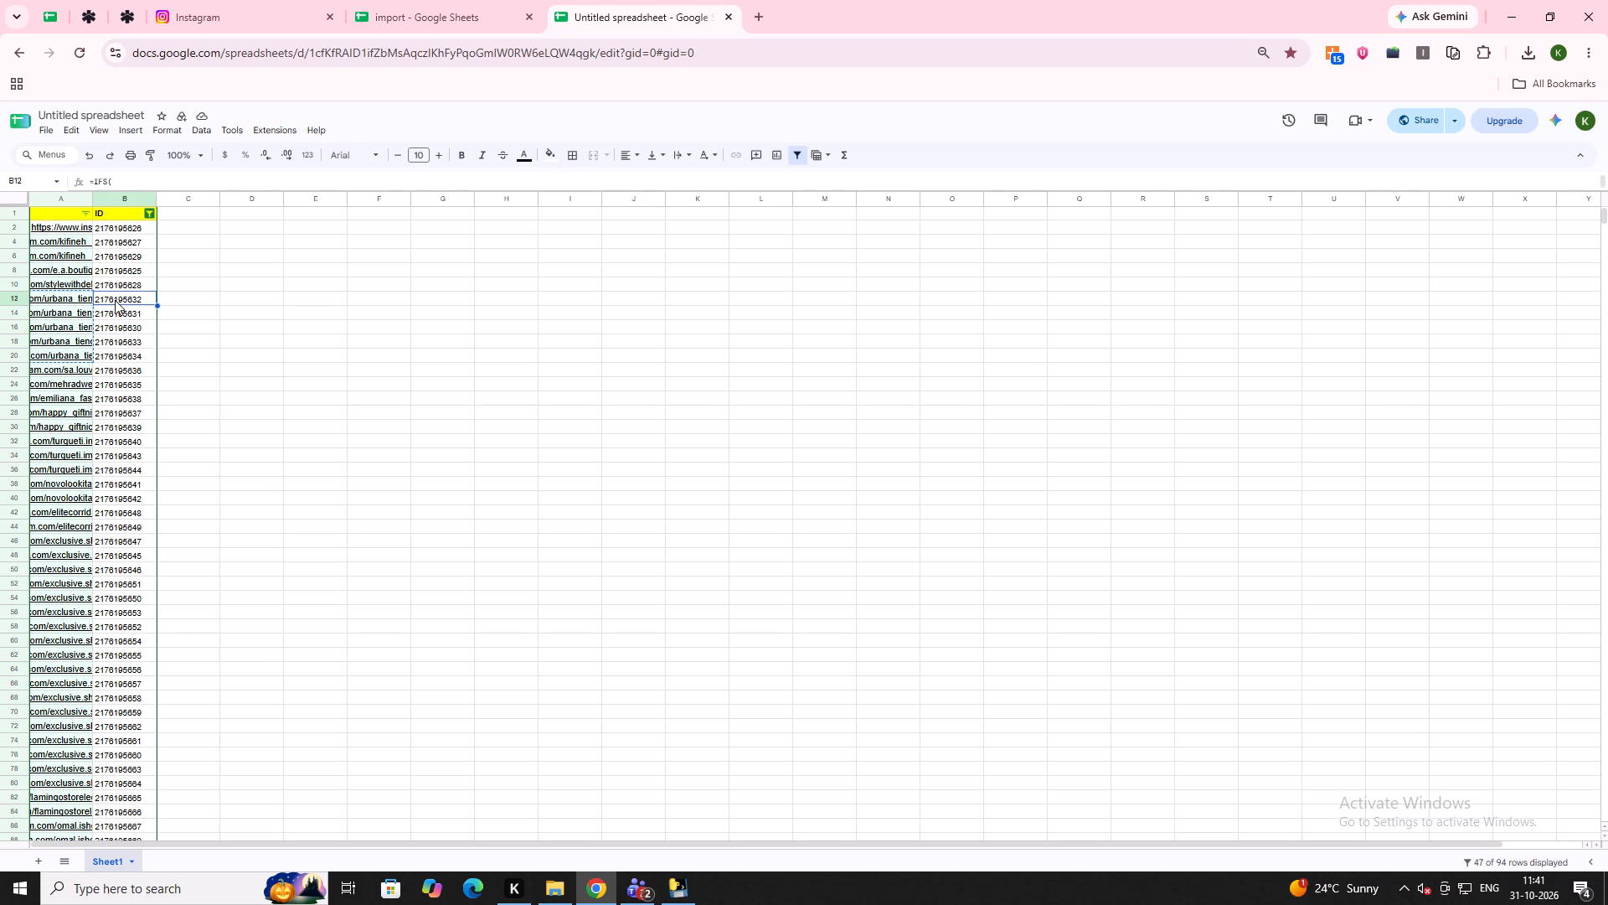
key("shift+Down")
key("shift+Down")
key("shift+Down")
key("shift+Down")
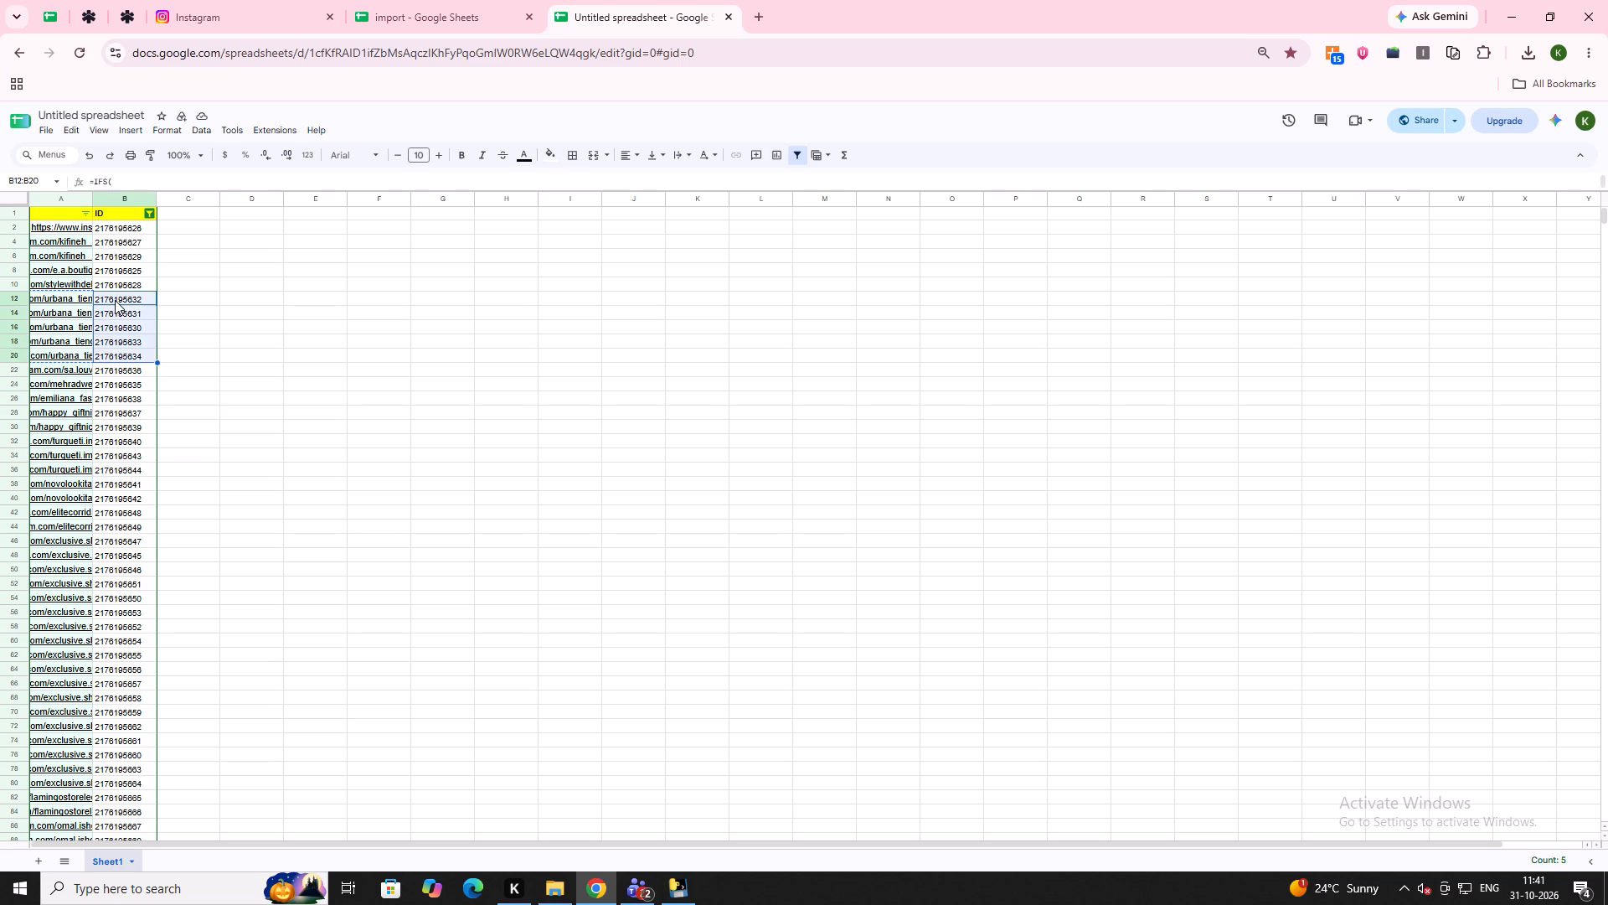
key("ctrl+c")
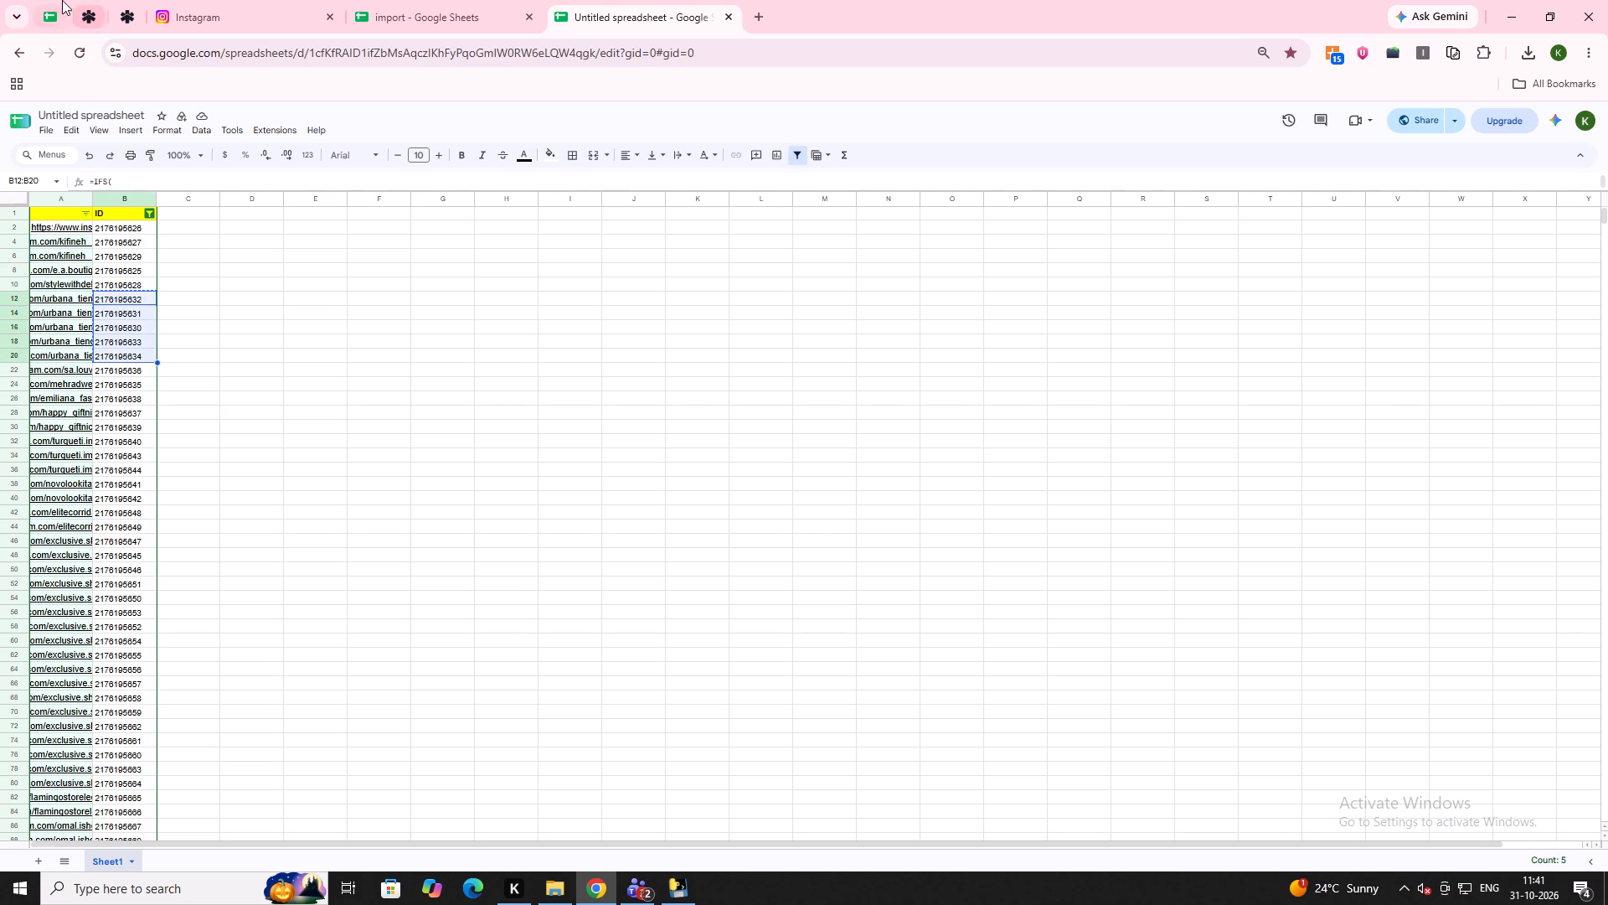
left_click(59, 0)
key("ctrl+v")
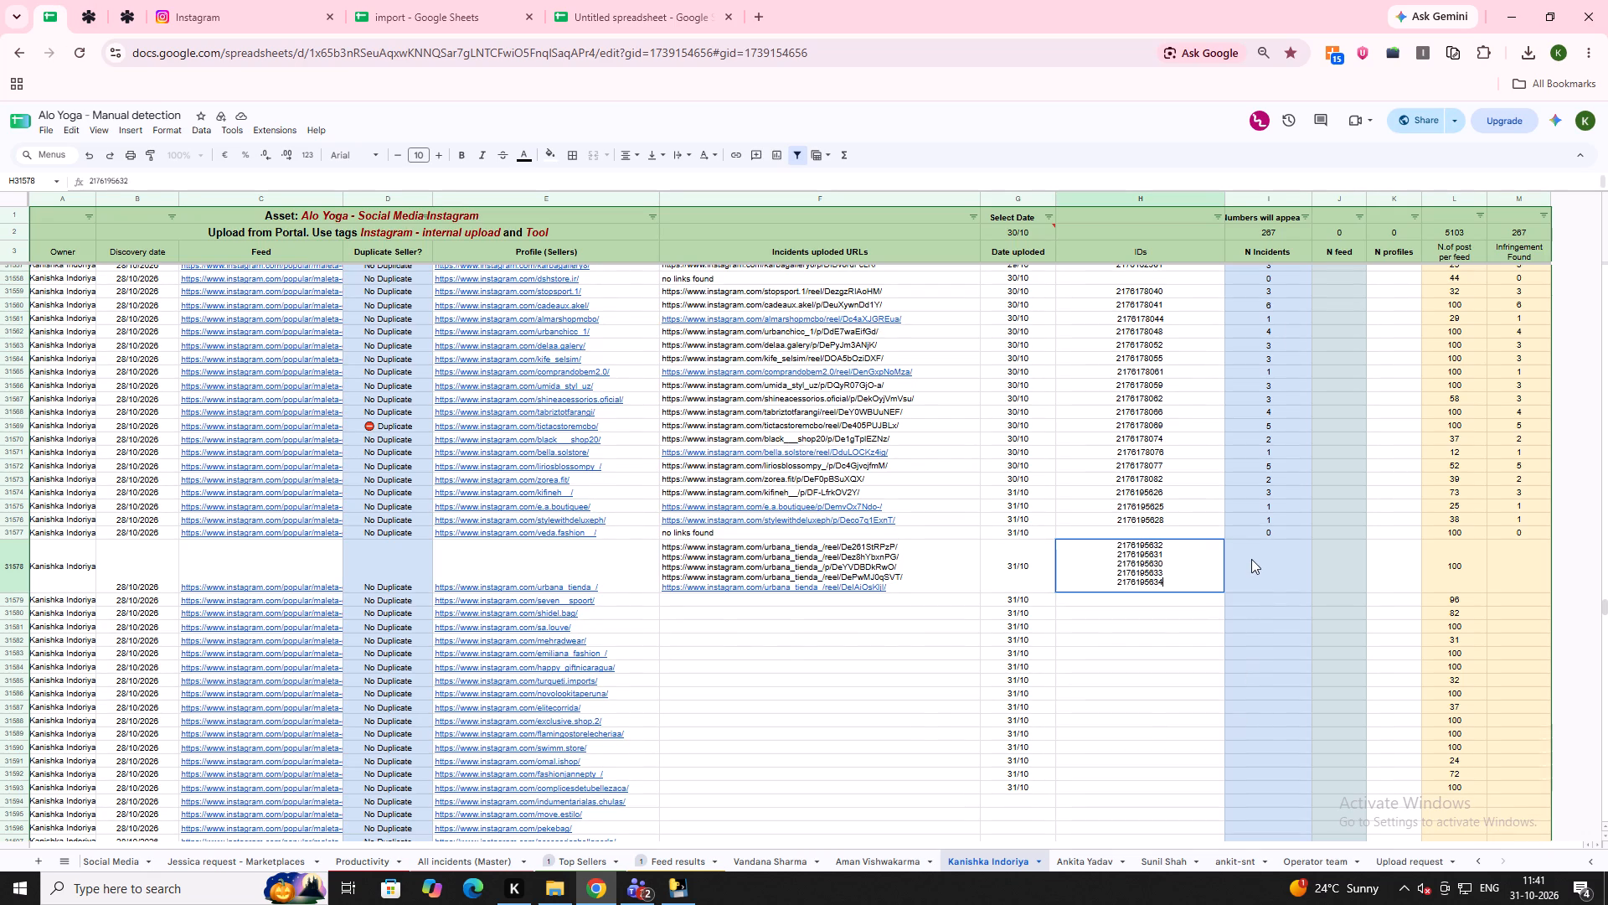
Record 5 for both N Incidents and Infringement Found in the urbana_tienda_ row 31578.
left_click(1251, 559)
key("5")
key("Right")
key("Right")
key("Right")
key("Right")
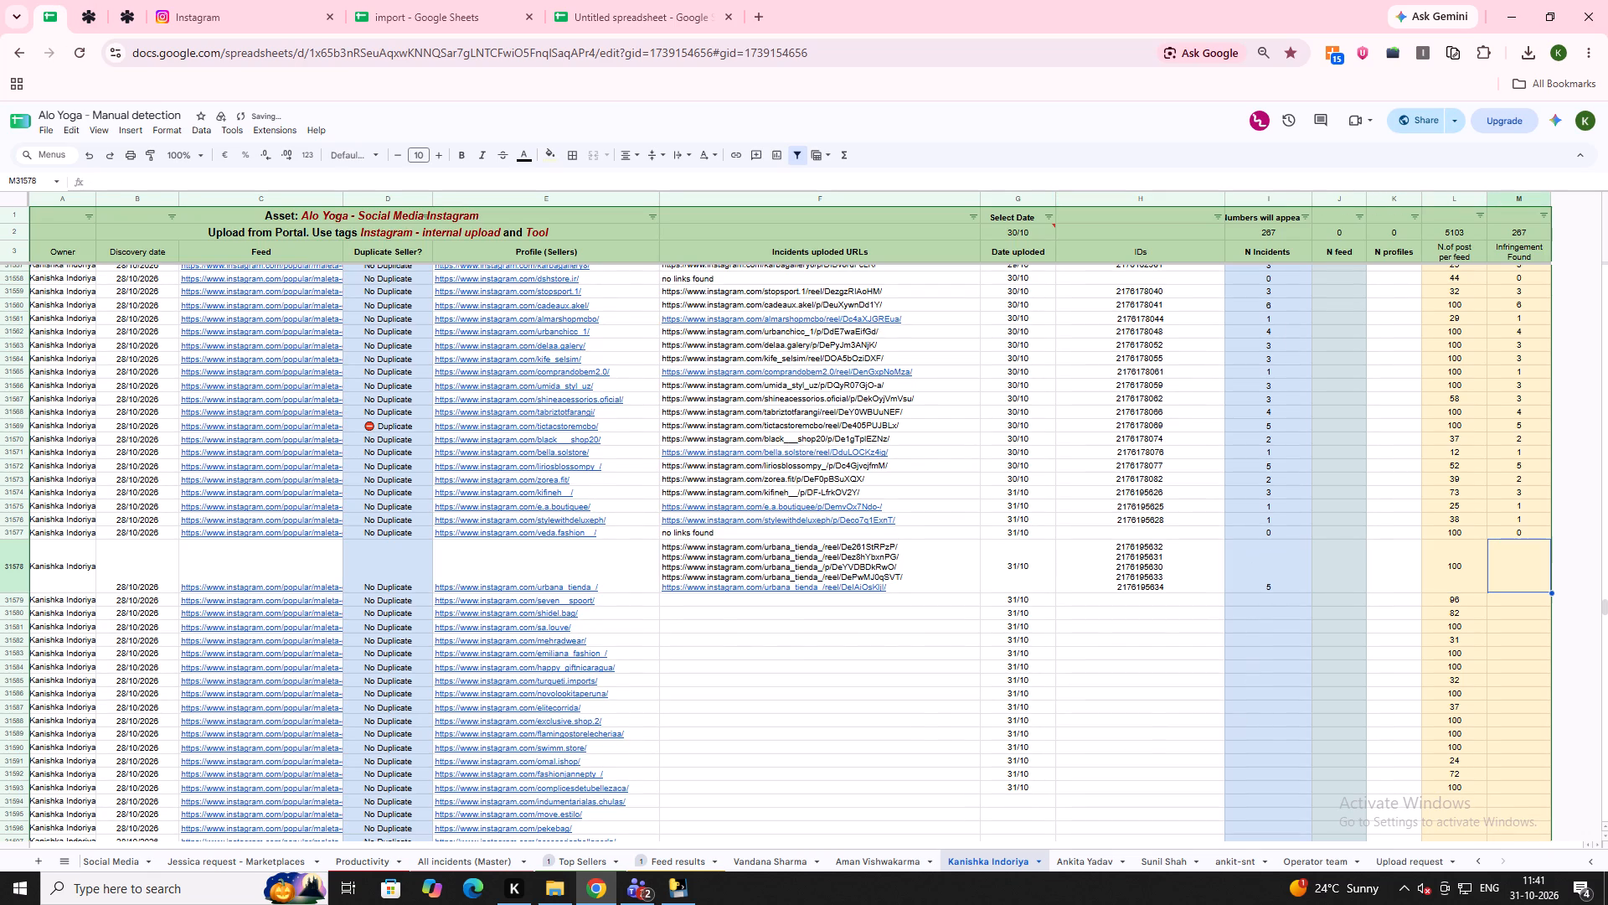
key("5")
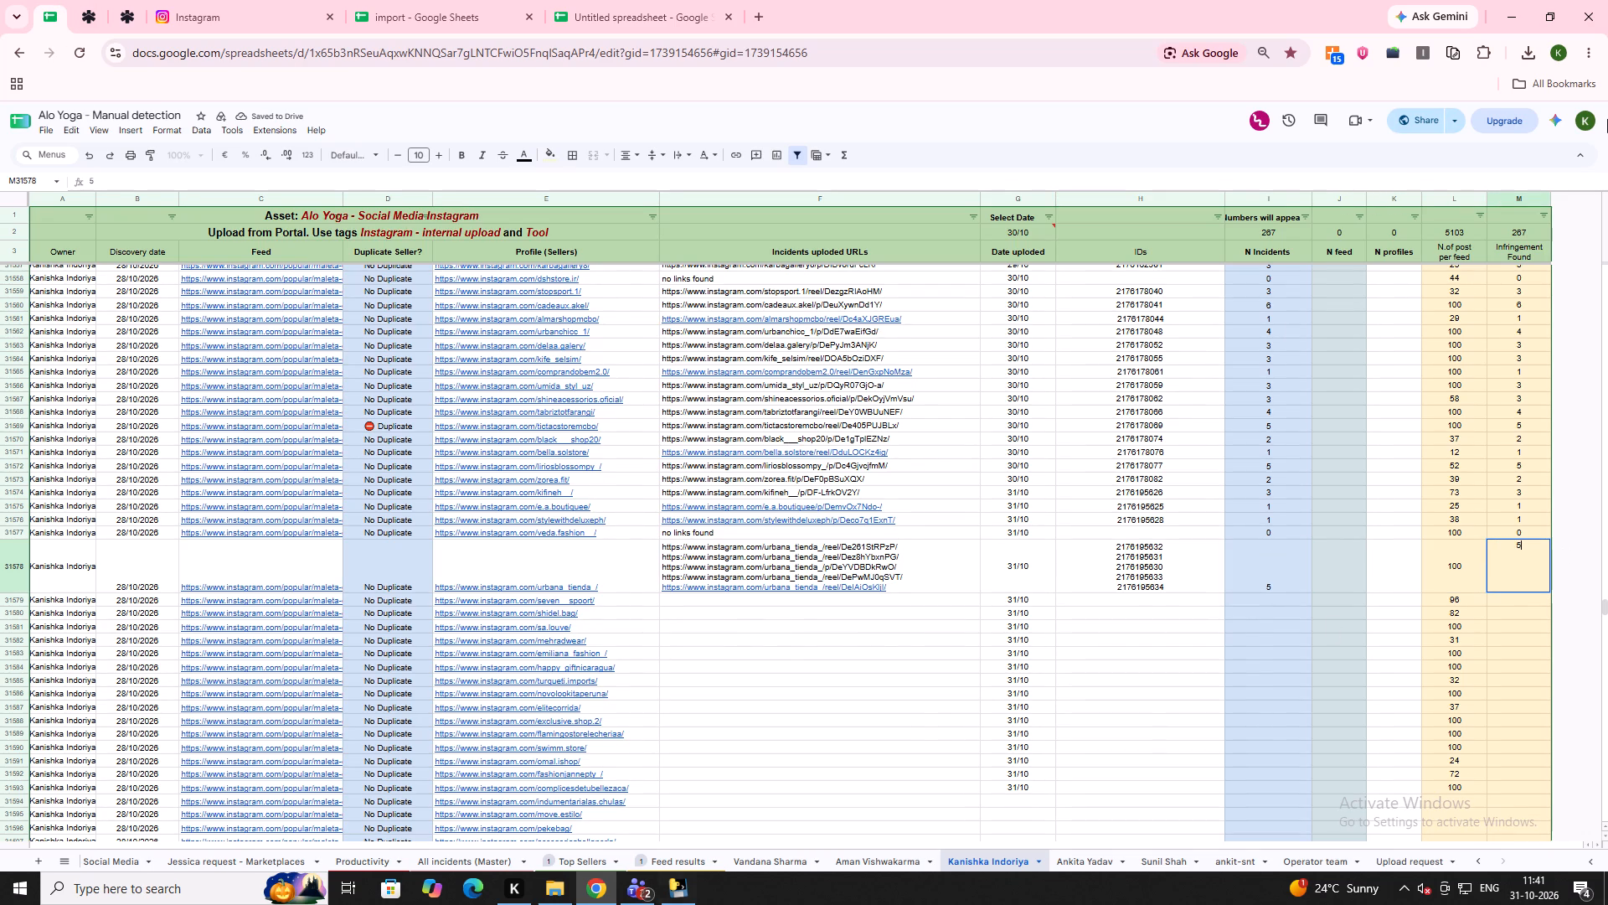
Resize row 31578 to a height of 21 pixels.
right_click(0, 541)
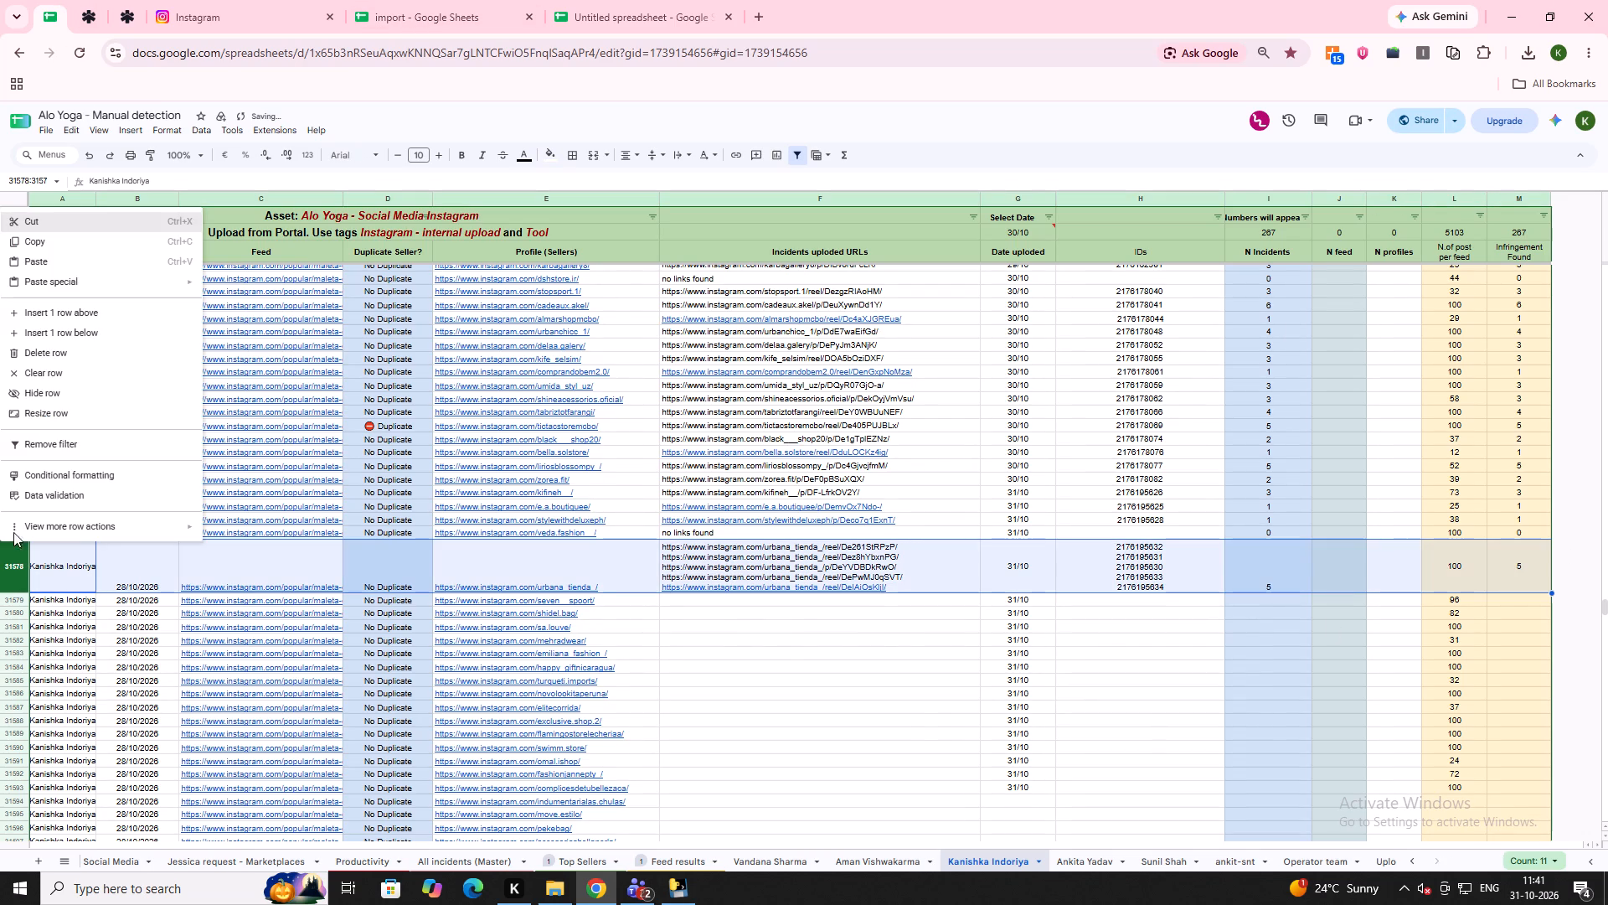
left_click(28, 411)
left_click(802, 450)
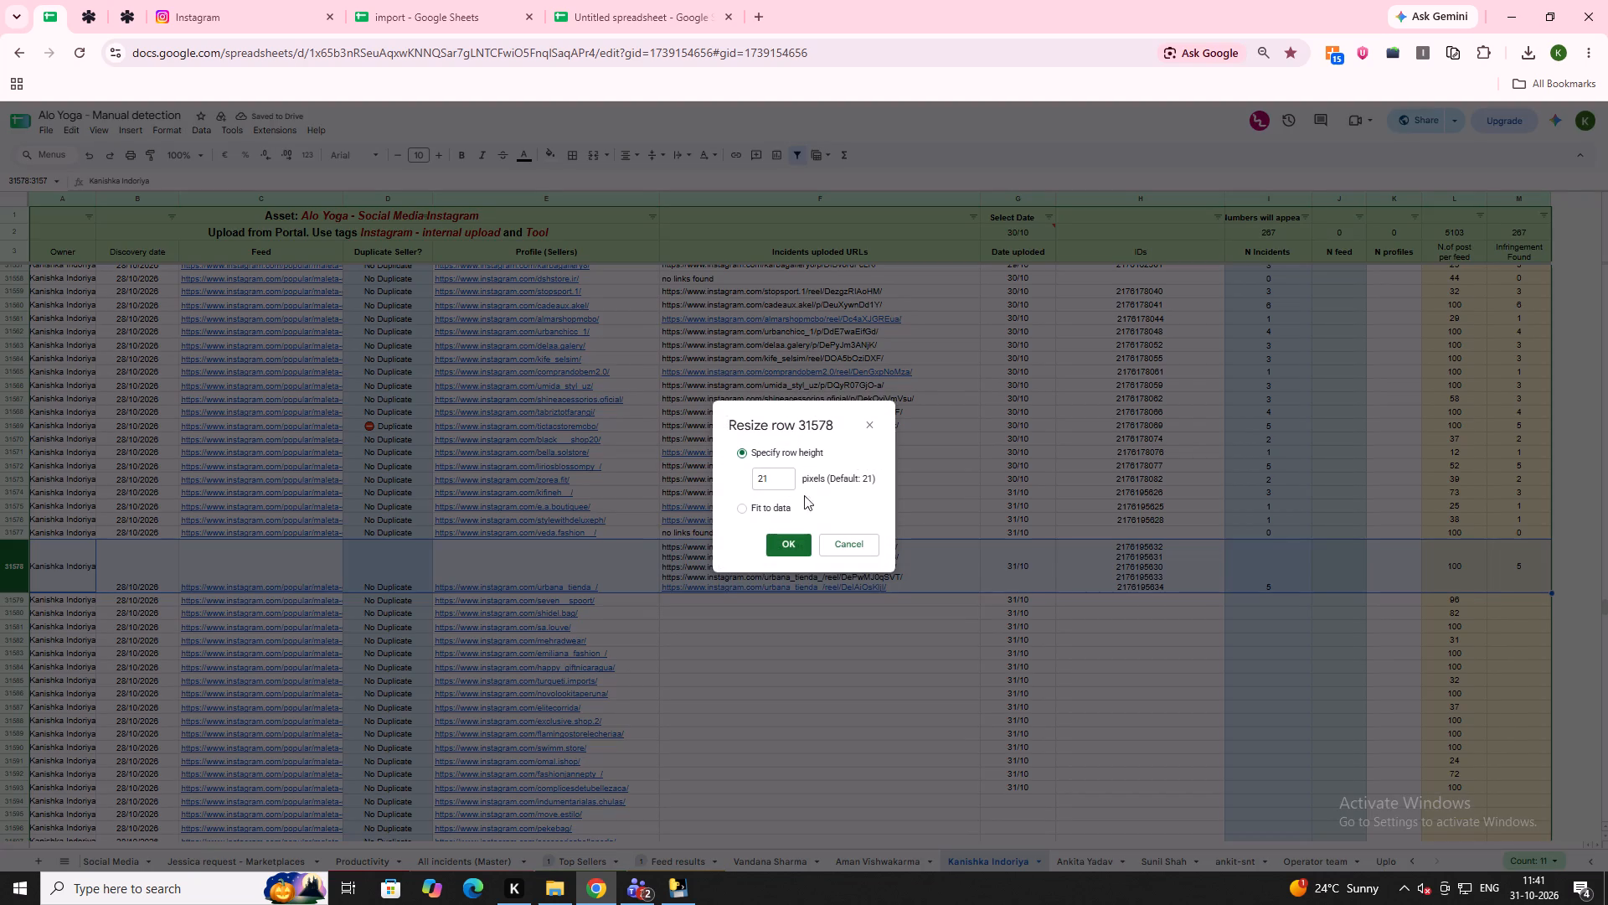
left_click(794, 551)
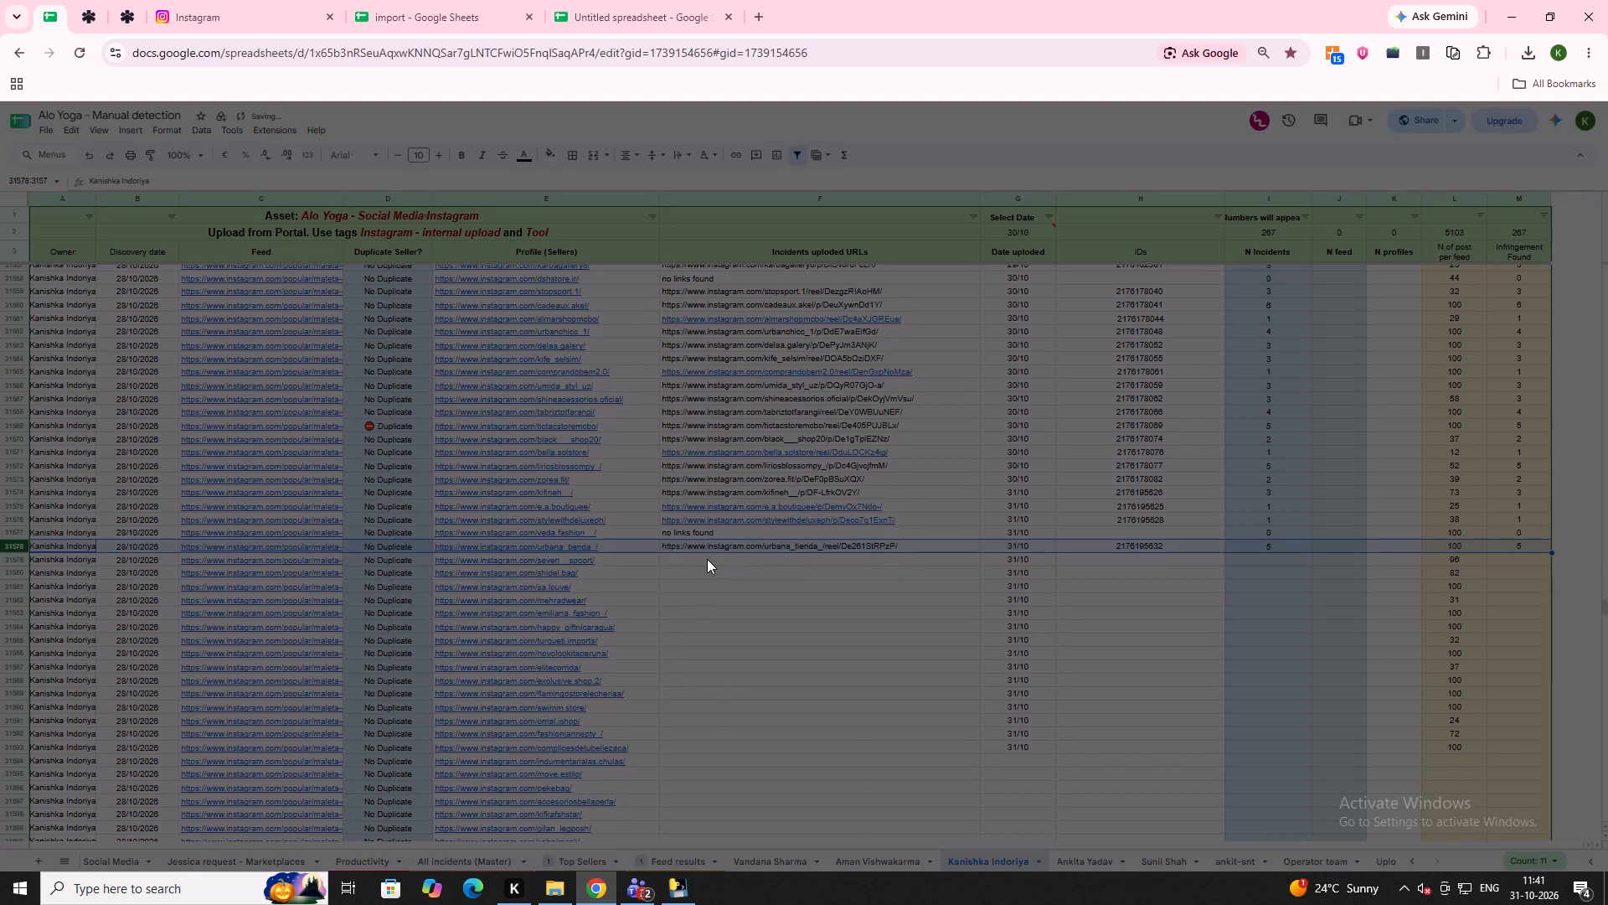
left_click(637, 560)
key("ctrl+c")
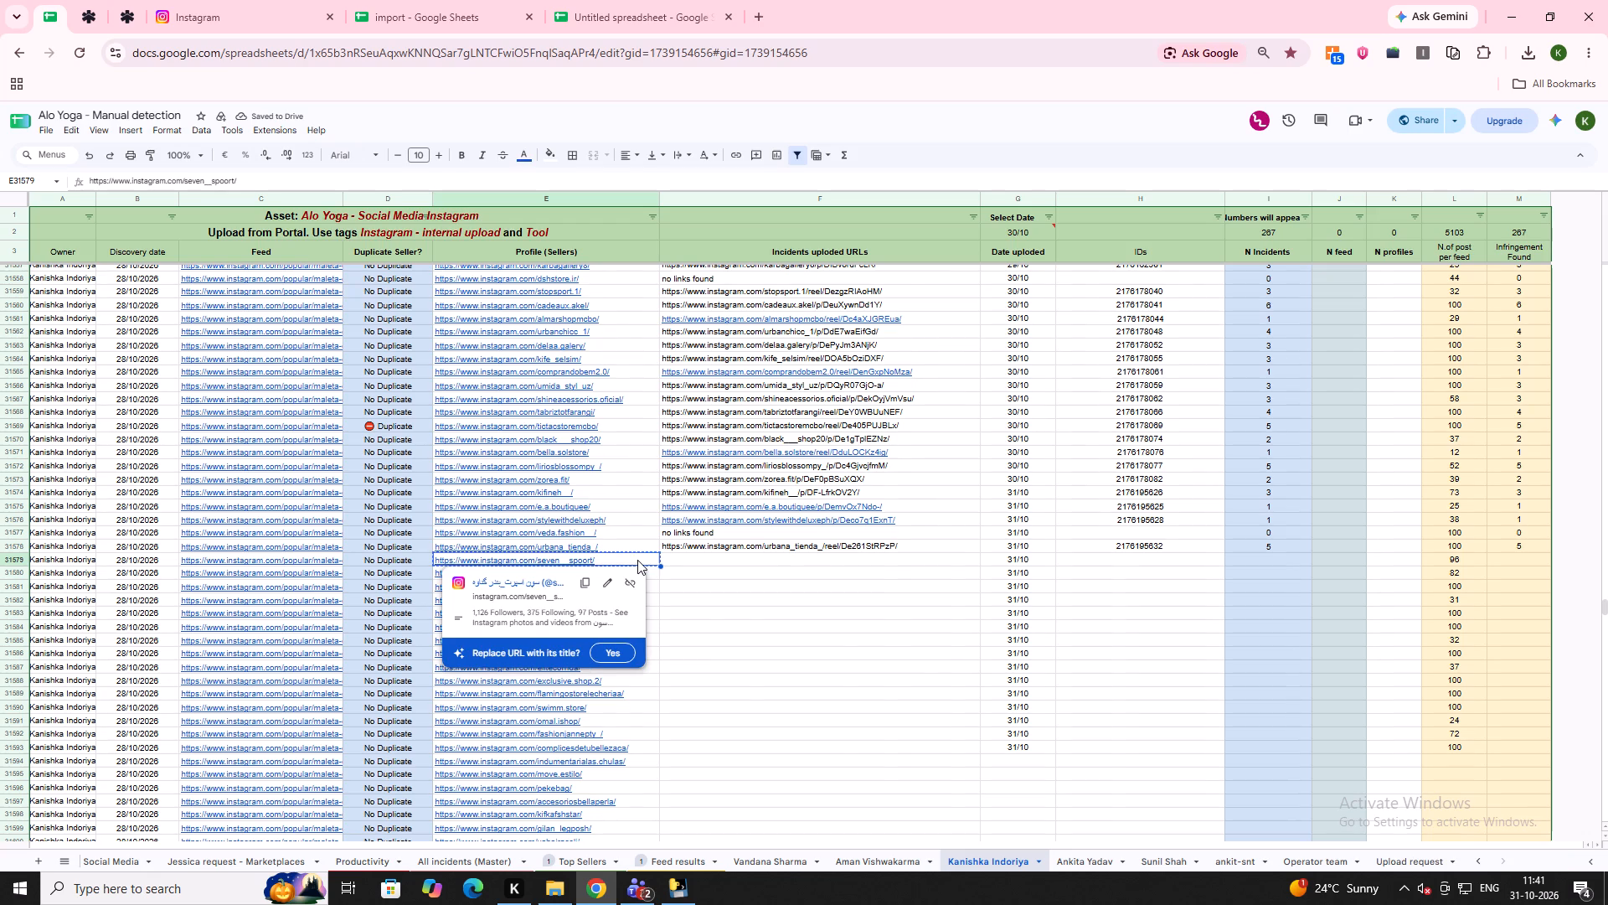
left_click(393, 0)
key("ctrl+f")
key("ctrl+v")
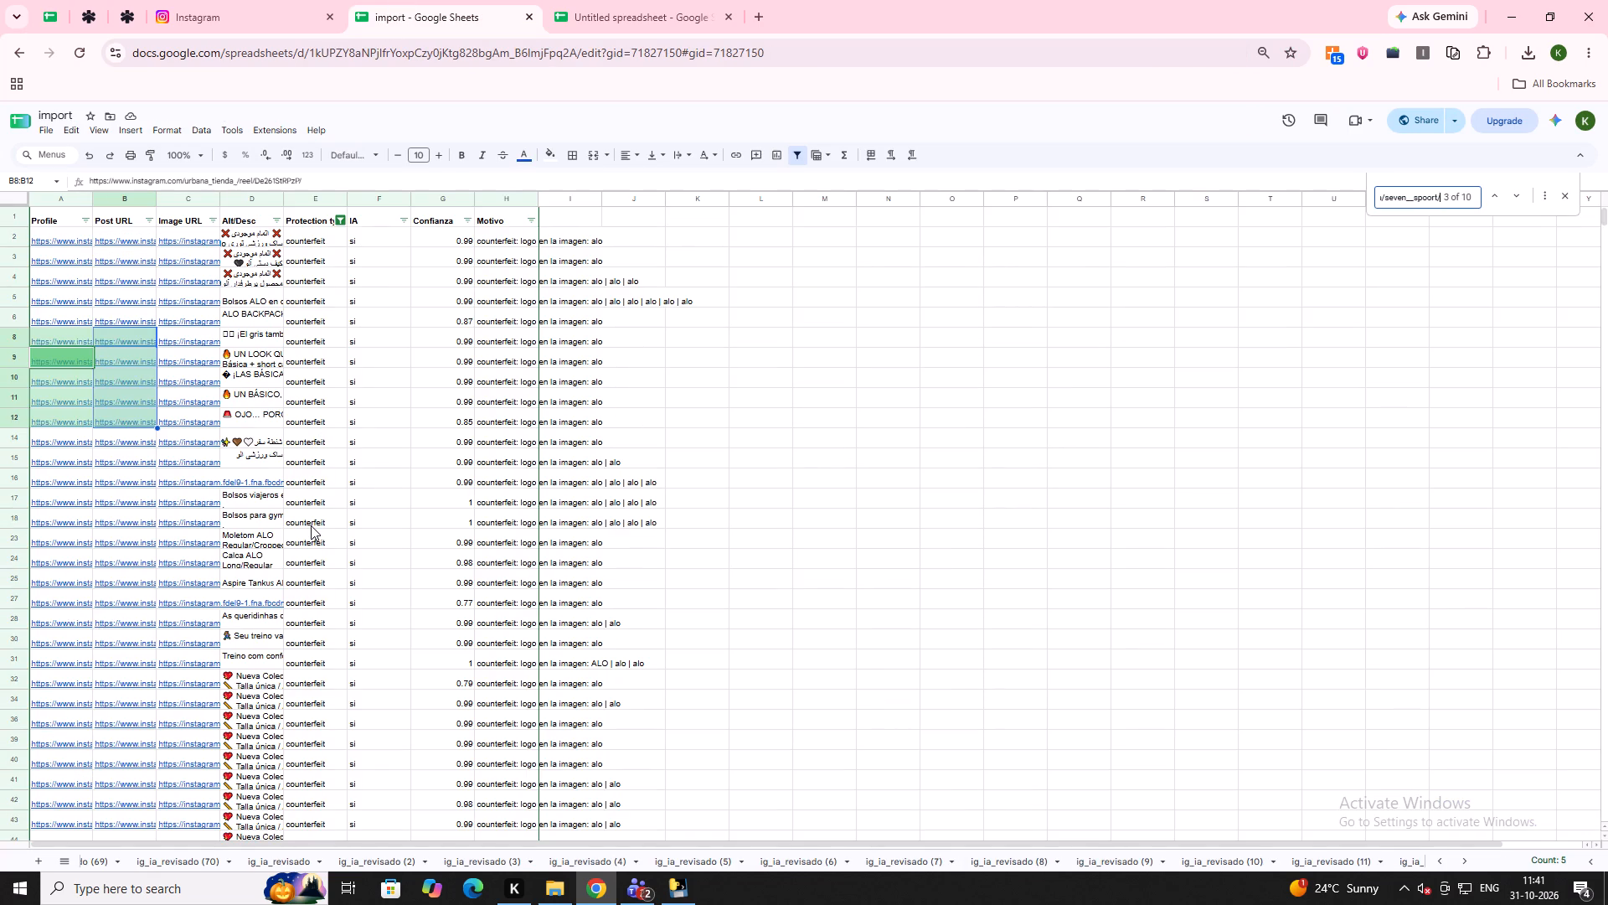
key("ctrl+f")
key("ctrl+v")
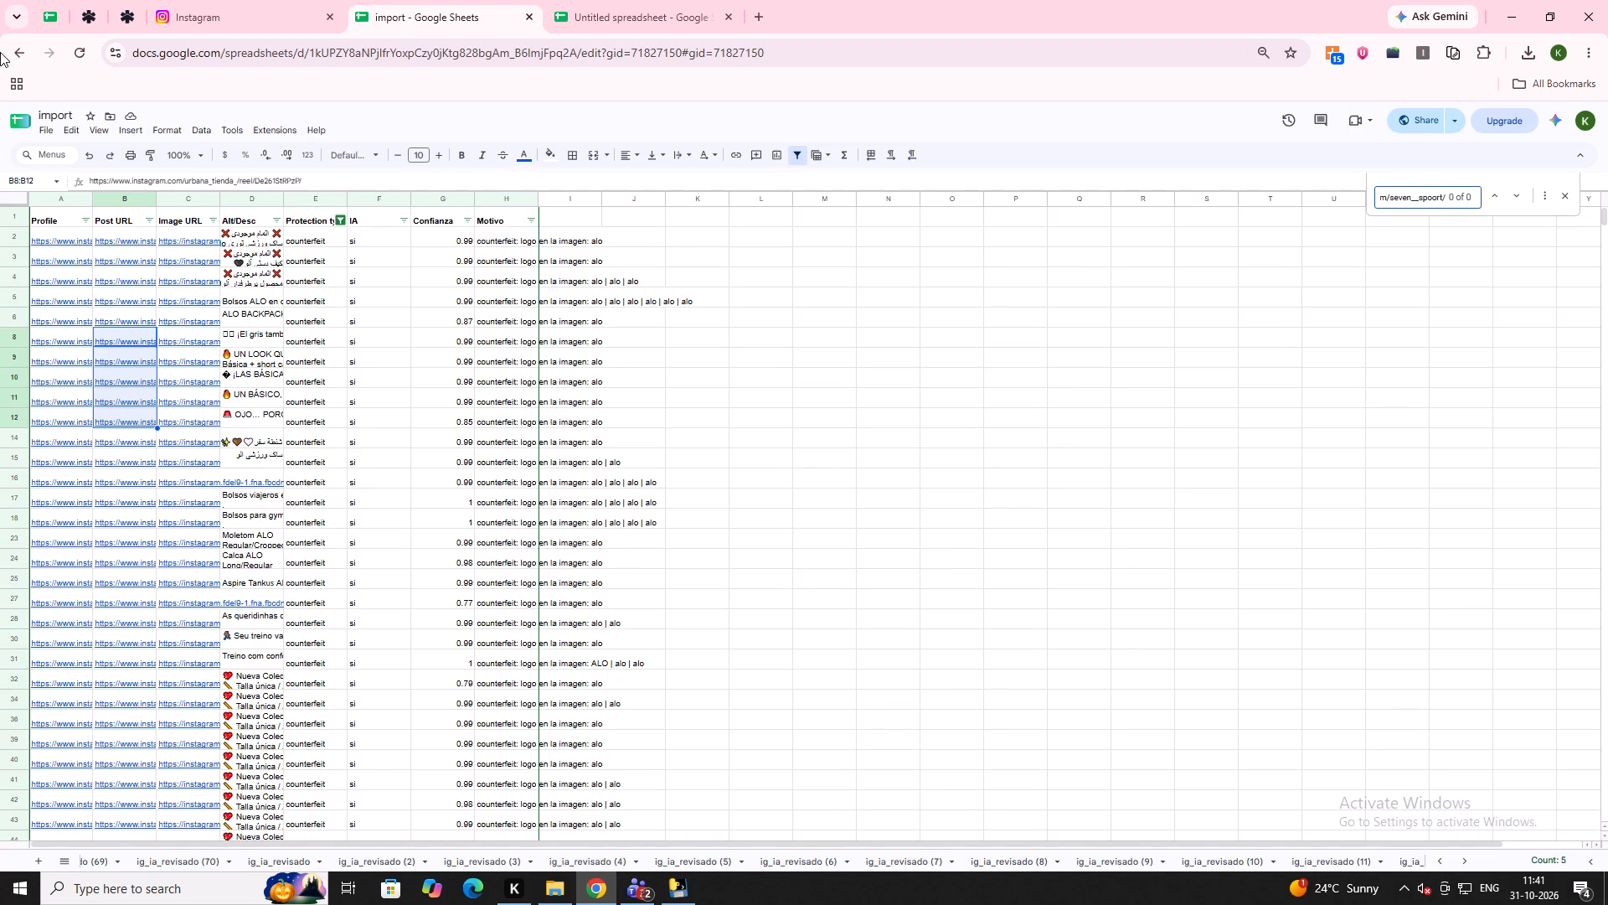
left_click(51, 7)
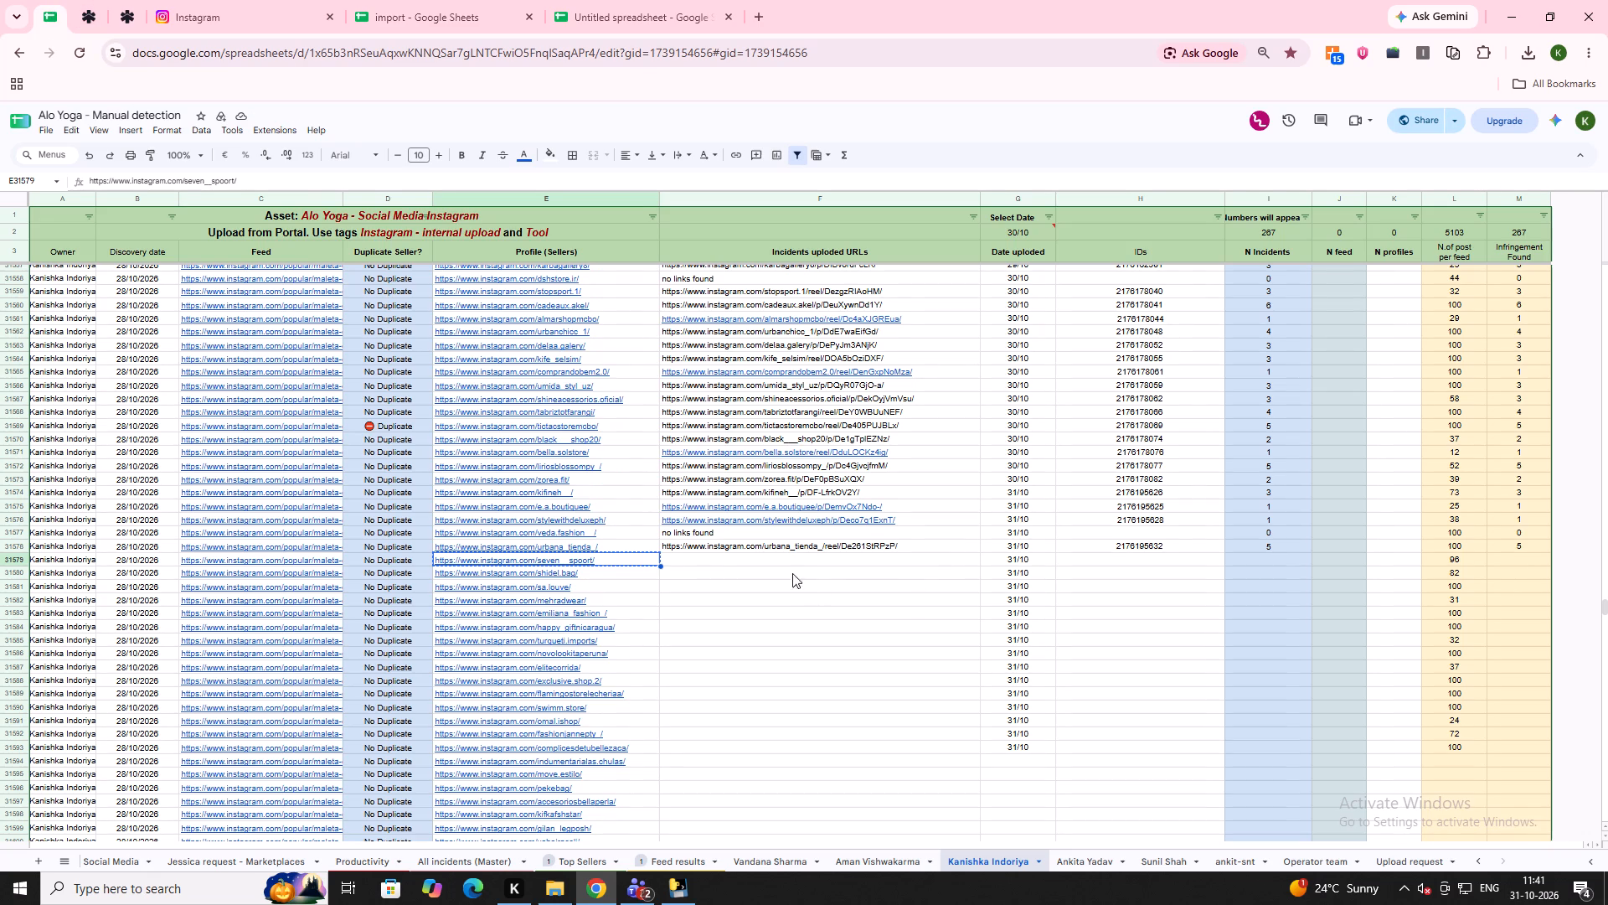
left_click(776, 564)
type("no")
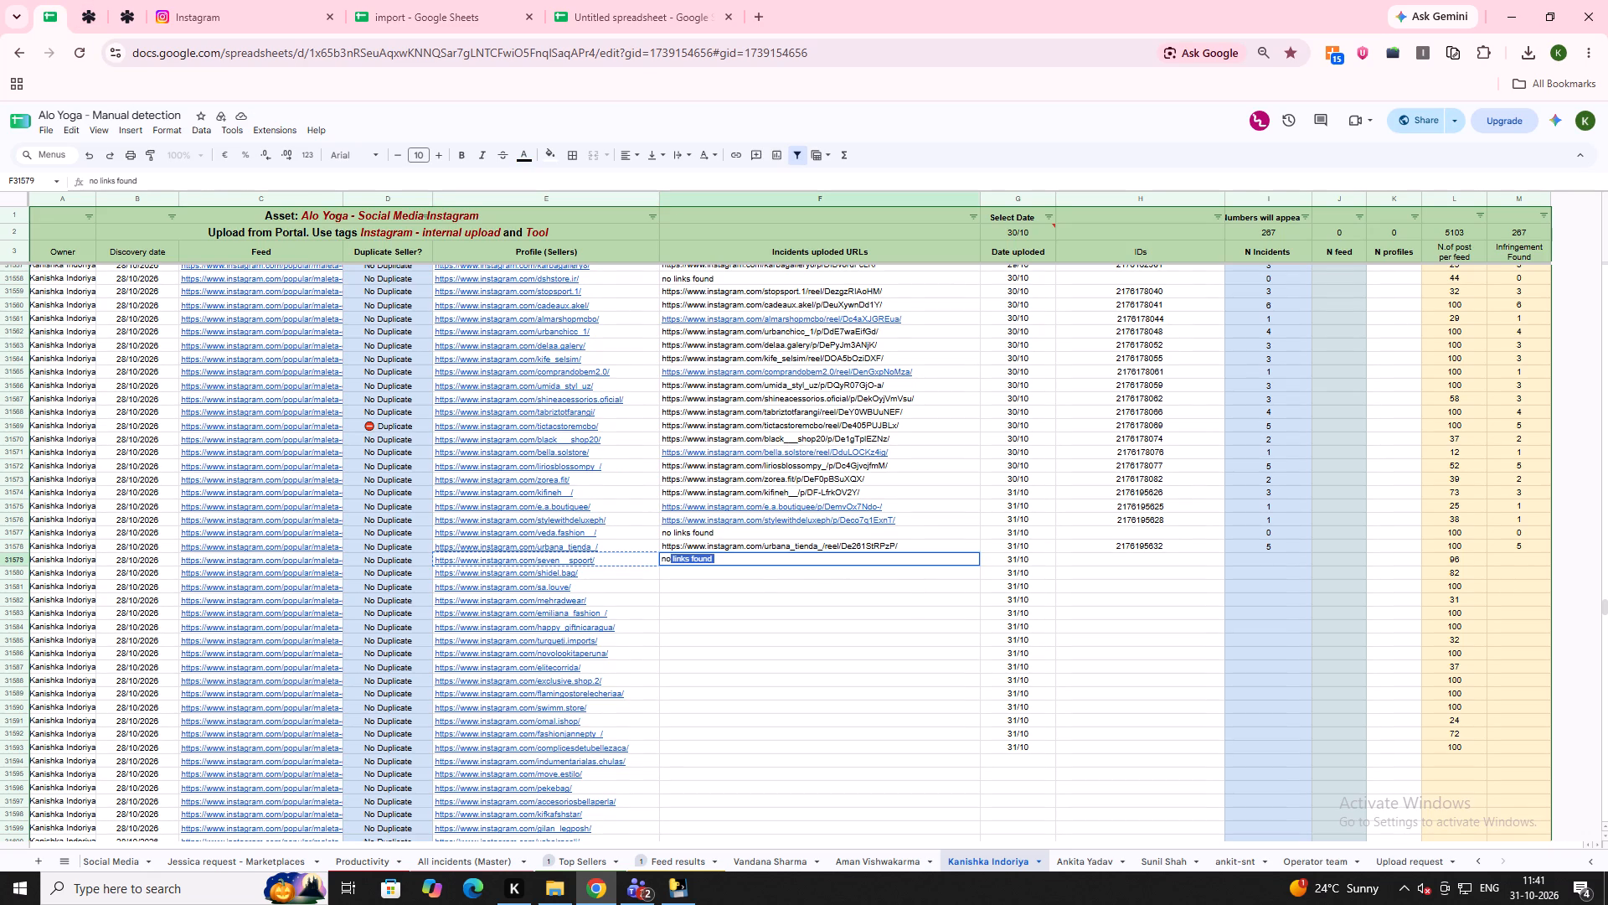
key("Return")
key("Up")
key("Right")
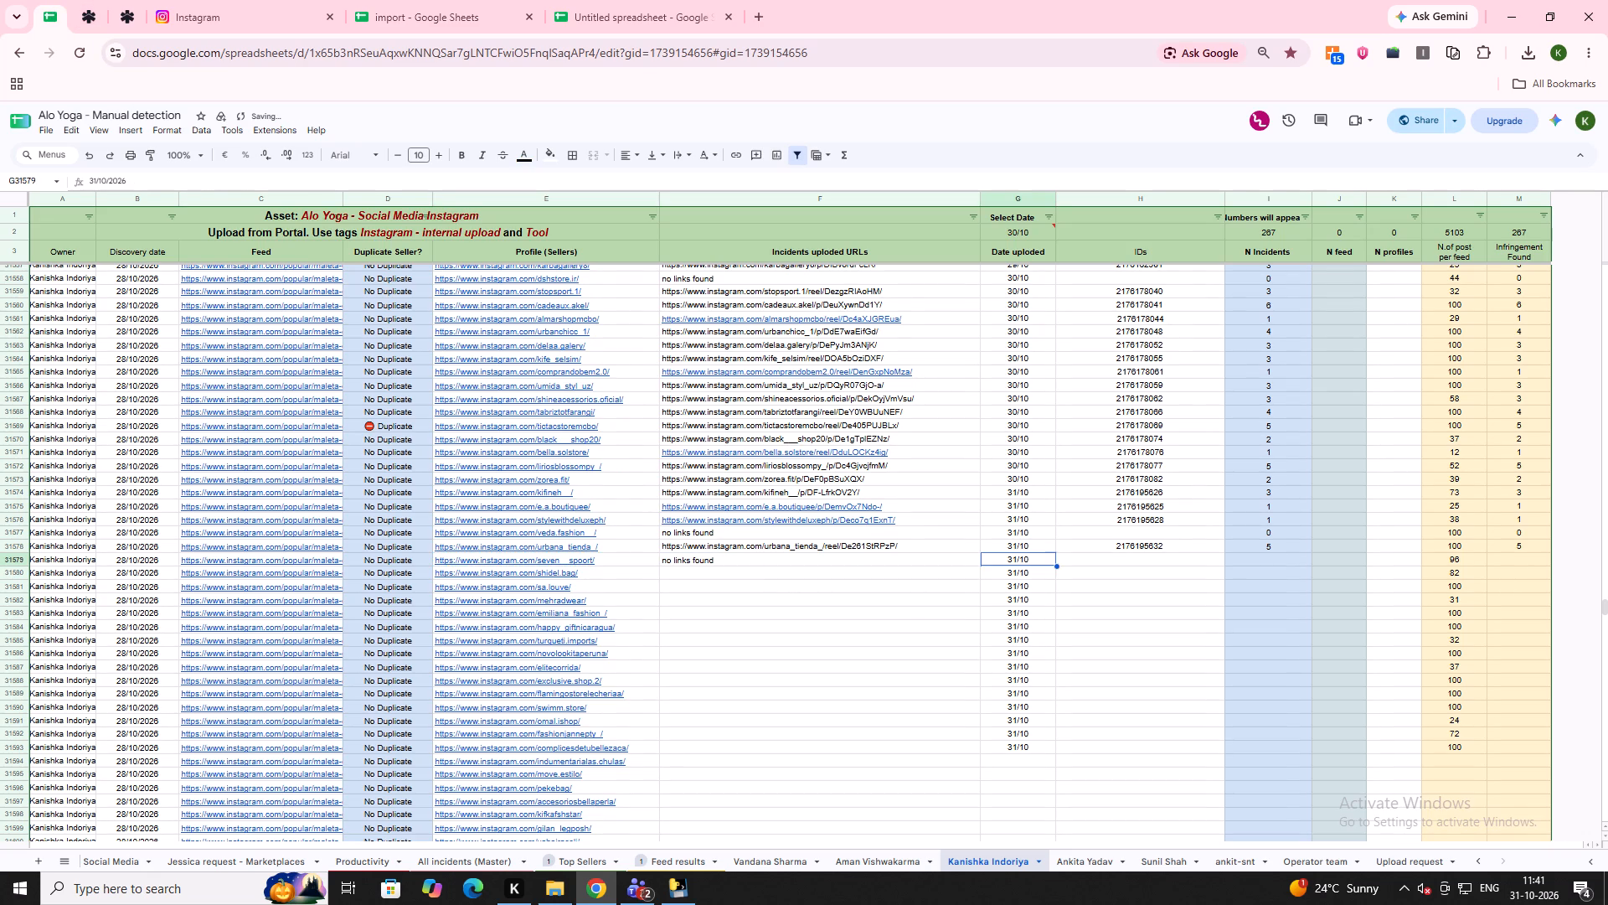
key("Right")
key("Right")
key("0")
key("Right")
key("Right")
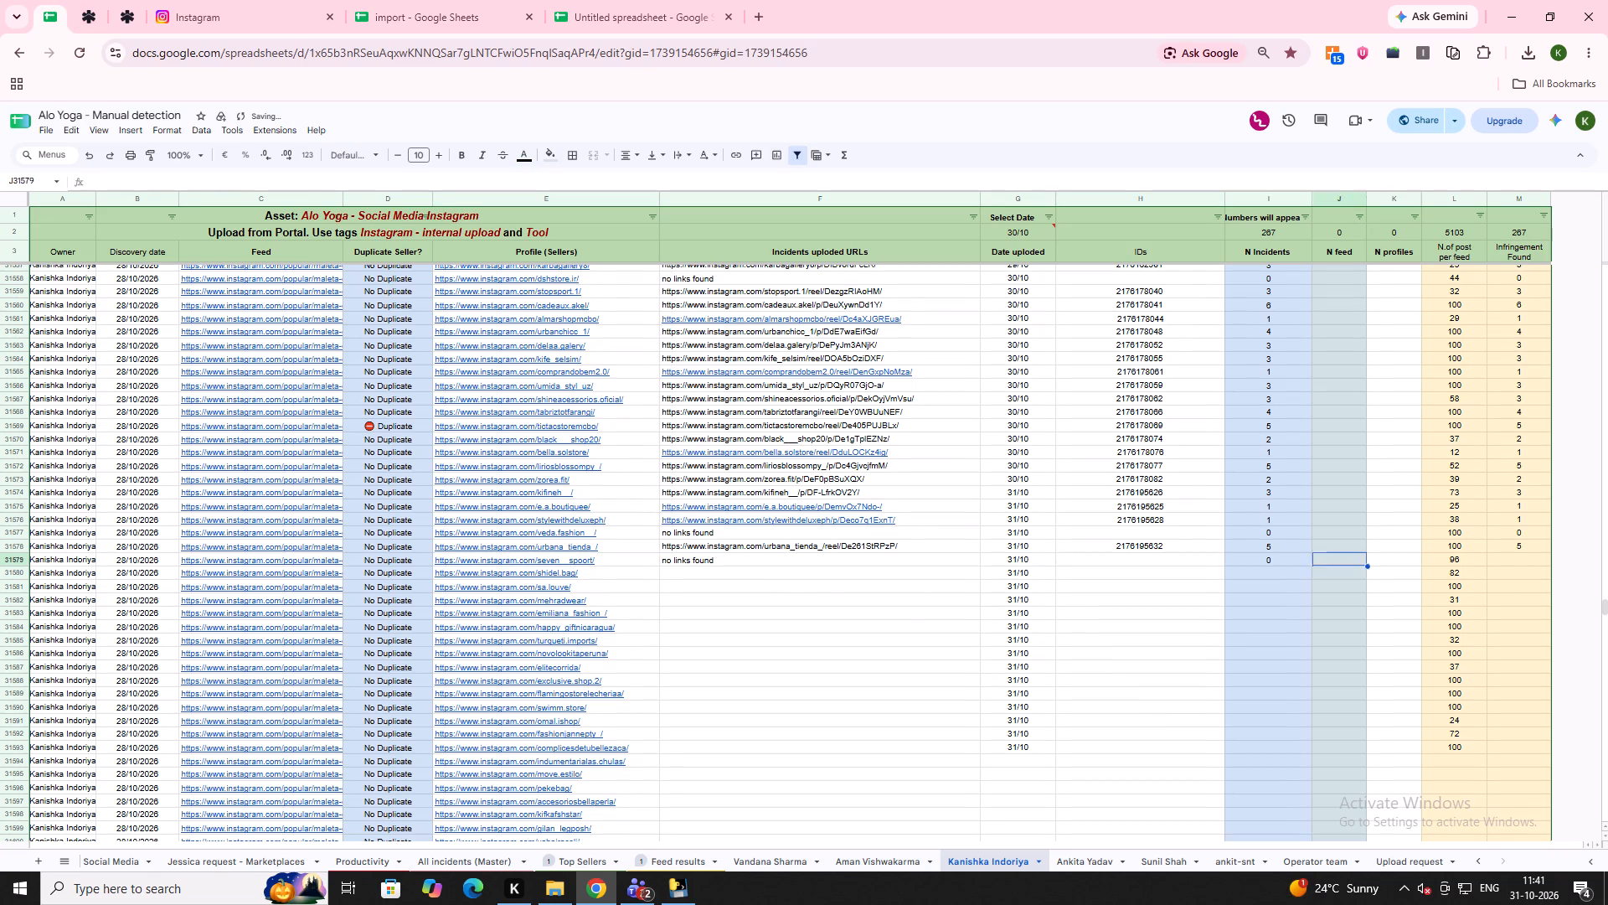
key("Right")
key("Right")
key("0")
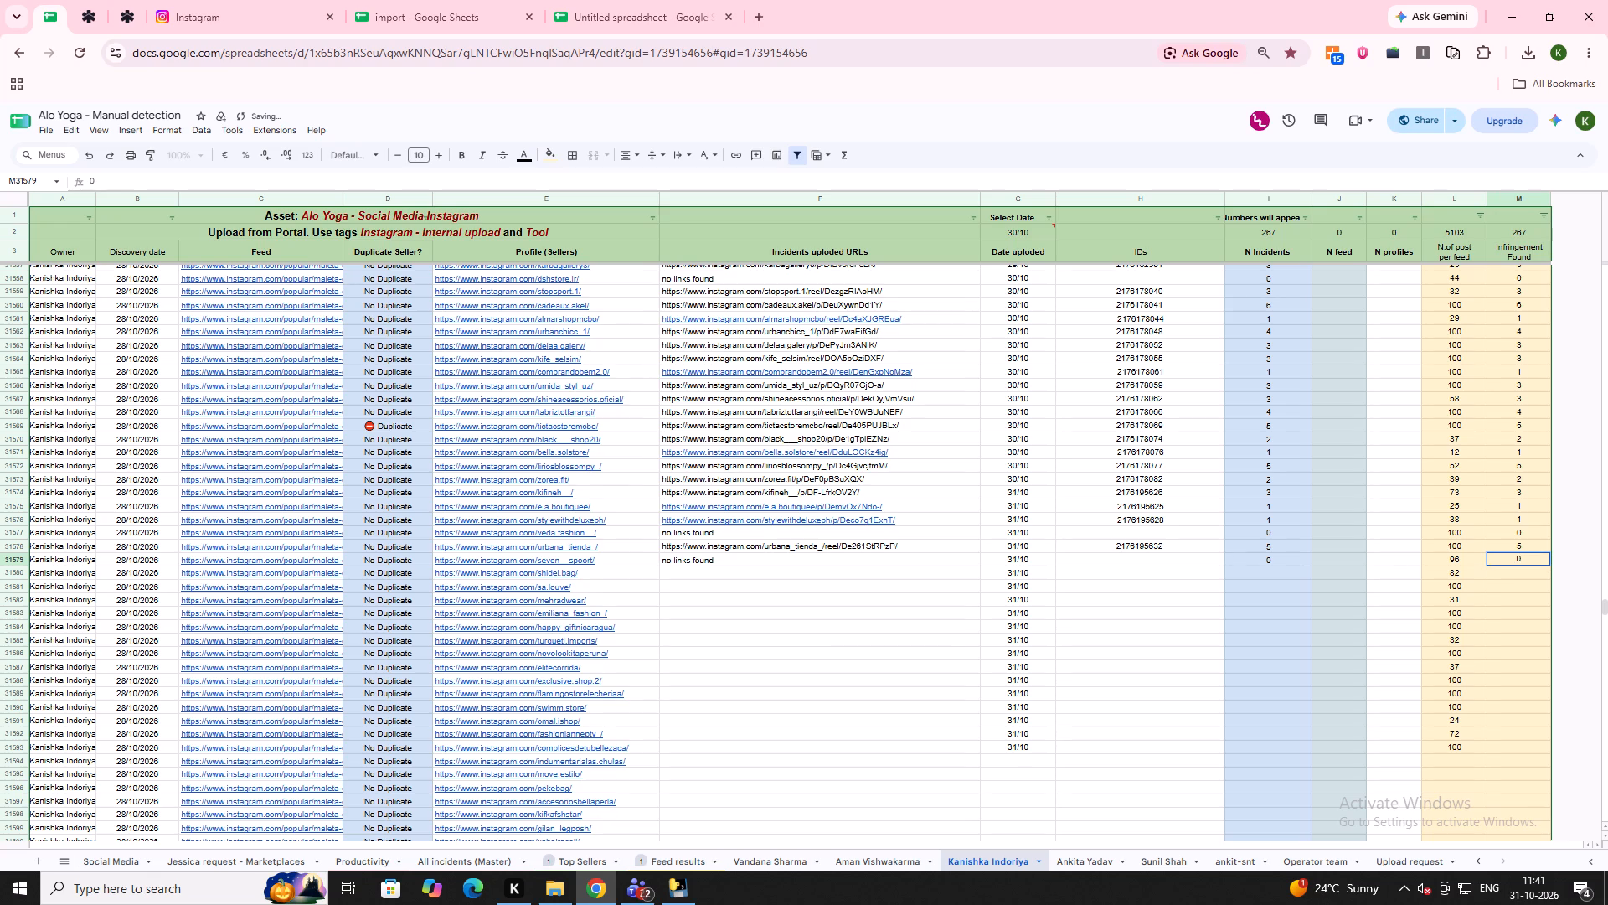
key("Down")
Copy the profile URL from row 31580 of Manual detection and search for it in the import spreadsheet.
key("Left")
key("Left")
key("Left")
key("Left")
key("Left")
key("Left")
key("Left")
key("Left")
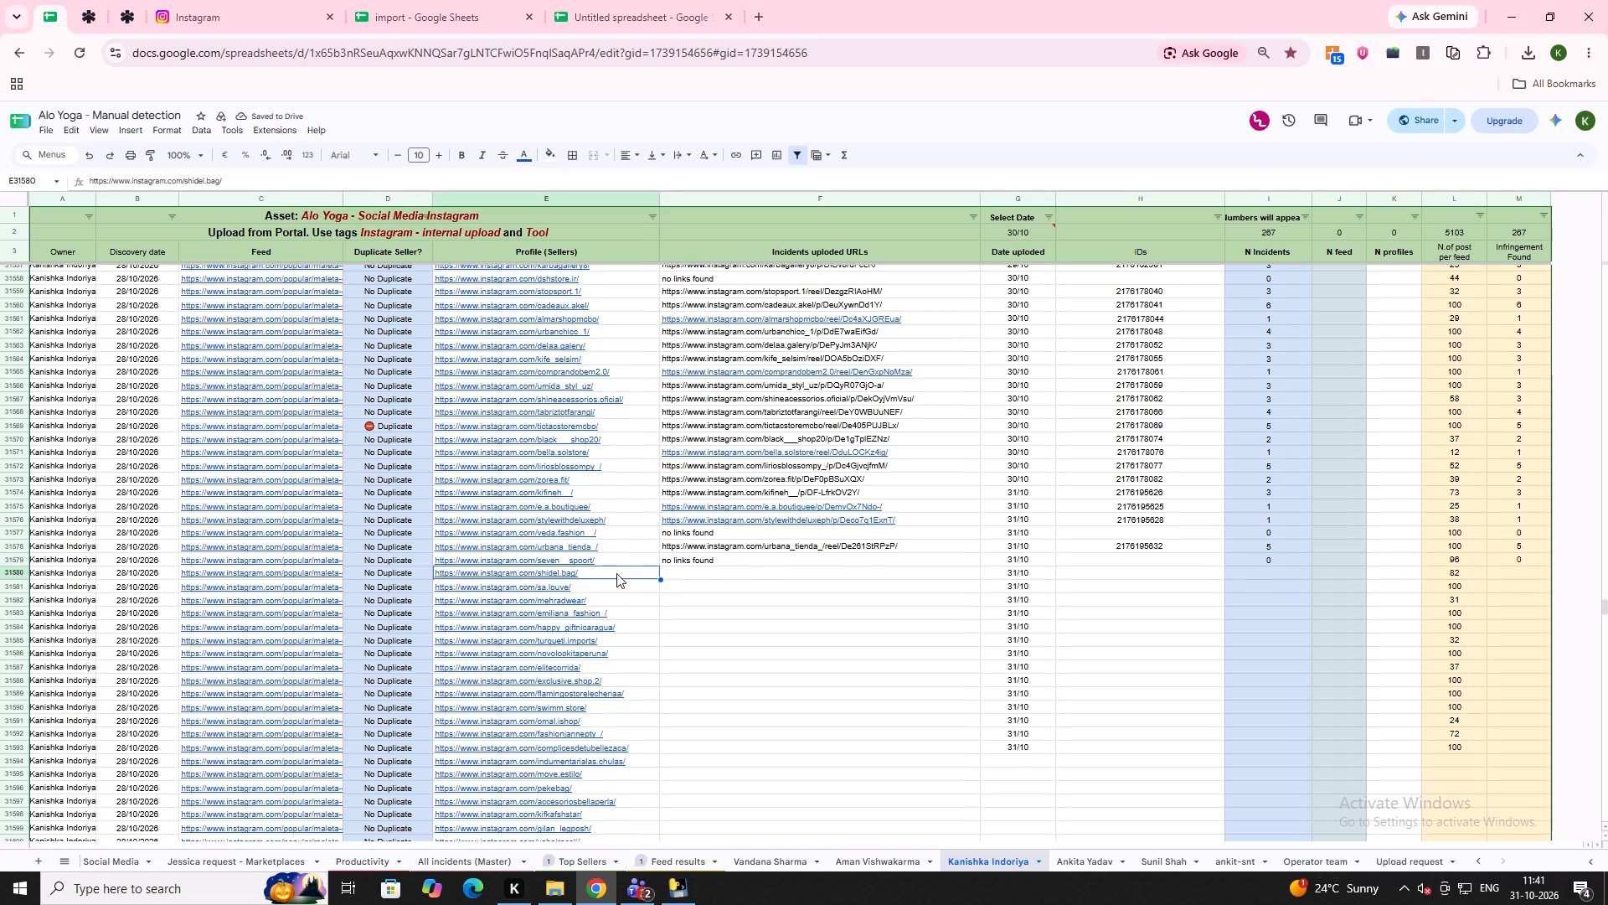
left_click(590, 572)
key("ctrl+c")
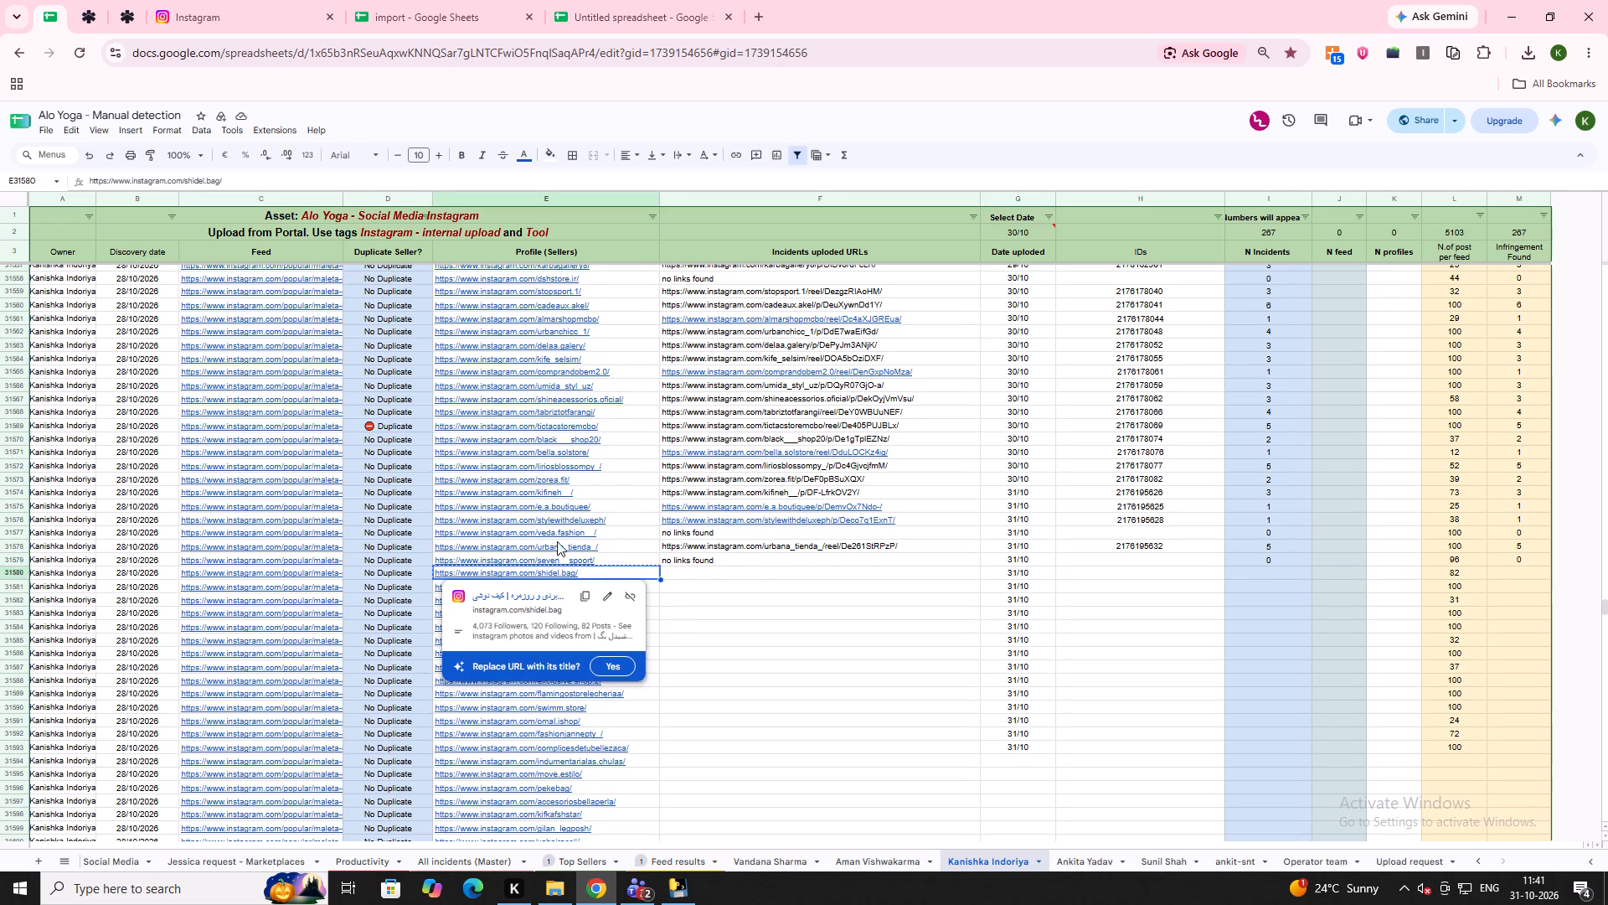
left_click(483, 0)
key("ctrl+f")
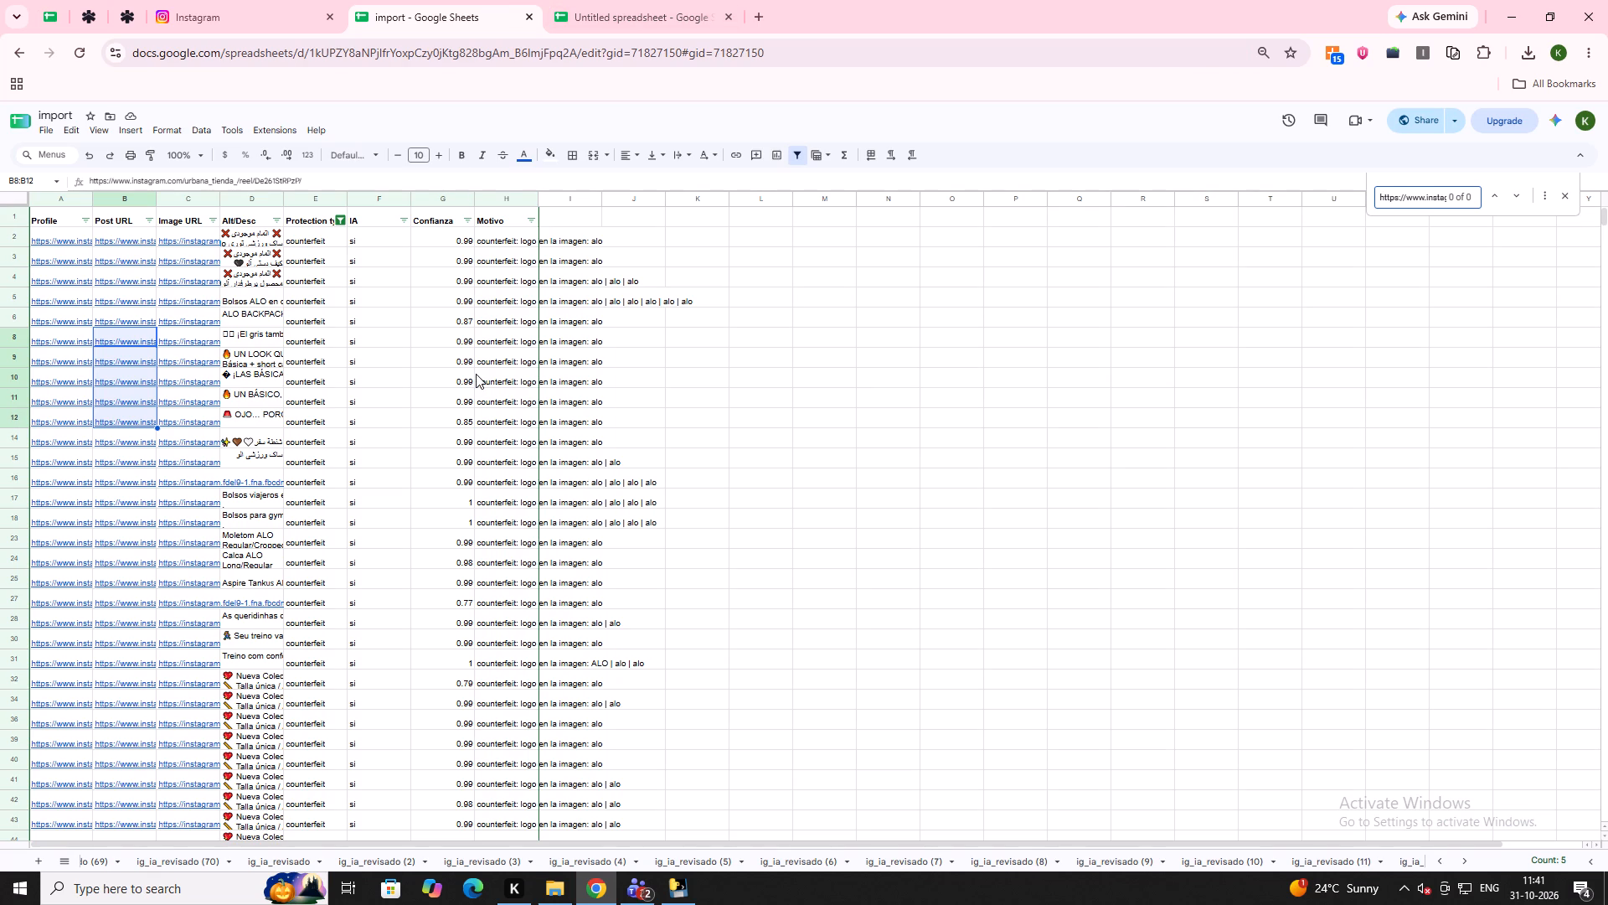
key("ctrl+v")
Enter "no links found" in row 31580's Incidents uploaded URLs cell in Manual detection.
left_click(54, 0)
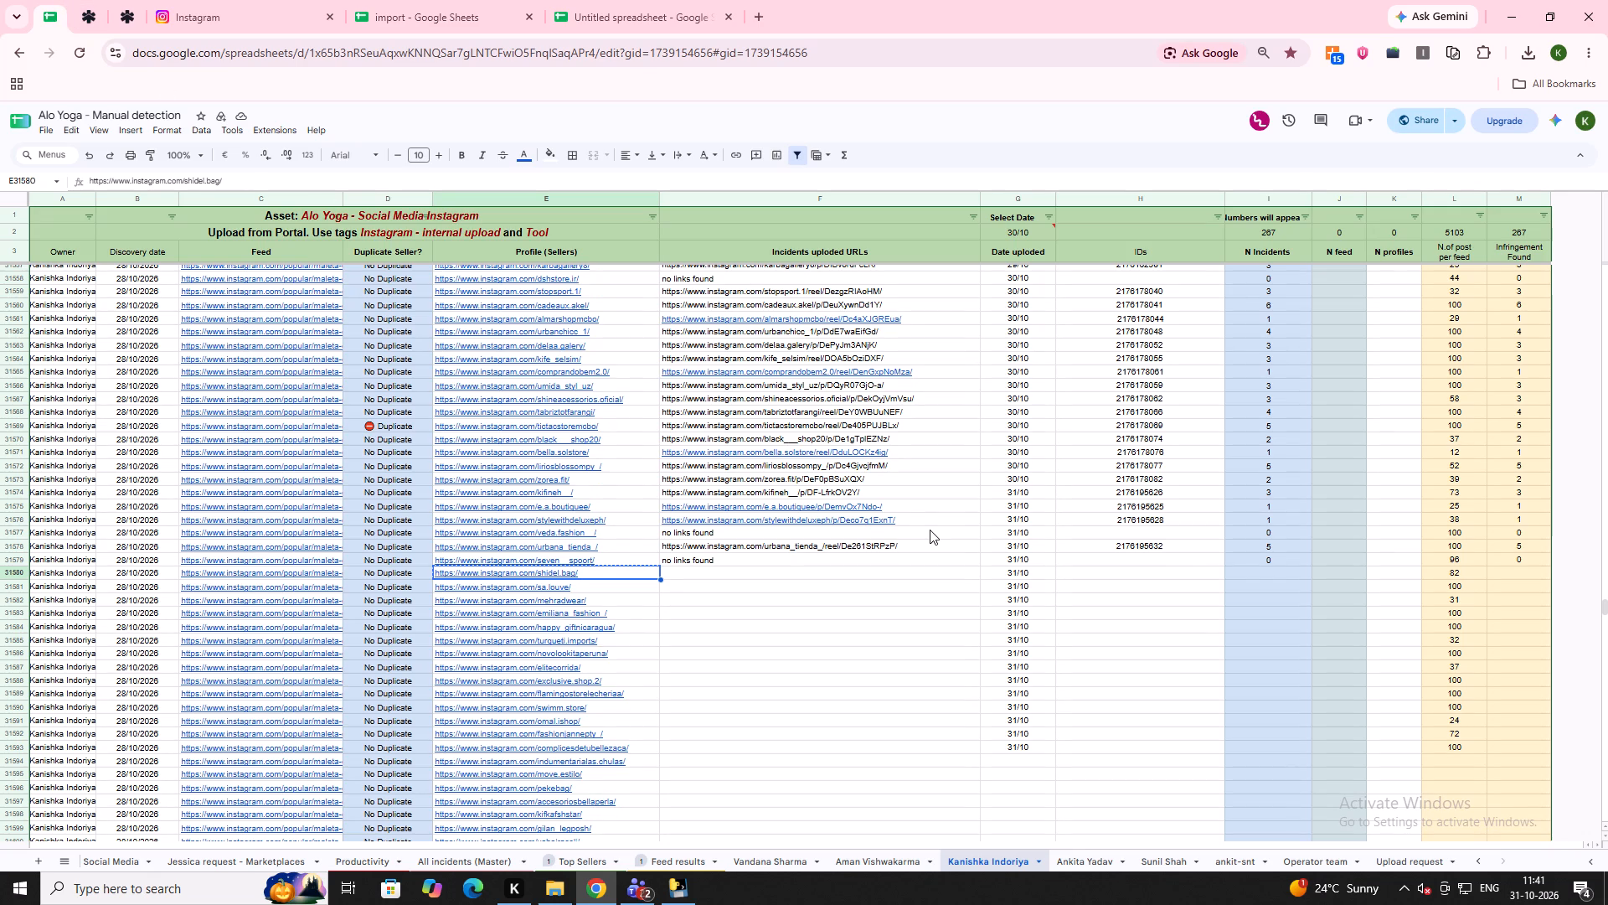
key("Right")
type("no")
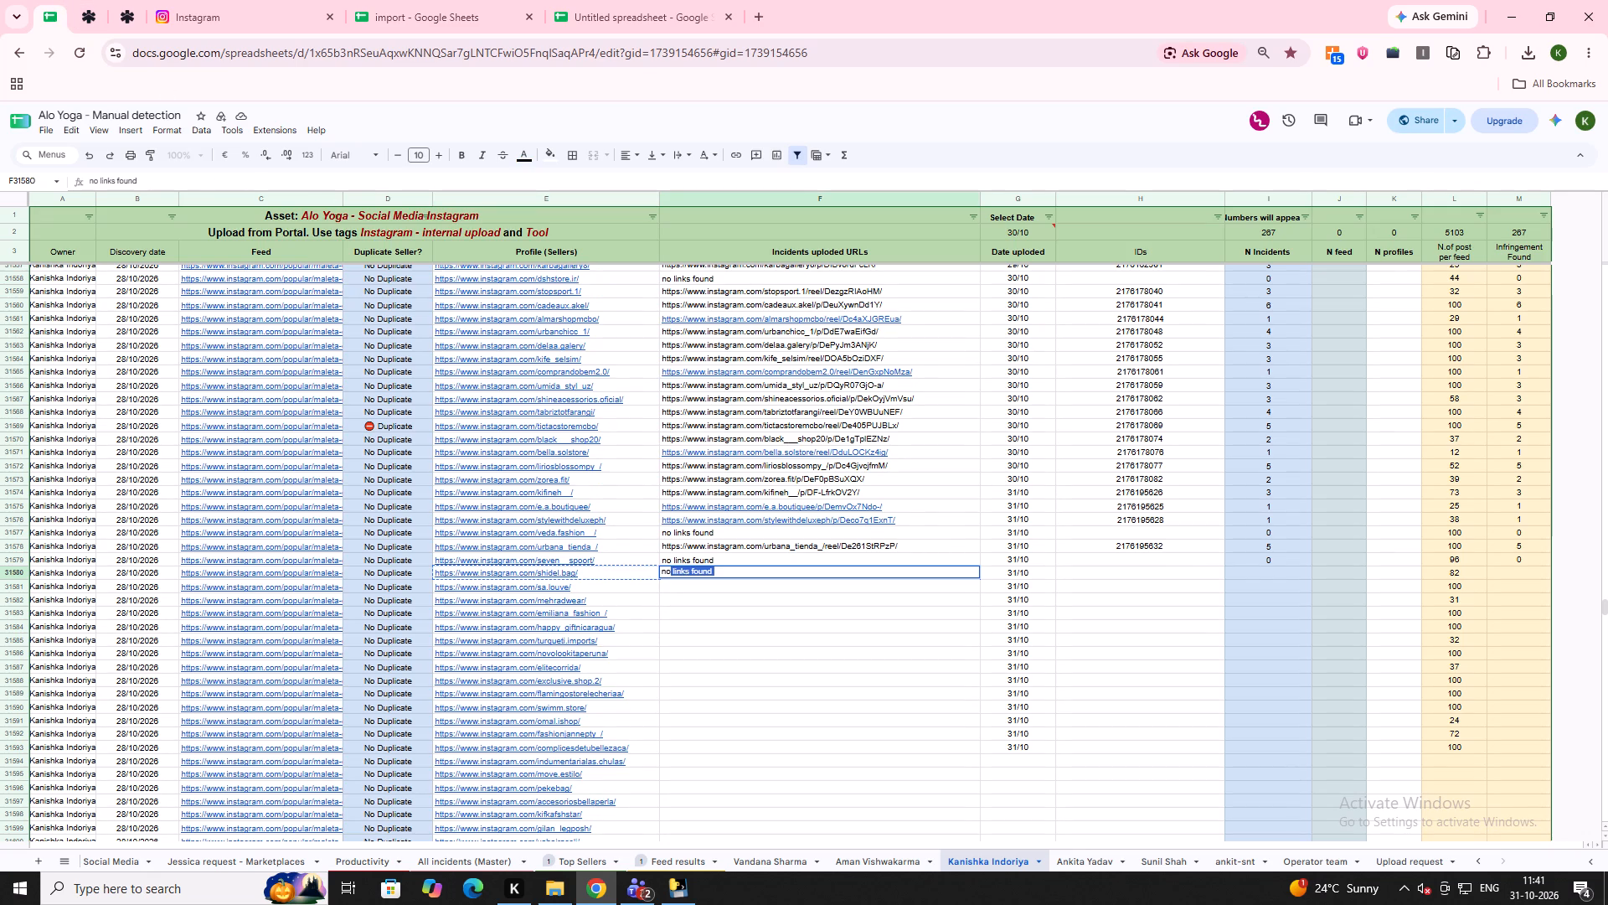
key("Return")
Record 0 for both N Incidents and Infringement Found in row 31580.
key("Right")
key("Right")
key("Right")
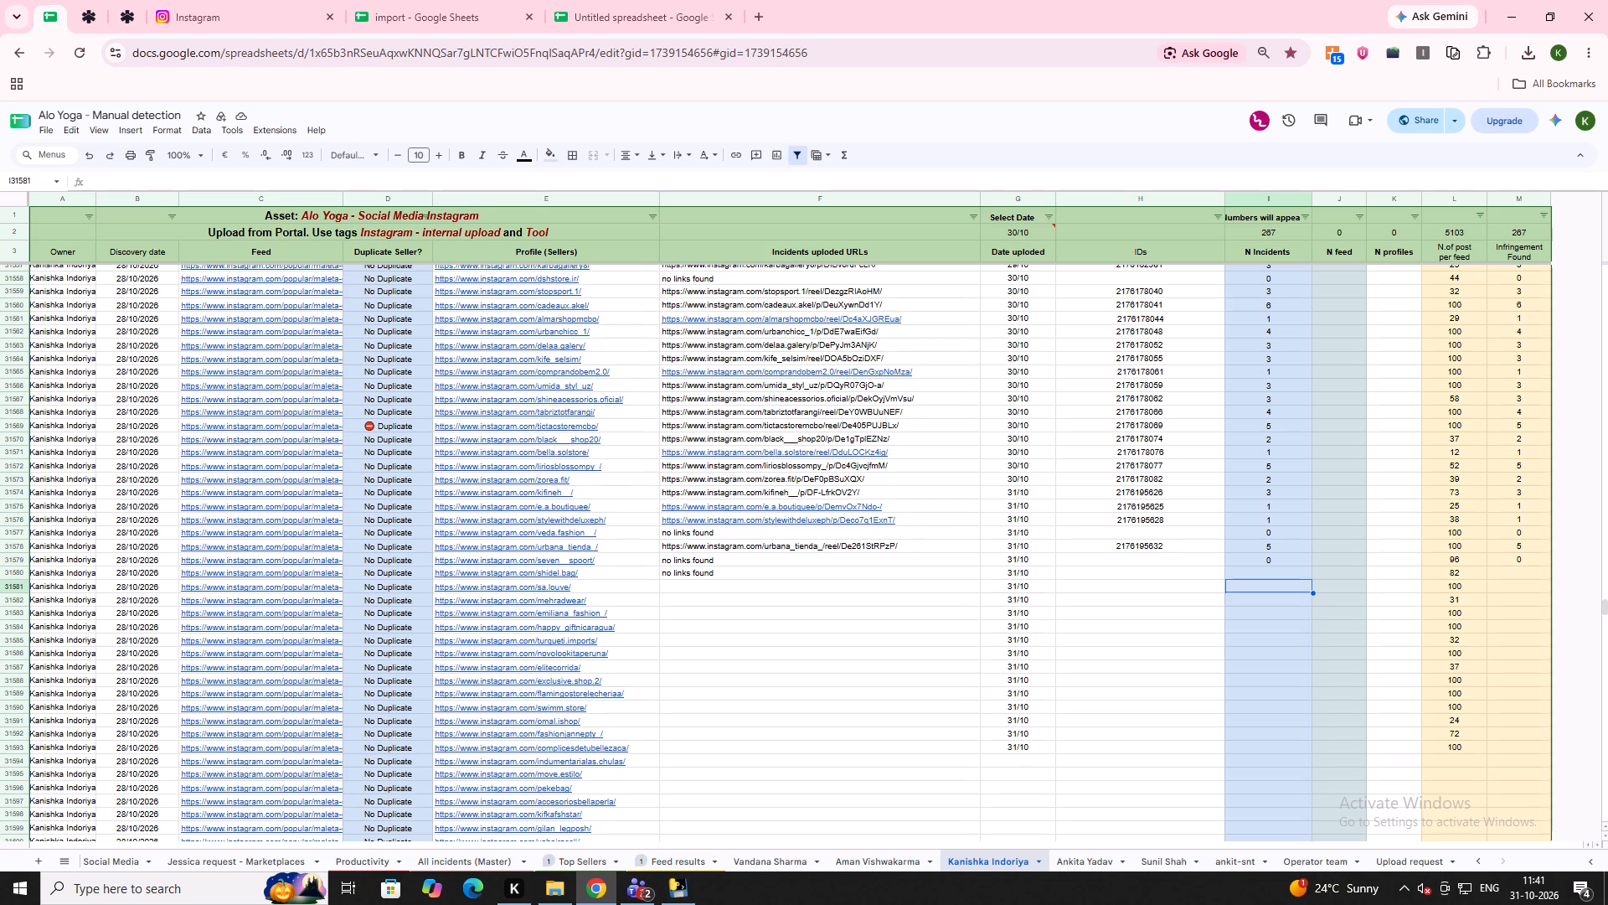
left_click(603, 577)
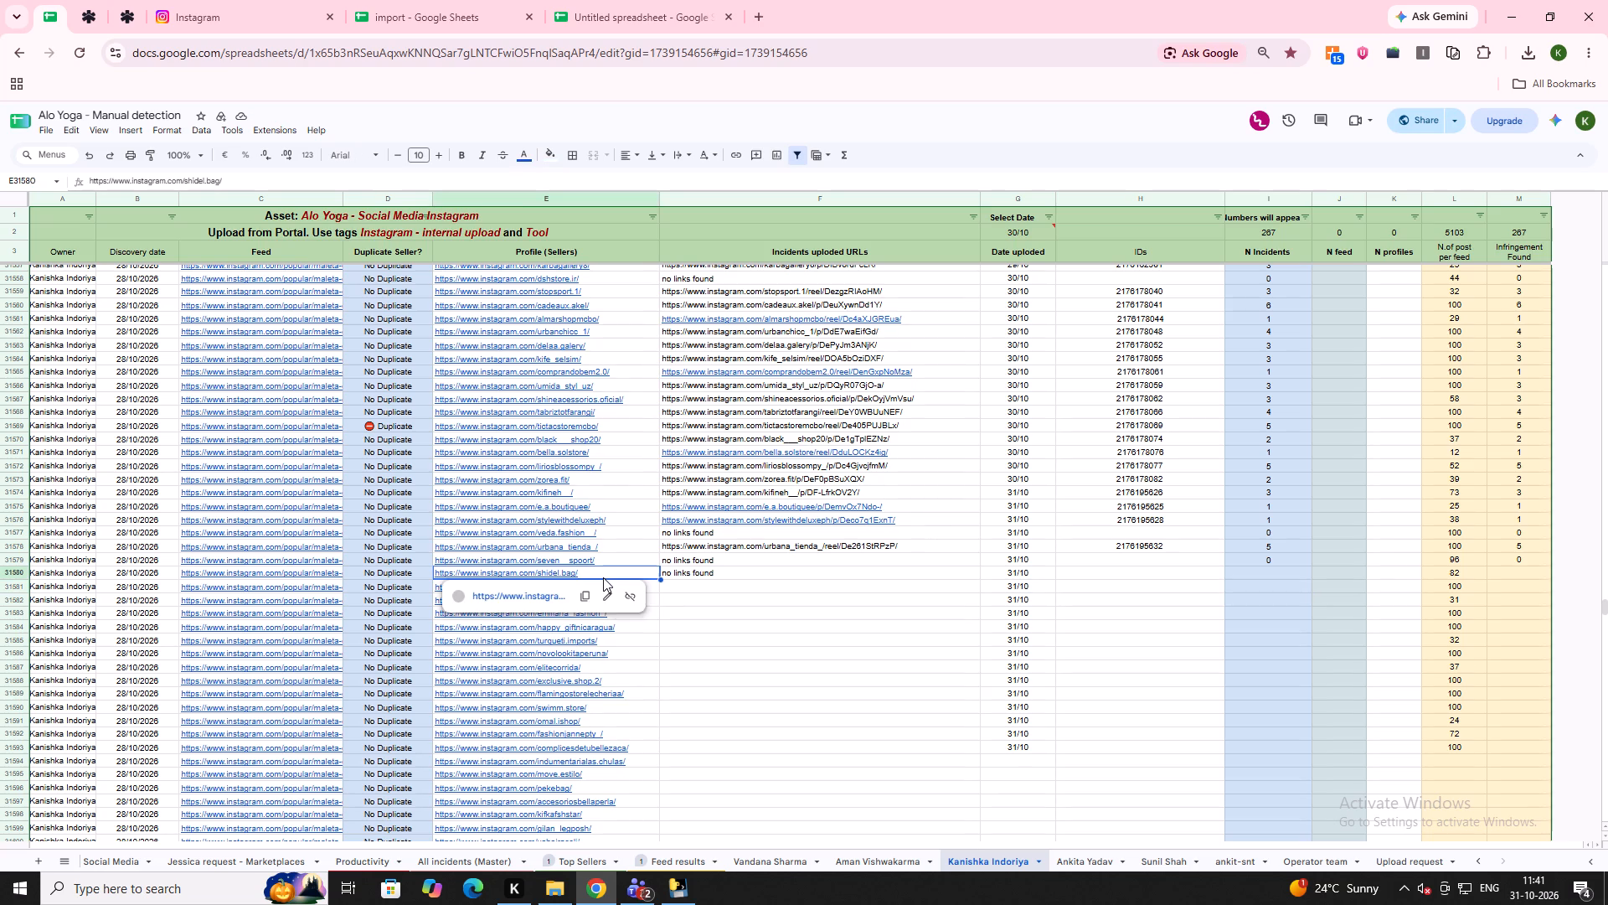
key("Right")
key("Right")
key("Right")
key("Right")
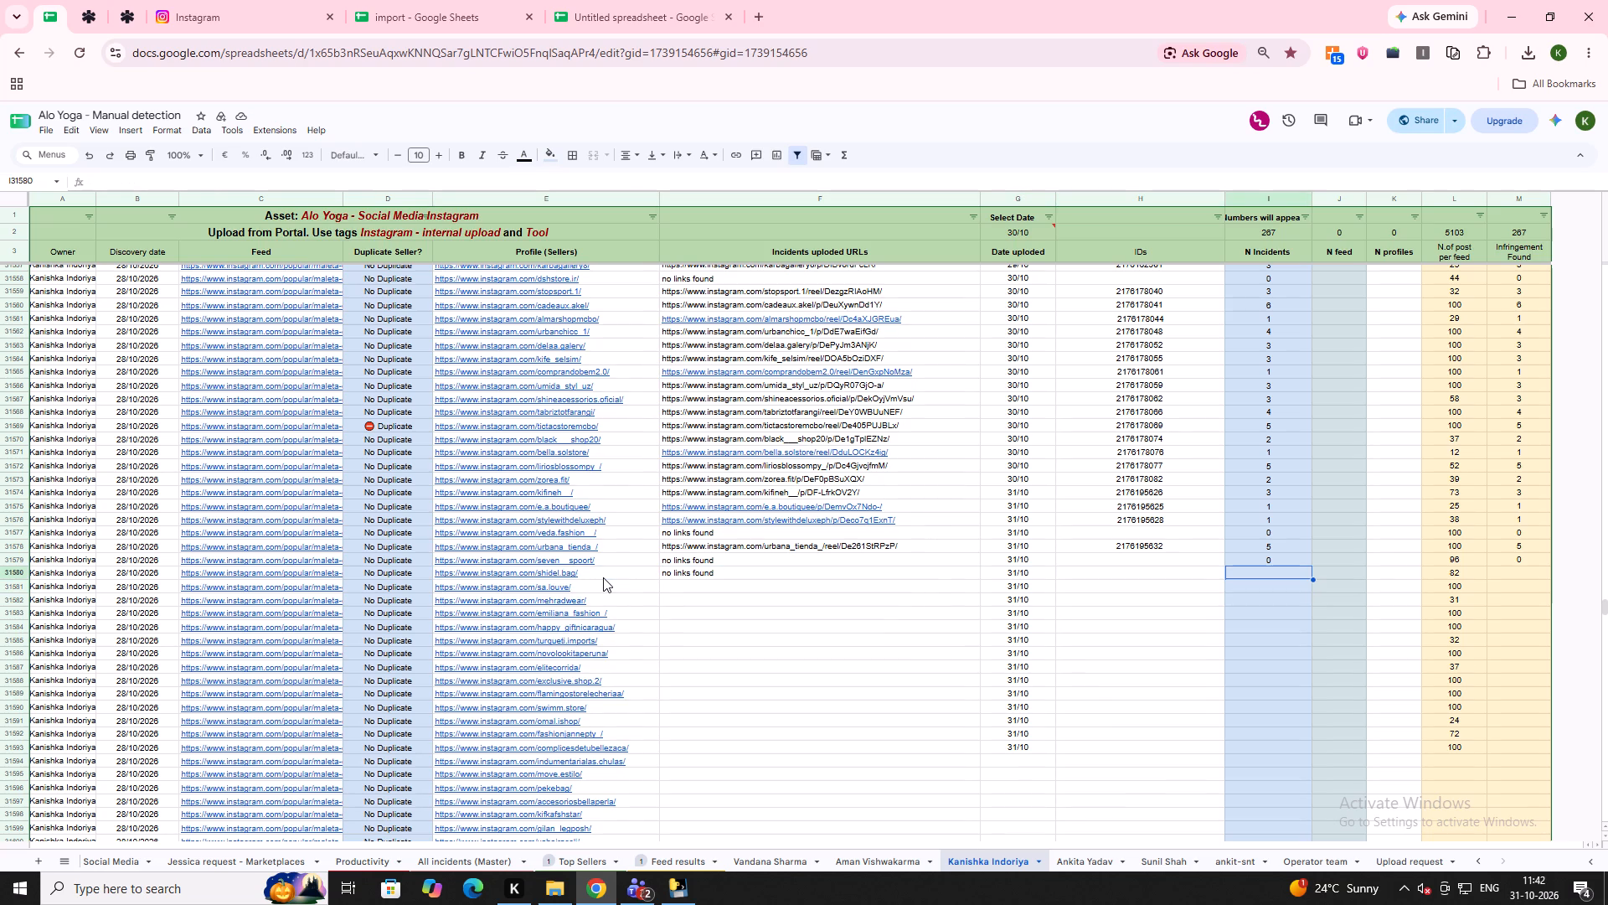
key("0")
key("Right")
key("Right")
key("Right")
key("Right")
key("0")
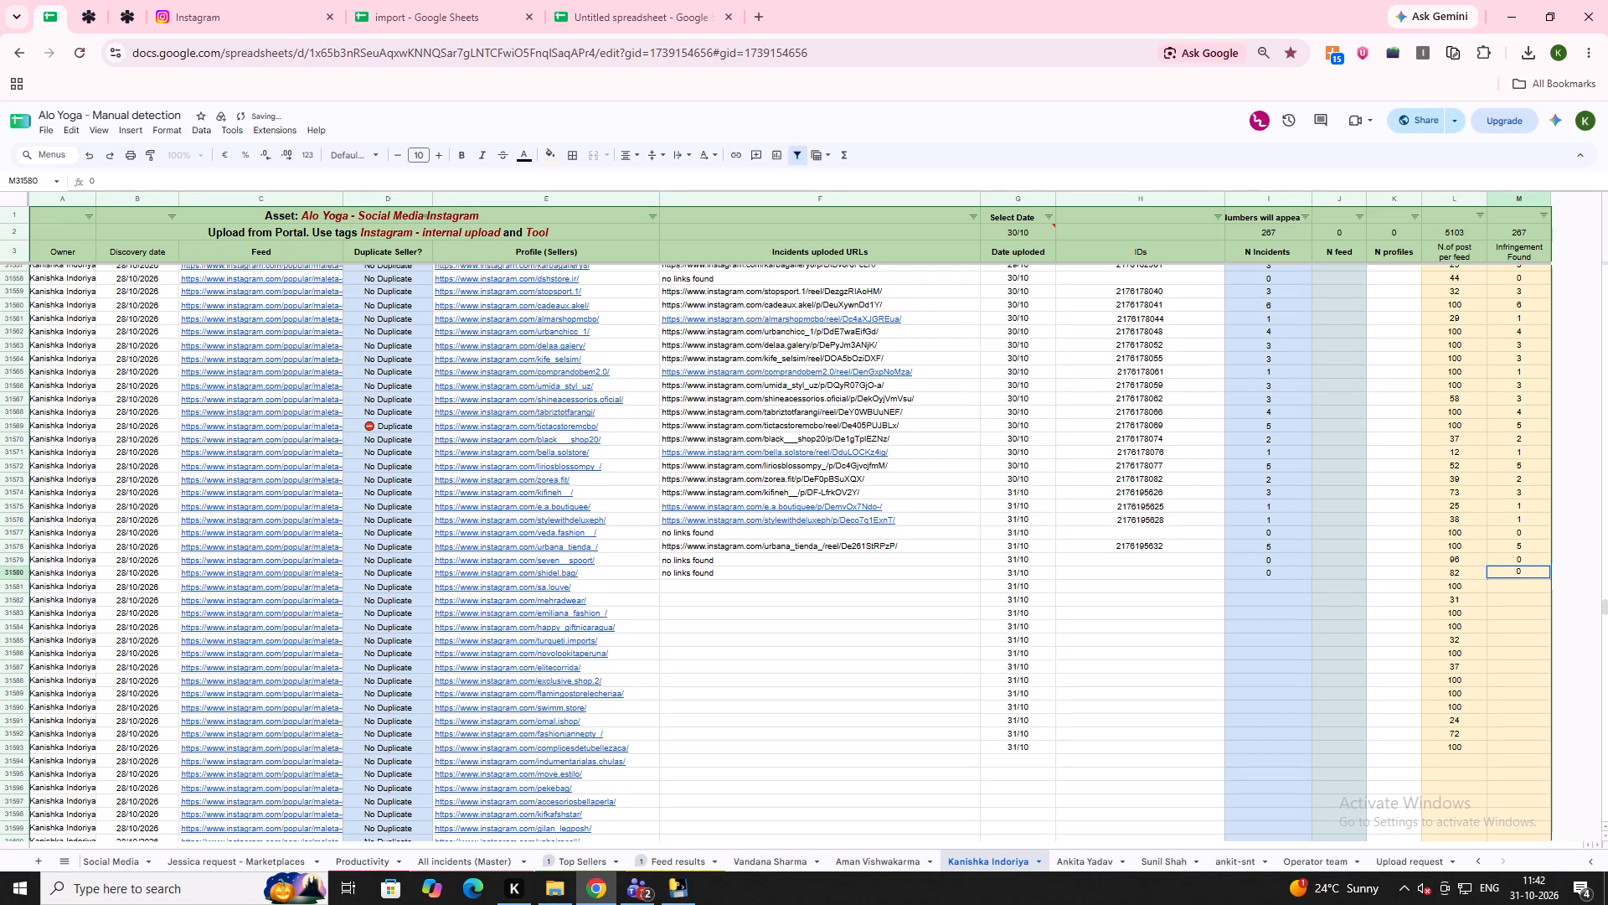
left_click(656, 589)
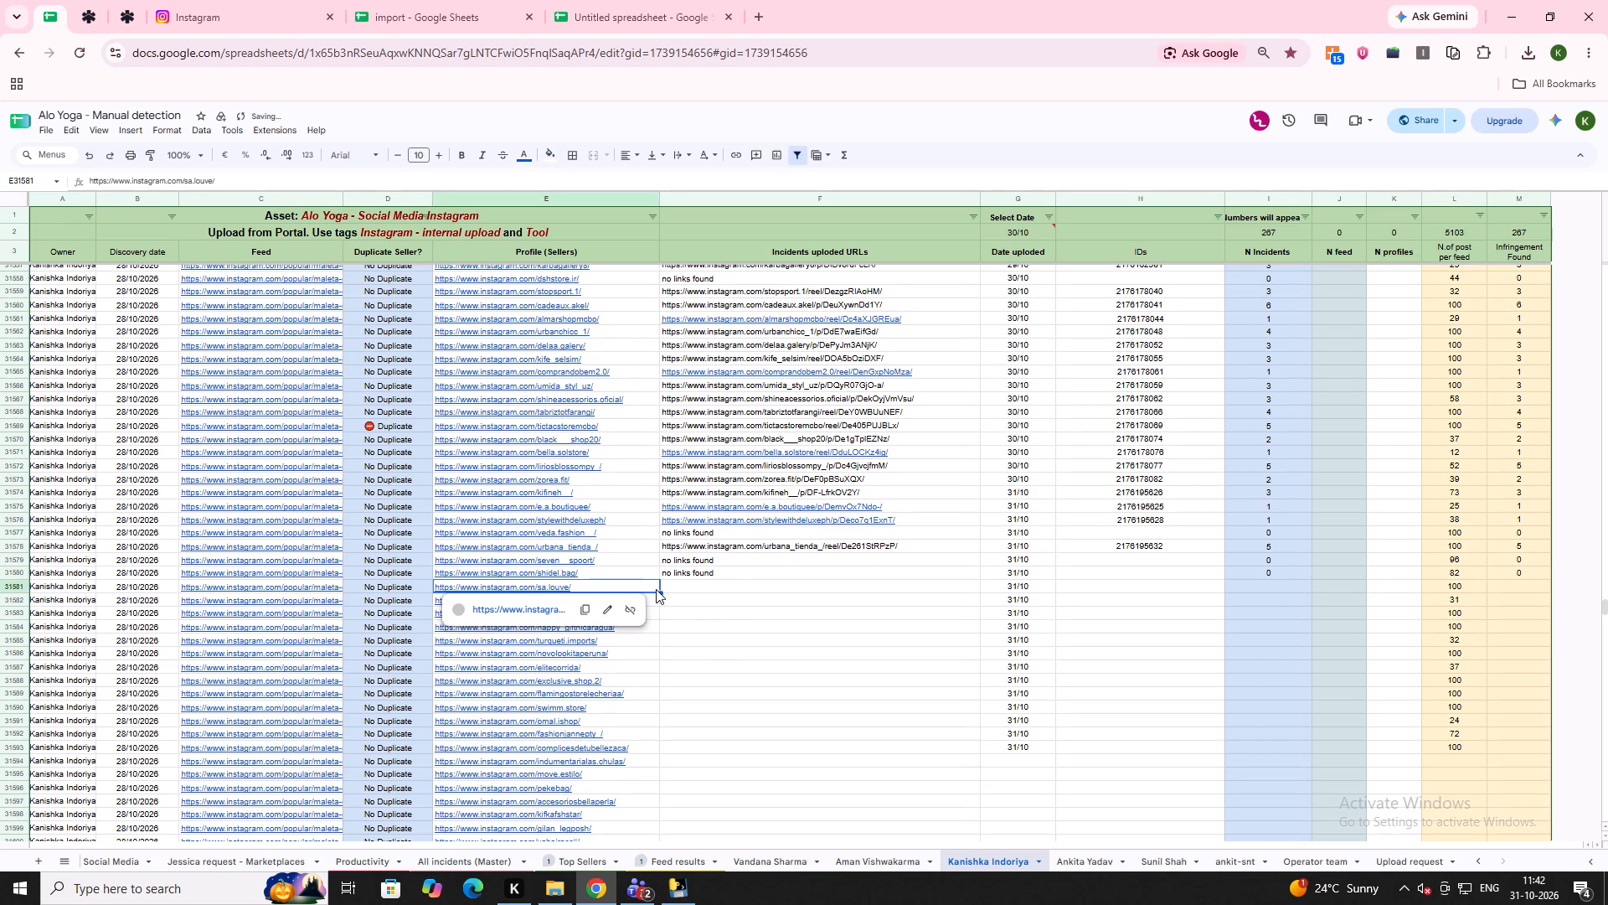
key("ctrl+c")
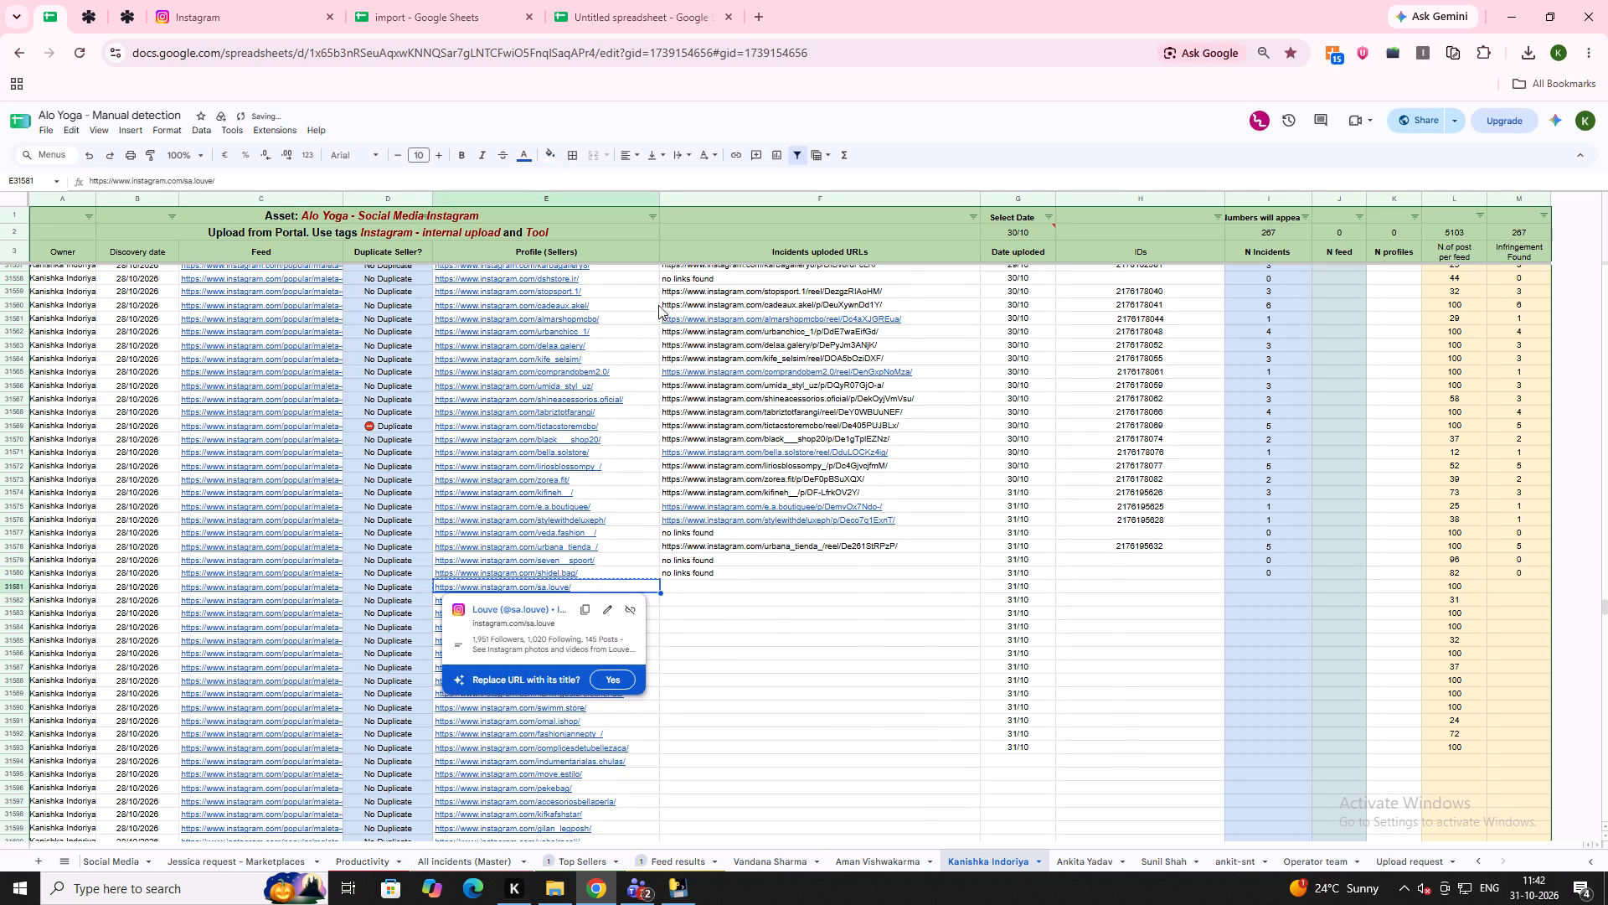
left_click(456, 0)
key("ctrl+f")
key("ctrl+v")
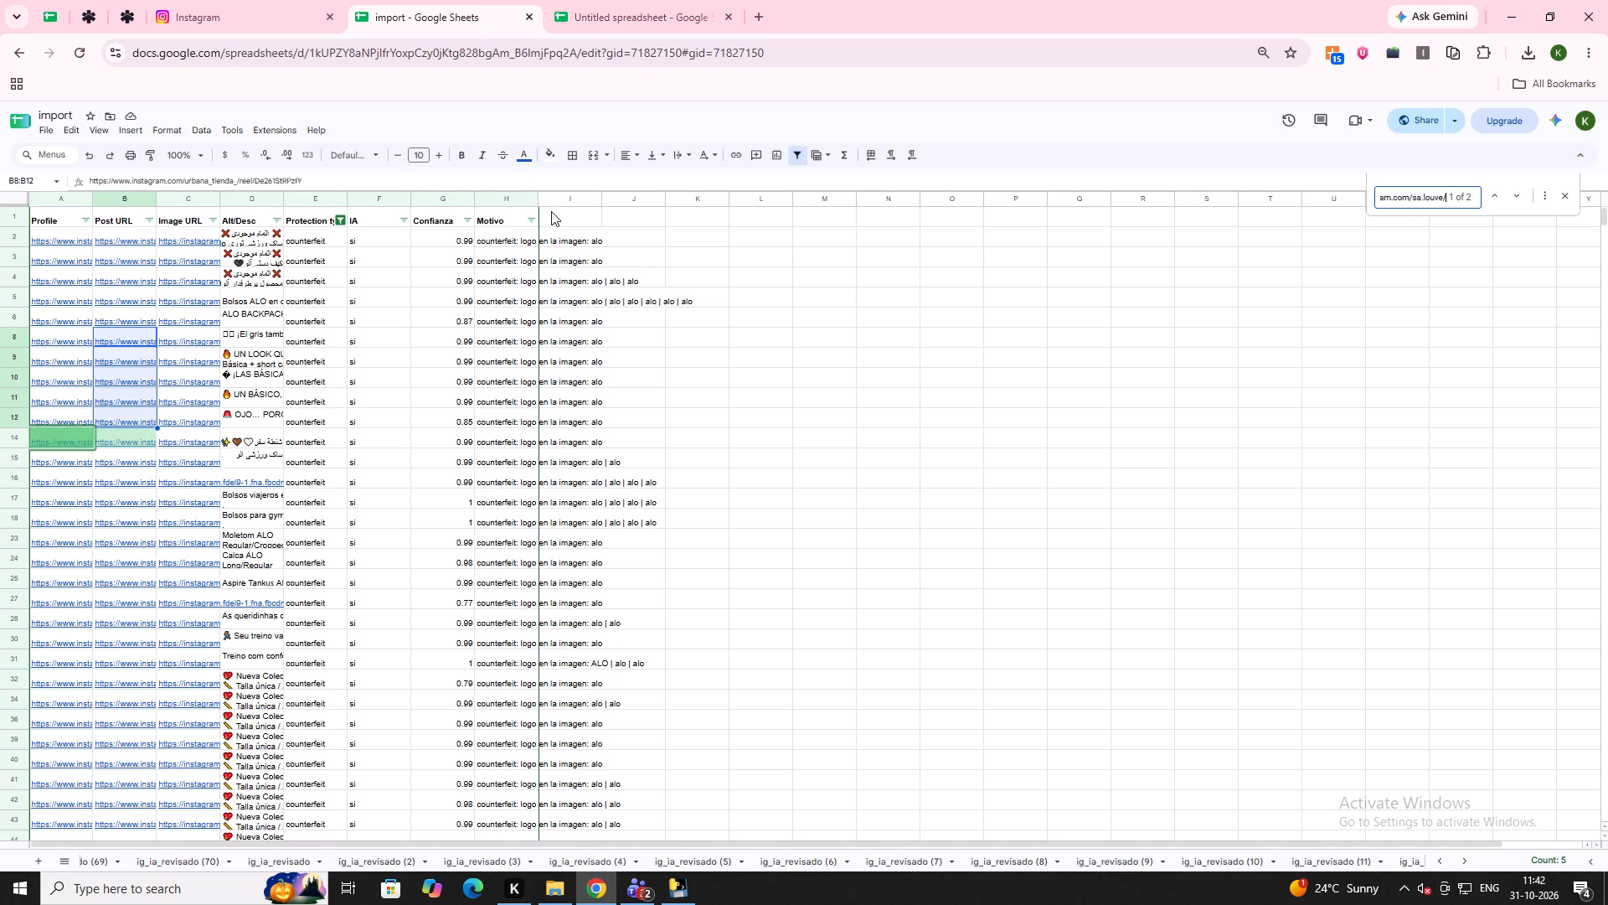
left_click(676, 0)
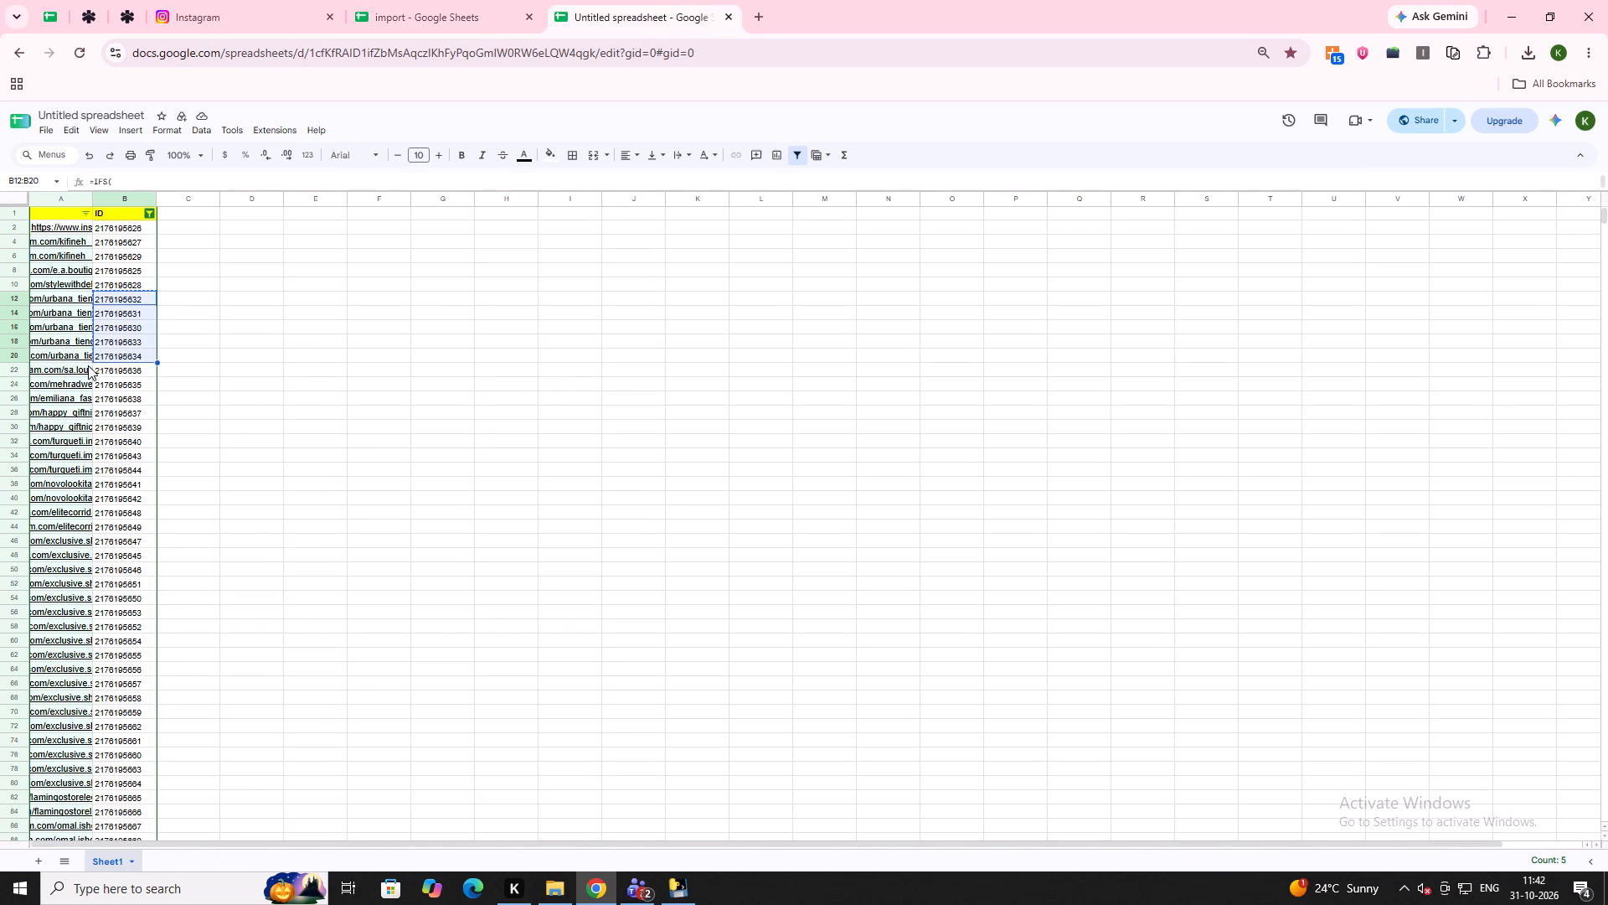
left_click(88, 366)
key("ctrl+c")
left_click(50, 0)
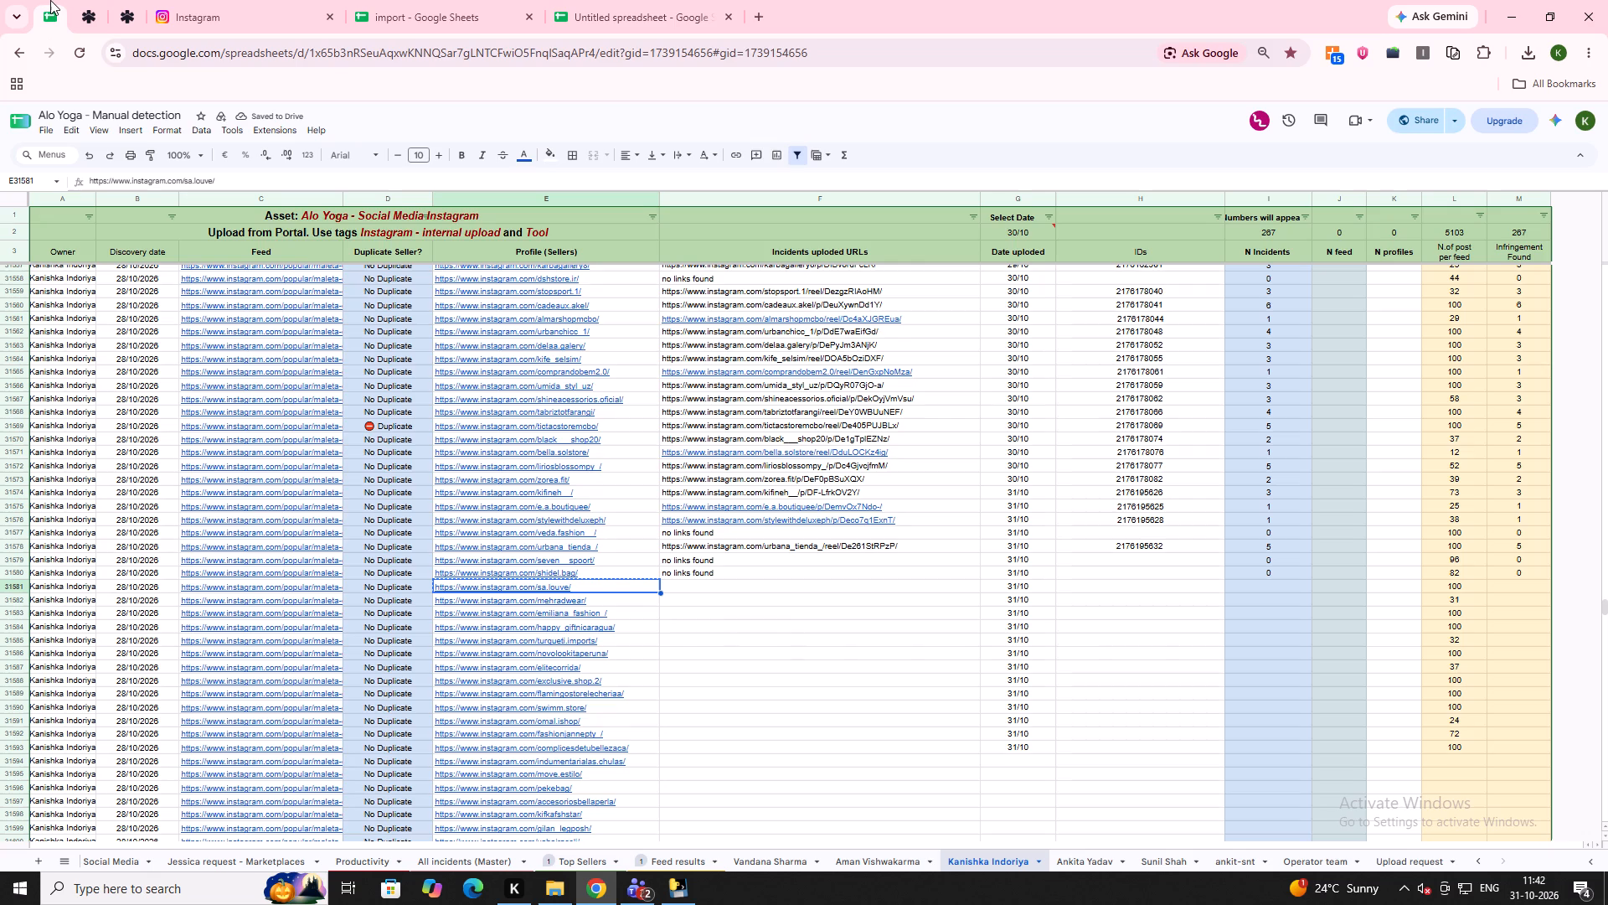
double_click(676, 587)
key("ctrl+v")
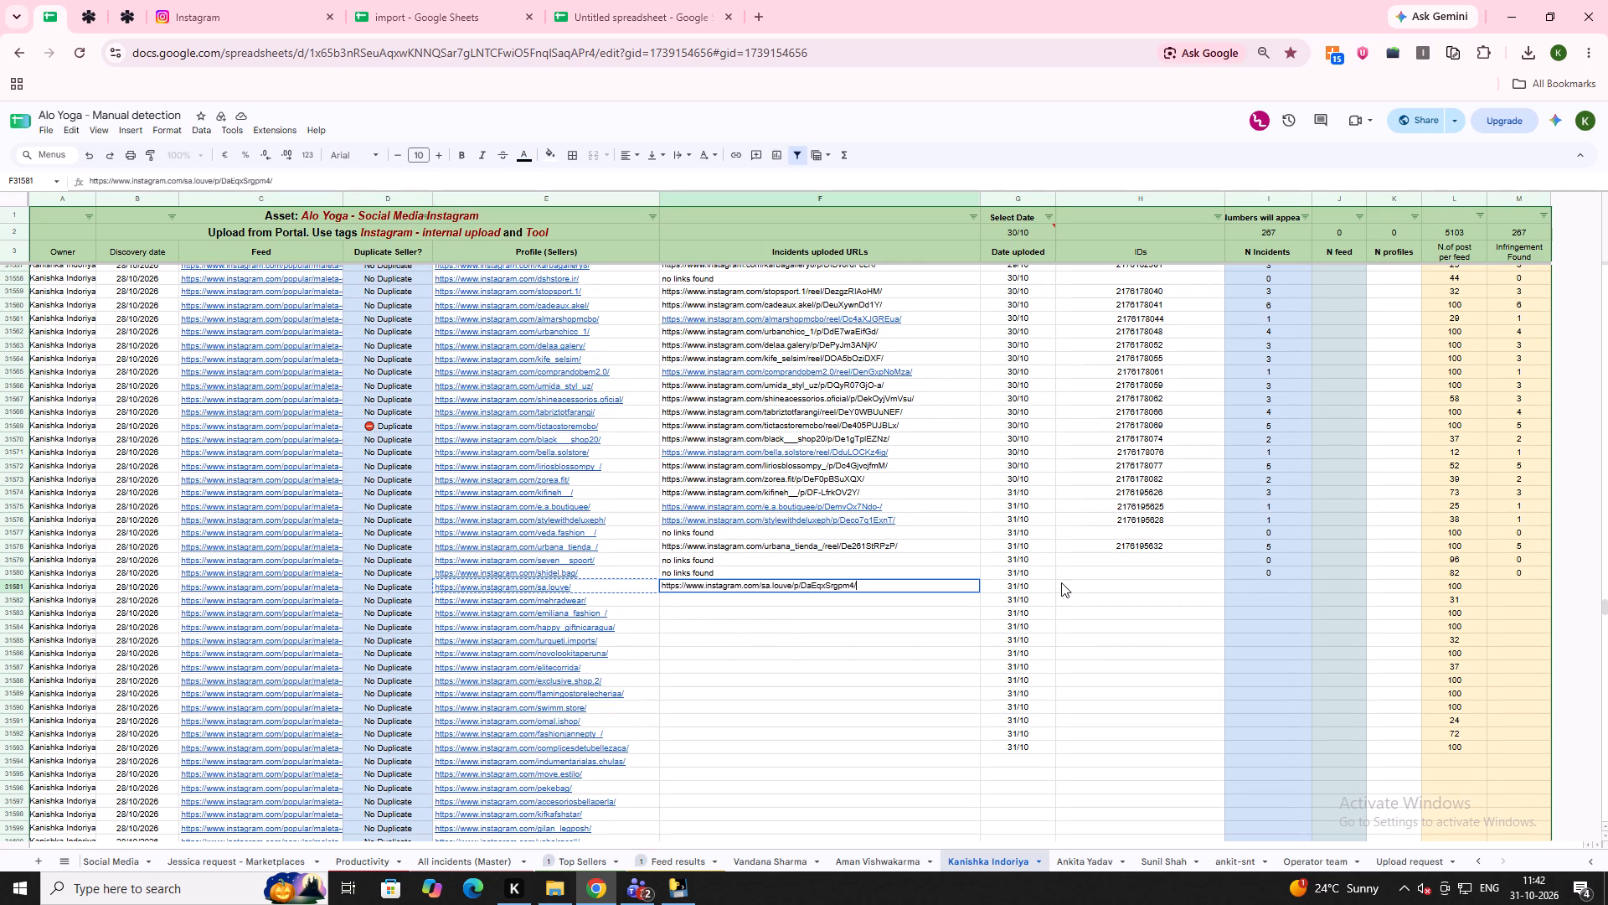
double_click(1072, 586)
left_click(690, 0)
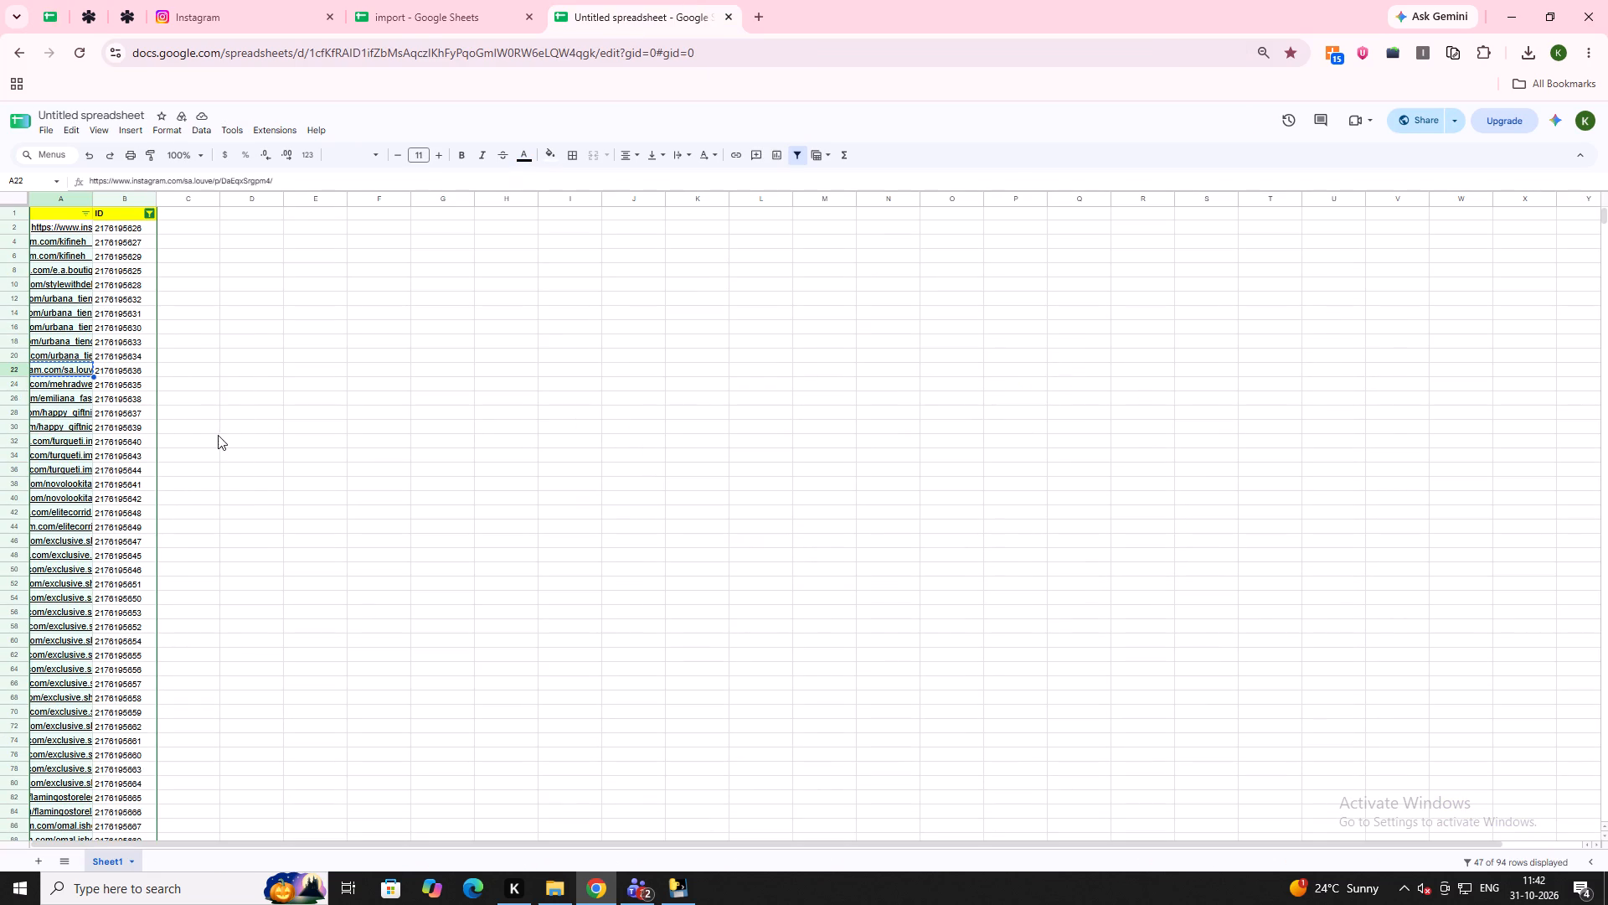
left_click(129, 368)
key("ctrl+c")
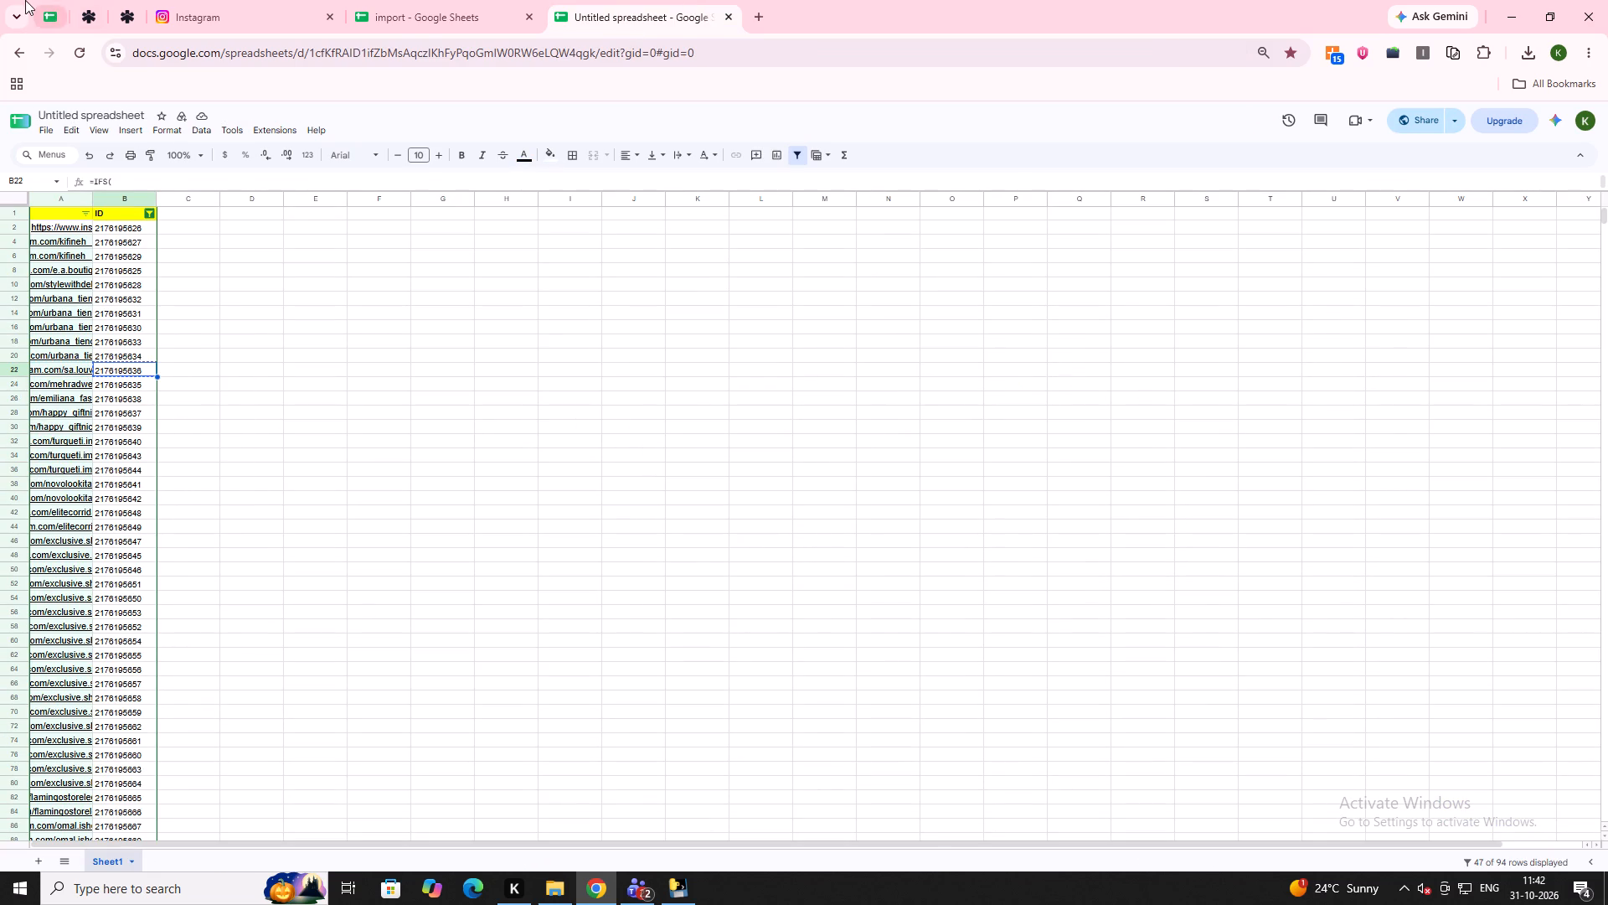
left_click(47, 8)
key("ctrl+v")
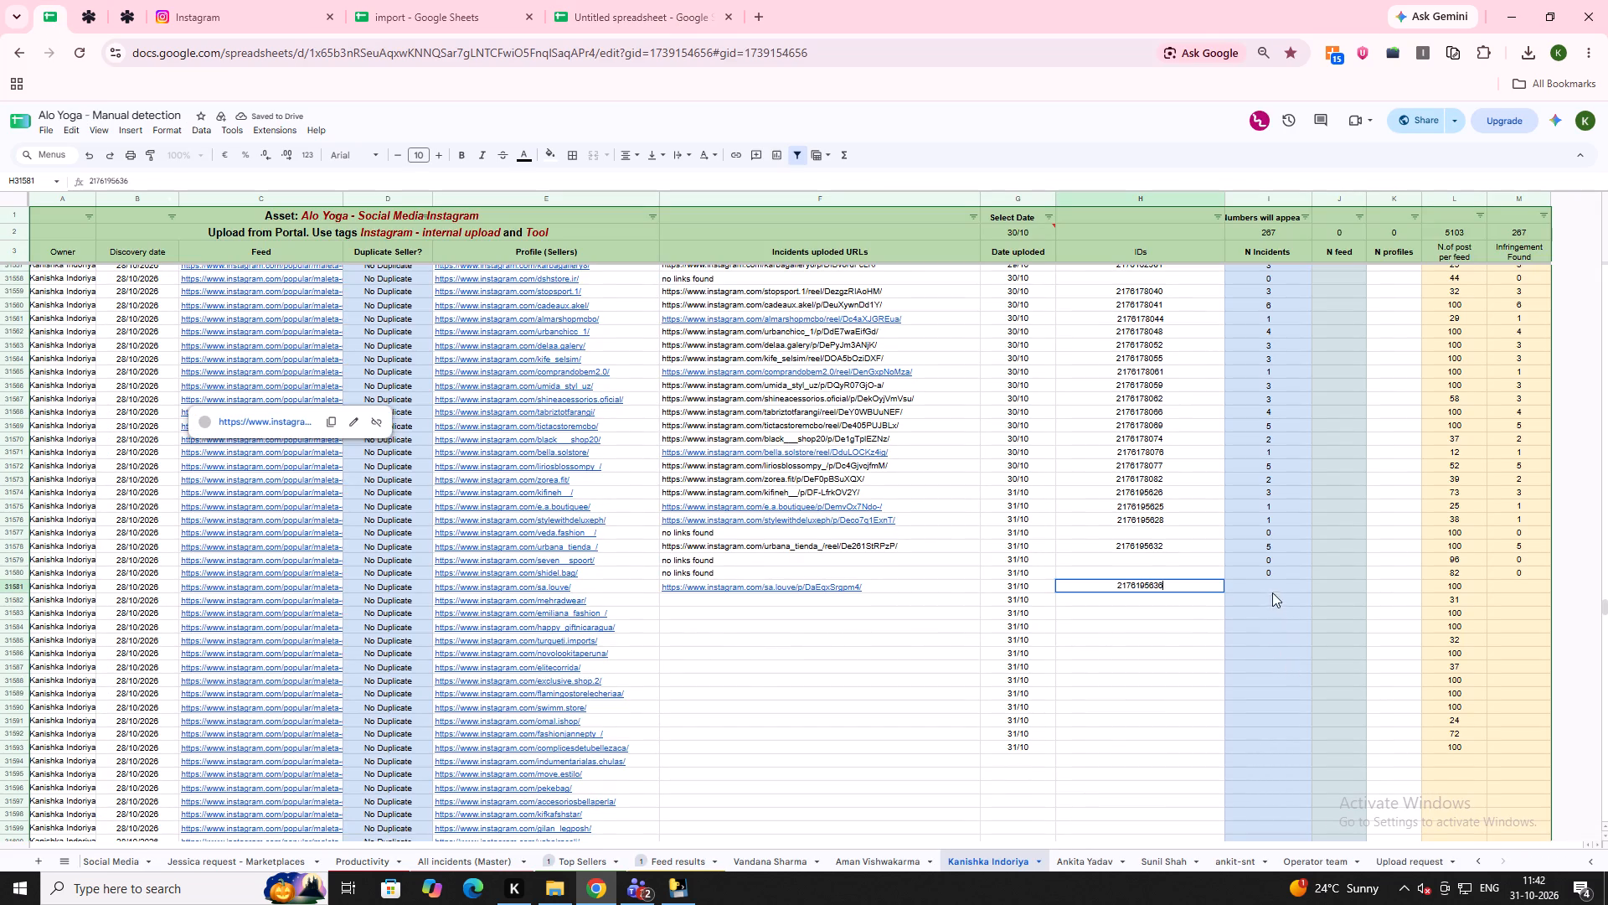
left_click(1267, 584)
key("1")
key("Right")
key("Right")
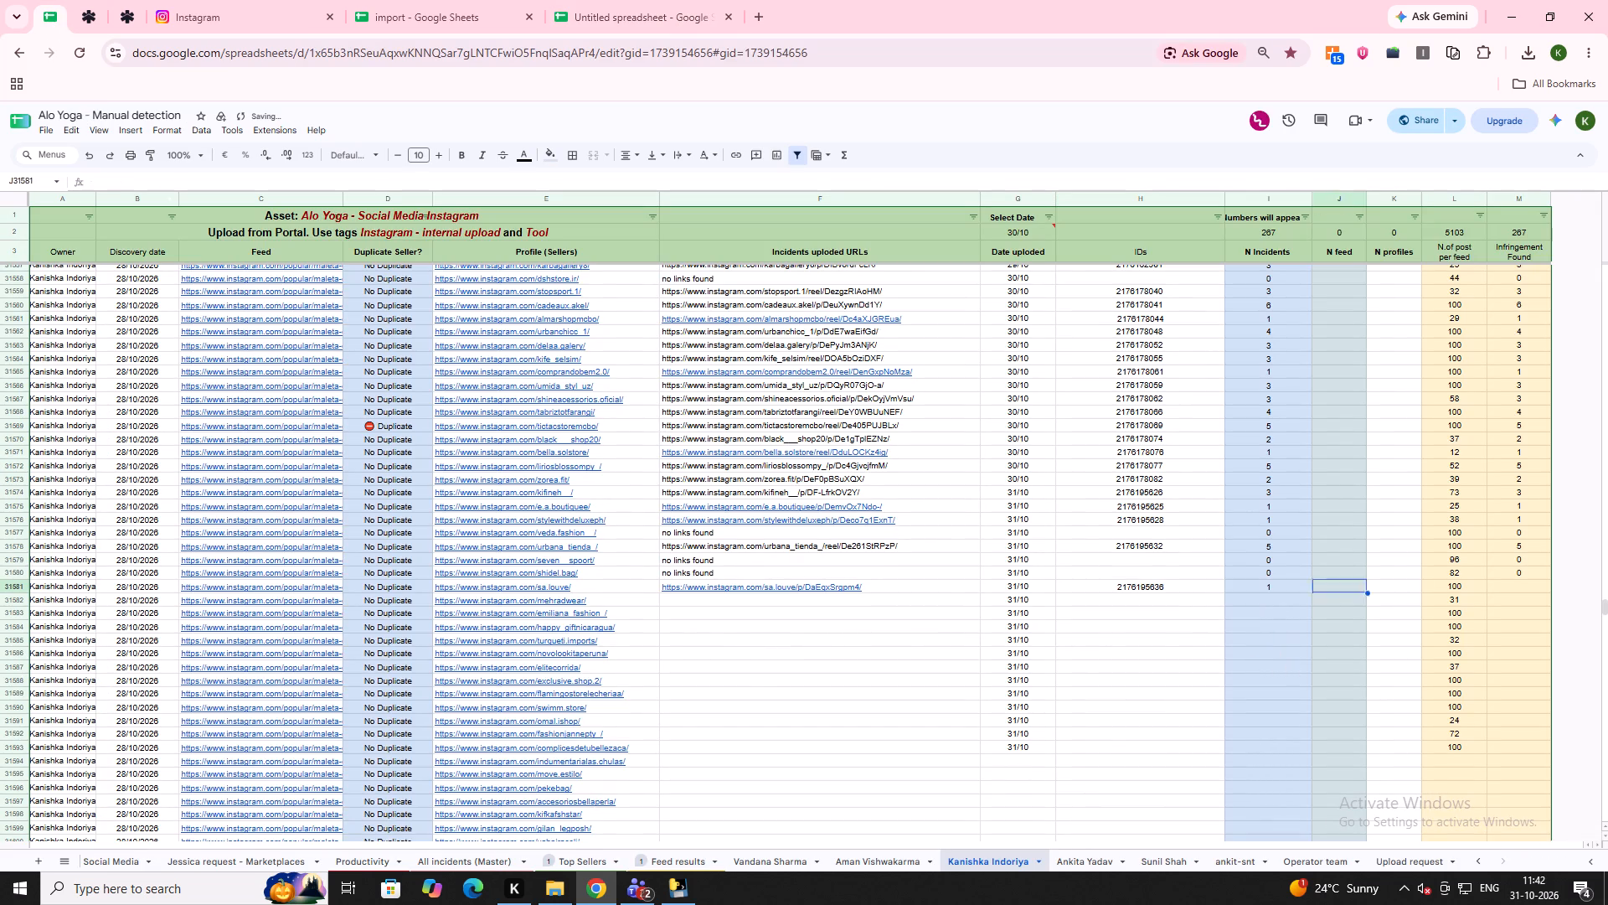
key("Right")
key("Right")
key("1")
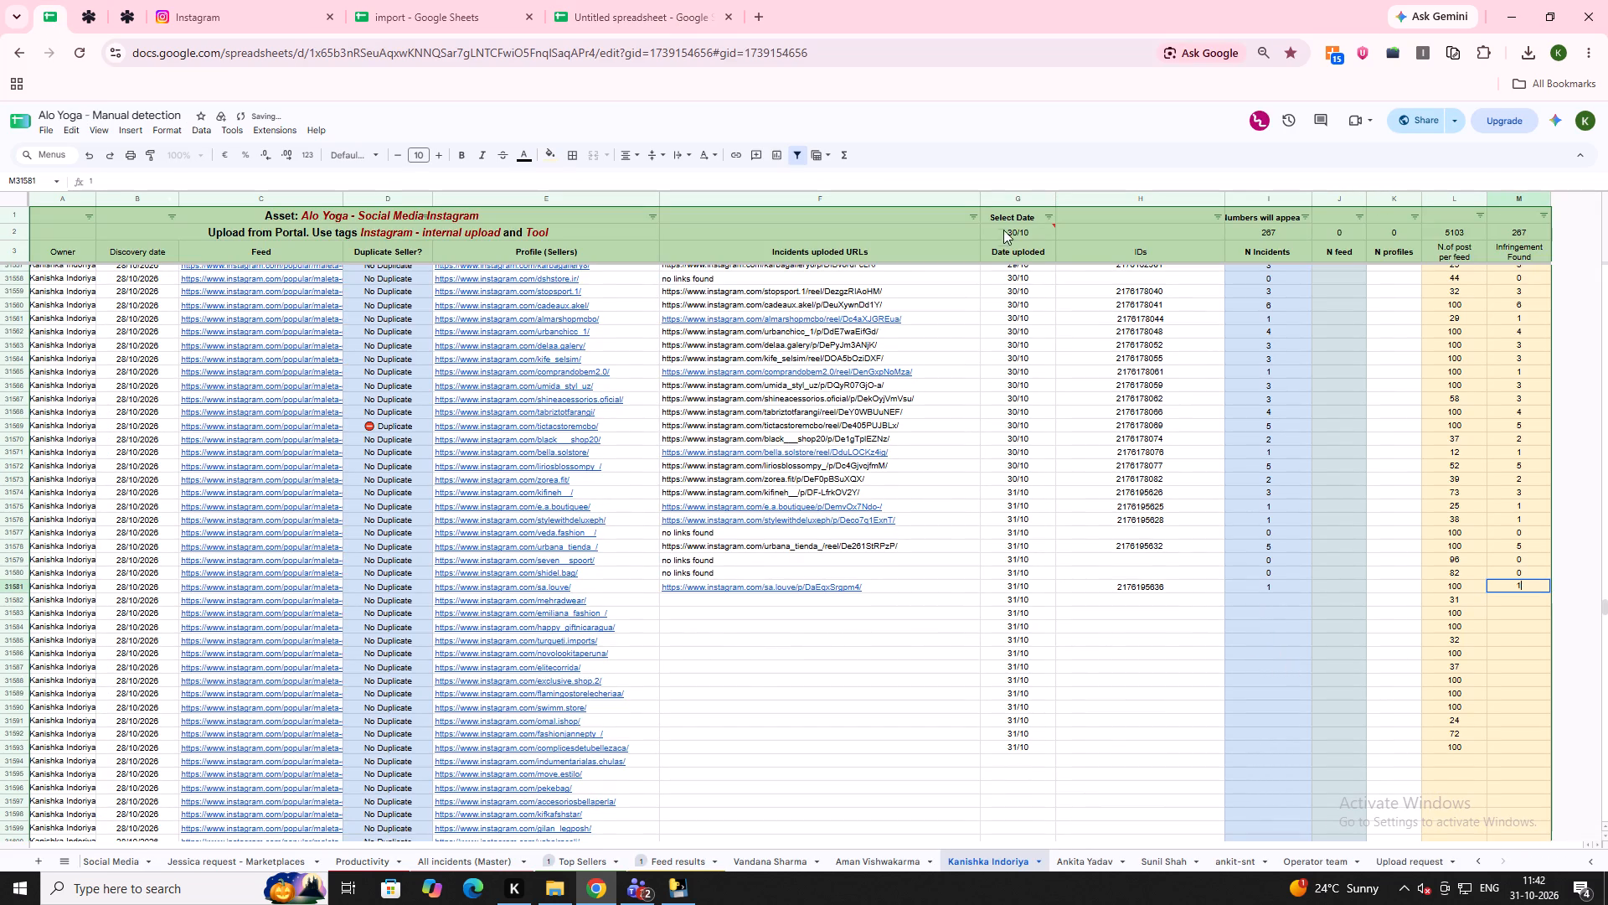
Set the Select Date cell in the Manual detection header to 31 October 2026.
double_click(1010, 236)
left_click(1070, 363)
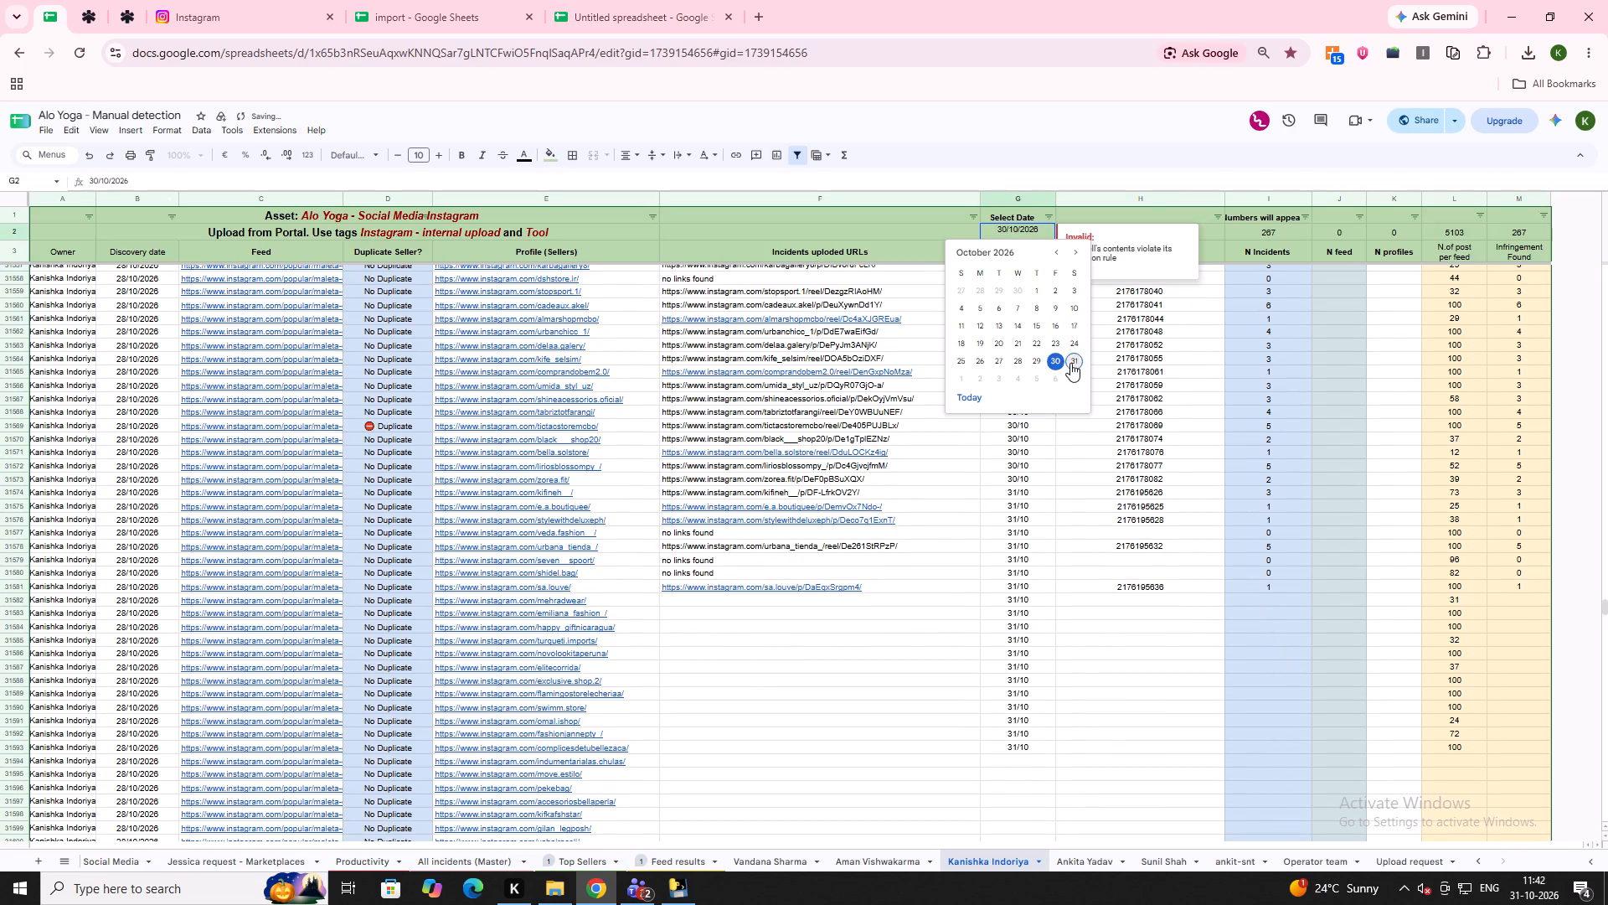
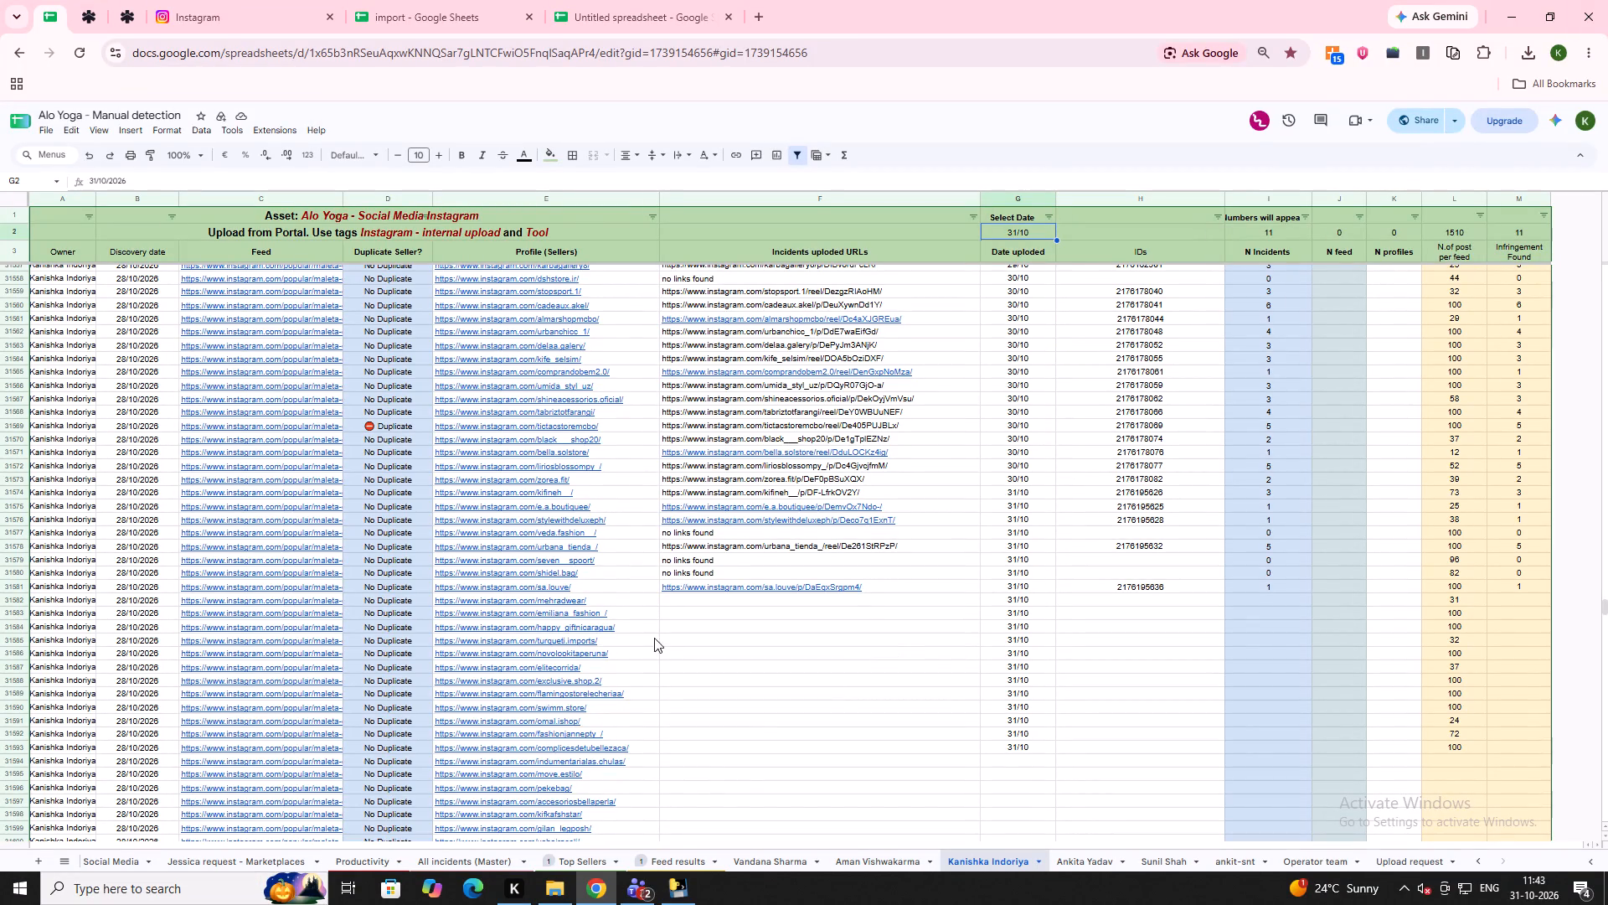
left_click(626, 599)
key("ctrl+c")
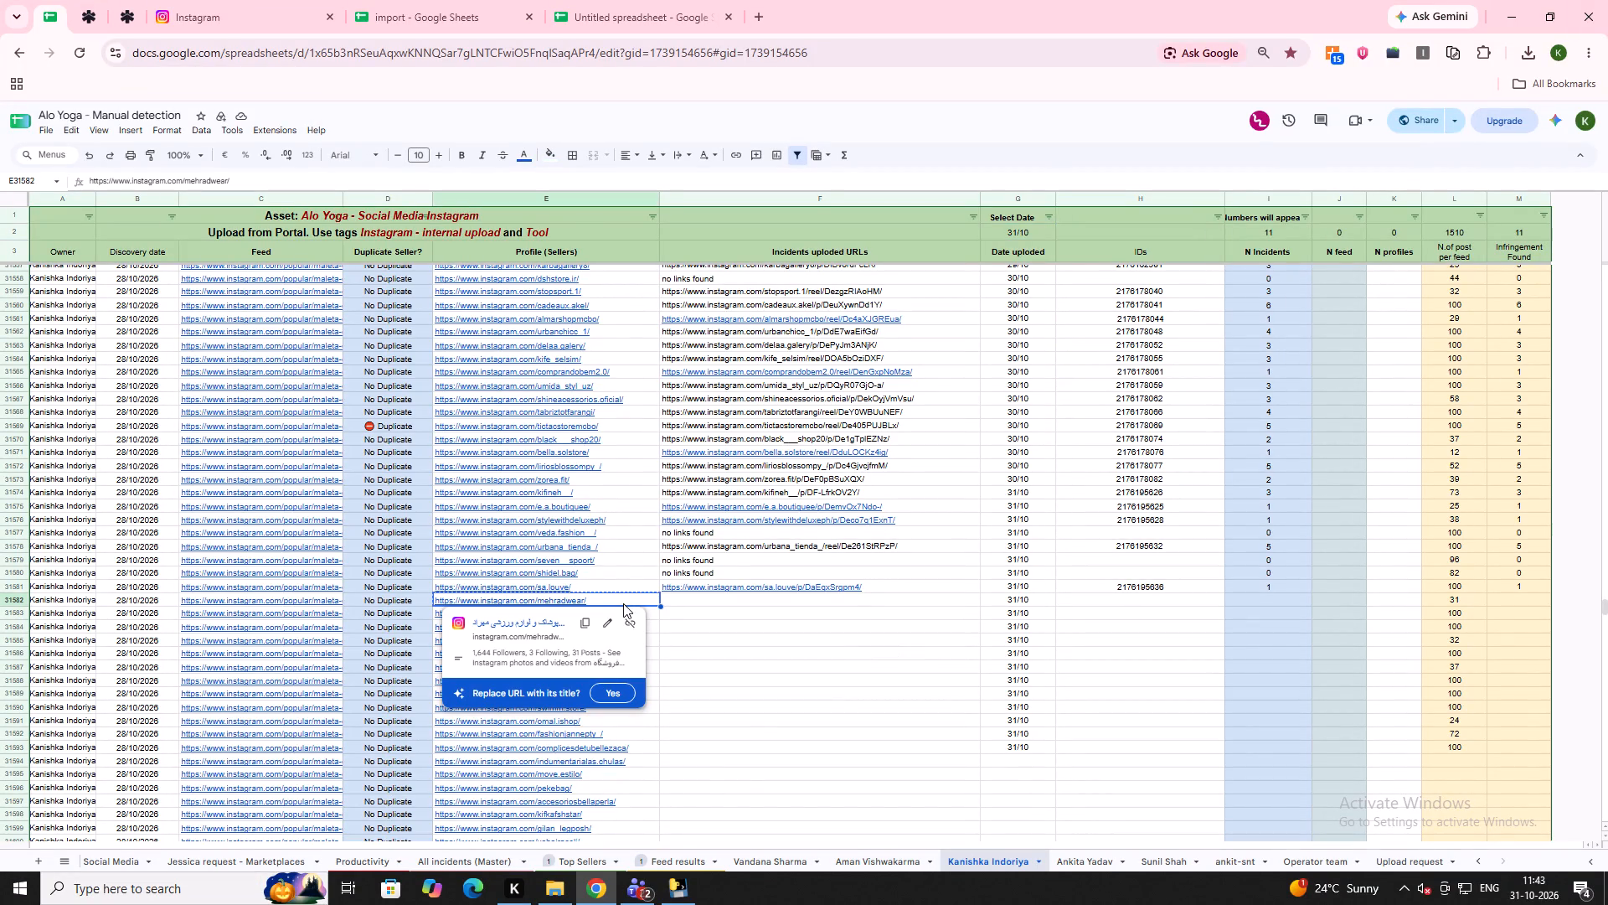
left_click(649, 0)
left_click(456, 0)
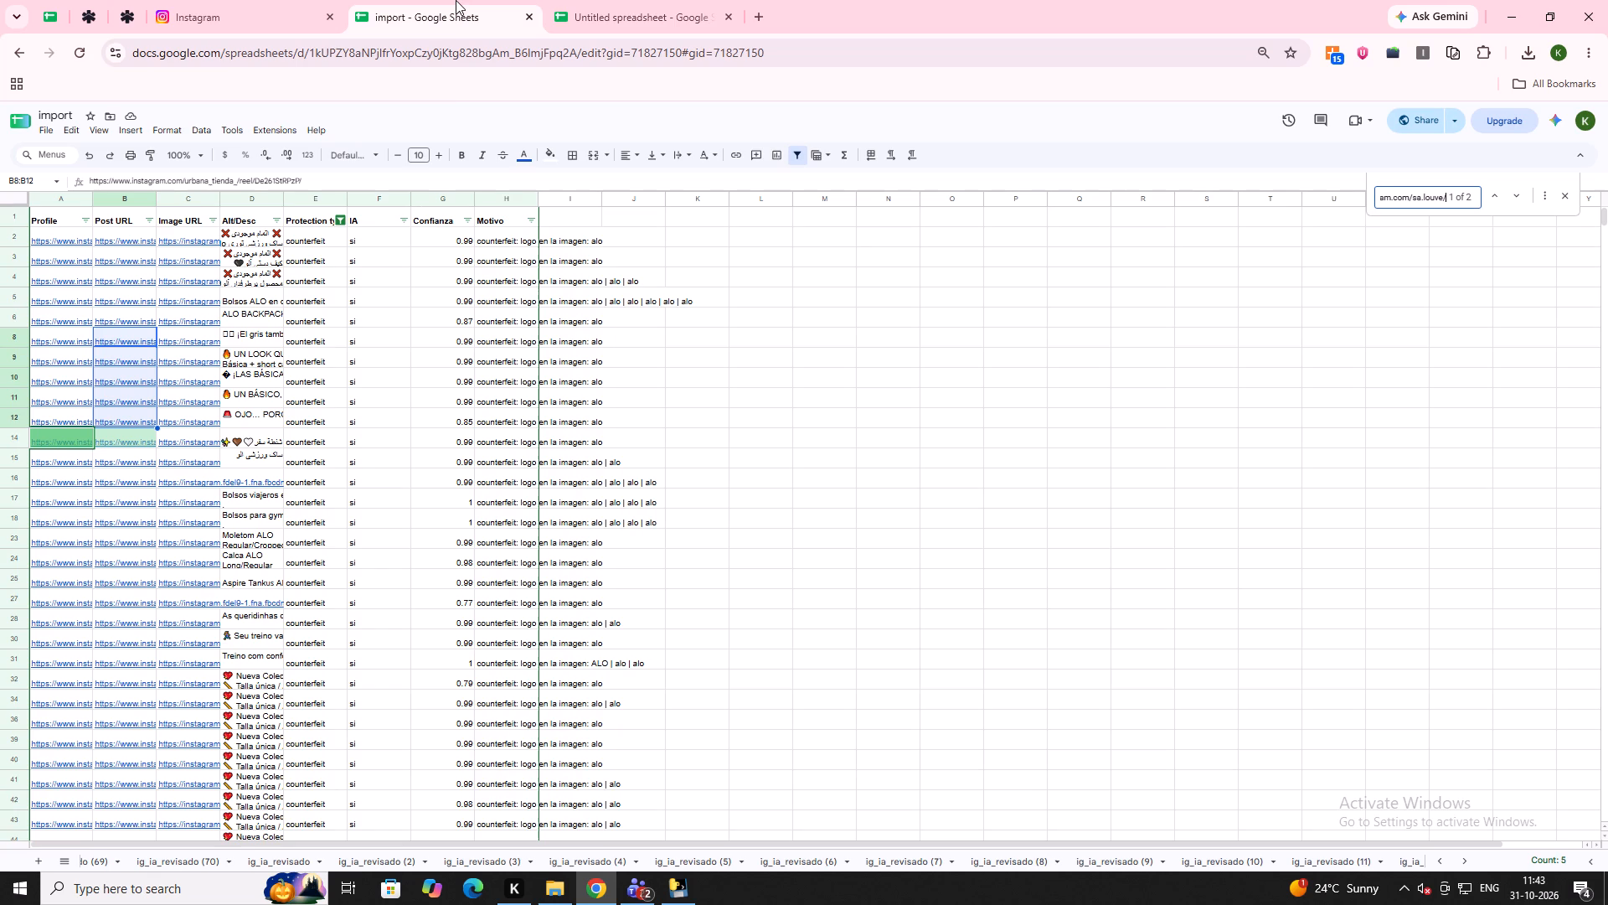
key("ctrl+f")
key("ctrl+v")
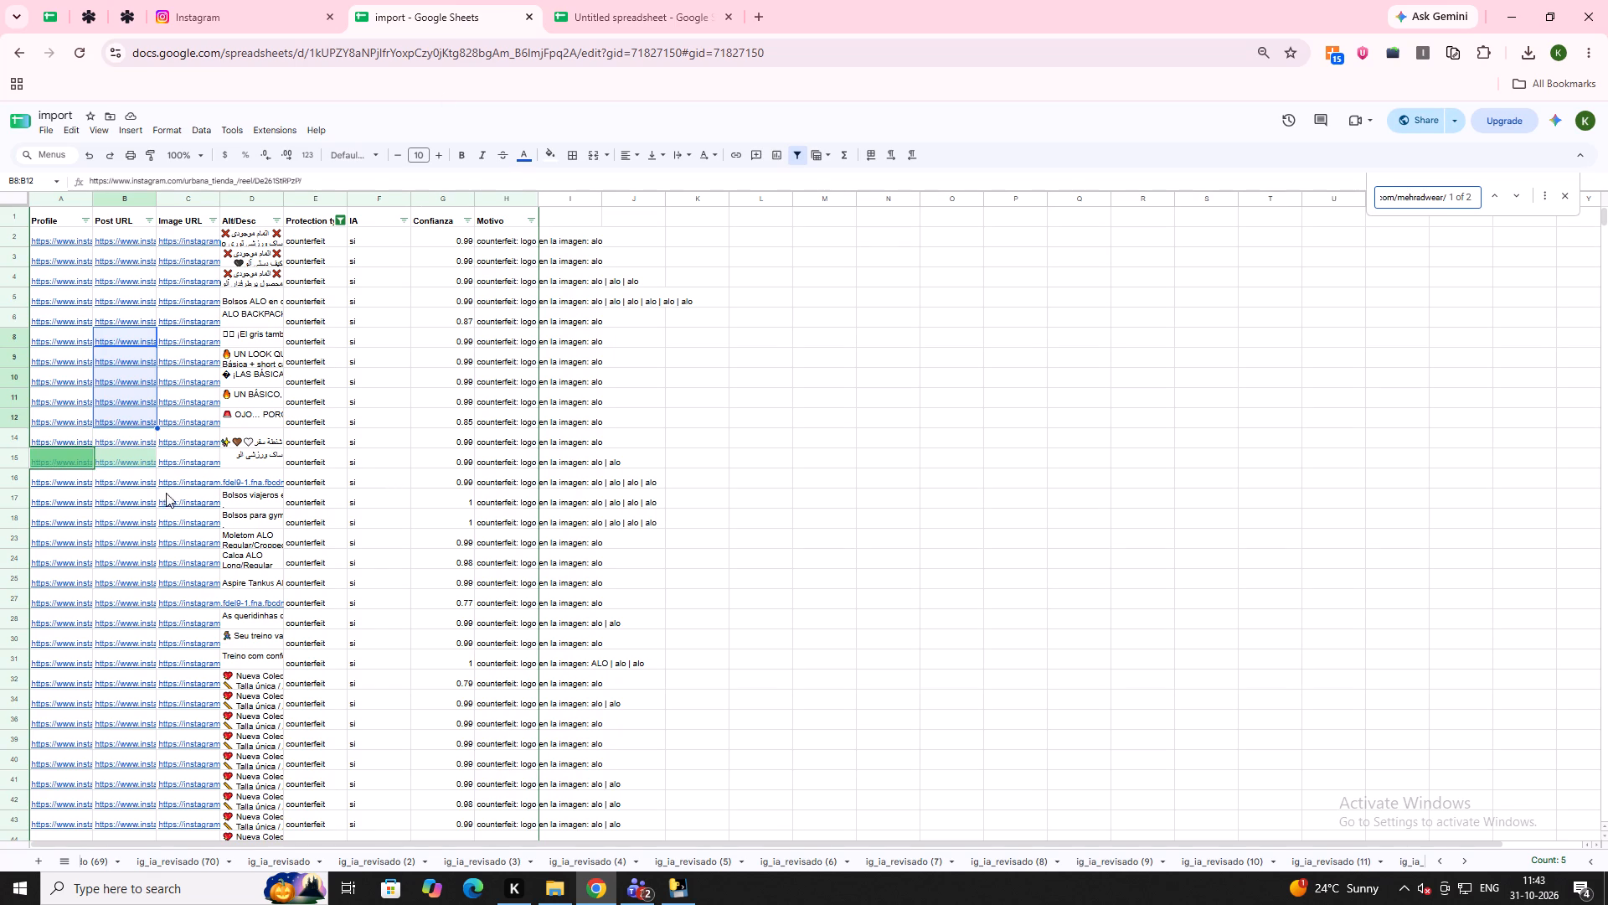
Copy the mehradwear post URL from the untitled spreadsheet into the Incidents uploaded URLs cell of row 31582 in Manual detection.
left_click(600, 1)
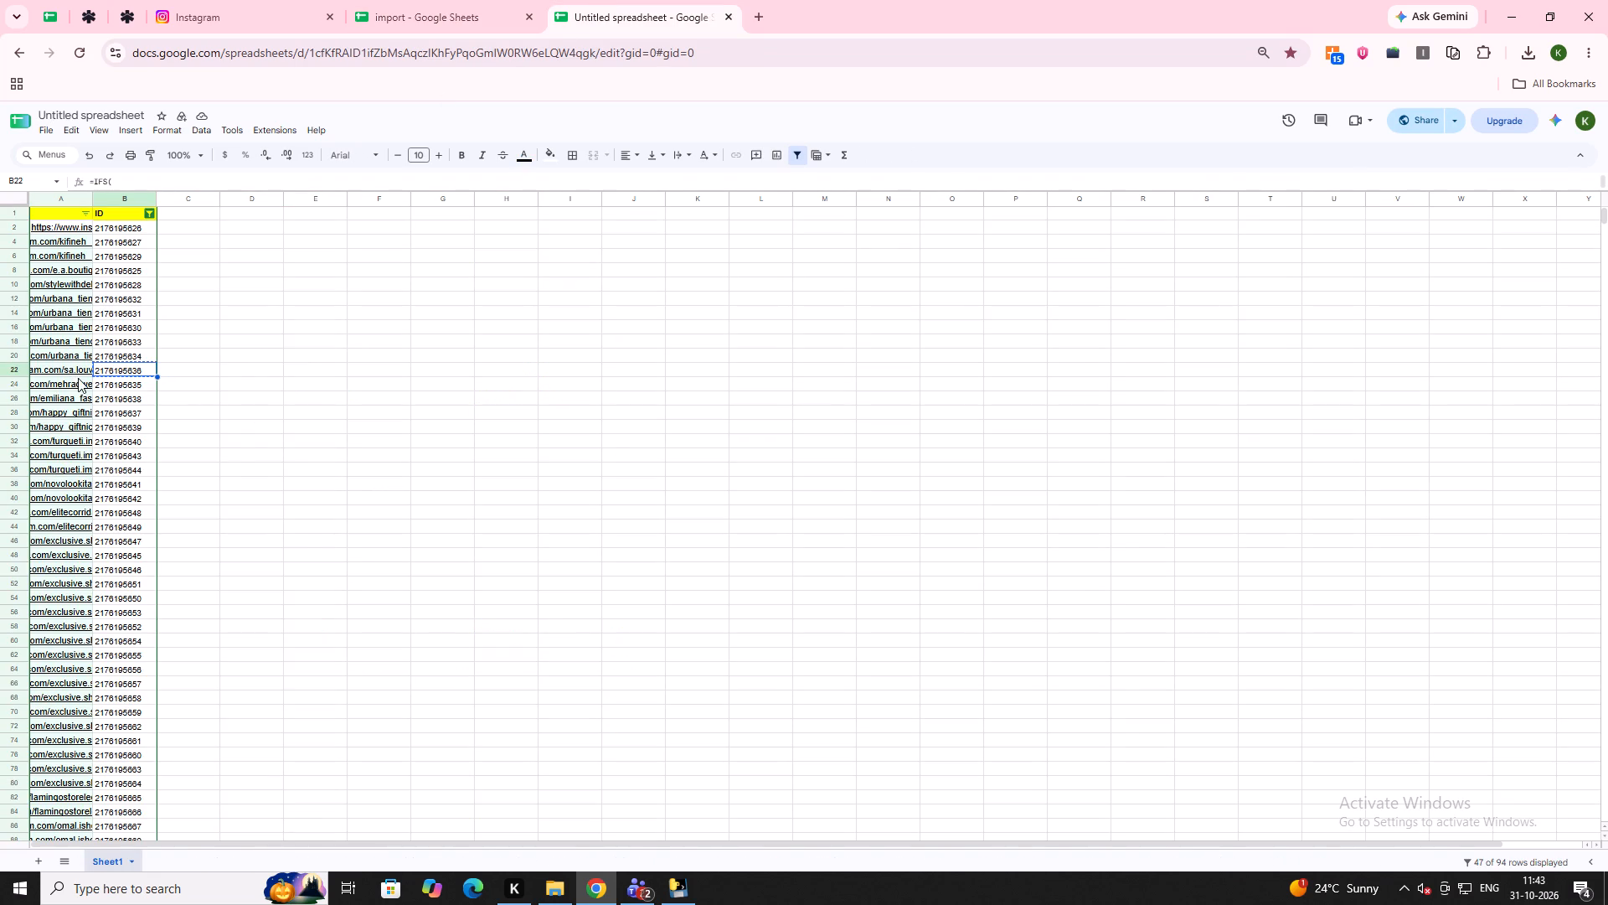
left_click(86, 383)
key("ctrl+c")
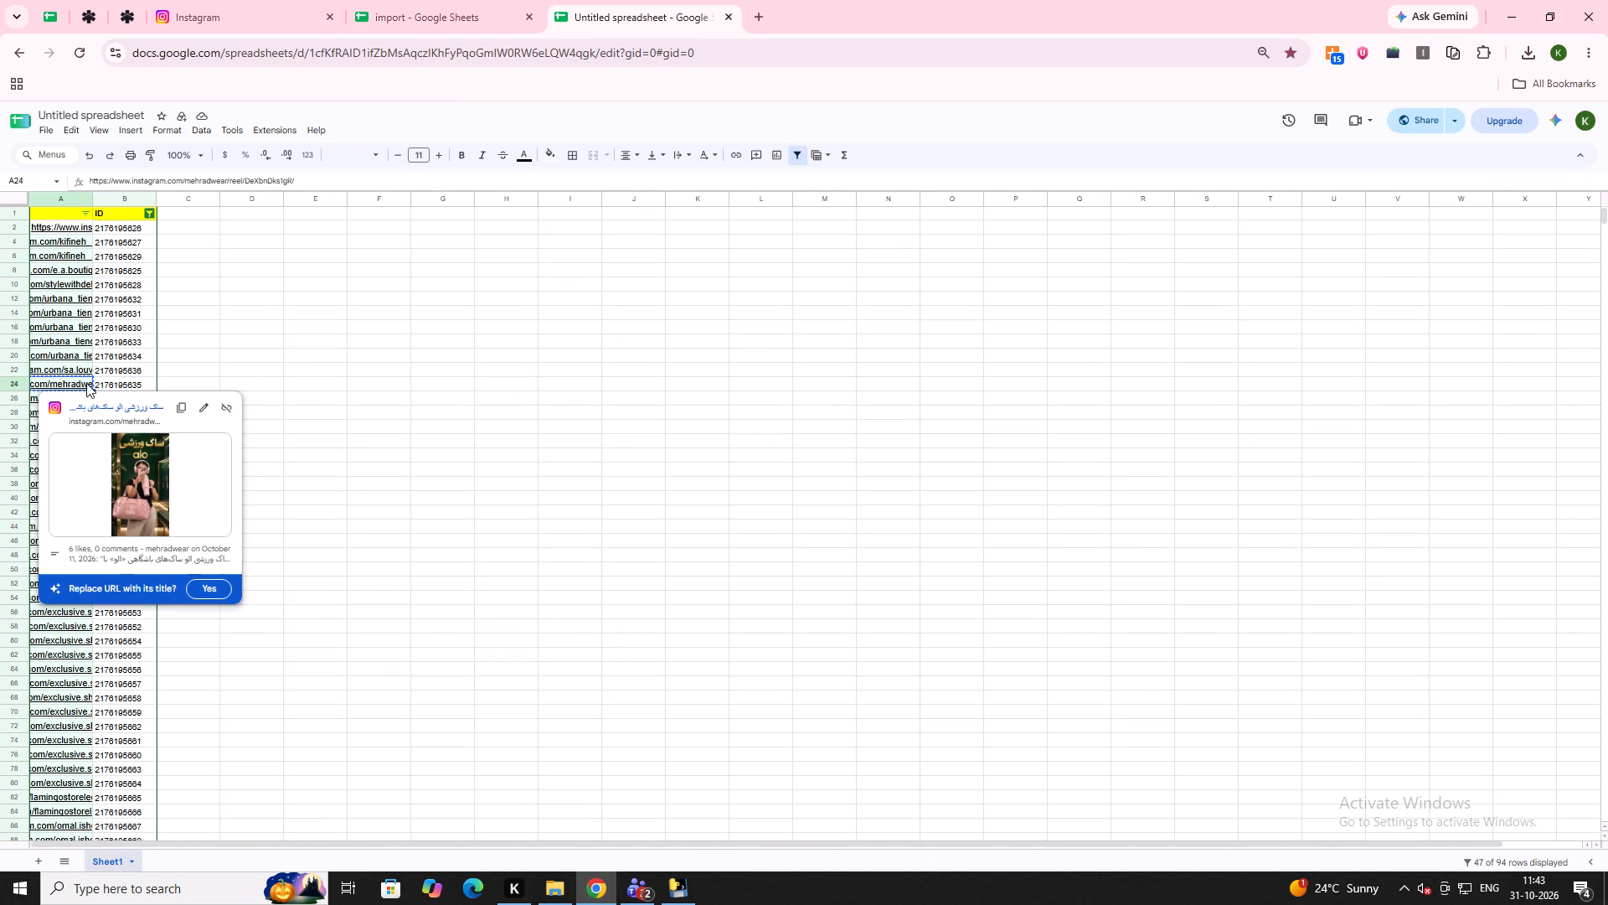
left_click(52, 1)
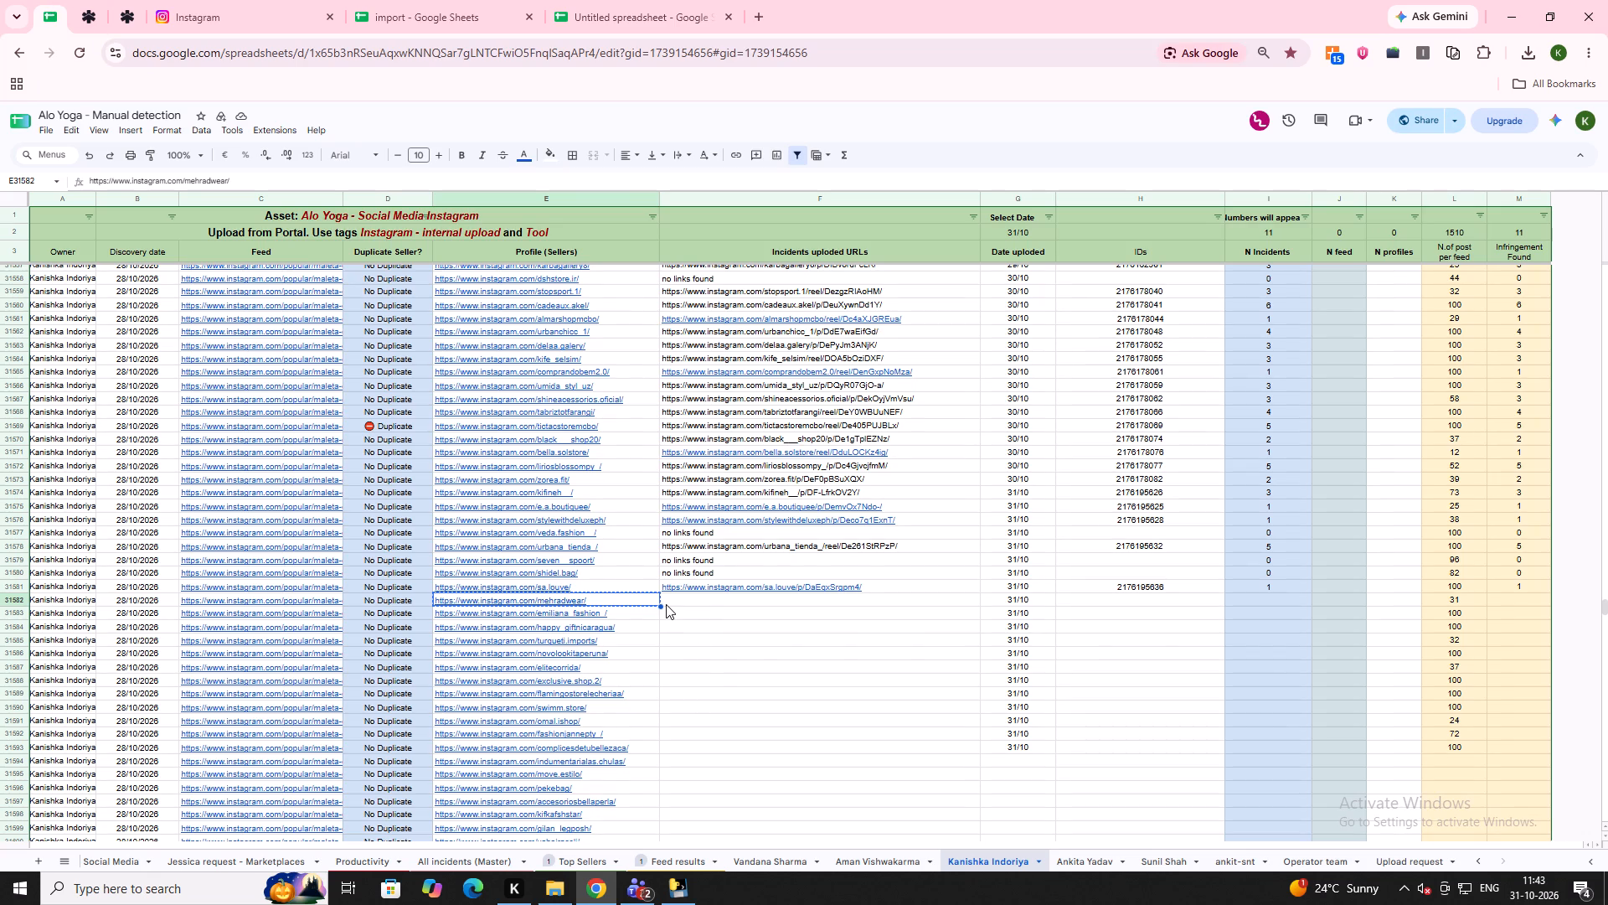
double_click(666, 603)
key("ctrl+v")
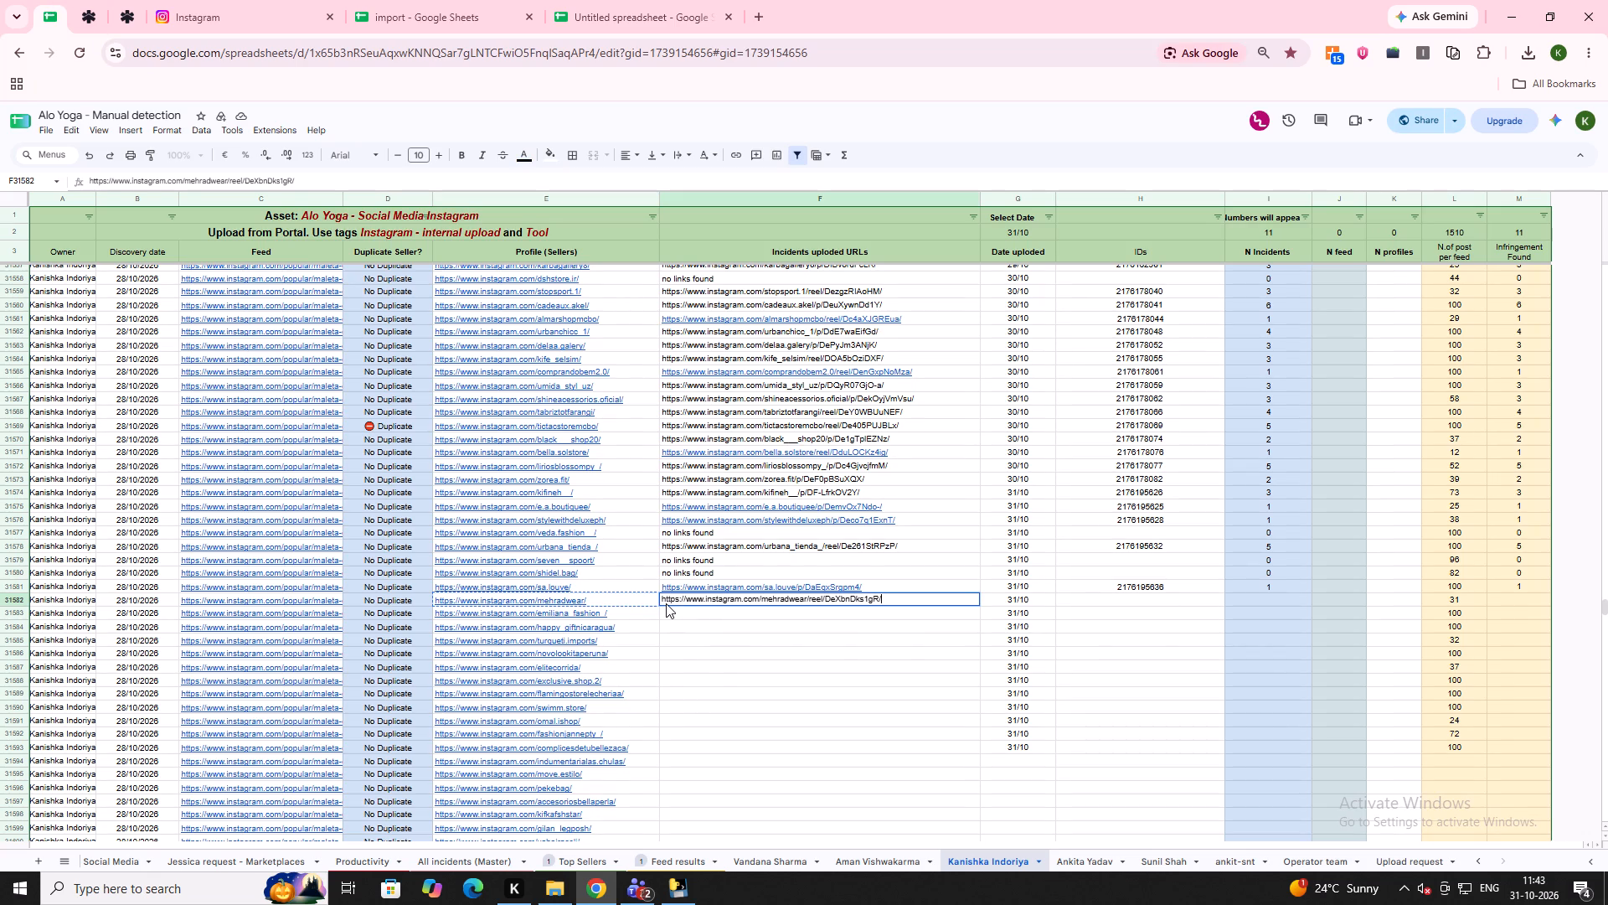
double_click(1128, 602)
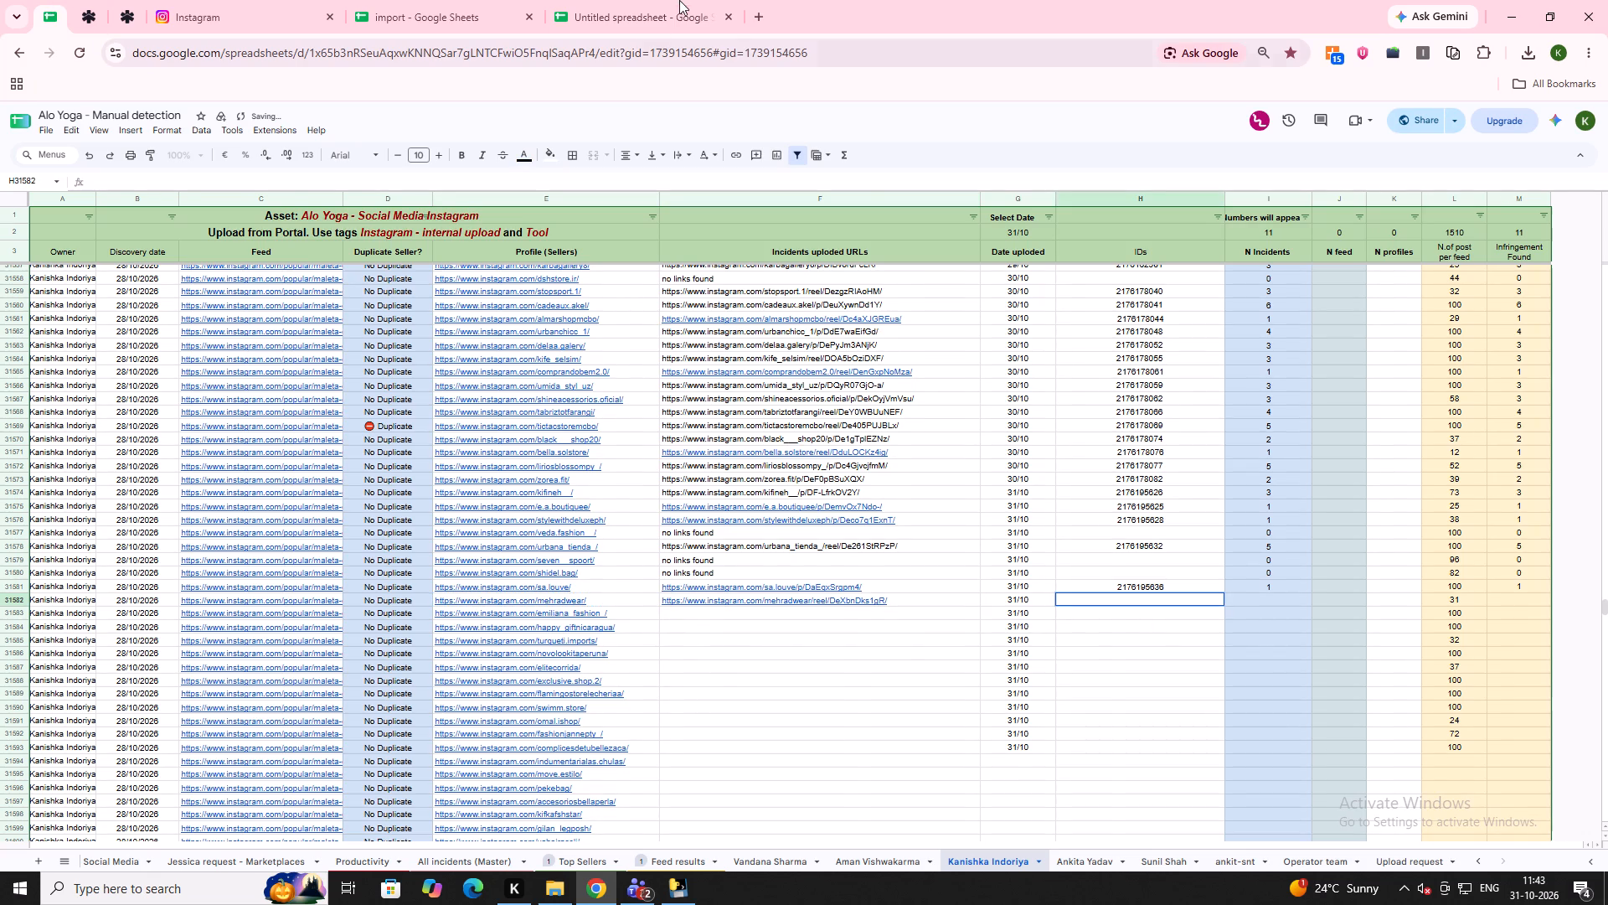
left_click(678, 0)
left_click(103, 384)
key("ctrl+c")
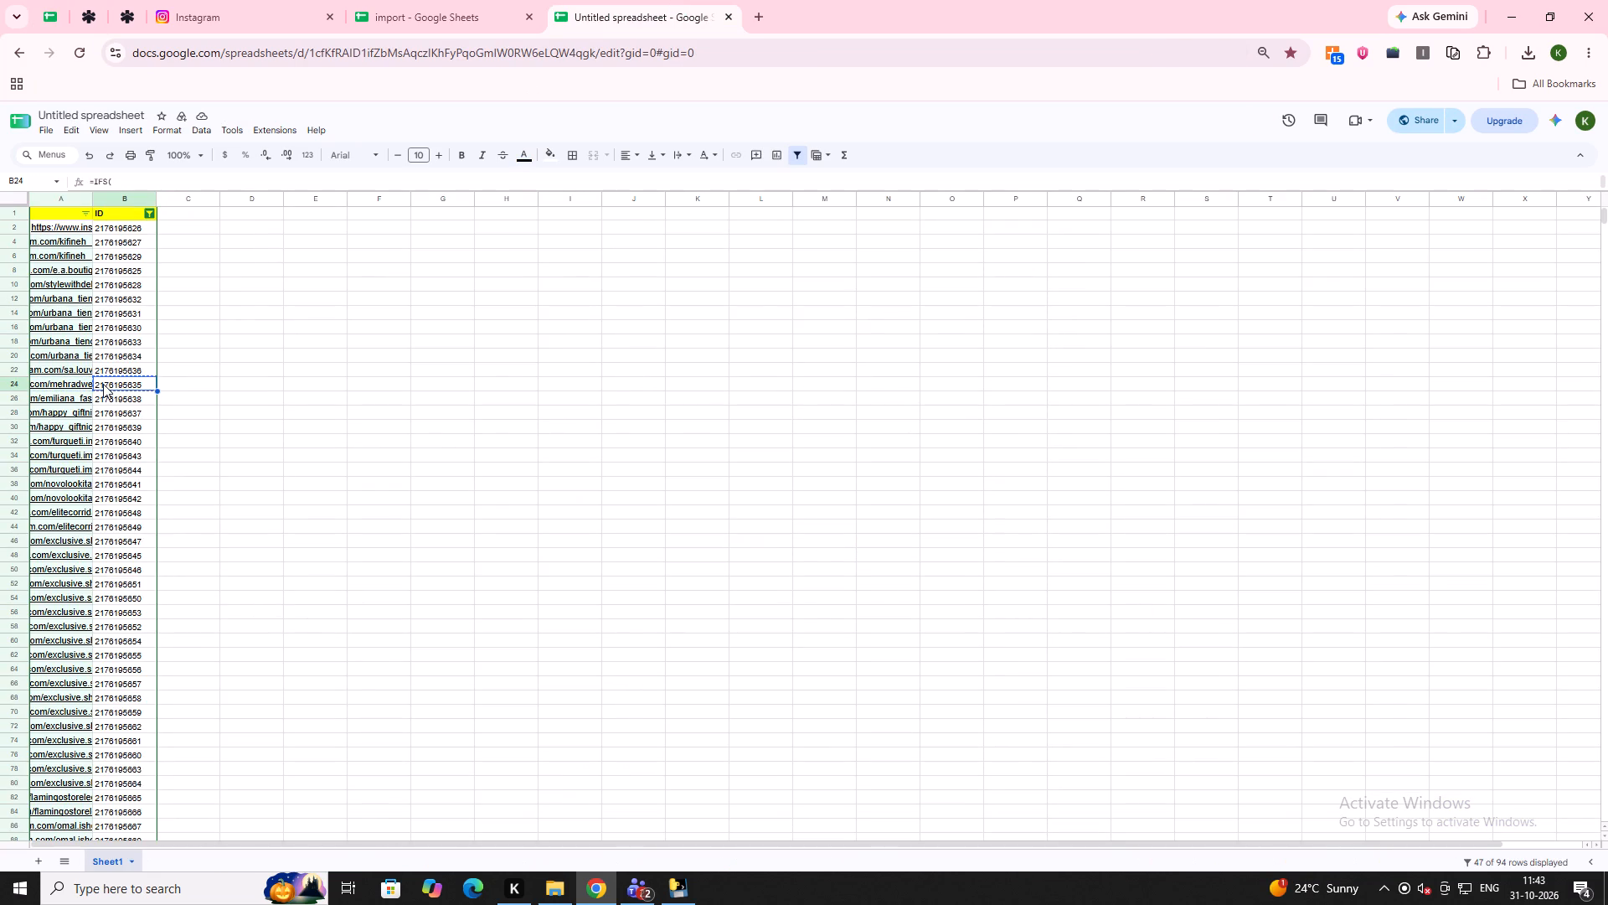
left_click(39, 32)
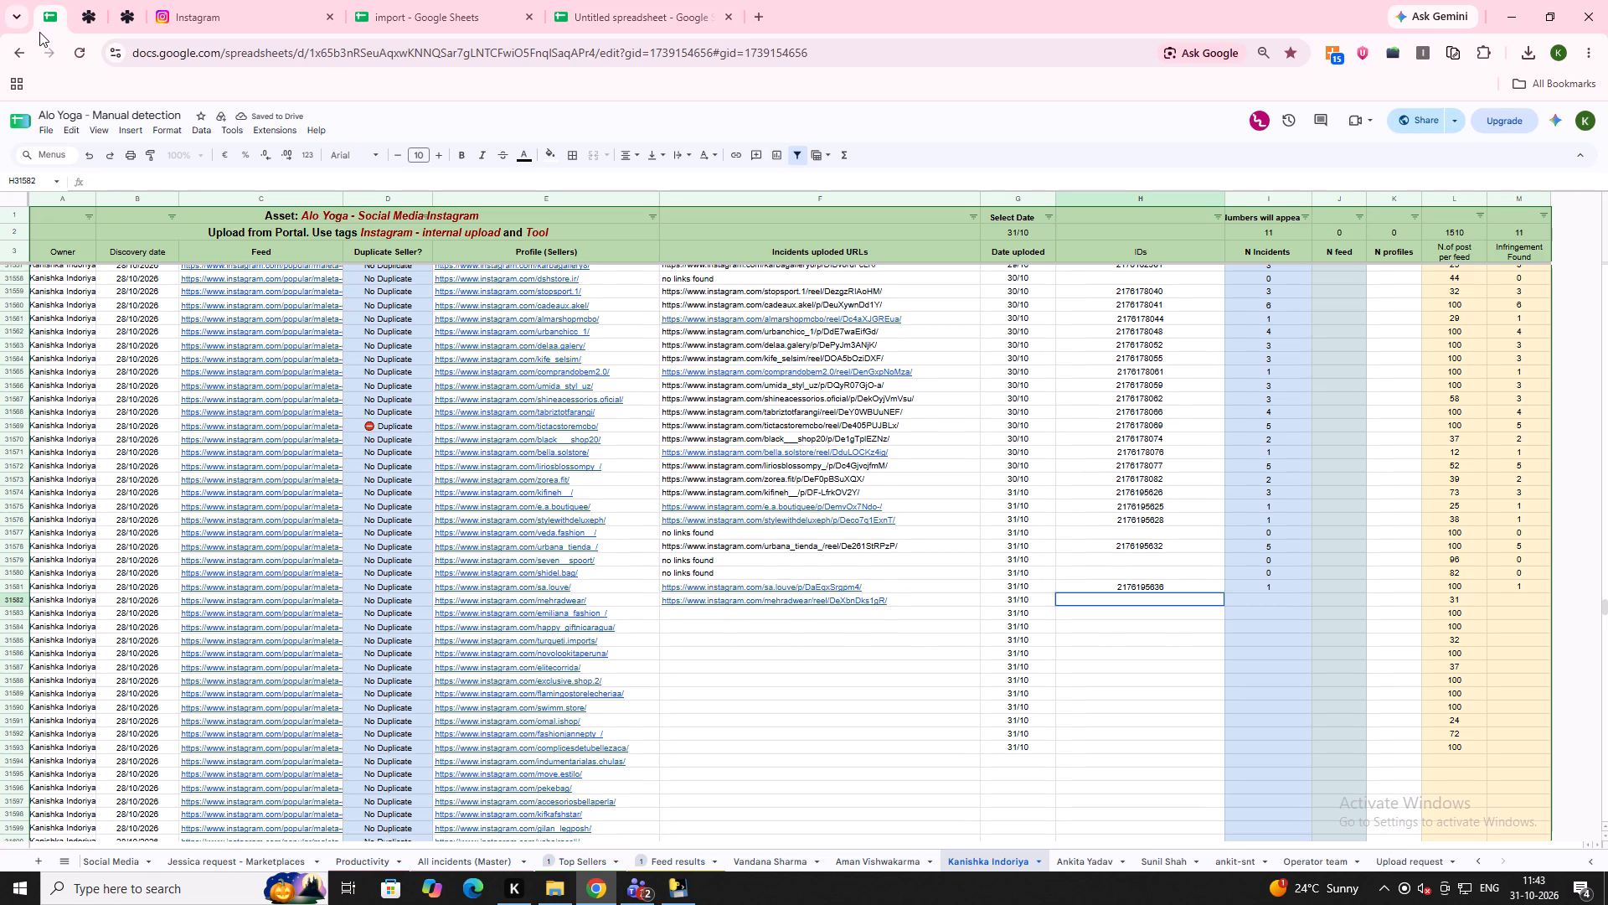
key("ctrl+v")
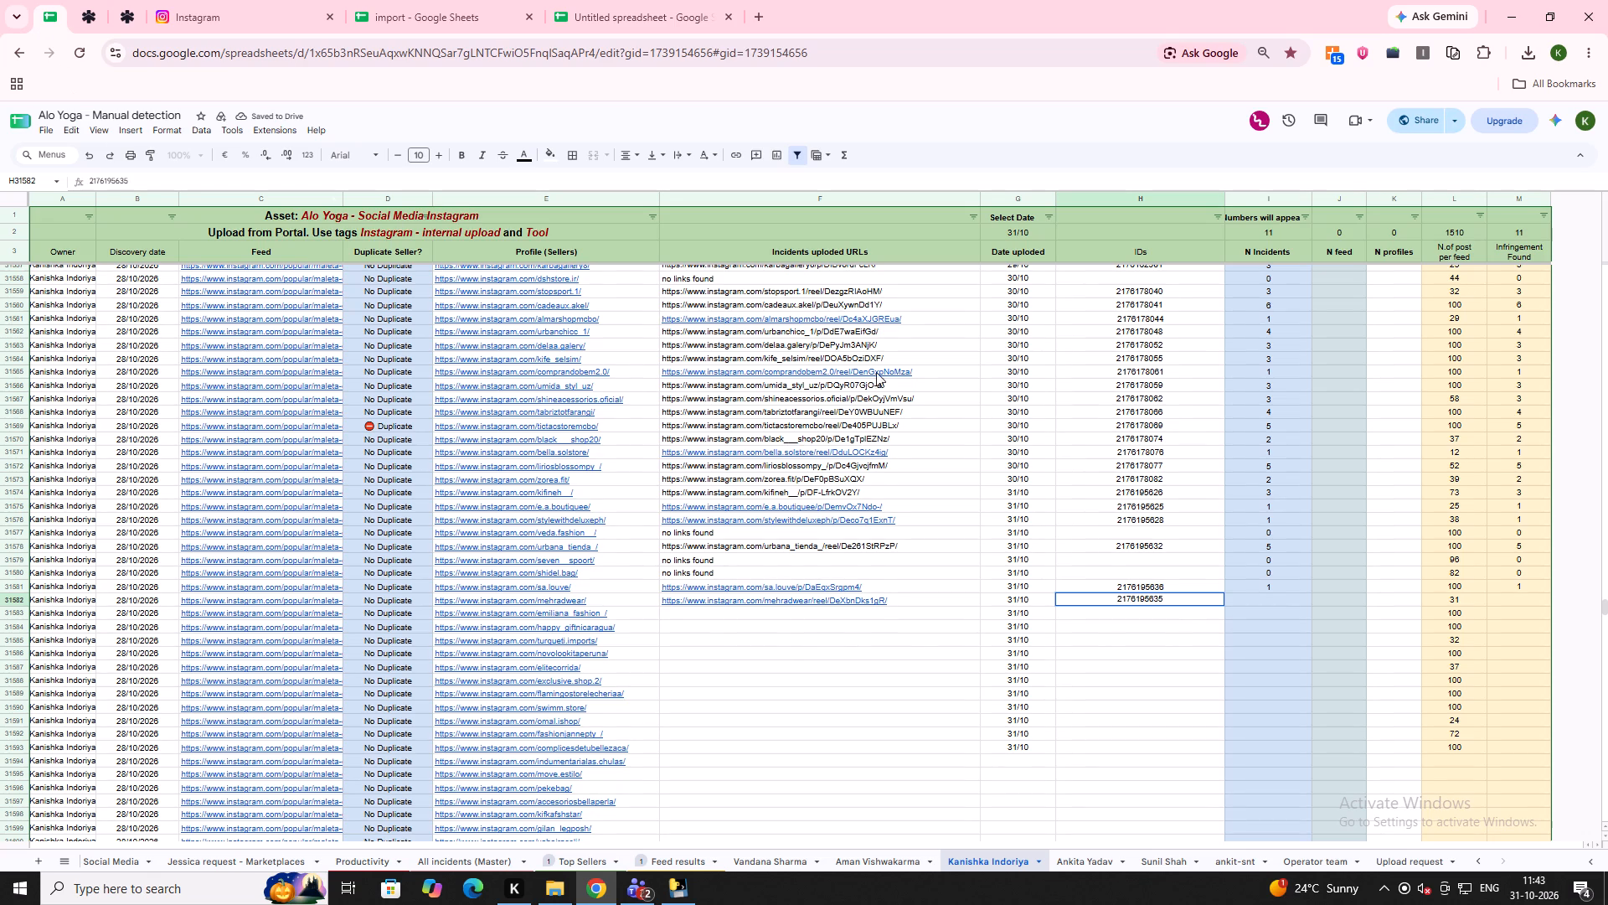
Record 1 for both N Incidents and Infringement Found in the mehradwear row 31582.
key("Right")
left_click(1278, 597)
key("1")
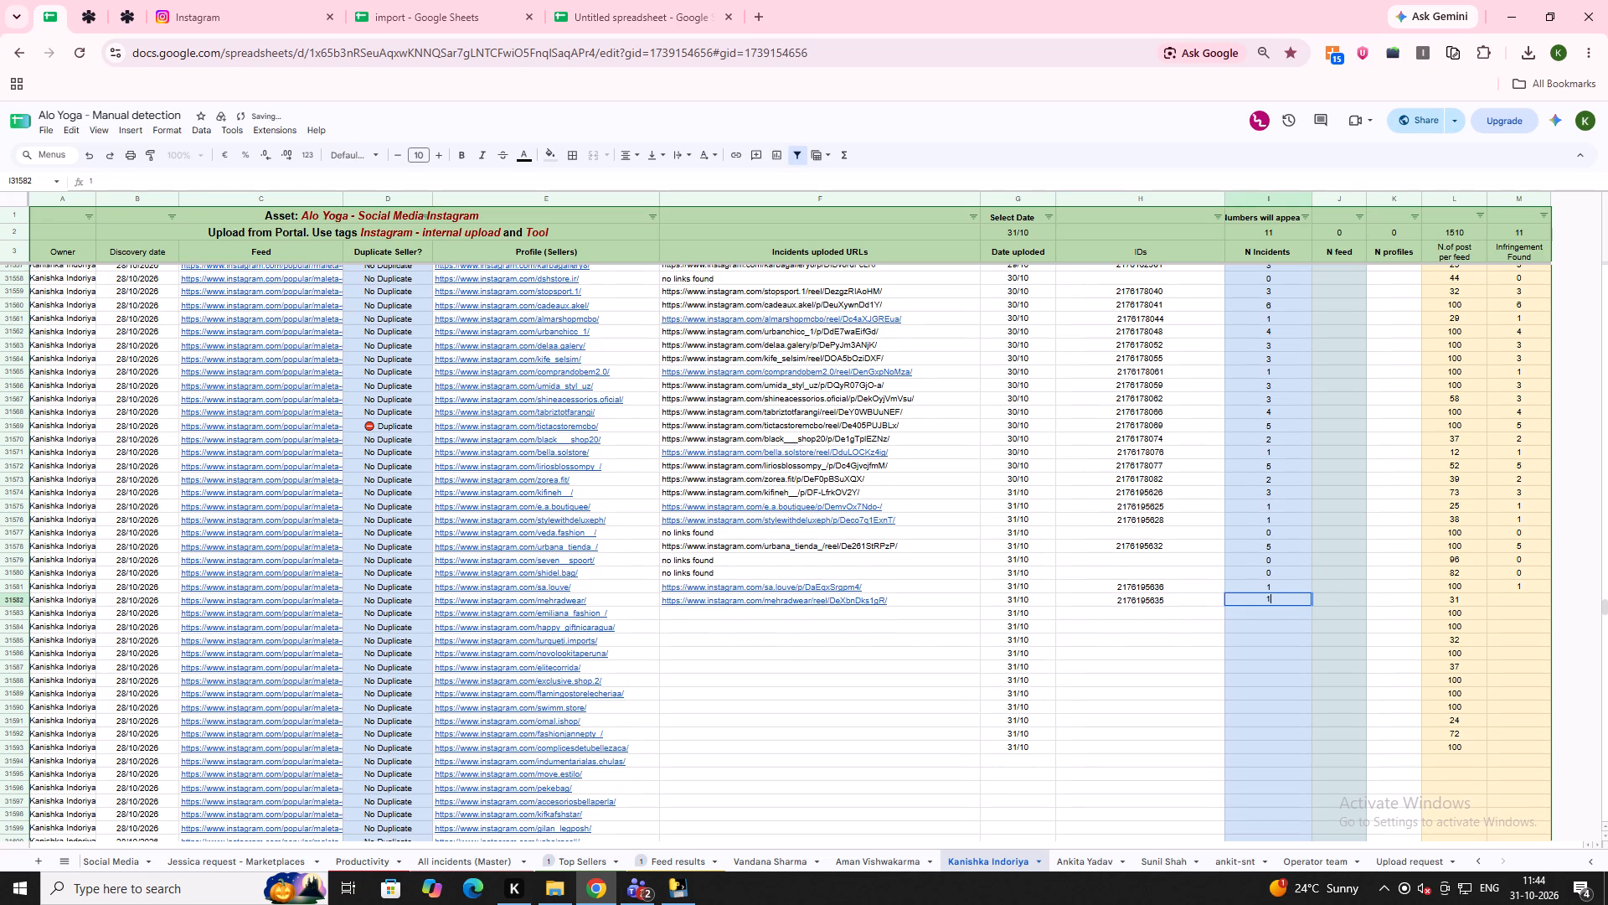
key("Right")
key("Right")
key("Right")
key("Right")
key("1")
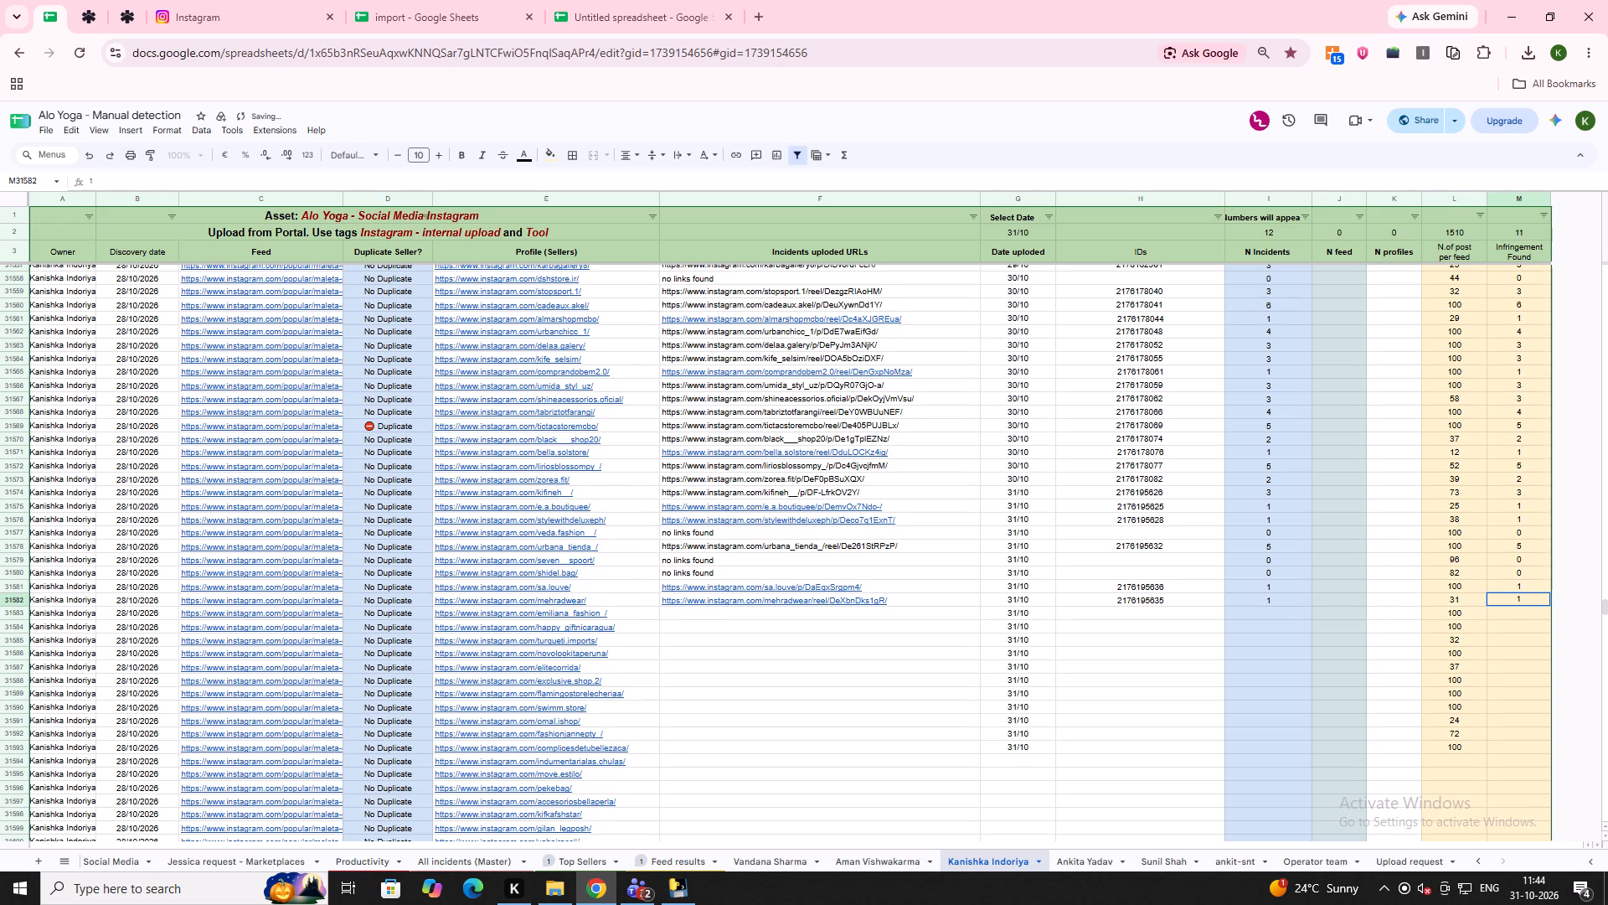
key("Down")
key("Left")
key("Left")
key("Left")
key("Left")
key("Left")
key("Left")
key("Left")
key("Left")
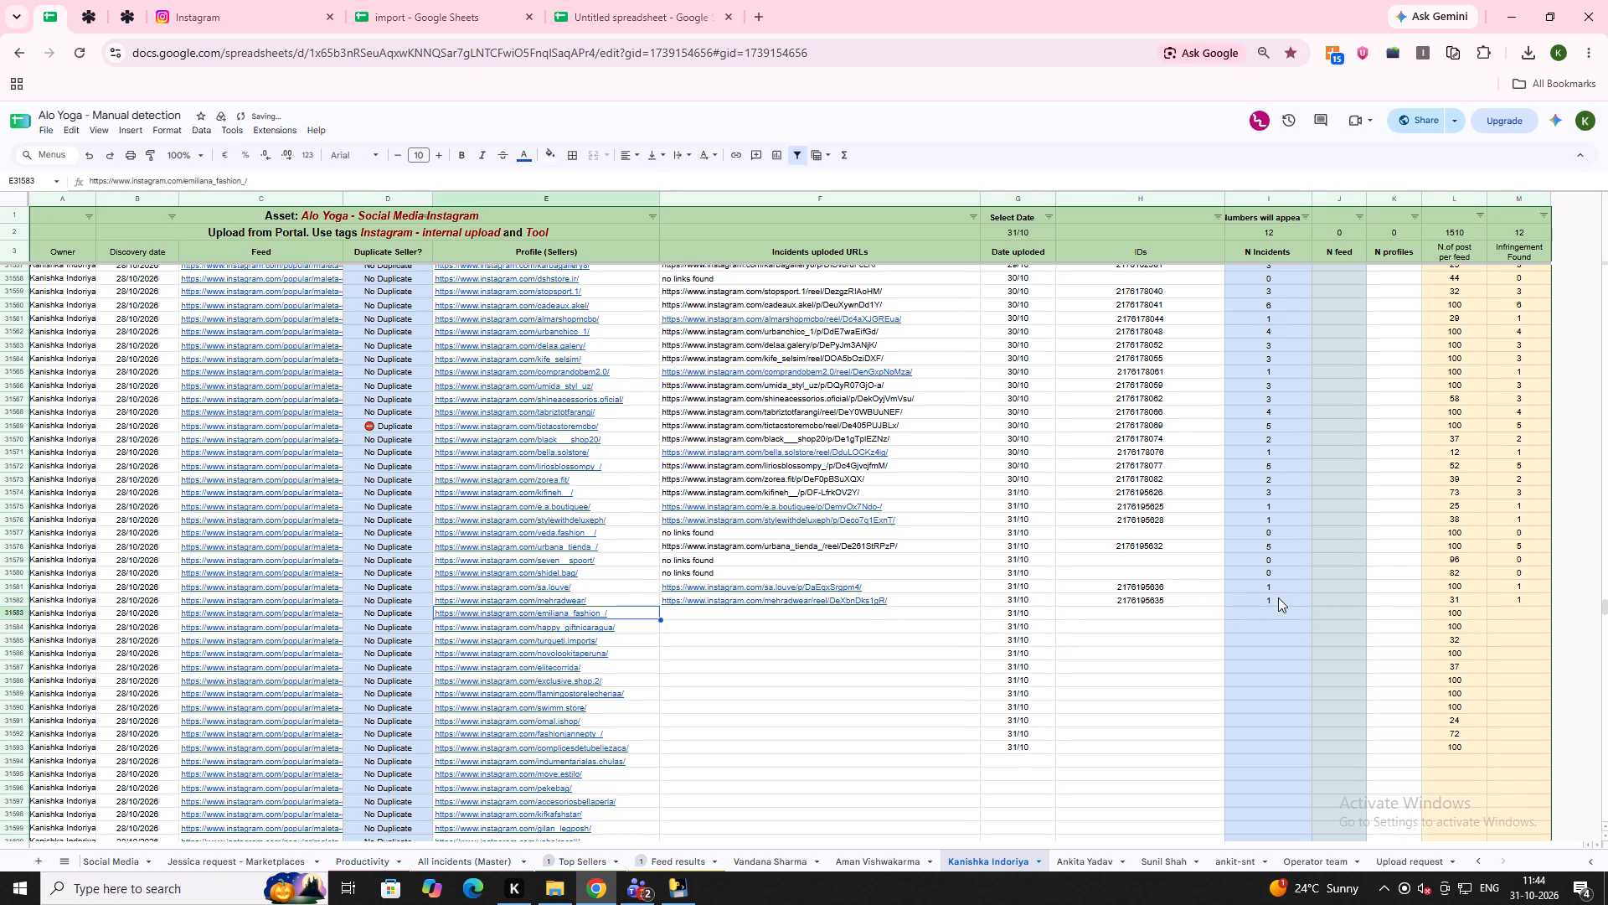
key("ctrl+c")
left_click(575, 0)
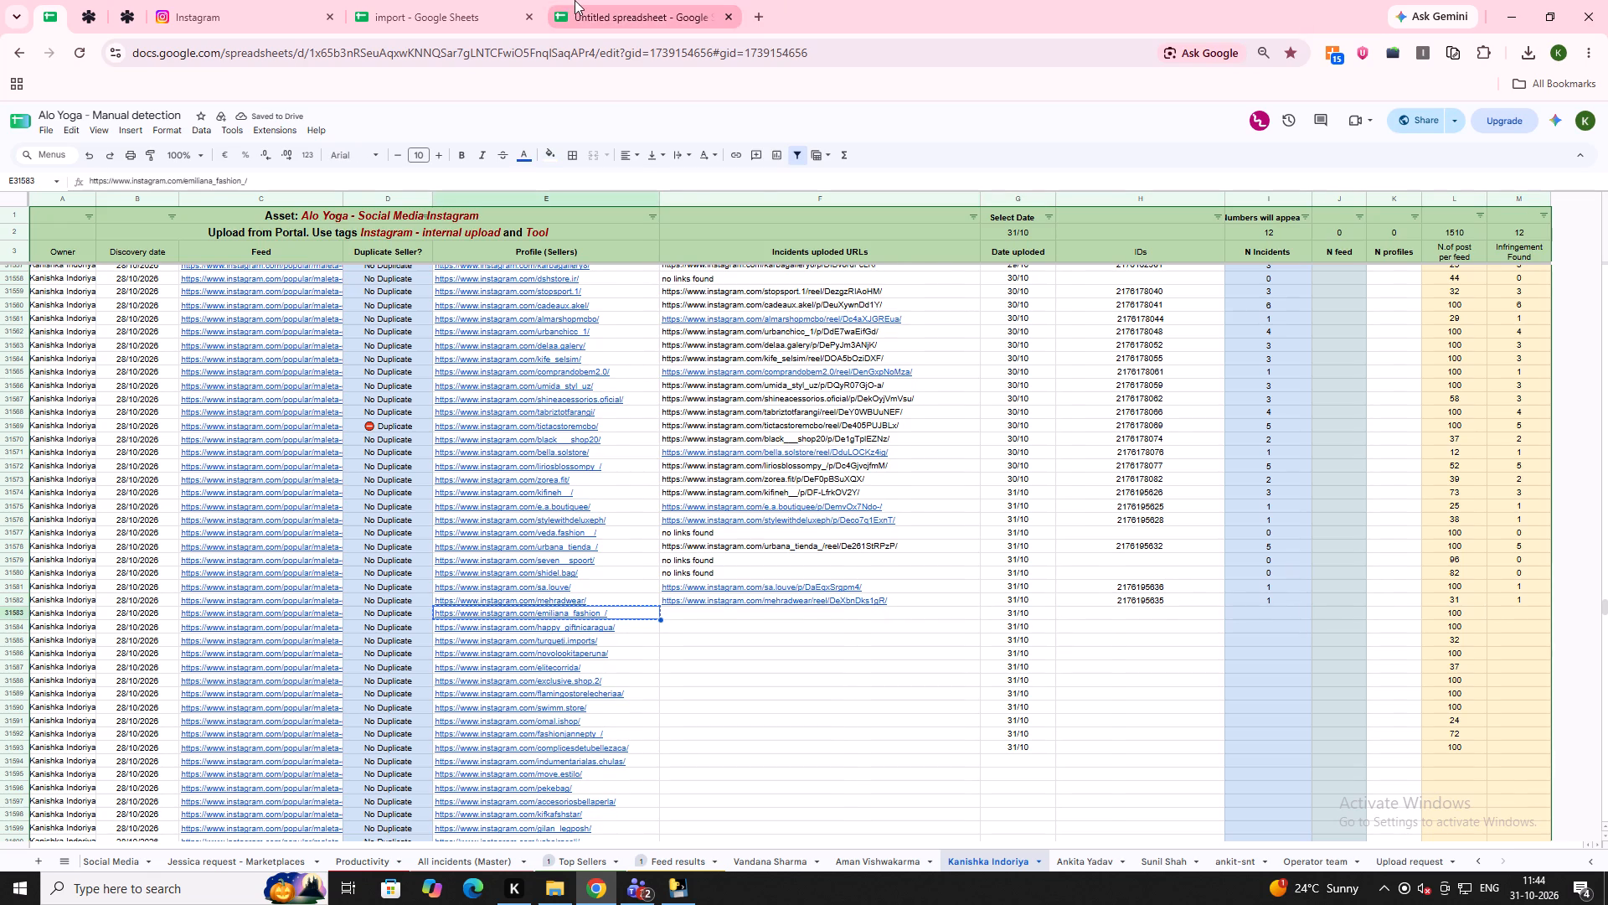
left_click(436, 0)
key("ctrl+f")
key("ctrl+v")
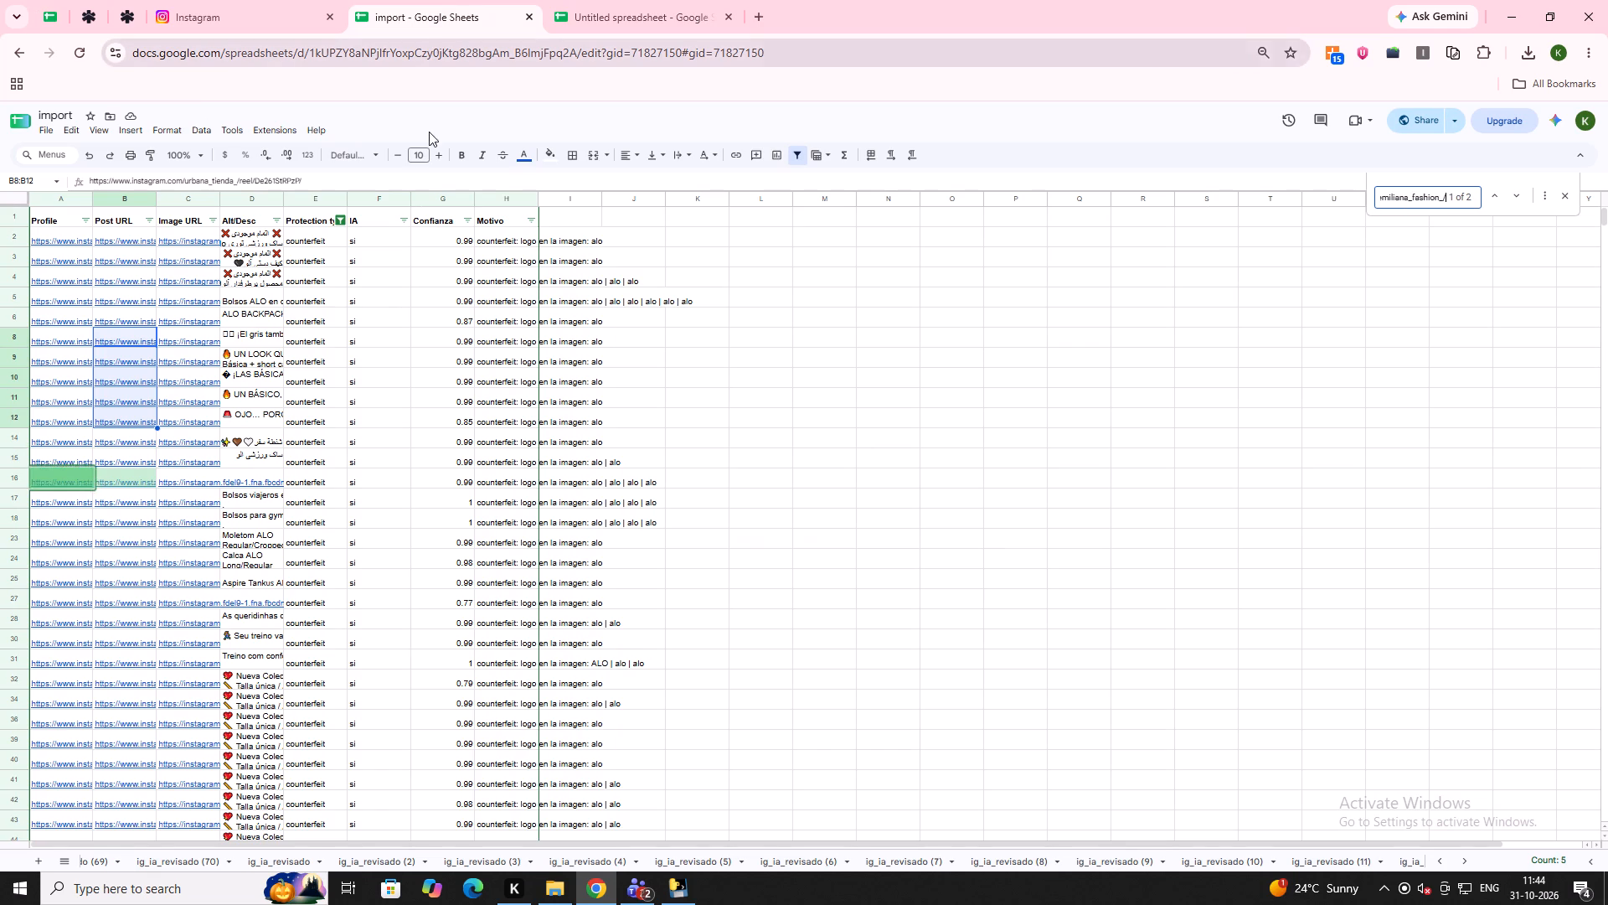
left_click(611, 0)
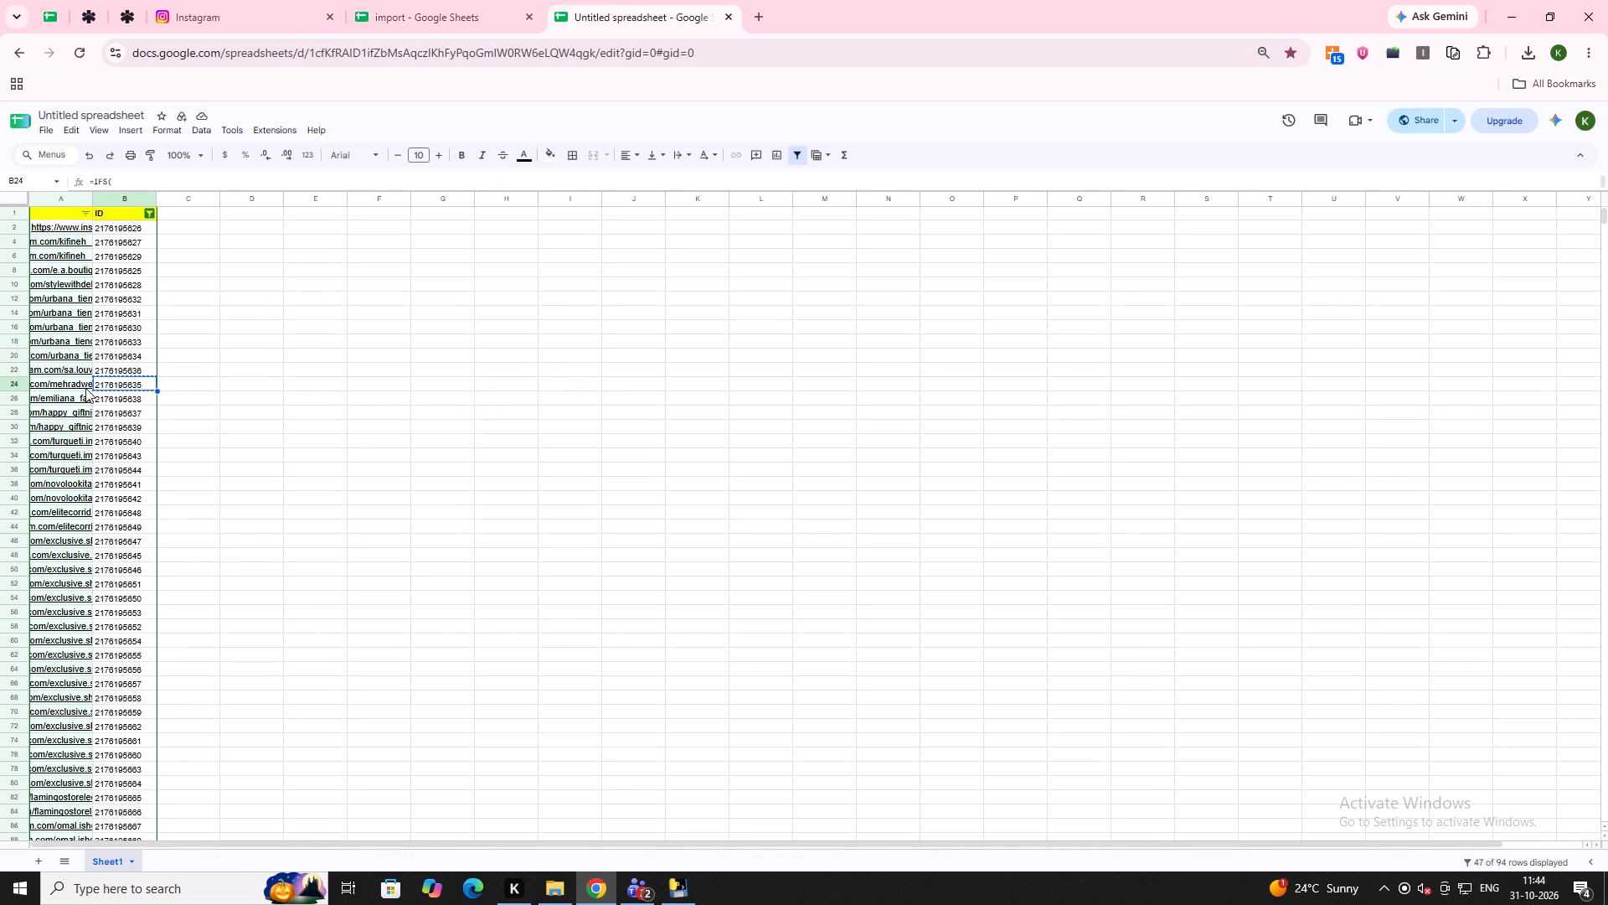
left_click(84, 399)
key("ctrl+c")
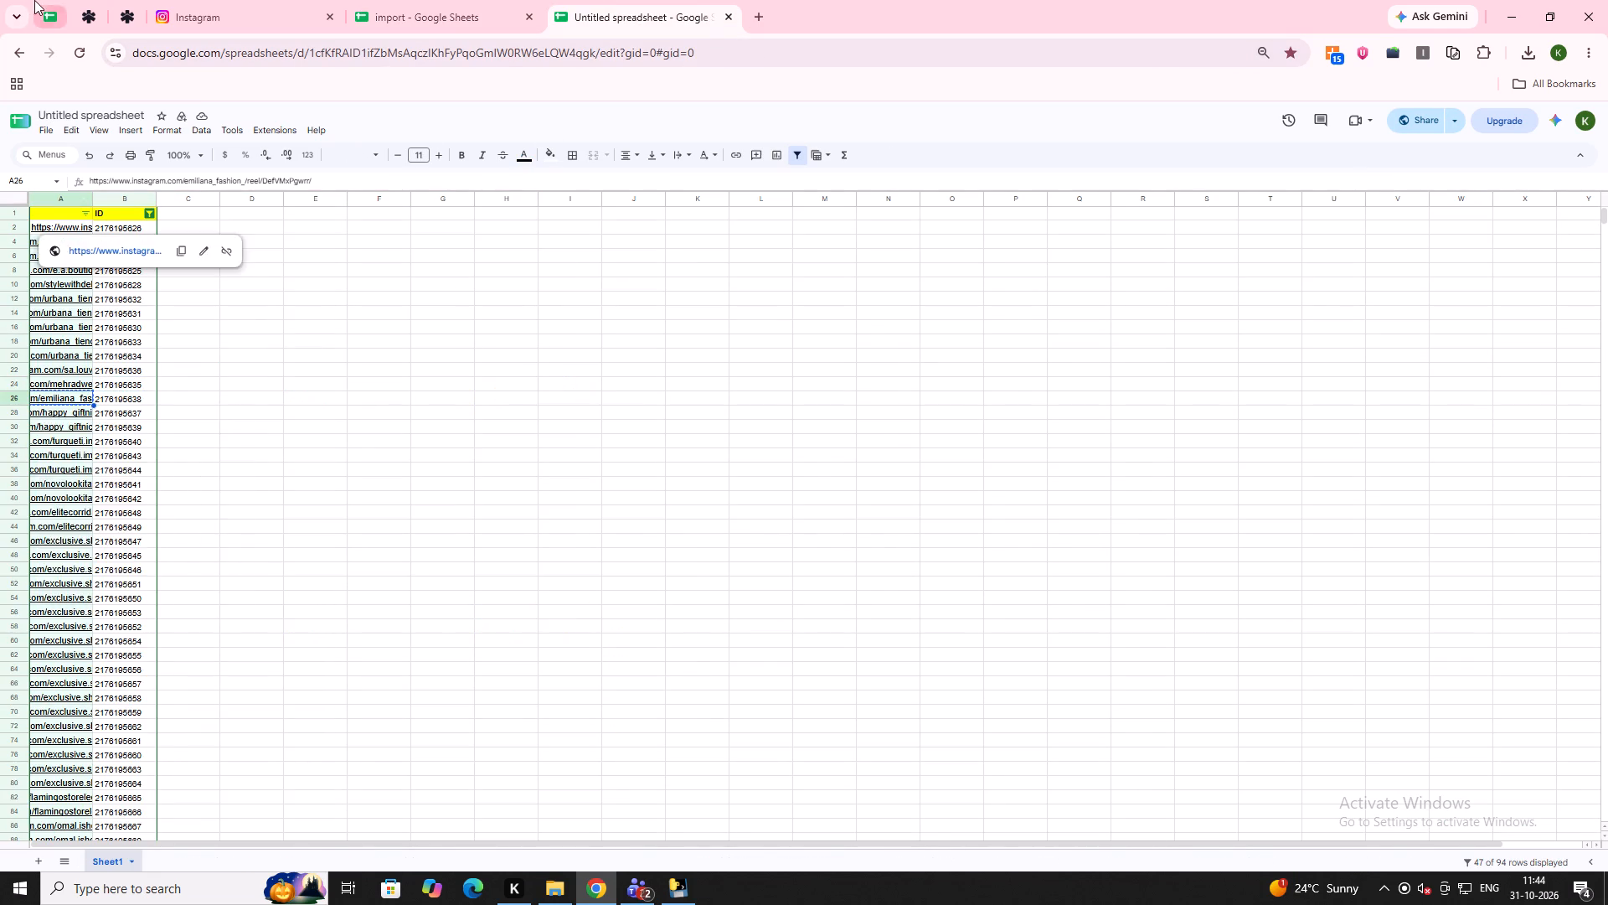
left_click(36, 0)
double_click(708, 618)
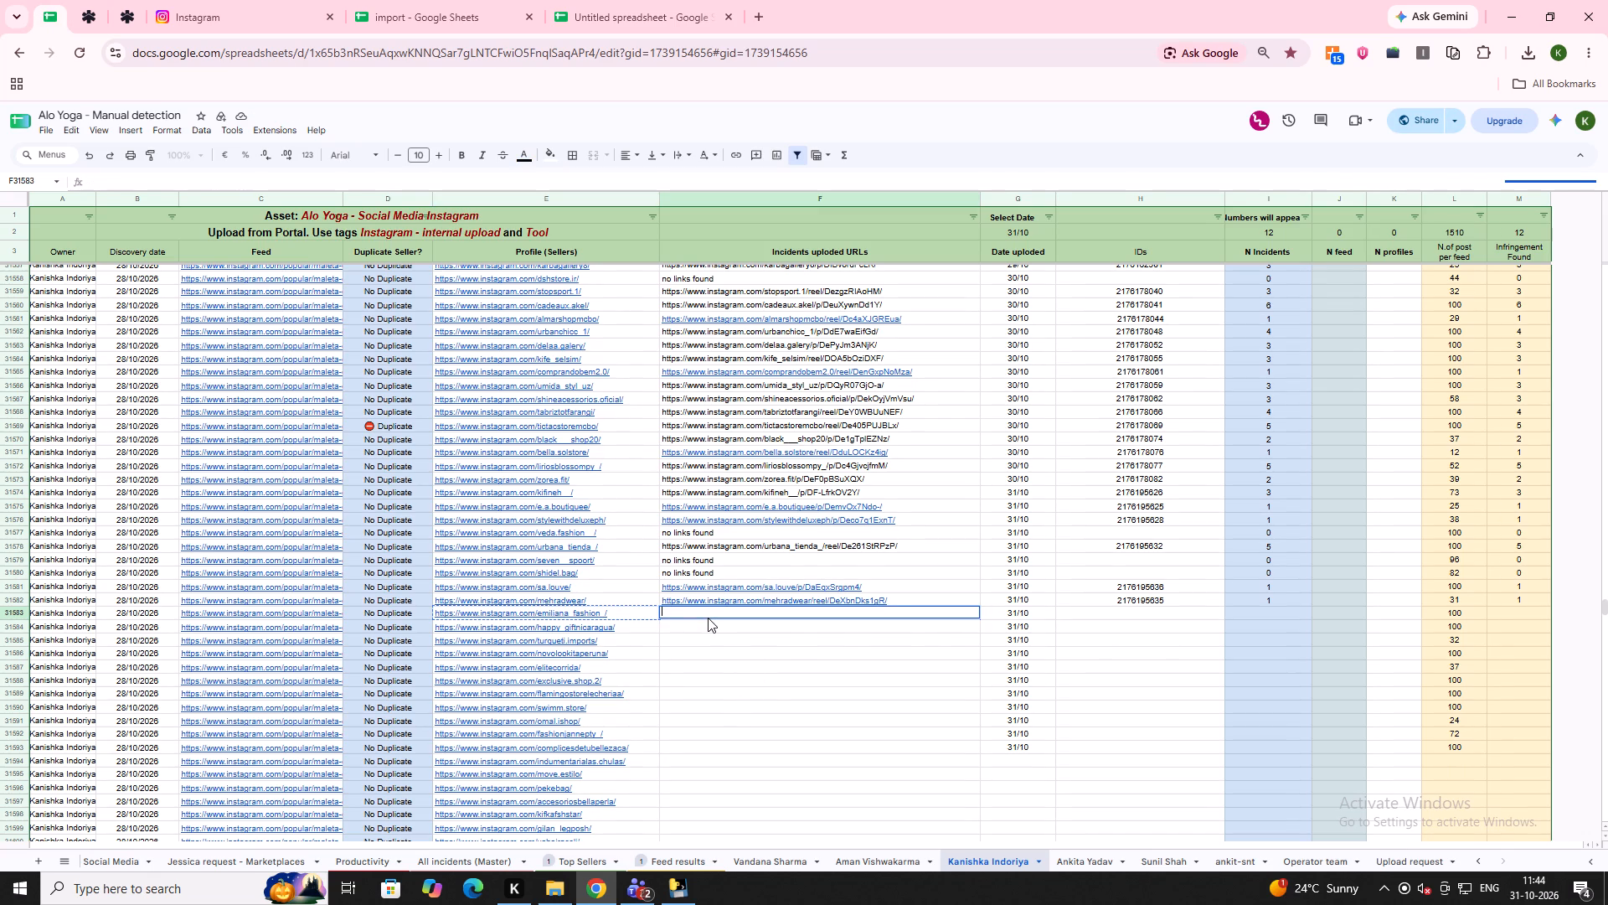
key("ctrl+v")
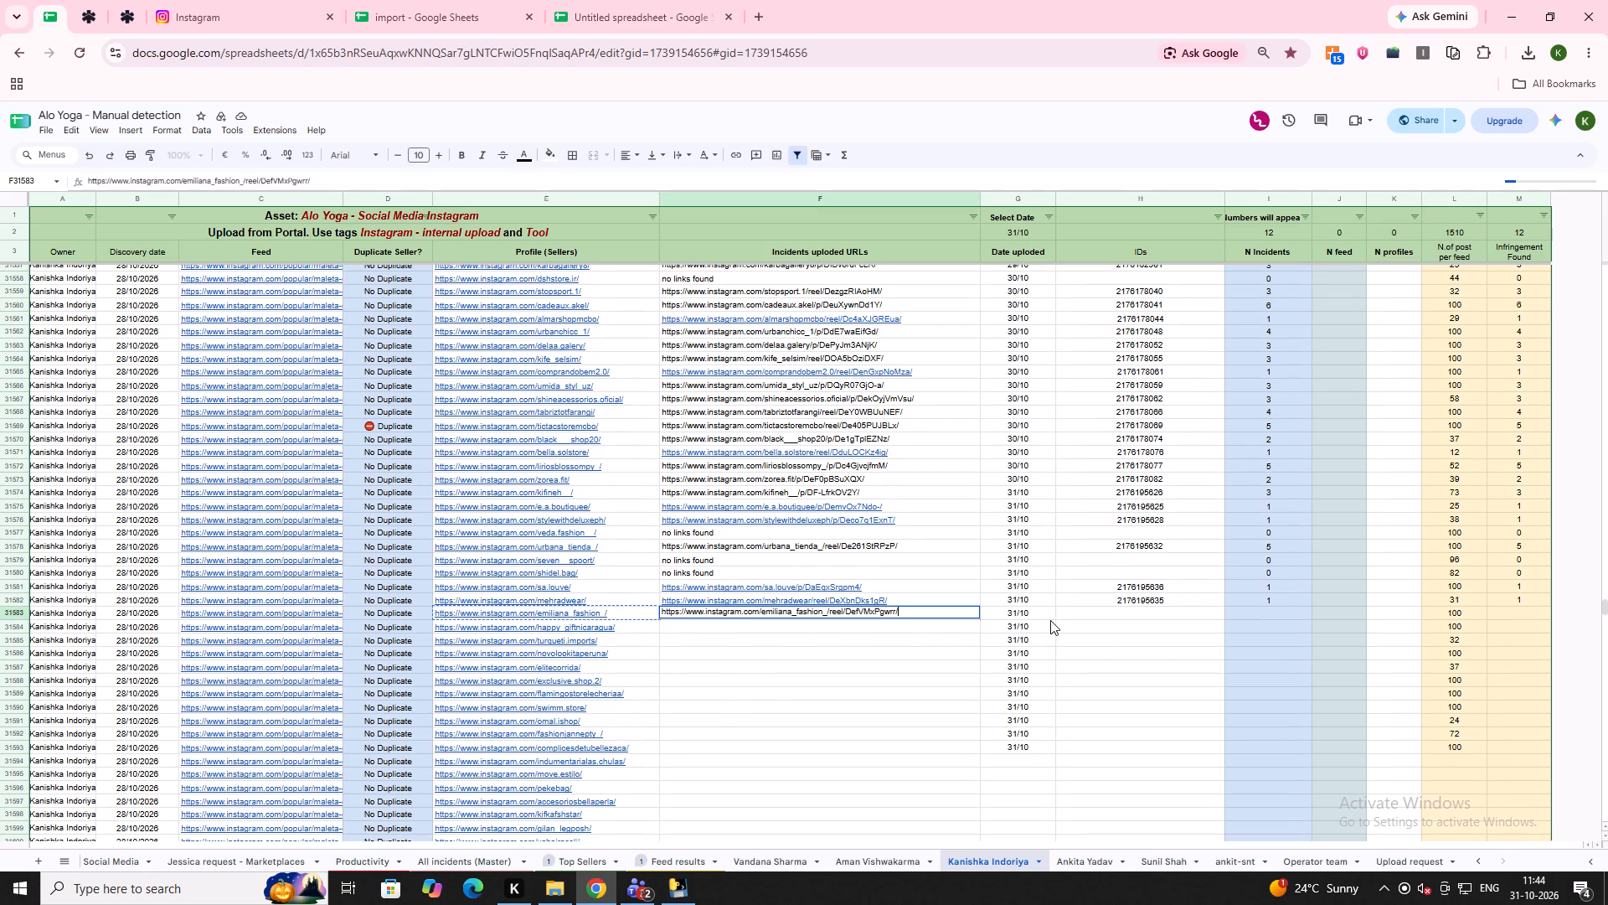
double_click(1074, 613)
left_click(650, 0)
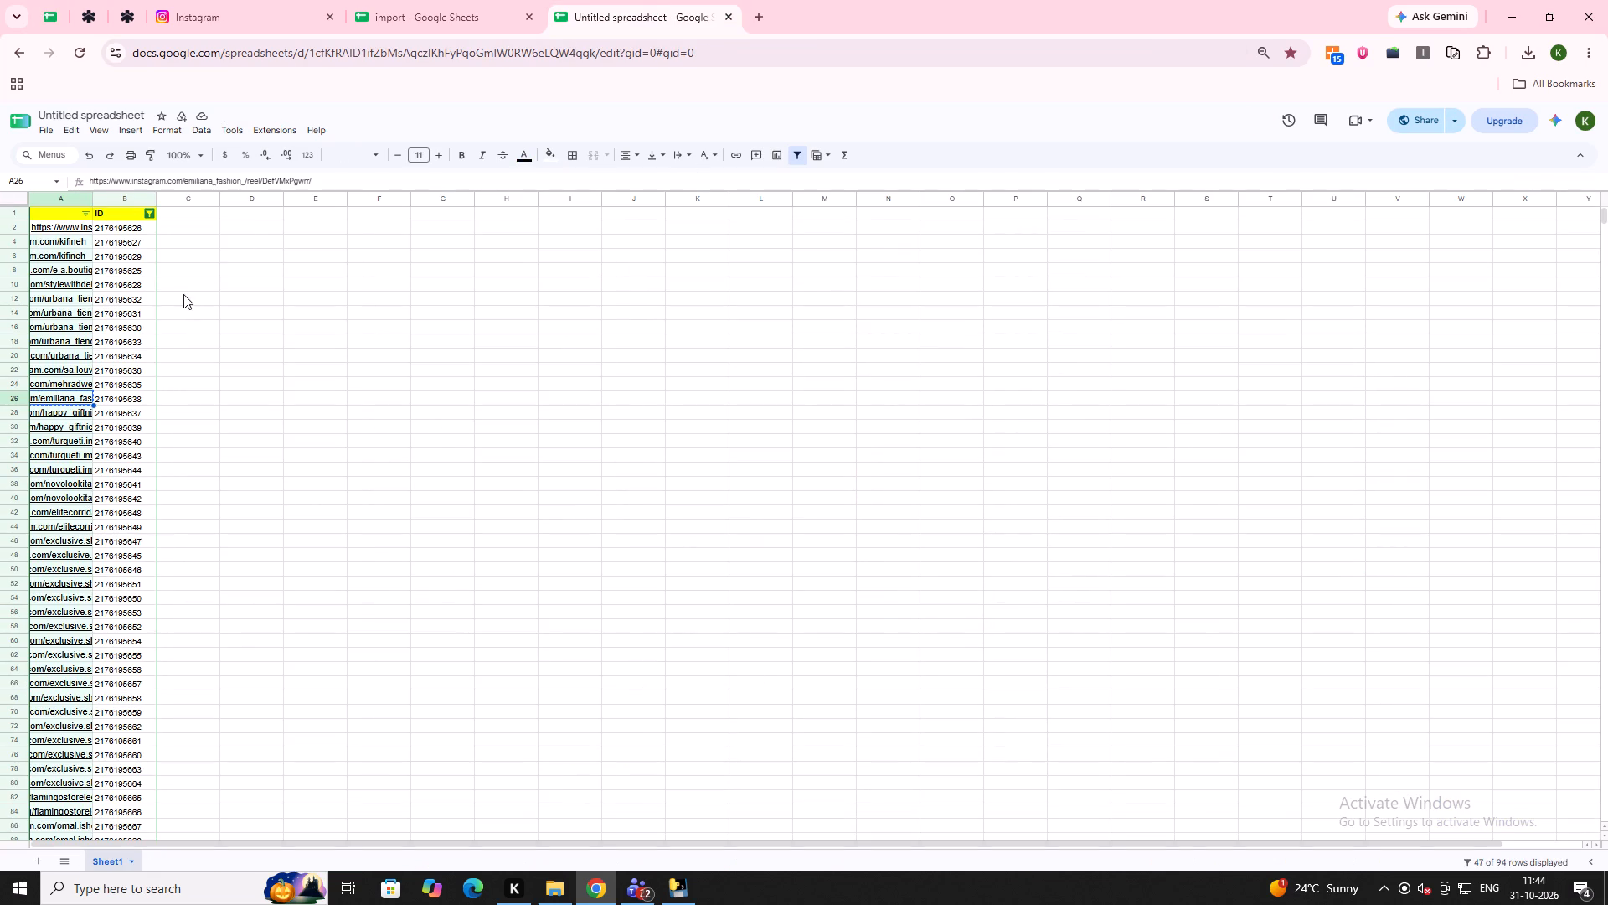
left_click(136, 401)
key("ctrl+c")
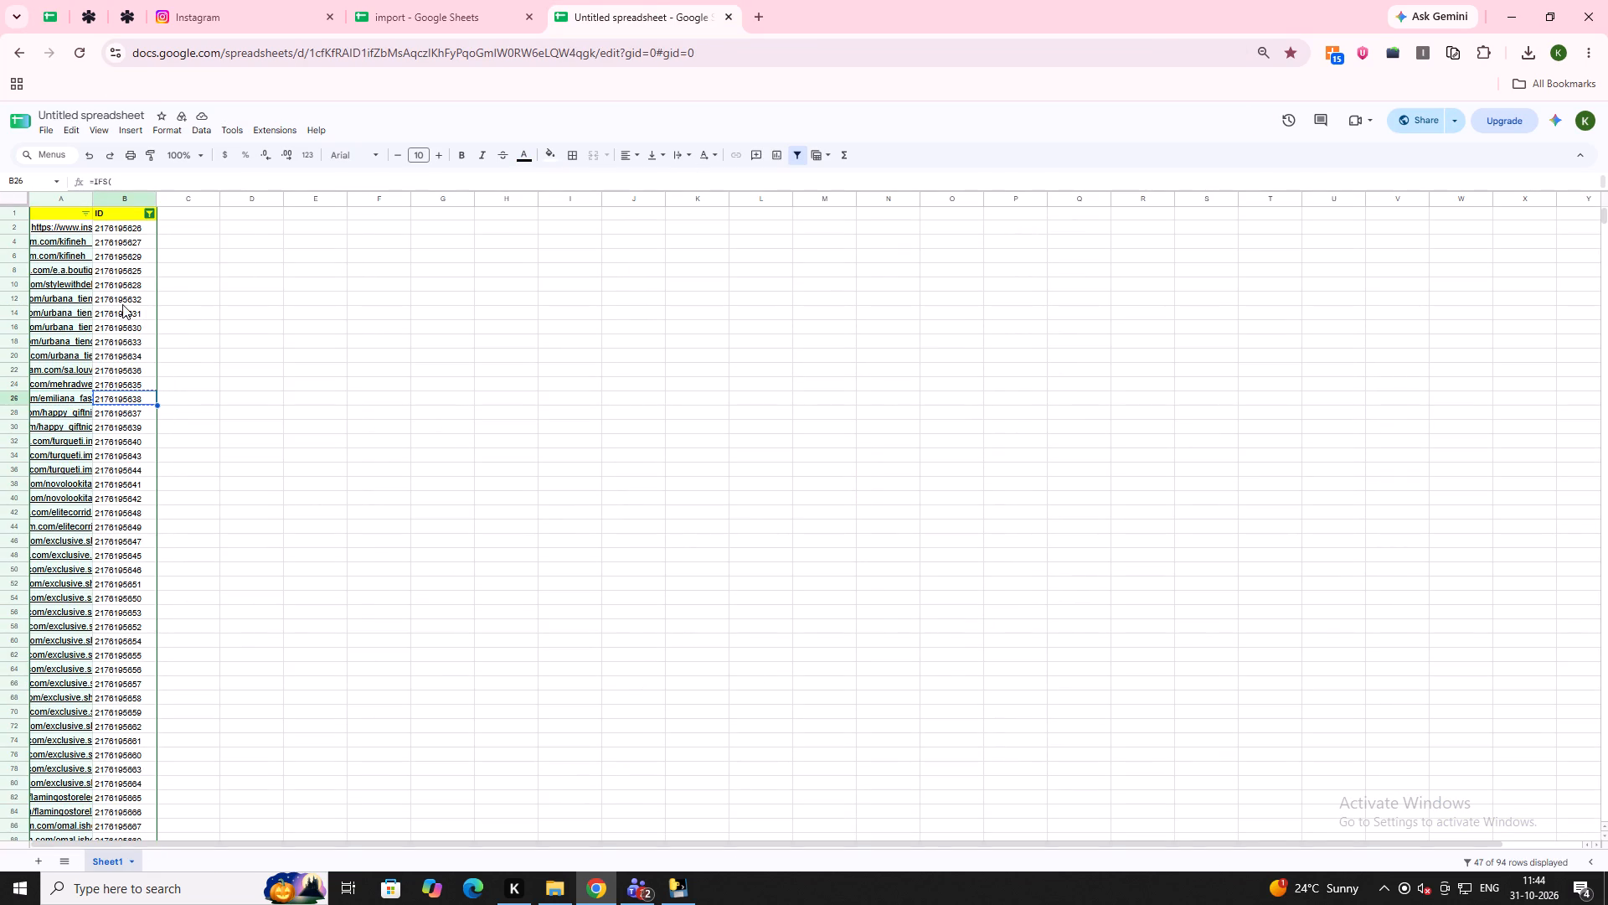
left_click(47, 0)
key("ctrl+v")
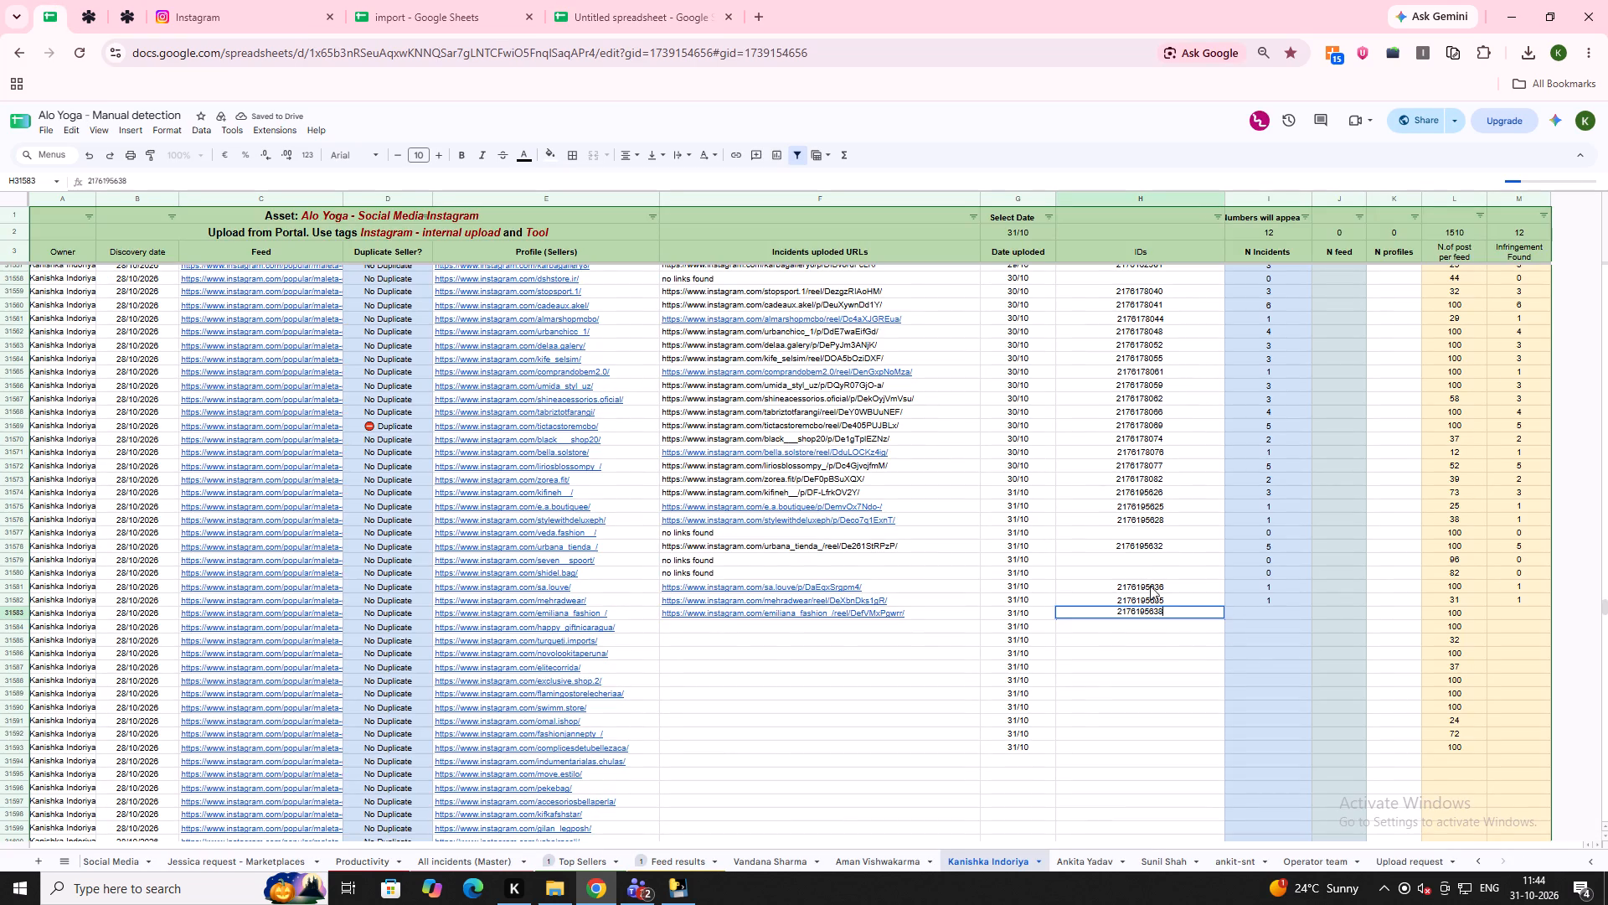
Record 1 for both N Incidents and Infringement Found in the emiliana_fashion_ row 31583.
left_click(1256, 611)
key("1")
key("Right")
key("Right")
key("Right")
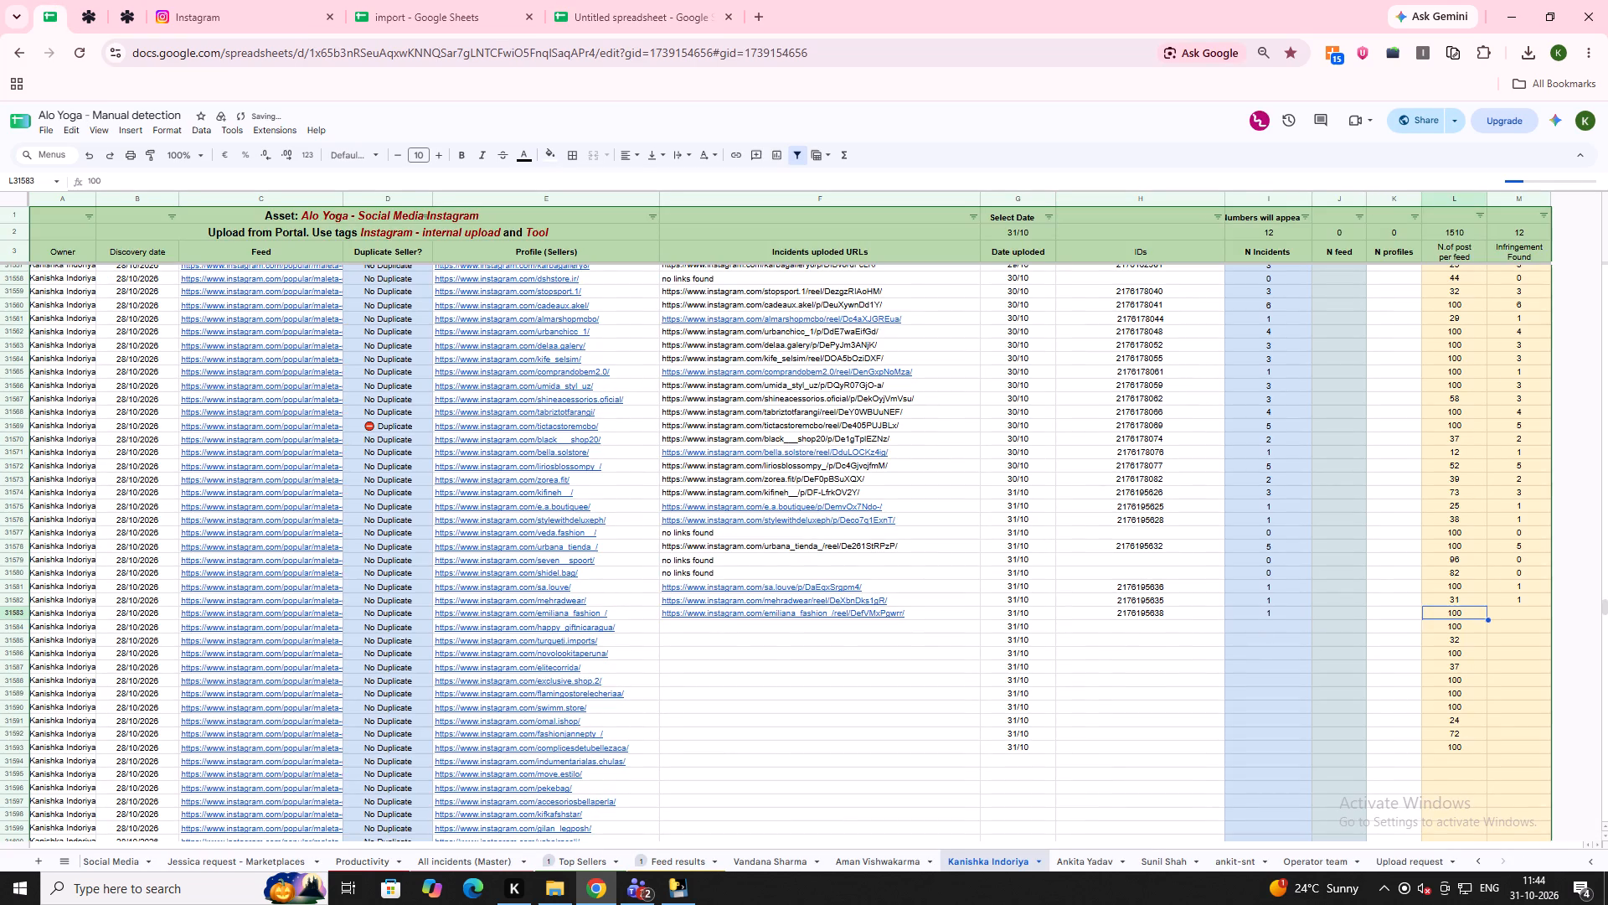
key("Right")
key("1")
key("Left")
key("Left")
key("Left")
key("Left")
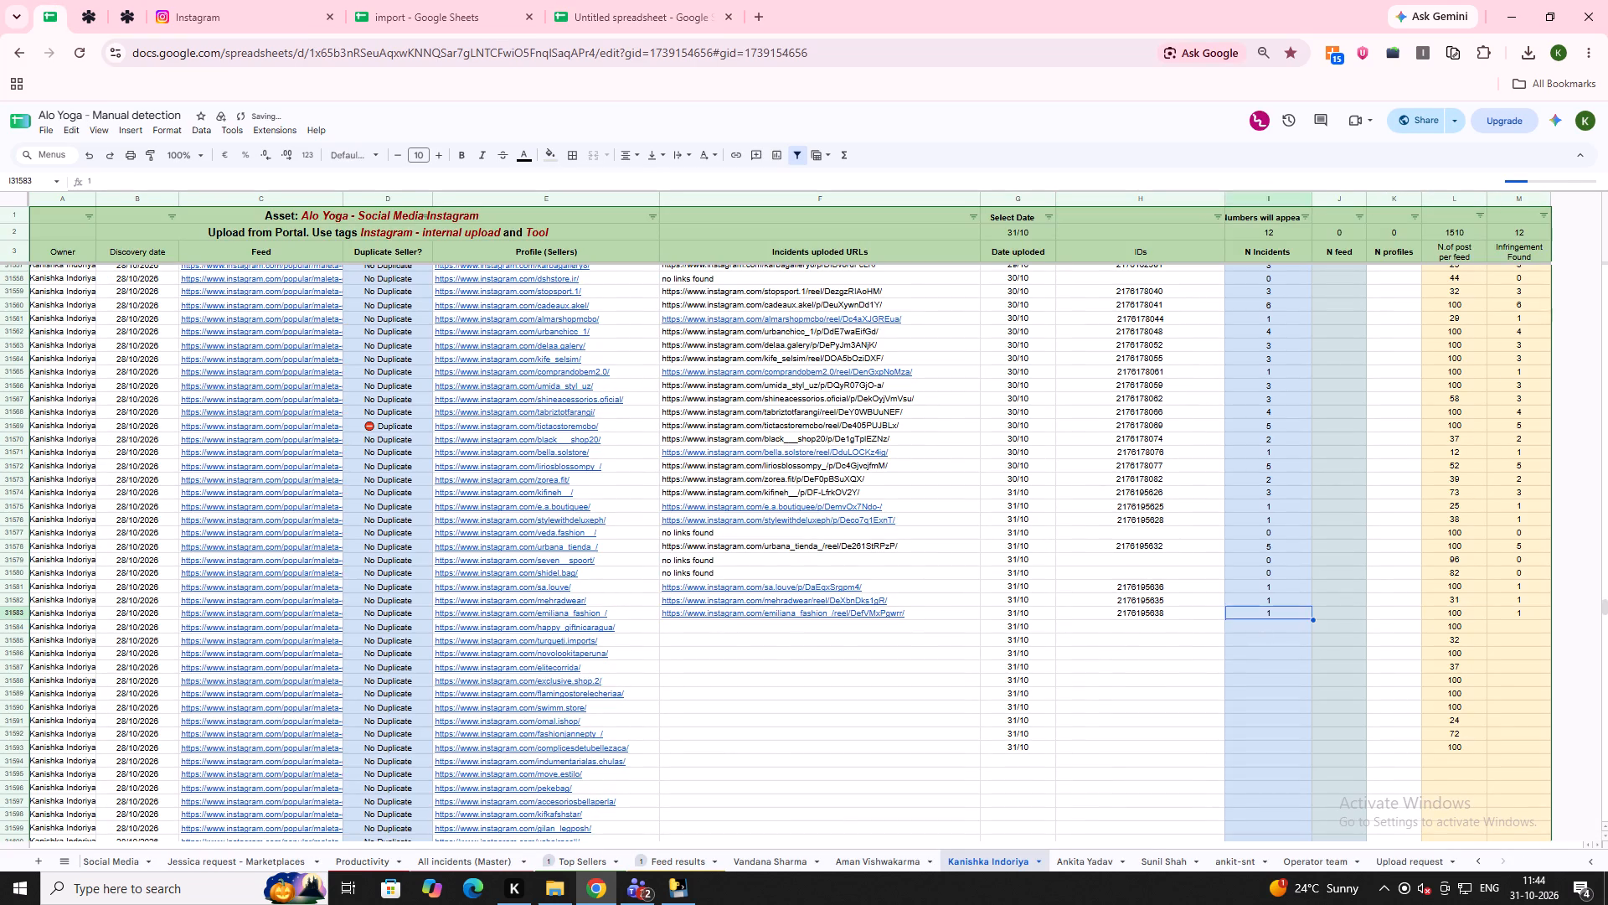
key("Left")
key("Left")
key("Left")
key("Left")
key("Down")
key("ctrl+c")
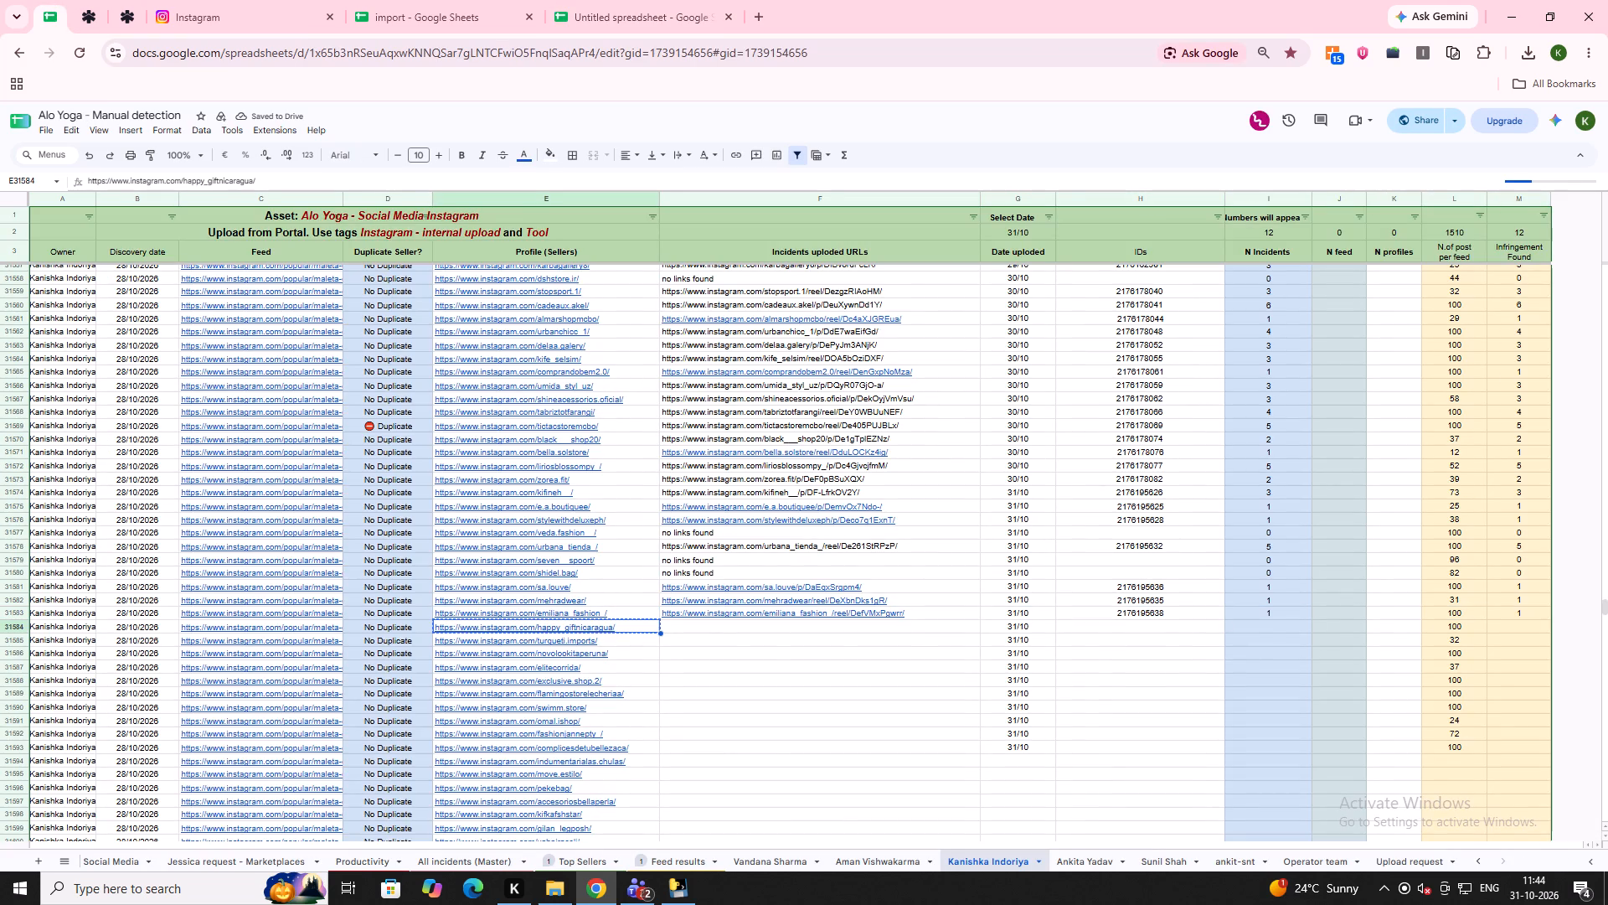
key("ctrl+shift+Tab")
key("ctrl+shift+Tab")
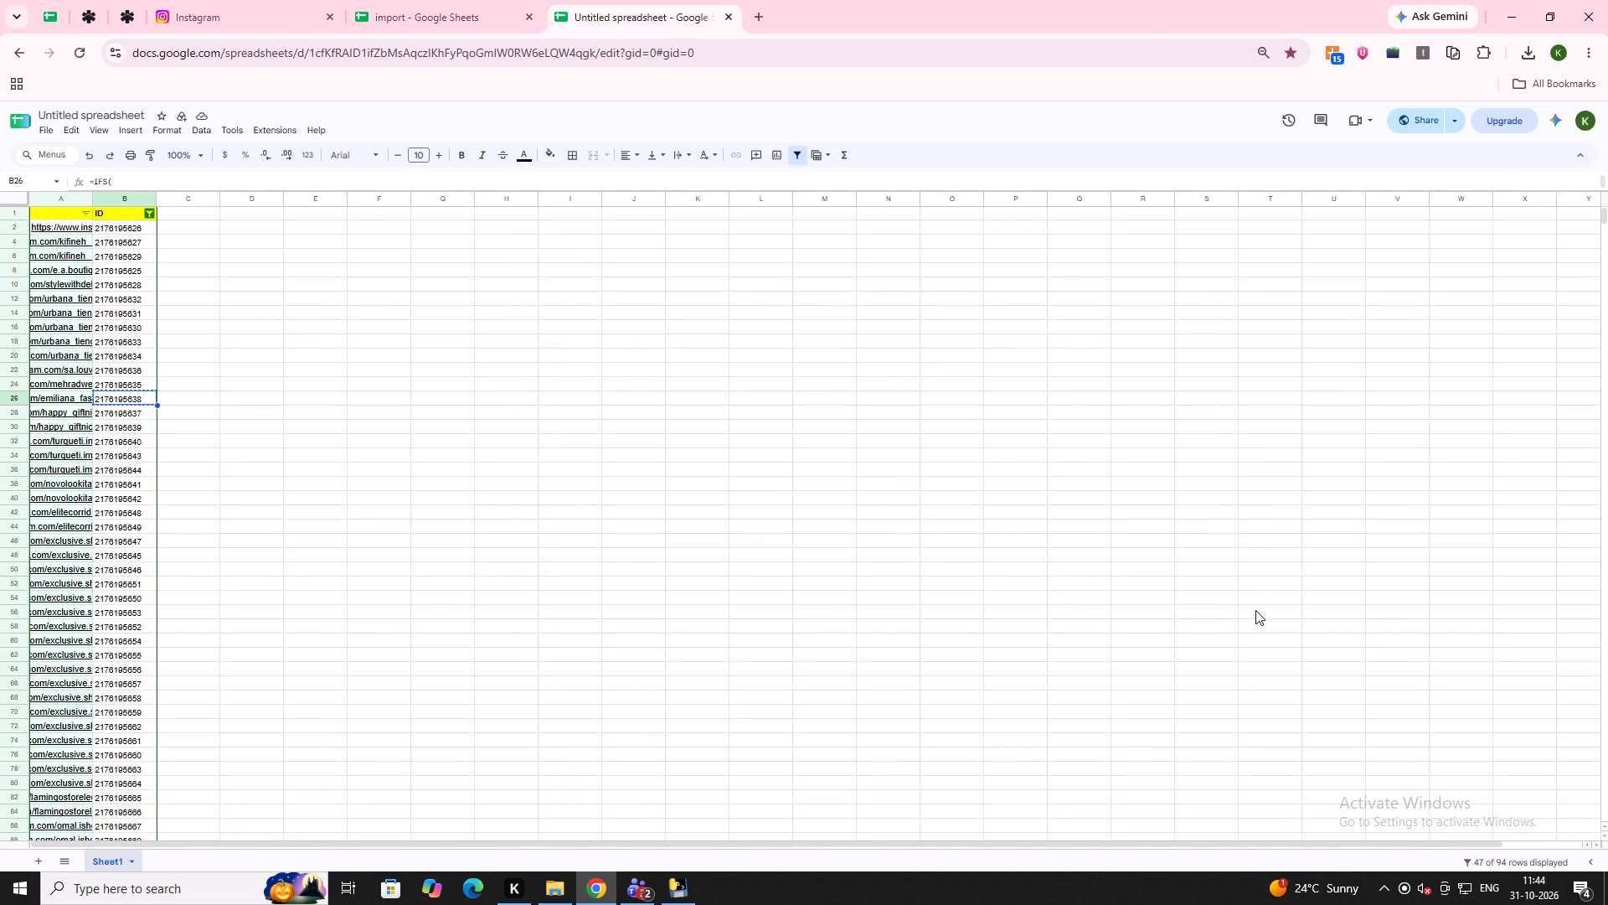
key("ctrl+f")
key("ctrl+v")
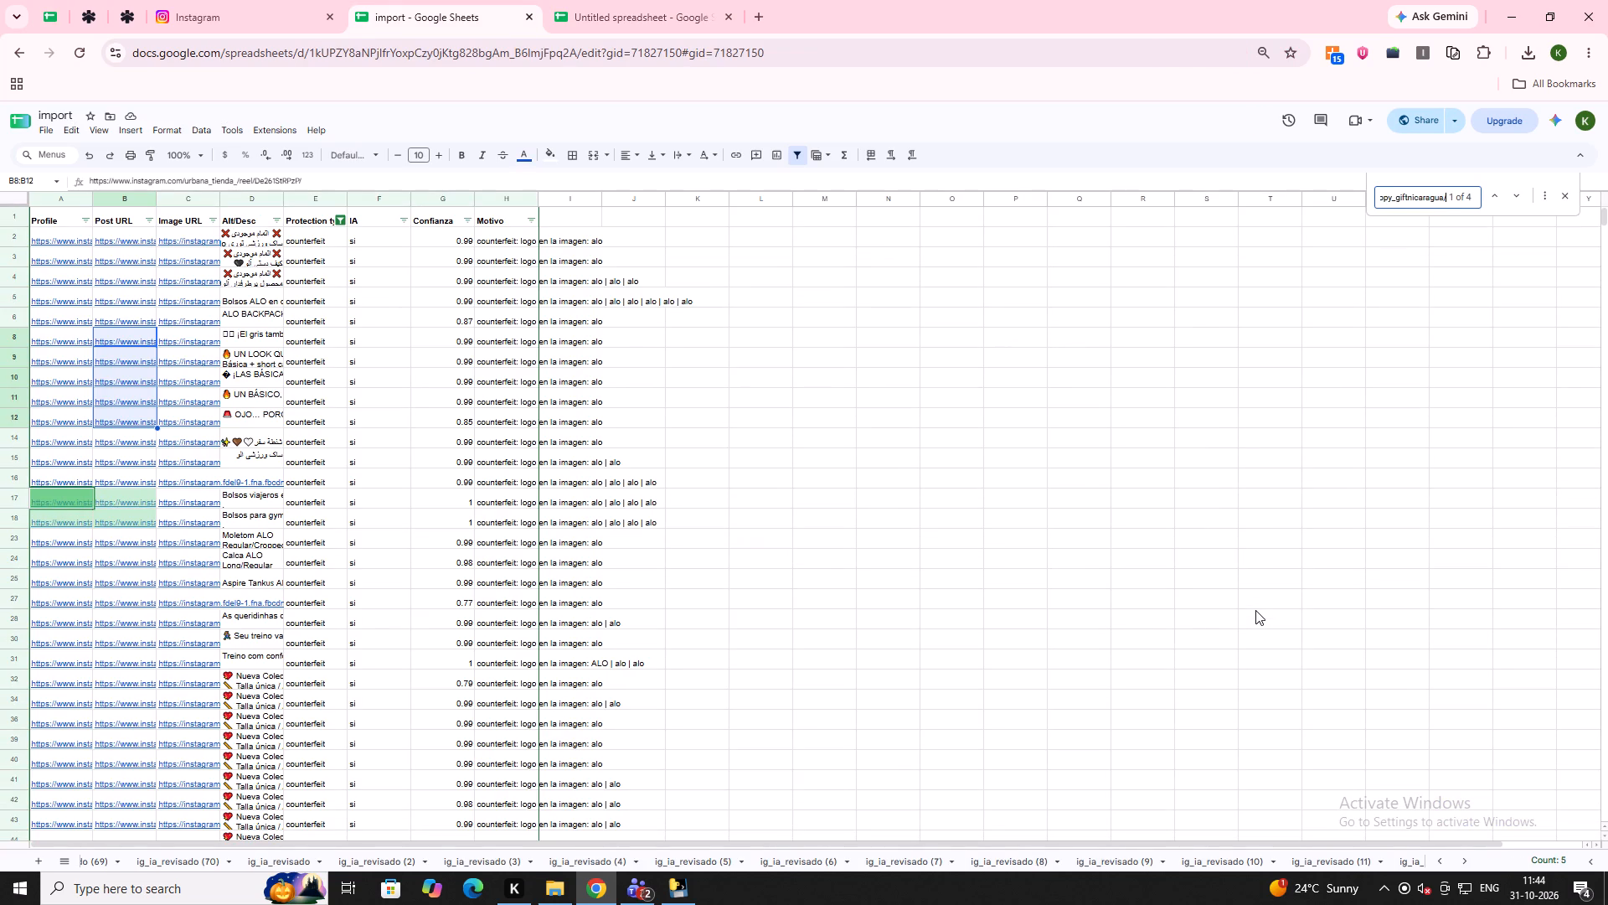
Copy the two happy_giftnicaragua post URLs from the untitled spreadsheet into the Incidents uploaded URLs cell of row 31584 in Manual detection.
key("ctrl+shift+Tab")
key("ctrl+shift+Tab")
key("ctrl+shift+Tab")
key("ctrl+shift+Tab")
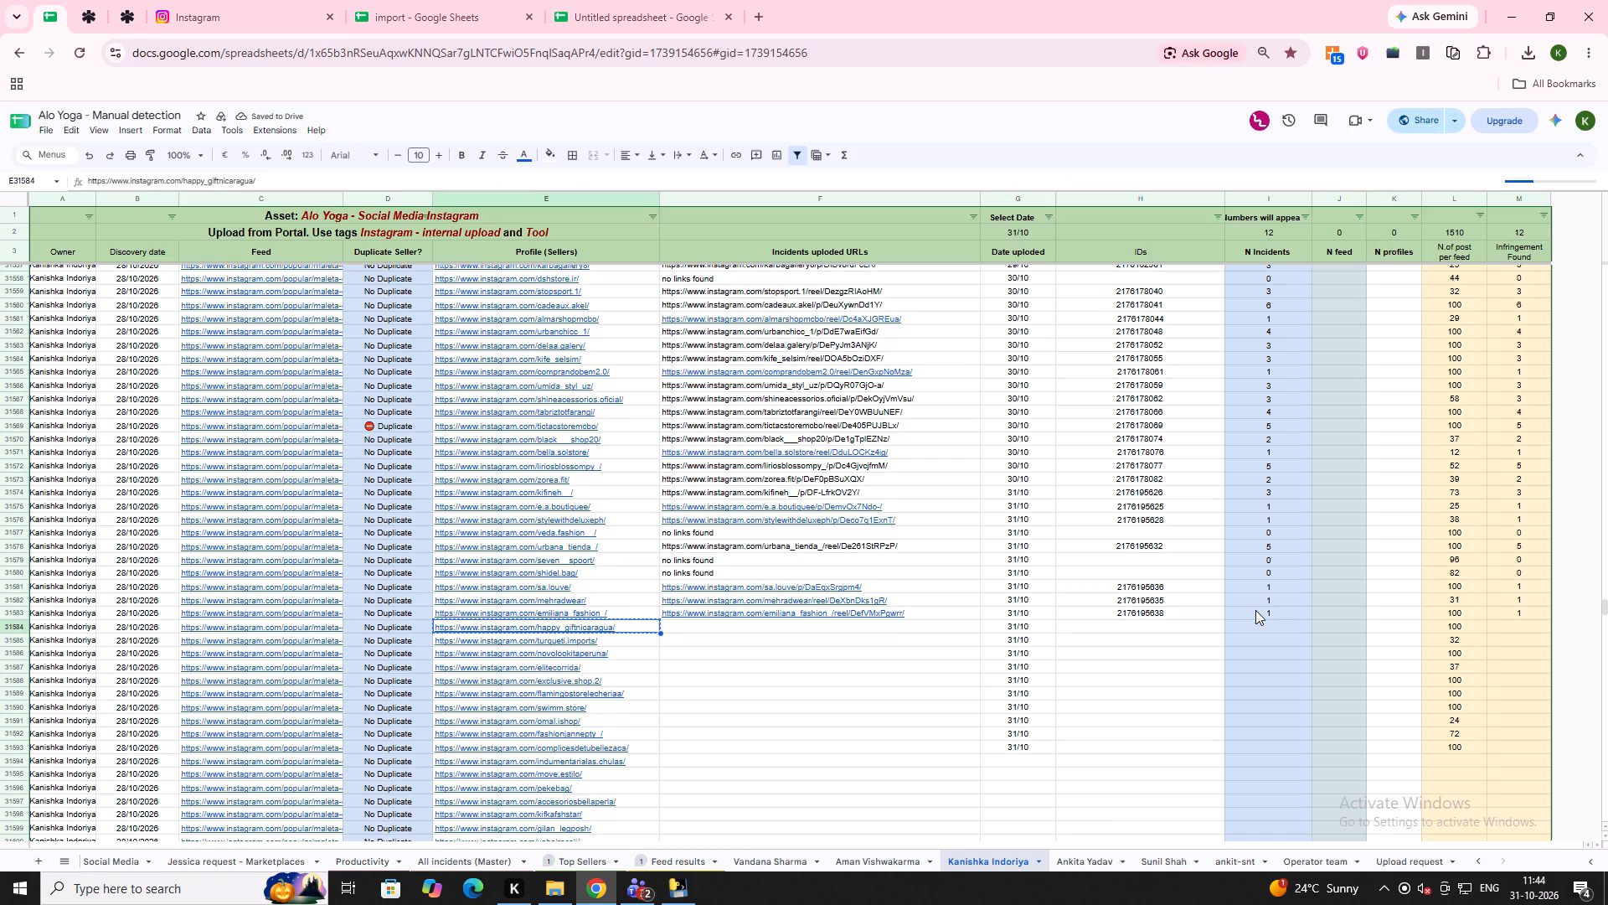
key("ctrl+shift+Tab")
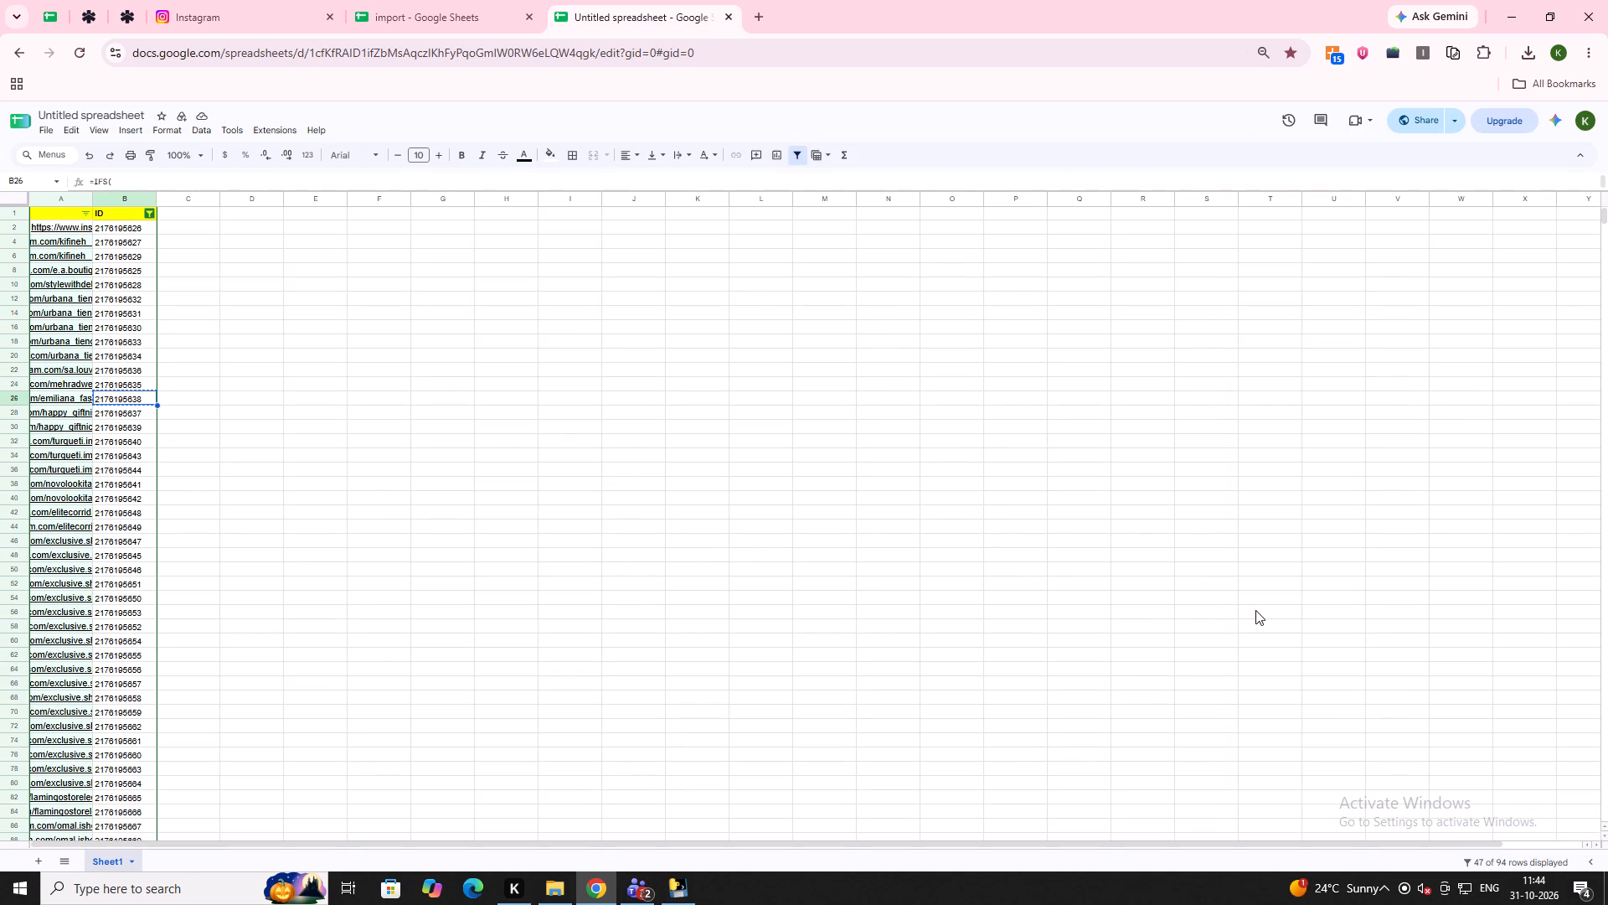
key("Left")
key("Down")
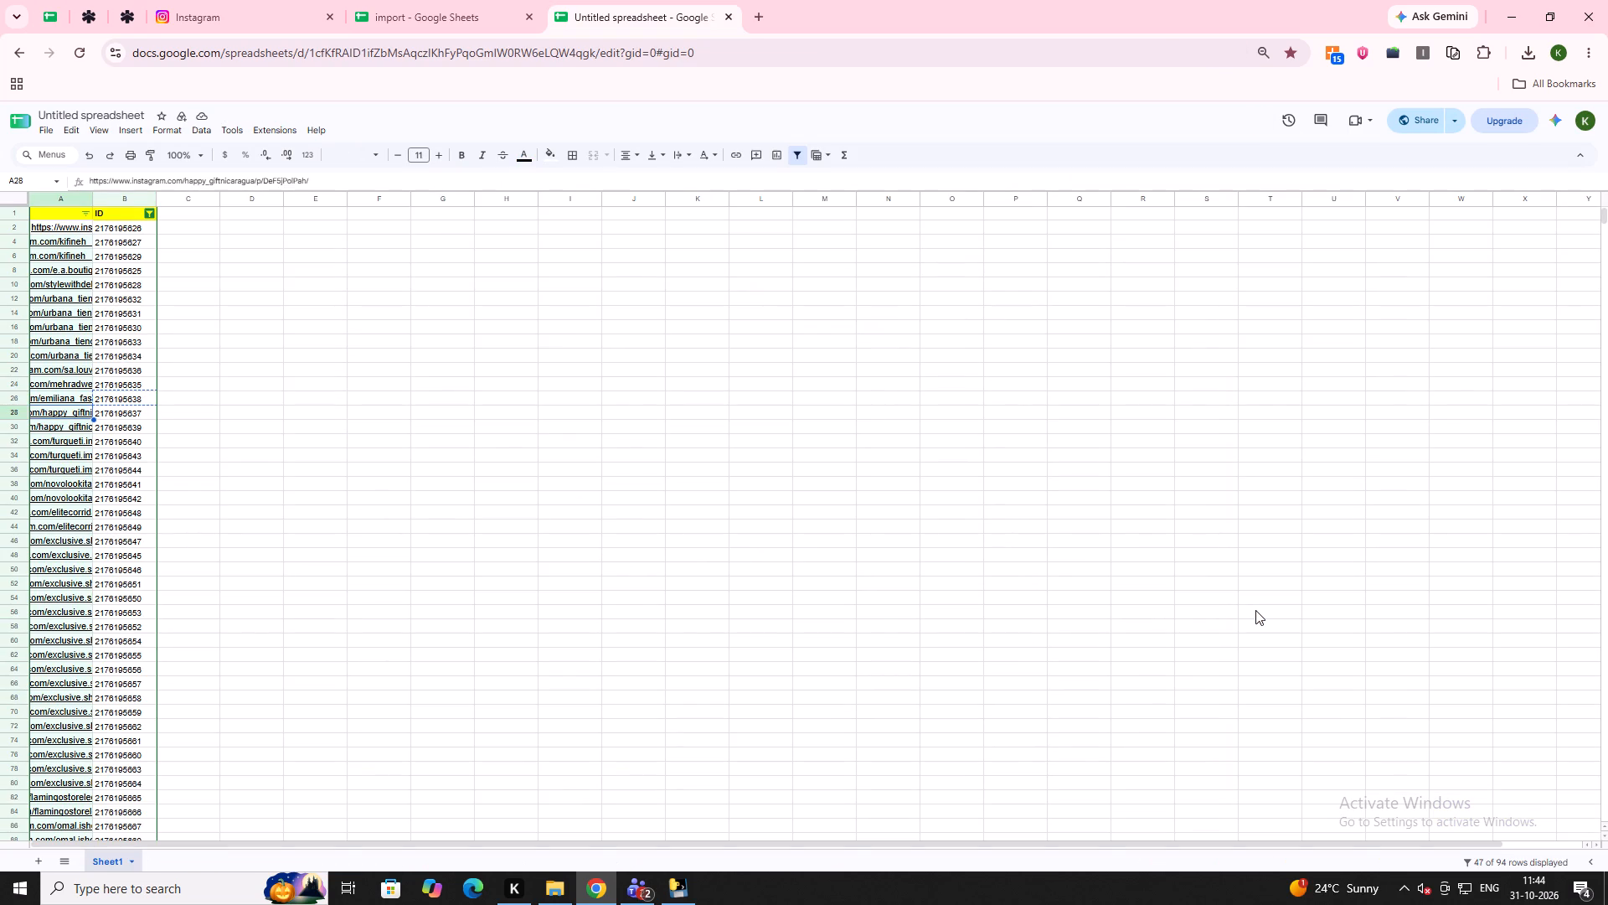
key("shift+Down")
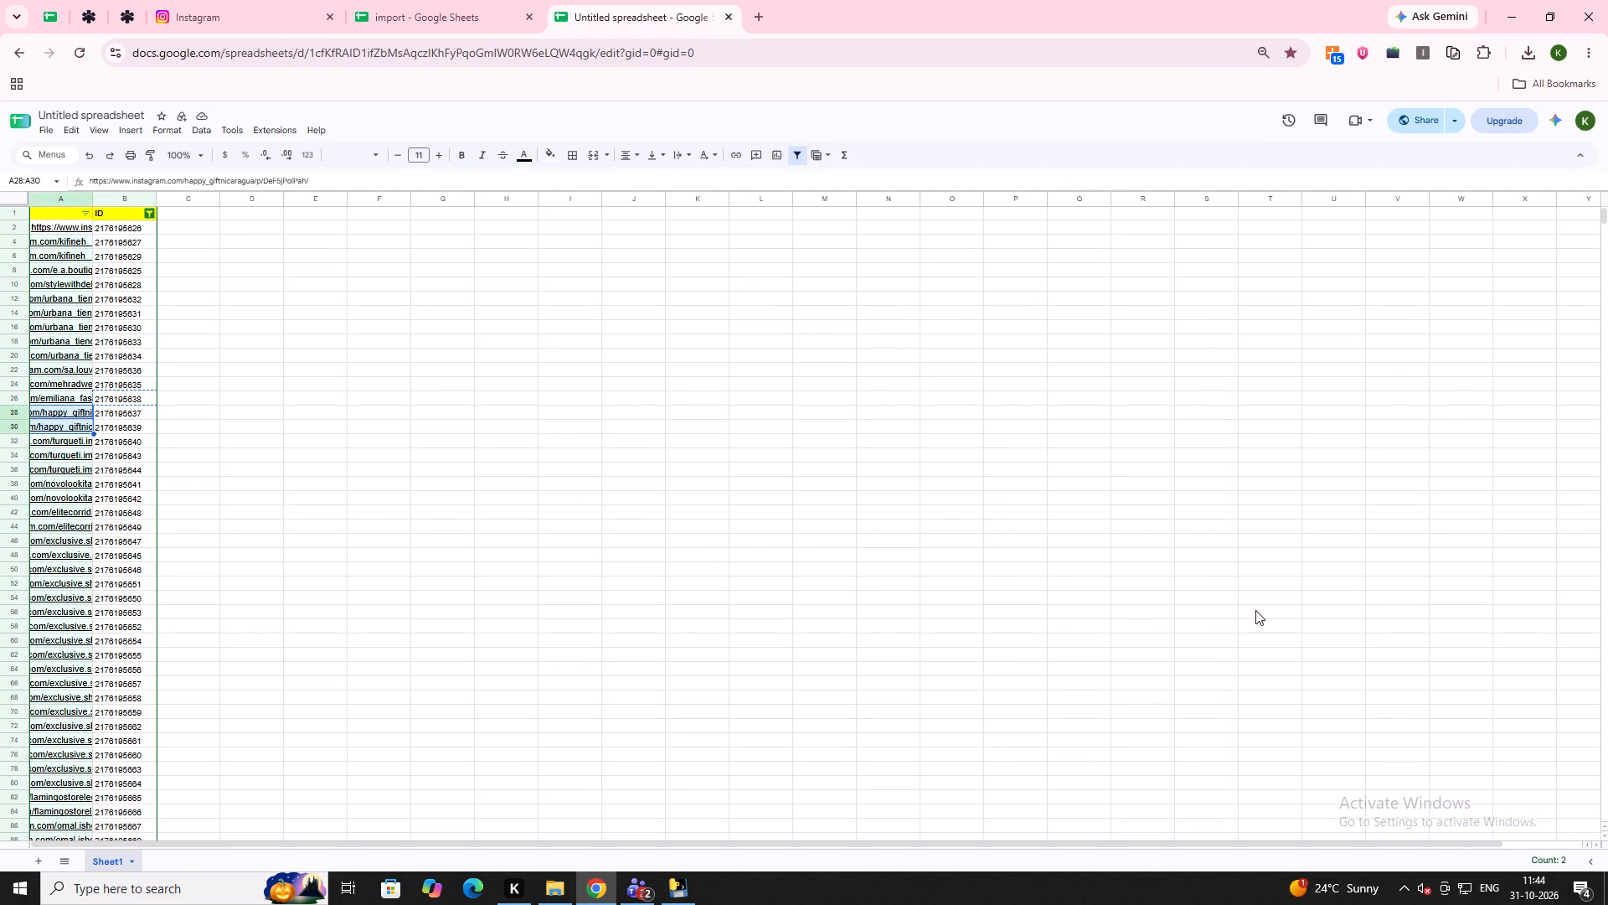
key("ctrl+c")
scroll(1255, 610, "up", 1)
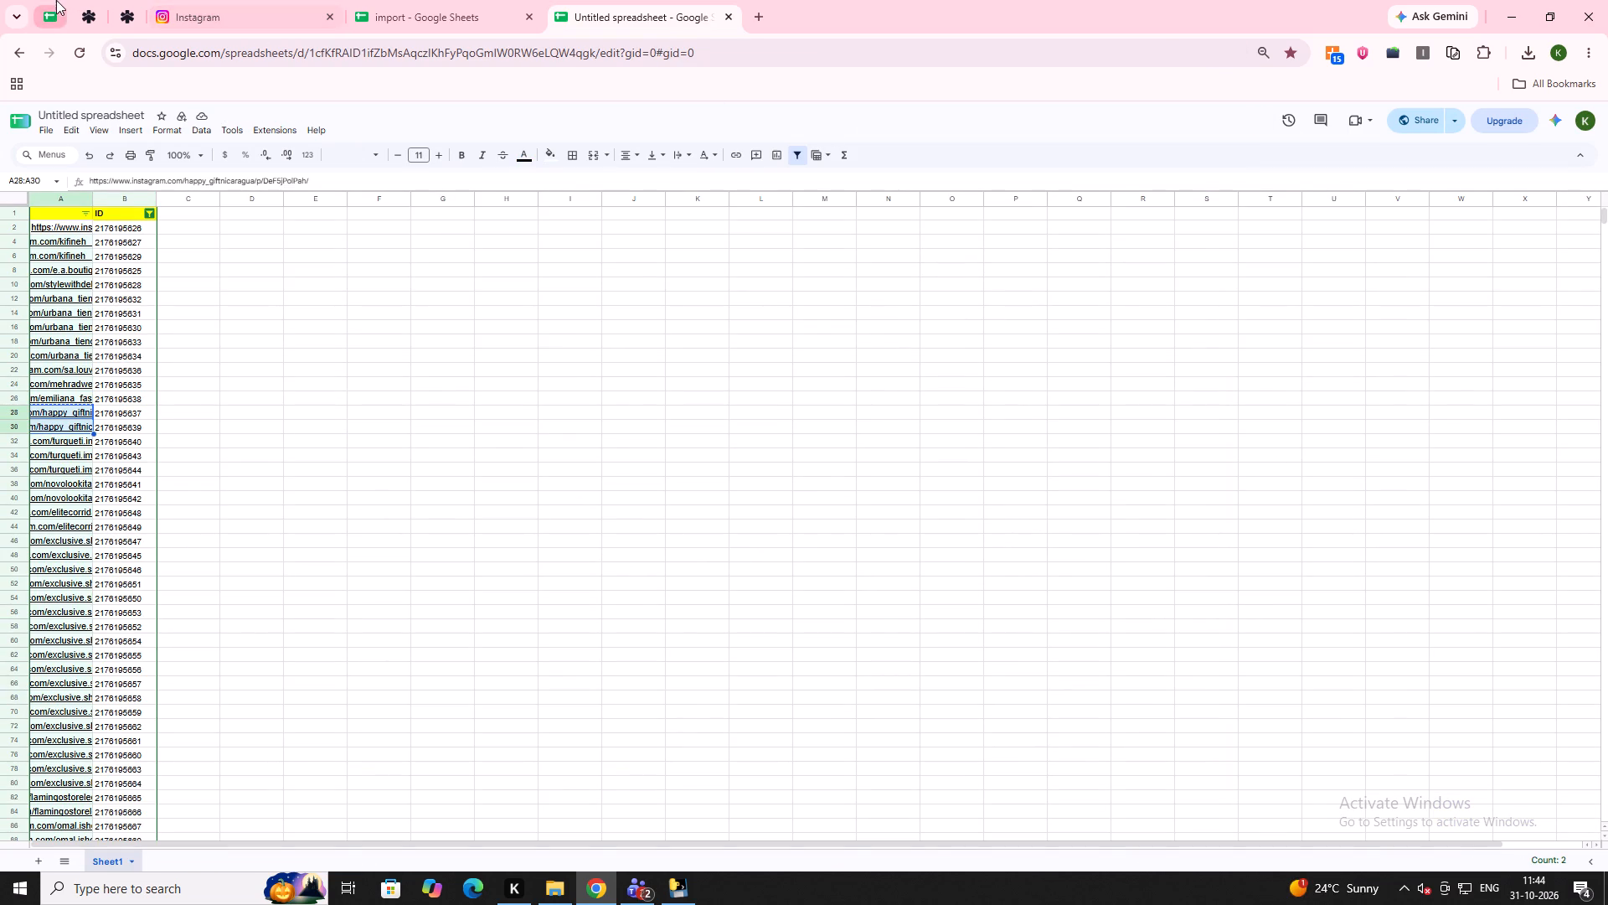
left_click(49, 0)
double_click(743, 627)
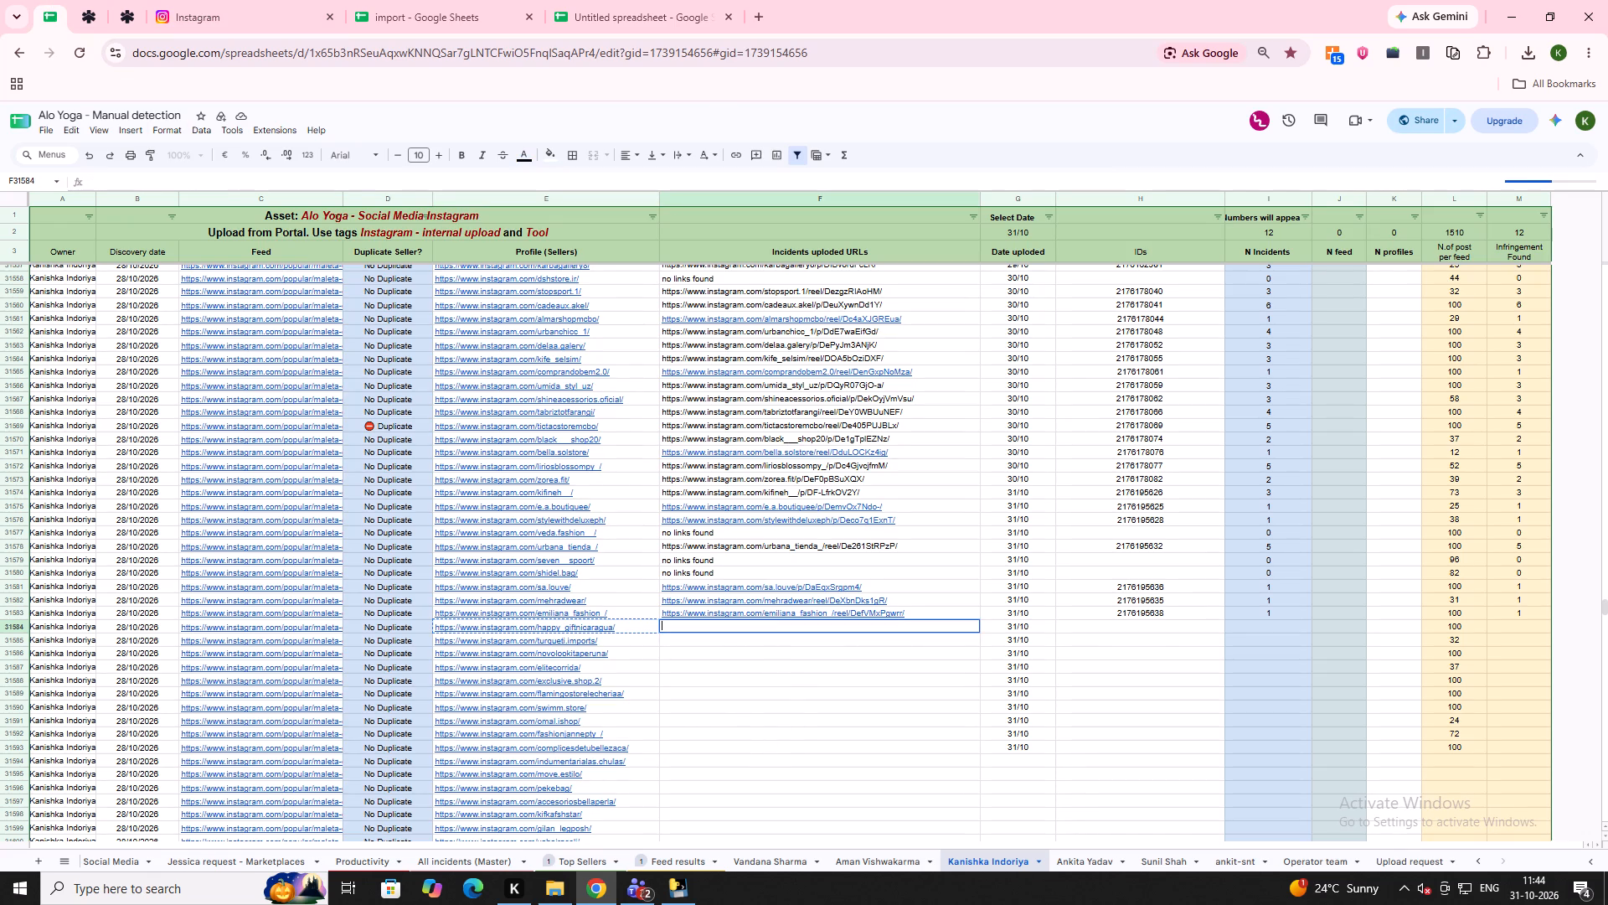
key("ctrl+v")
double_click(1081, 628)
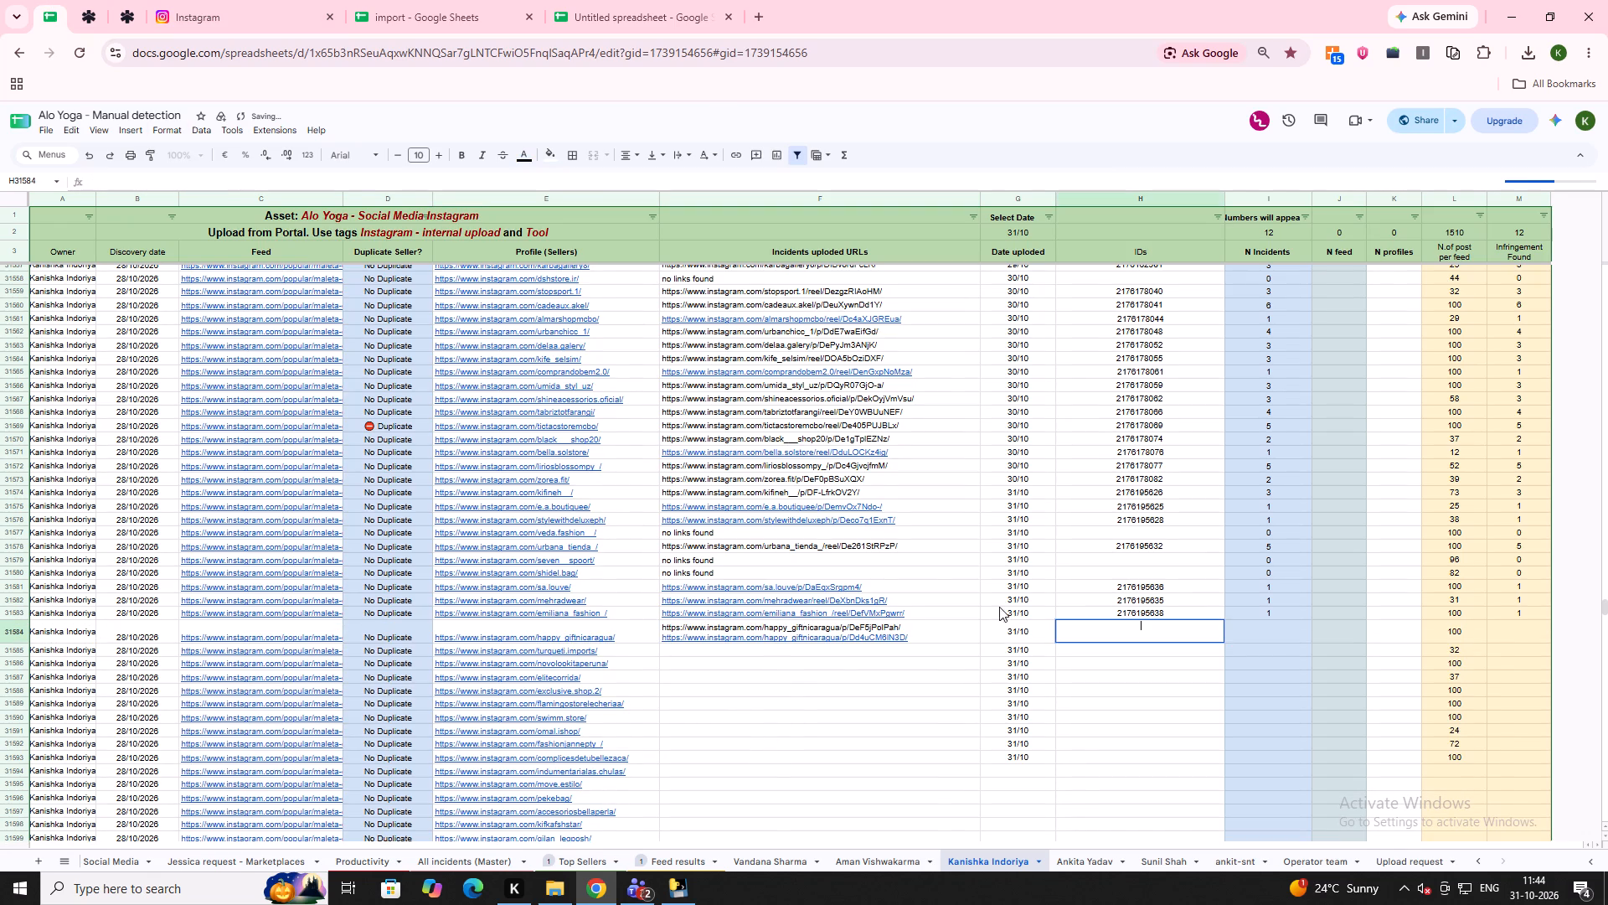
left_click(574, 0)
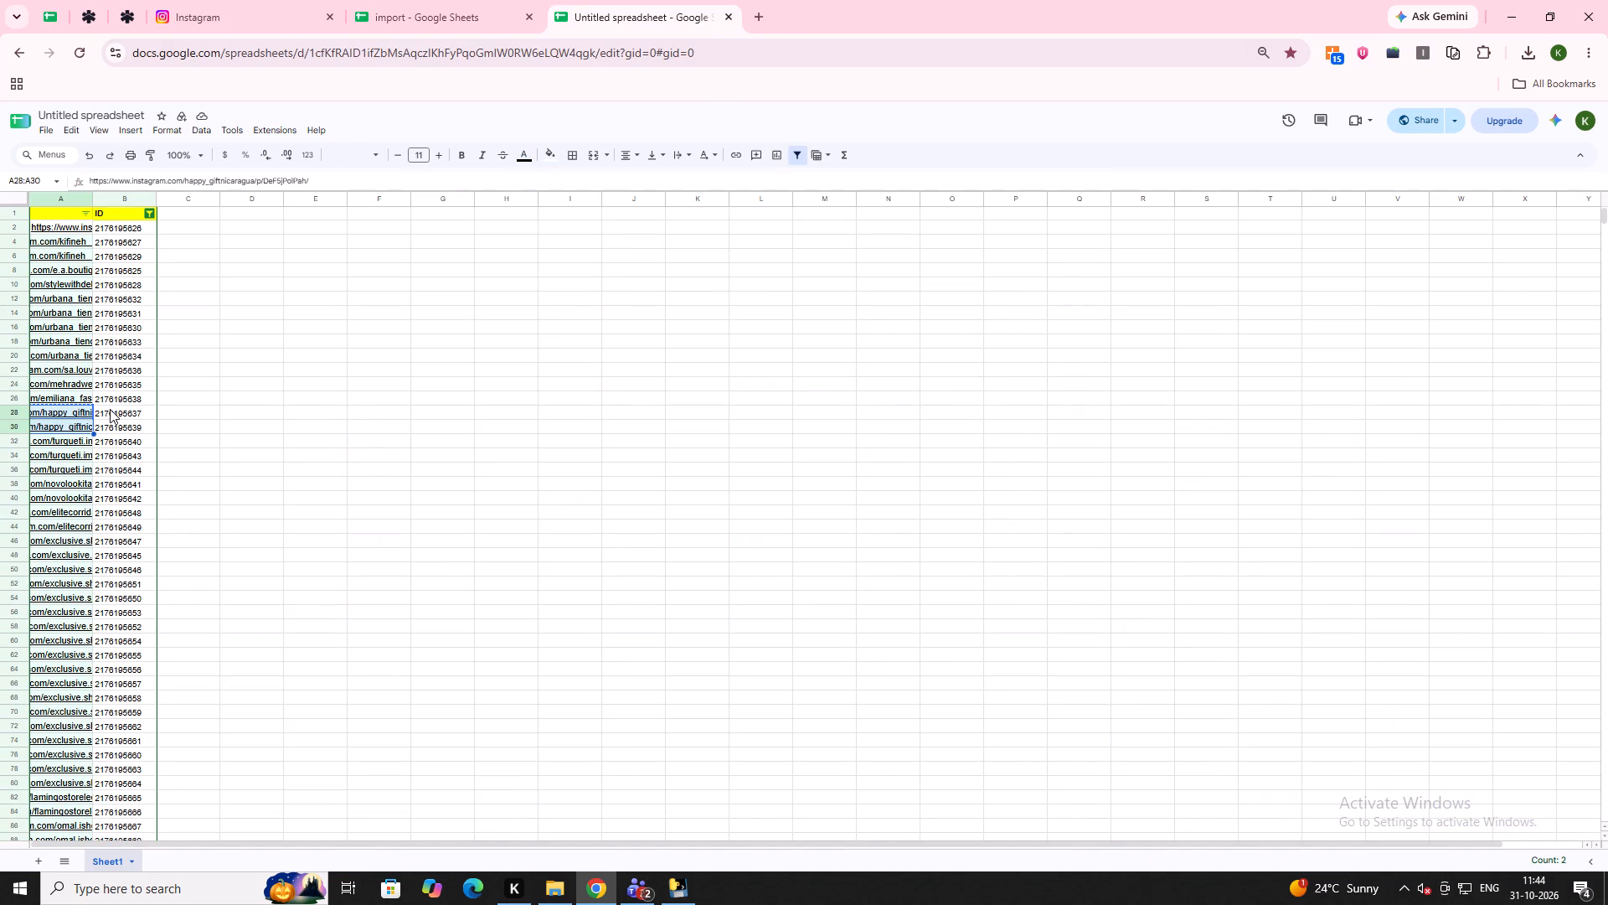
left_click(110, 409)
key("shift+Down")
key("ctrl+c")
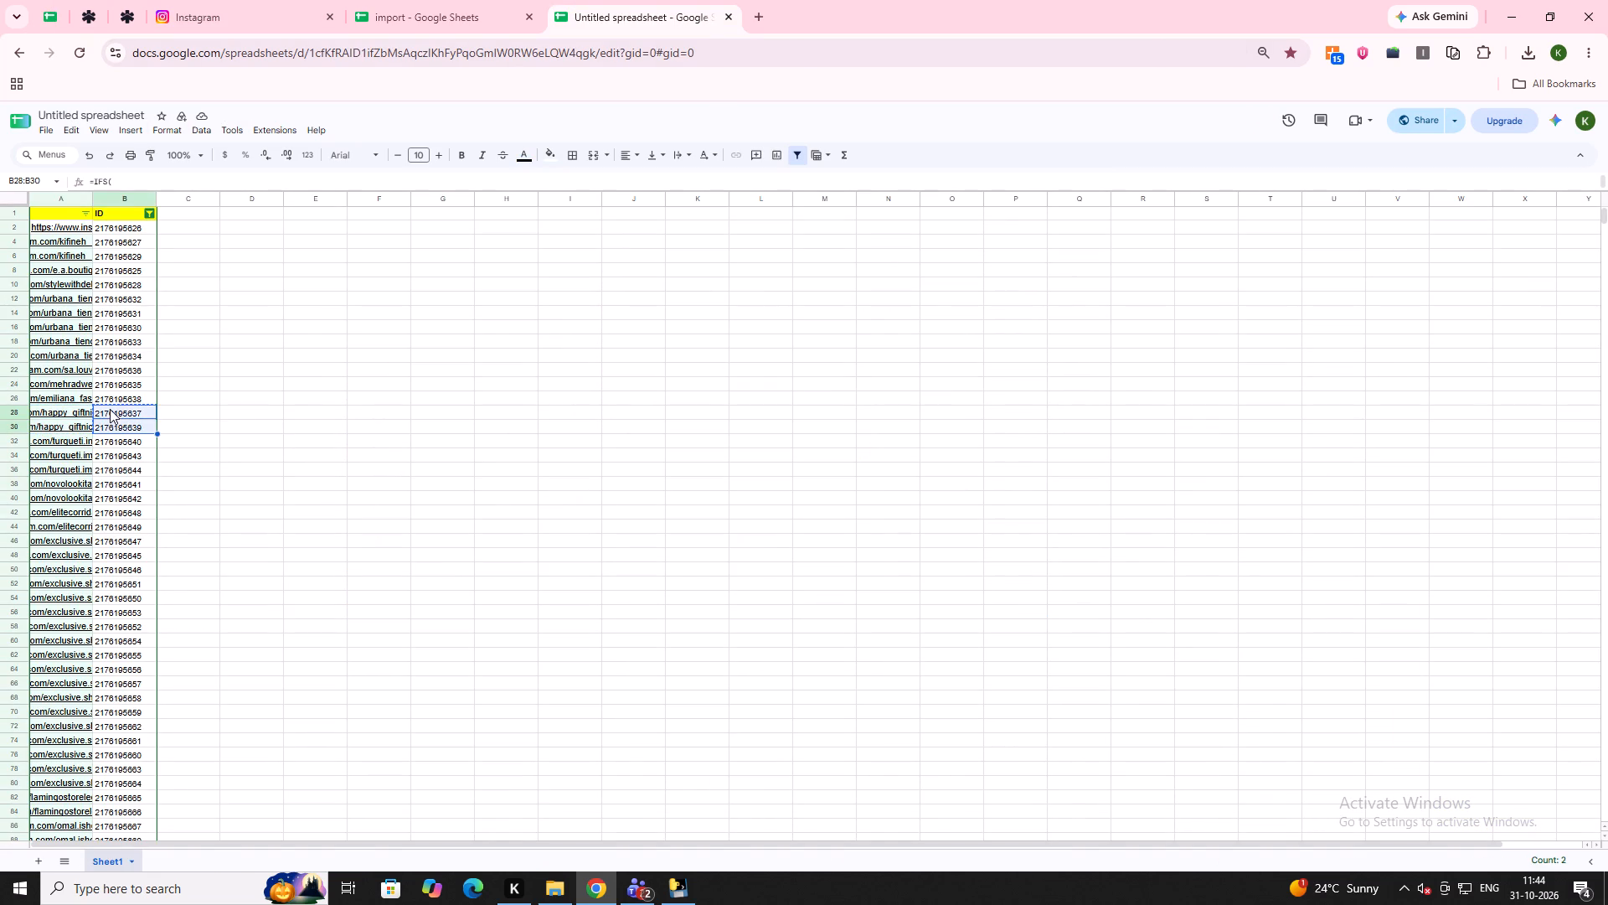
left_click(38, 0)
key("ctrl+v")
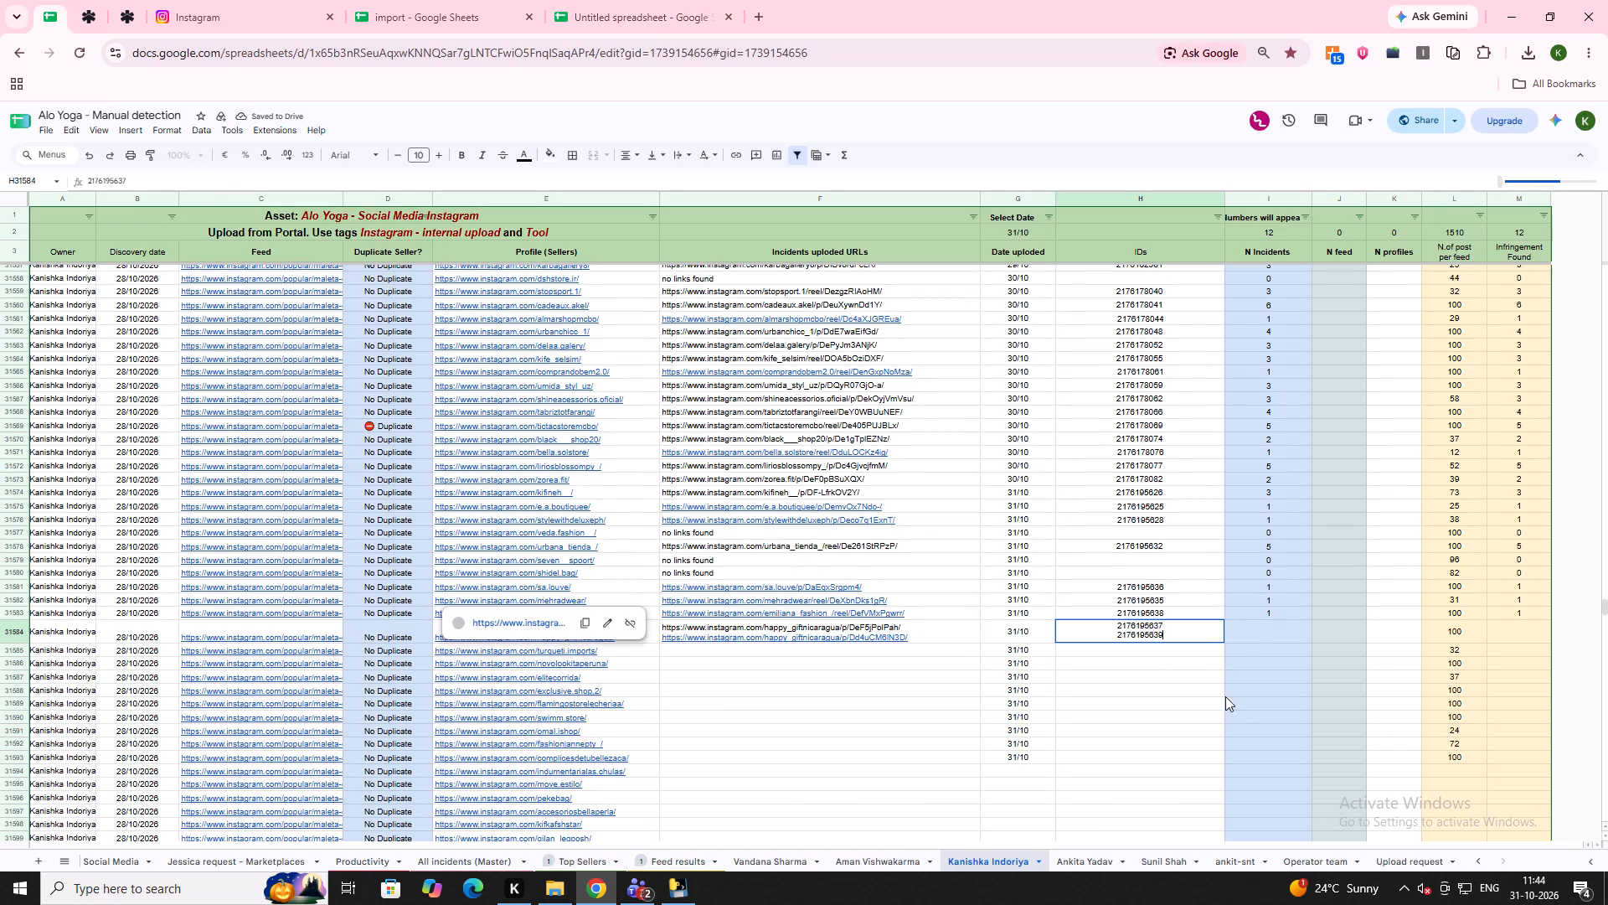
Record 2 for both N Incidents and Infringement Found in the happy_giftnicaragua row 31584.
left_click(1246, 624)
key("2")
key("Right")
key("Right")
key("Right")
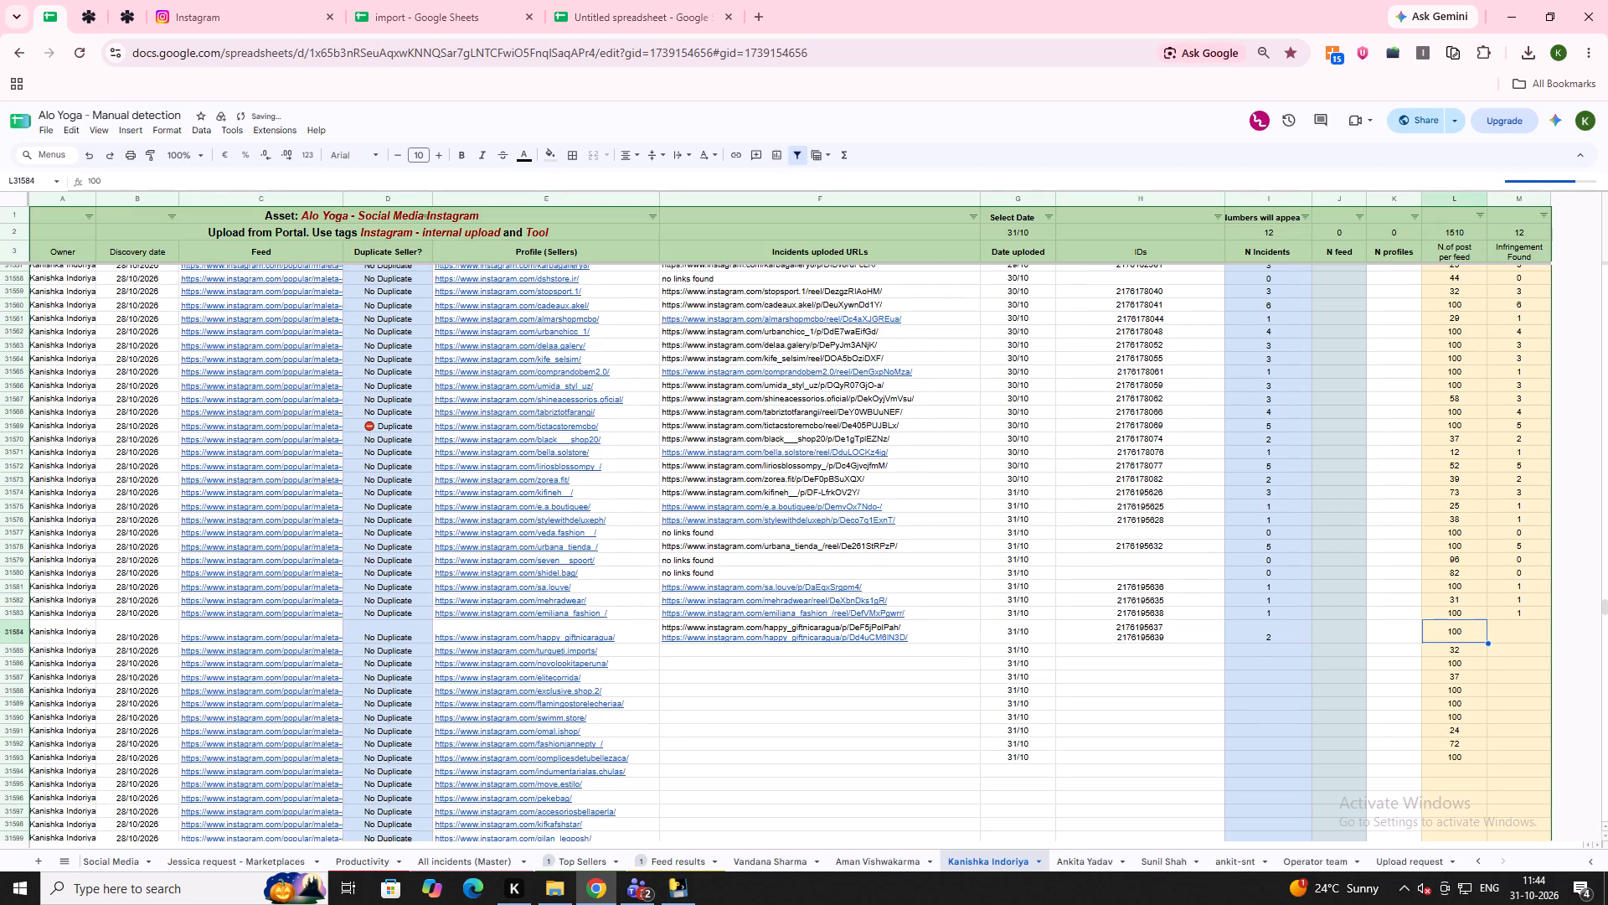
key("Right")
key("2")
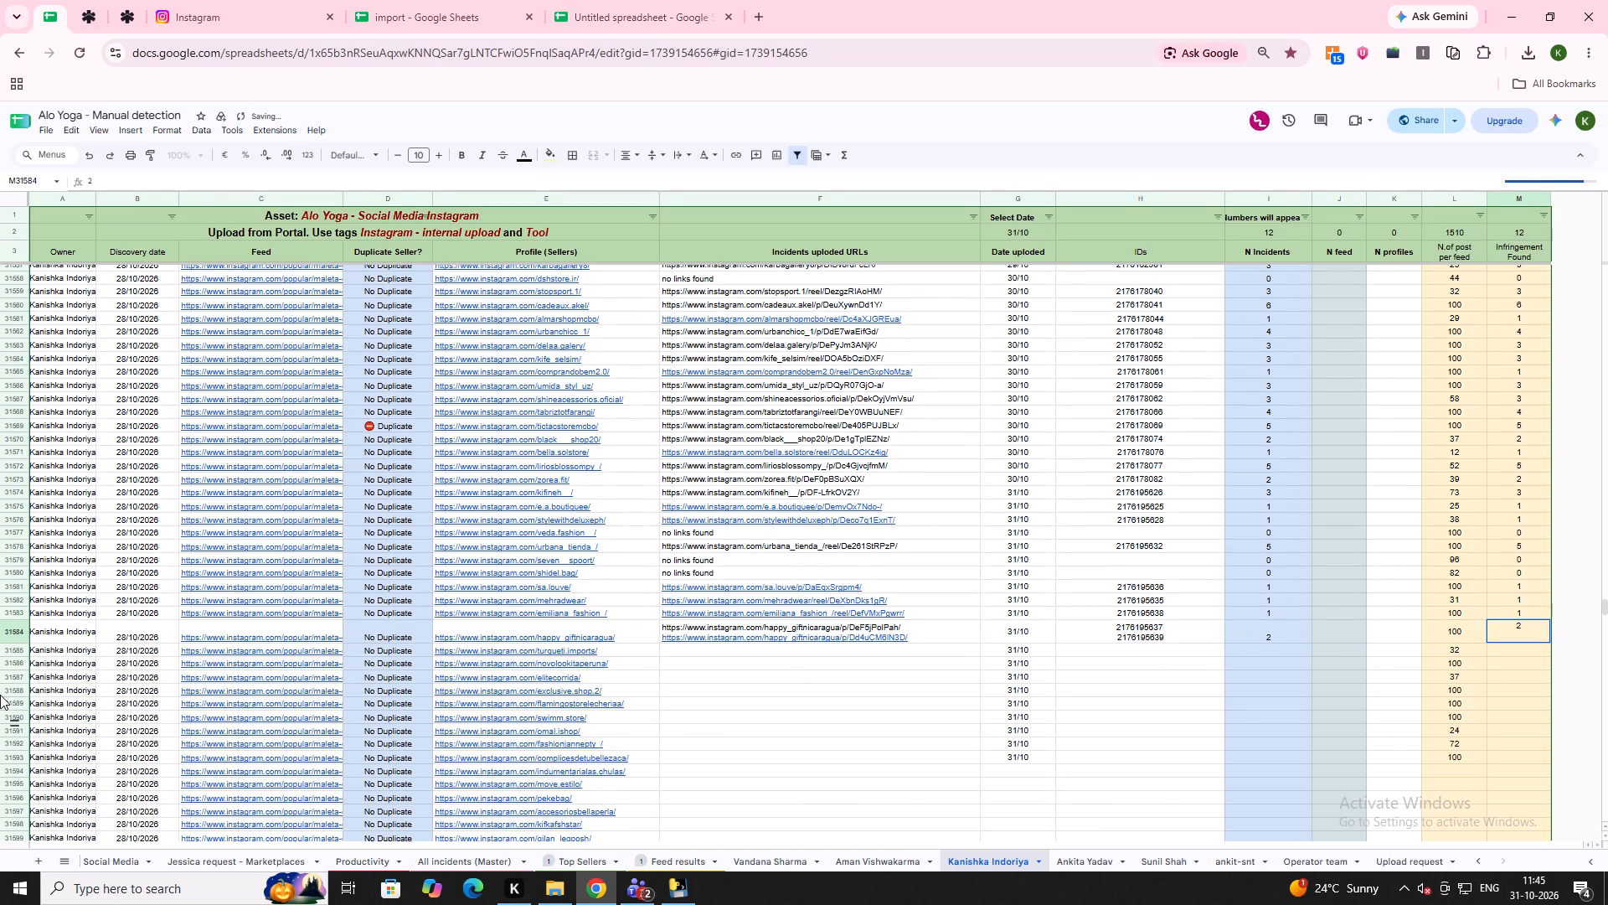
right_click(0, 626)
left_click(62, 493)
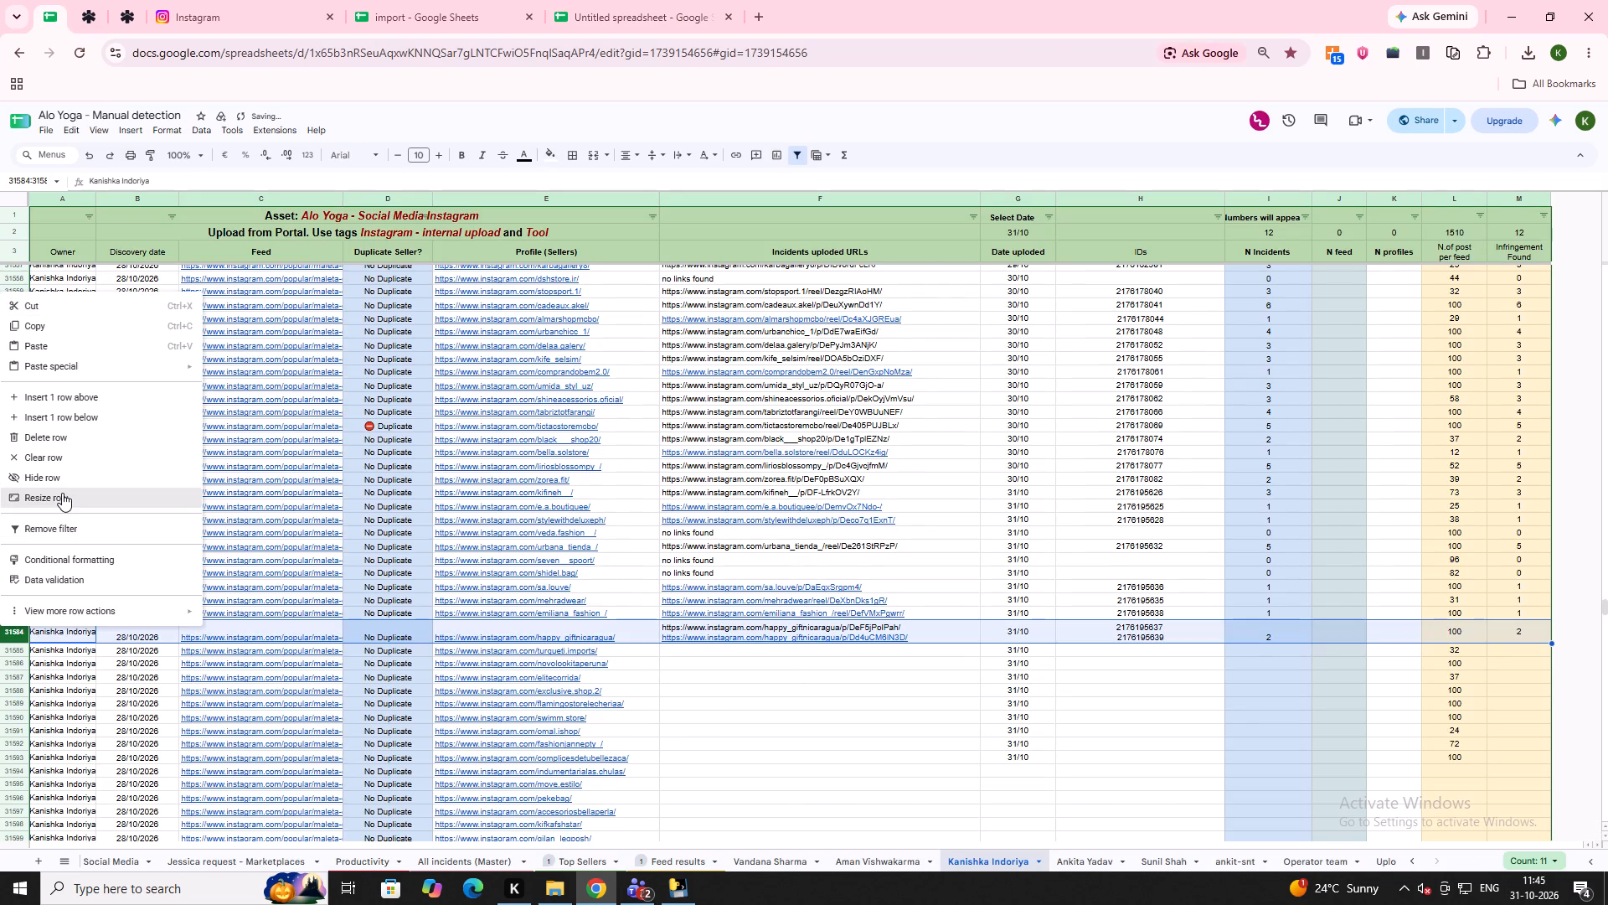
left_click(750, 454)
left_click(781, 534)
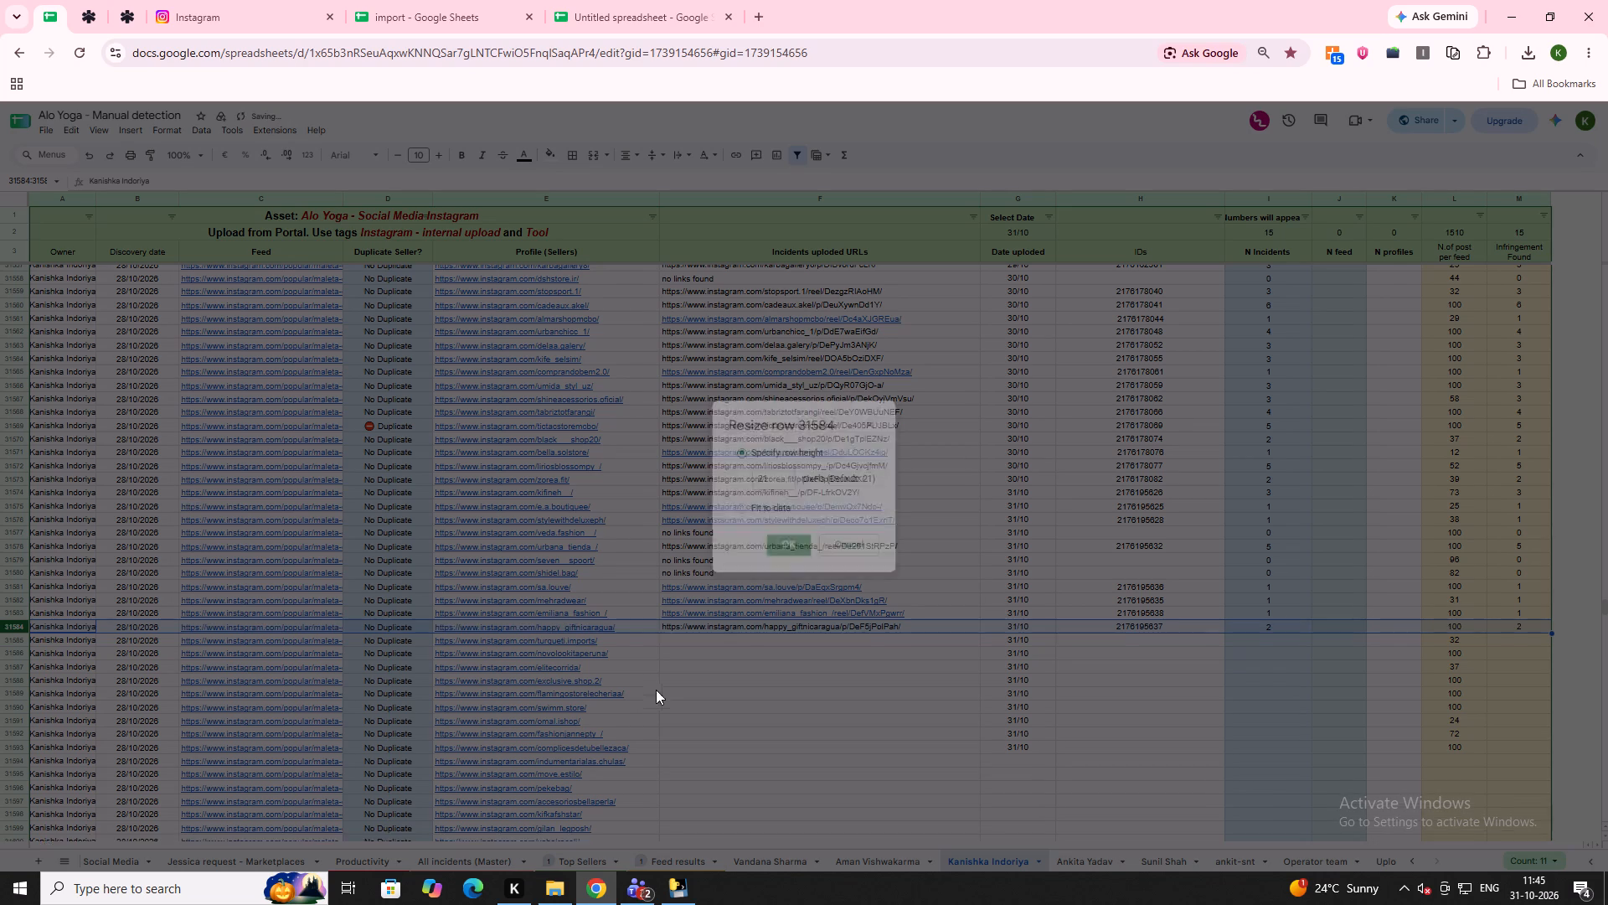
left_click(647, 641)
key("ctrl+c")
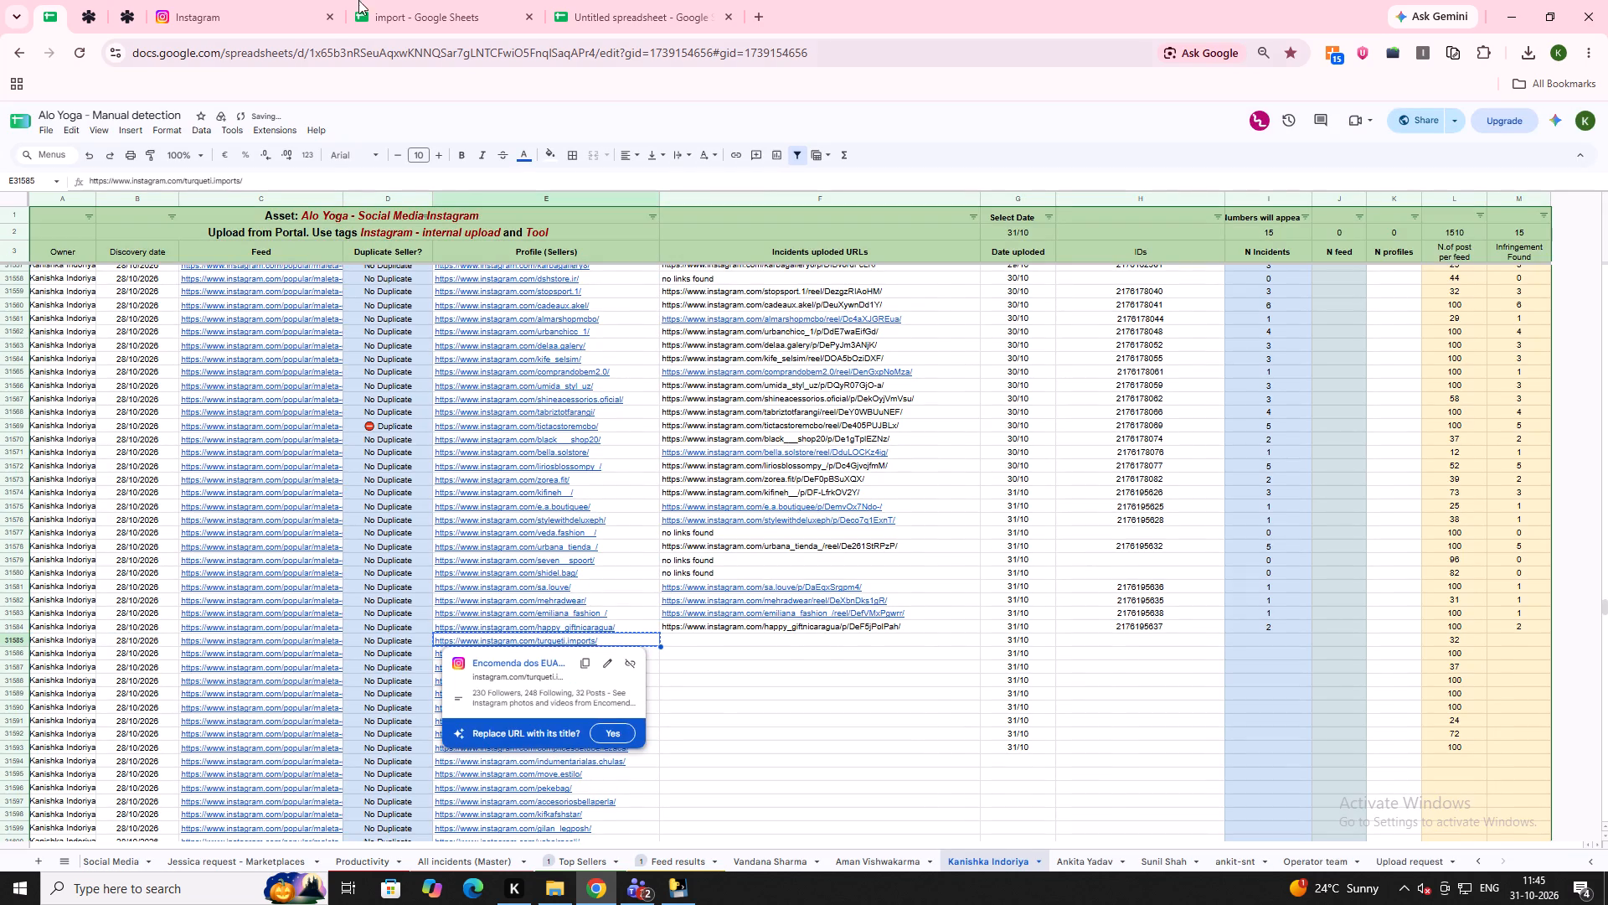
left_click(404, 1)
scroll(388, 352, "down", 2)
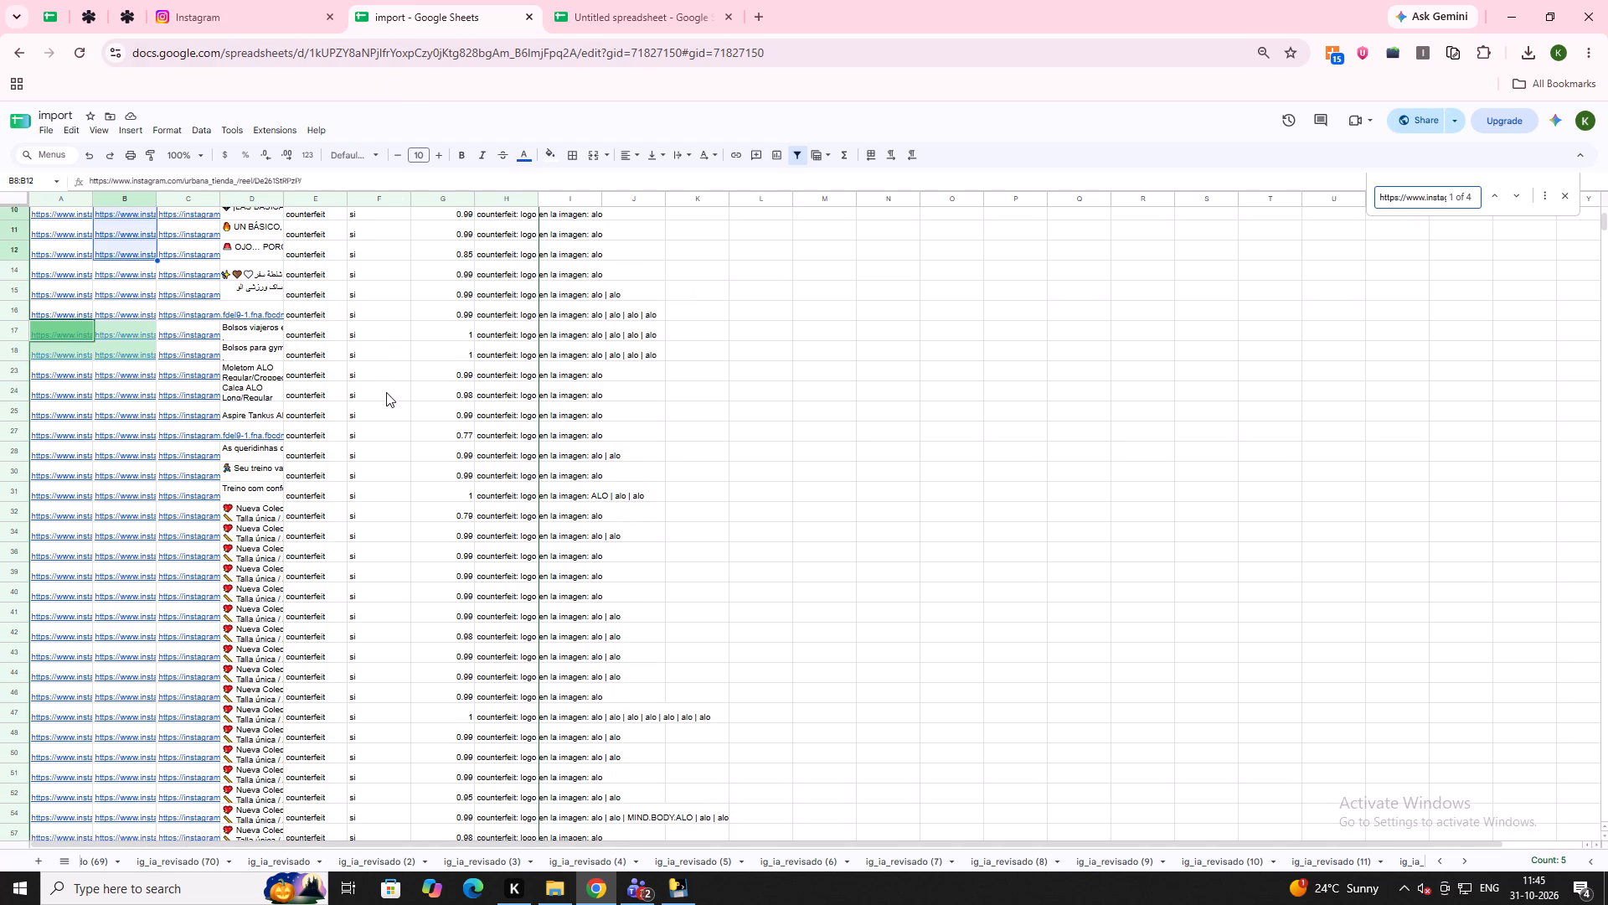
key("ctrl+f")
key("ctrl+v")
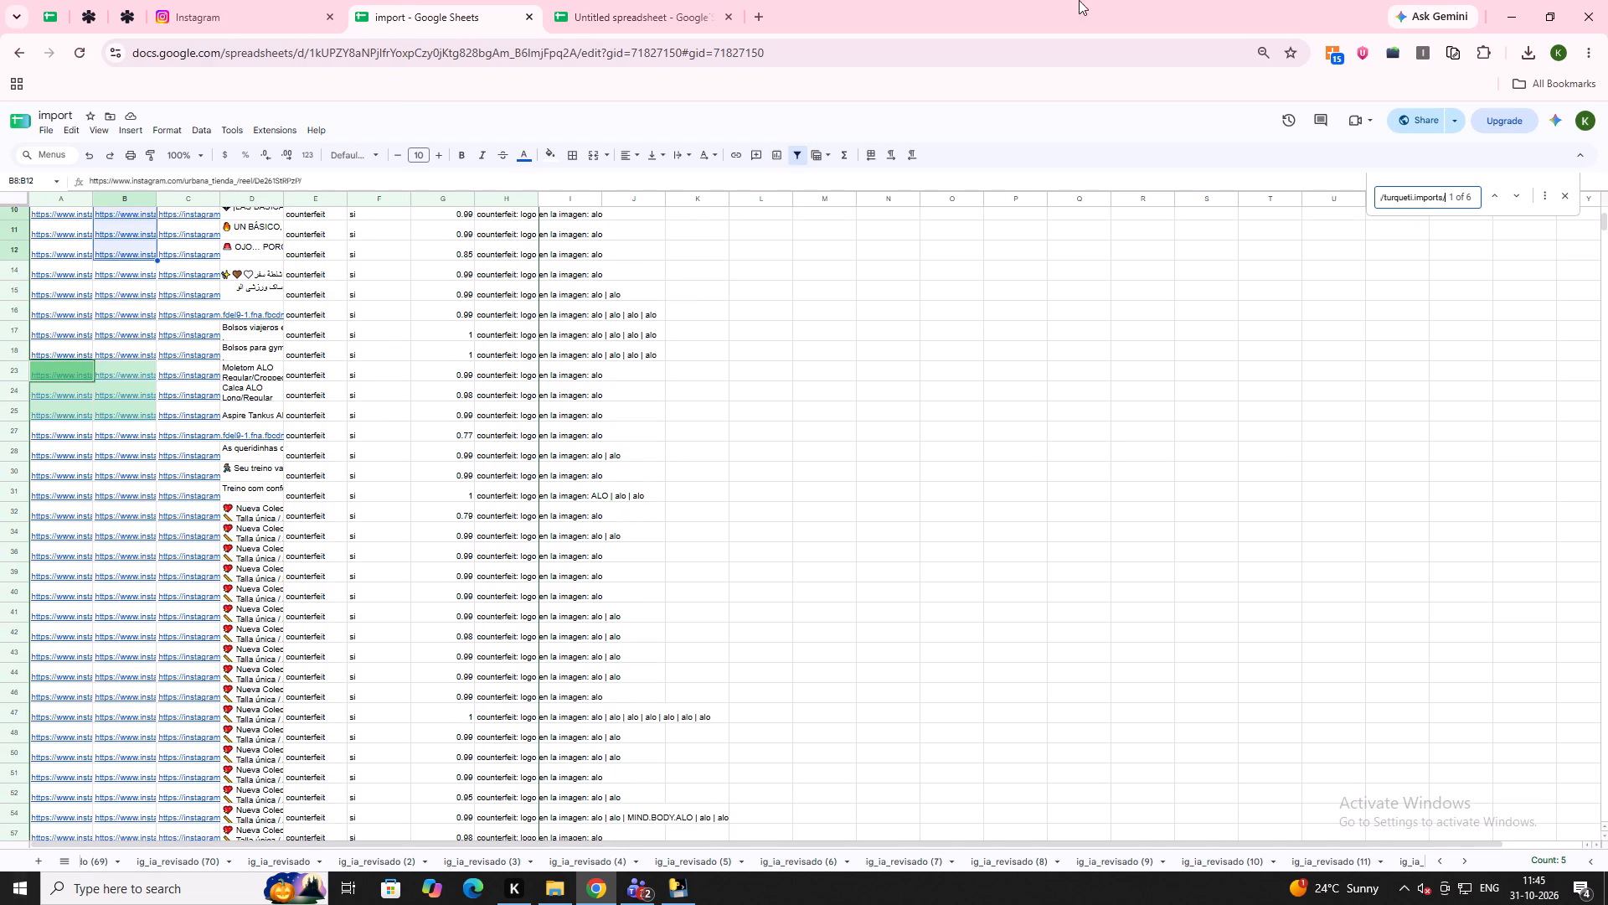
Copy the three turqueti.imports post URLs from the untitled spreadsheet into the Incidents uploaded URLs cell of row 31585 in Manual detection.
left_click(665, 0)
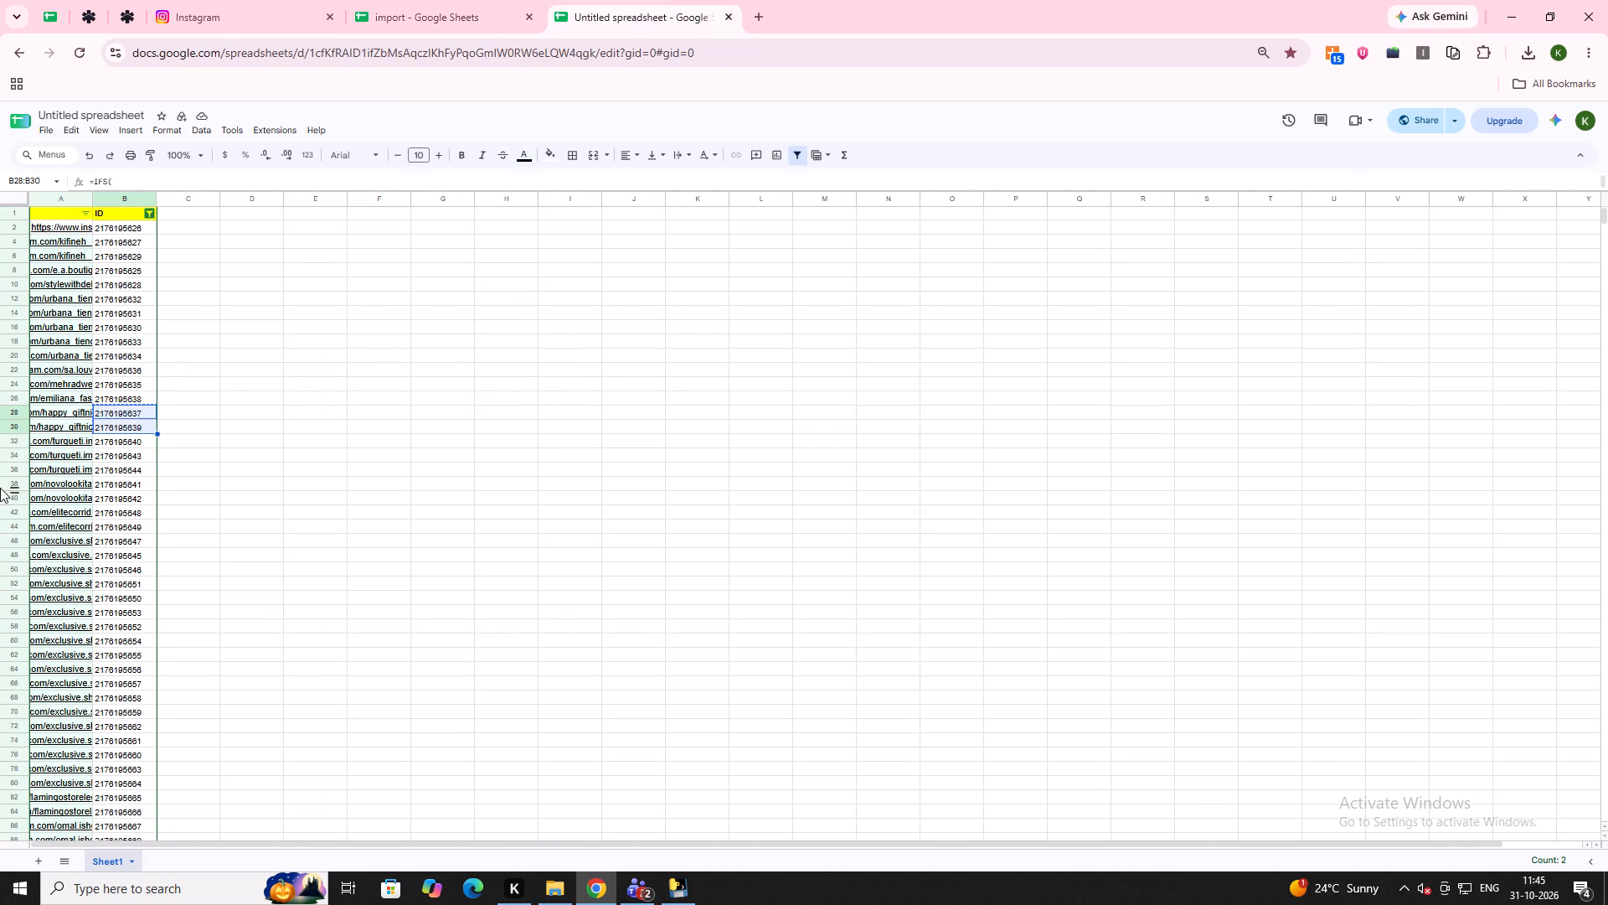
left_click(85, 440)
key("shift+Down")
key("shift+Down")
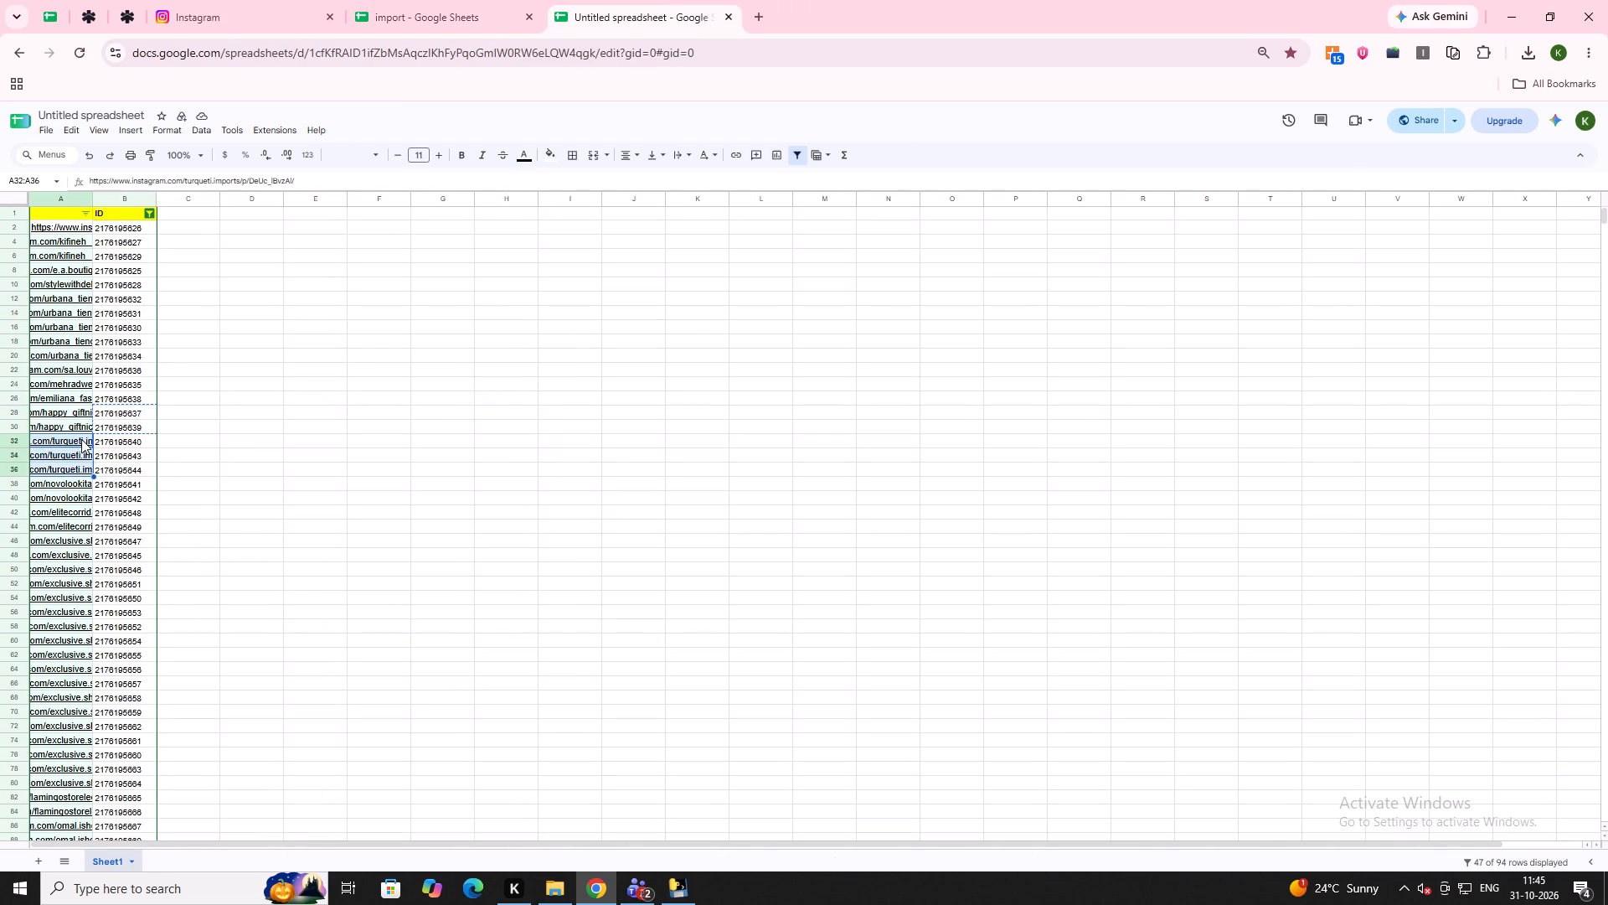
key("ctrl+c")
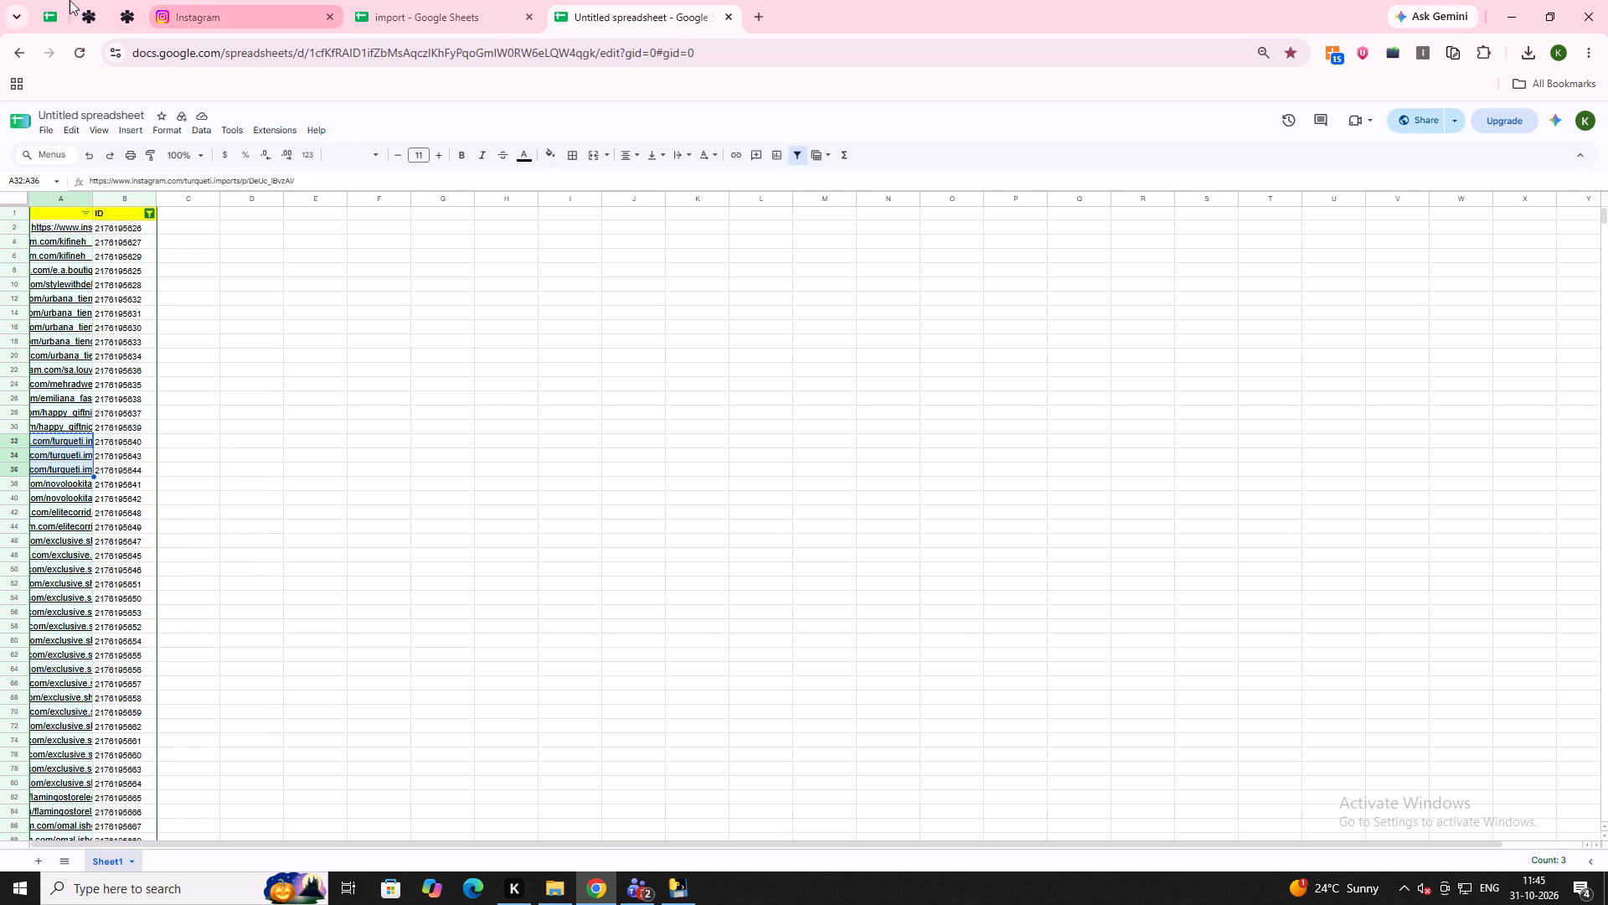
left_click(45, 5)
double_click(692, 644)
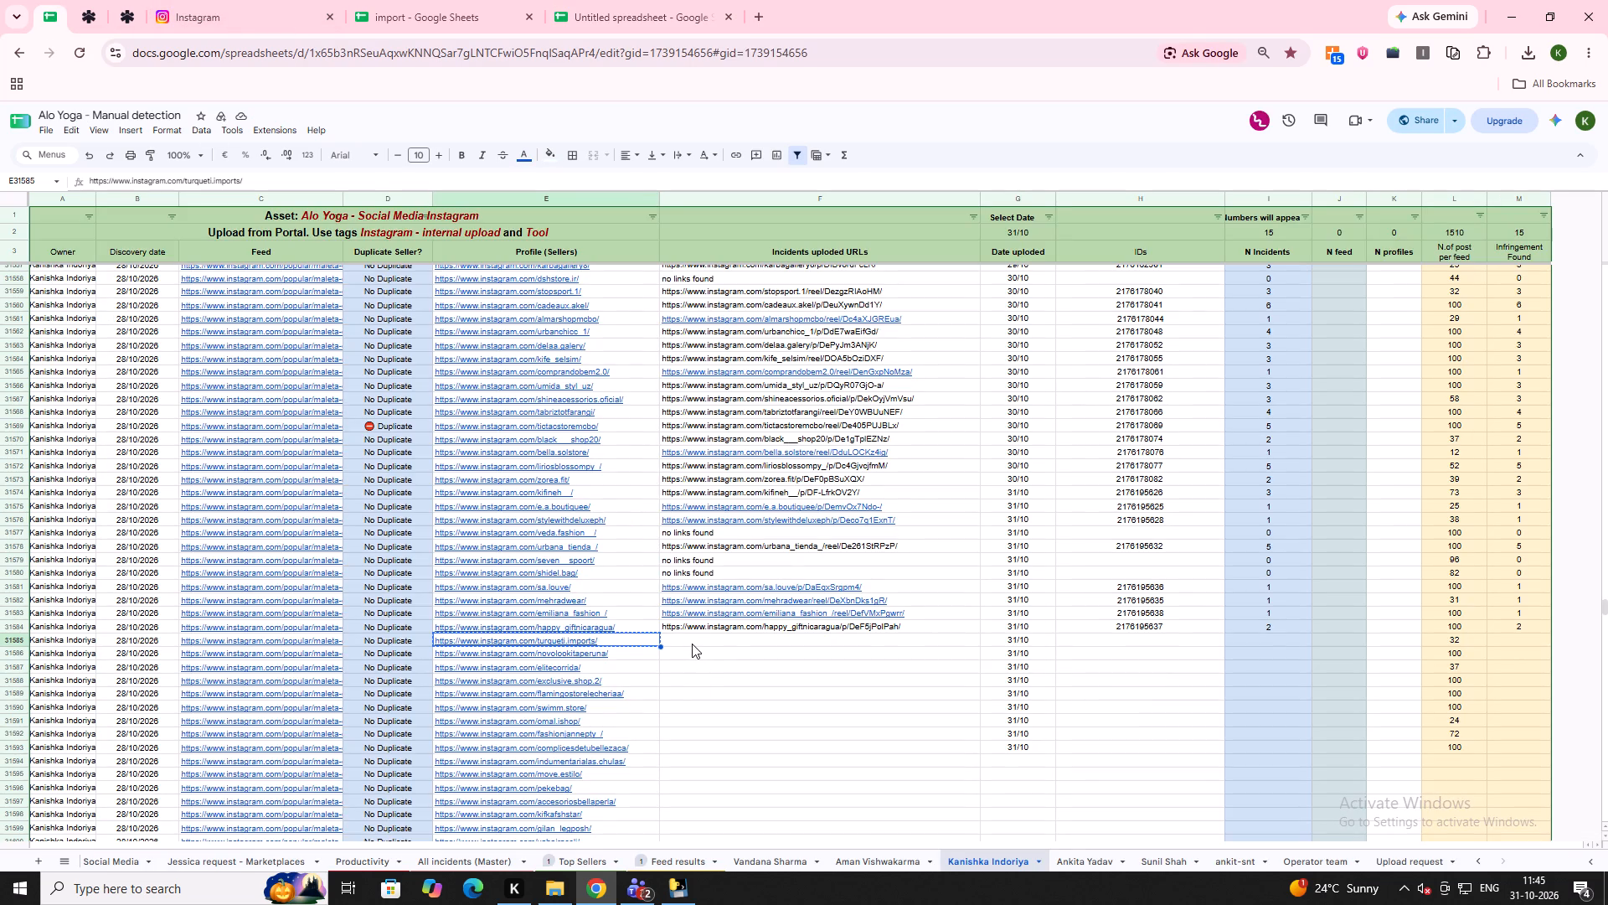
key("ctrl+v")
double_click(1135, 639)
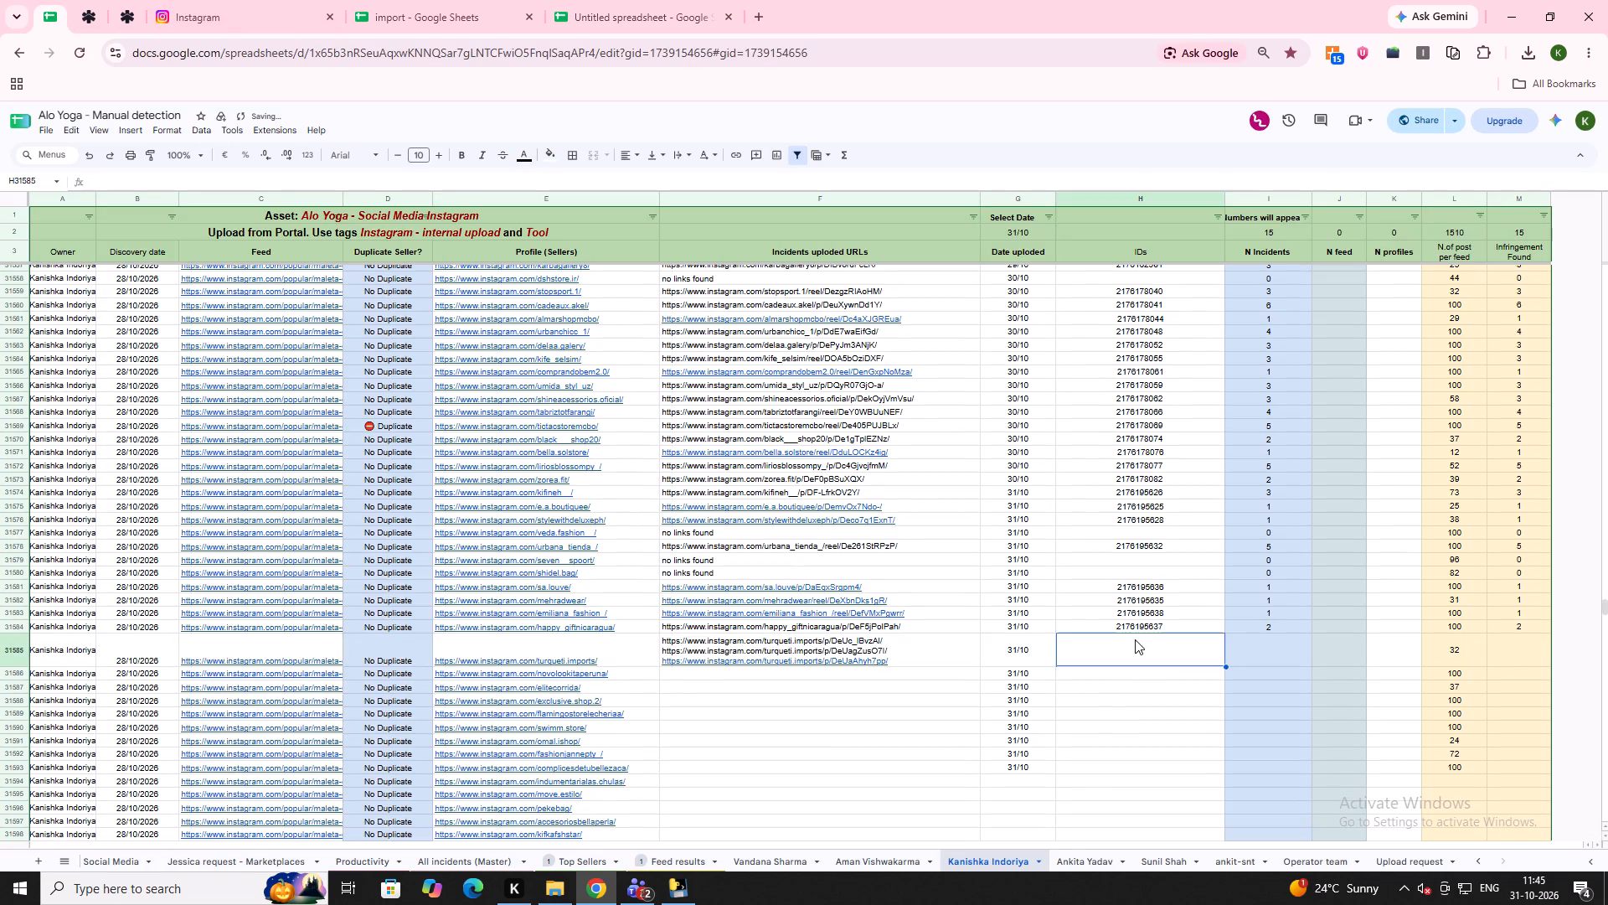
left_click(672, 0)
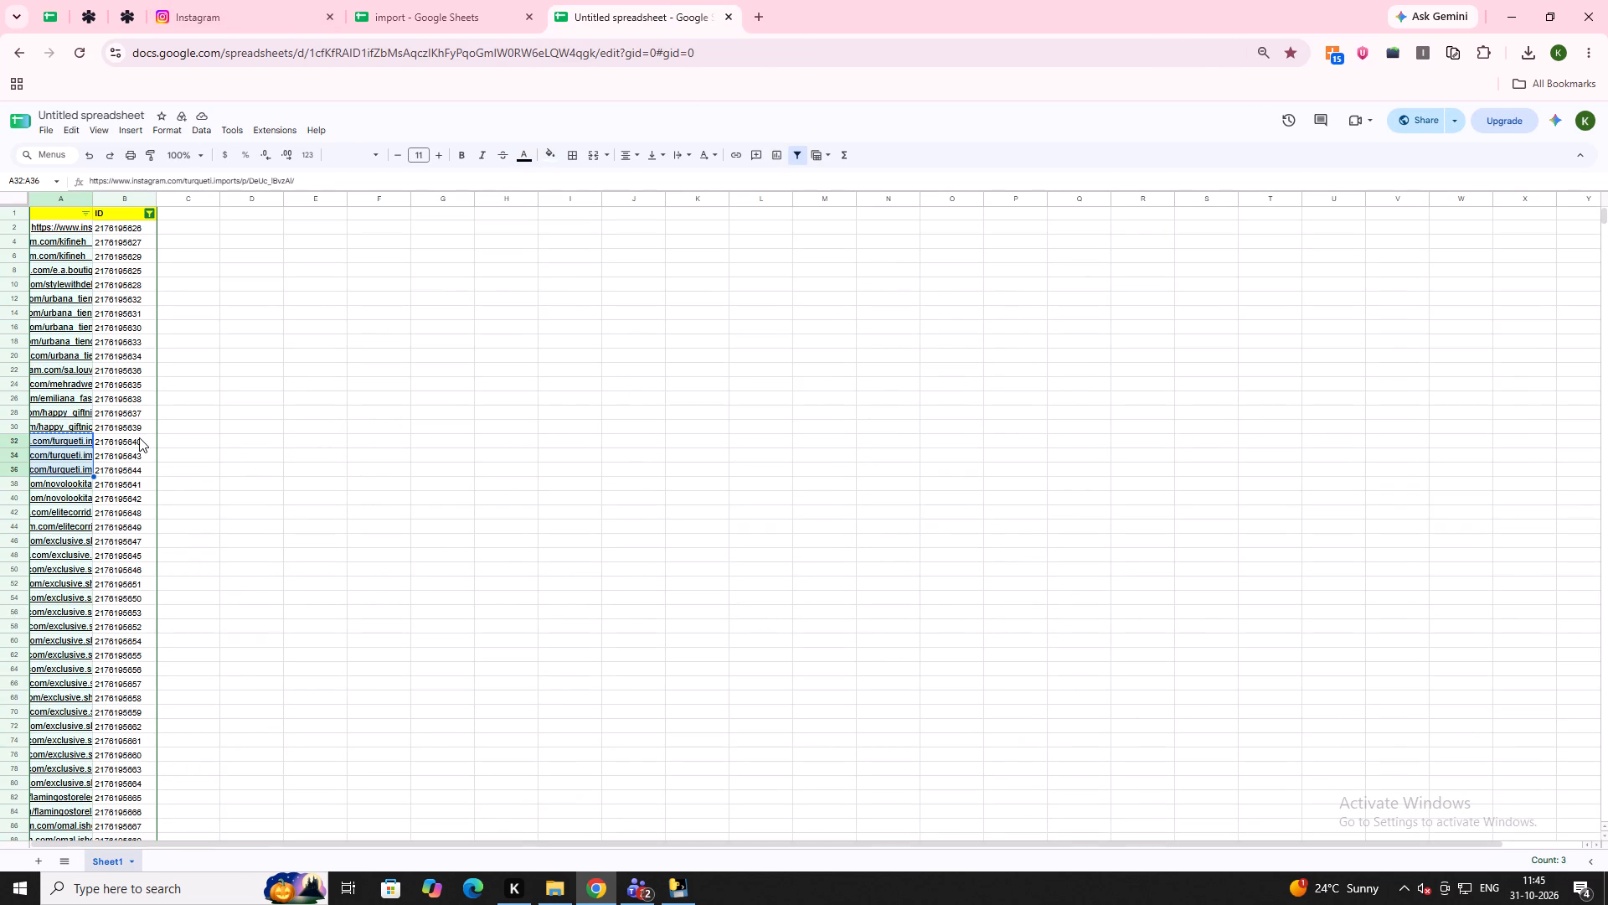
left_click(139, 437)
key("shift+Down")
key("shift+Down")
key("ctrl+c")
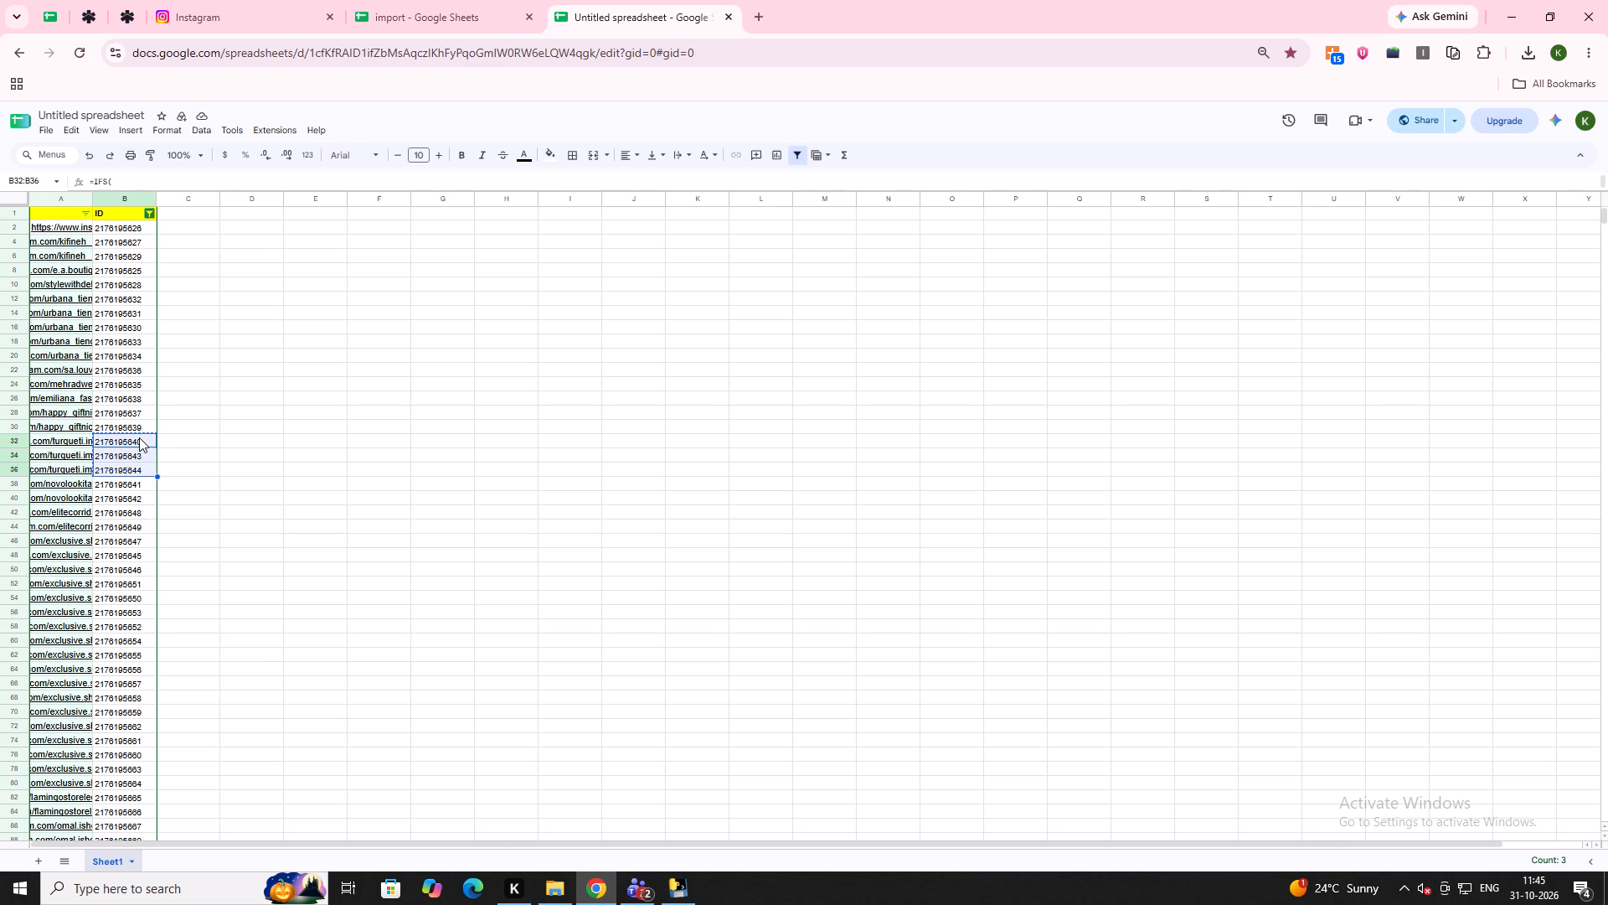
left_click(54, 9)
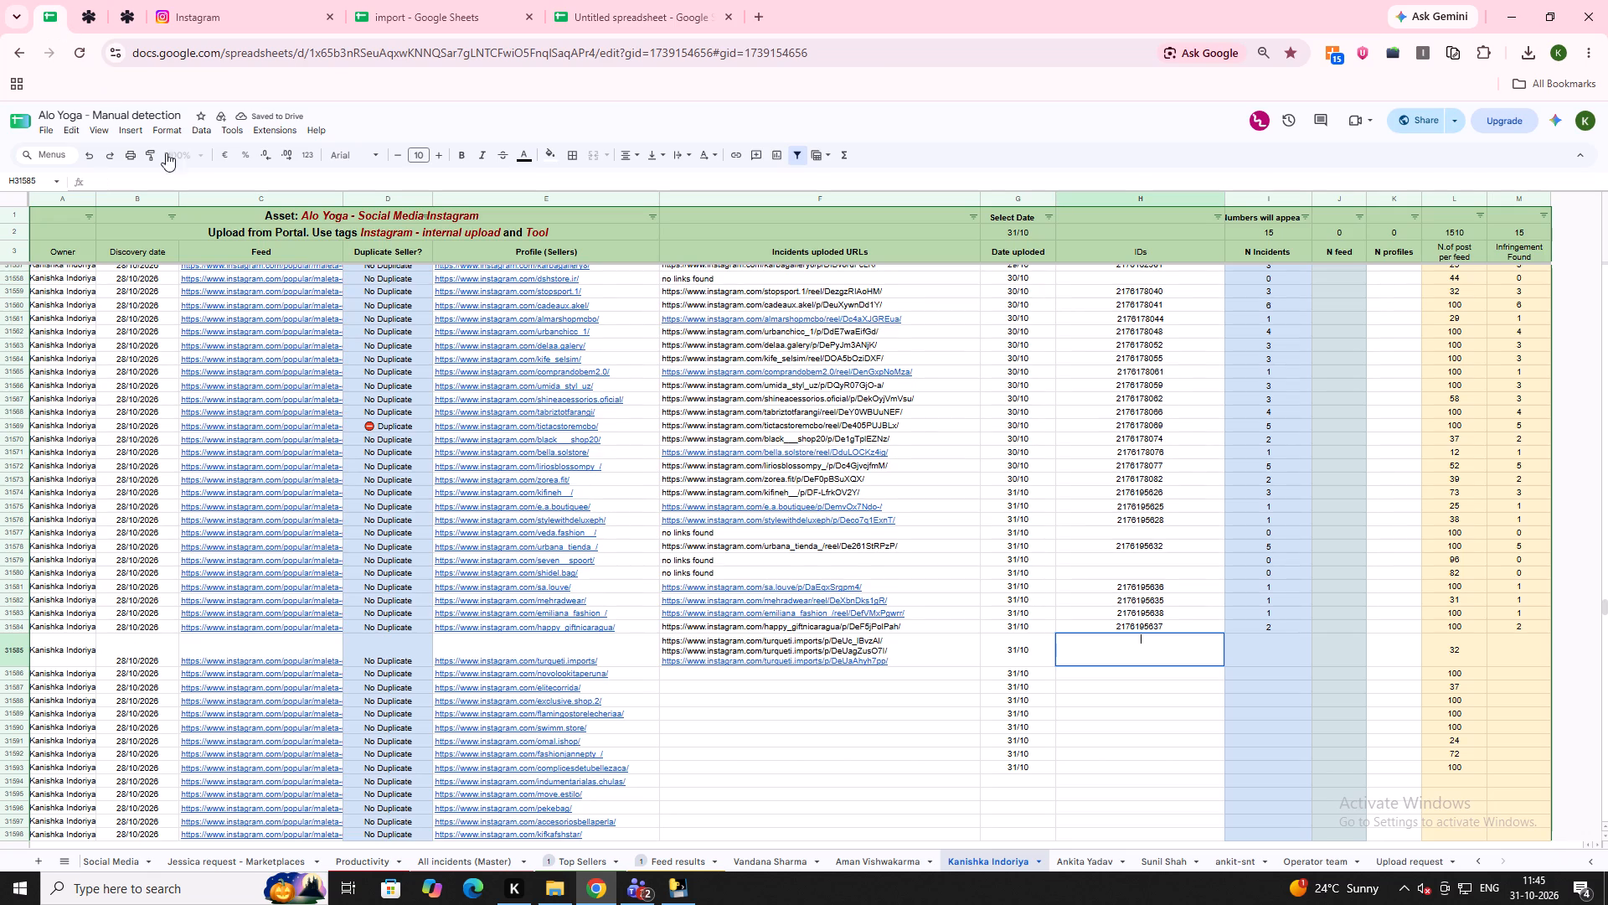
key("ctrl+v")
Record 3 for both N Incidents and Infringement Found in the turqueti.imports row 31585.
left_click(1273, 651)
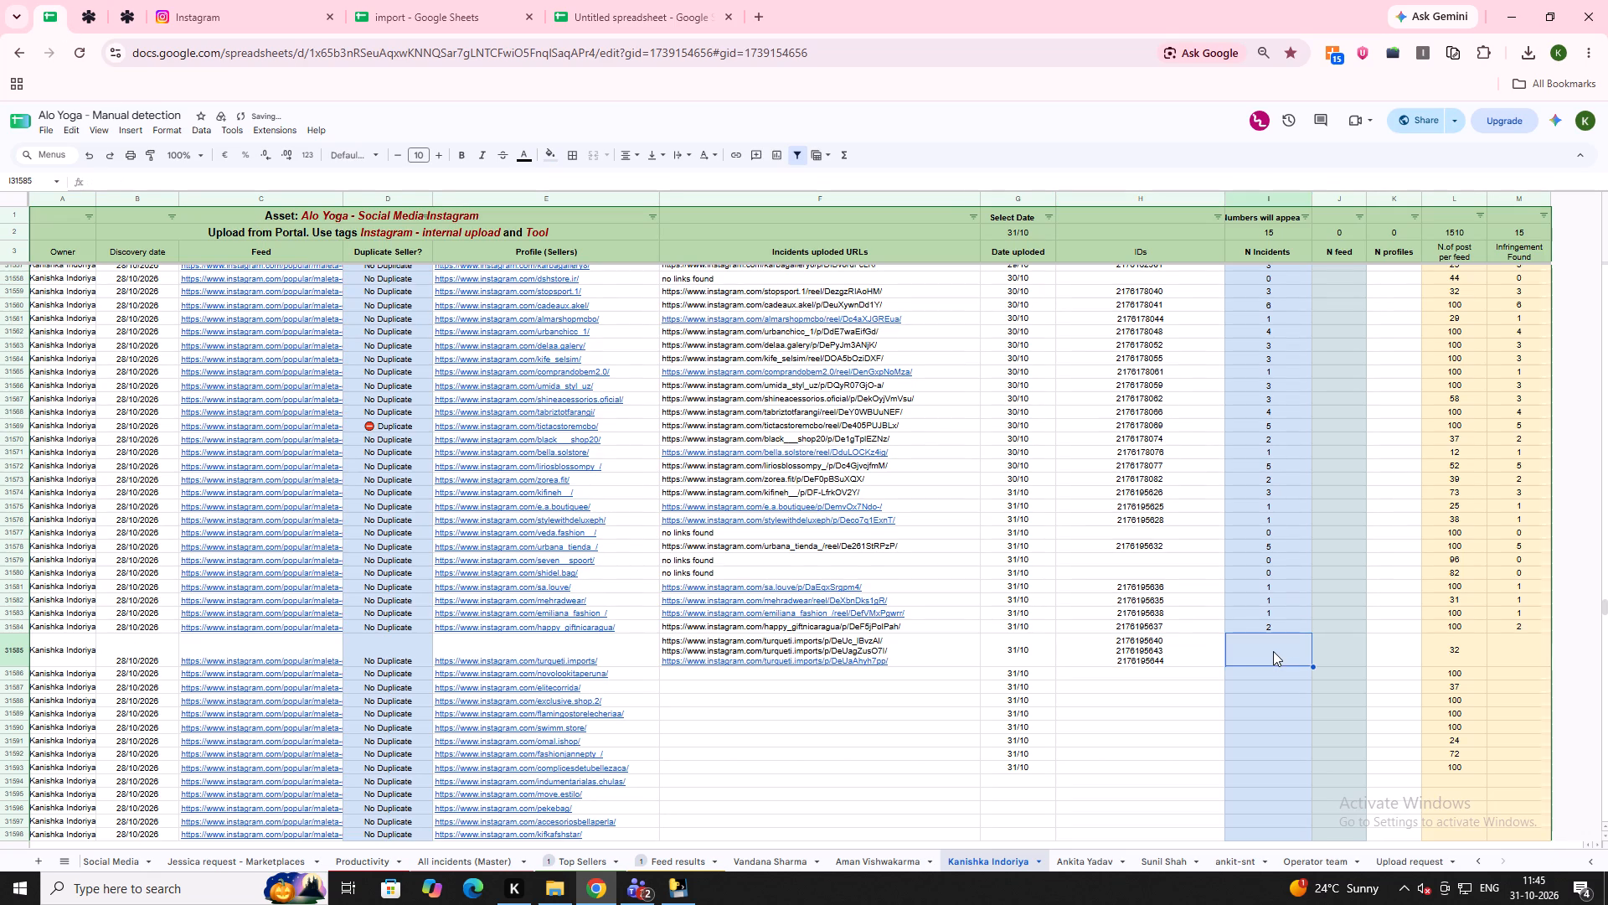
key("3")
key("Right")
key("Right")
key("Right")
key("Right")
key("3")
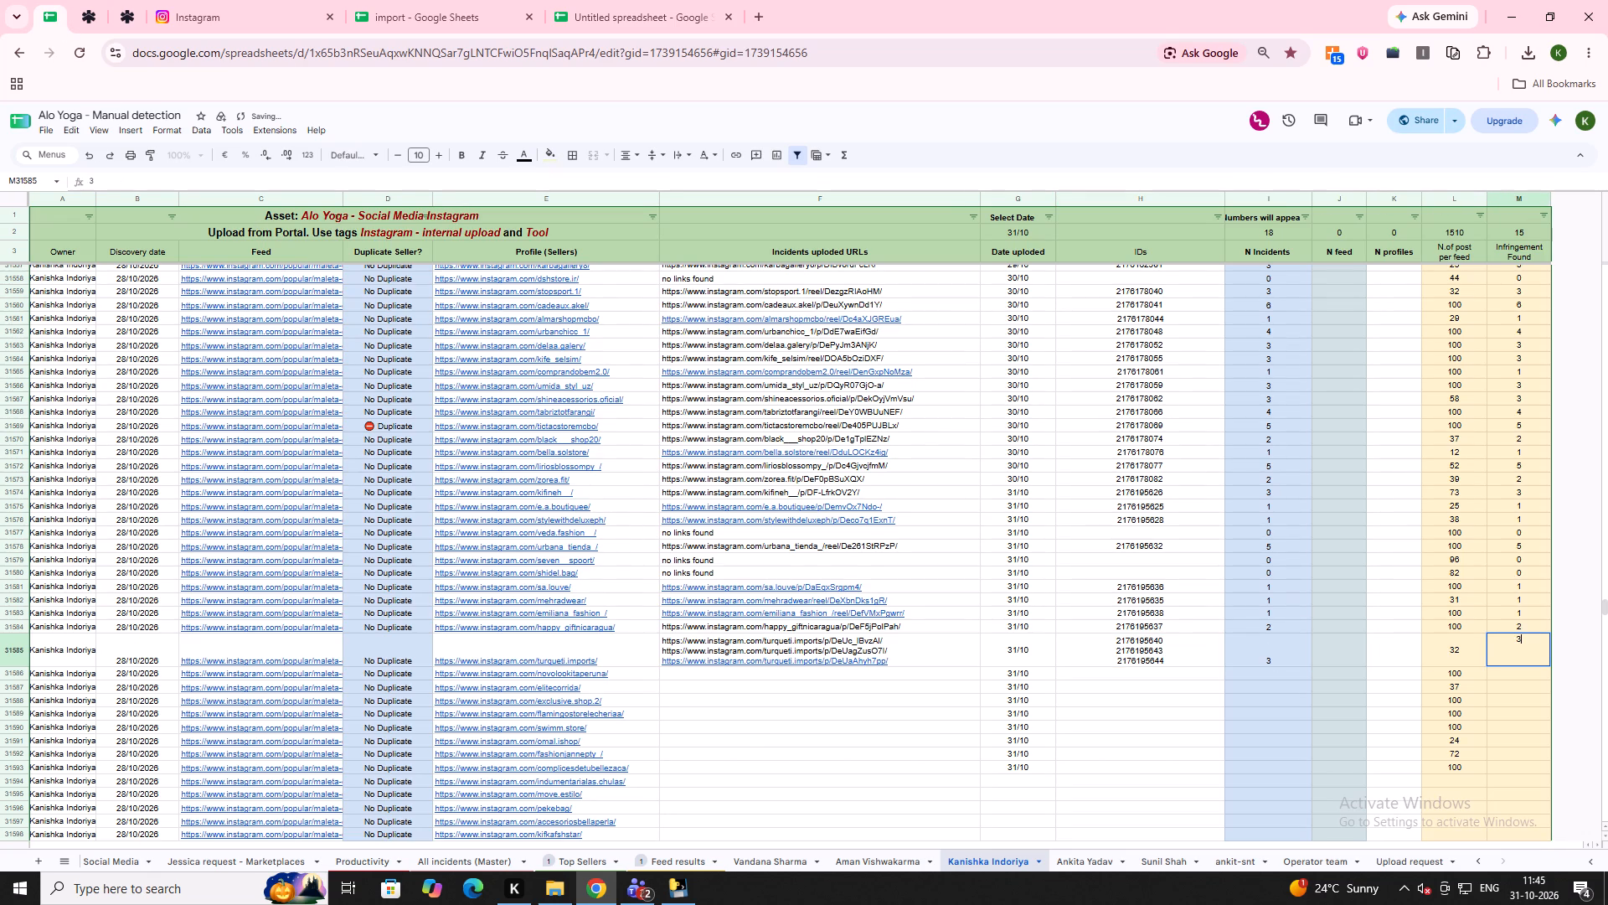
Set the height of the turqueti.imports row 31585 to the specified 21 pixels.
right_click(0, 635)
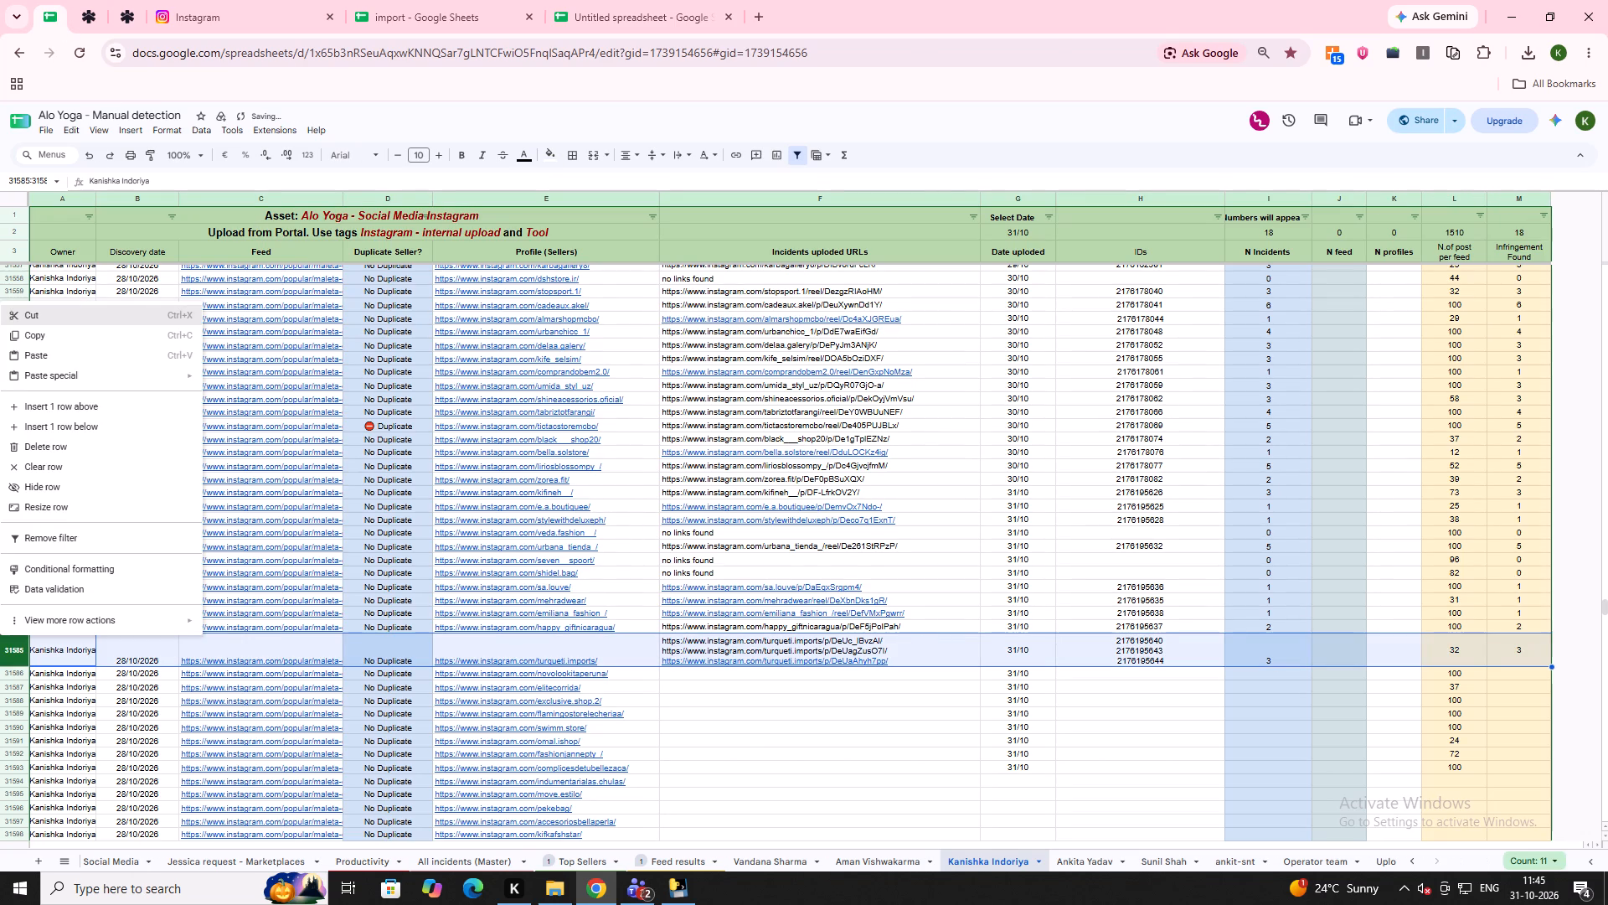
left_click(14, 508)
left_click(778, 450)
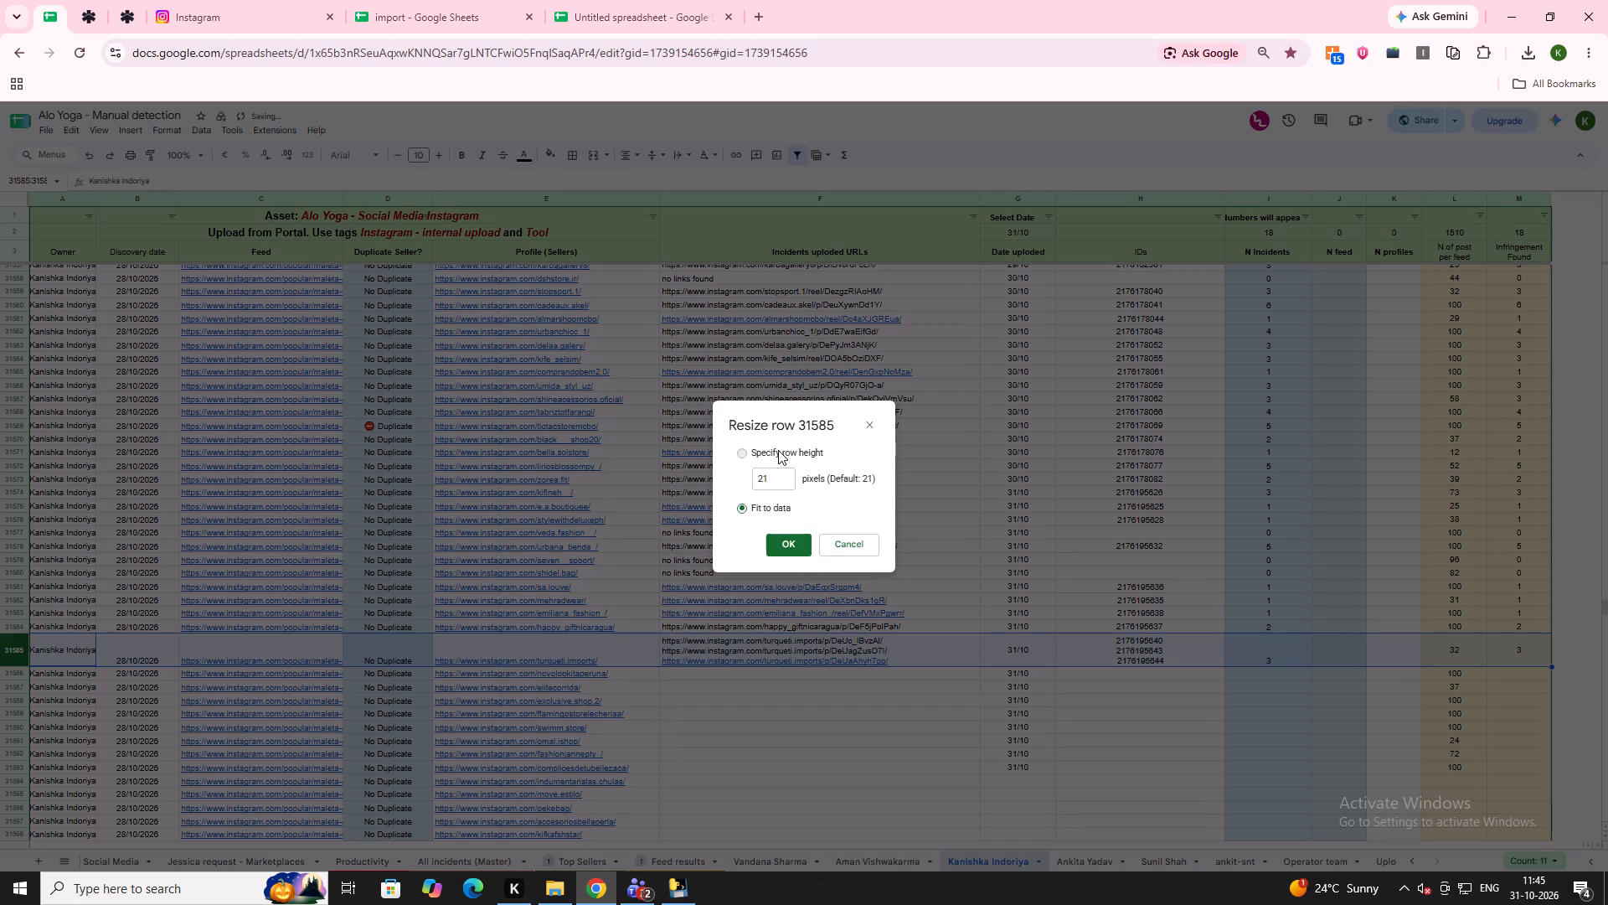
left_click(799, 558)
left_click(790, 544)
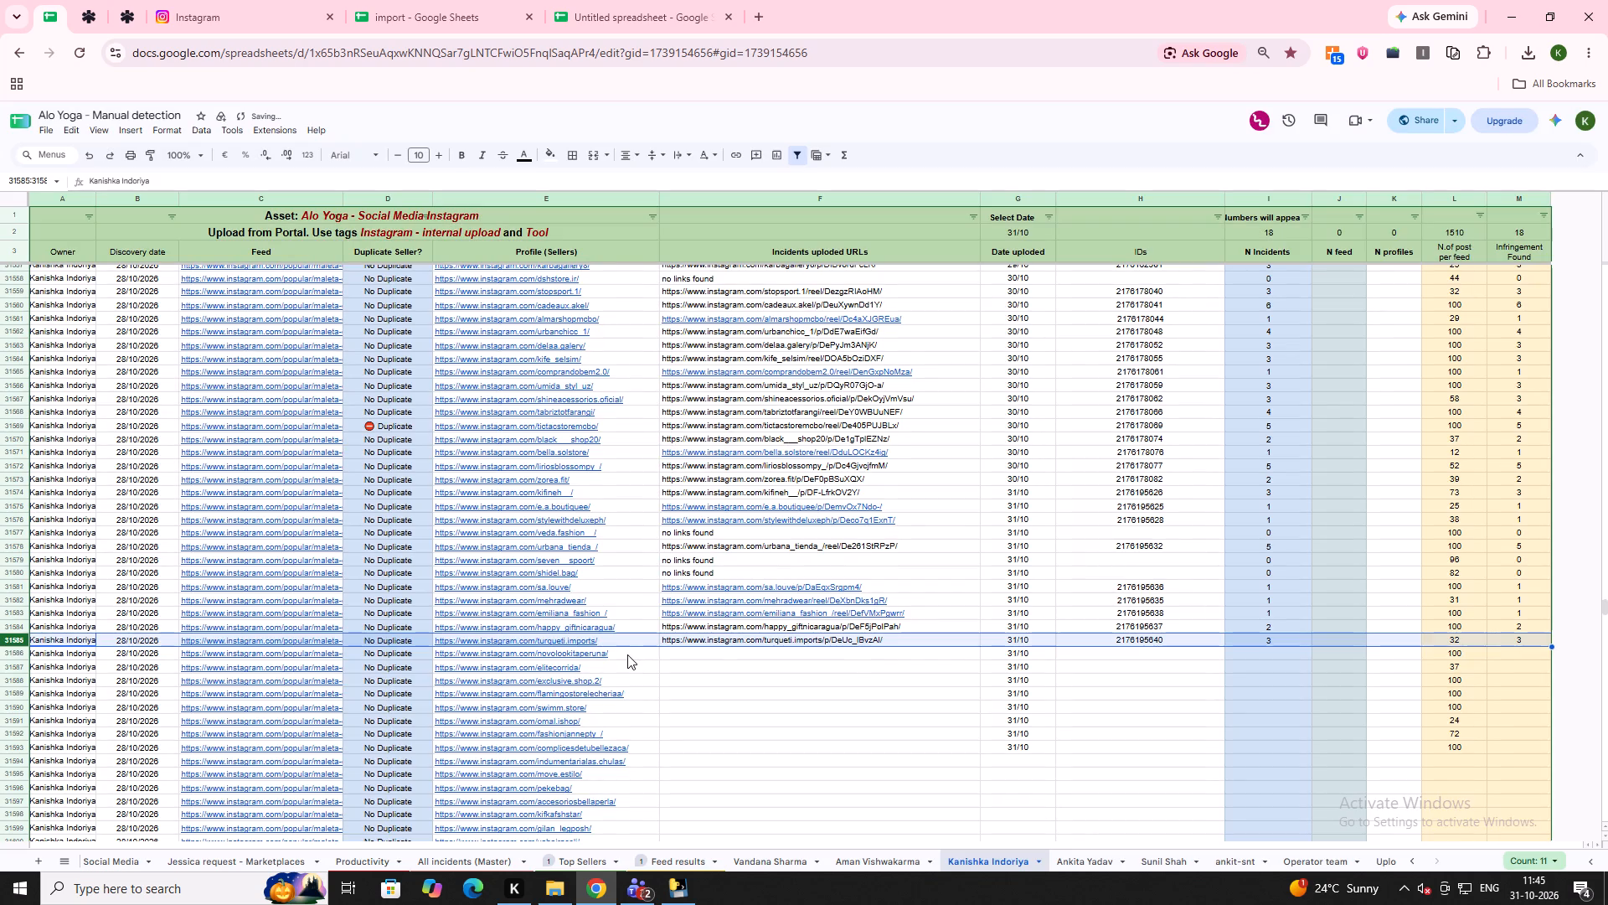
Search the import spreadsheet for the novolookitaperuna profile URL copied from row 31586 of Manual detection.
left_click(627, 654)
key("ctrl+c")
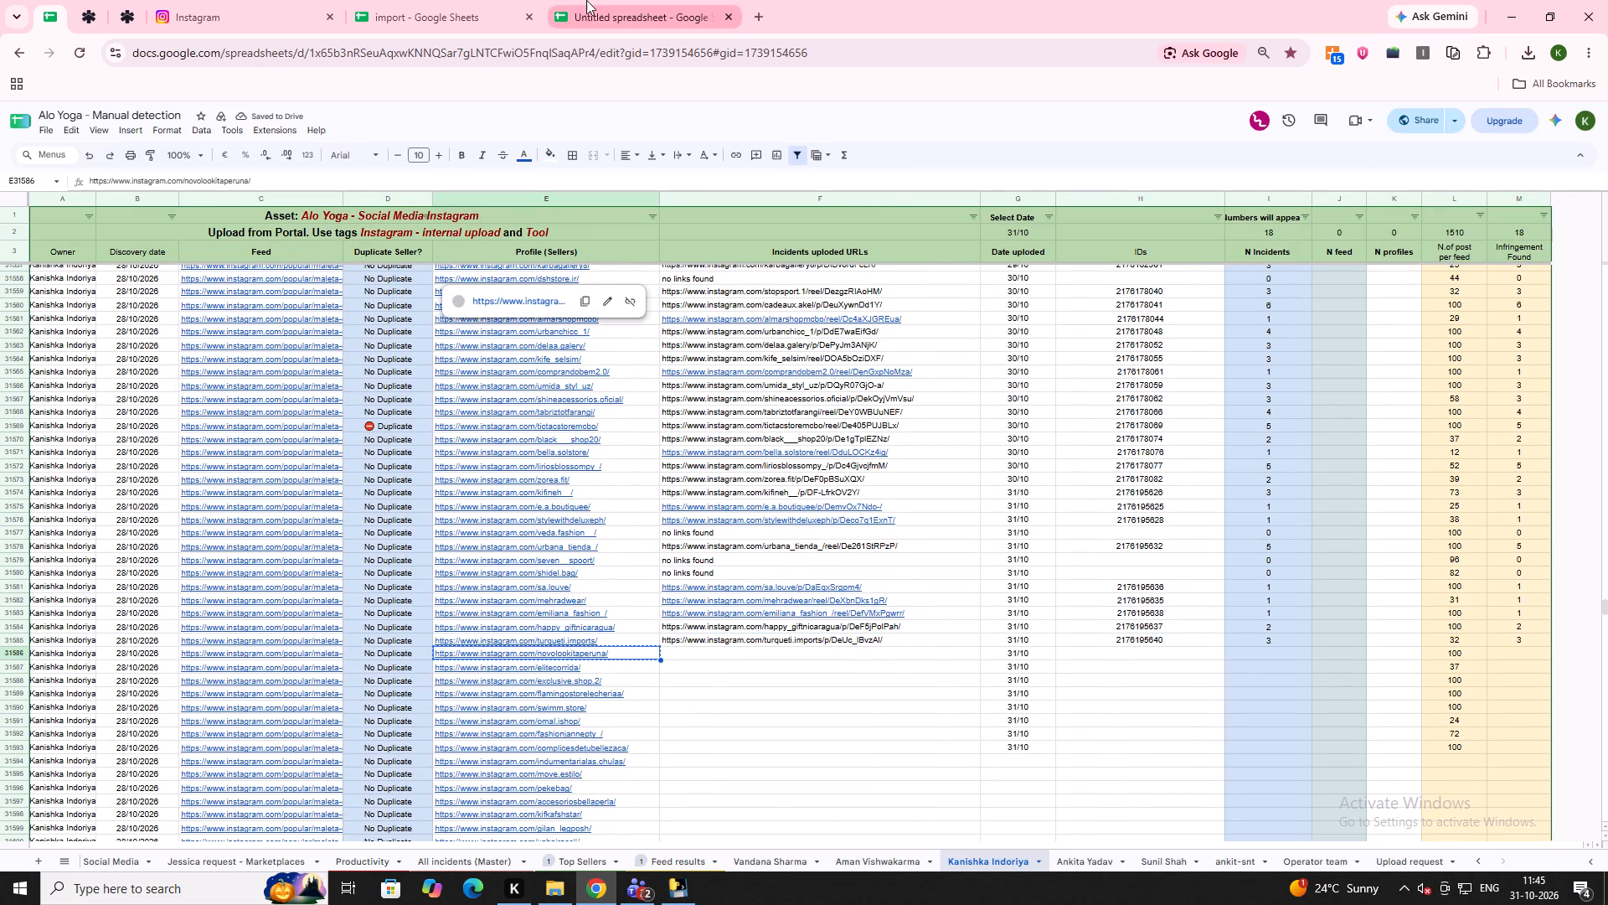
left_click(456, 0)
scroll(554, 377, "down", 1)
key("ctrl+f")
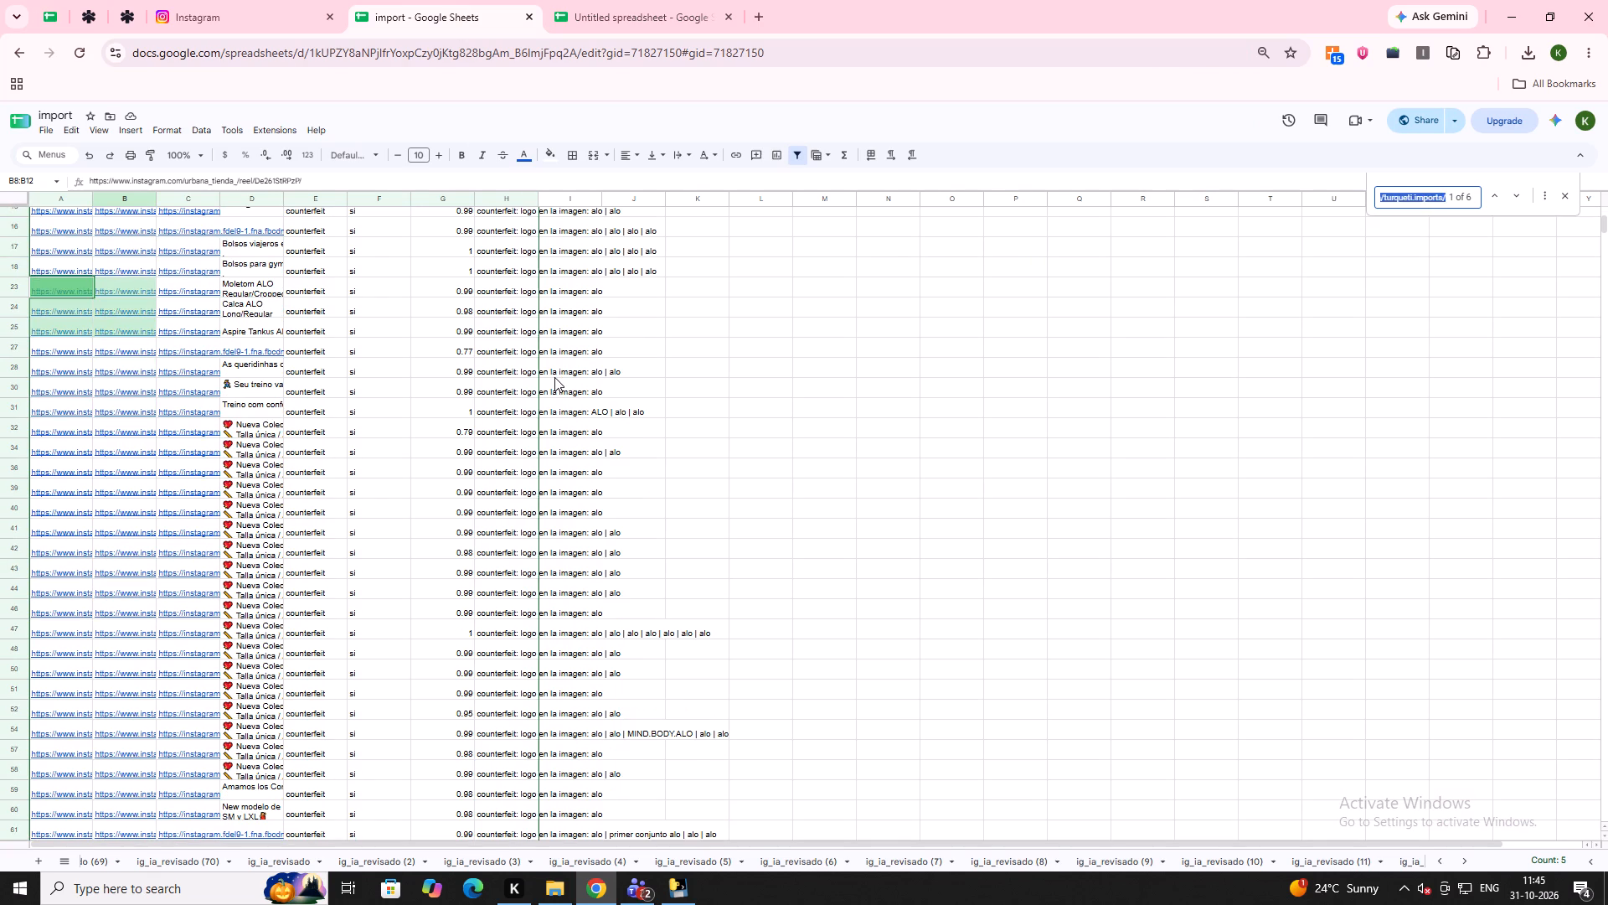
key("ctrl+v")
Switch to the untitled spreadsheet and select the first novolookitaperuna post URL.
left_click(627, 0)
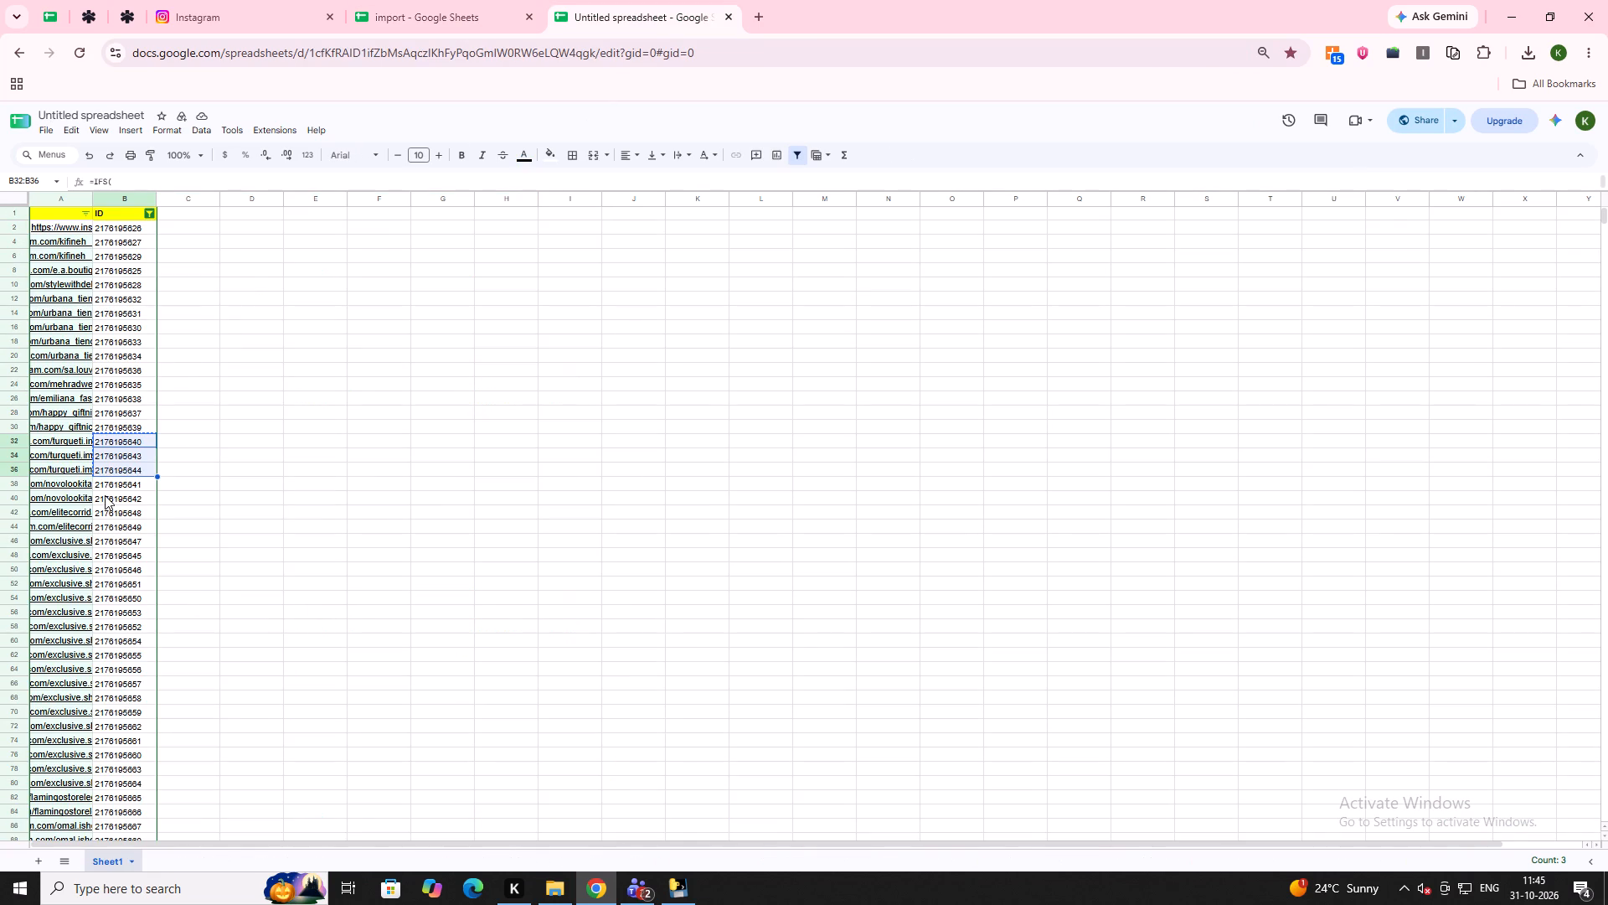
left_click(75, 484)
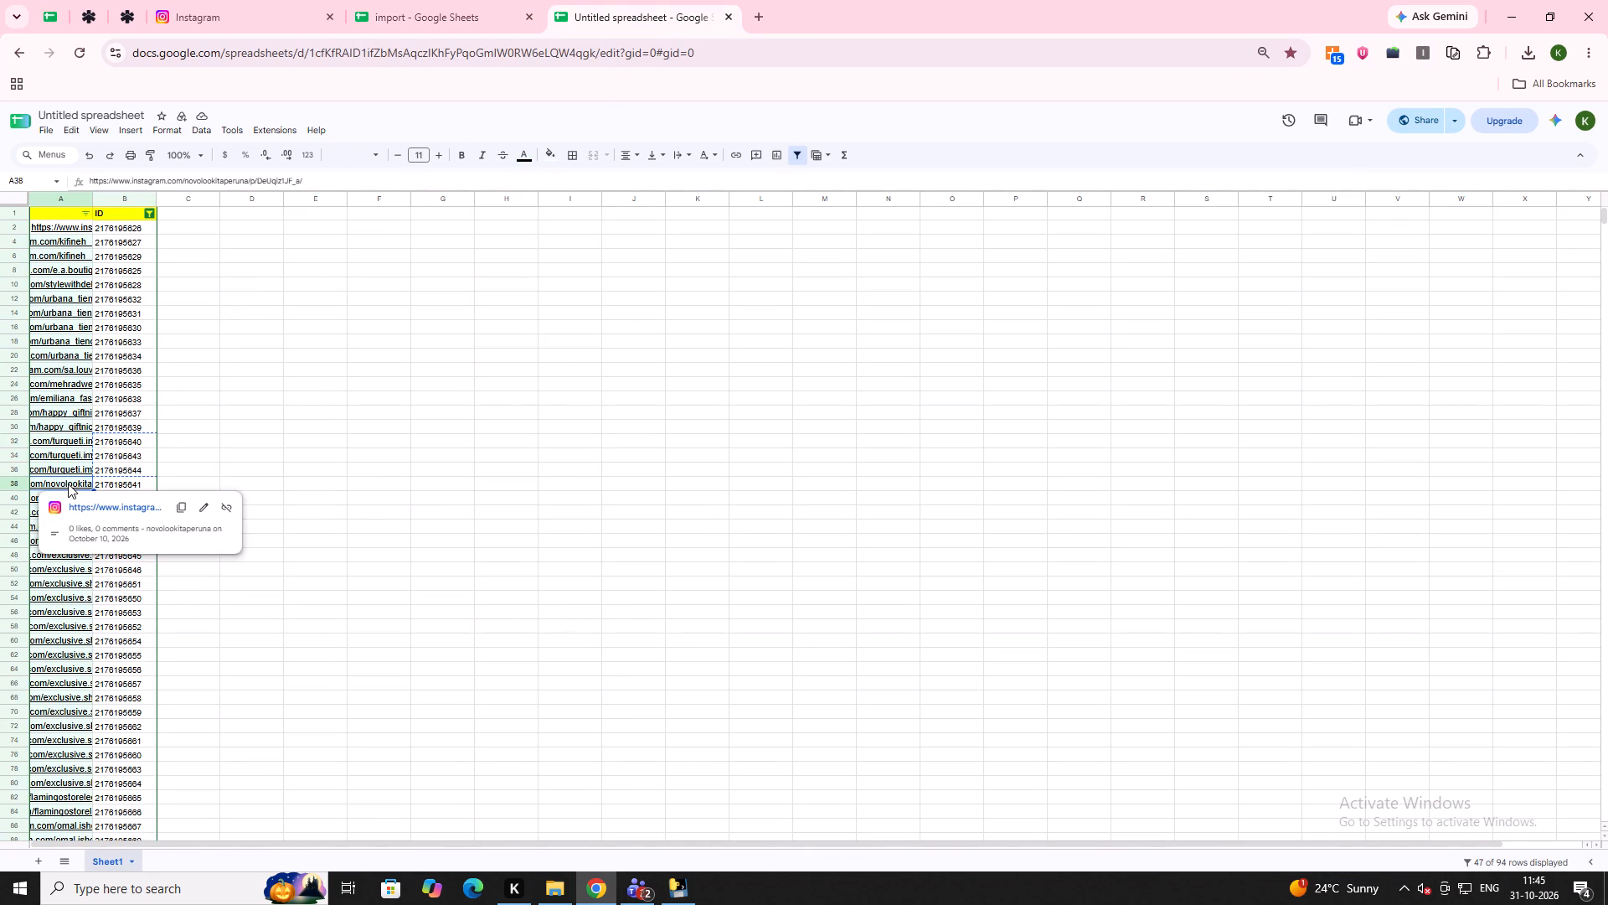
Copy the two novolookitaperuna post URLs from the untitled spreadsheet into Incidents uploaded URLs of row 31586 in Manual detection.
key("shift+Down")
key("ctrl+c")
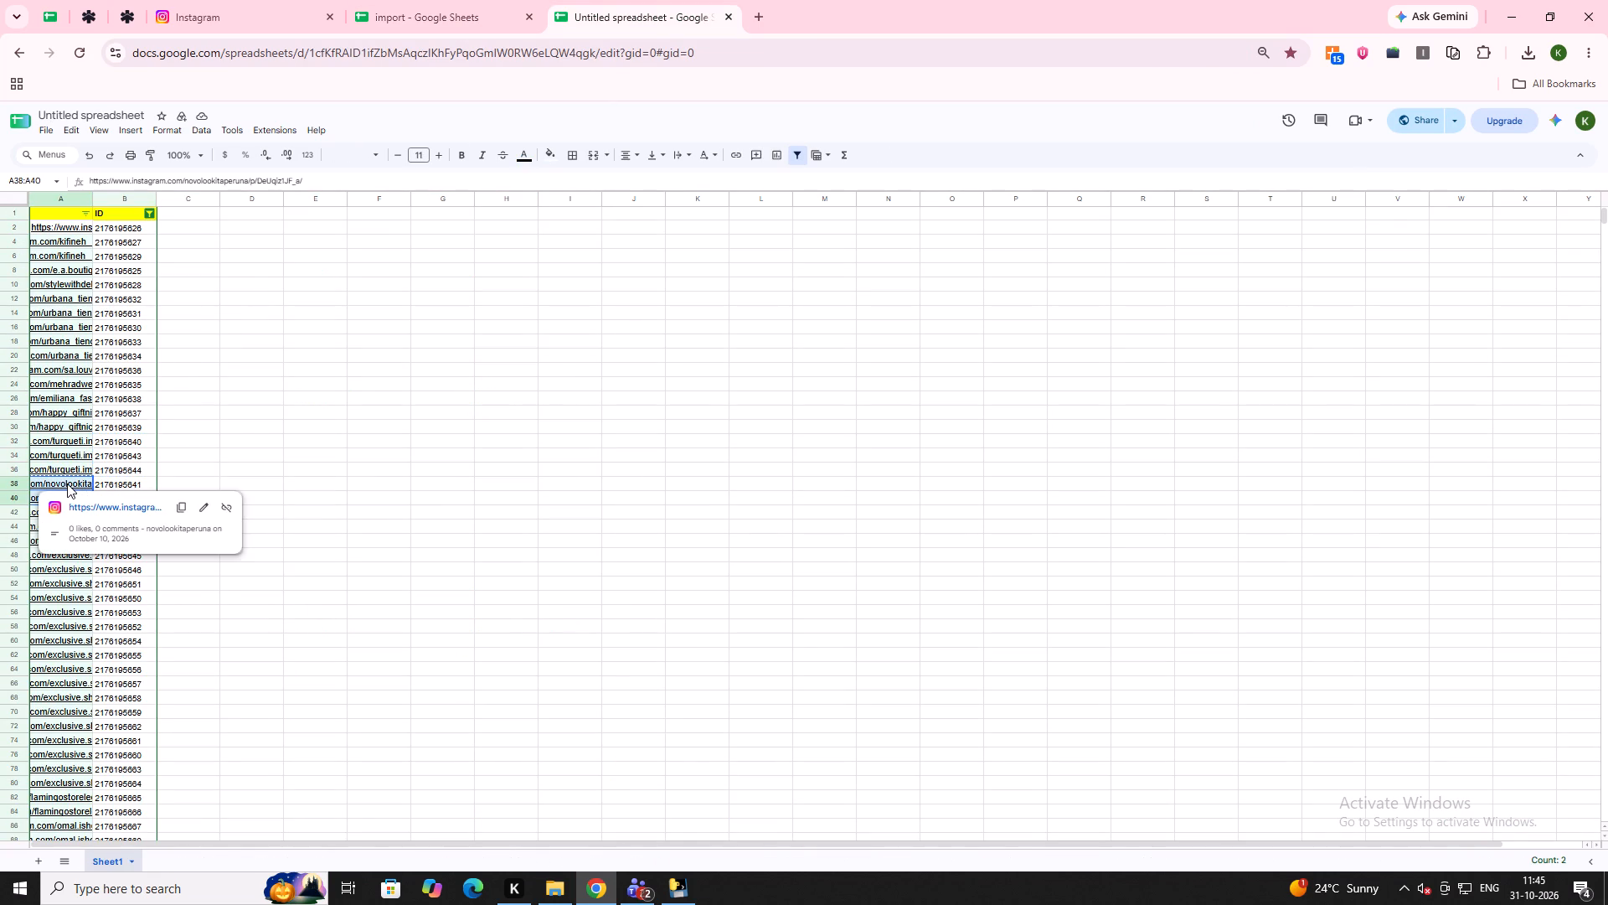
left_click(63, 0)
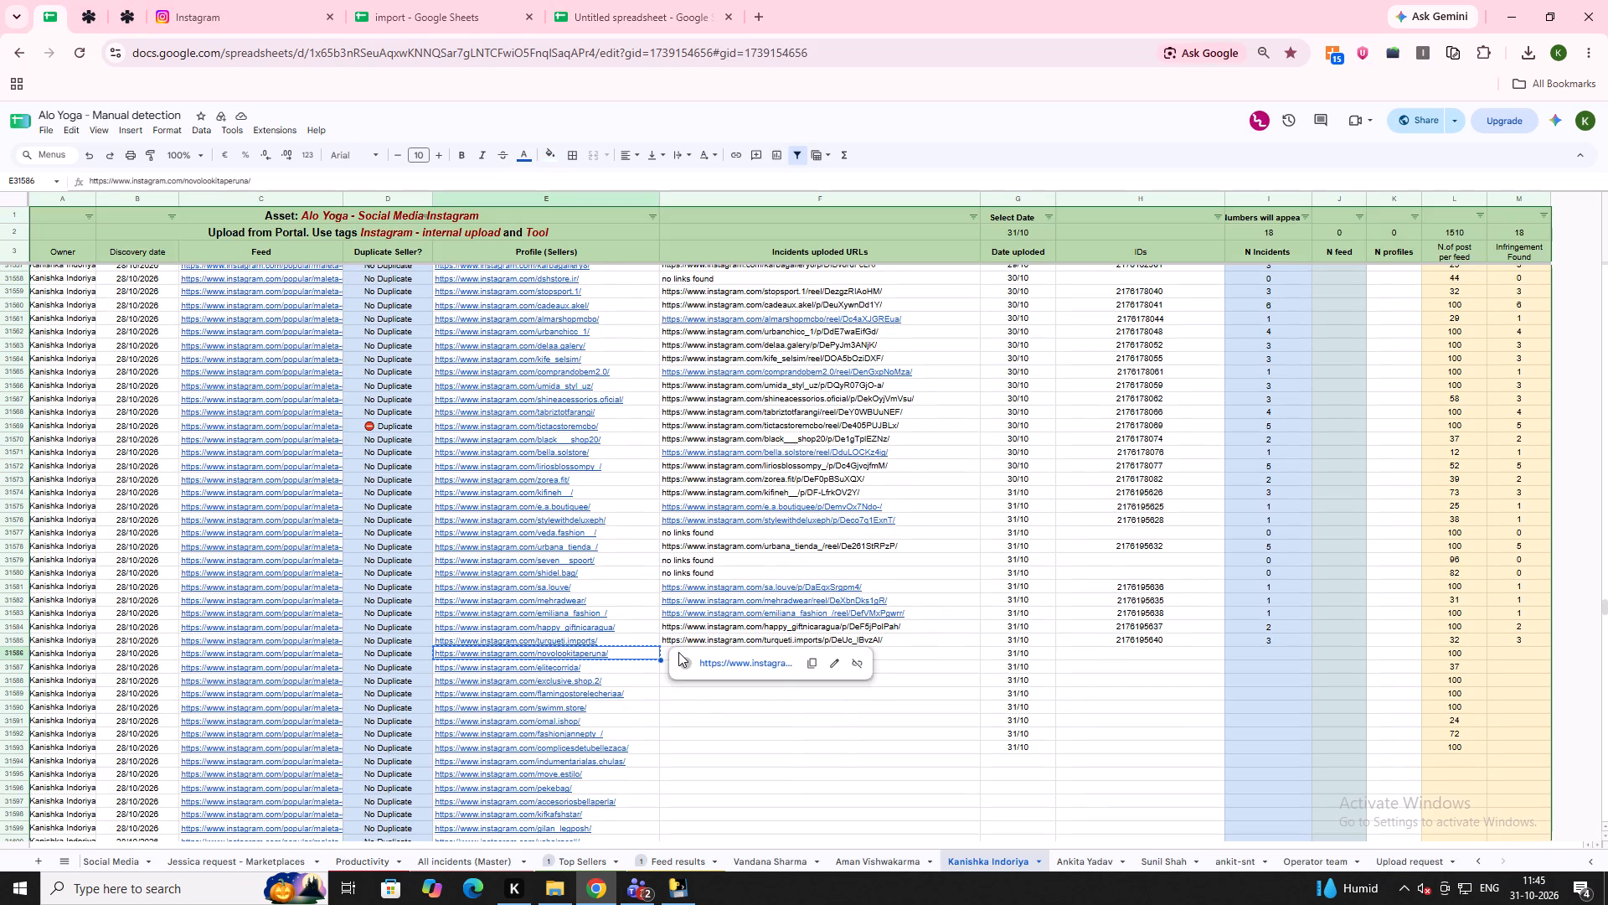
left_click(678, 652)
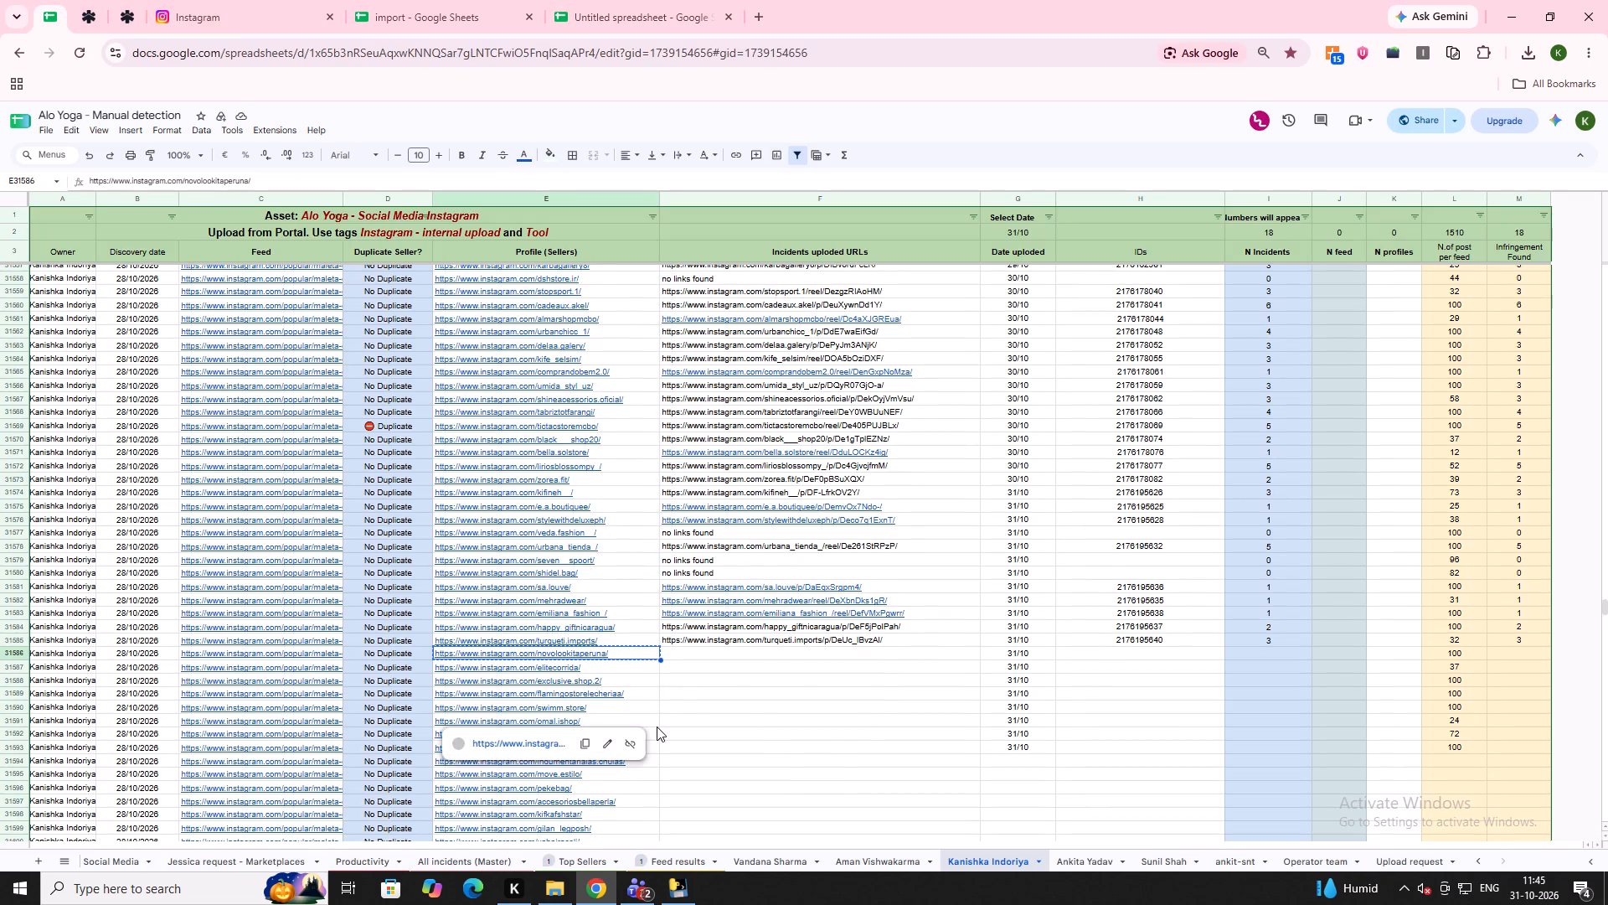
double_click(686, 656)
key("ctrl+v")
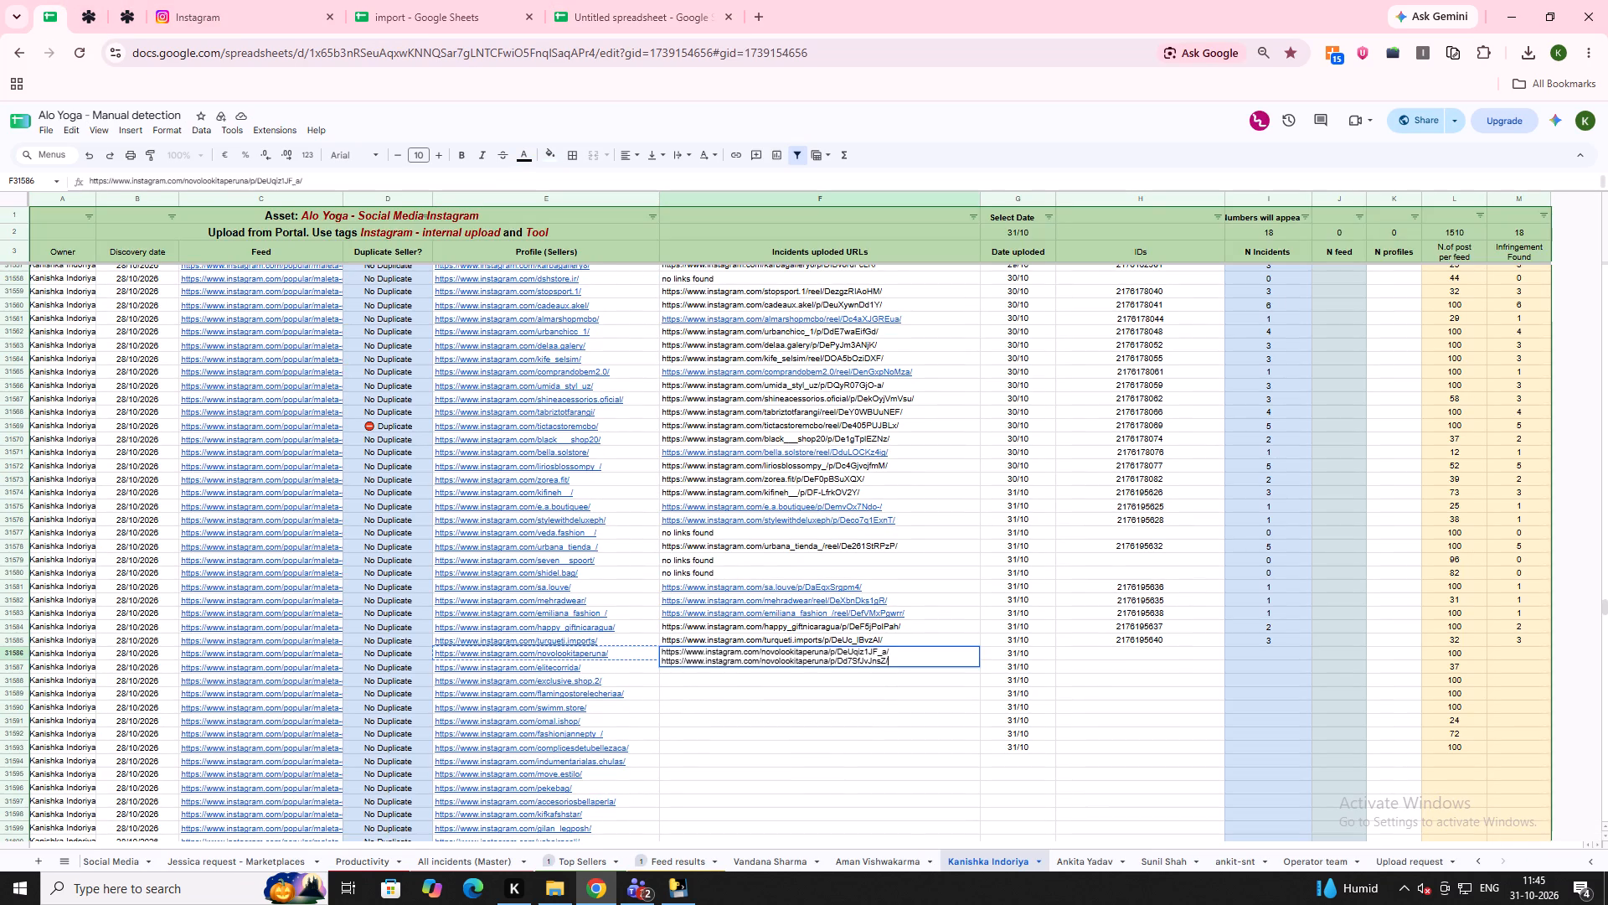
double_click(1127, 653)
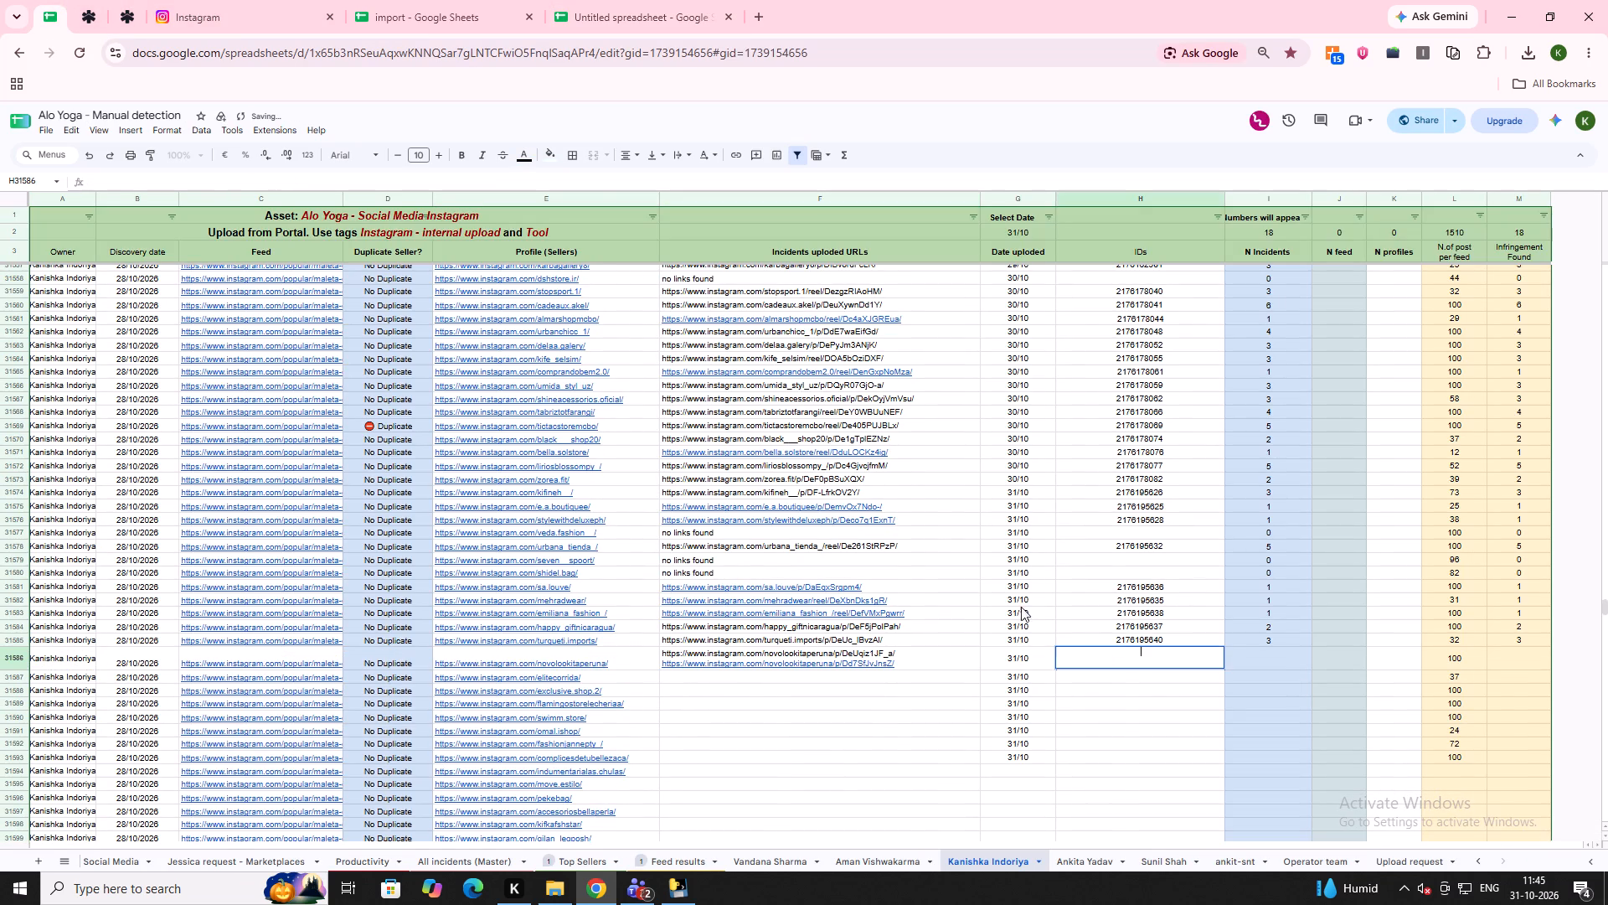
left_click(619, 0)
left_click(123, 488)
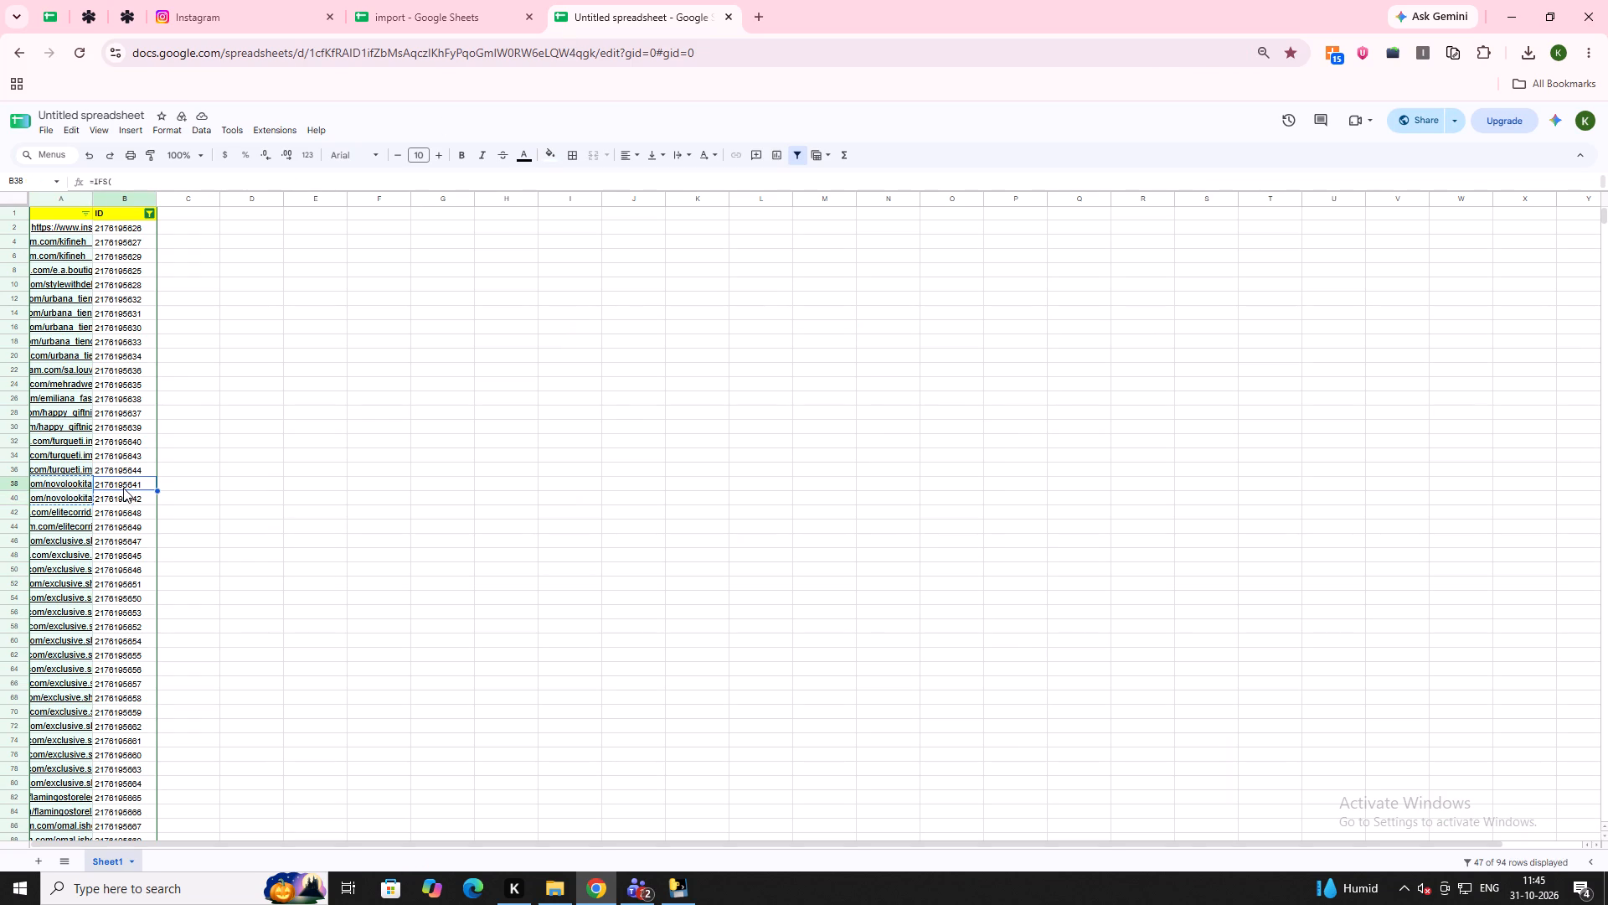
key("shift+Down")
key("ctrl+c")
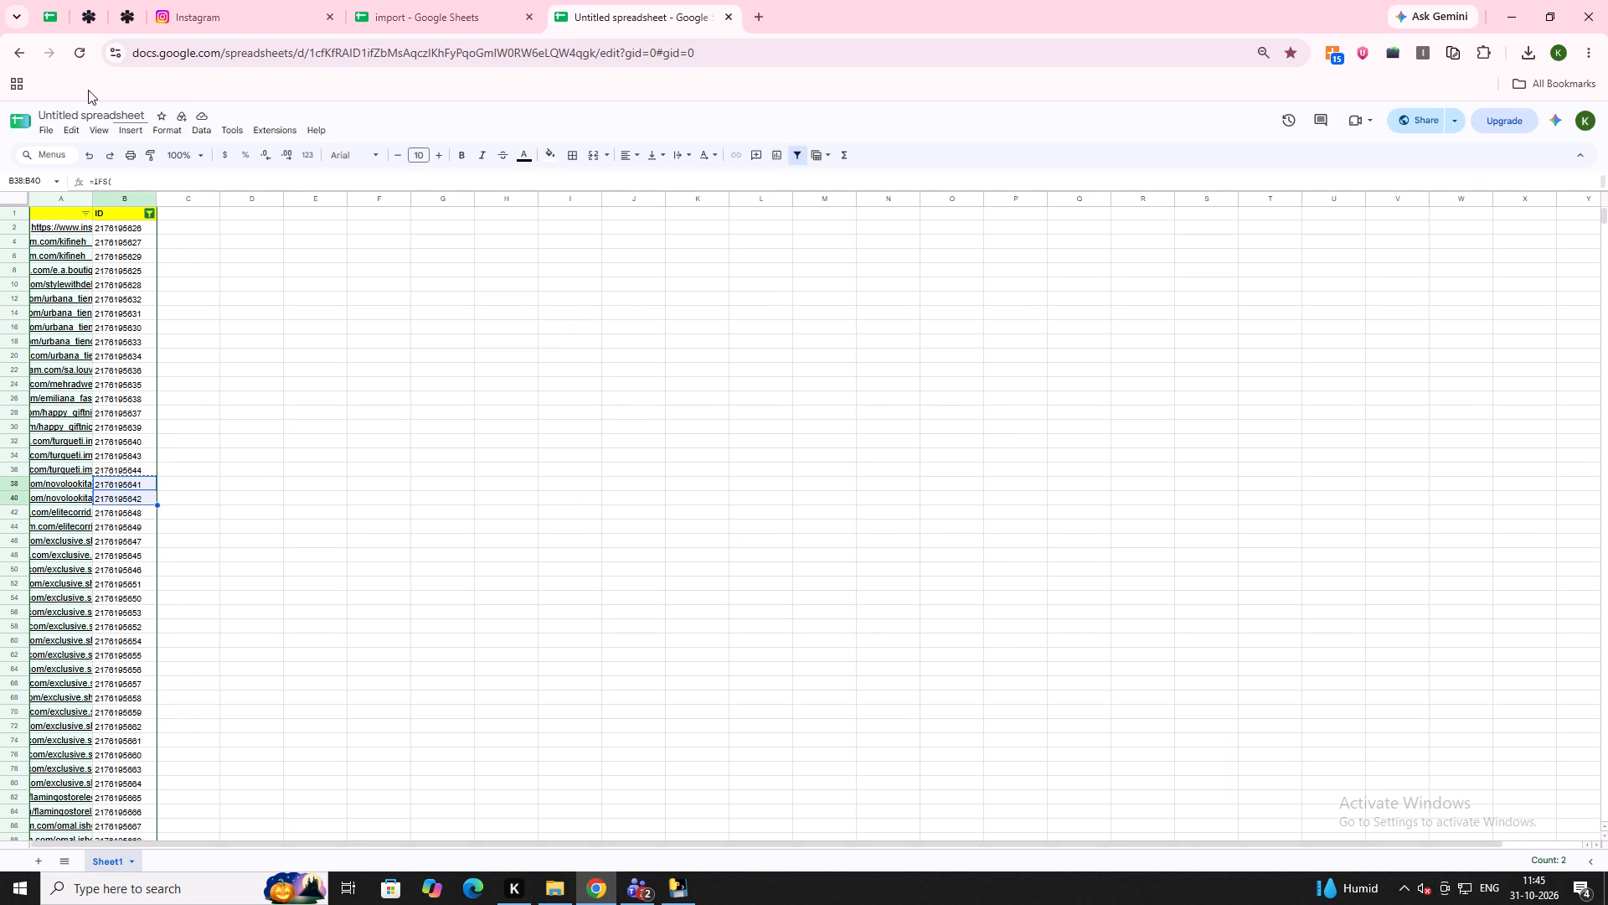
left_click(47, 0)
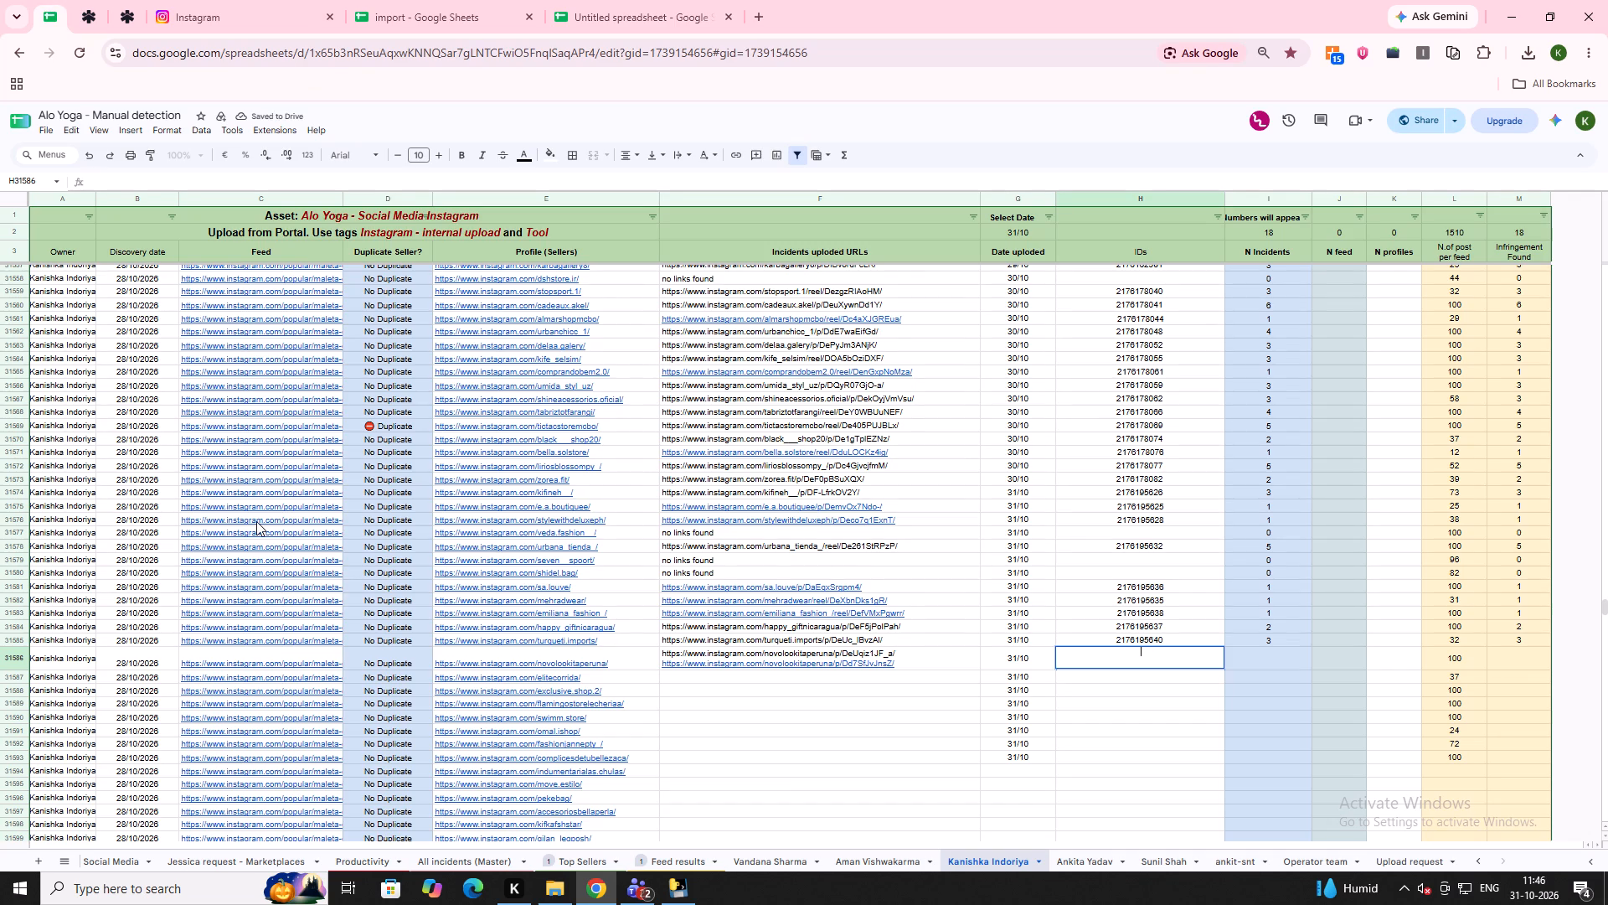
key("ctrl+v")
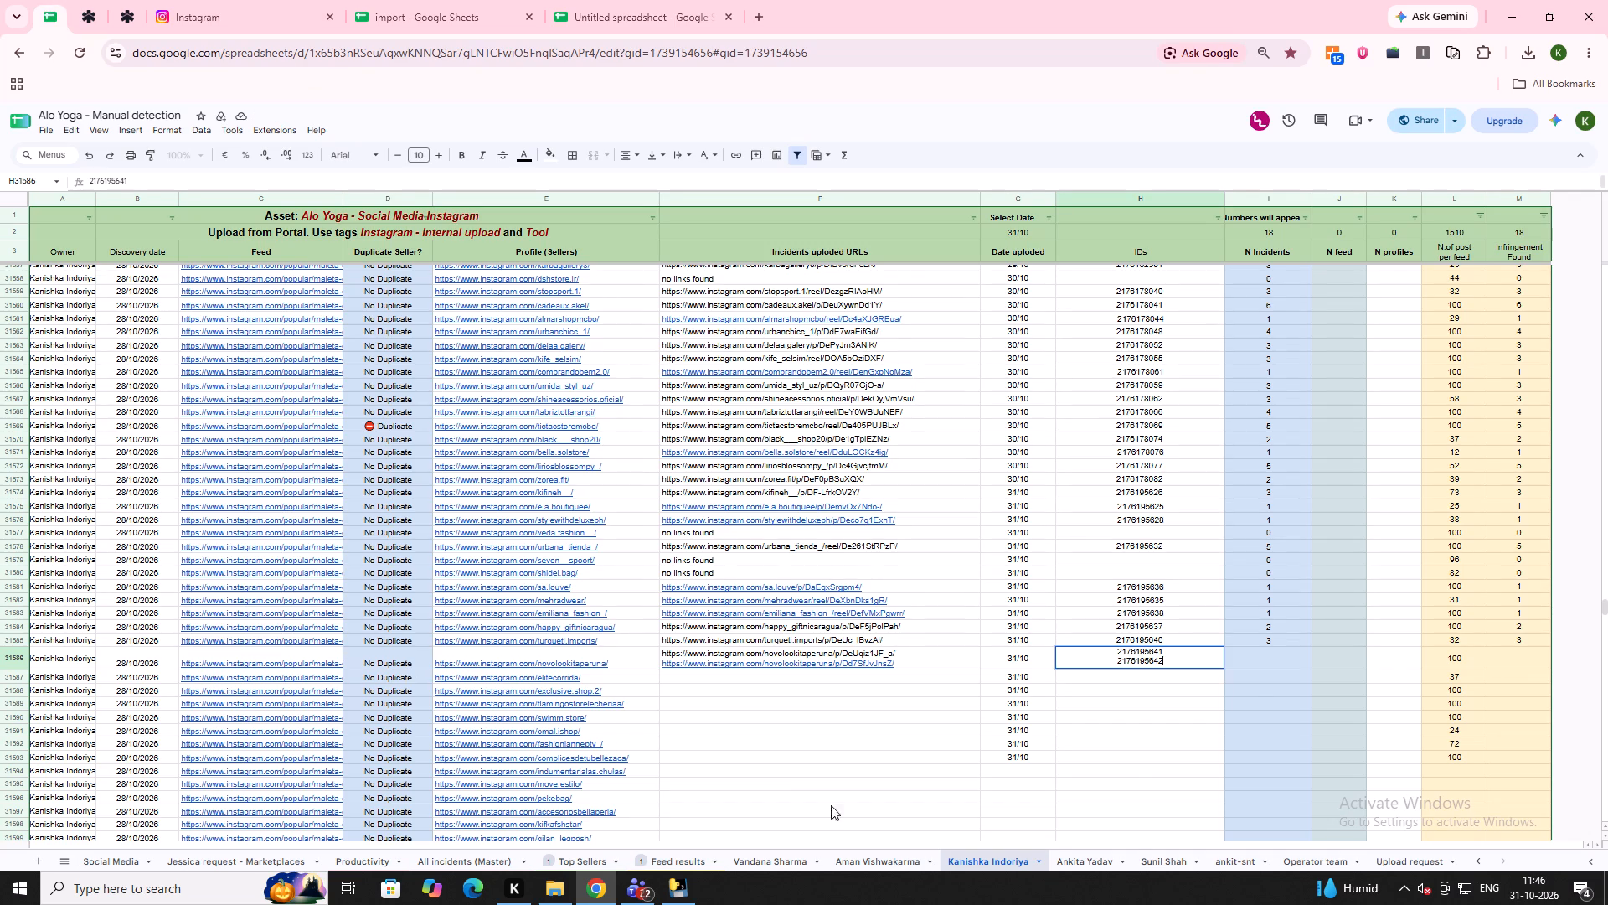
Record 2 for both N Incidents and Infringement Found in the novolookitaperuna row 31586.
left_click(1279, 650)
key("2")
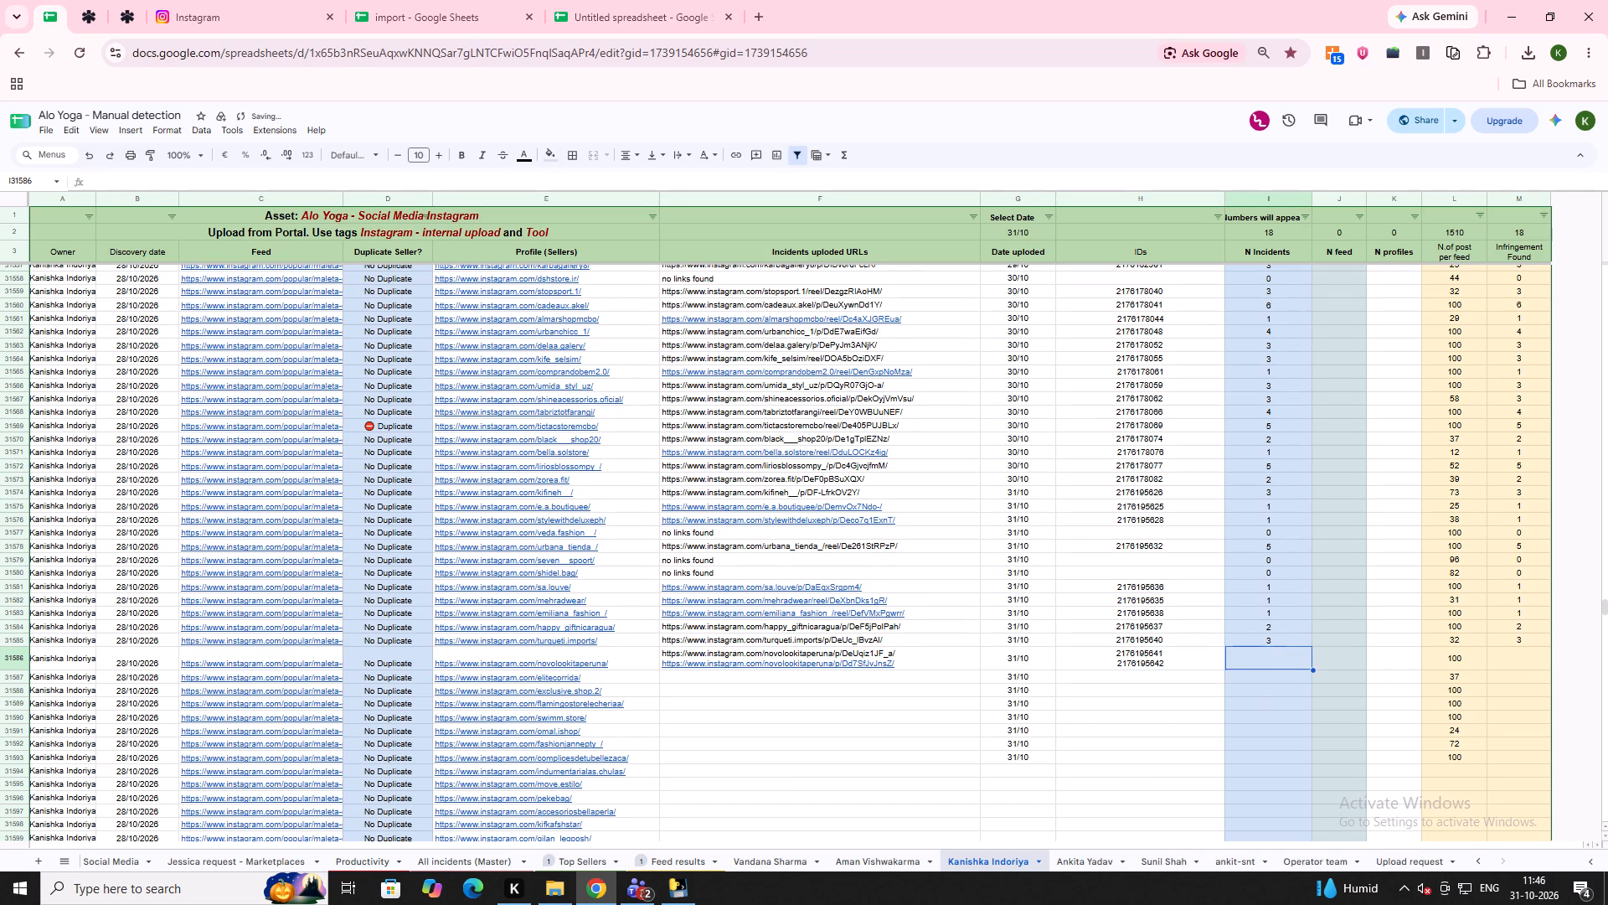
key("Right")
key("Right")
key("Right")
key("Right")
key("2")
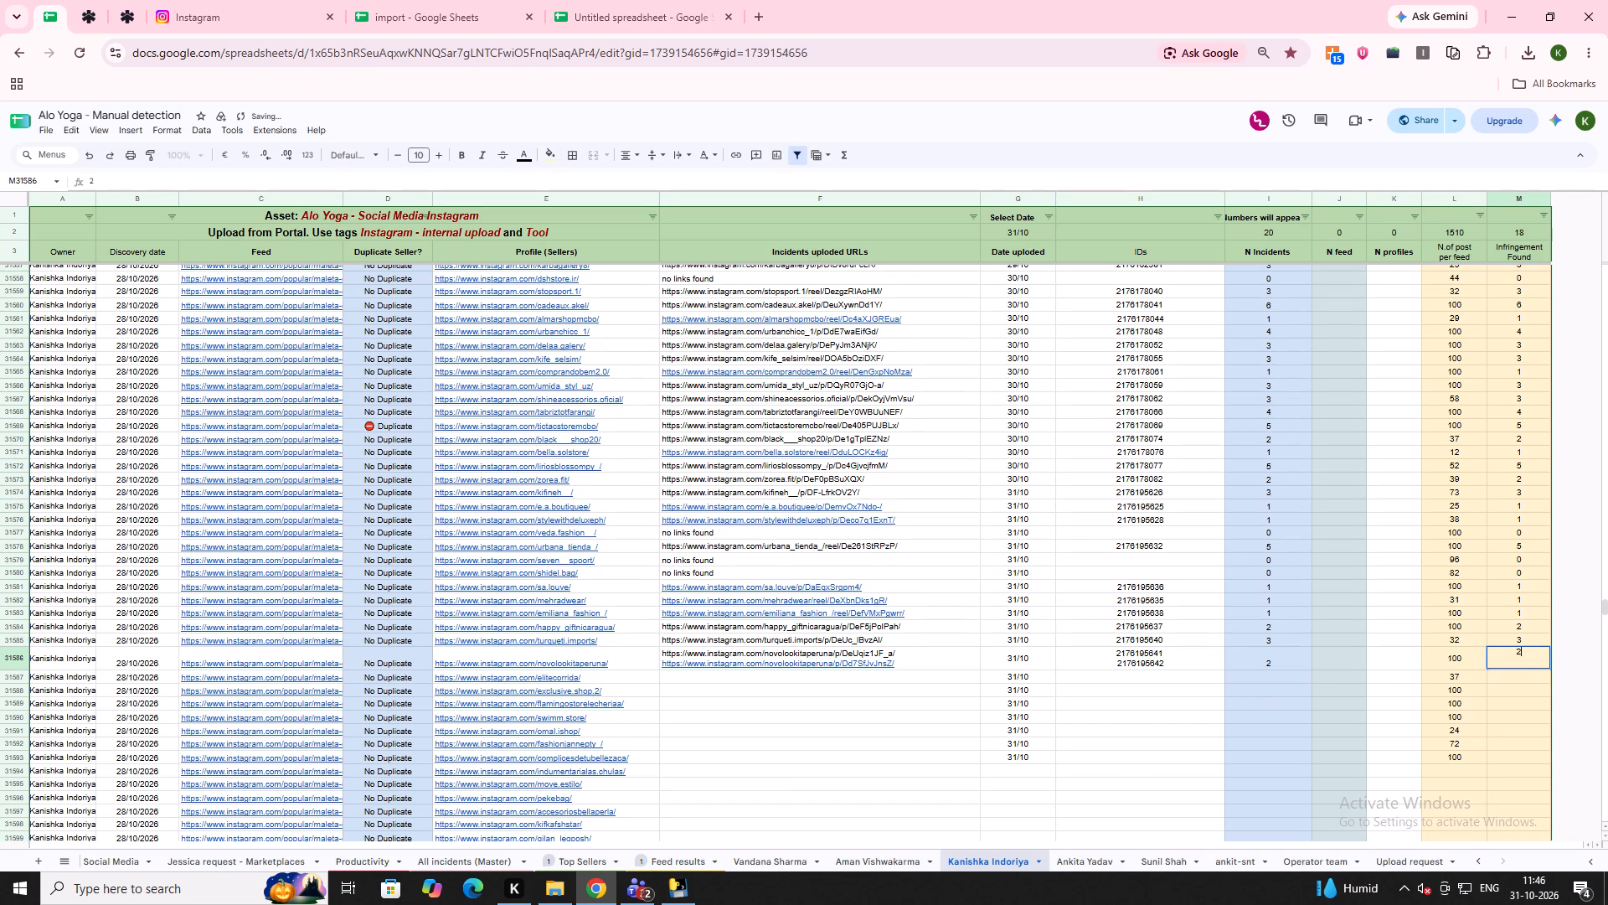
Set the height of the novolookitaperuna row 31586 to the specified 21 pixels.
right_click(8, 655)
left_click(100, 529)
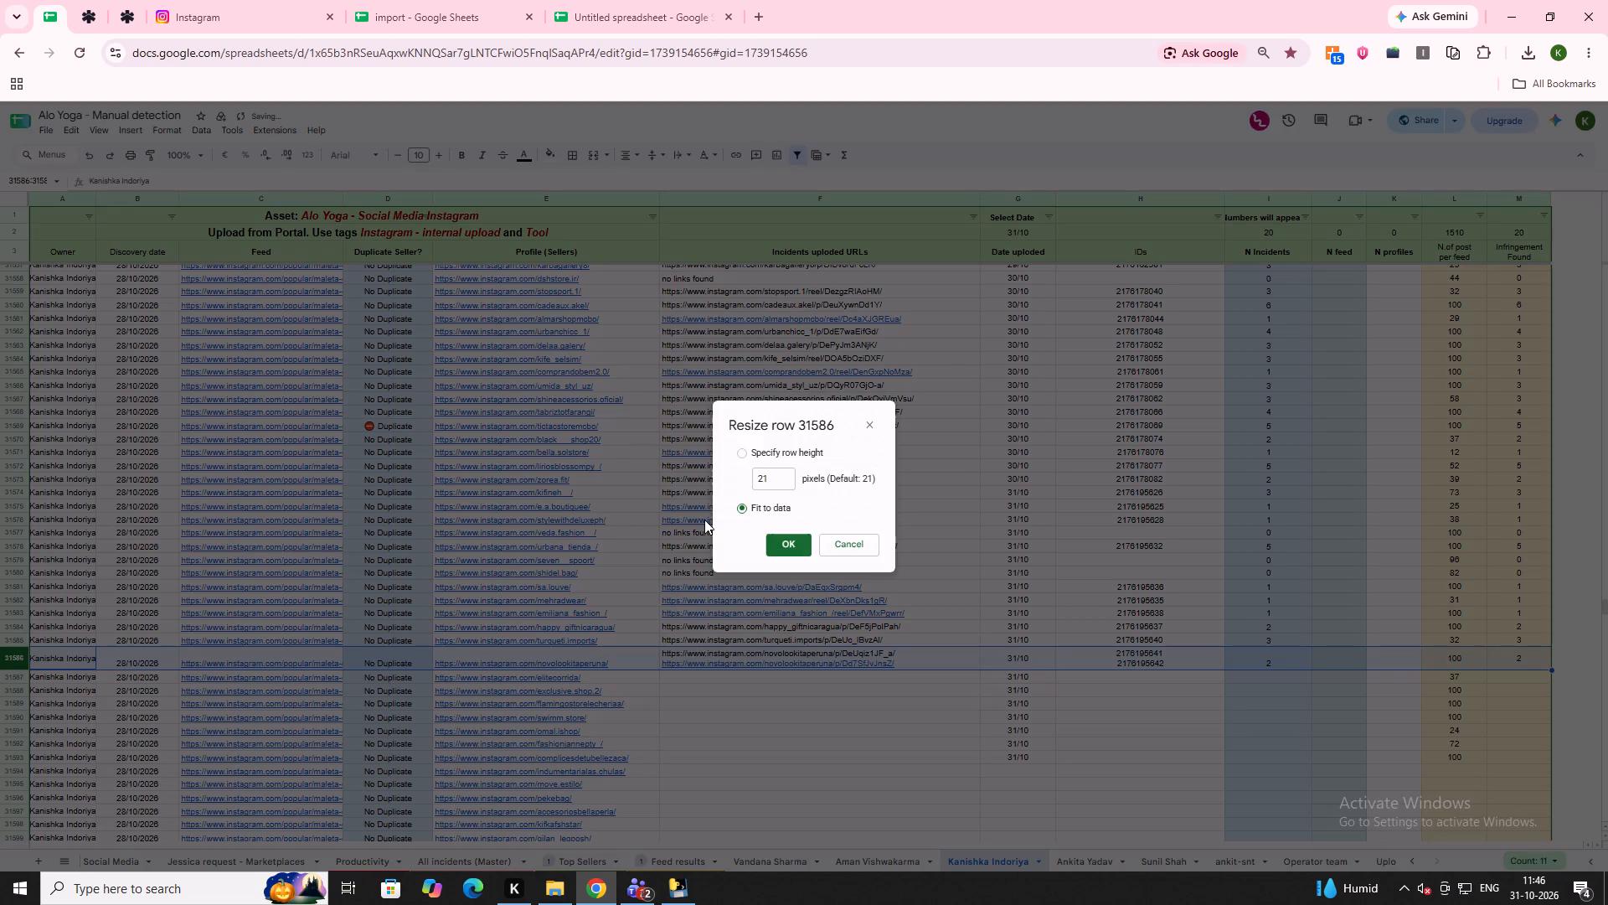
left_click(743, 451)
left_click(790, 548)
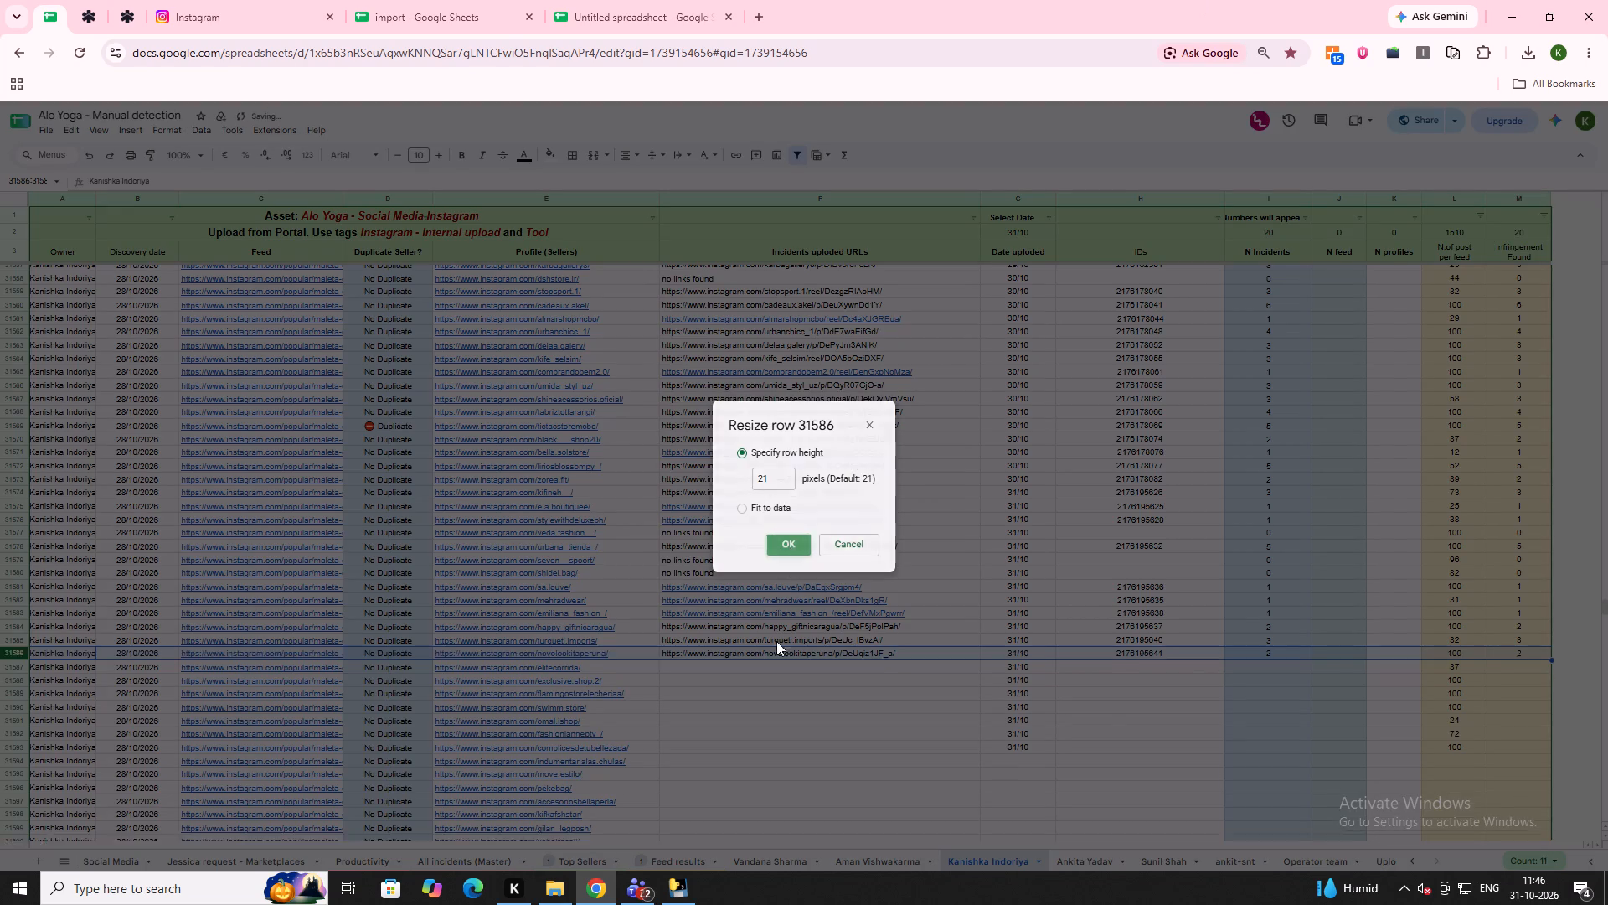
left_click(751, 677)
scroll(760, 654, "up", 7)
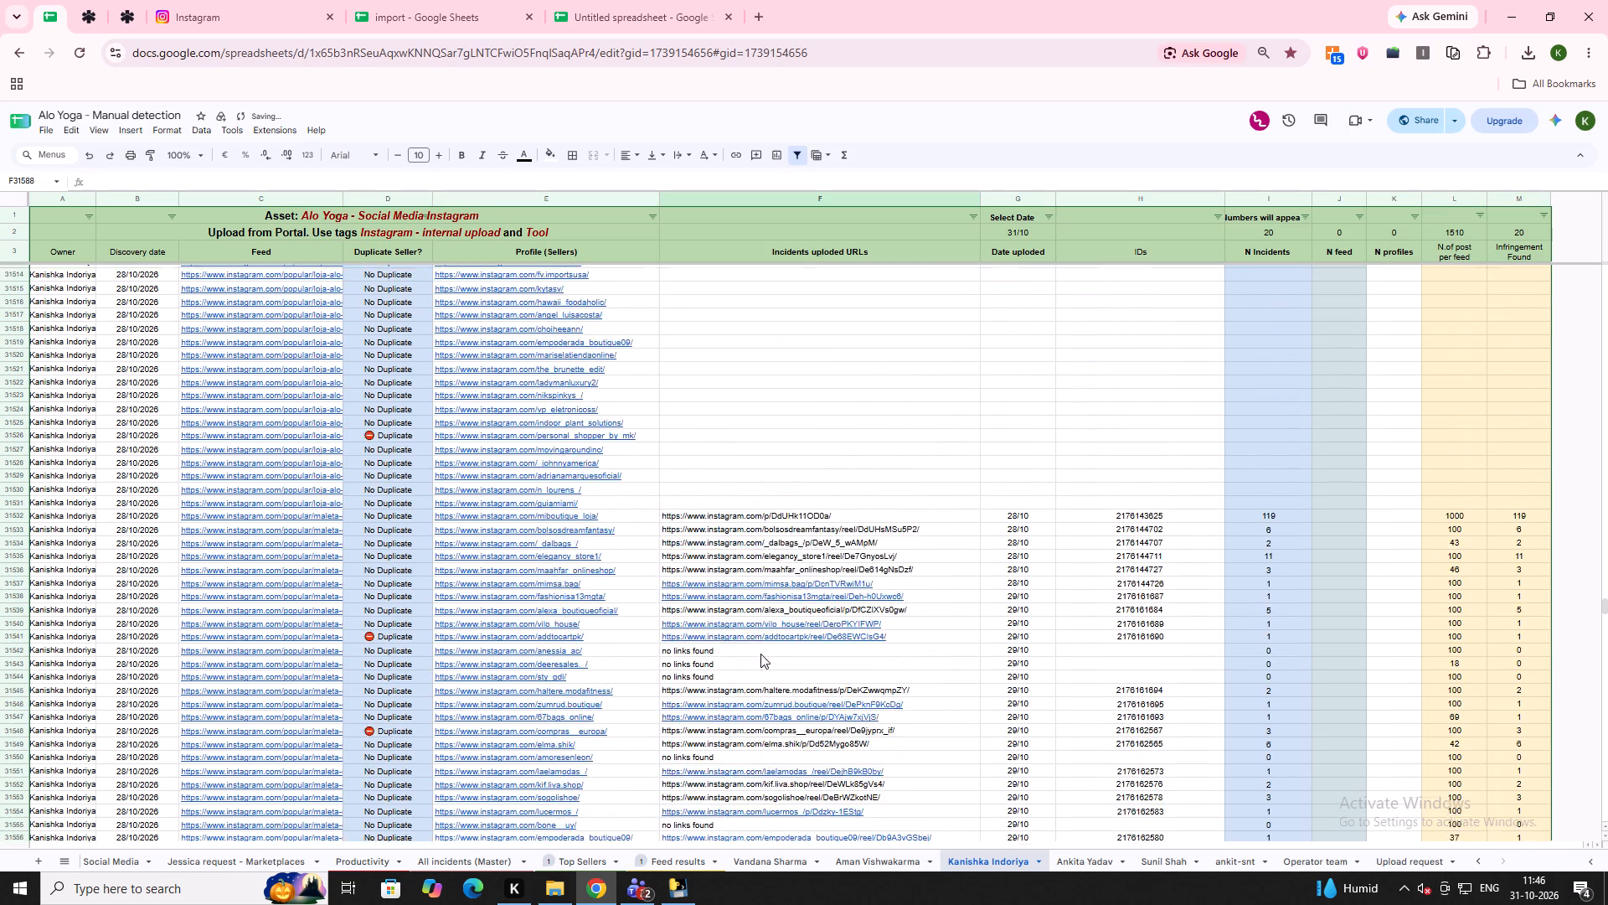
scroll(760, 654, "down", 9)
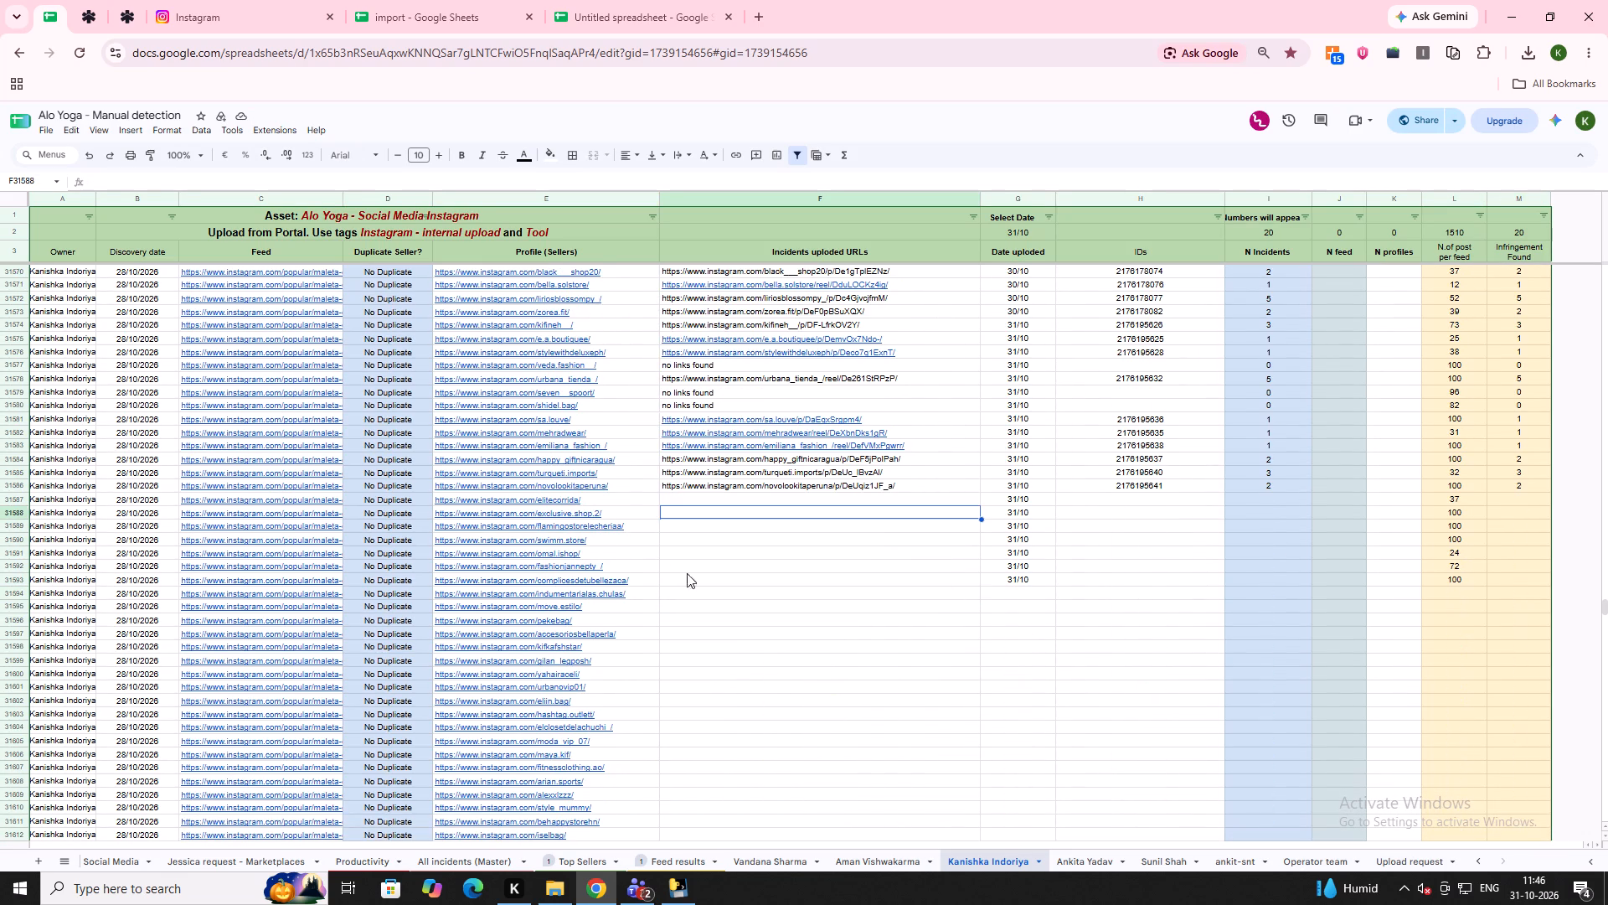
Search the import spreadsheet for the elitecorrida profile URL copied from row 31587 of Manual detection.
left_click(691, 500)
left_click(655, 496)
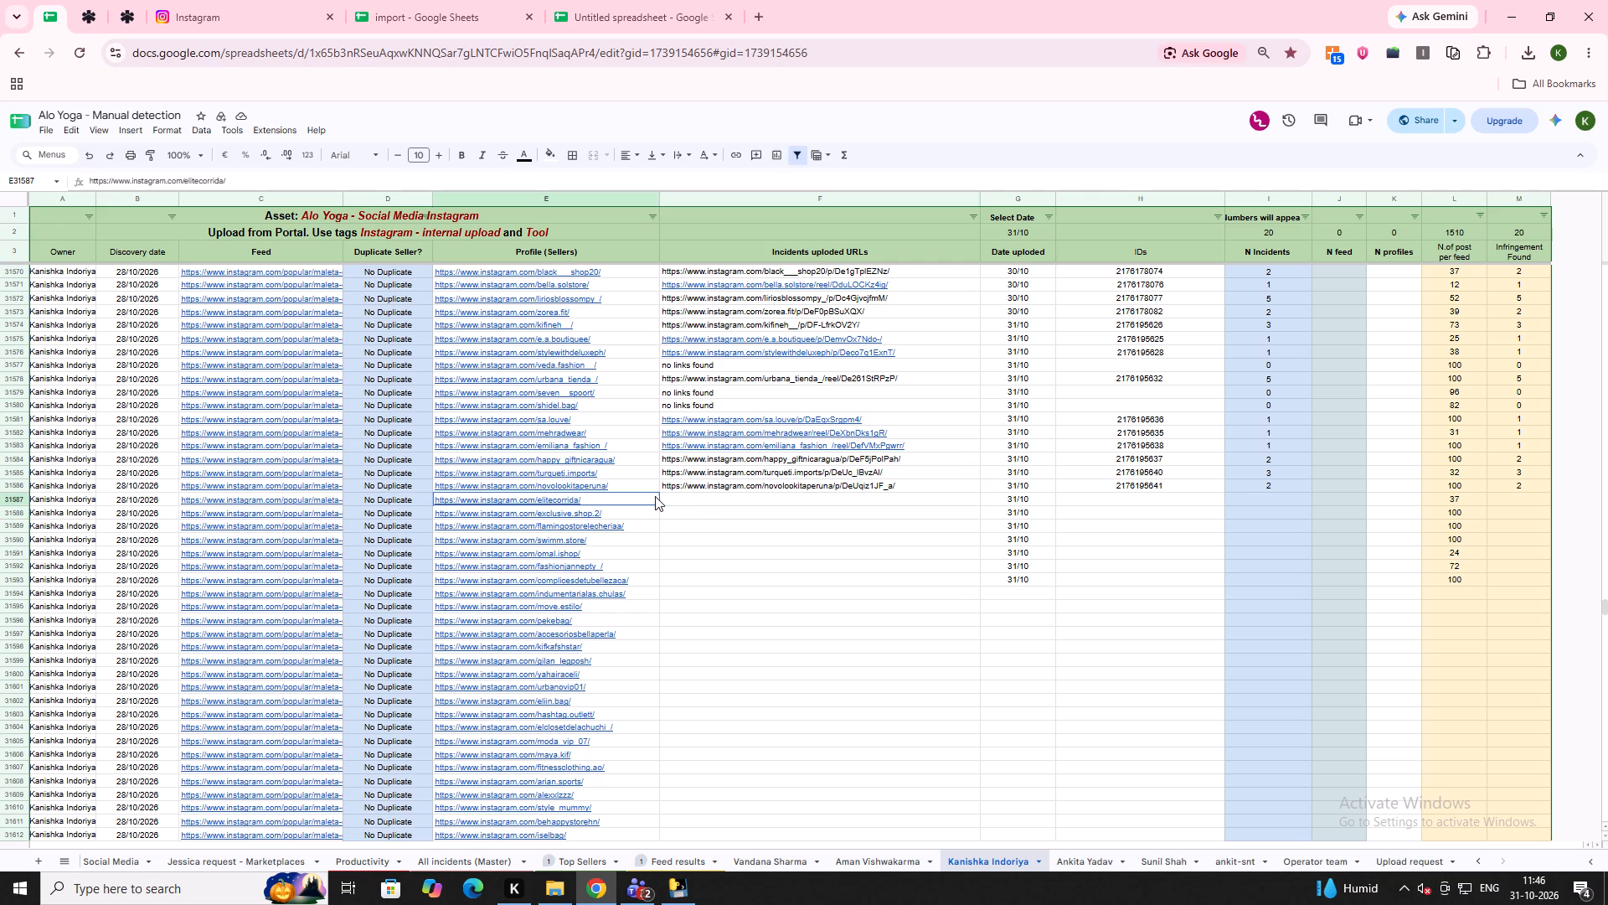
key("ctrl+c")
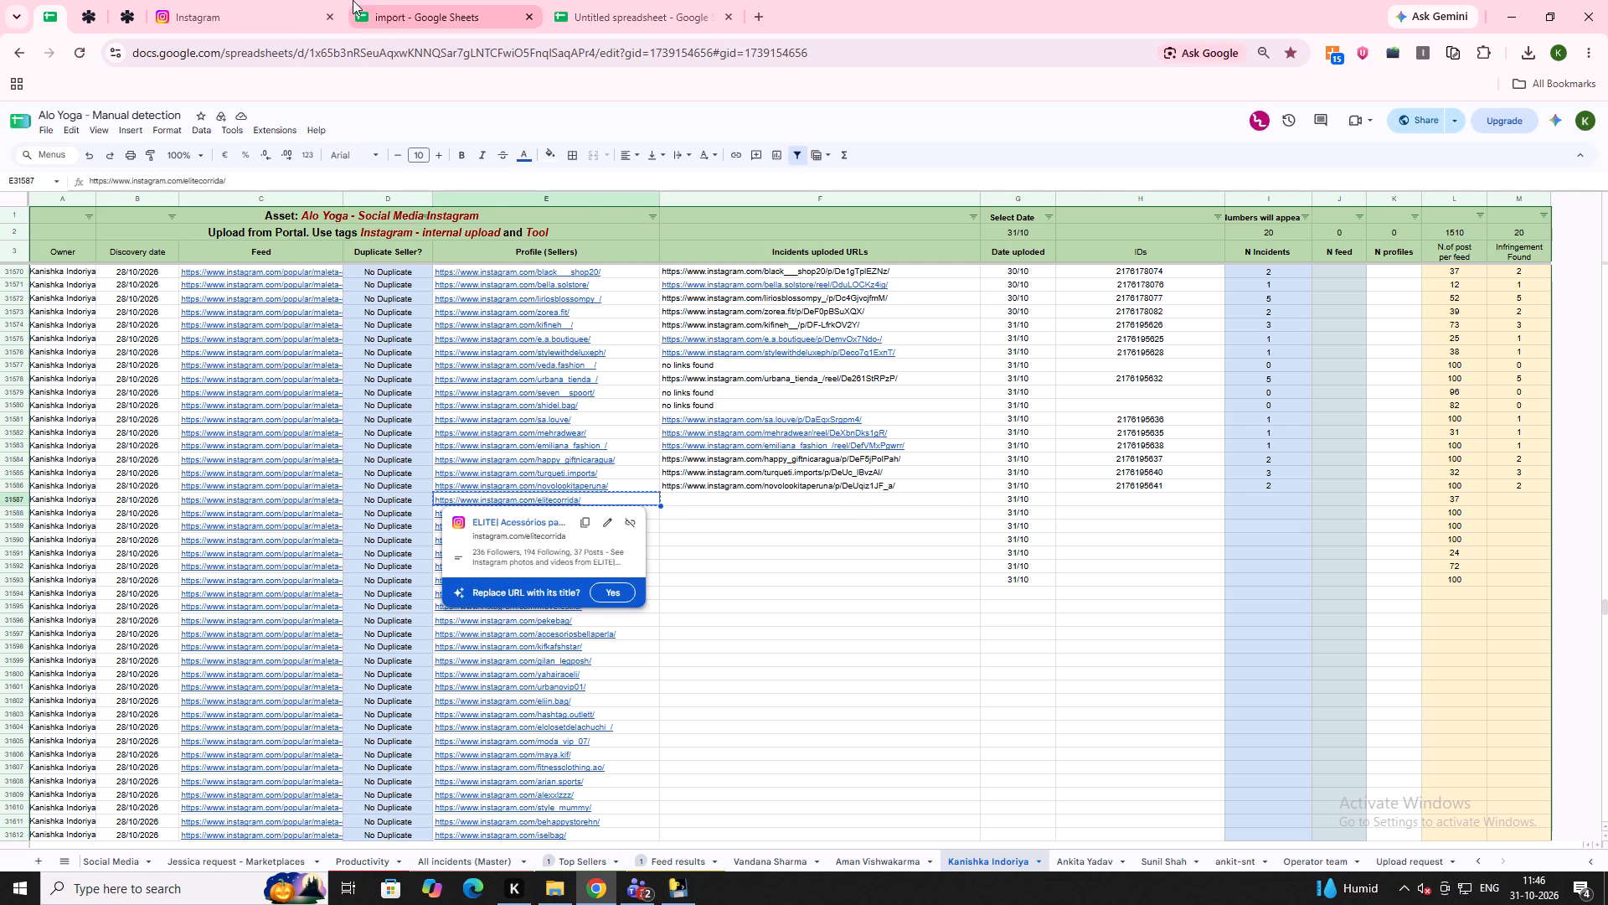
left_click(394, 0)
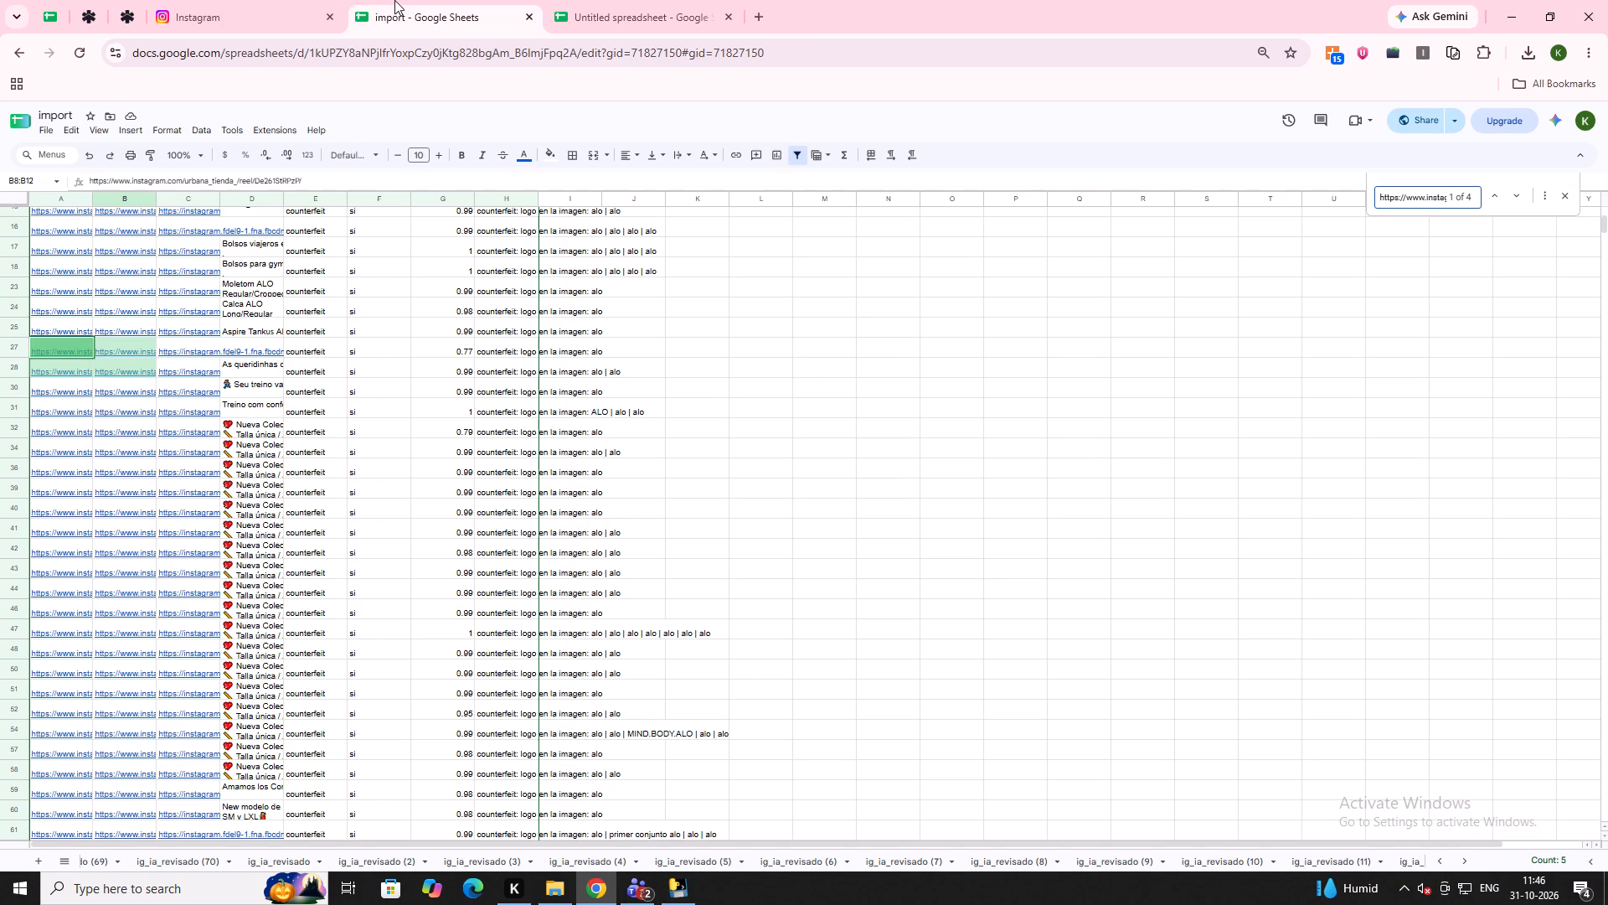
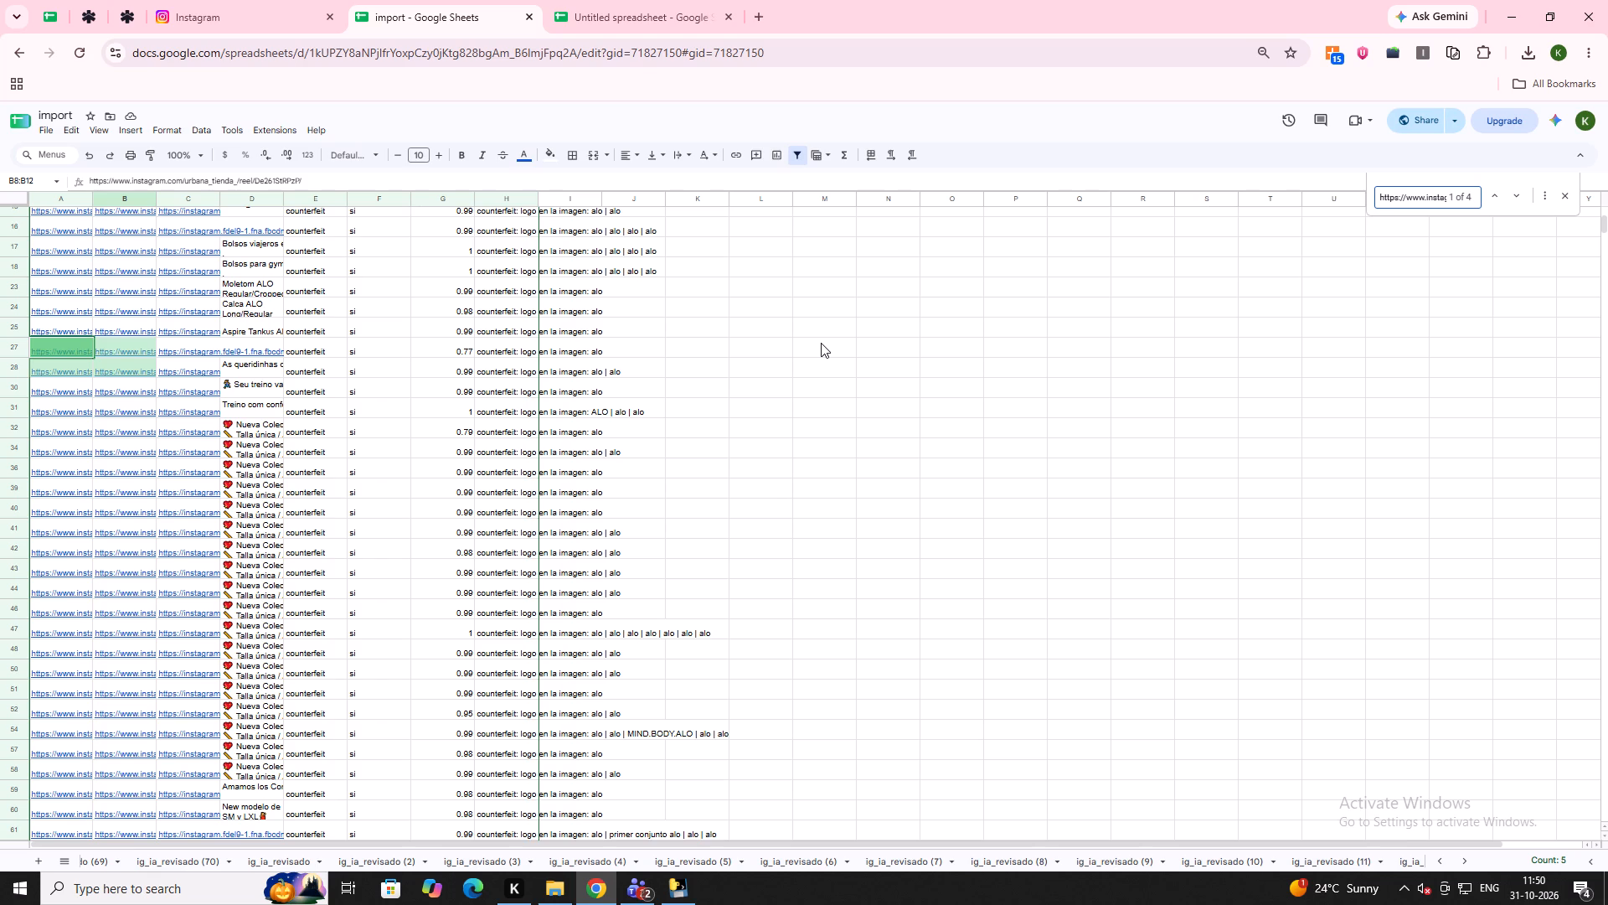
scroll(821, 343, "up", 3)
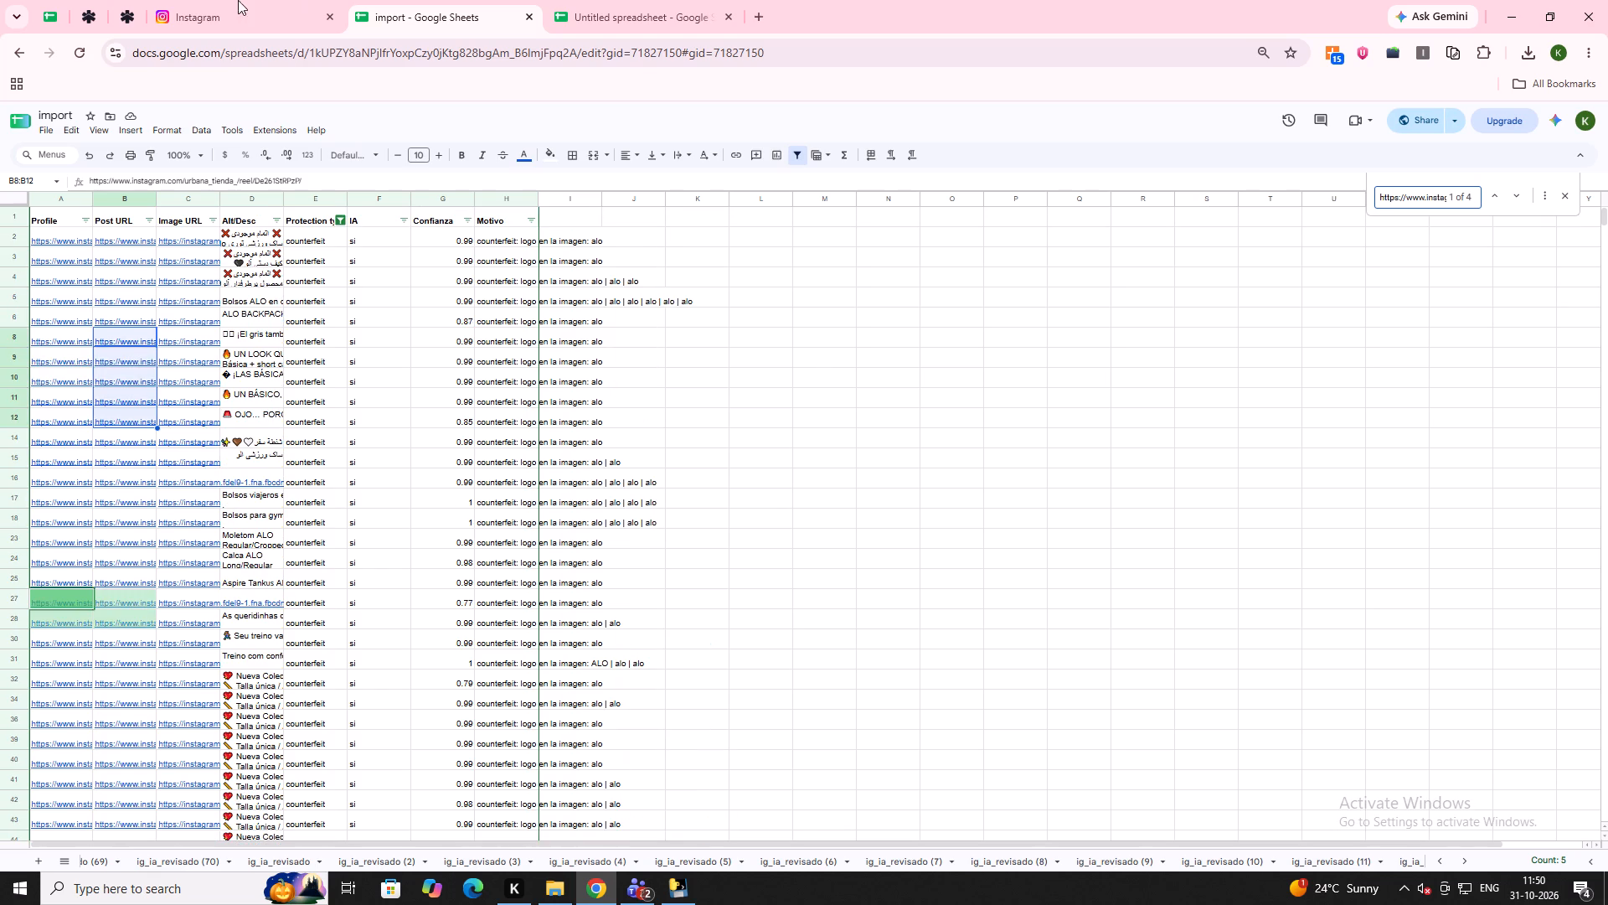
left_click(49, 0)
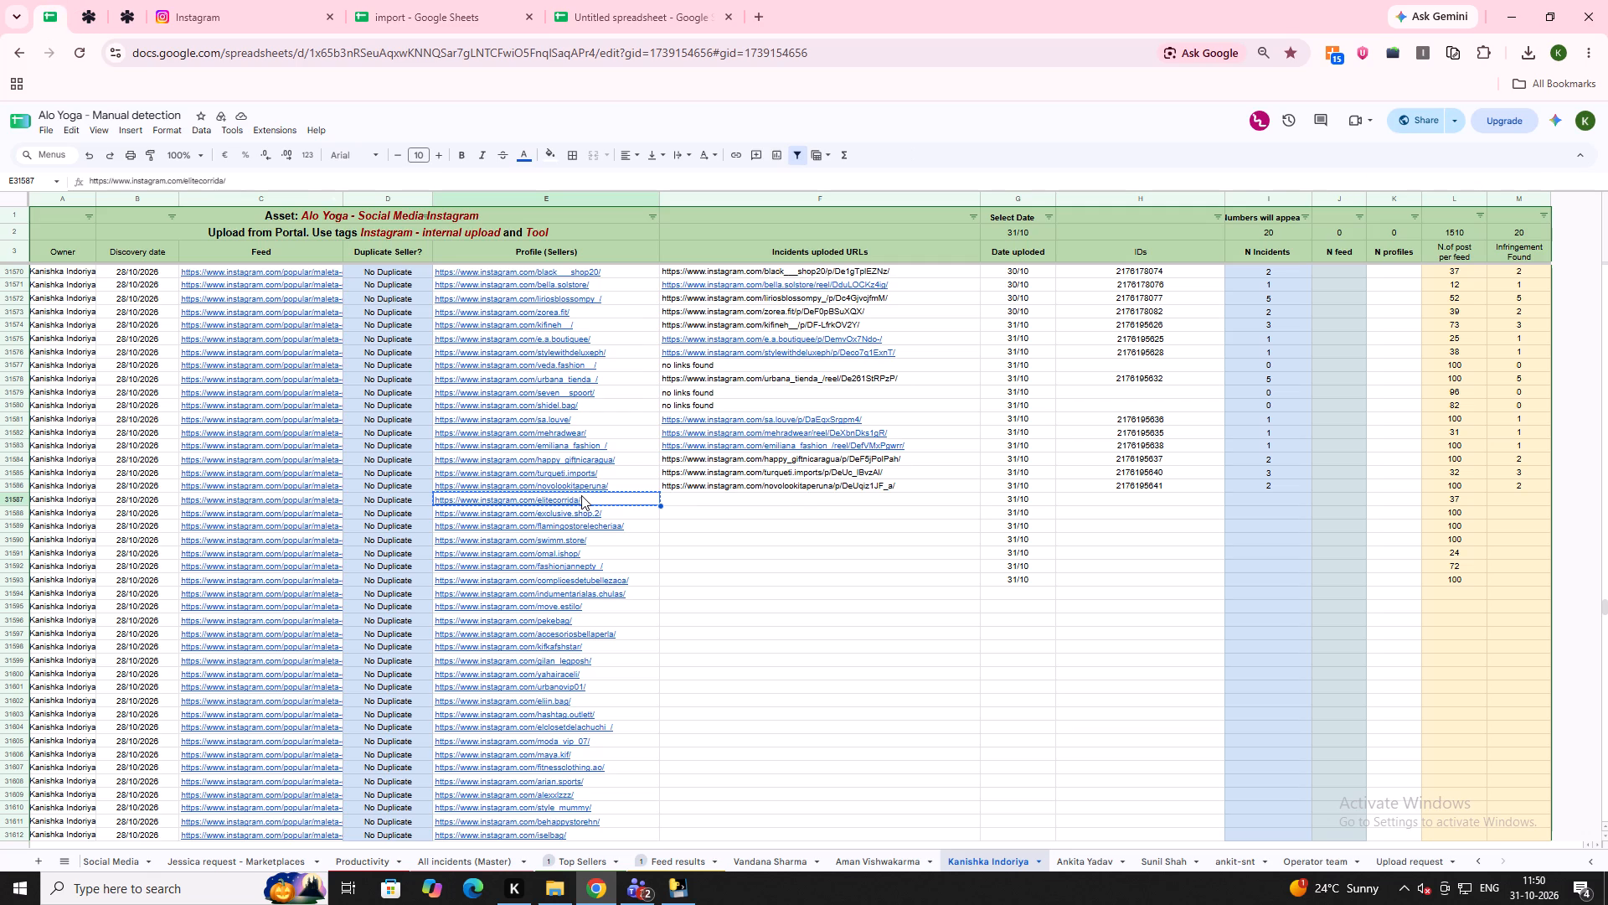
Search the import spreadsheet for the elitecorrida profile URL copied from row 31587 of Manual detection.
left_click(581, 495)
key("ctrl+c")
left_click(448, 0)
scroll(202, 547, "down", 2)
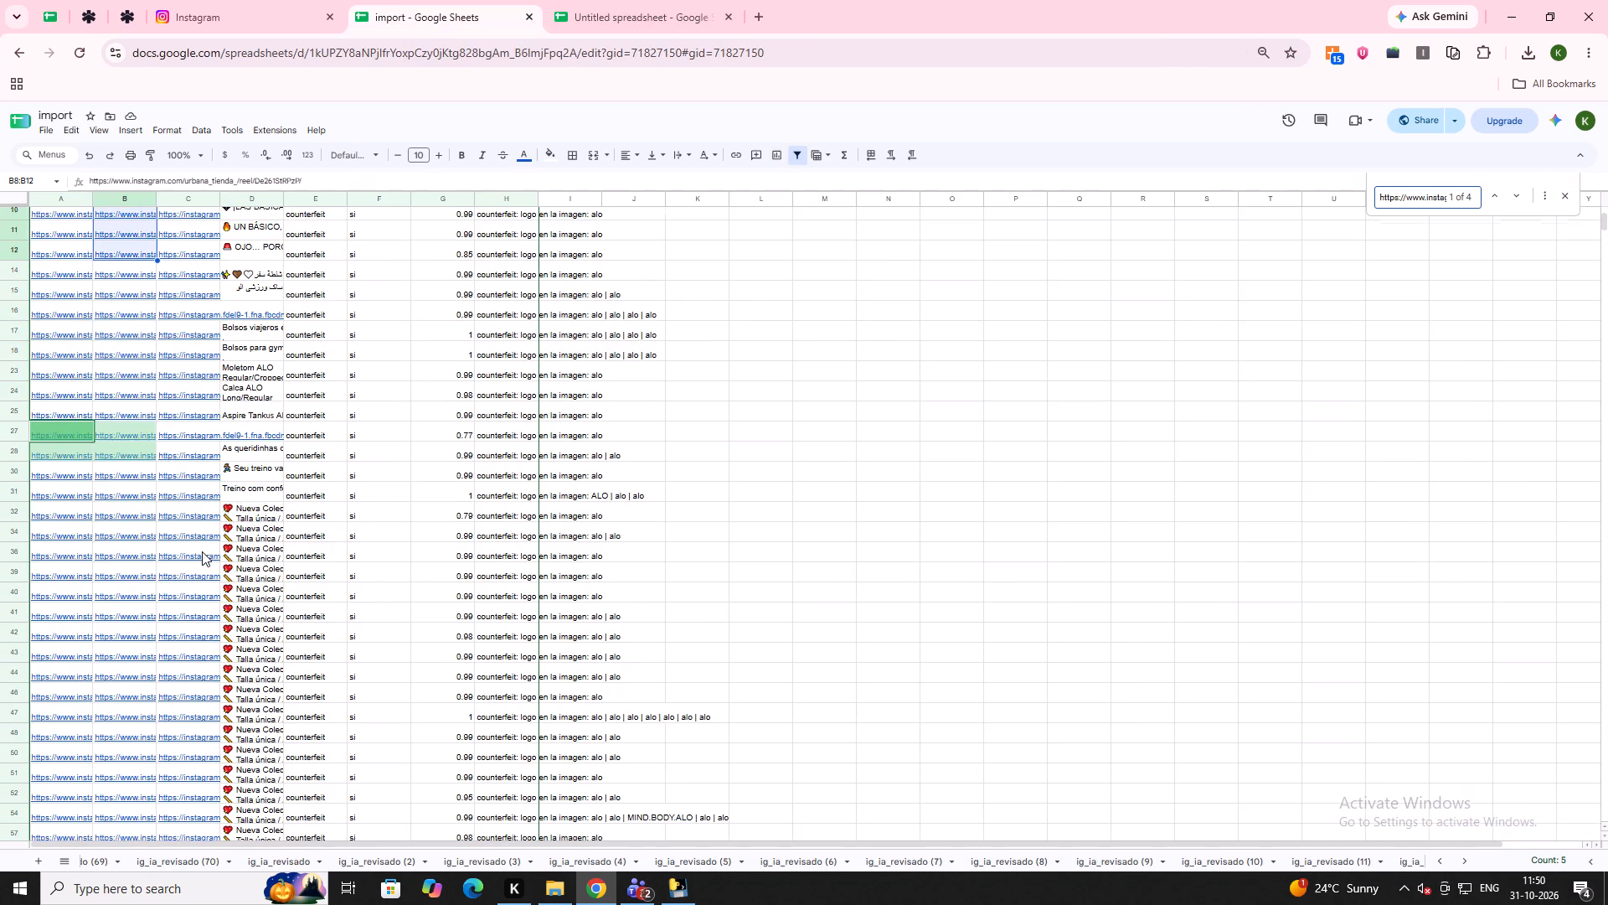
key("ctrl+f")
key("ctrl+v")
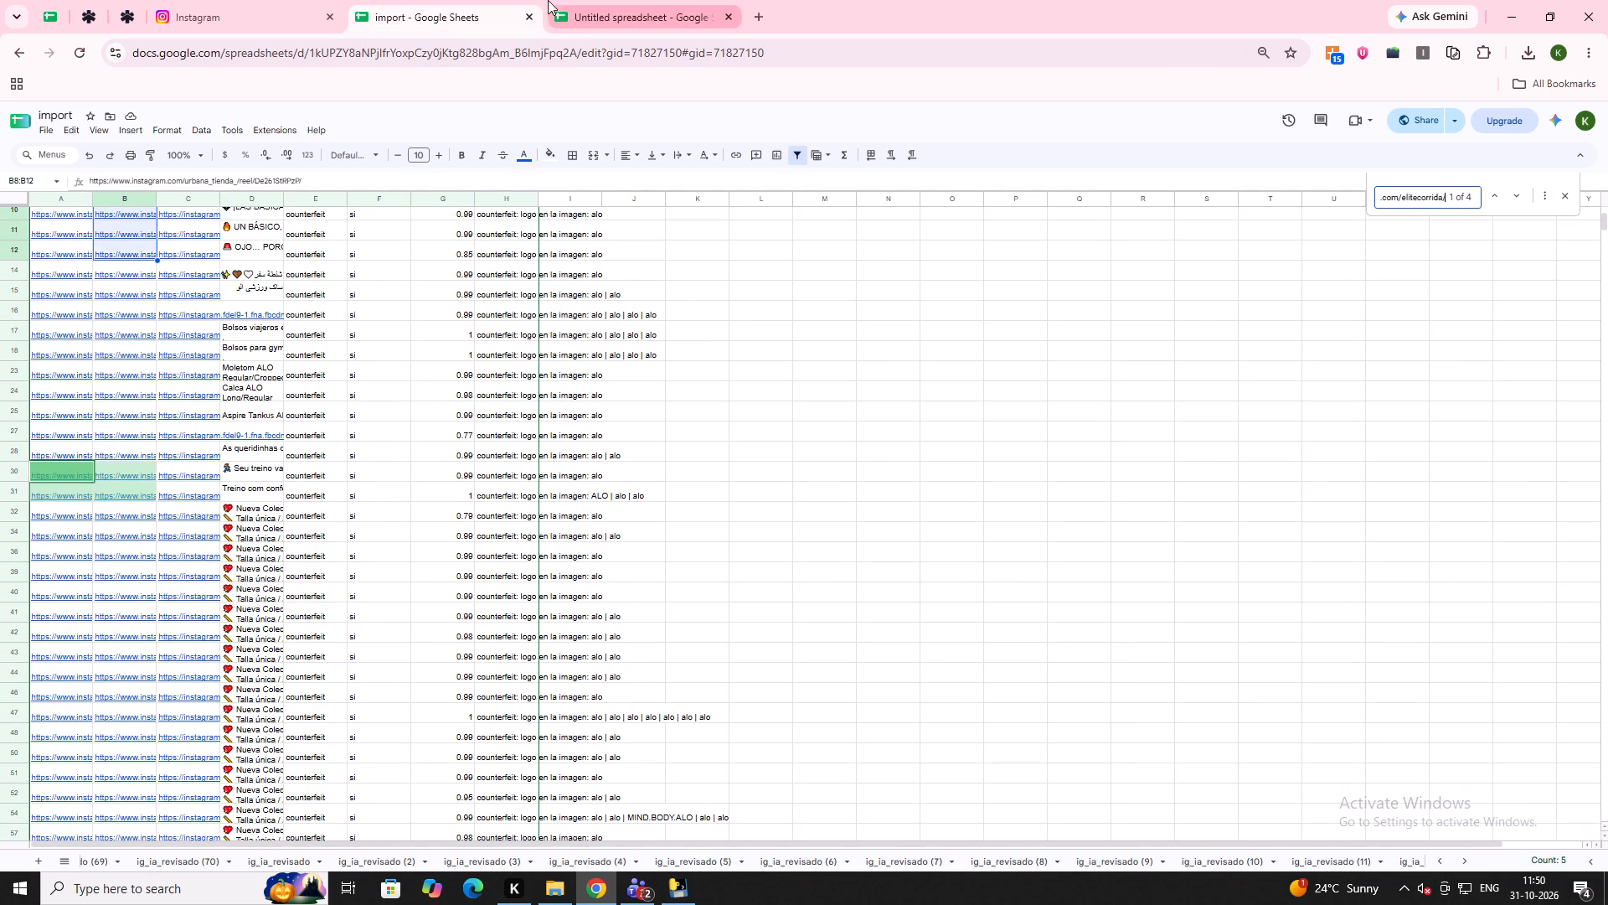
Copy the two elitecorrida post URLs from the untitled spreadsheet into the Incidents uploaded URLs cell of row 31587.
left_click(580, 8)
scroll(173, 476, "down", 3)
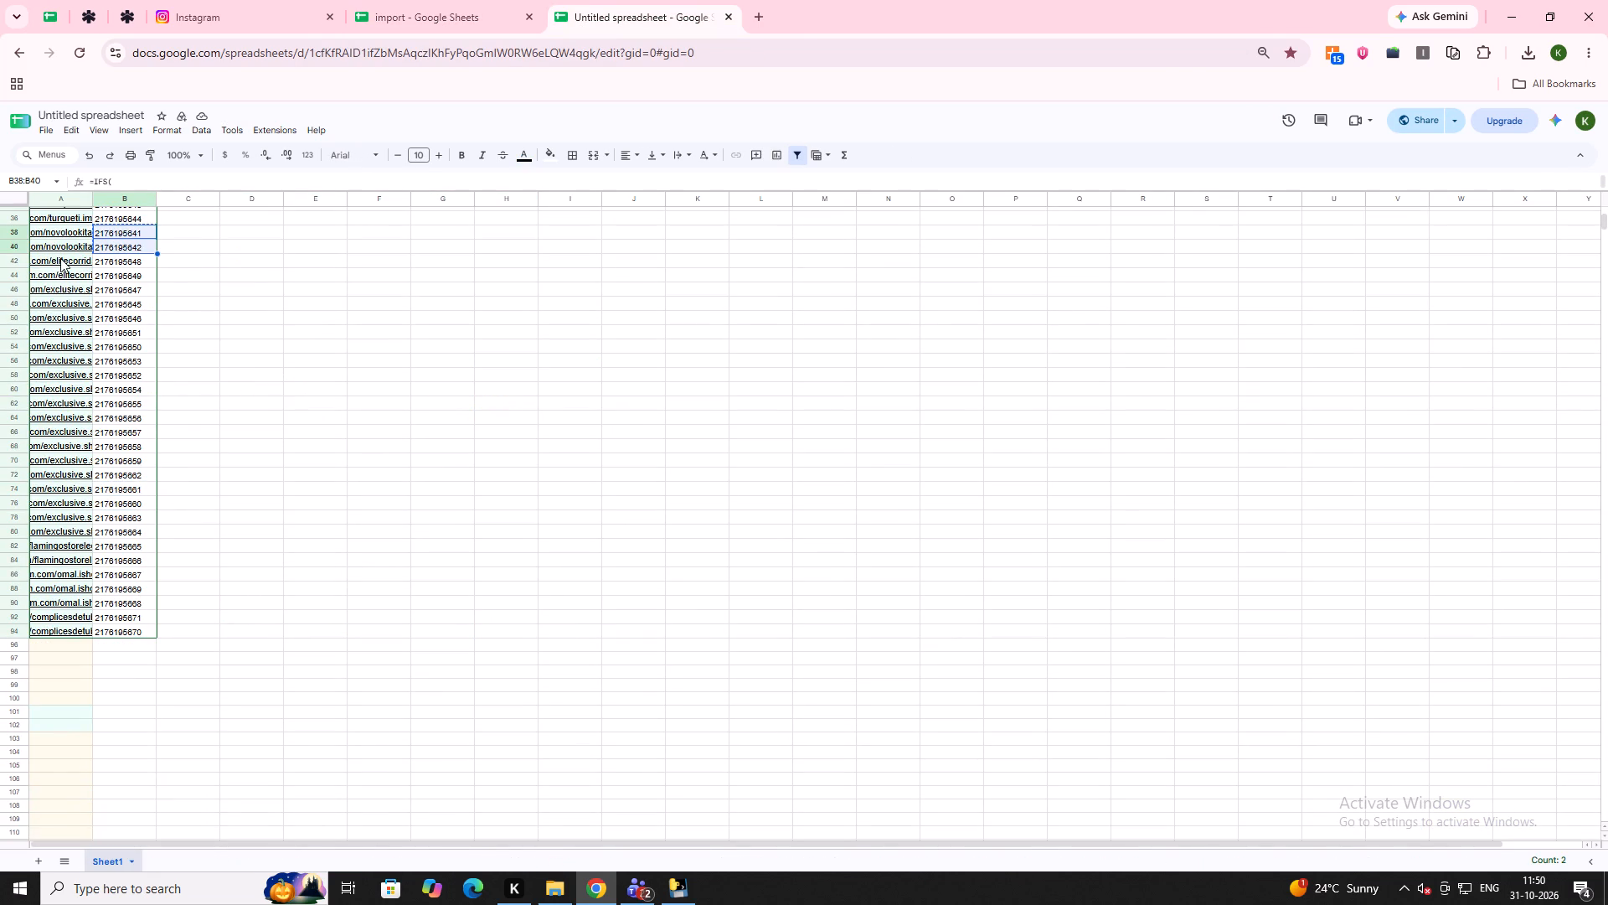
left_click(60, 258)
key("shift+Down")
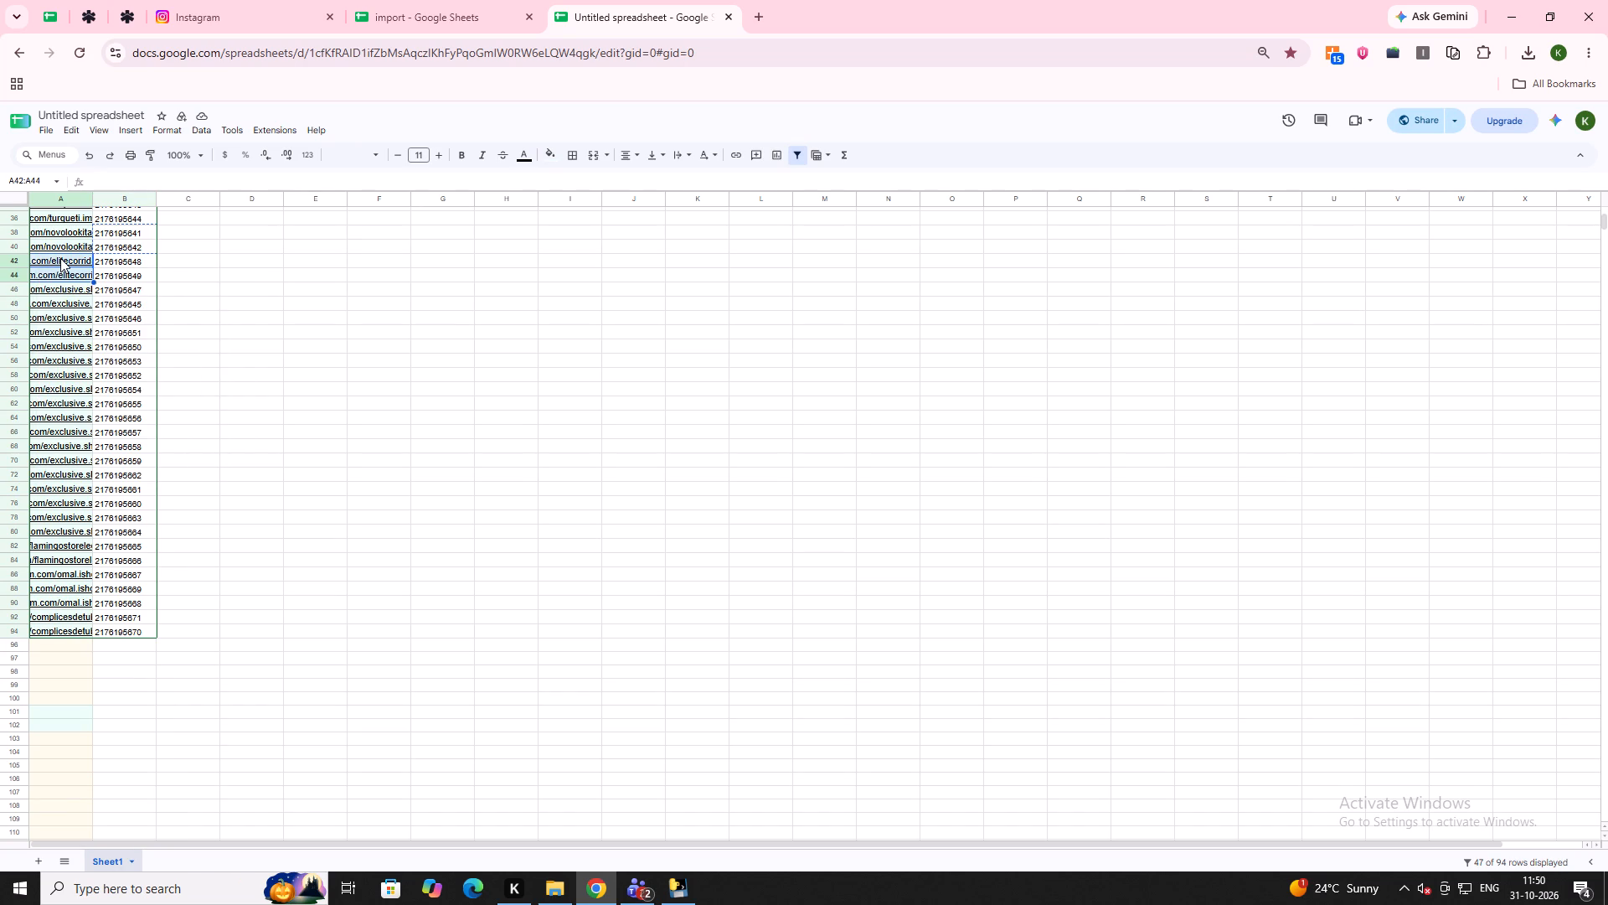
key("ctrl+c")
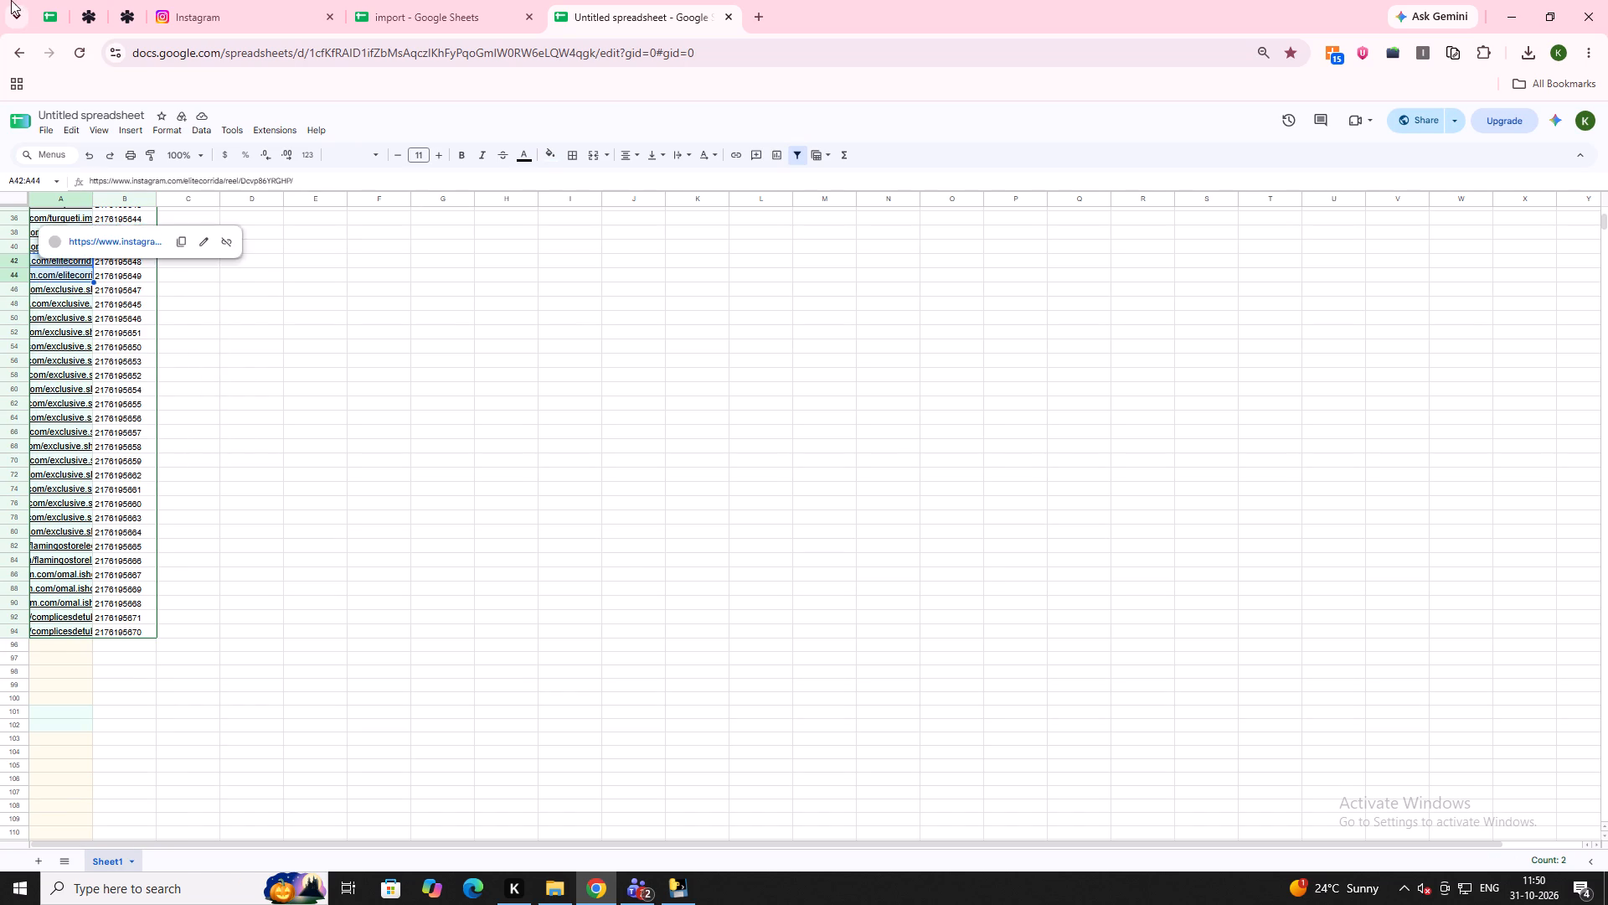
left_click(34, 9)
double_click(707, 497)
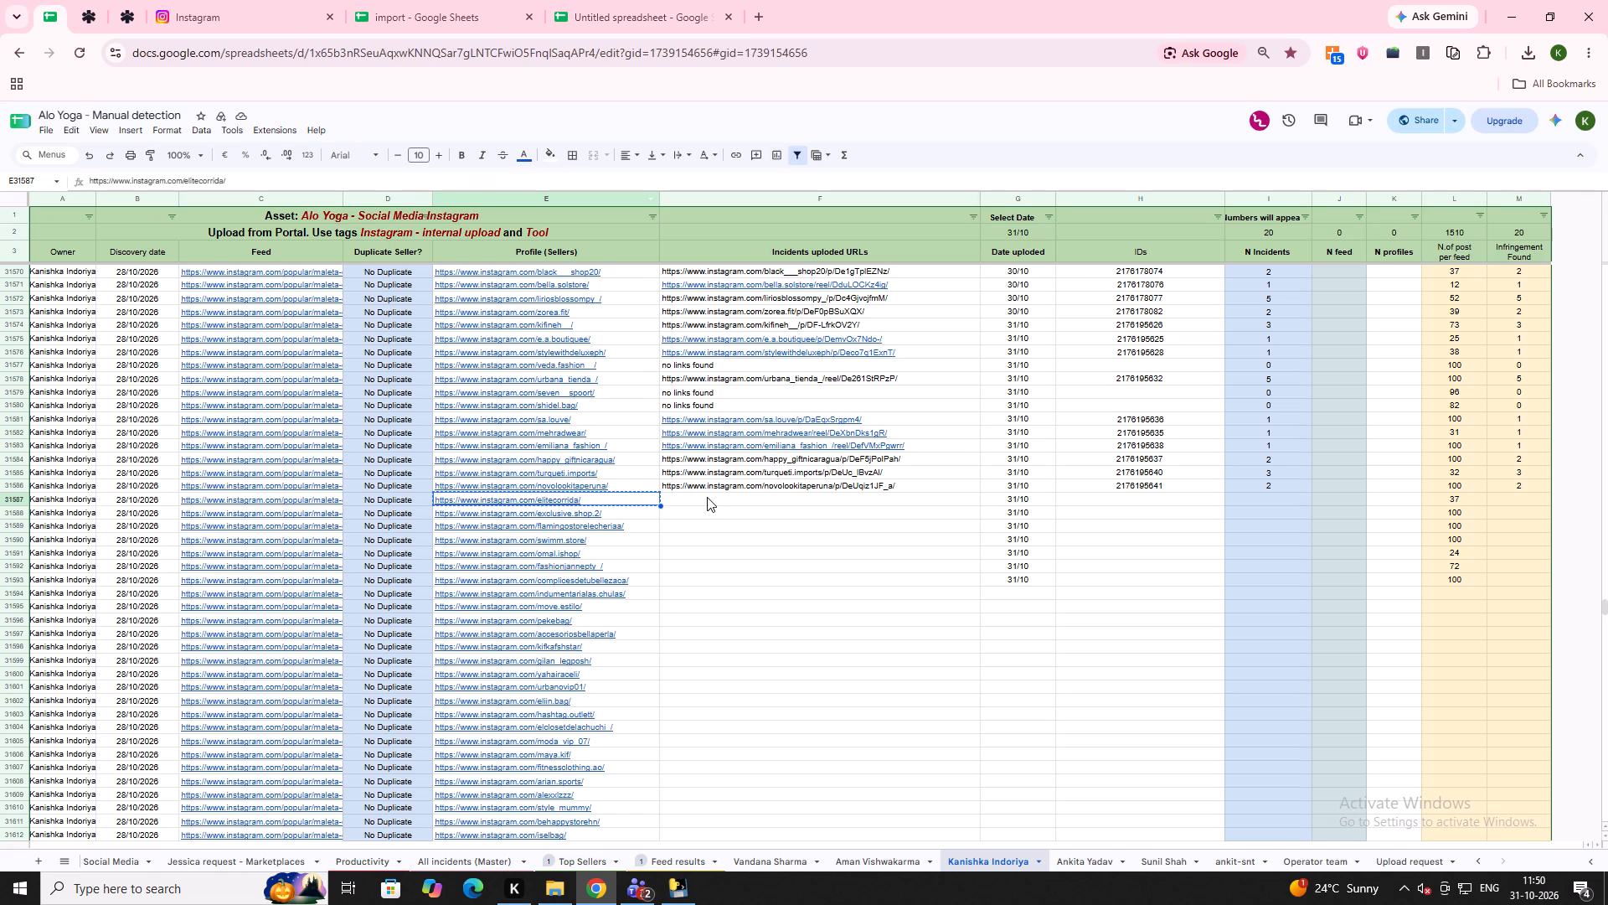
key("ctrl+v")
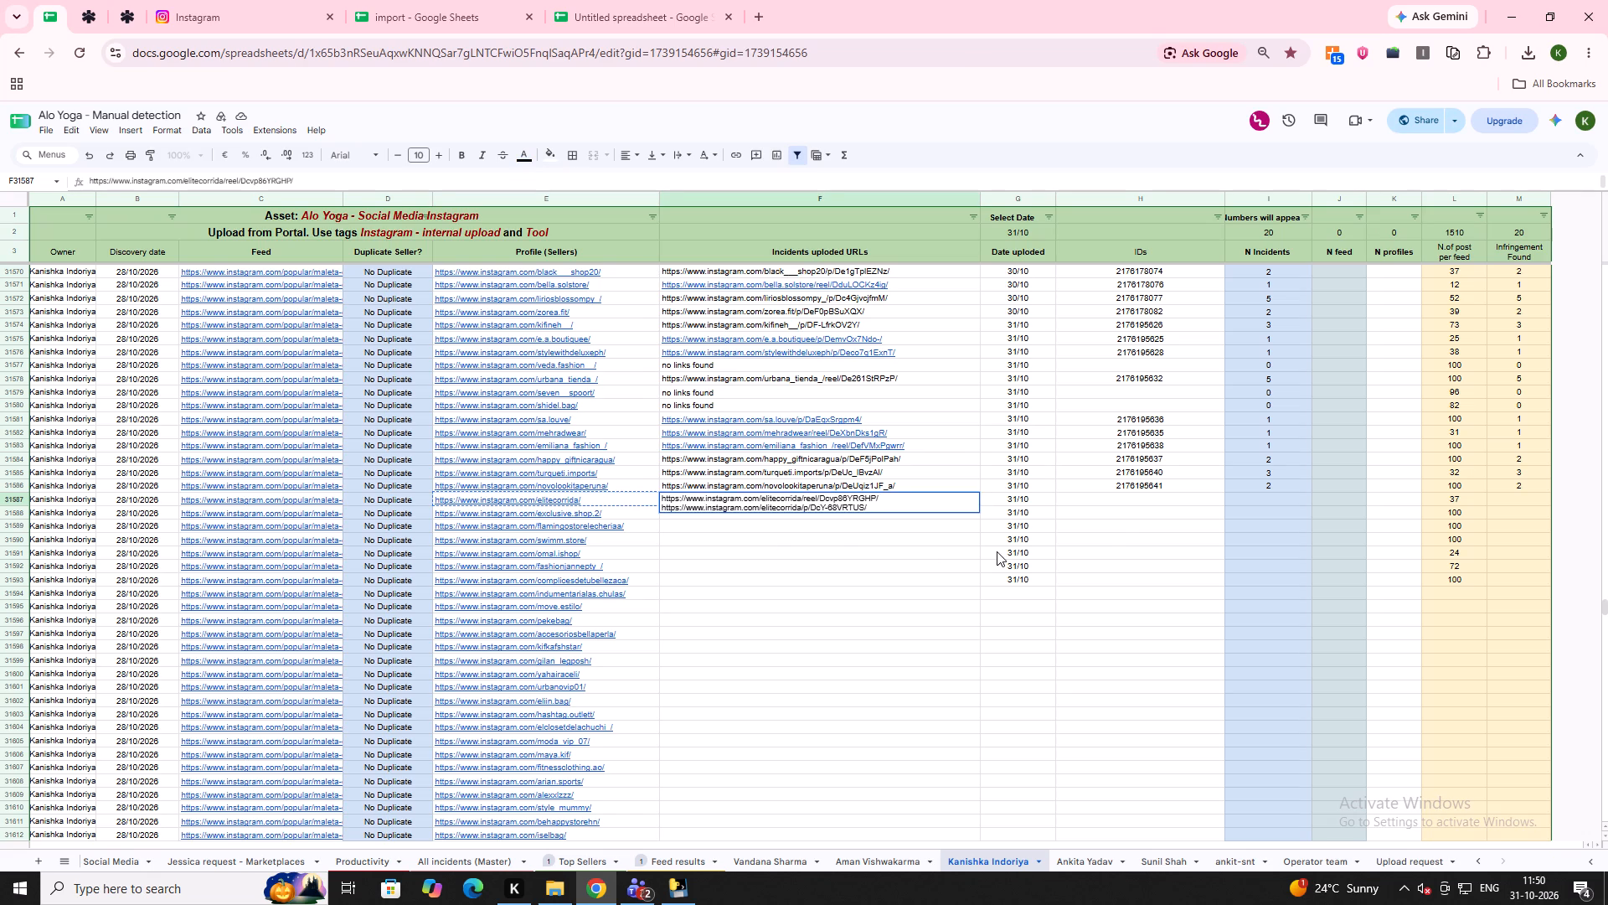
Open the IDs cell of row 31587 for editing and select the first elitecorrida ID in the untitled spreadsheet.
double_click(1094, 498)
left_click(670, 0)
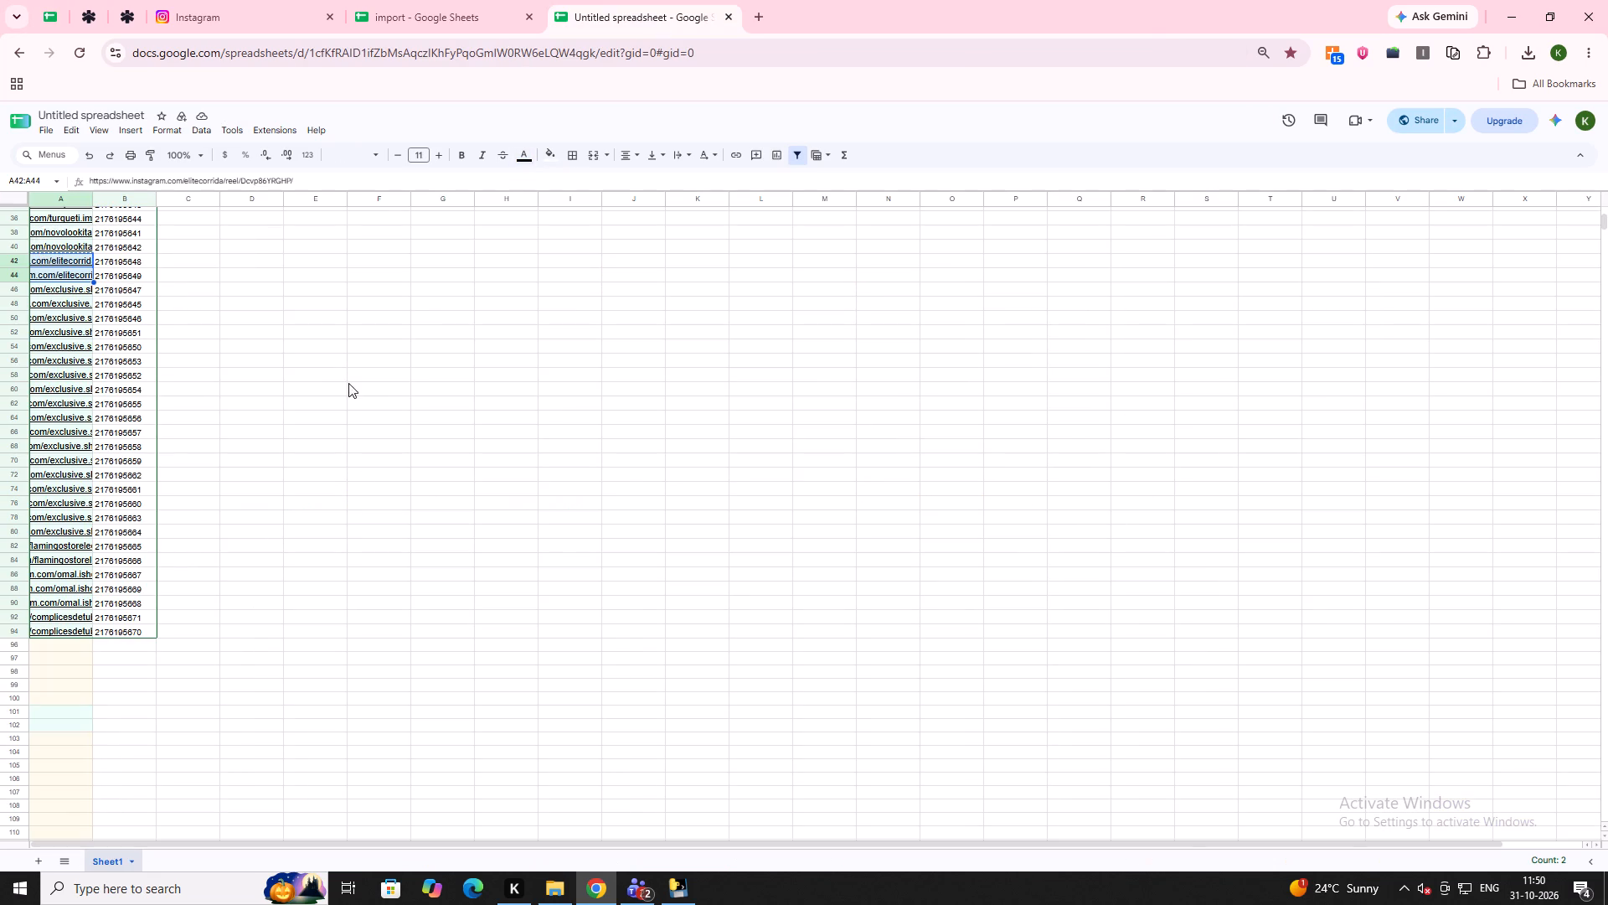
left_click(125, 259)
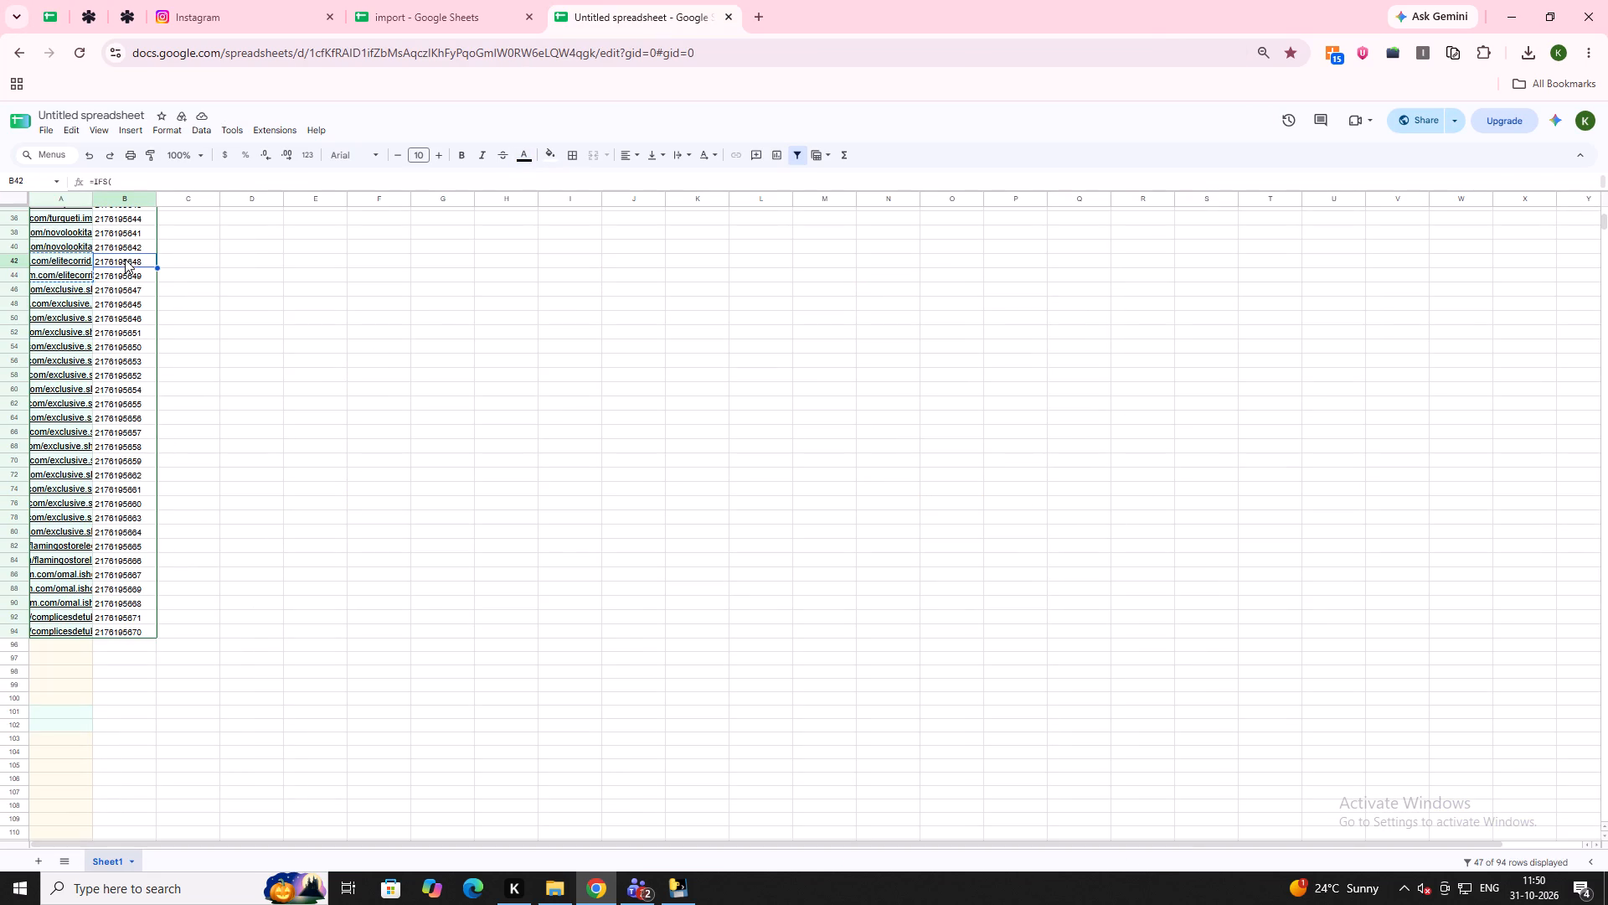
key("shift+Down")
key("ctrl+c")
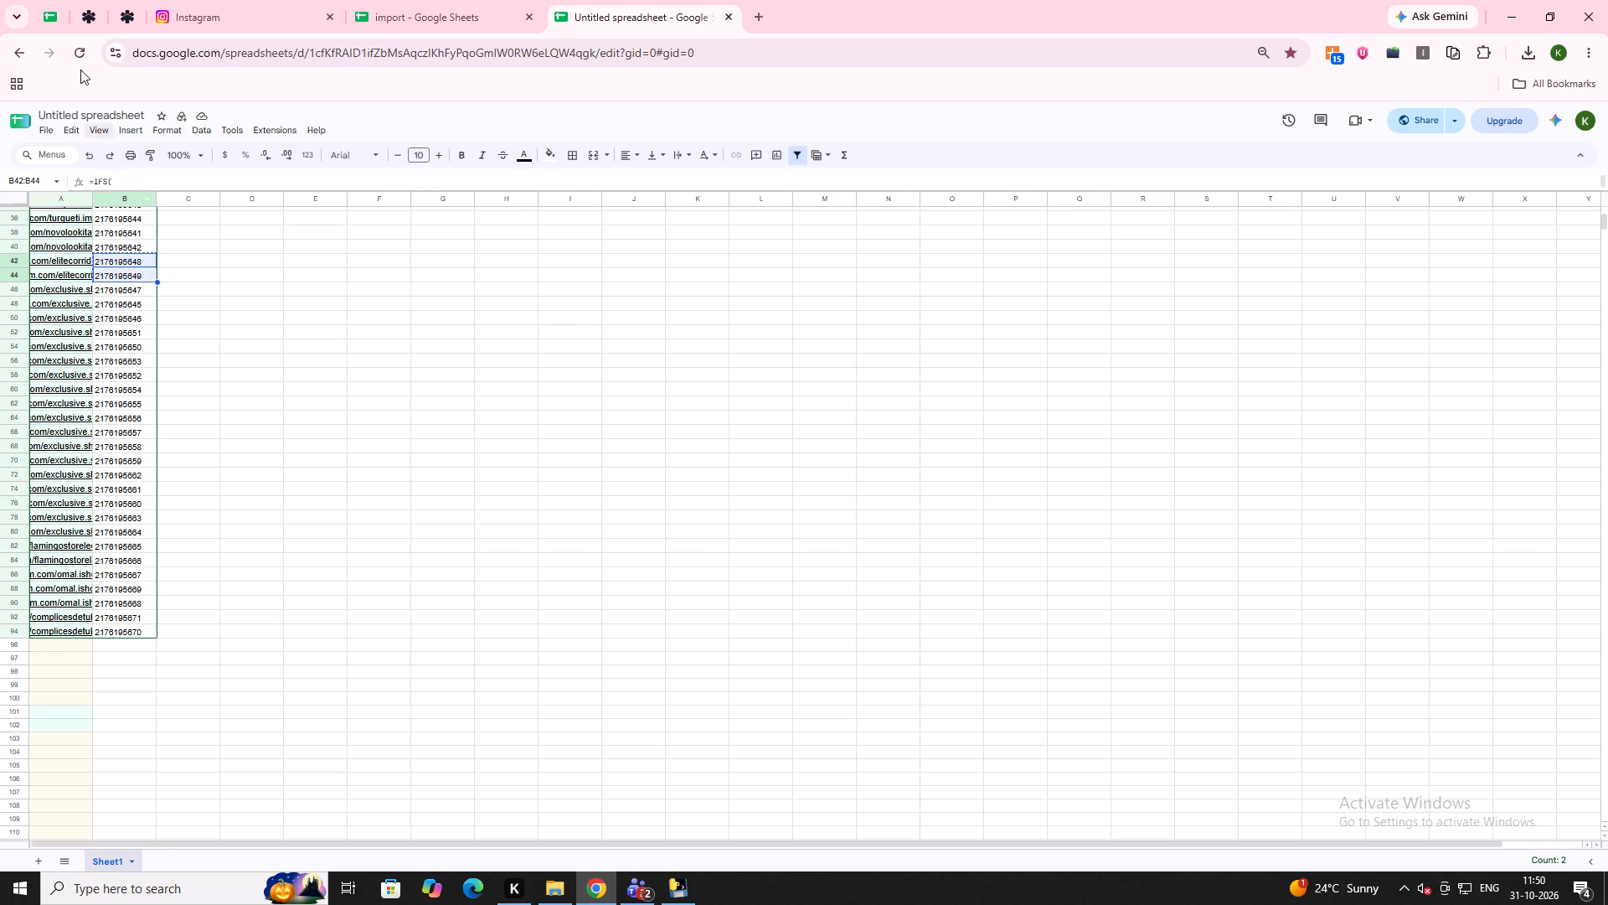
left_click(50, 8)
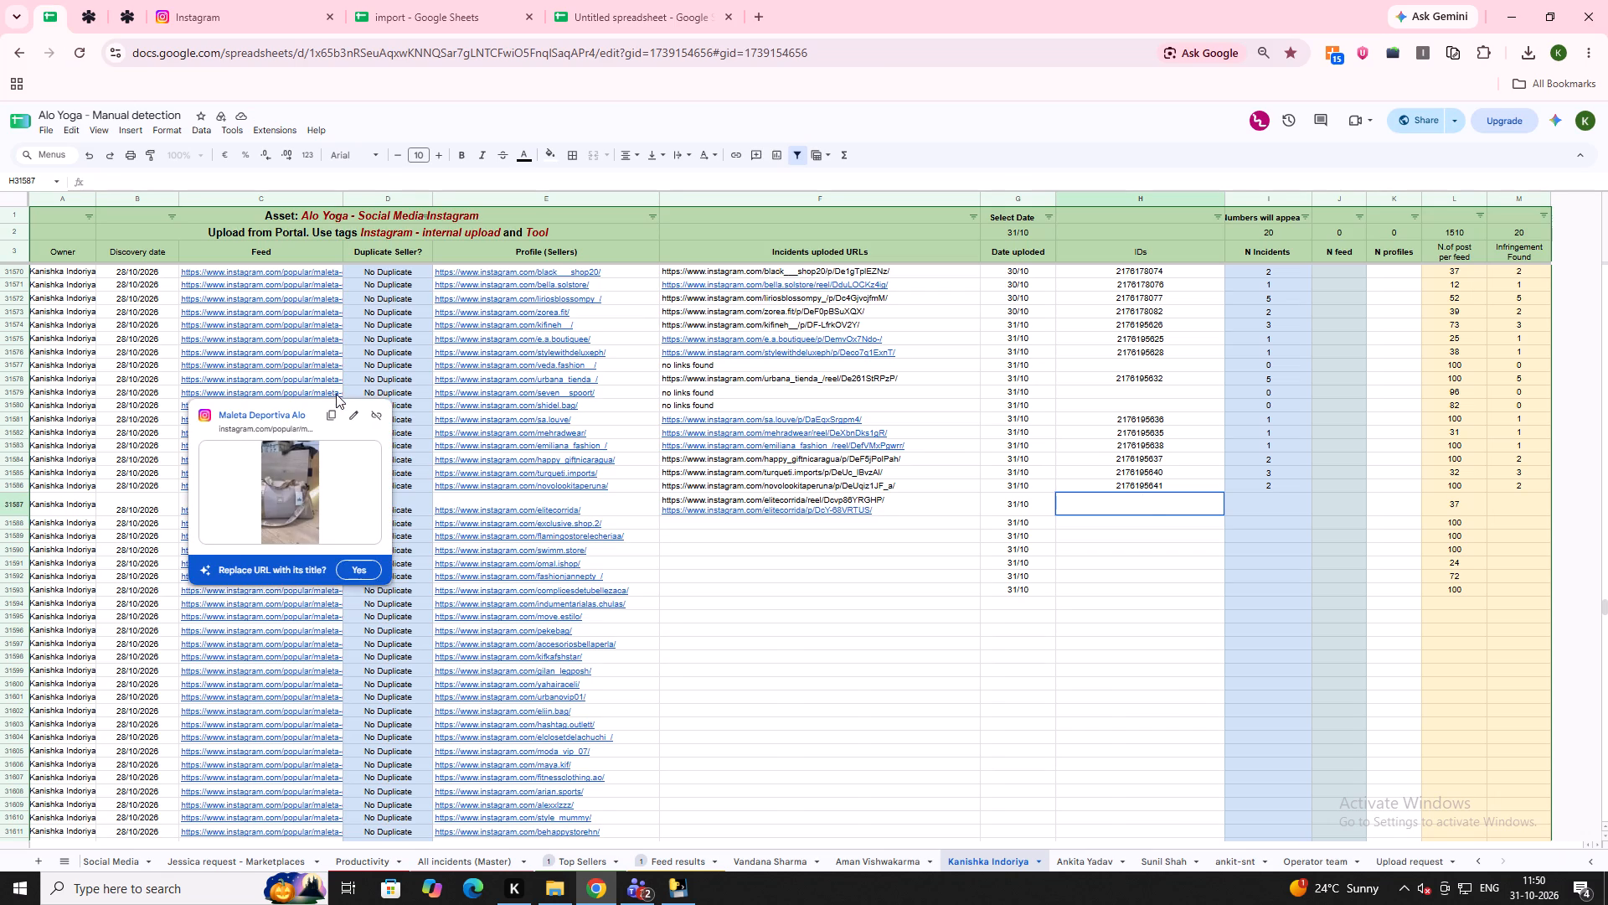
key("ctrl+v")
left_click(1258, 497)
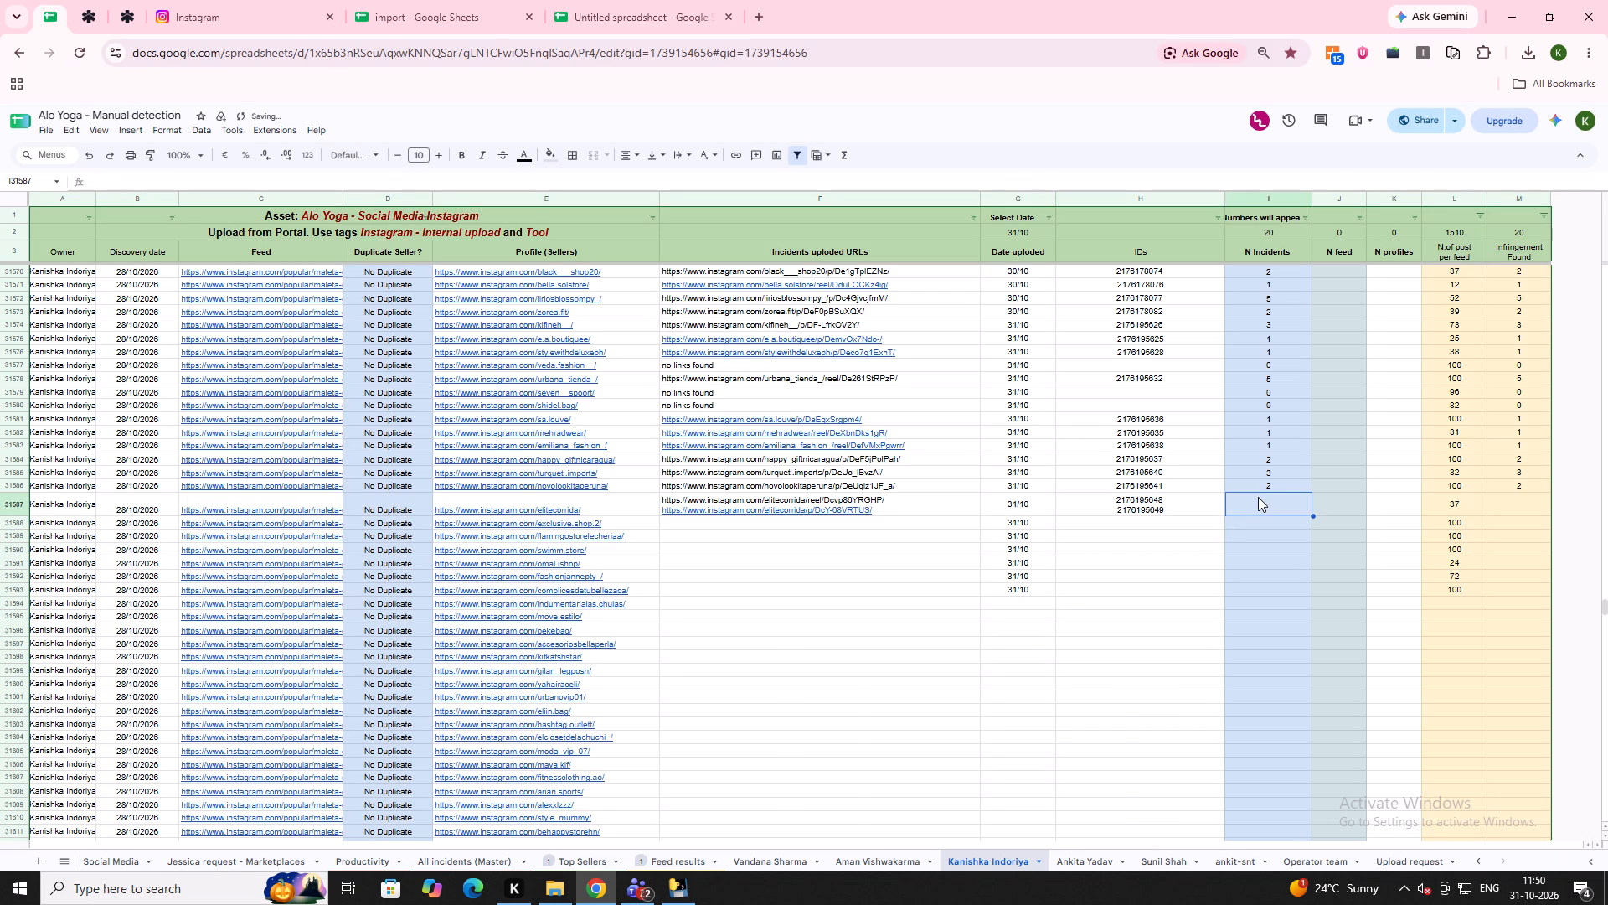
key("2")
key("Right")
key("Right")
key("Right")
key("Right")
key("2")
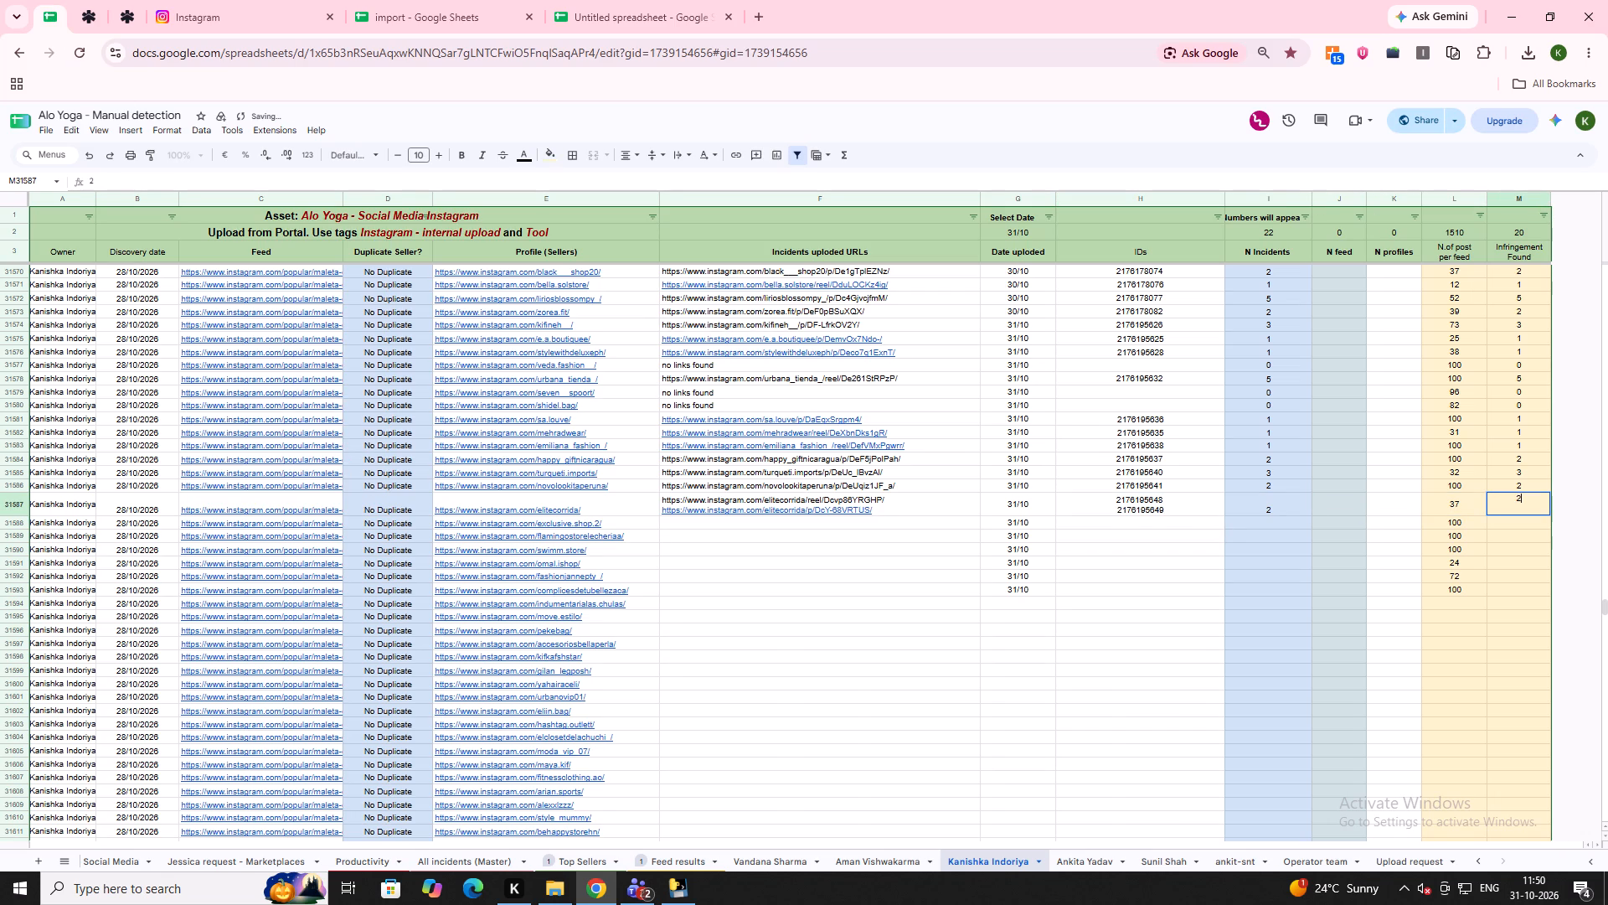
Resize row 31587 to a height of 21 pixels.
right_click(0, 504)
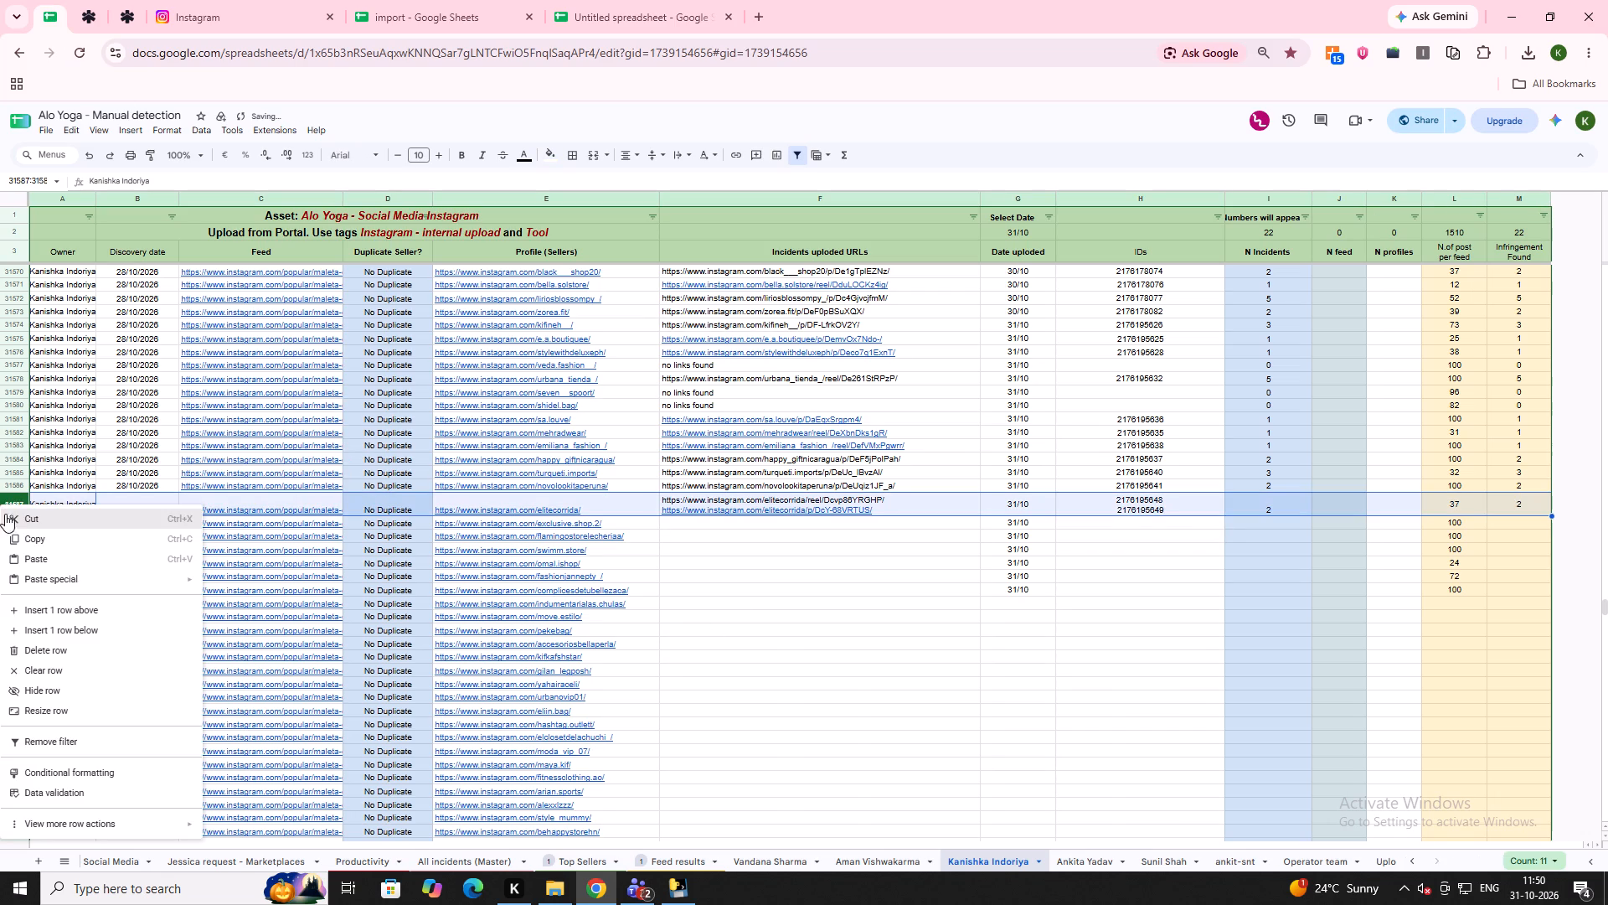
left_click(78, 706)
left_click(774, 457)
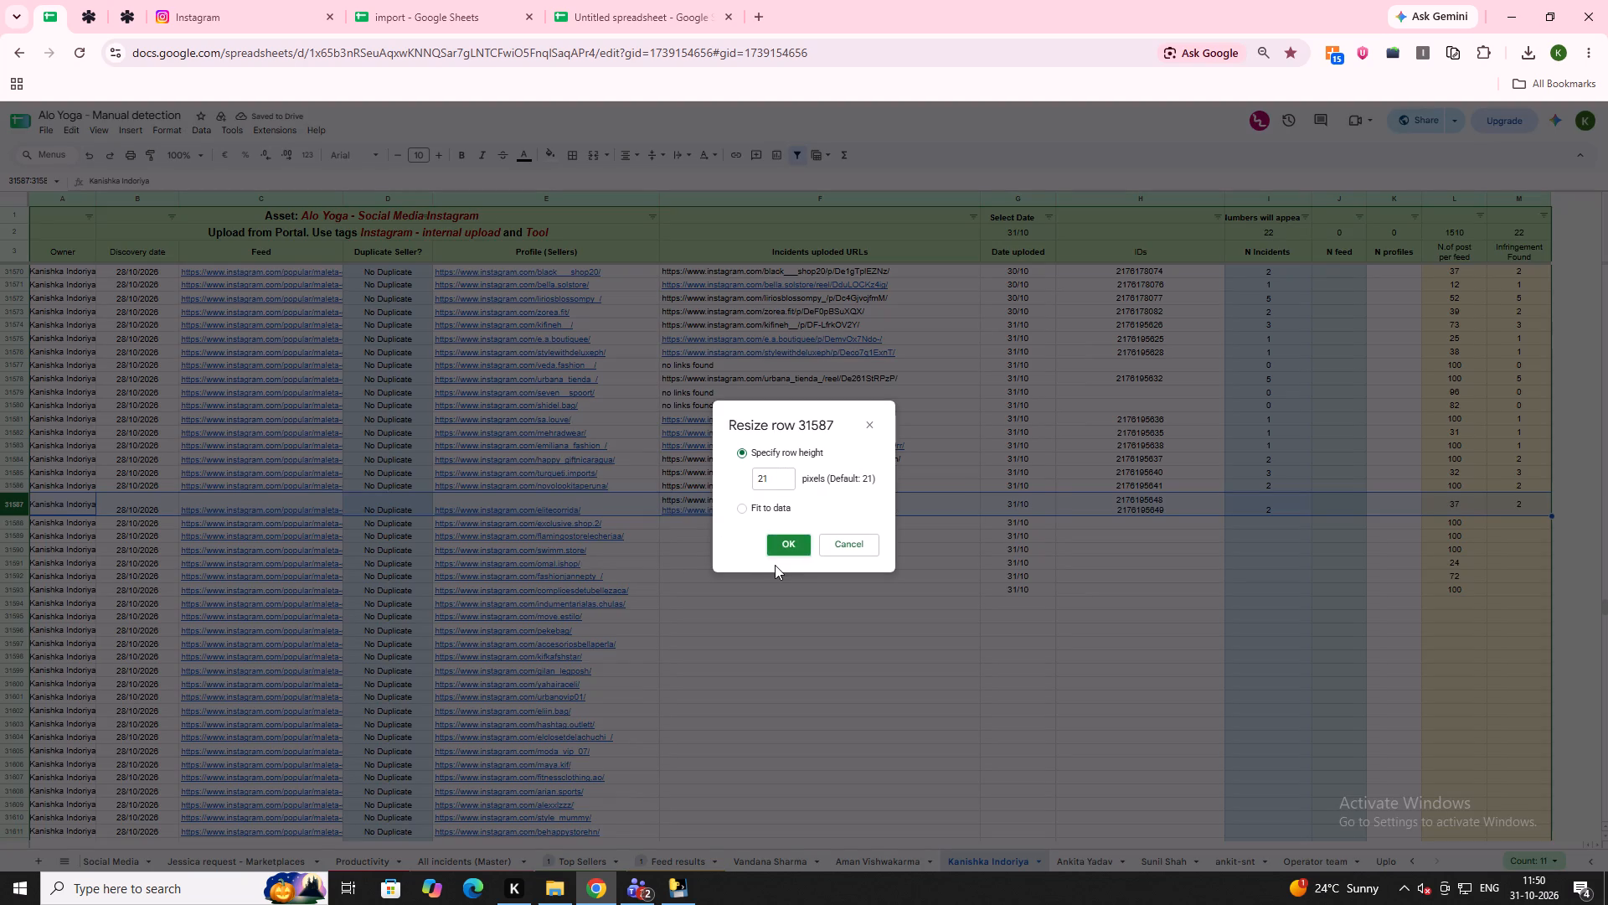
left_click(775, 565)
left_click(775, 546)
Search the import spreadsheet for the exclusive.shop.2 profile URL copied from row 31588 and select its post URLs in rows 32 to 58.
left_click(637, 516)
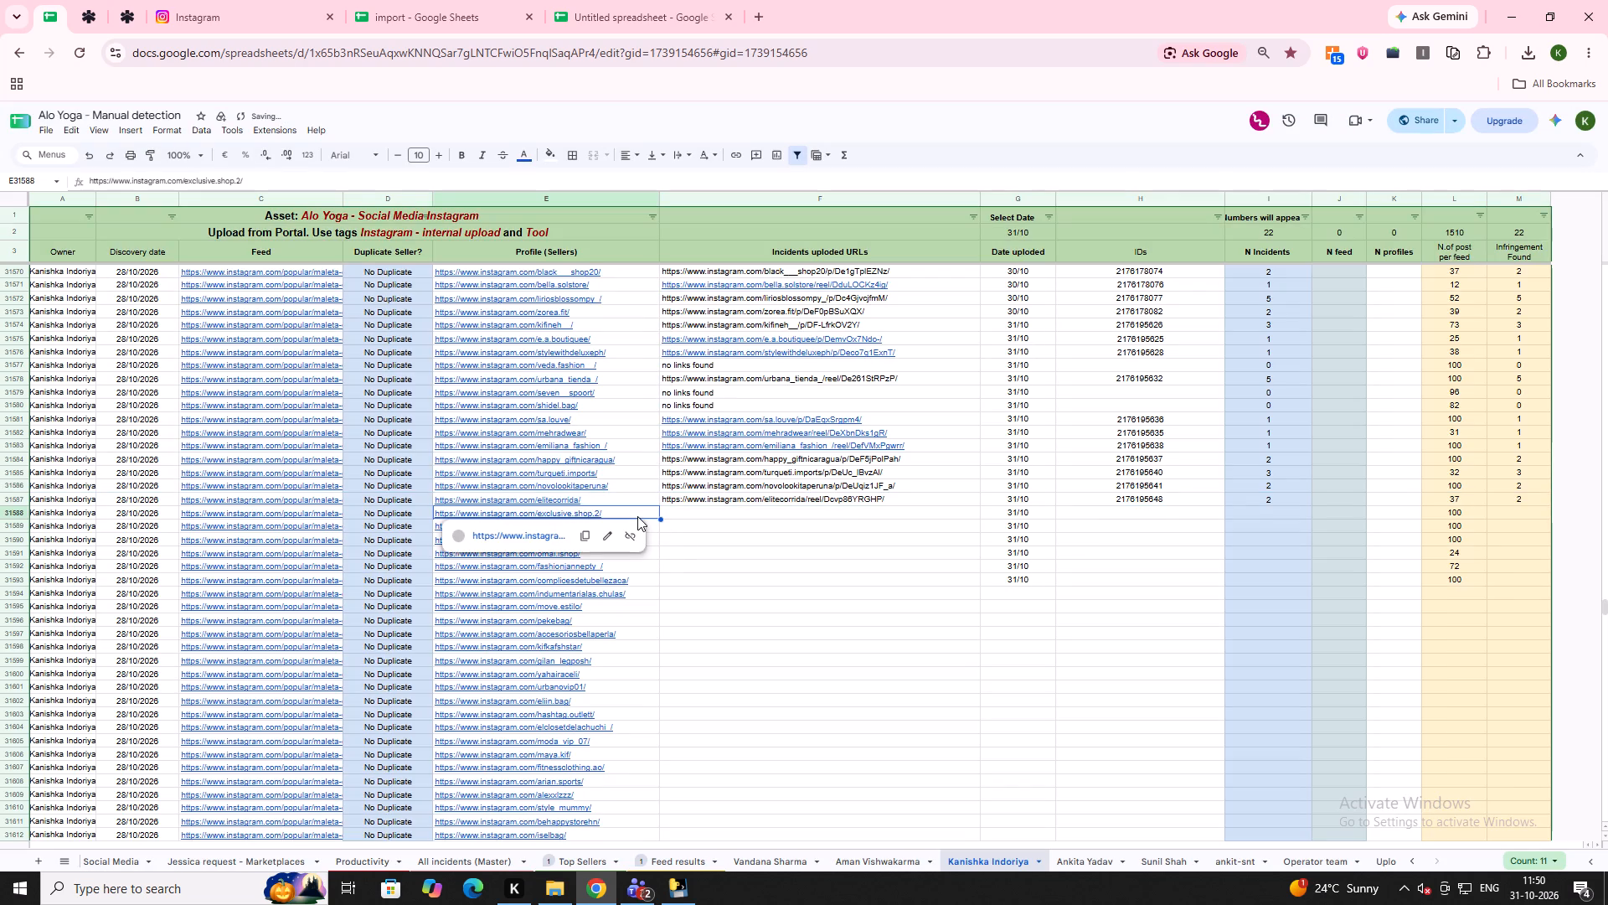
key("ctrl+c")
left_click(410, 0)
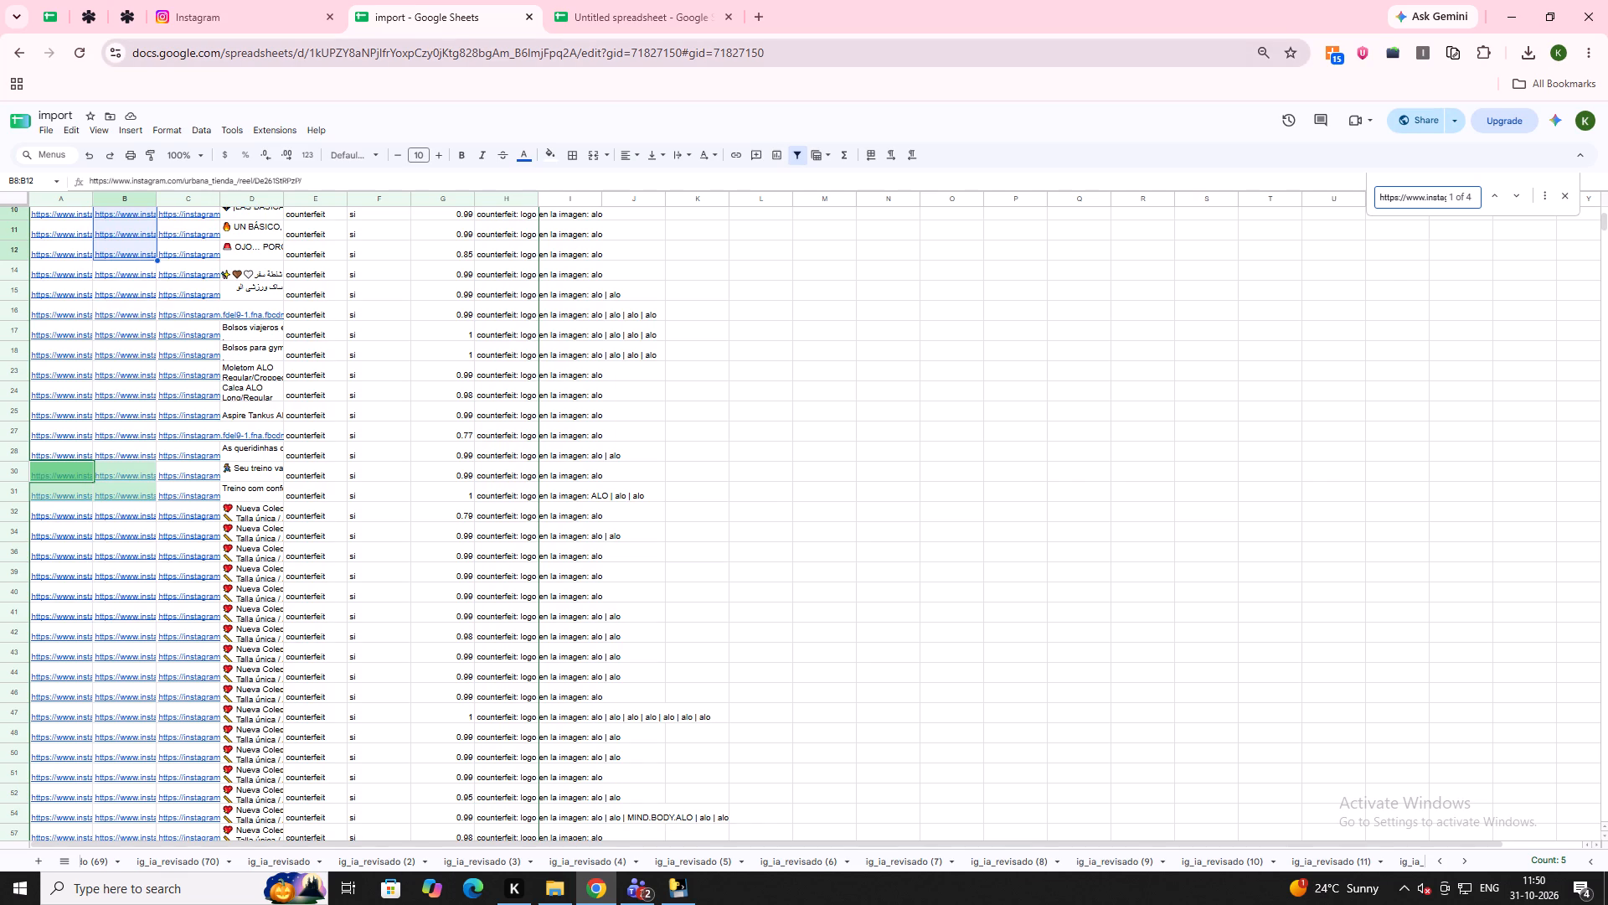
key("ctrl+f")
key("ctrl+v")
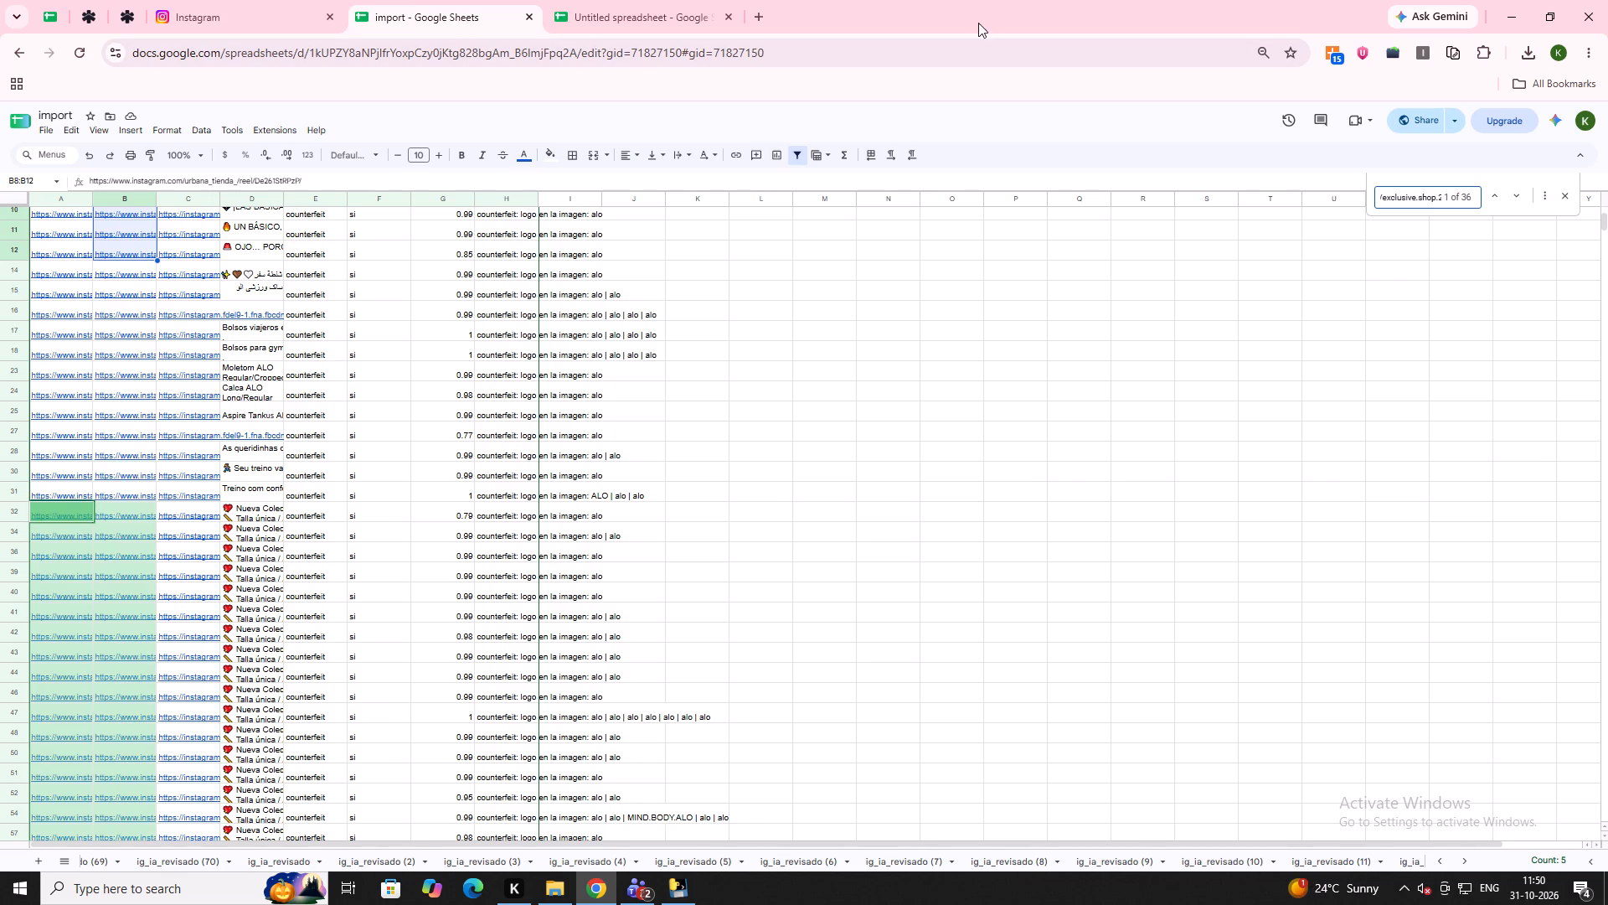
scroll(0, 656, "down", 3)
left_click_drag(103, 260, 130, 604)
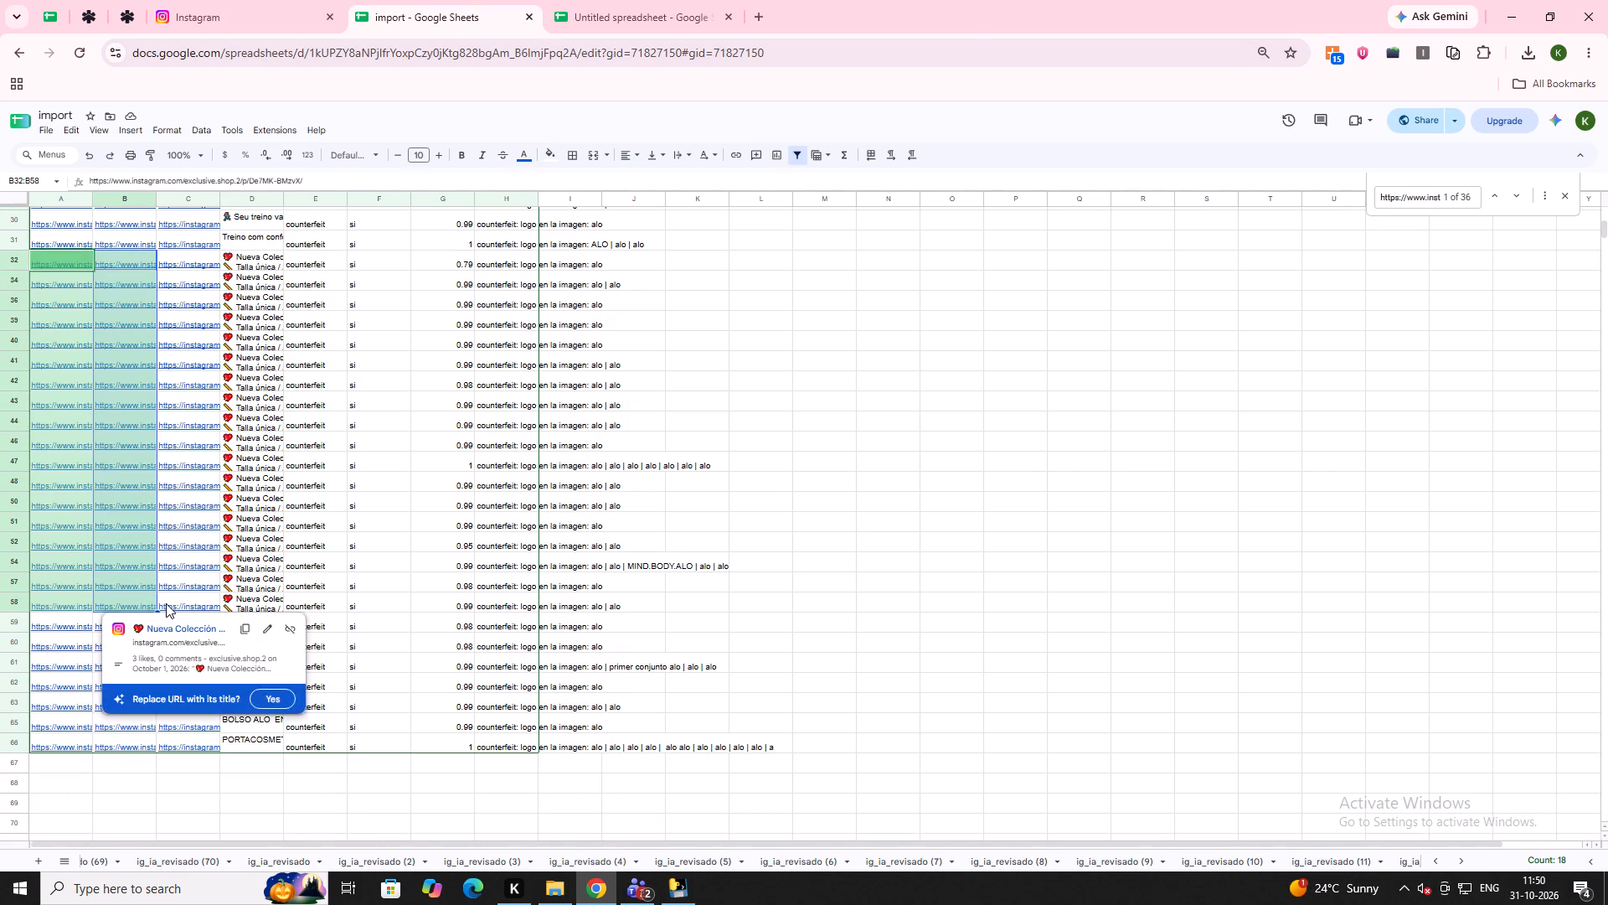
Copy the exclusive.shop.2 post URLs in rows 46 to 80 of the untitled spreadsheet into the Incidents uploaded URLs cell of row 31588.
left_click(615, 0)
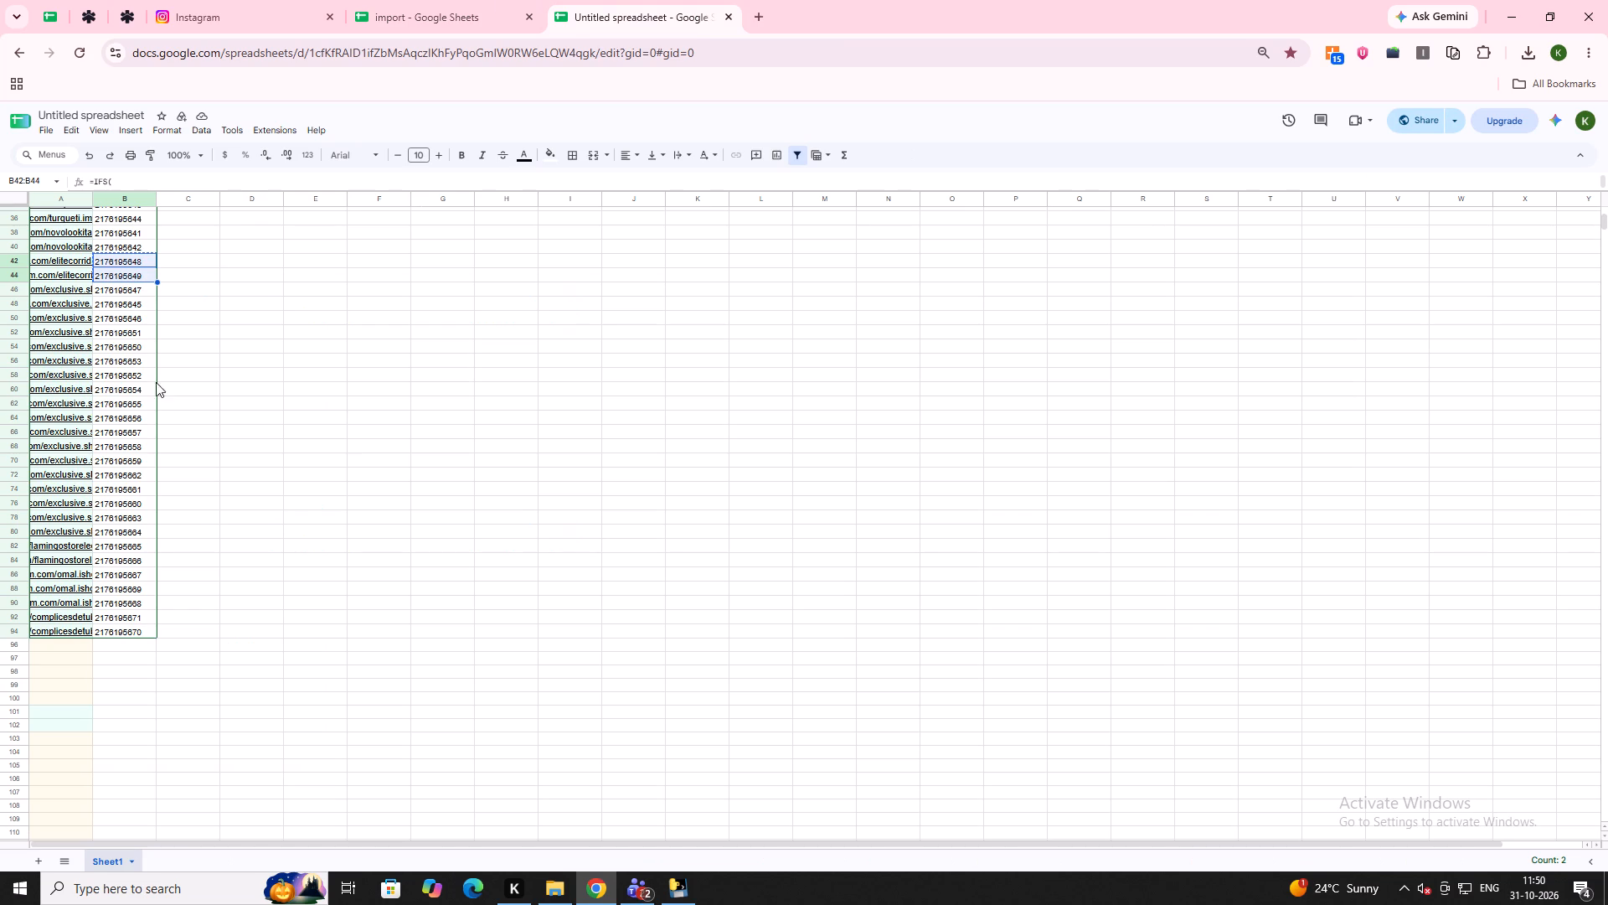
left_click(84, 288)
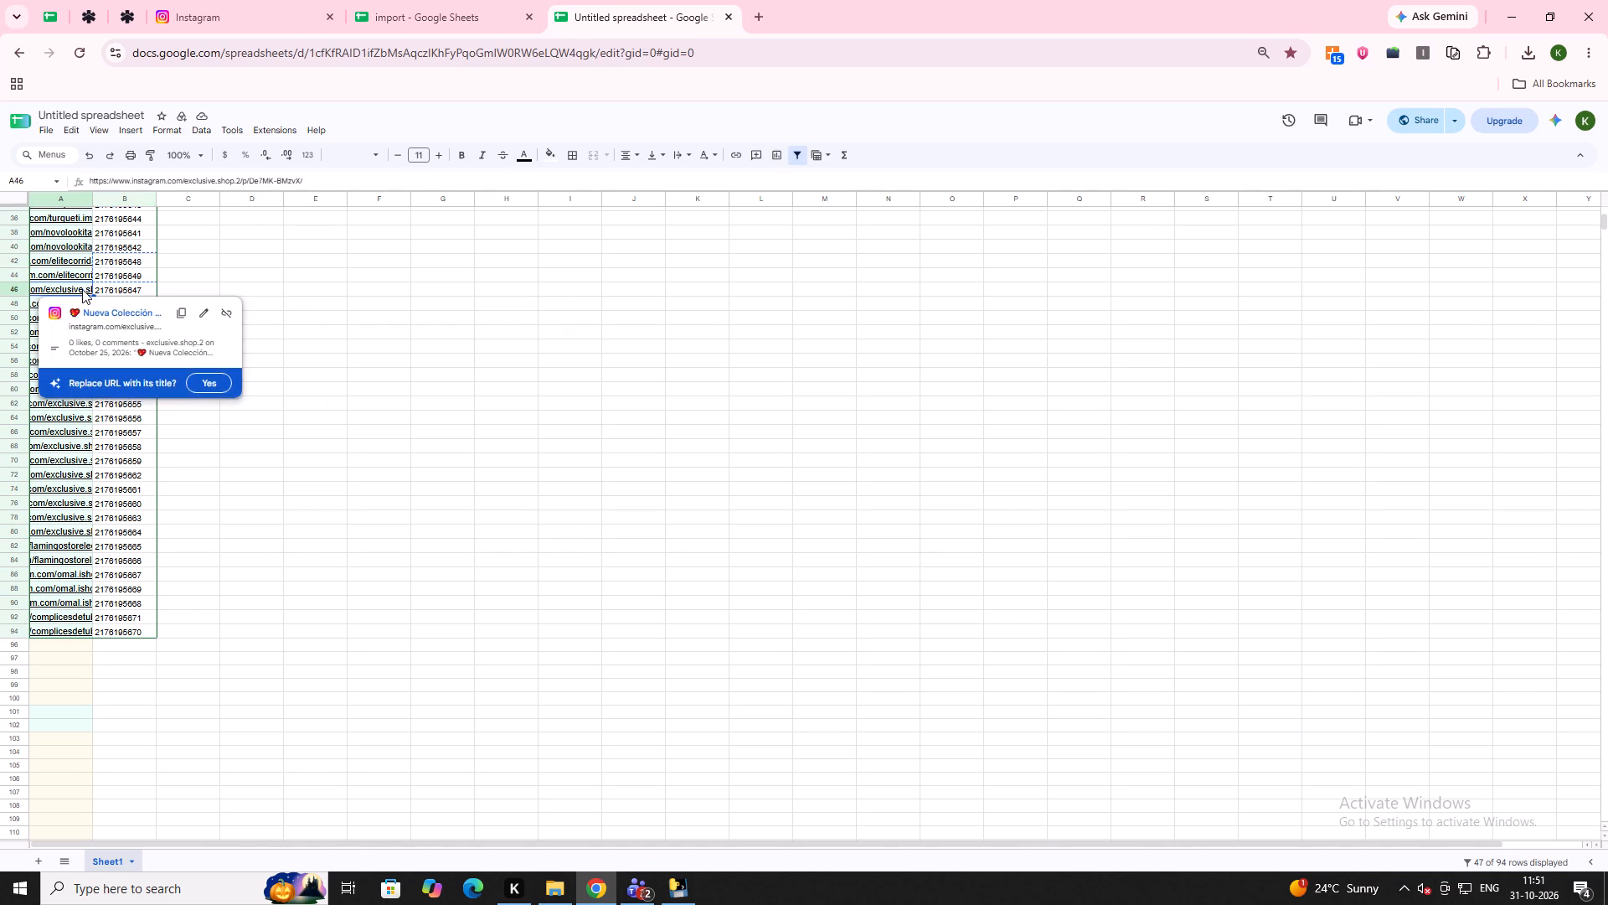
key("shift+Down")
key("shift+Down")
key("shift+Down")
key("shift+Down")
key("shift+Down")
key("shift+Down")
key("shift+Down")
key("shift+Down")
key("shift+Down")
key("shift+Down")
key("shift+Down")
key("shift+Down")
key("shift+Down")
key("shift+Down")
key("shift+Down")
key("shift+Down")
key("shift+Down")
key("shift+Down")
key("shift+Down")
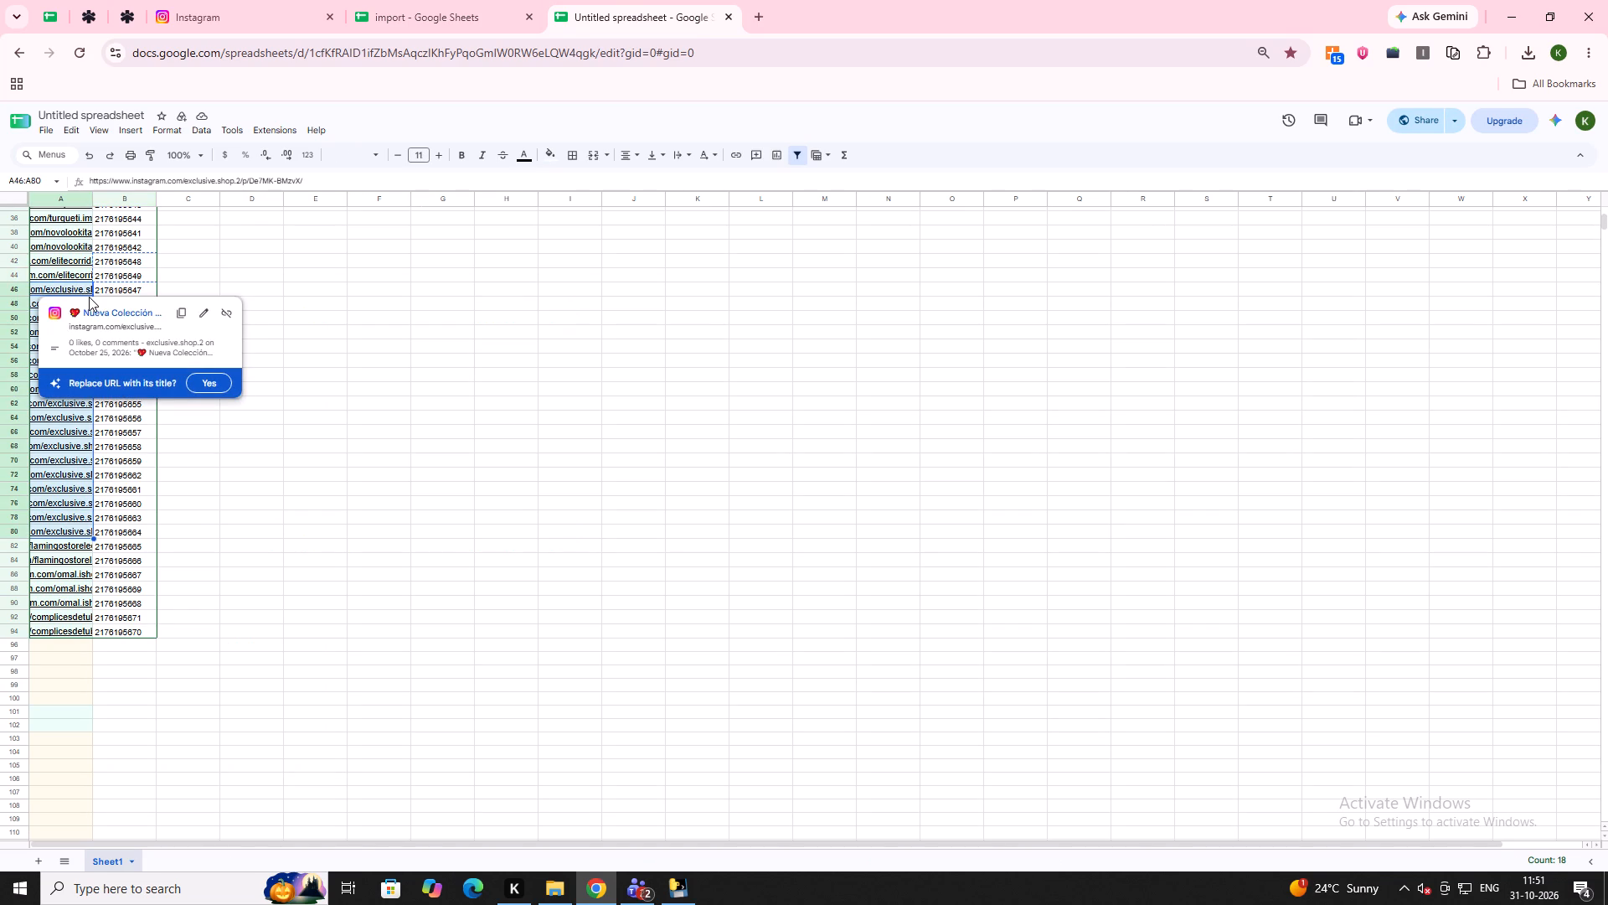
key("ctrl+c")
left_click(51, 6)
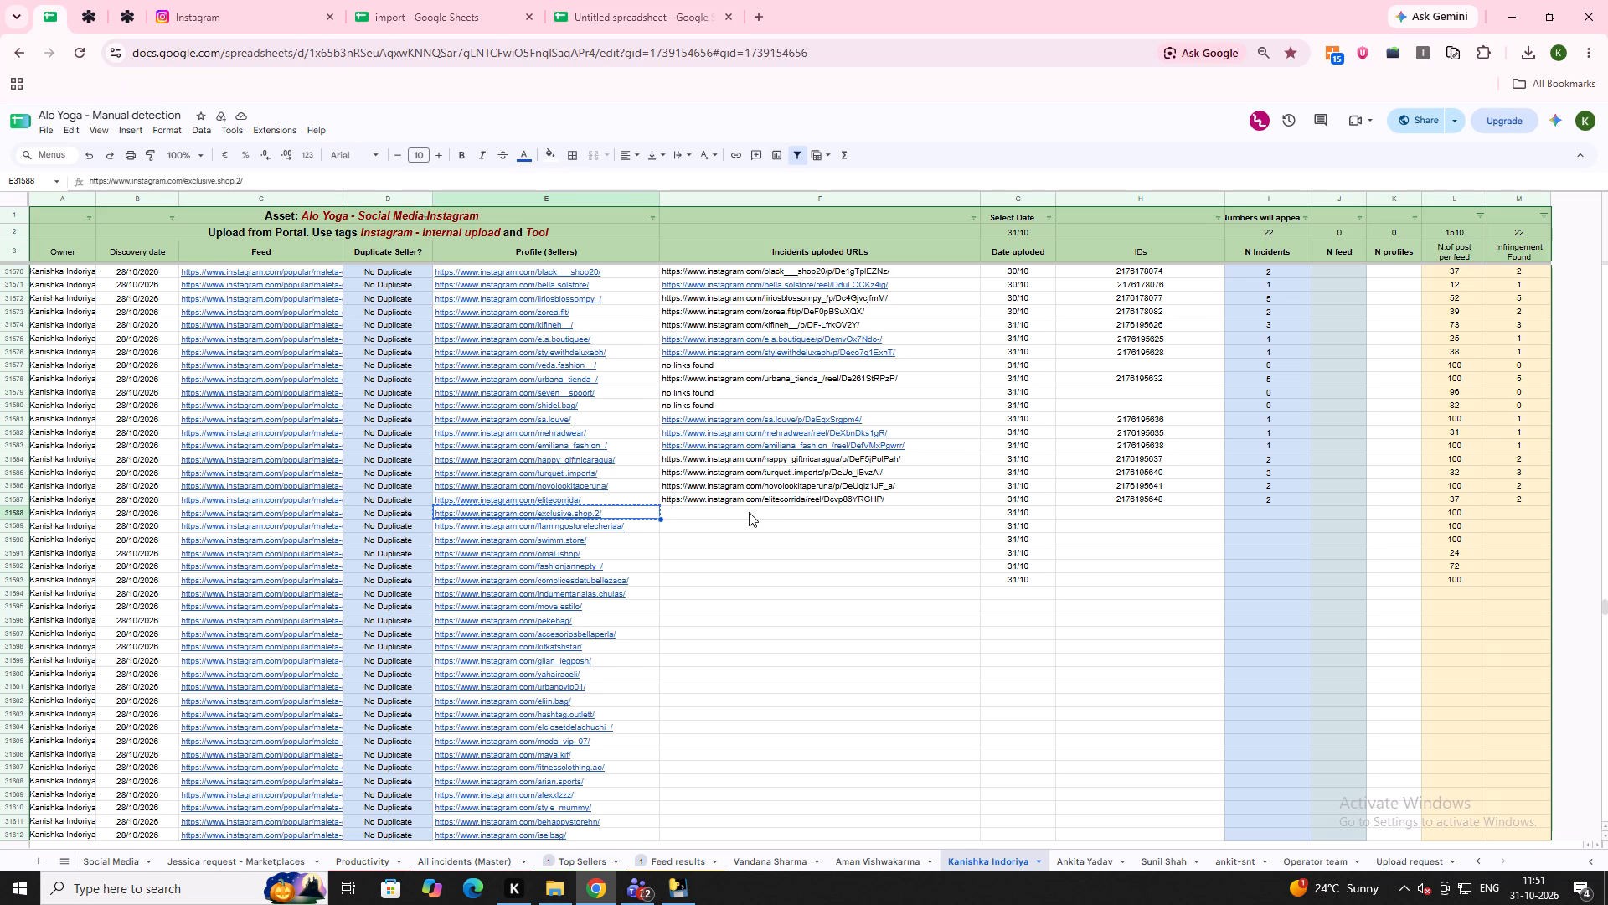
double_click(749, 512)
key("ctrl+v")
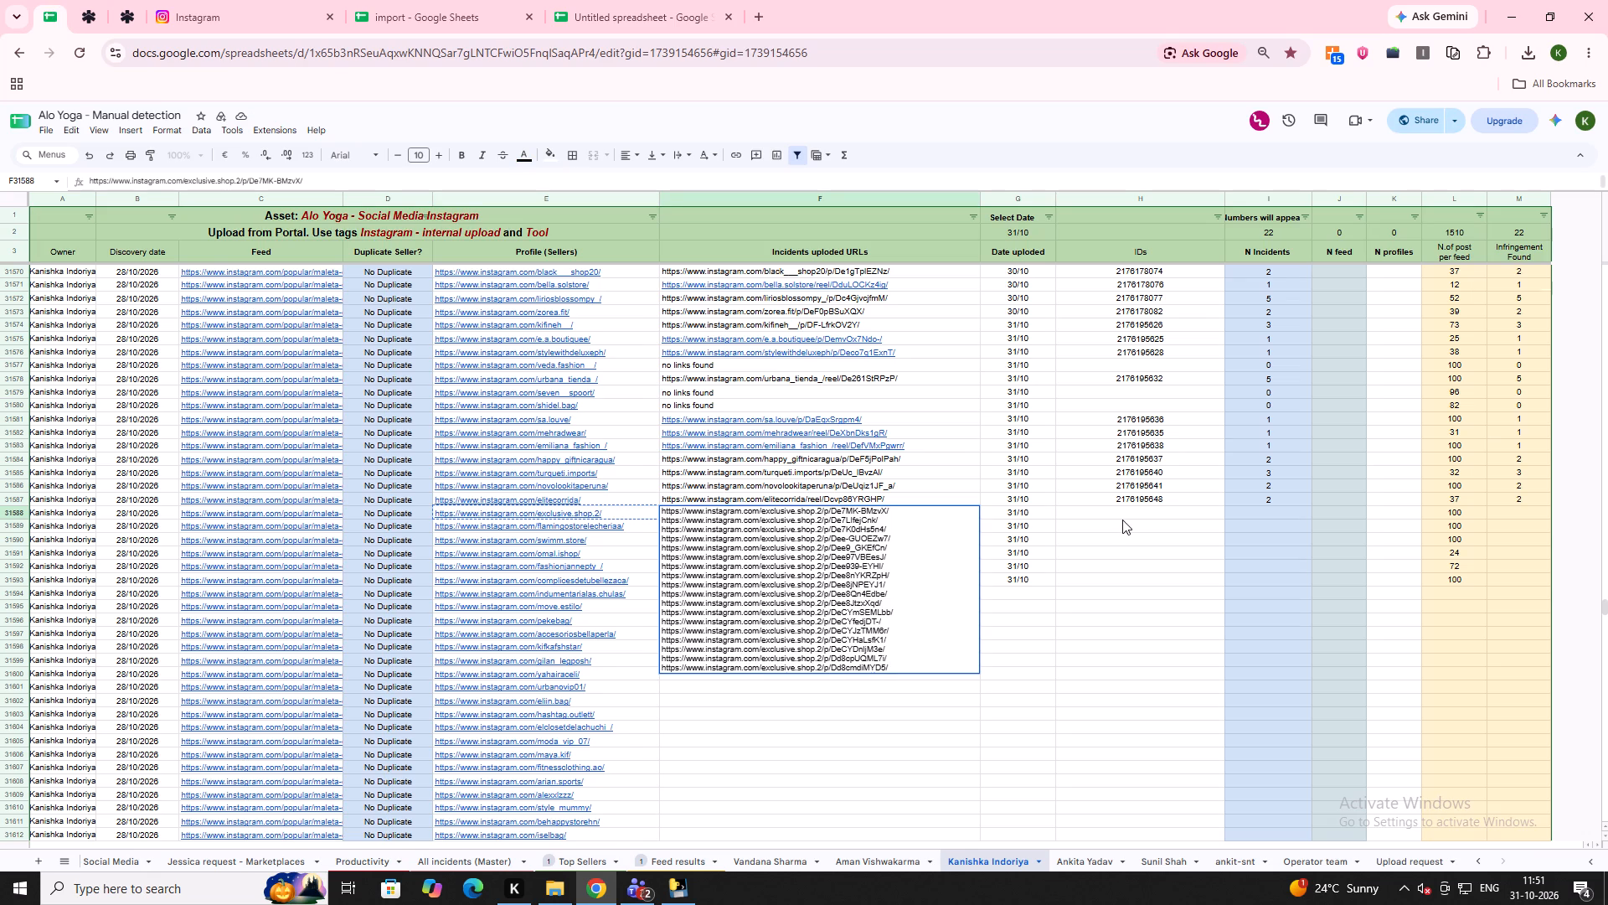
Copy the exclusive.shop.2 IDs in rows 46 to 80 of the untitled spreadsheet into the IDs cell of row 31588.
double_click(1121, 515)
left_click(652, 0)
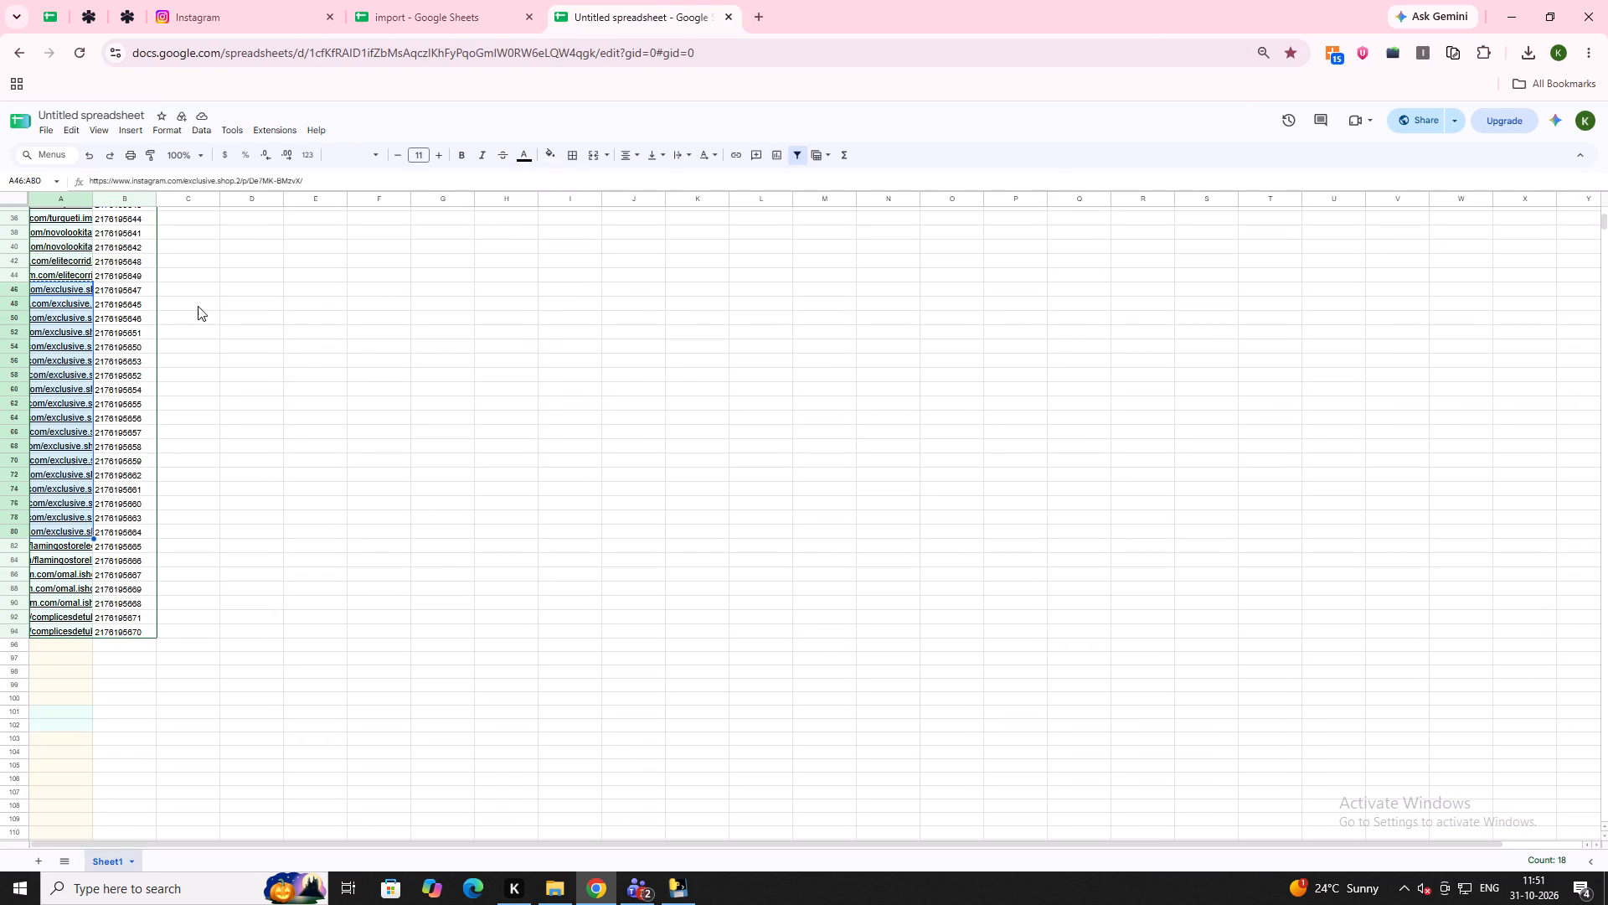
left_click(147, 289)
key("shift+Down")
key("shift+Down")
key("shift+Down")
key("shift+Down")
key("shift+Down")
key("shift+Down")
key("shift+Down")
key("shift+Down")
key("shift+Down")
key("shift+Down")
key("shift+Down")
key("shift+Down")
key("shift+Down")
key("shift+Down")
key("shift+Down")
key("shift+Down")
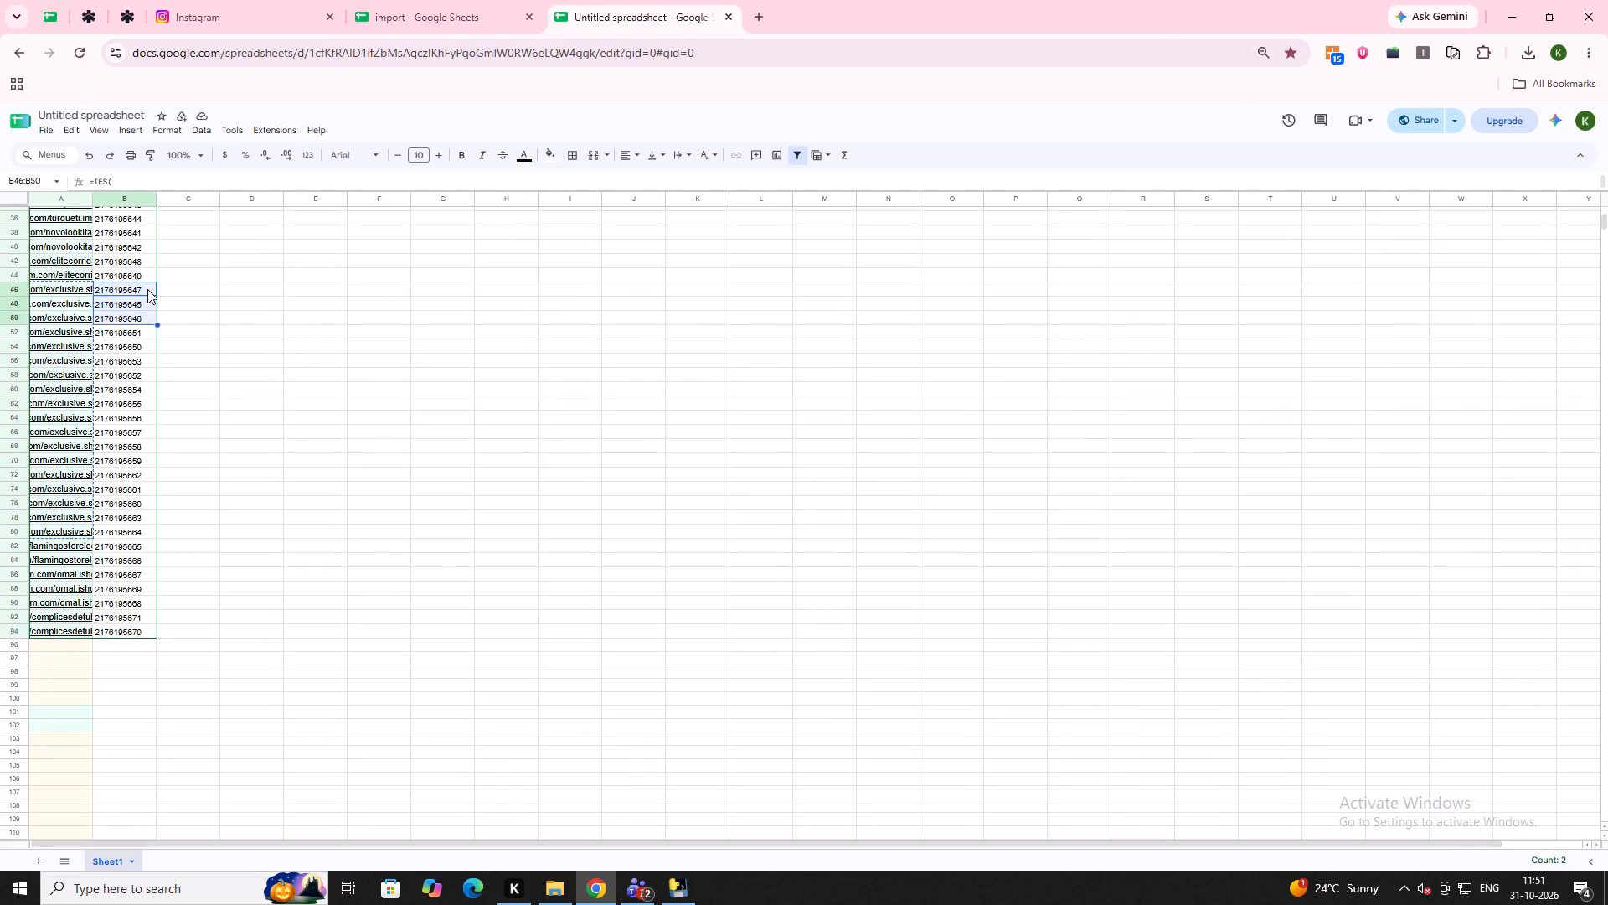
key("shift+Down")
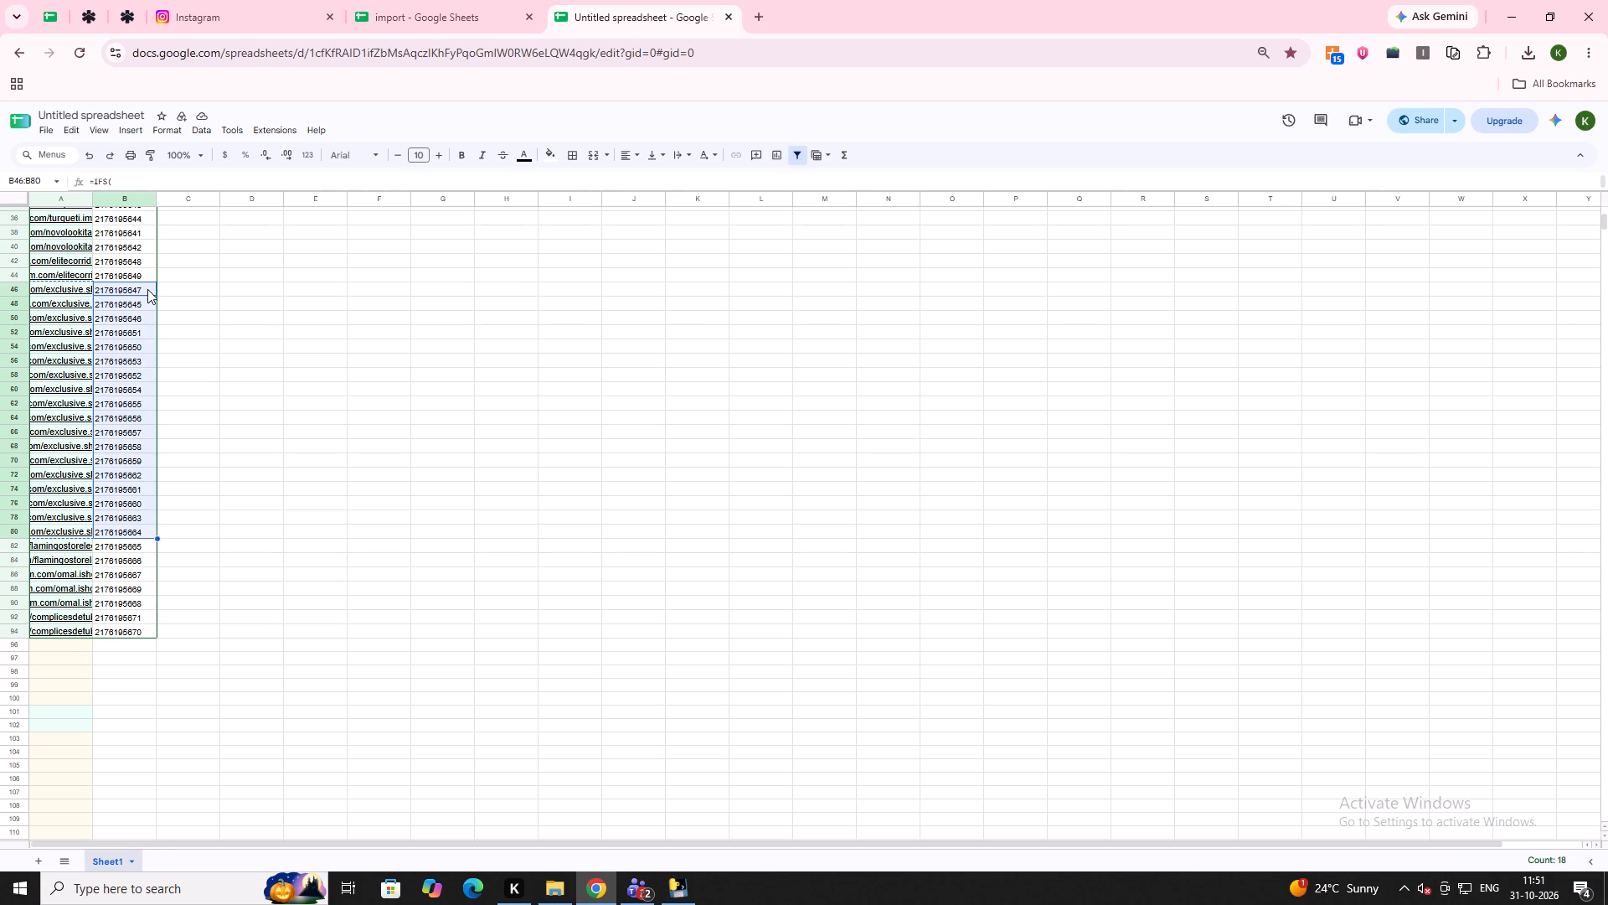
key("ctrl+c")
left_click(41, 0)
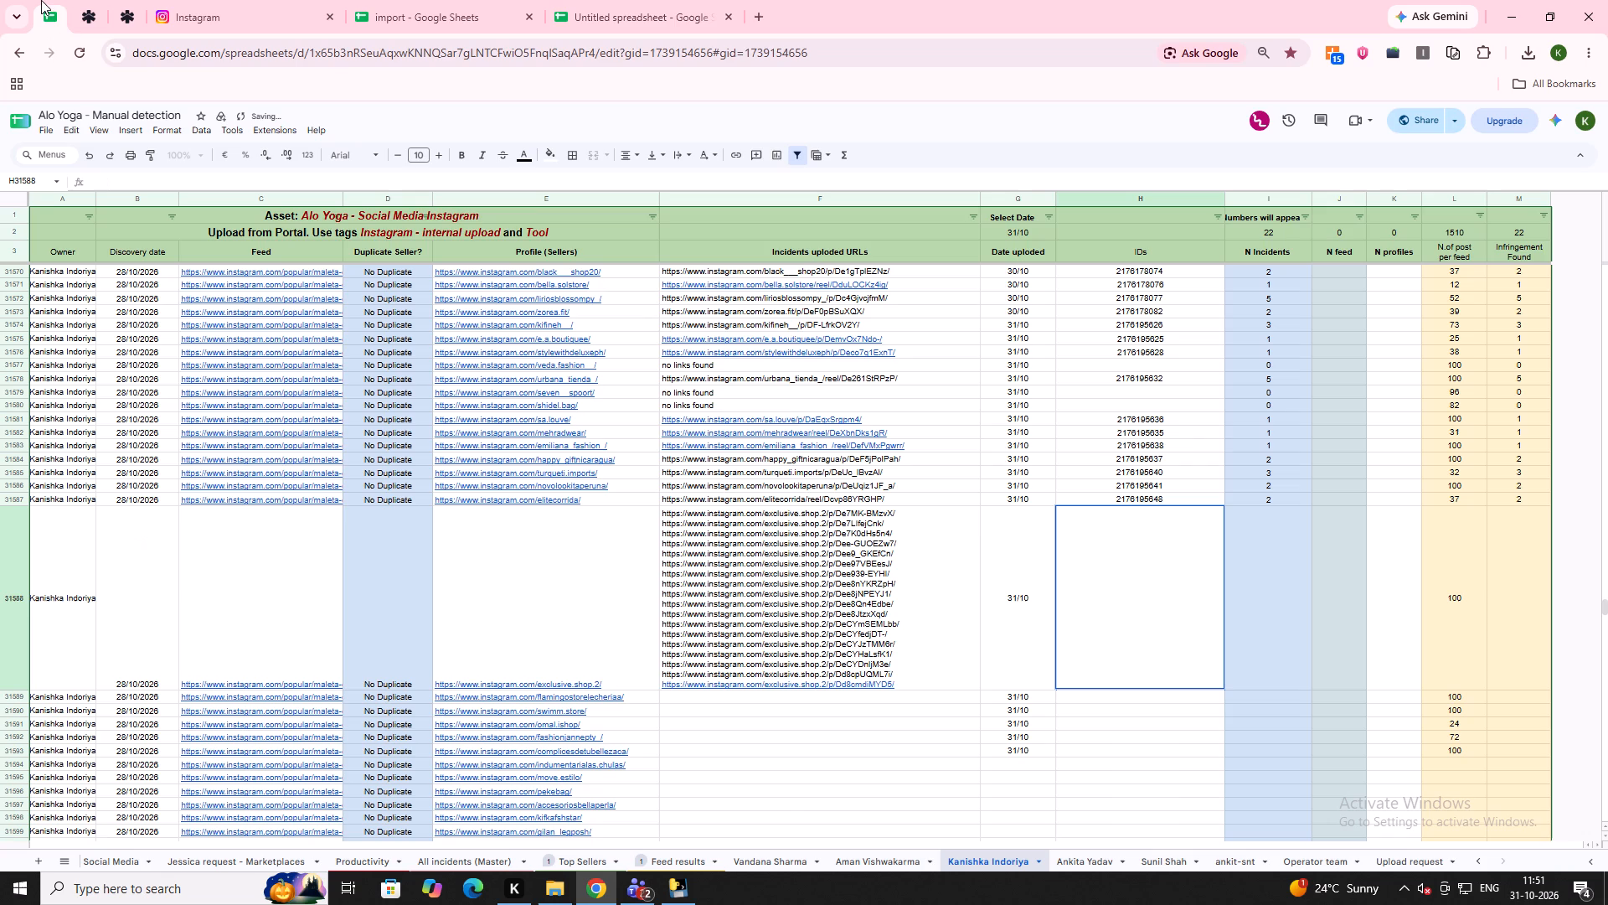
key("ctrl+v")
Enter 18 as both N Incidents and Infringement Found for the exclusive.shop.2 profile in row 31588.
left_click(1250, 564)
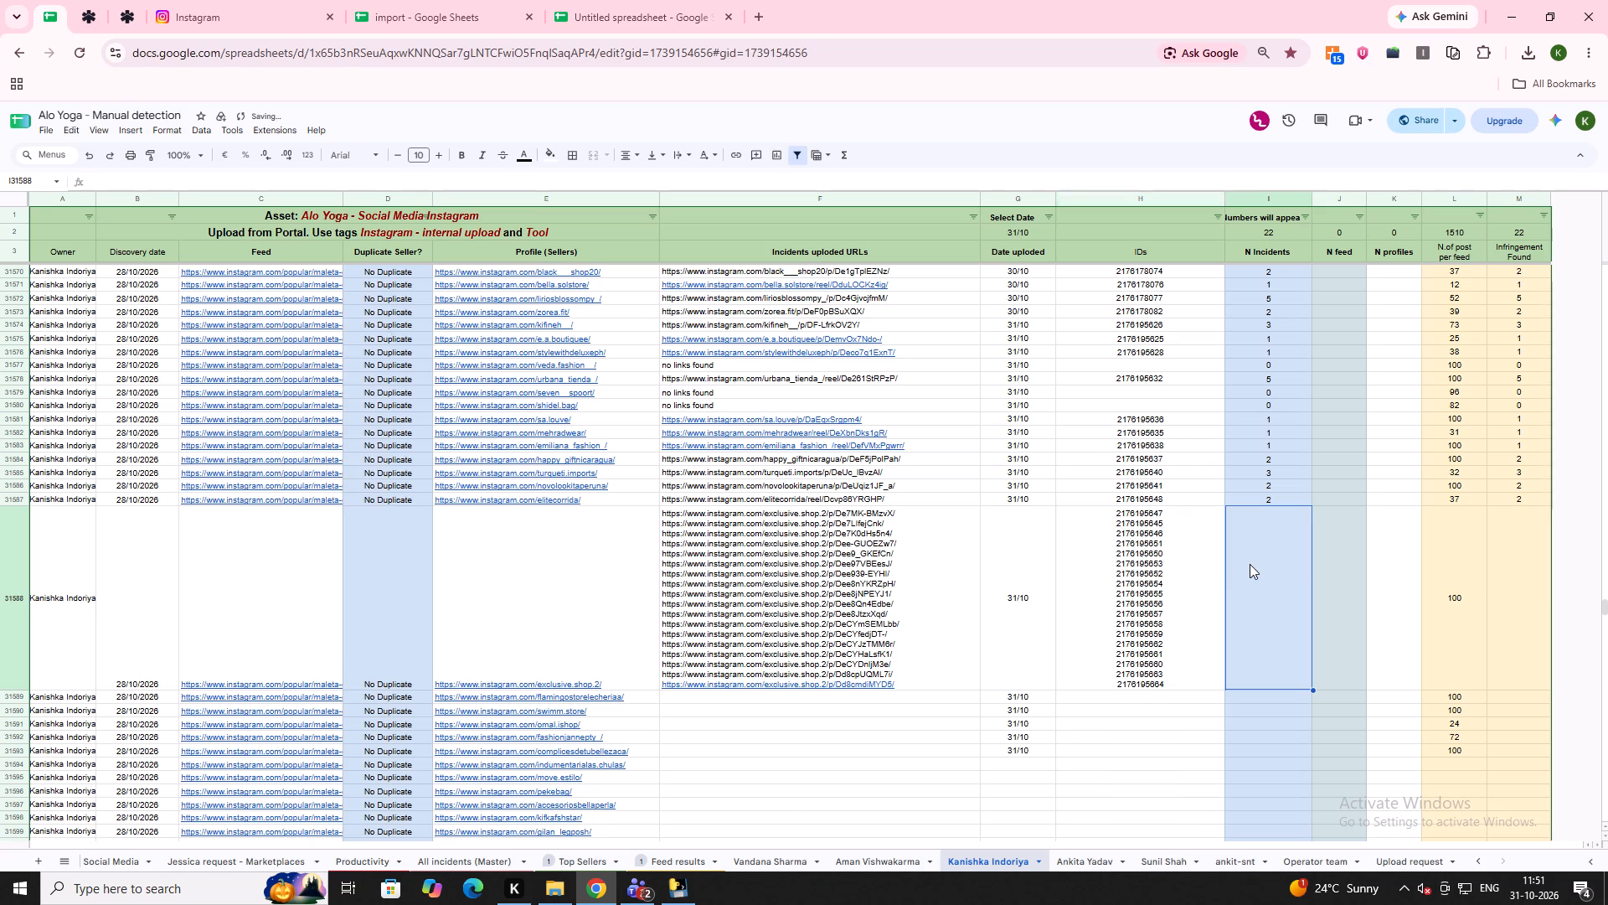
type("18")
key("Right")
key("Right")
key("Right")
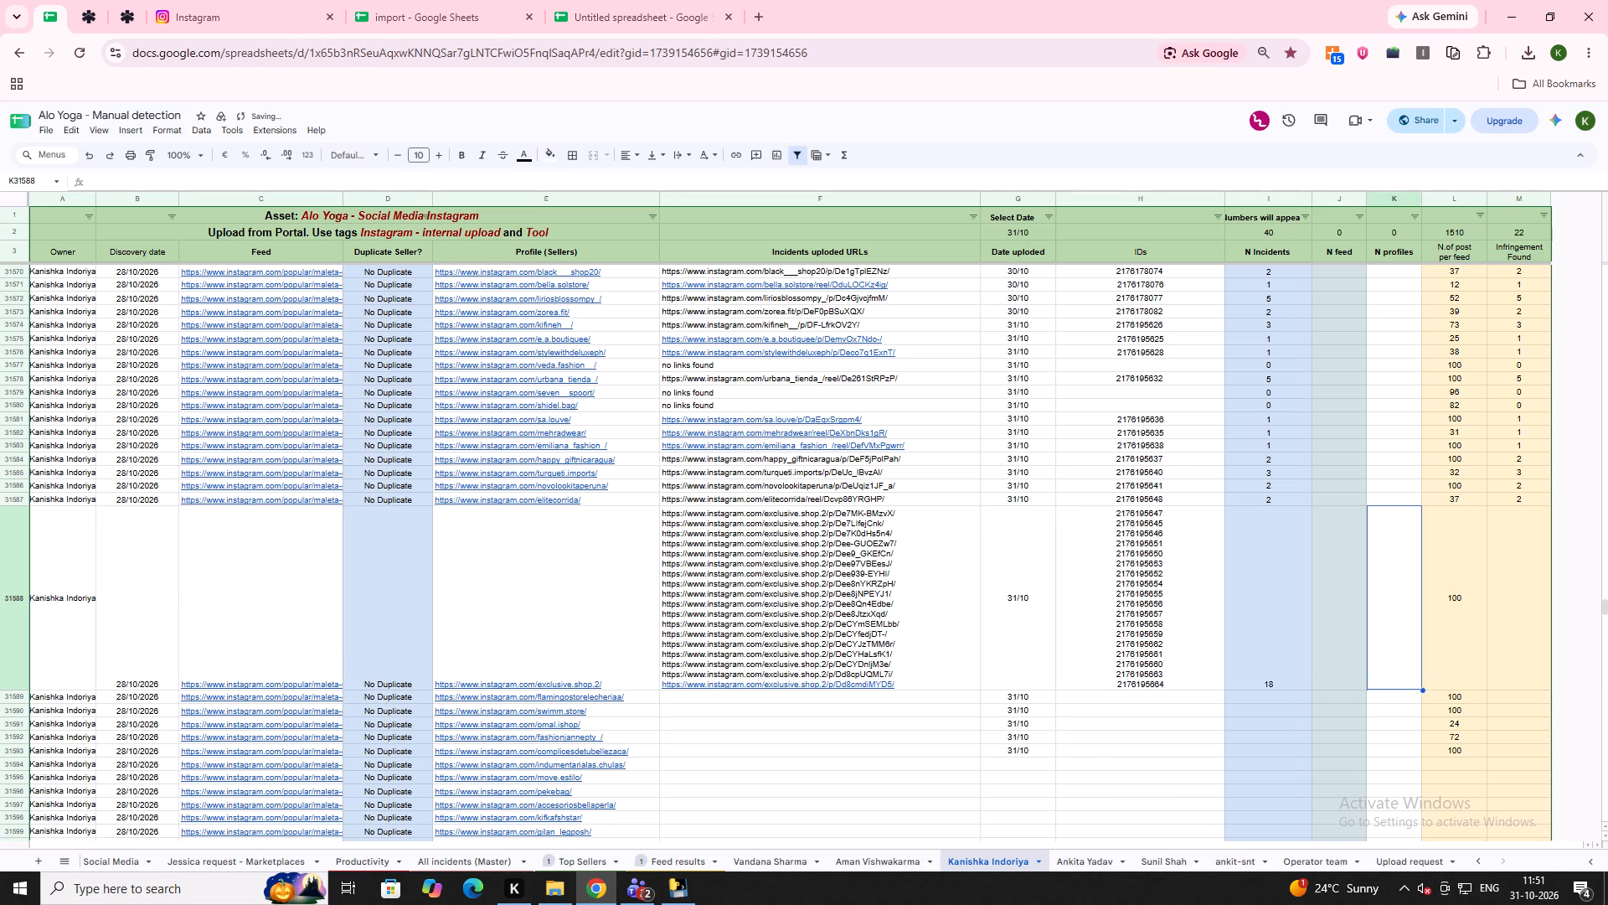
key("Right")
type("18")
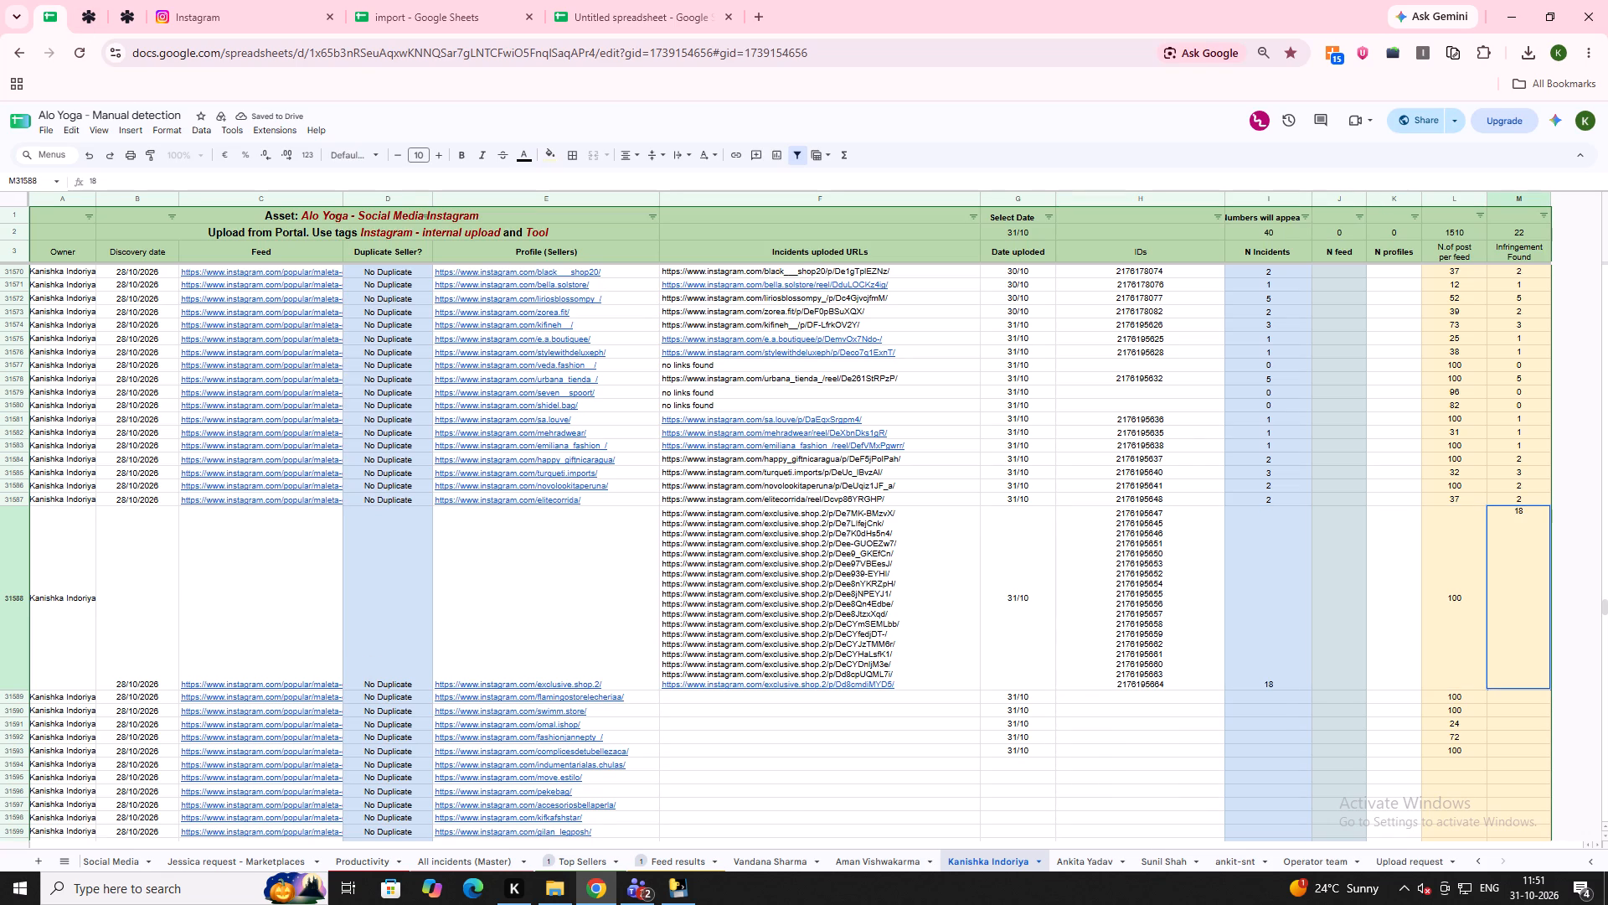
Resize row 31588 to a height of 21 pixels.
right_click(0, 605)
left_click(23, 475)
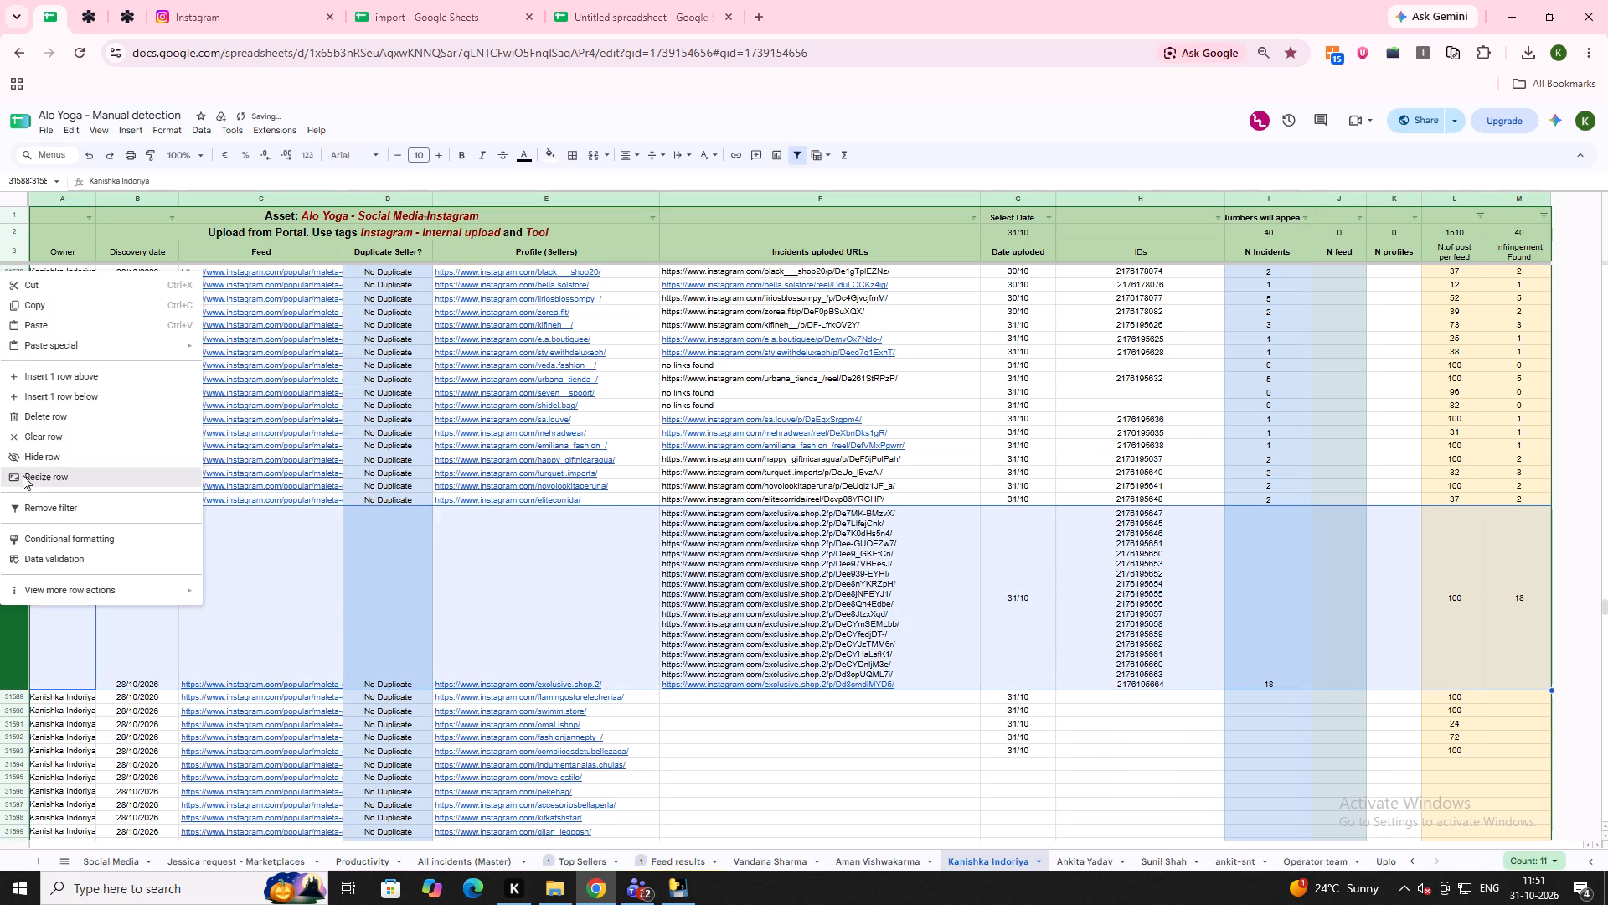
left_click(799, 445)
left_click(781, 549)
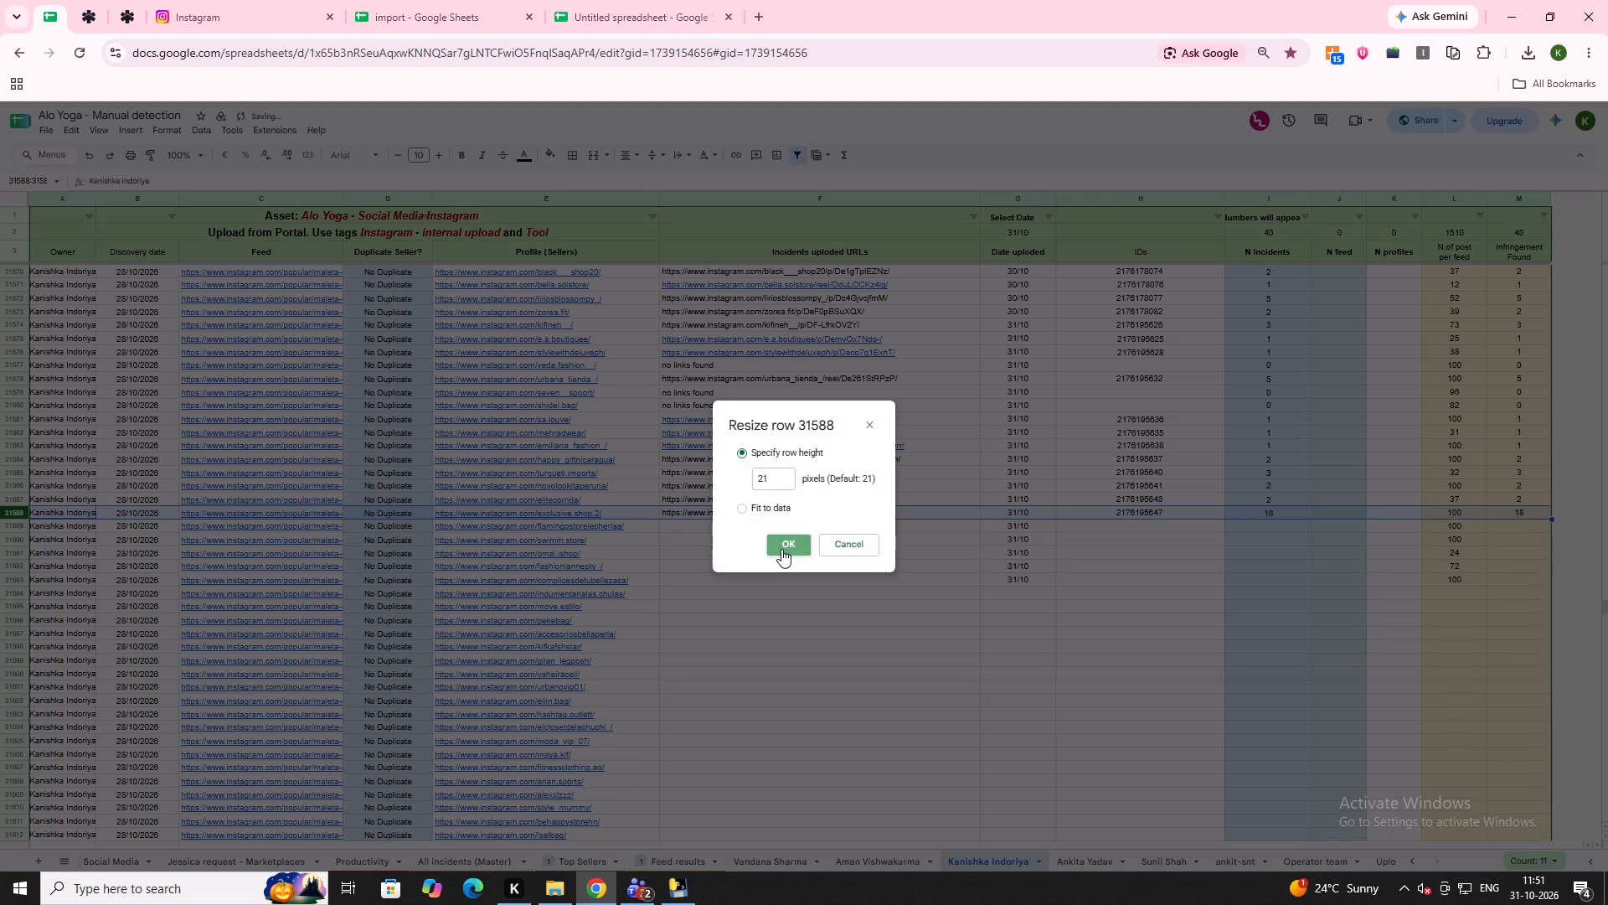
Search the import spreadsheet for the flamingostorelecheriaa profile URL copied from row 31589 of Manual detection.
left_click(622, 523)
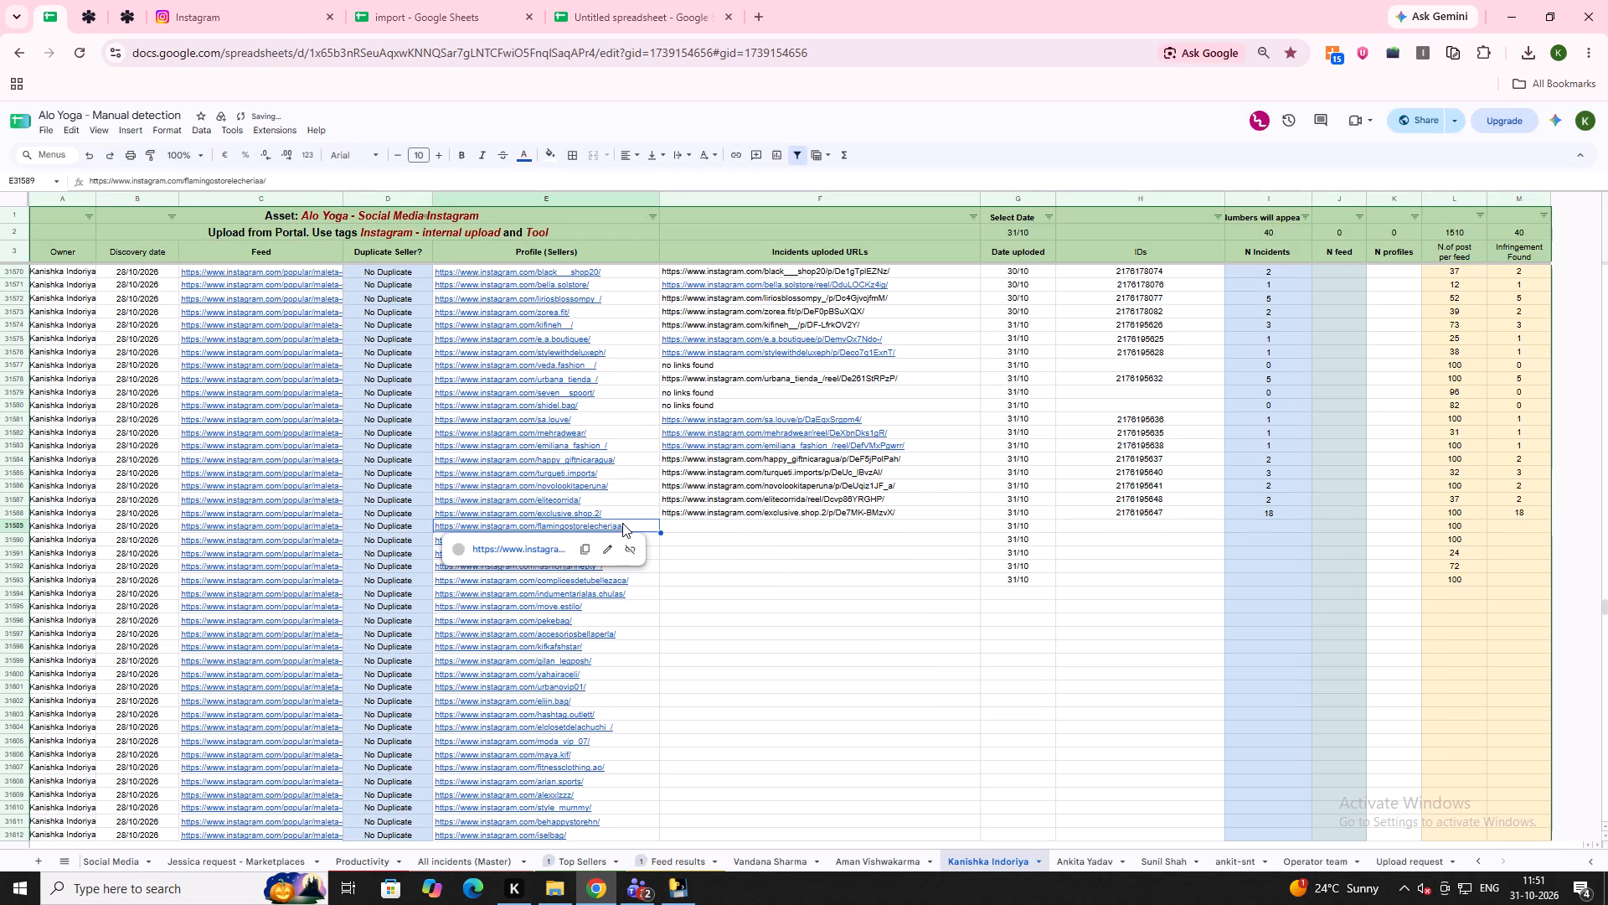
key("ctrl+c")
left_click(443, 0)
key("ctrl+f")
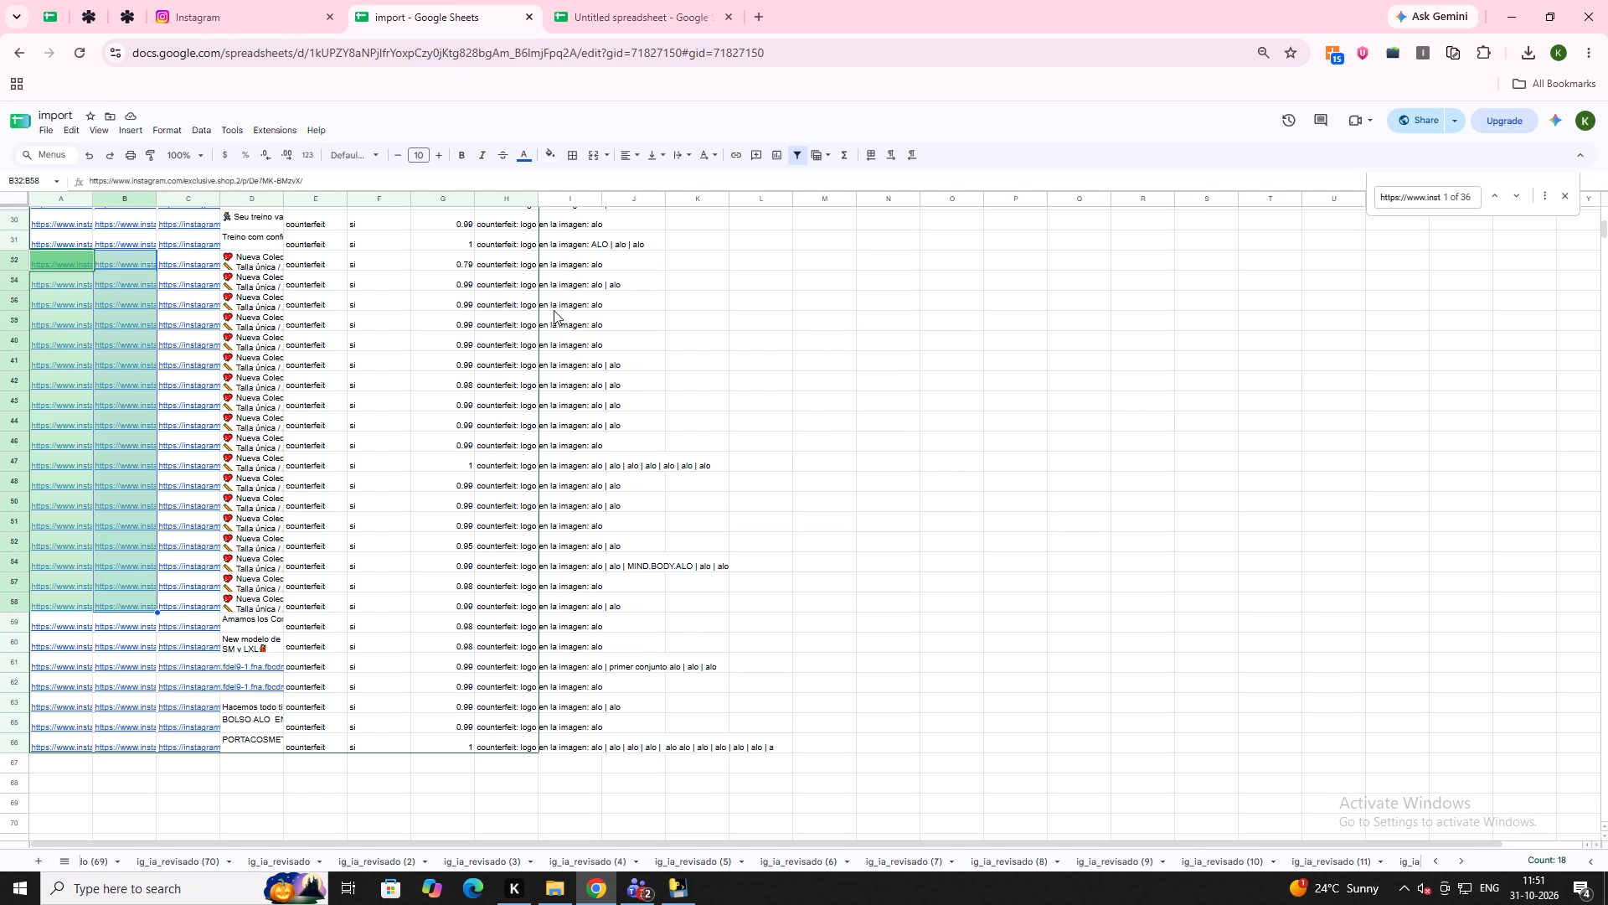
key("ctrl+v")
Copy the two flamingostorelecheriaa post URLs from the untitled spreadsheet into the Incidents uploaded URLs cell of row 31589.
left_click(585, 0)
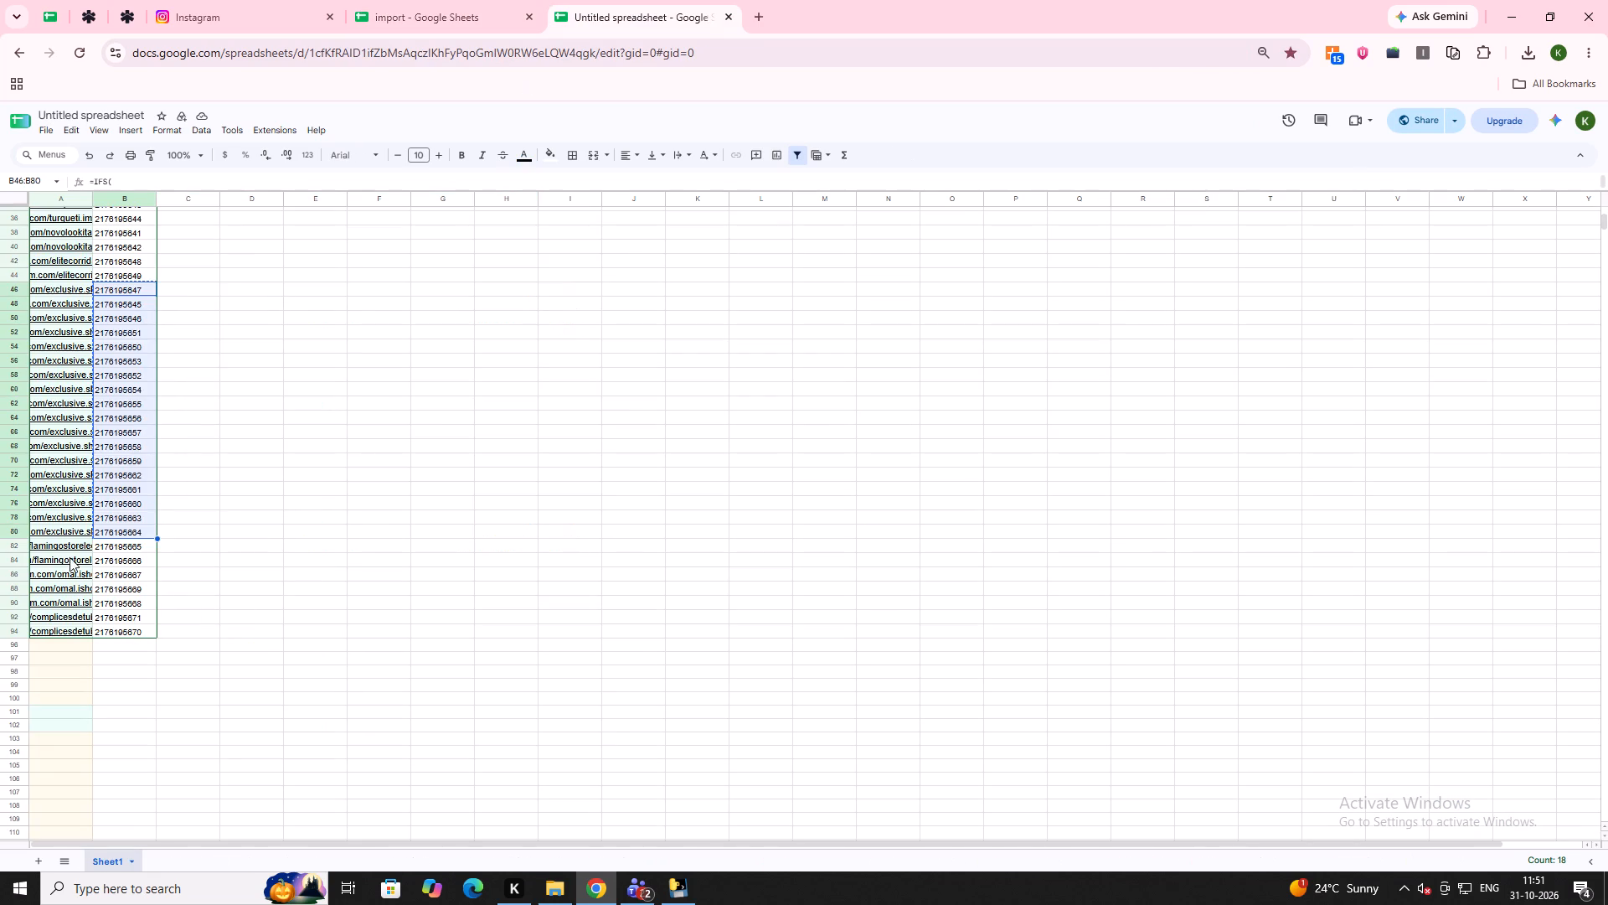
left_click(67, 547)
key("shift+Down")
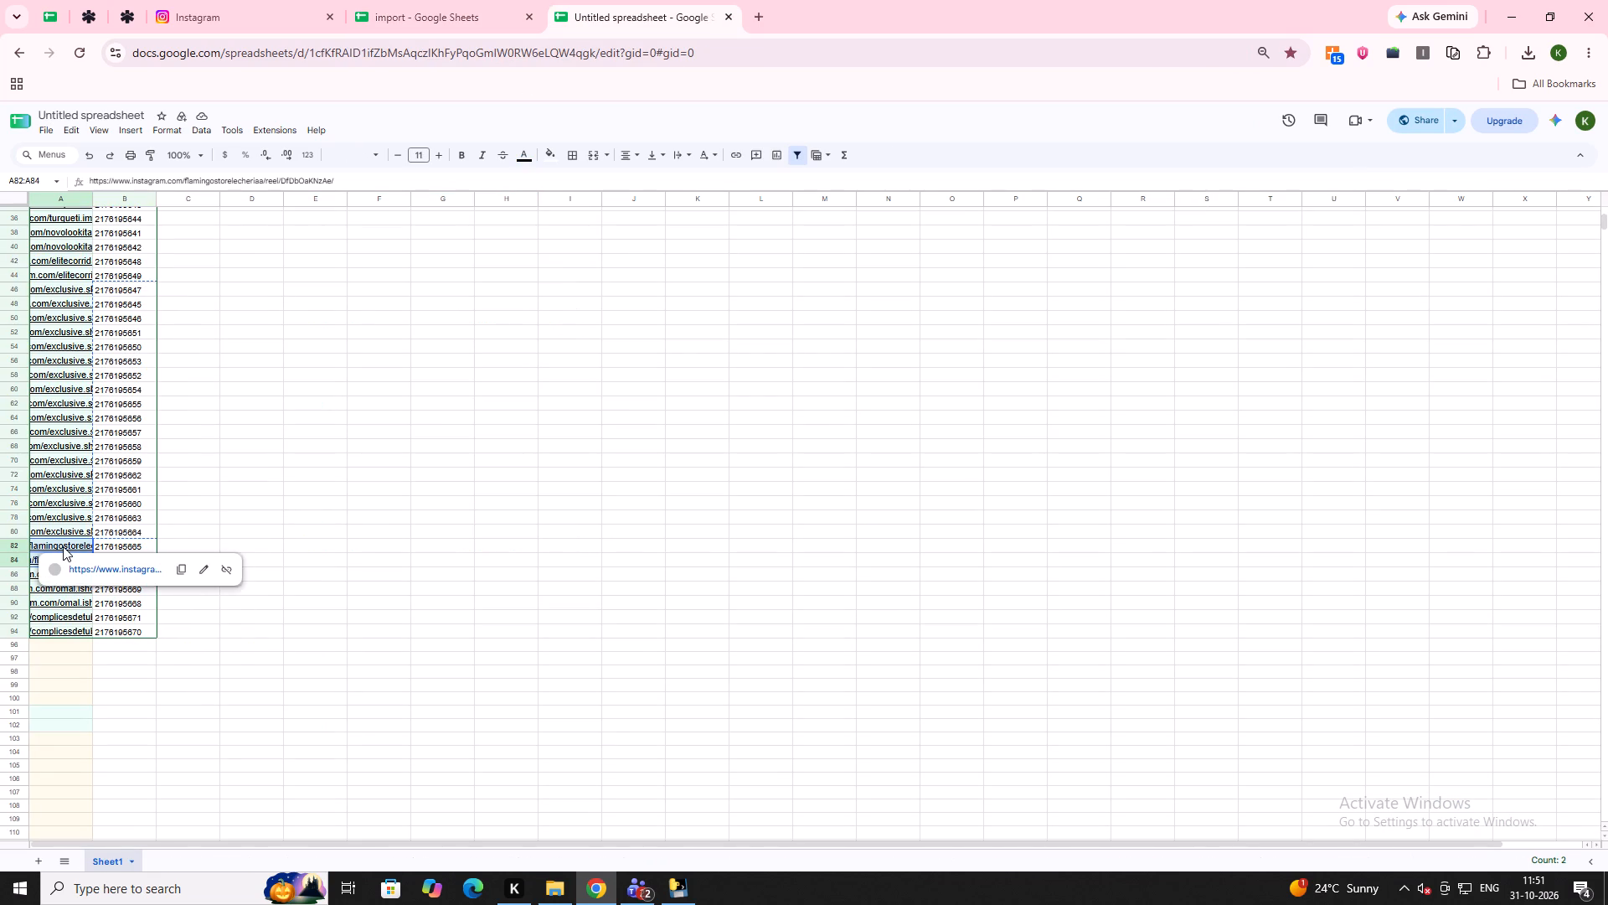
key("ctrl+c")
left_click(54, 0)
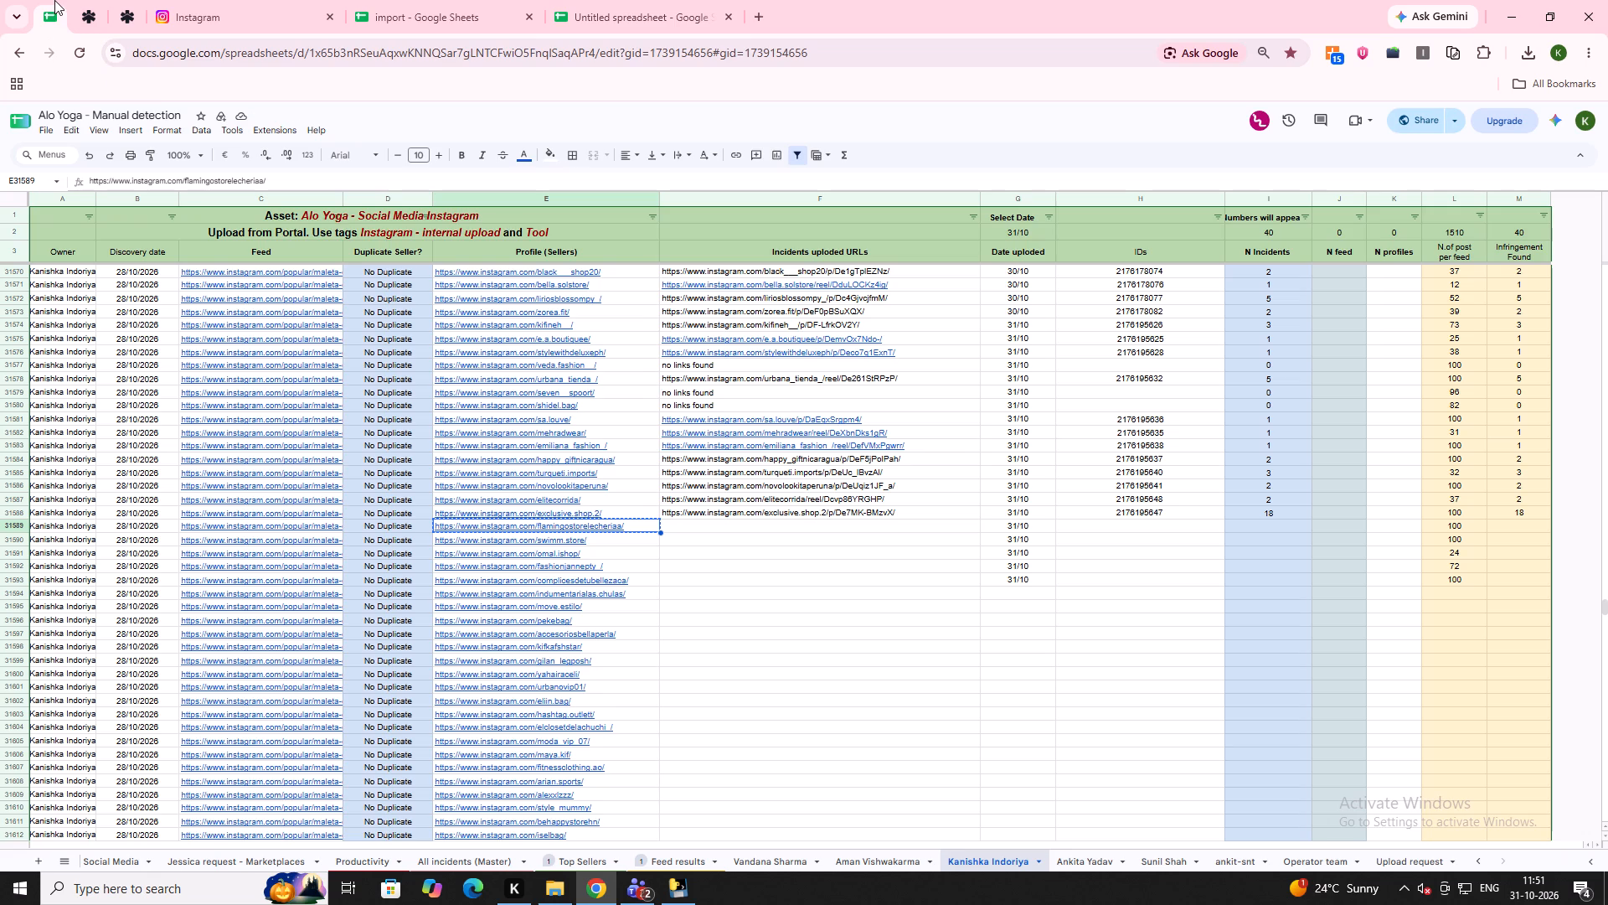
double_click(681, 523)
key("ctrl+v")
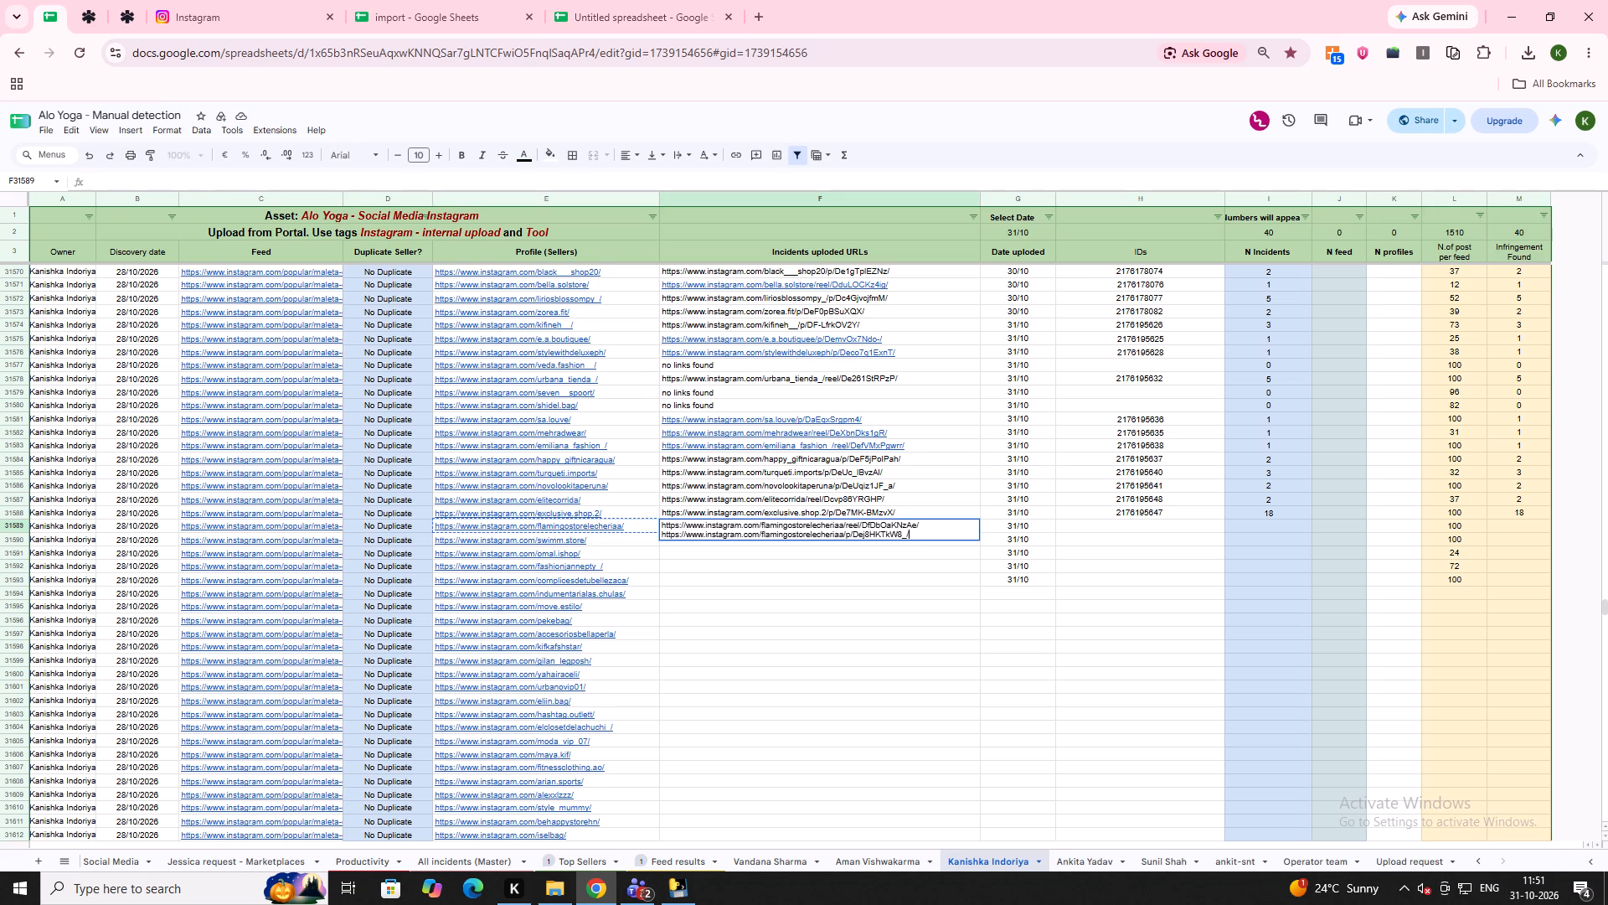
left_click(1123, 528)
left_click(1123, 528)
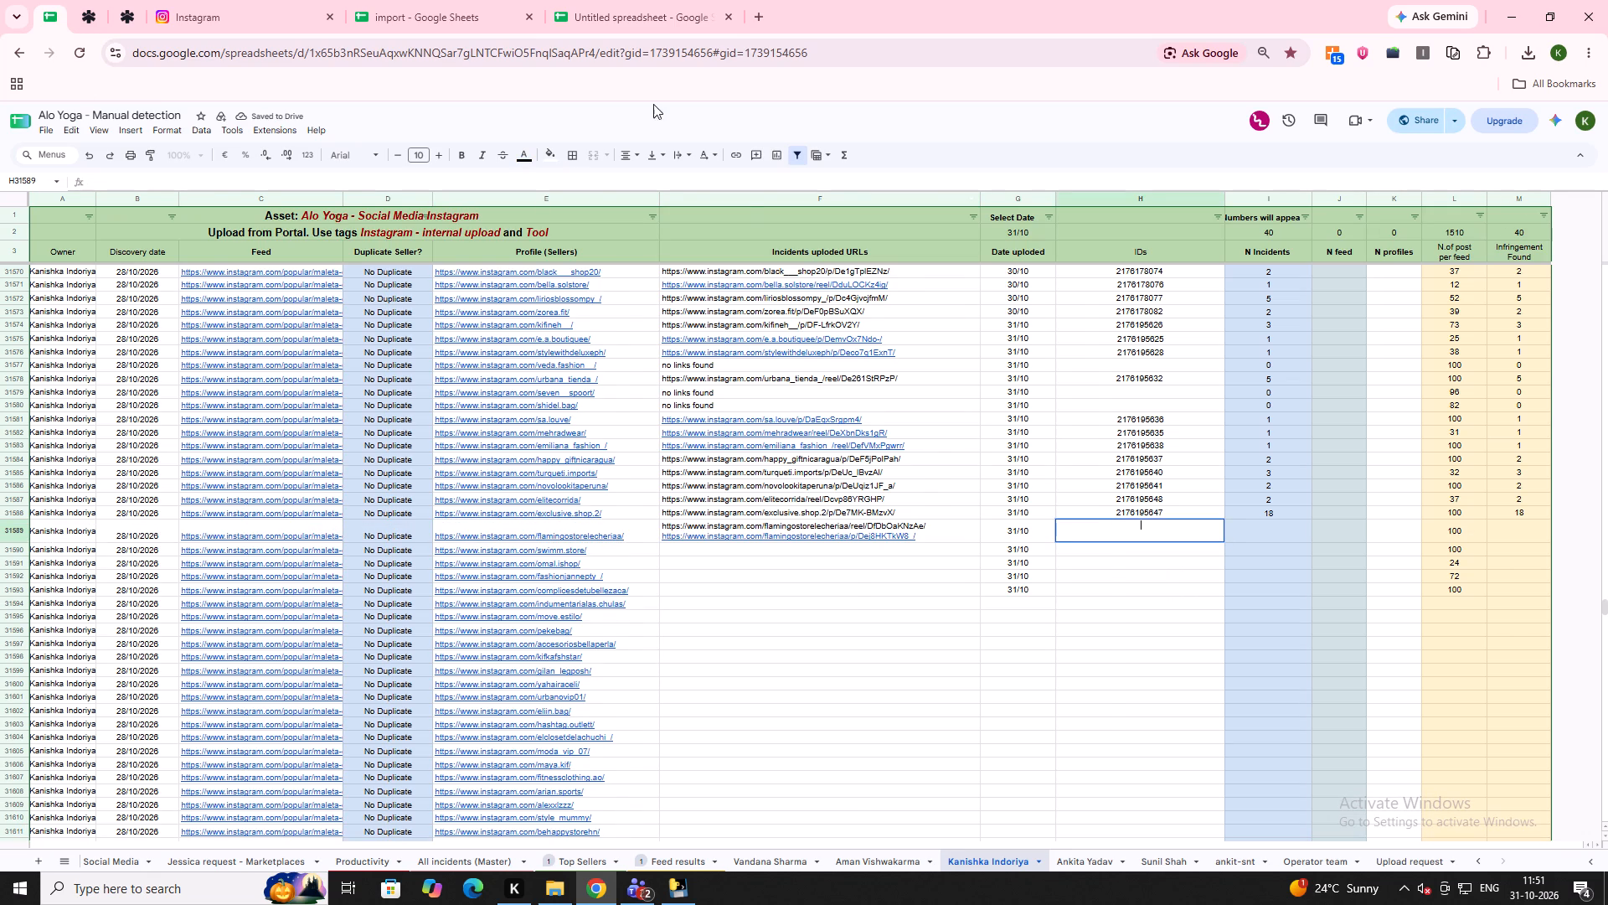
left_click(612, 0)
left_click(97, 546)
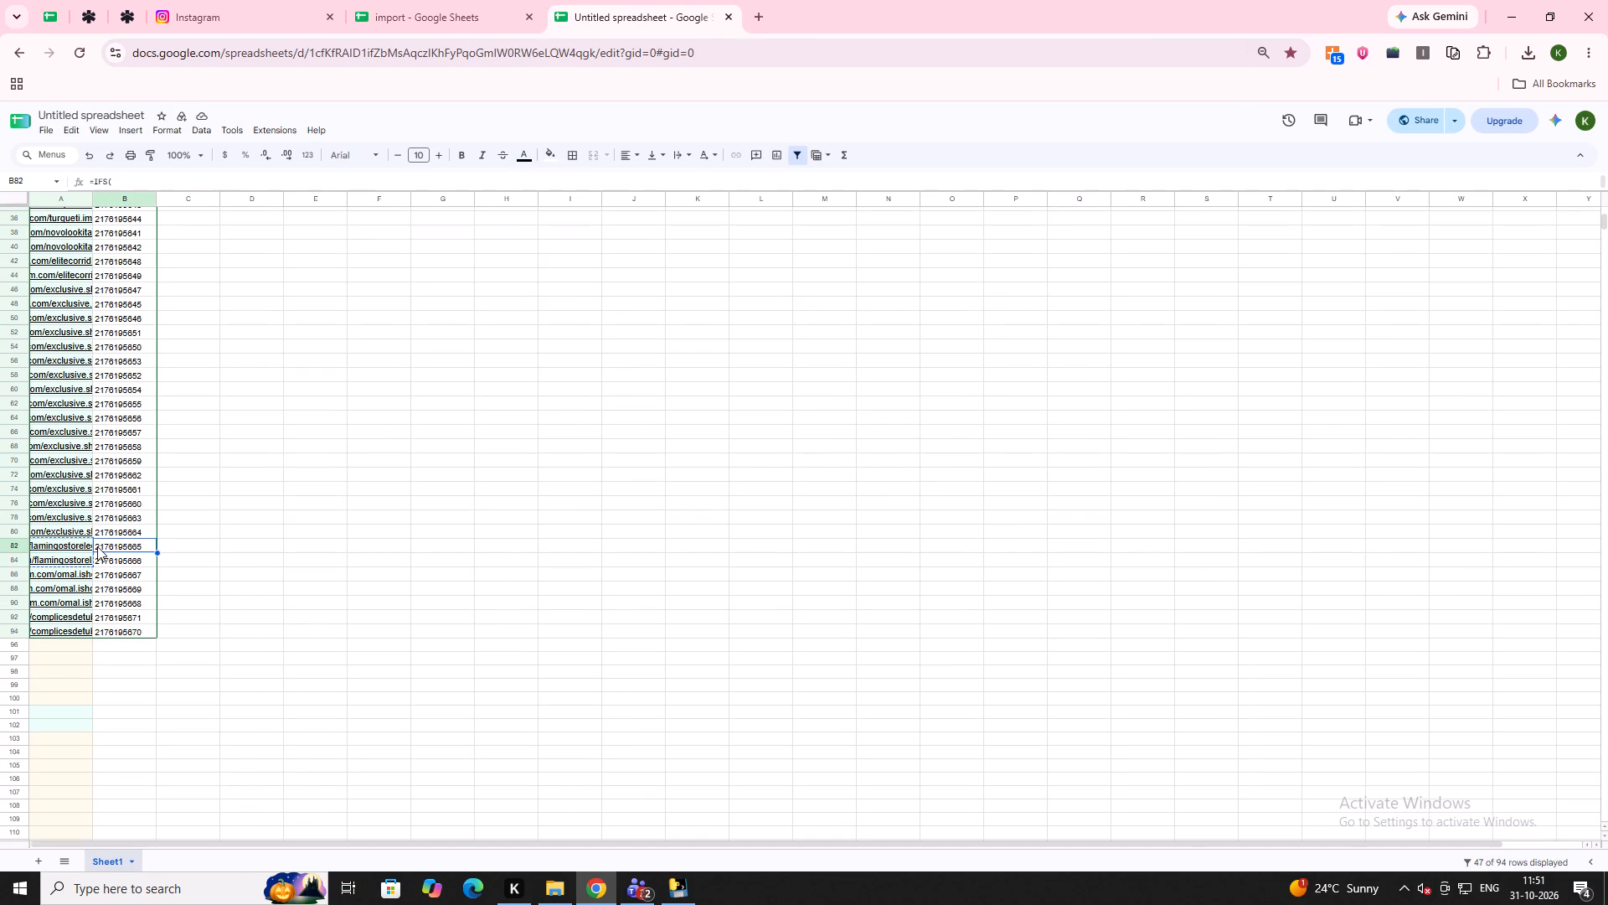
key("shift+Down")
key("ctrl+c")
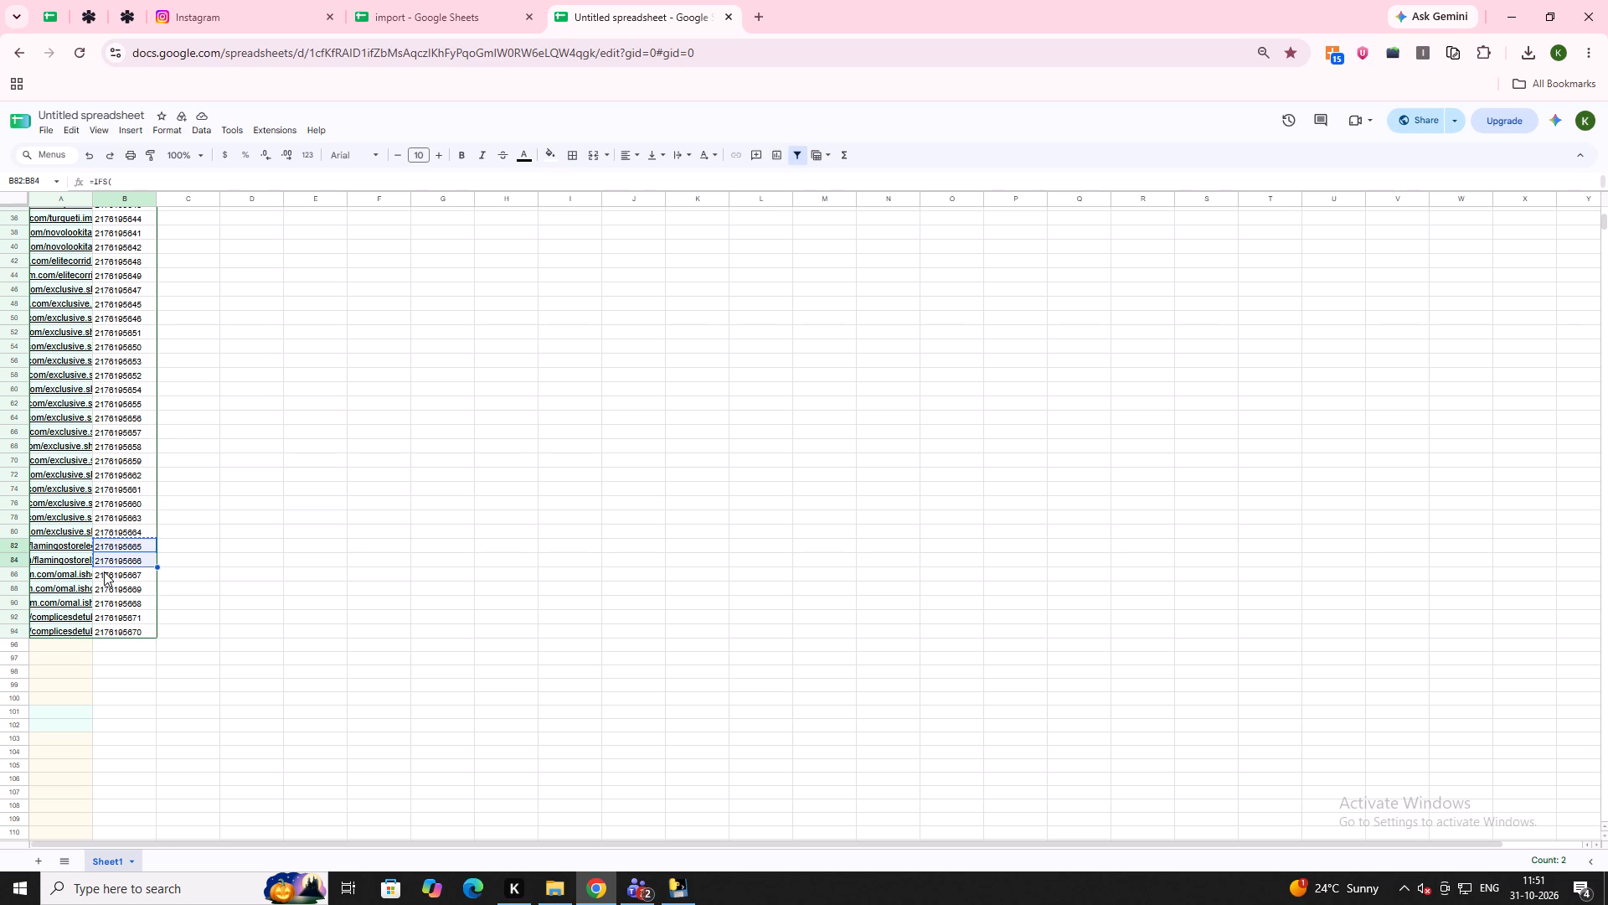
left_click(47, 0)
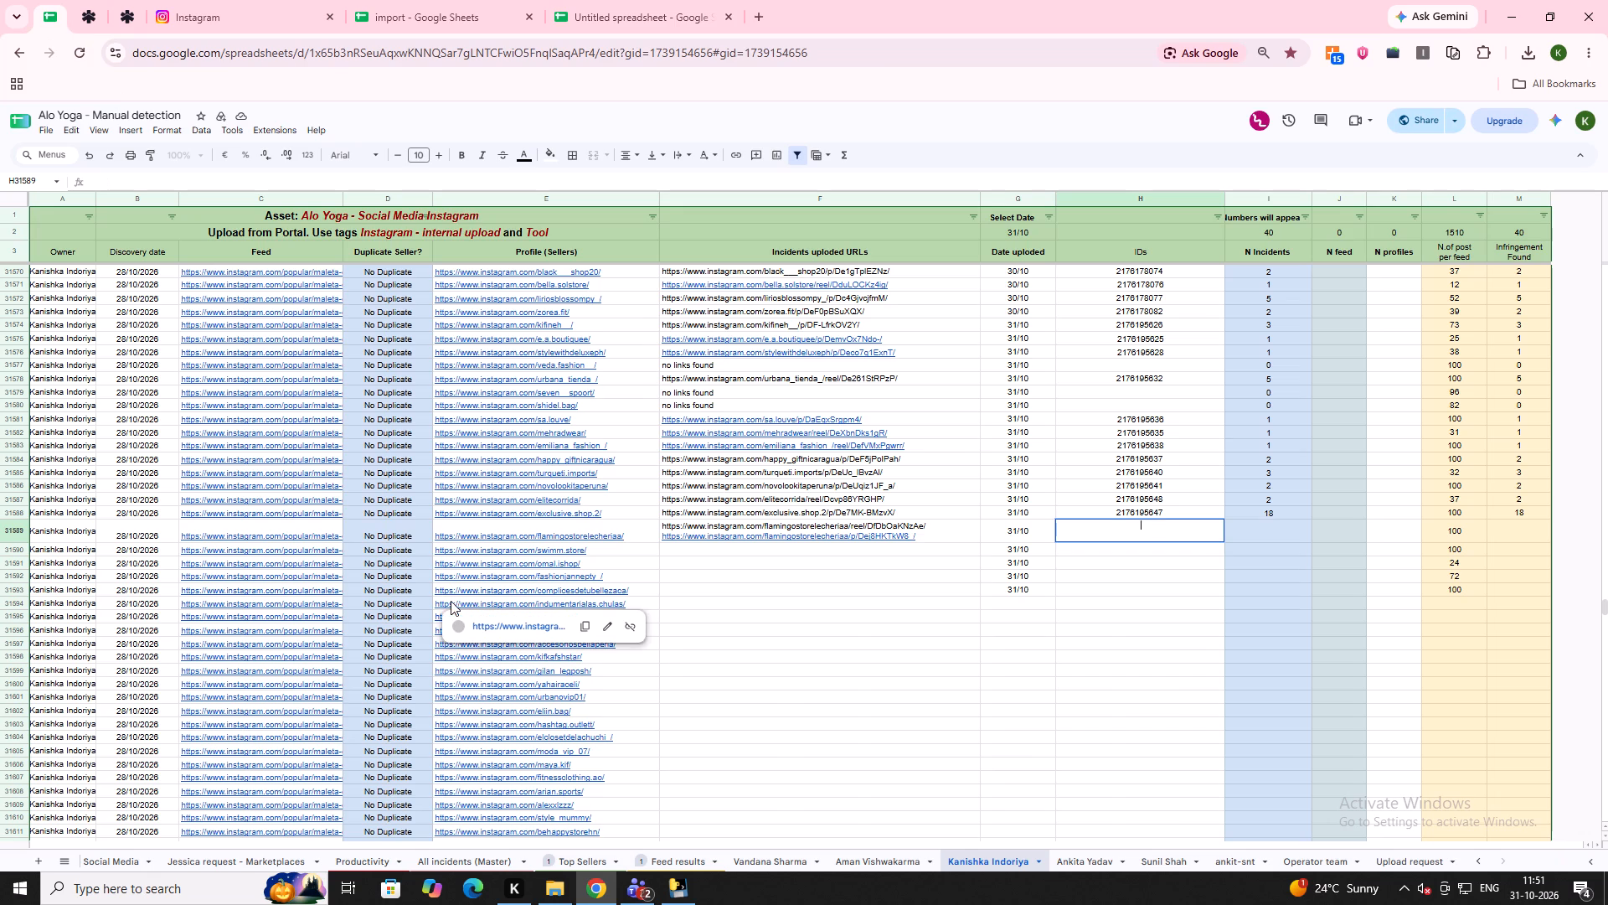
key("ctrl+c")
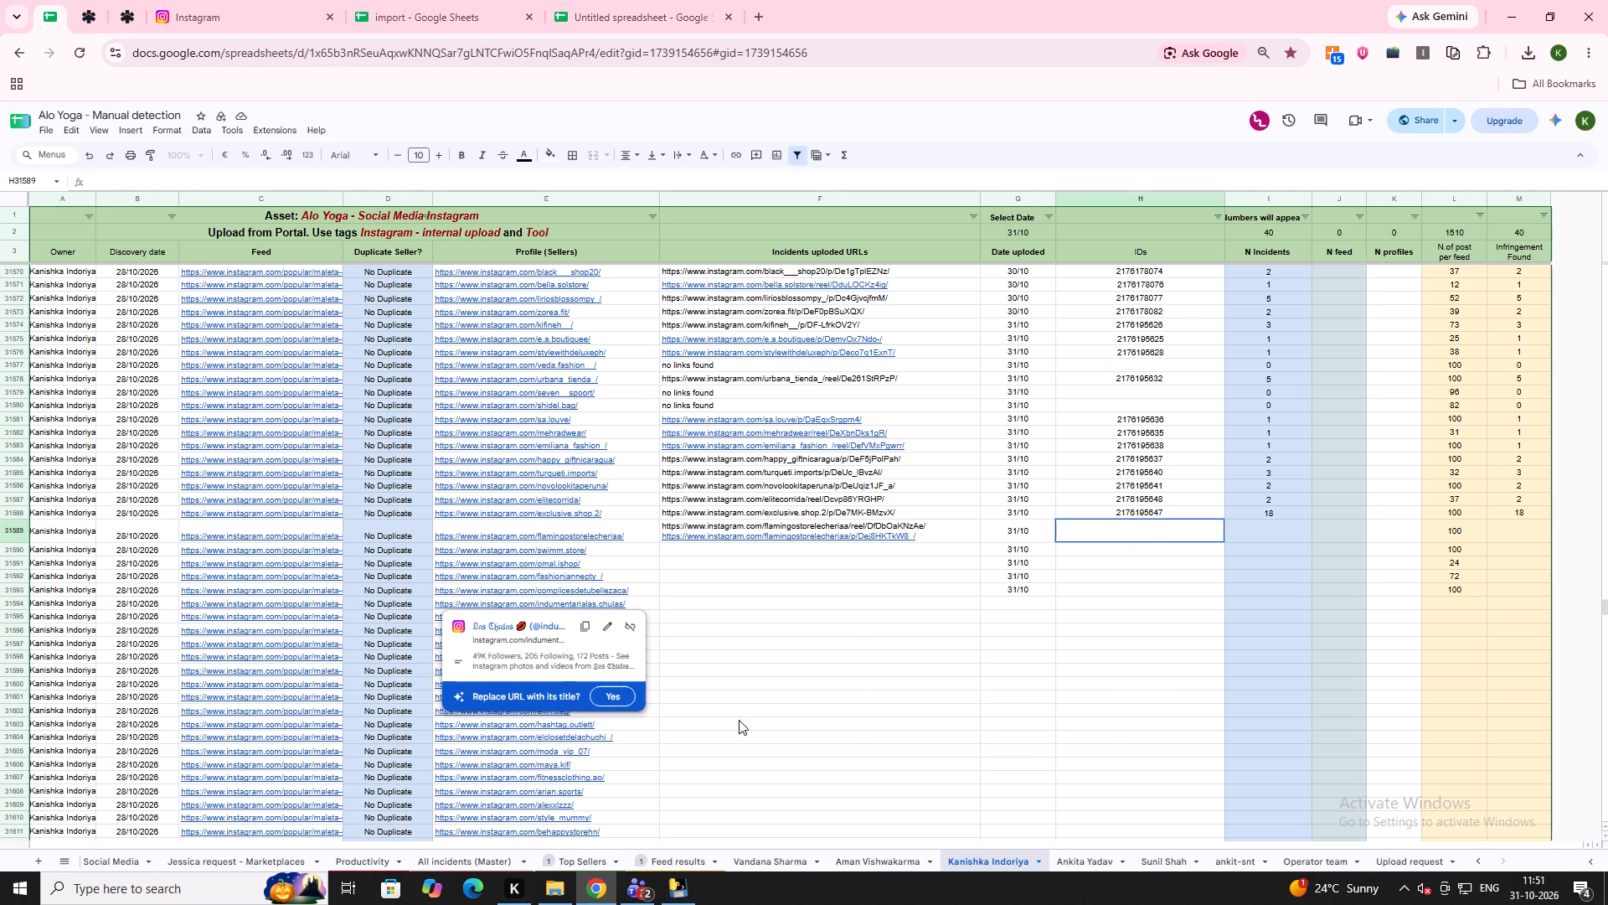
left_click(891, 727)
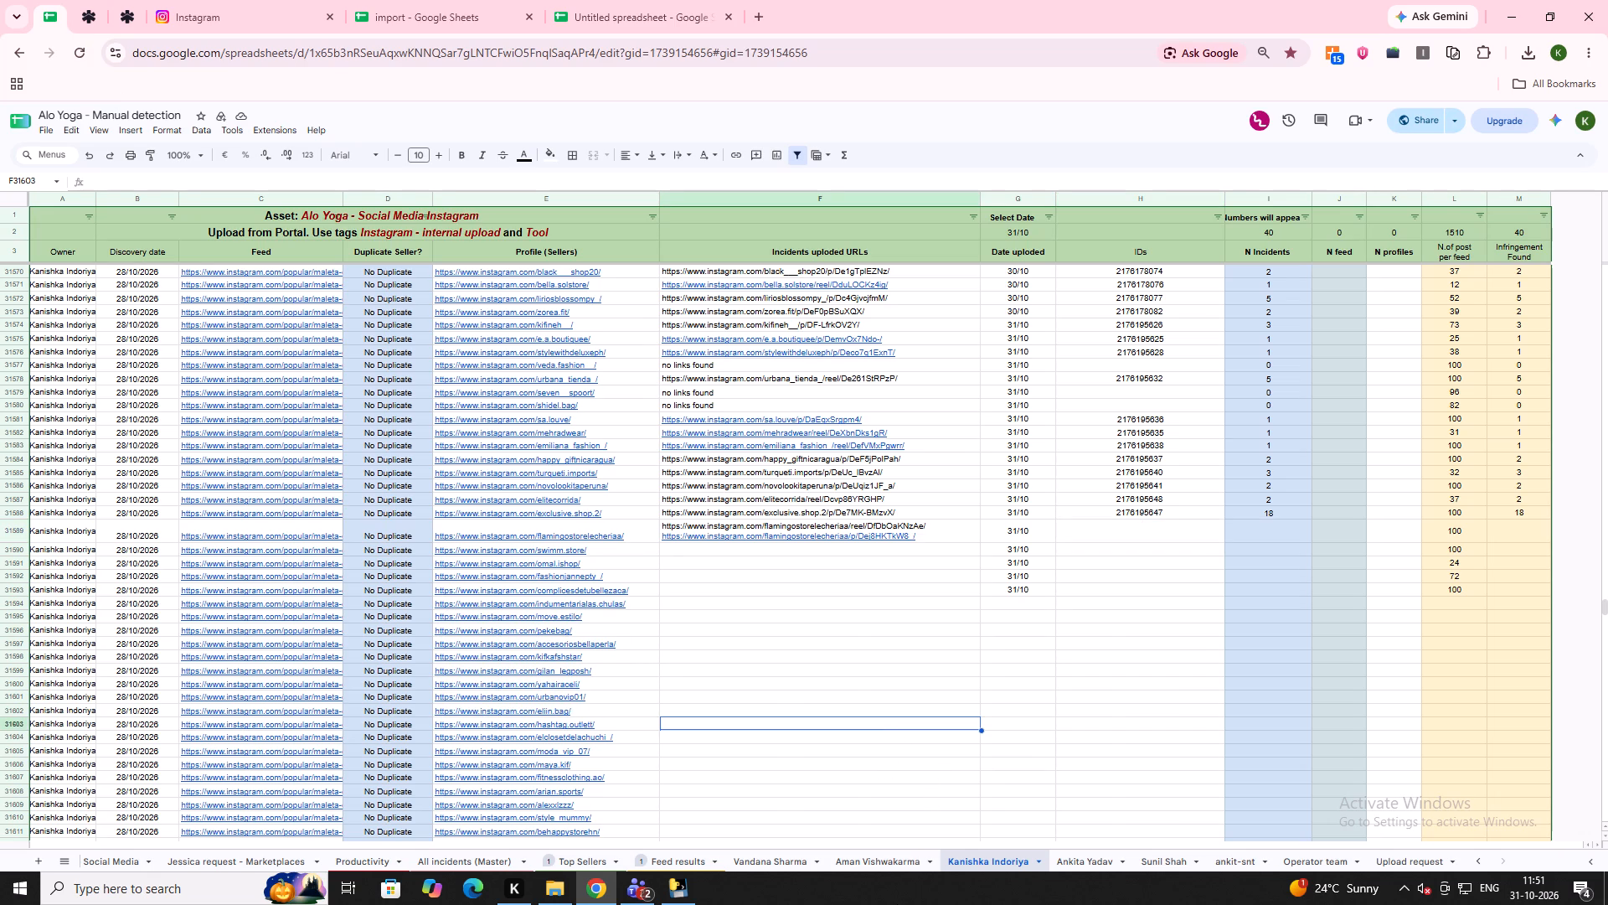
left_click(657, 0)
key("ctrl+c")
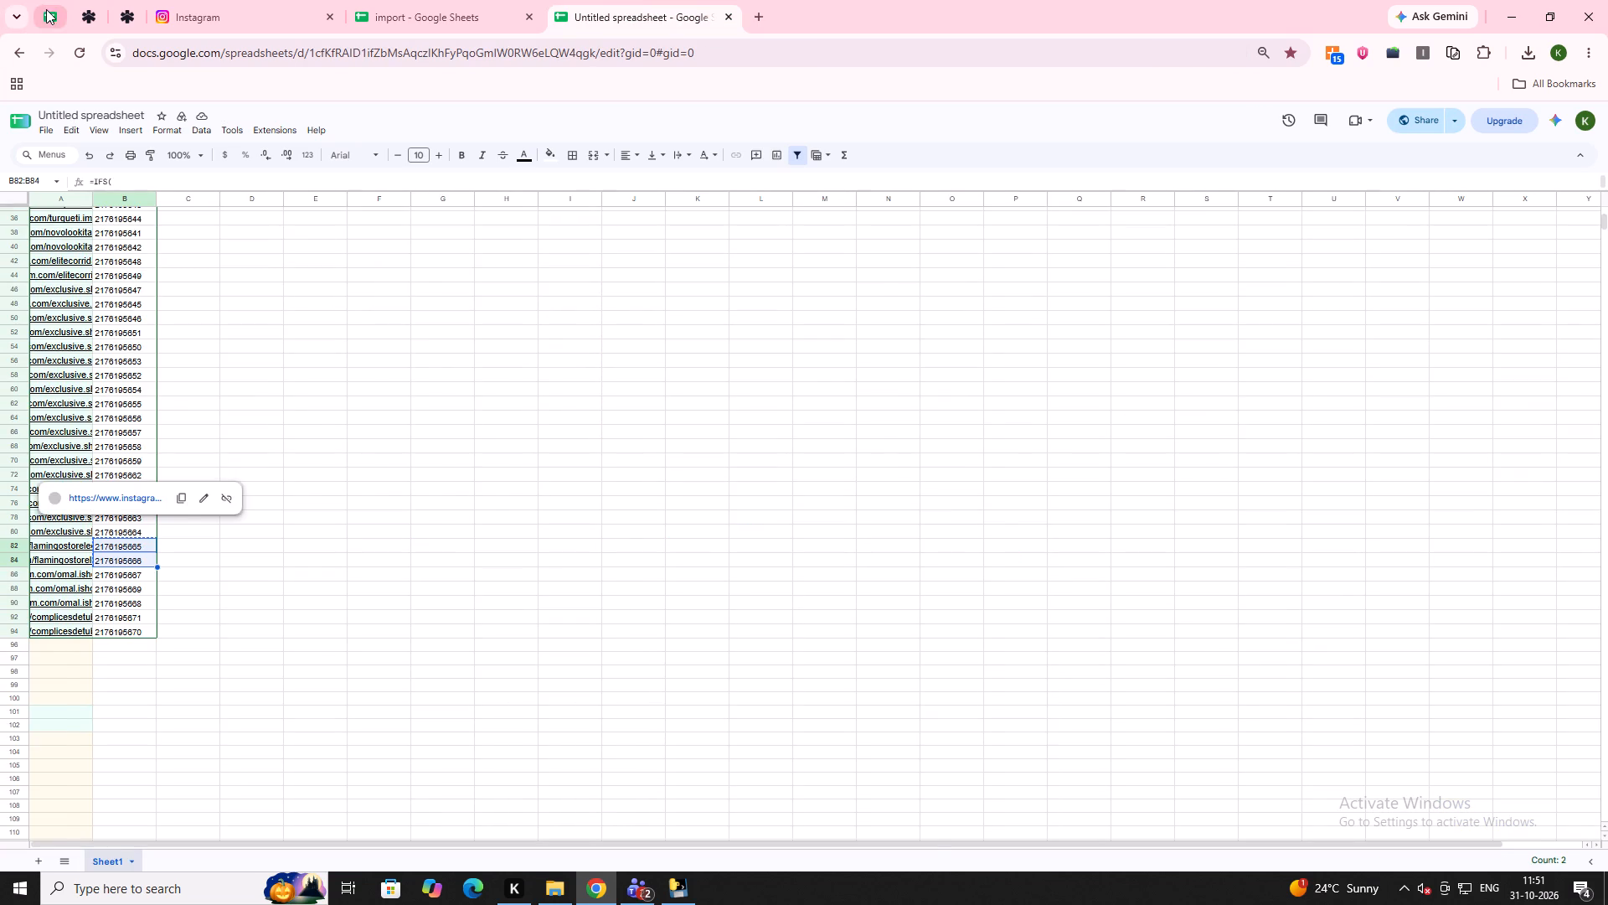
left_click(46, 9)
double_click(1102, 522)
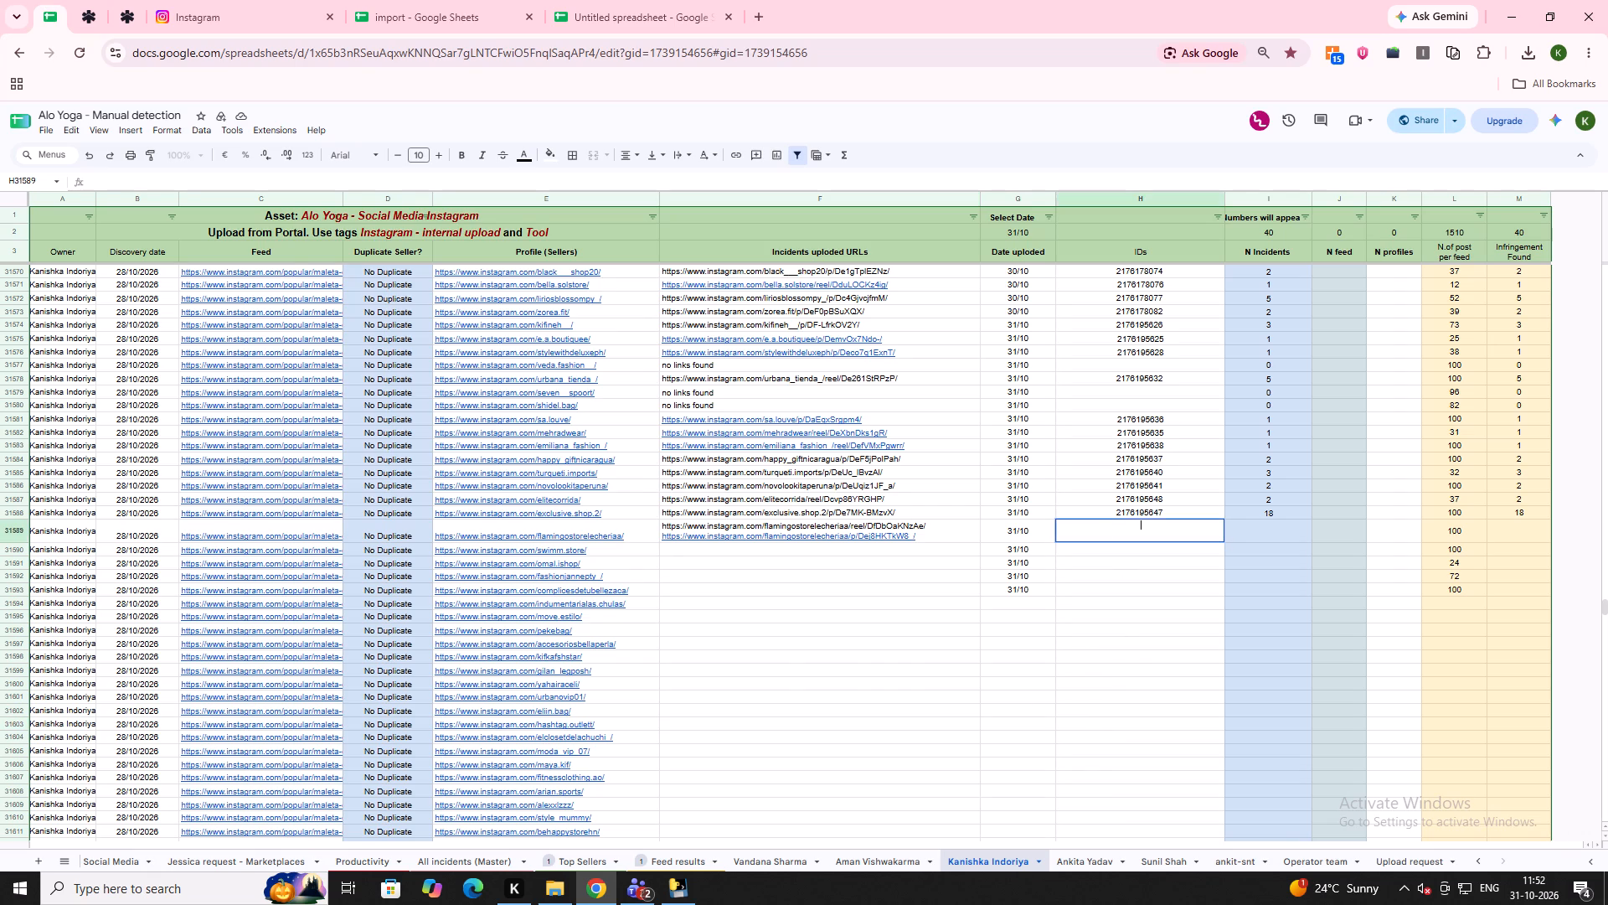
key("ctrl+v")
Enter 2 for N Incidents and 2 for Infringement Found in the flamingostorelecheriaa row 31589.
left_click(1283, 520)
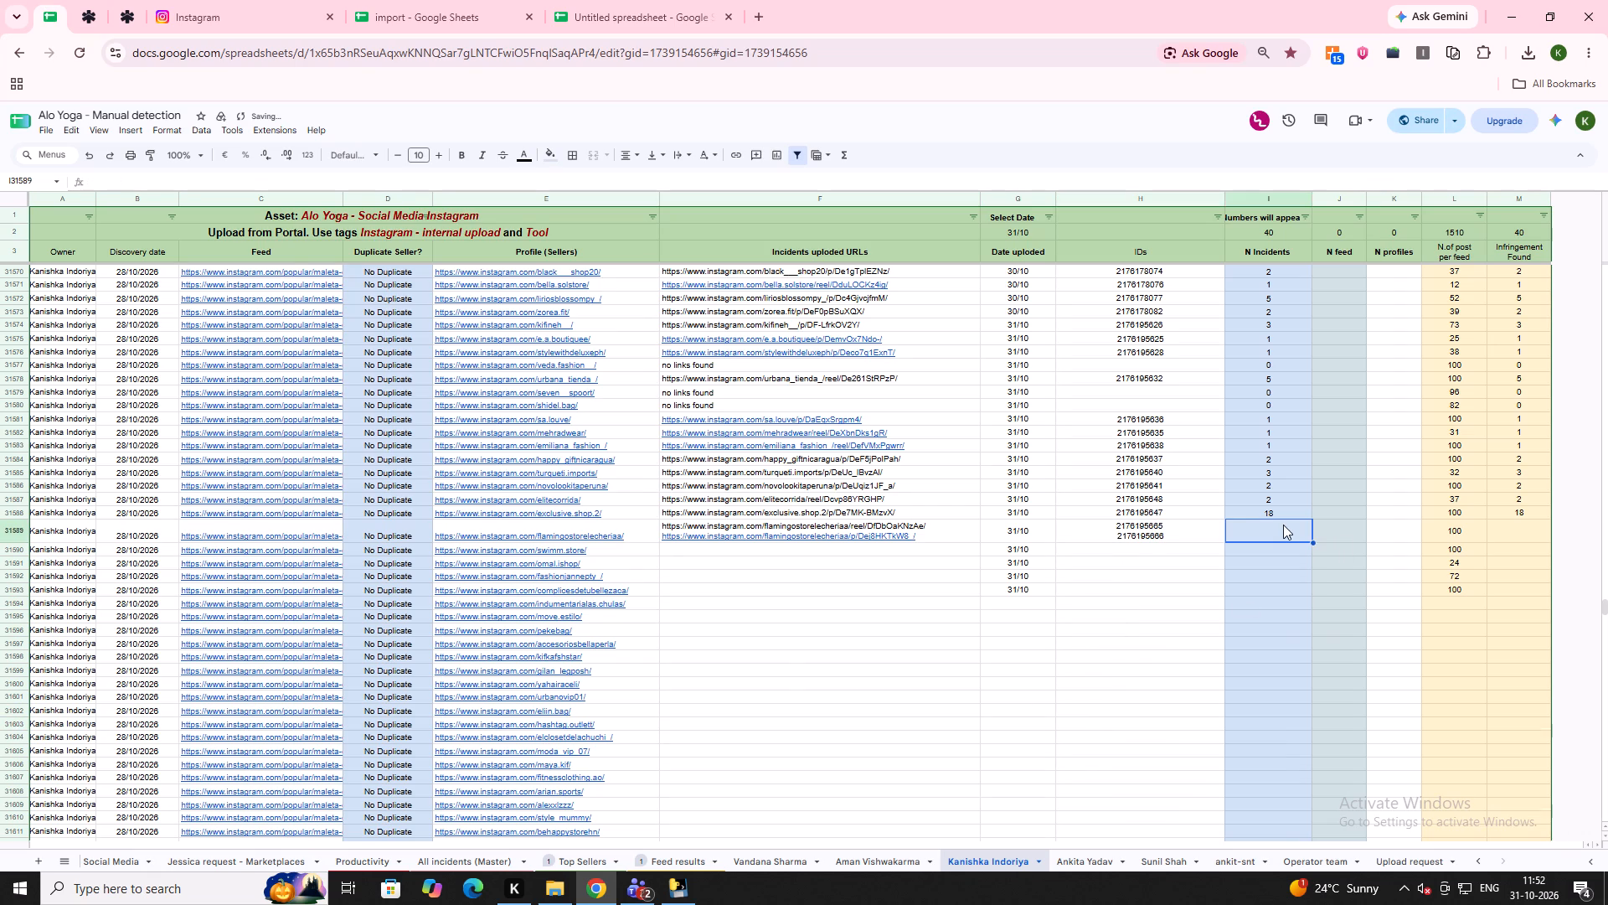
key("2")
key("Right")
key("Right")
key("Right")
key("Right")
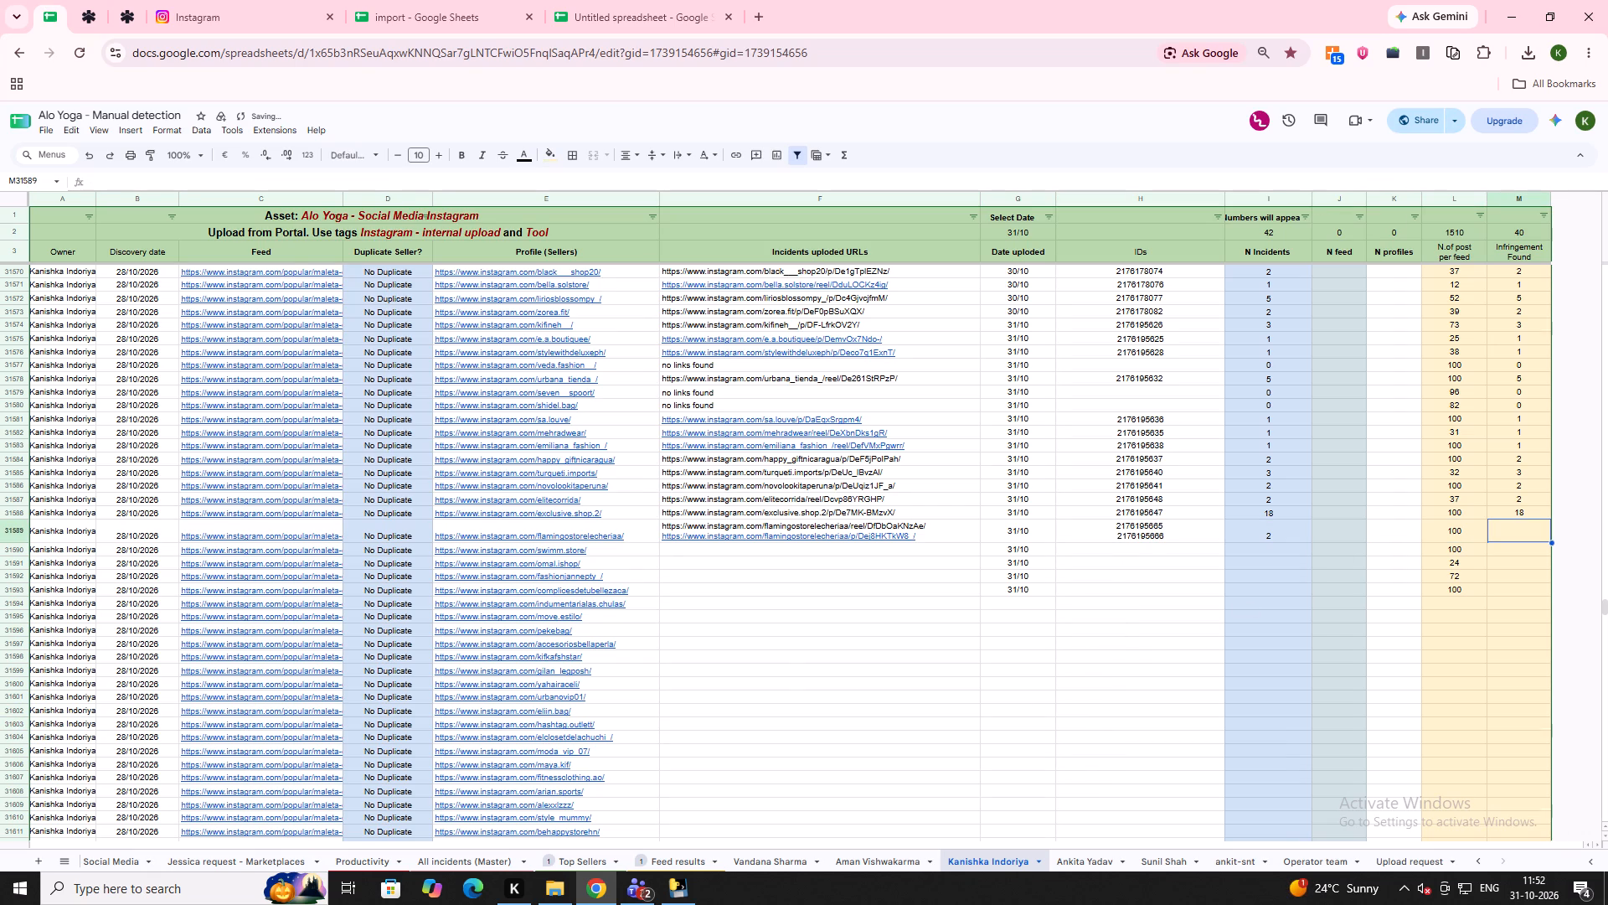
key("2")
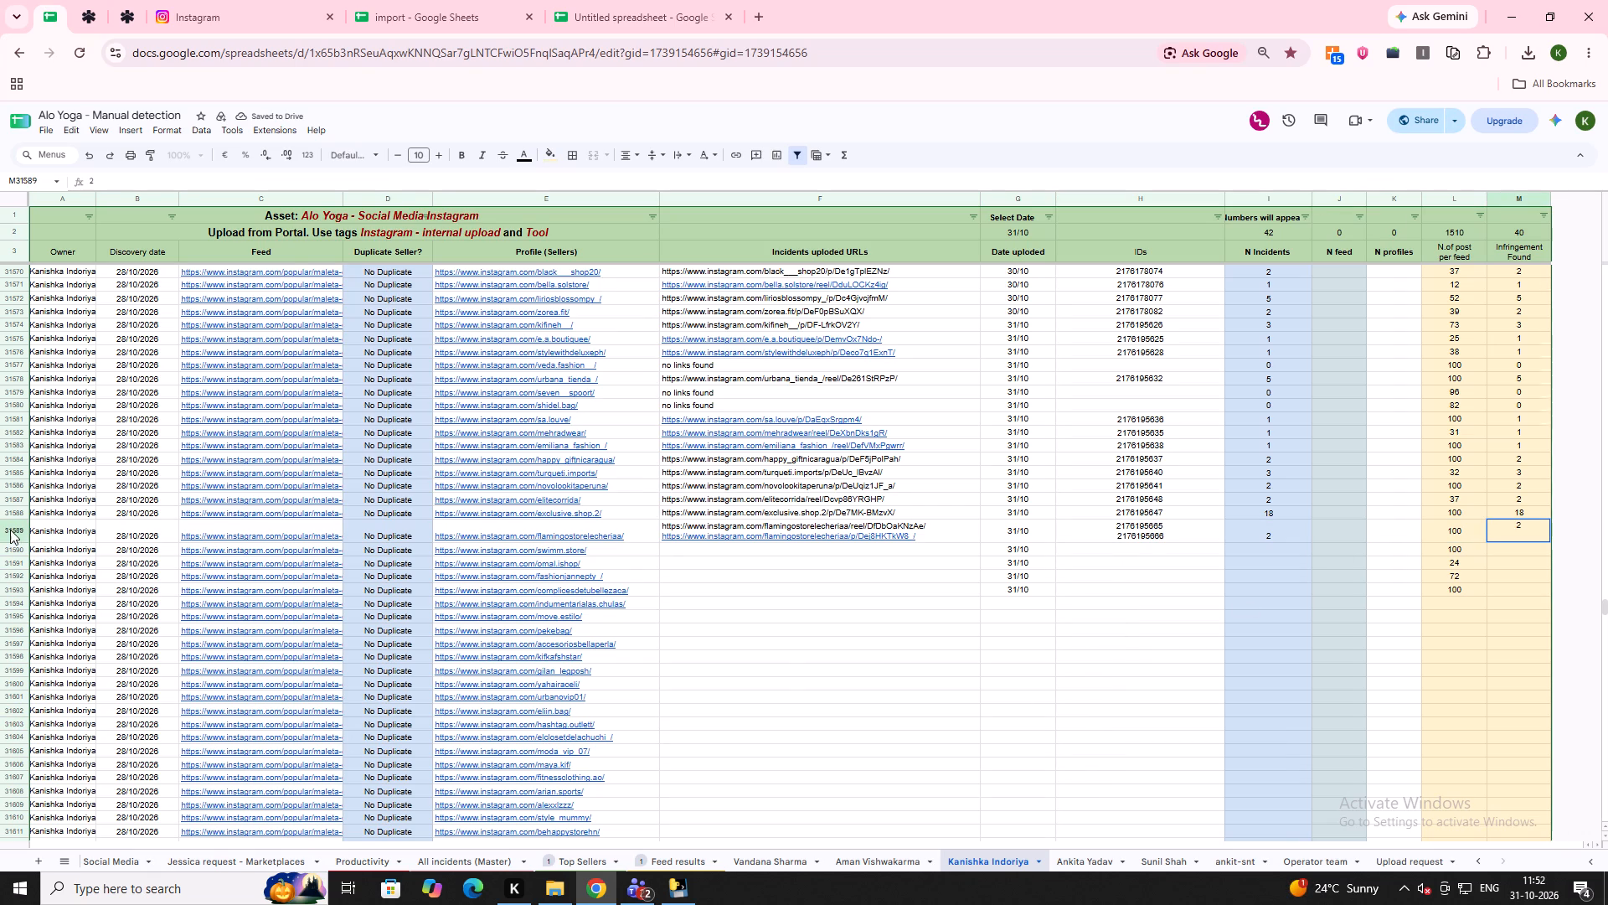
Set the height of the flamingostorelecheriaa row 31589 to the specified 21 pixels.
right_click(10, 530)
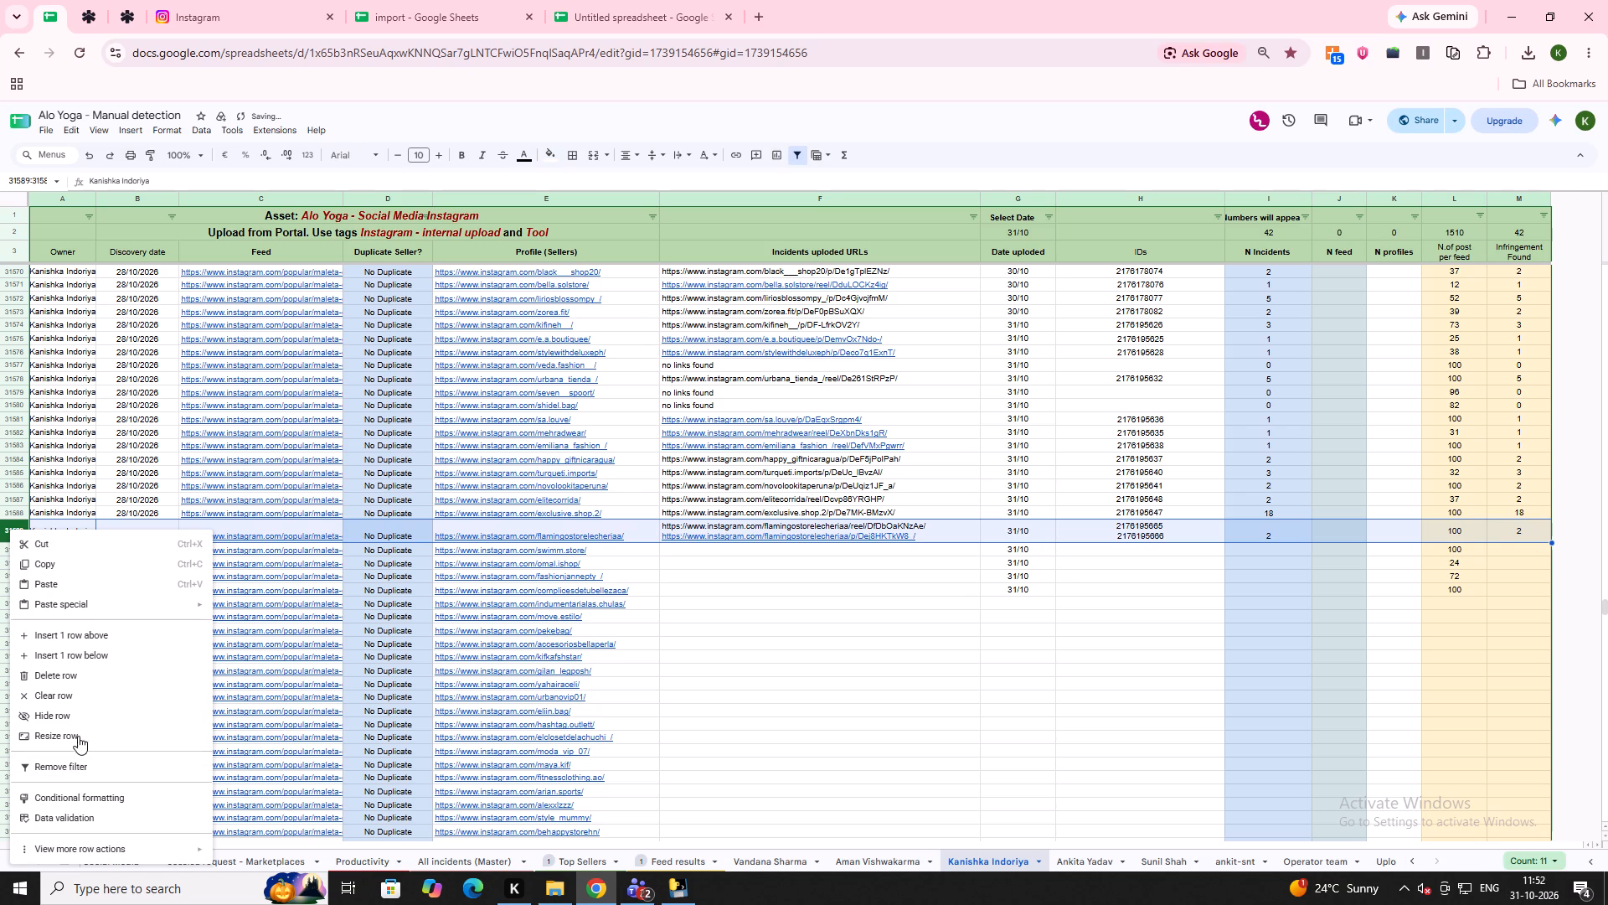
left_click(78, 734)
left_click(811, 455)
left_click(776, 551)
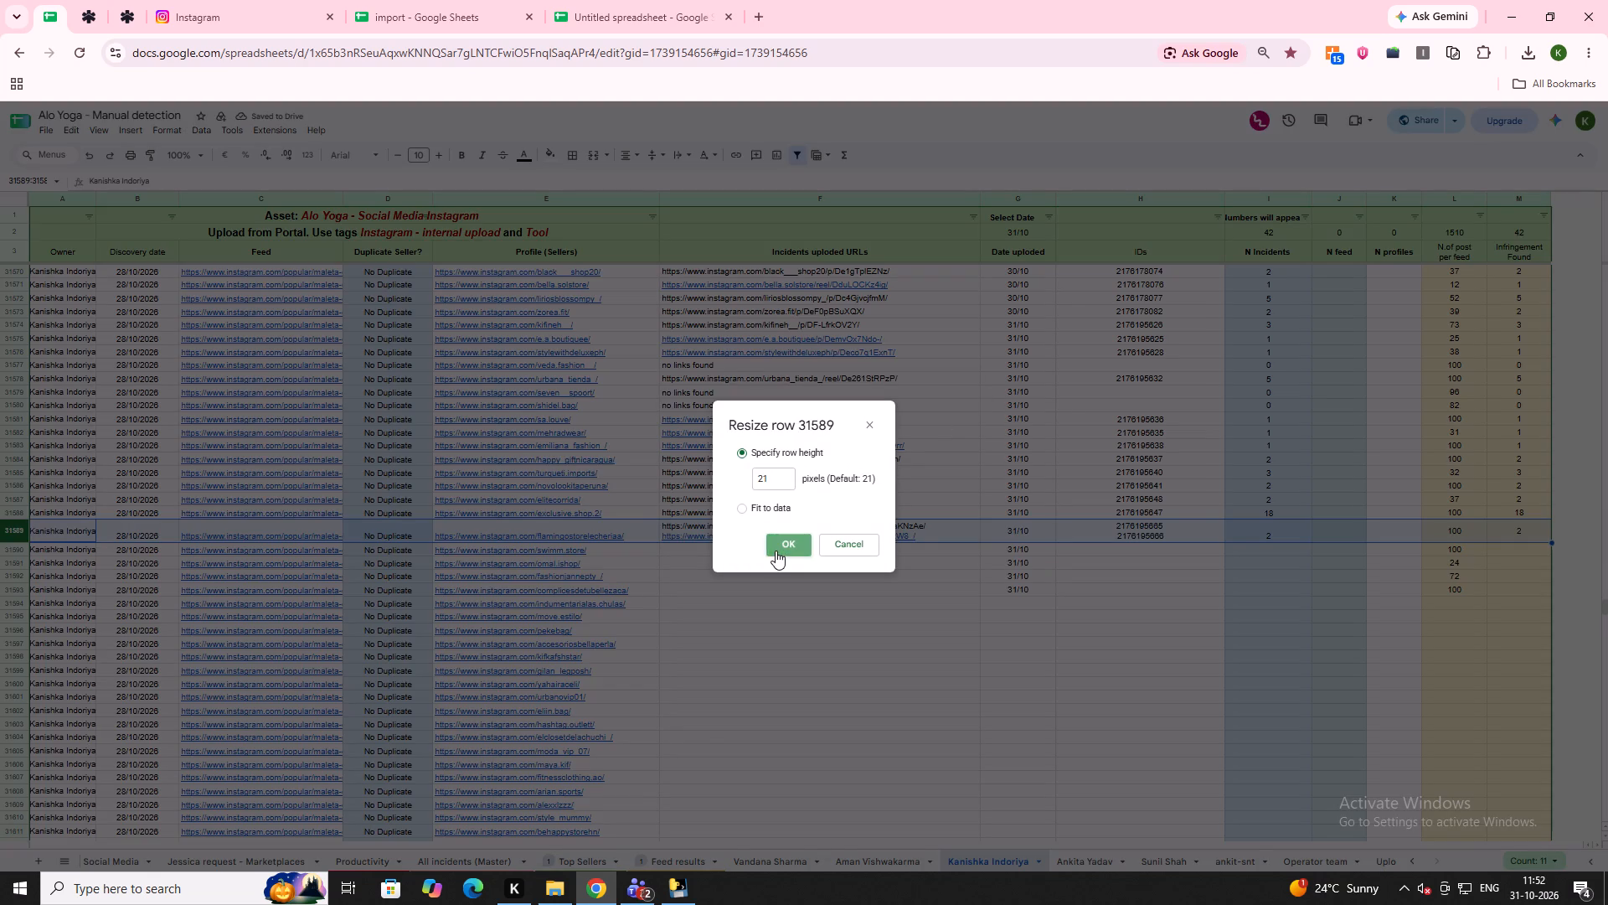
Search the import spreadsheet for the swimm.store profile URL copied from row 31590 of Manual detection.
left_click(622, 536)
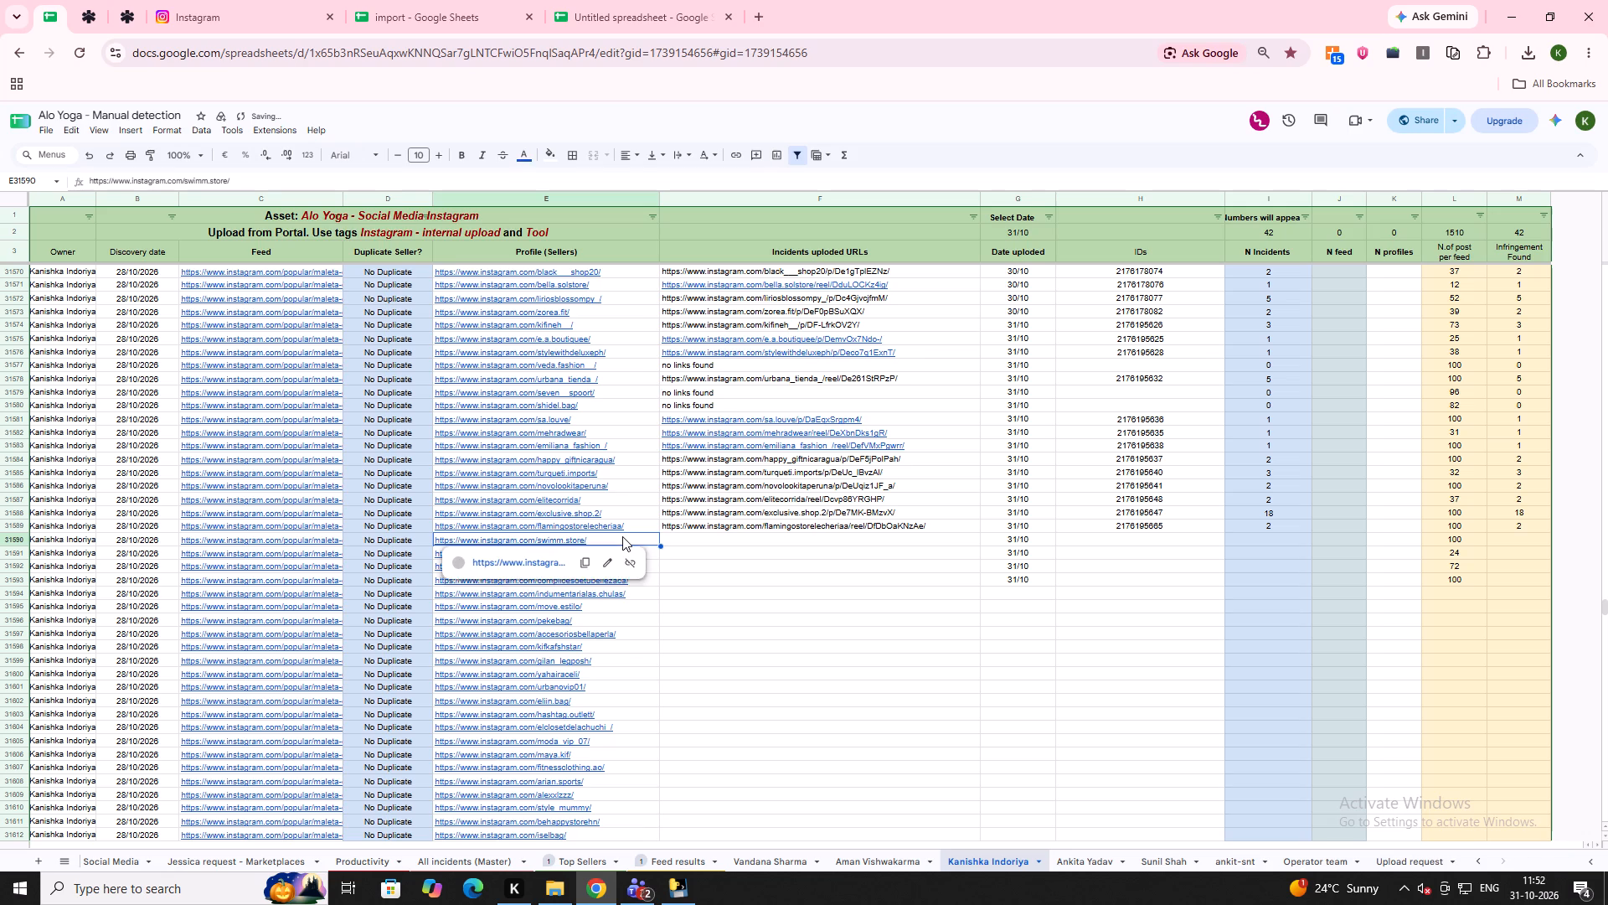
key("ctrl+c")
left_click(405, 0)
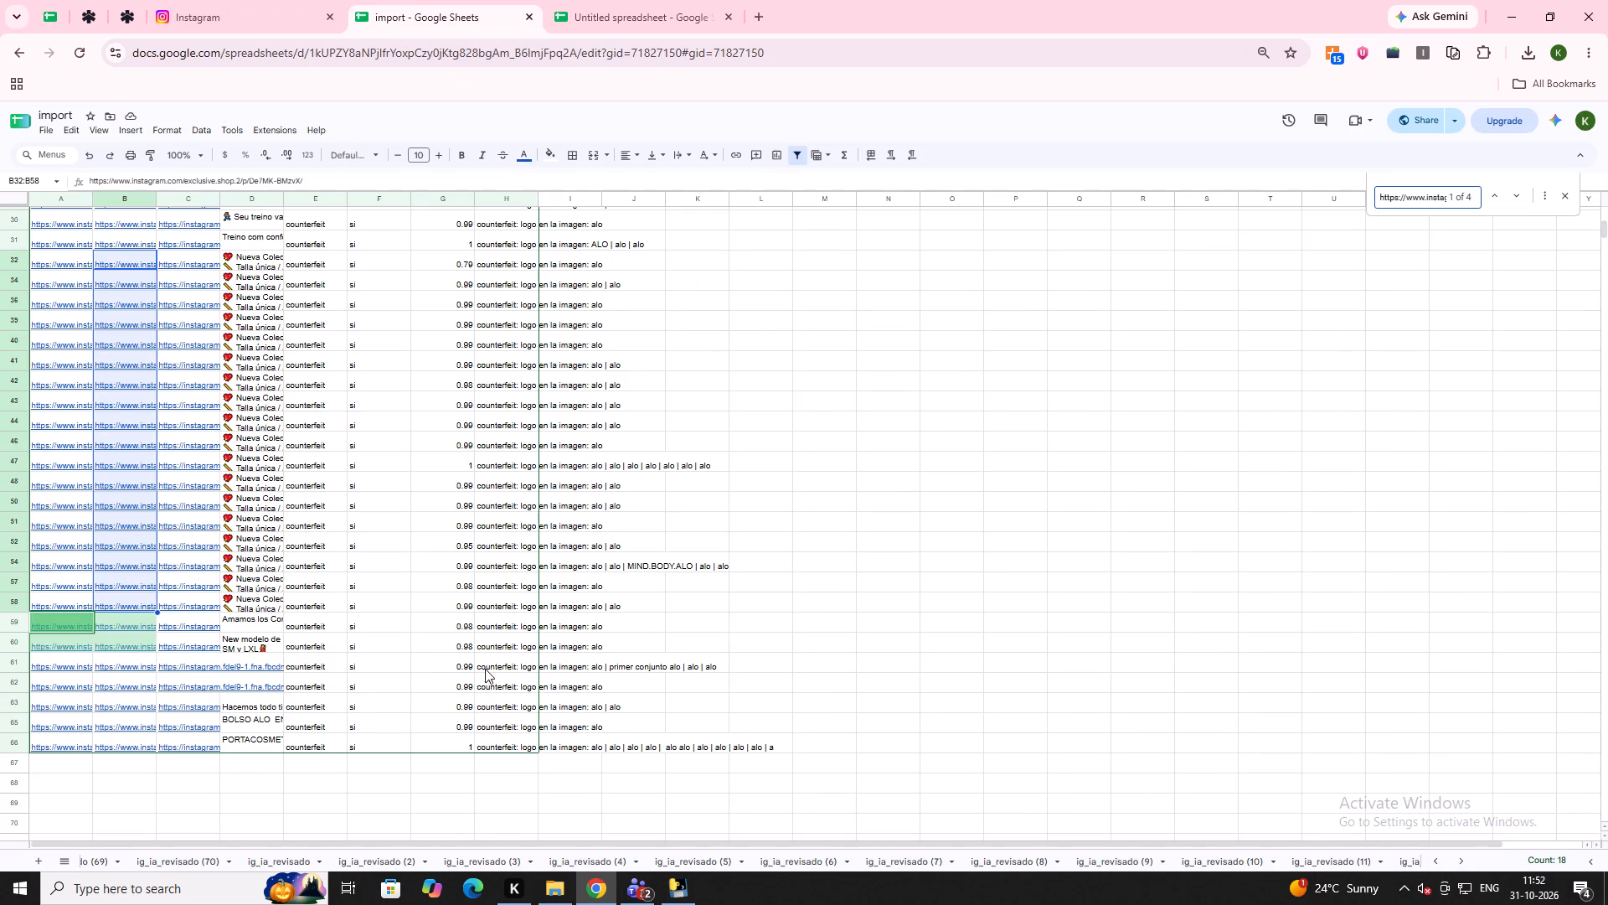
scroll(495, 723, "down", 1)
key("ctrl+f")
key("ctrl+v")
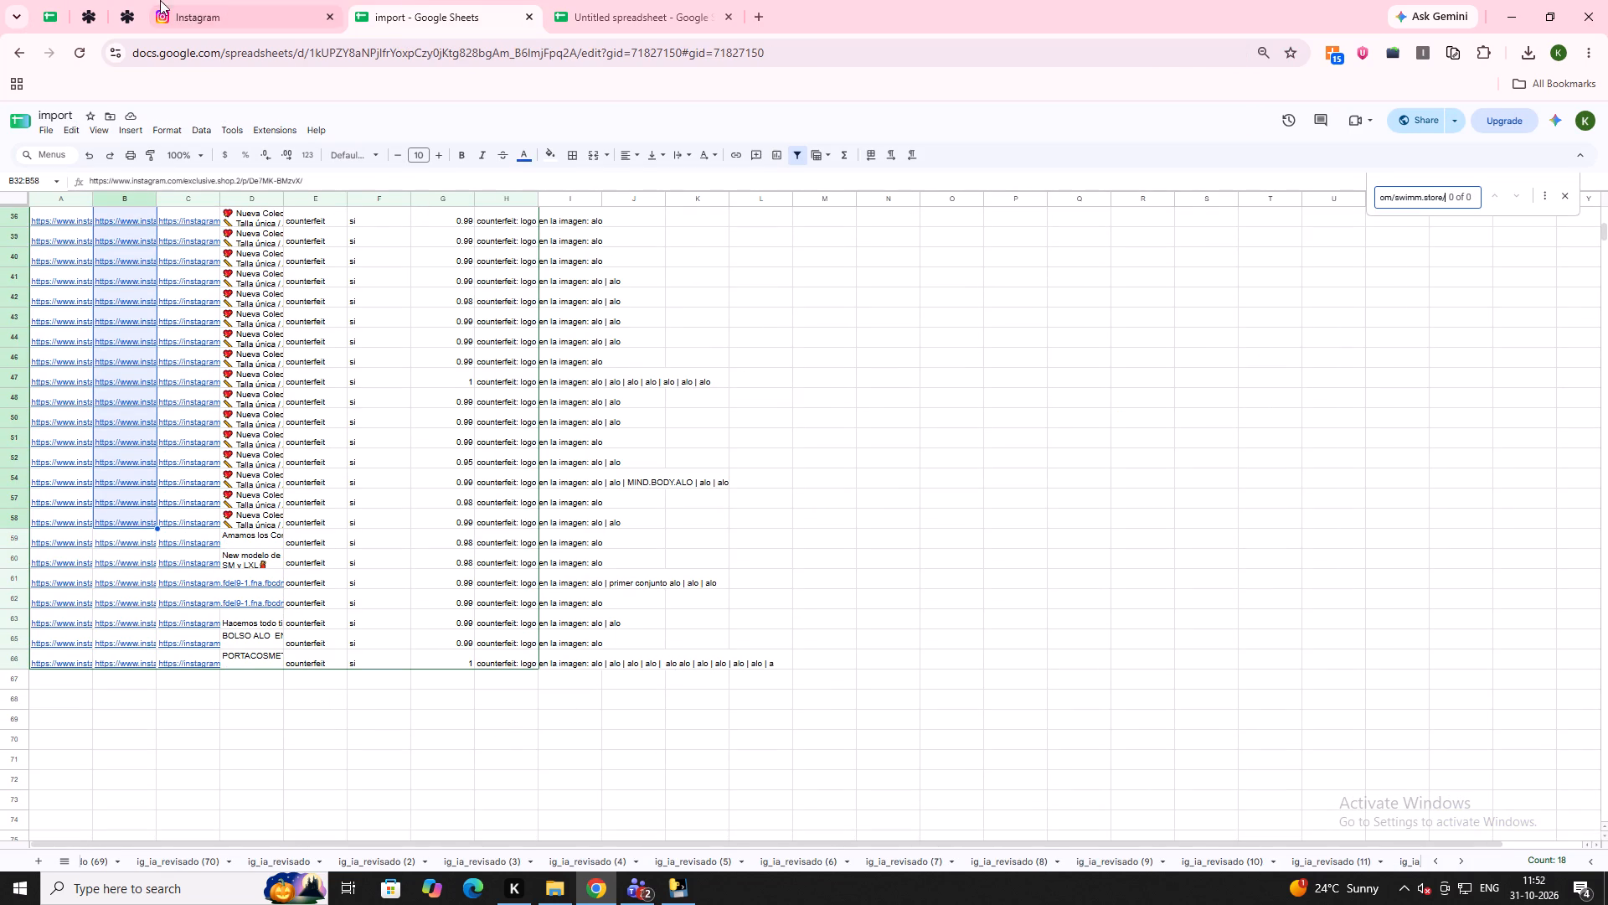
Enter "no links found" as the Incidents uploaded URLs value for swimm.store in row 31590 of Manual detection.
left_click(61, 4)
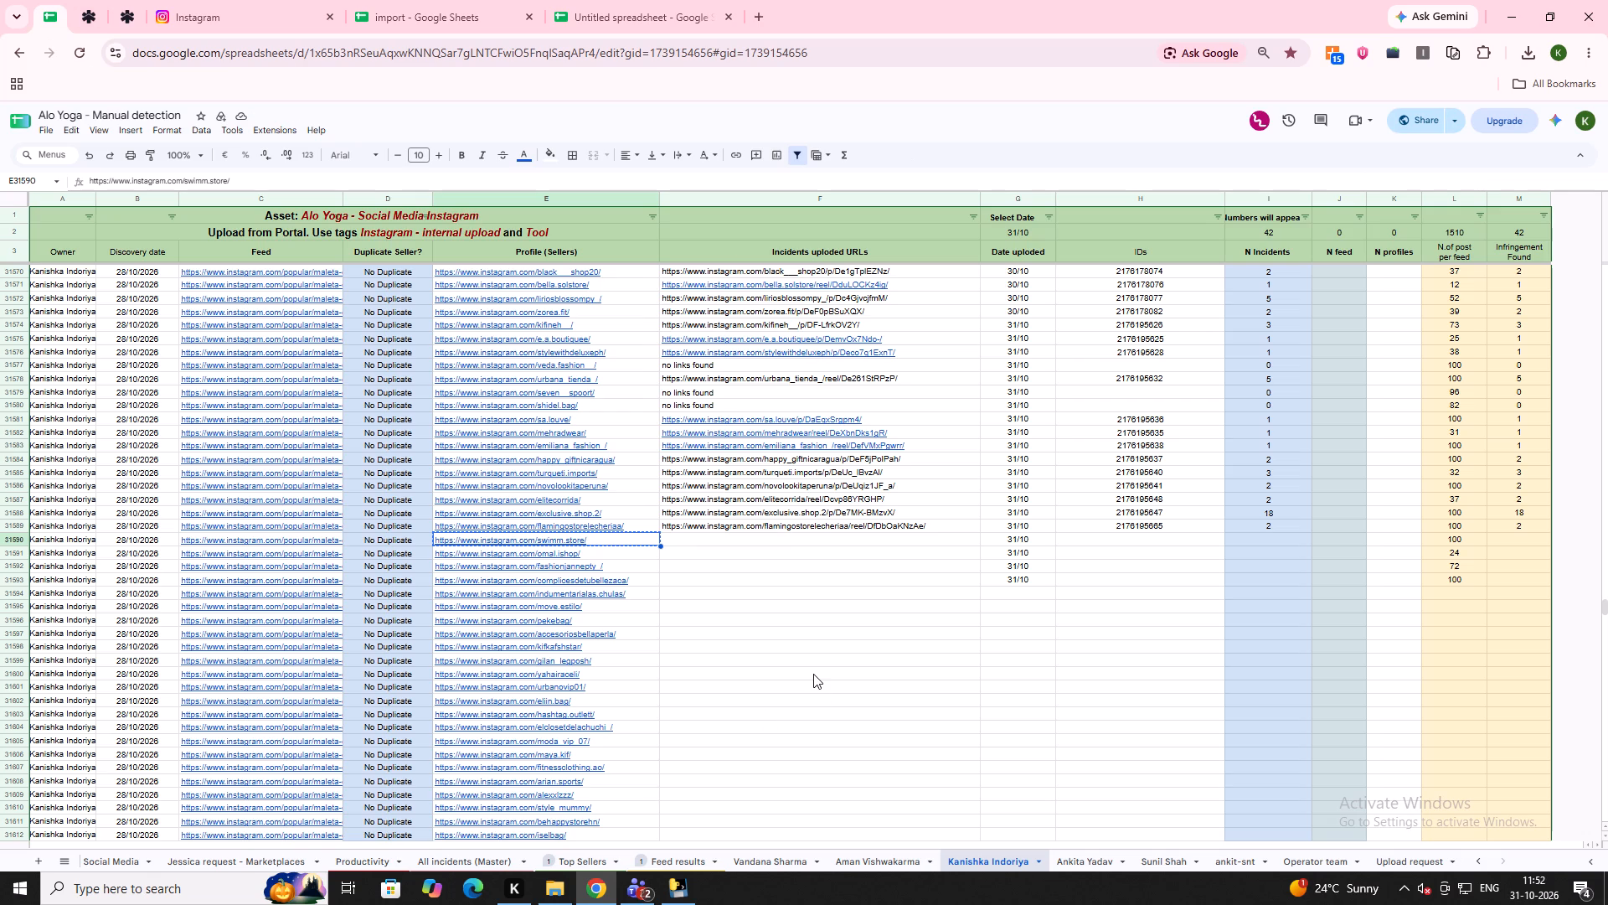
key("Right")
type("no")
key("Return")
key("Up")
Enter 0 for N Incidents and 0 for Infringement Found in the swimm.store row 31590.
key("Right")
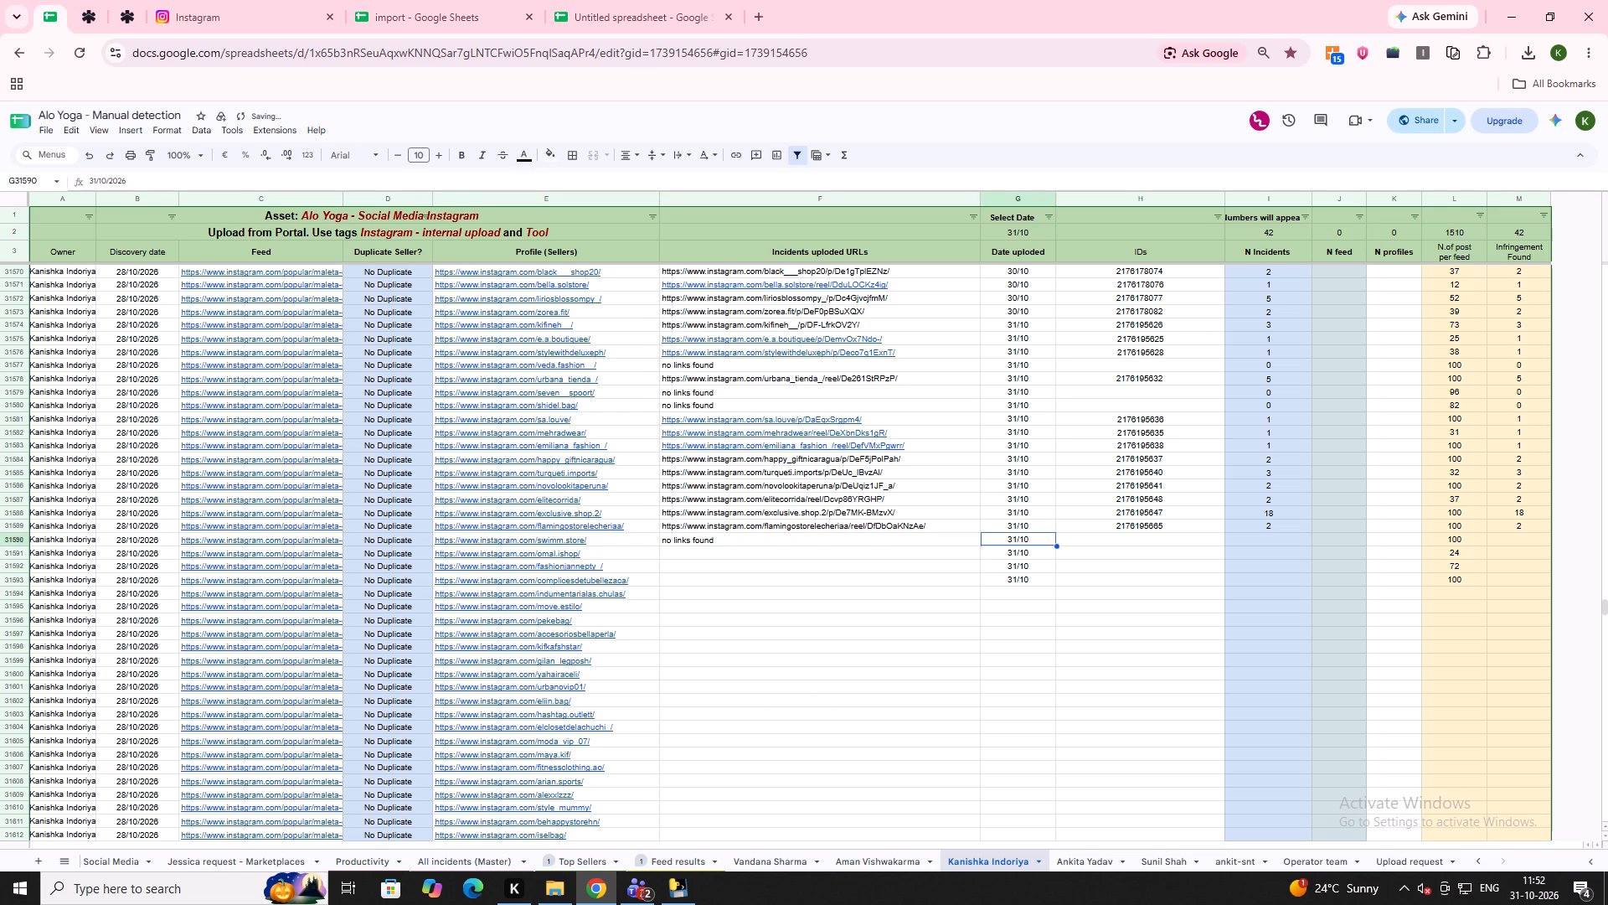
key("Right")
key("Right")
key("0")
key("Right")
key("Right")
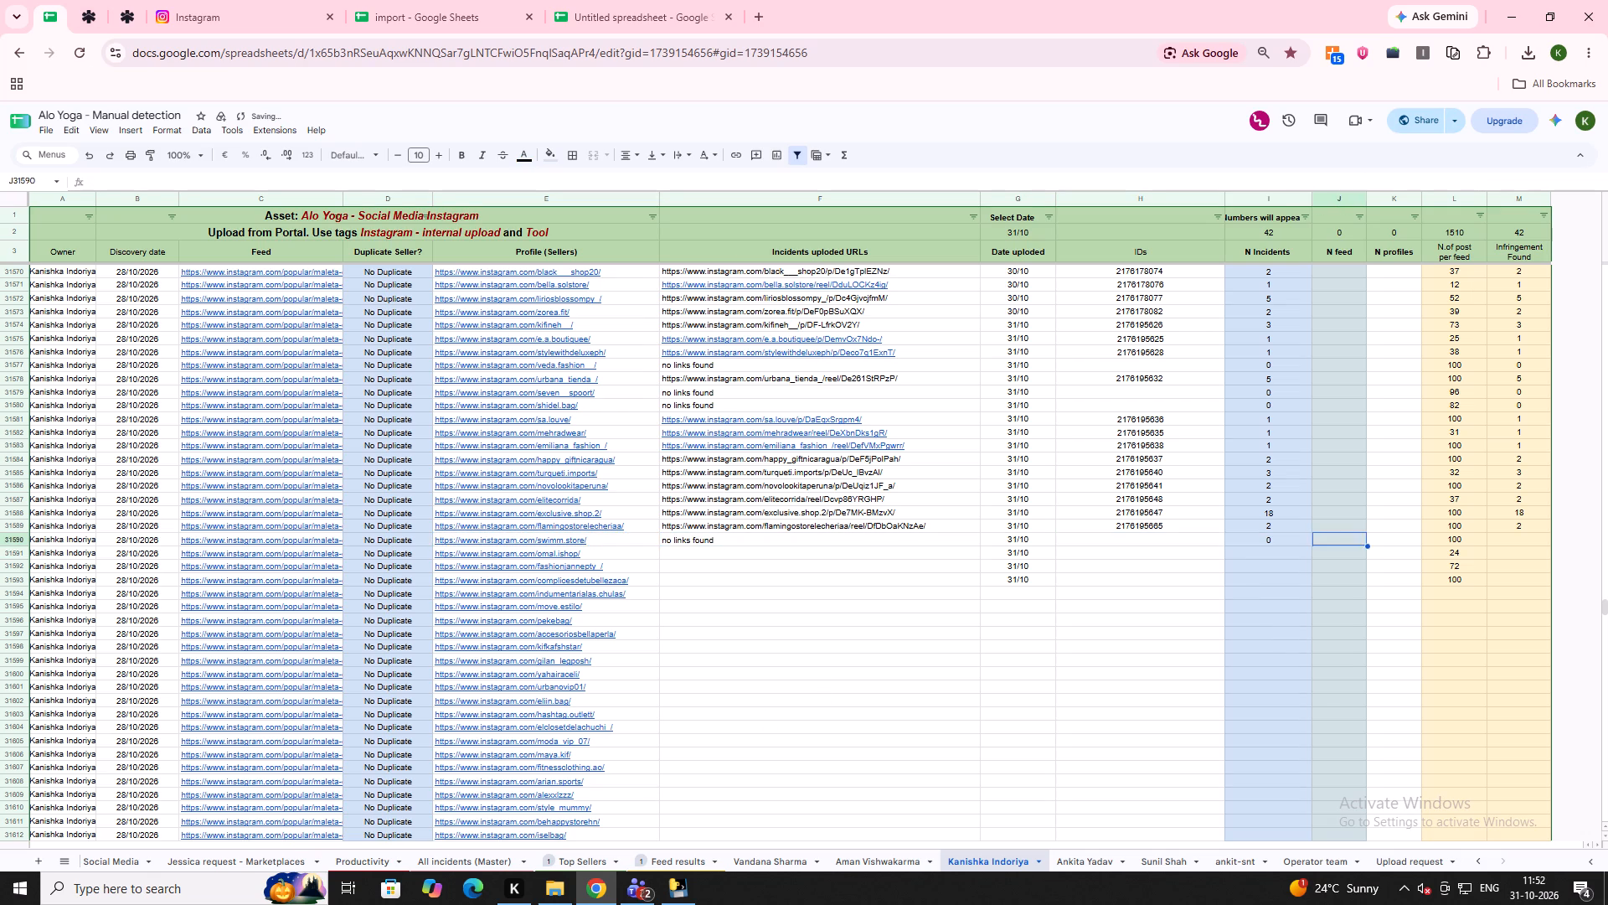
key("Right")
key("Right")
key("0")
key("Left")
key("Left")
key("Left")
key("Left")
key("Left")
key("Left")
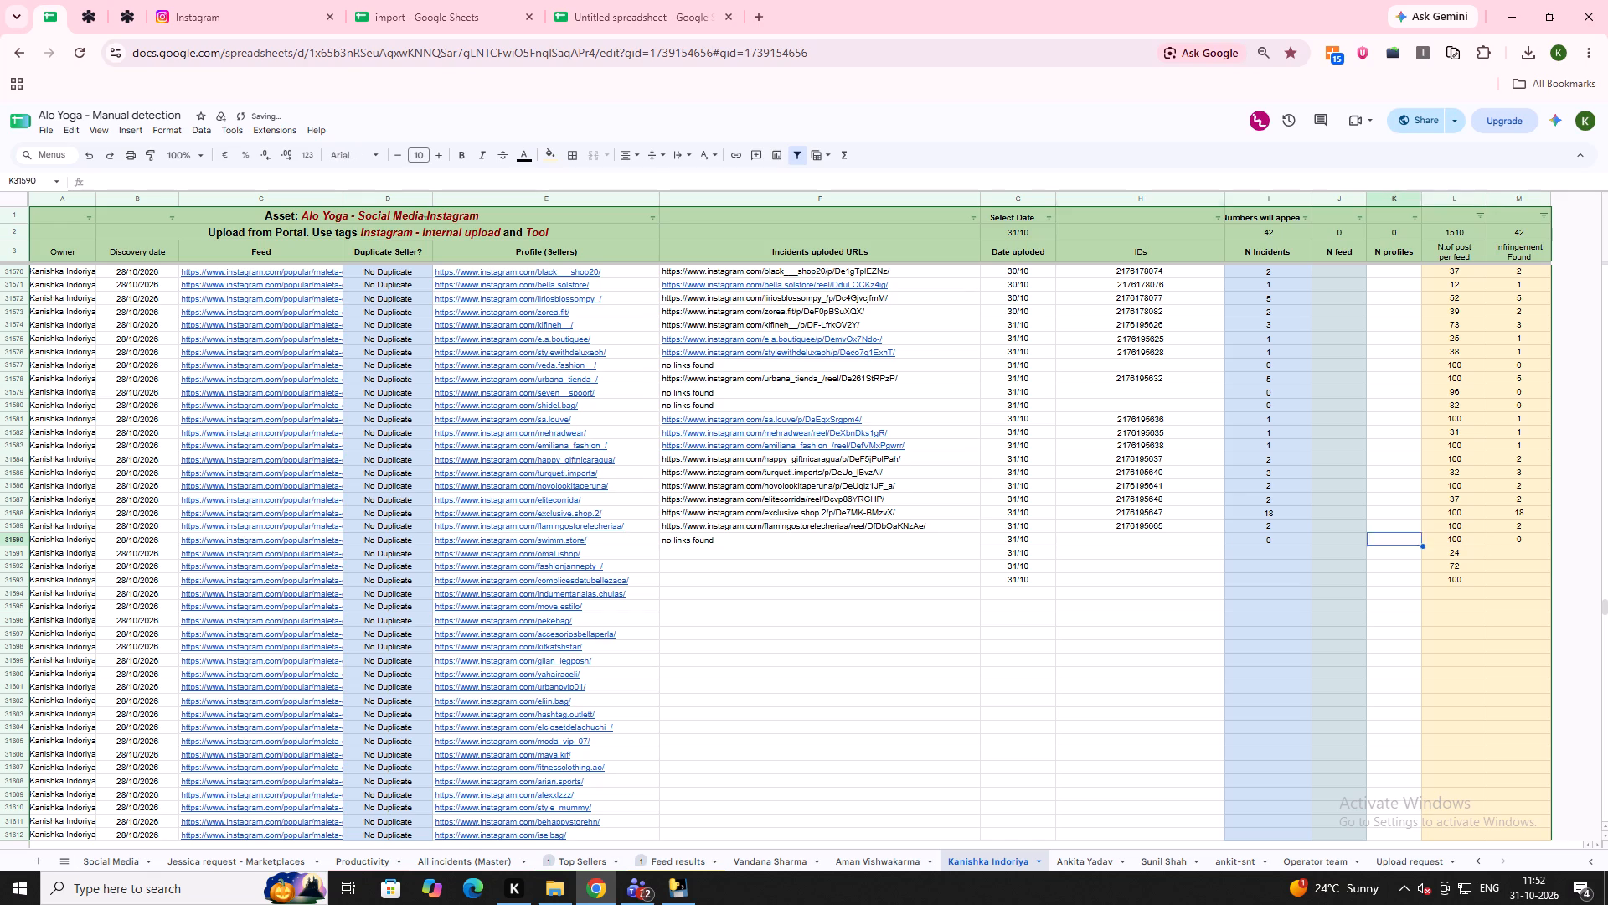
Search the import spreadsheet for the omal.ishop profile URL copied from row 31591 of Manual detection.
key("Left")
key("Left")
key("Down")
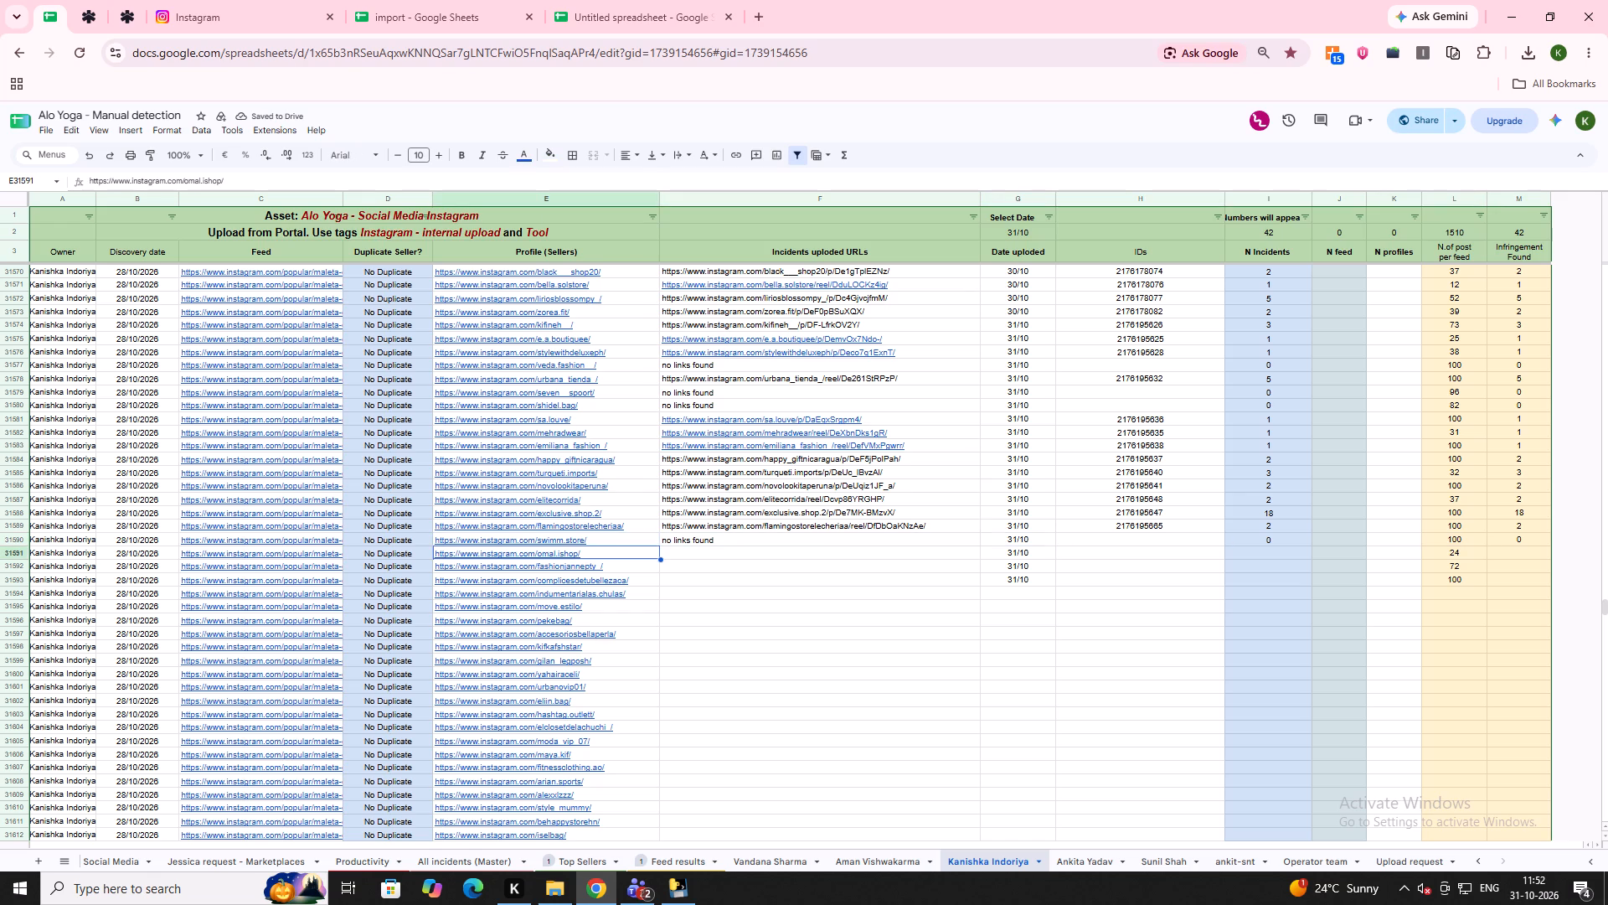
key("ctrl+c")
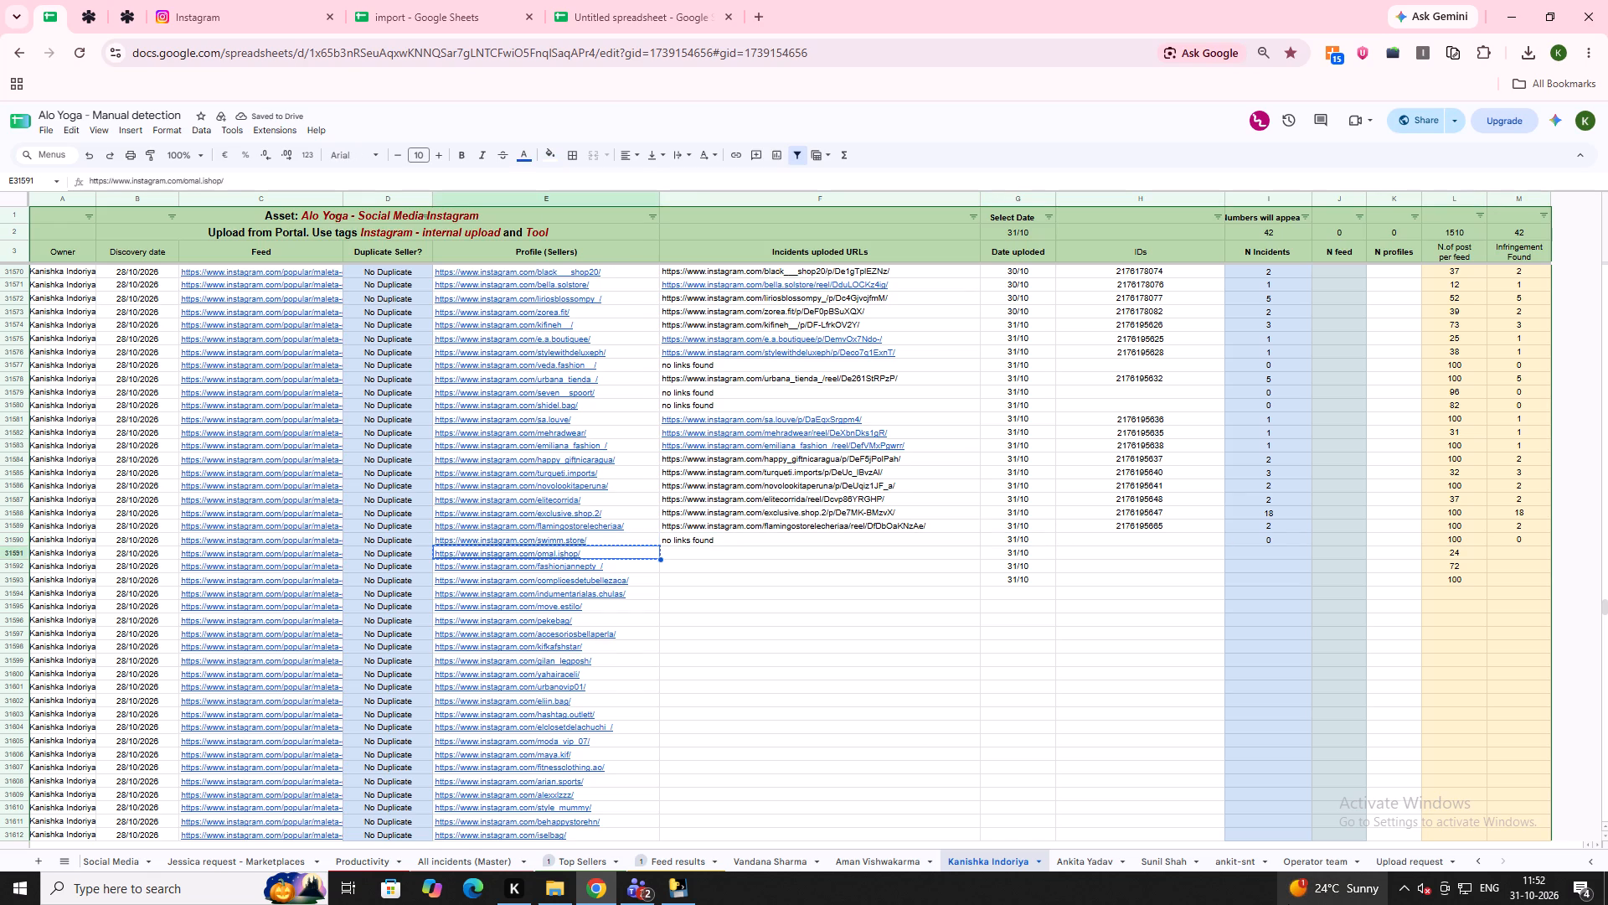
key("ctrl+shift+Tab")
key("ctrl+shift+Tab")
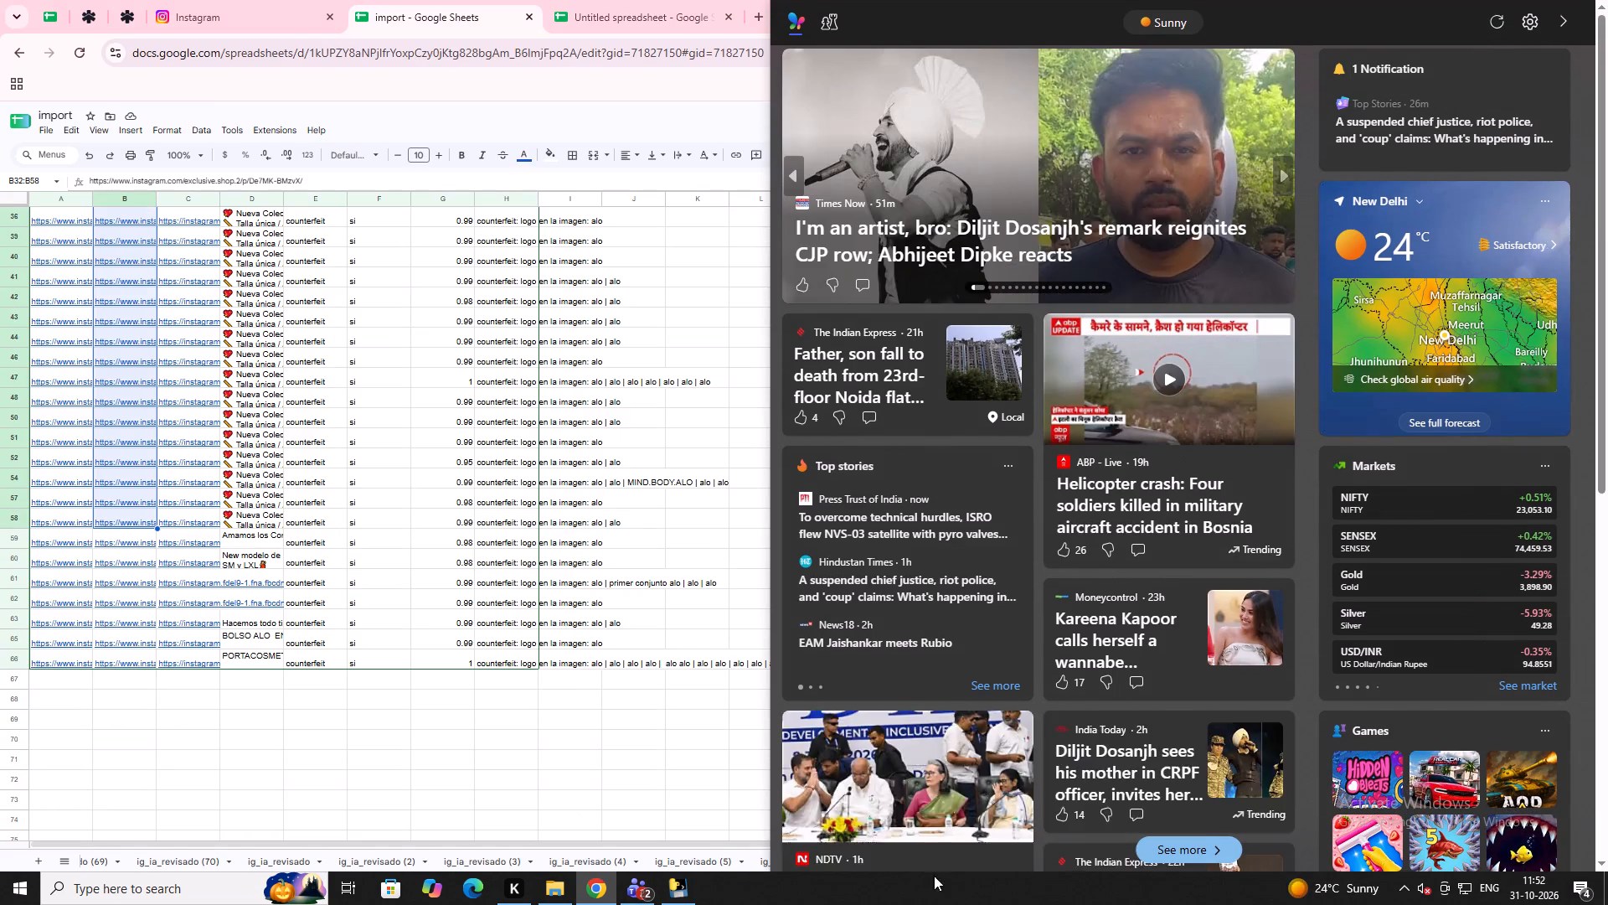
key("ctrl+f")
key("ctrl+v")
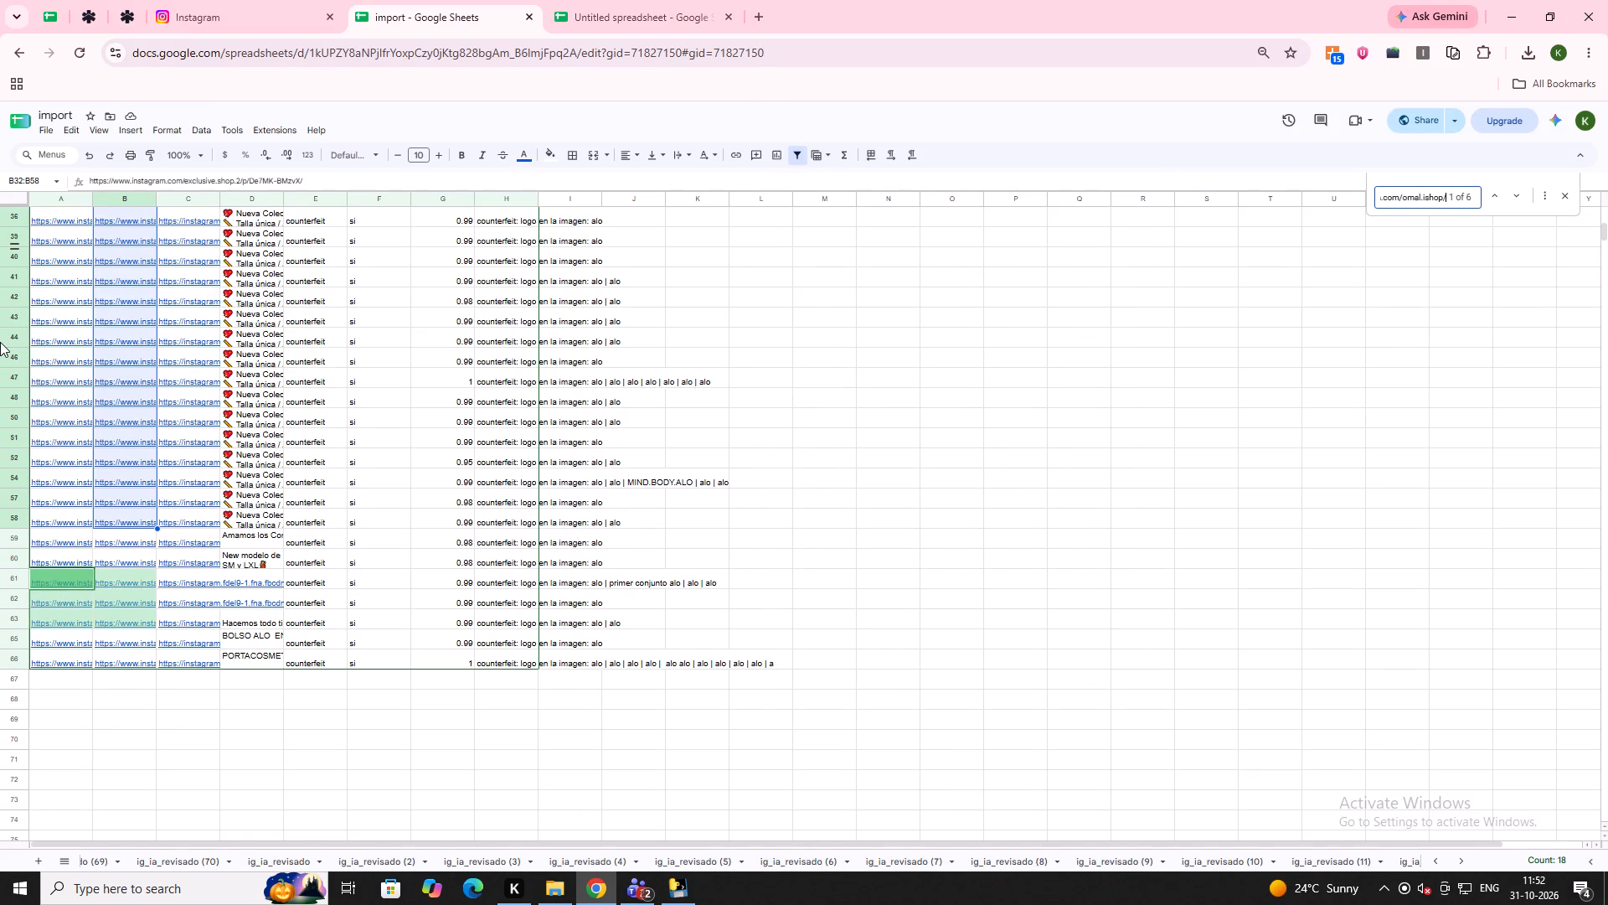
Copy the three omal.ishop post URLs from the Untitled spreadsheet into the Incidents uploaded URLs cell of row 31591 in Manual detection.
left_click(607, 0)
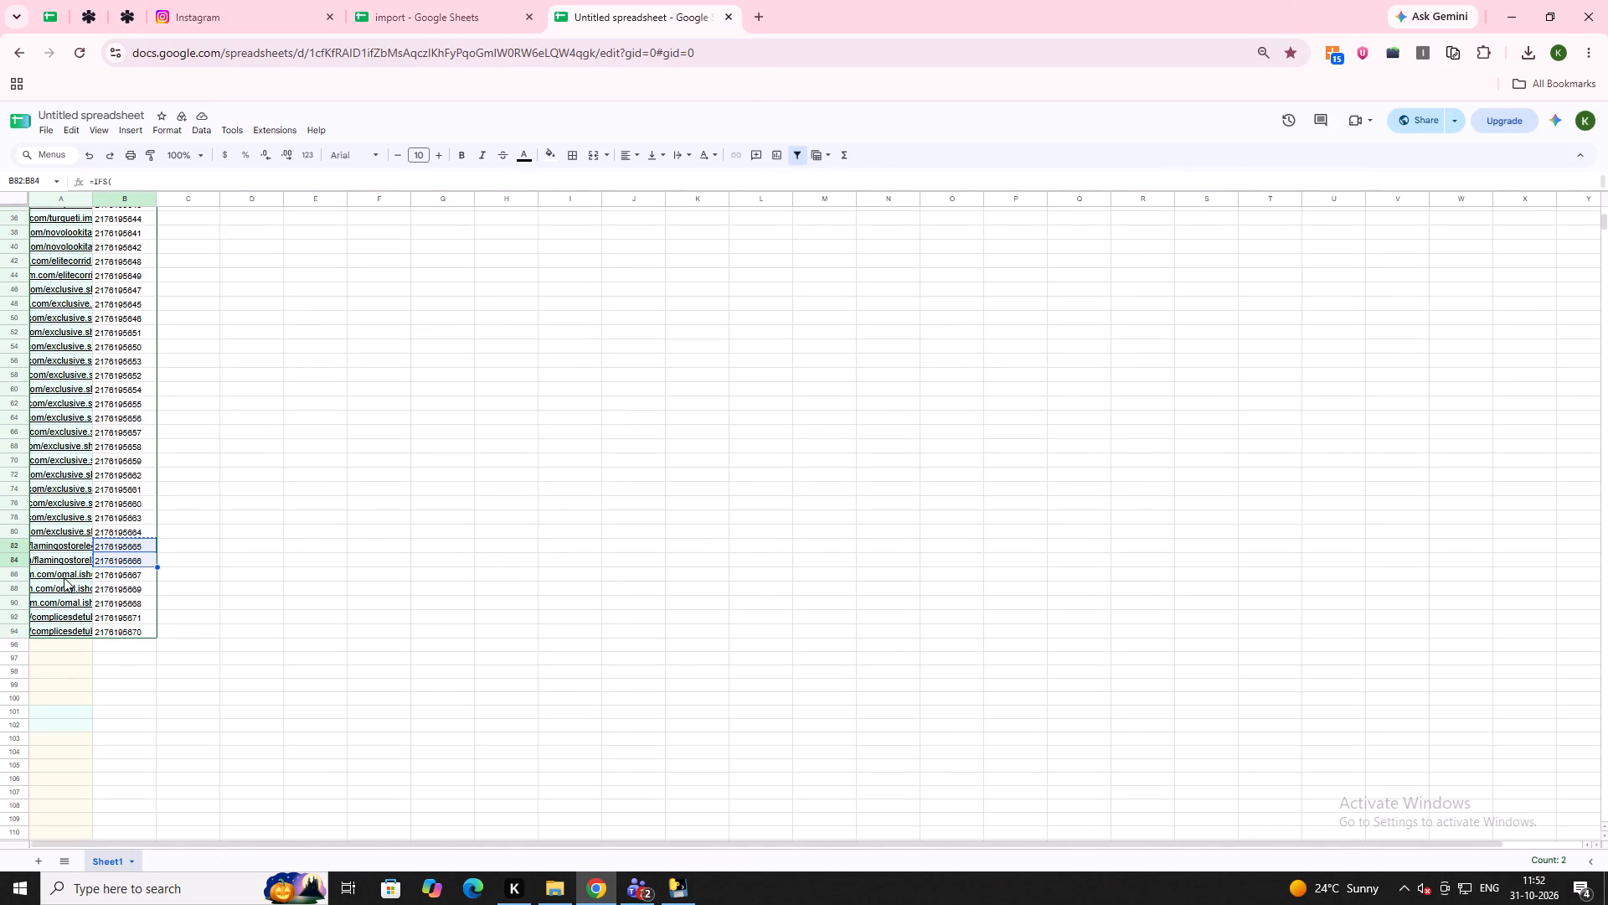
left_click(64, 577)
key("shift+Down")
key("shift+Down")
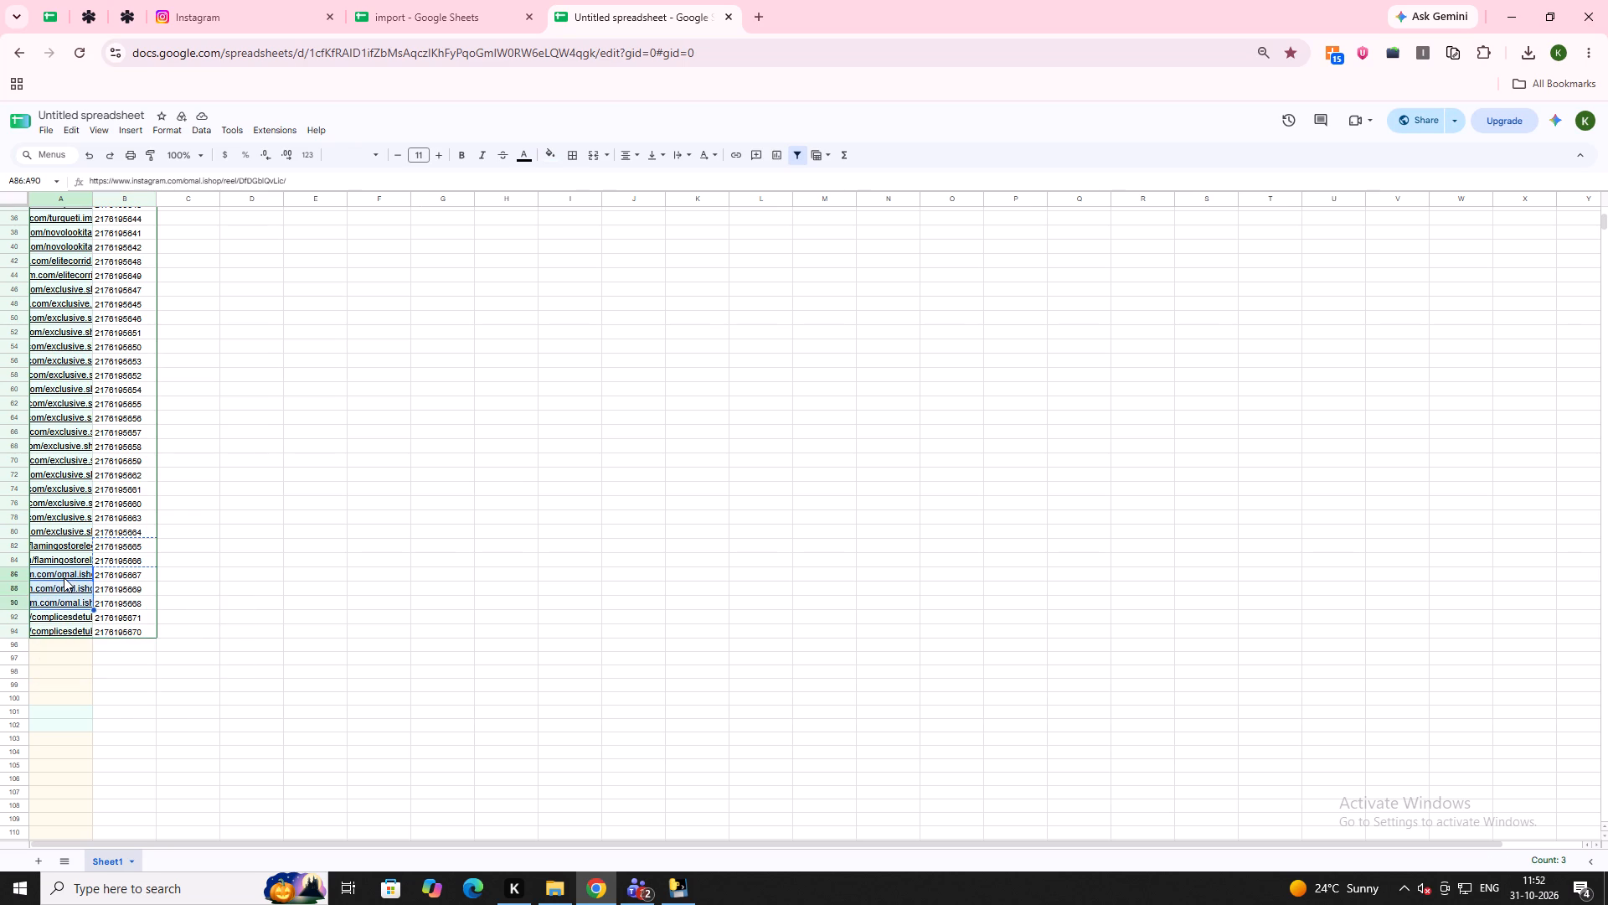
key("ctrl+c")
left_click(64, 0)
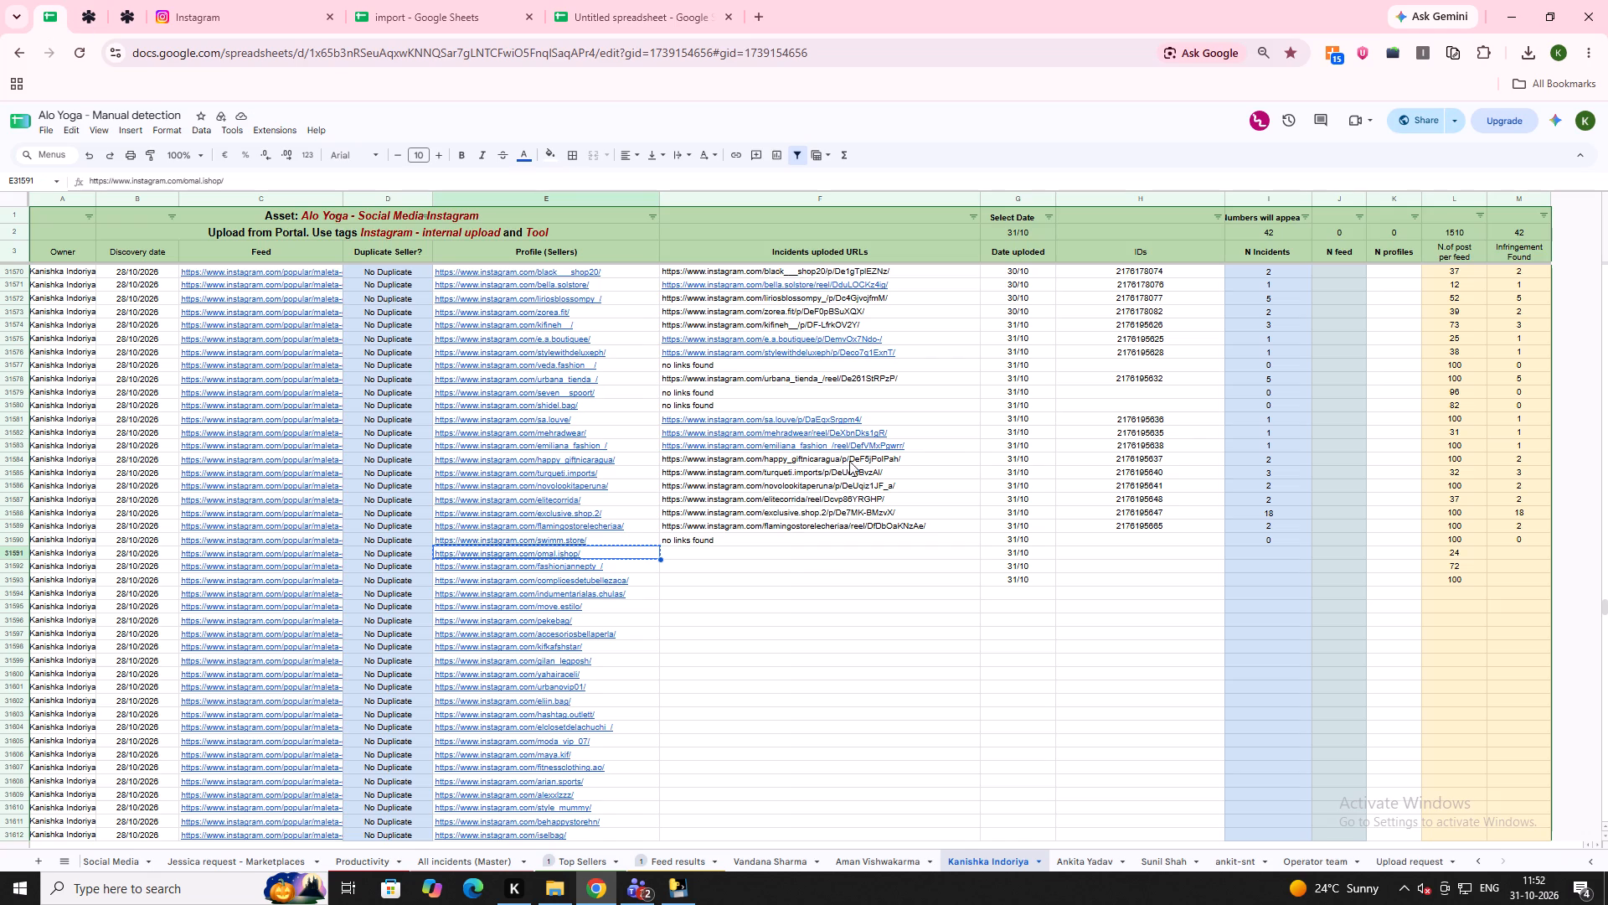
double_click(698, 554)
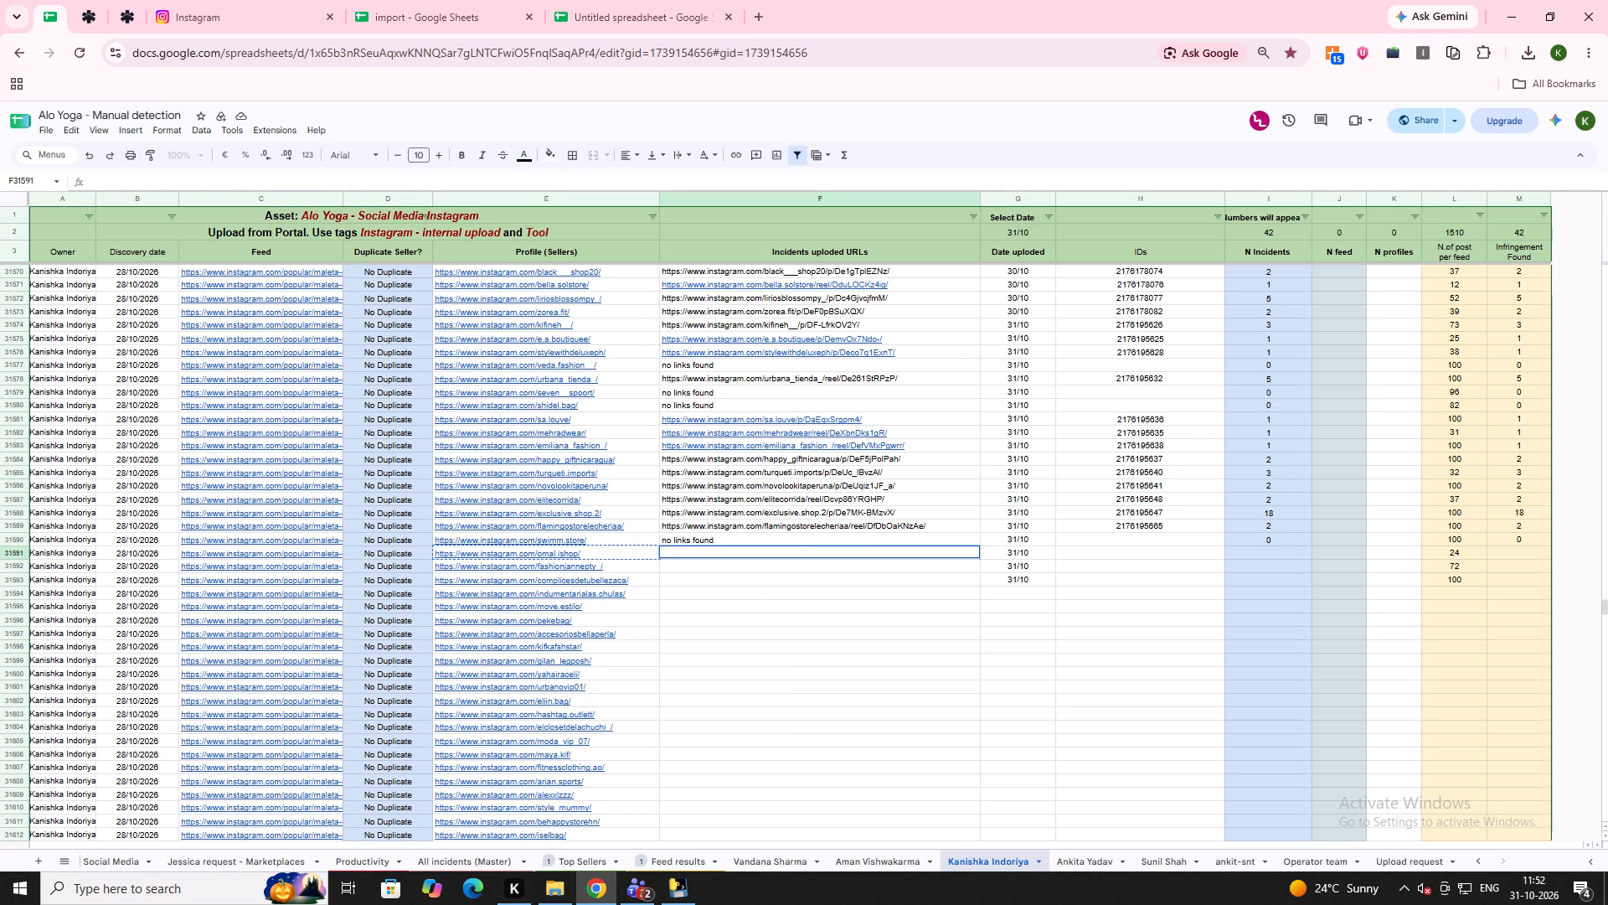
key("ctrl+v")
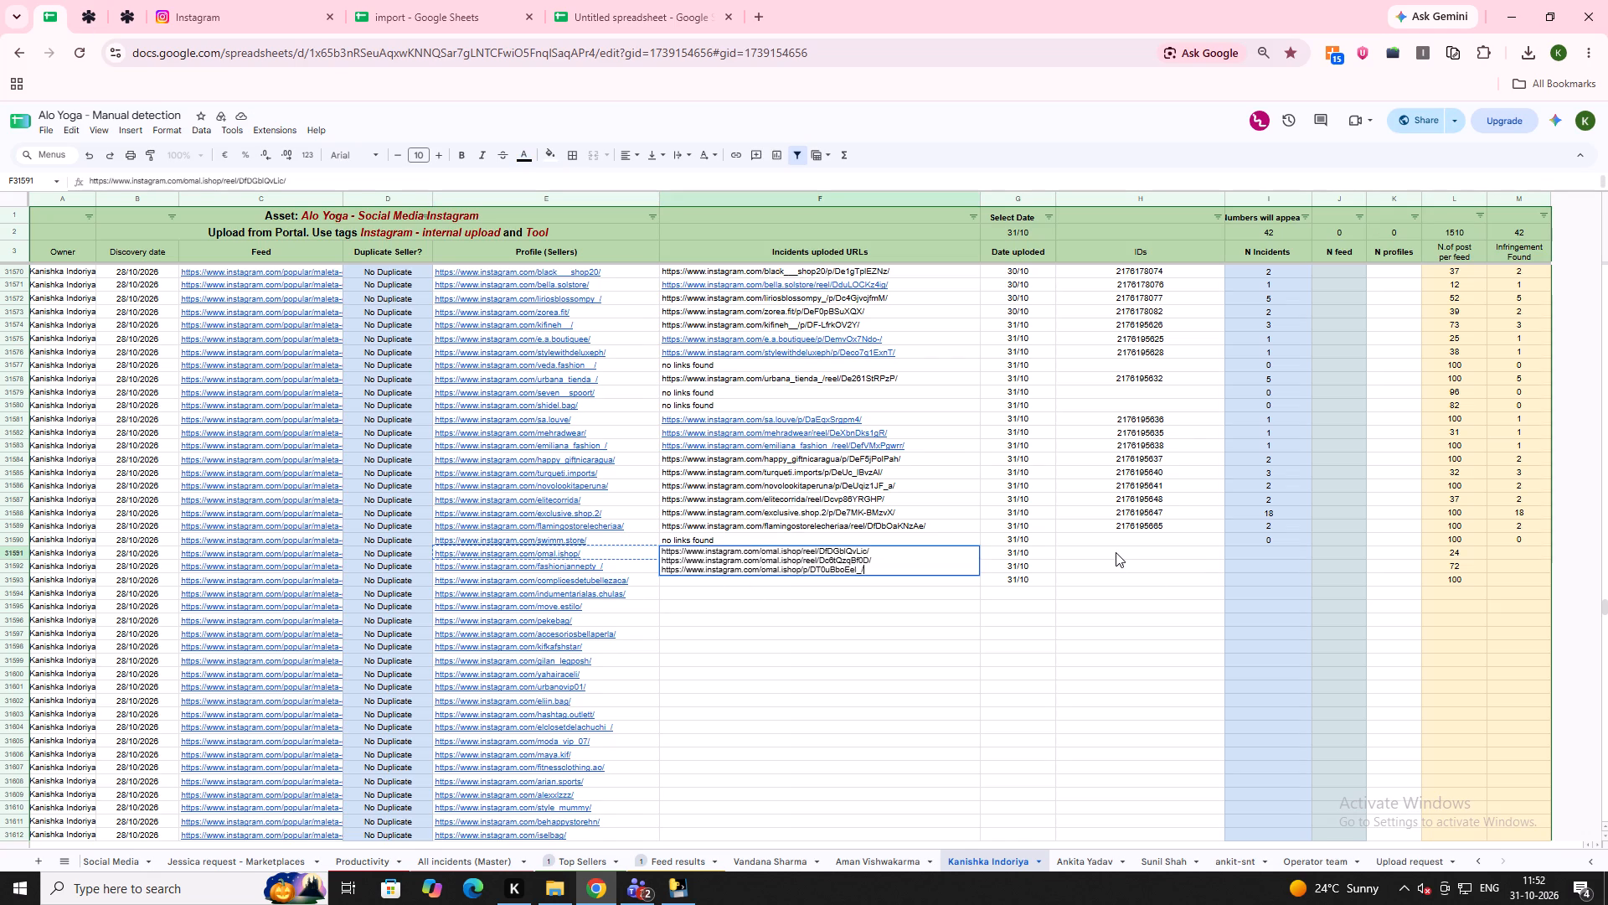
double_click(1116, 552)
left_click(653, 0)
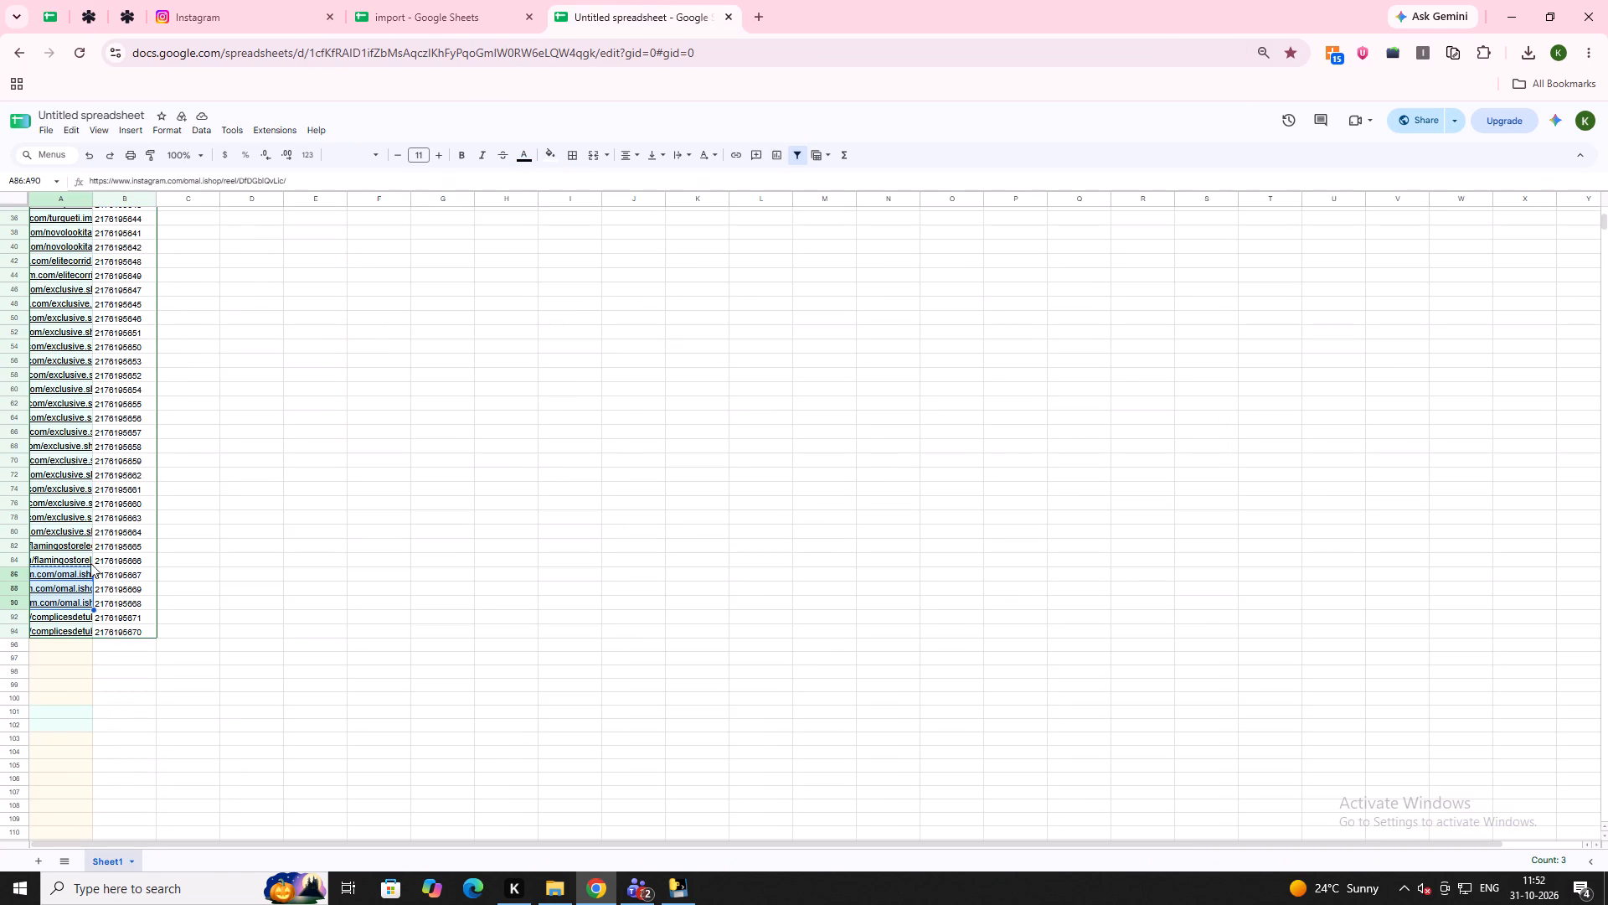
left_click(112, 579)
key("shift+Down")
key("shift+Down")
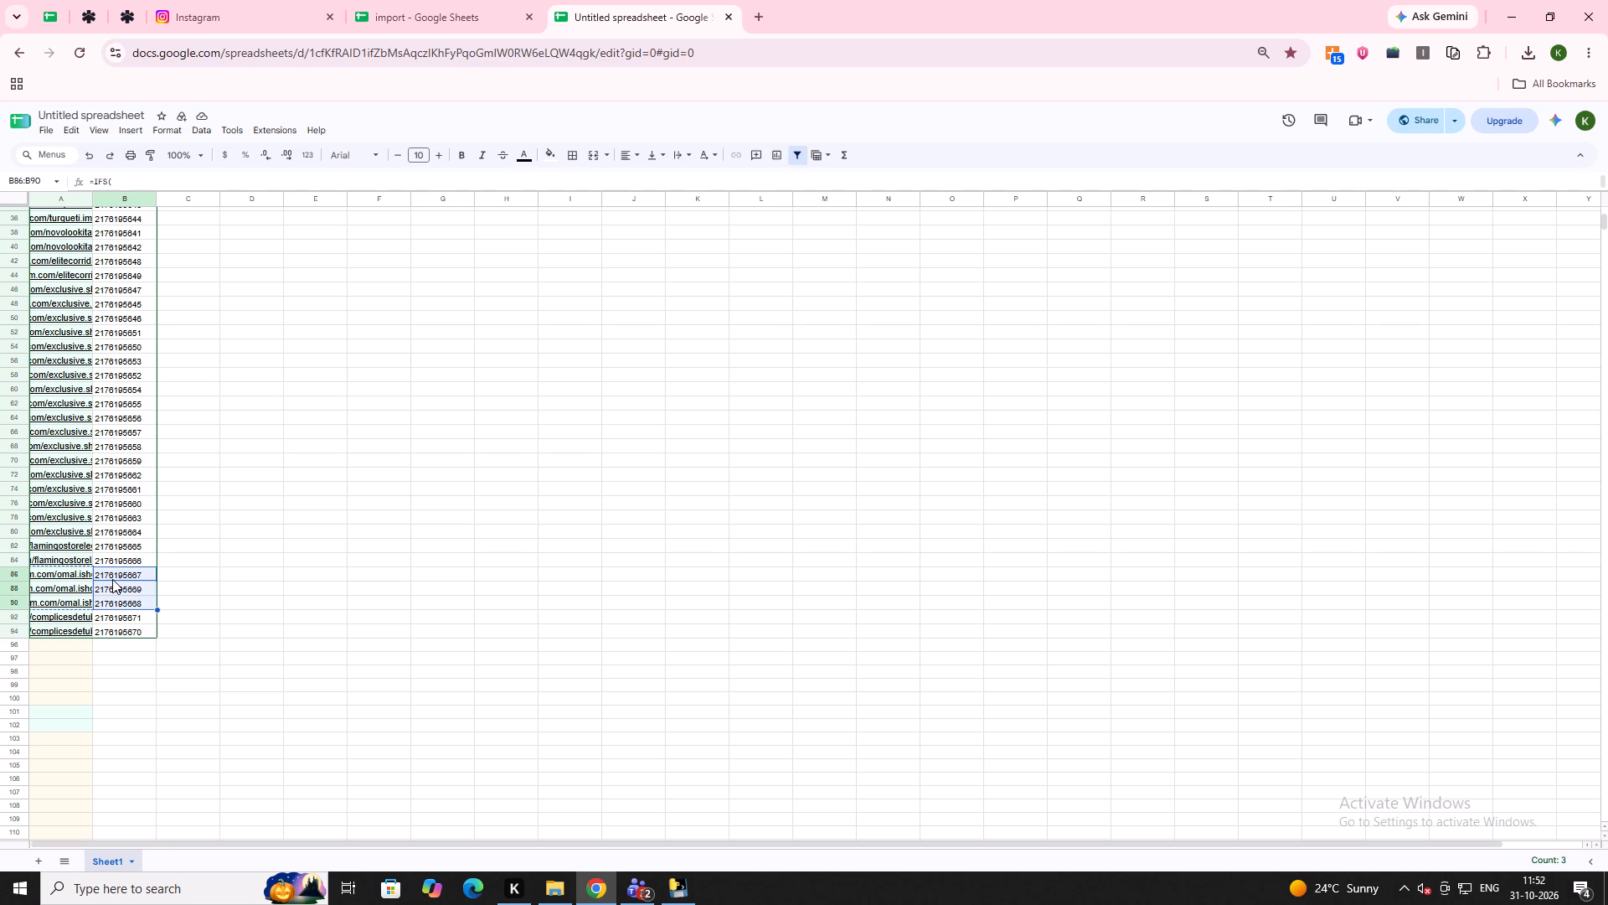
key("ctrl+c")
left_click(65, 24)
key("ctrl+v")
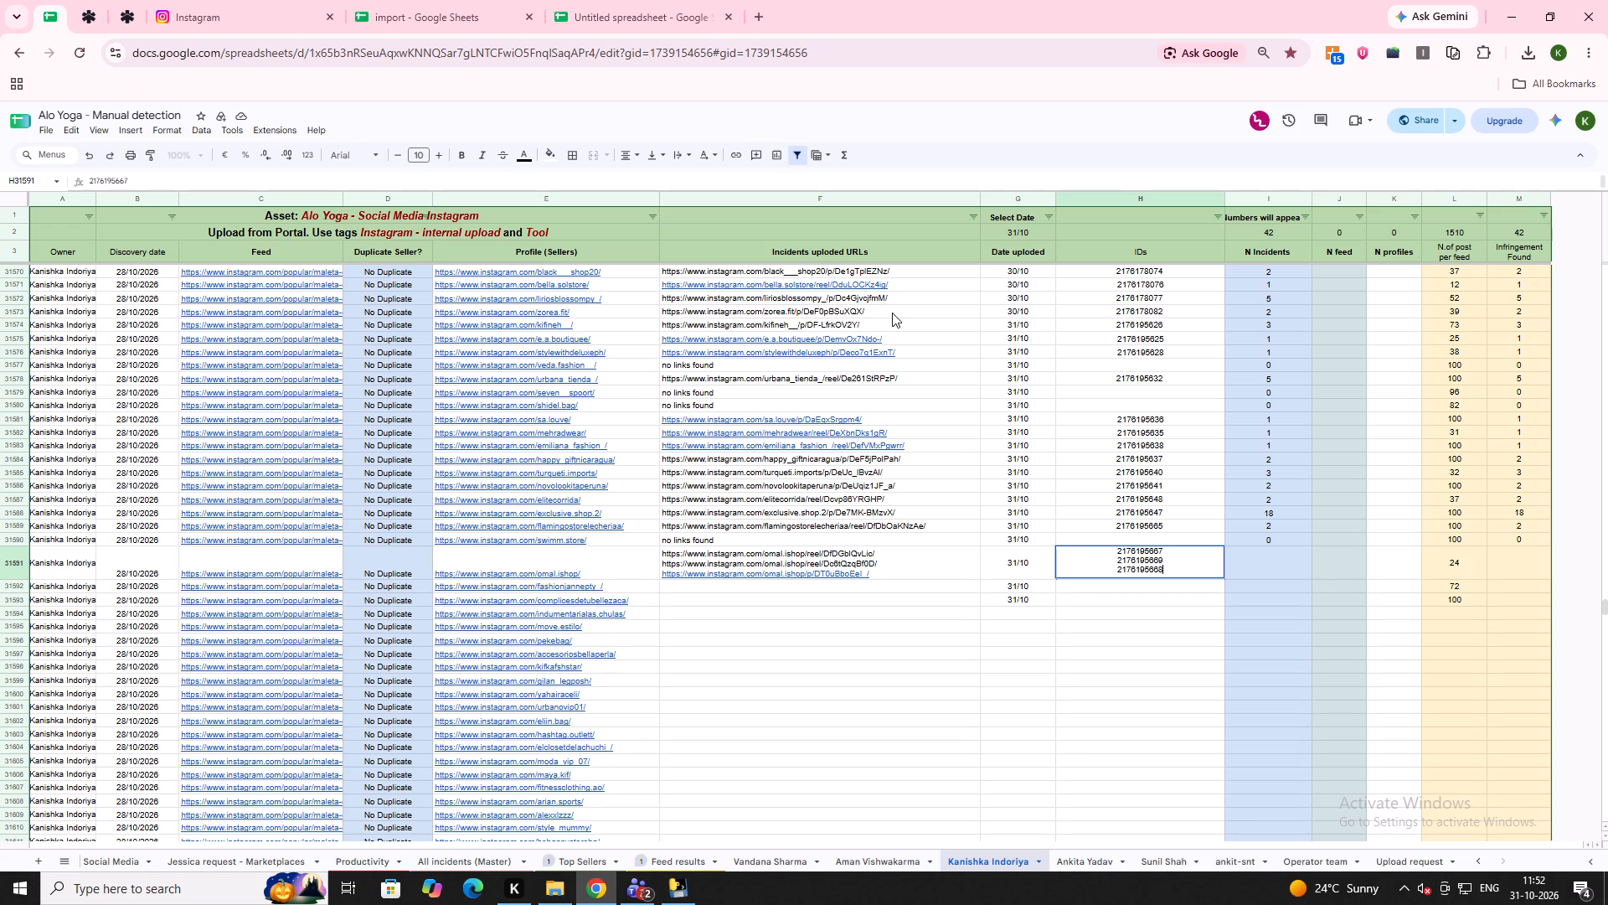
Enter 3 for N Incidents and 3 for Infringement Found in the omal.ishop row 31591.
left_click(1287, 566)
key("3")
key("Right")
key("Right")
key("Right")
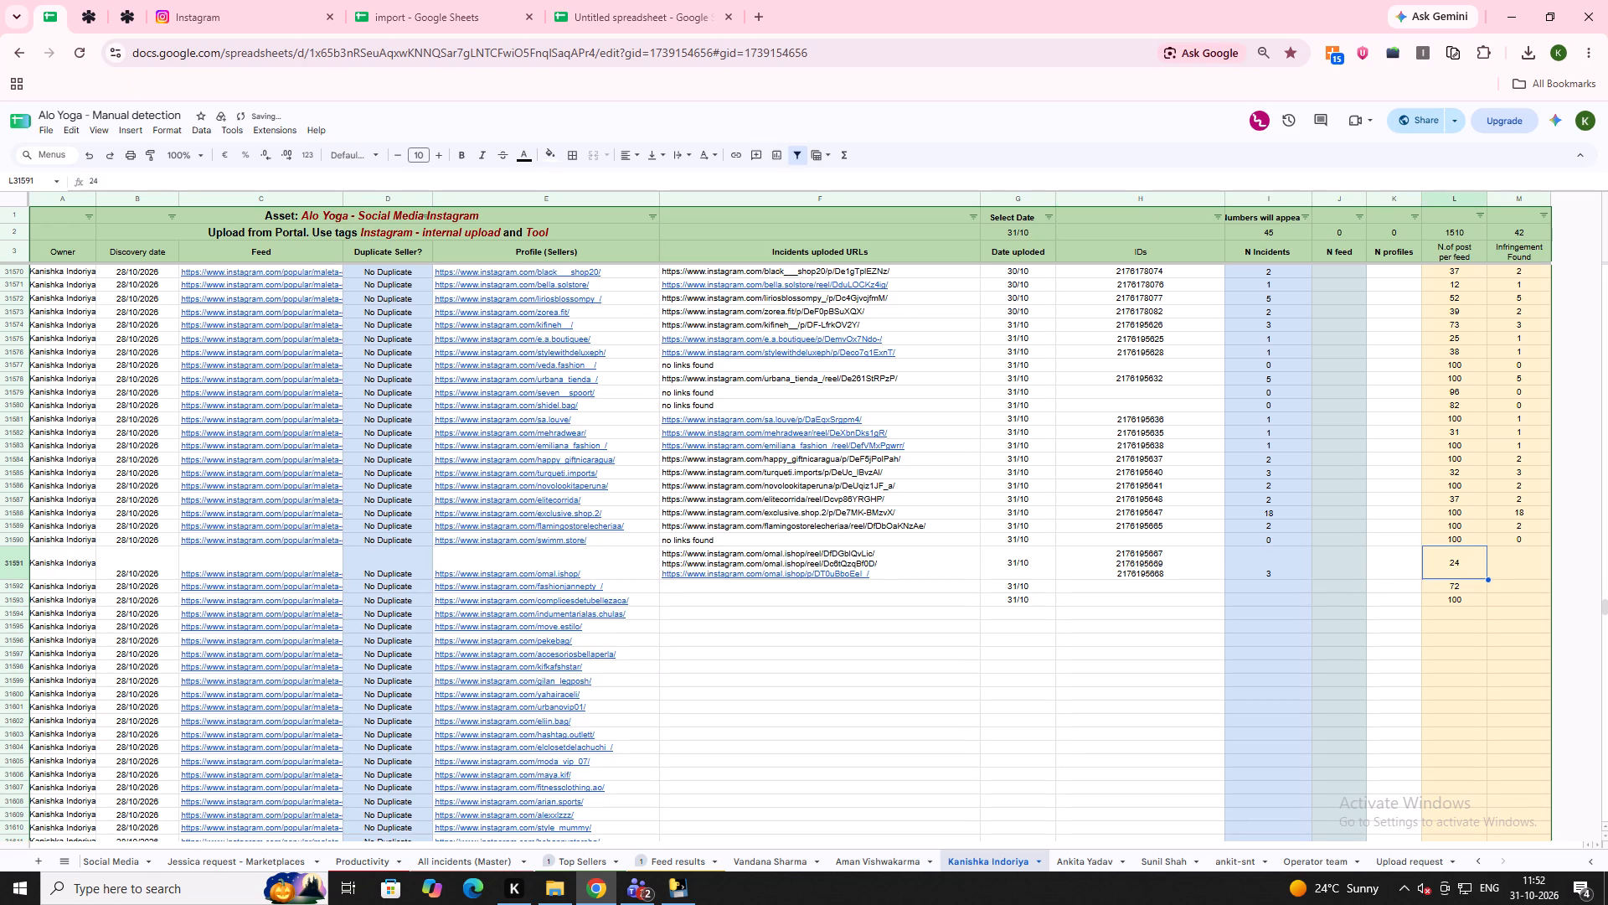
key("Right")
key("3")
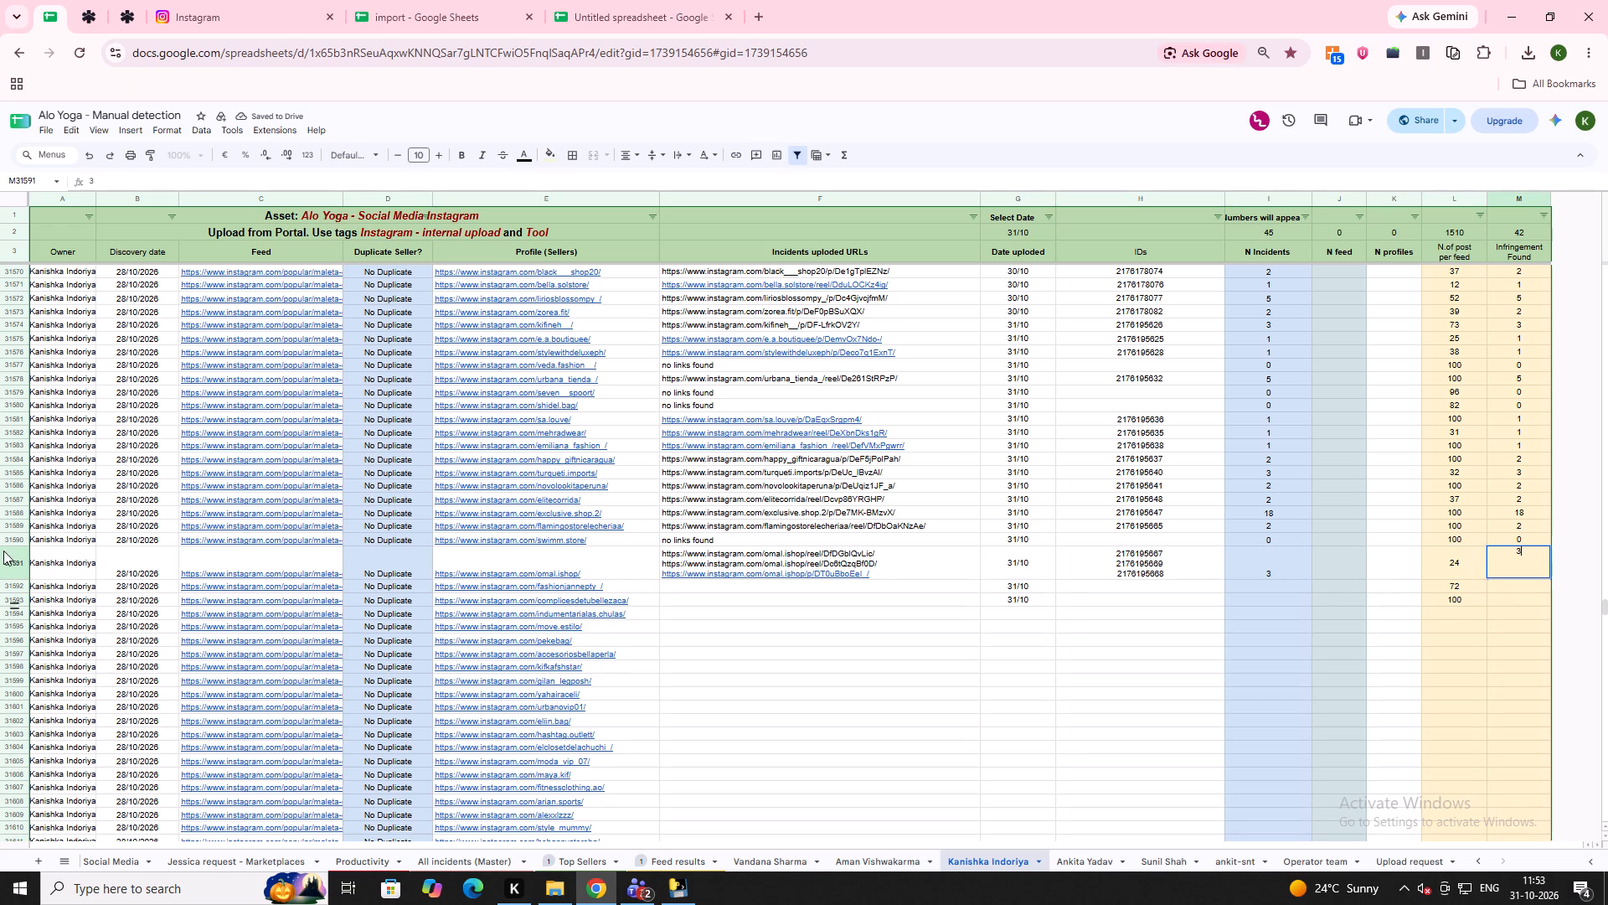
Resize row 31591 to a specified height of 21 pixels.
right_click(7, 545)
right_click(16, 558)
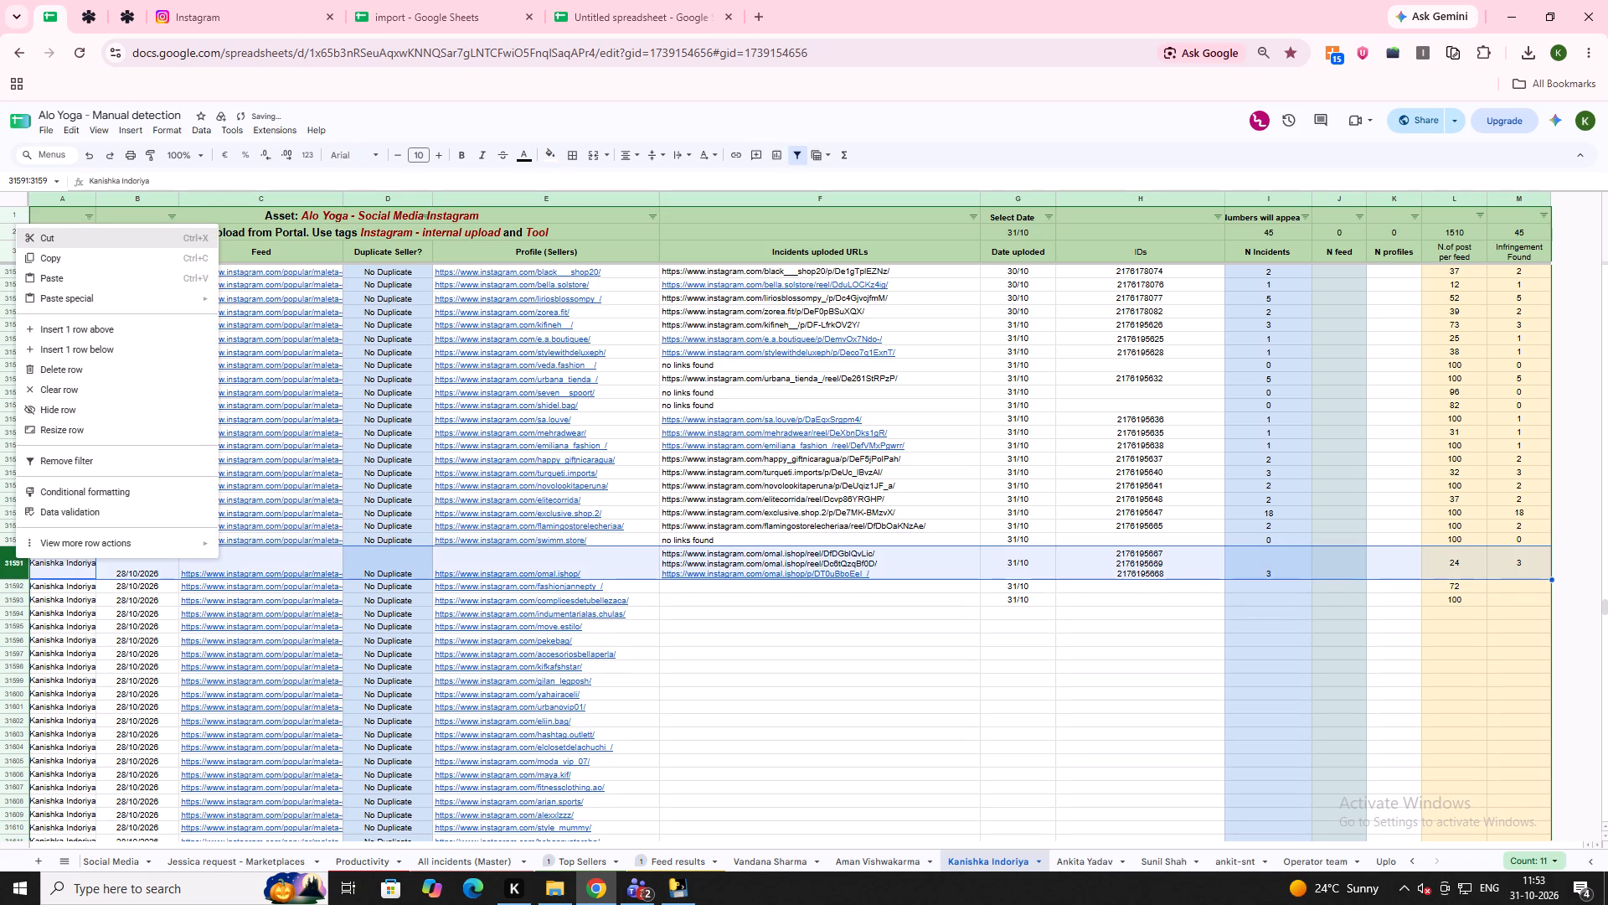
left_click(101, 427)
left_click(745, 449)
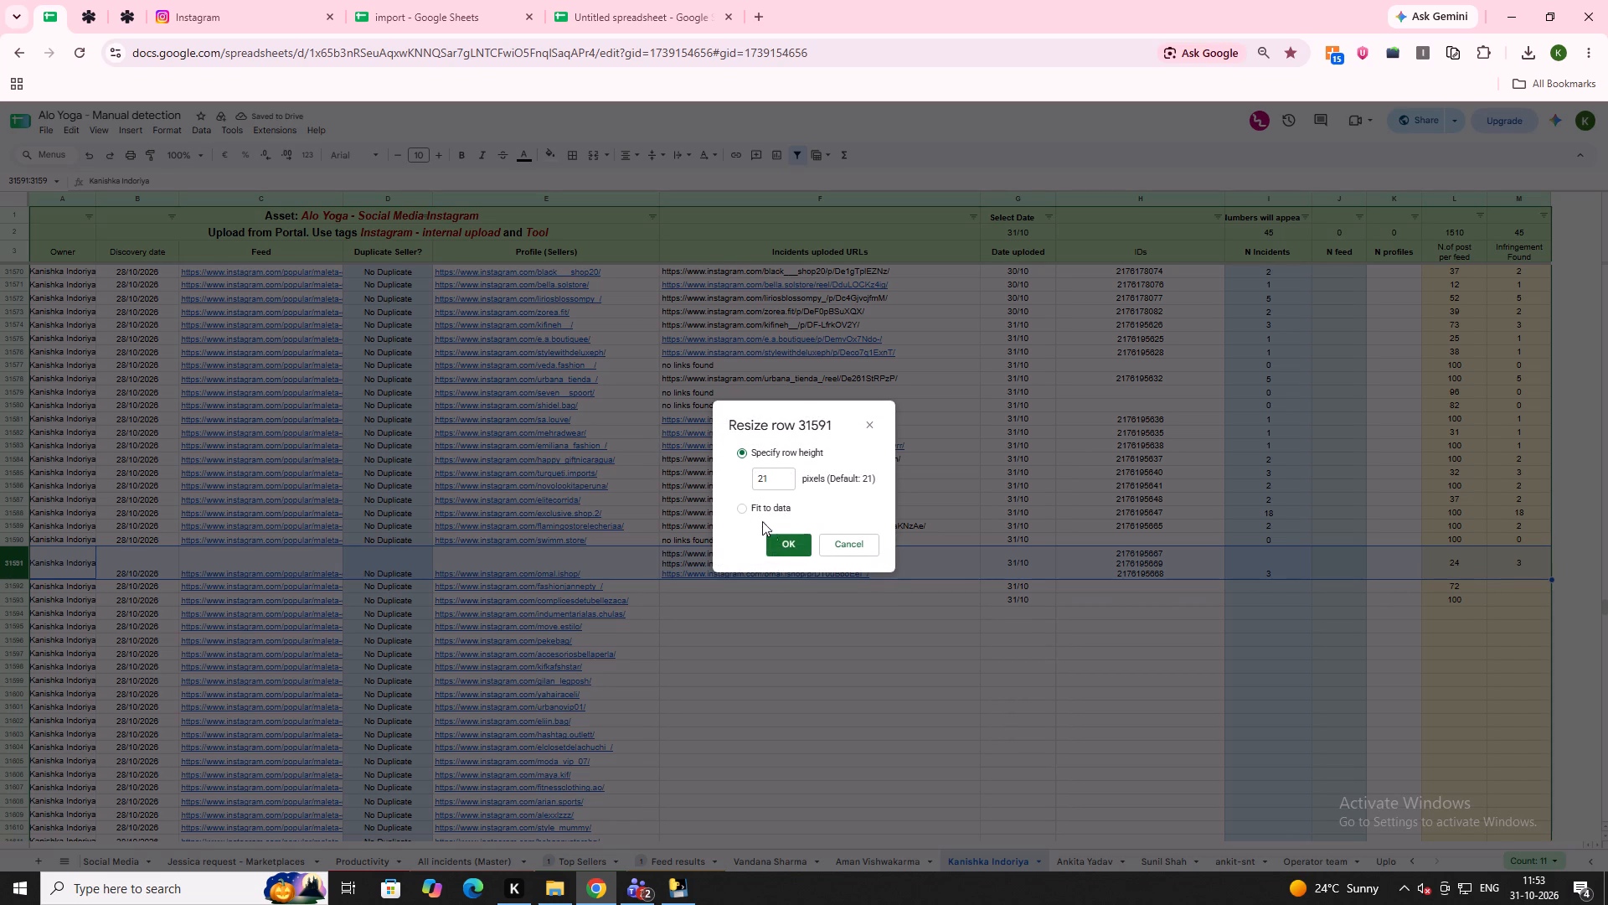
left_click(788, 535)
left_click(624, 560)
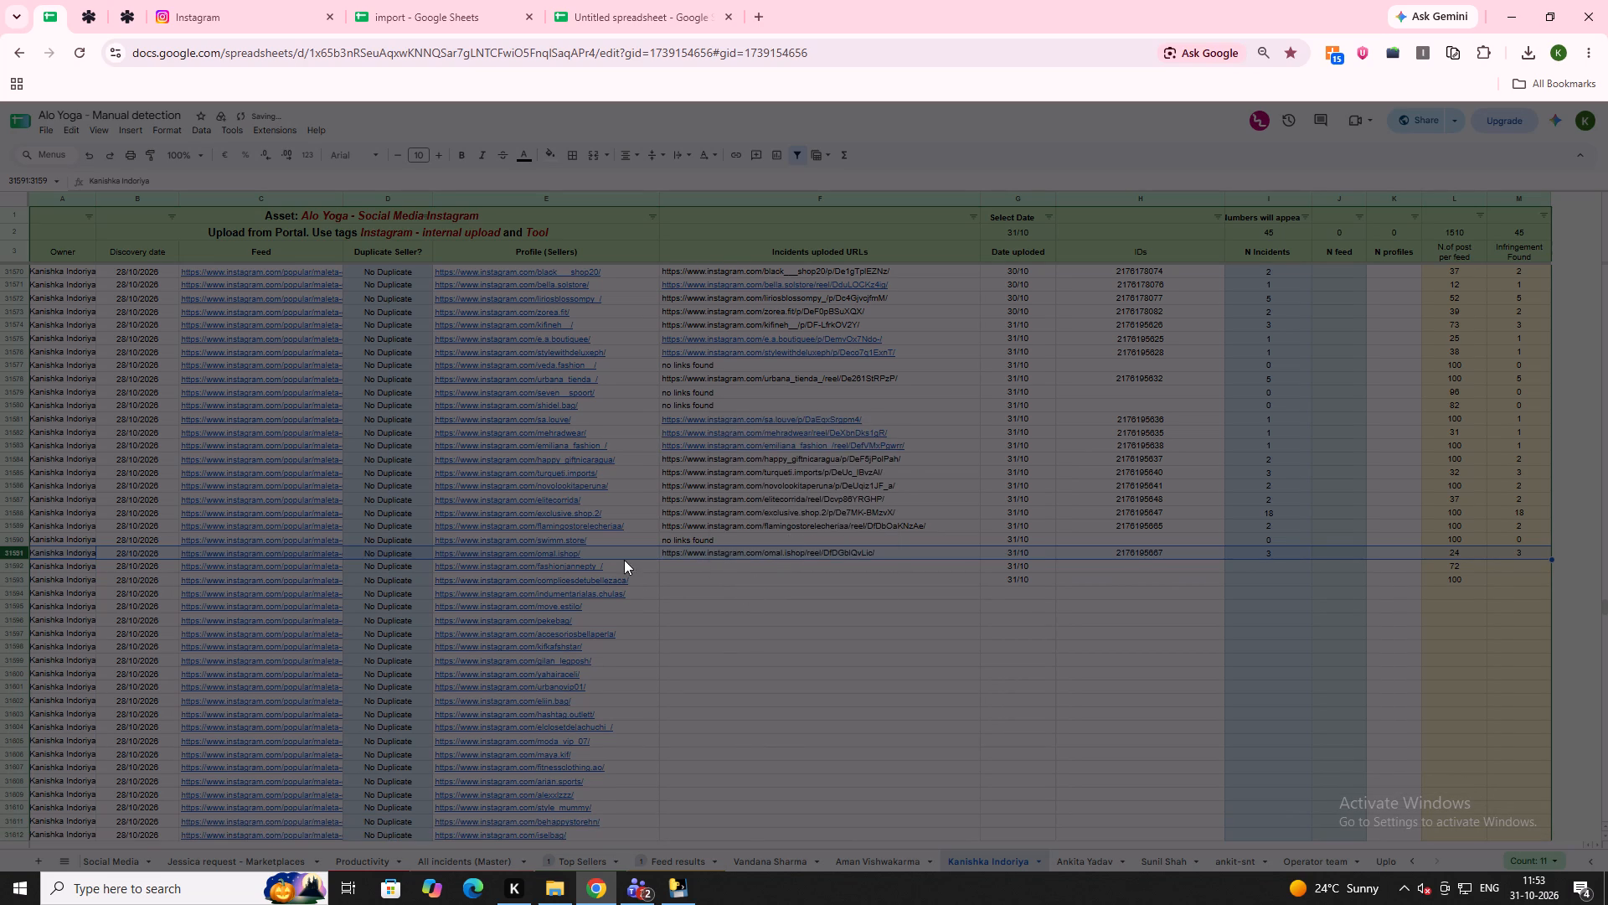
left_click(652, 568)
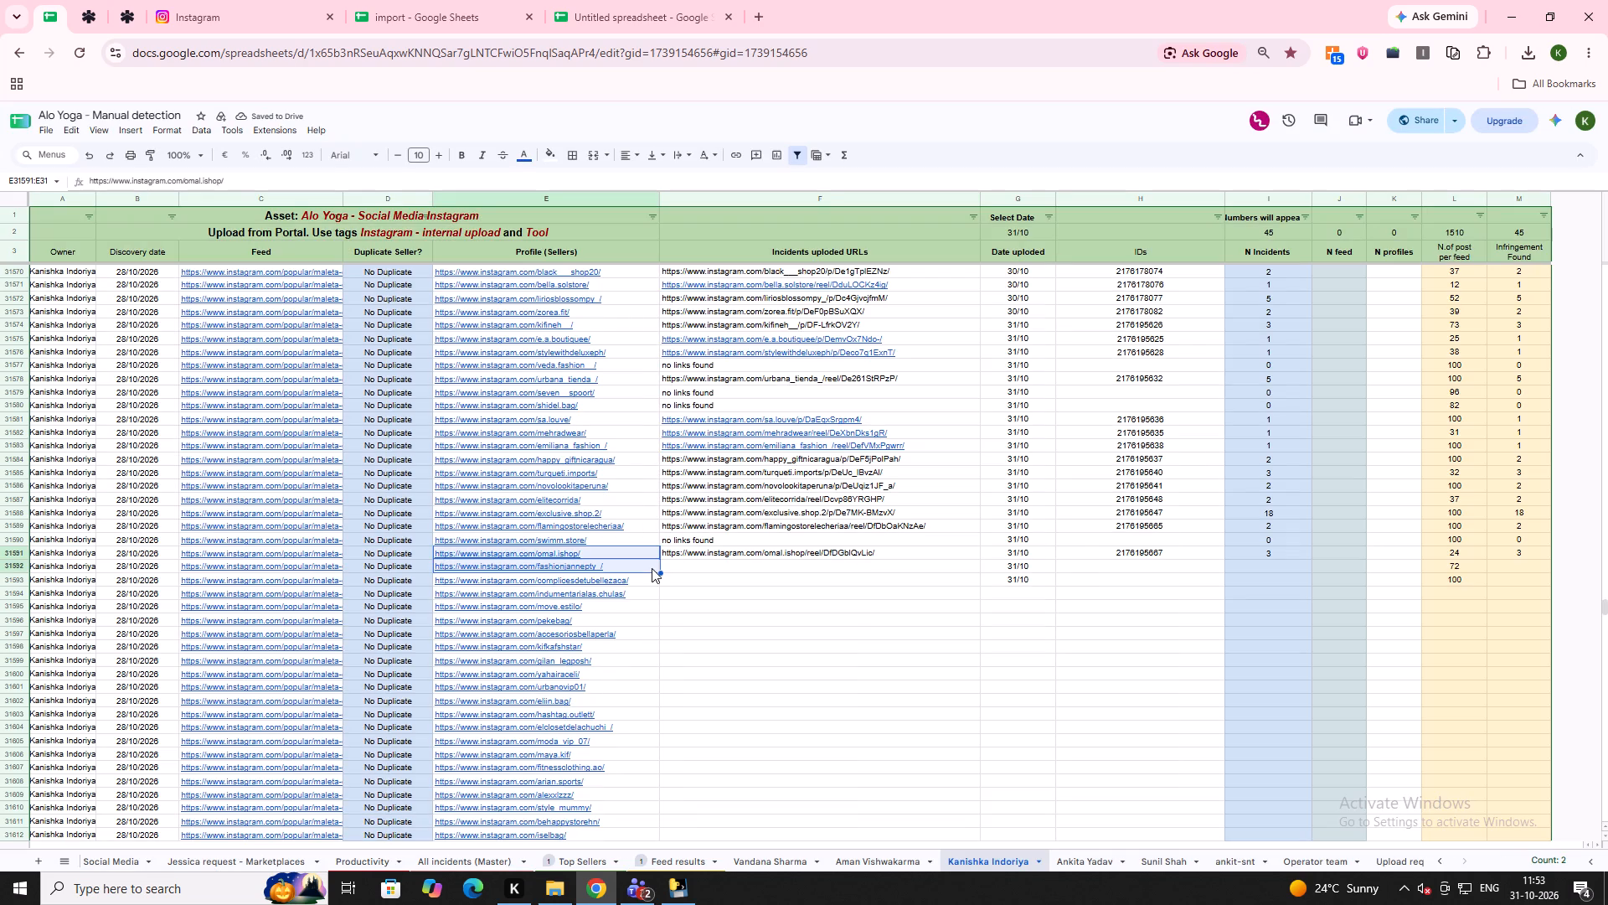
left_click(652, 568)
key("ctrl+c")
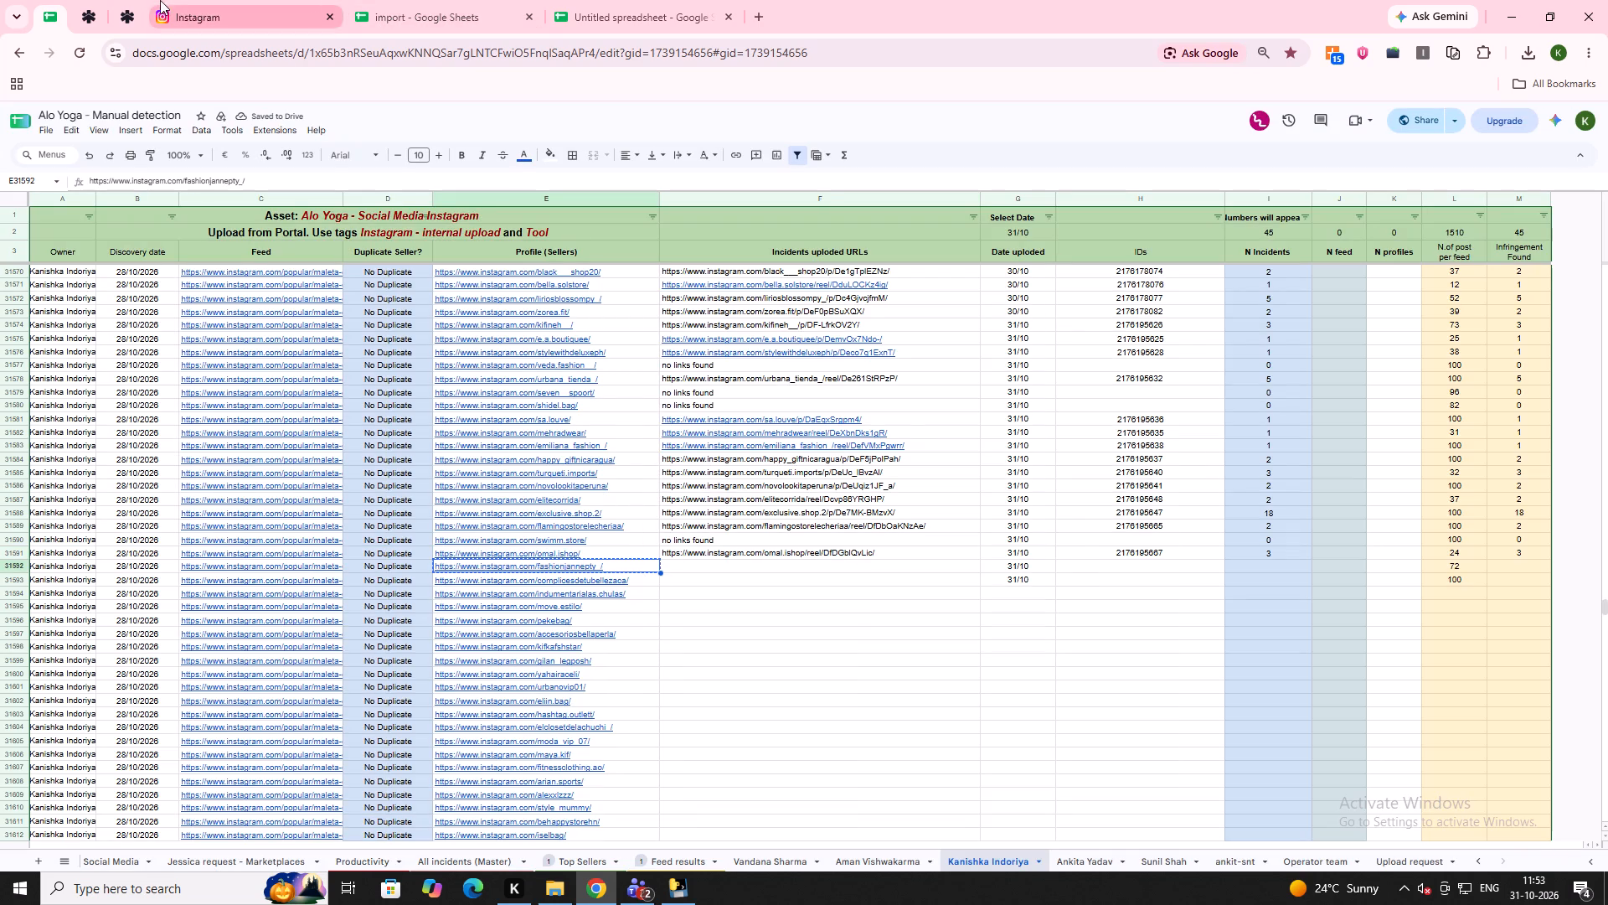
left_click(496, 0)
key("ctrl+f")
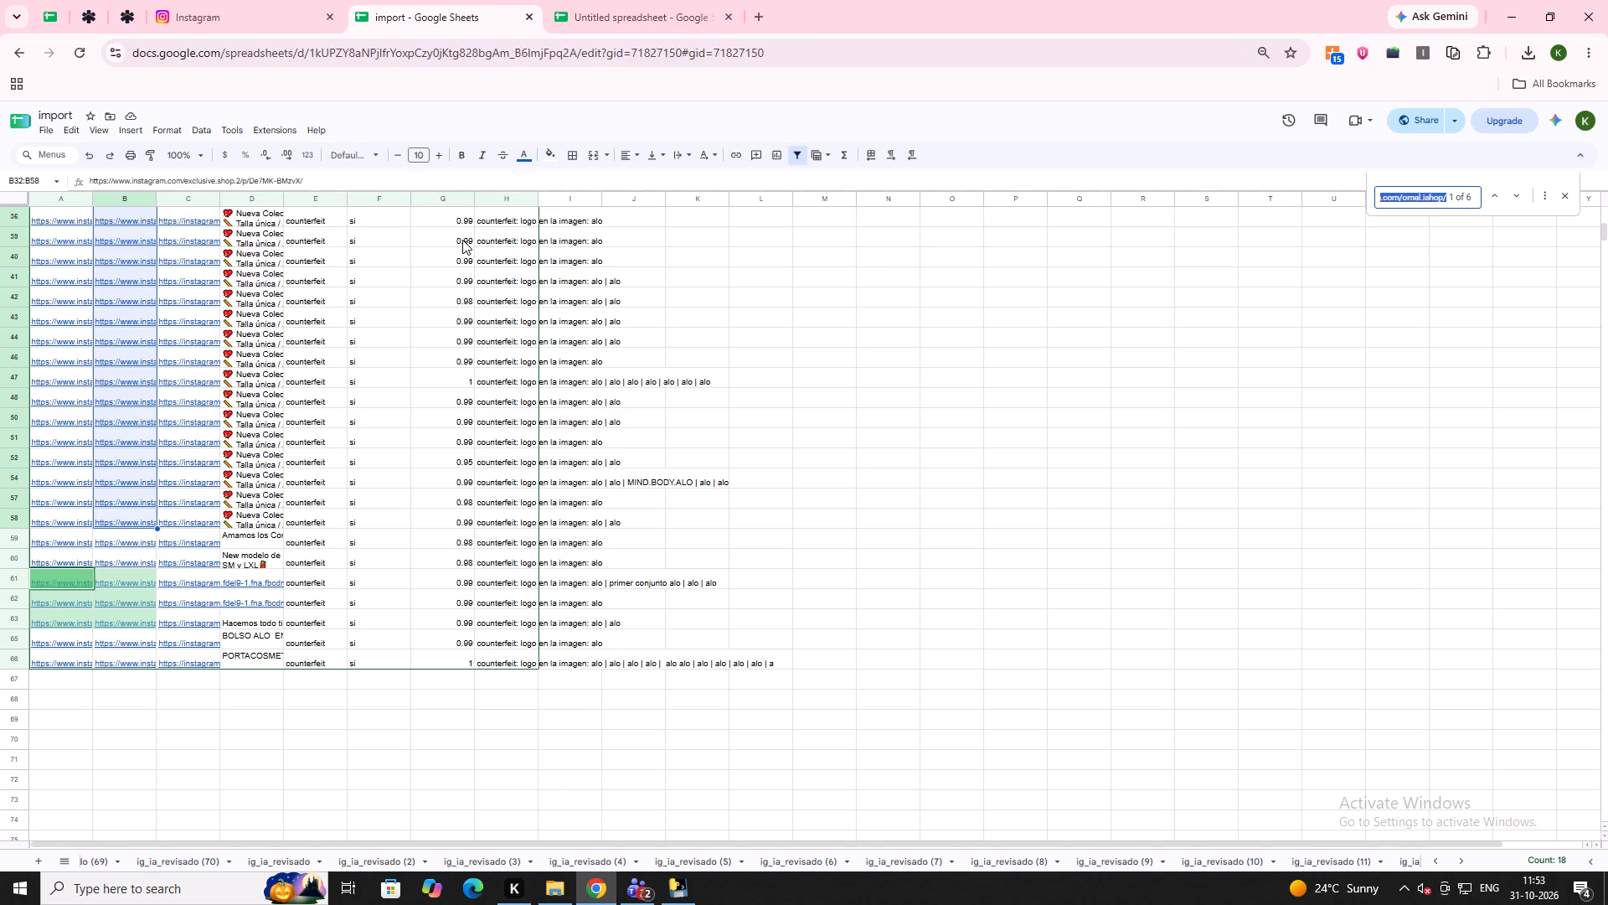
key("ctrl+v")
left_click(56, 0)
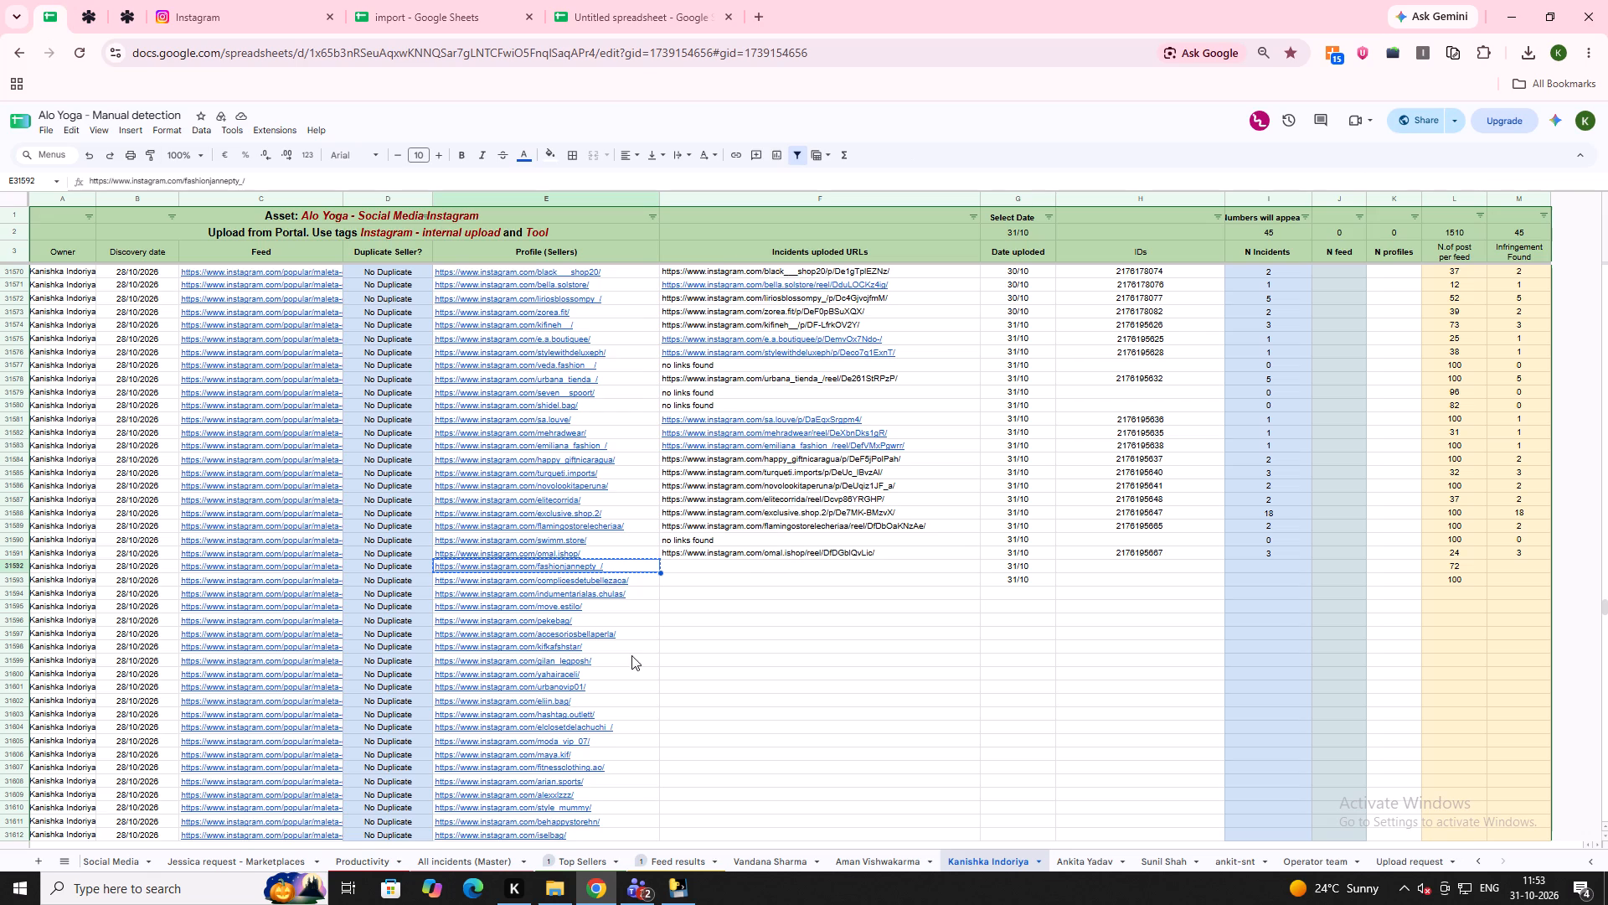
key("Right")
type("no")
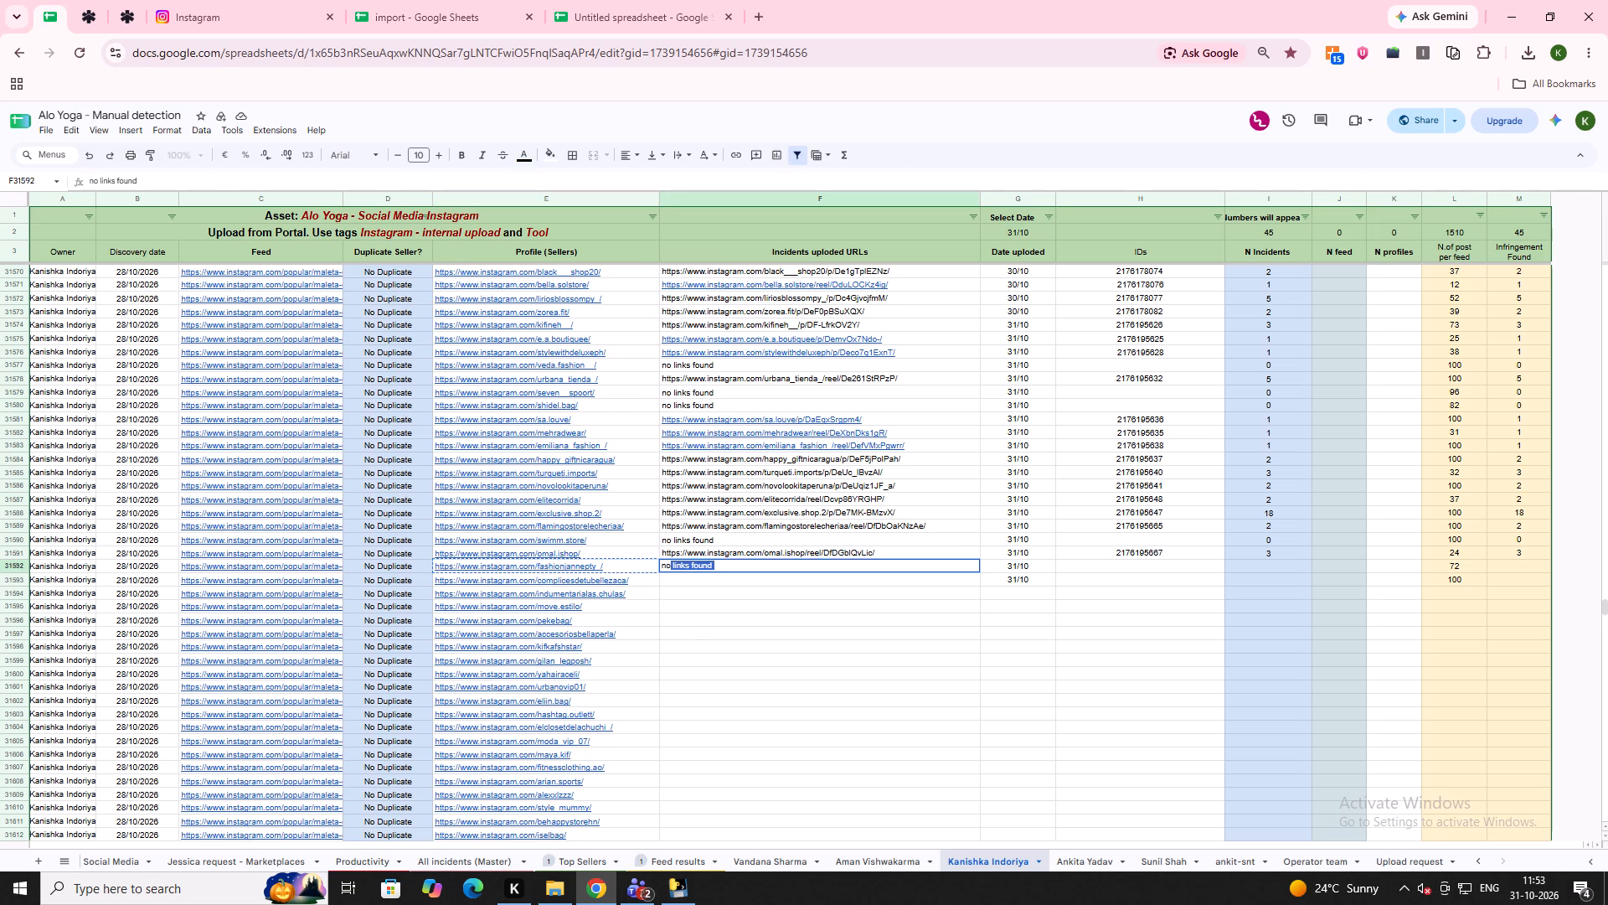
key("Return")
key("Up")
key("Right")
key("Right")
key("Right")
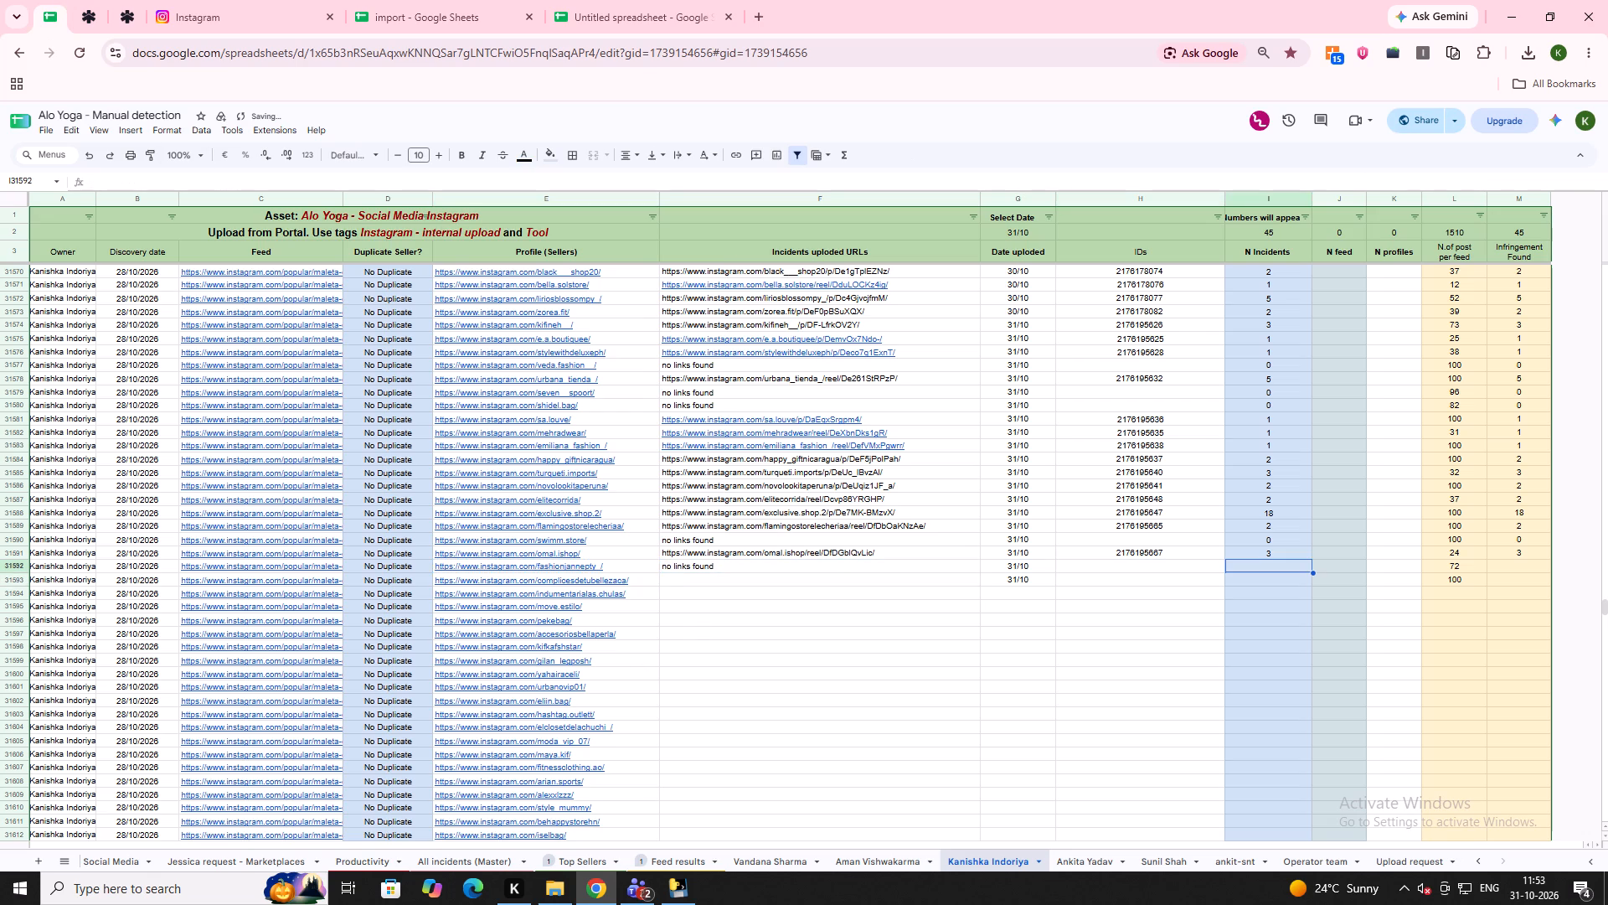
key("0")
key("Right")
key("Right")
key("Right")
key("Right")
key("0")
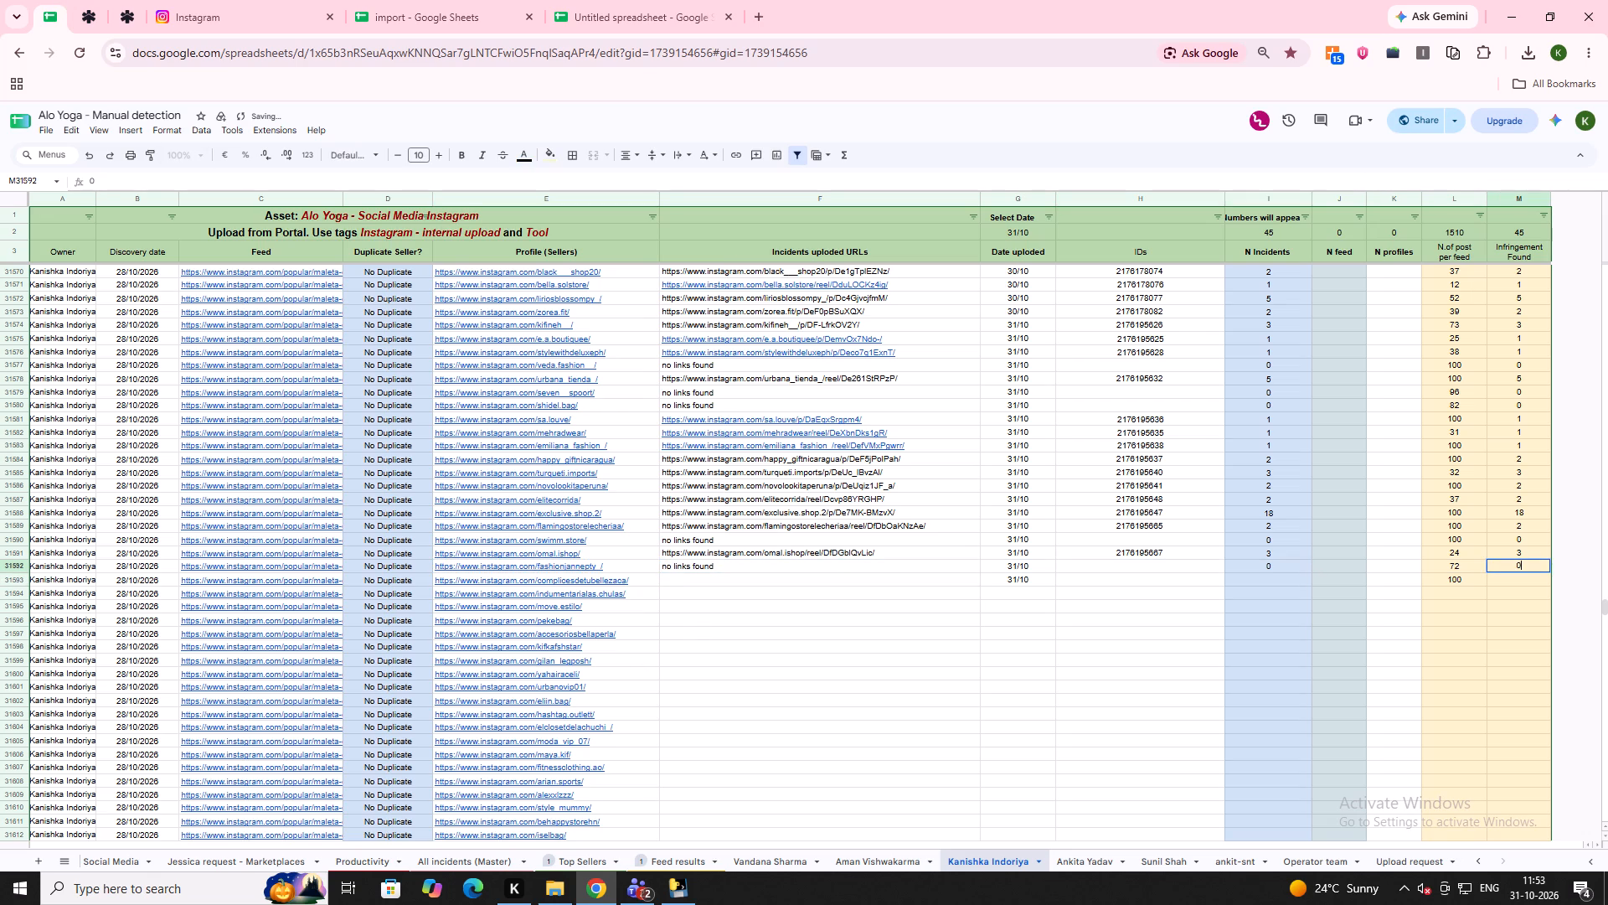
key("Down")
Copy the complicesdetubellezaca profile URL from row 31593 of Manual detection.
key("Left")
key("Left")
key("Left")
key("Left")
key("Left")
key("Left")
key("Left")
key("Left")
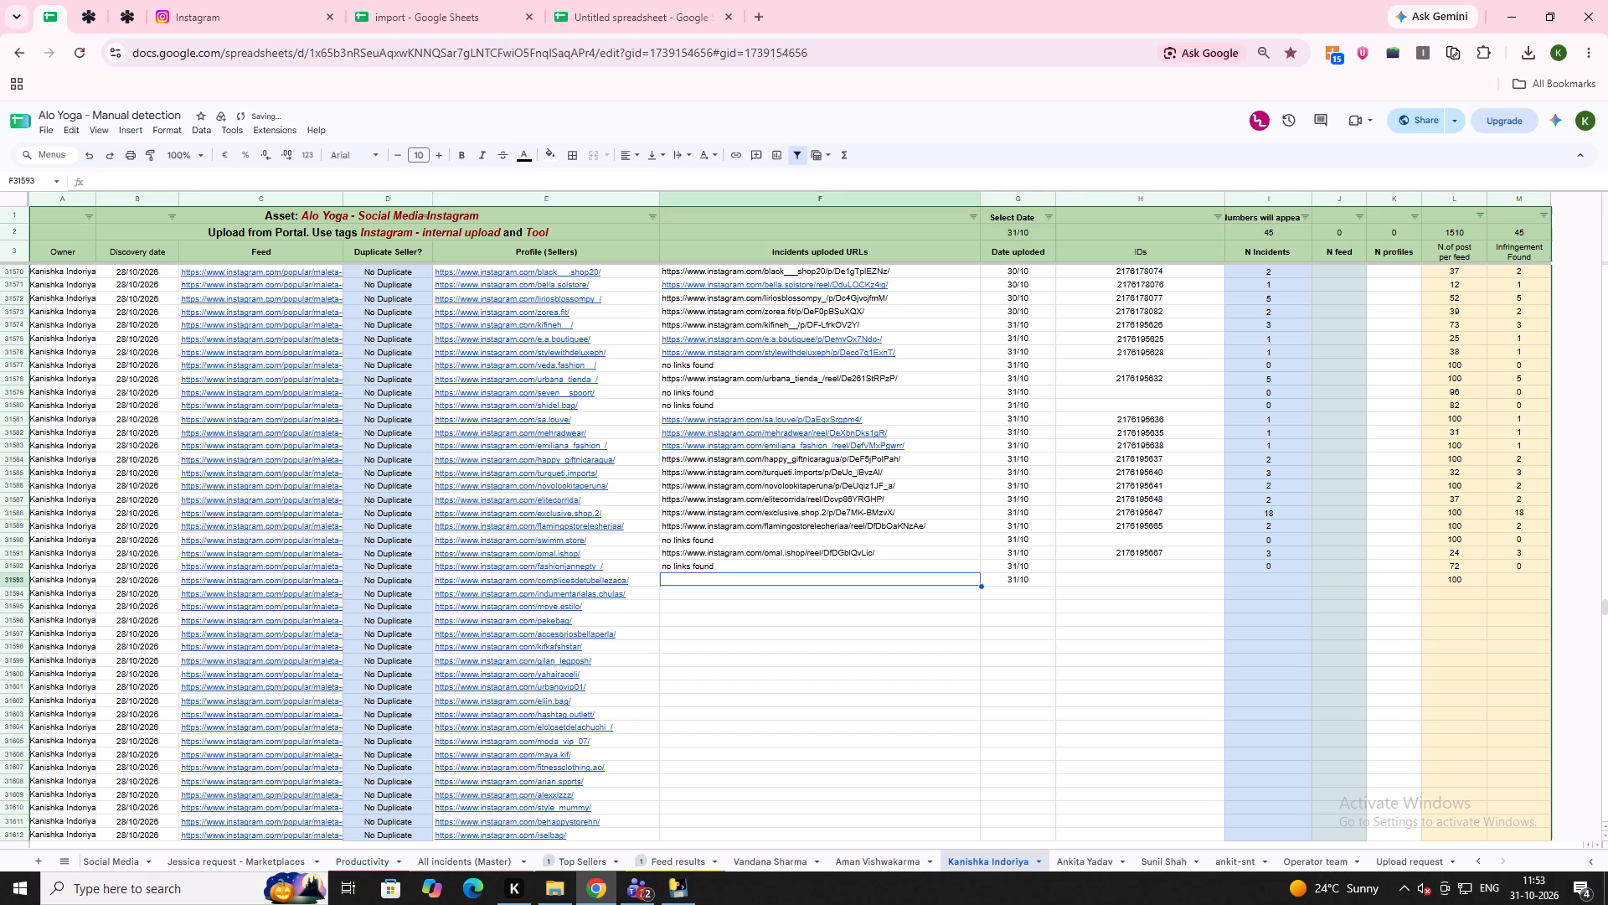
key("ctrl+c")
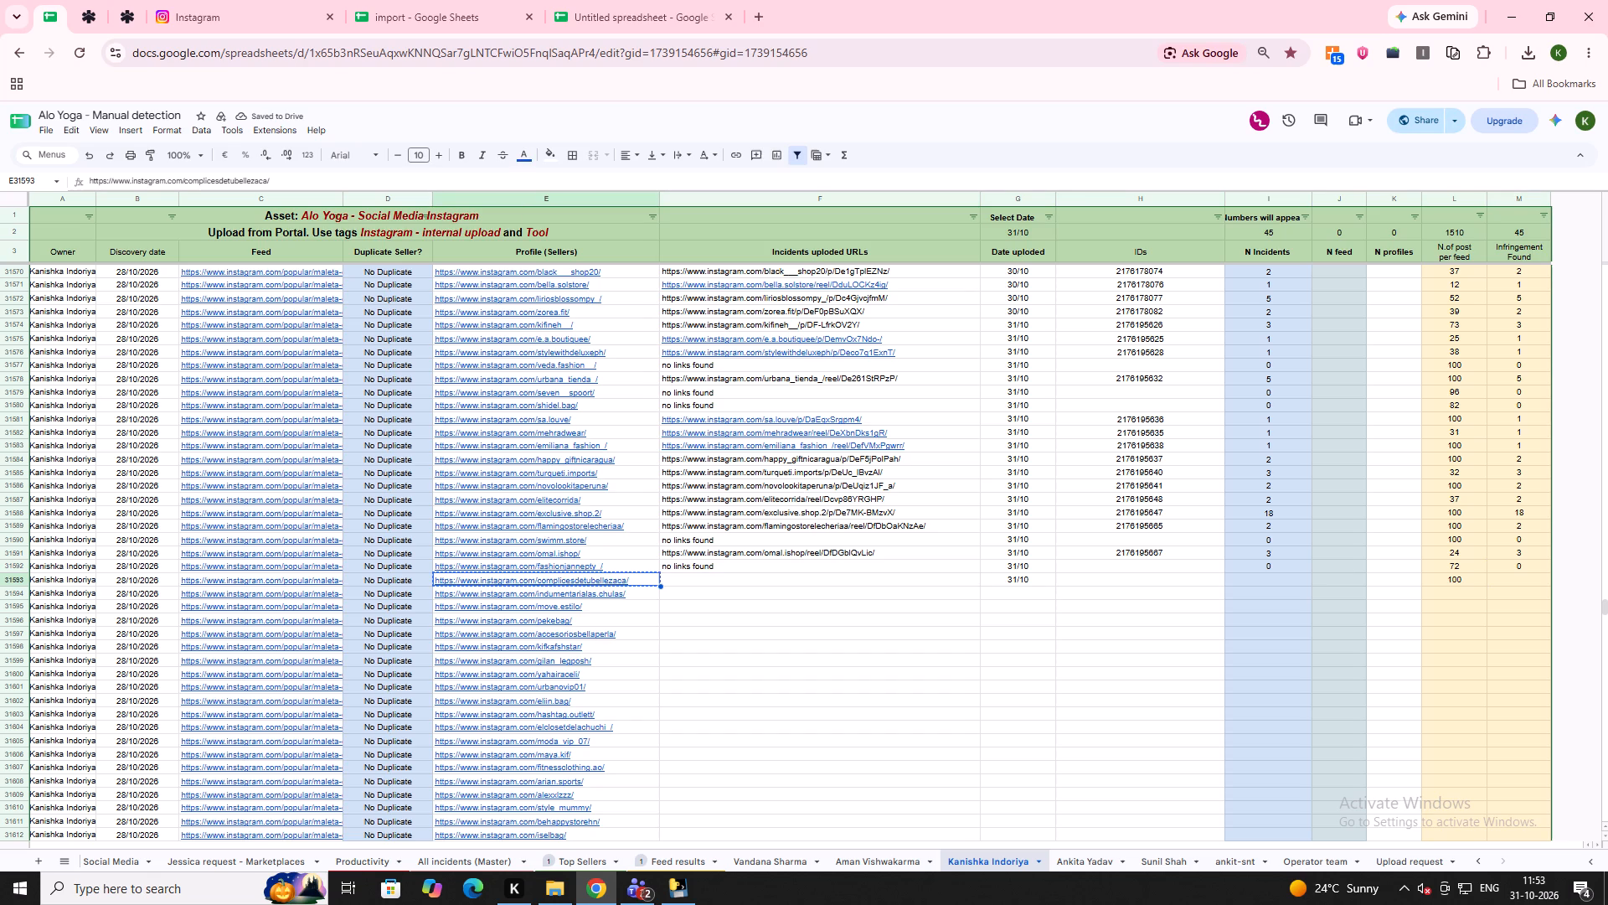
Search the import spreadsheet for the complicesdetubellezaca profile URL from row 31593 of Manual detection.
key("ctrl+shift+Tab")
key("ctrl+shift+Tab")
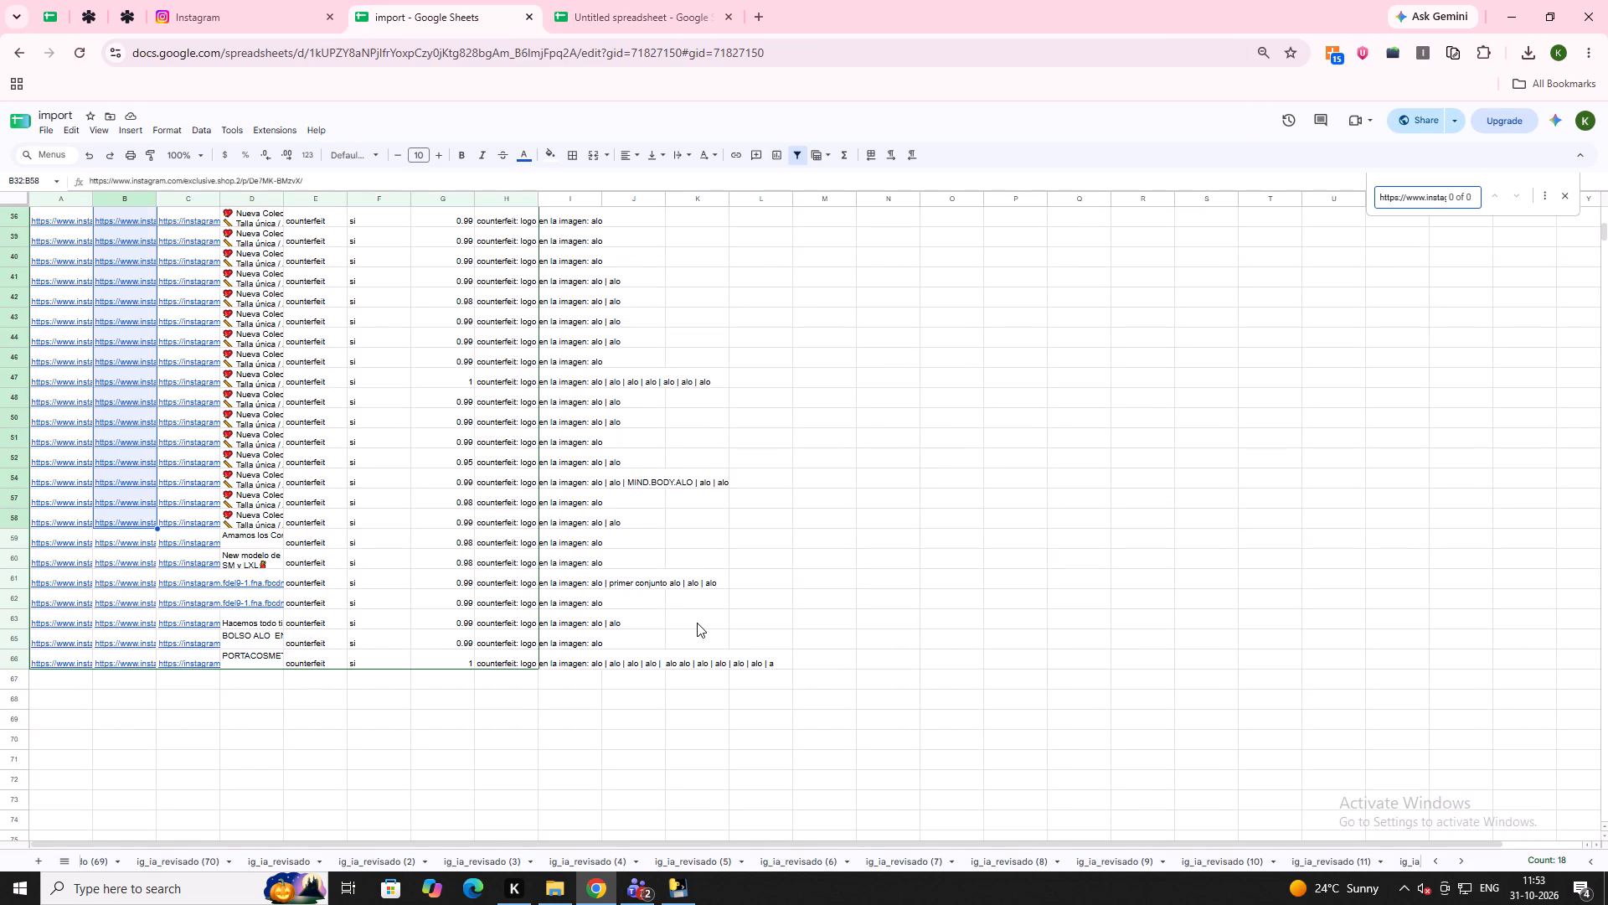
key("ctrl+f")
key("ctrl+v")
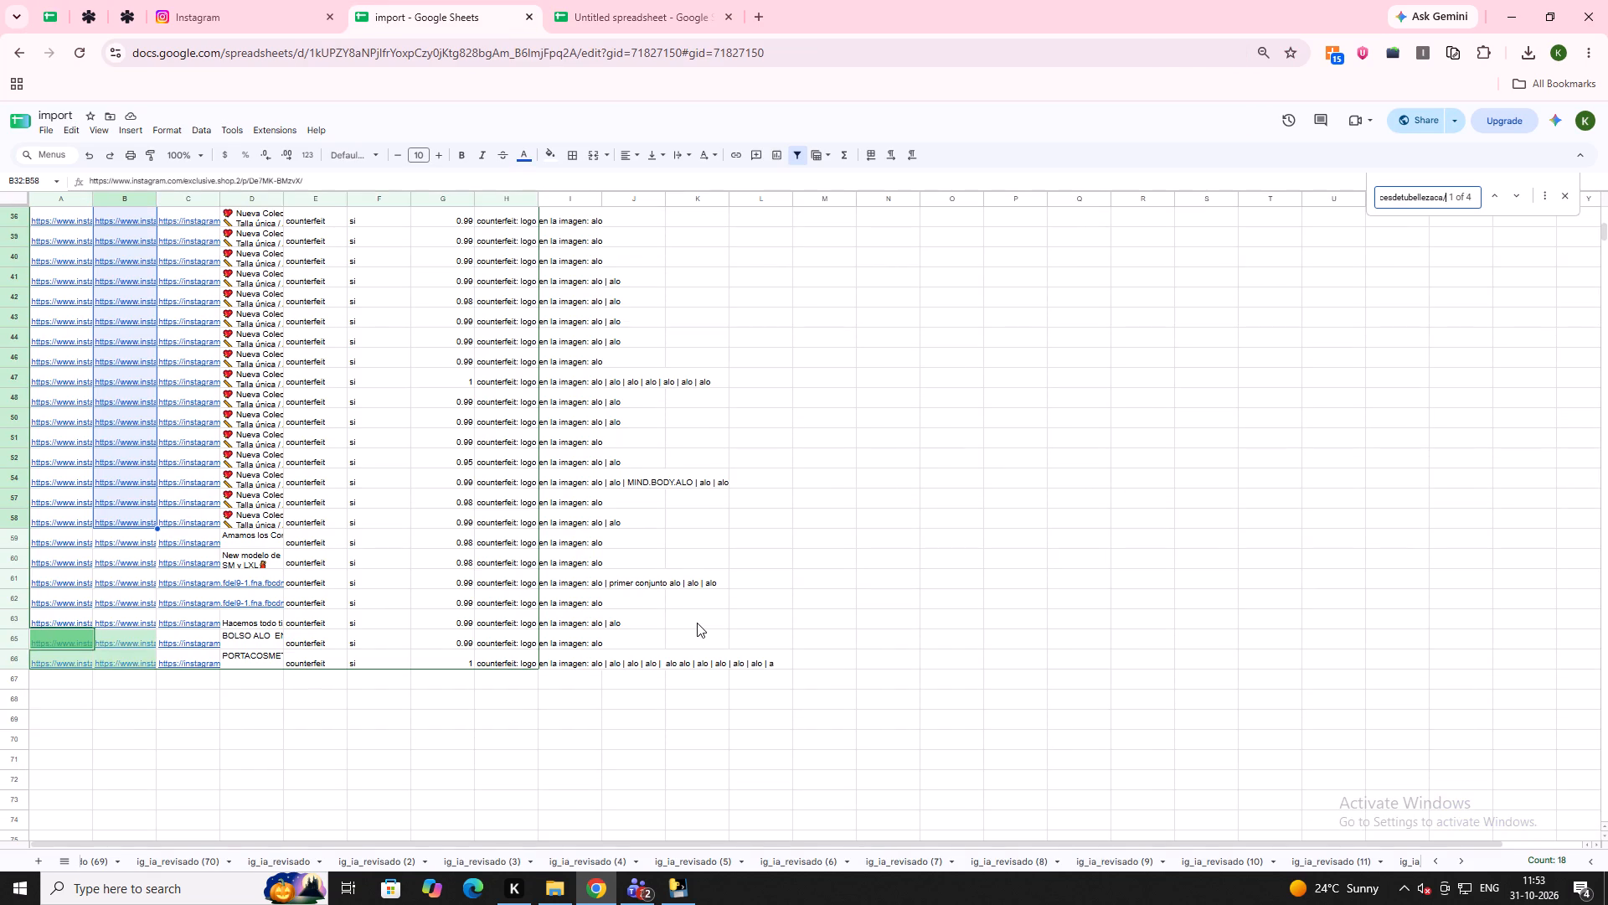
Copy the two complicesdetubellezaca post URLs from the Untitled spreadsheet into the Incidents uploaded URLs cell of row 31593 in Manual detection.
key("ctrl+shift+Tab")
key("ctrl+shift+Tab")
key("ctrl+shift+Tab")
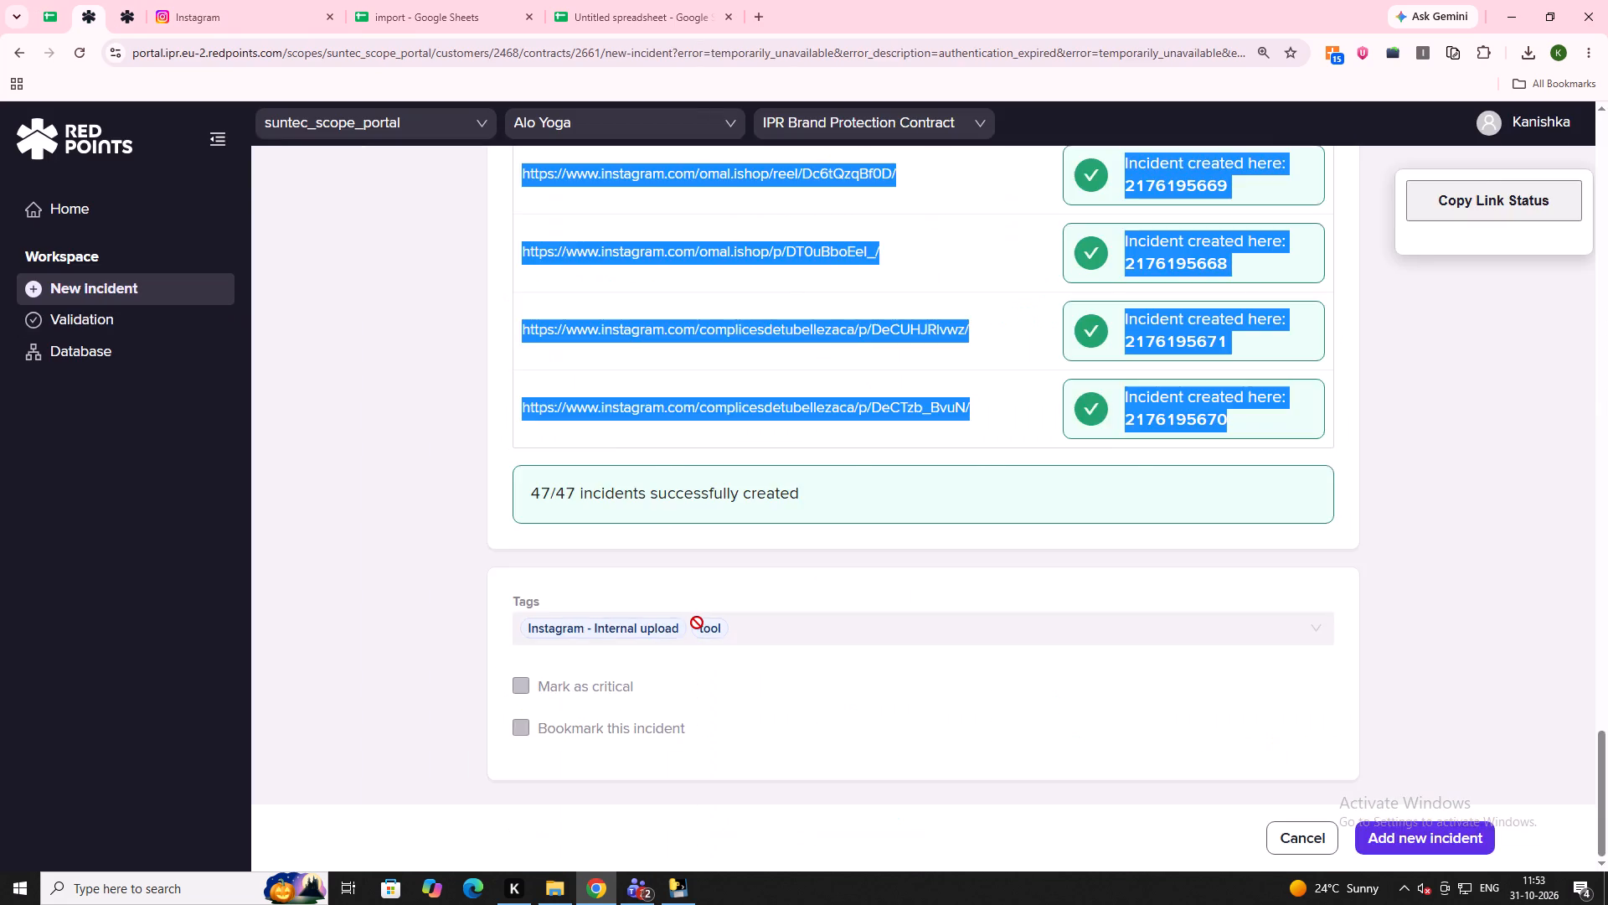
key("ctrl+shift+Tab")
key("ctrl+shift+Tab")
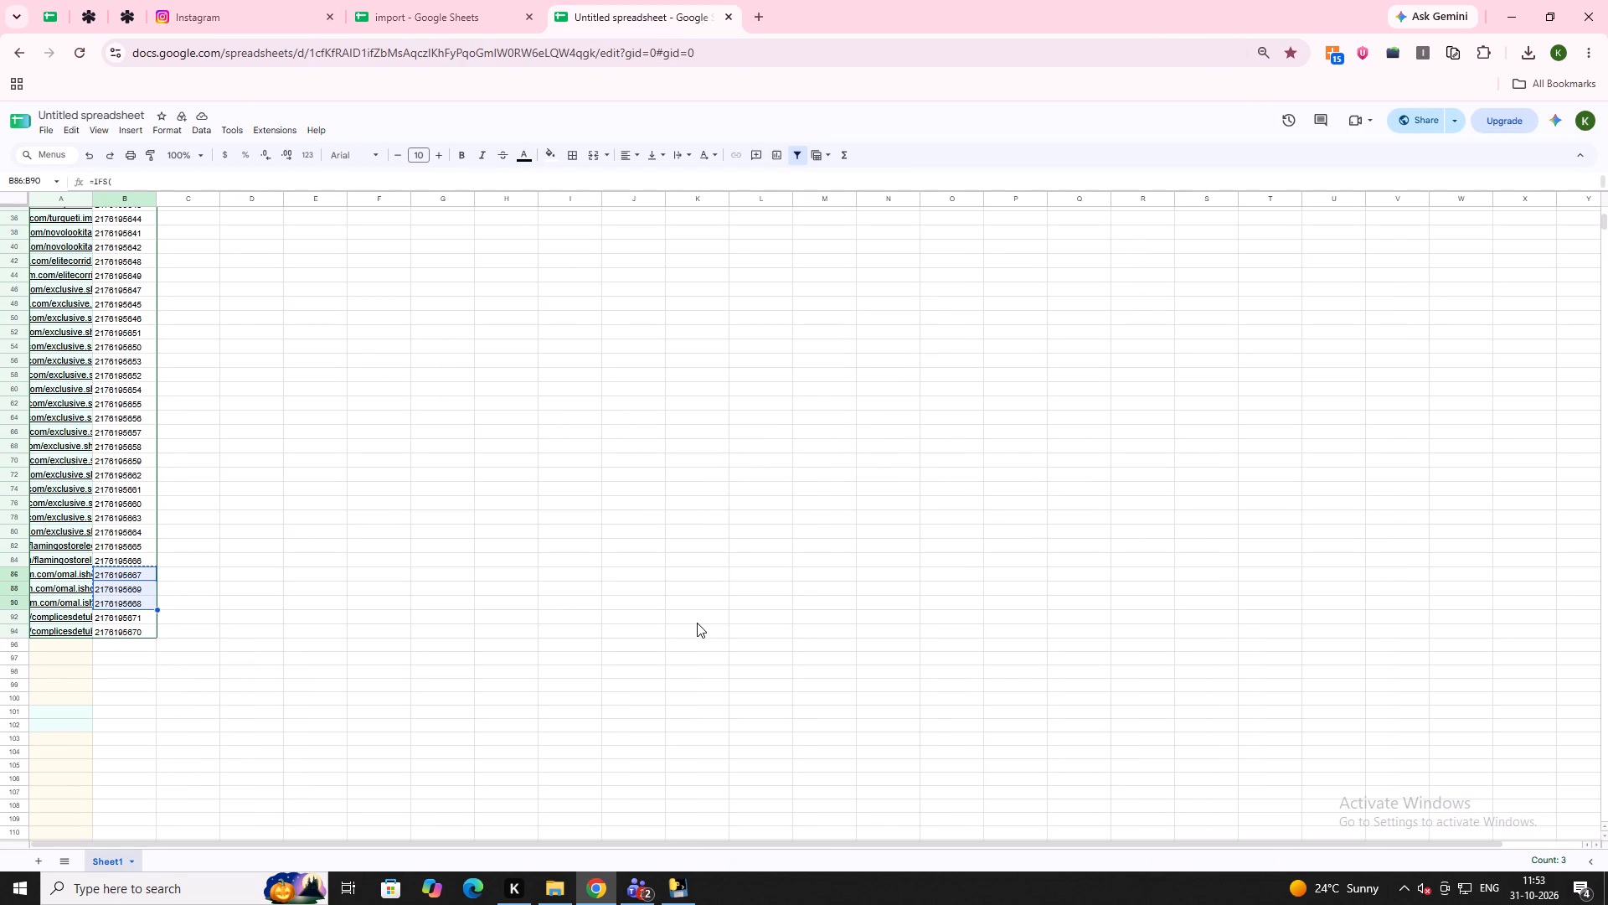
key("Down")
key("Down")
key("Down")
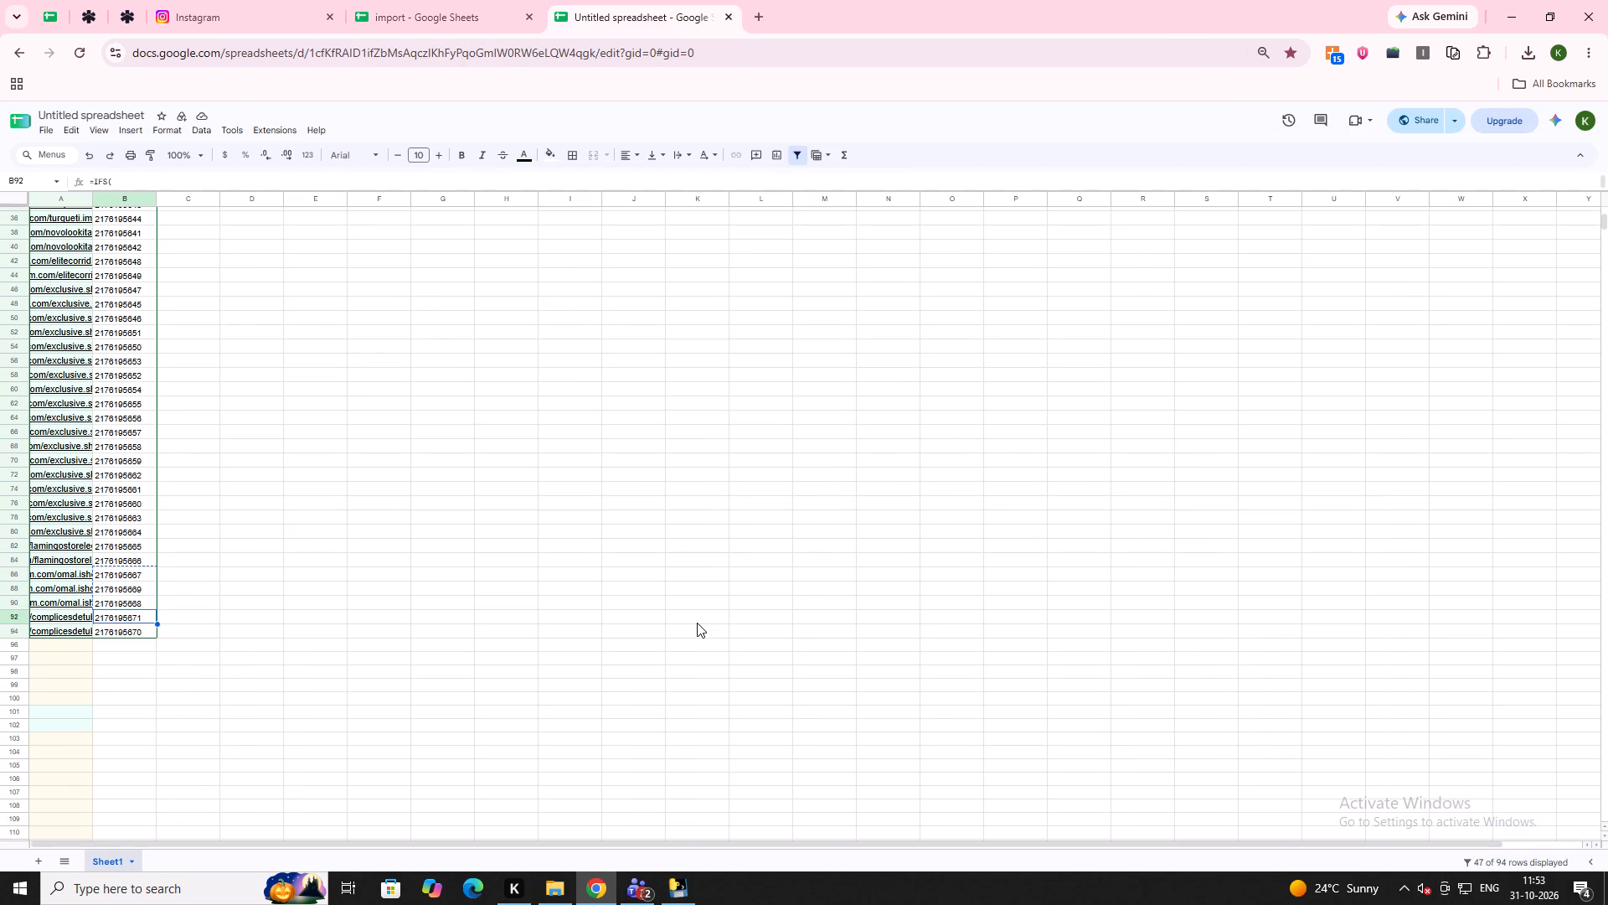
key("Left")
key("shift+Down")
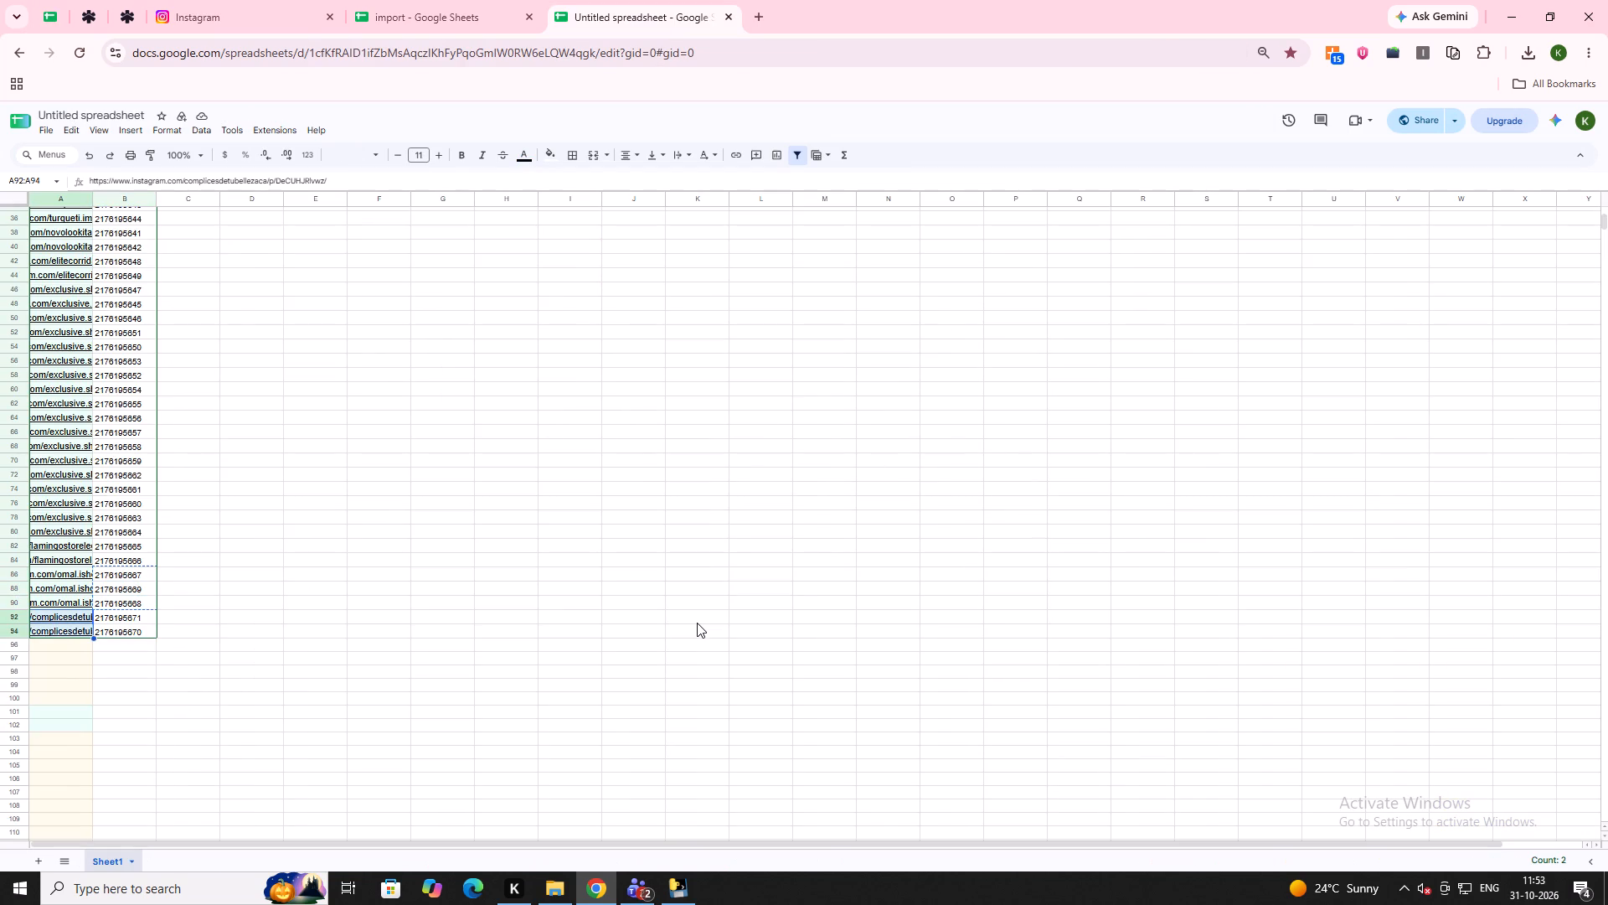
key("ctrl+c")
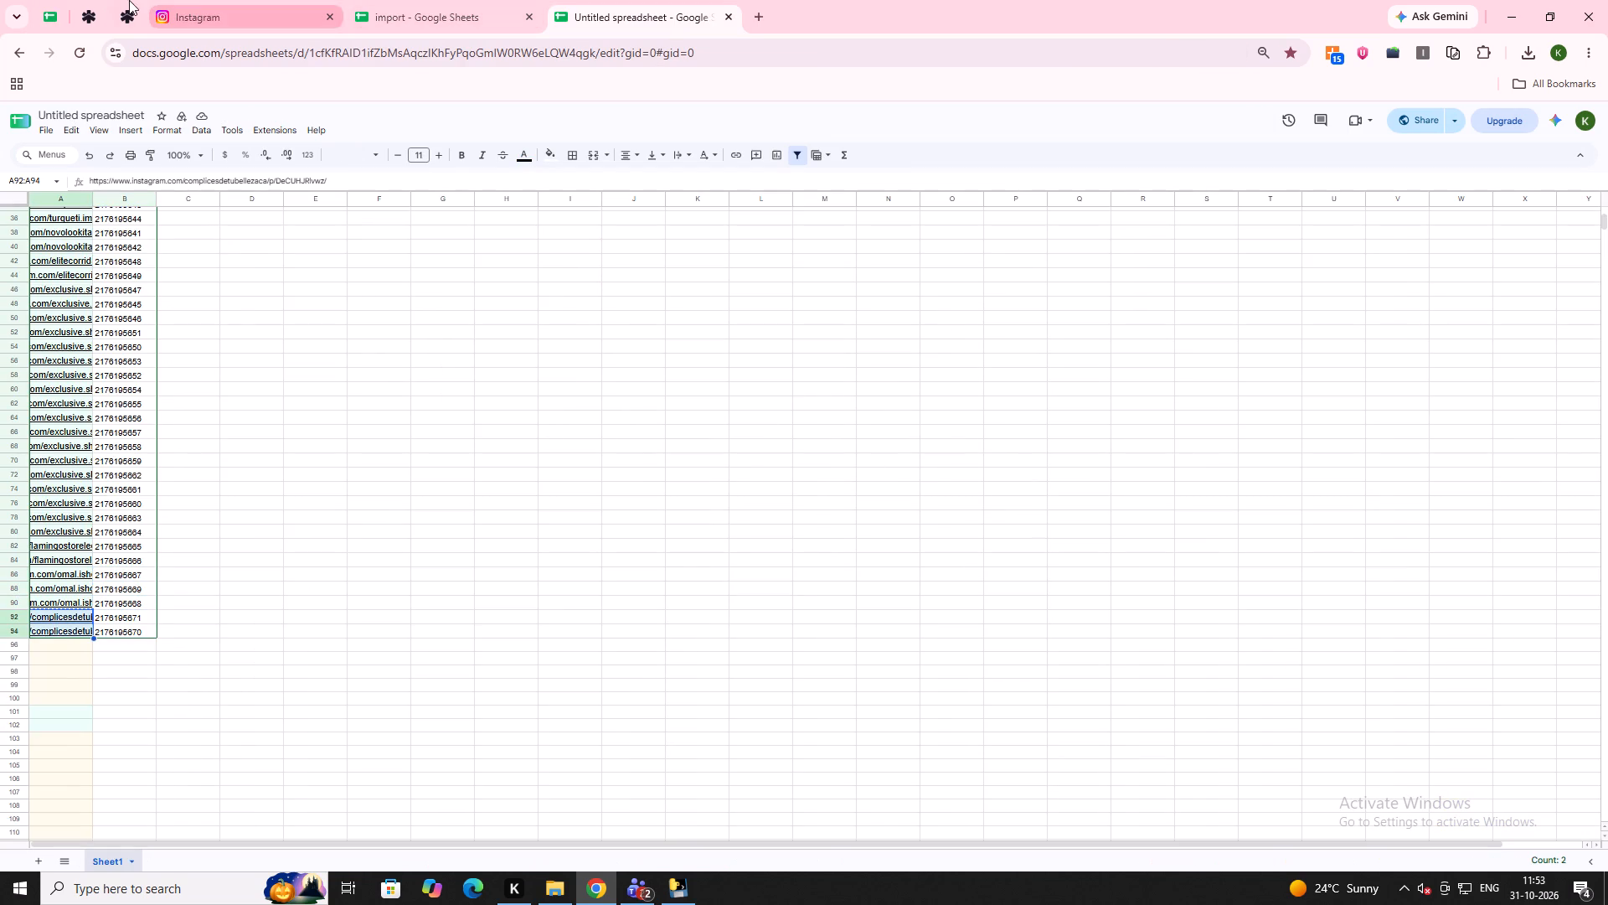
left_click(58, 0)
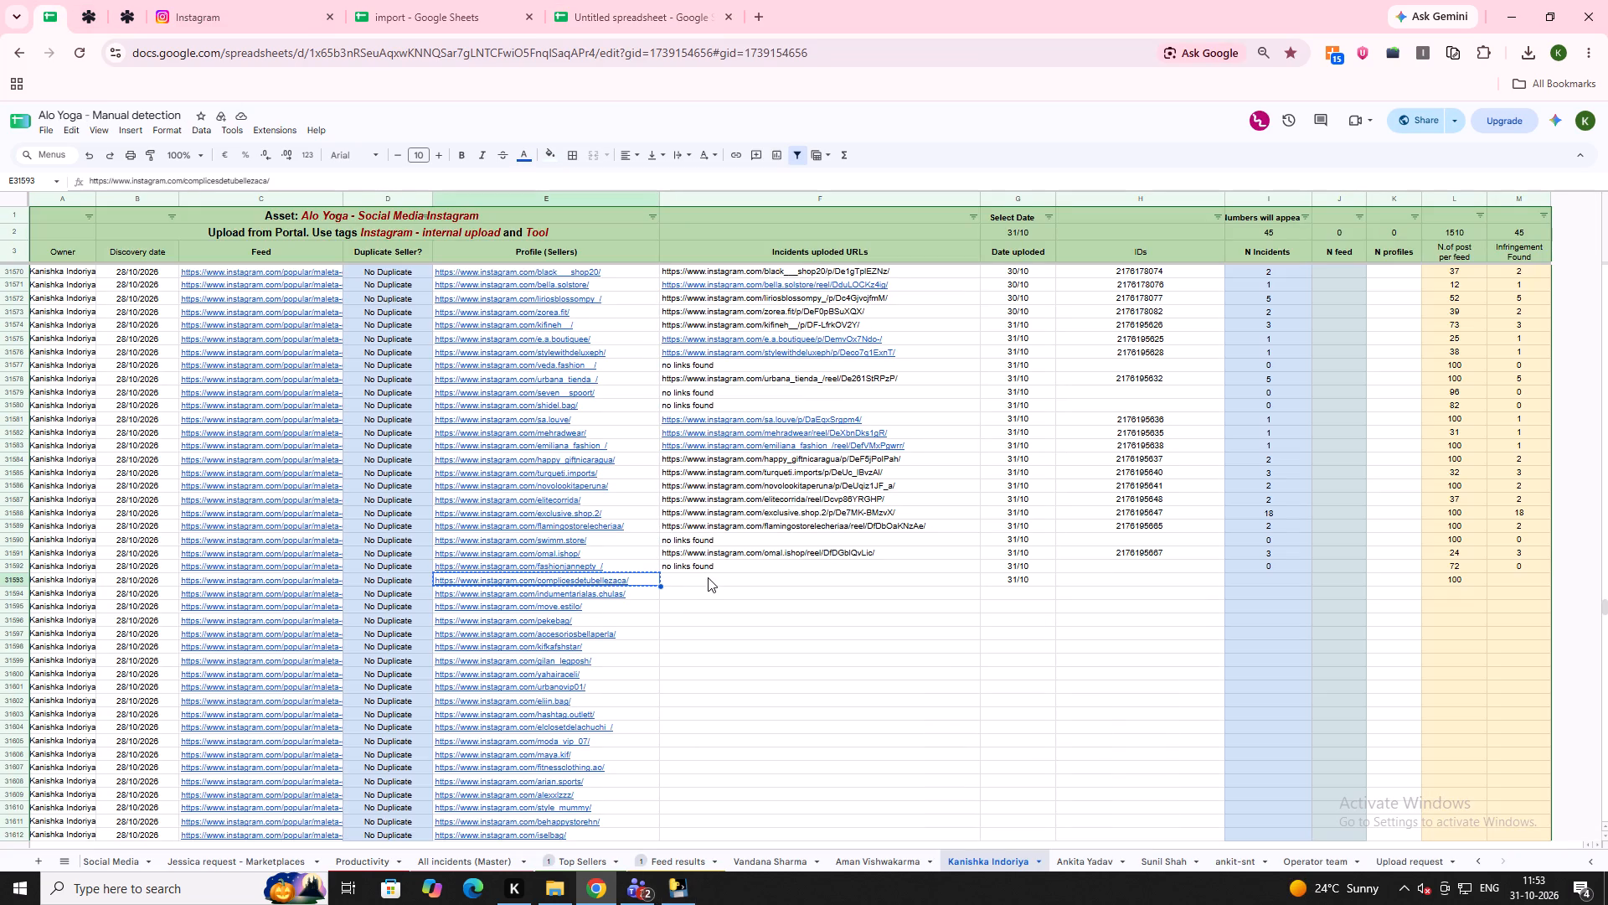
double_click(708, 577)
key("ctrl+v")
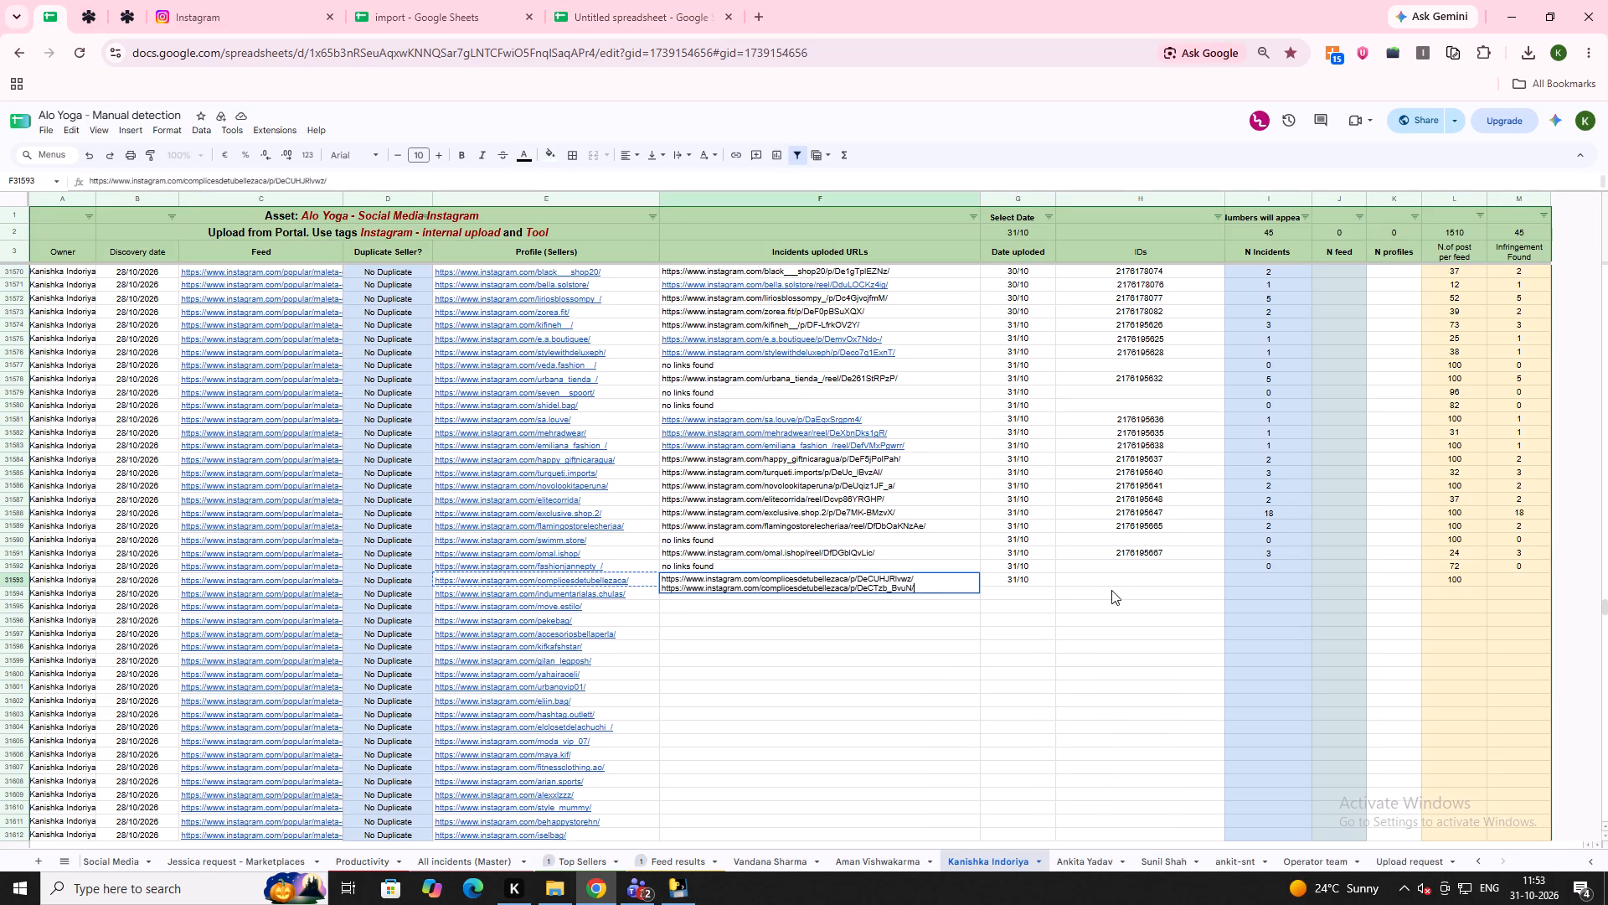
double_click(1100, 580)
left_click(650, 0)
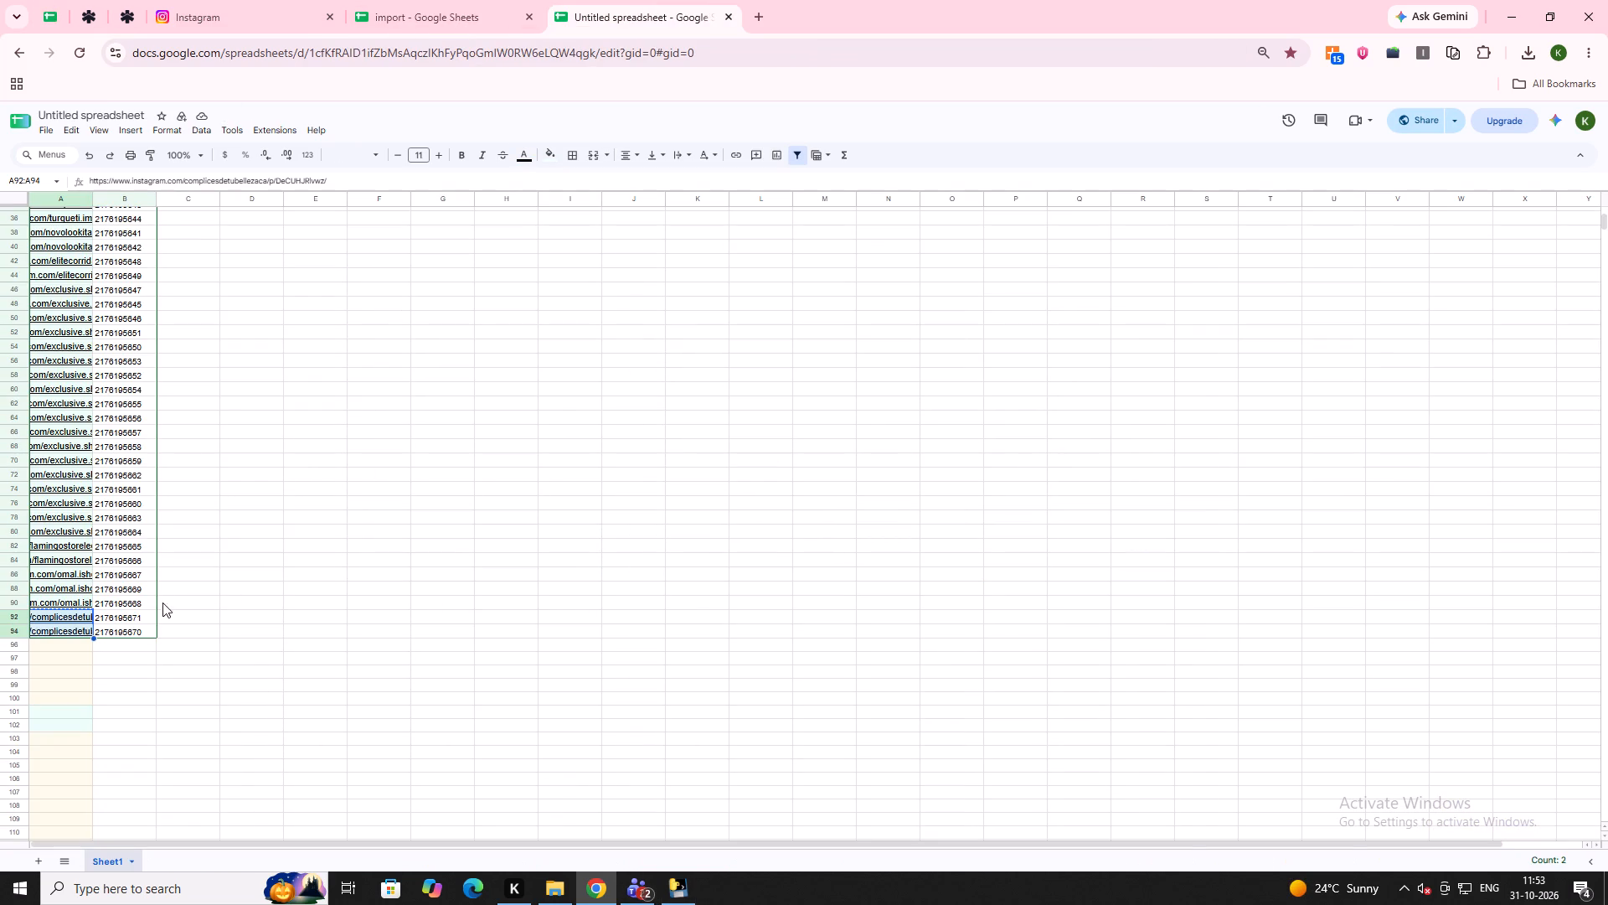
left_click(122, 616)
left_click_drag(122, 616, 132, 625)
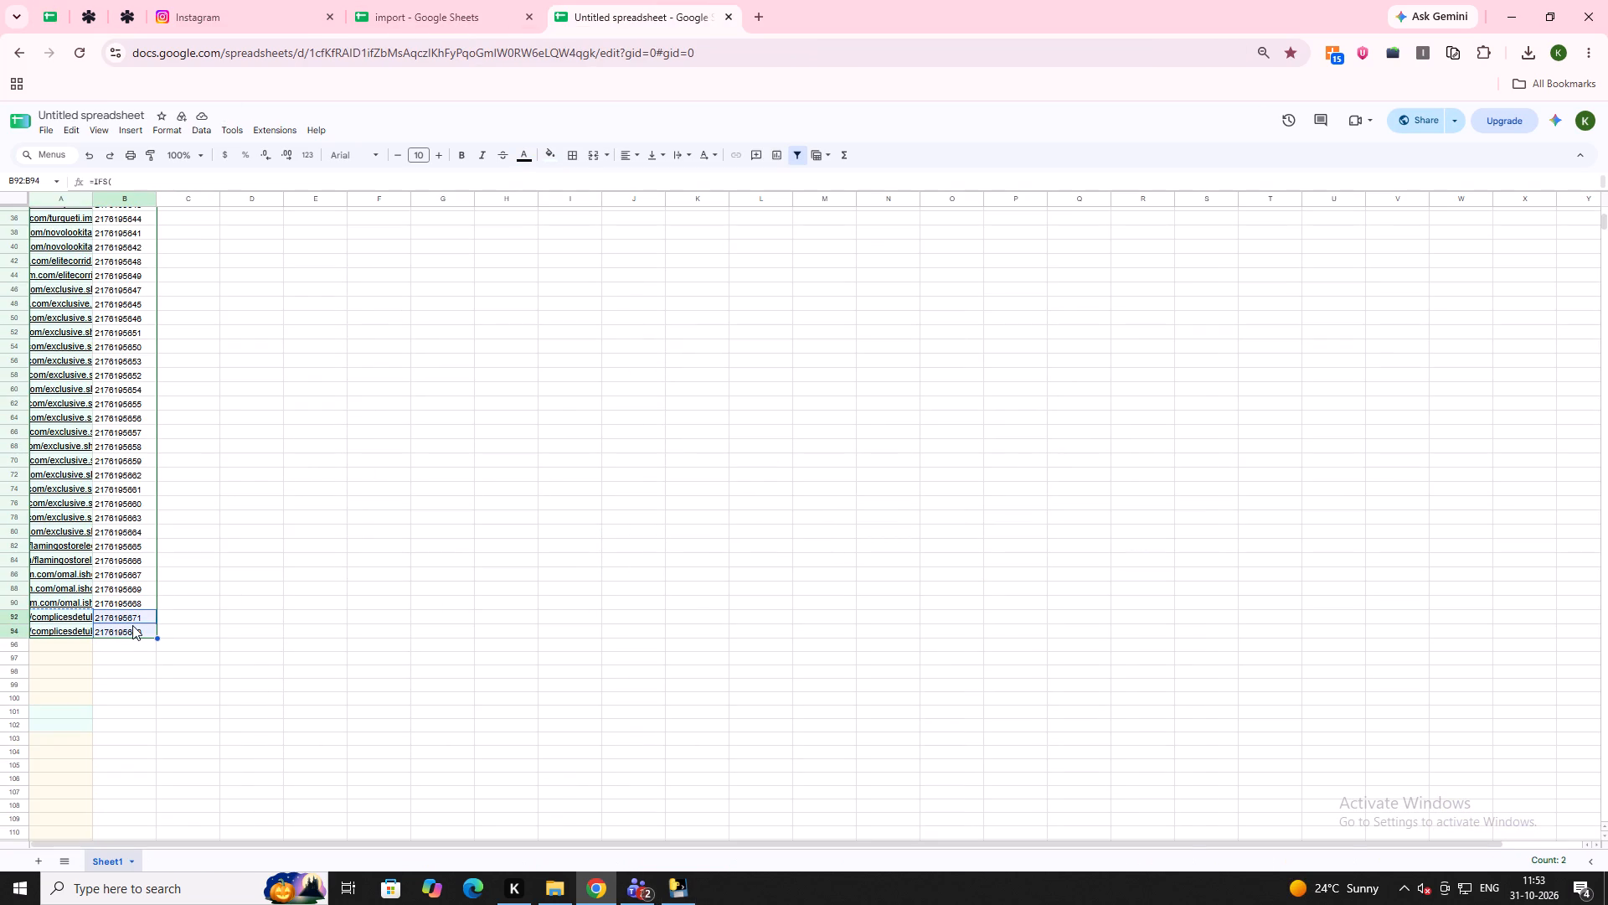
key("ctrl+c")
left_click(51, 0)
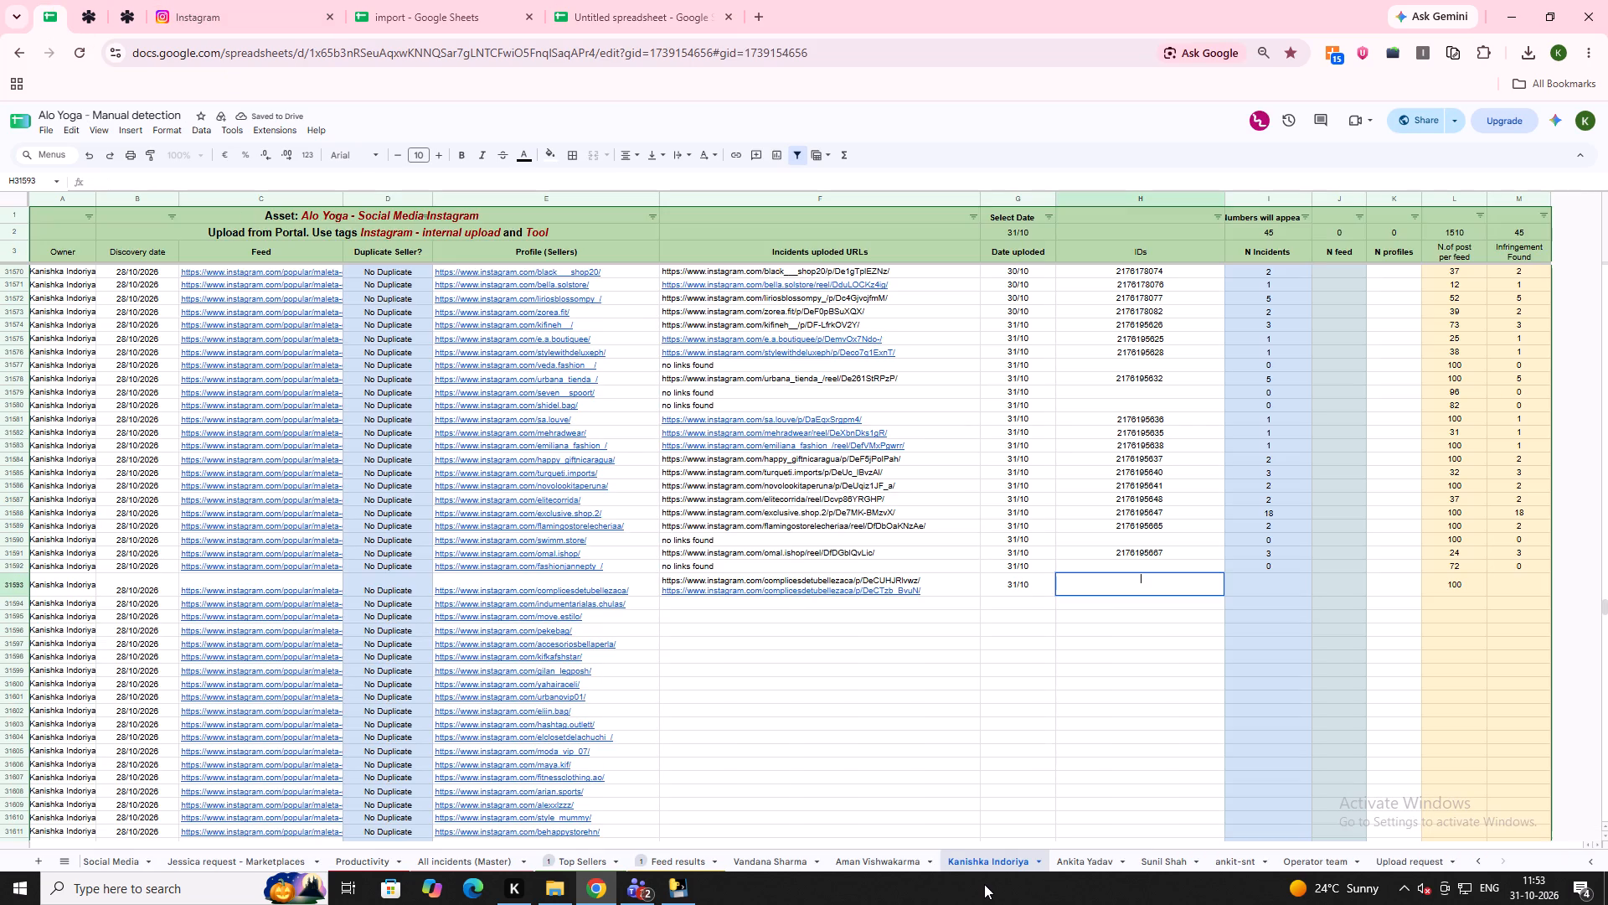
key("ctrl+v")
left_click(1286, 587)
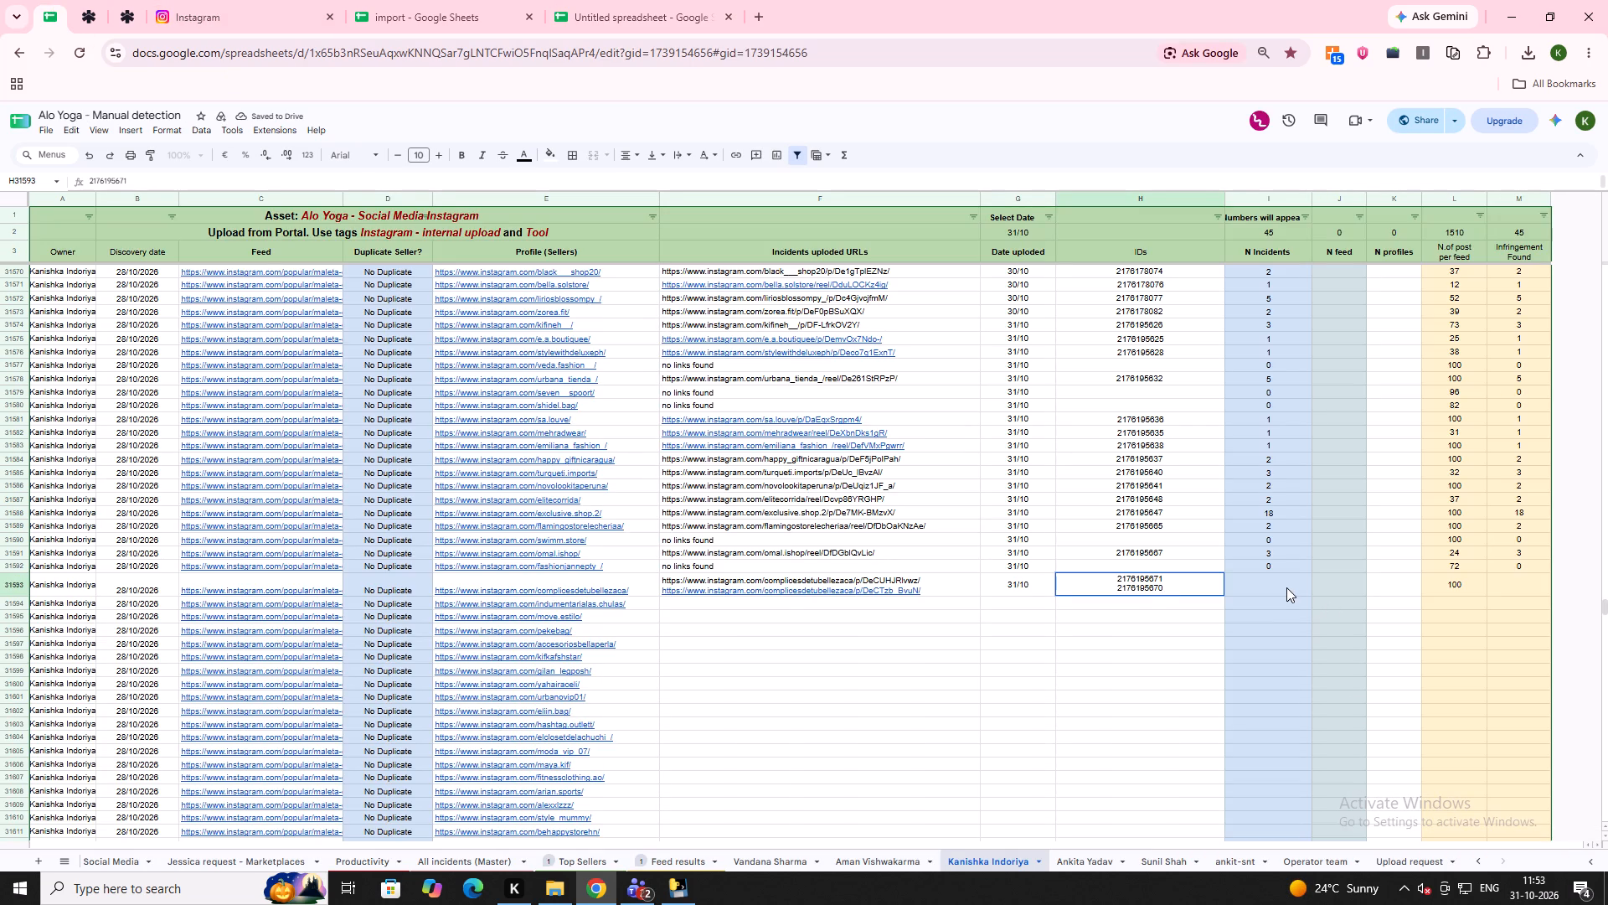
Enter 2 as both the N Incidents and the Infringement Found count for complicesdetubellezaca in row 31593.
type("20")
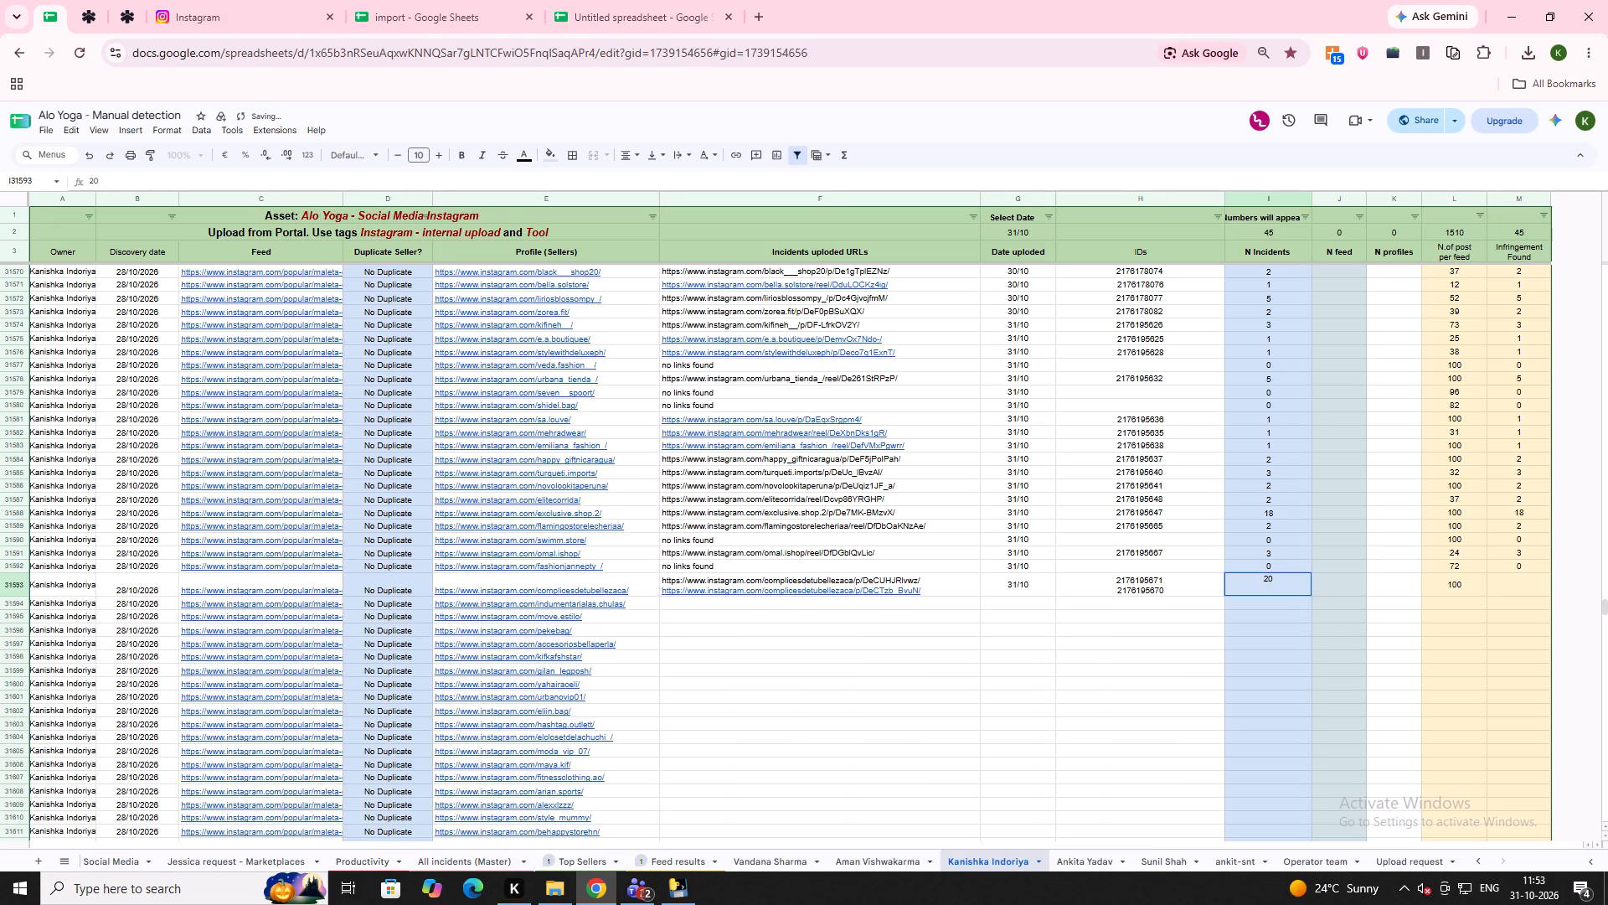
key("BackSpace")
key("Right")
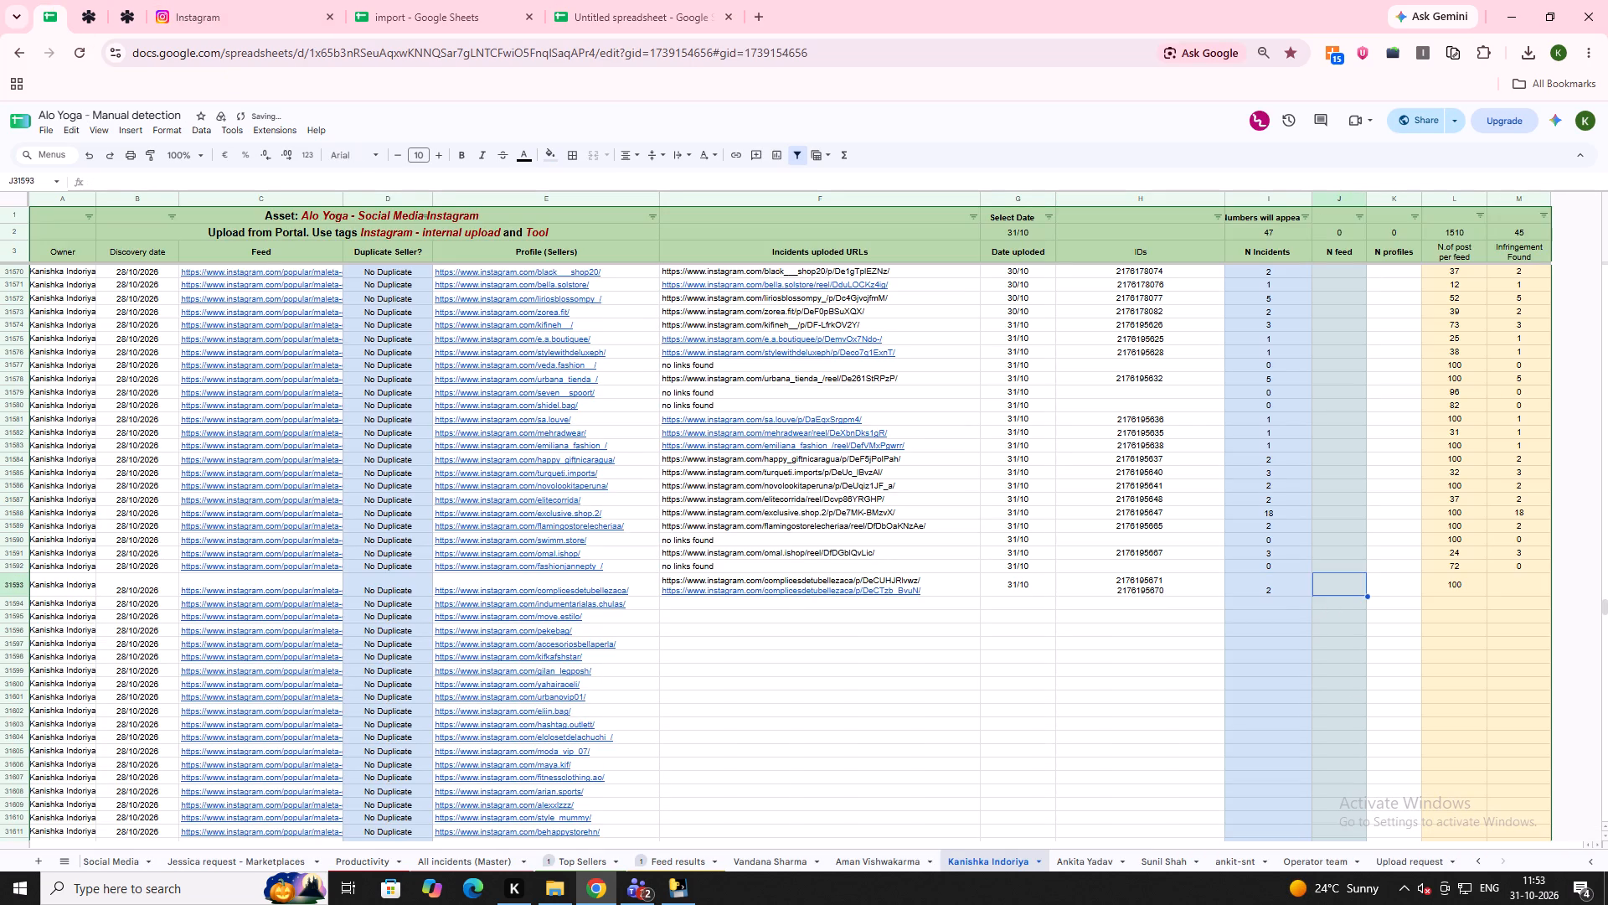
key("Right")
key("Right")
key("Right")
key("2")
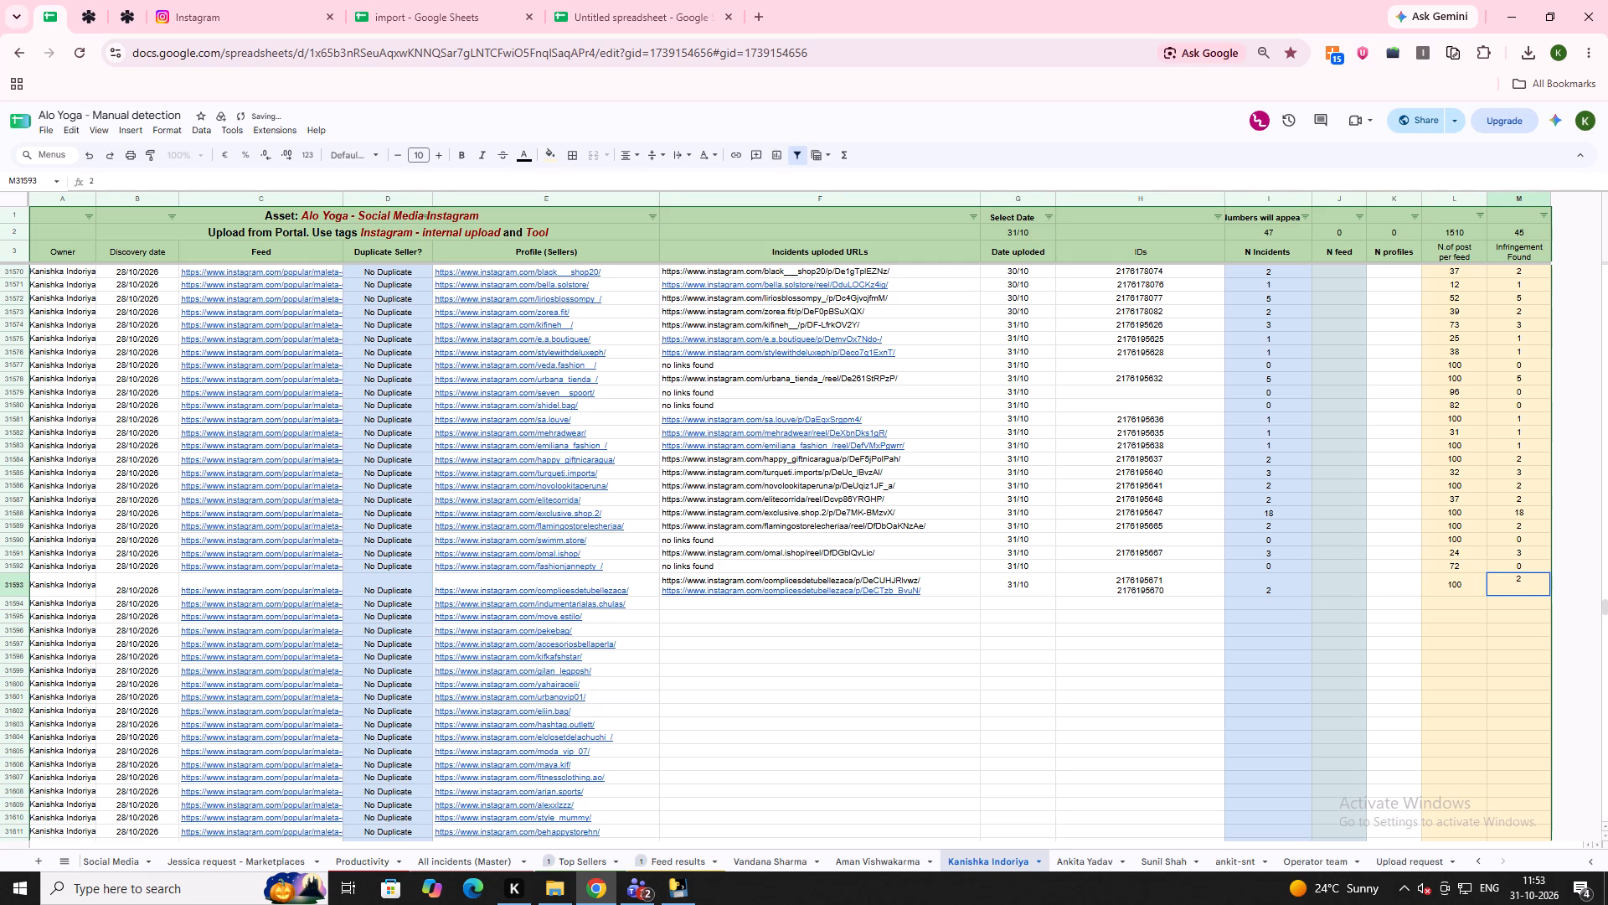
Resize row 31593 to a specified height of 21 pixels.
right_click(10, 582)
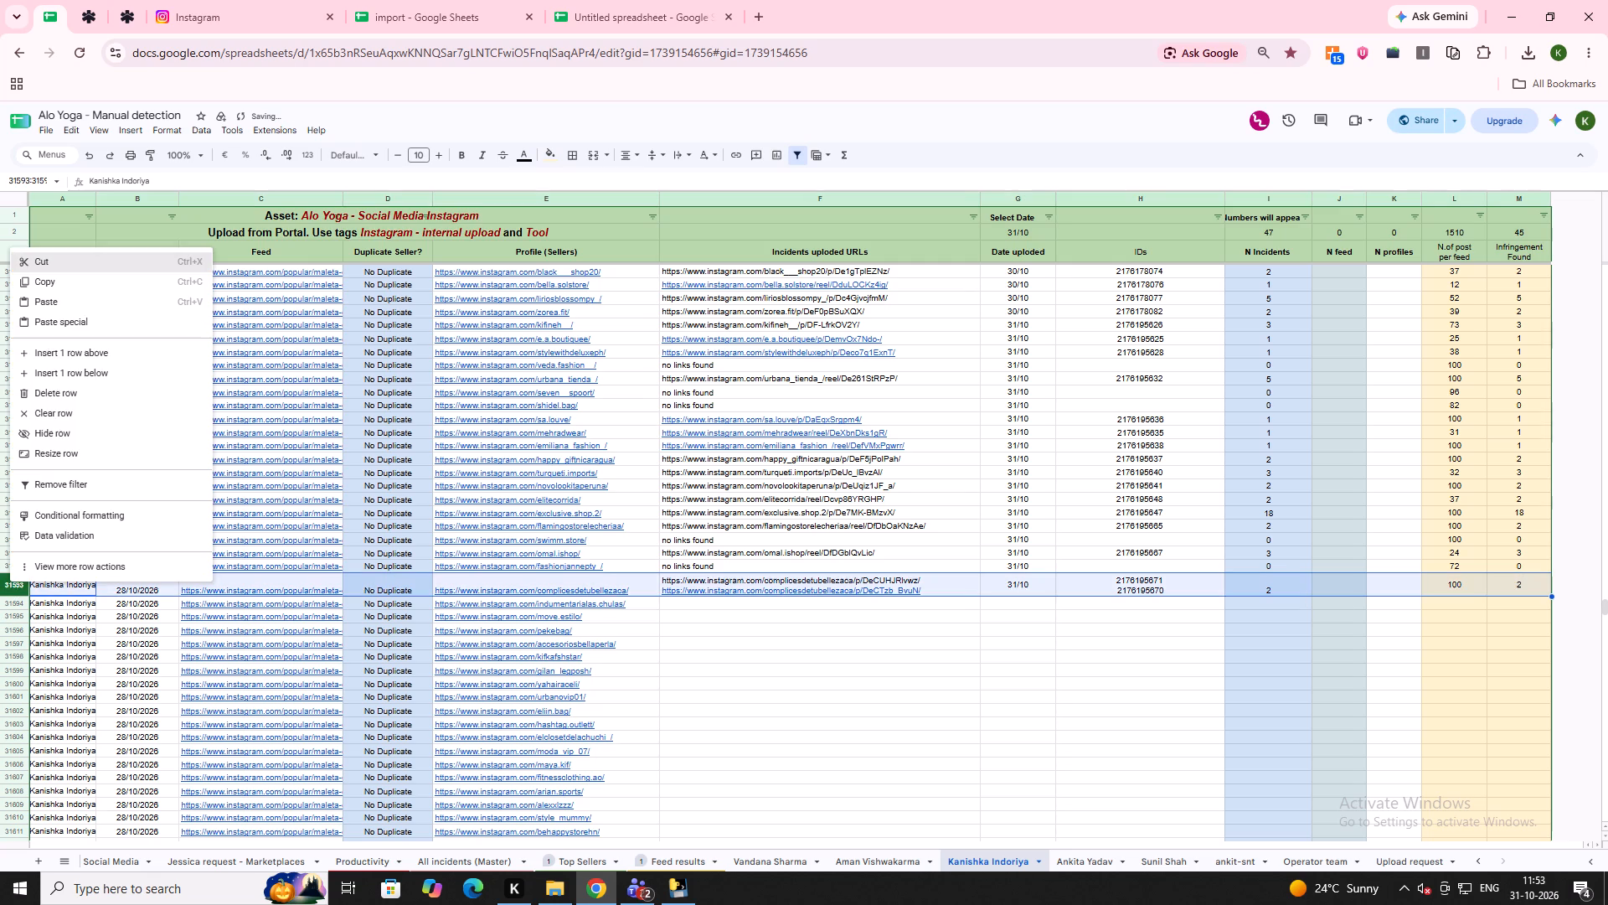
left_click(104, 463)
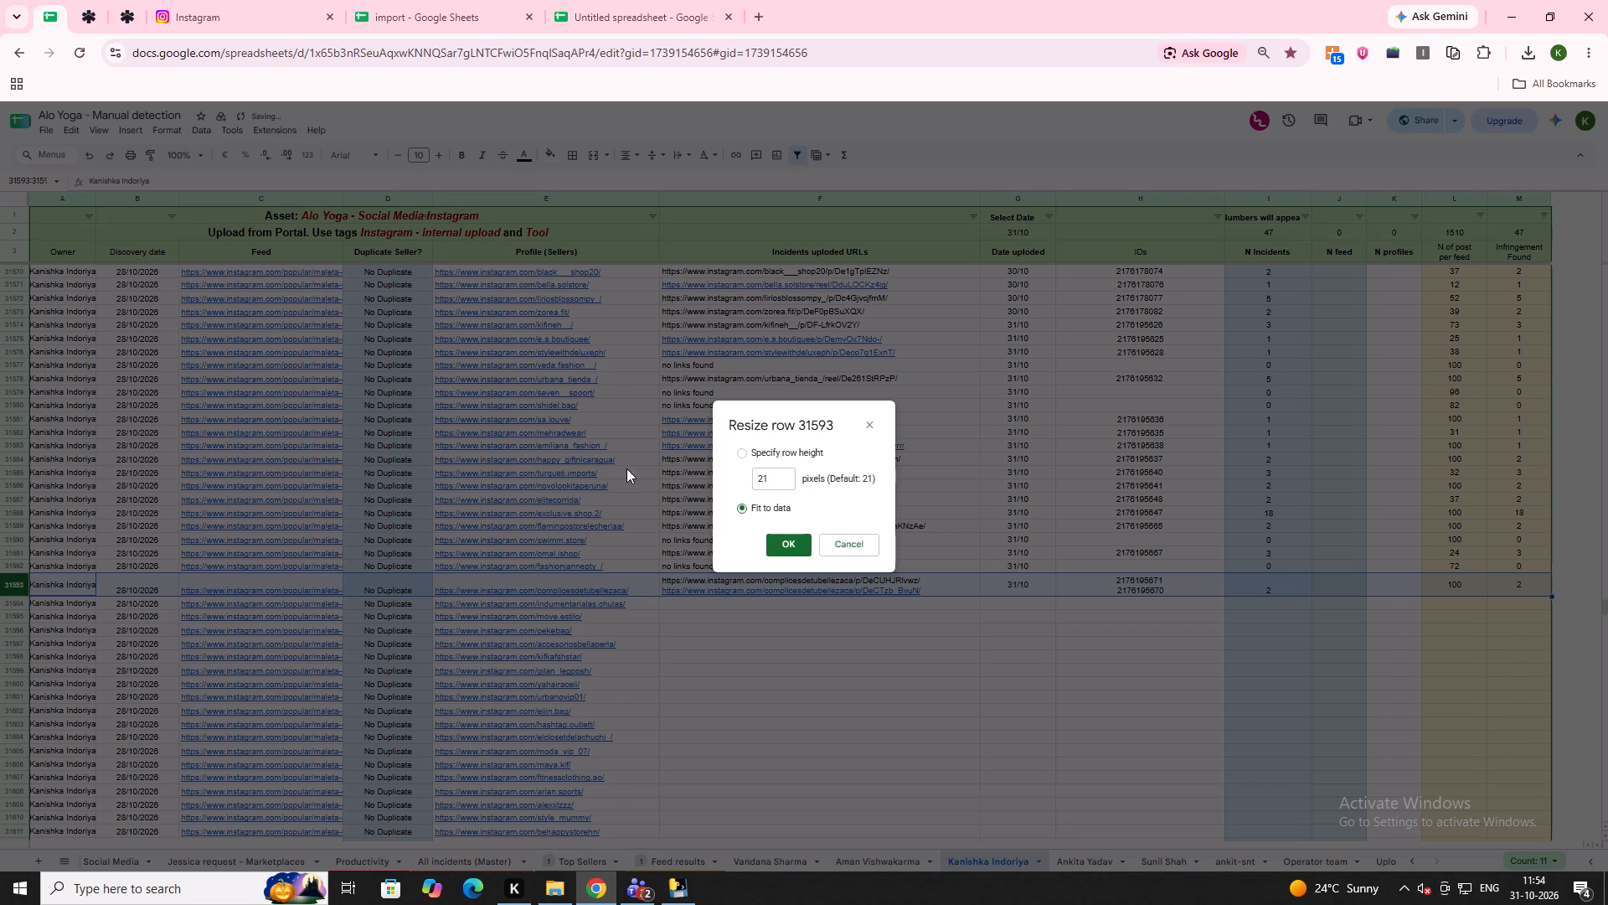
left_click(736, 452)
left_click(779, 533)
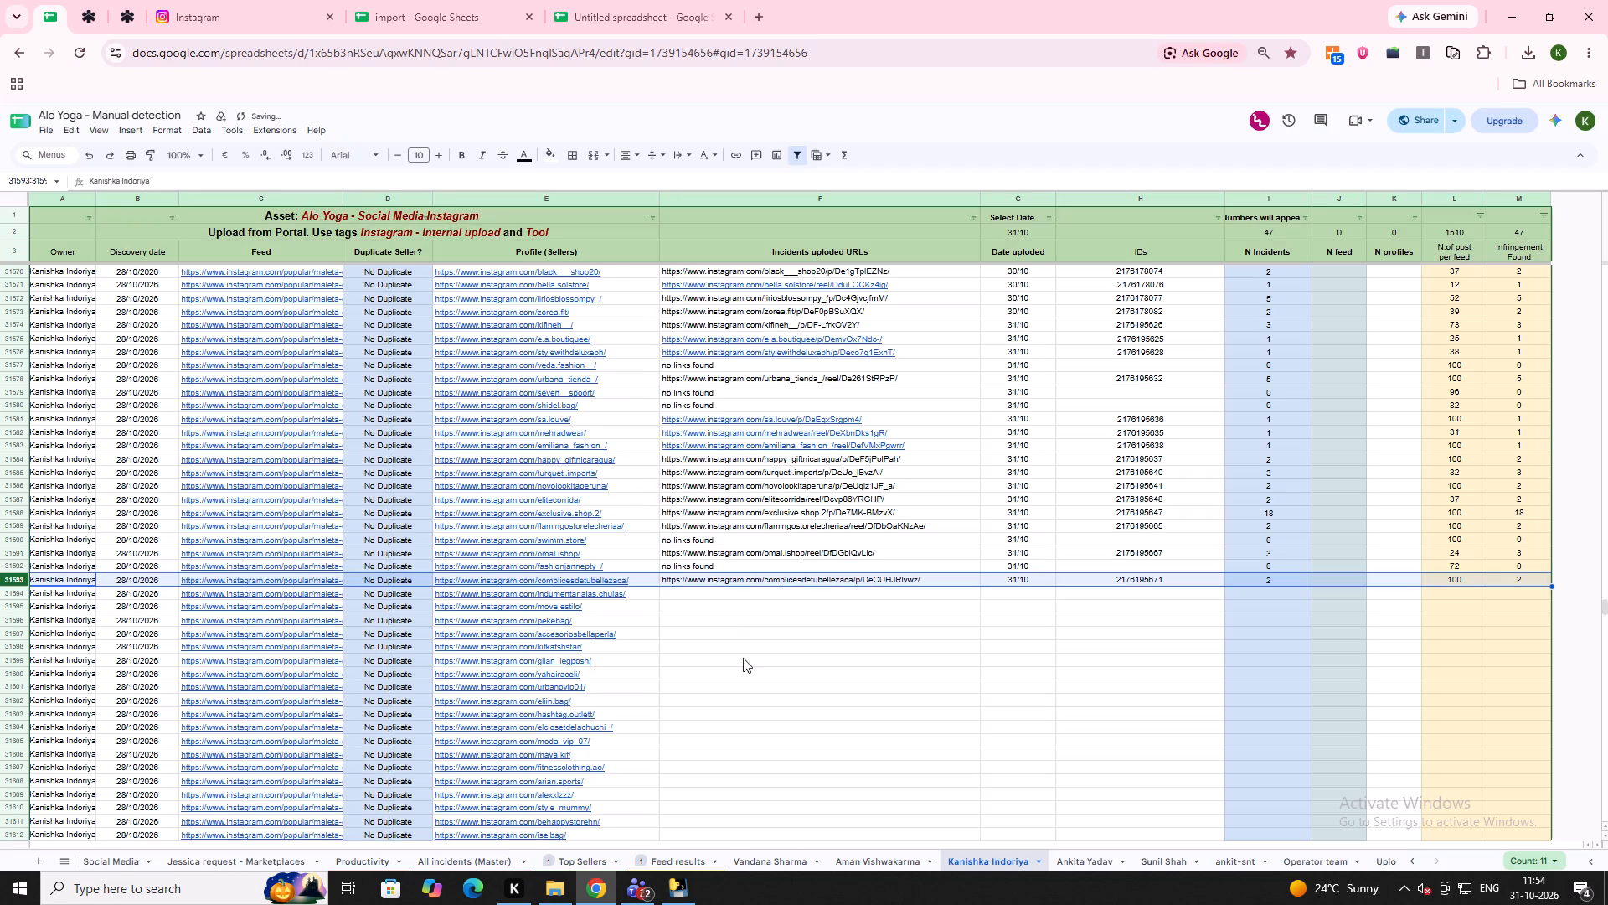
left_click(725, 624)
Copy the Instagram alo-yoga-cdmx feed URL, close its page, and paste it into the Feed cell of the first empty row, 32300.
scroll(726, 625, "up", 9)
scroll(728, 626, "down", 14)
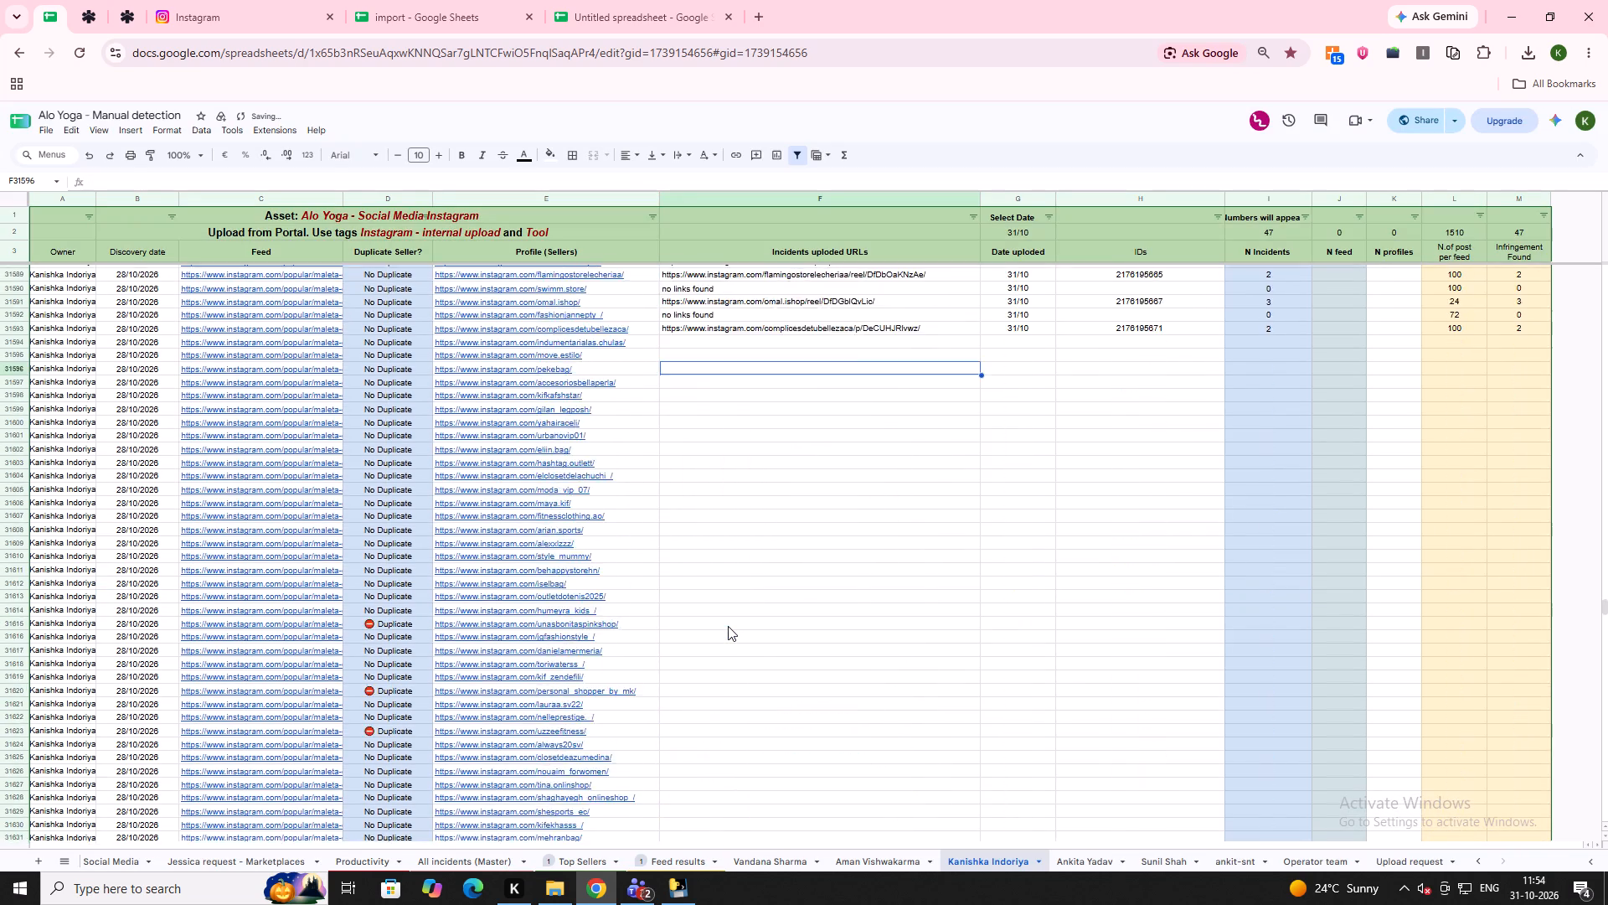
scroll(728, 626, "down", 20)
scroll(728, 626, "down", 20)
scroll(728, 626, "down", 9)
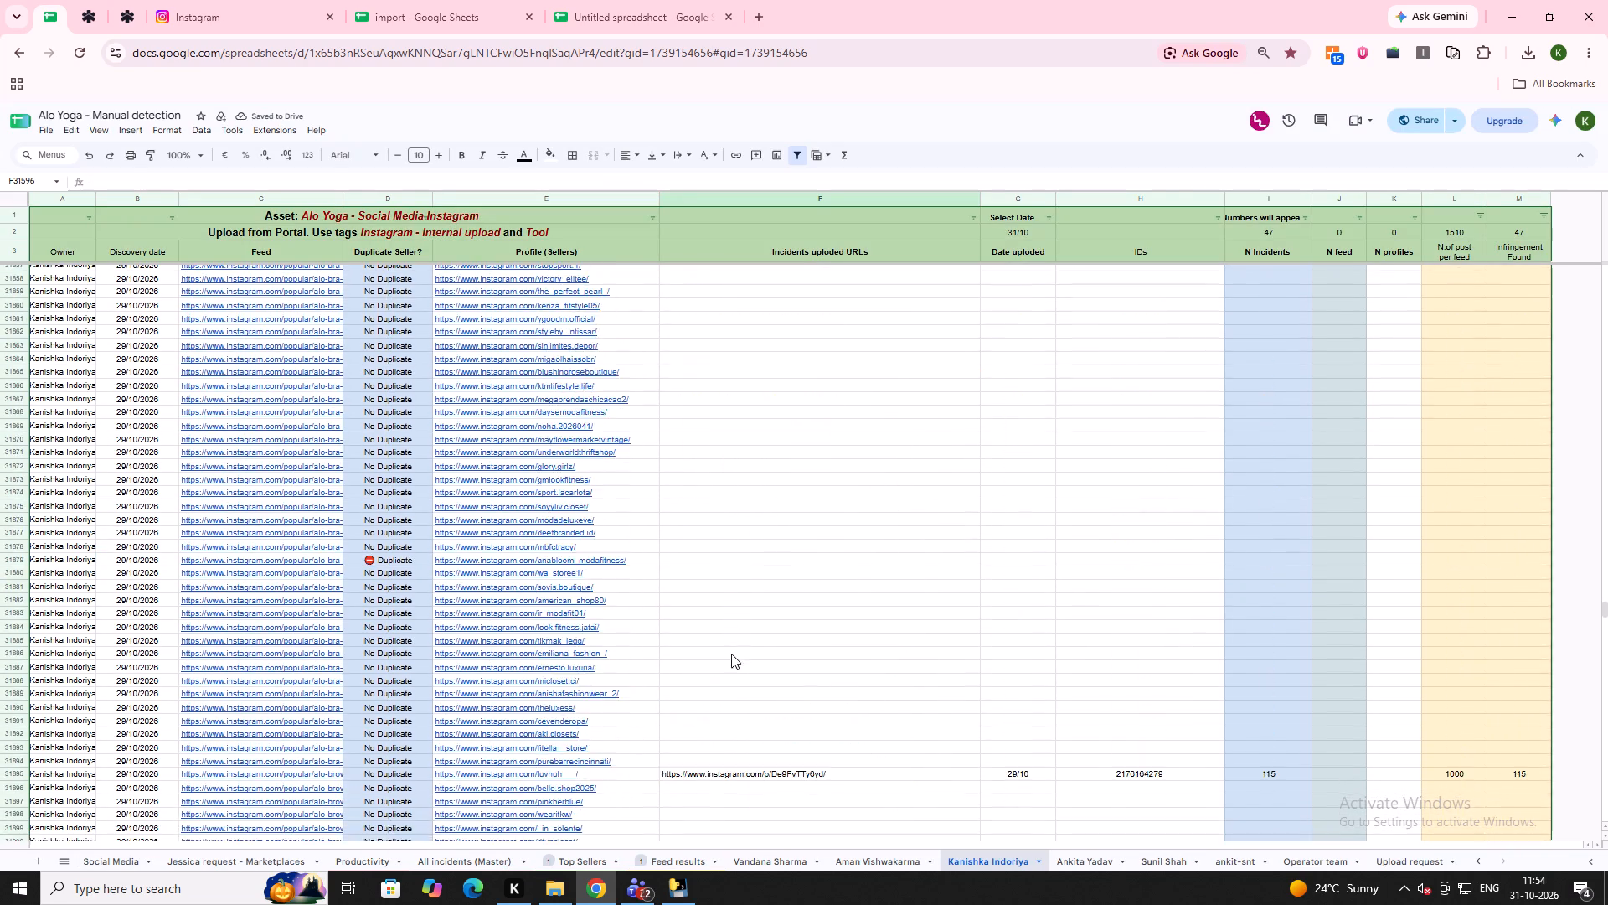
scroll(731, 654, "down", 20)
scroll(731, 654, "down", 20)
scroll(731, 654, "down", 8)
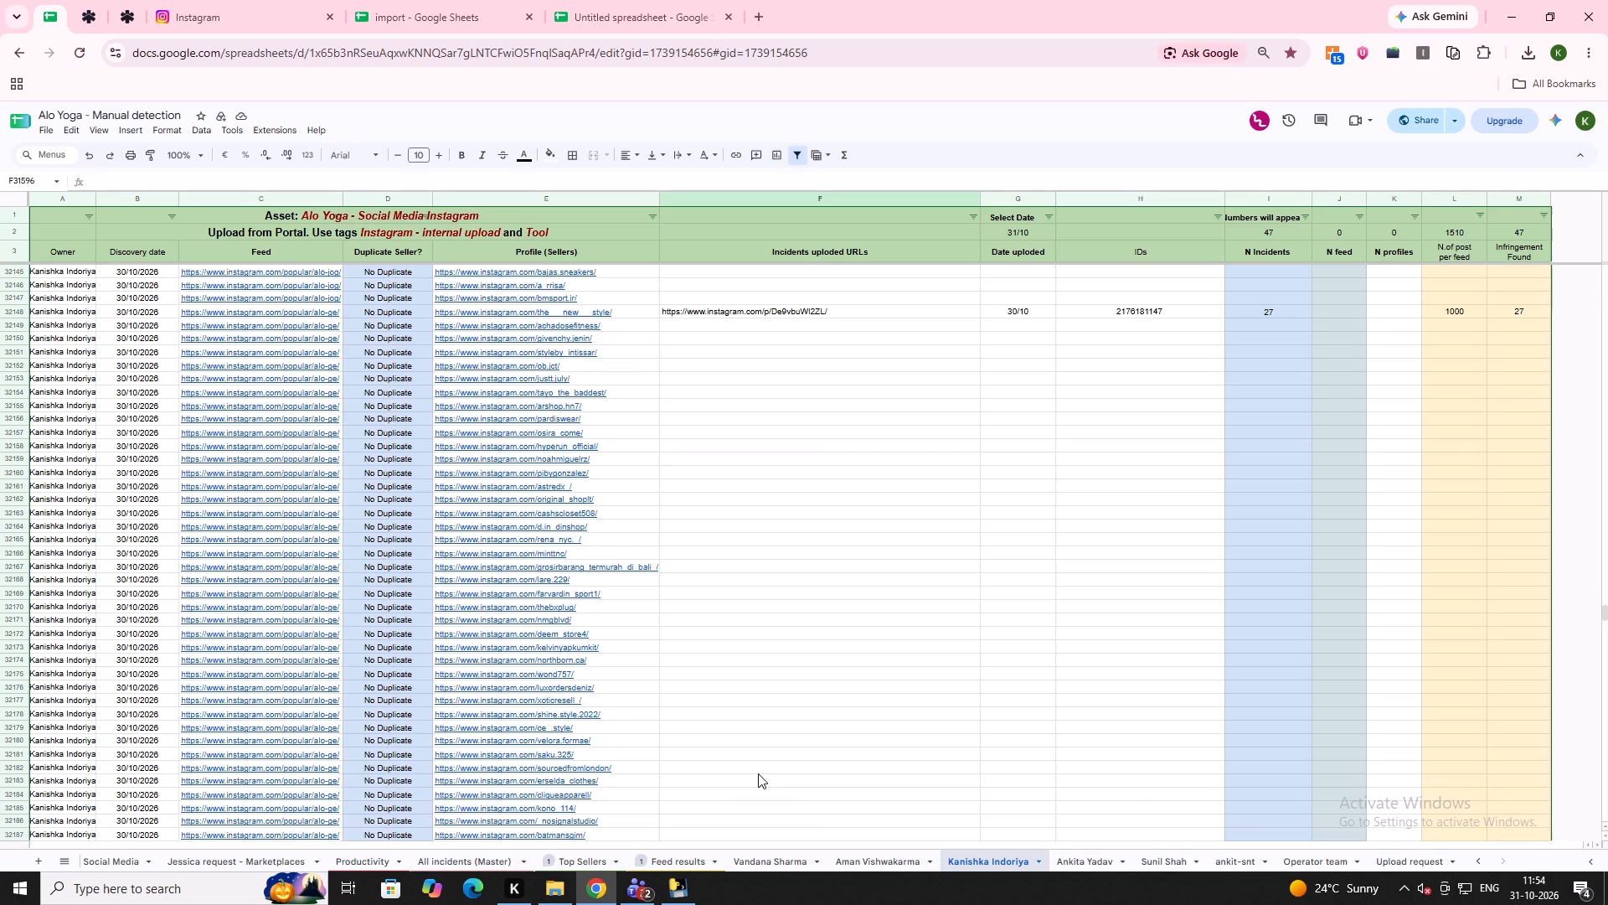
scroll(758, 773, "down", 8)
scroll(761, 763, "up", 1)
scroll(761, 763, "down", 12)
scroll(761, 761, "up", 7)
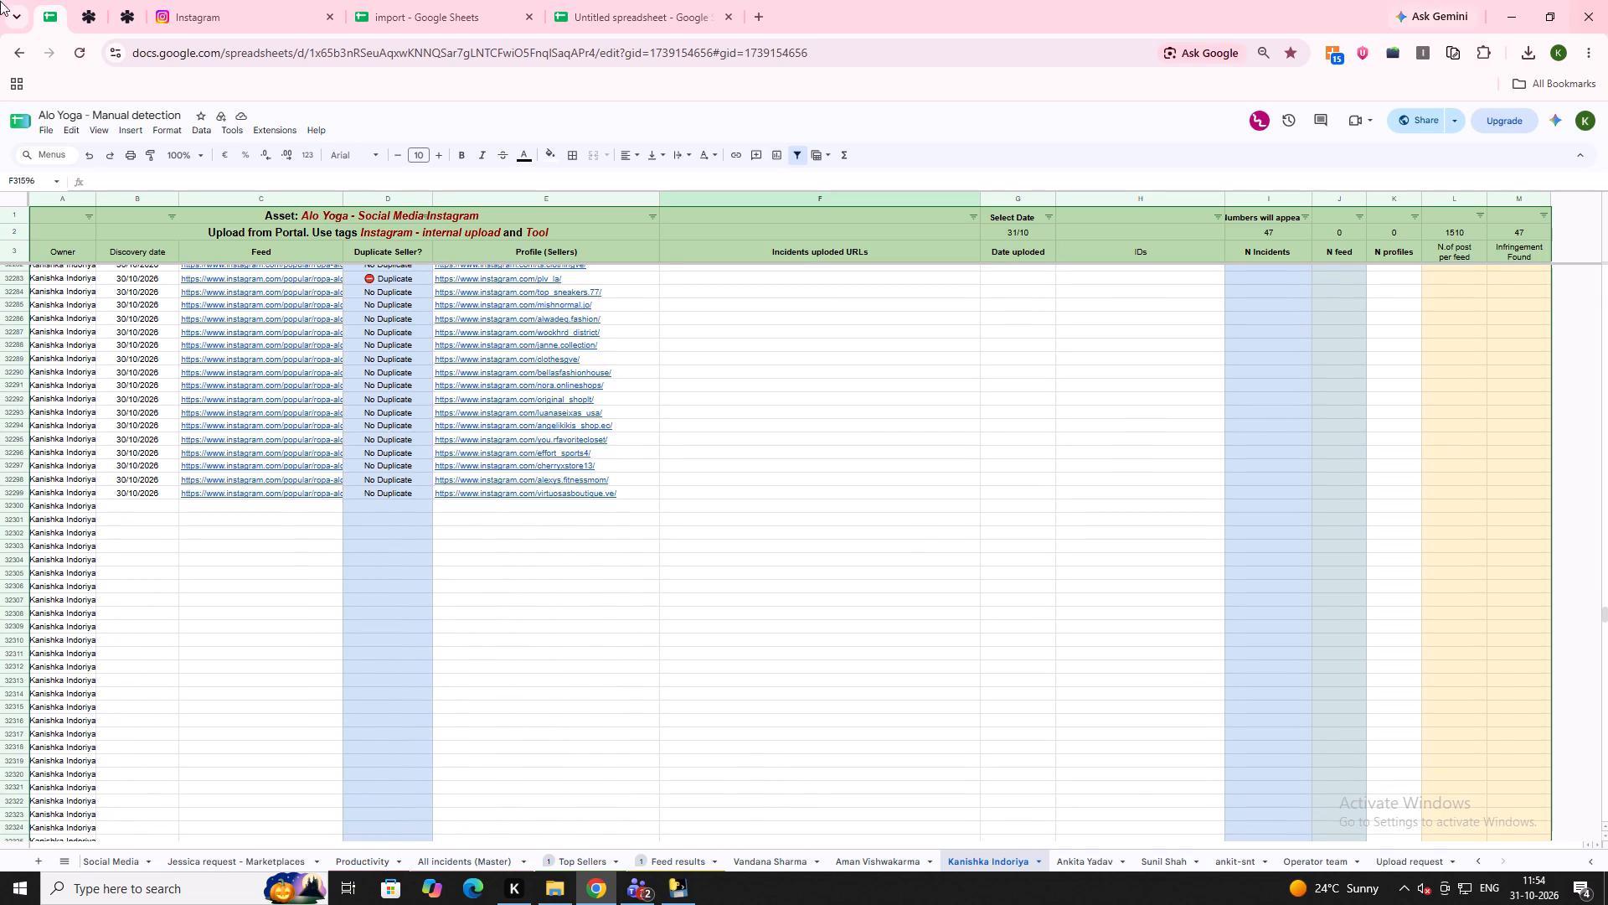
left_click(243, 0)
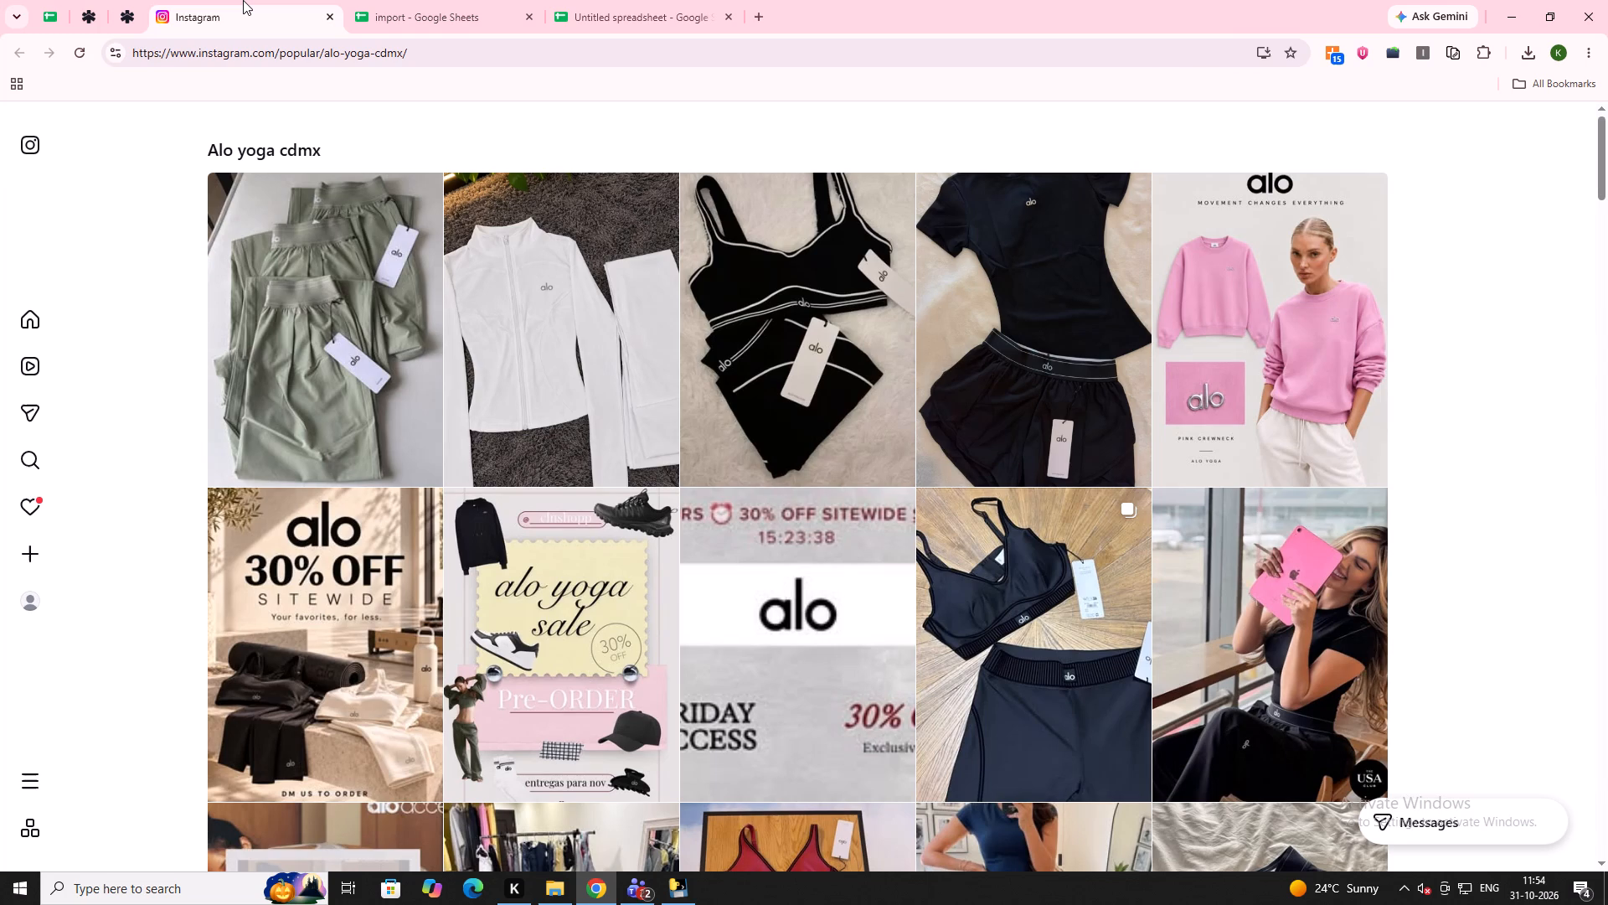
key("ctrl+l")
key("ctrl+c")
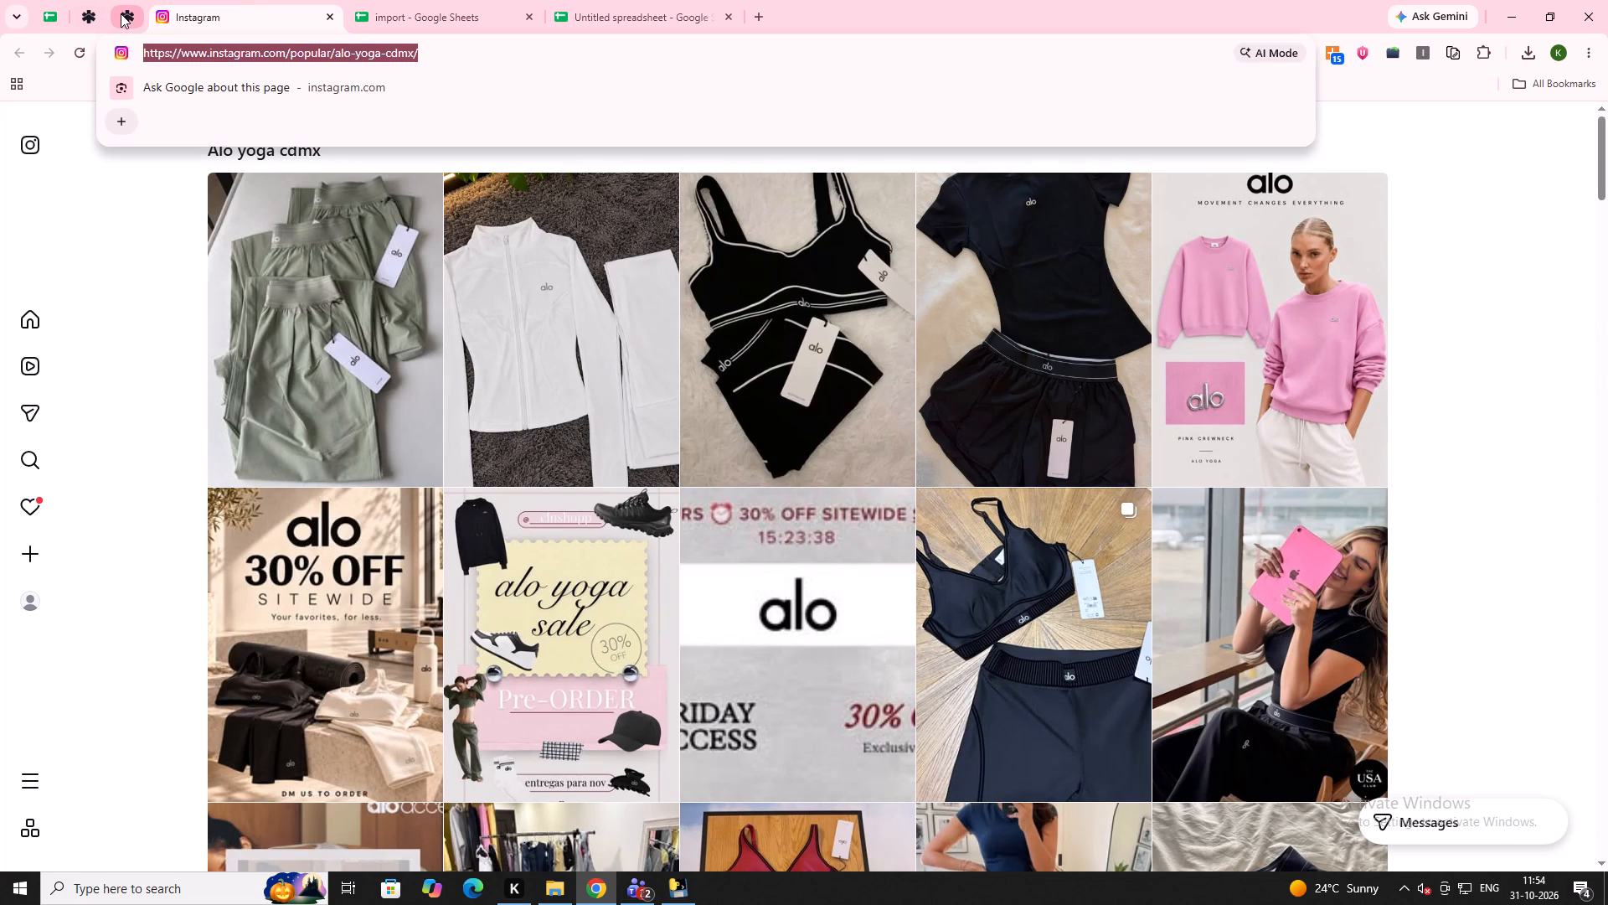
key("ctrl+w")
left_click(47, 8)
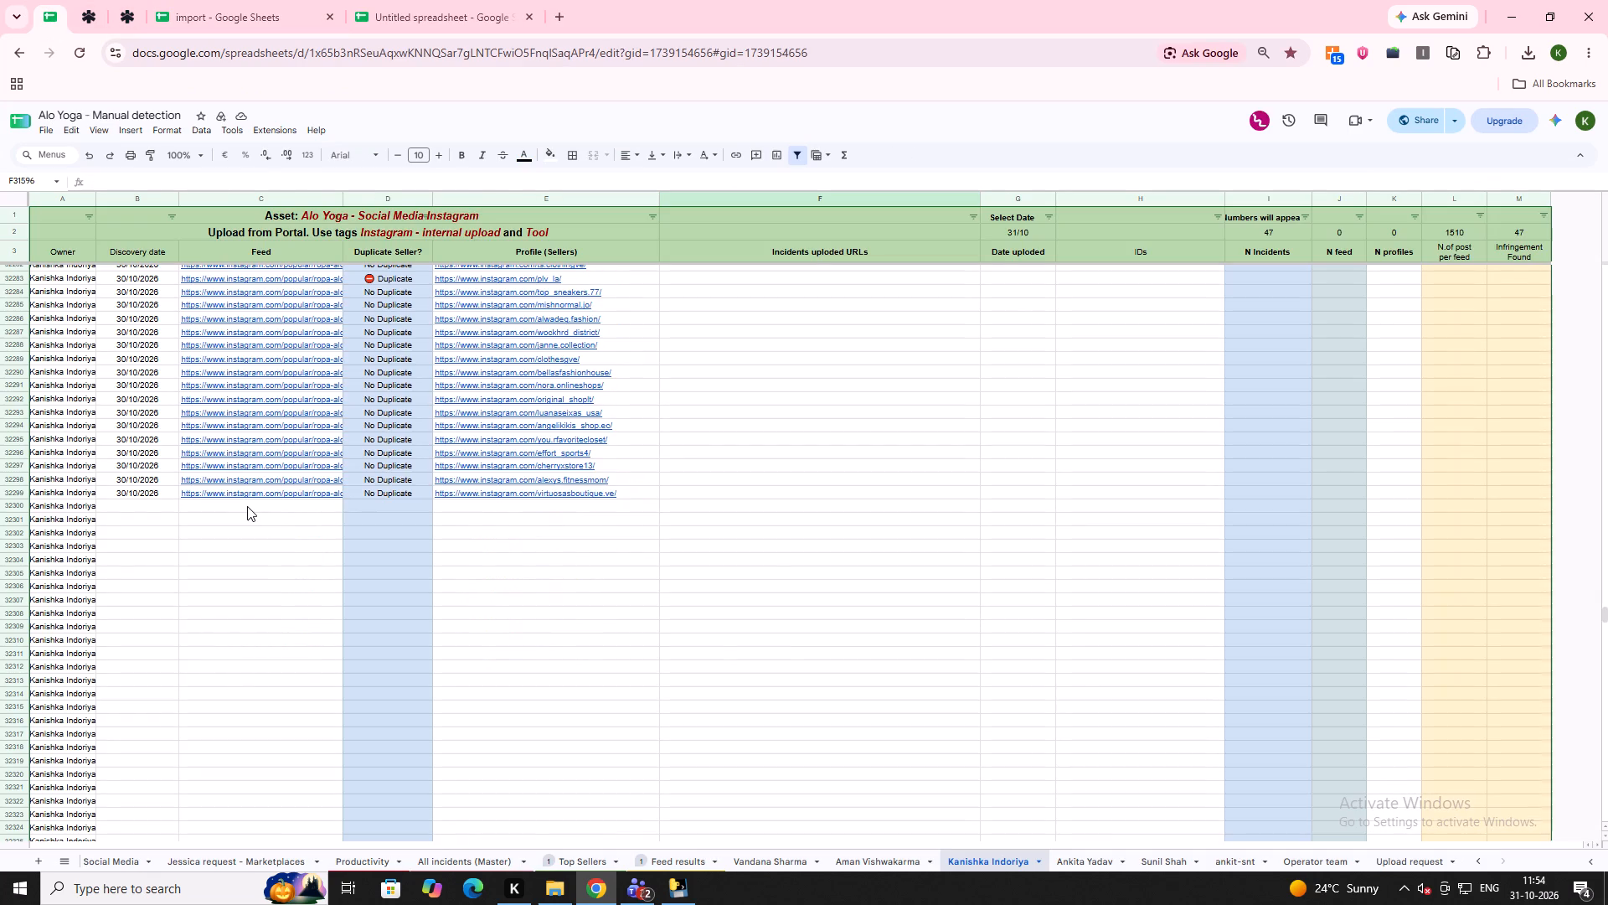
left_click(247, 506)
key("ctrl+v")
Enter today's date, 31/10/2026, as both the Discovery date and the Date uploaded in row 32300.
key("Left")
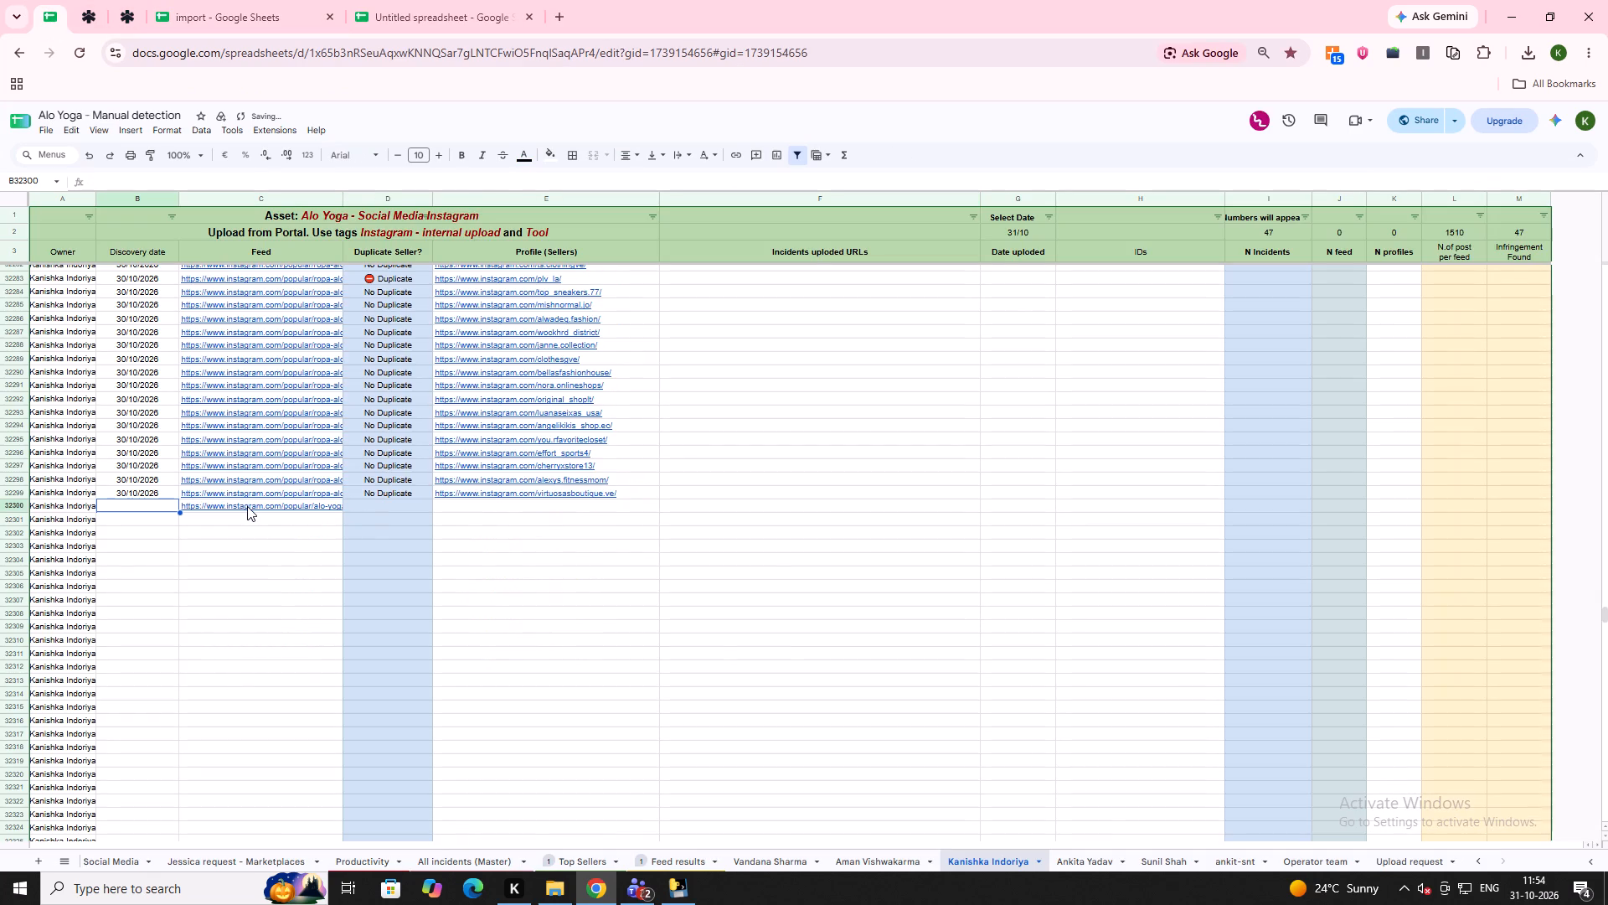
key("Right")
key("Left")
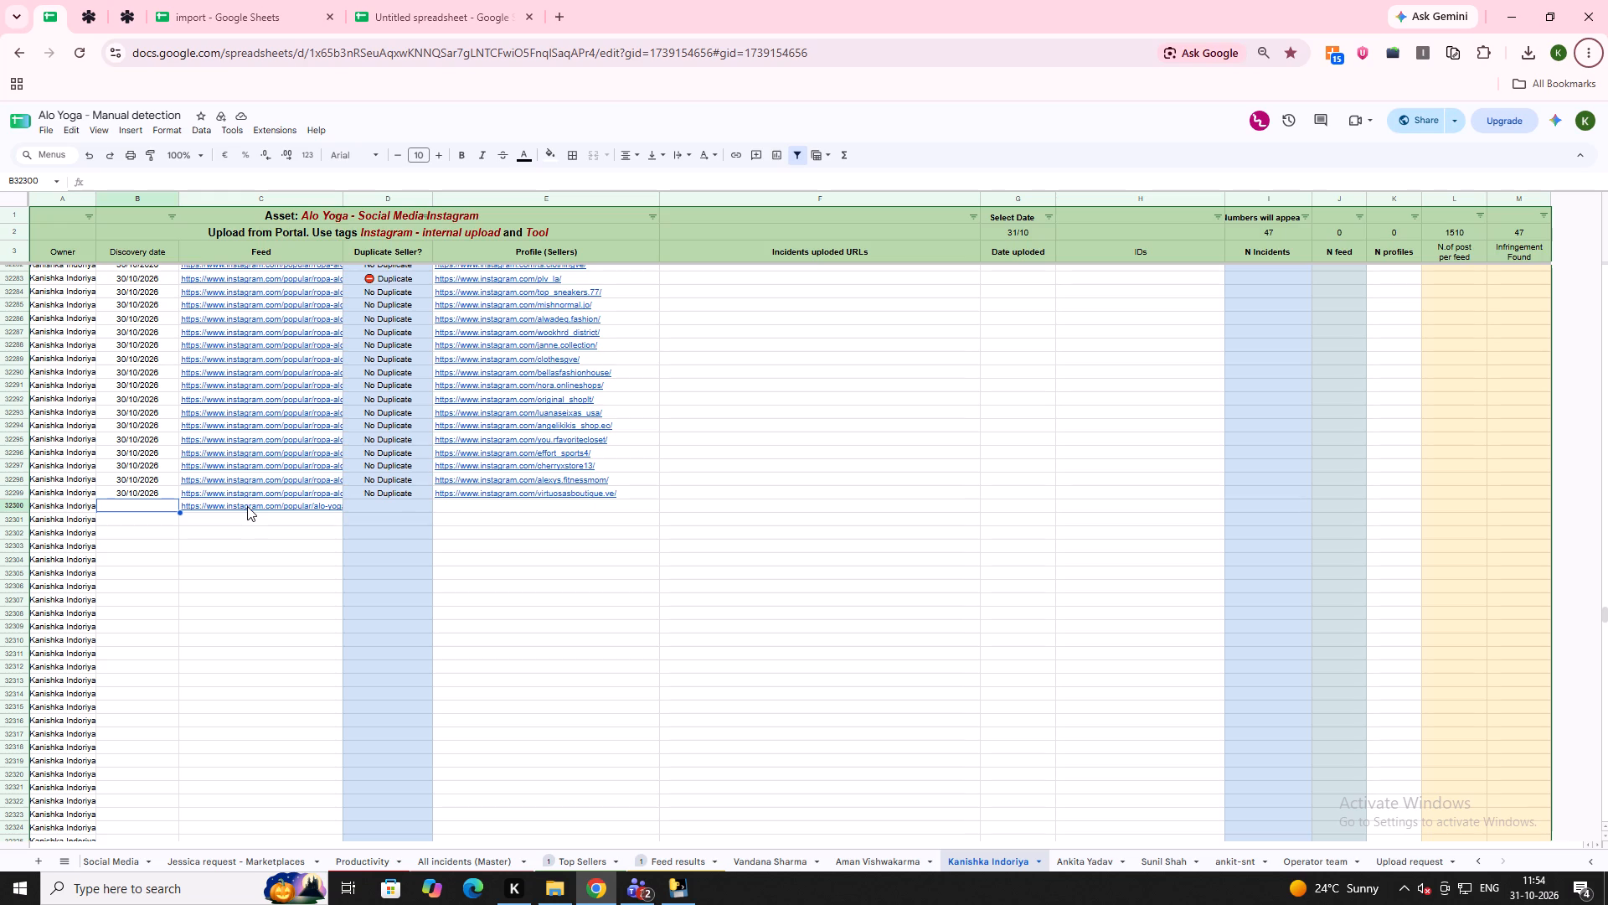
key("ctrl+semicolon")
key("ctrl+semicolon")
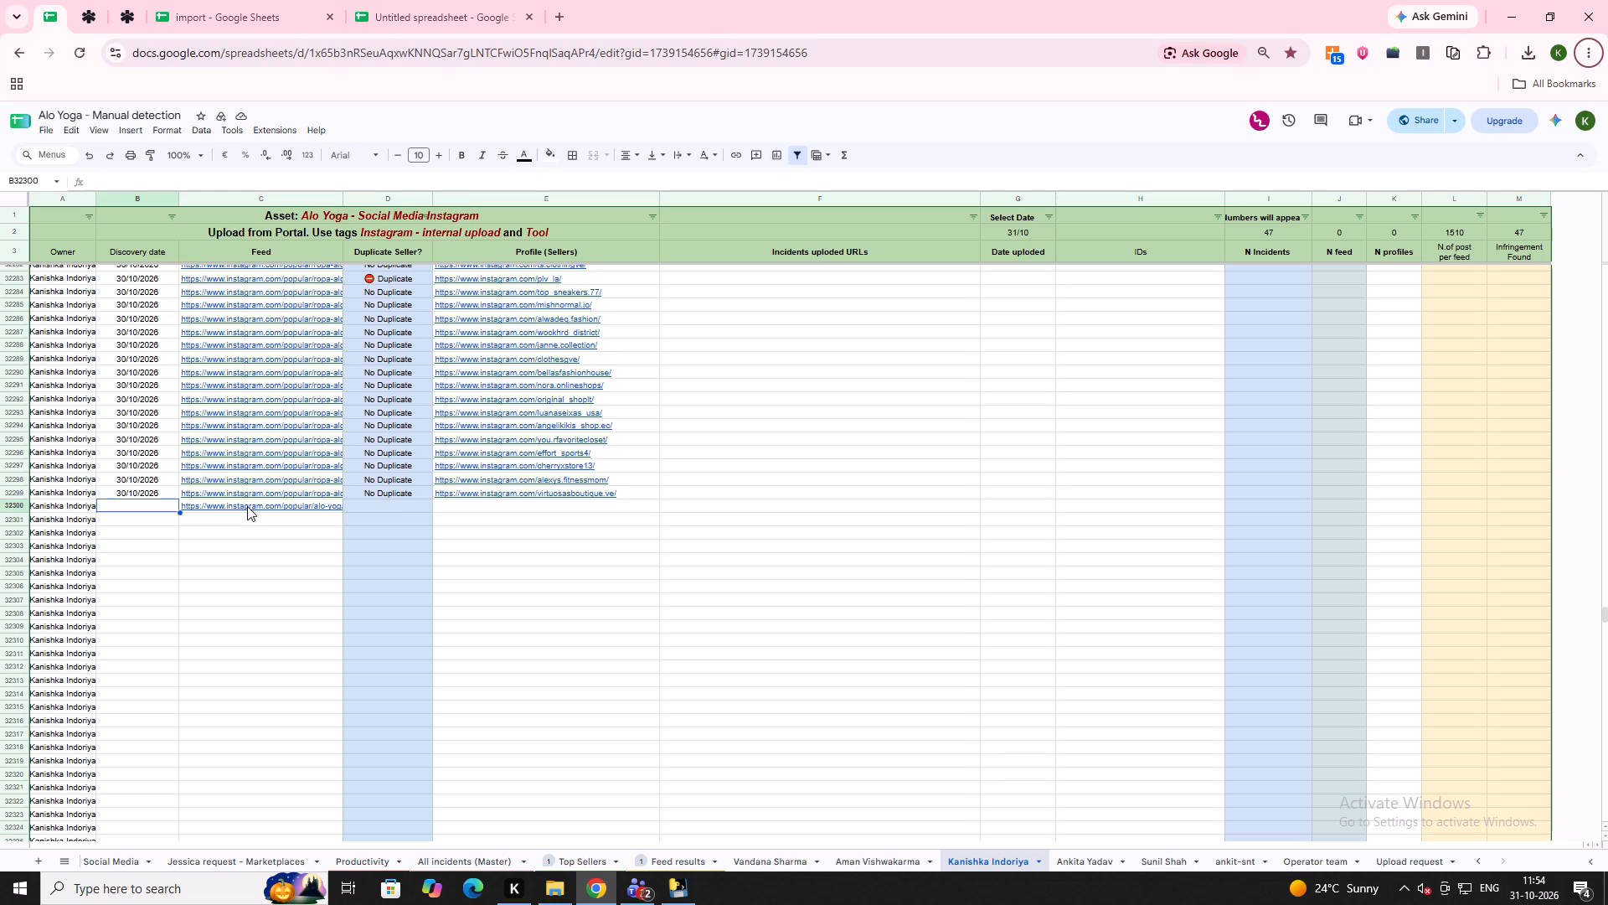
left_click(247, 506)
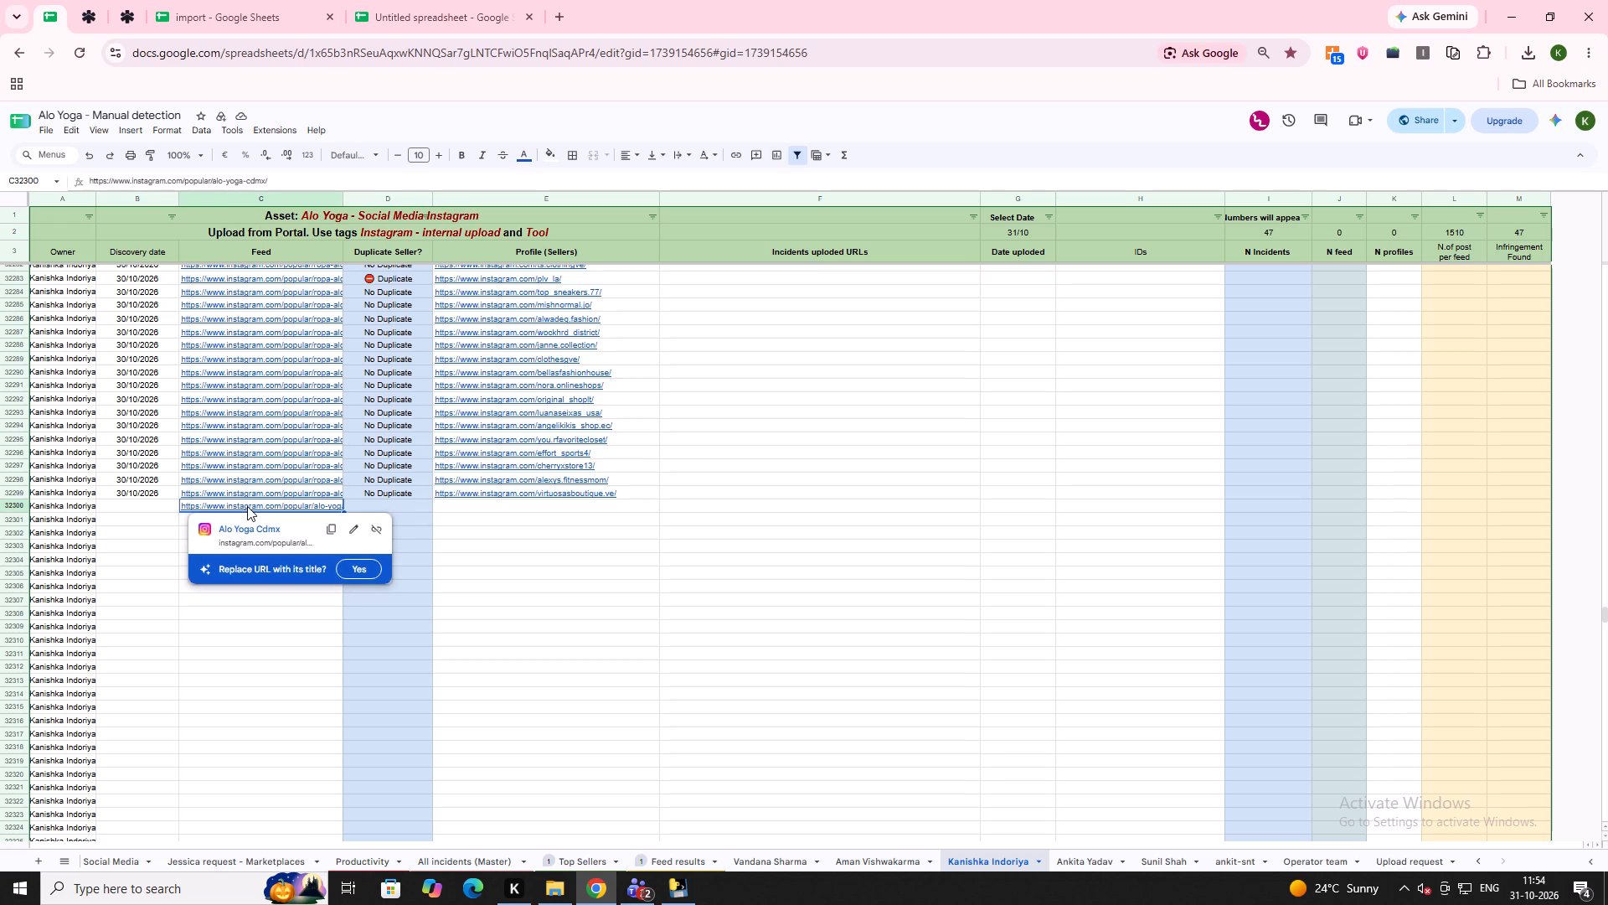
left_click(162, 505)
key("ctrl+semicolon")
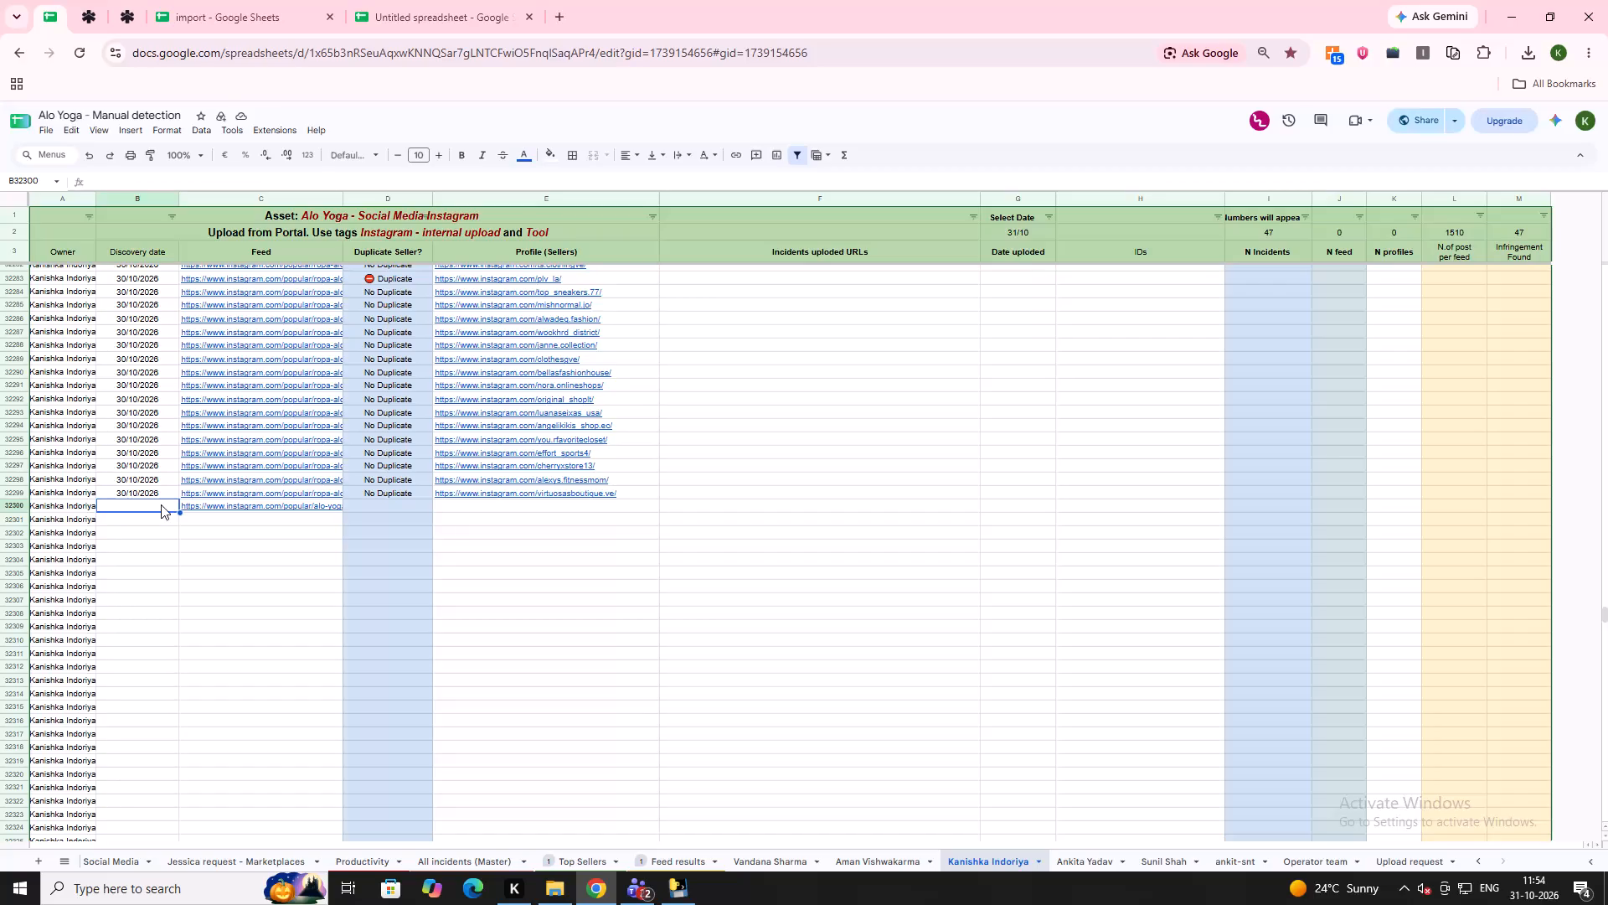
key("Right")
key("Right")
key("Right")
key("Right")
key("Right")
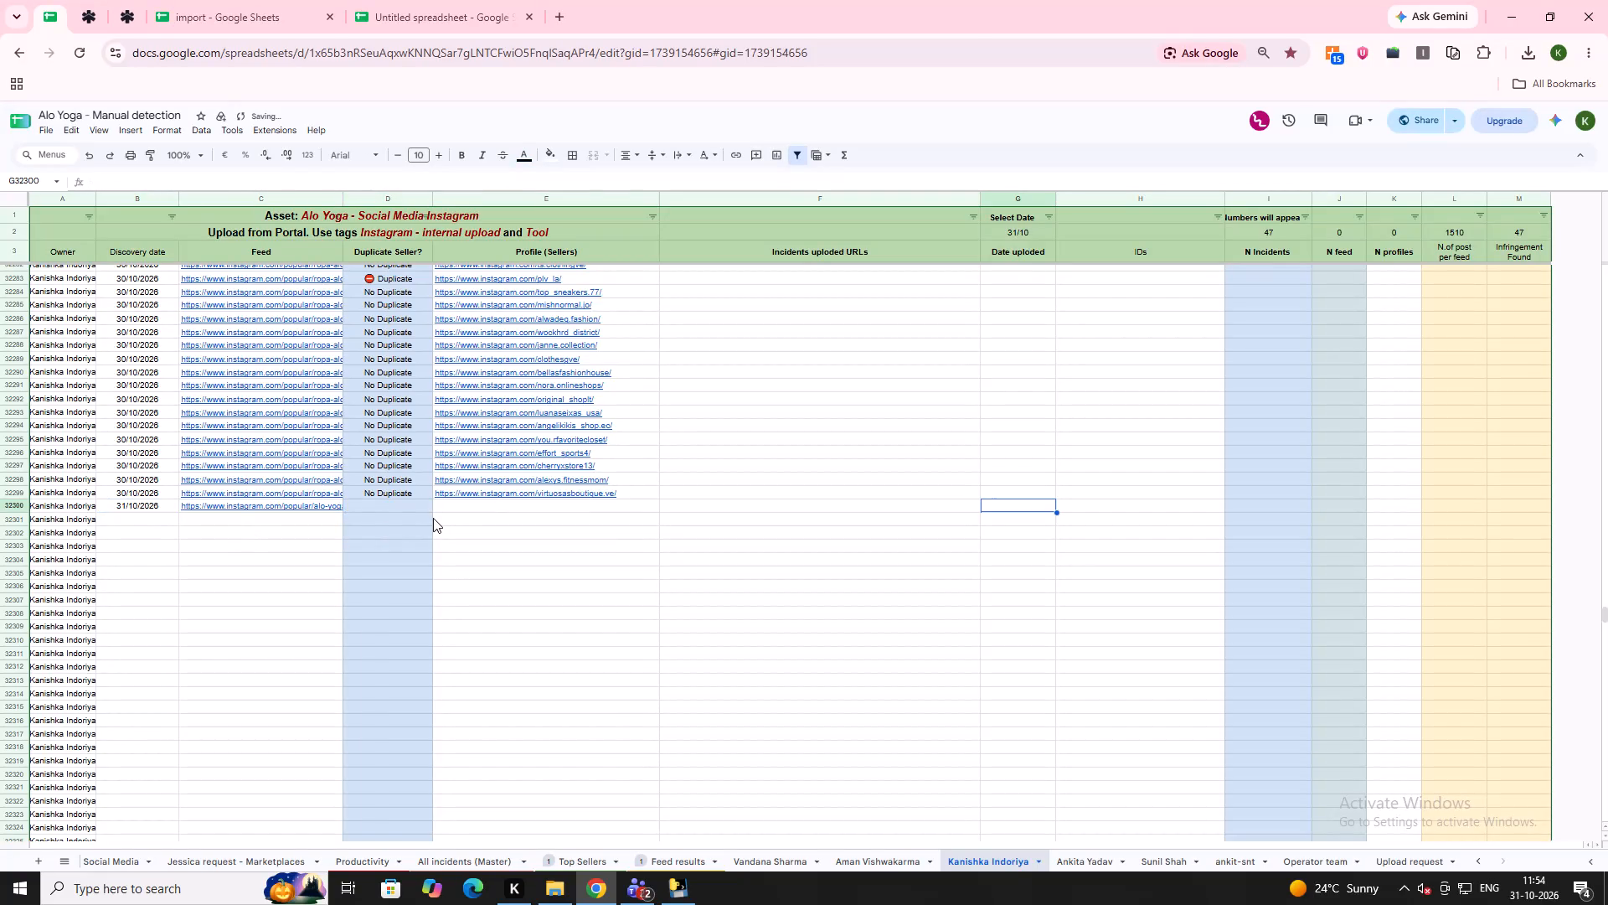
key("ctrl+semicolon")
key("Right")
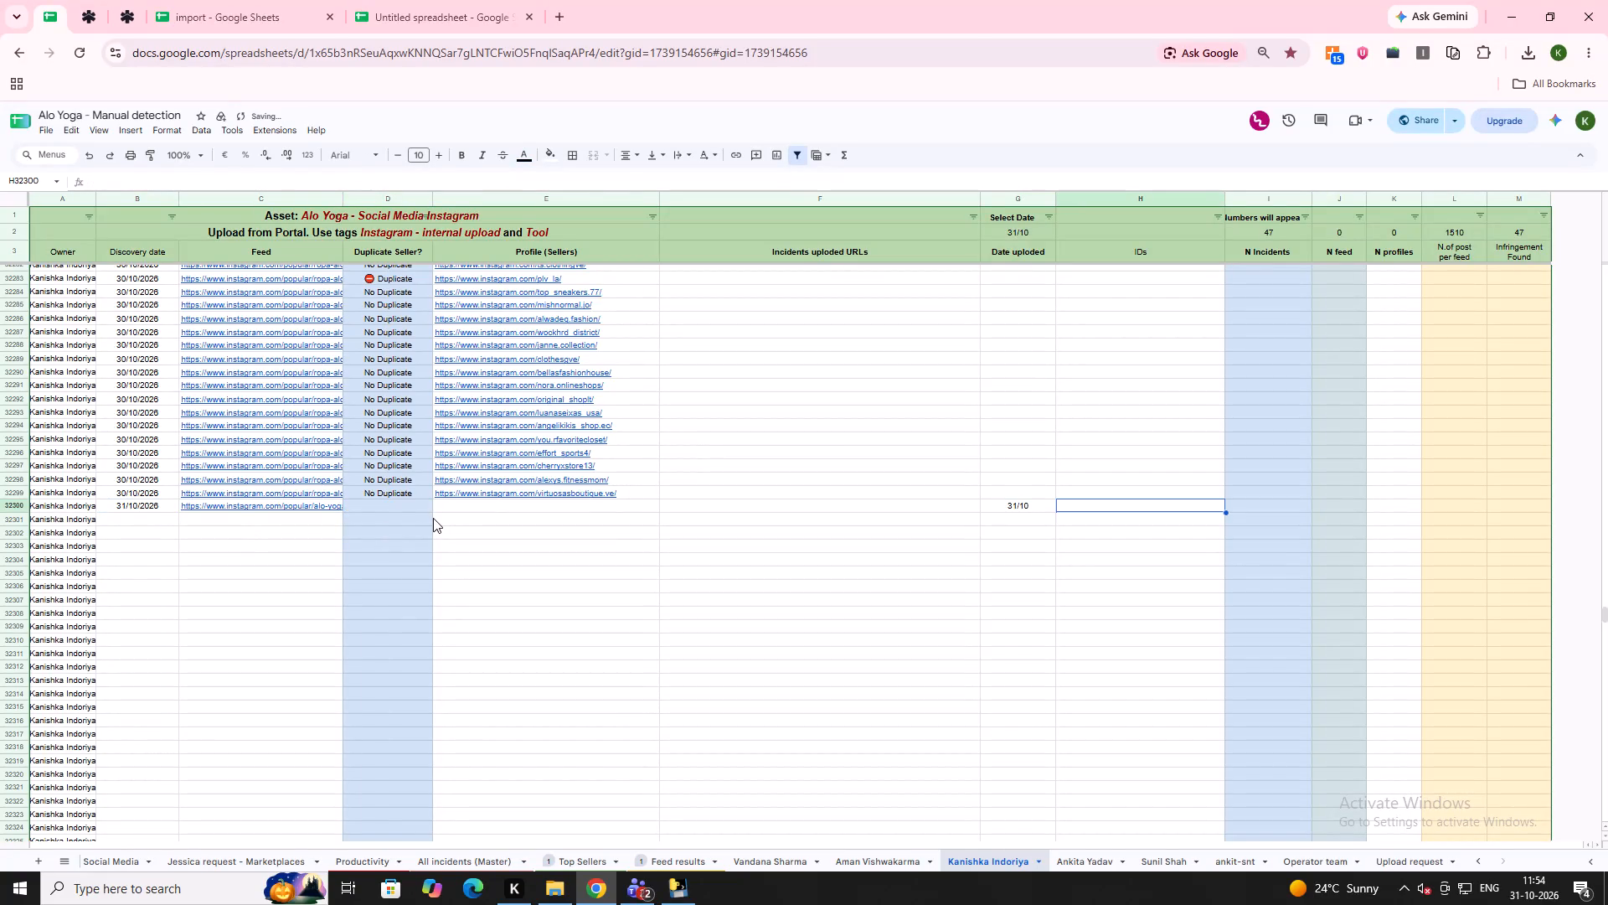
Set the number of posts per feed in row 32300 to 1000 and return to its Incidents uploaded URLs cell.
key("Right")
key("Right")
key("Right")
key("Right")
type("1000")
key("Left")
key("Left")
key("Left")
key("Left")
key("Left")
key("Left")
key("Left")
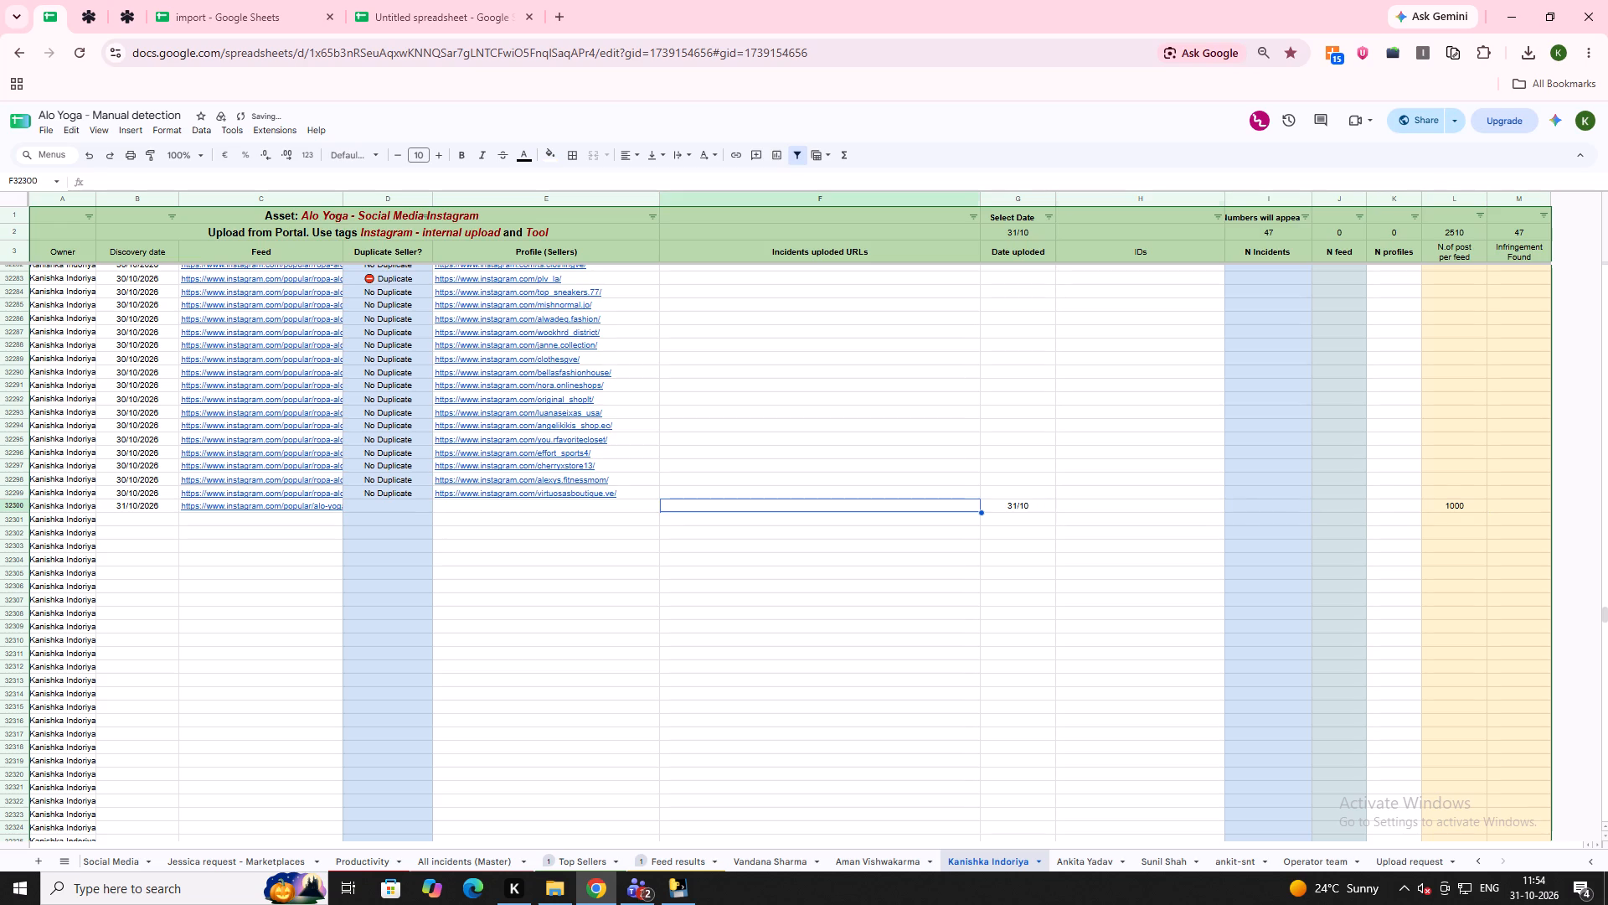
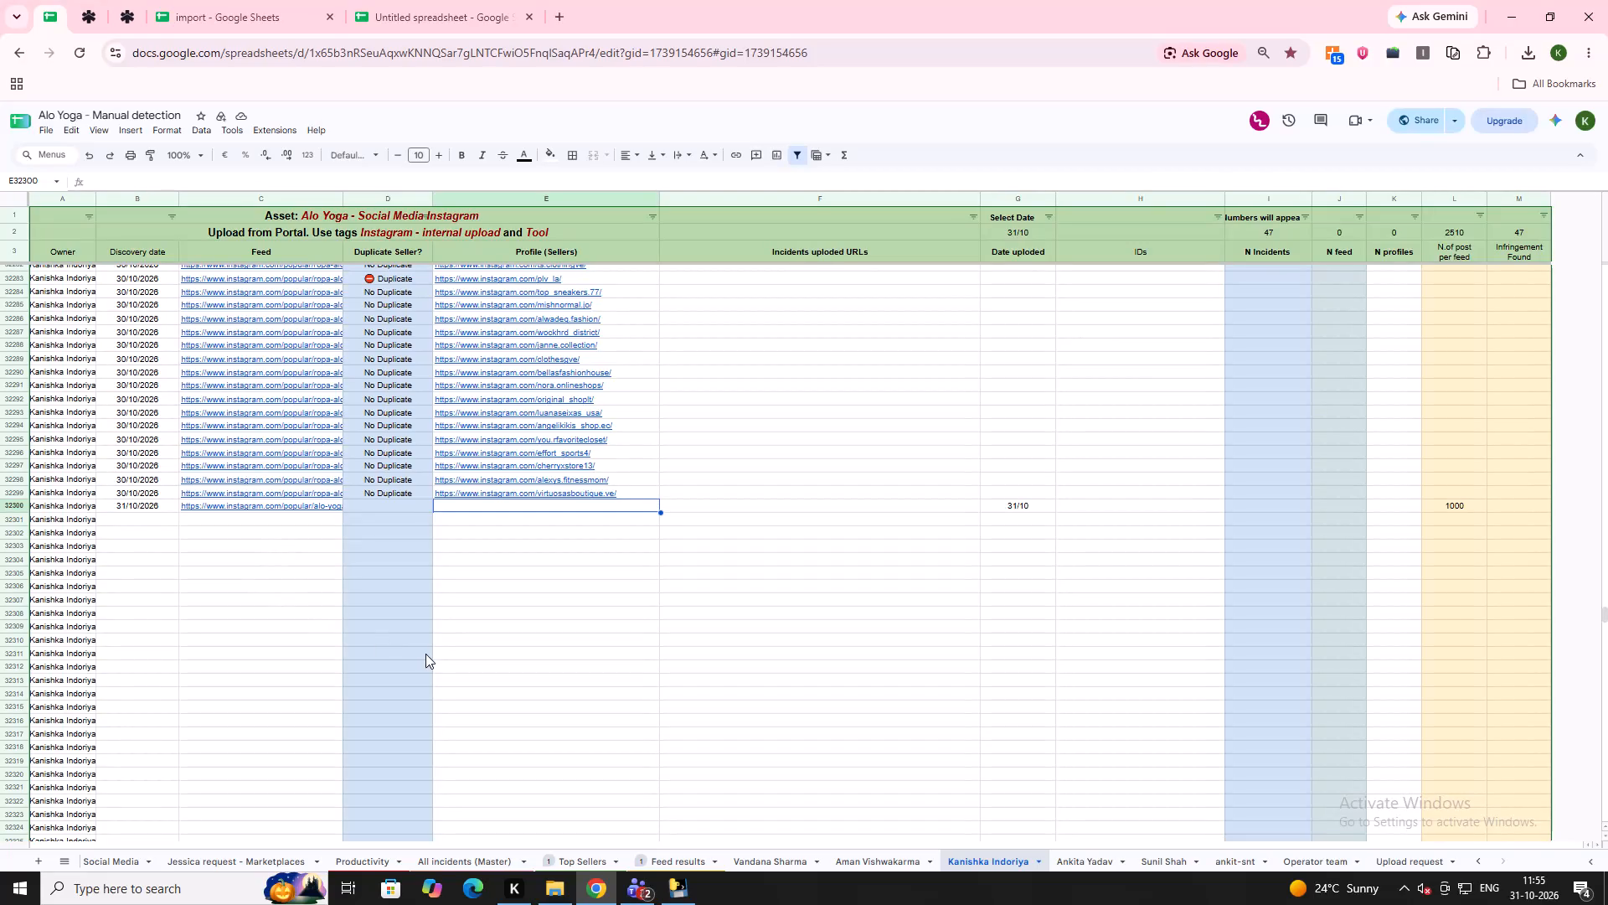
Select the empty Incidents uploaded URLs cell of row 32300, the 31/10/2026 alo-yoga feed entry in Manual detection.
left_click(697, 506)
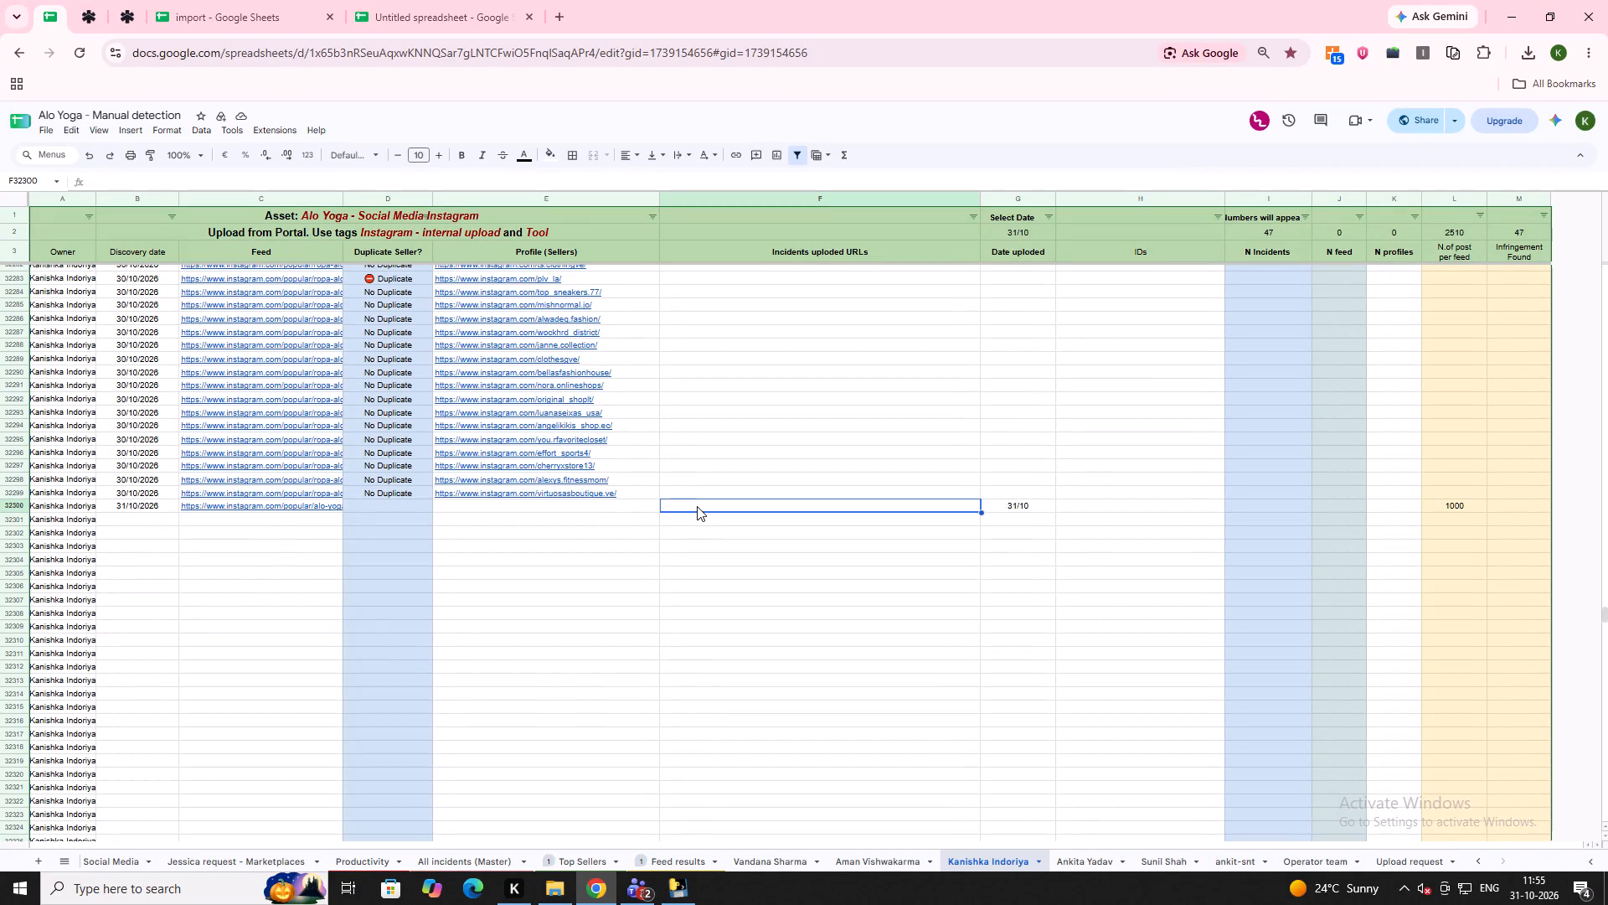
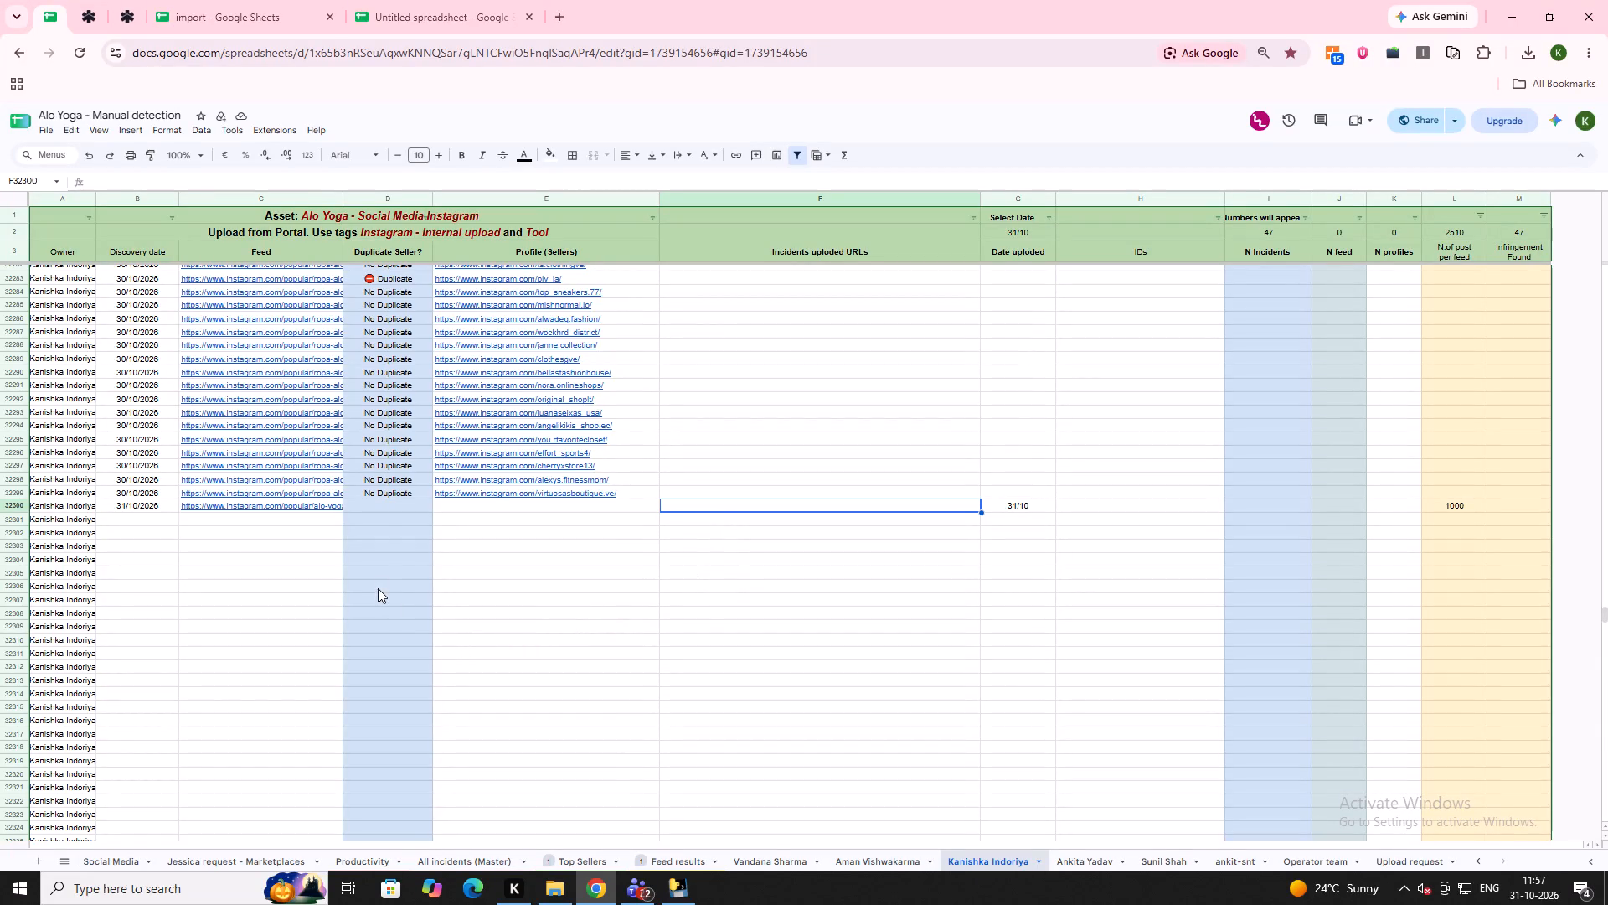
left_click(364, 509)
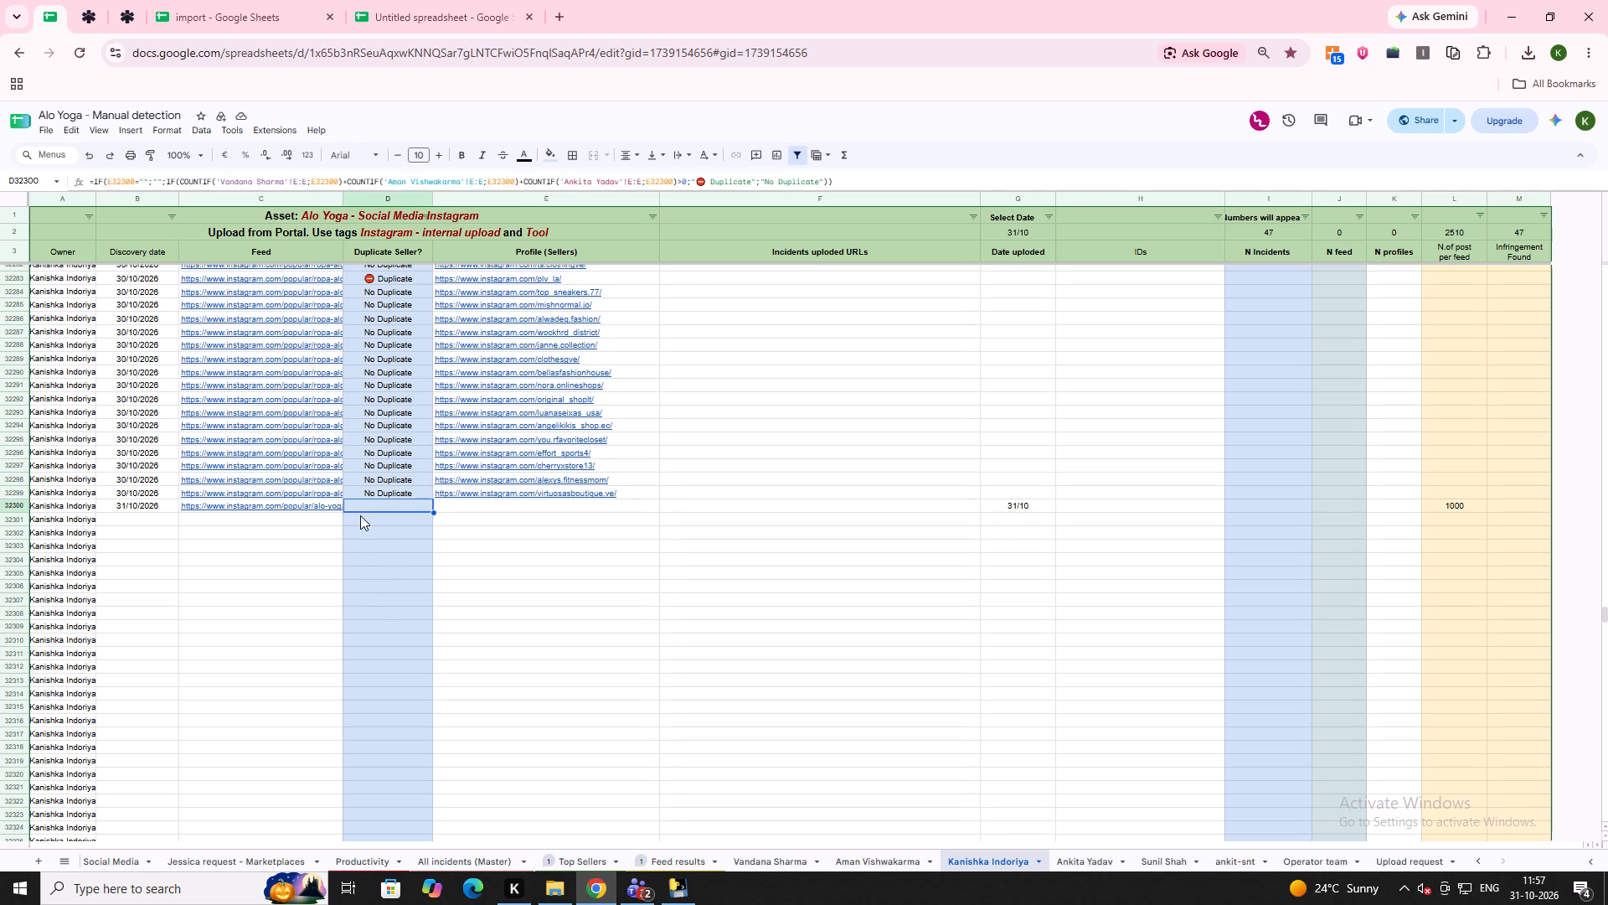
Switch to the Red Points portal's Alo Yoga Validation page and reload its incident list.
left_click(121, 3)
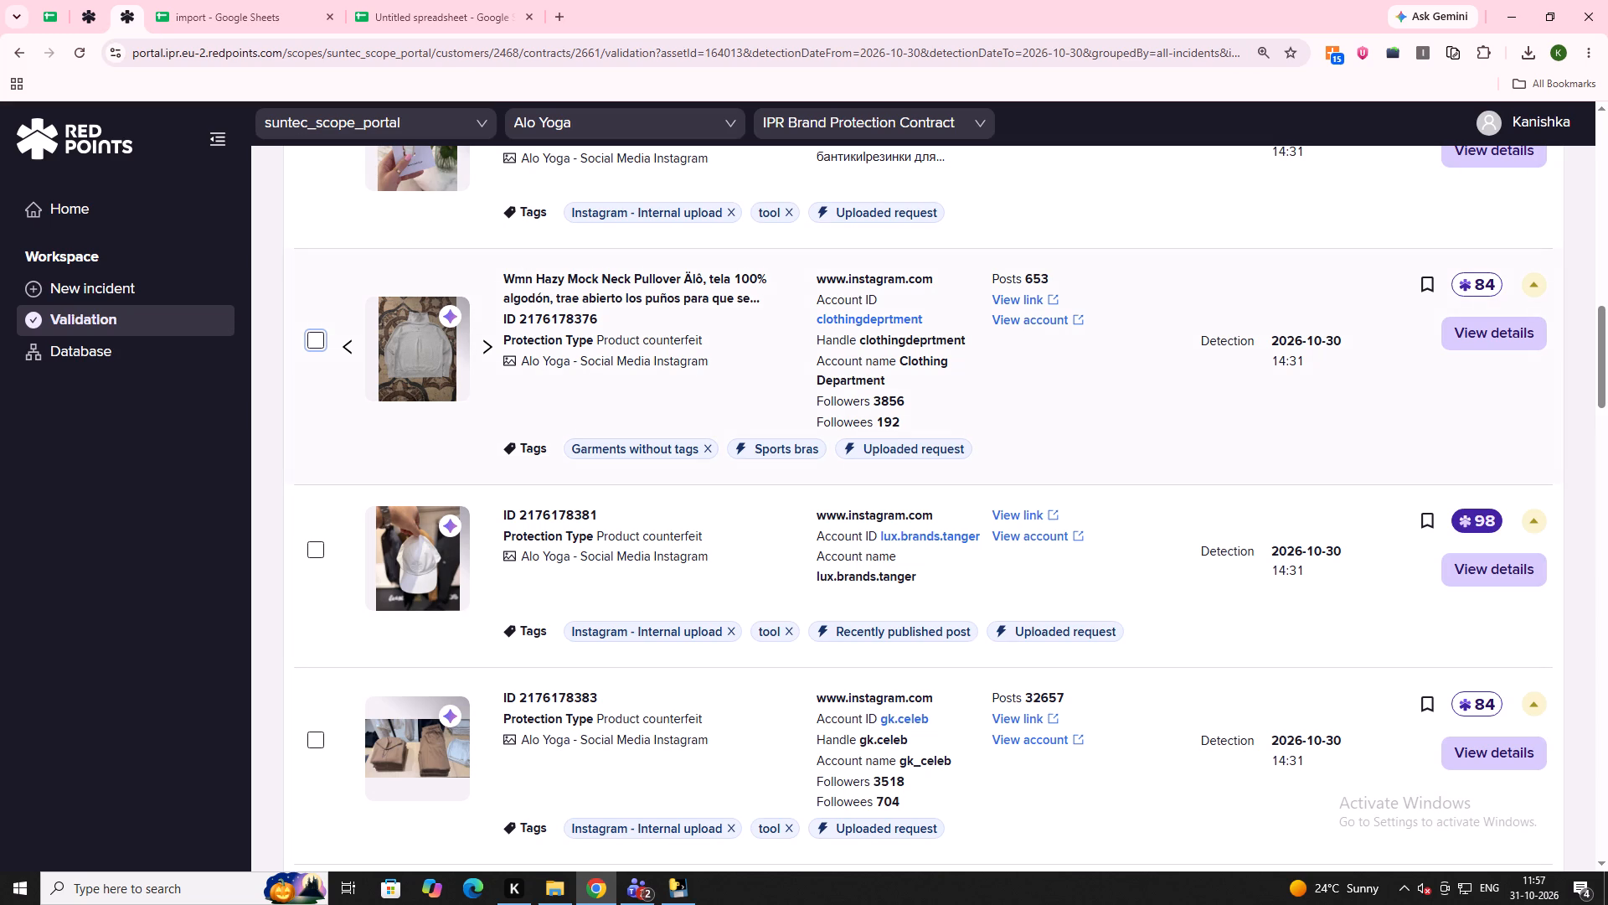
key("ctrl+e")
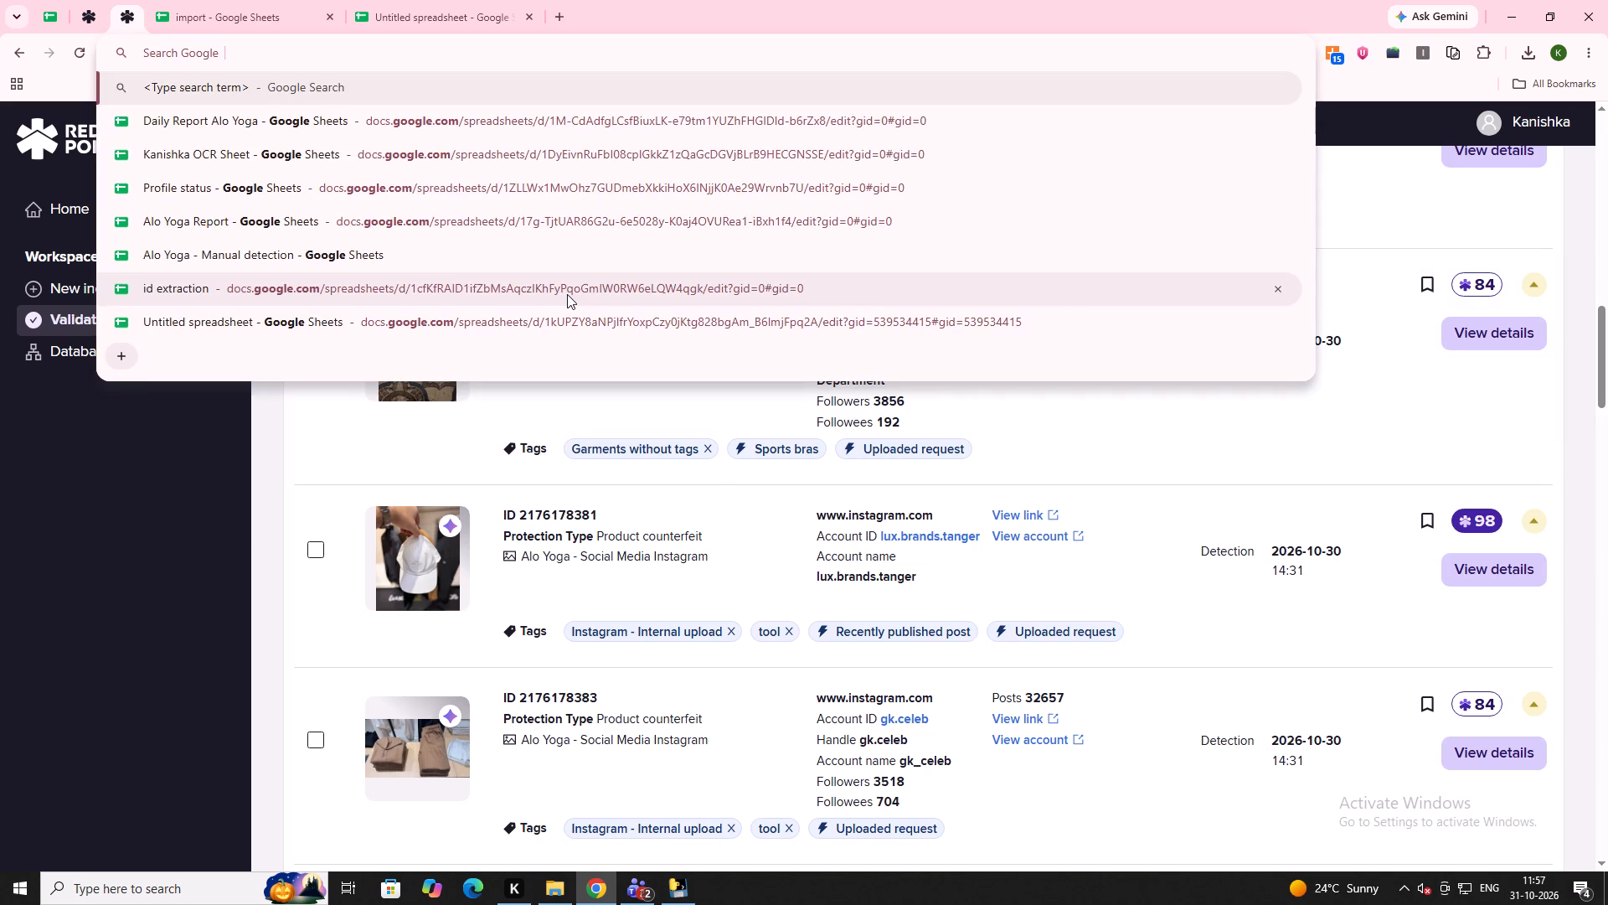
key("ctrl+r")
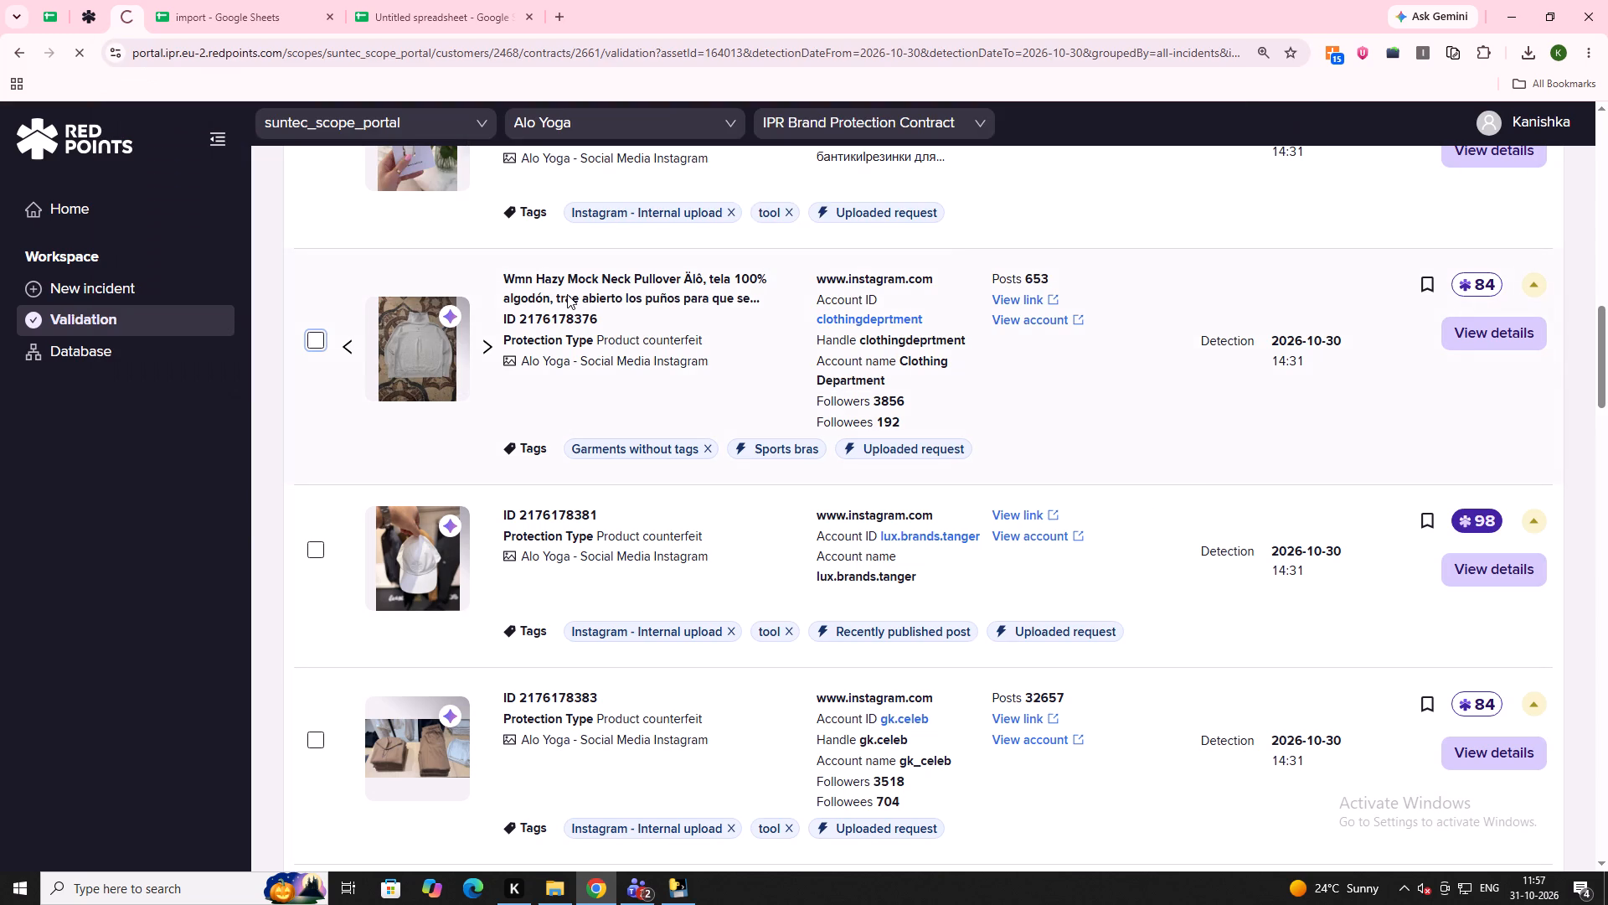
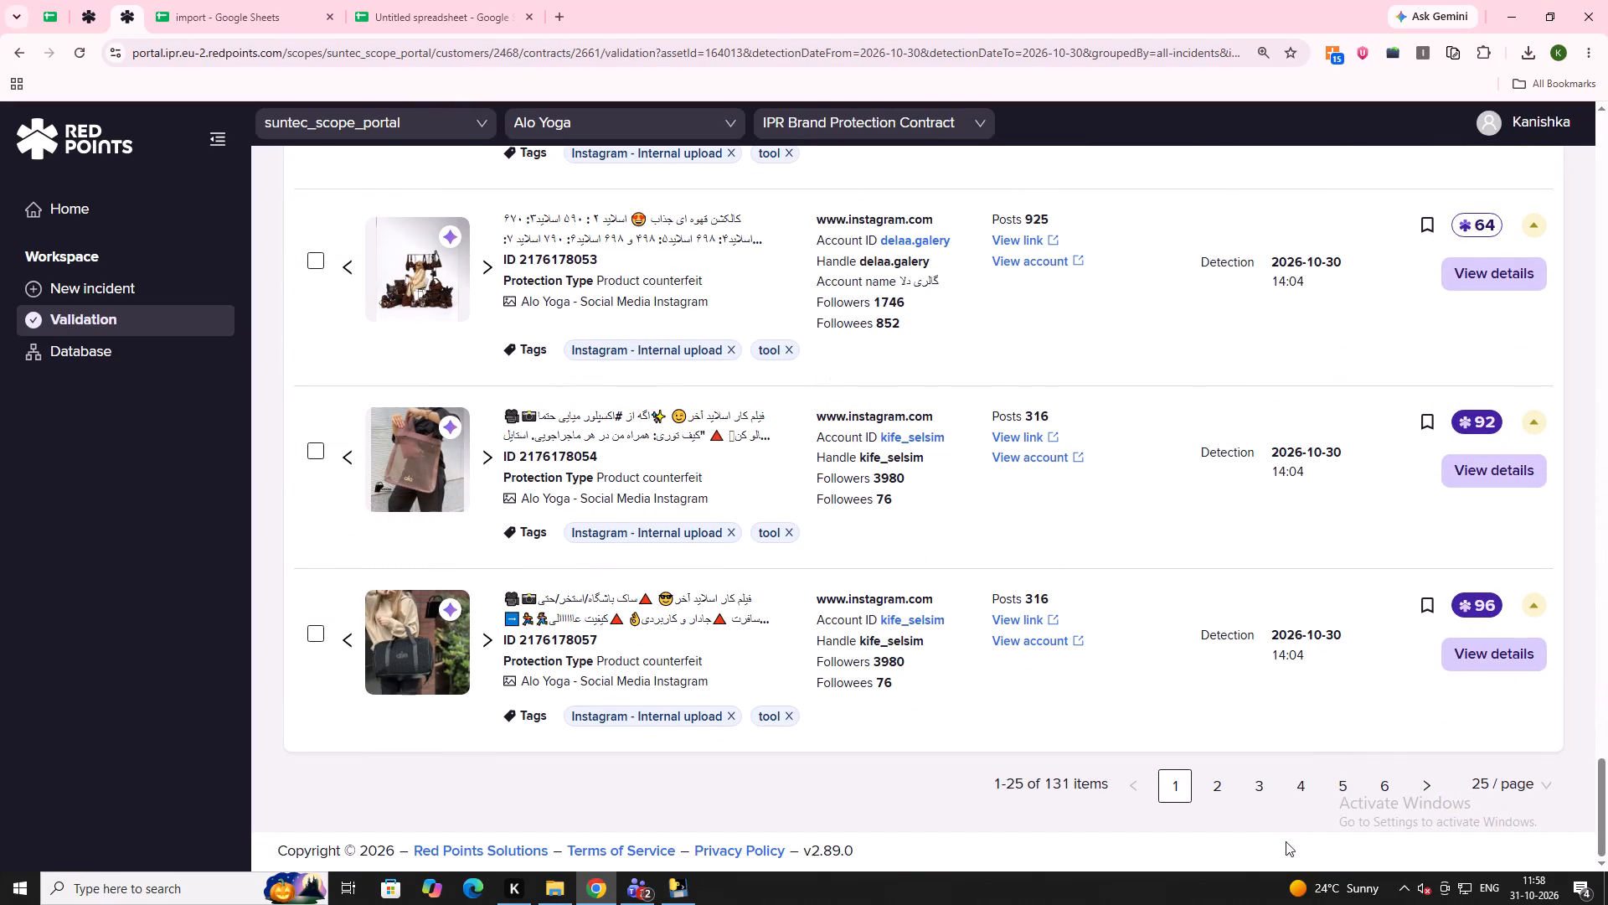
Group the pending Alo Yoga incidents by asset, and return to the All Incidents list.
scroll(760, 752, "up", 17)
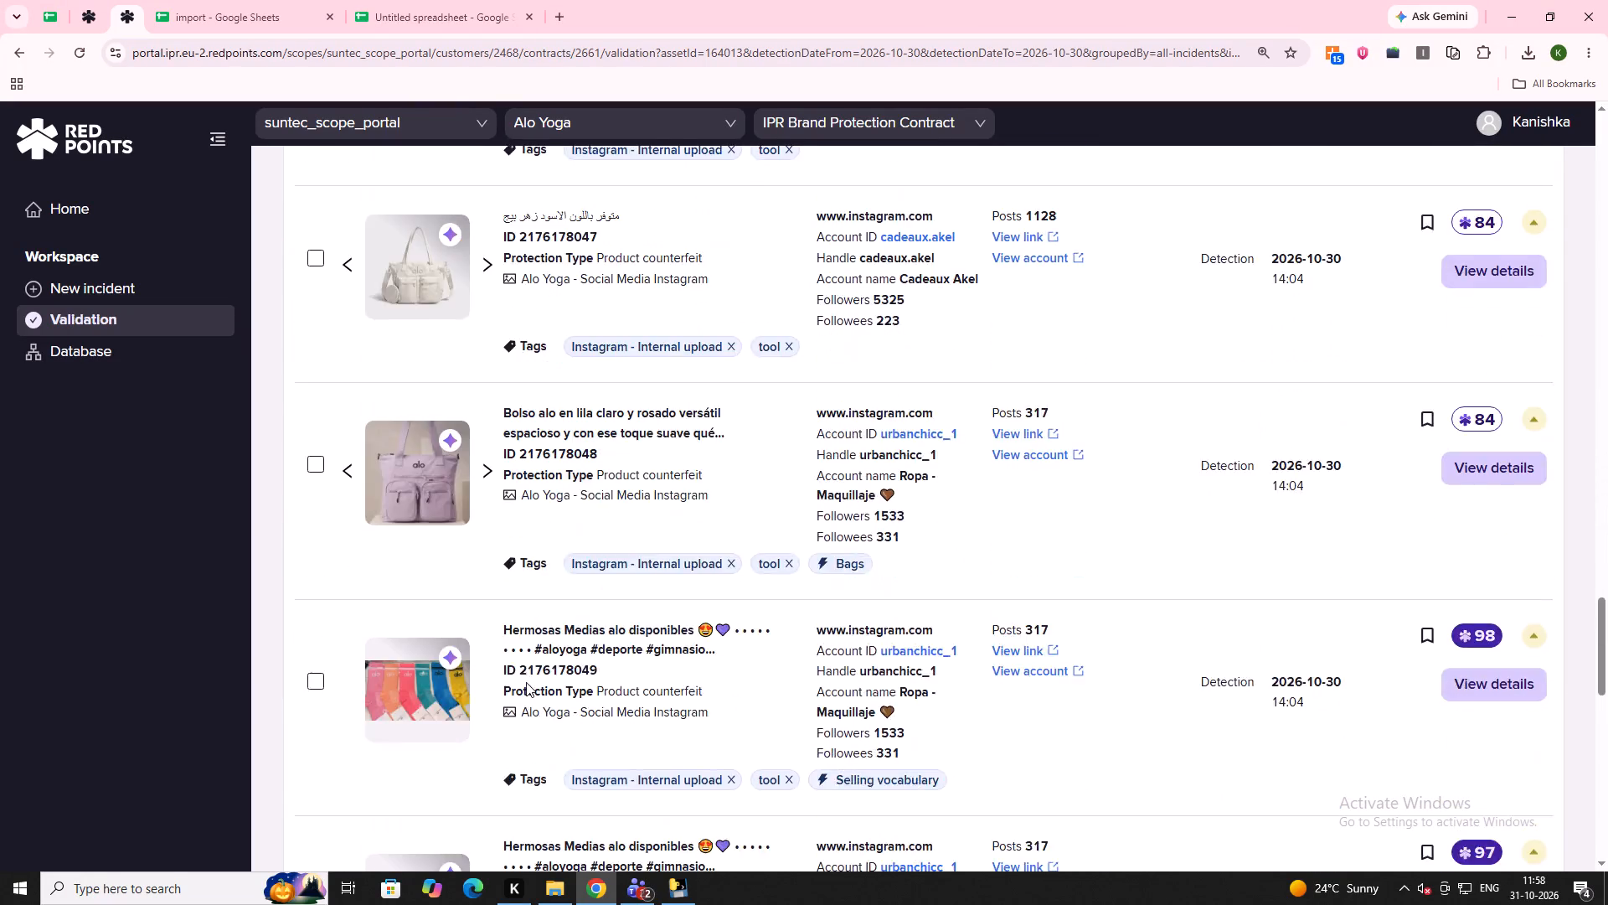
scroll(526, 682, "up", 20)
scroll(526, 682, "up", 14)
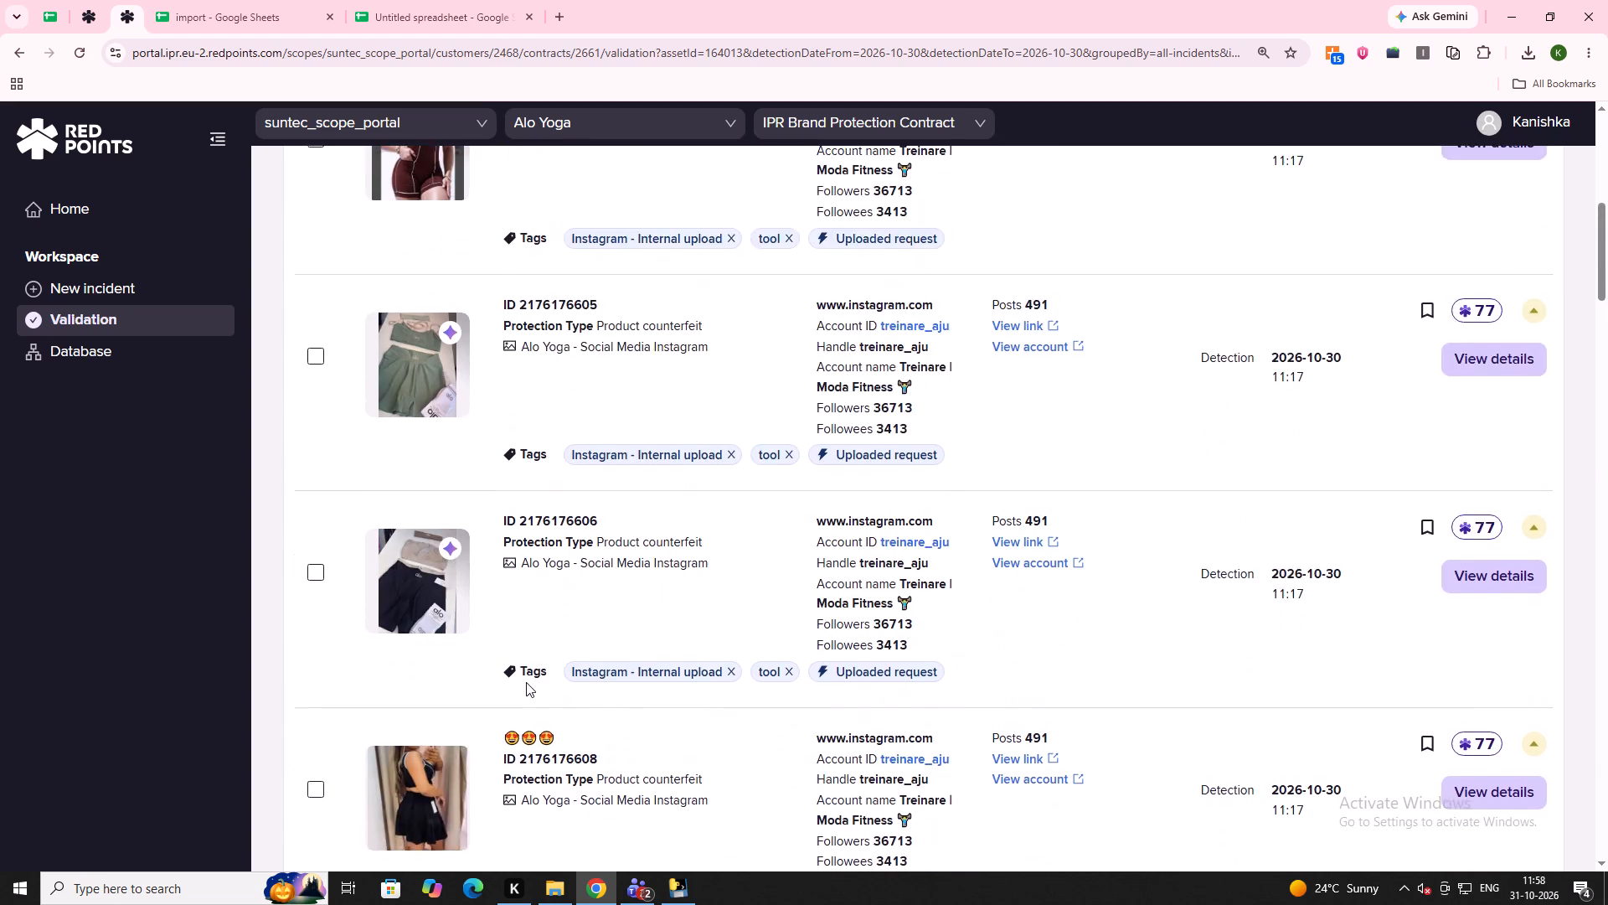
scroll(526, 682, "up", 16)
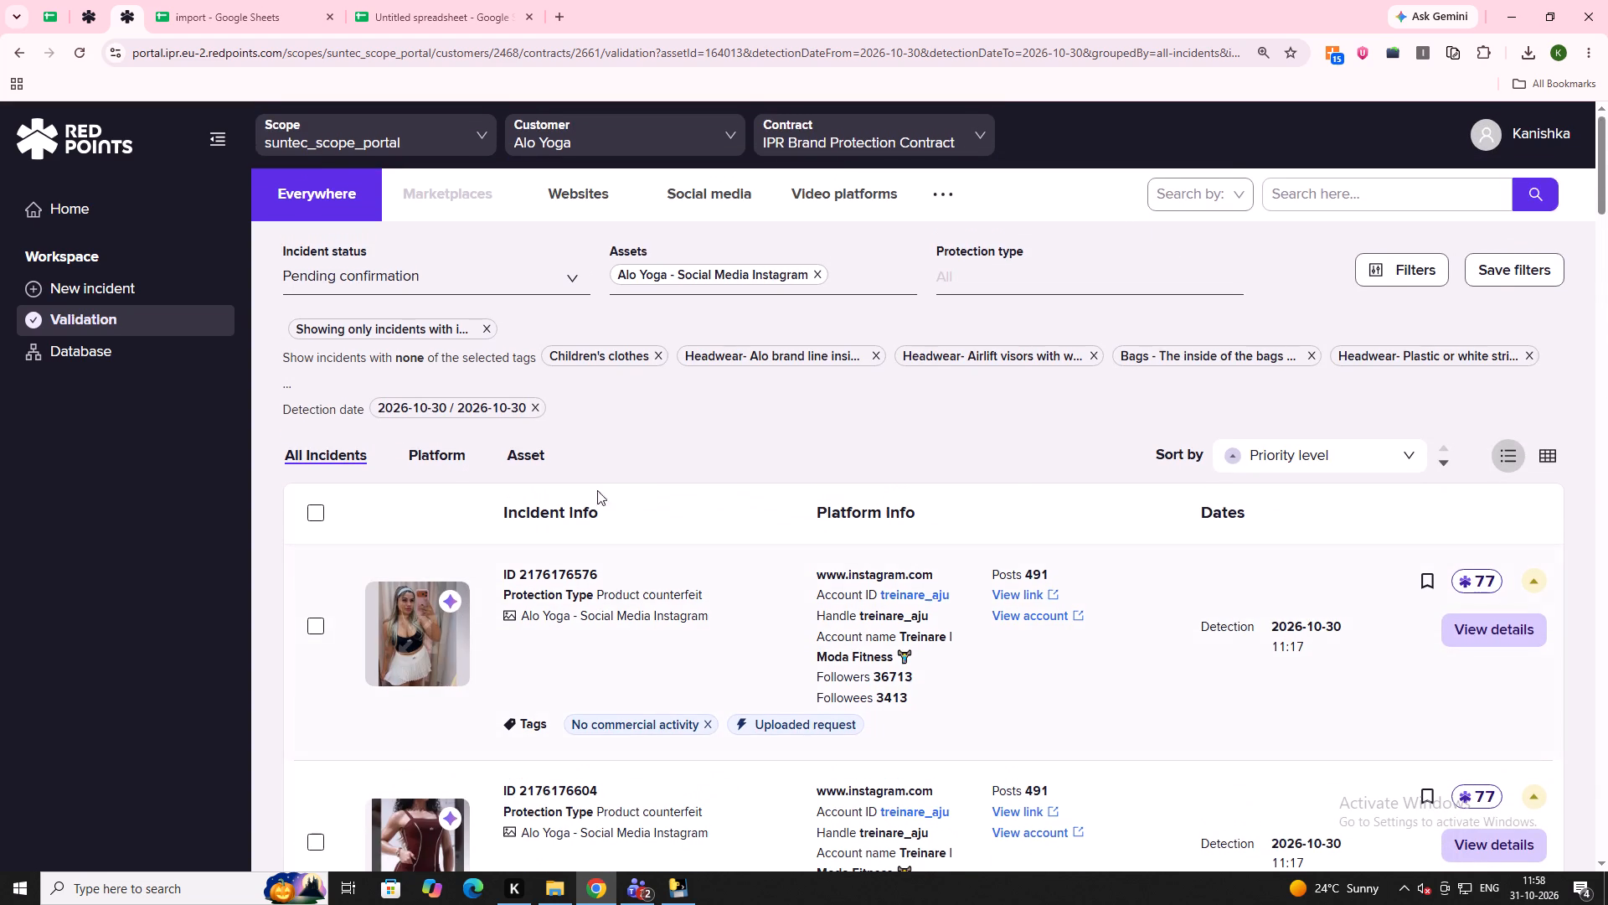
left_click(523, 457)
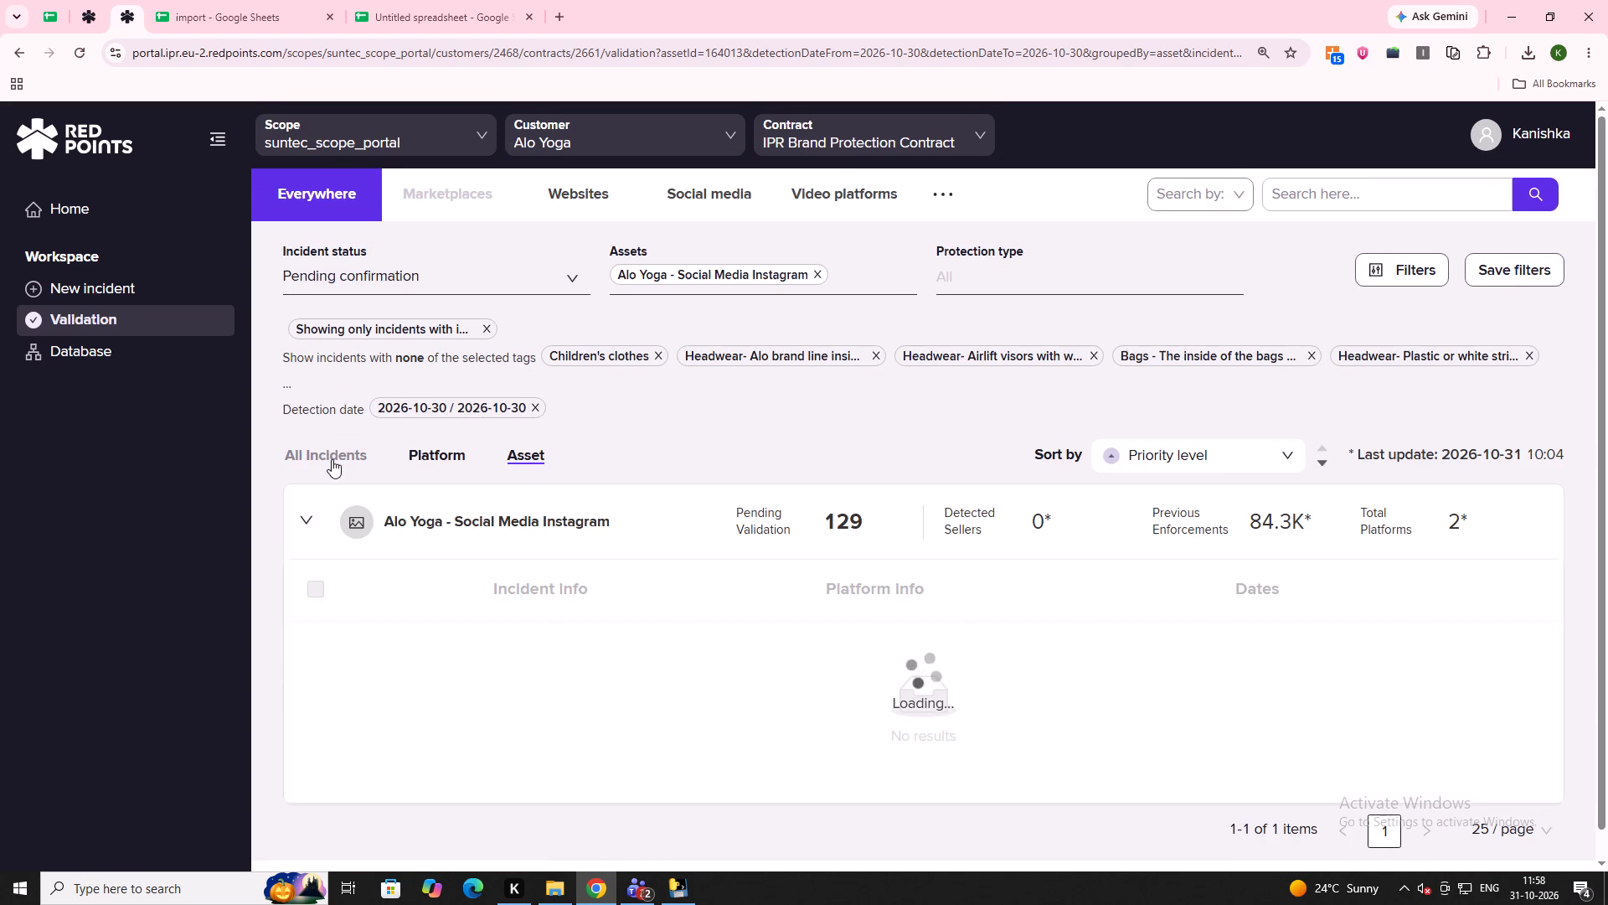
left_click(332, 459)
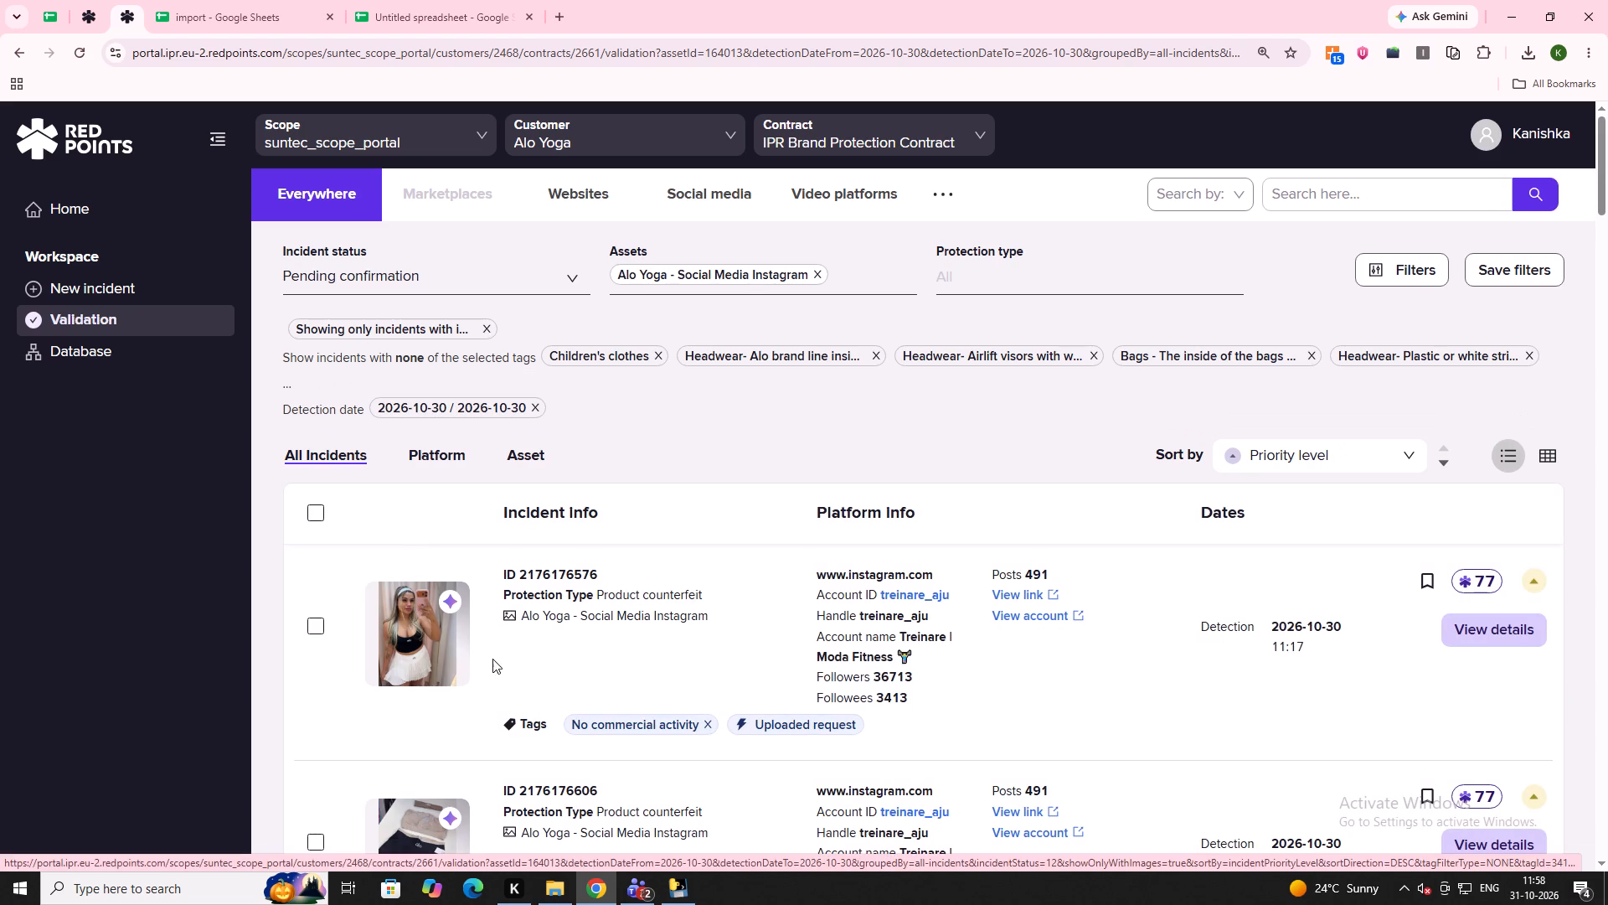
left_click(425, 637)
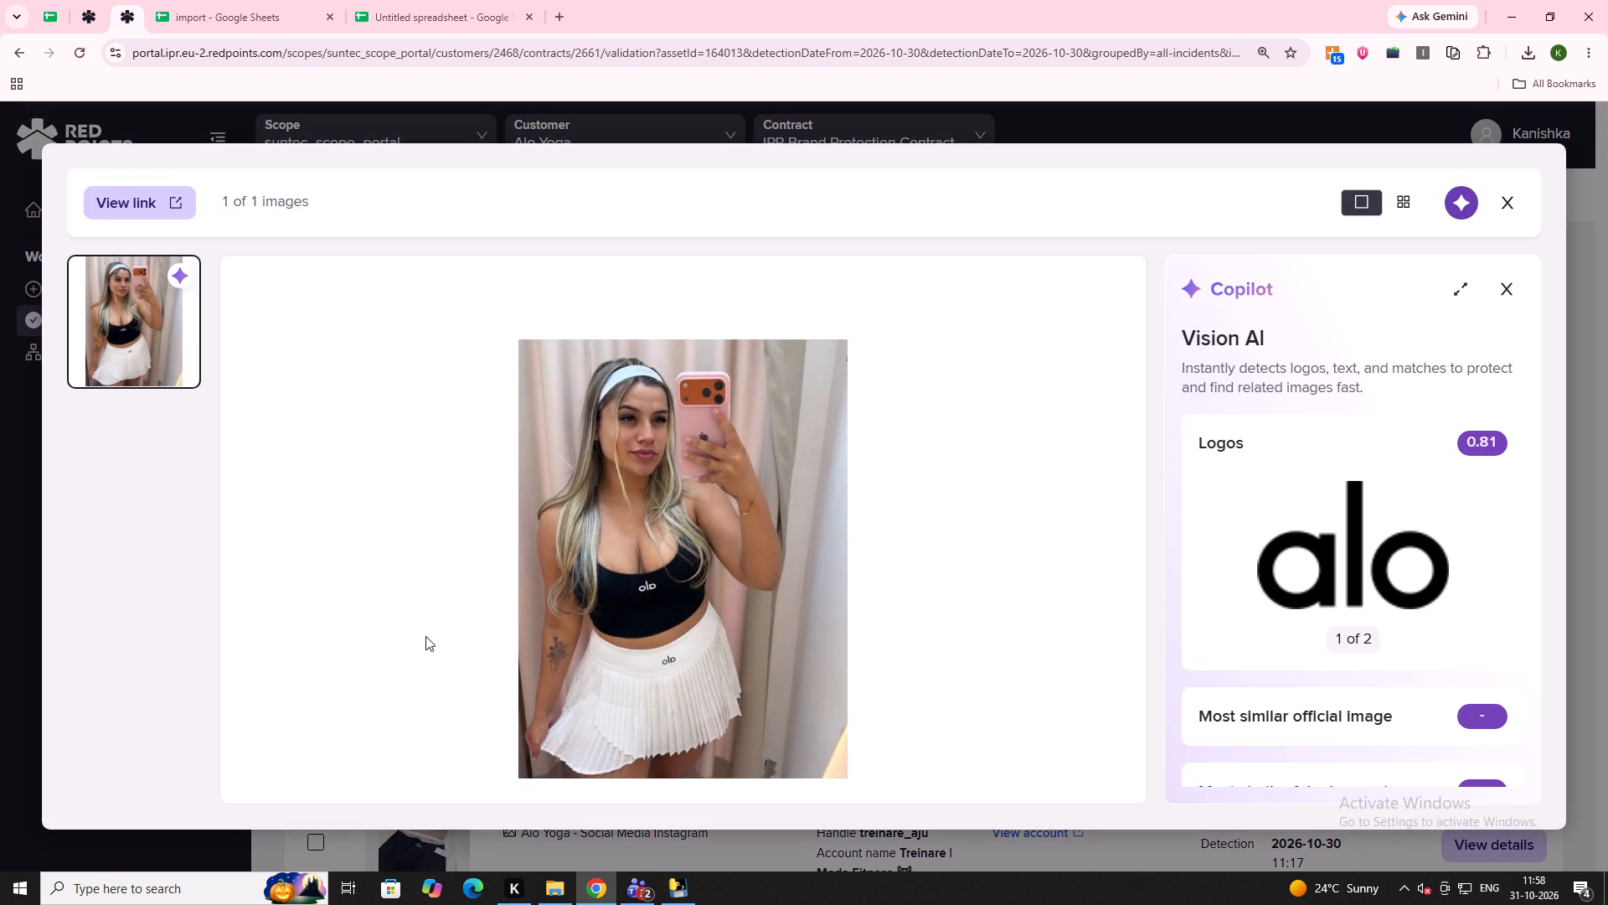
key("Escape")
scroll(425, 636, "down", 3)
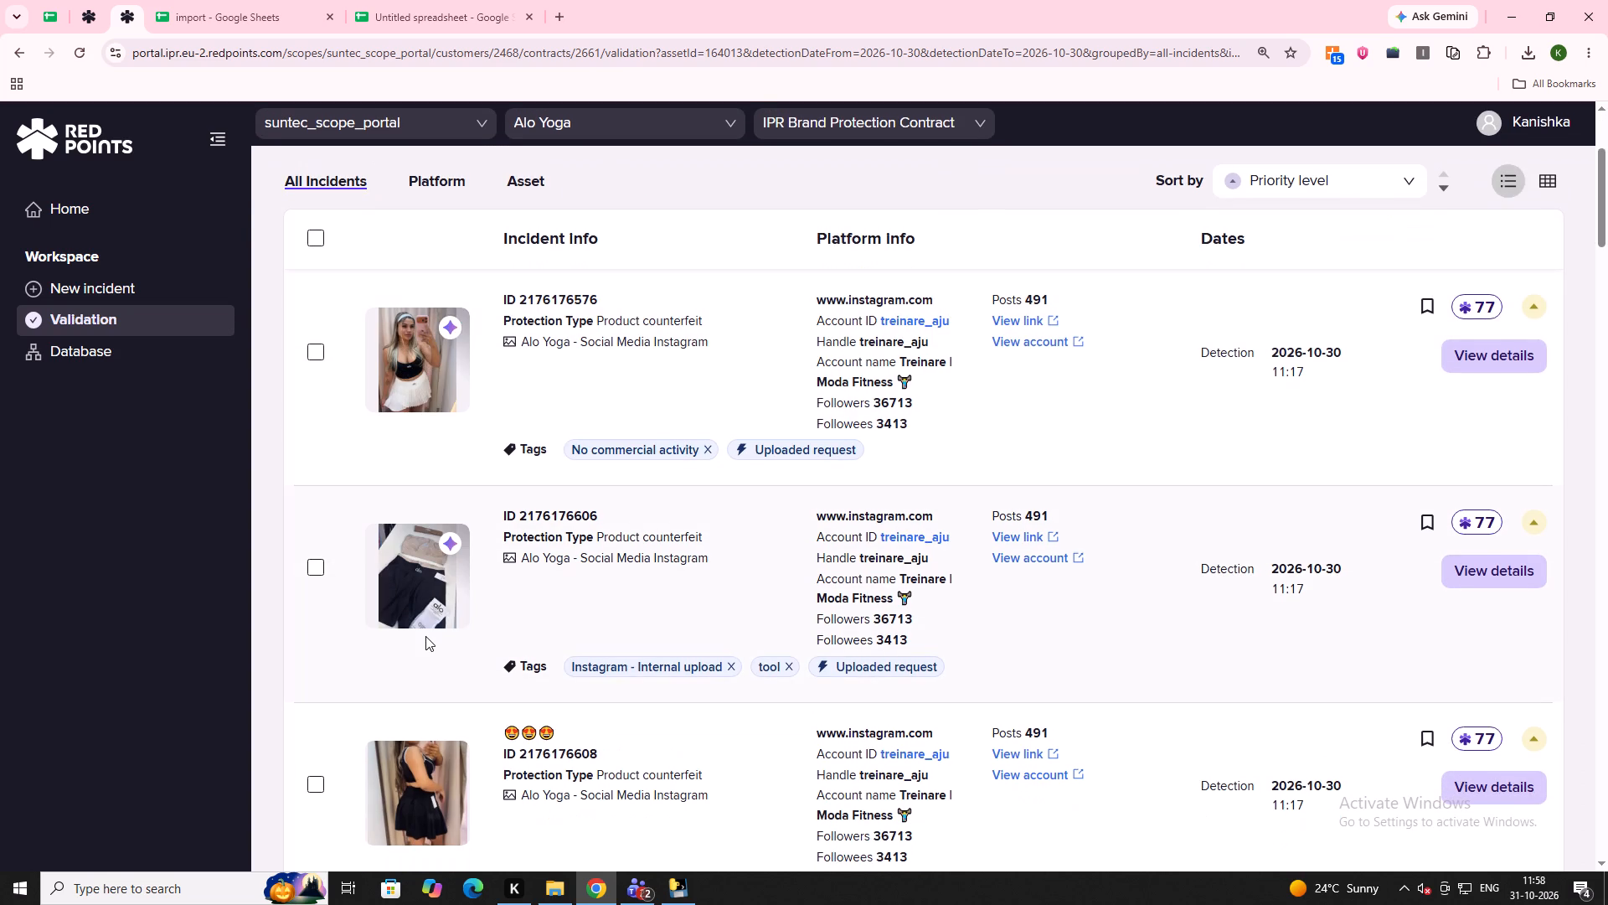
left_click(416, 610)
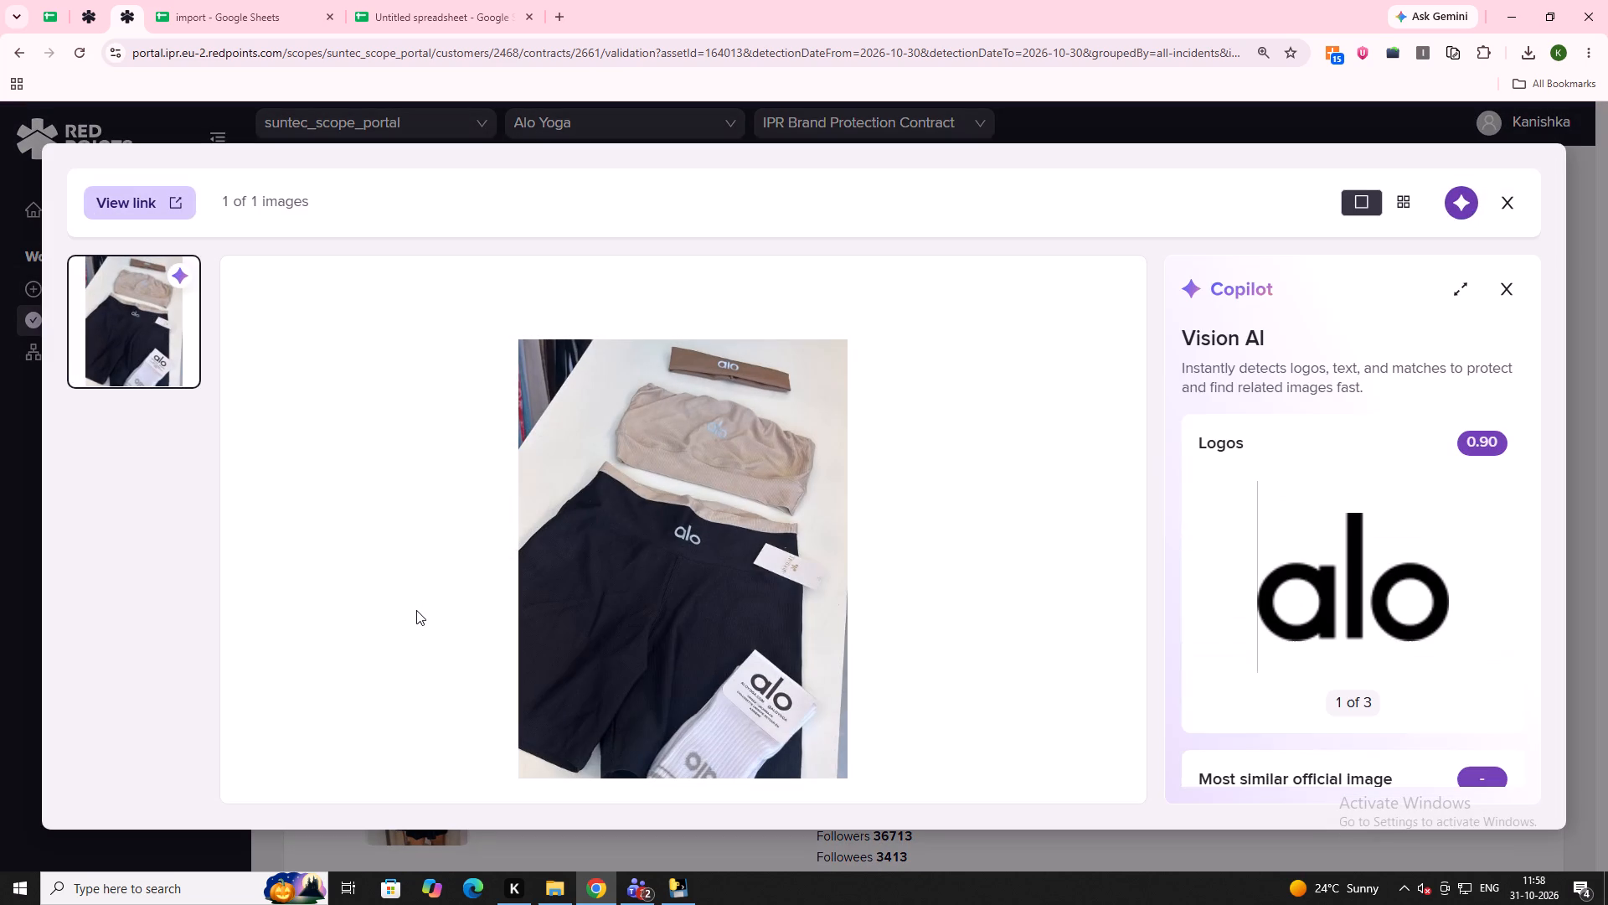
left_click_drag(699, 623, 721, 597)
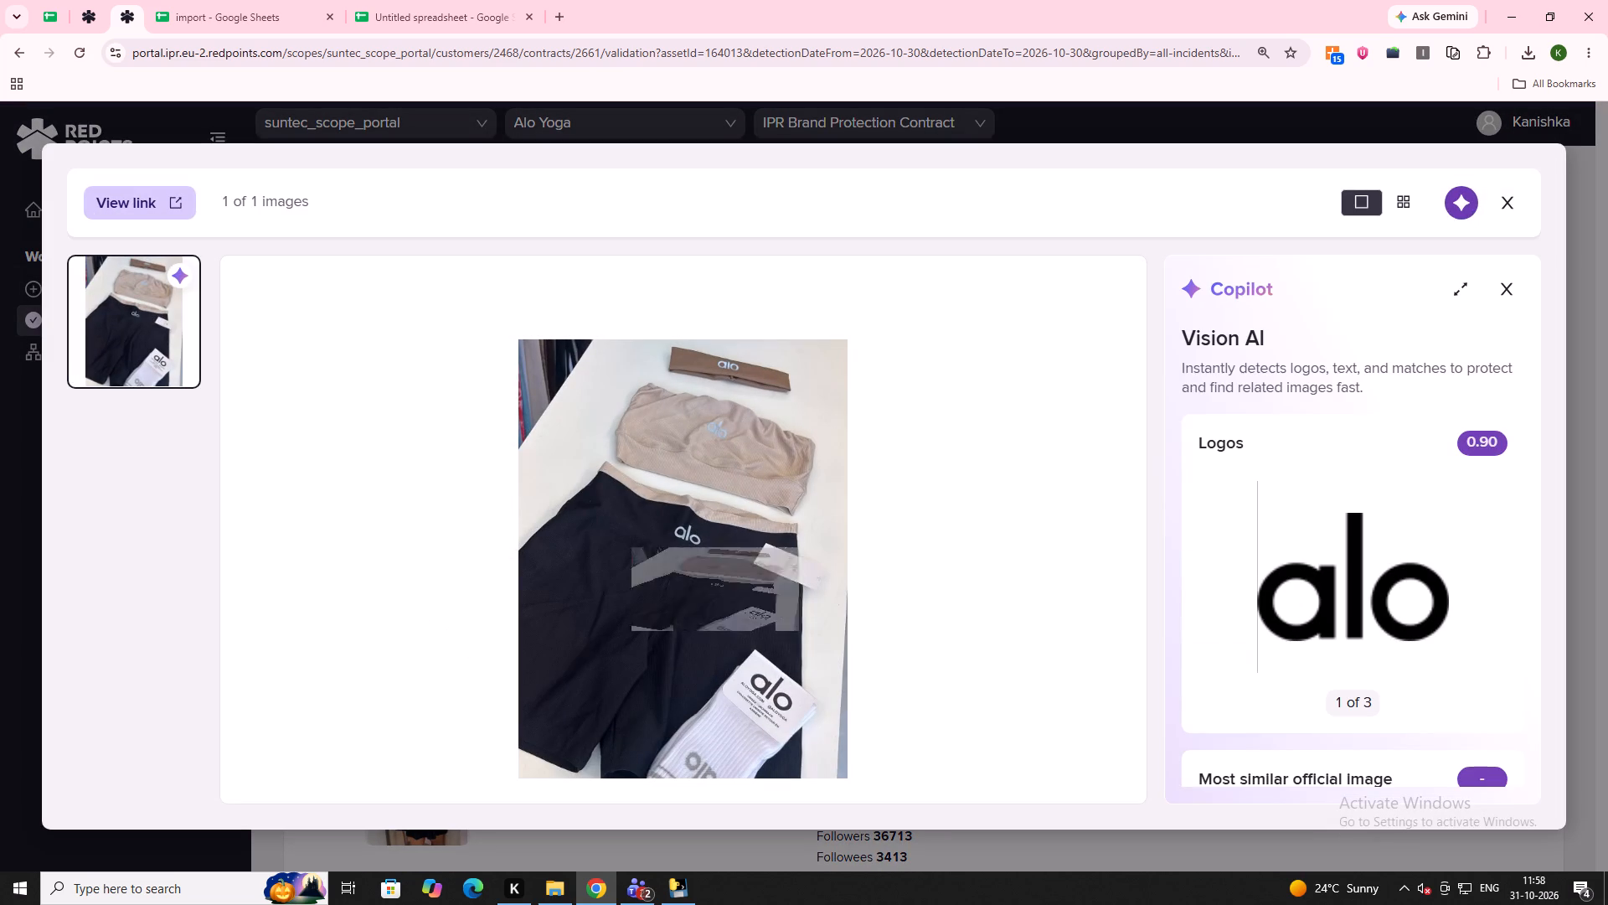
left_click_drag(721, 597, 844, 0)
scroll(1167, 691, "up", 5, "ctrl")
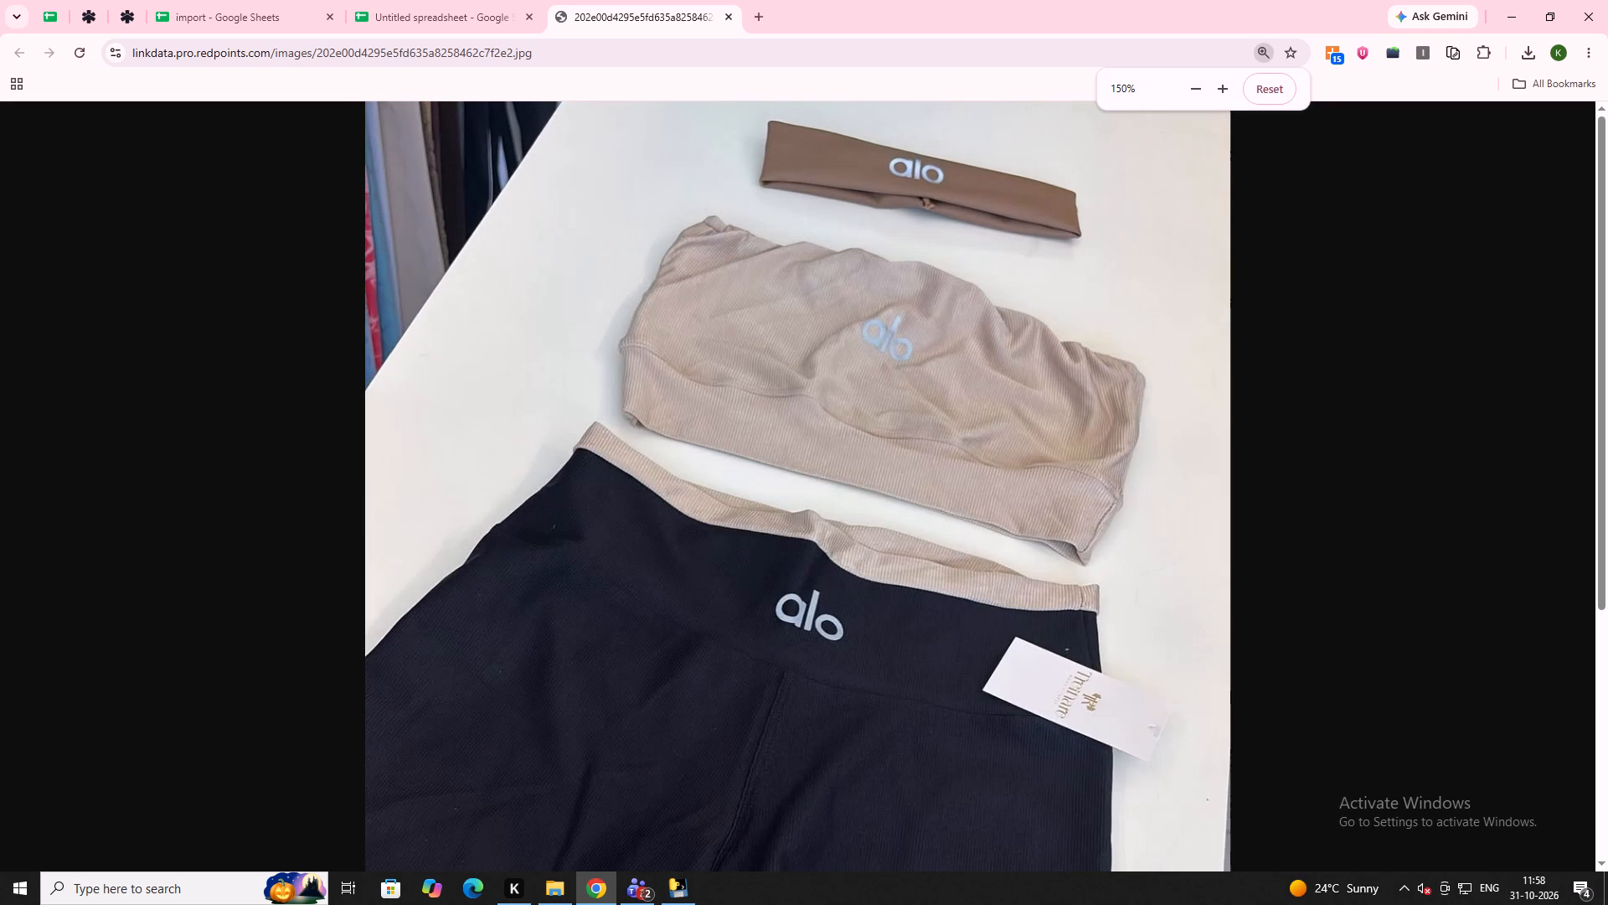
scroll(1168, 693, "up", 2, "ctrl")
scroll(1168, 693, "down", 1, "ctrl")
scroll(1168, 693, "down", 3)
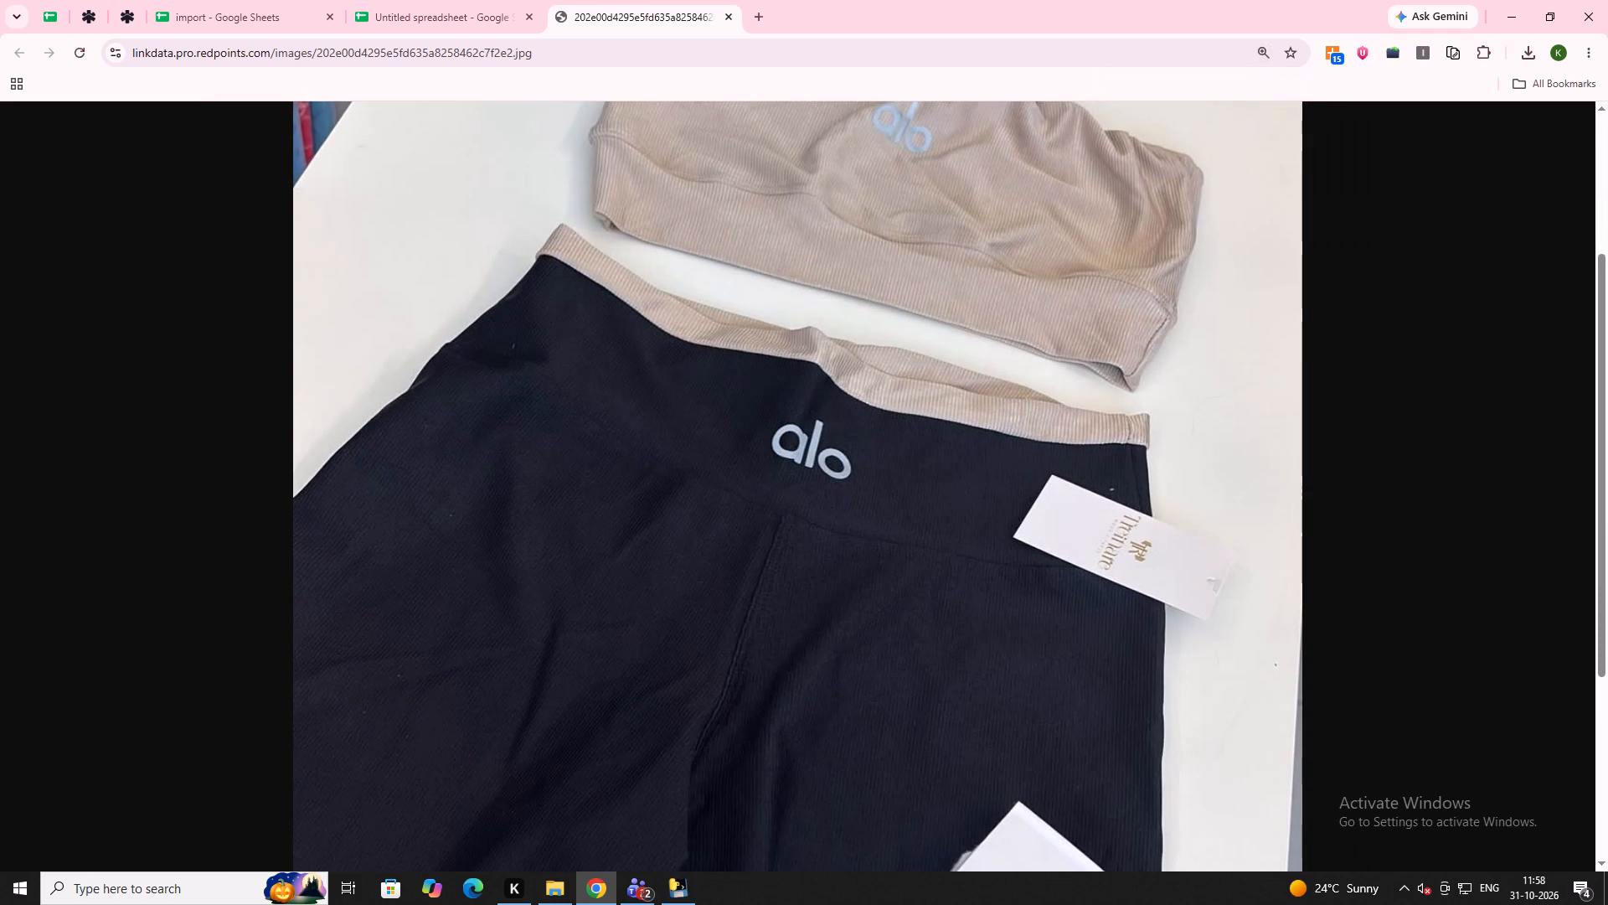
scroll(1171, 696, "down", 5, "ctrl")
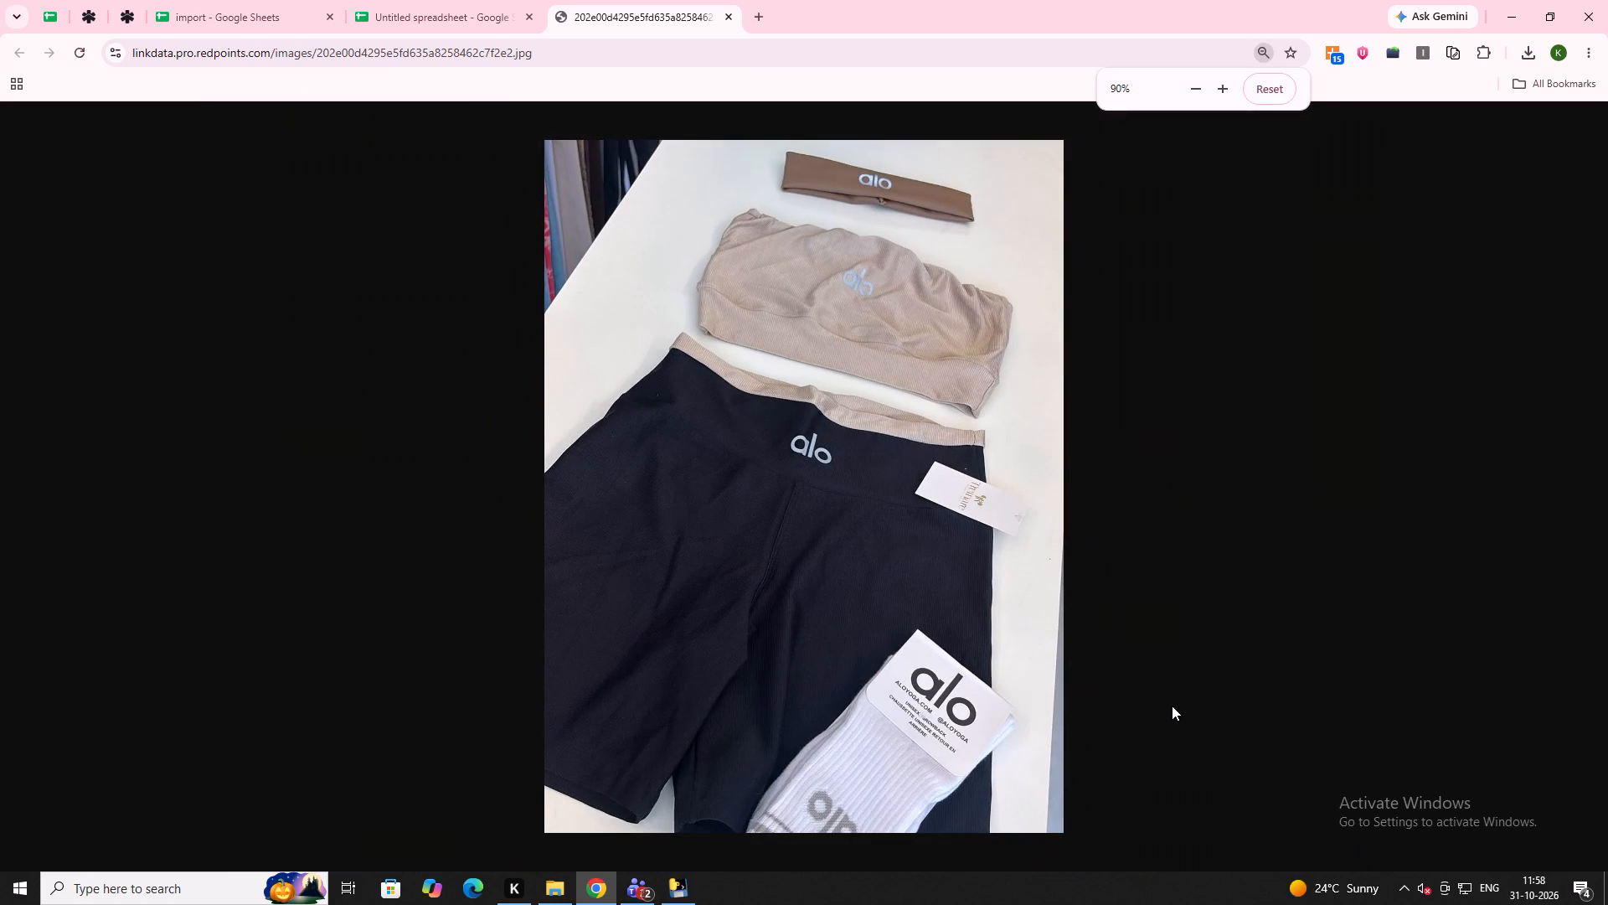
key("ctrl+w")
key("Escape")
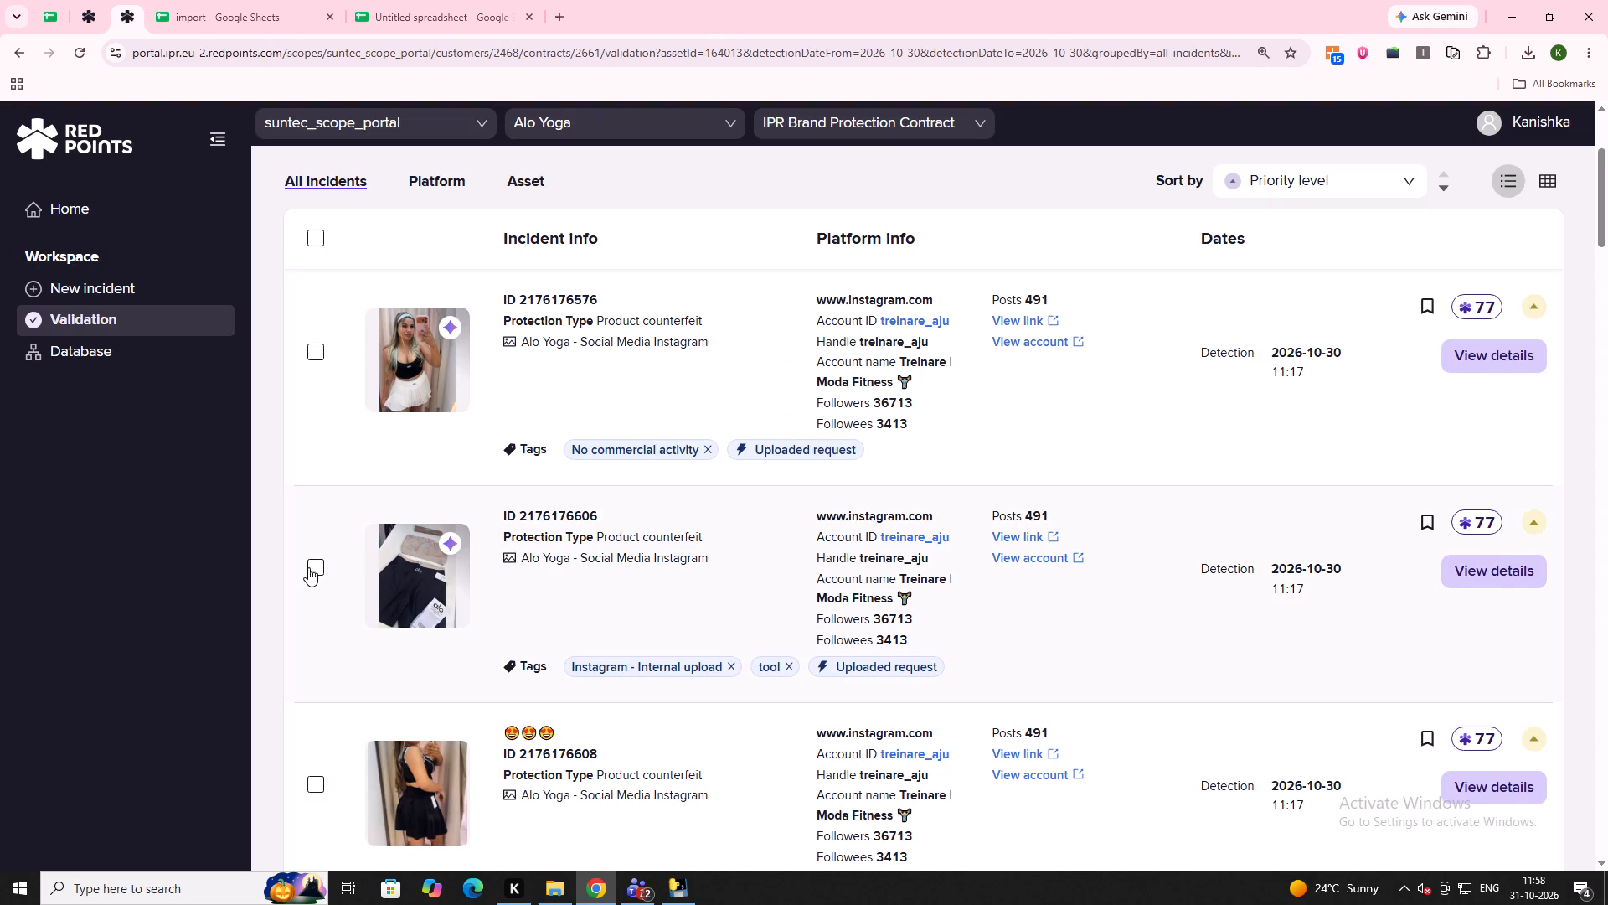
left_click(310, 568)
left_click(1036, 559)
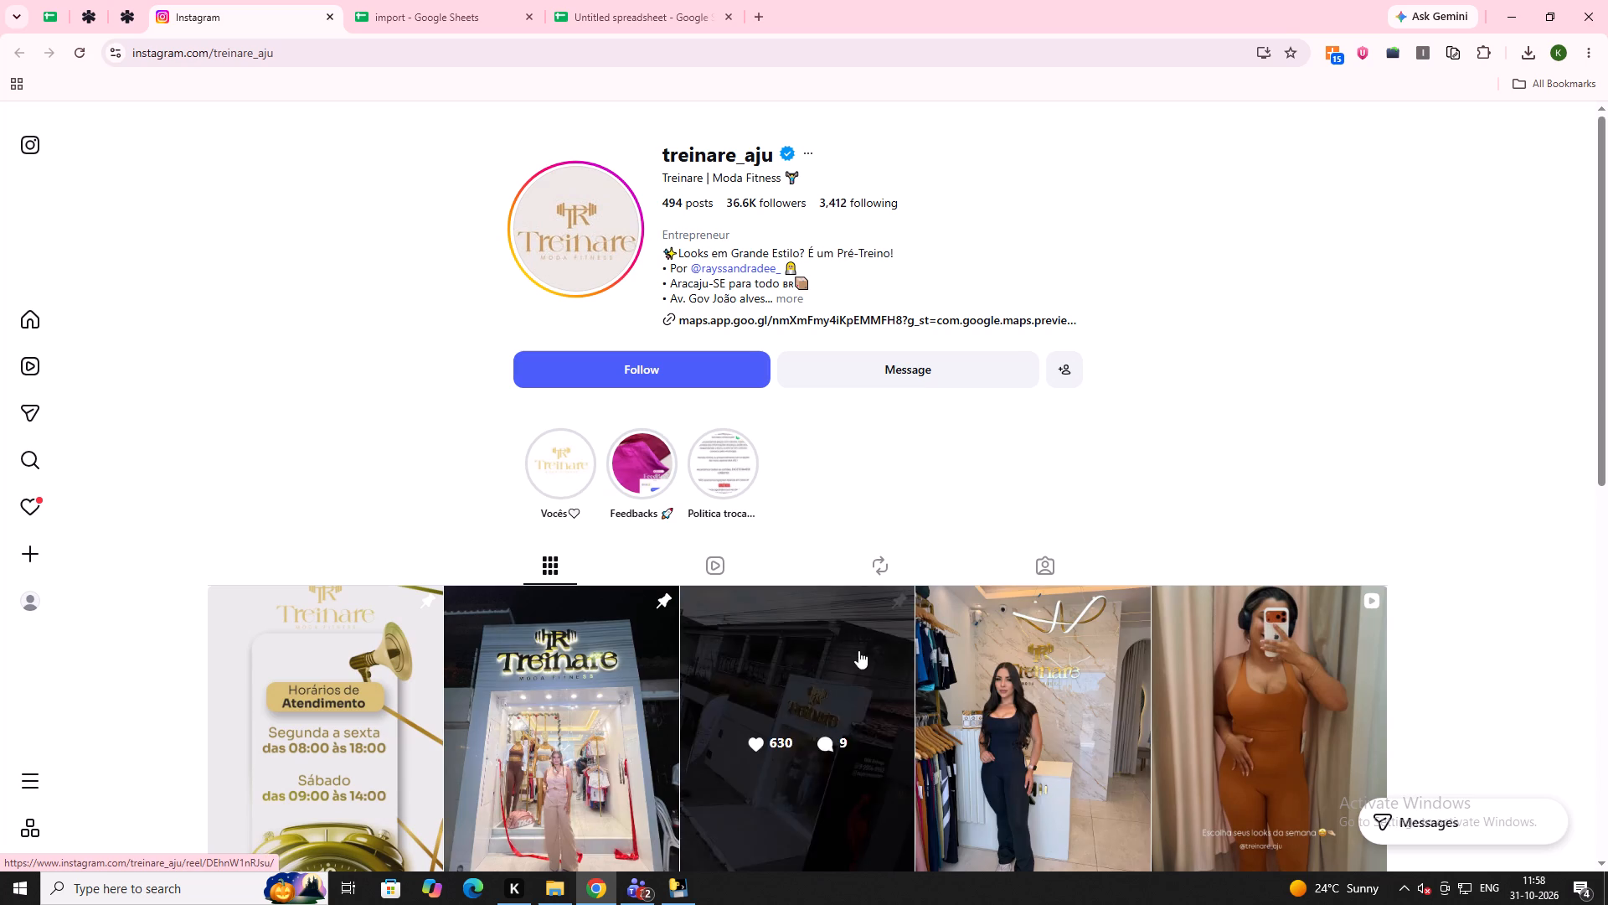
left_click(787, 290)
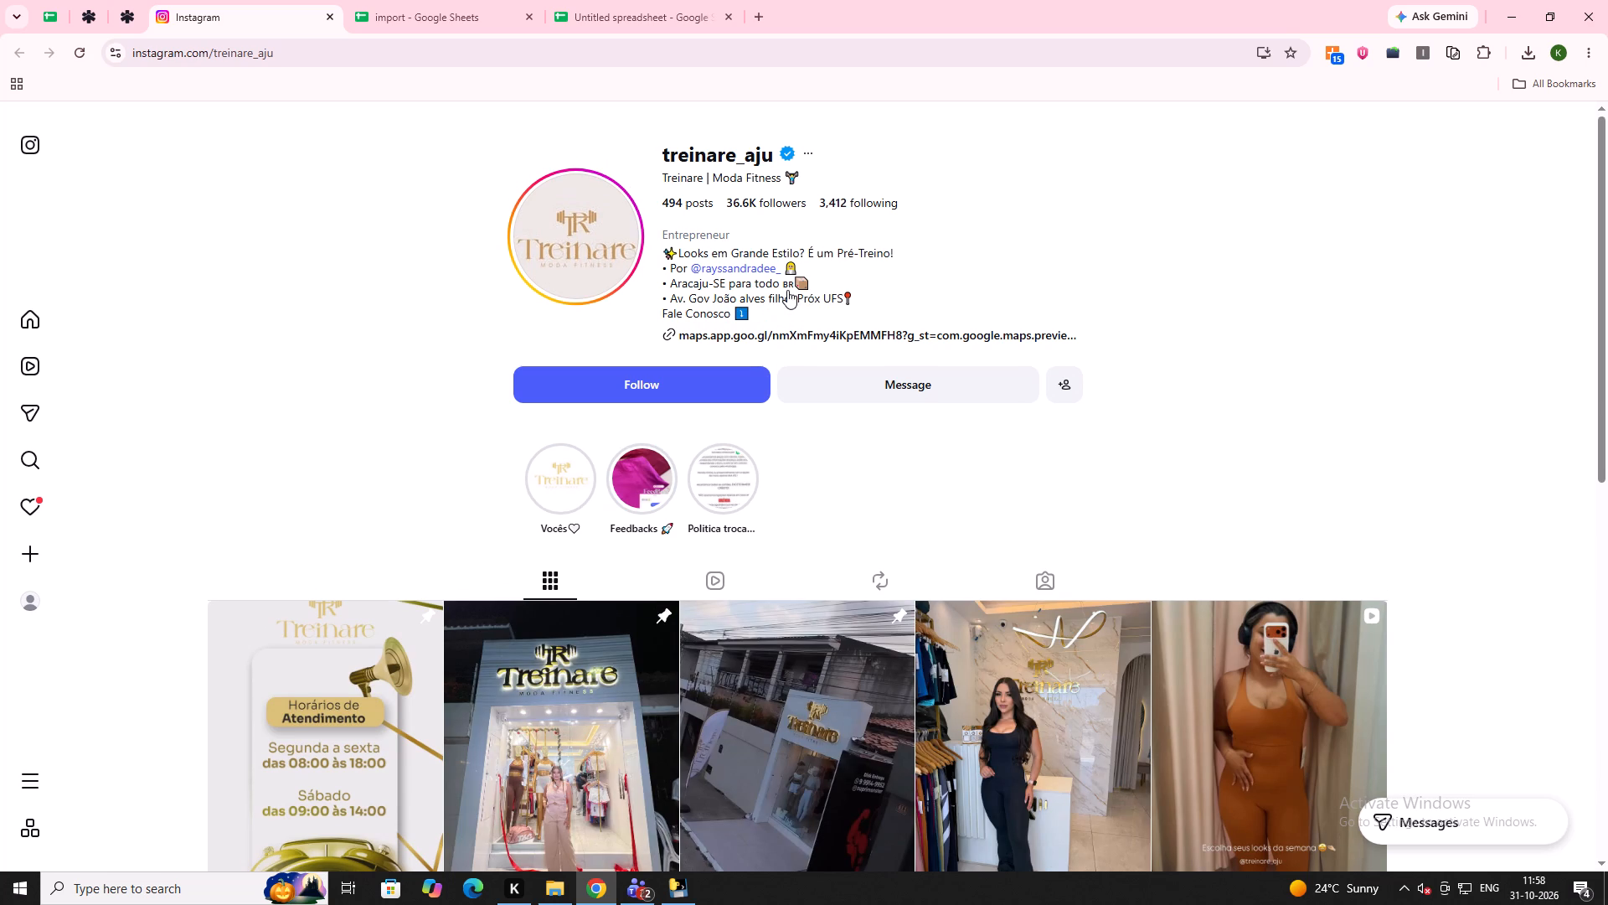
right_click(922, 284)
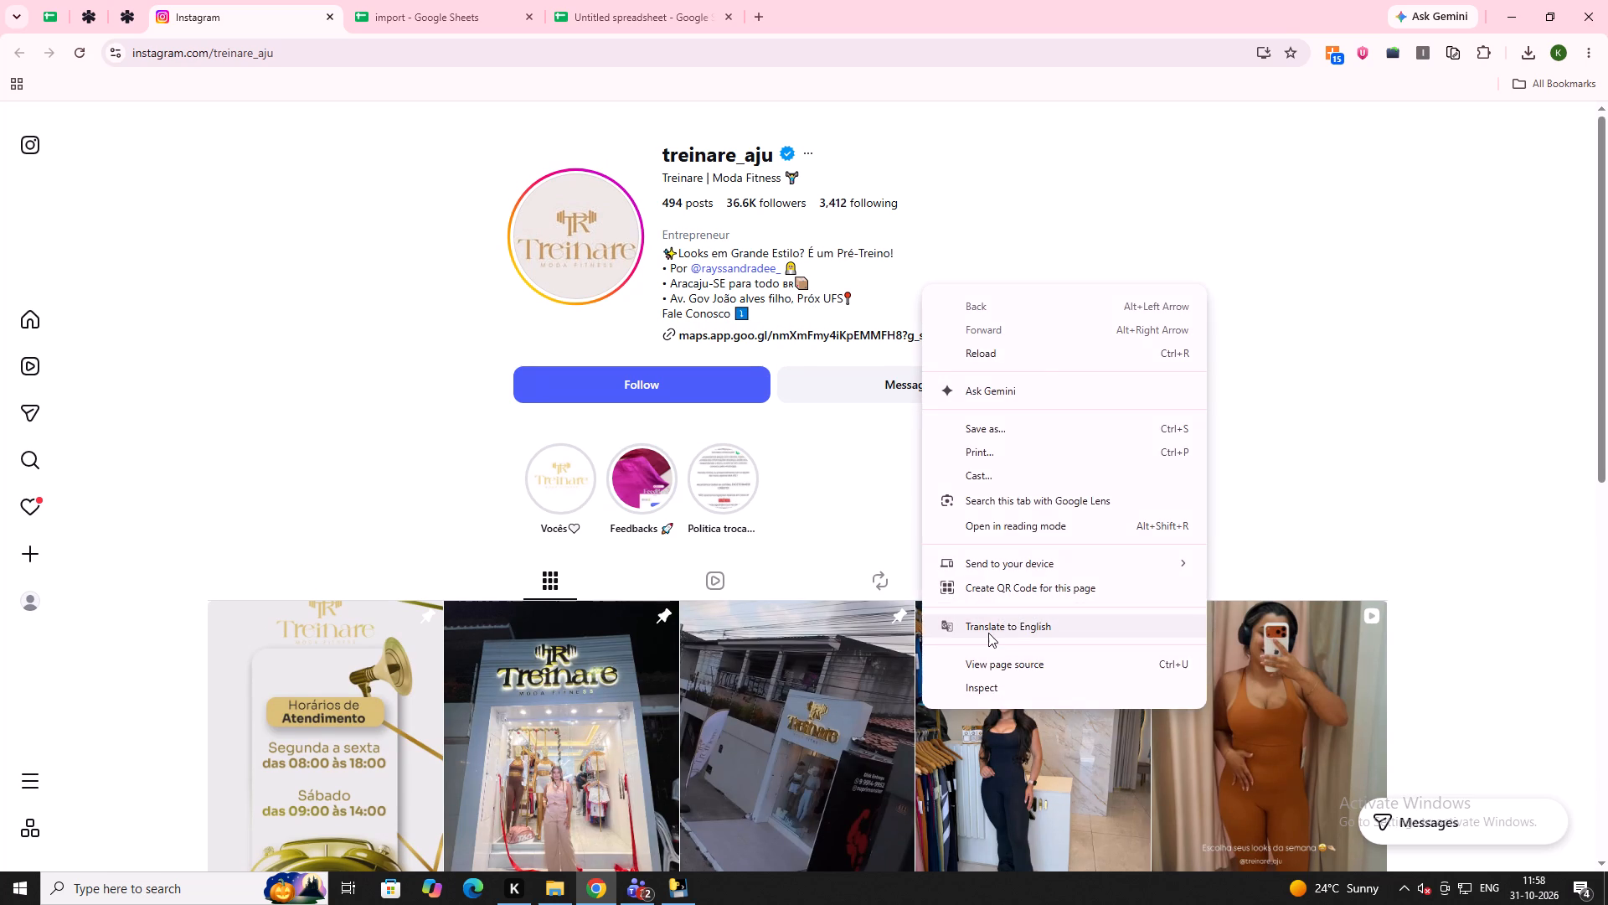
left_click(988, 630)
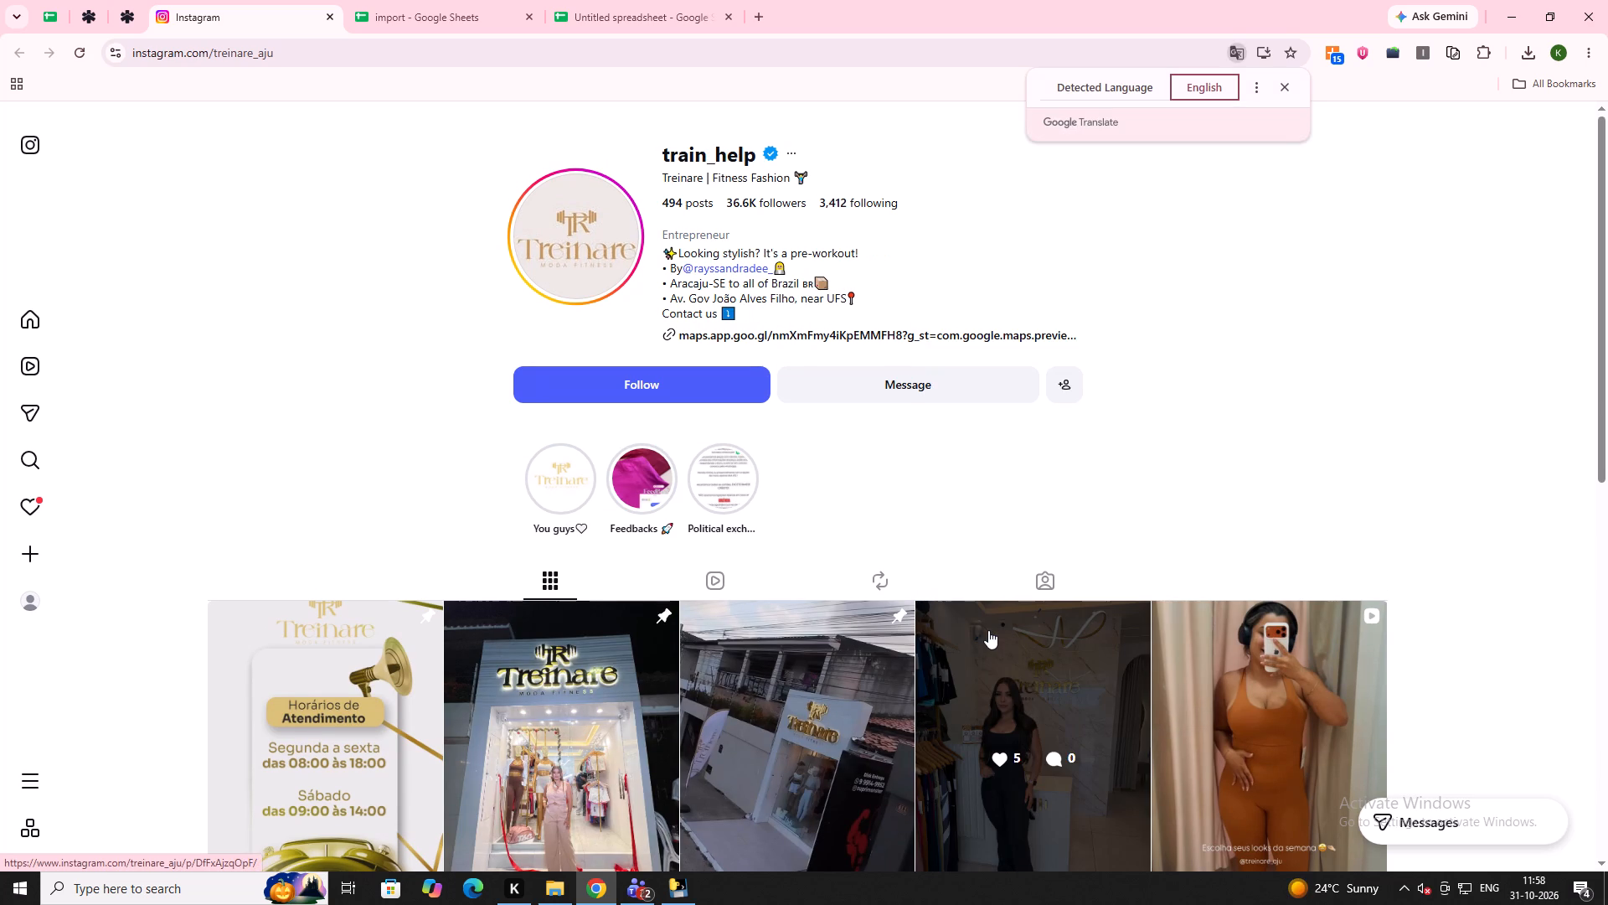
scroll(985, 633, "down", 5)
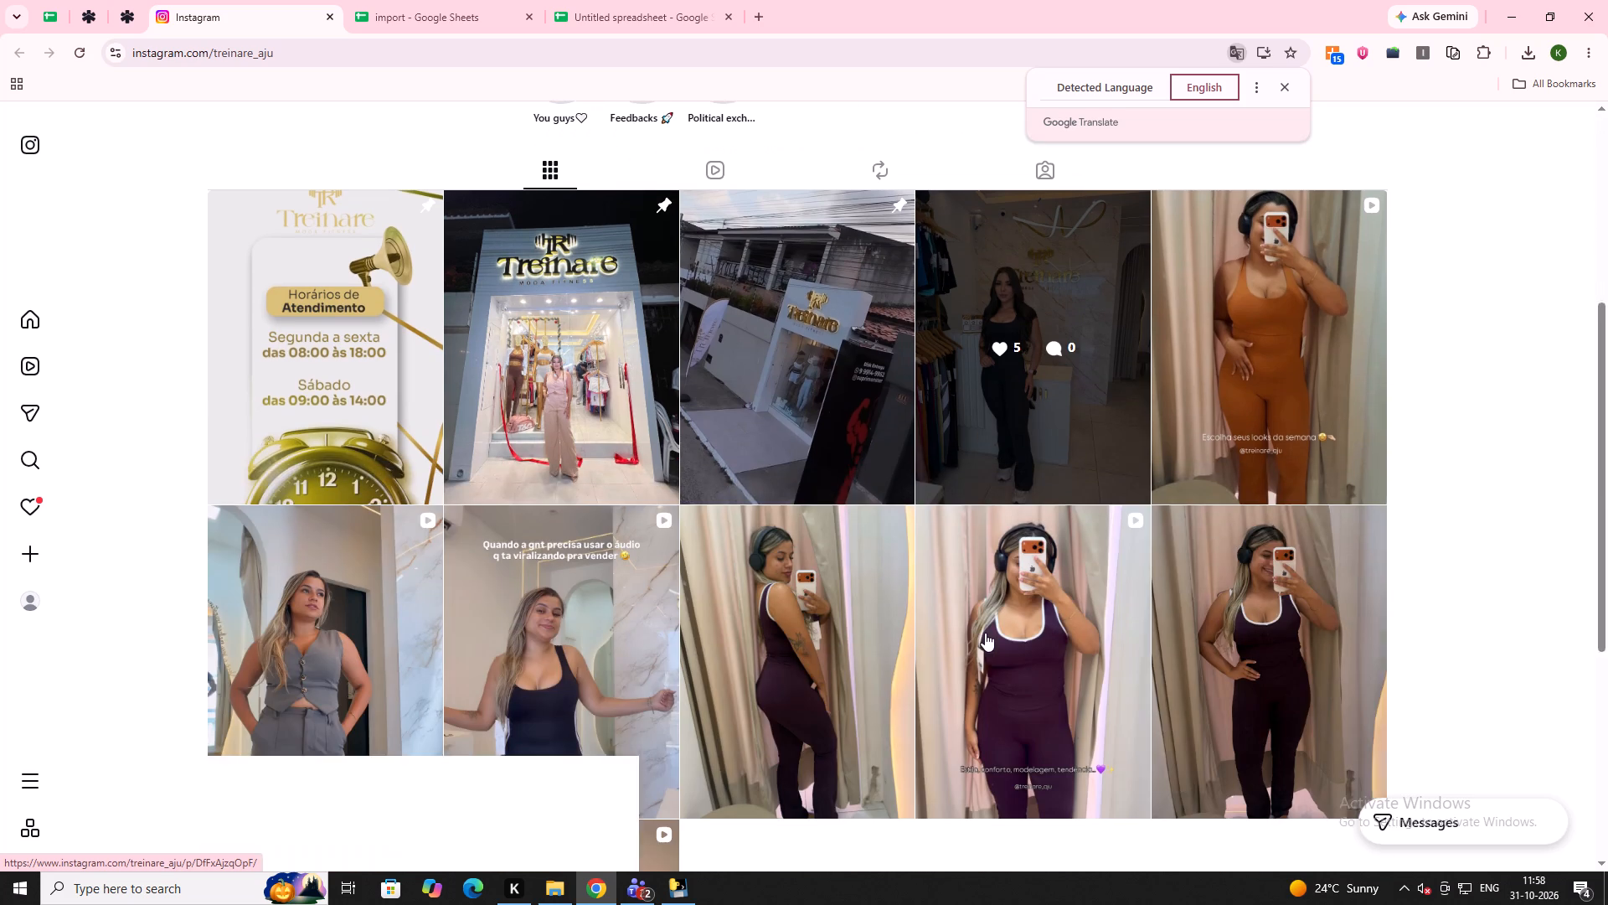
scroll(985, 633, "down", 11)
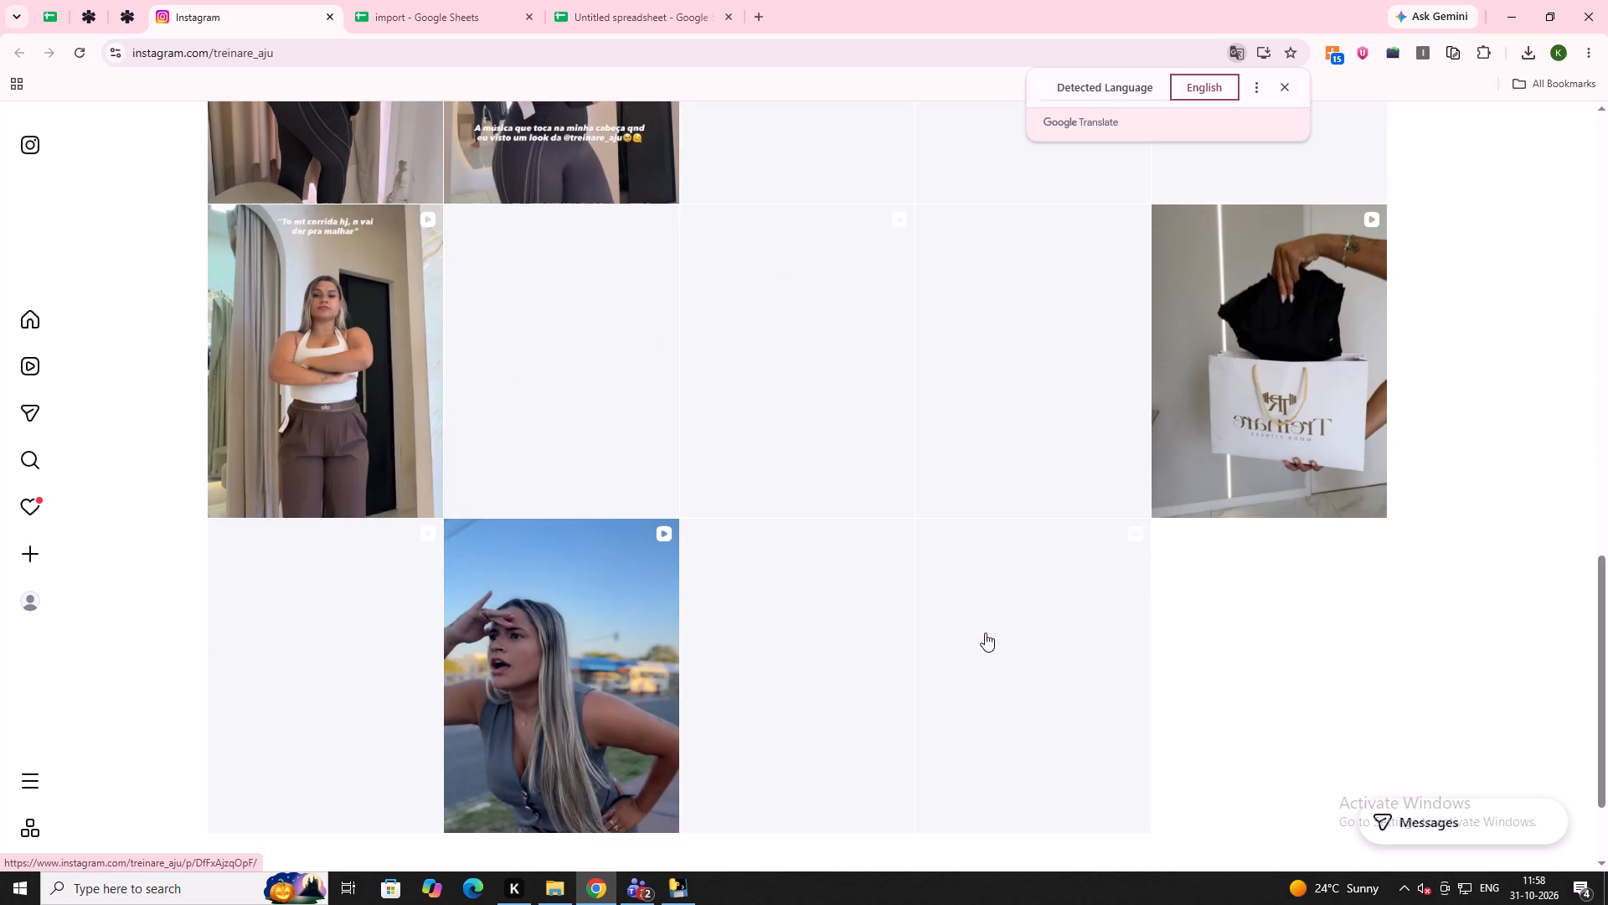
scroll(985, 633, "up", 6)
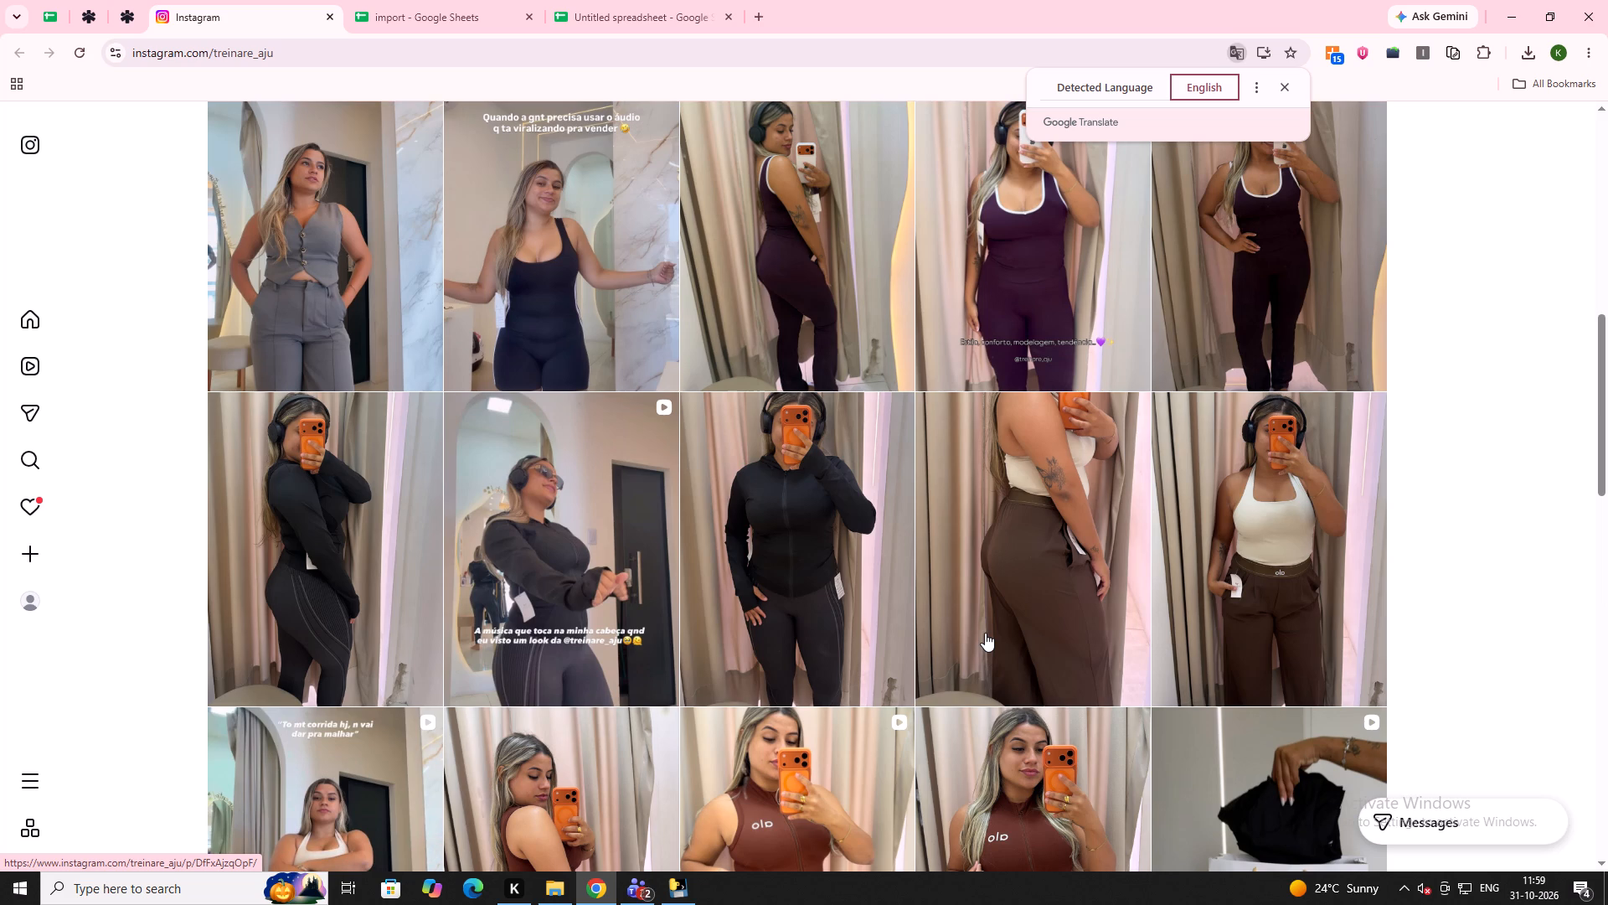
scroll(985, 633, "up", 1)
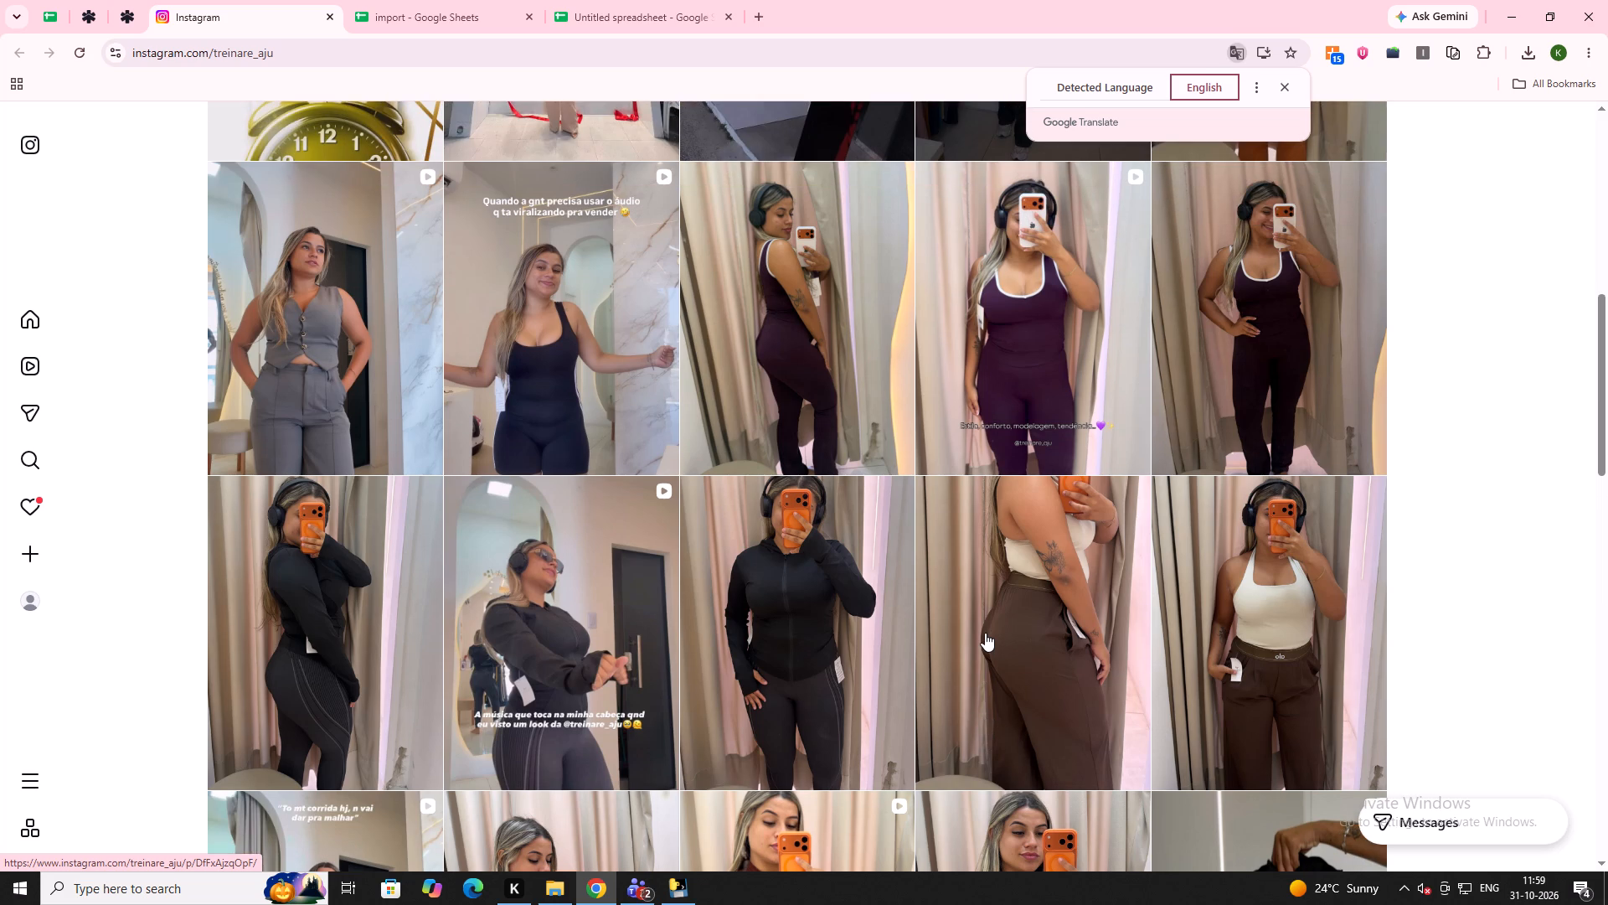
key("ctrl+w")
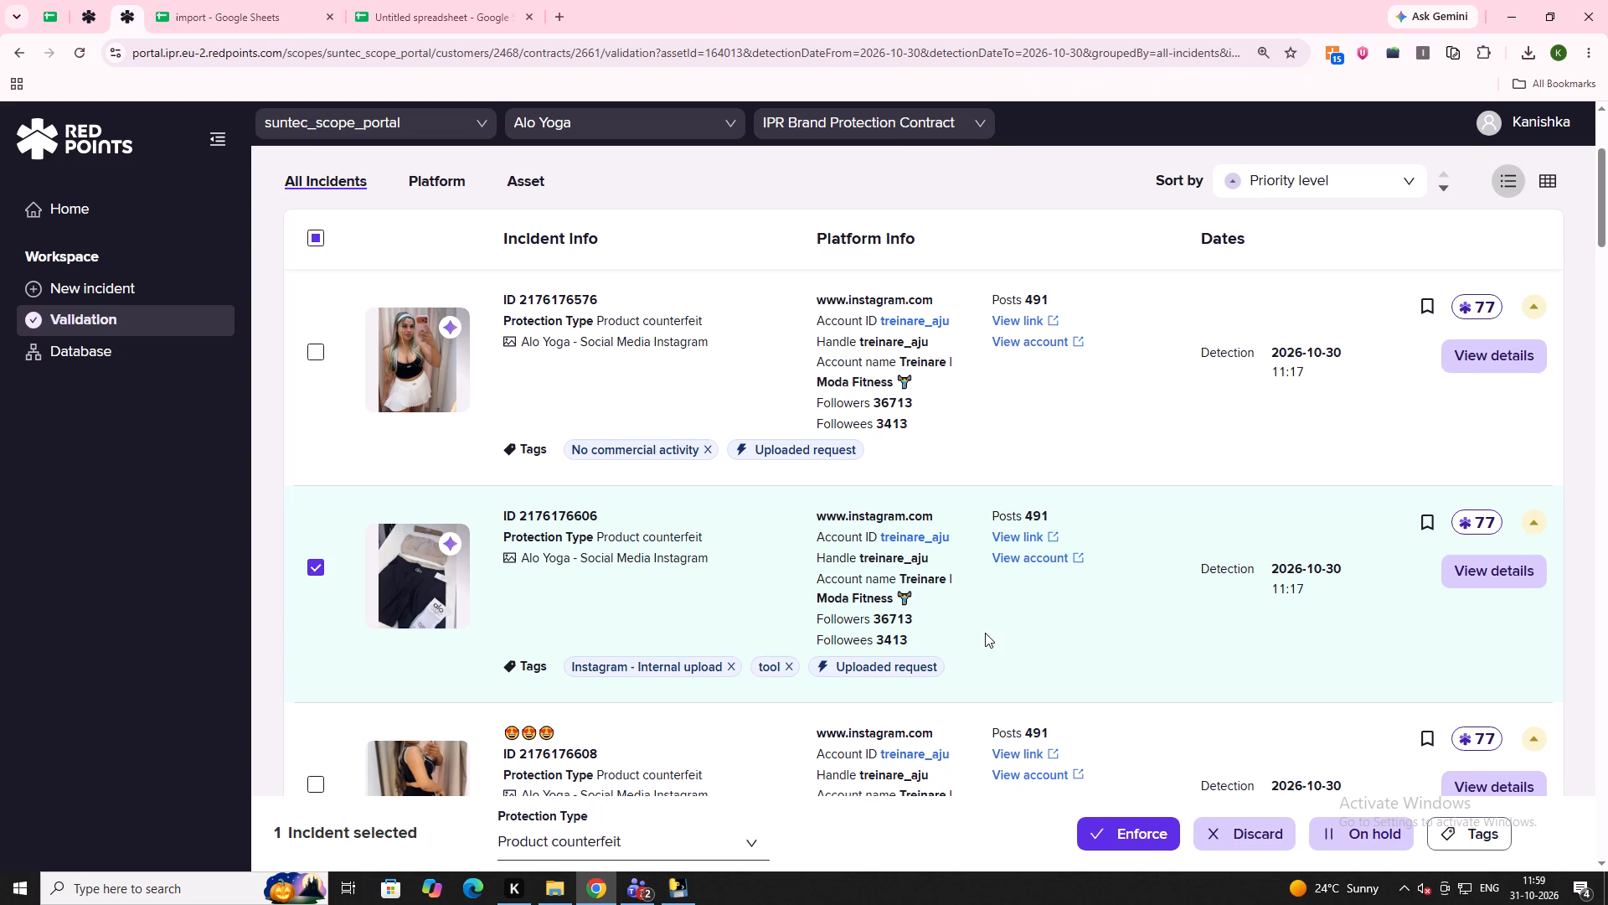
left_click(1333, 39)
left_click(1498, 820)
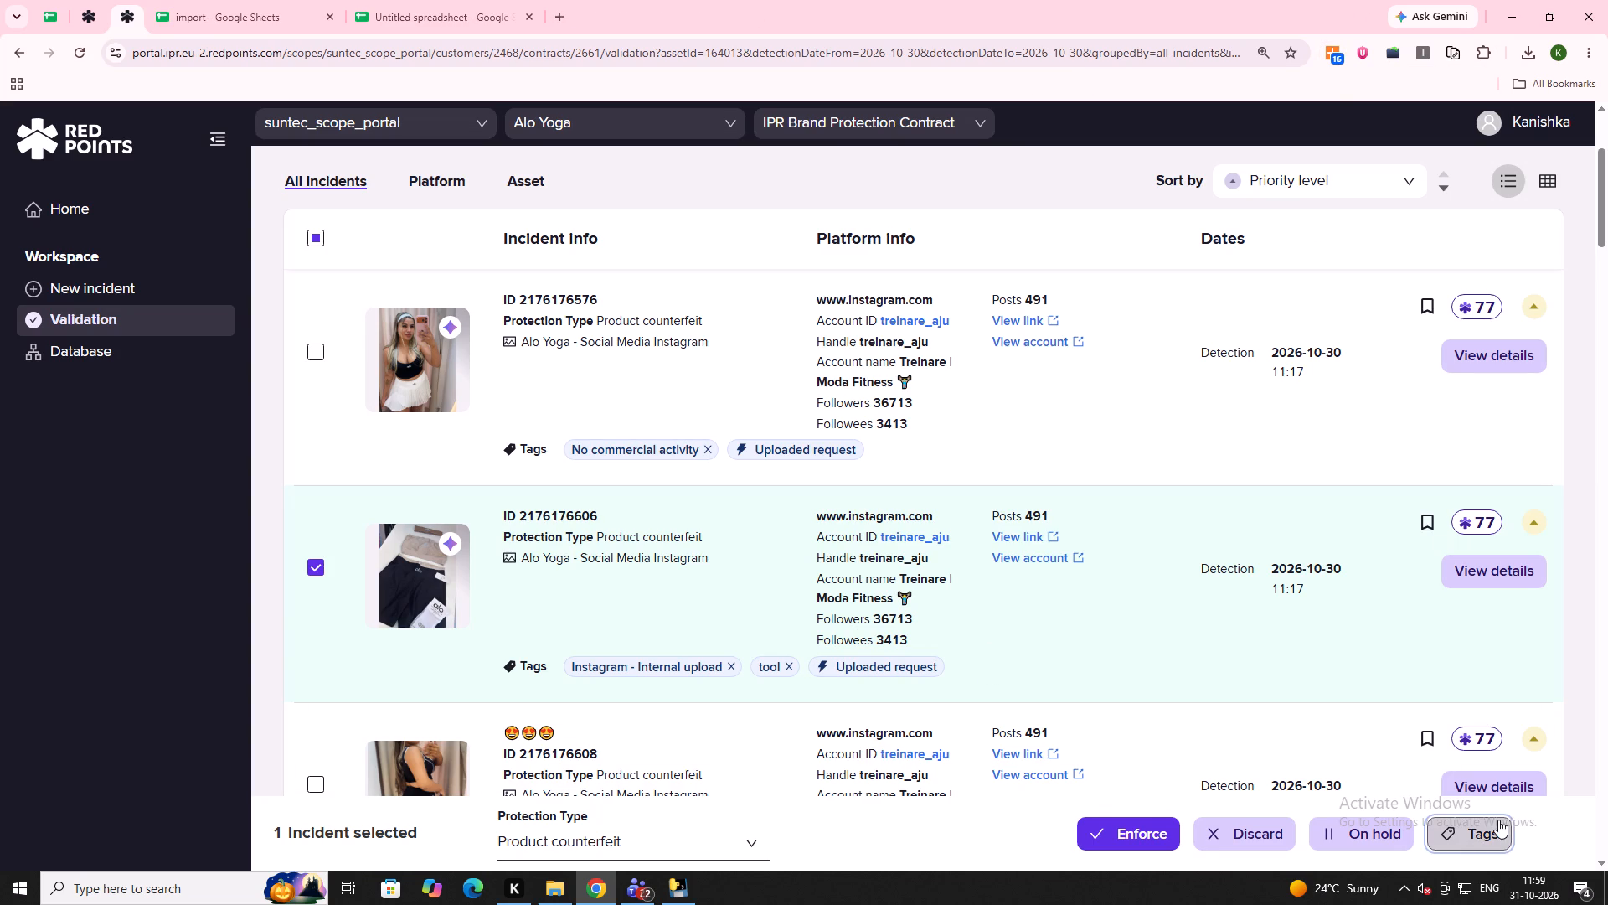
left_click(559, 402)
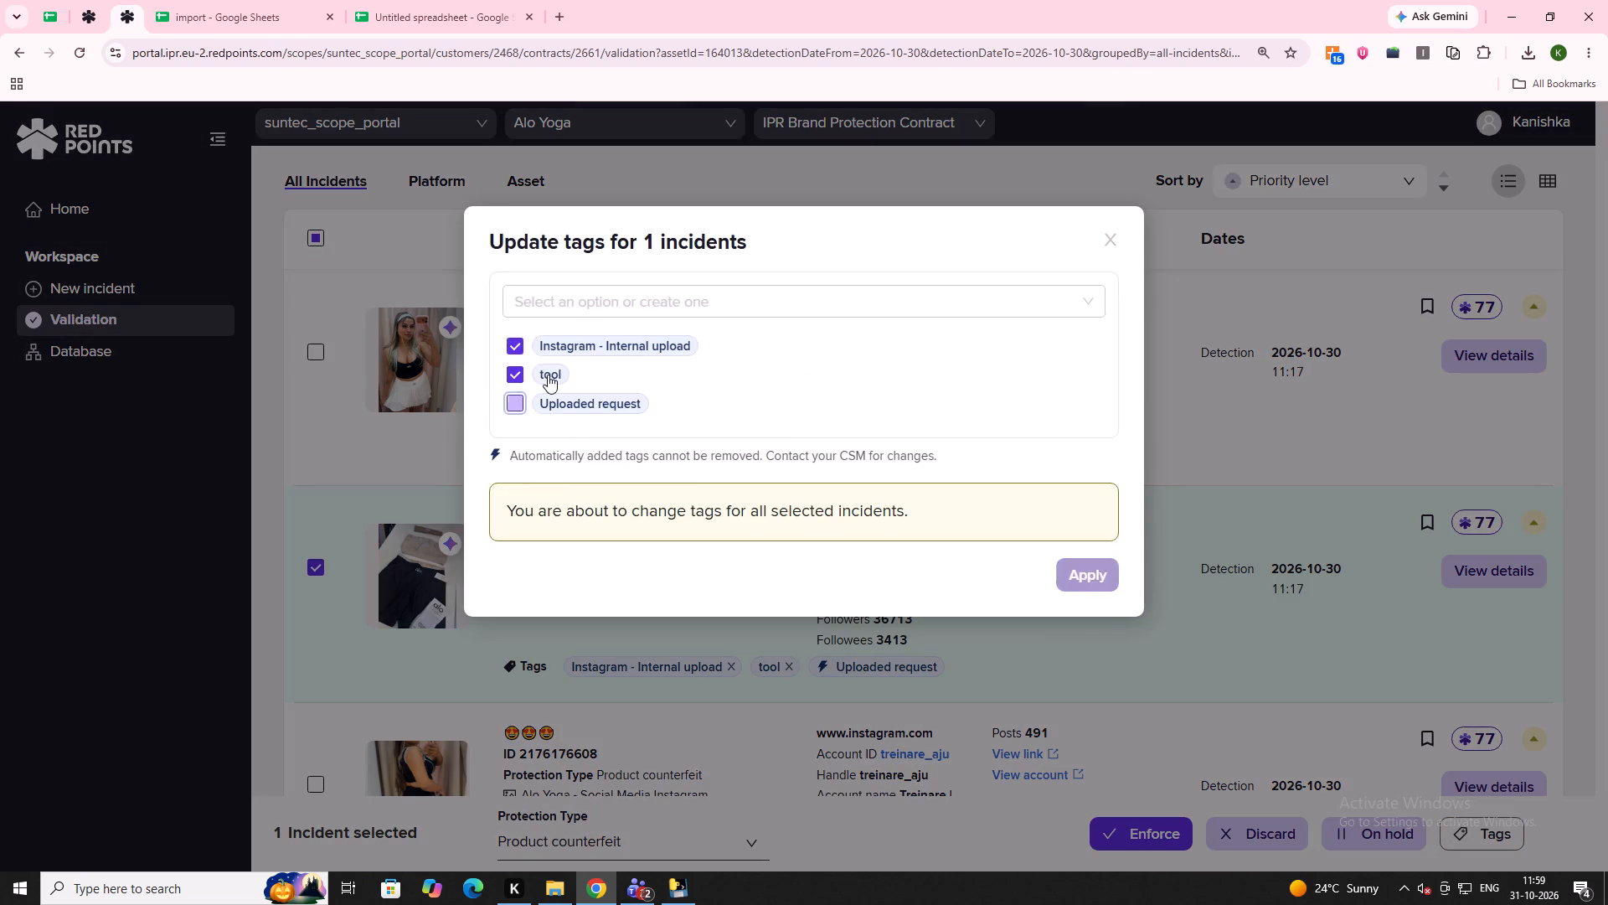
left_click(548, 374)
left_click(544, 349)
left_click(539, 312)
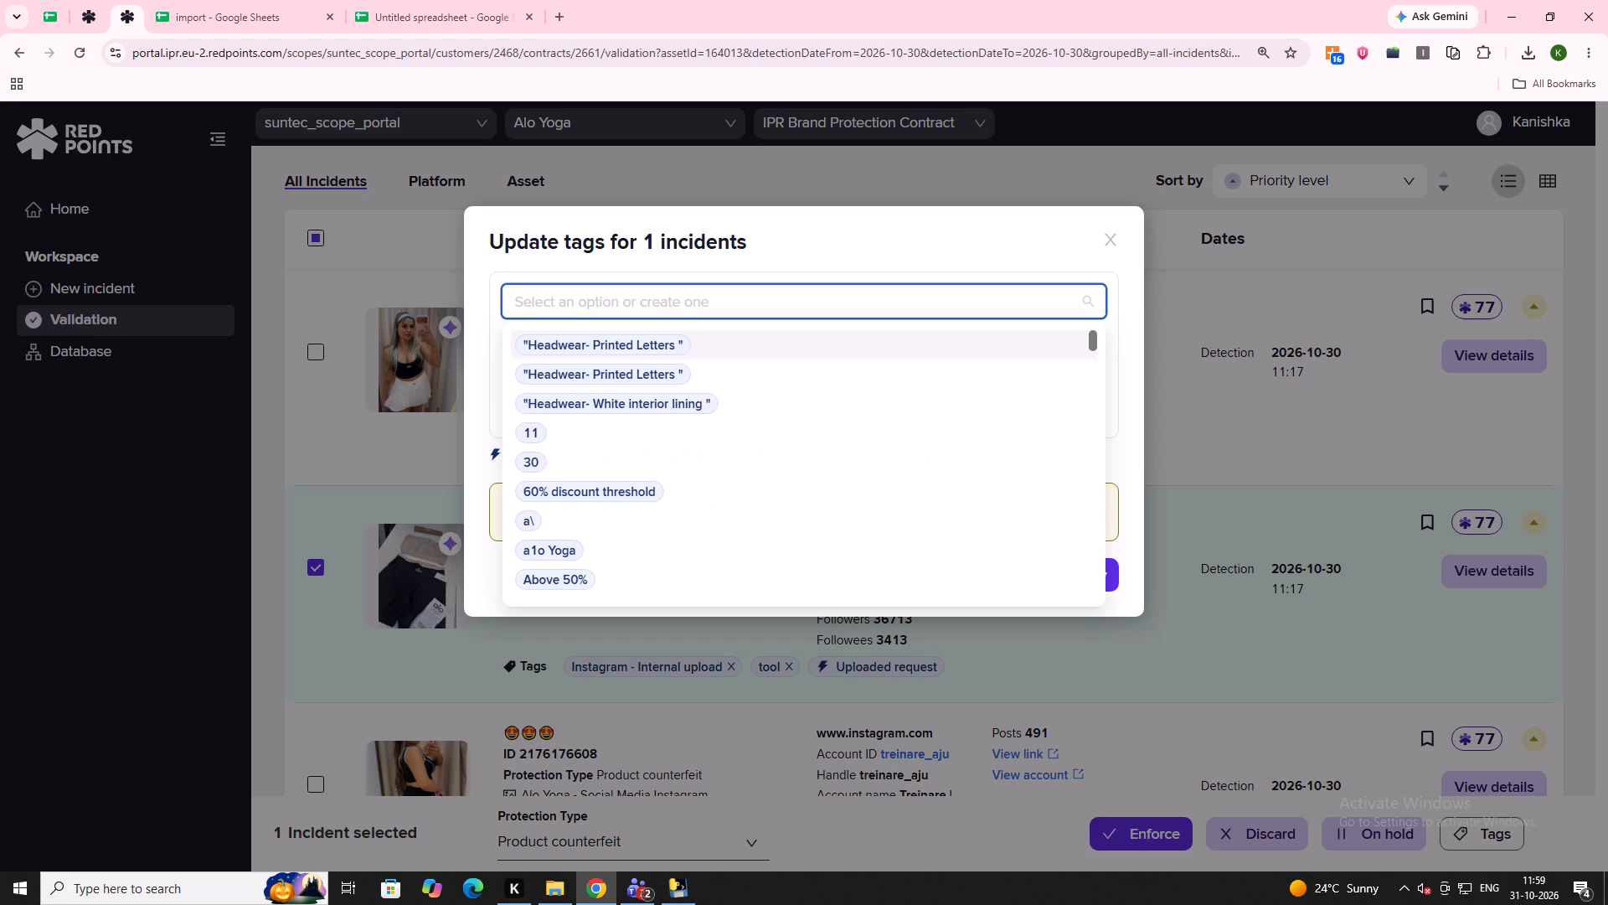
key("o")
key("BackSpace")
type("plas")
key("Down")
key("Down")
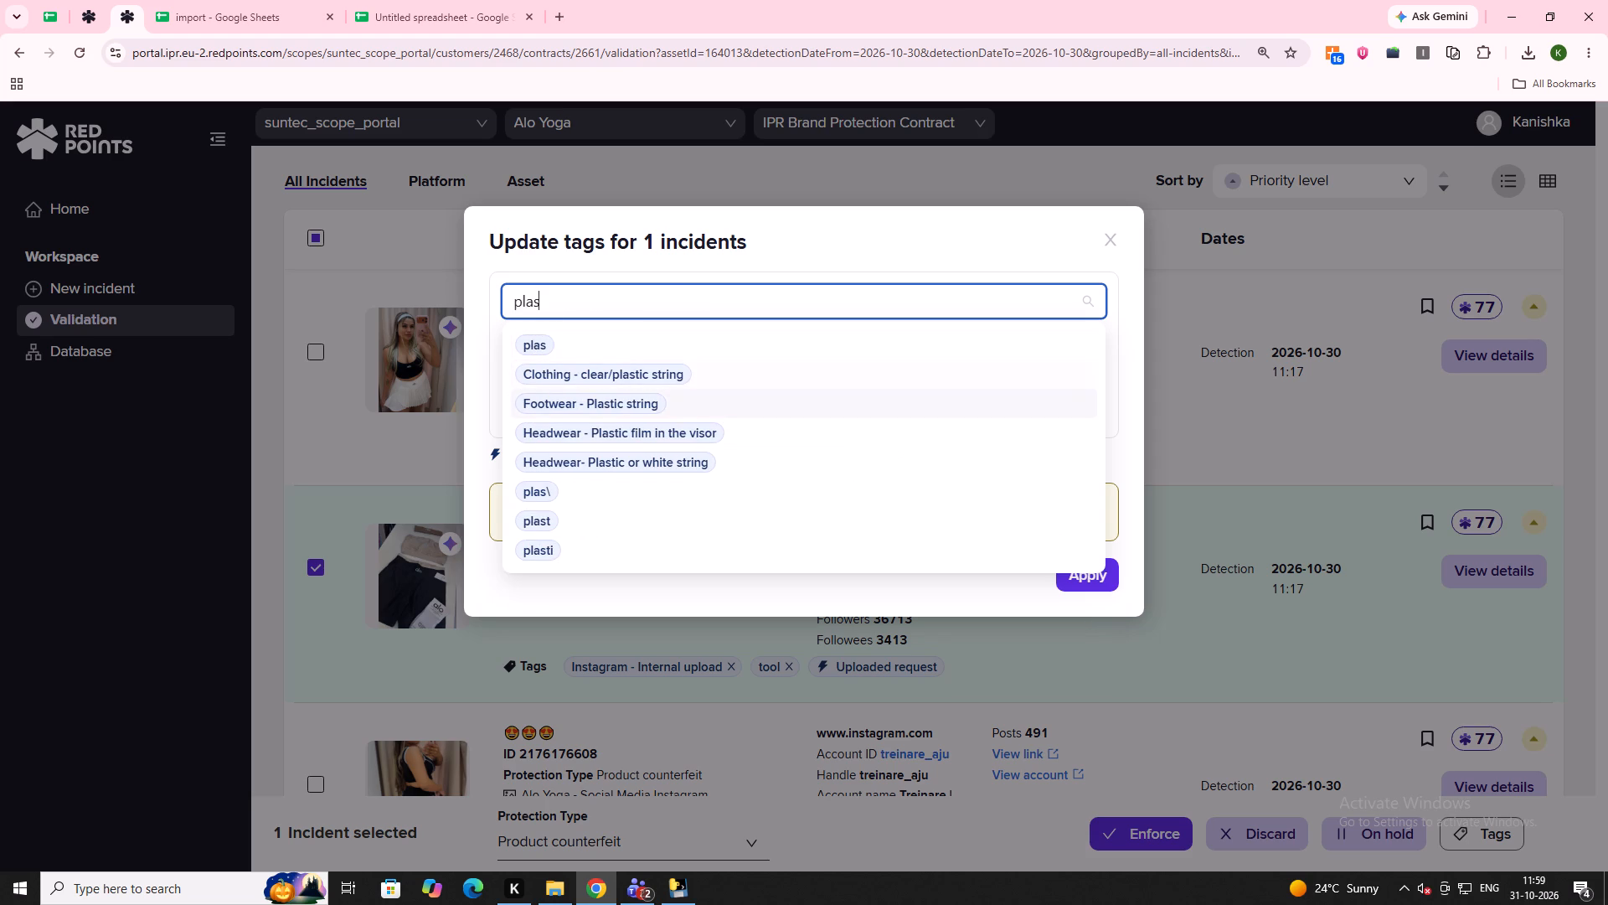
key("Up")
key("Return")
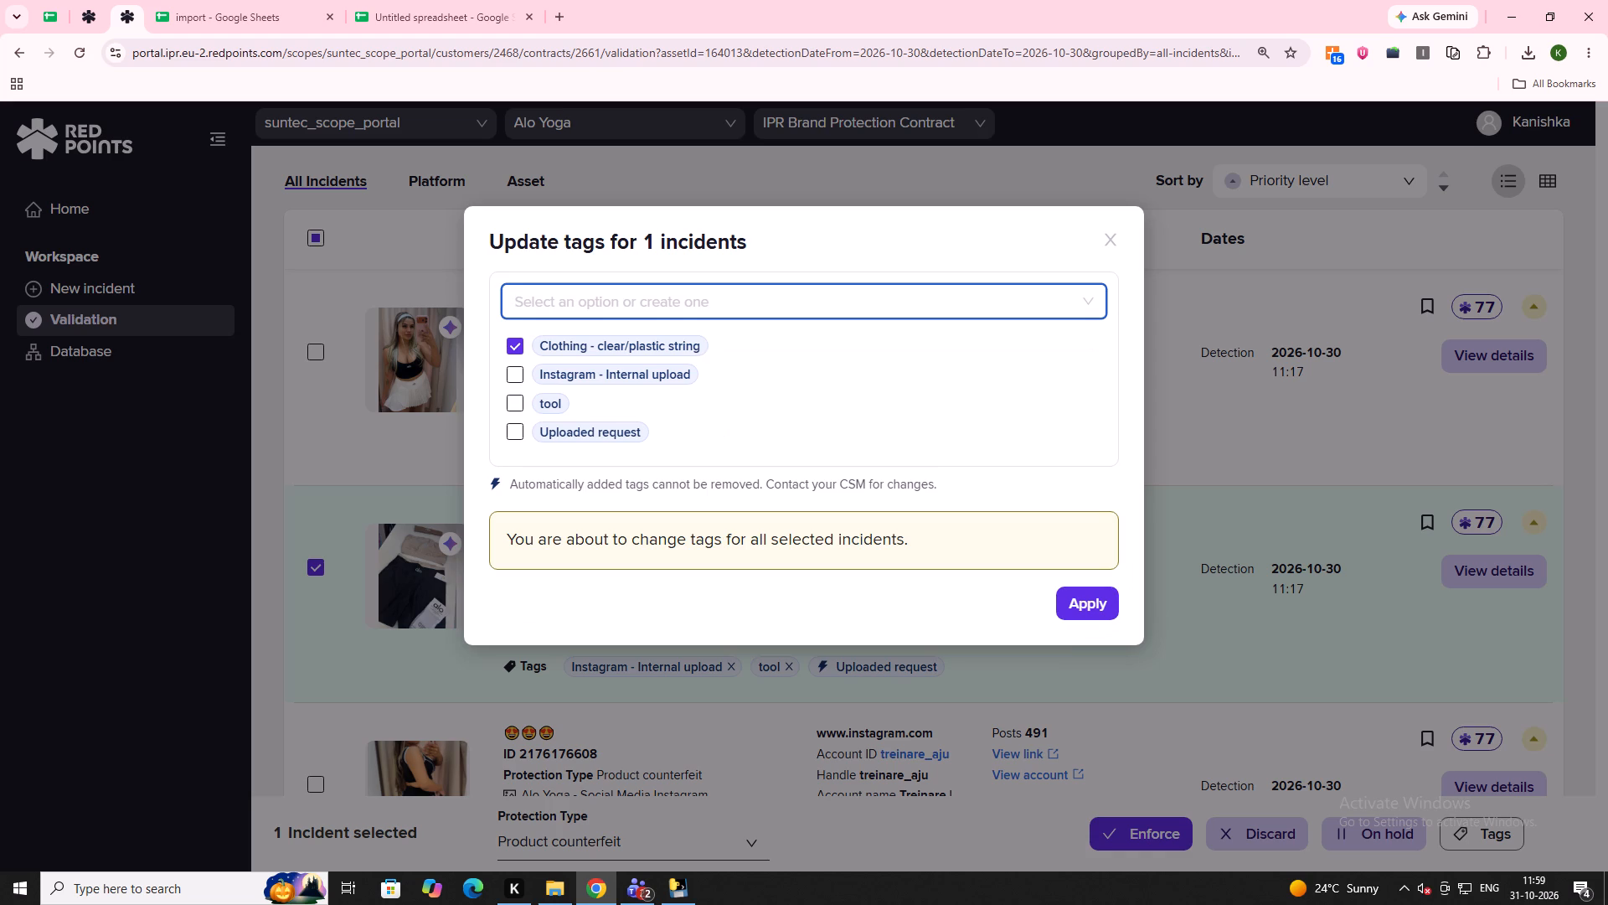
type("counter")
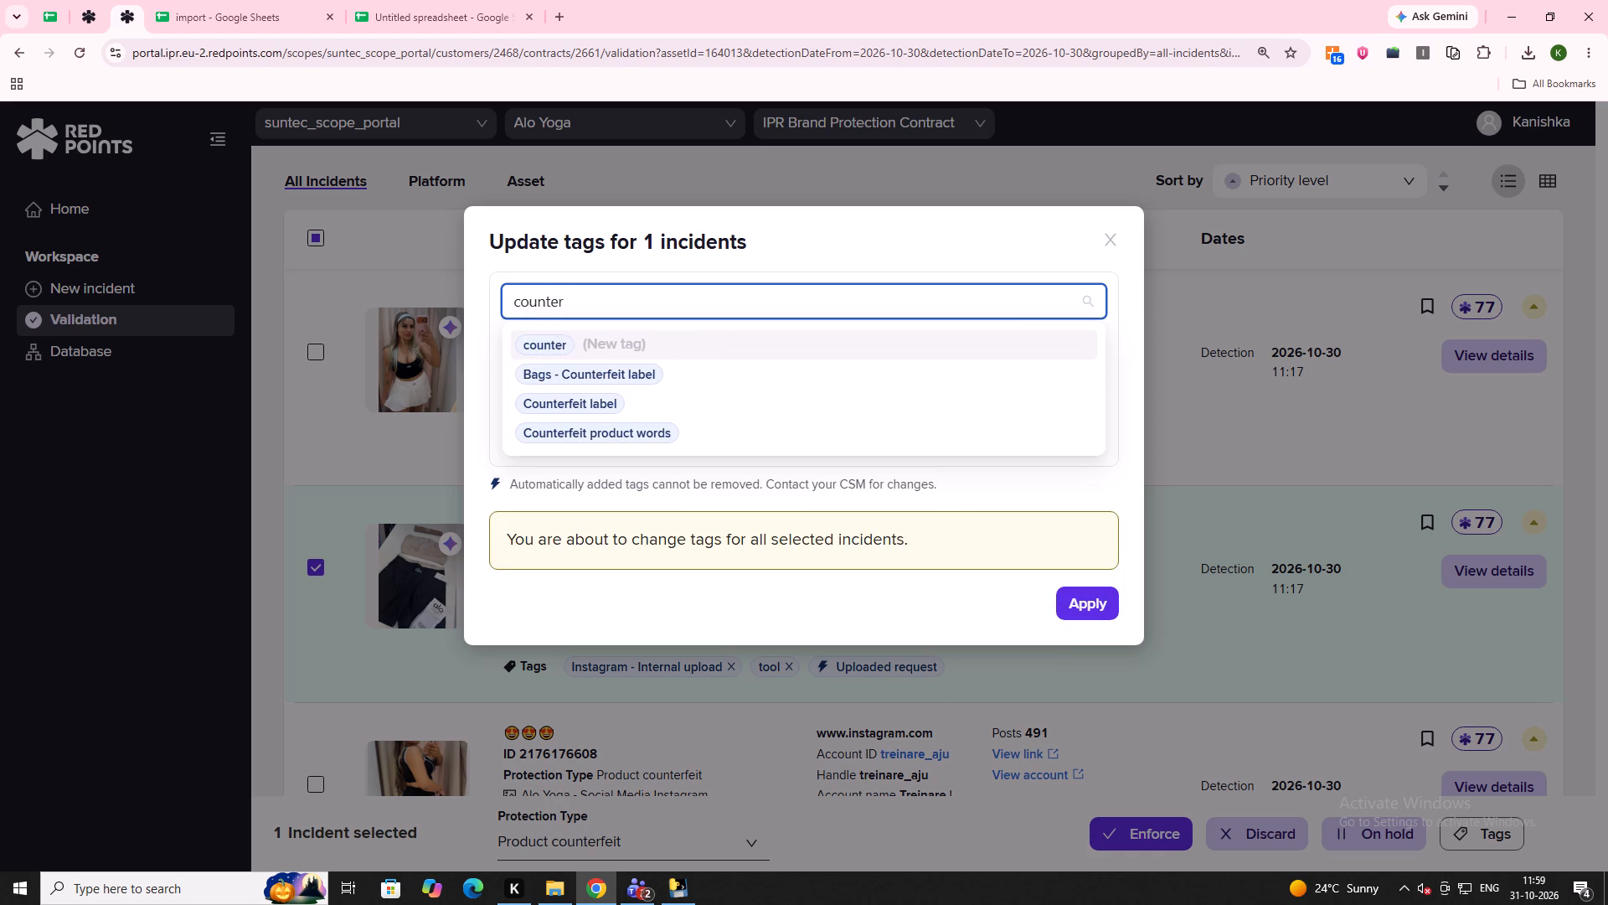
key("Down")
key("Down")
key("Return")
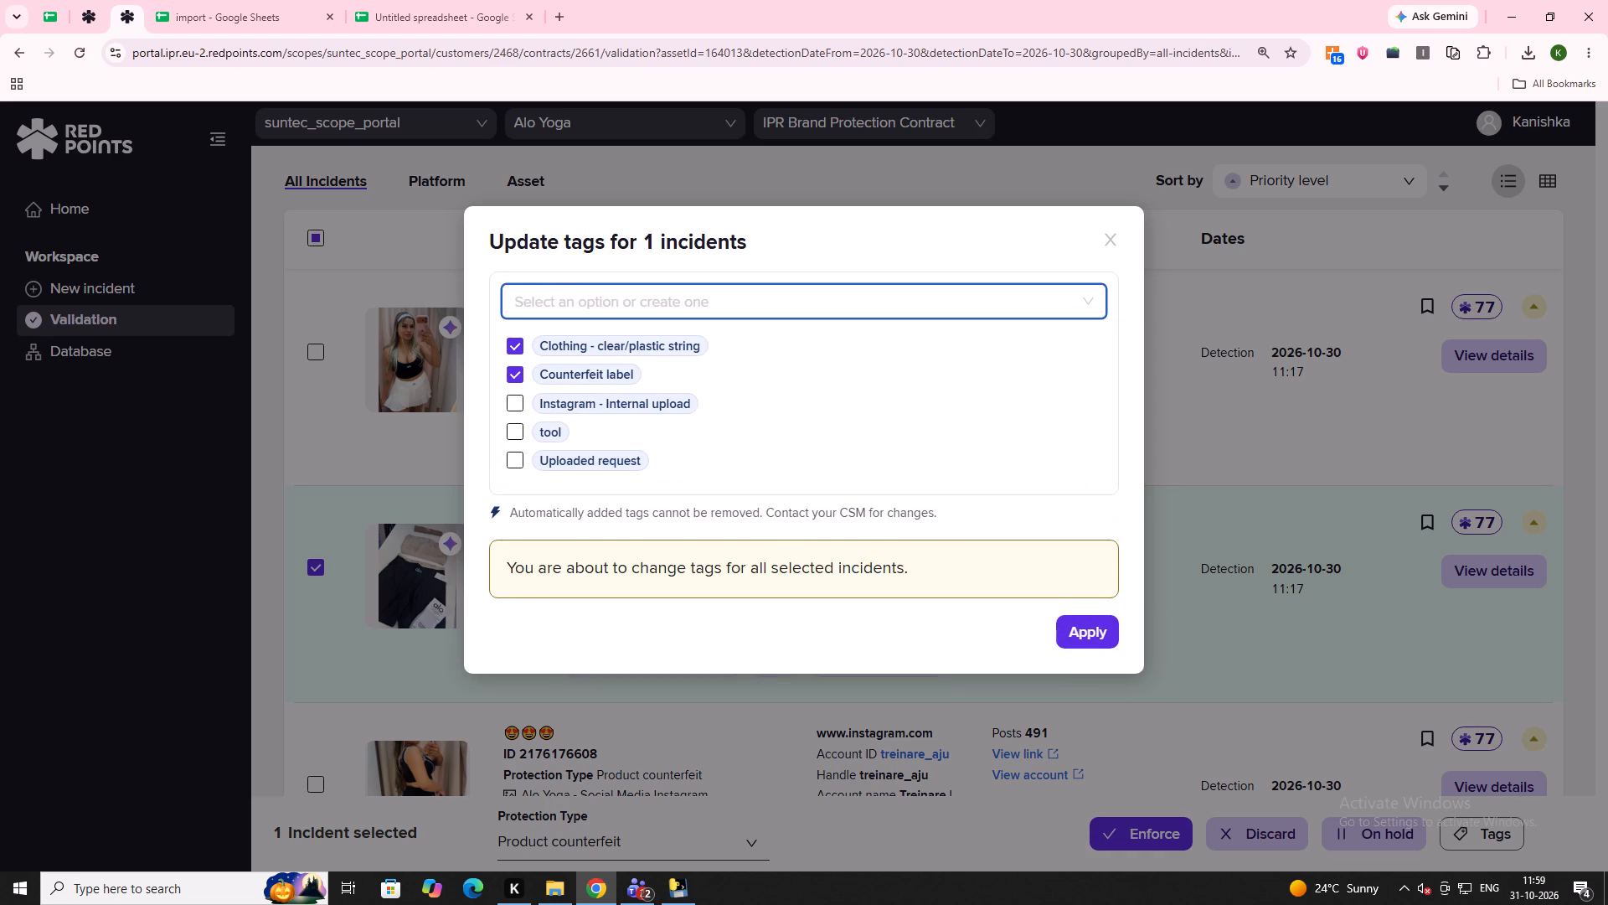
left_click(1069, 635)
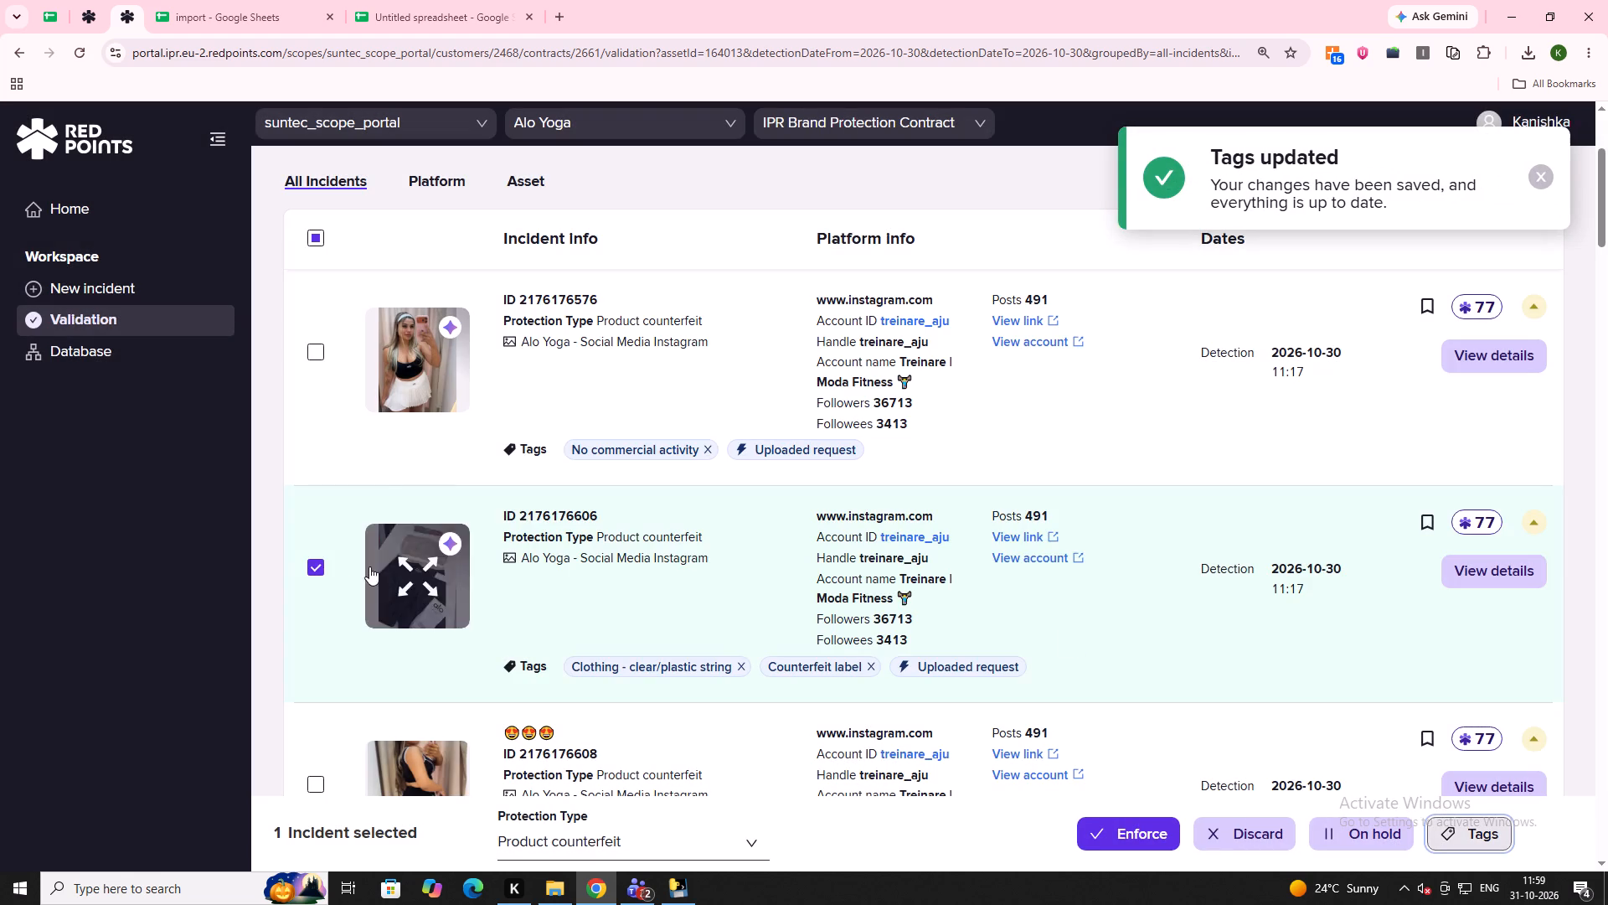
left_click(309, 566)
scroll(414, 543, "down", 3)
left_click(414, 543)
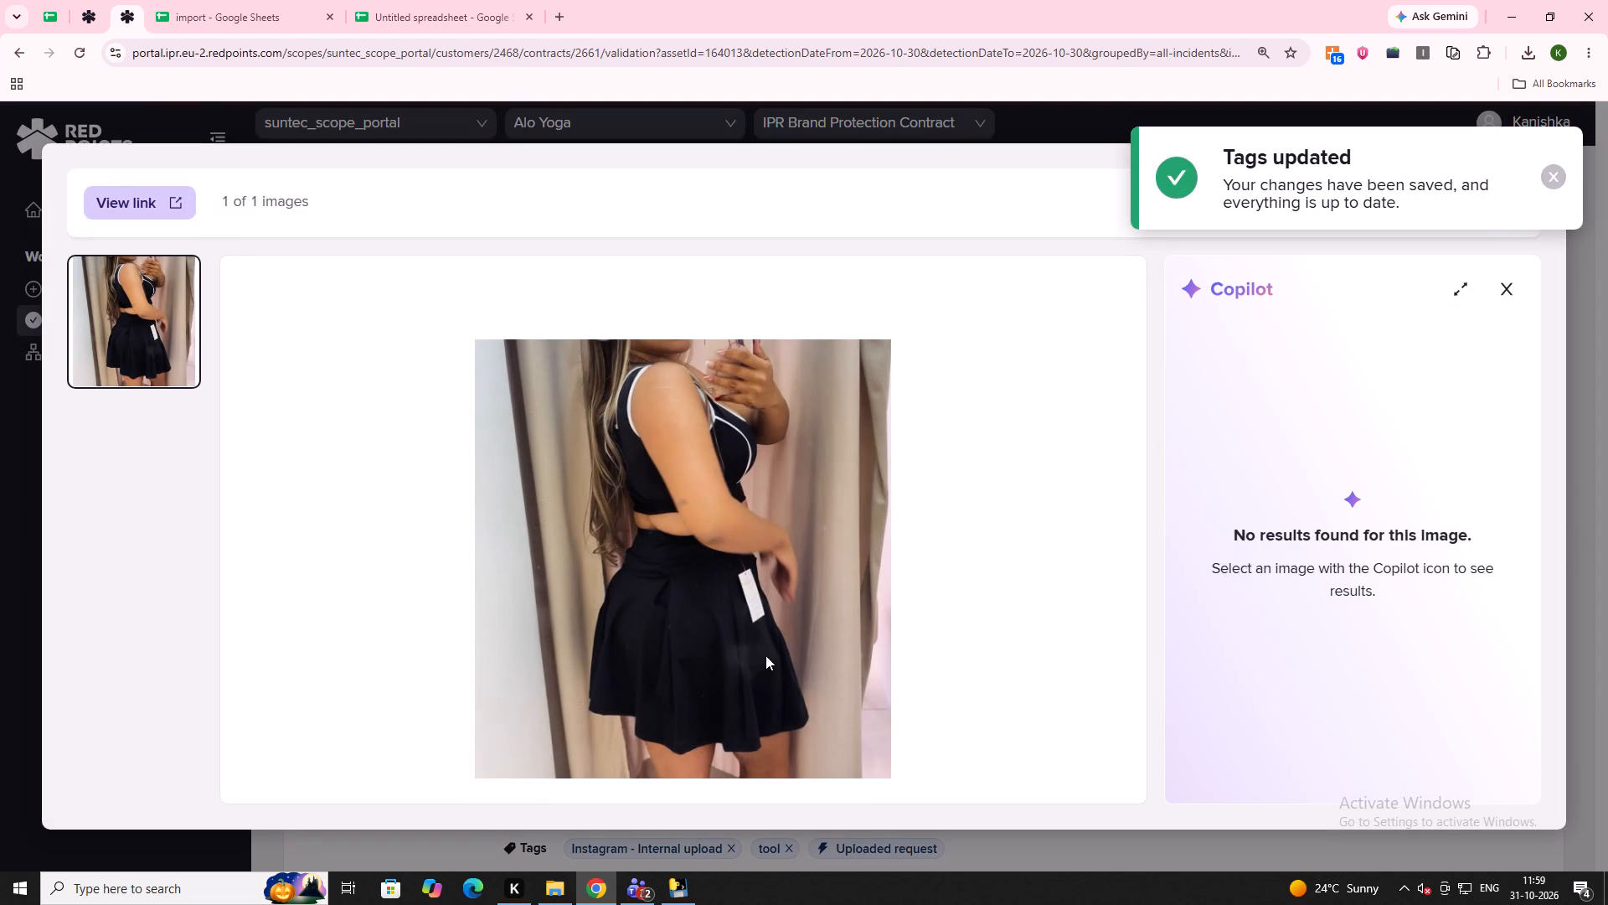
left_click_drag(752, 608, 860, 0)
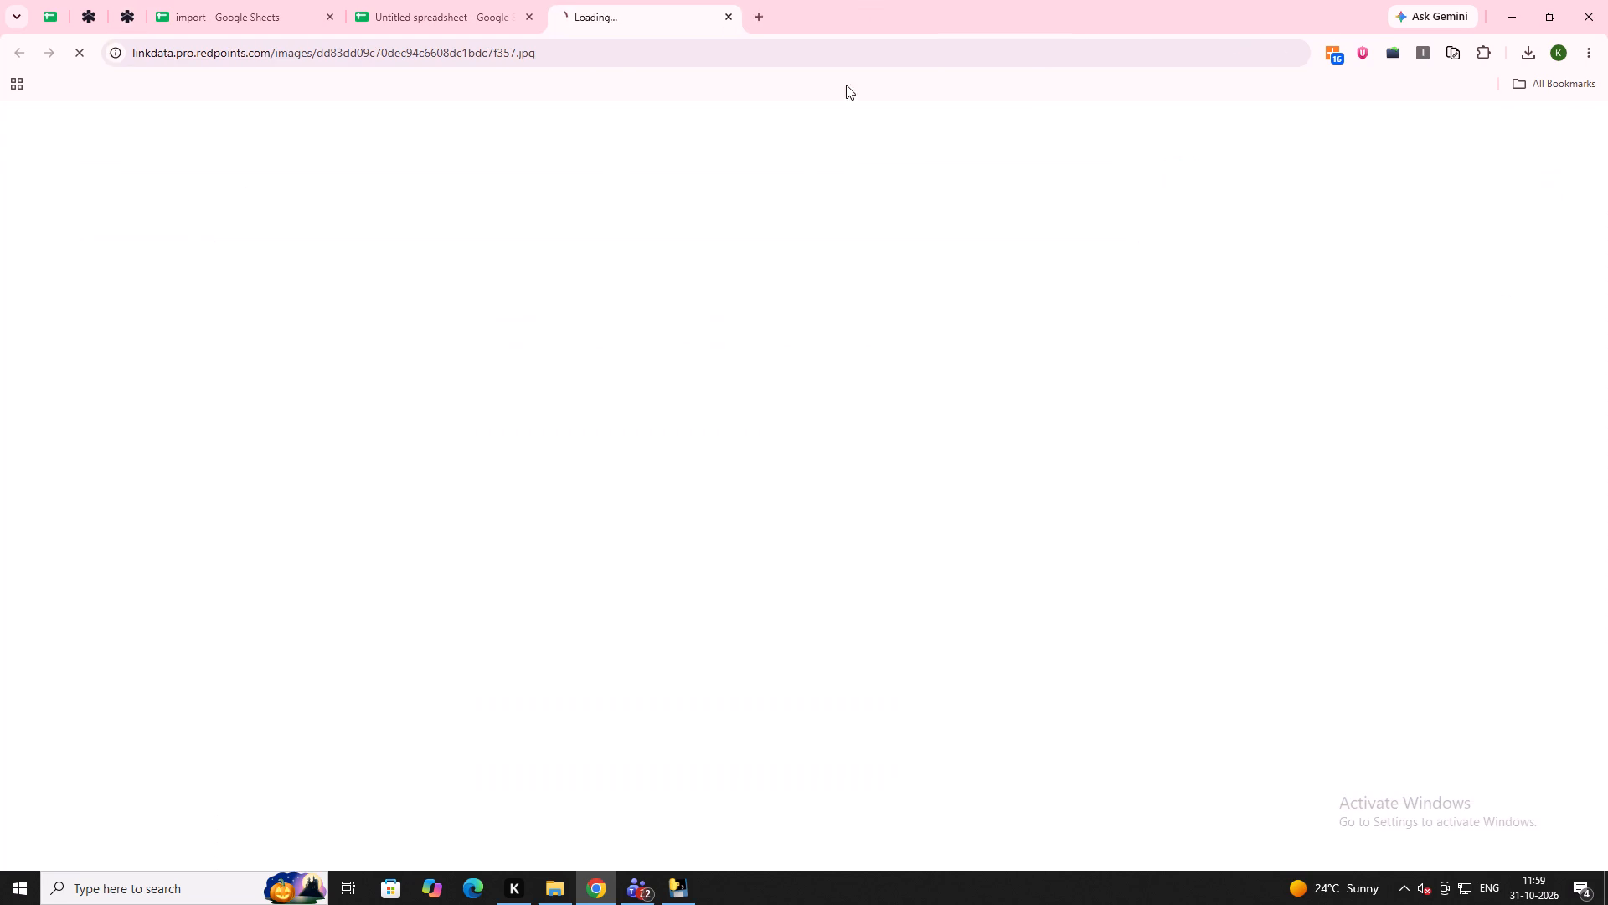
scroll(901, 503, "up", 4, "ctrl")
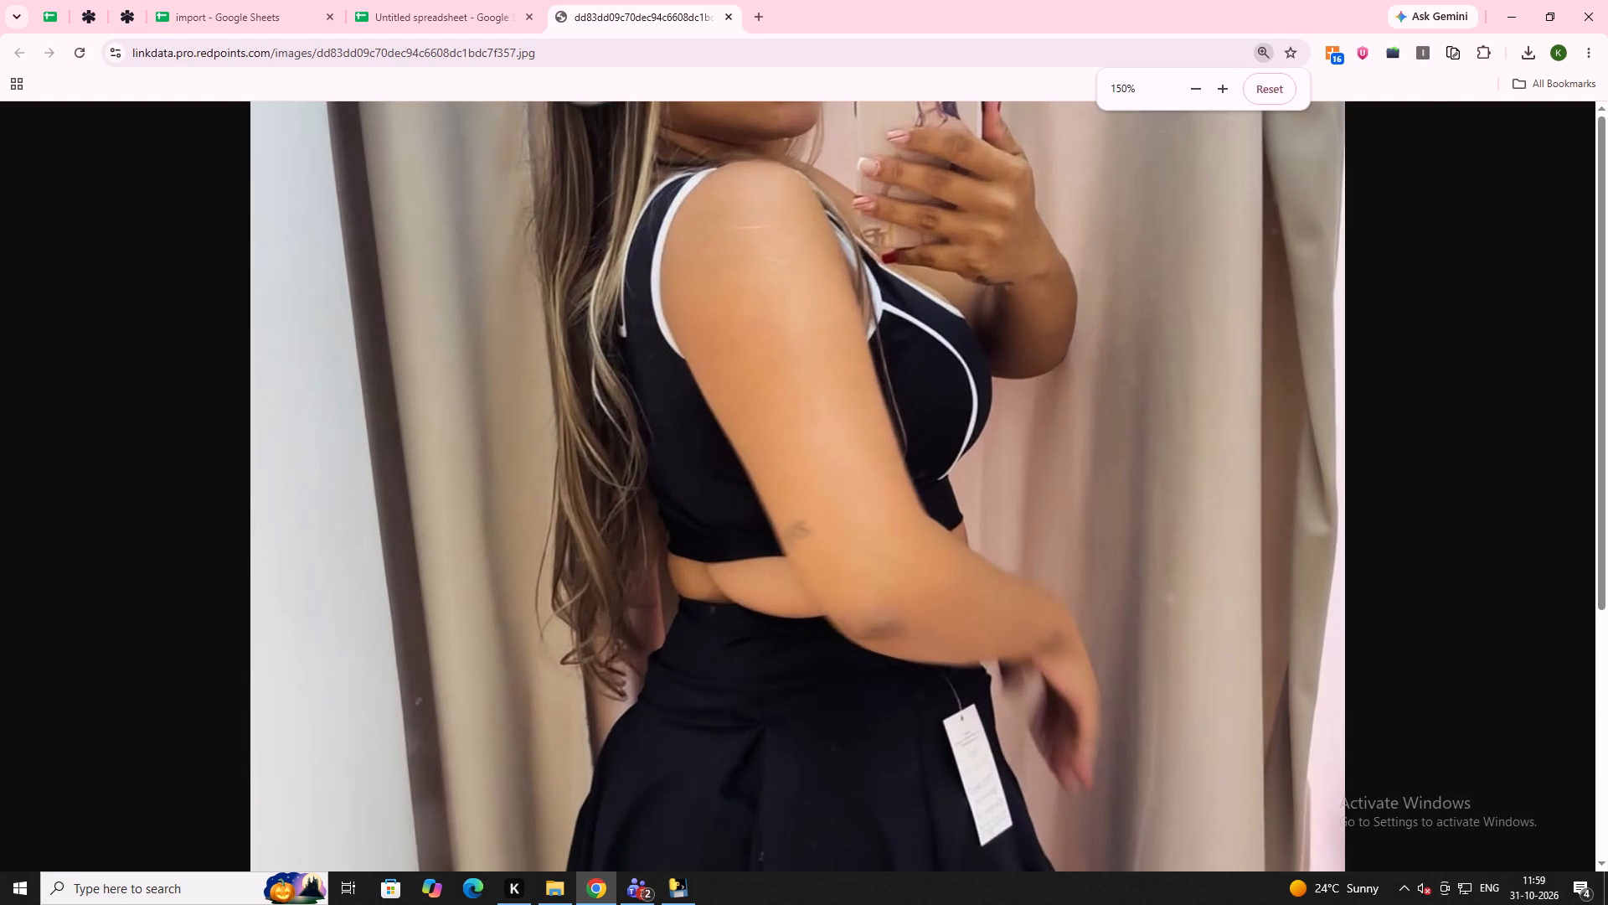
scroll(901, 503, "up", 2, "ctrl")
scroll(901, 503, "down", 6)
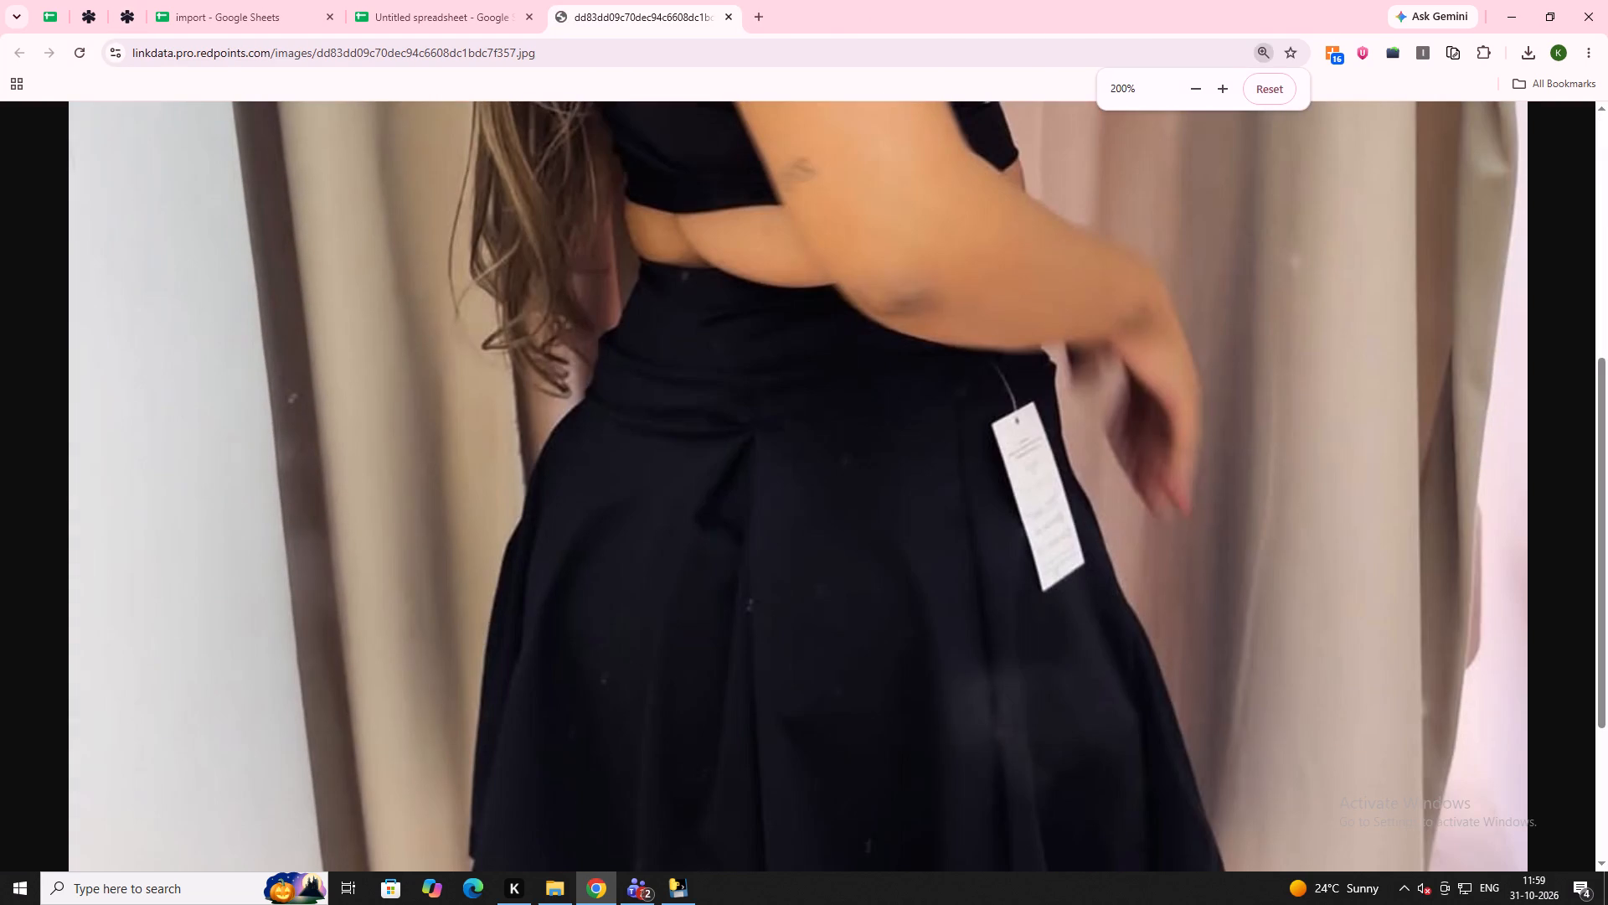
scroll(901, 503, "down", 3, "ctrl")
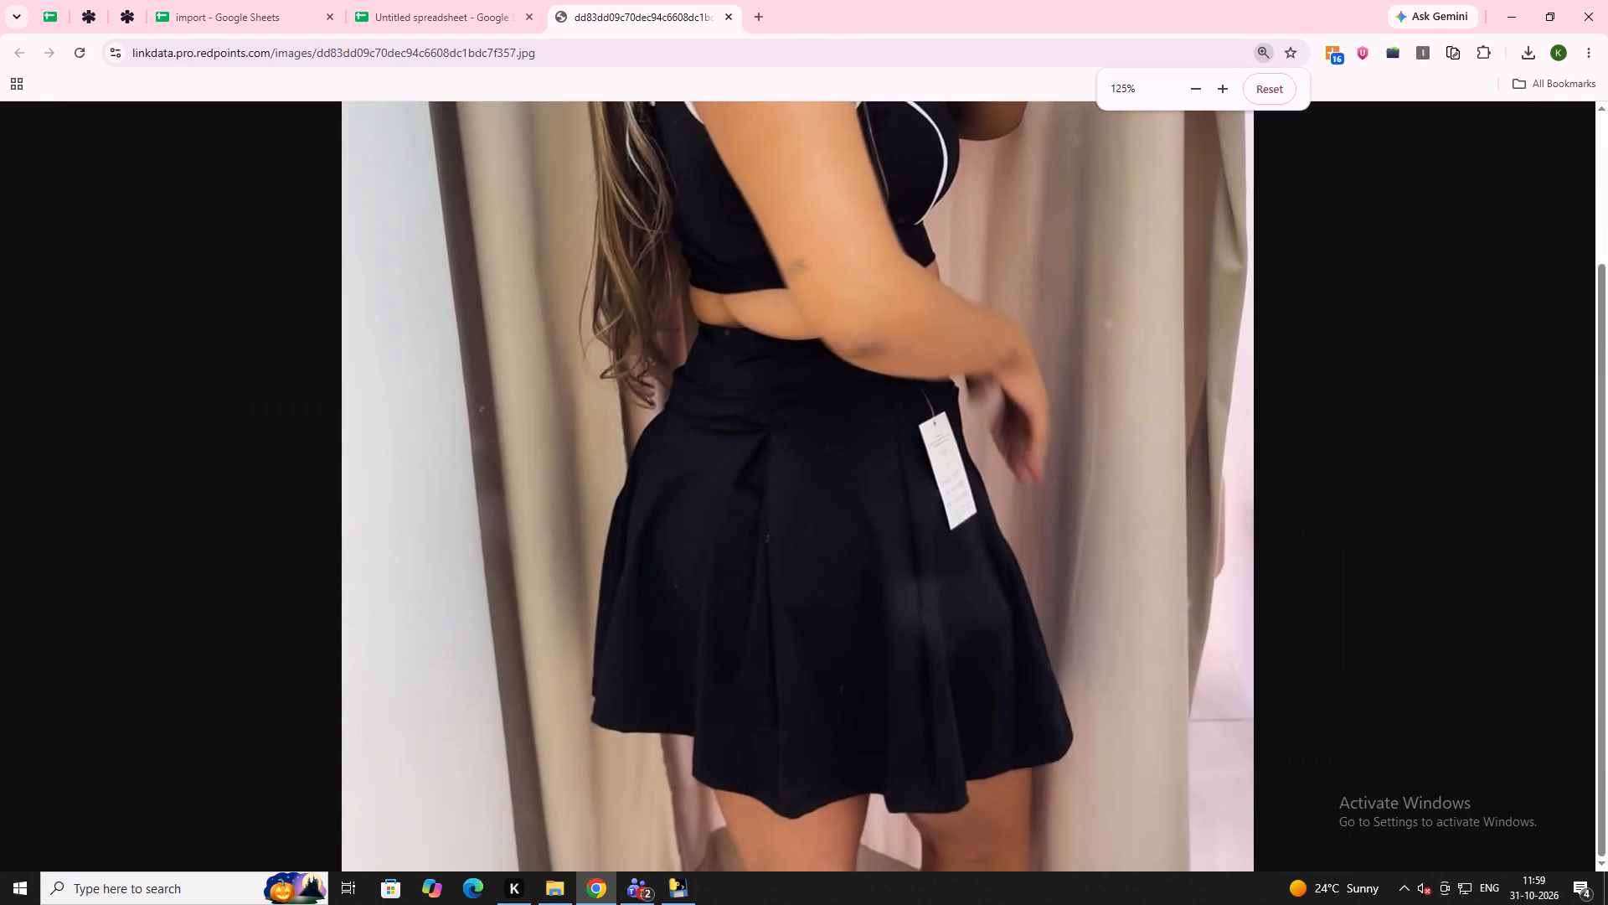
scroll(901, 503, "down", 4, "ctrl")
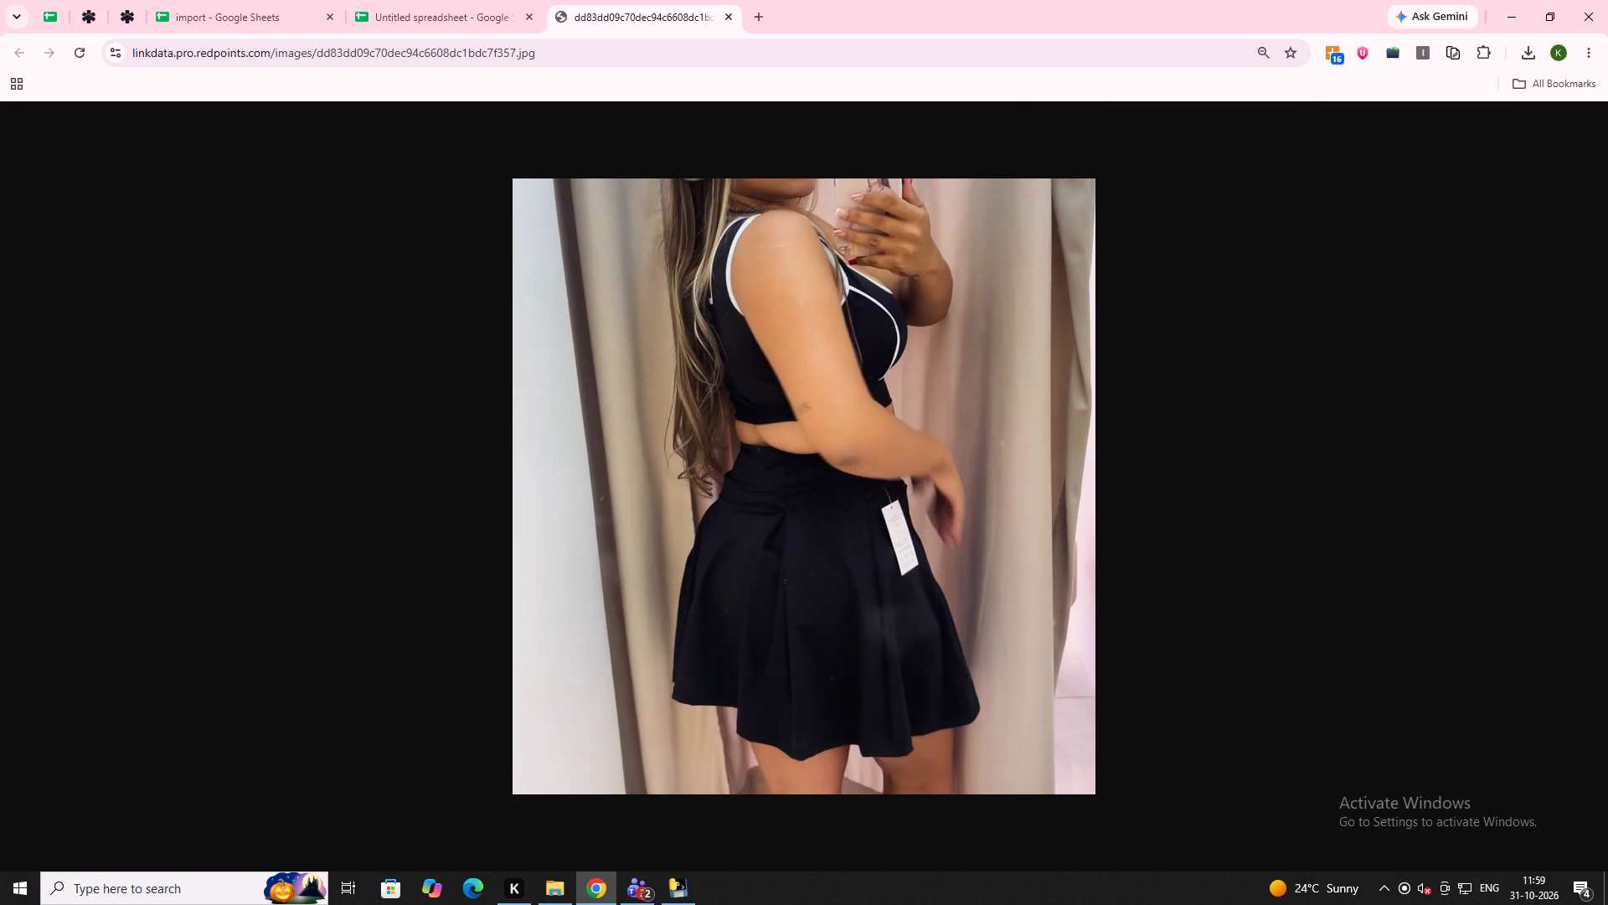
scroll(922, 501, "up", 3)
key("ctrl+w")
key("Escape")
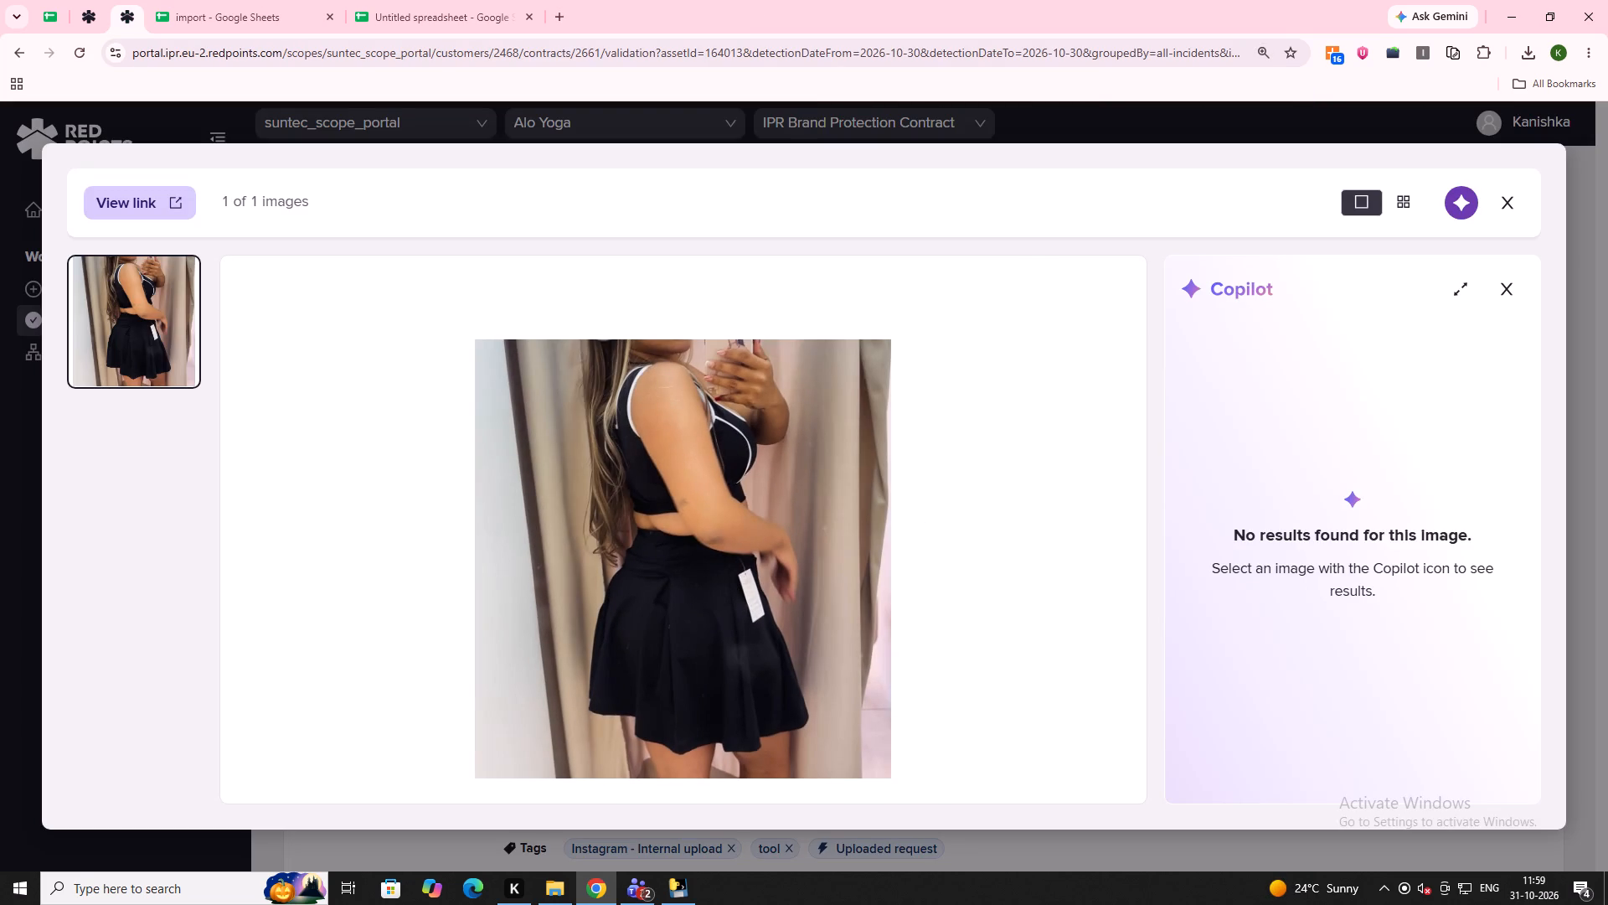
left_click(998, 502)
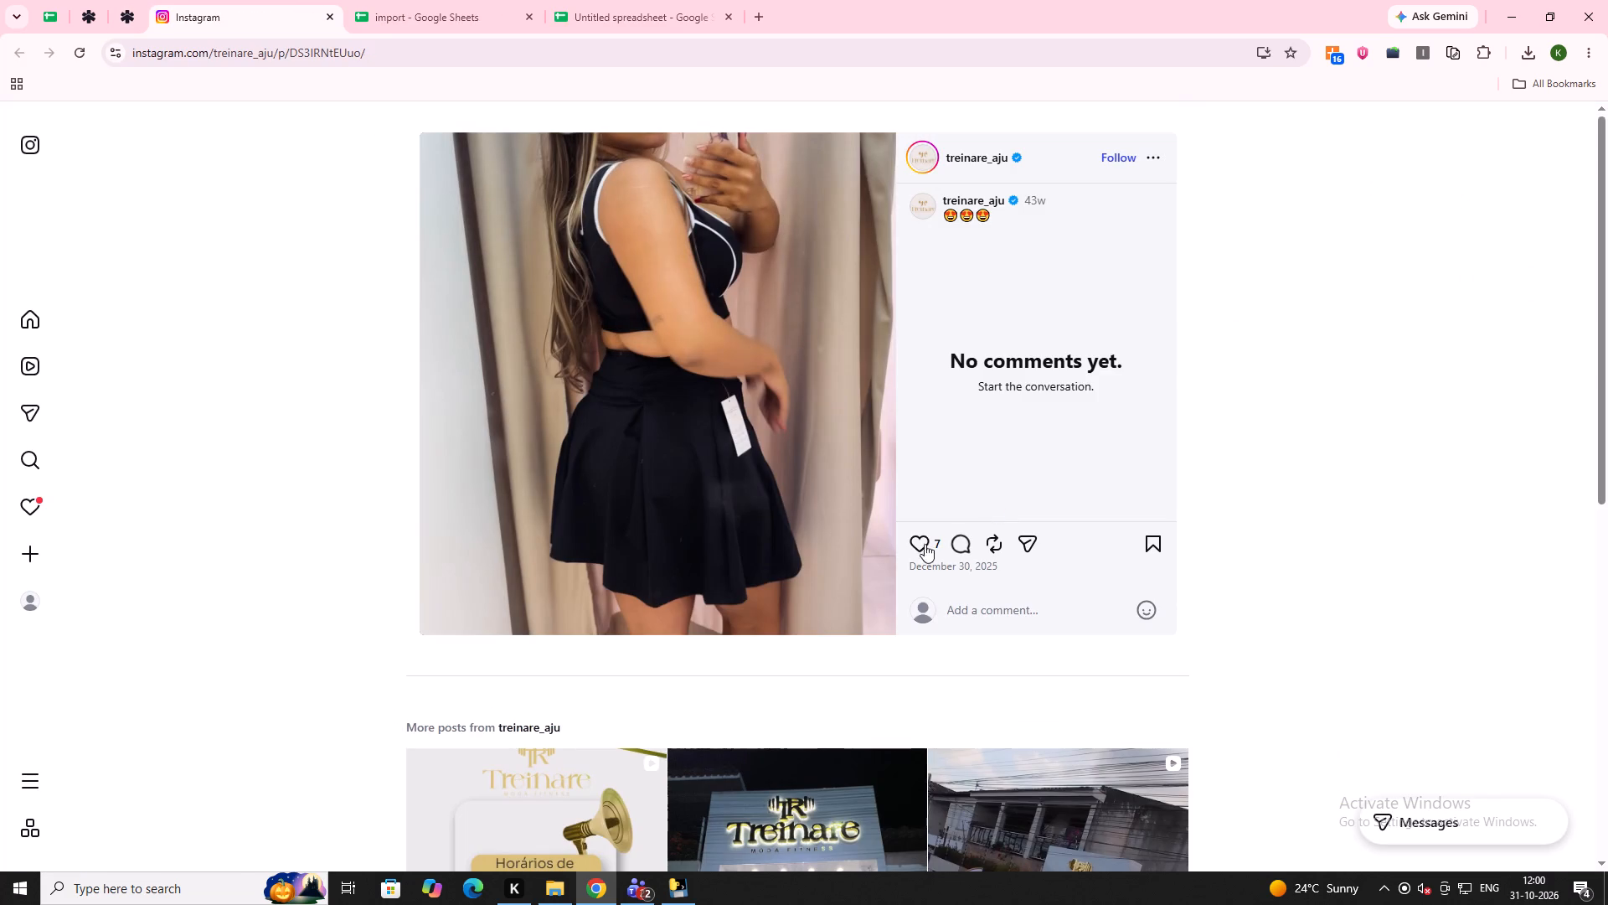
scroll(813, 561, "up", 4, "ctrl")
scroll(813, 561, "down", 3, "ctrl")
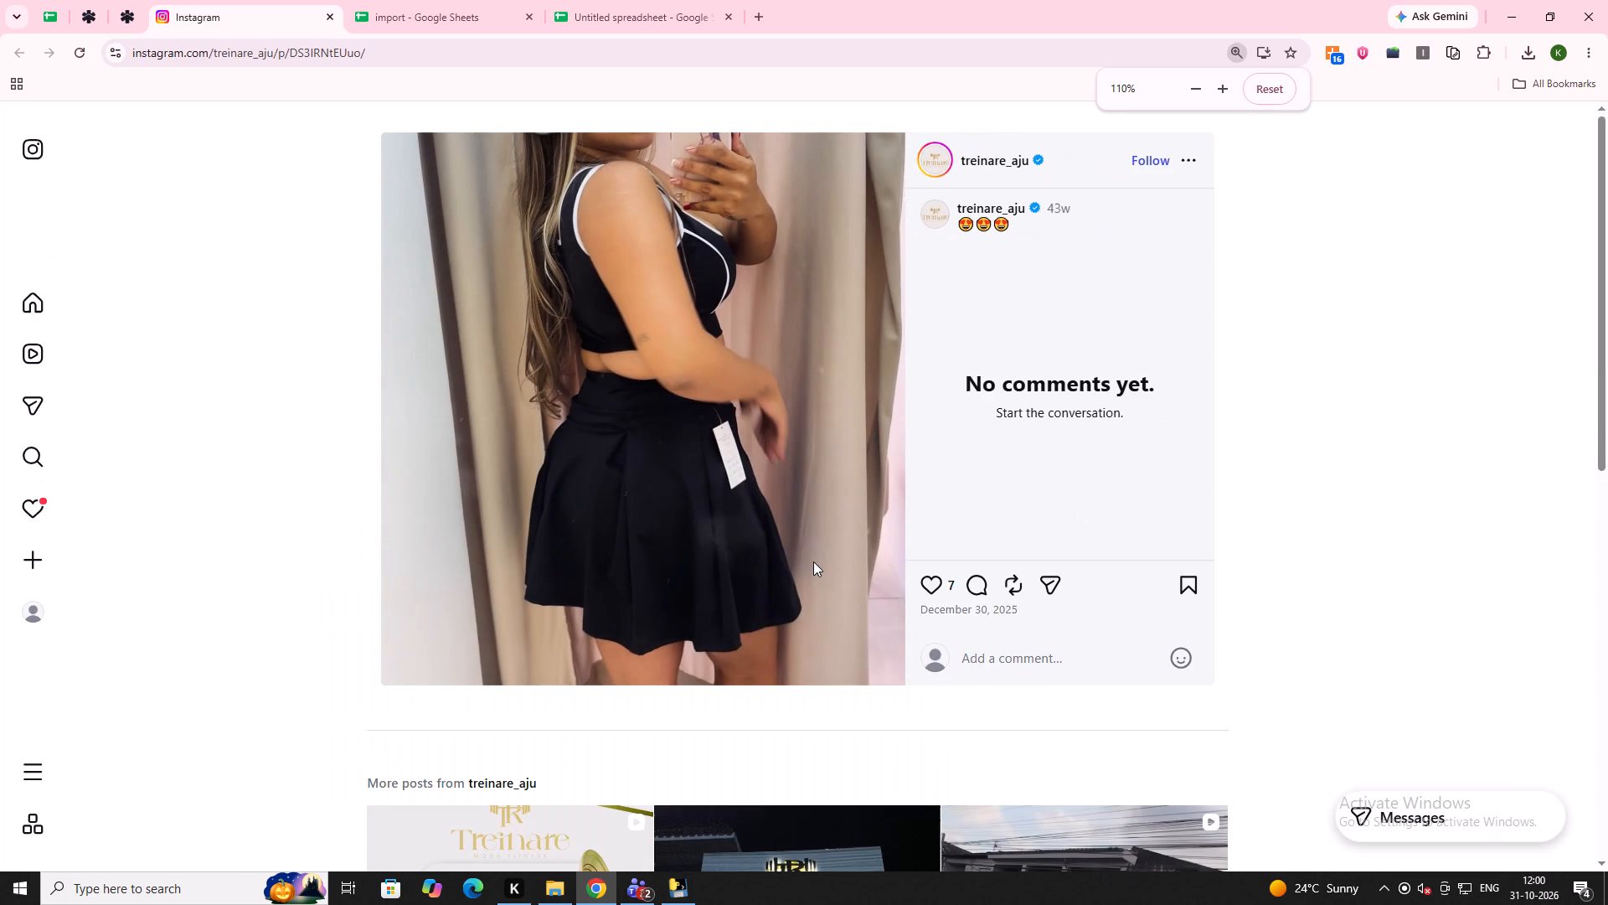
key("ctrl+w")
key("Escape")
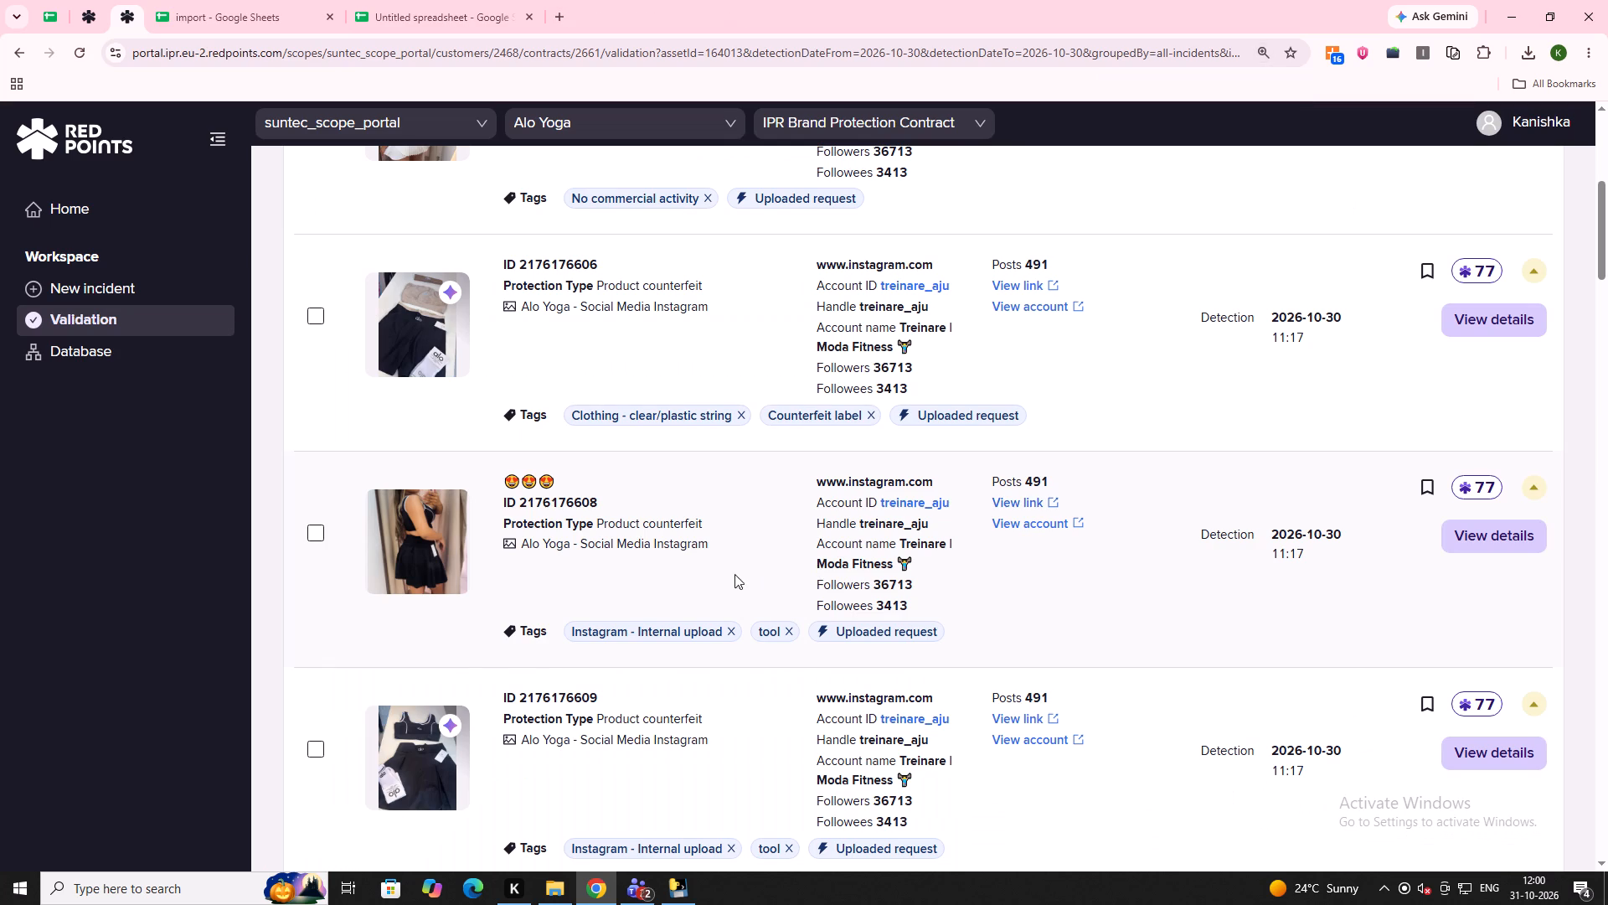
scroll(621, 577, "down", 3)
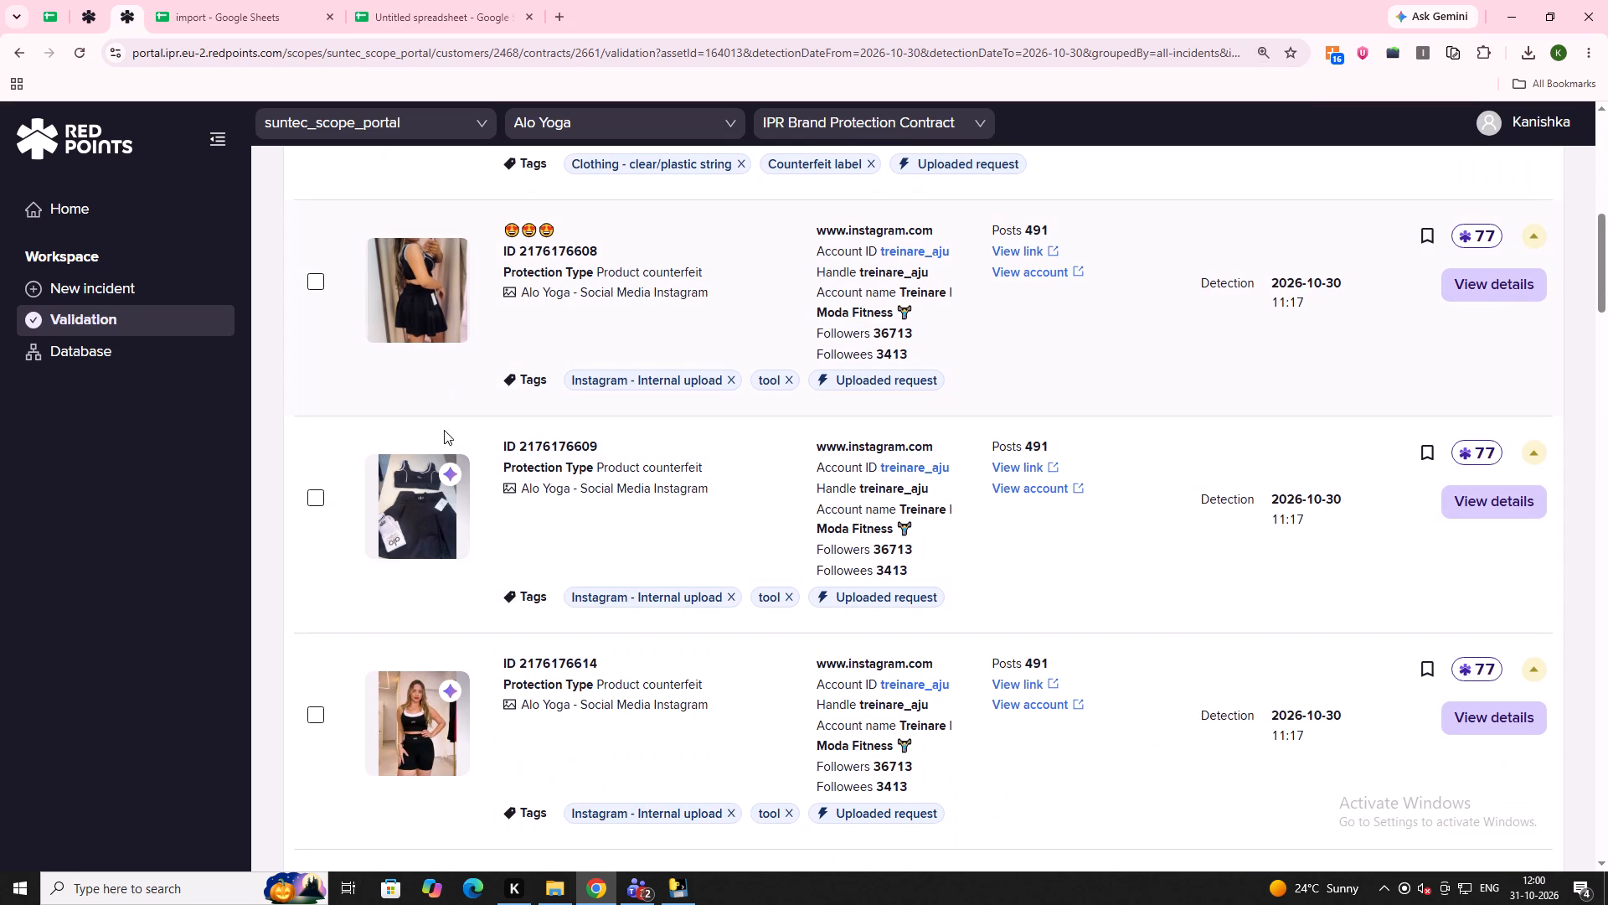
left_click(438, 474)
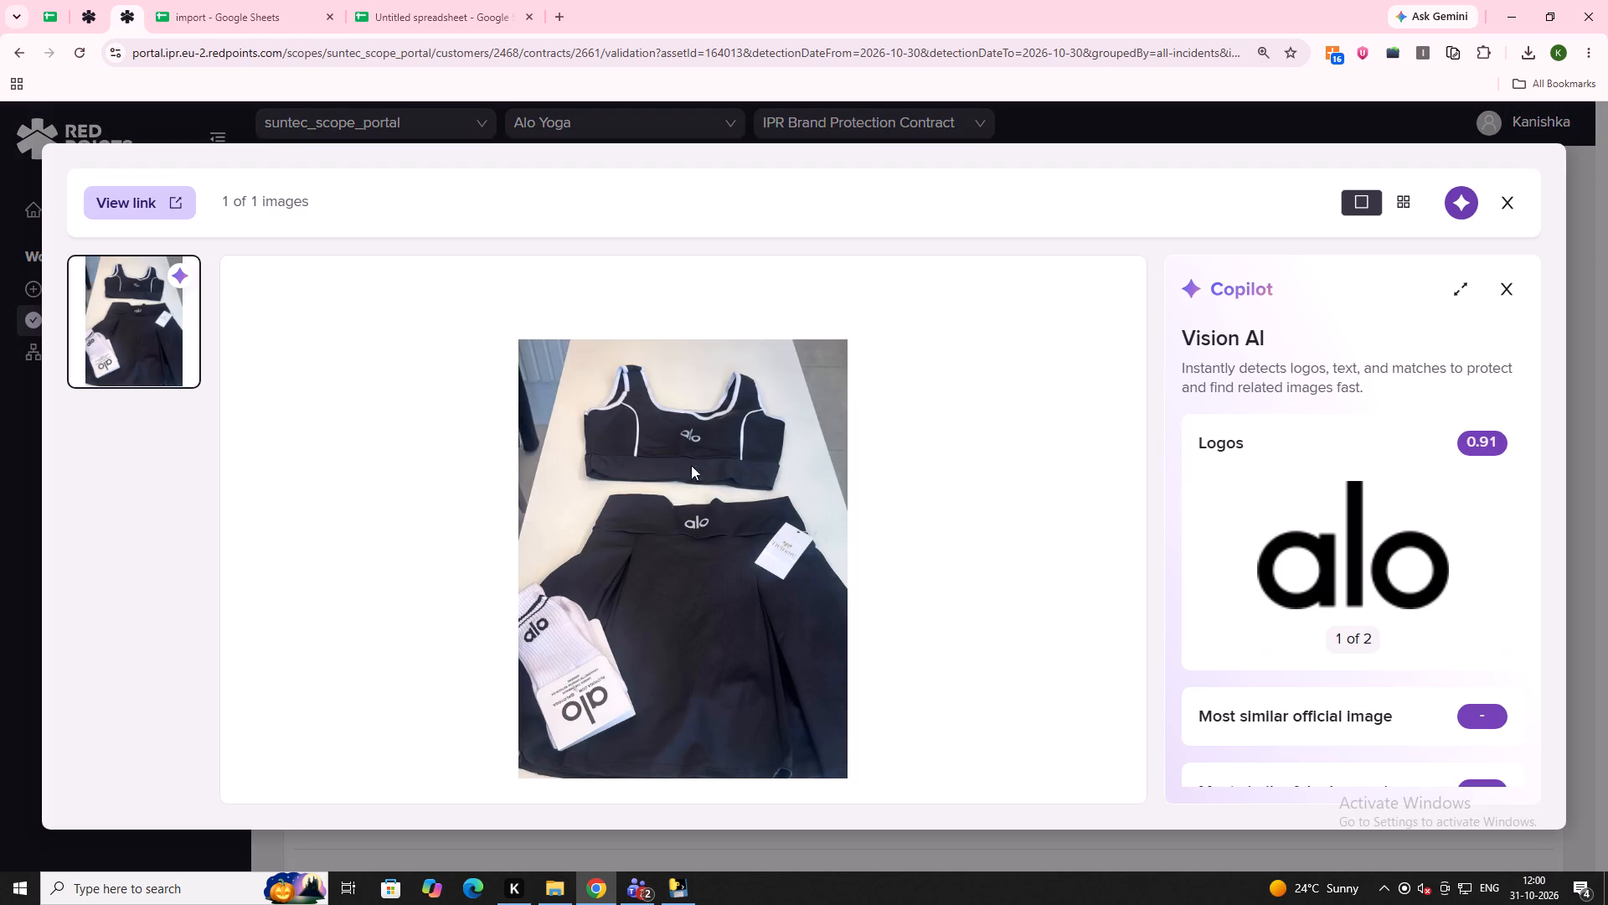
left_click_drag(752, 466, 829, 0)
scroll(1091, 481, "up", 2, "ctrl")
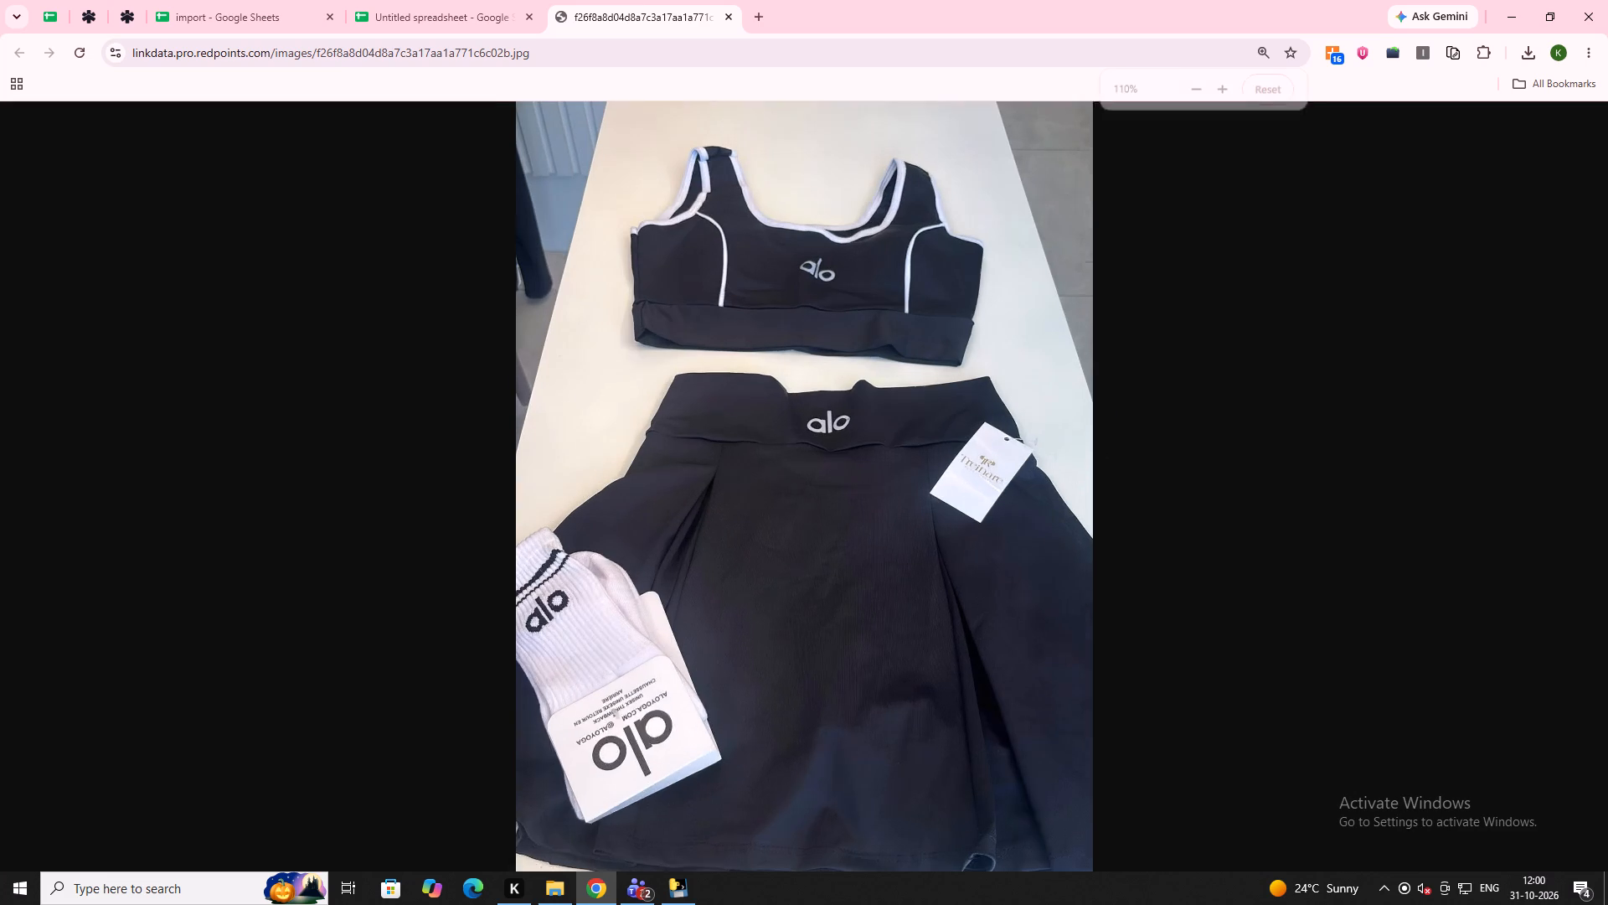
scroll(1091, 481, "up", 3, "ctrl")
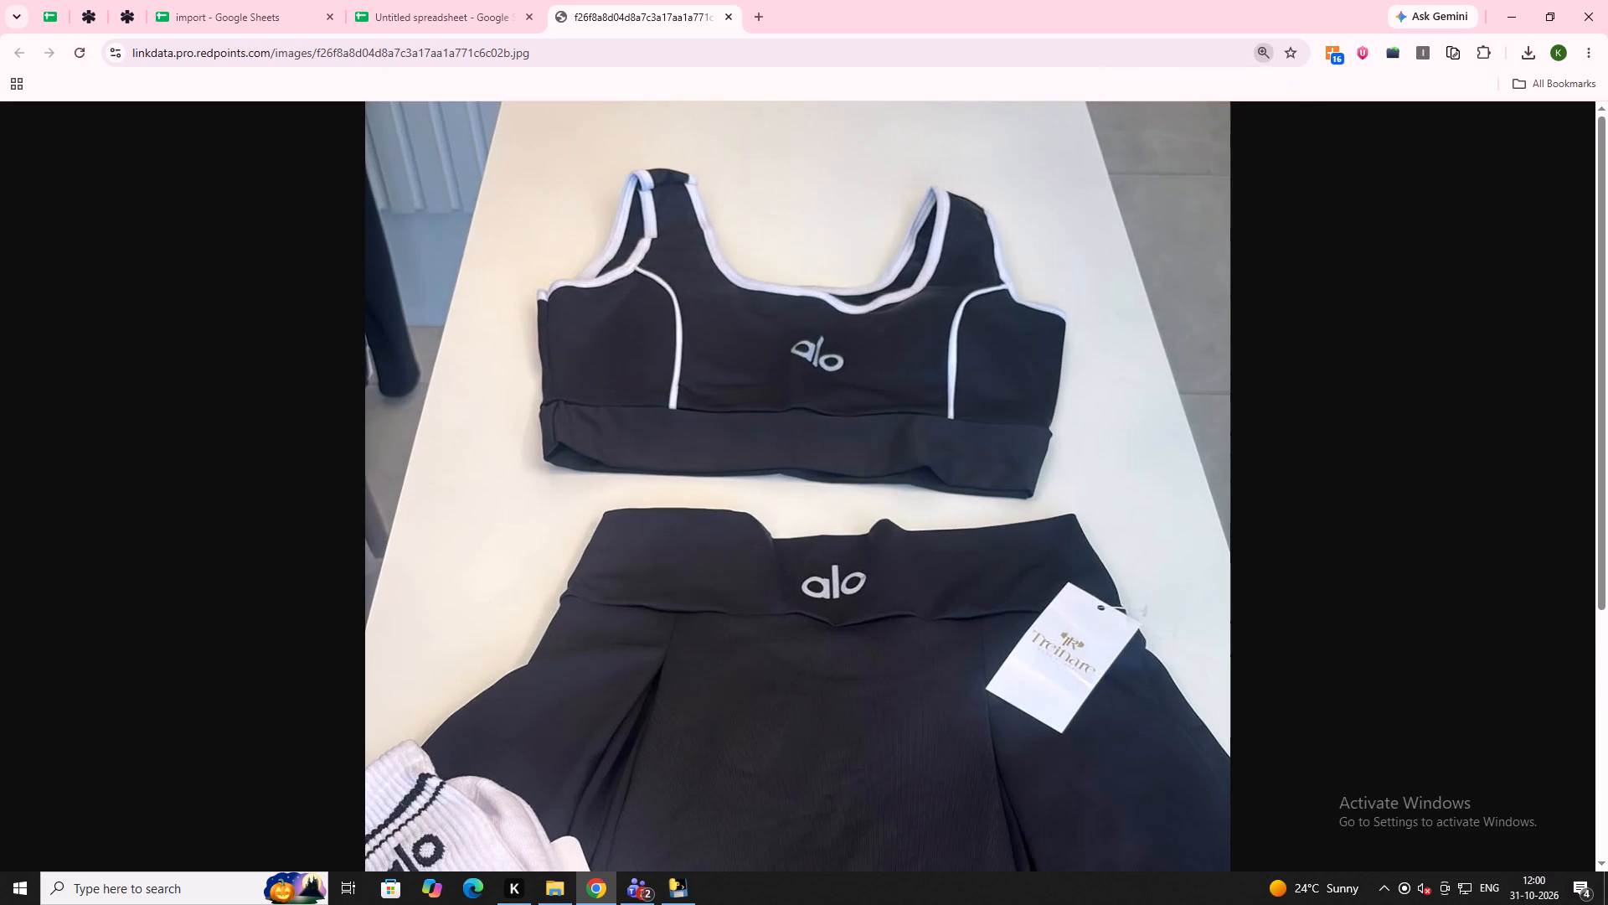
scroll(1091, 481, "down", 4, "ctrl")
key("ctrl+w")
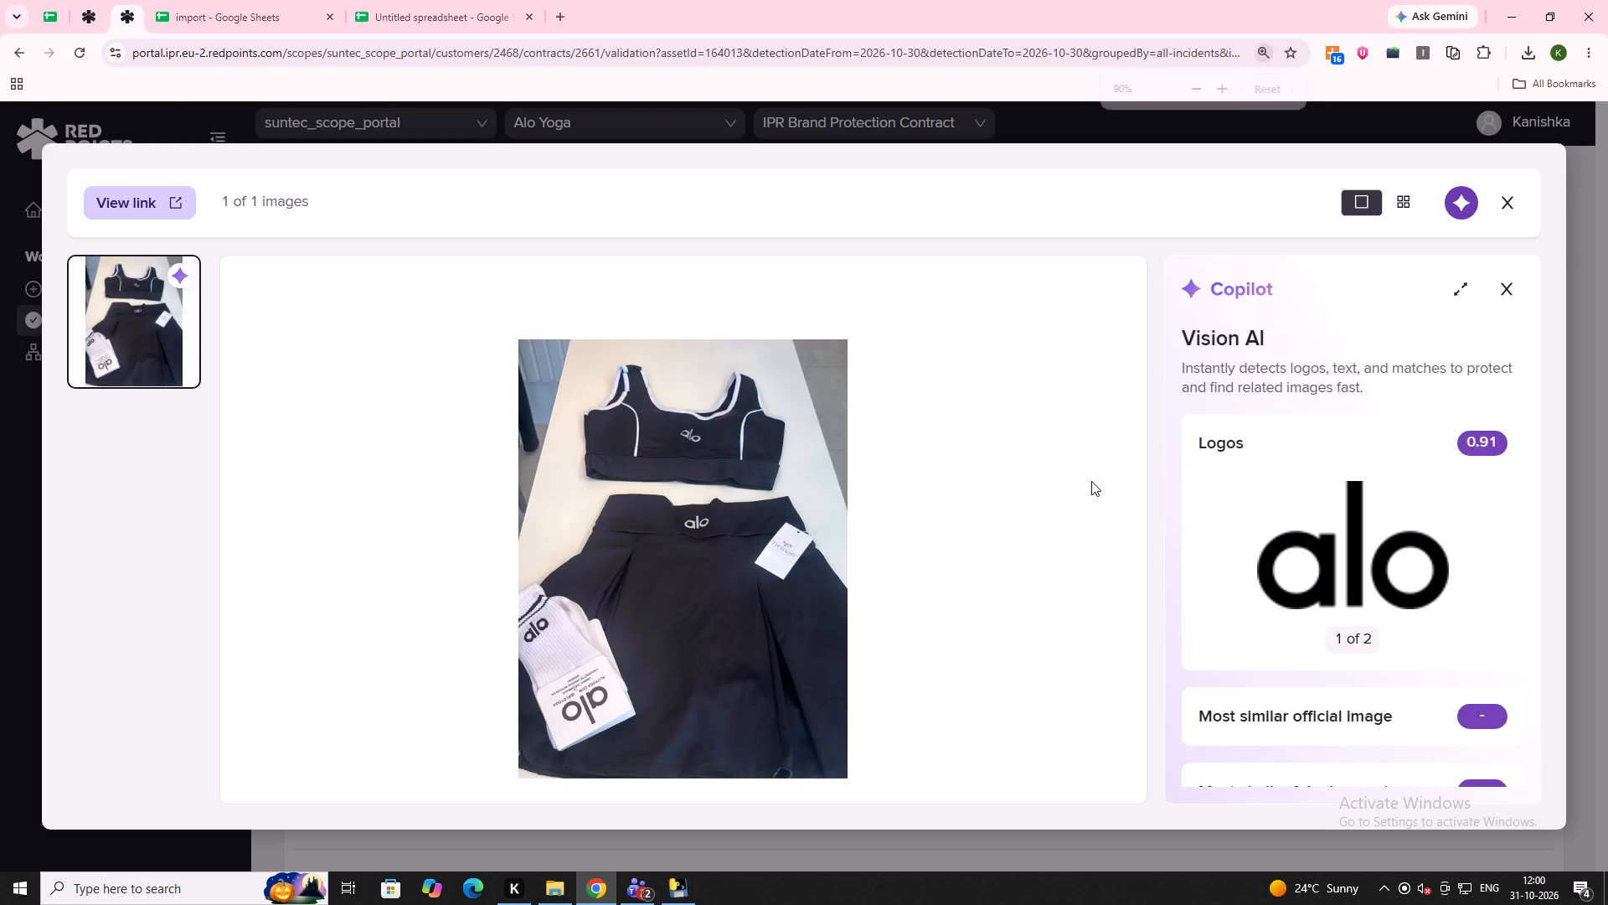
key("Escape")
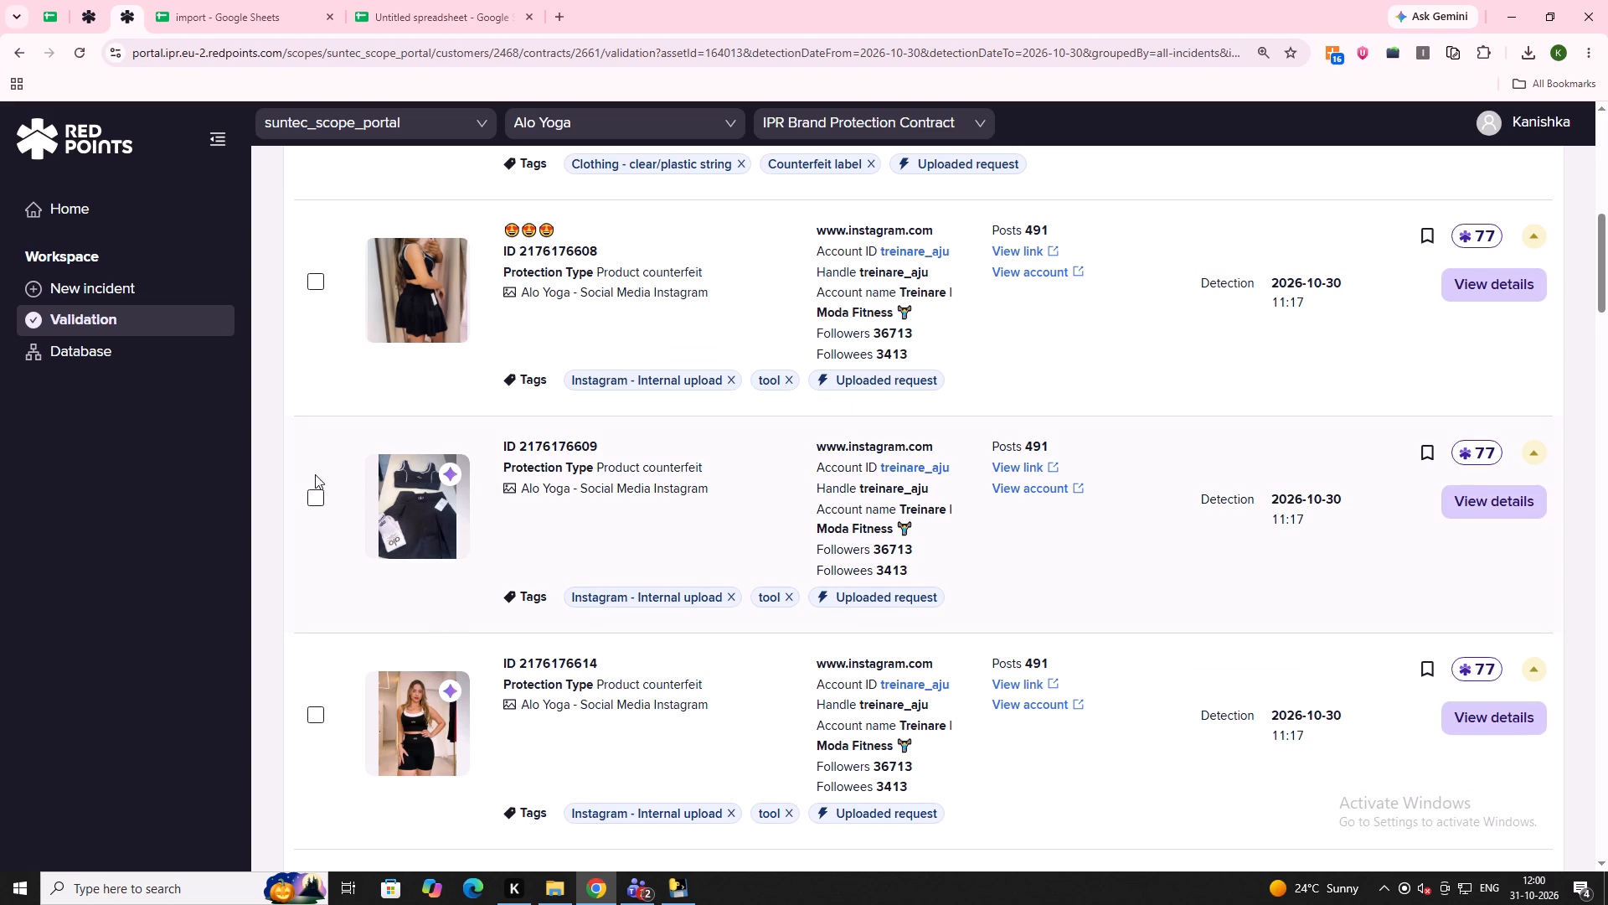
left_click(317, 493)
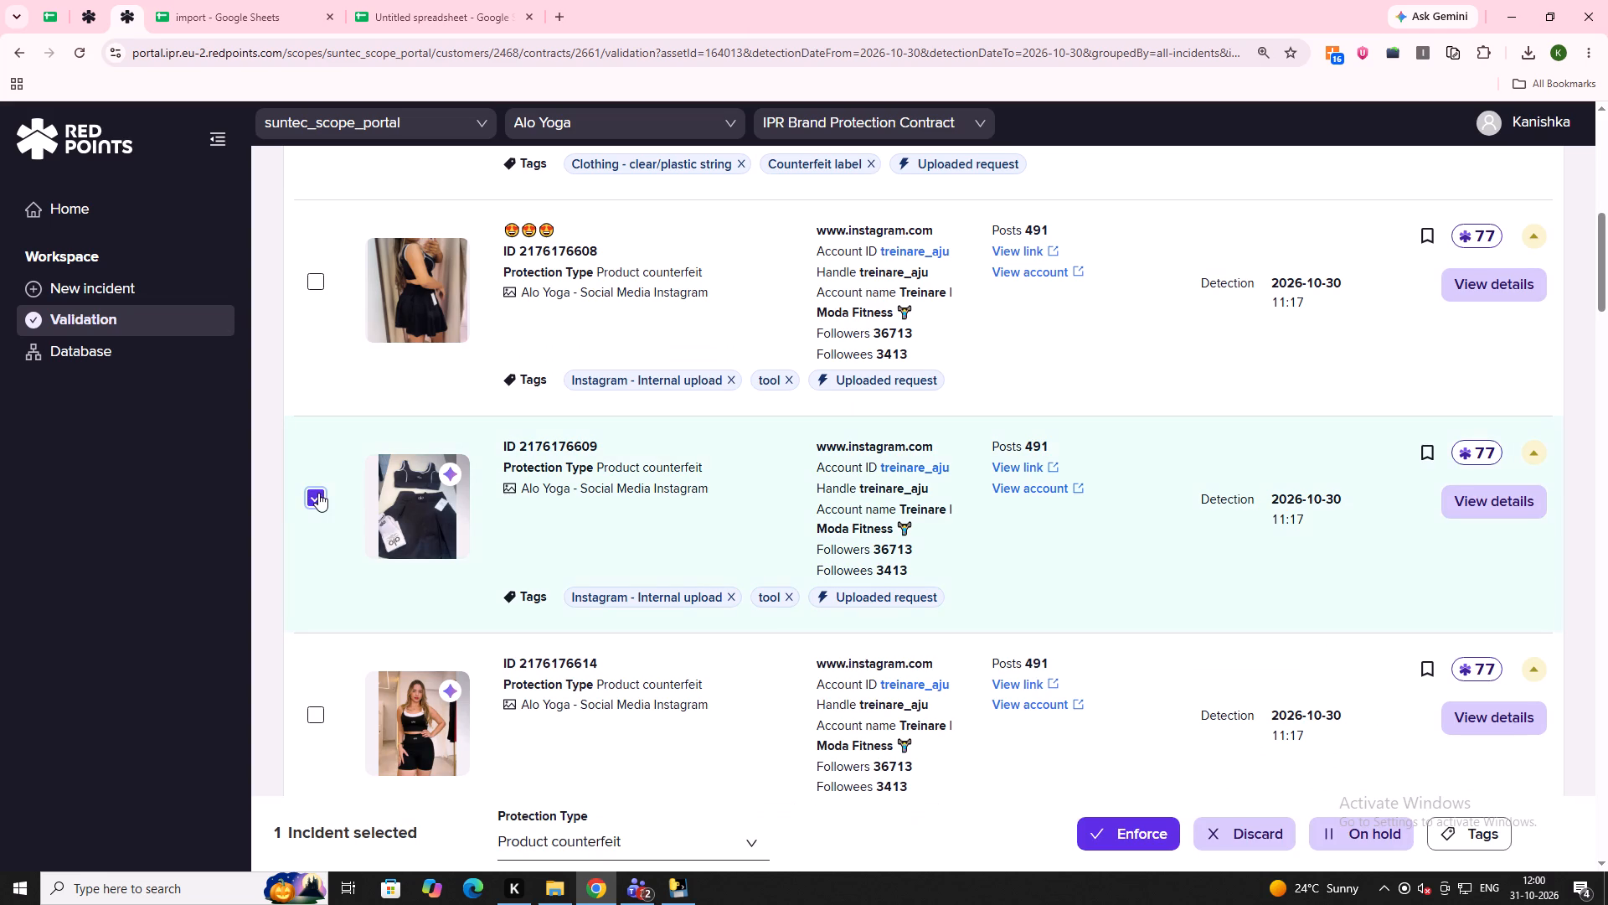
left_click(1051, 491)
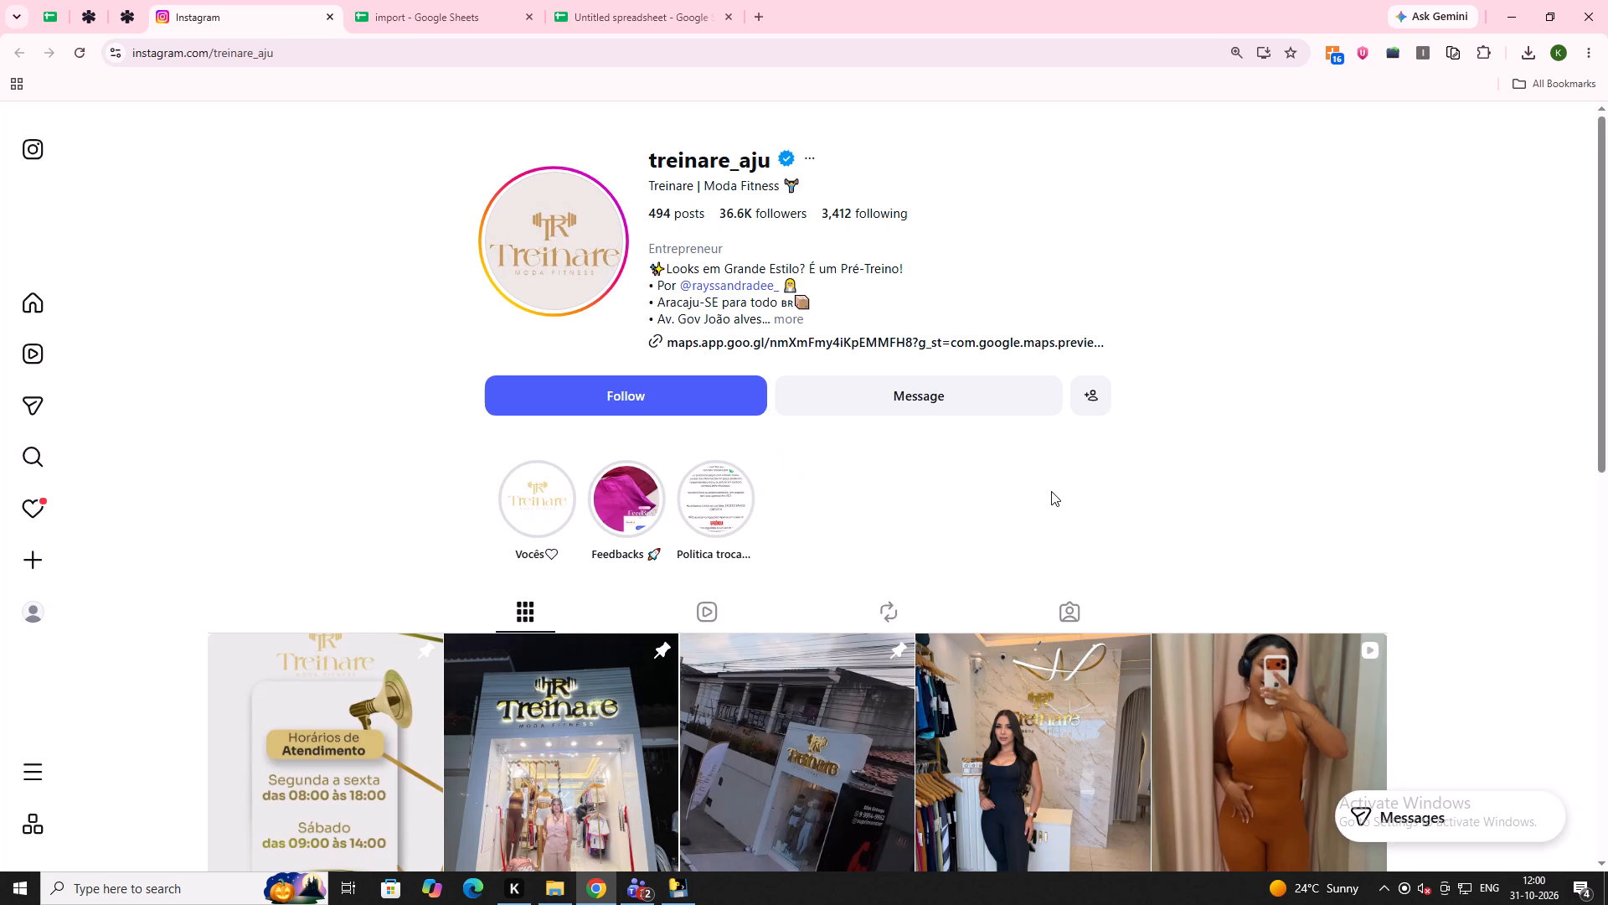
key("ctrl+w")
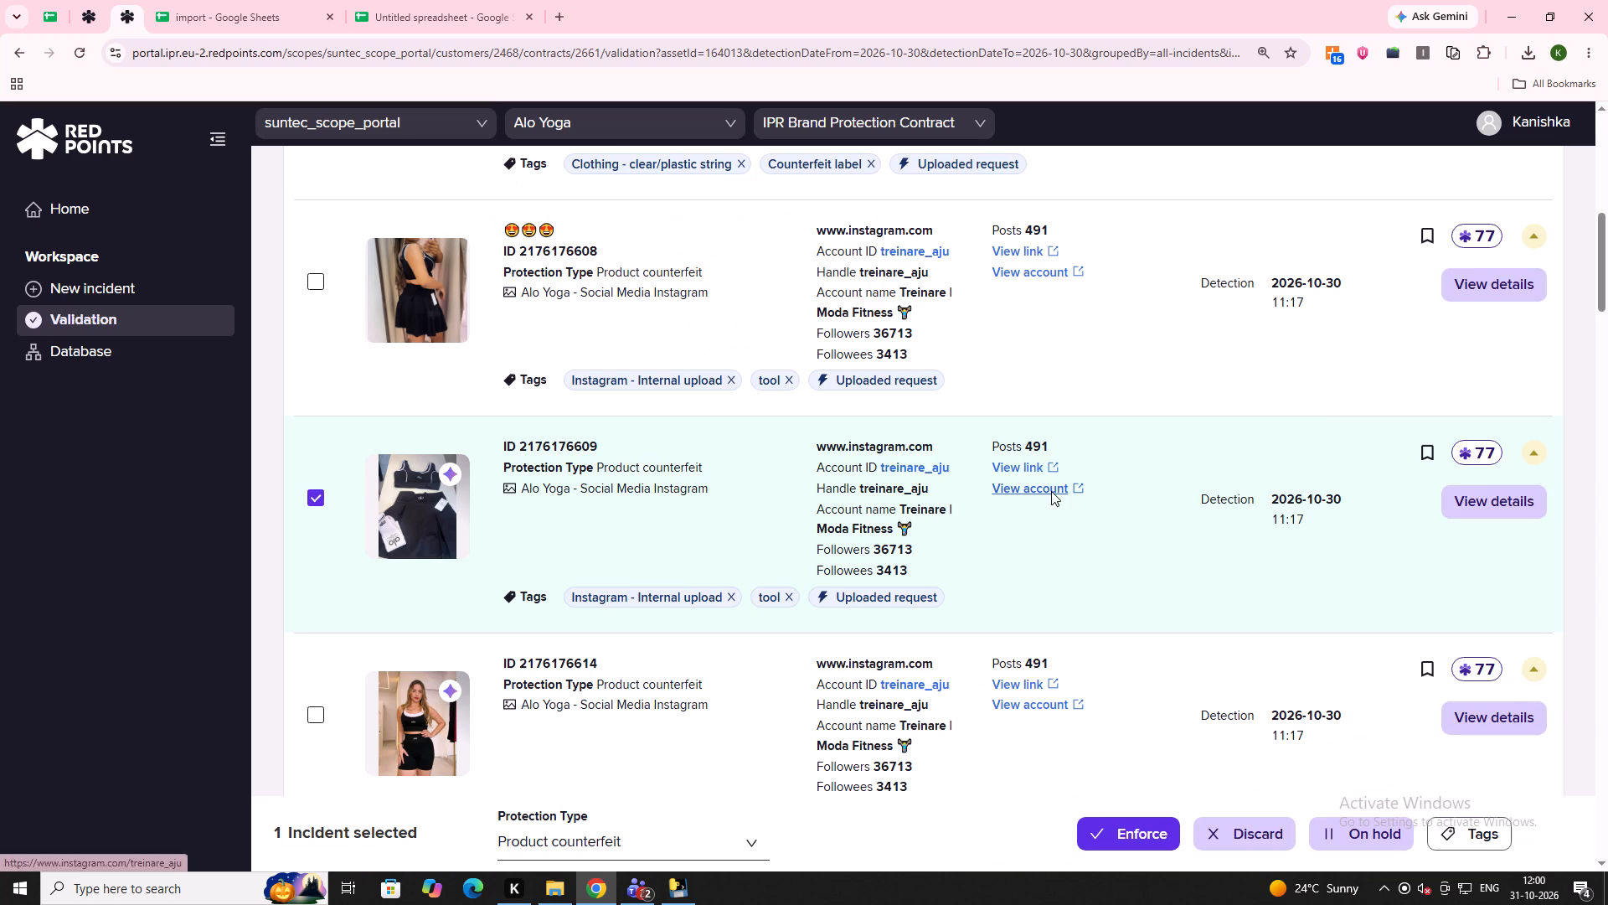
left_click(1335, 50)
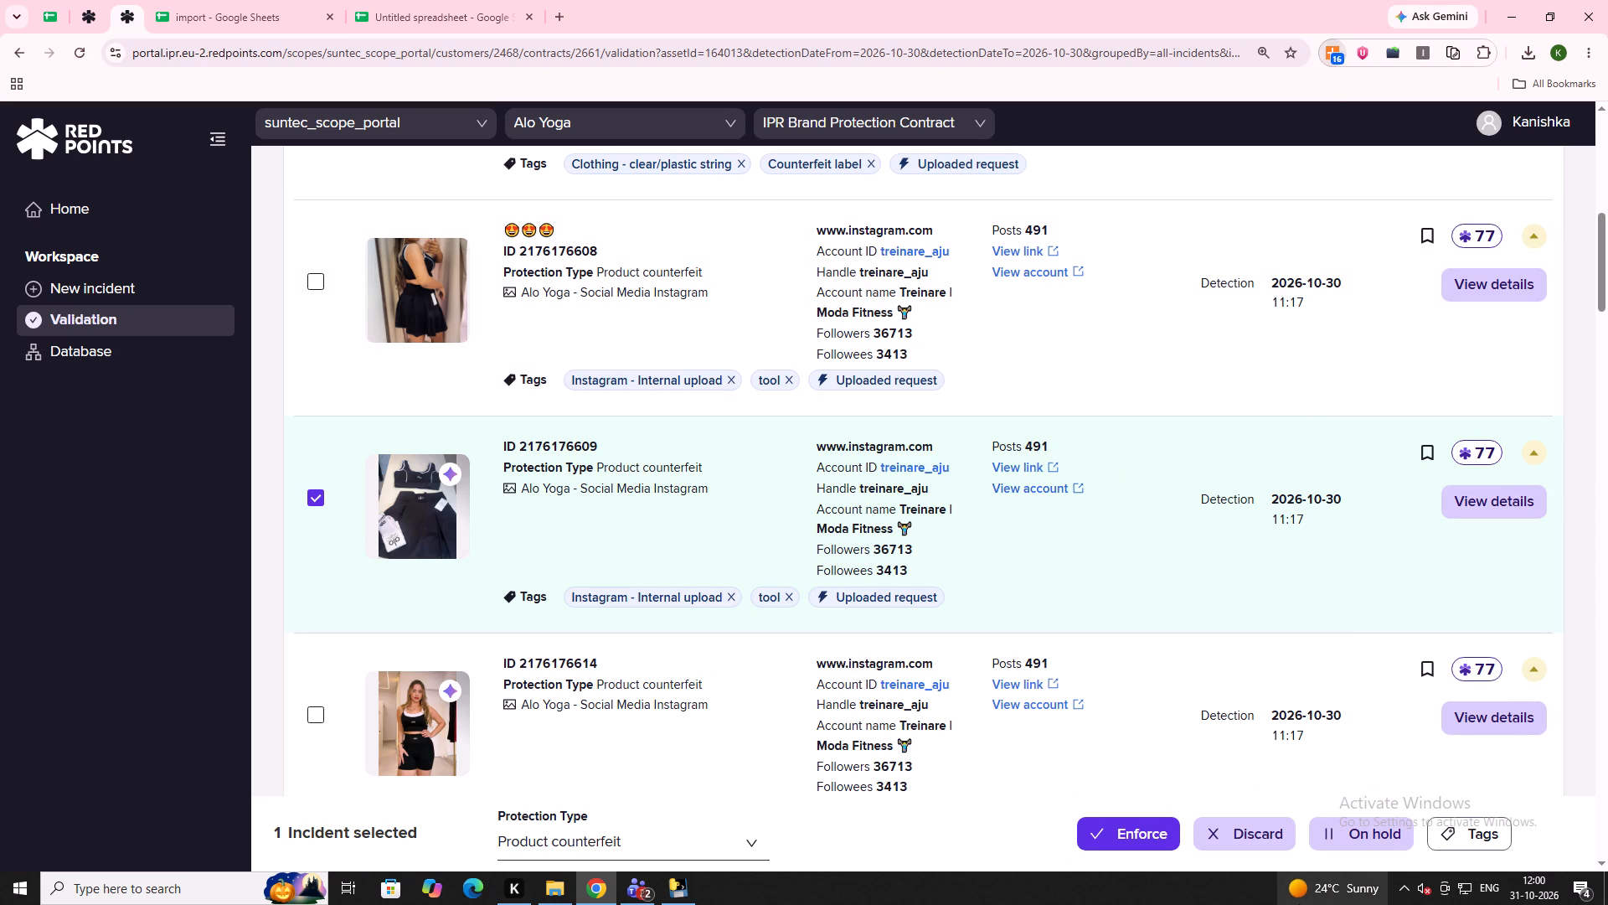
left_click(1477, 846)
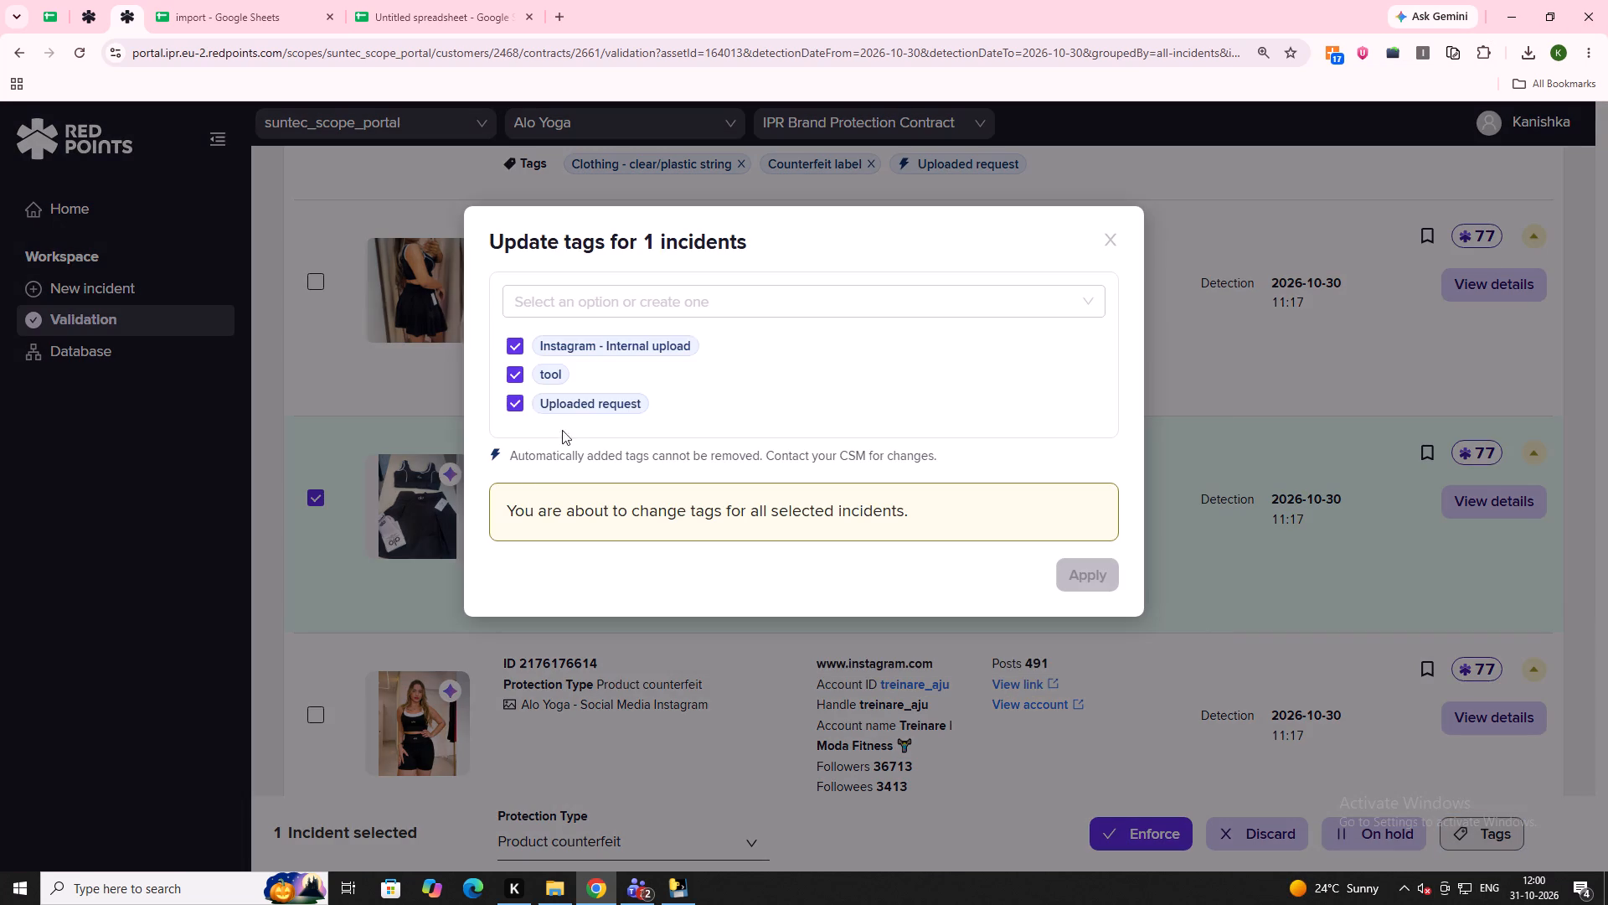
left_click(569, 401)
left_click(556, 371)
left_click(551, 341)
left_click(546, 307)
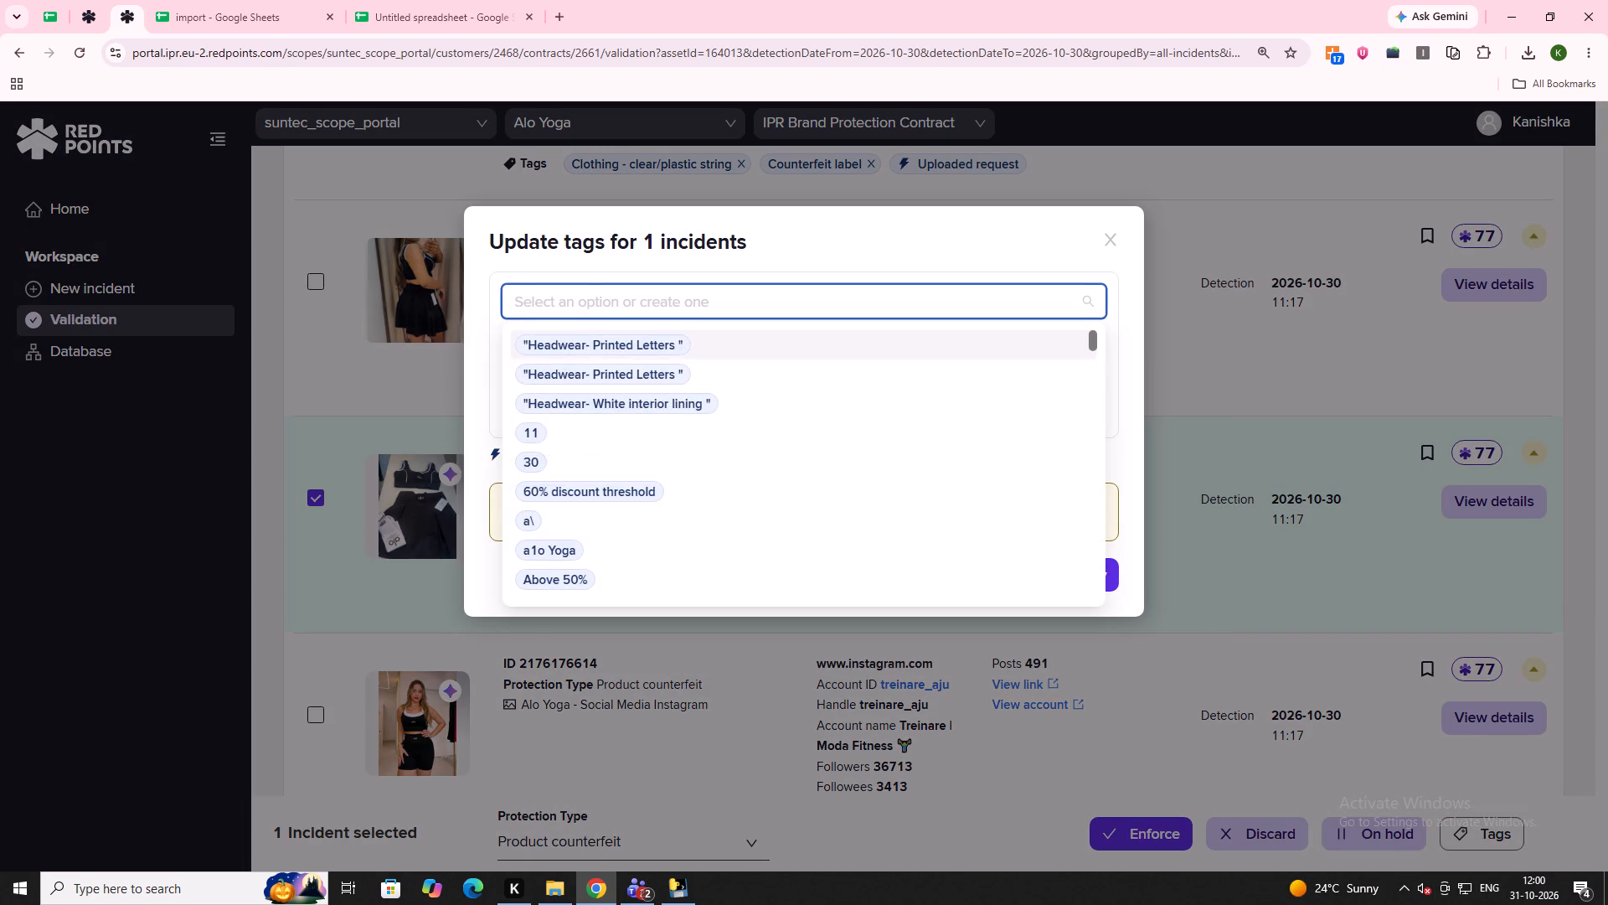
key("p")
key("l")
left_click(608, 366)
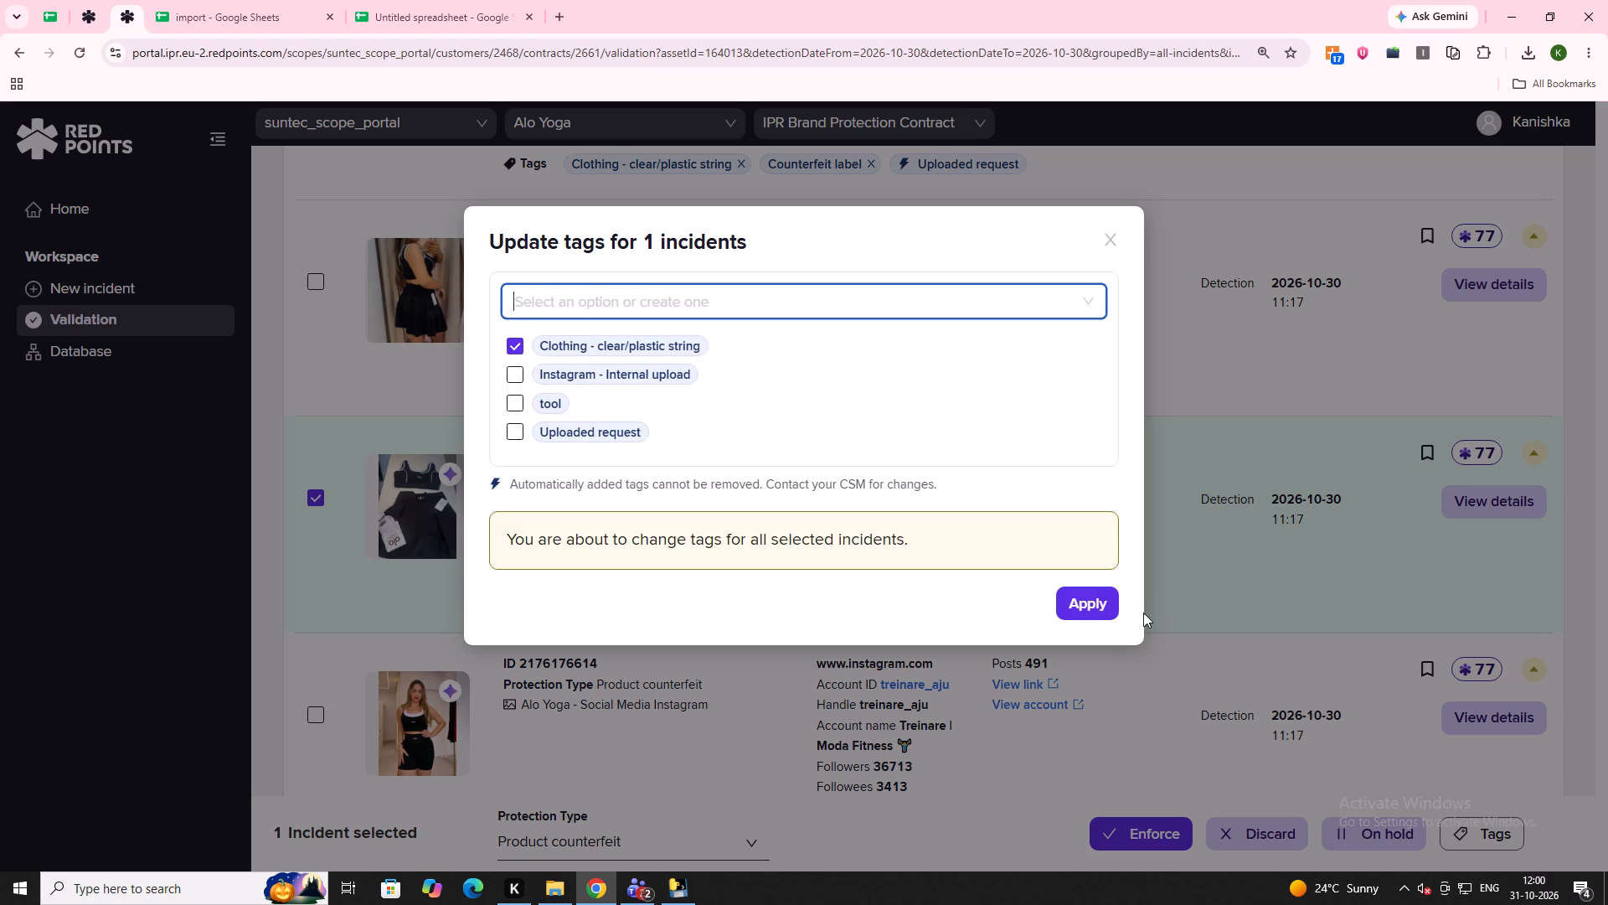
left_click(1108, 608)
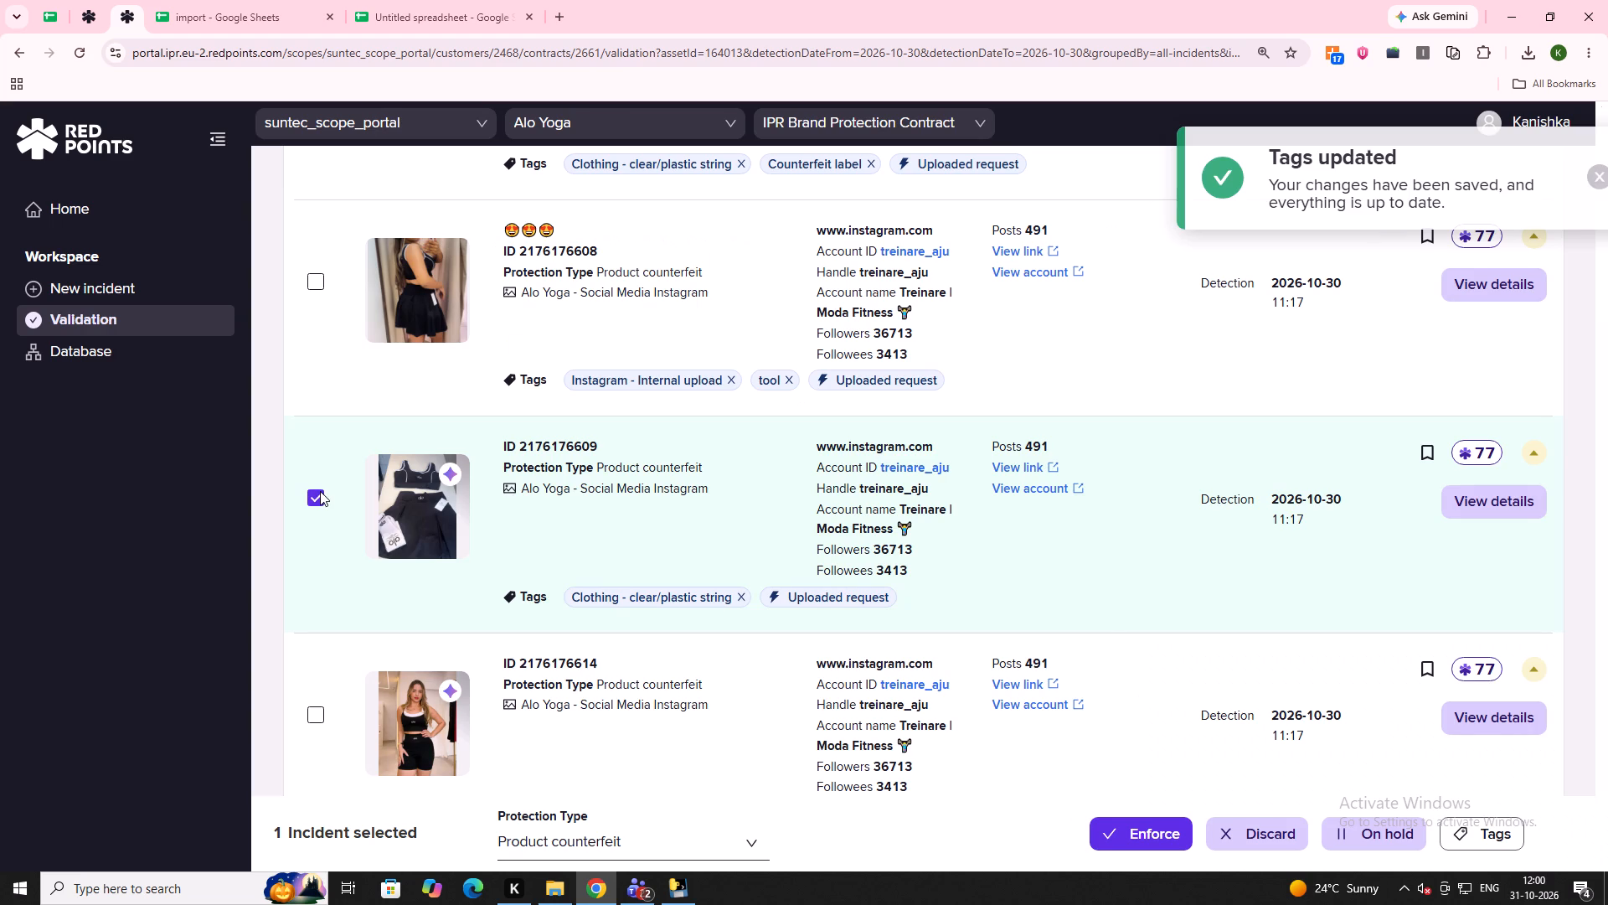
left_click(320, 491)
scroll(374, 464, "down", 3)
left_click(408, 465)
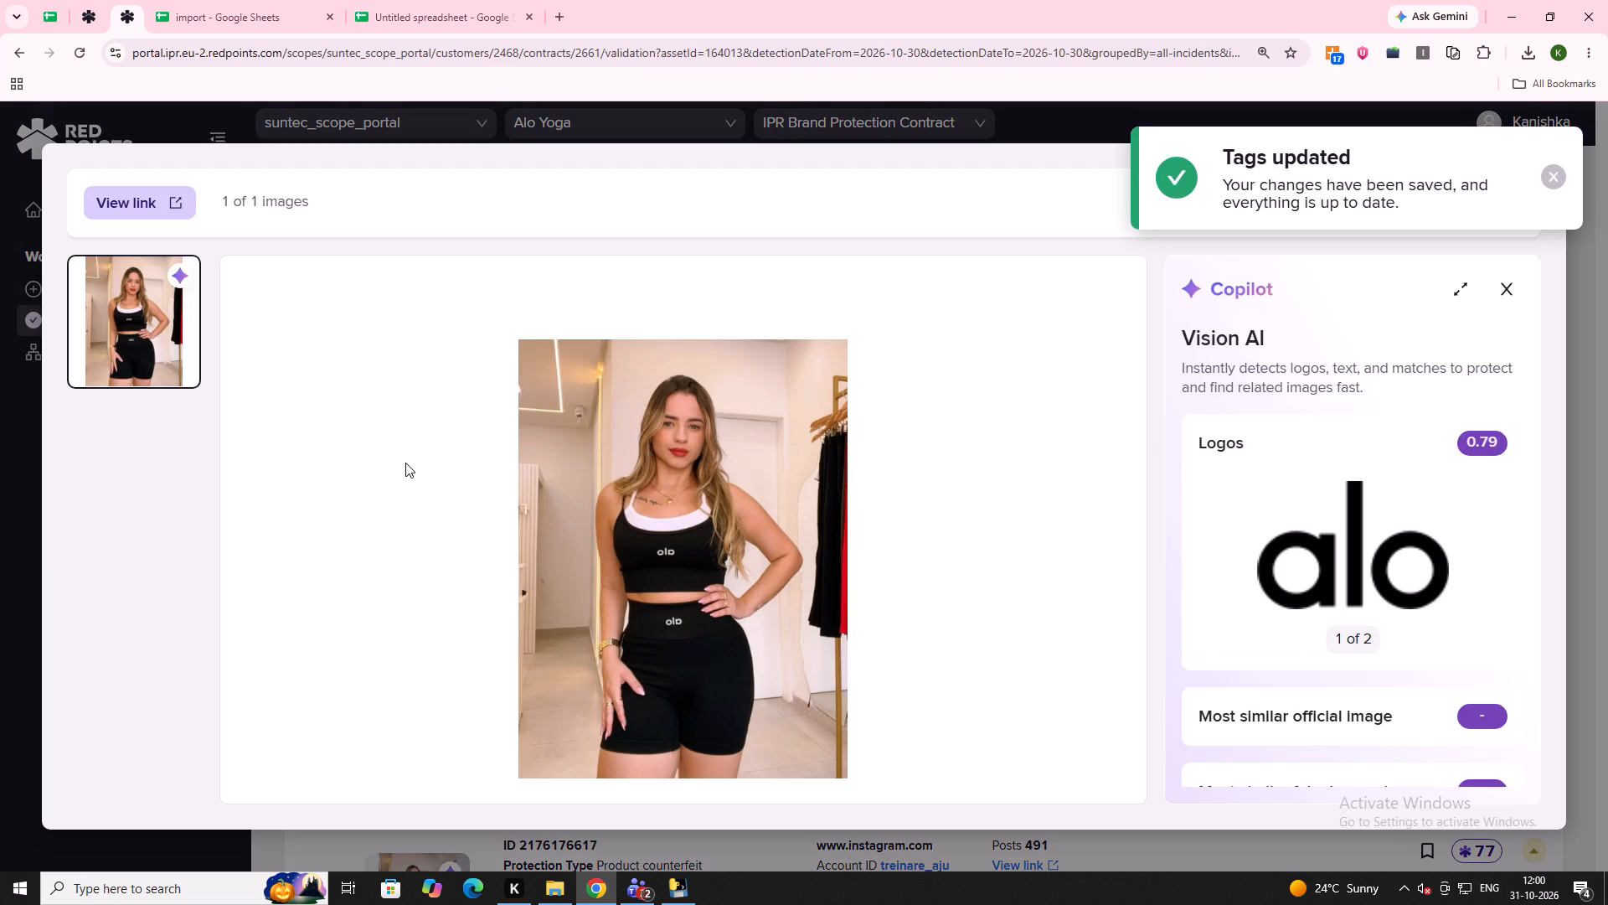
key("Escape")
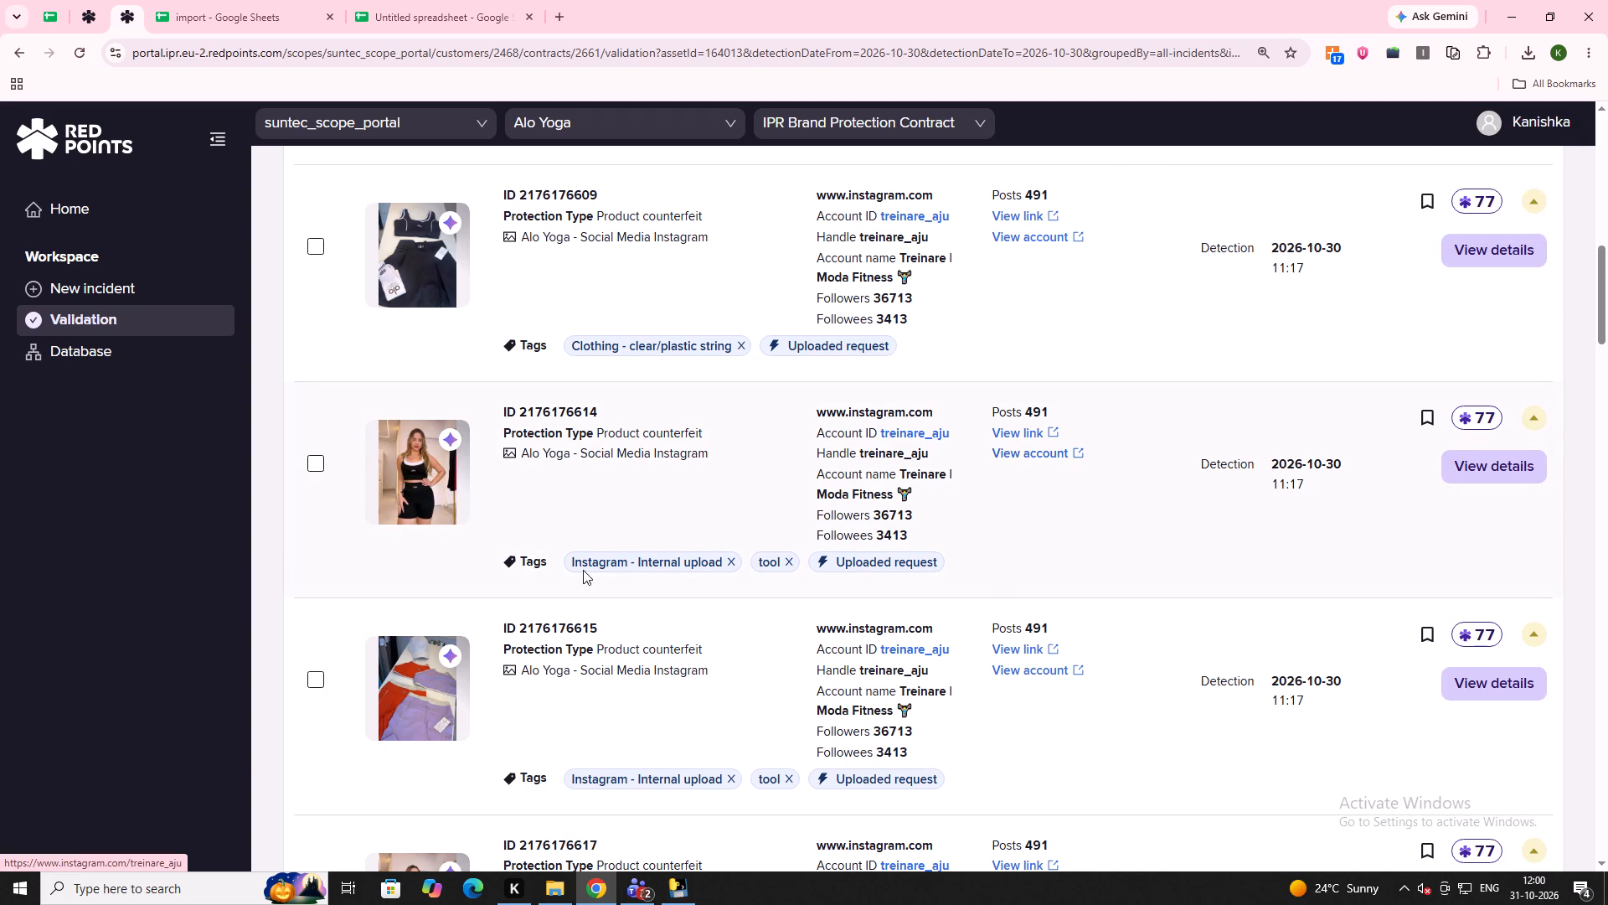
left_click(325, 468)
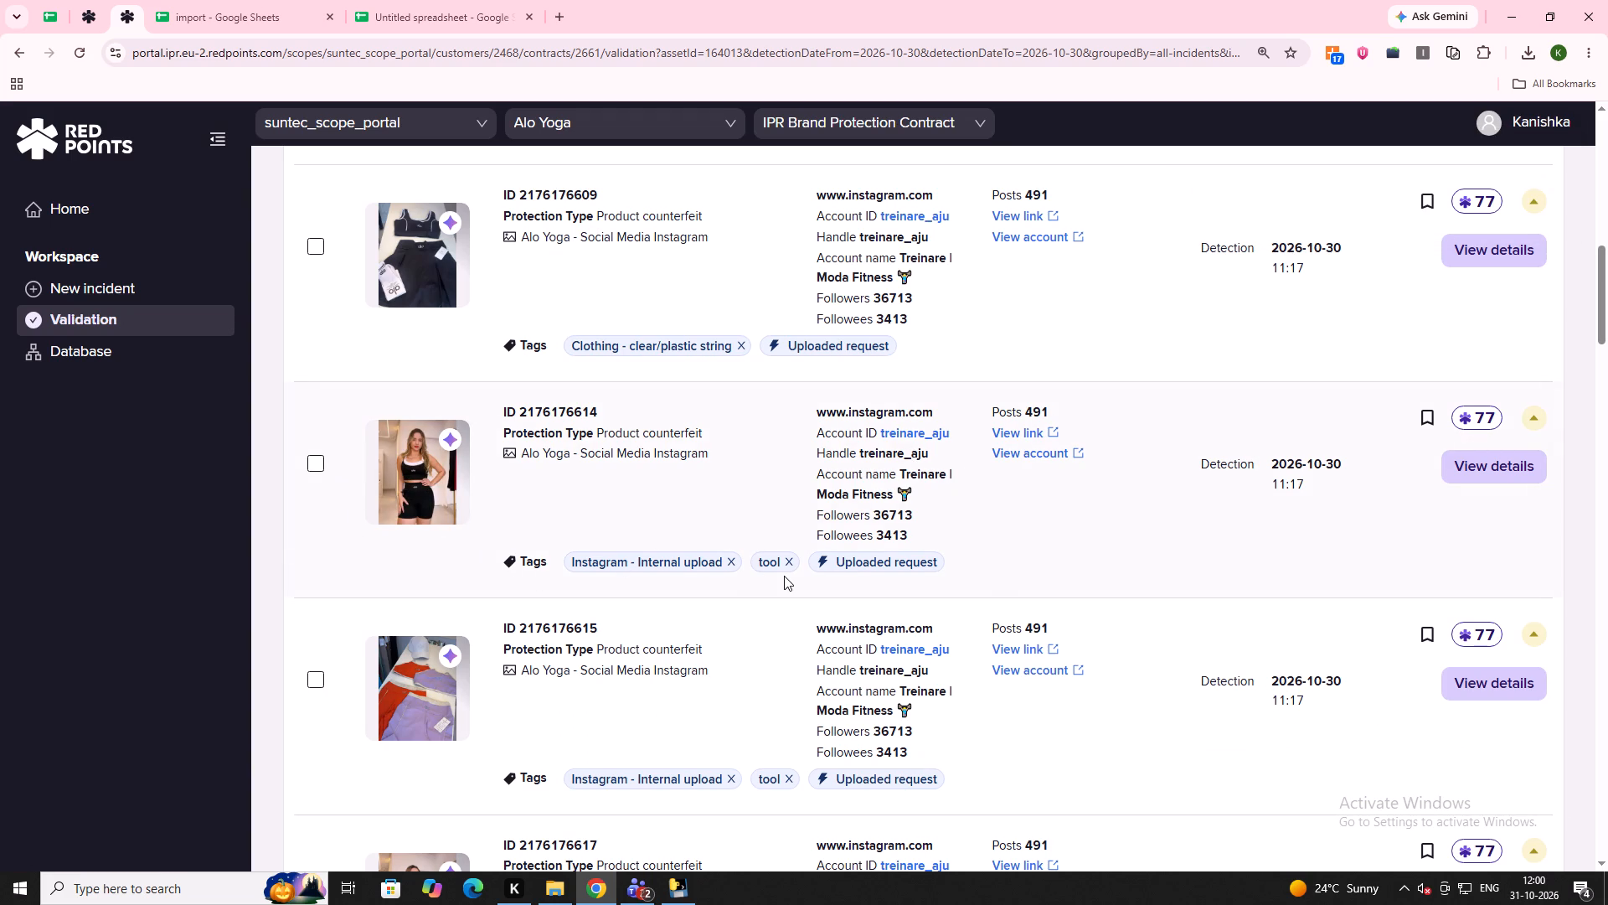
left_click(444, 509)
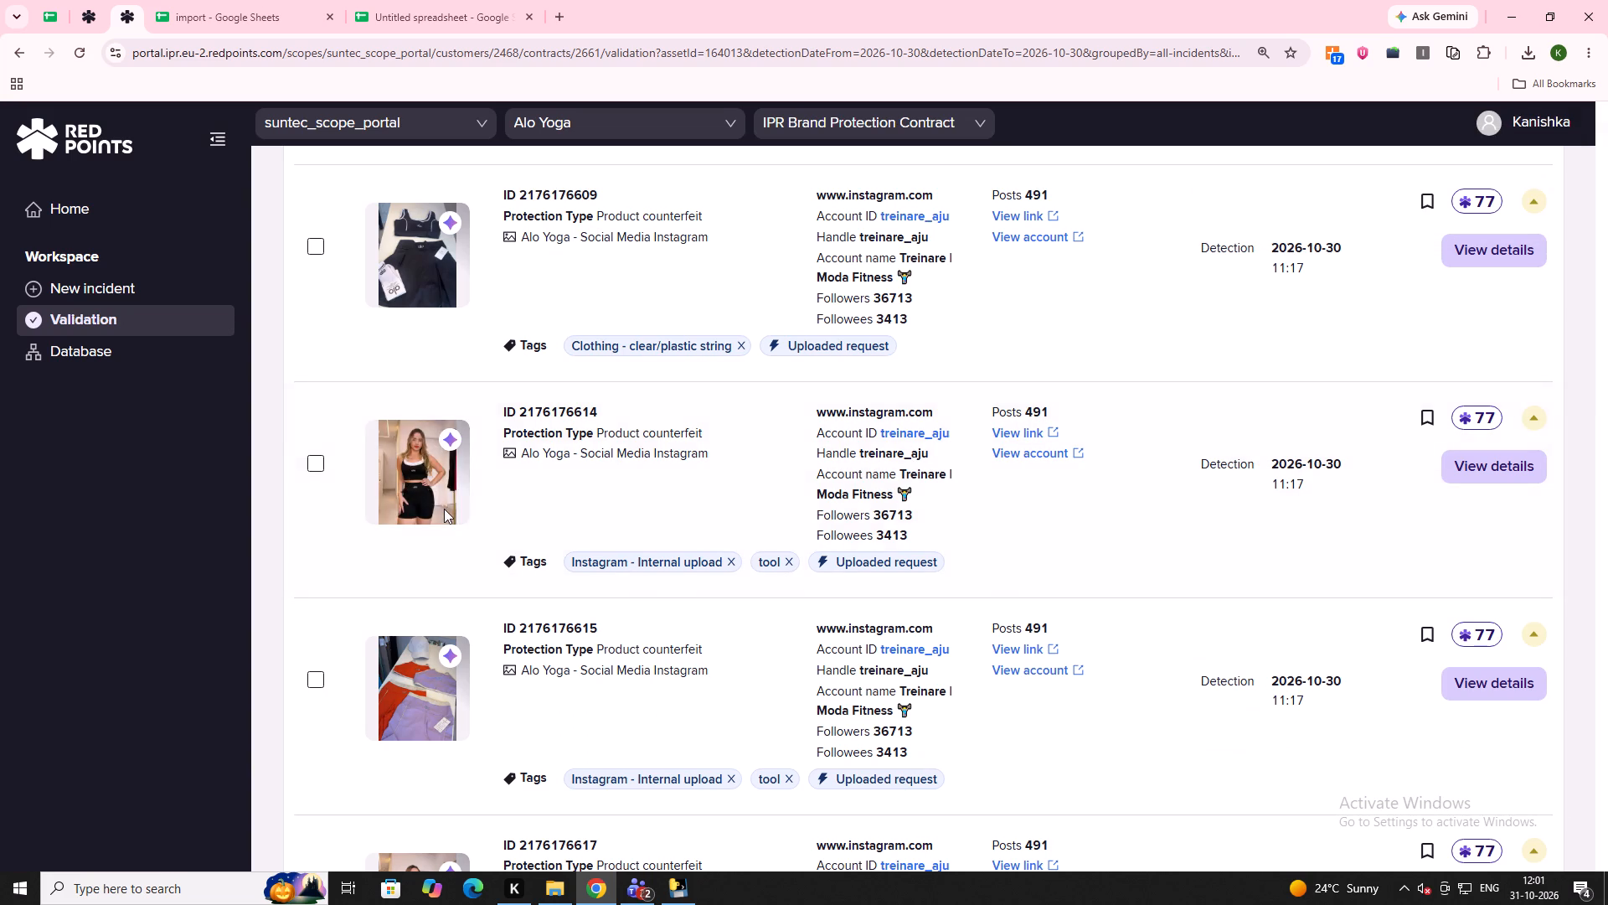
key("Escape")
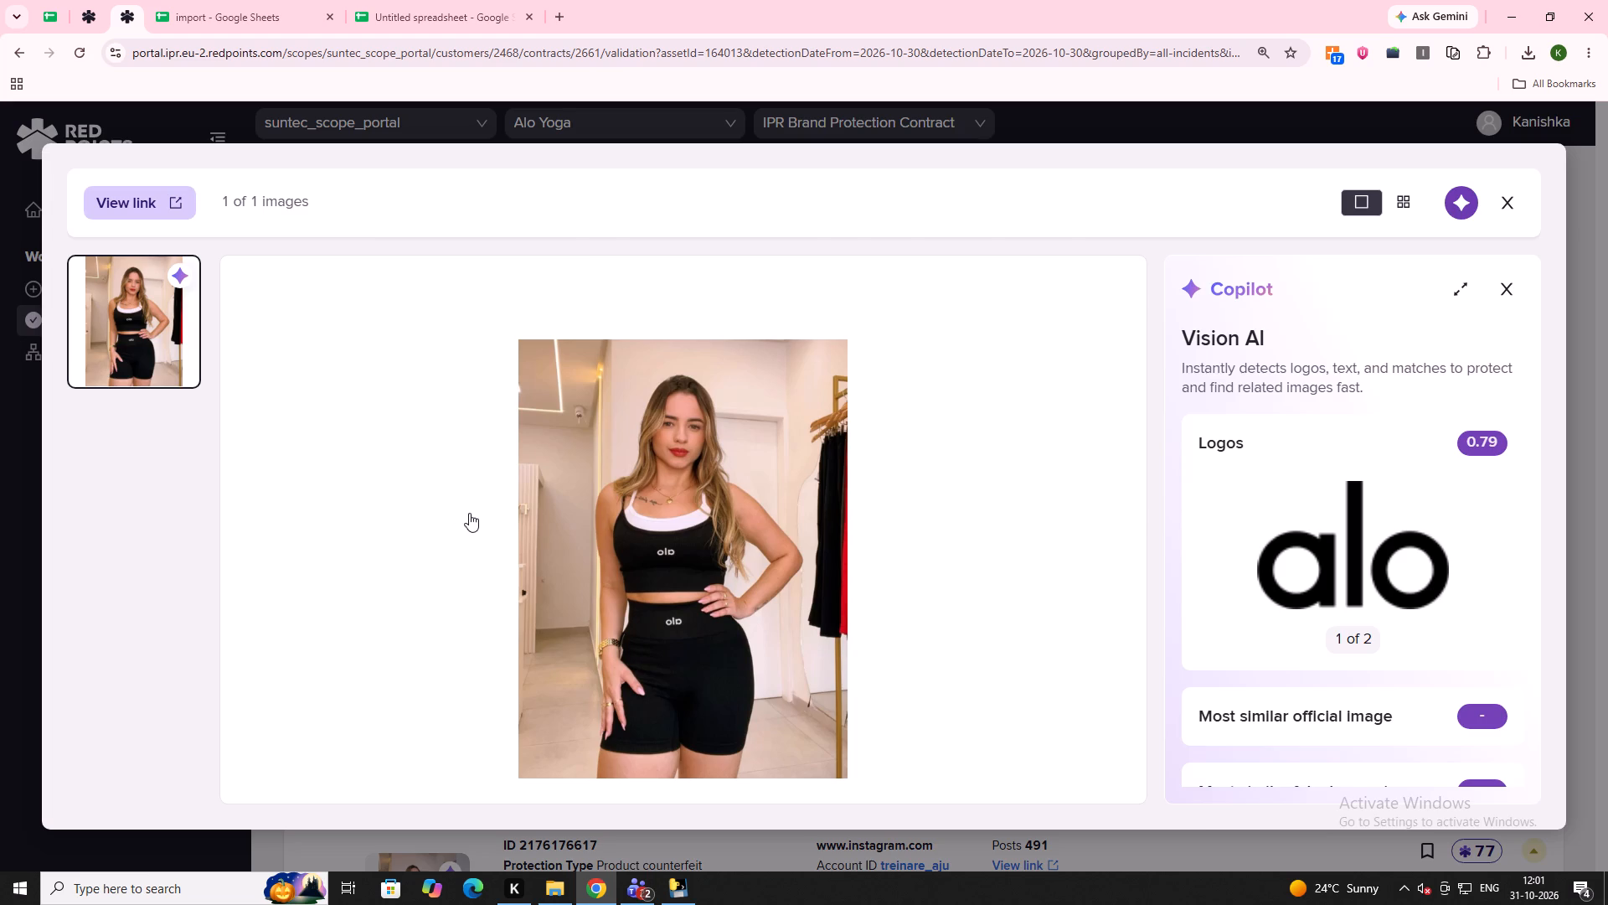
left_click(320, 475)
left_click(317, 460)
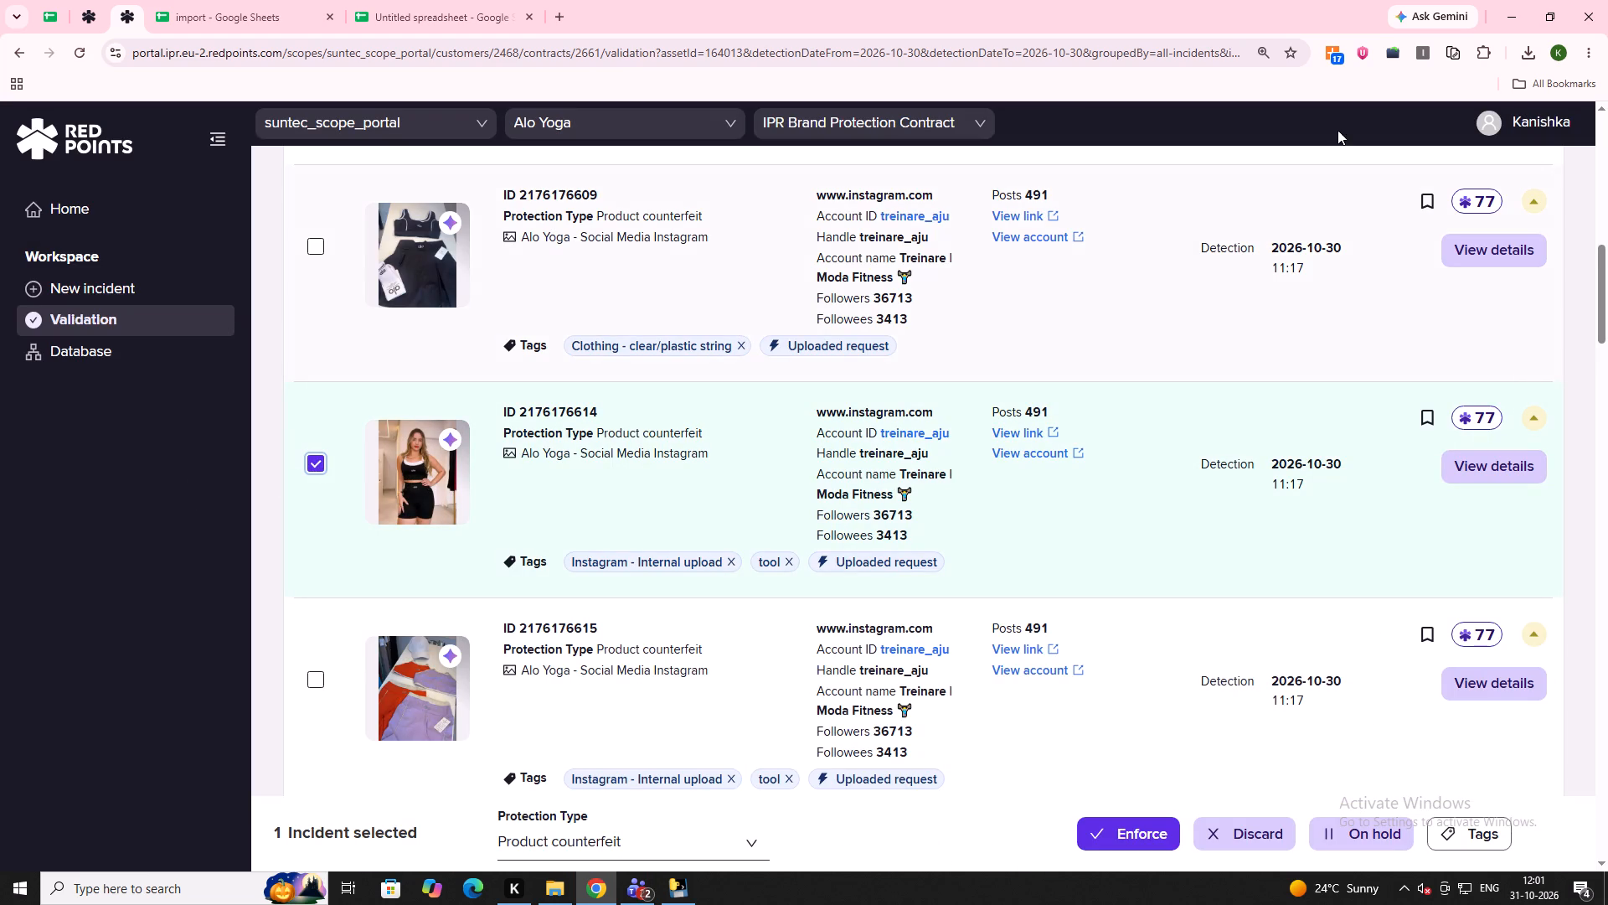
left_click(1331, 49)
left_click(1484, 828)
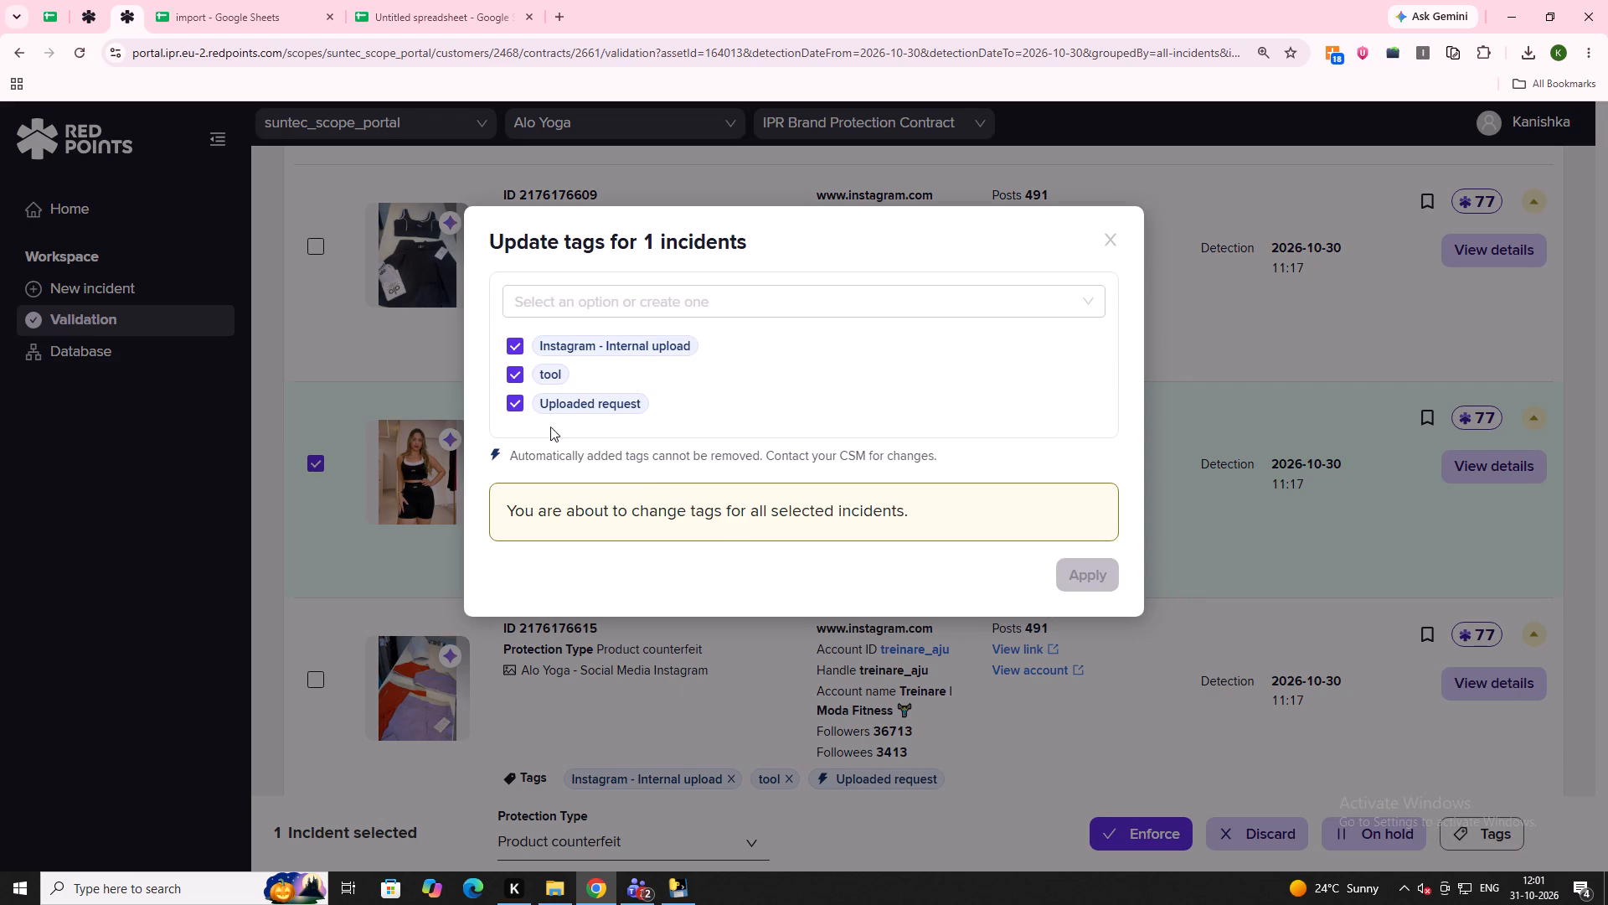
left_click(541, 406)
left_click(551, 368)
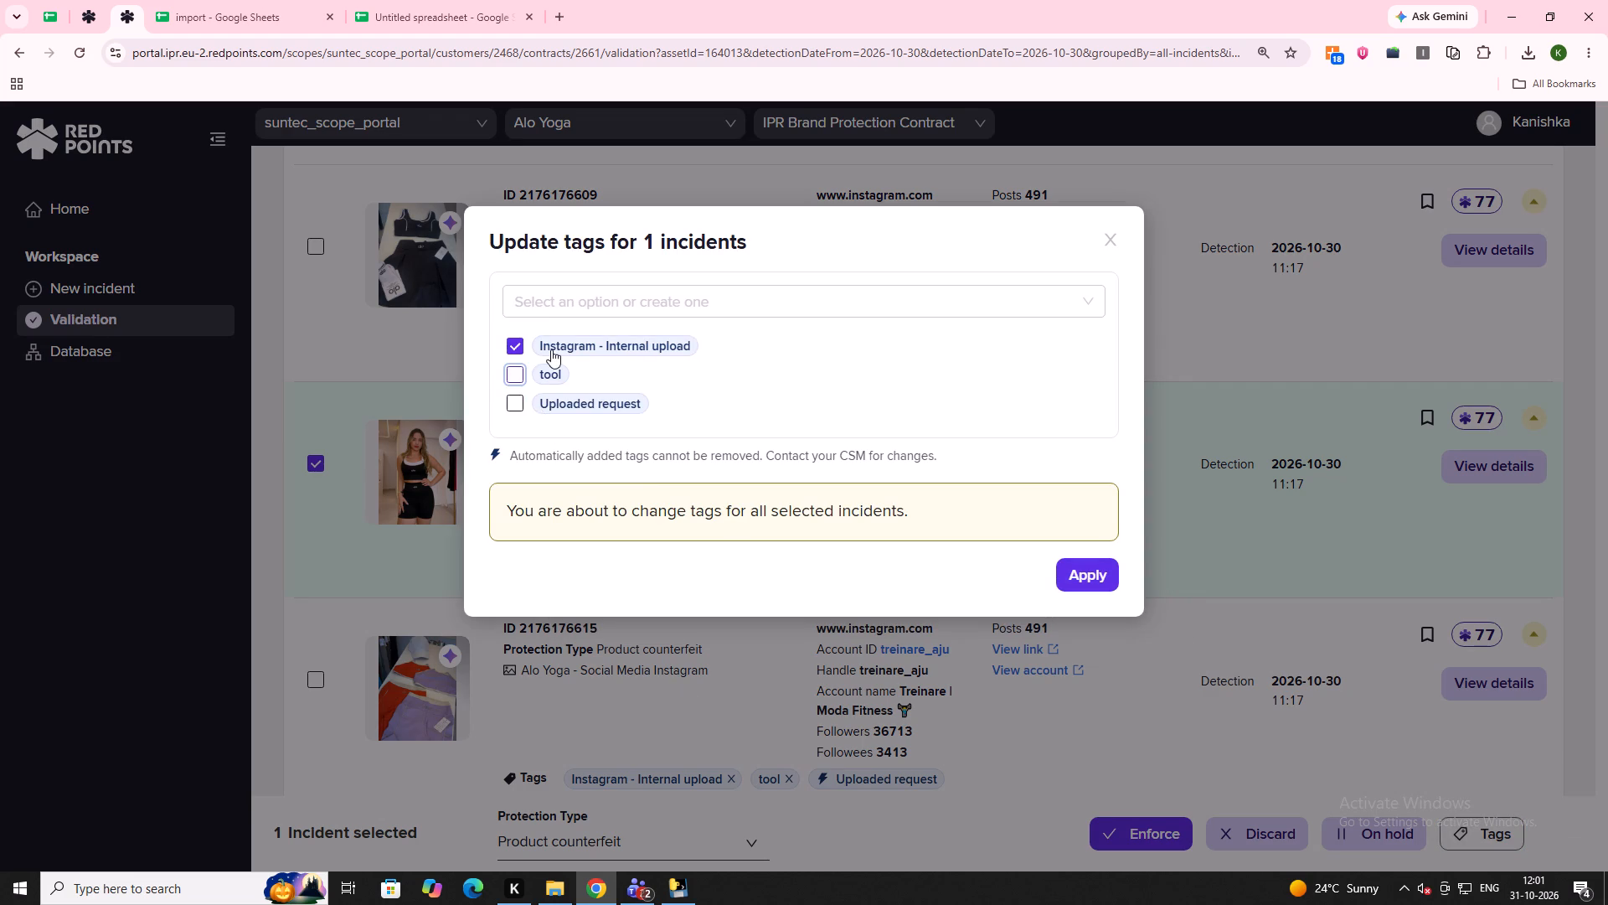
left_click(551, 349)
left_click(559, 319)
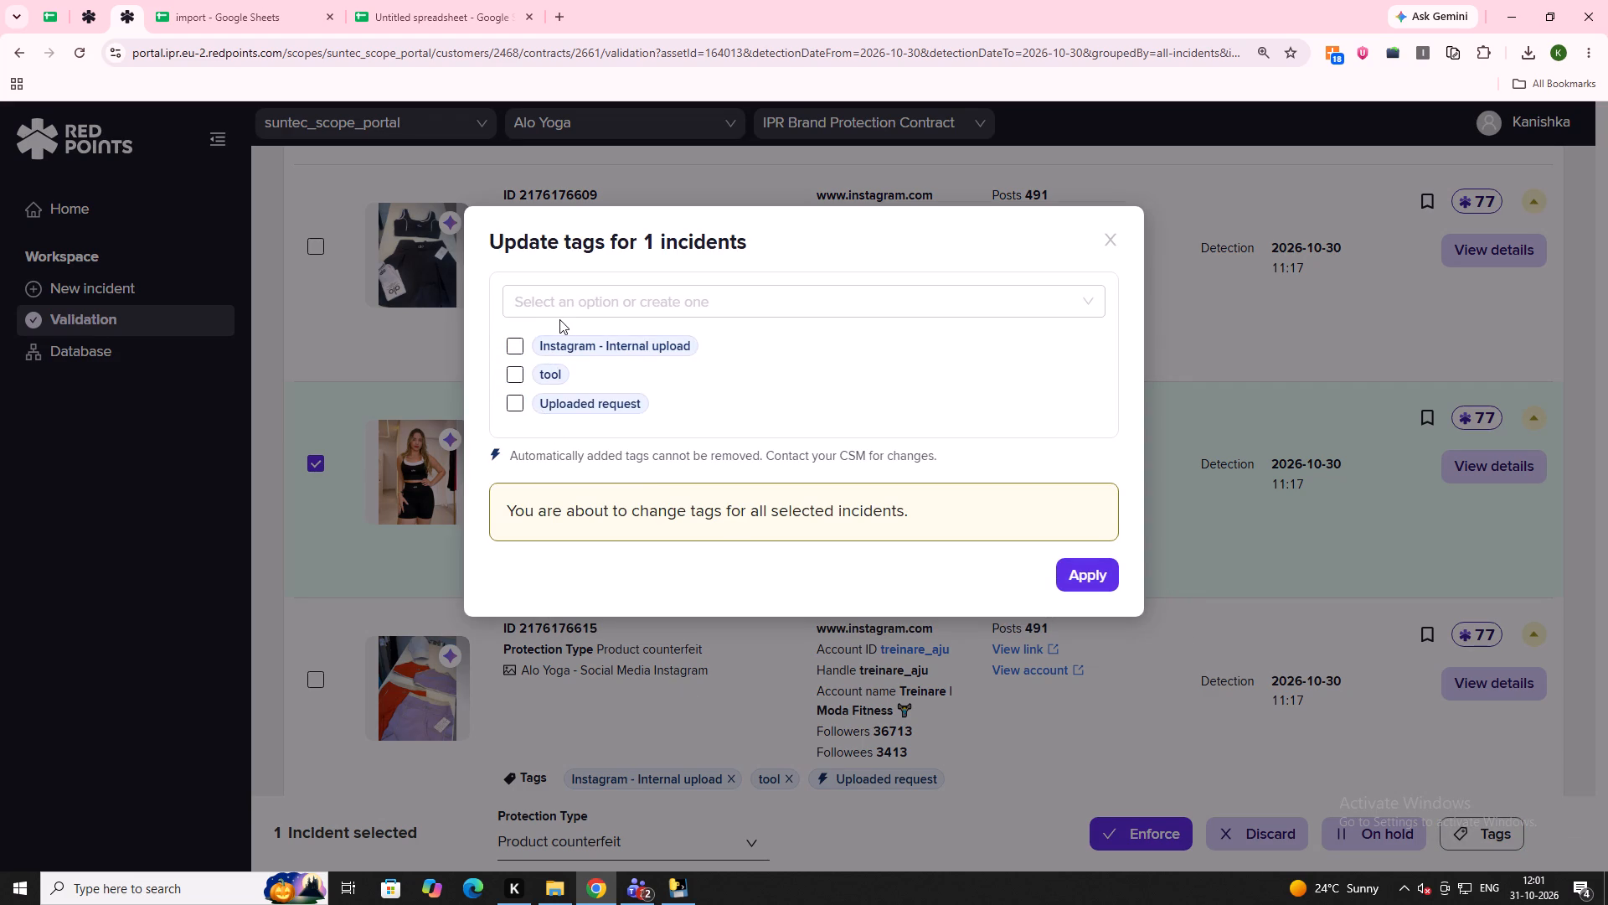
left_click(560, 307)
key("t")
key("y")
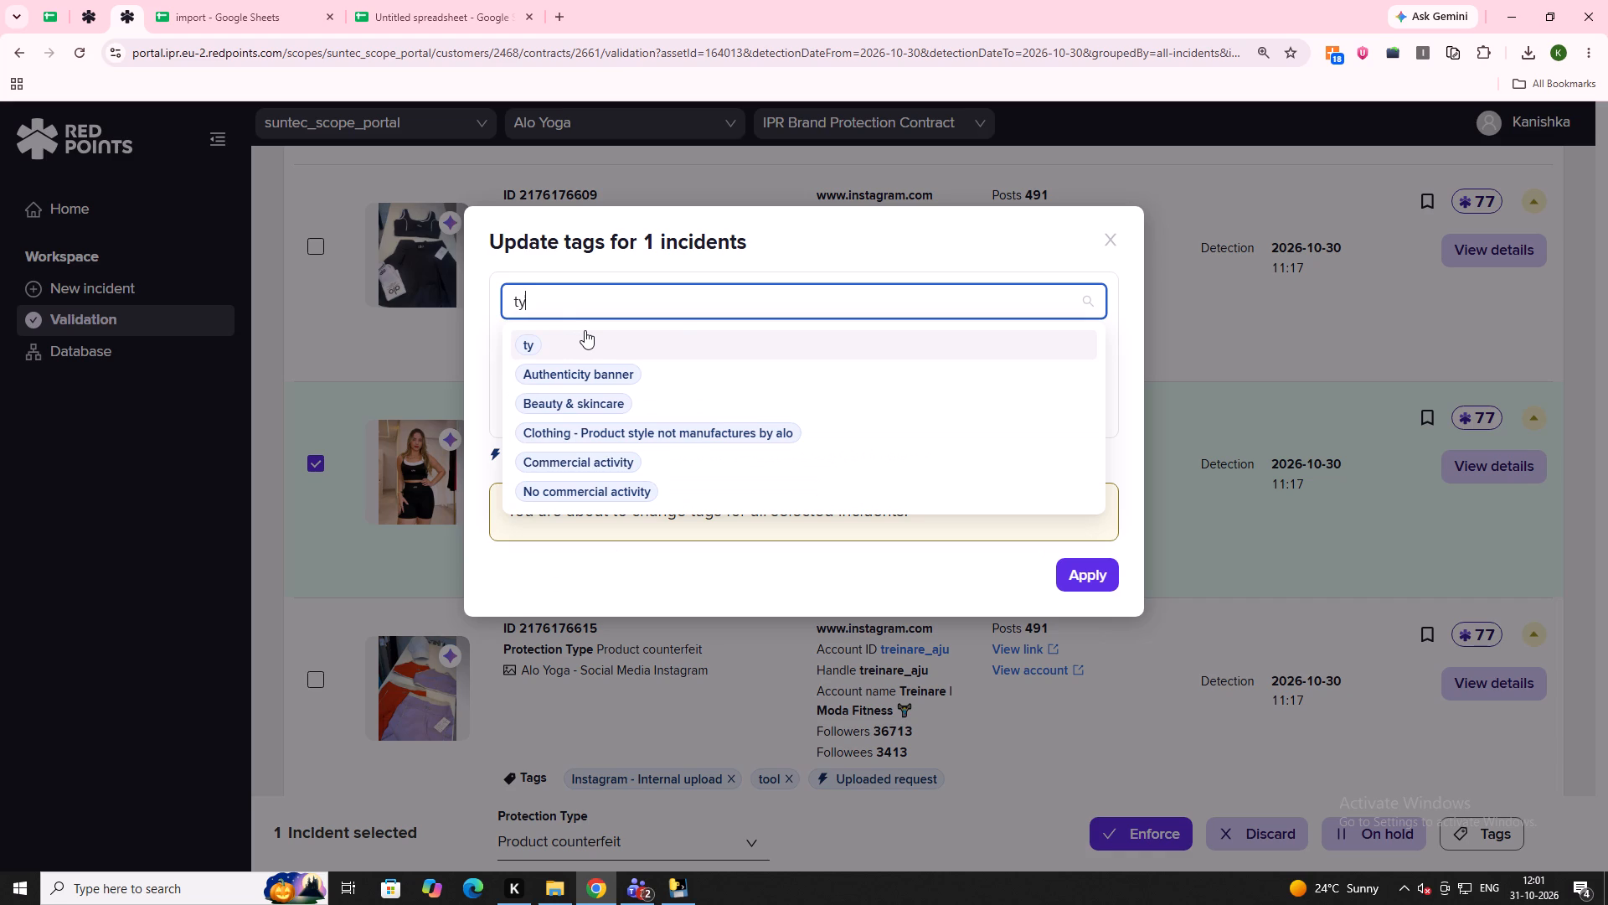
left_click(602, 460)
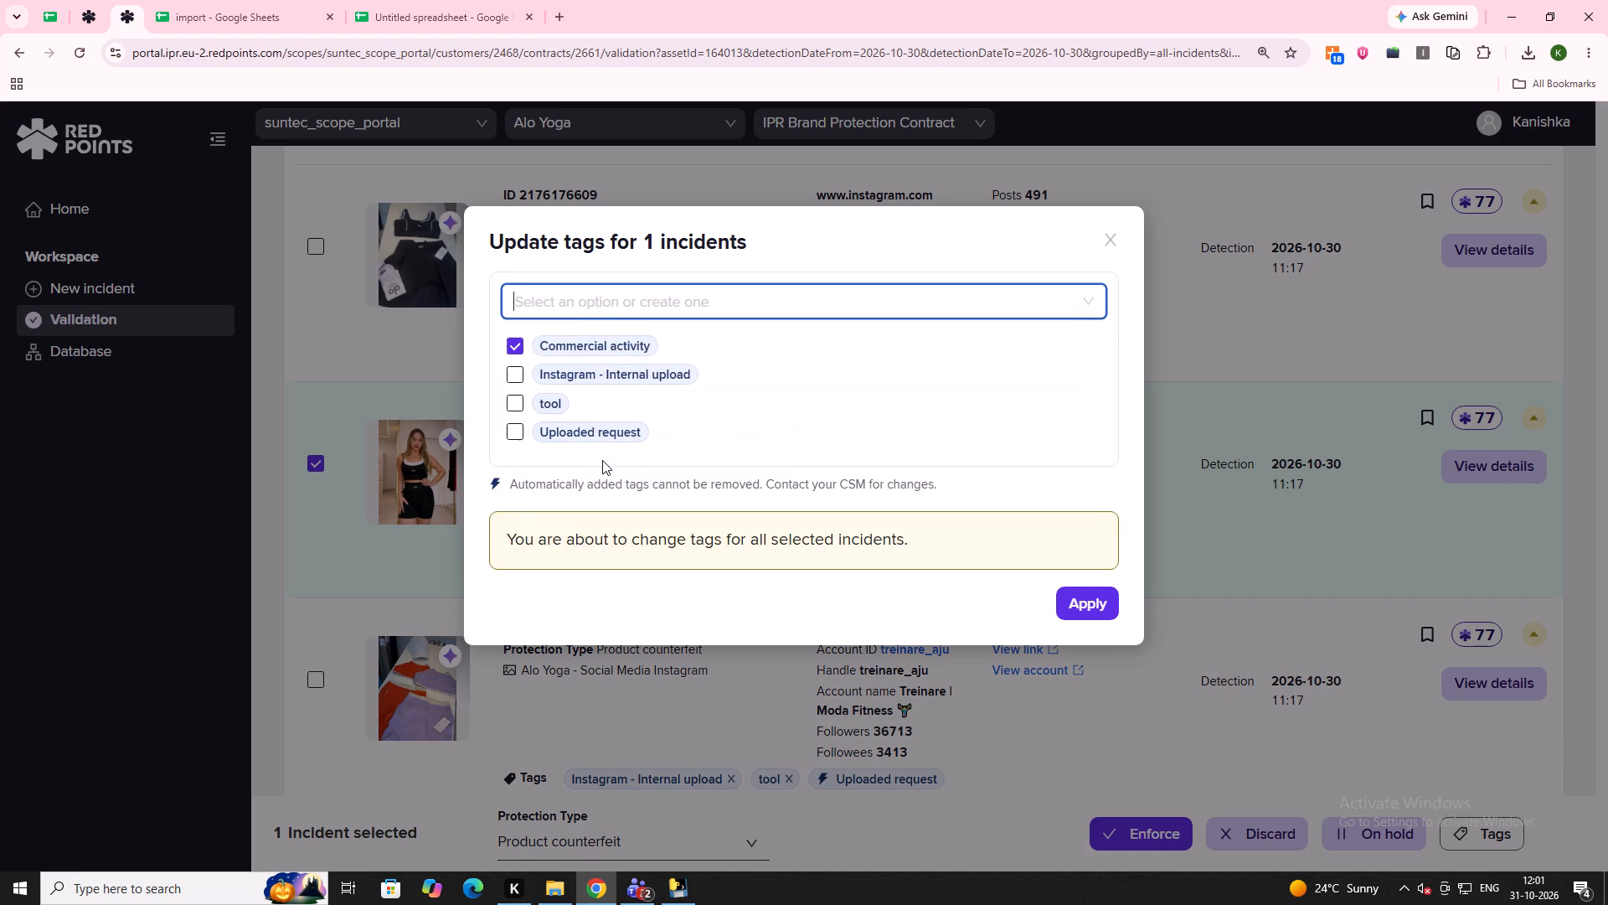
left_click(1089, 604)
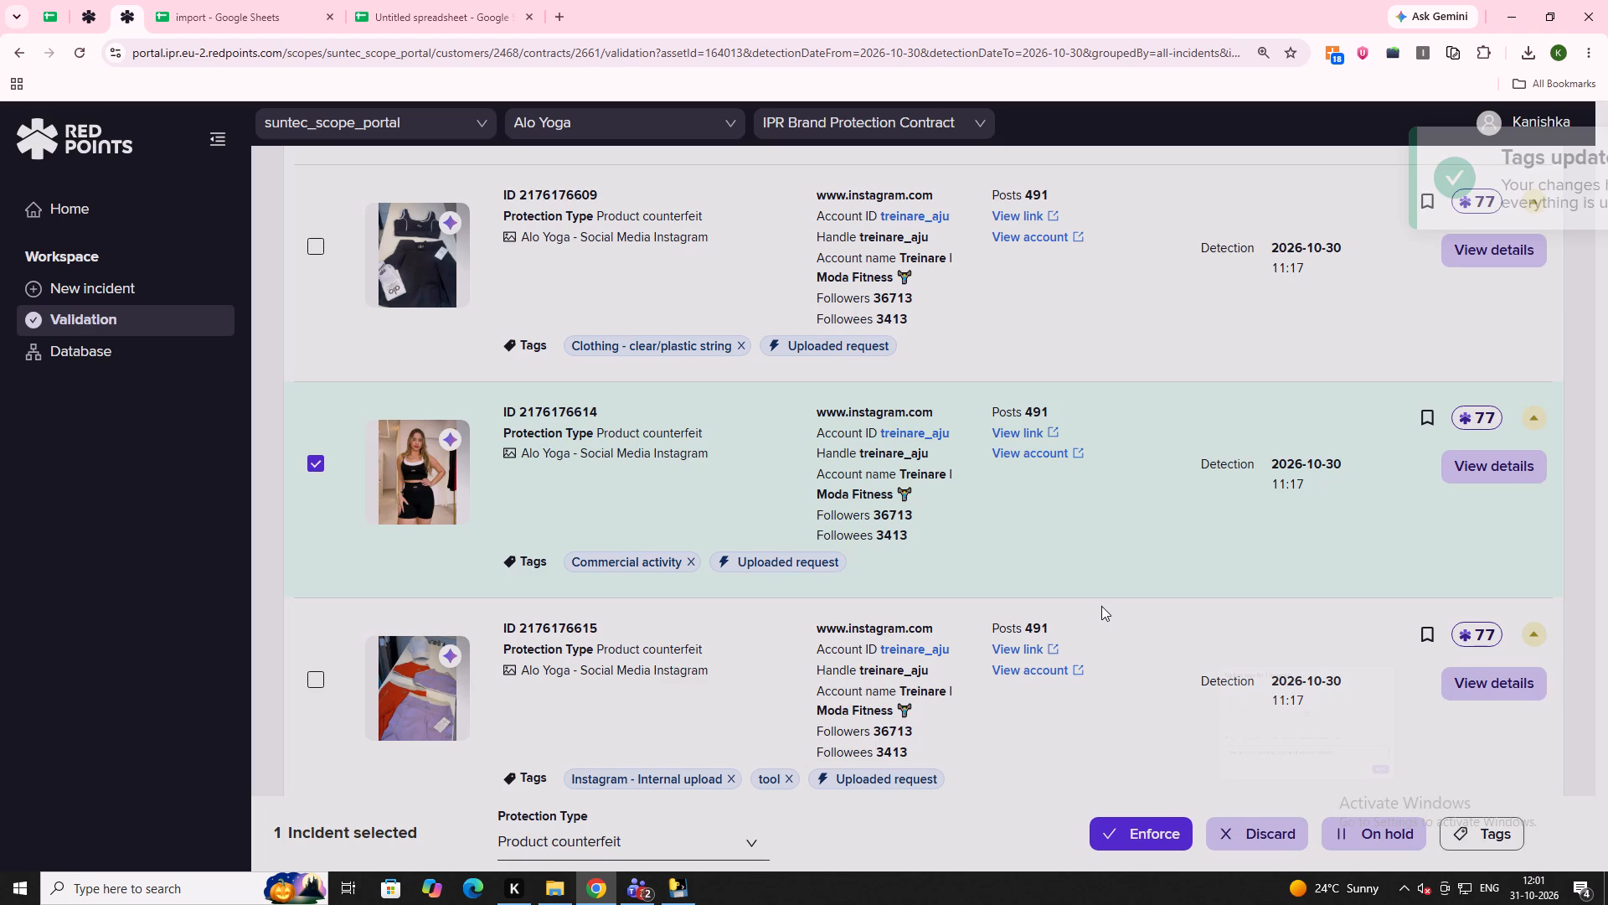
left_click(323, 457)
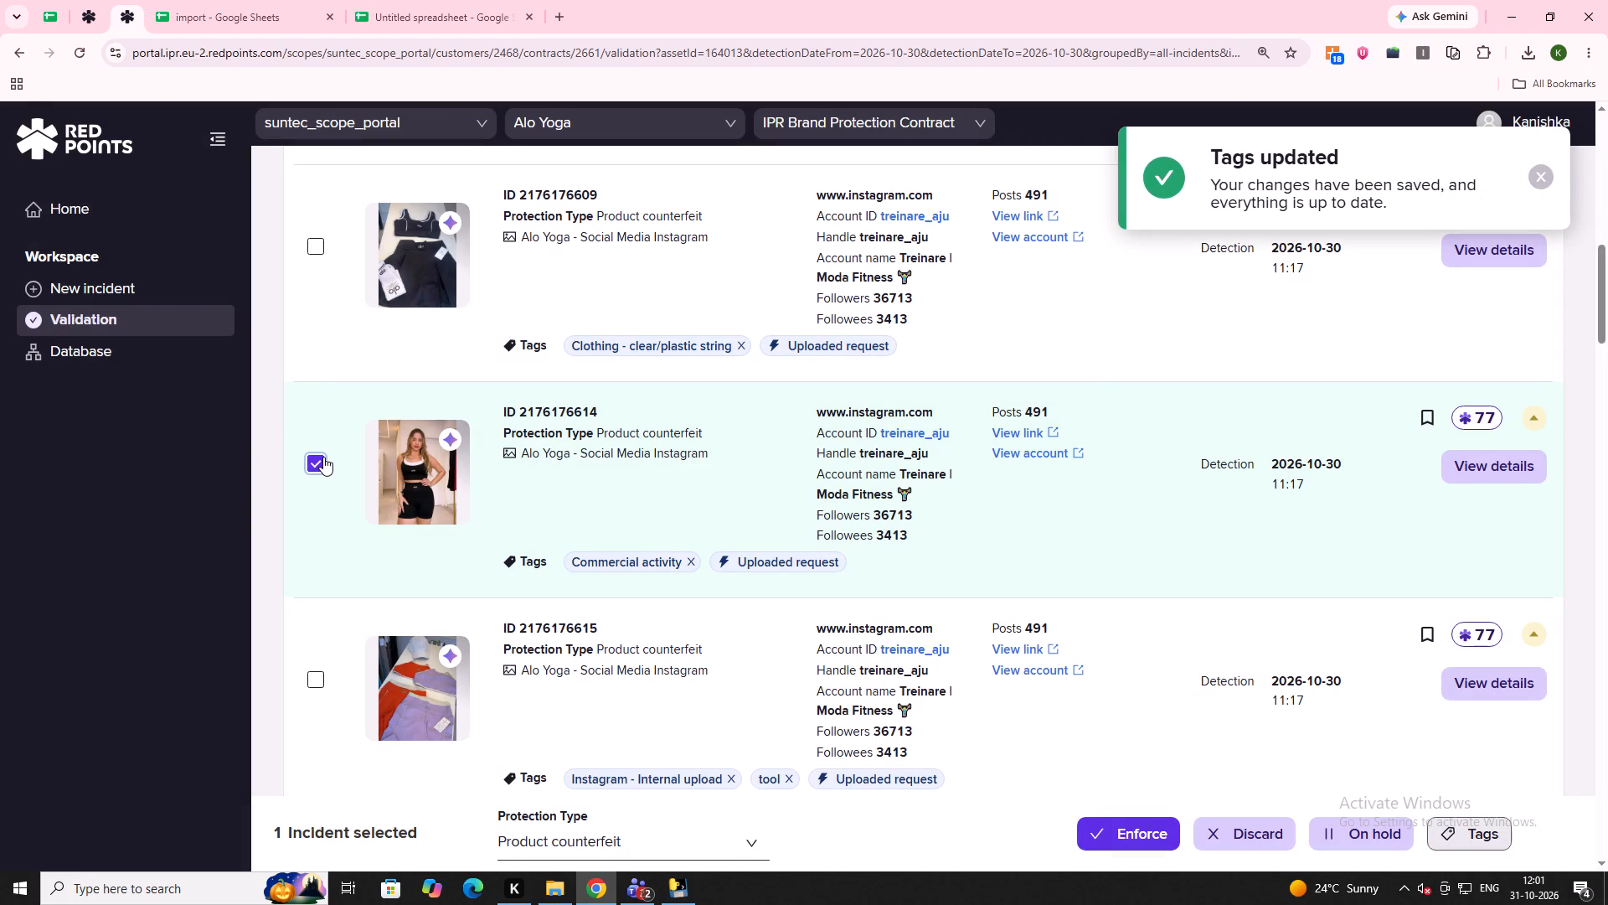
scroll(384, 459, "down", 2)
left_click(411, 470)
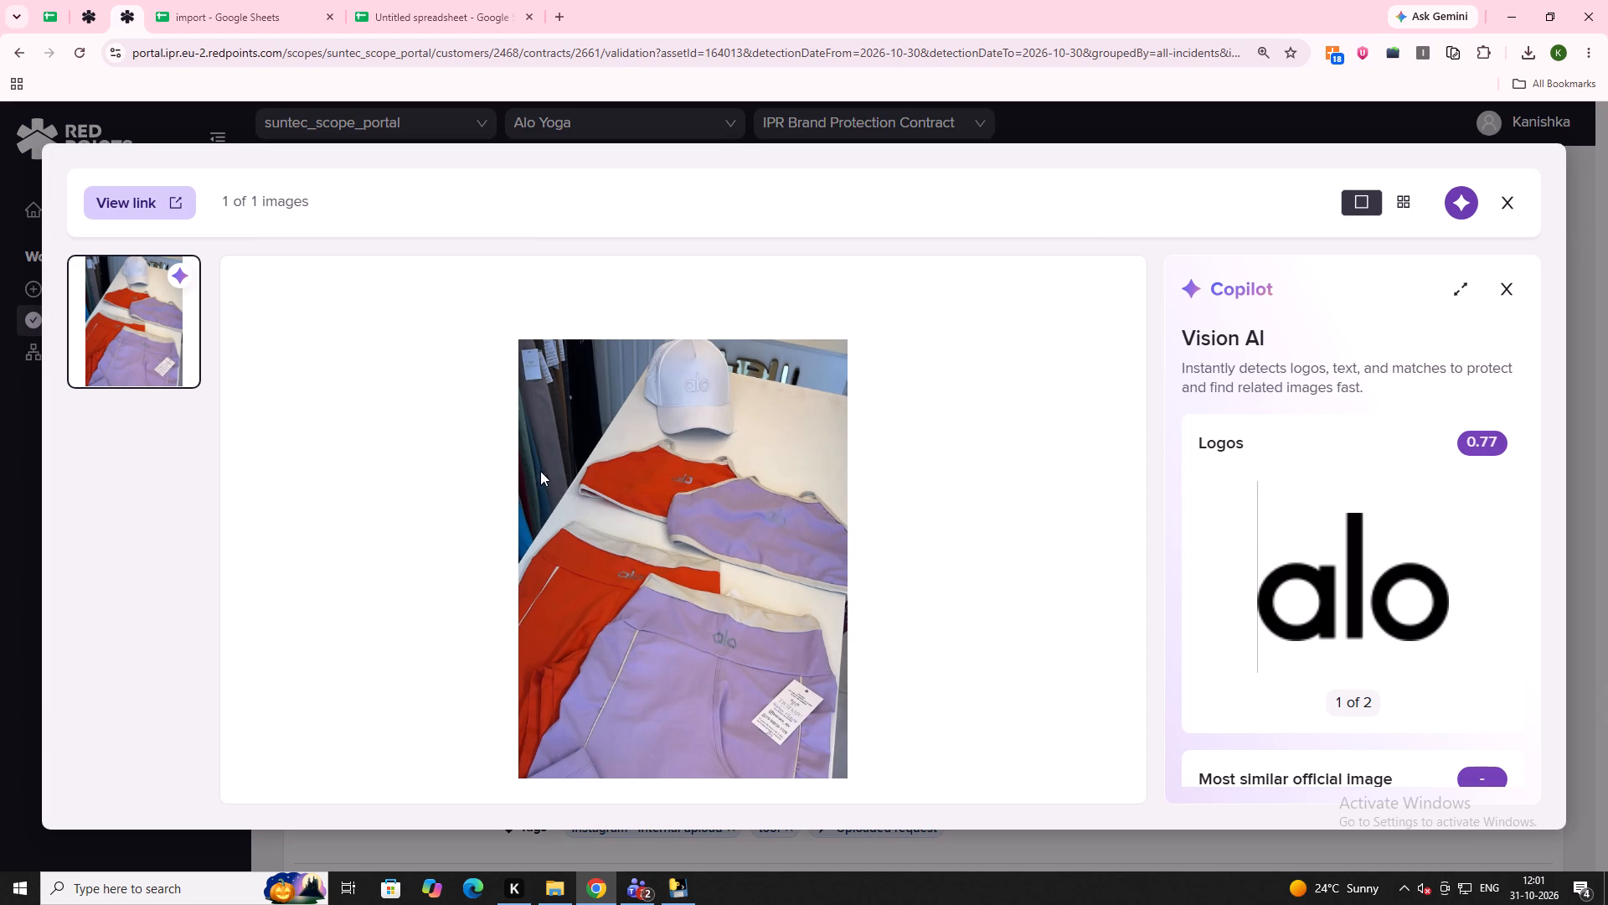
left_click_drag(598, 516, 821, 0)
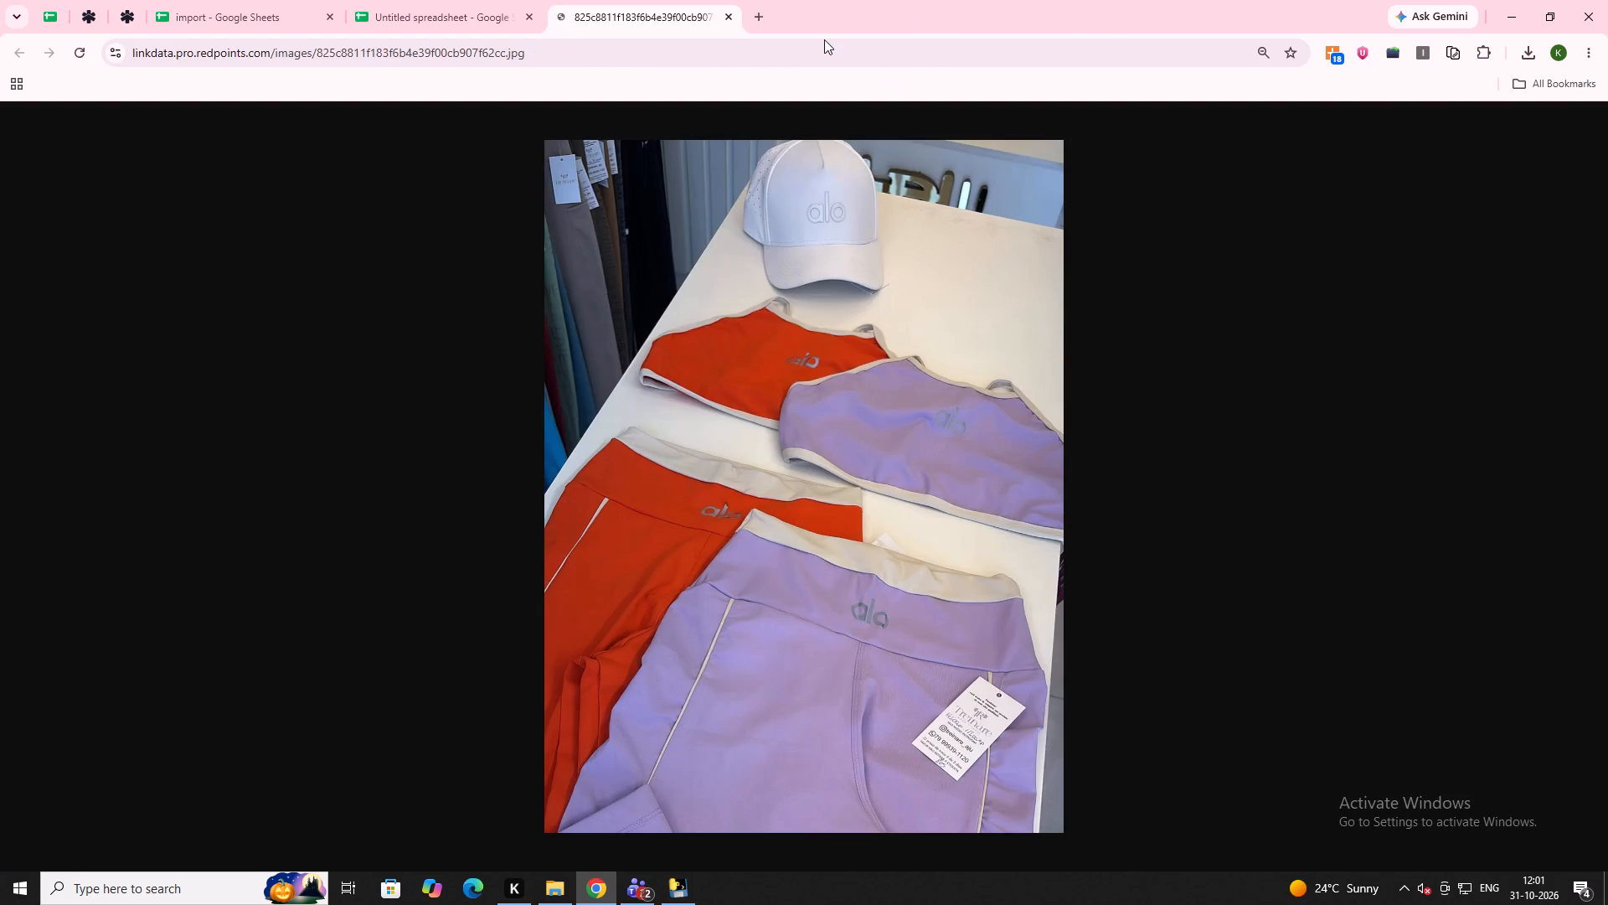
scroll(938, 422, "down", 4)
scroll(934, 704, "up", 4, "ctrl")
scroll(934, 704, "down", 8)
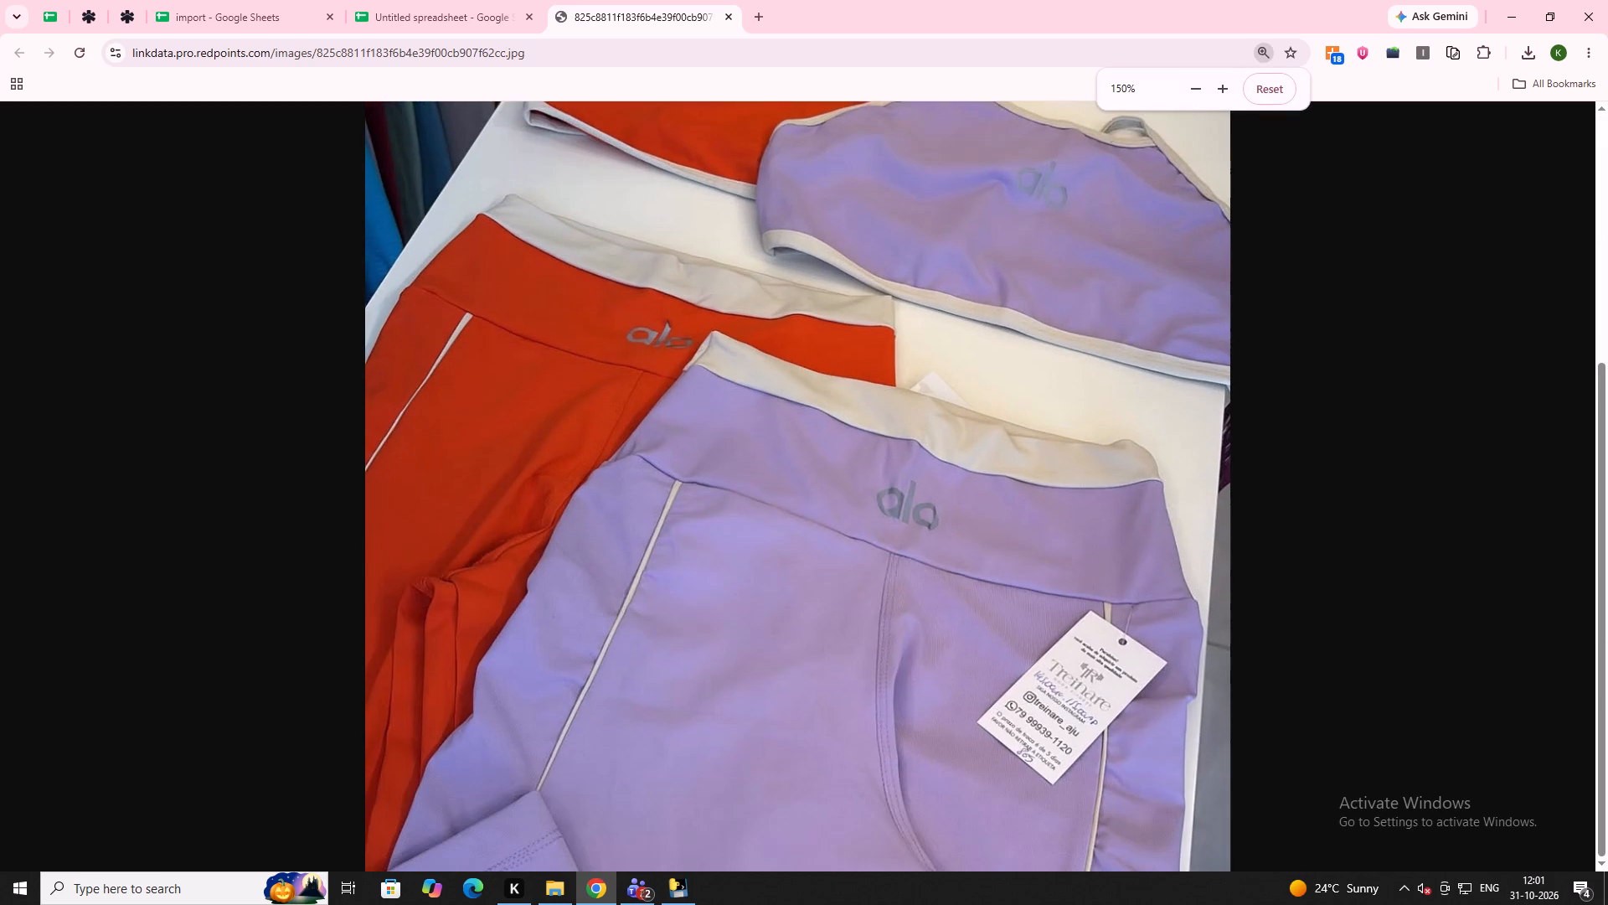
scroll(935, 703, "up", 3, "ctrl")
scroll(936, 702, "down", 4)
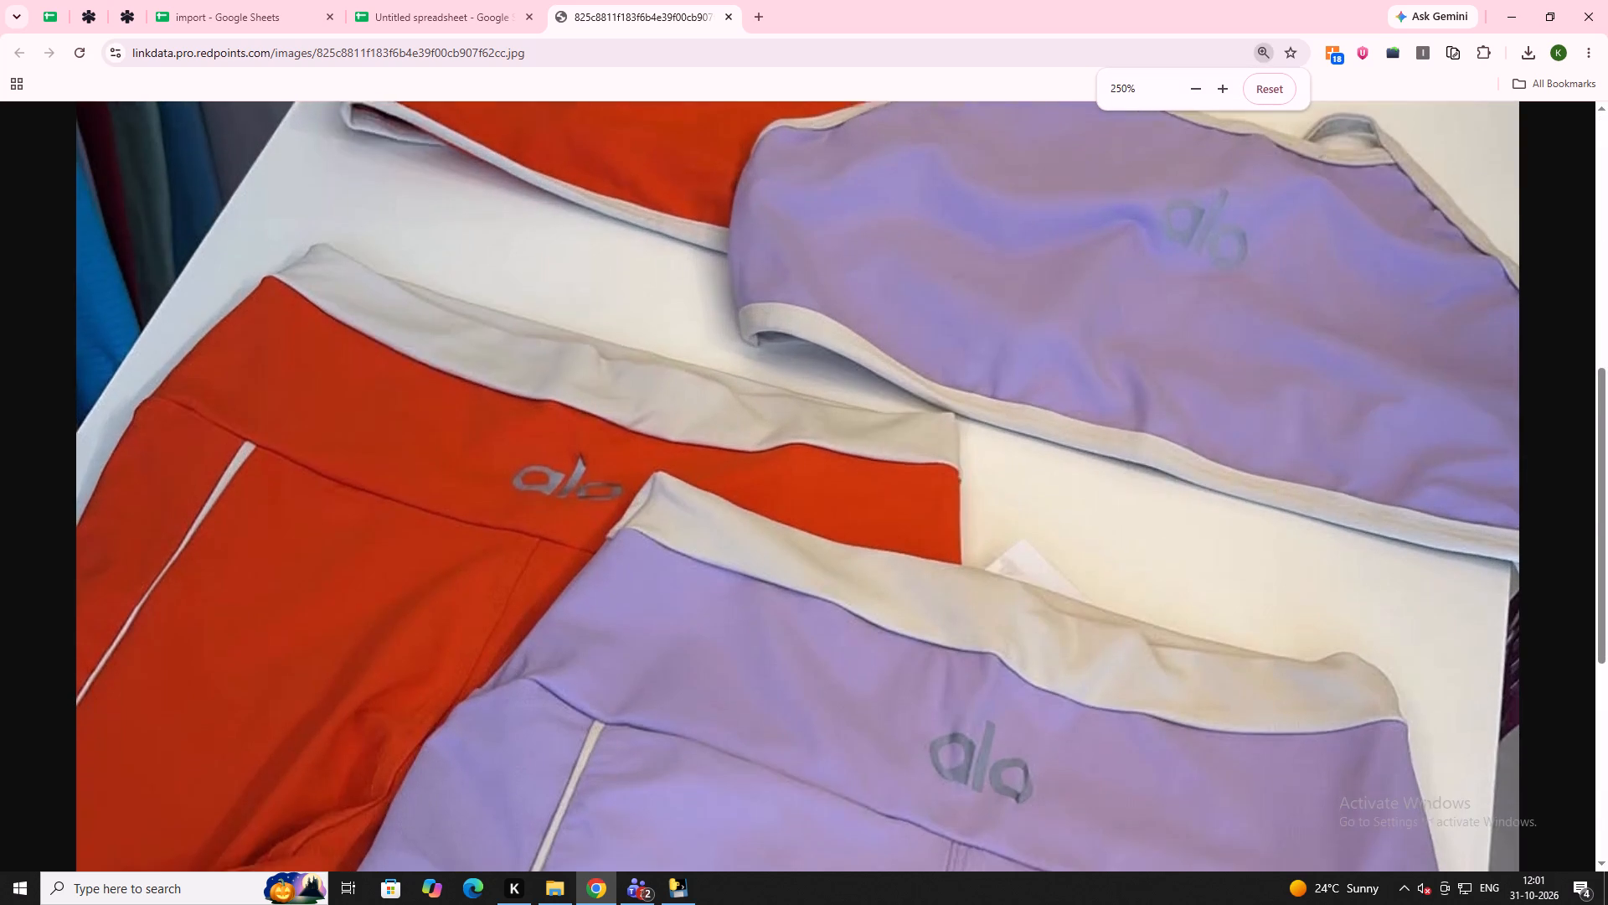
scroll(936, 702, "down", 1)
scroll(938, 702, "down", 2, "ctrl")
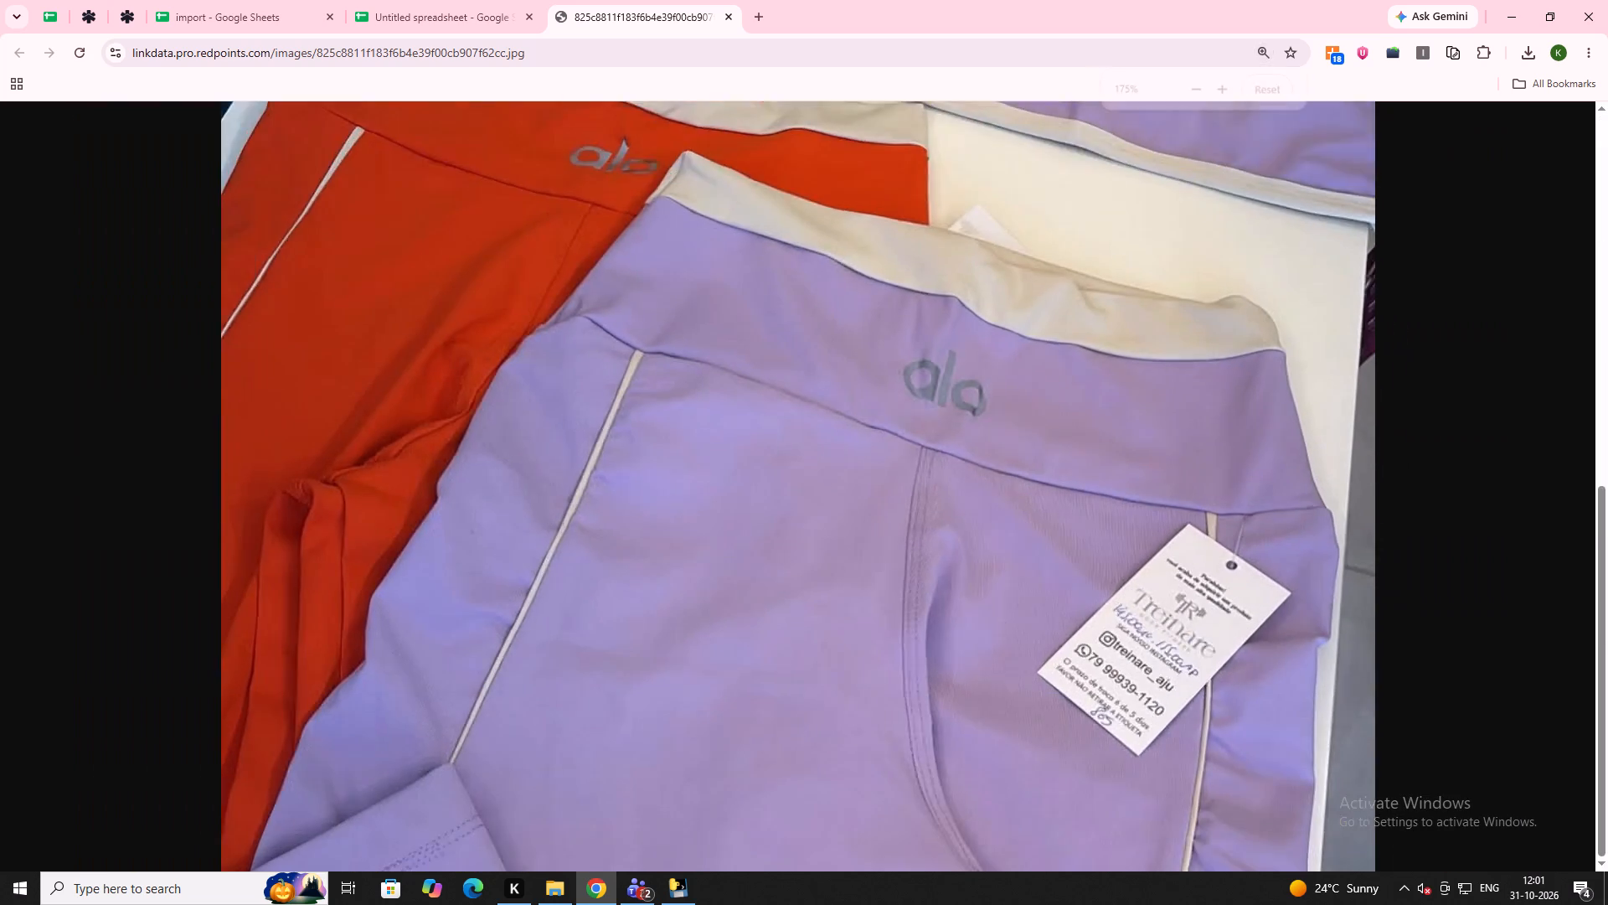
scroll(938, 702, "down", 3, "ctrl")
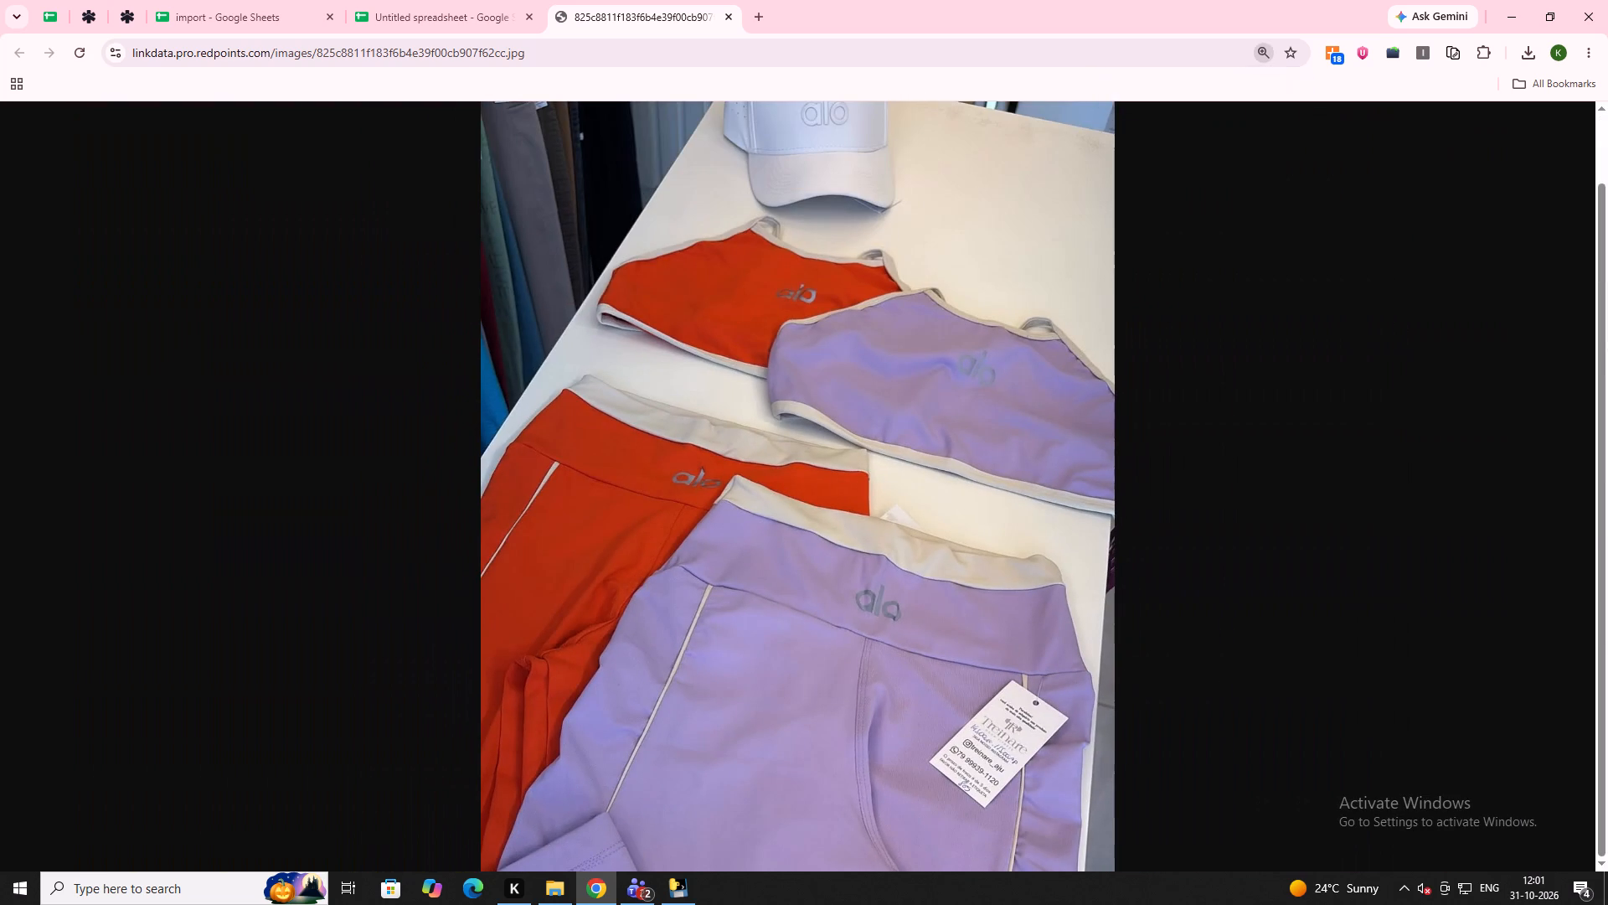
key("ctrl+w")
key("Escape")
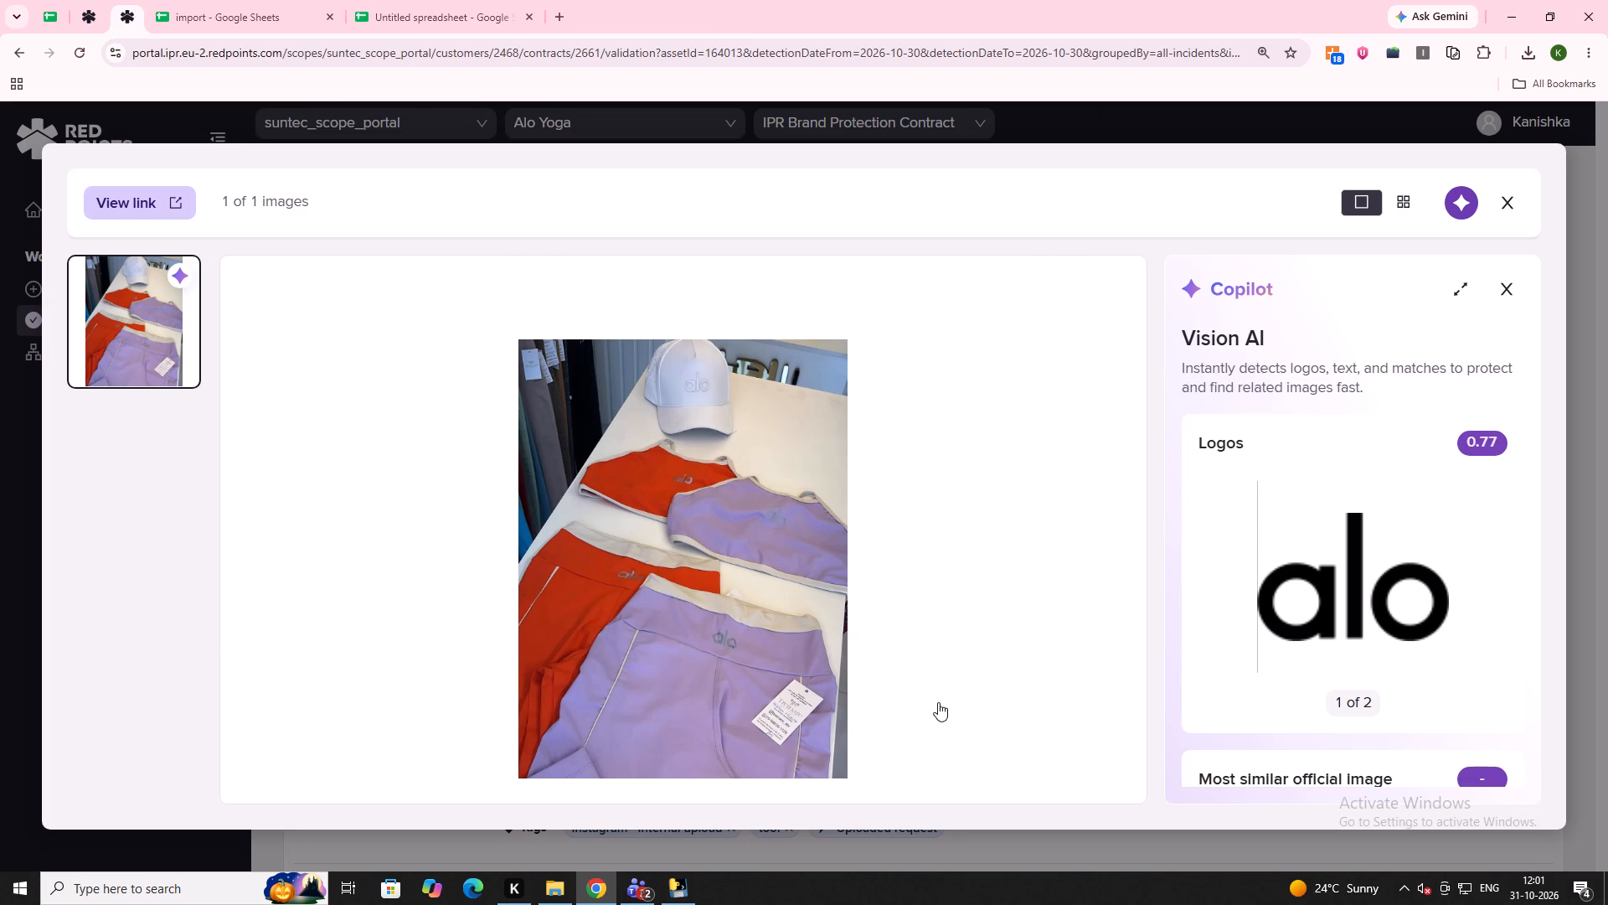
left_click(309, 508)
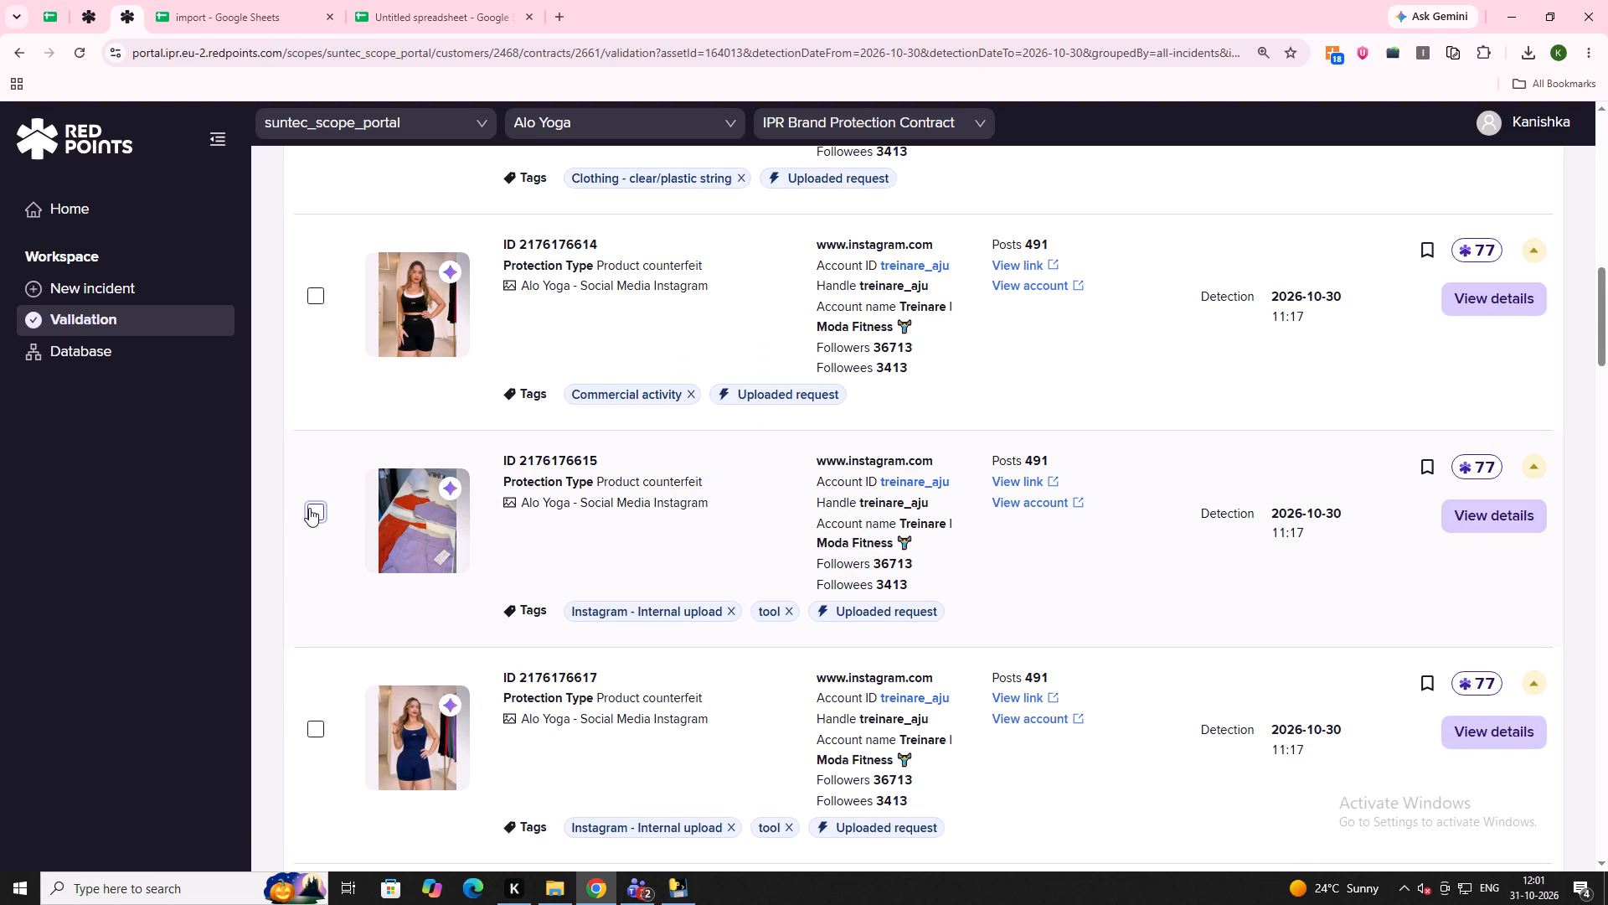
left_click(1343, 49)
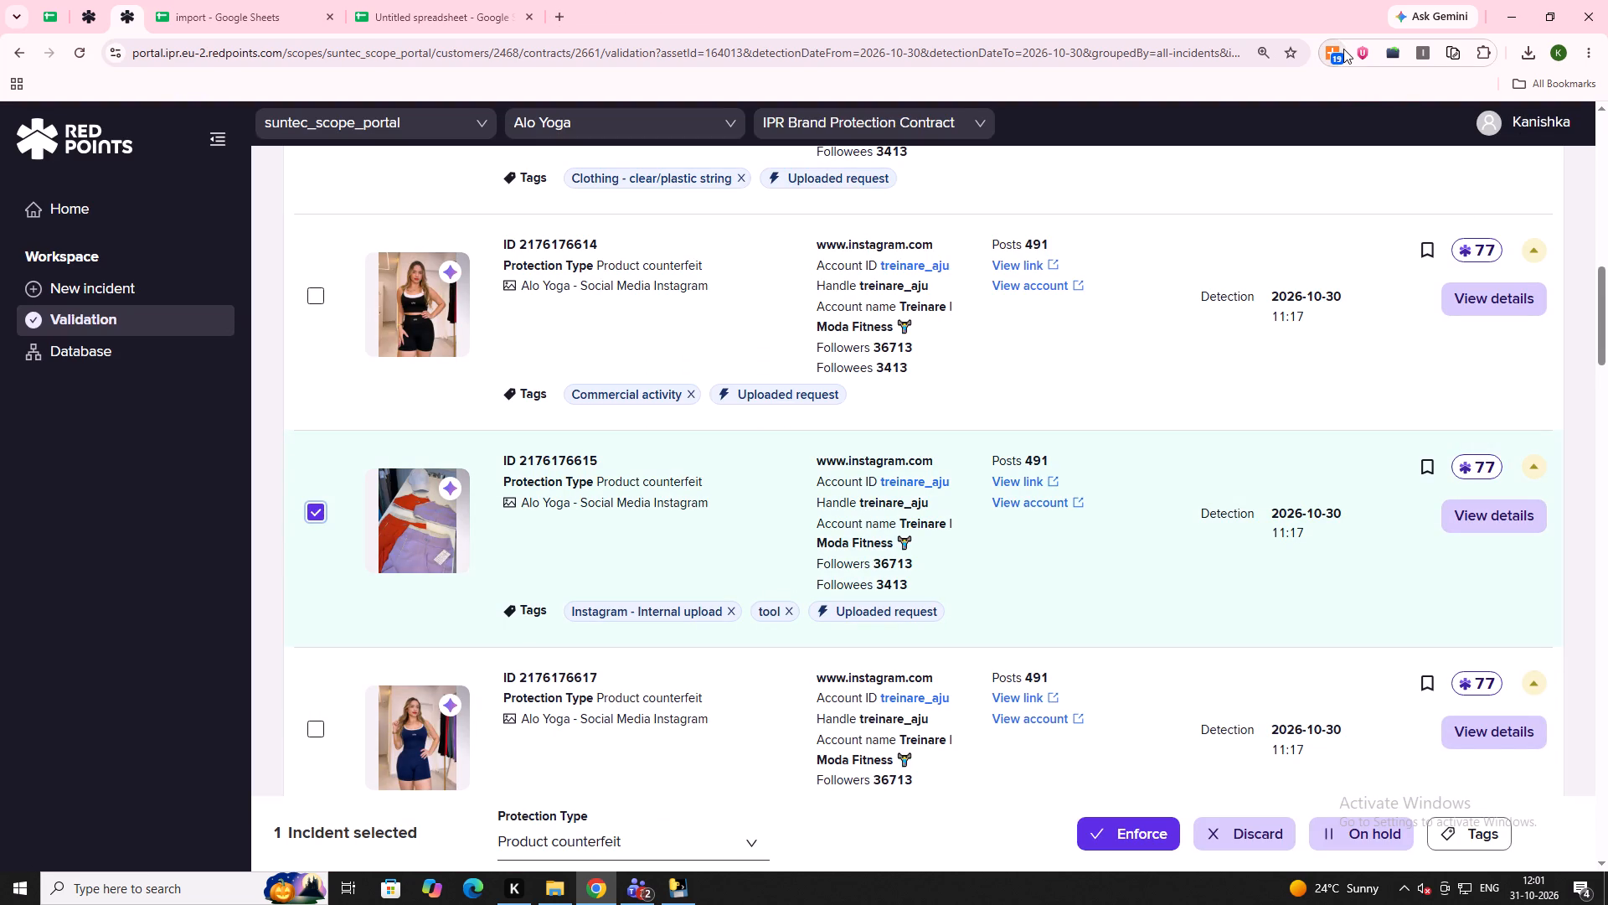
left_click(1495, 828)
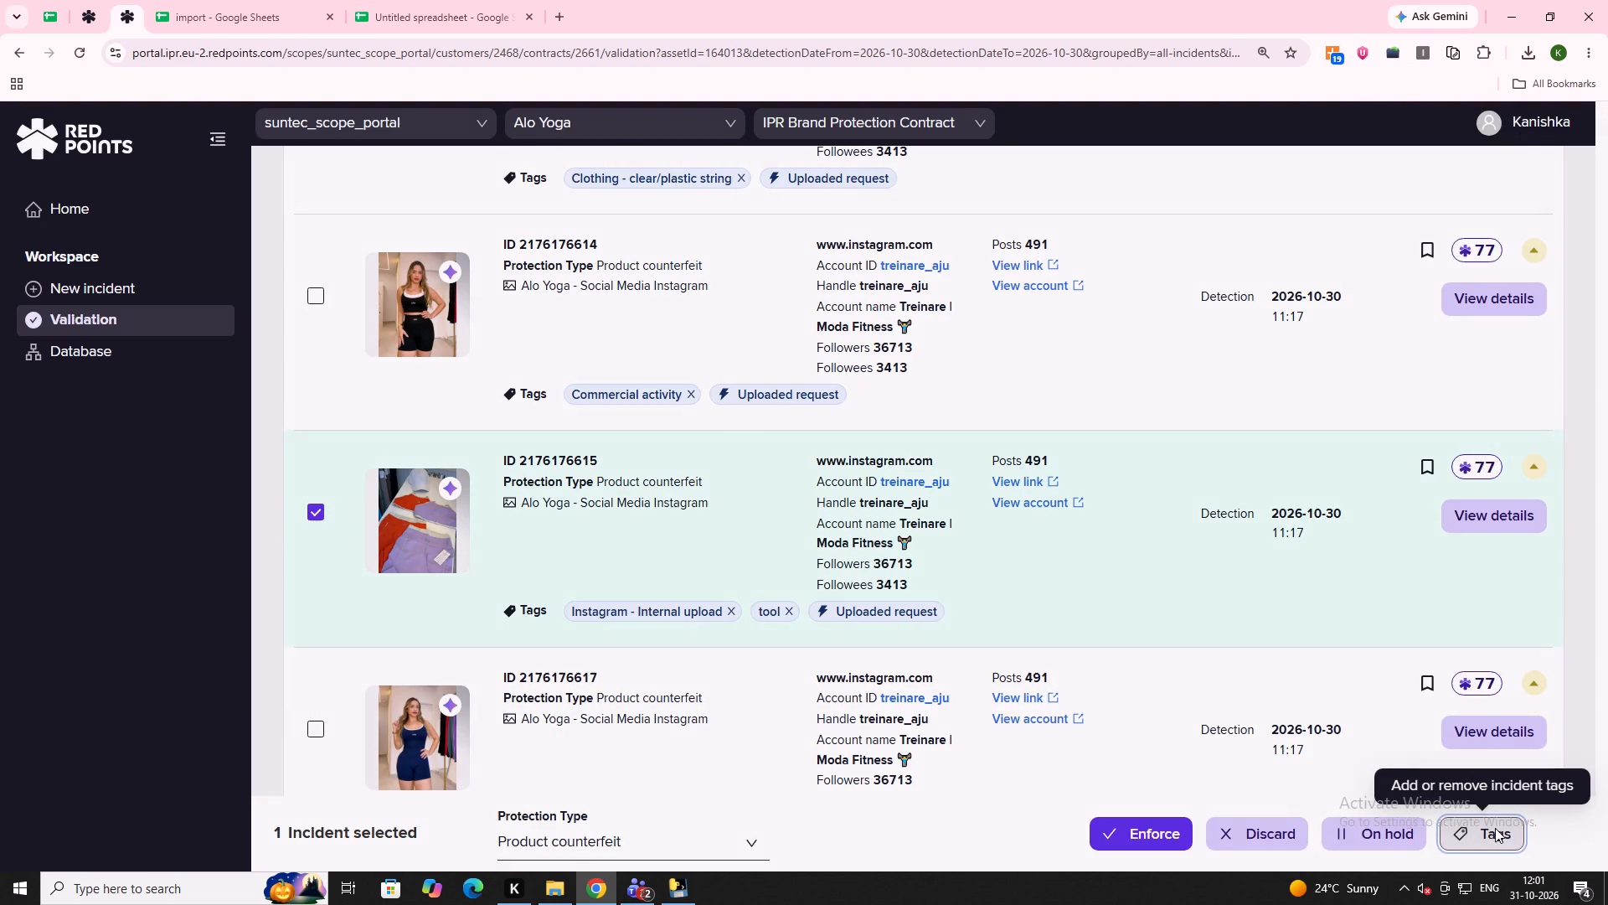
left_click(554, 398)
left_click(548, 376)
left_click(551, 353)
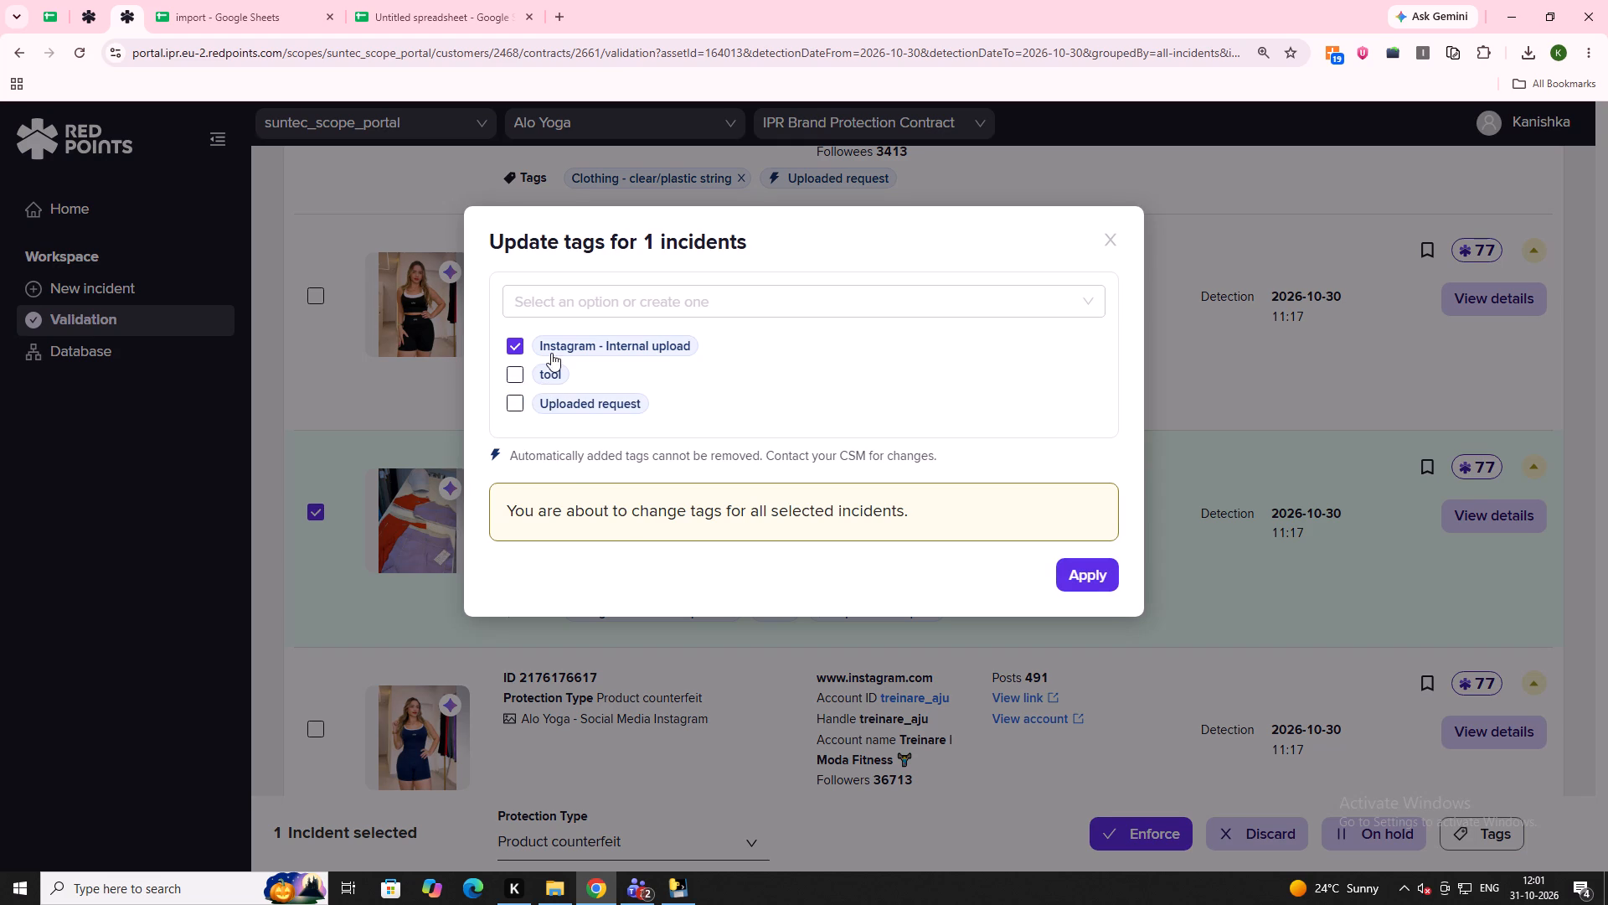
left_click(566, 306)
type("pla")
key("Down")
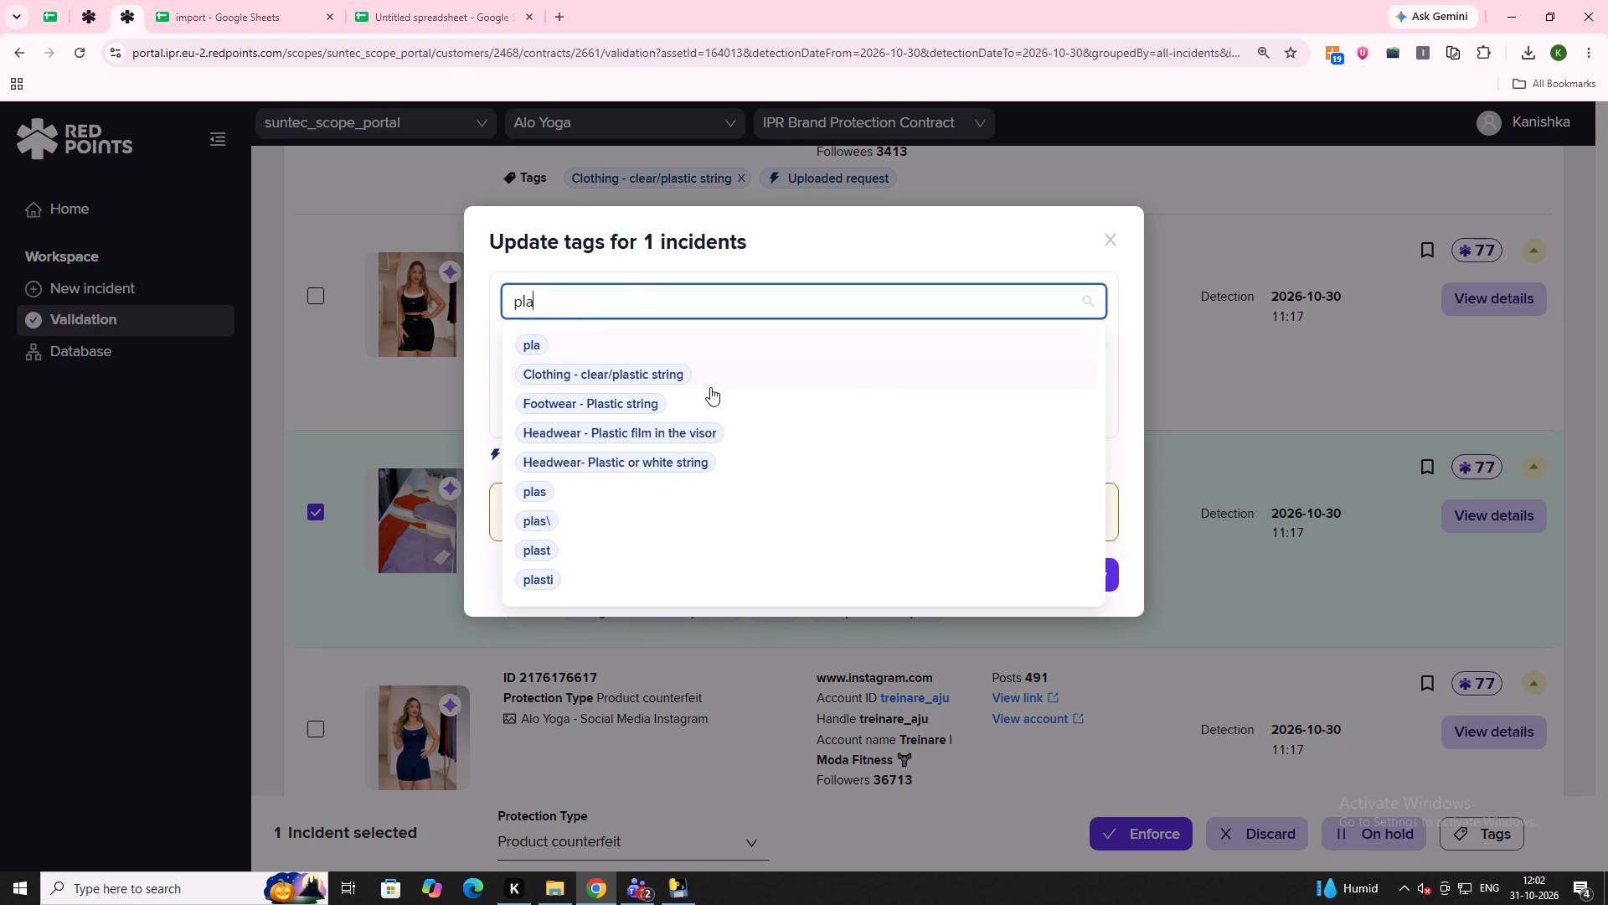
key("Down")
key("Up")
key("Return")
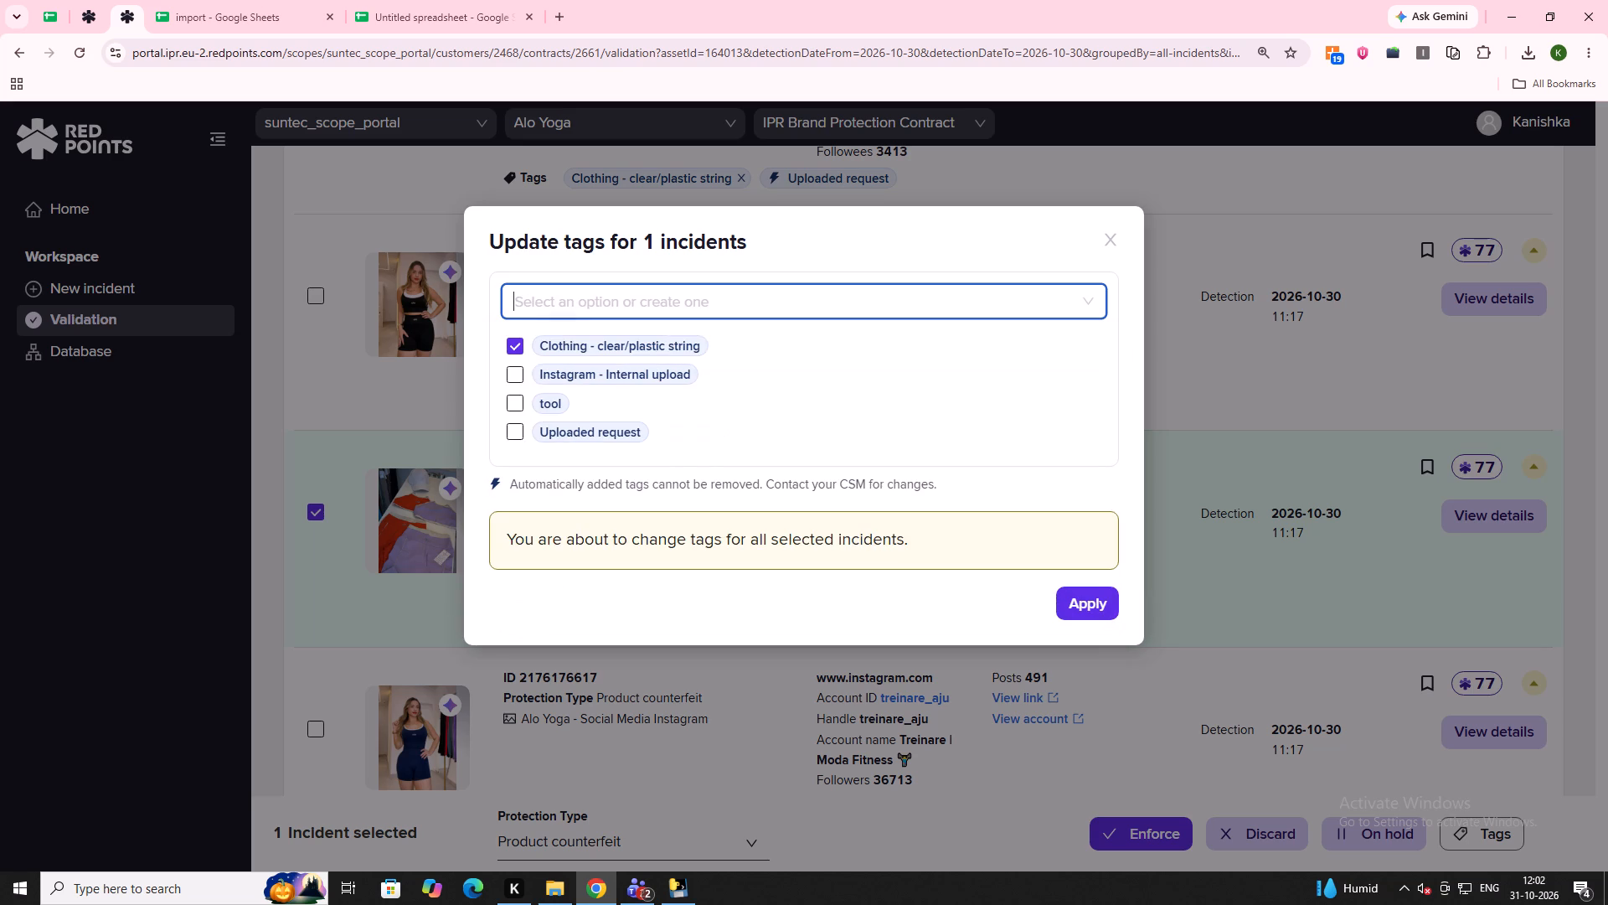
type("coujn")
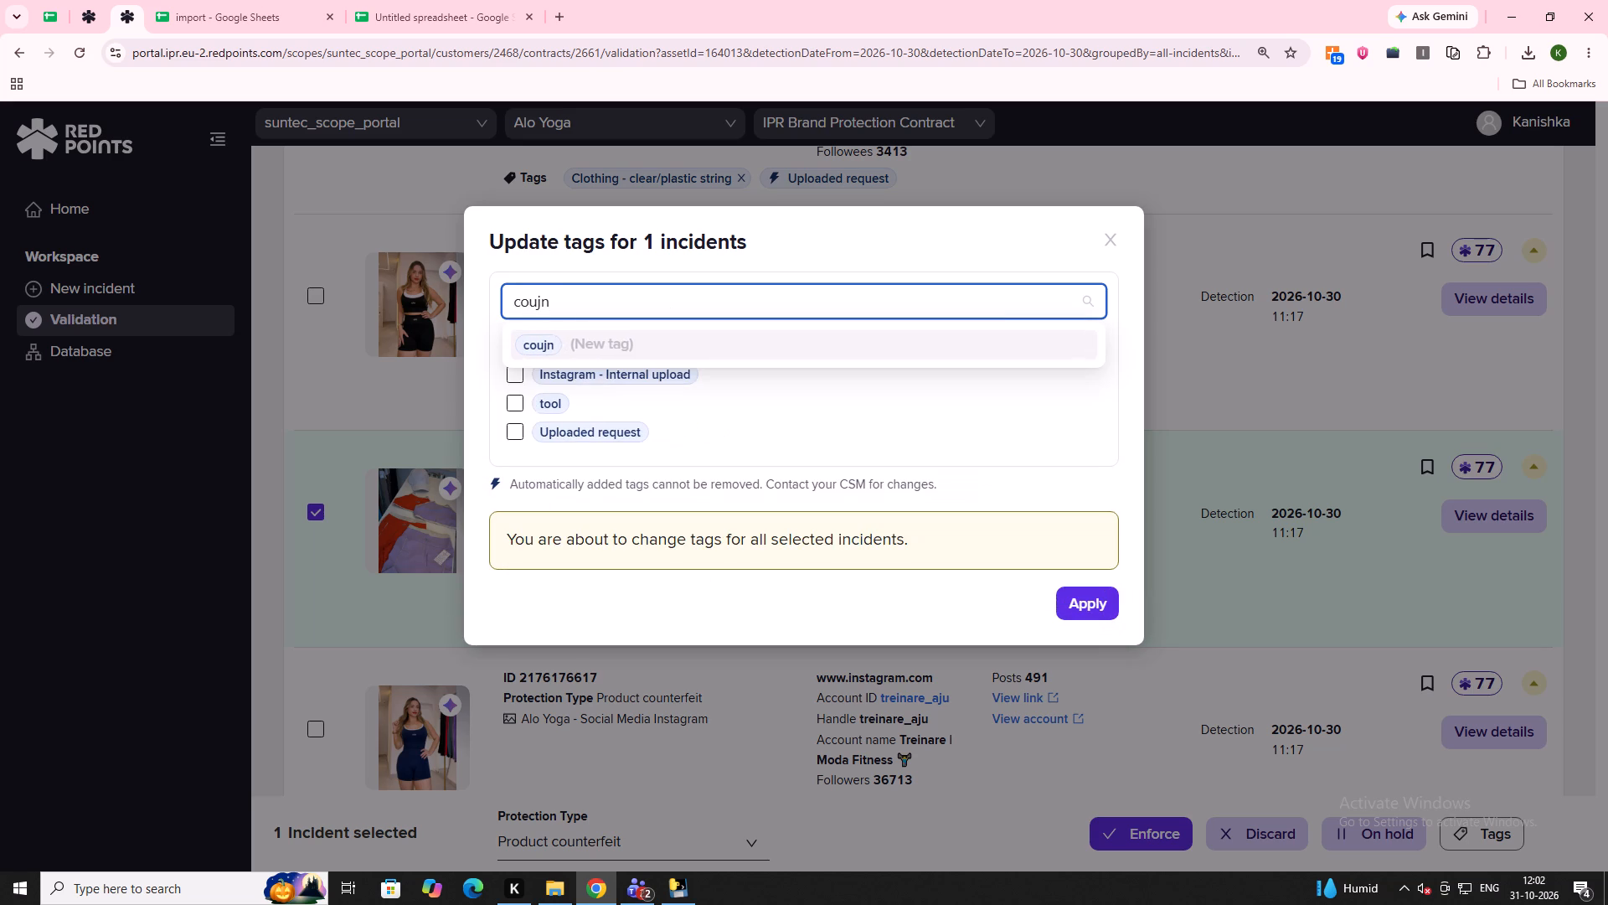
key("BackSpace")
key("BackSpace")
type("nter")
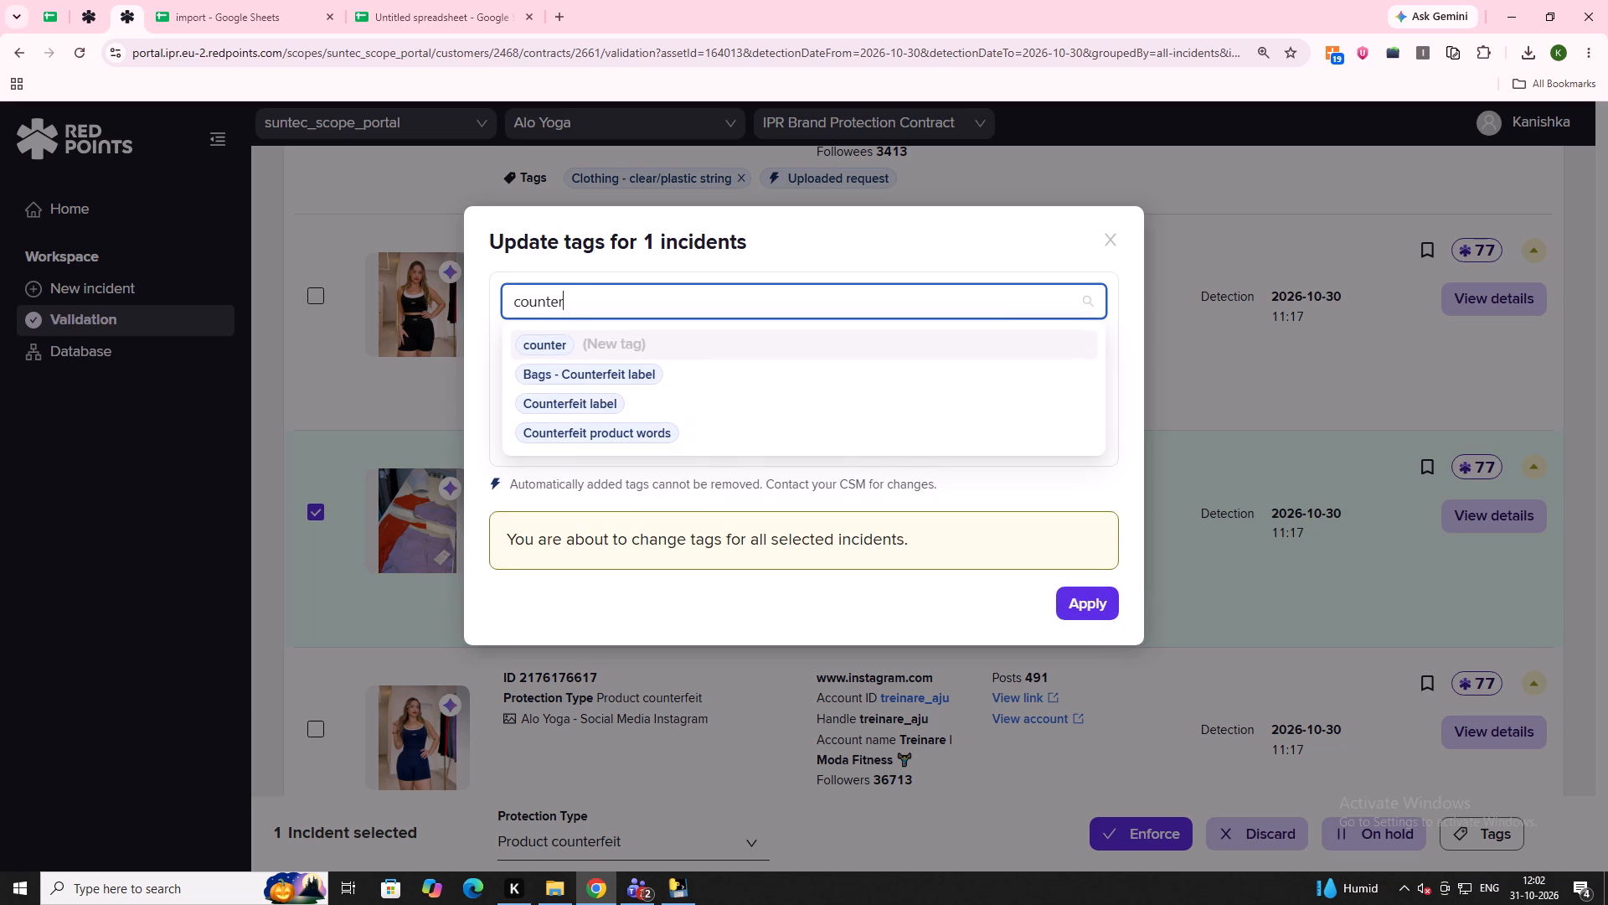
key("Down")
key("Down")
key("Down")
key("Up")
key("Return")
left_click(1071, 635)
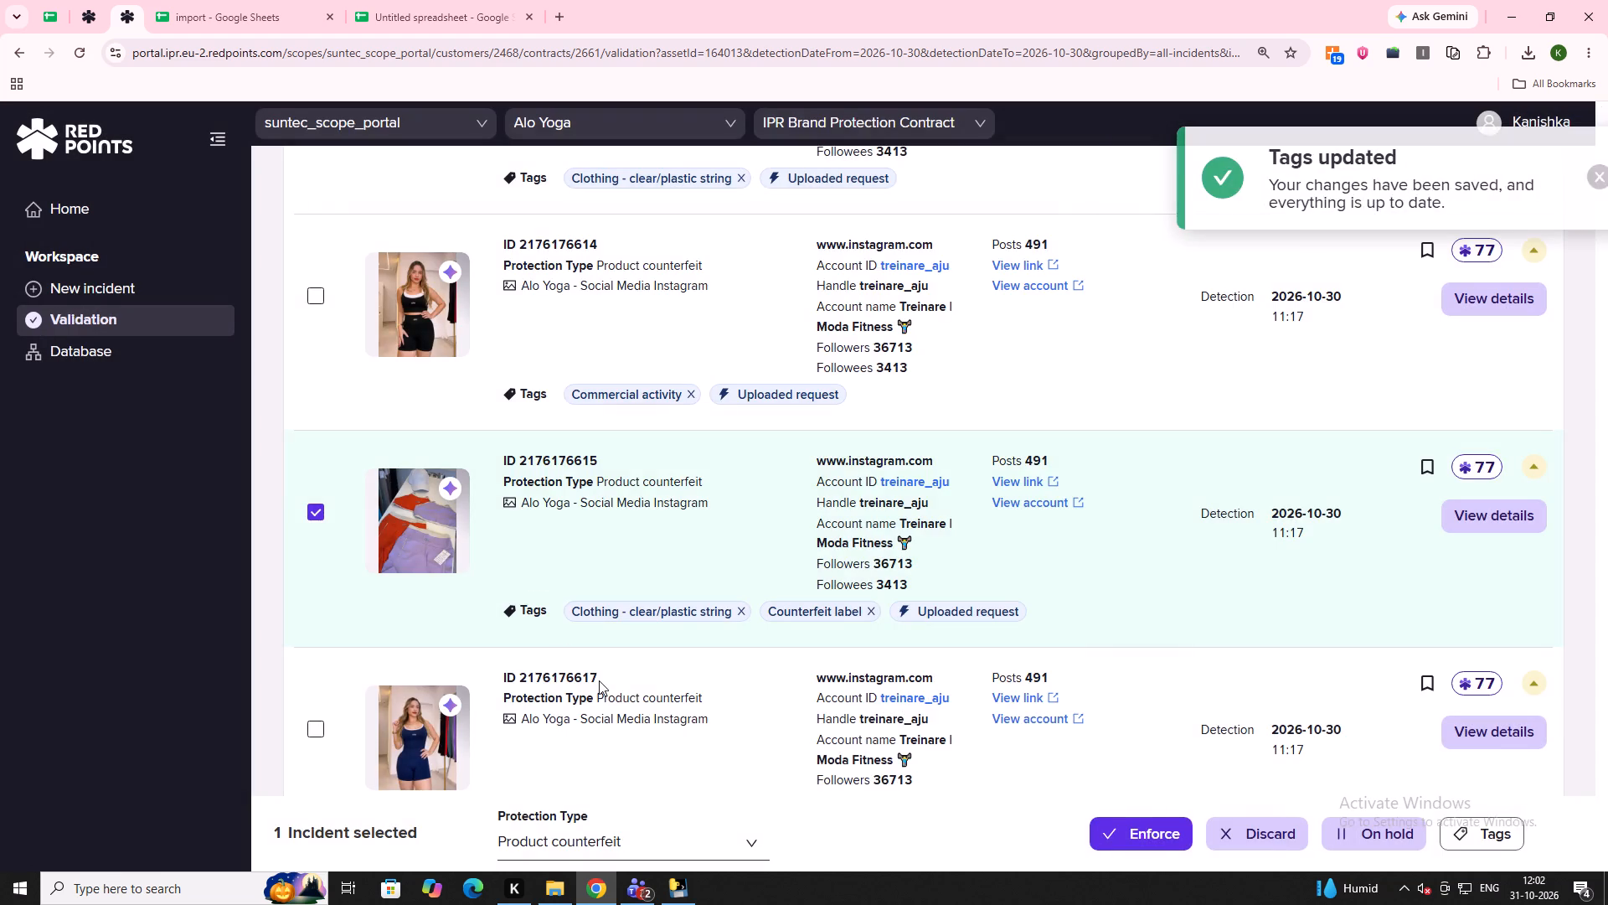
left_click(307, 507)
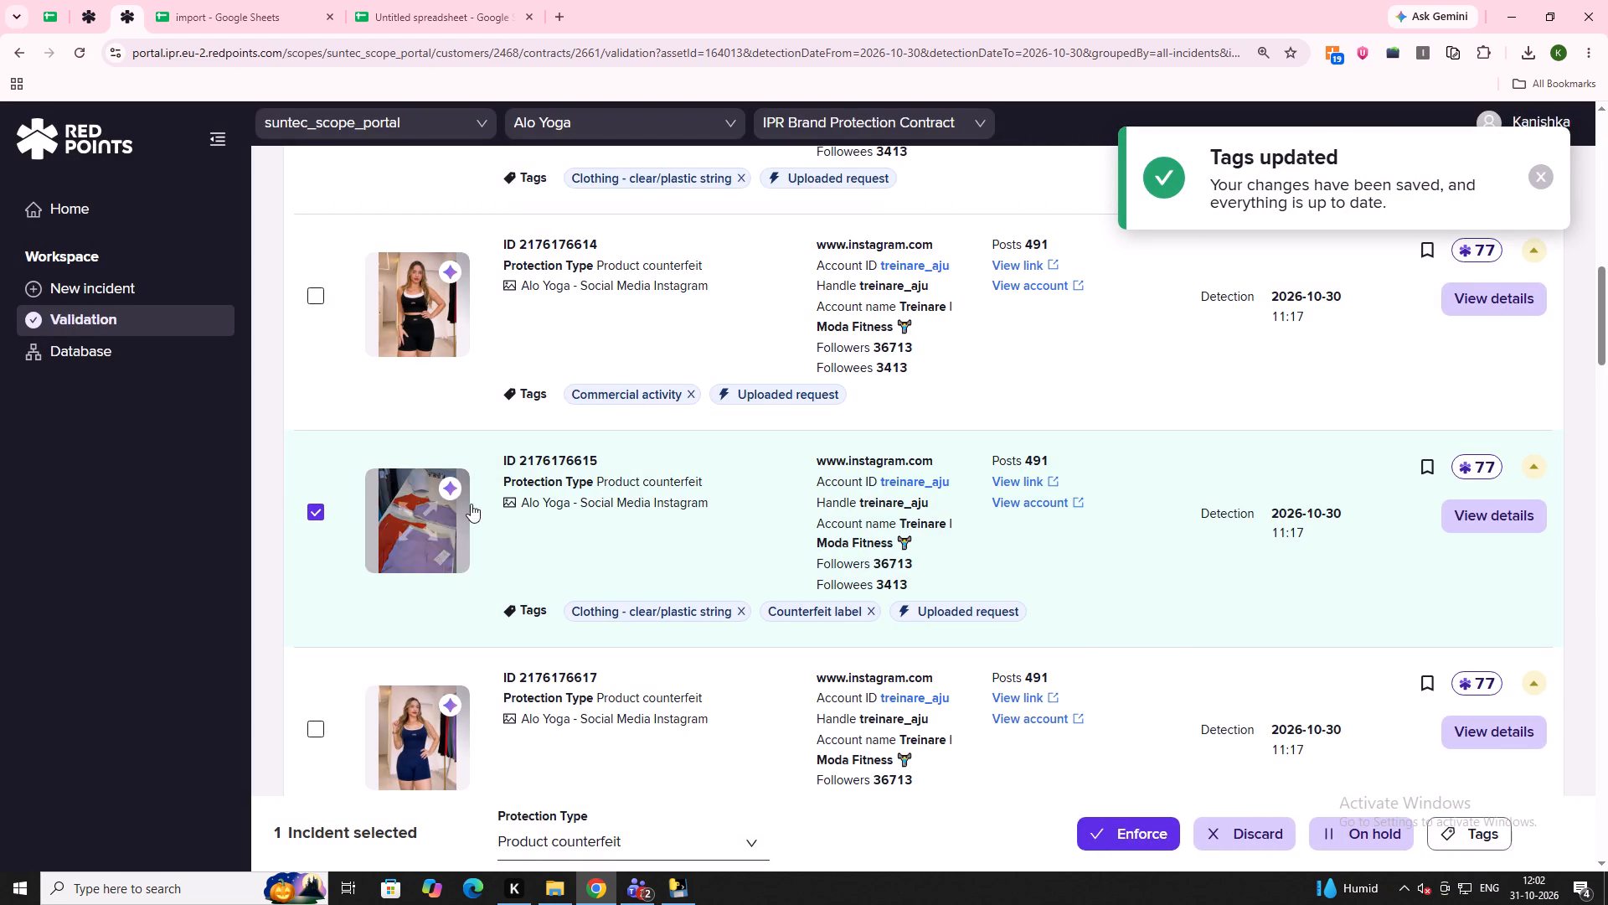
left_click(315, 518)
scroll(508, 476, "down", 2)
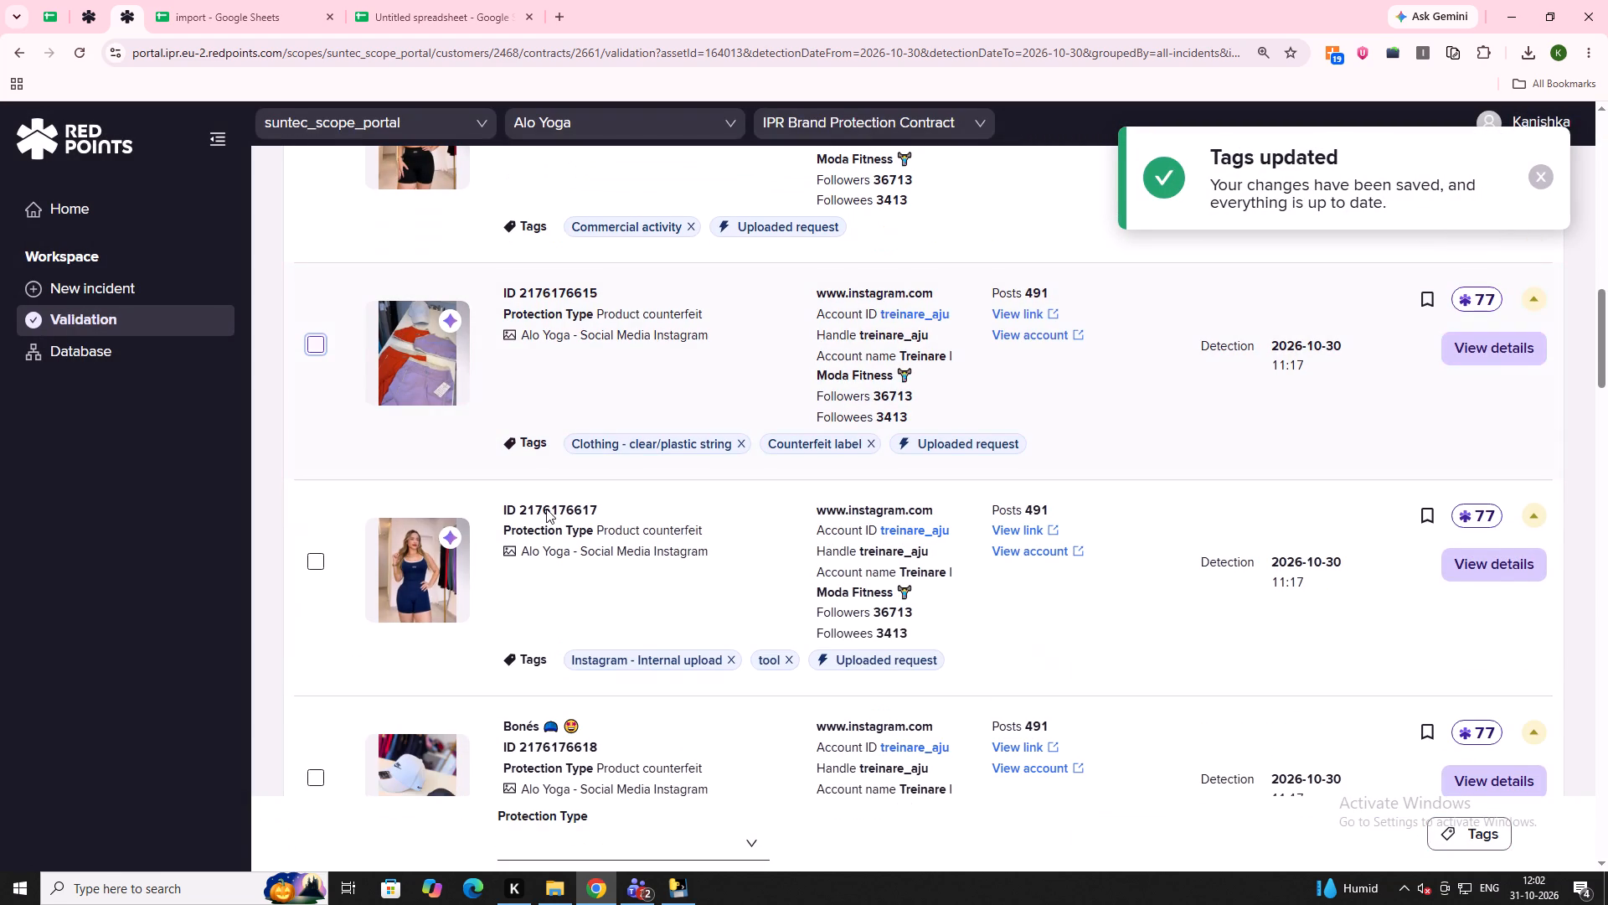
left_click(431, 552)
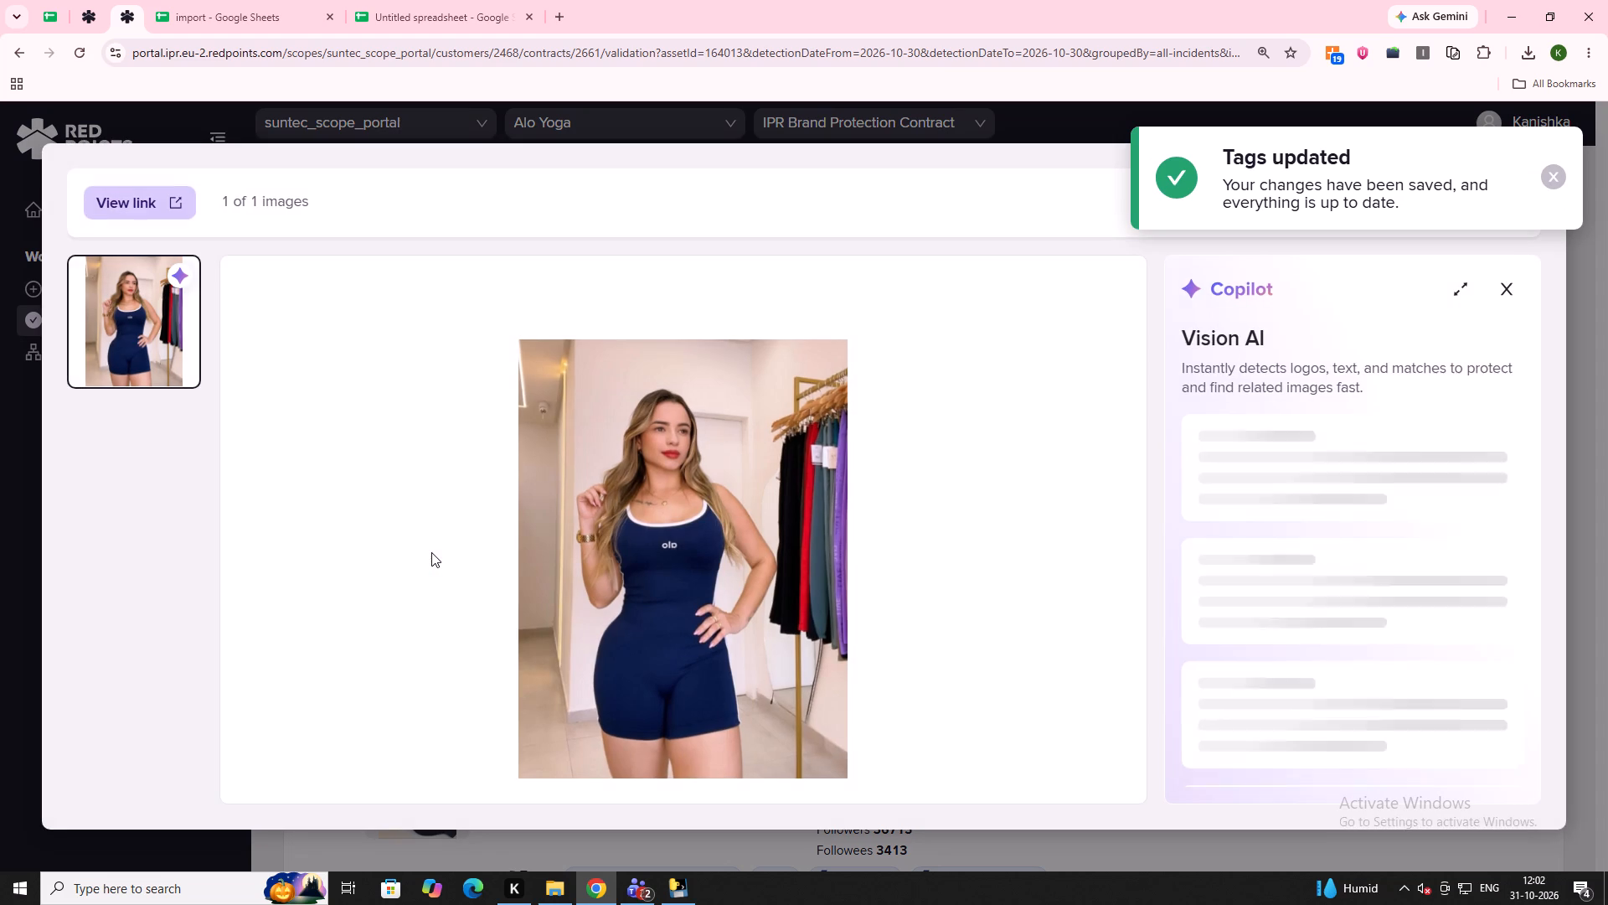
key("Escape")
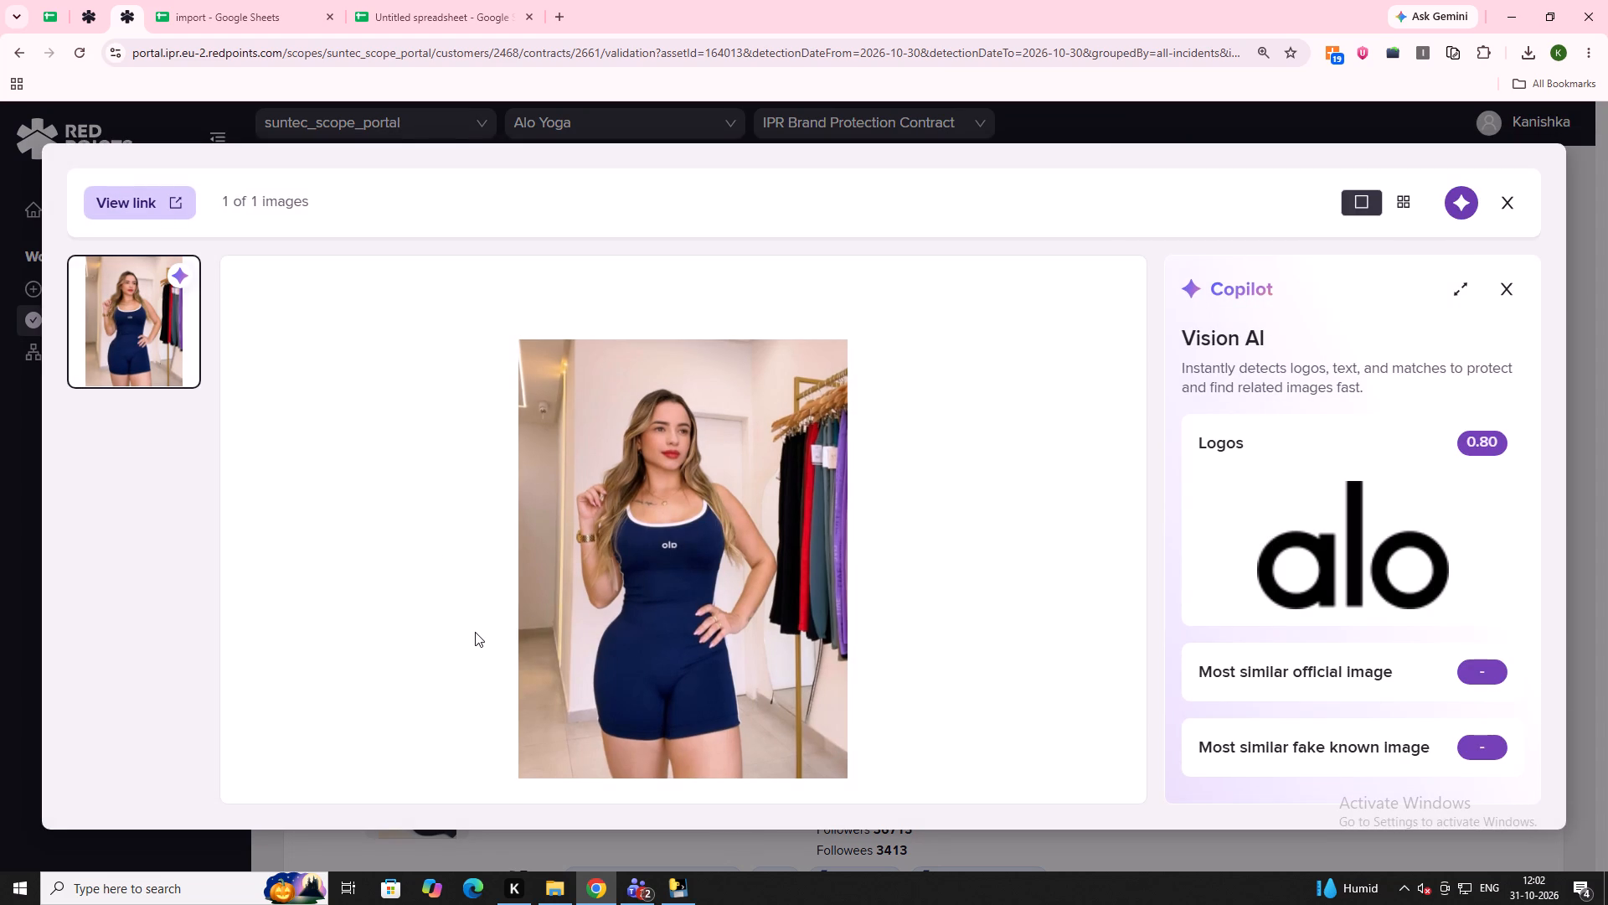
left_click(305, 559)
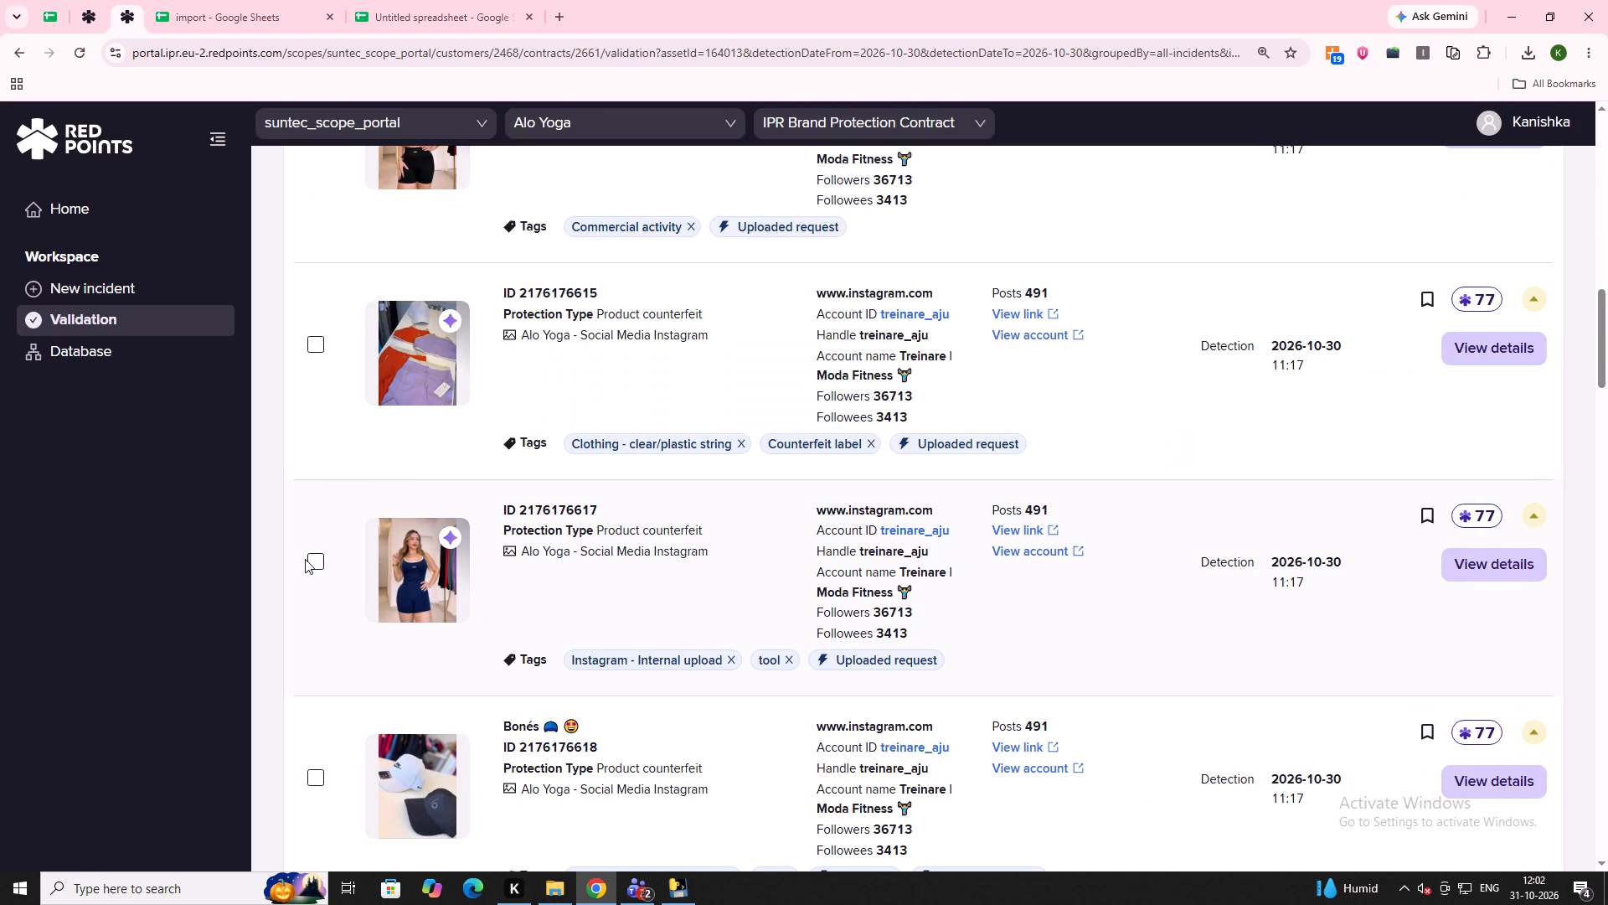
left_click(308, 559)
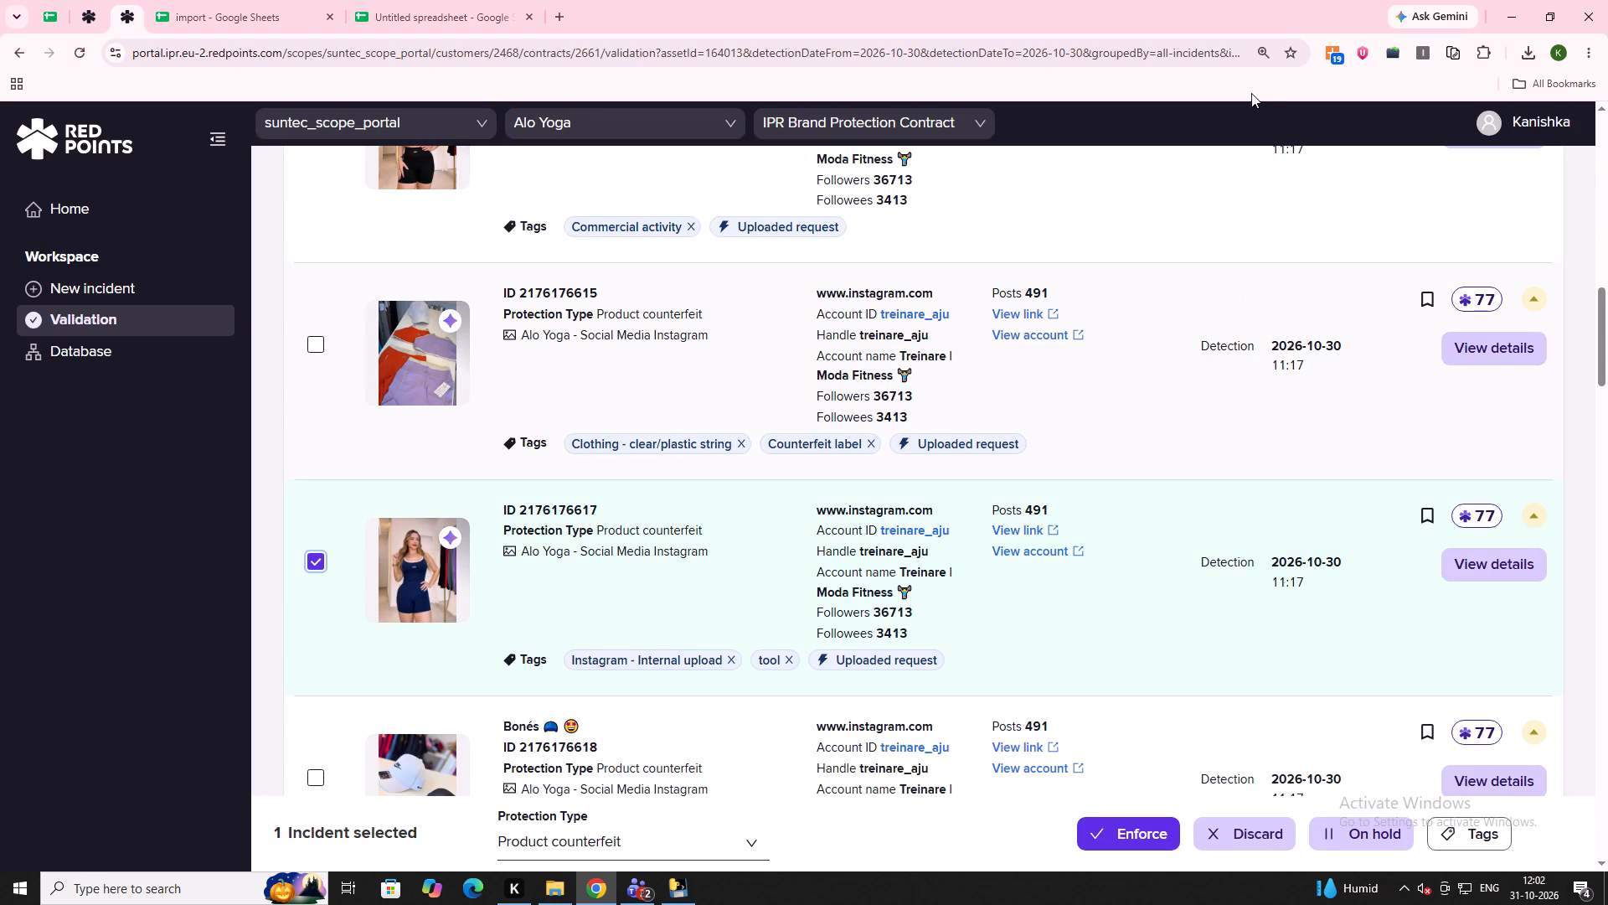
left_click(1314, 41)
left_click(1342, 53)
left_click(1487, 837)
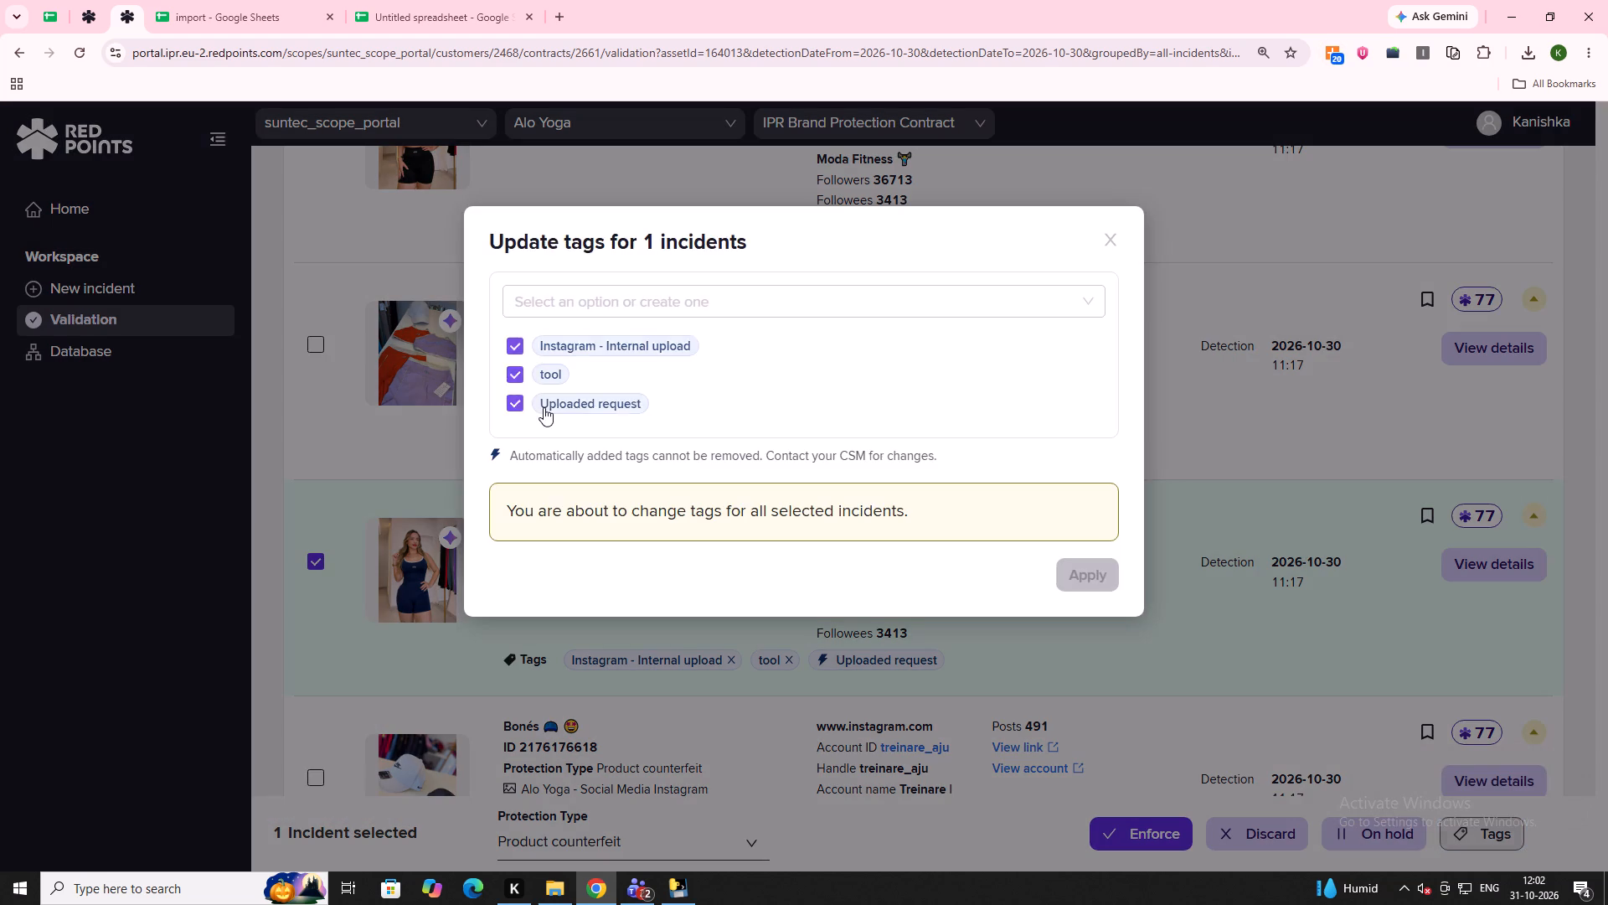
left_click(542, 402)
left_click(546, 379)
left_click(545, 339)
left_click(548, 318)
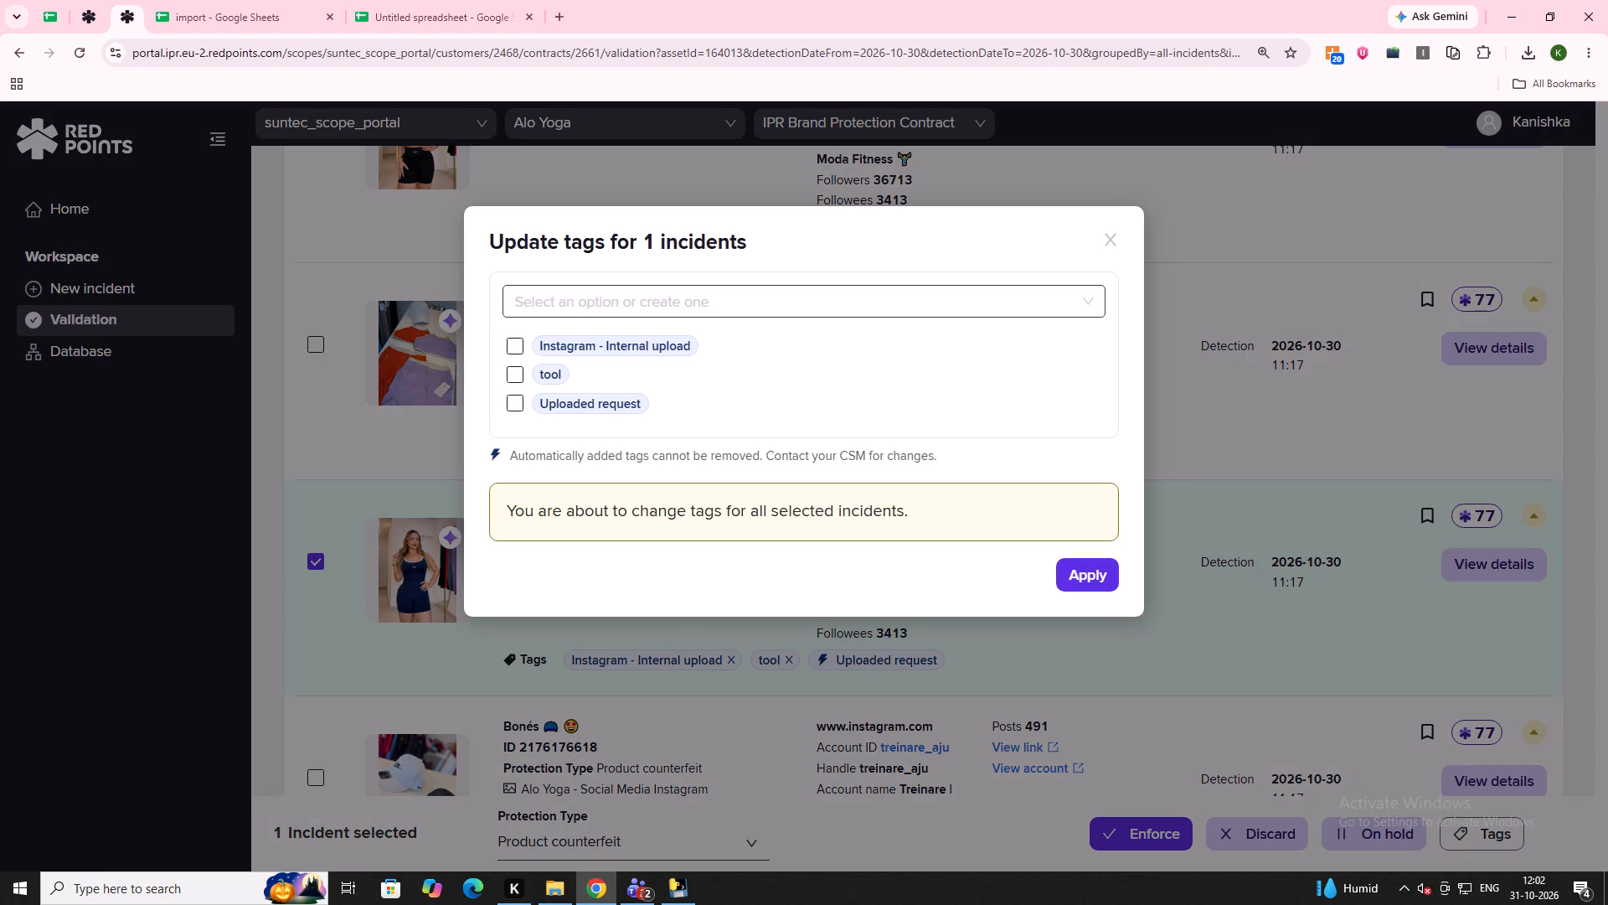
left_click(536, 303)
type("ty")
left_click(579, 468)
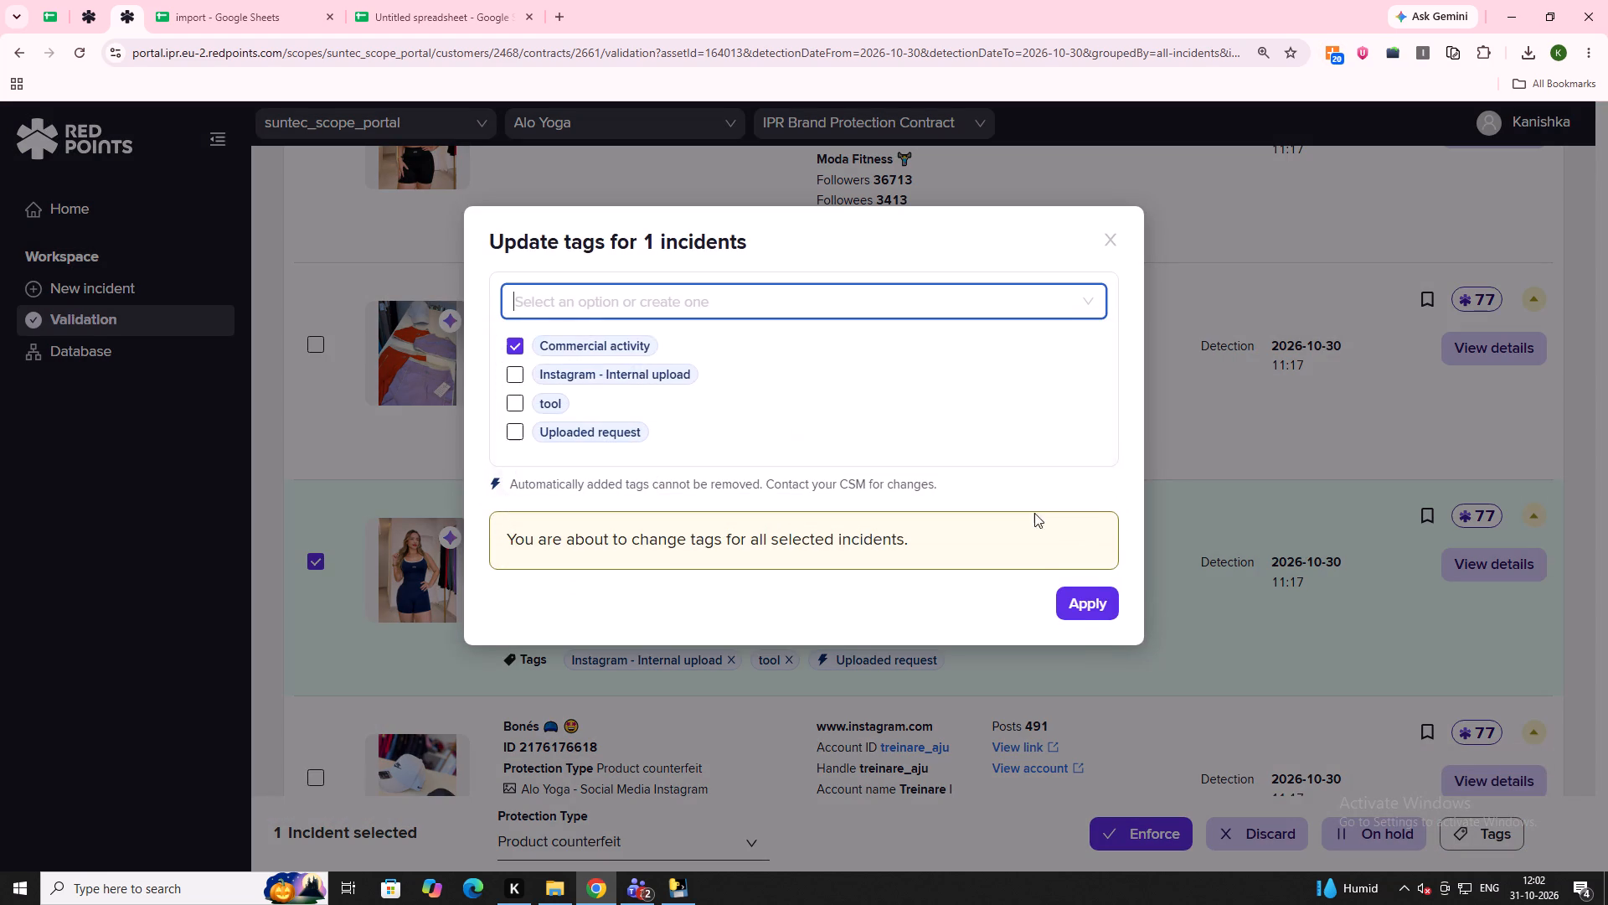
left_click(1064, 608)
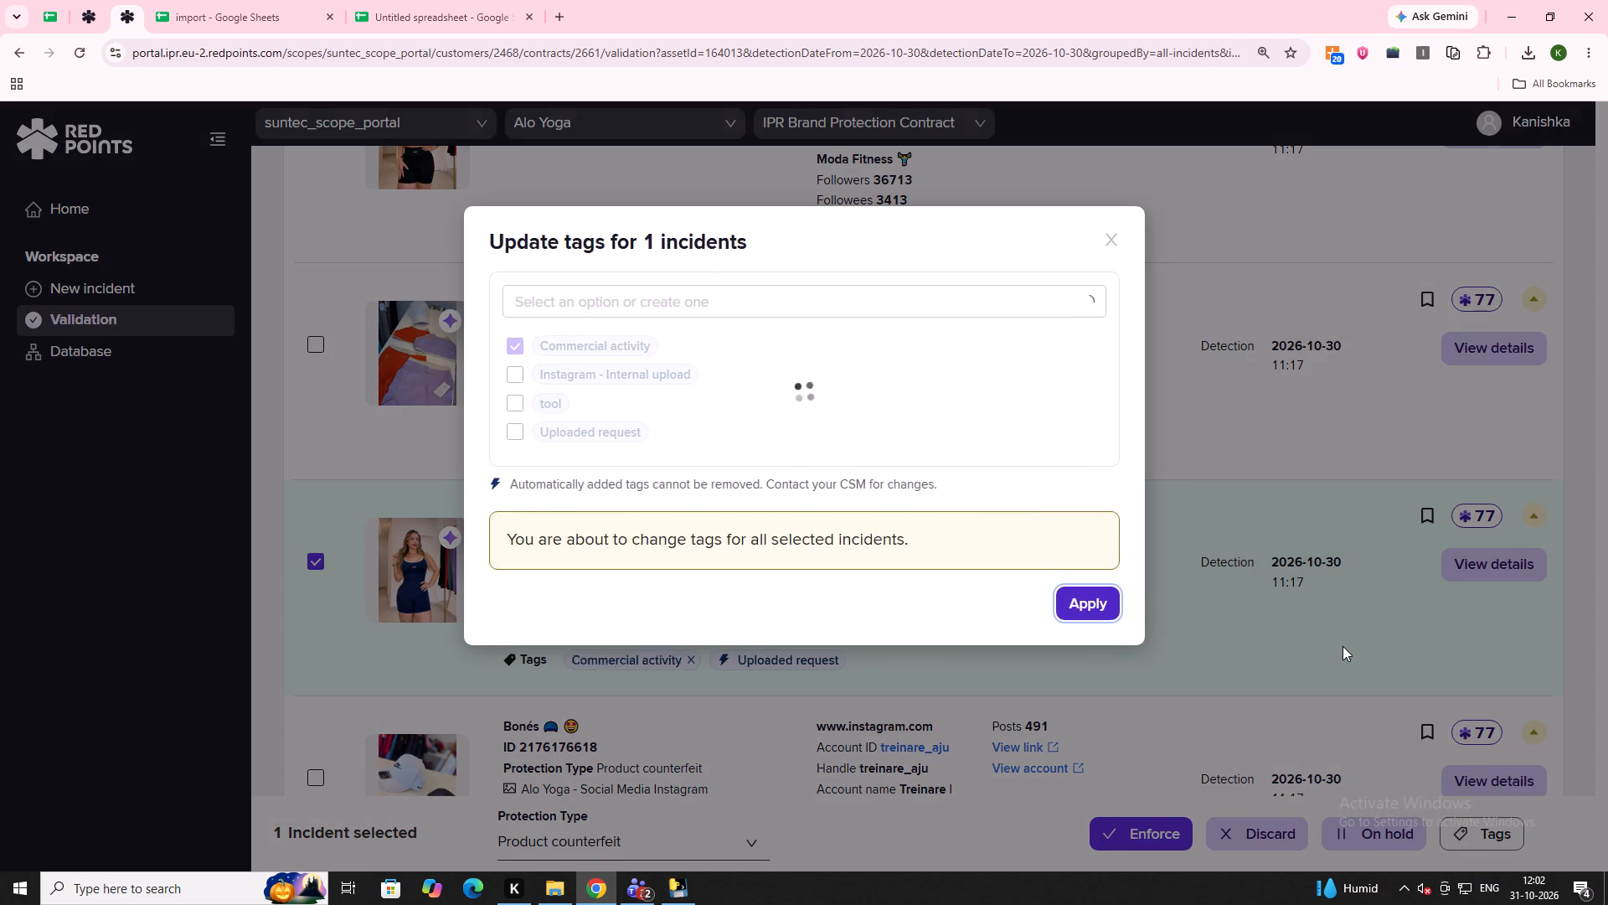
left_click(322, 551)
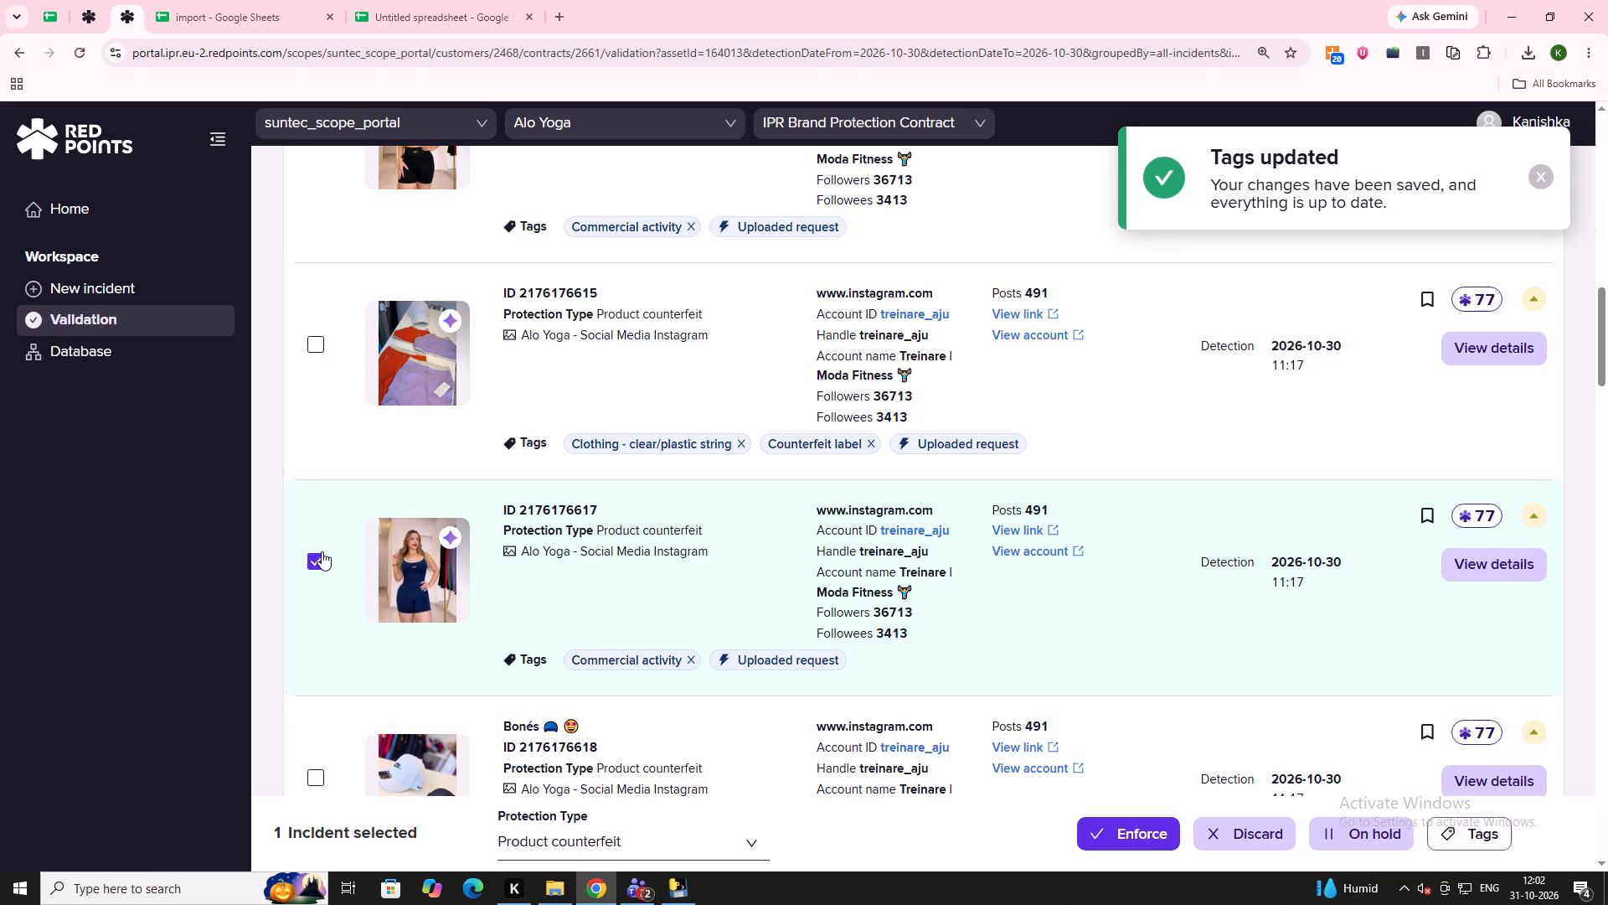
scroll(419, 544, "down", 4)
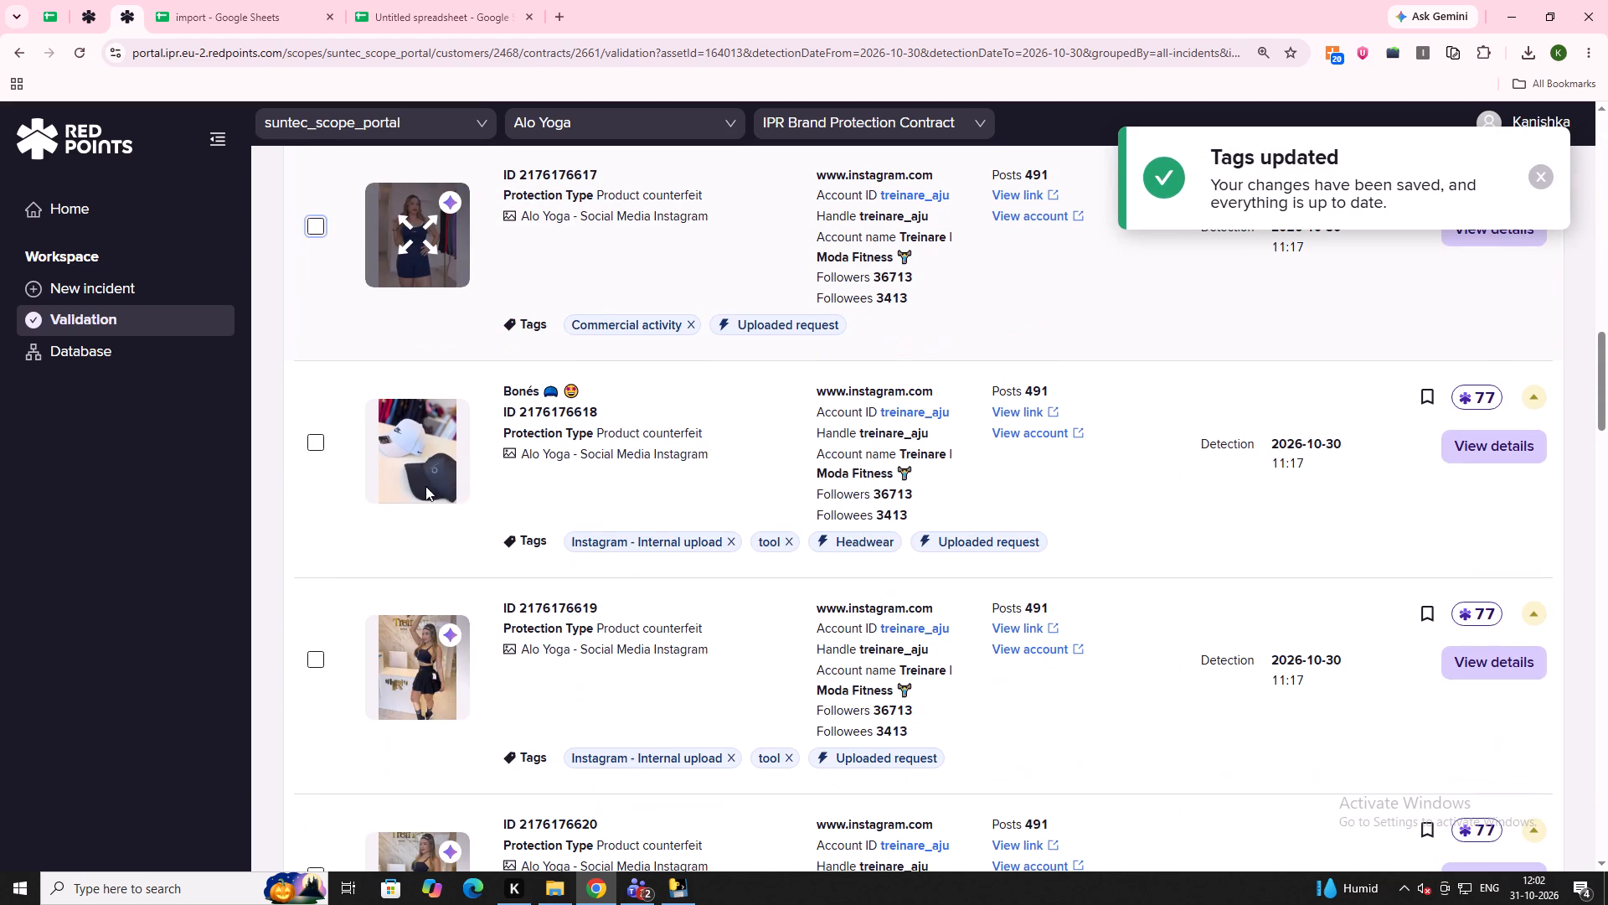
left_click(441, 422)
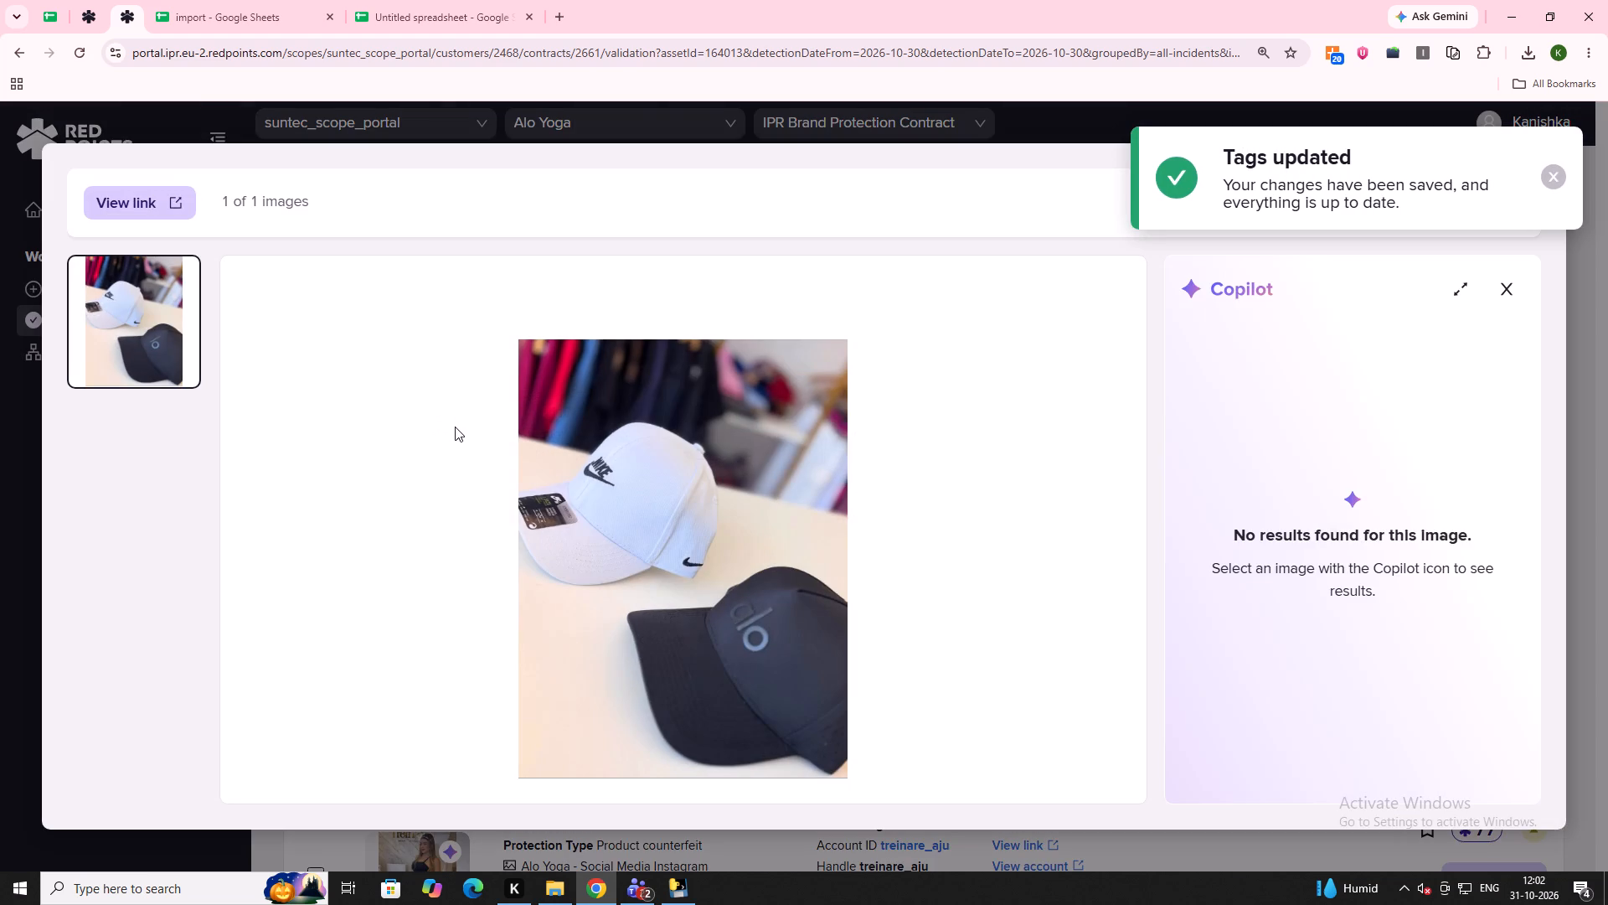
left_click_drag(826, 601, 1063, 0)
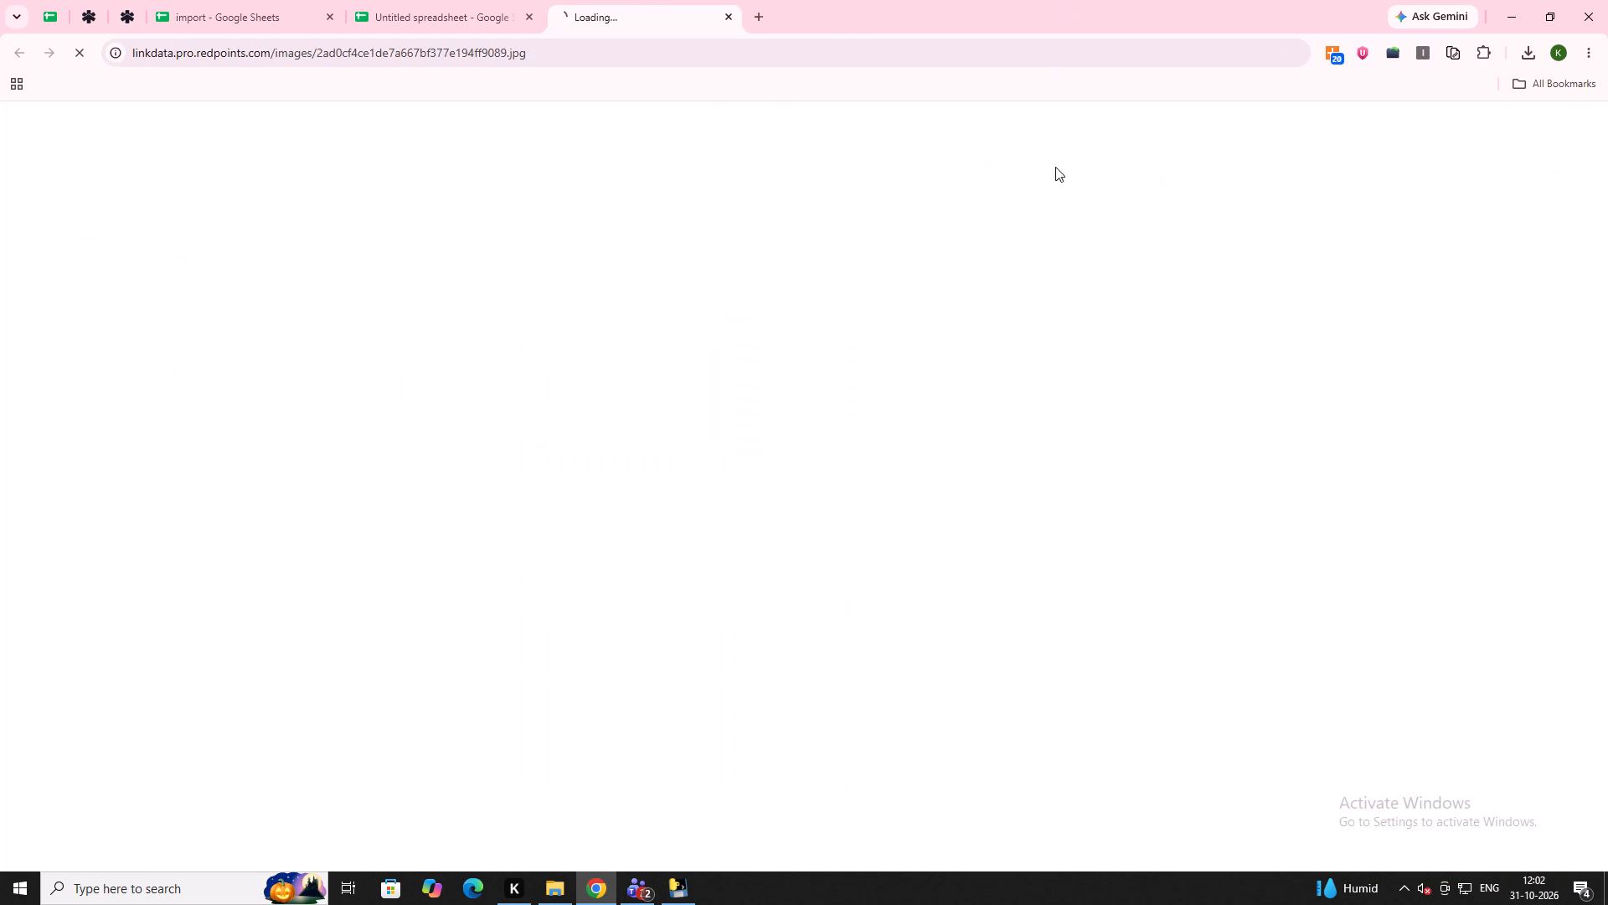
scroll(1108, 423, "up", 5)
scroll(1108, 423, "down", 18, "ctrl")
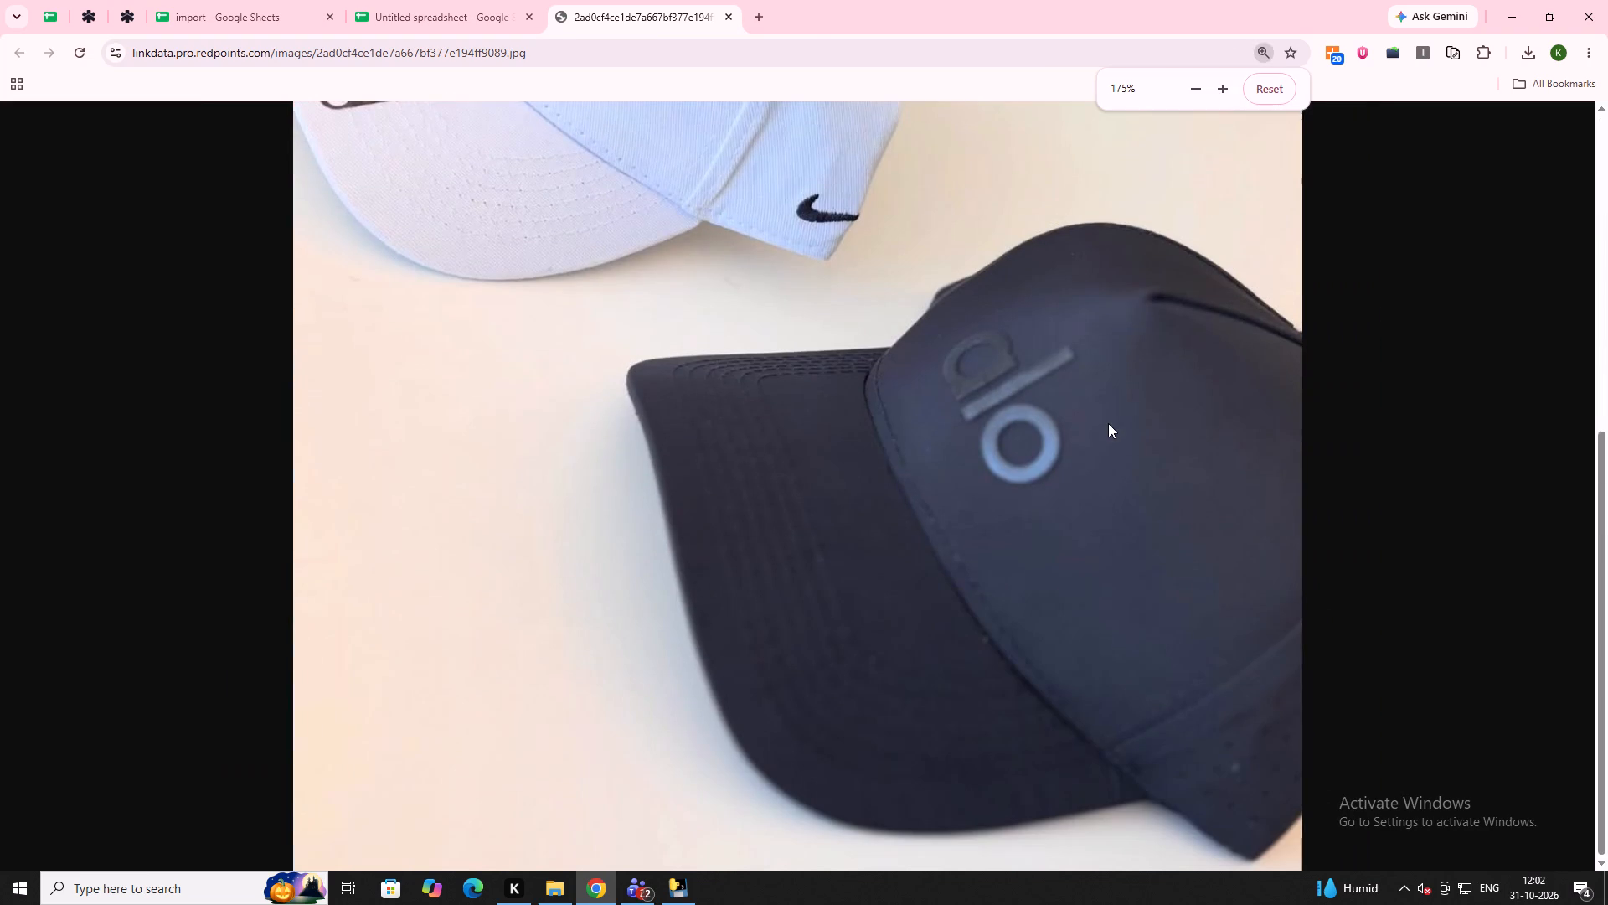
scroll(1108, 423, "down", 1)
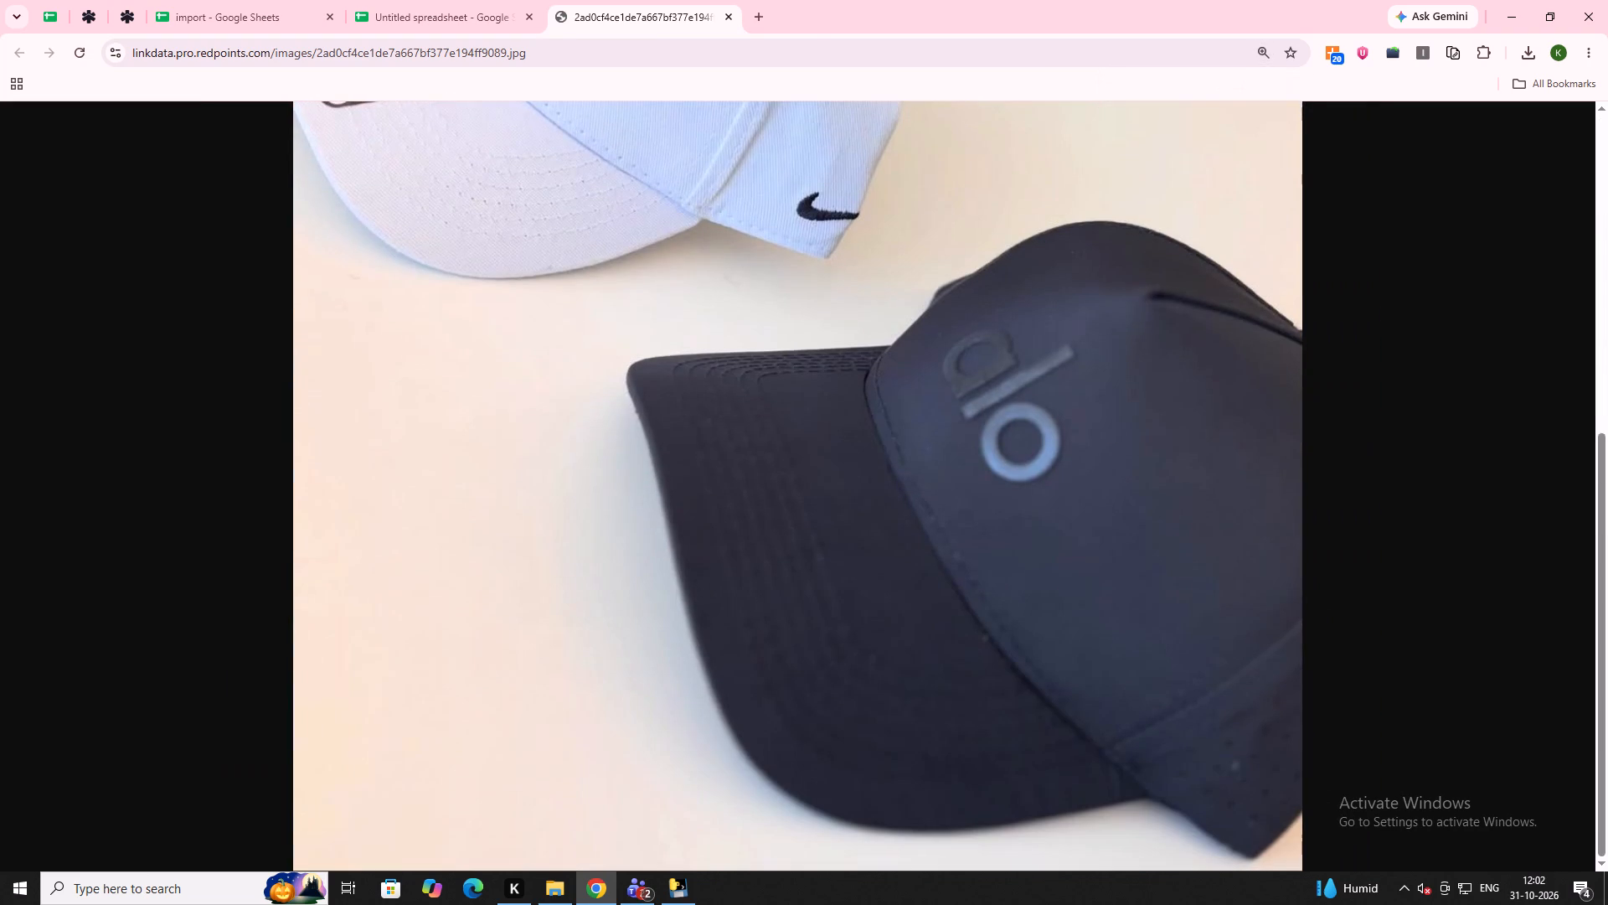
scroll(1109, 424, "down", 3, "ctrl")
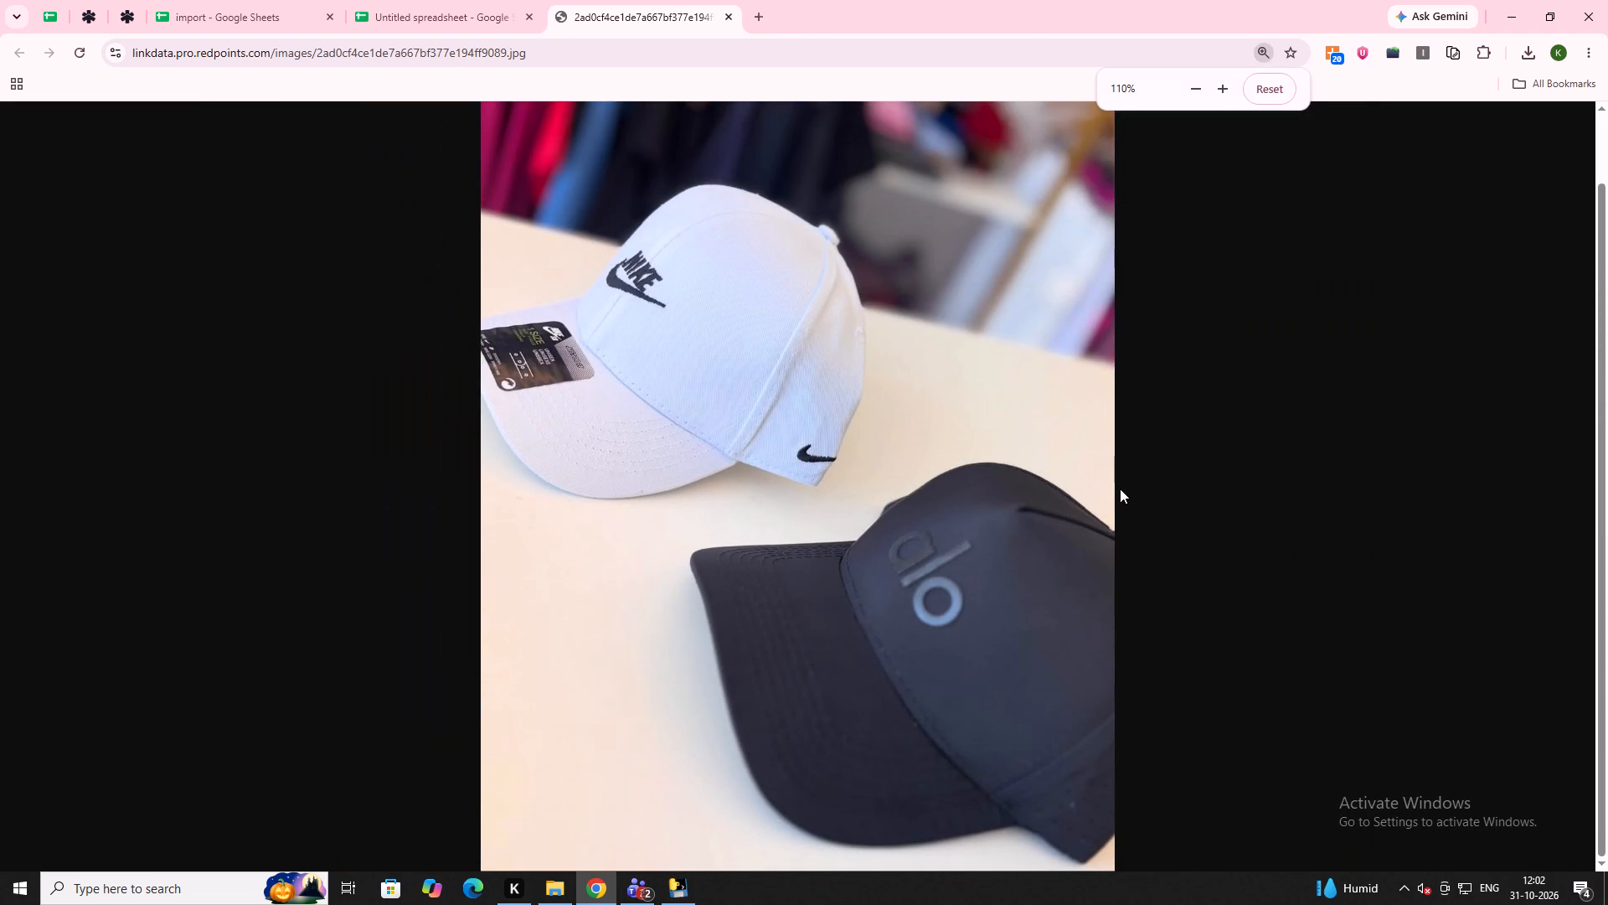
key("ctrl+w")
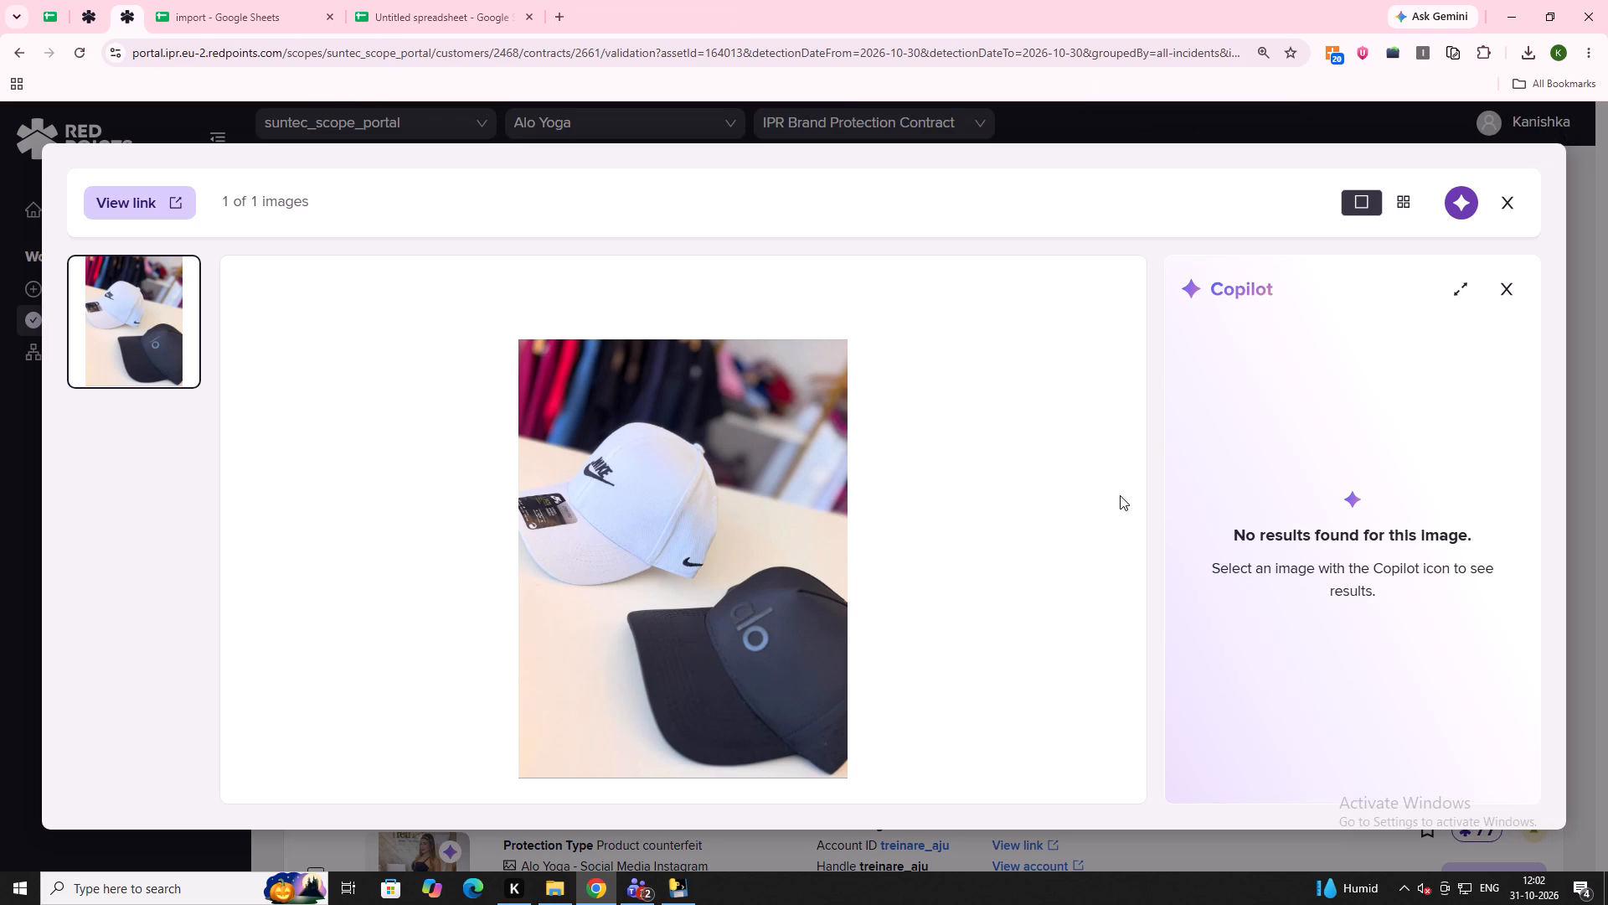
key("Escape")
scroll(885, 458, "down", 3)
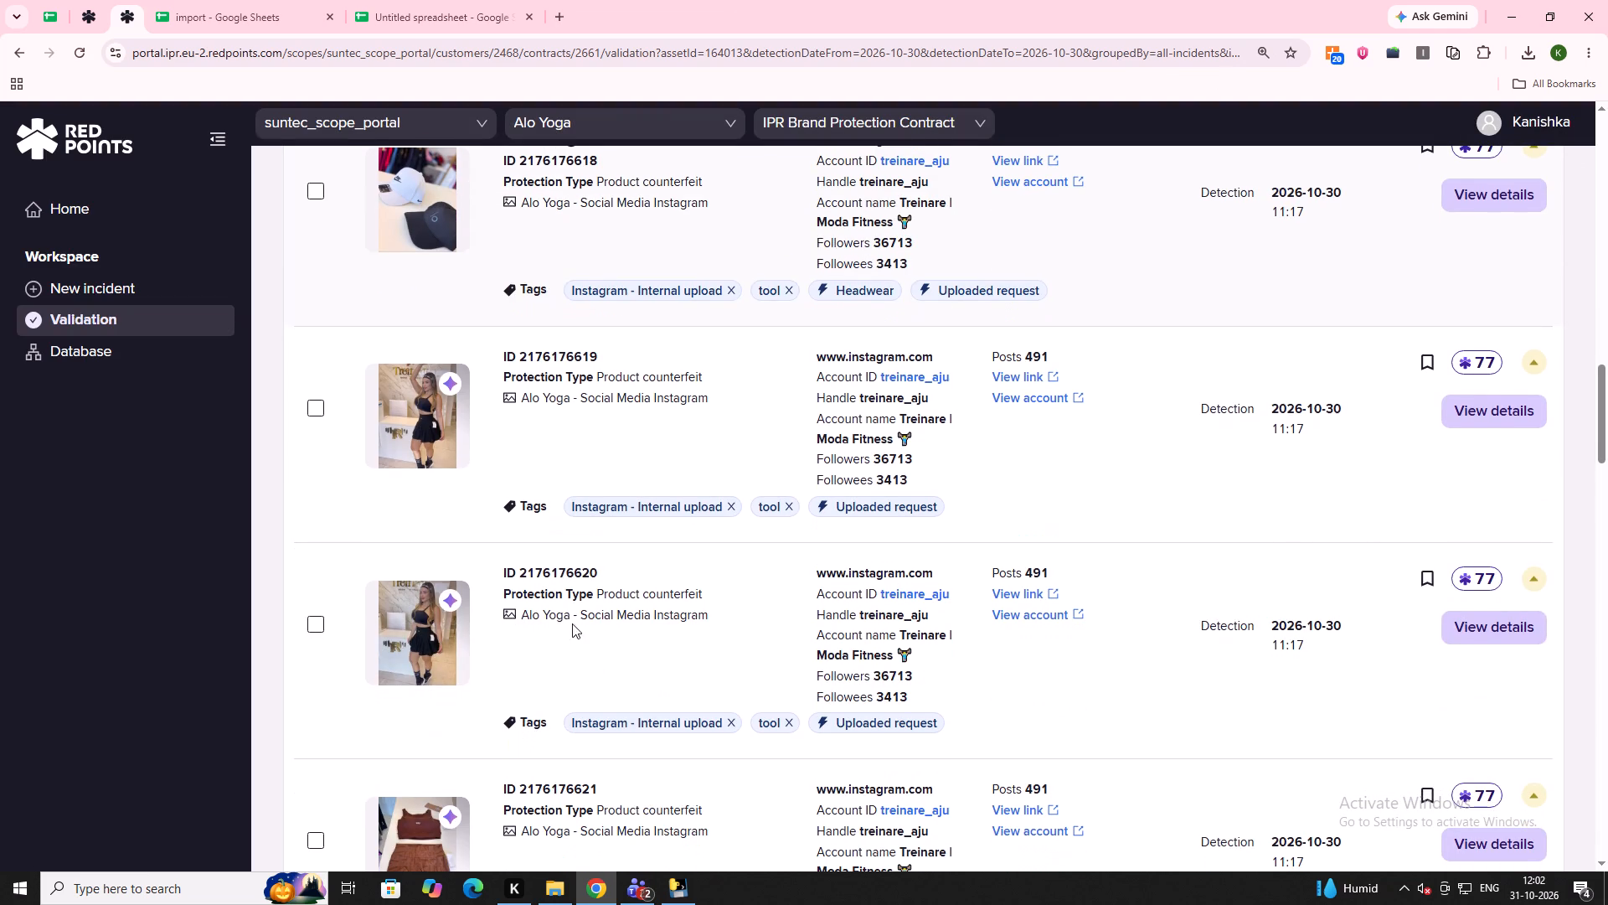
left_click(419, 395)
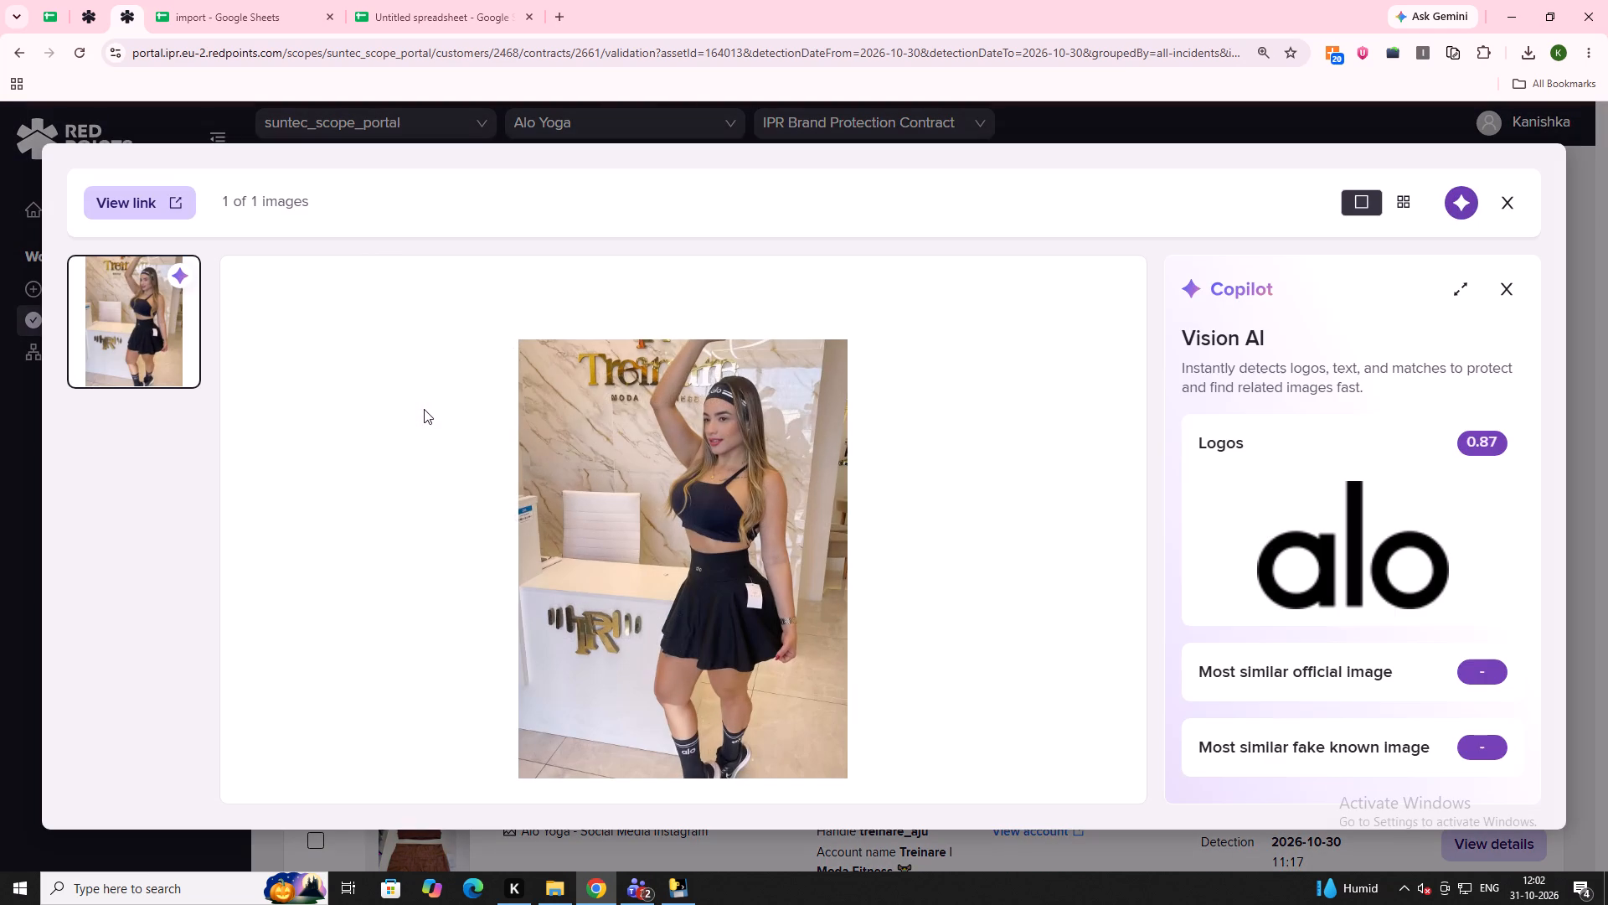
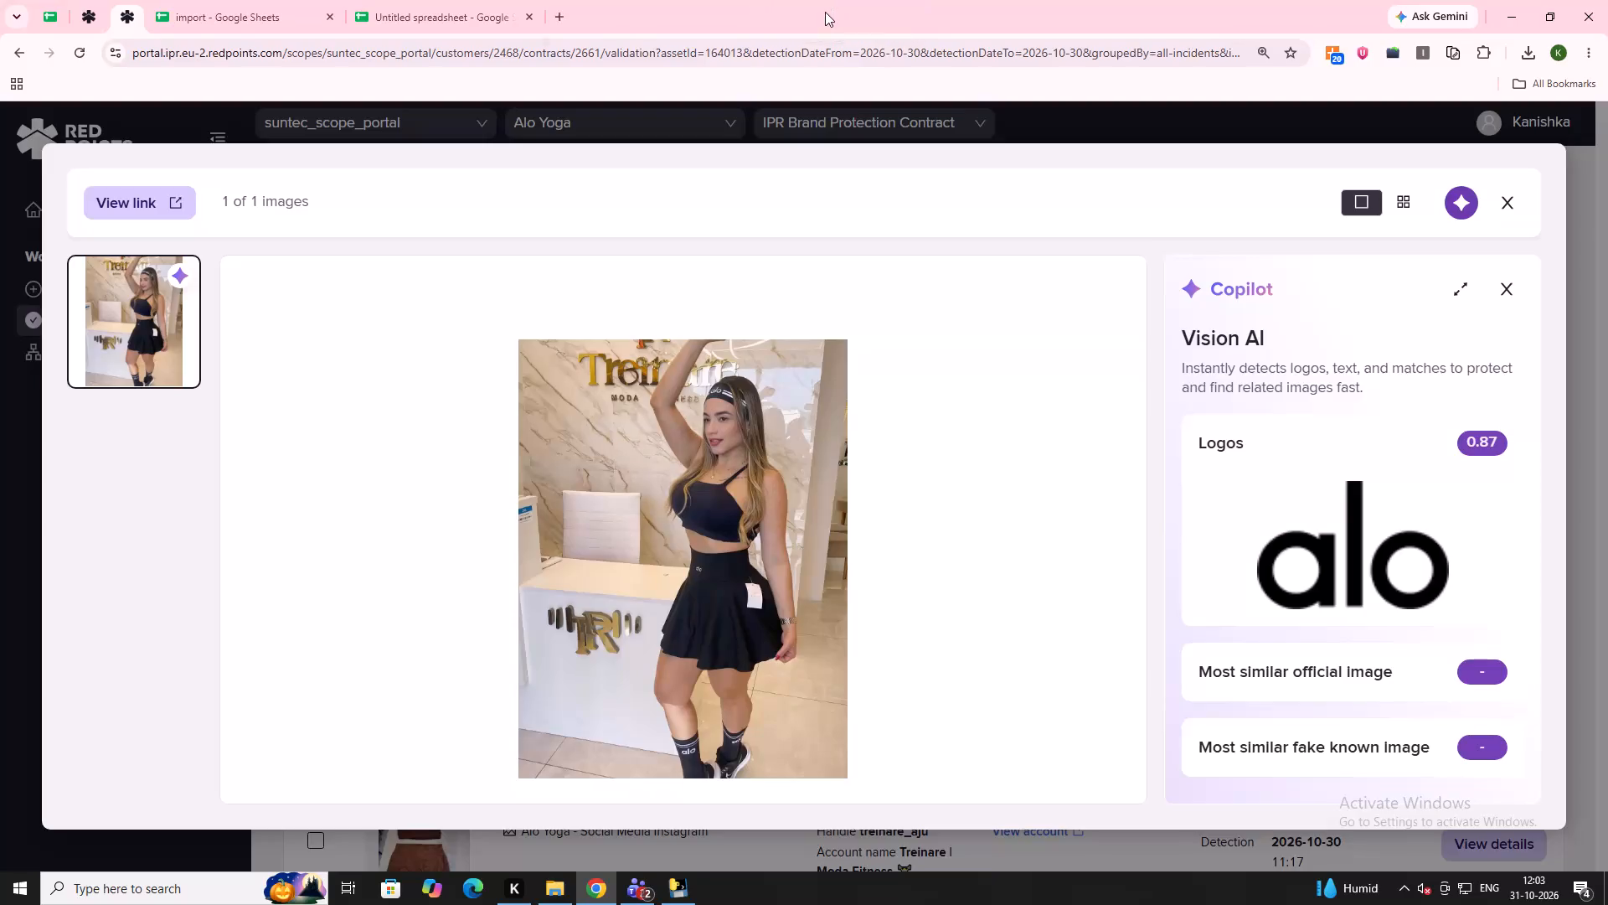
scroll(959, 530, "down", 5, "ctrl")
scroll(970, 534, "up", 10, "ctrl")
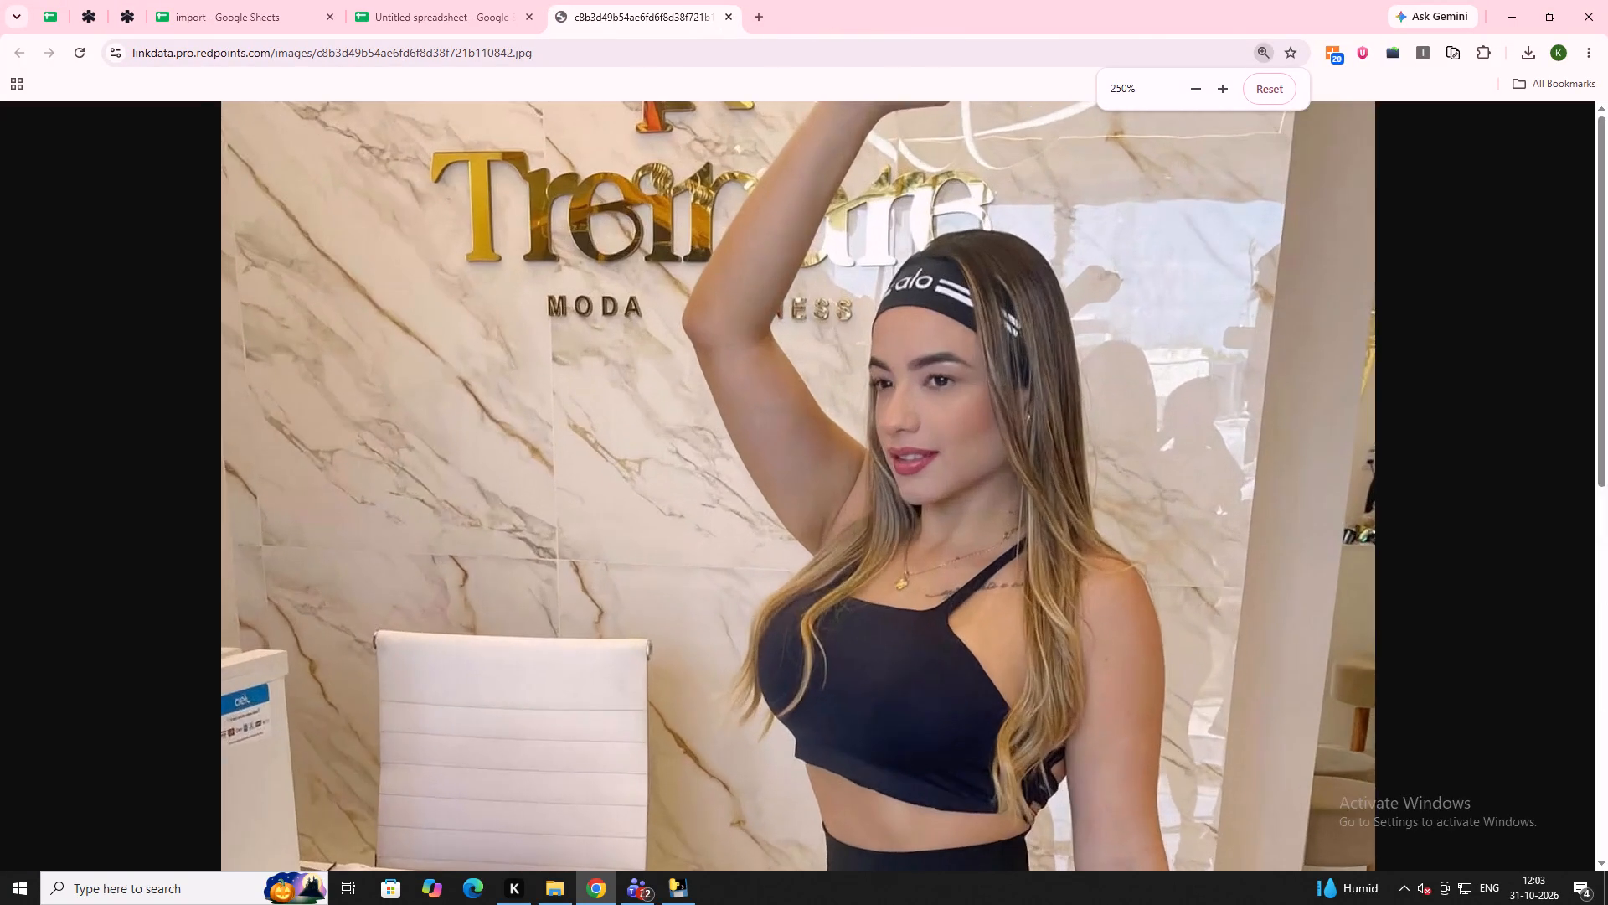
scroll(970, 534, "down", 10)
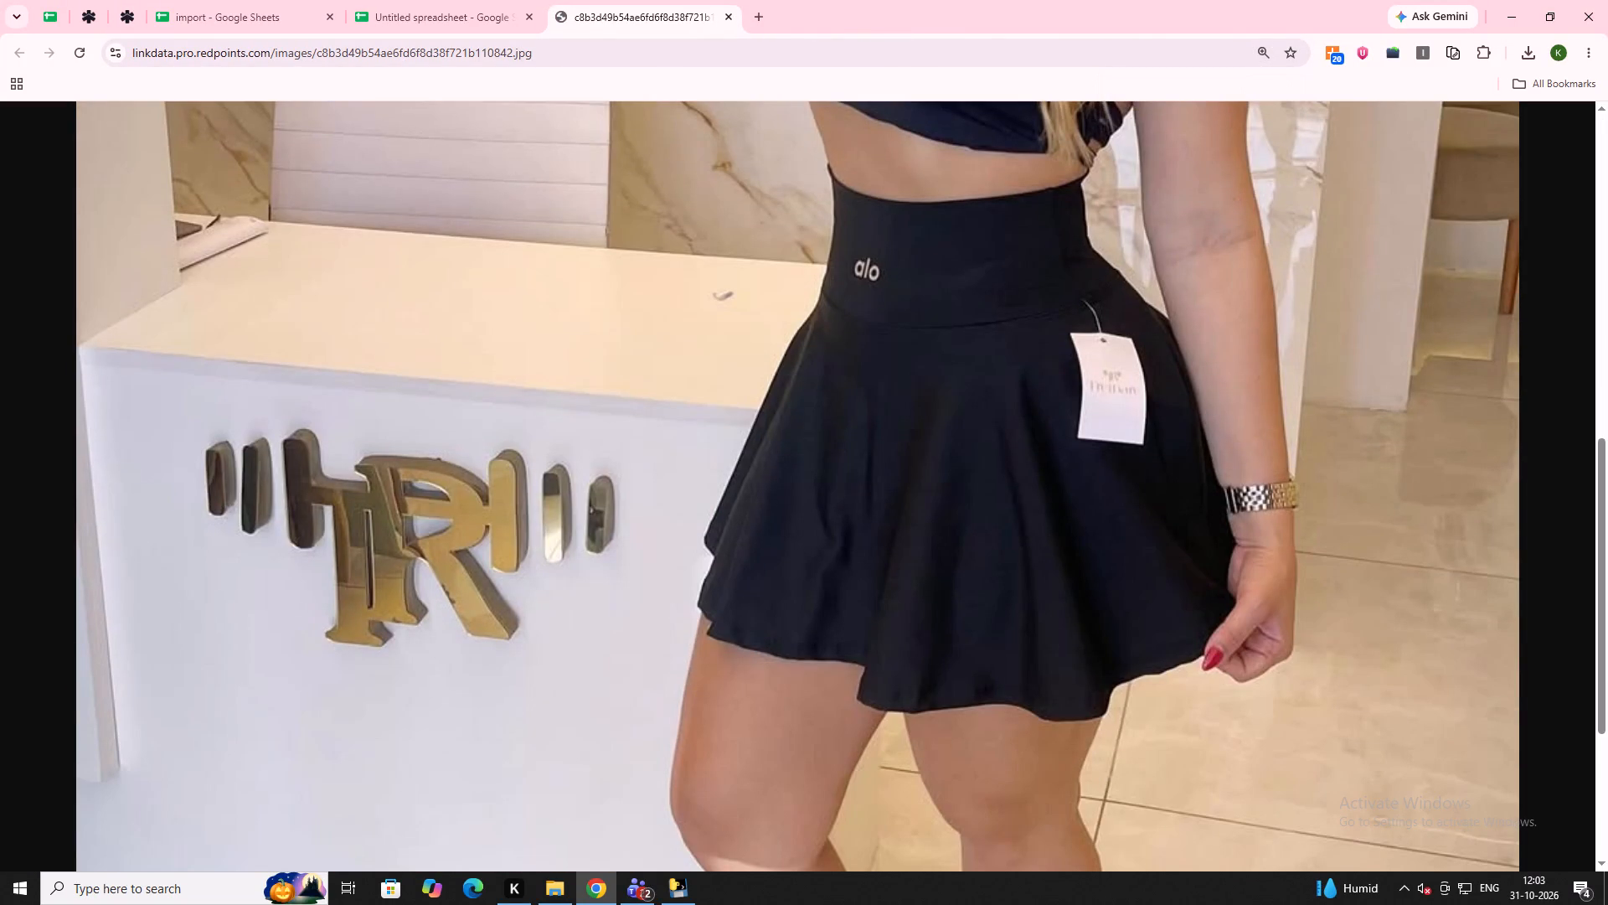
scroll(1004, 586, "up", 7)
scroll(1004, 586, "down", 6, "ctrl")
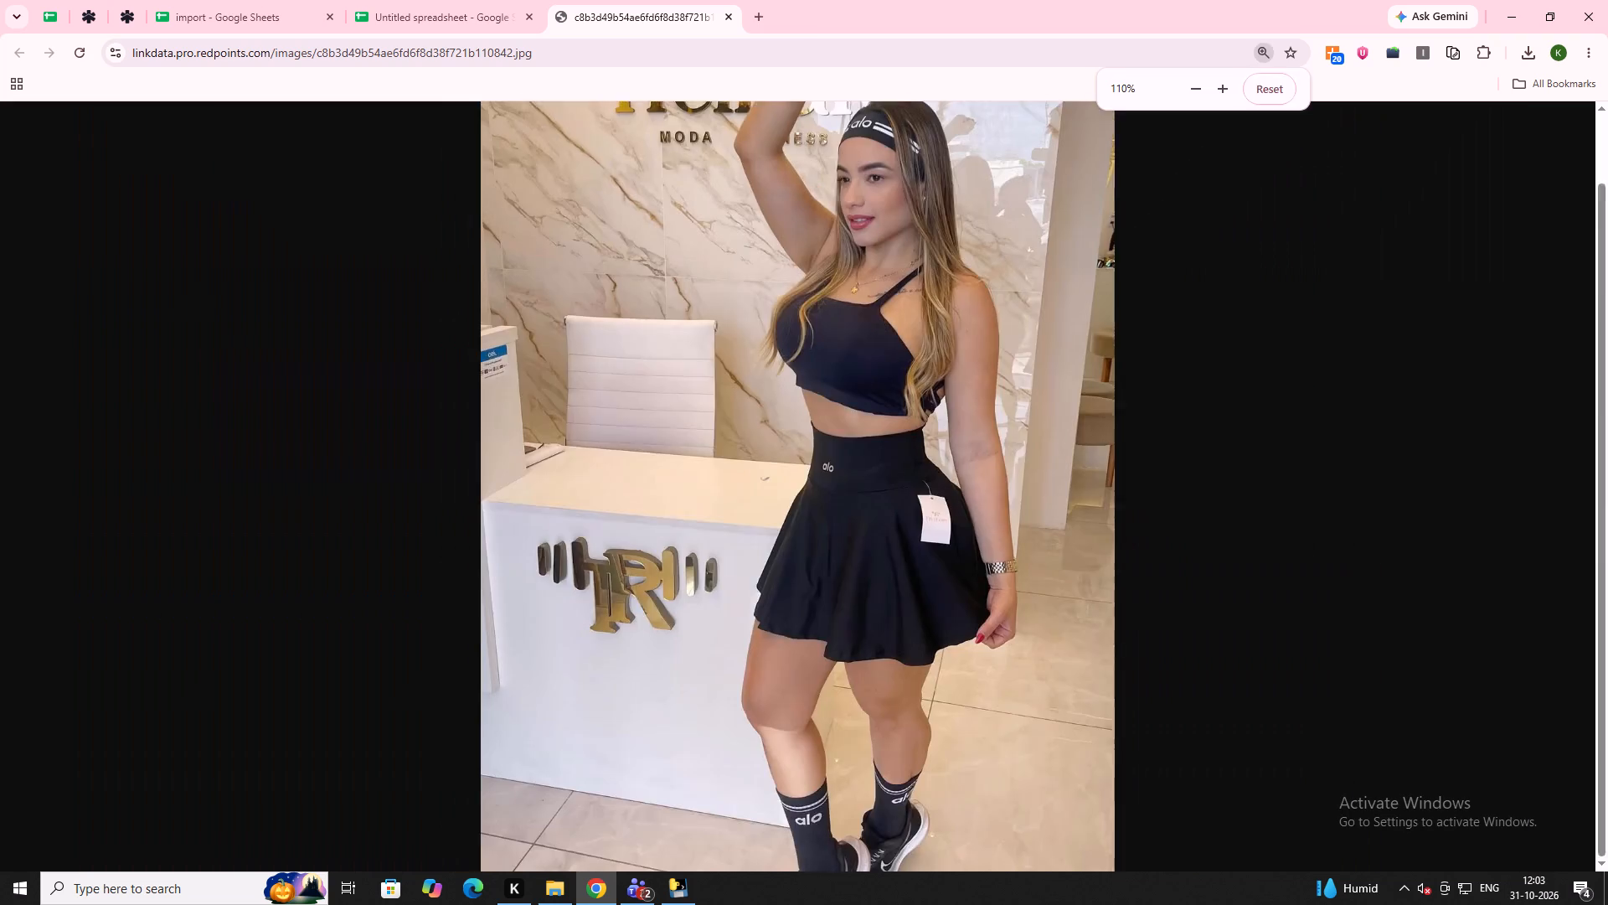
scroll(1004, 586, "down", 2, "ctrl")
key("ctrl+w")
key("Escape")
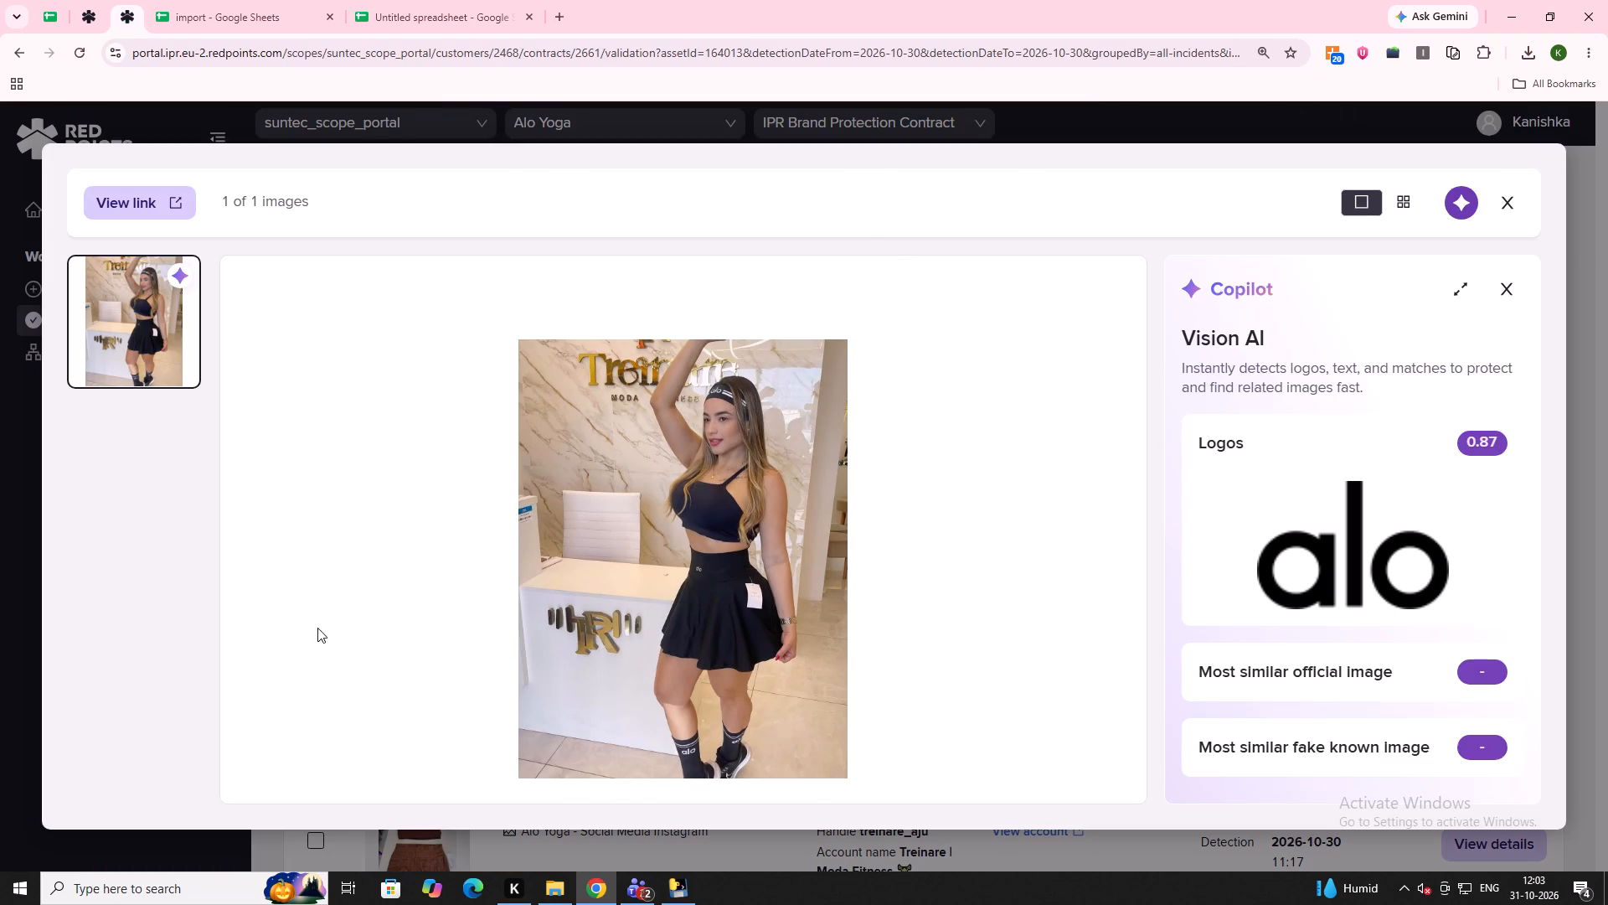
left_click(313, 411)
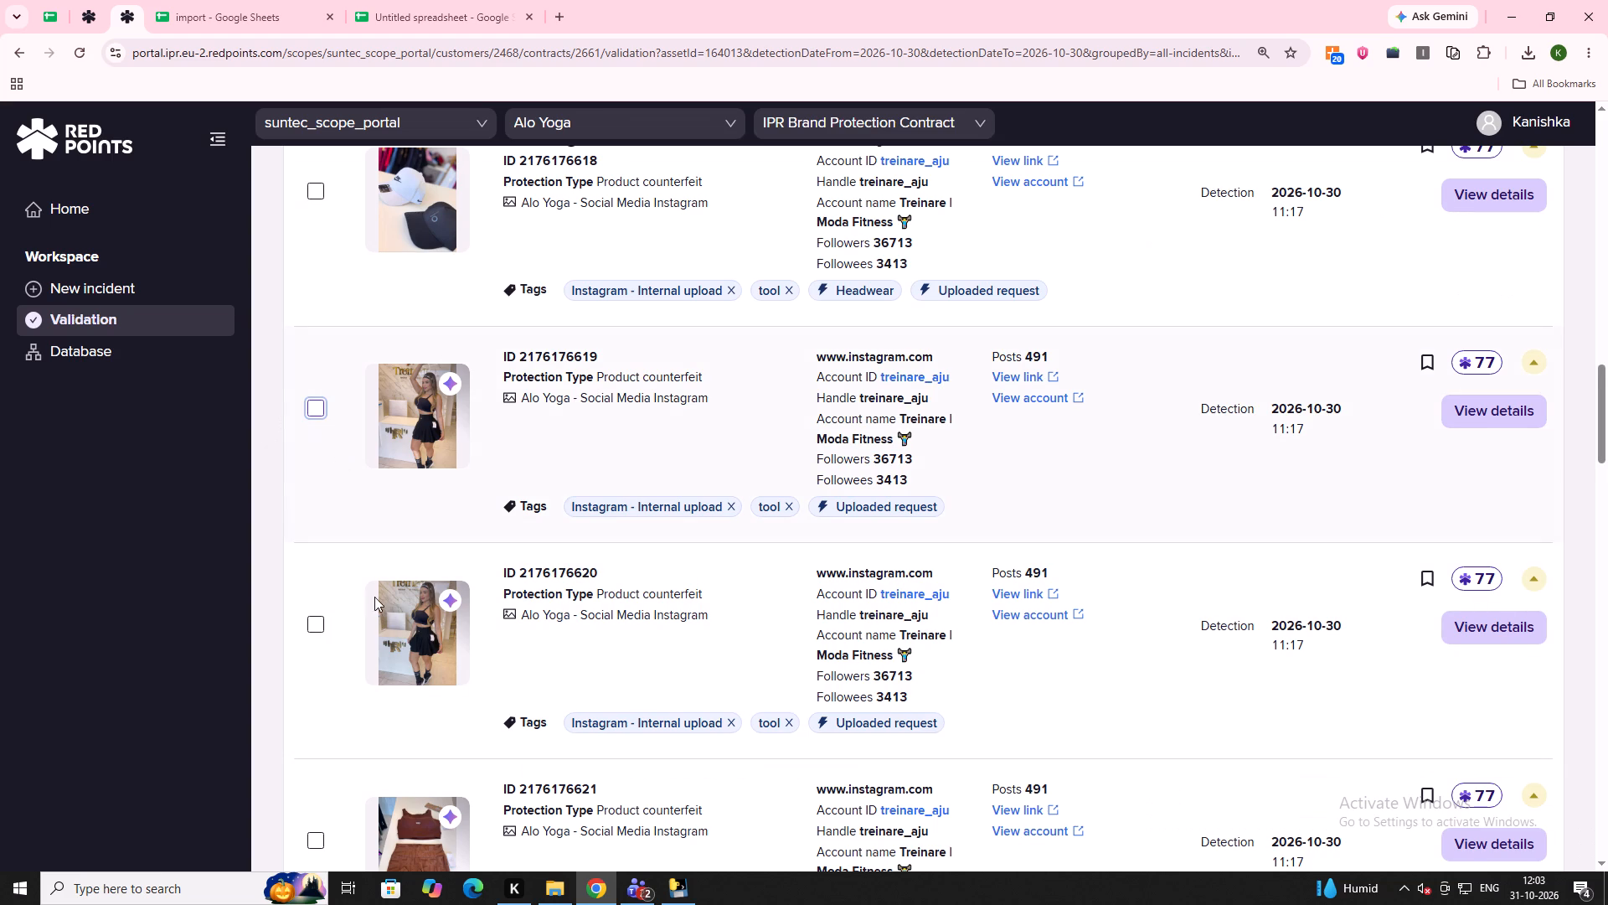
left_click(426, 648)
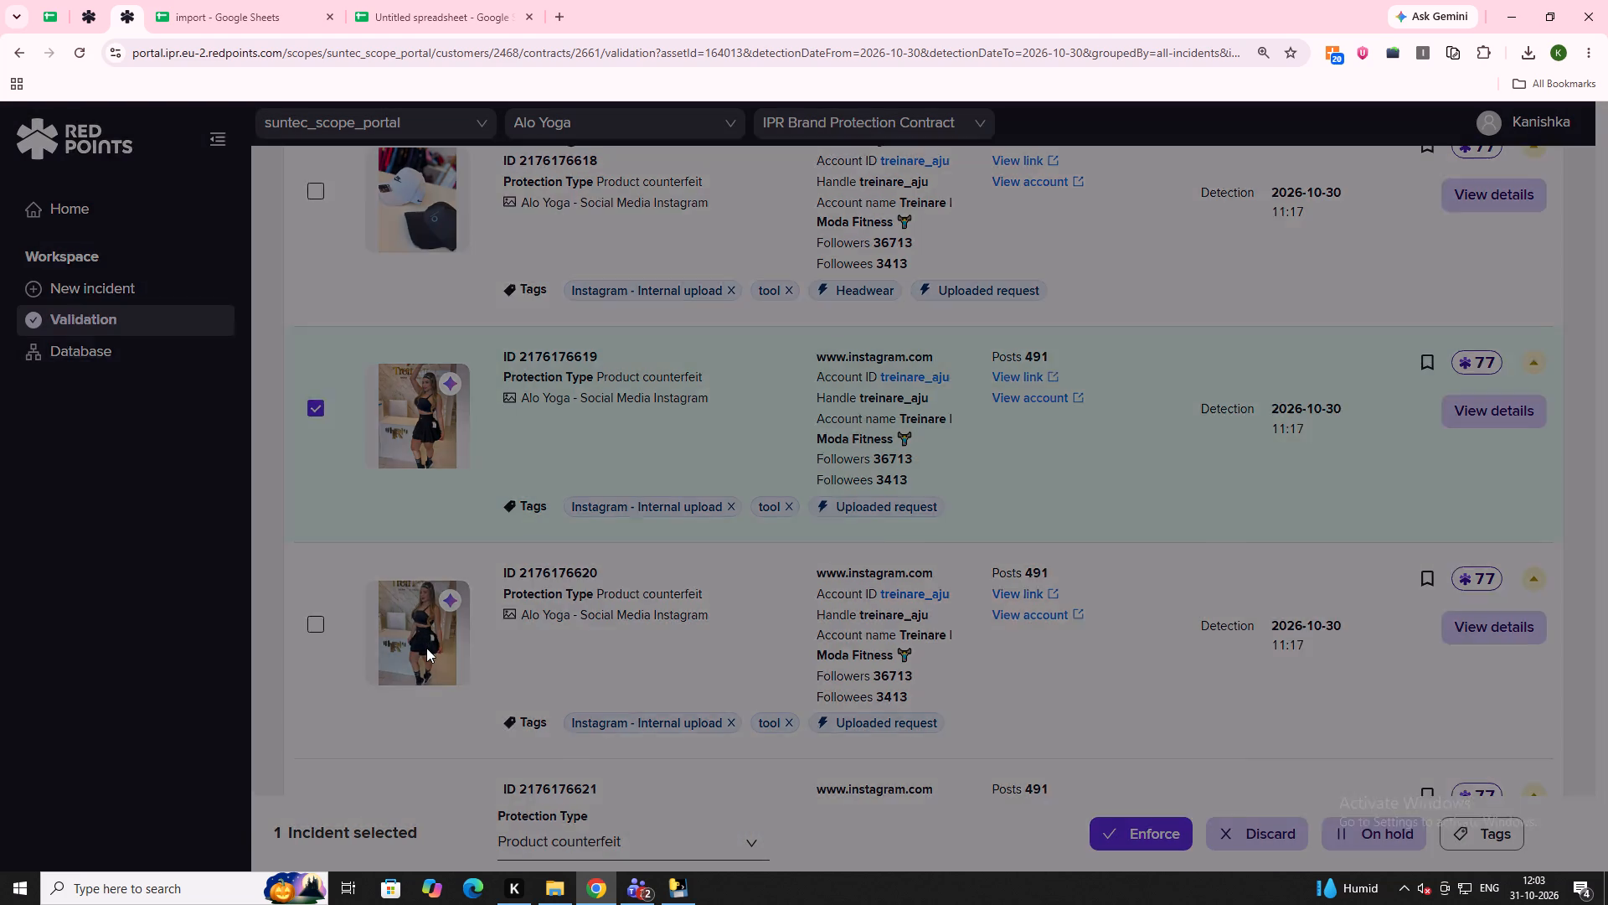
key("Escape")
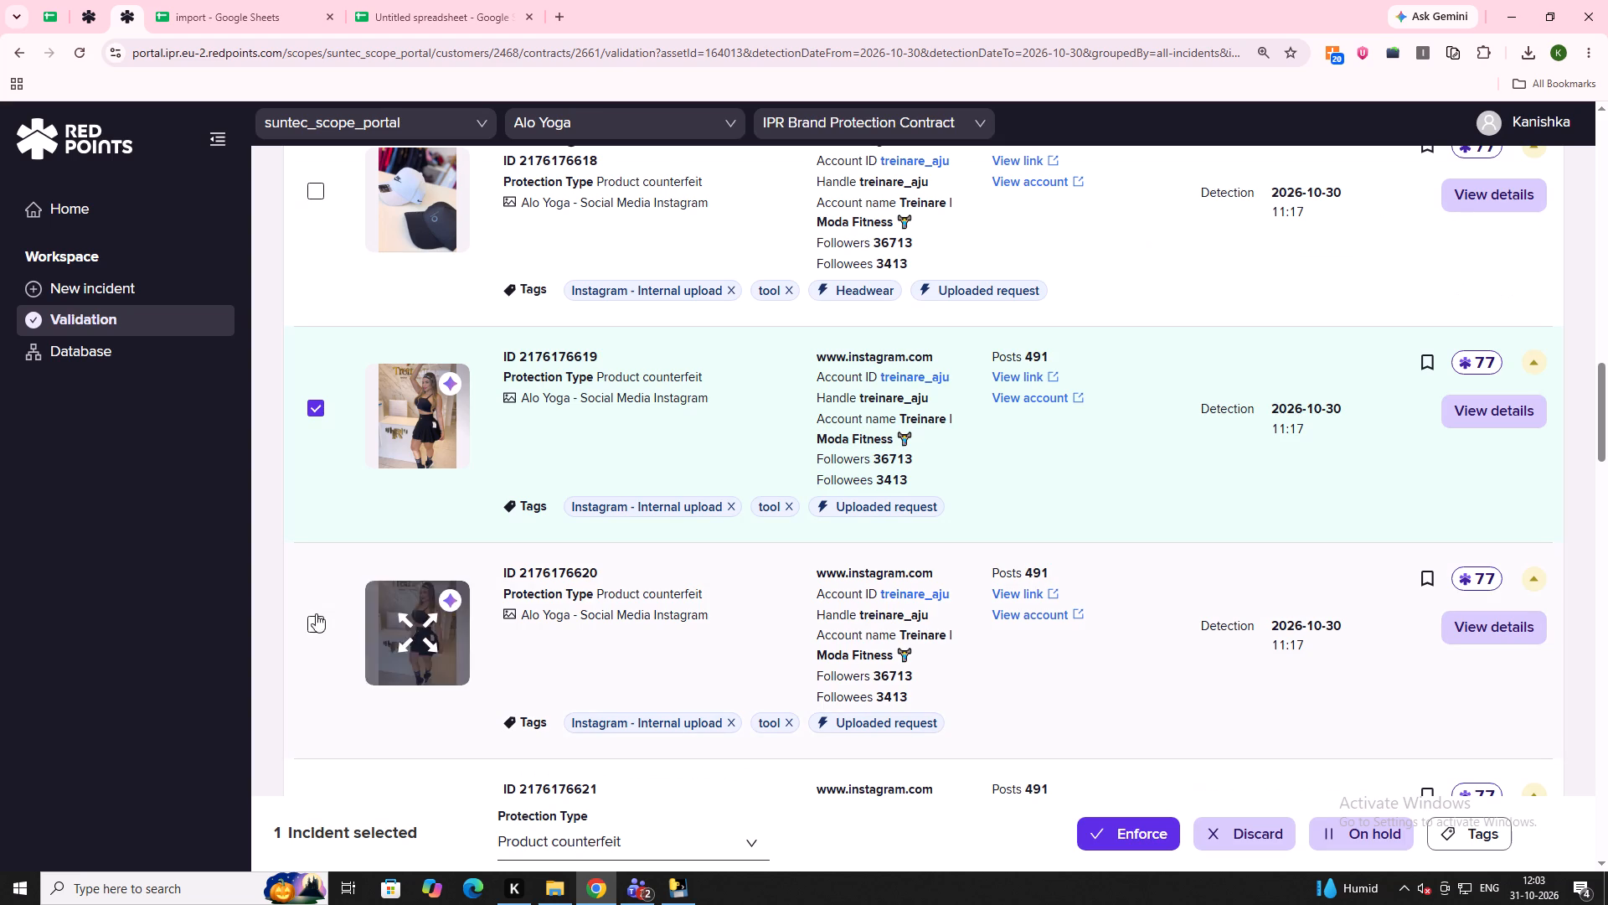
left_click(313, 621)
scroll(386, 594, "down", 3)
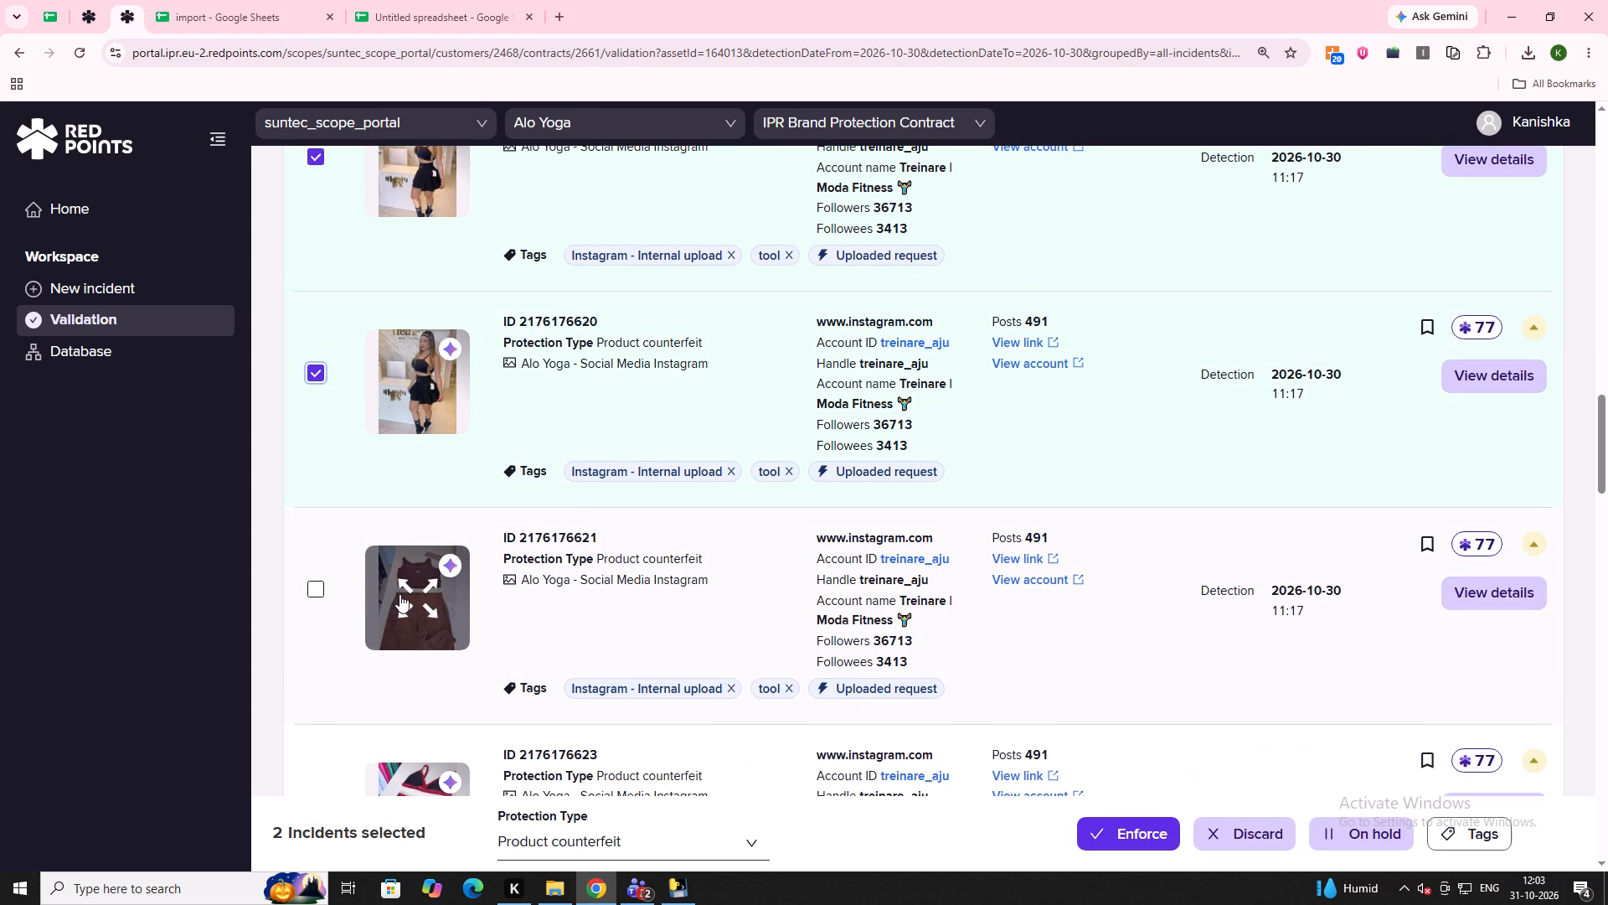
left_click(399, 594)
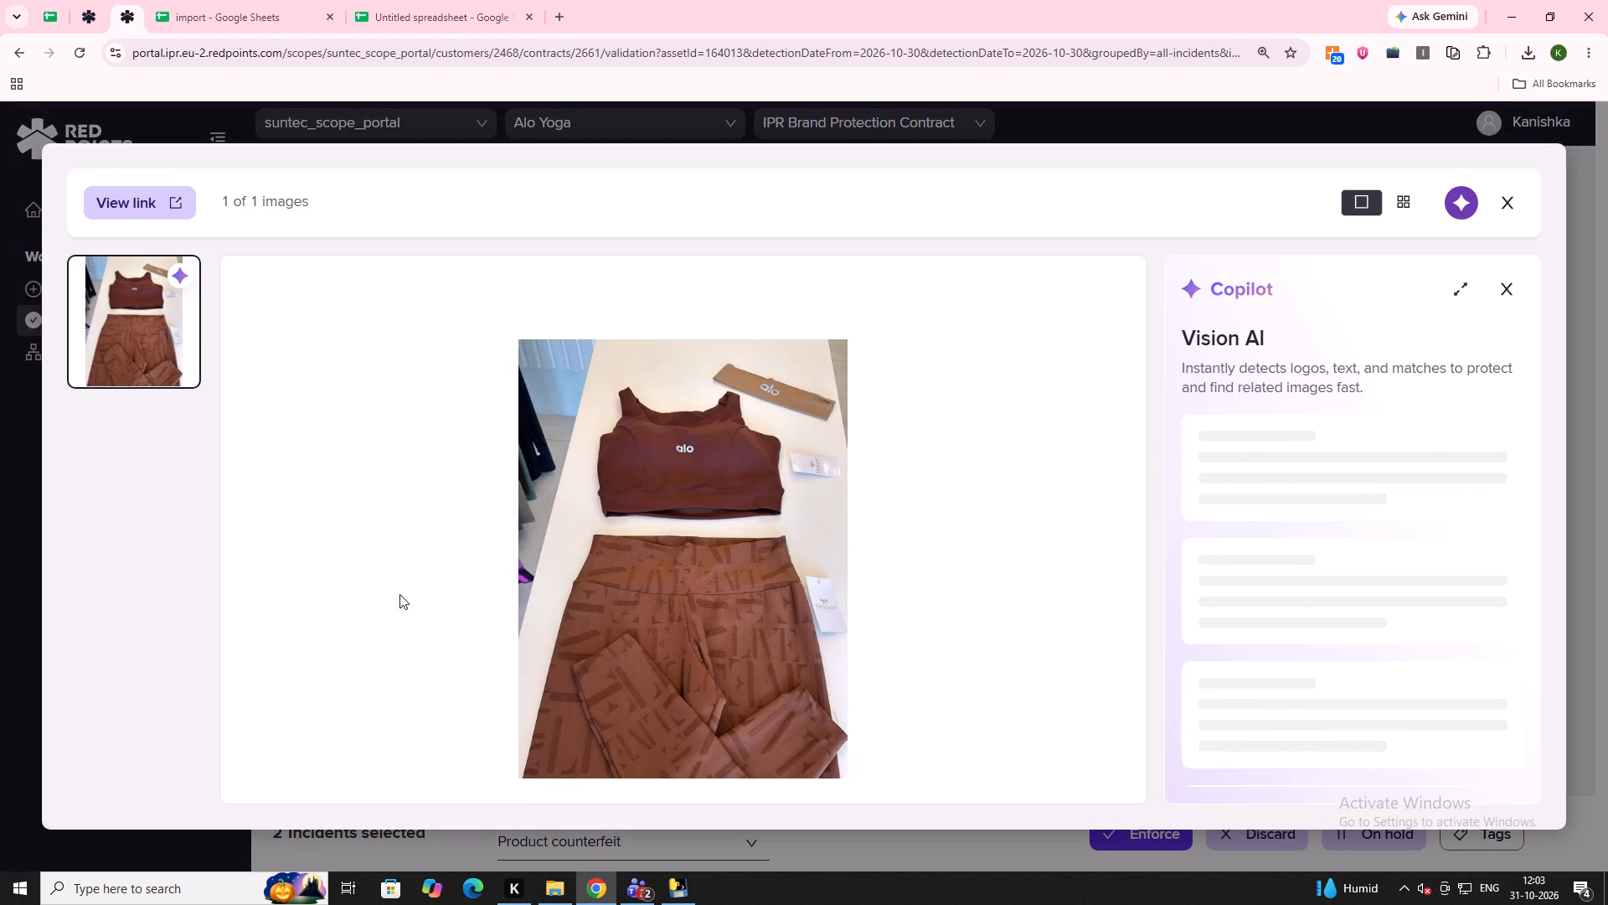
key("Escape")
scroll(399, 594, "up", 3)
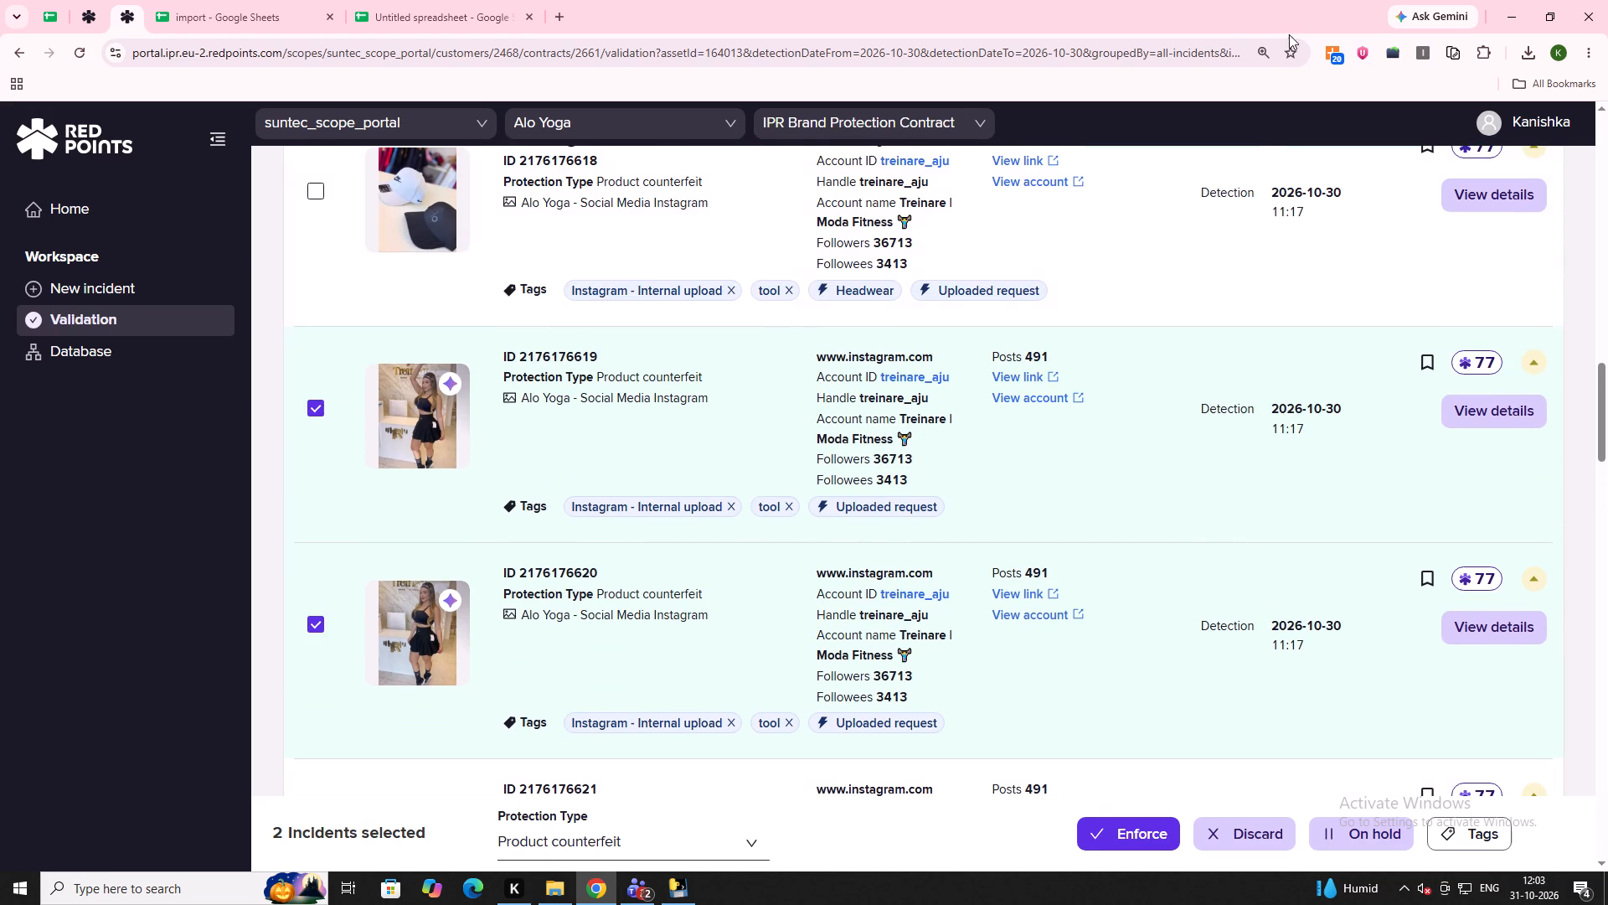
left_click(1333, 51)
double_click(1333, 51)
left_click(1447, 818)
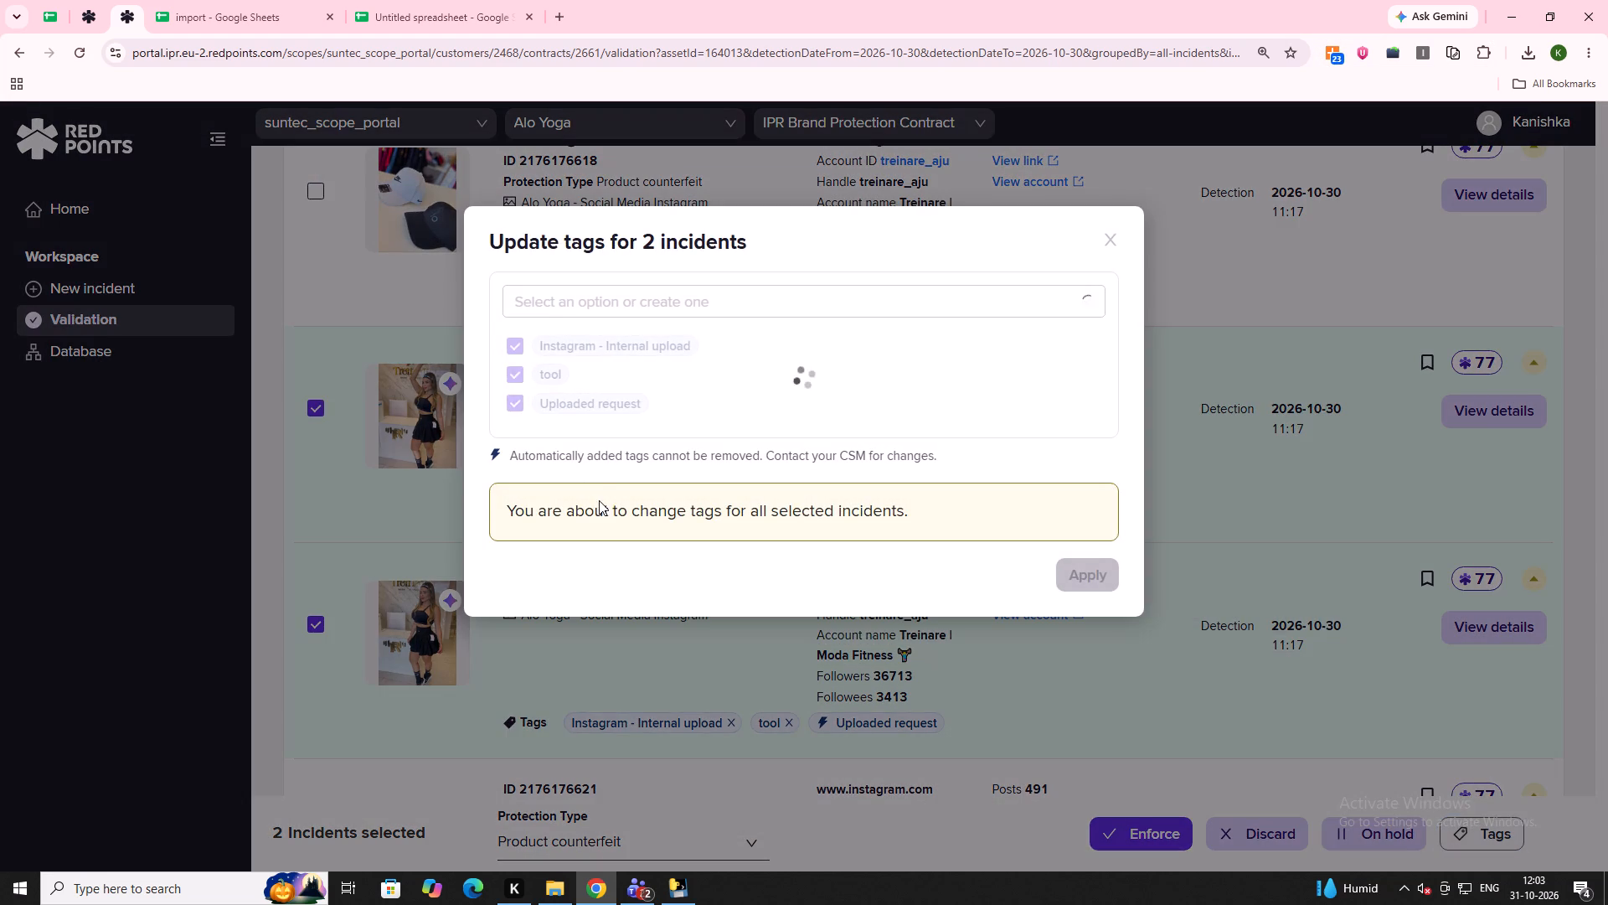
left_click(559, 396)
left_click(554, 371)
left_click(548, 335)
left_click(542, 309)
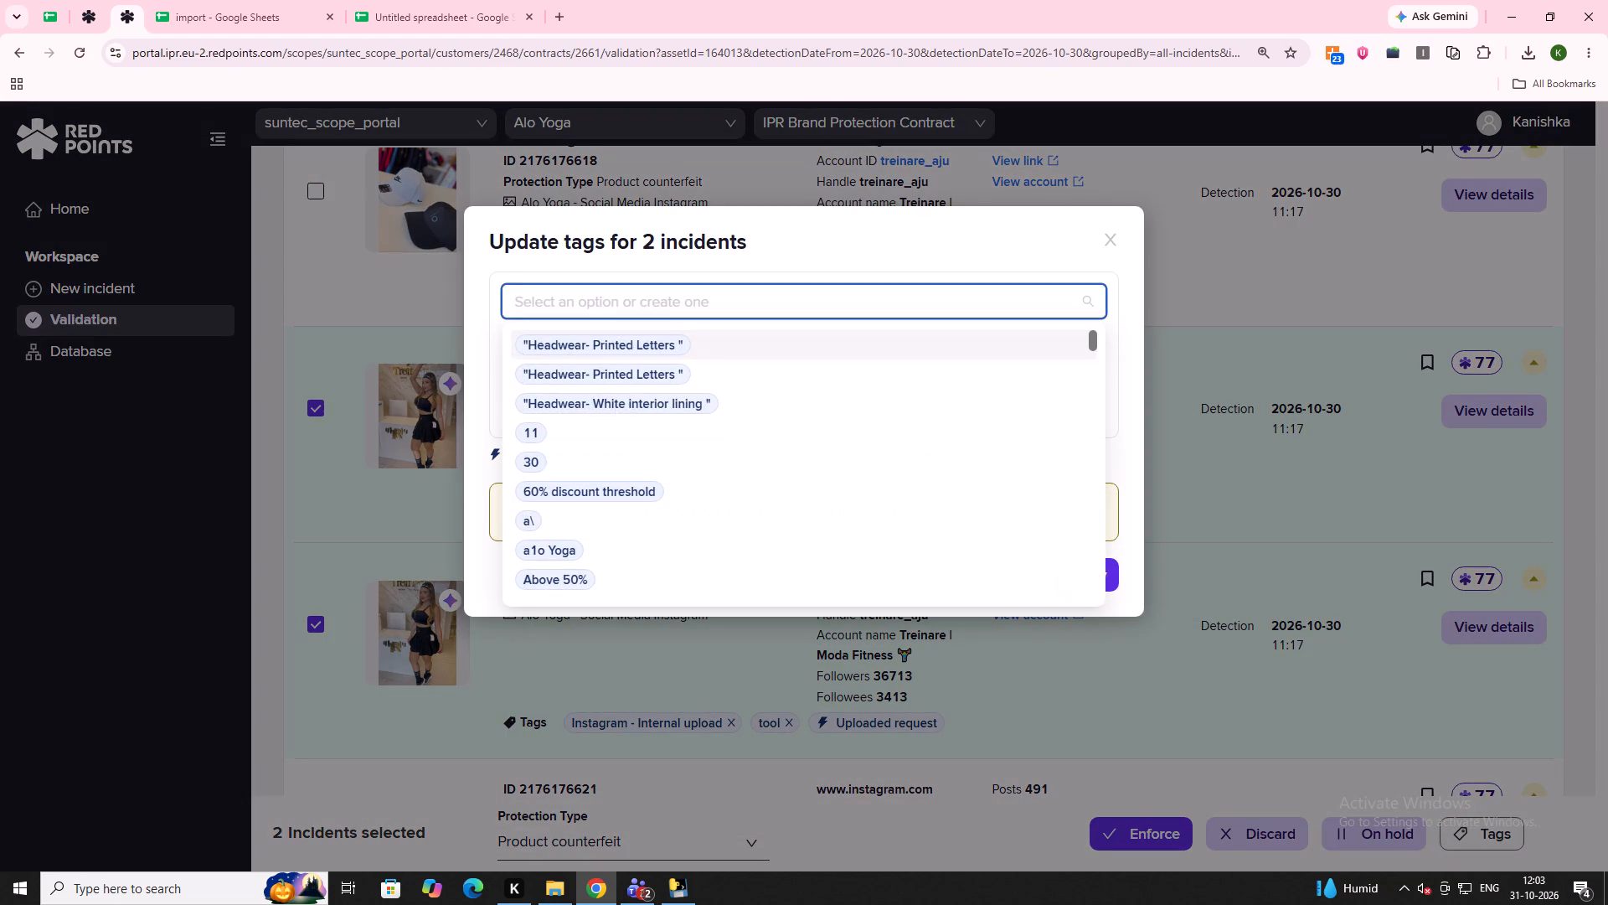
key("p")
key("l")
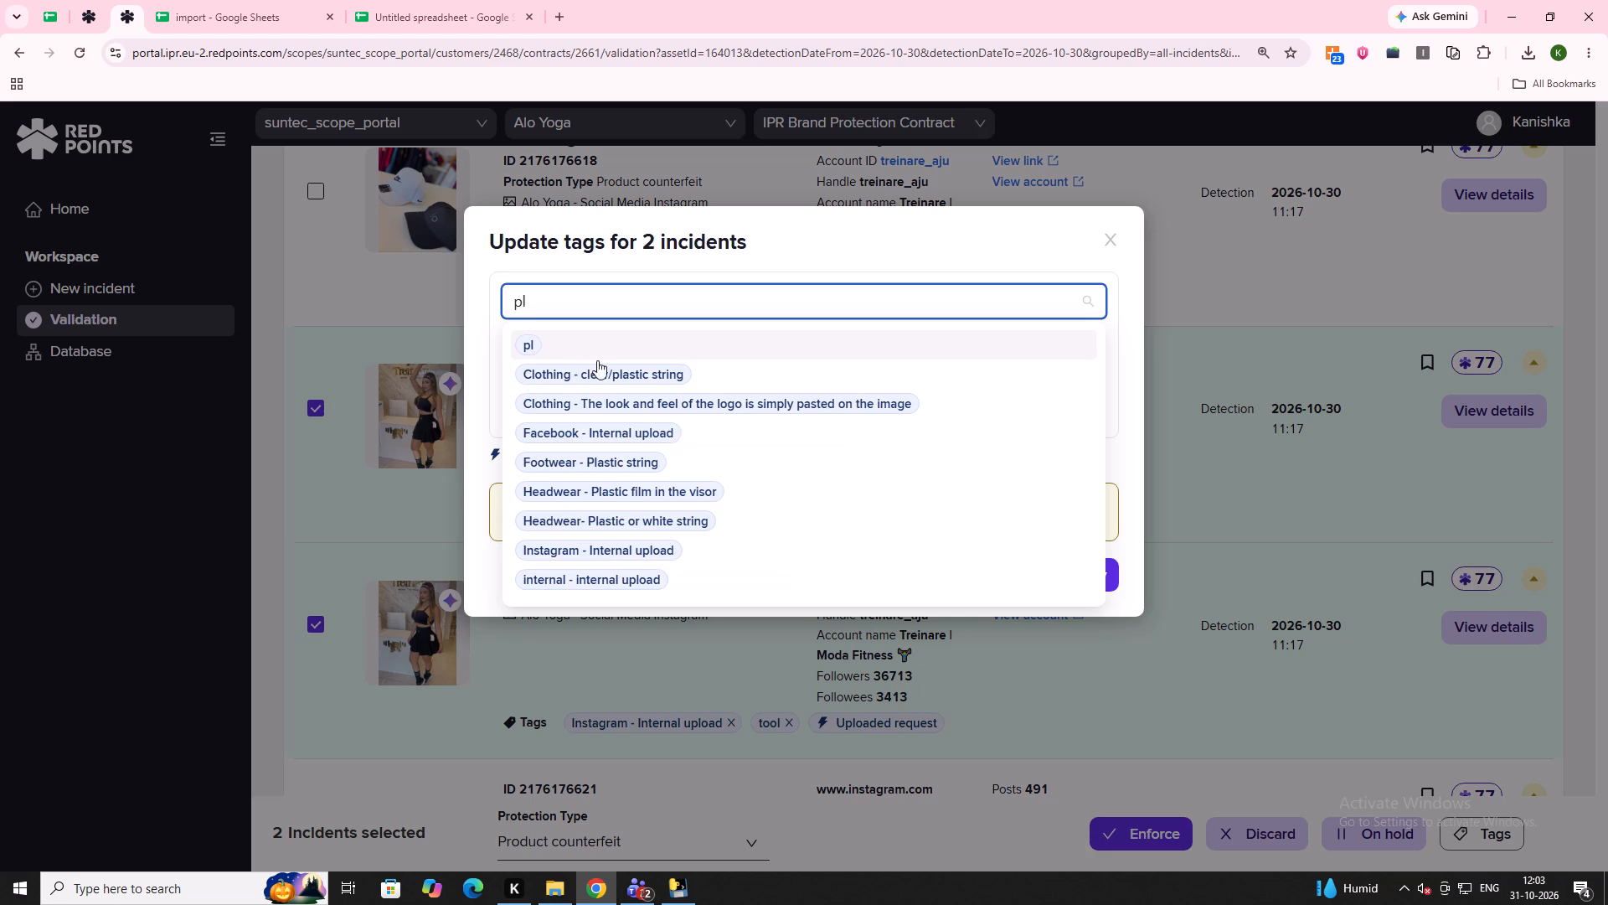
left_click(621, 367)
left_click(1081, 605)
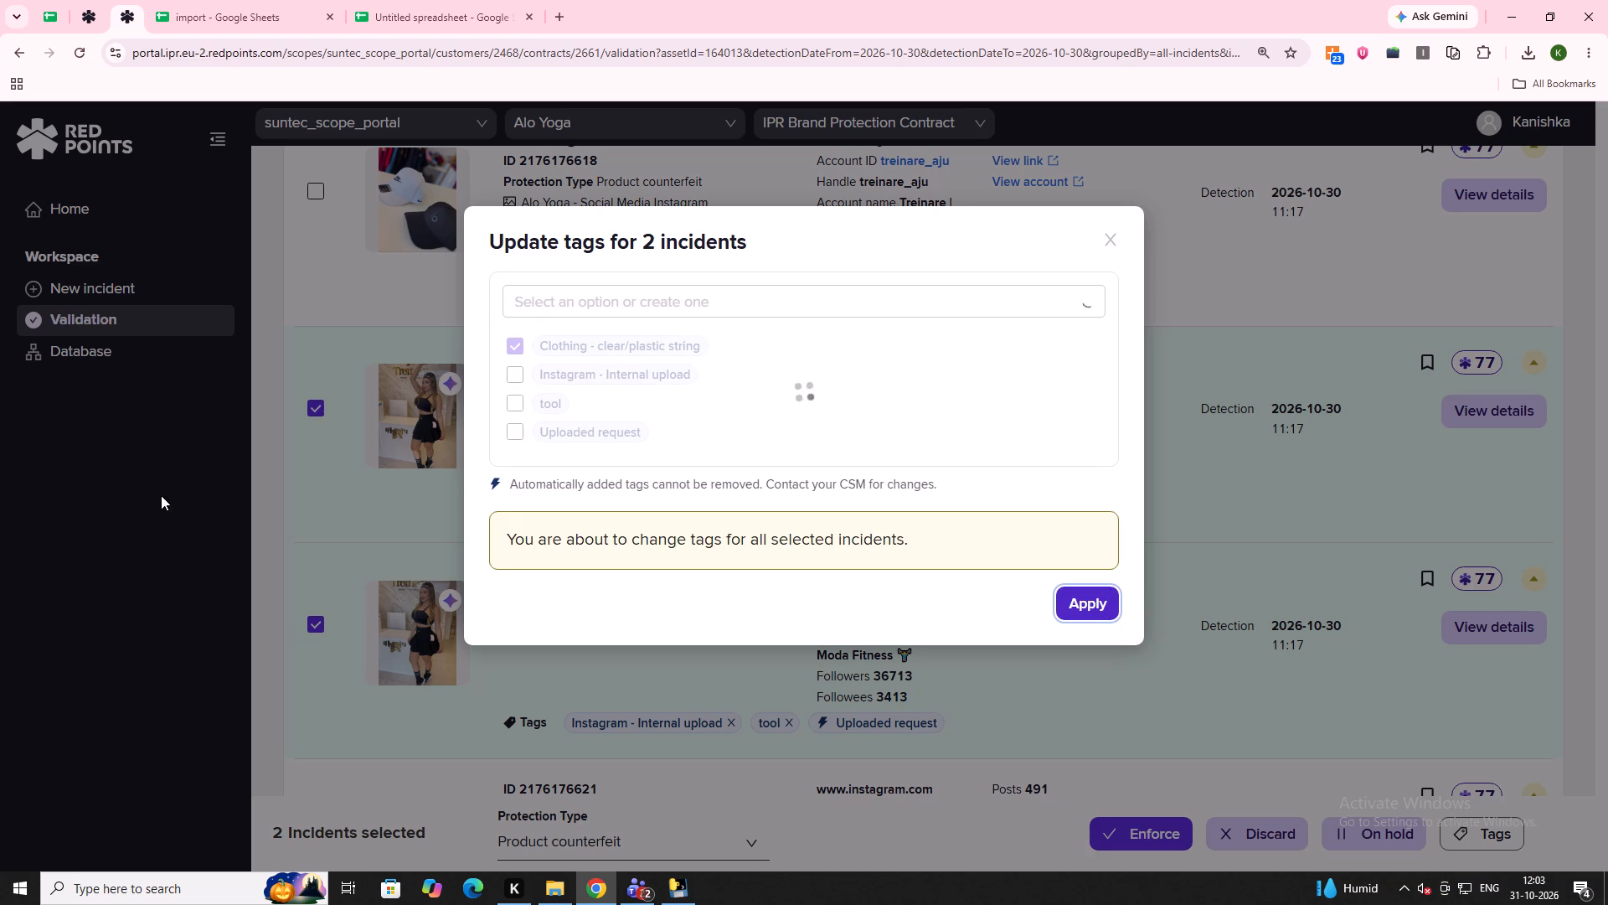
left_click(314, 403)
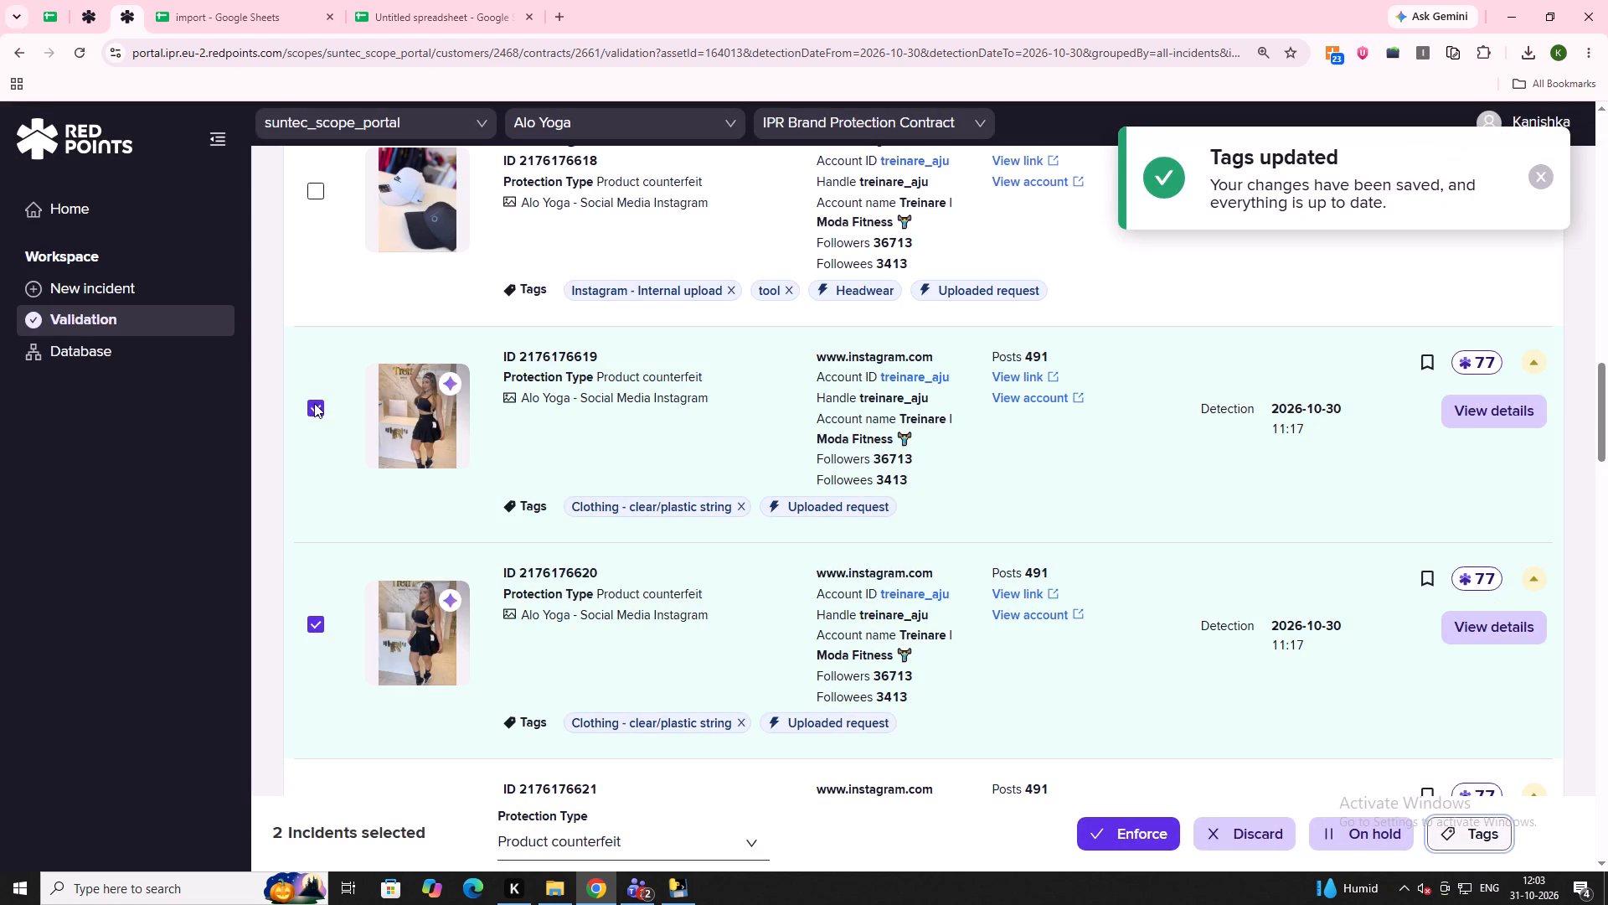
left_click(315, 624)
scroll(315, 624, "down", 3)
left_click(316, 596)
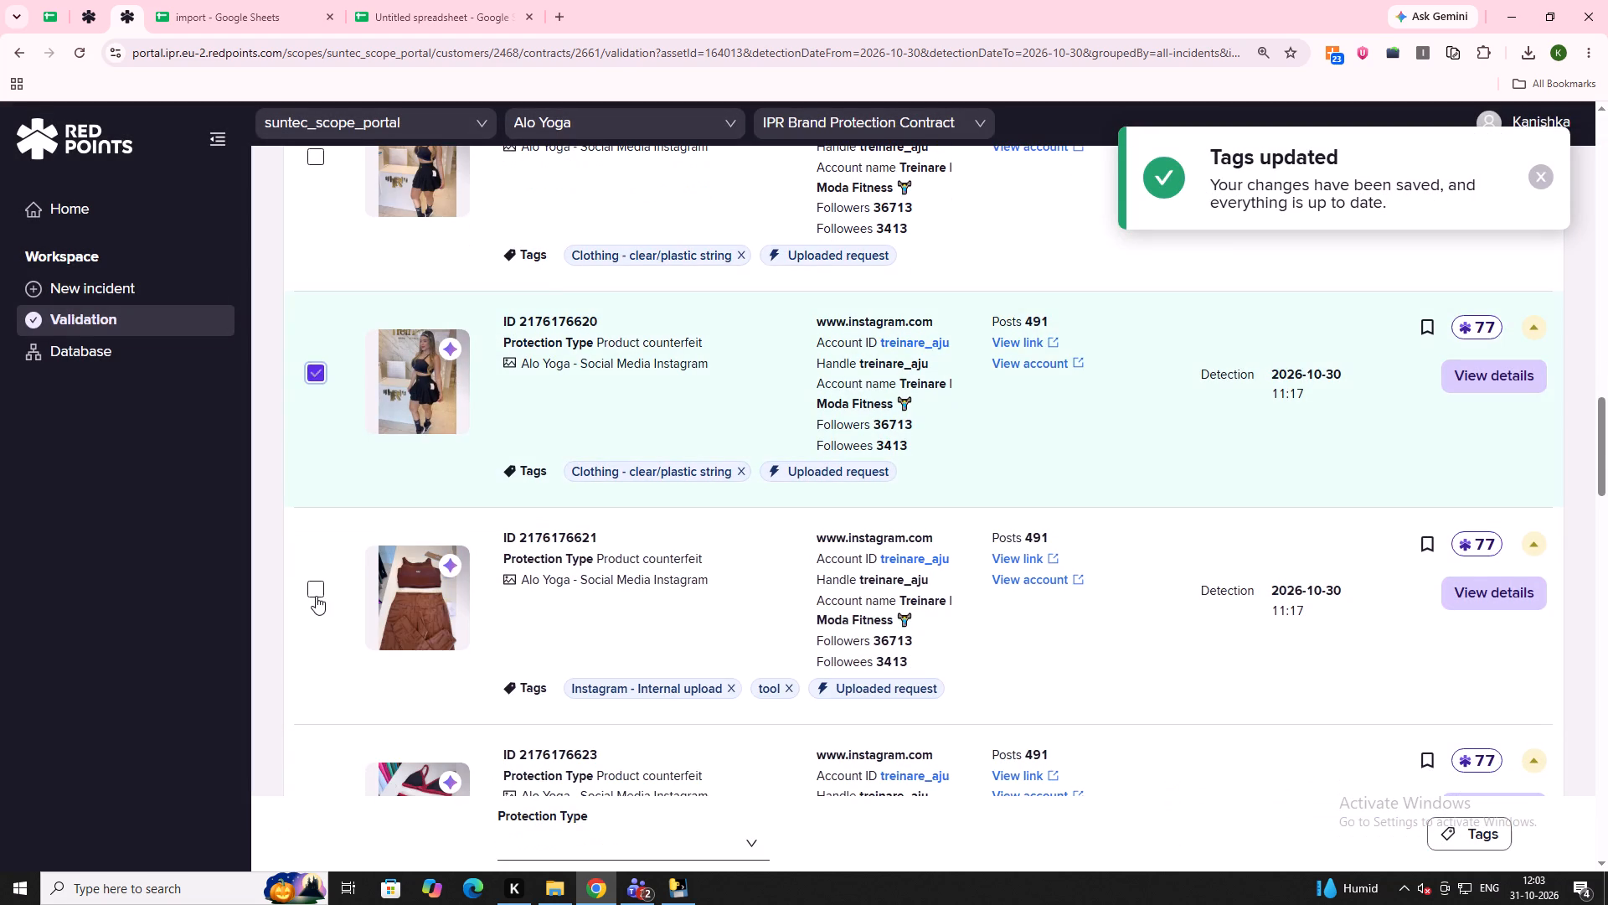
left_click(1435, 834)
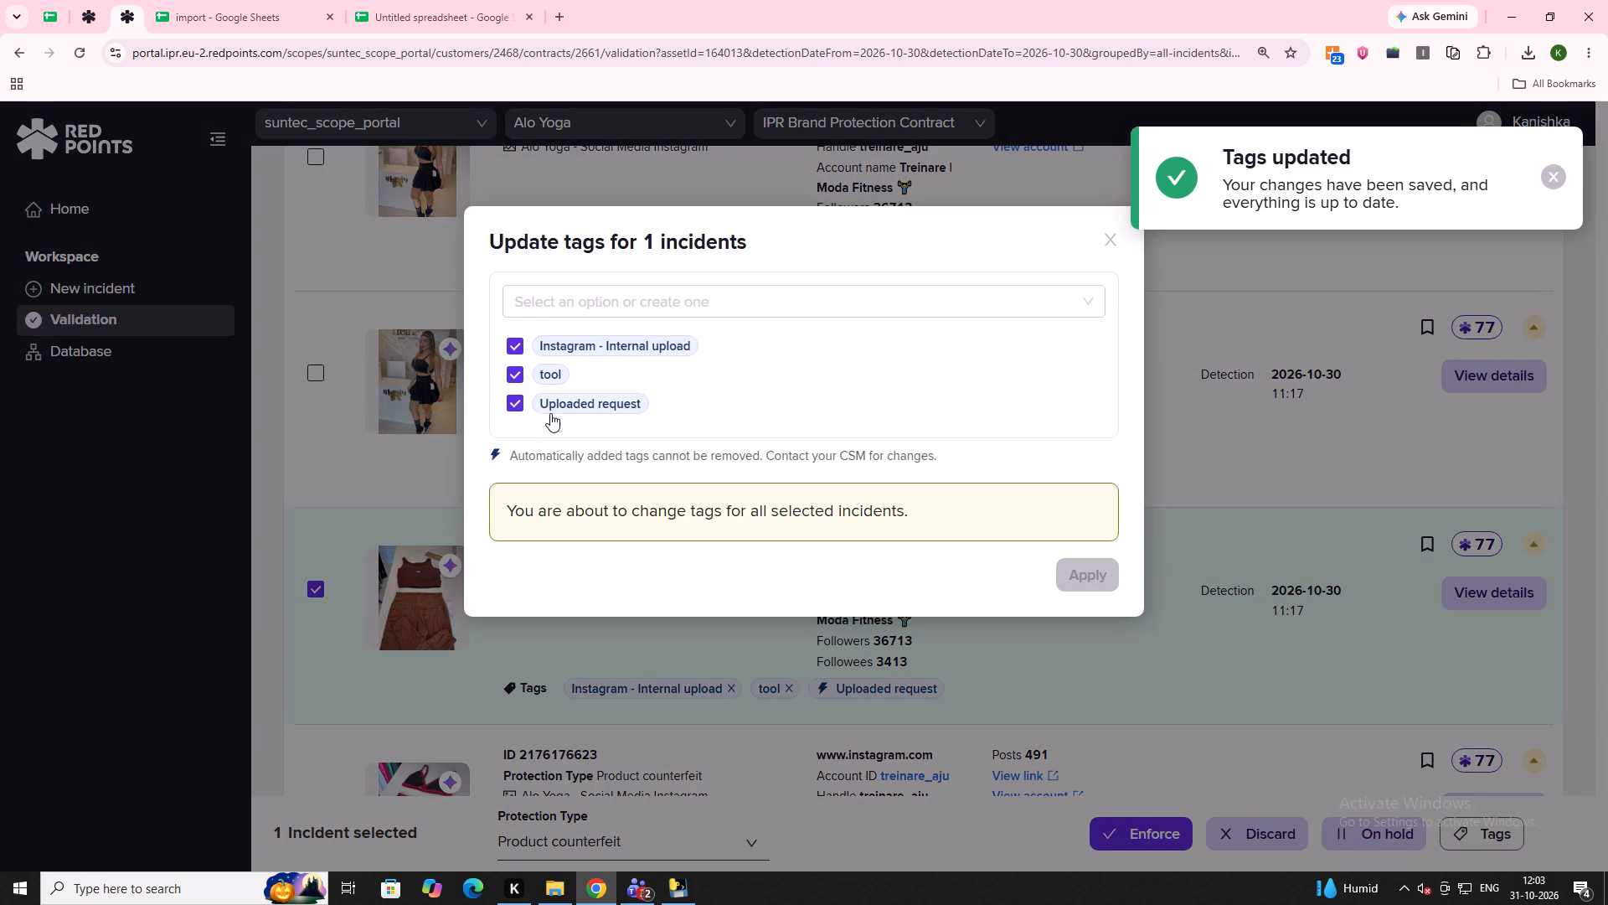
left_click(546, 407)
left_click(541, 385)
left_click(546, 370)
left_click(542, 344)
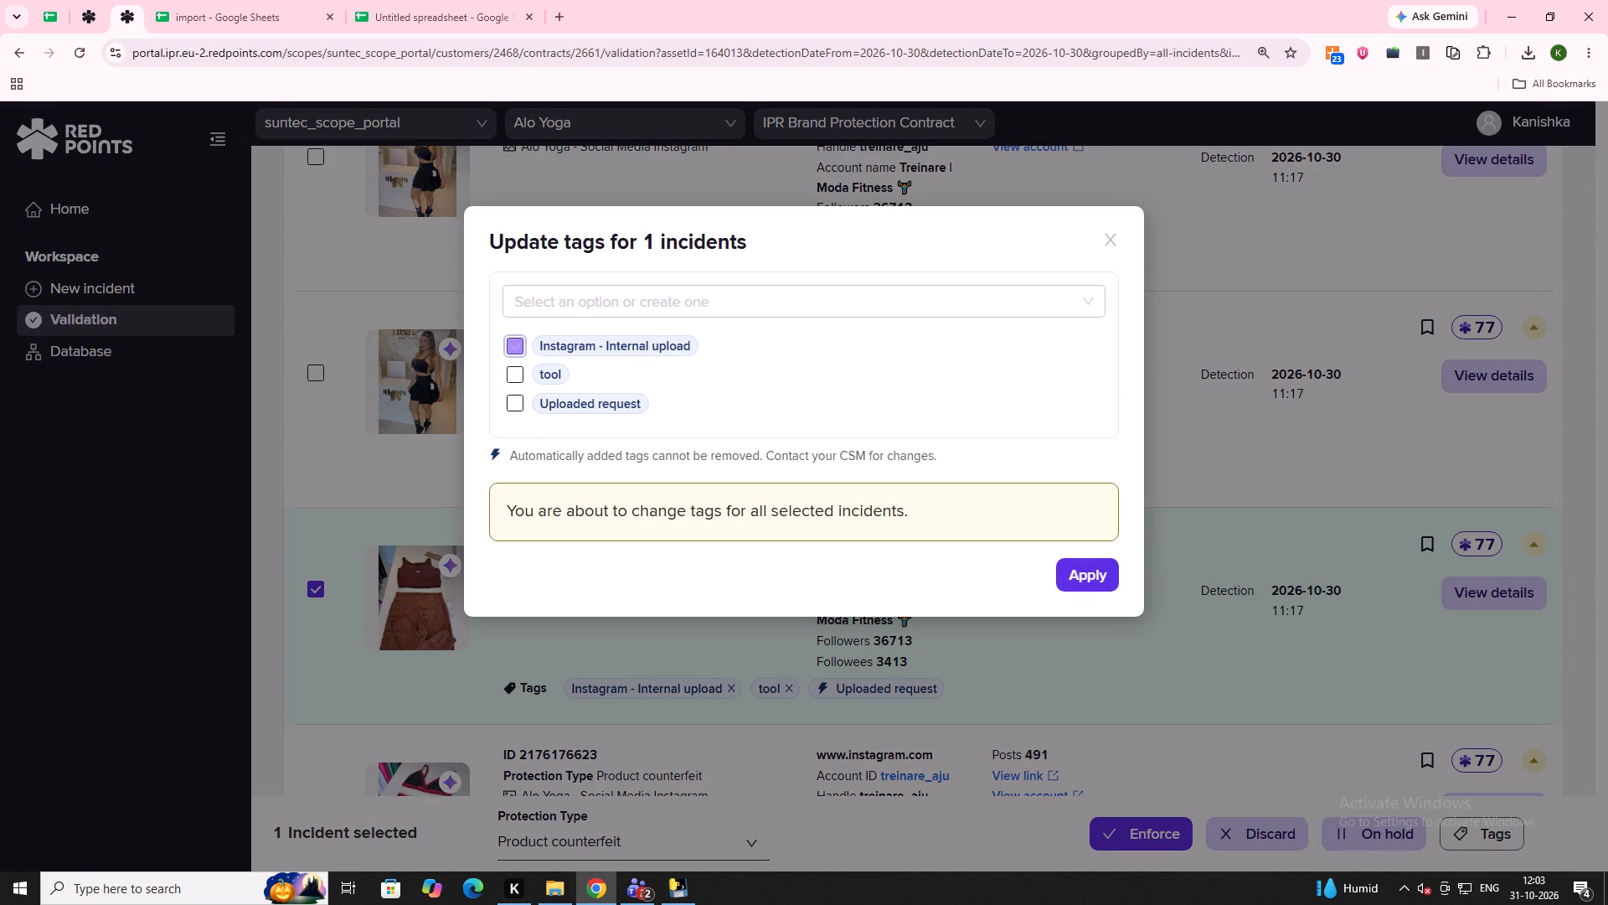
left_click(539, 311)
type("gaR")
key("BackSpace")
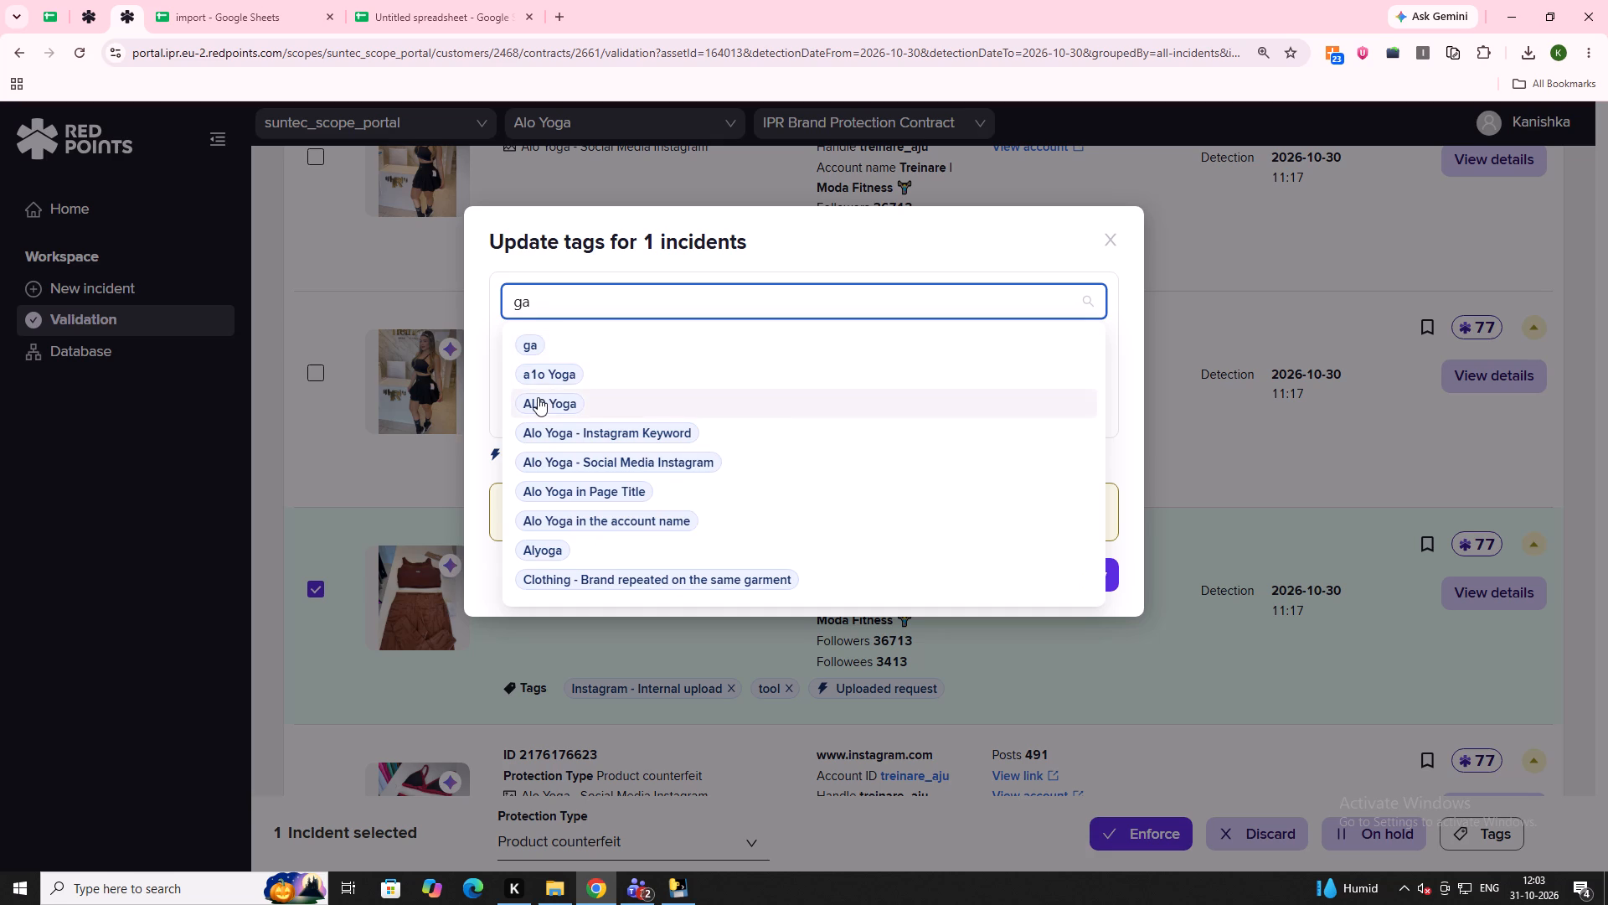
key("r")
key("BackSpace")
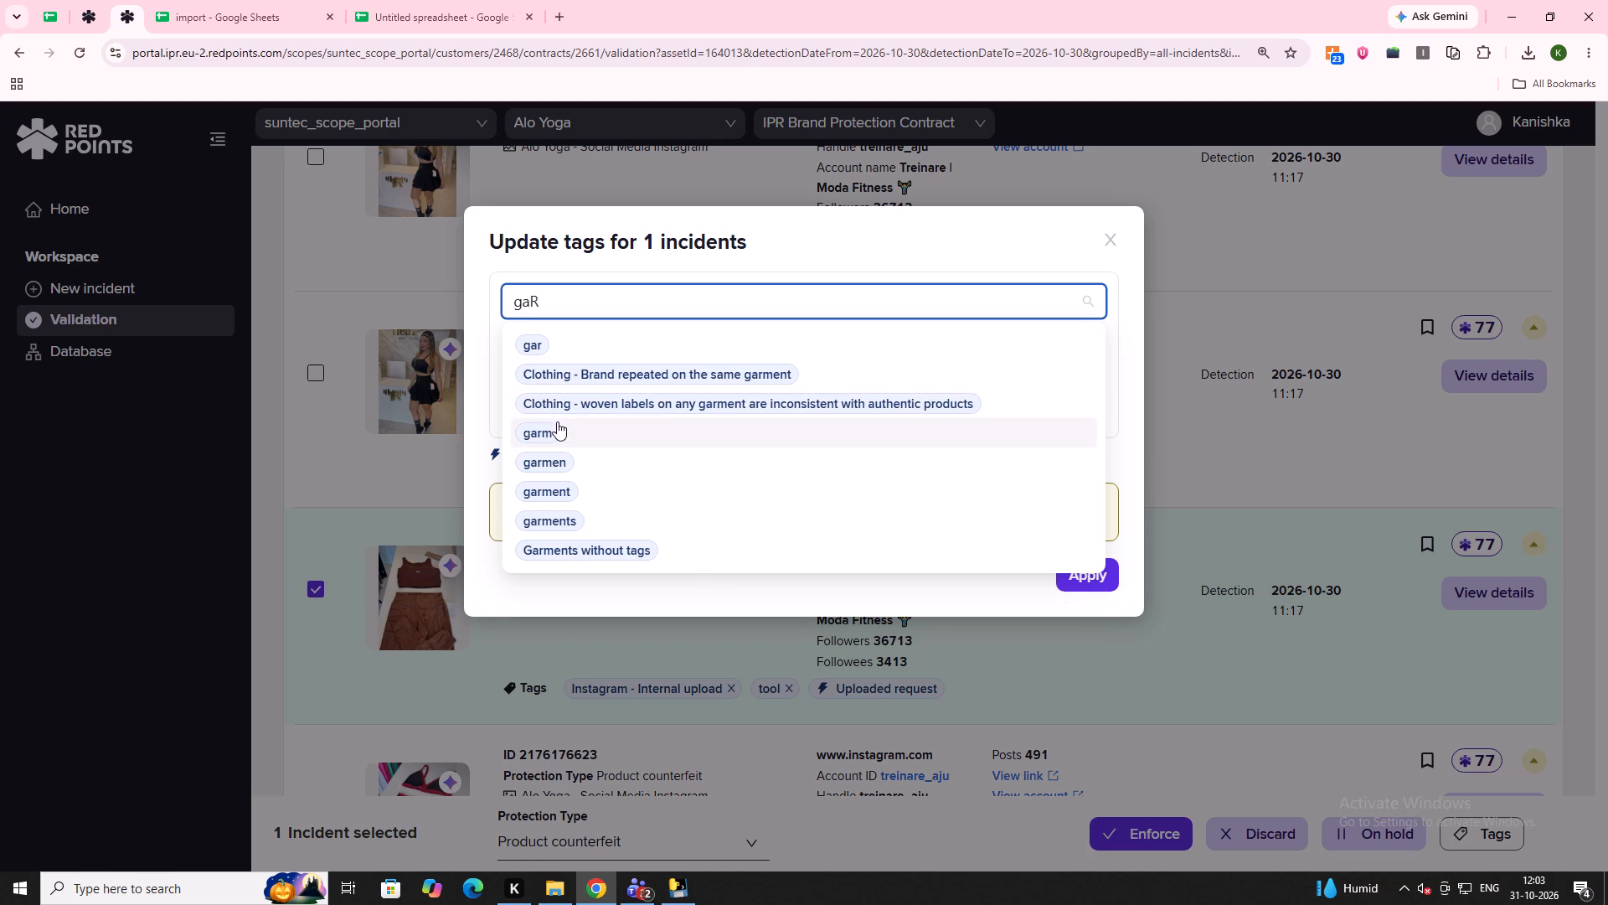
key("r")
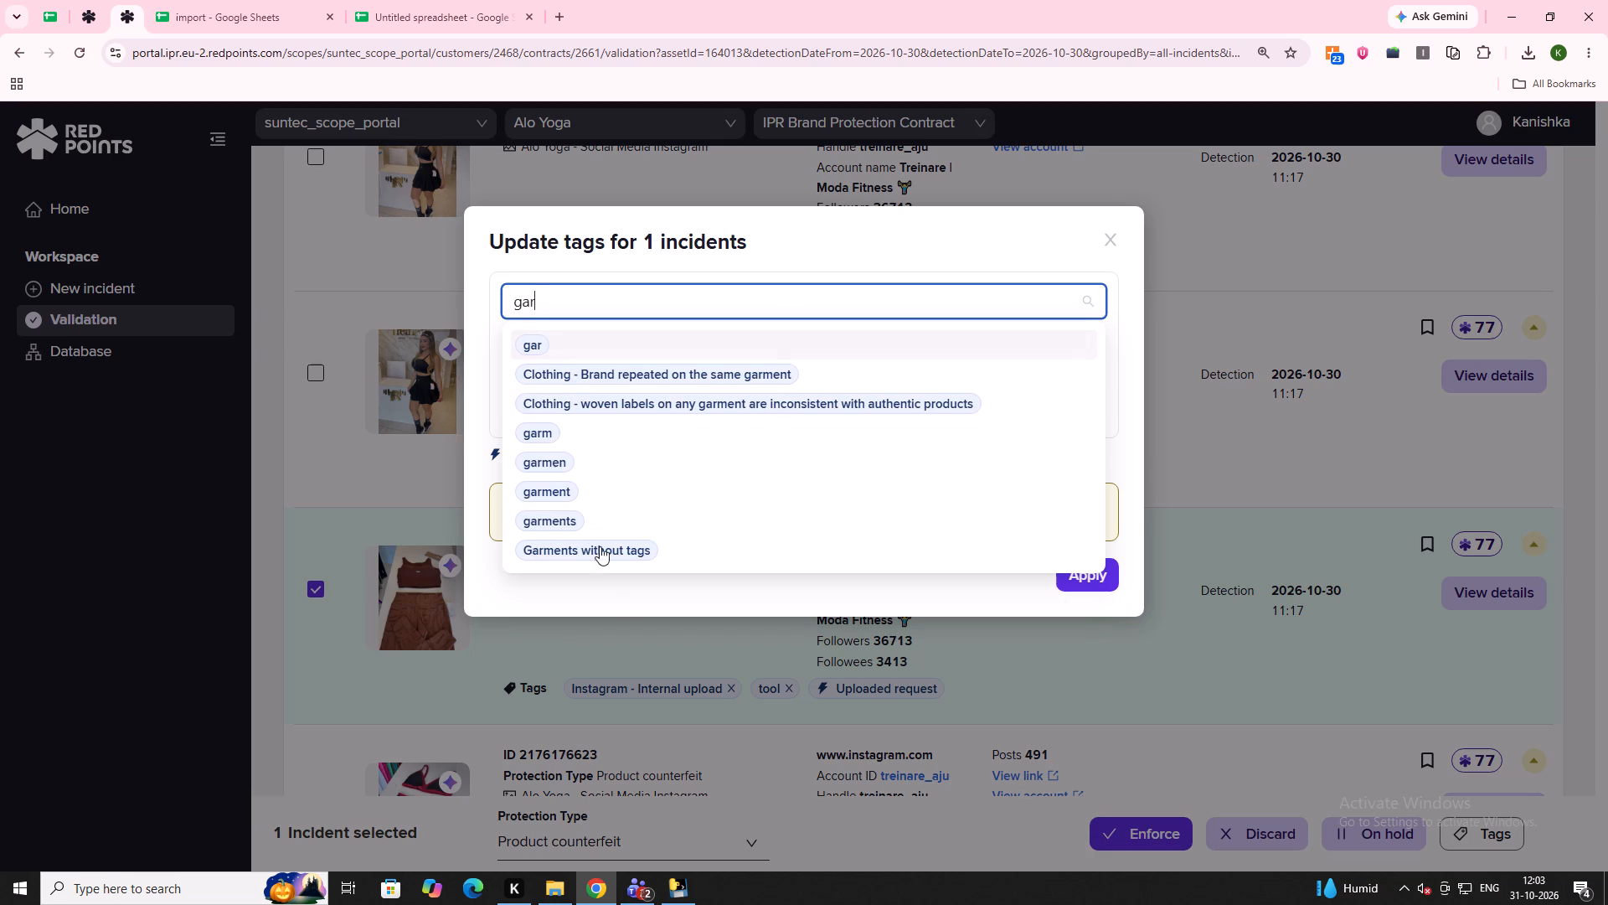
left_click(593, 558)
left_click(1088, 618)
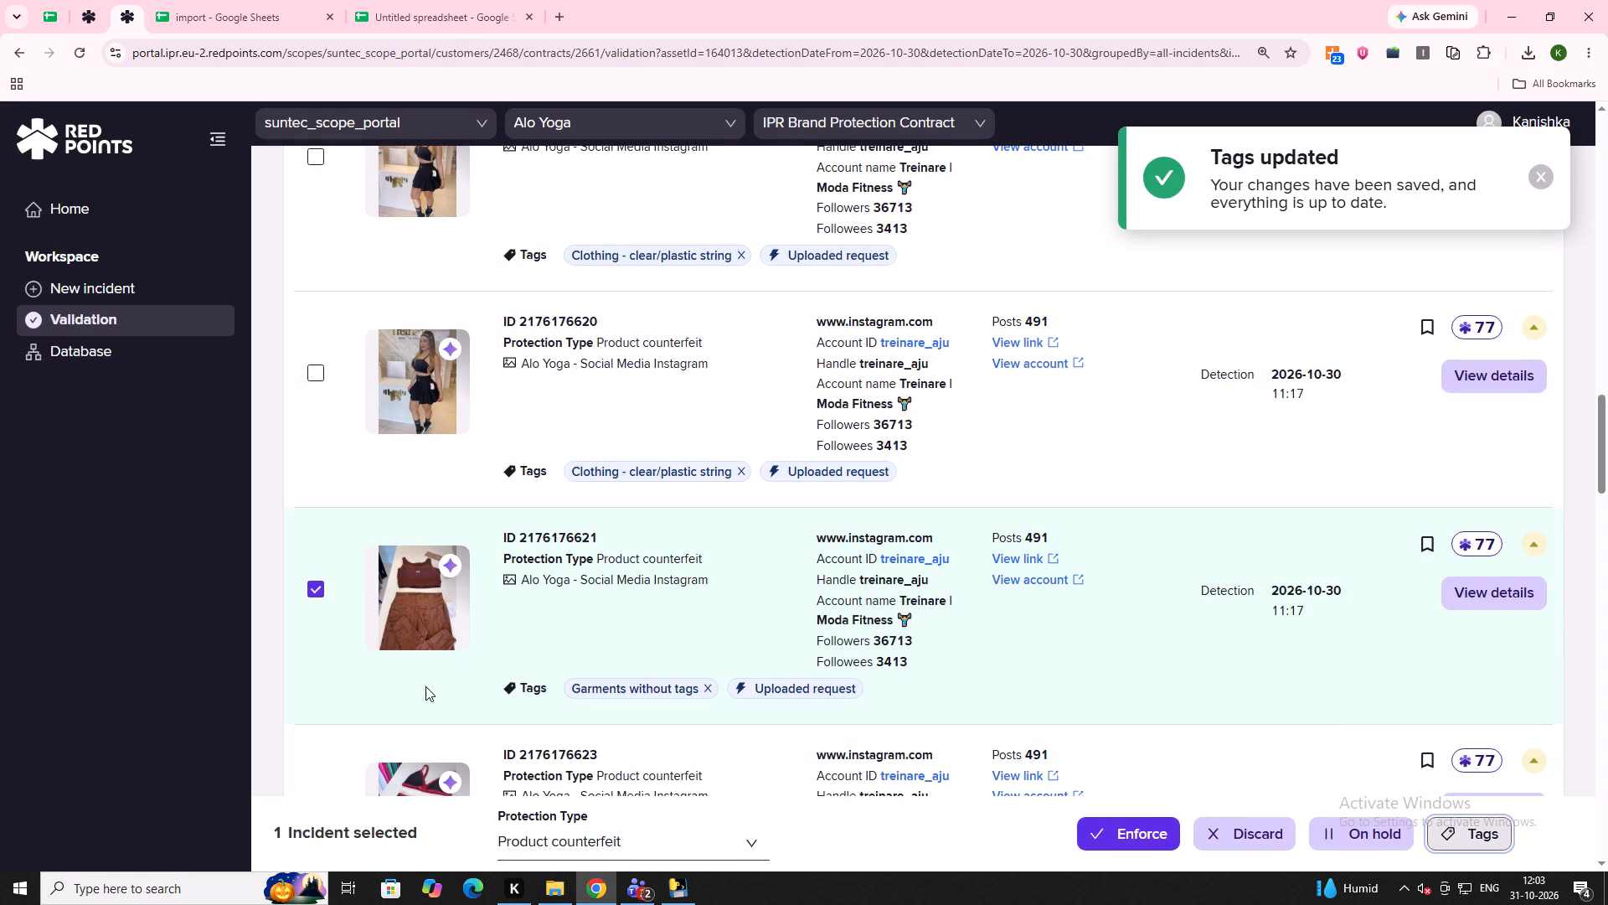
left_click(313, 592)
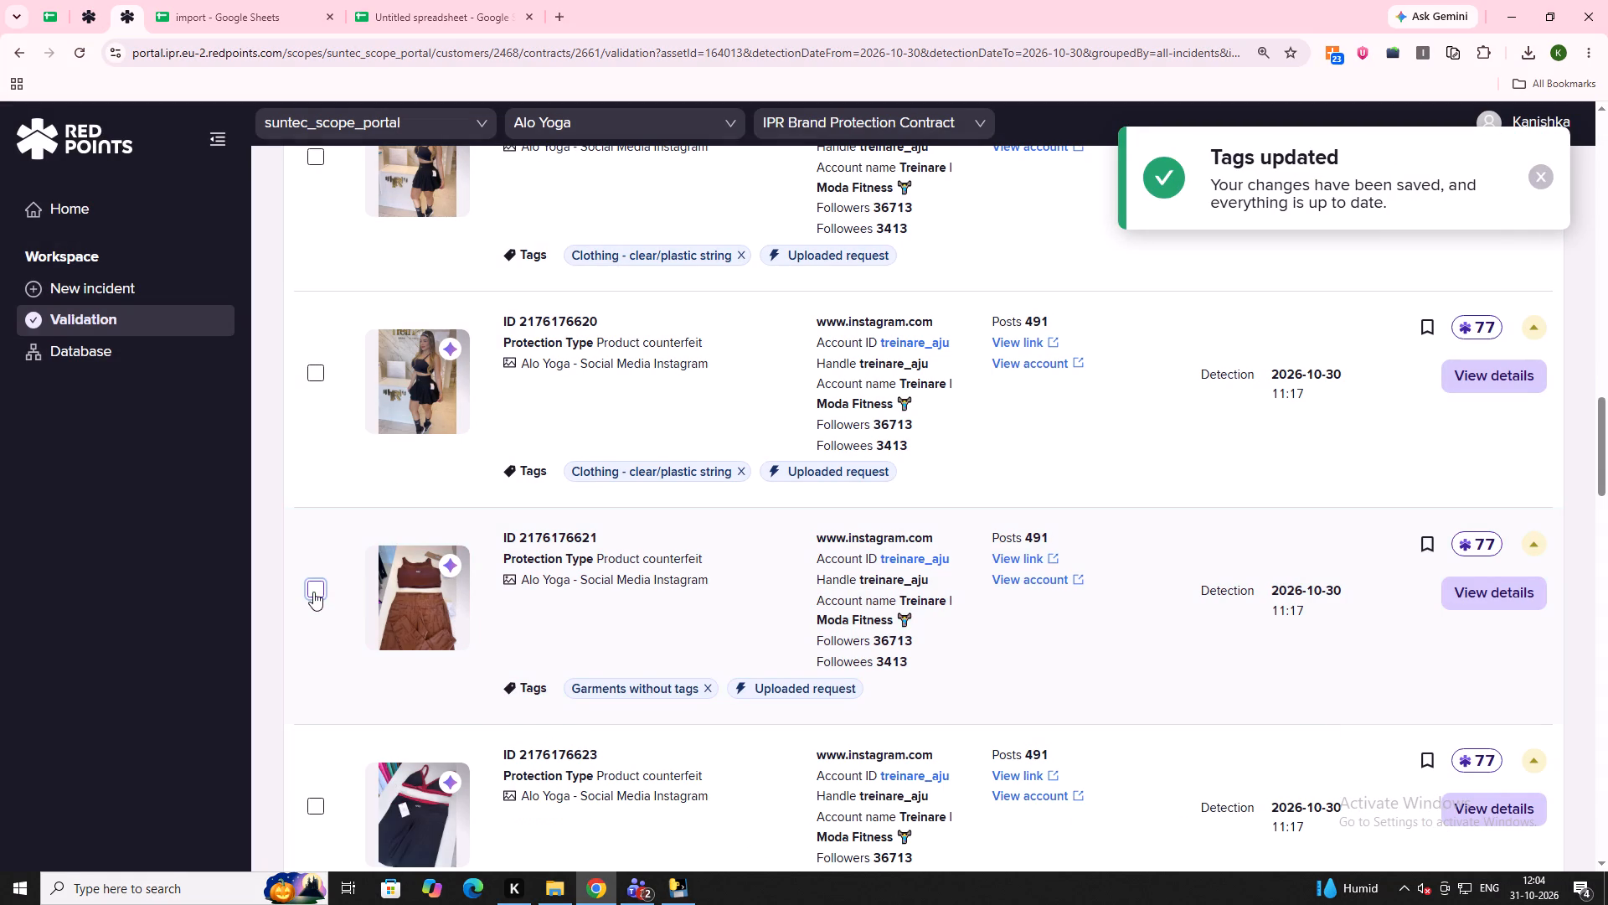
scroll(316, 587, "down", 4)
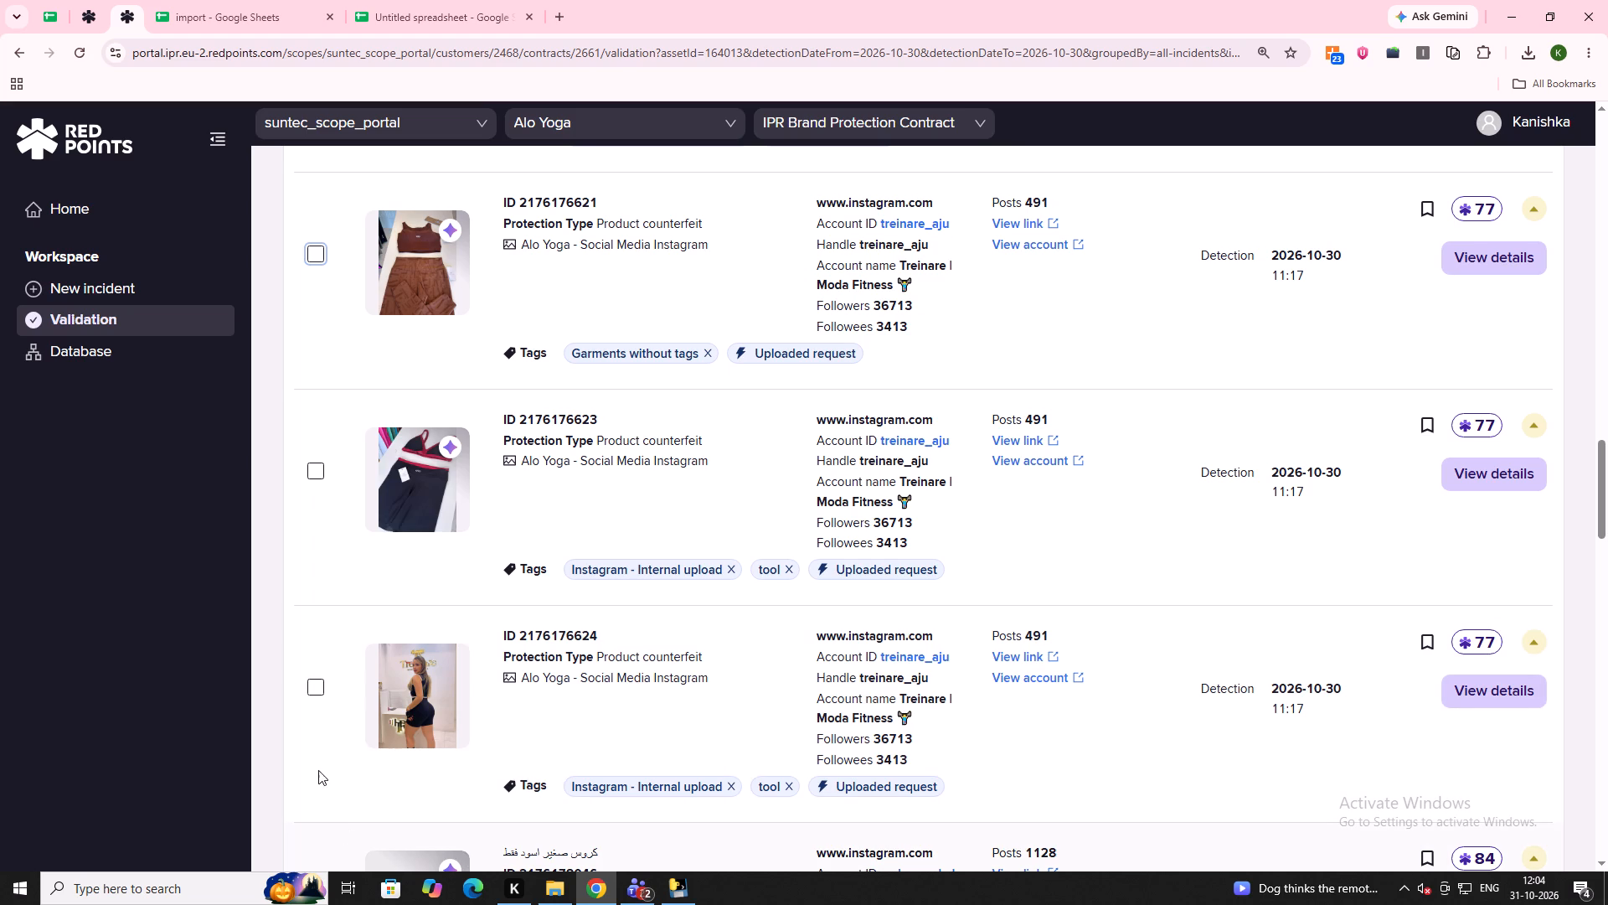
scroll(320, 571, "down", 1)
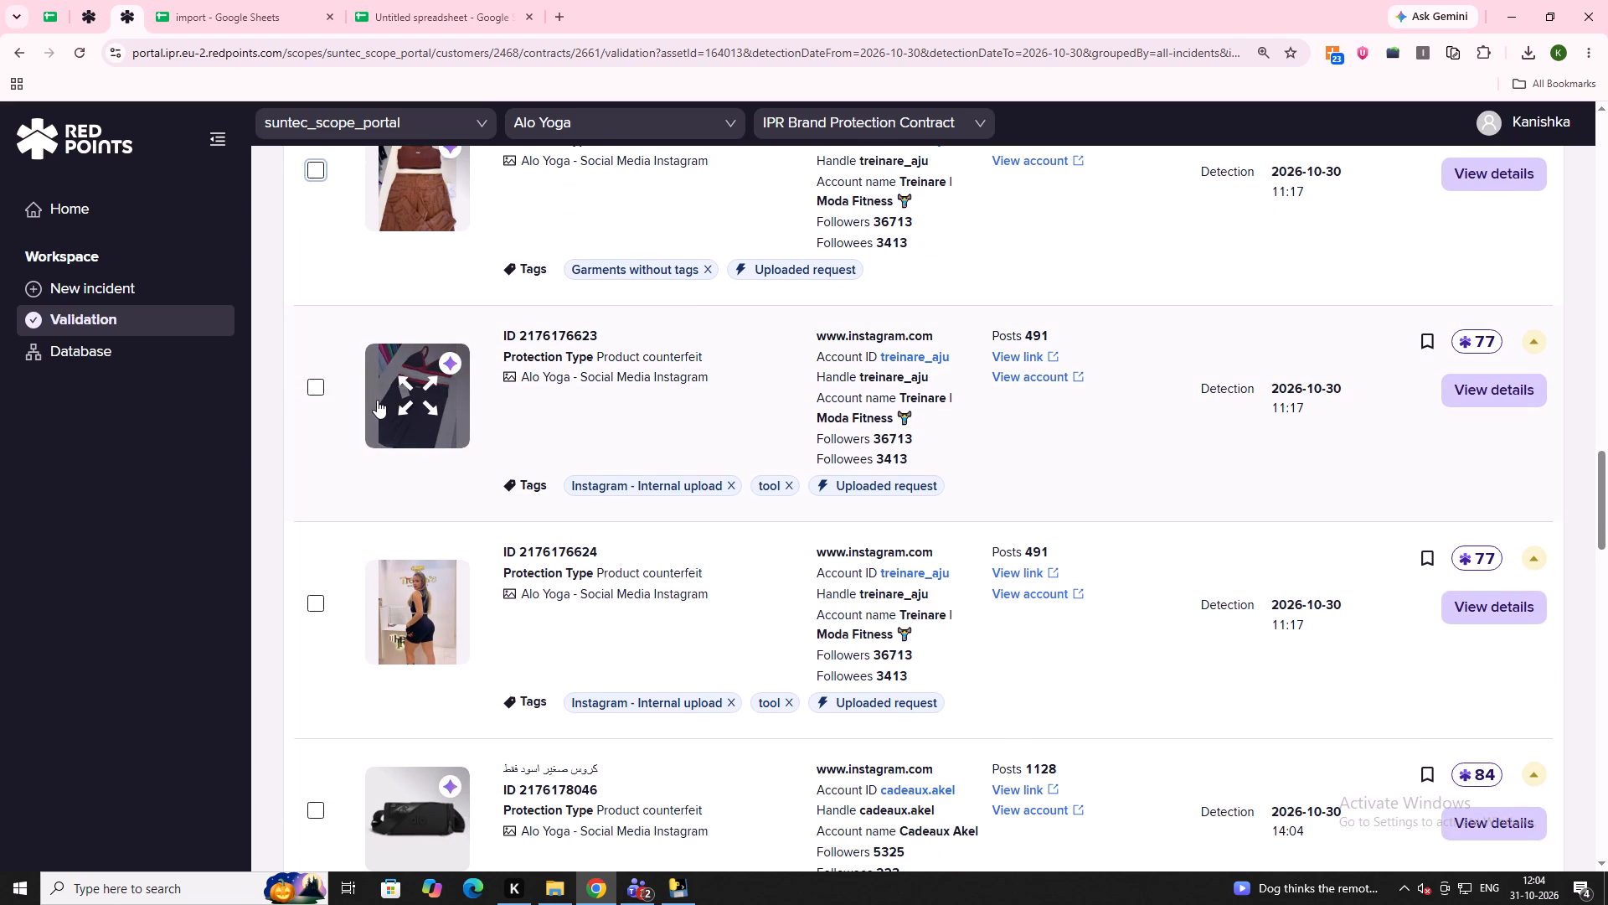
left_click(377, 400)
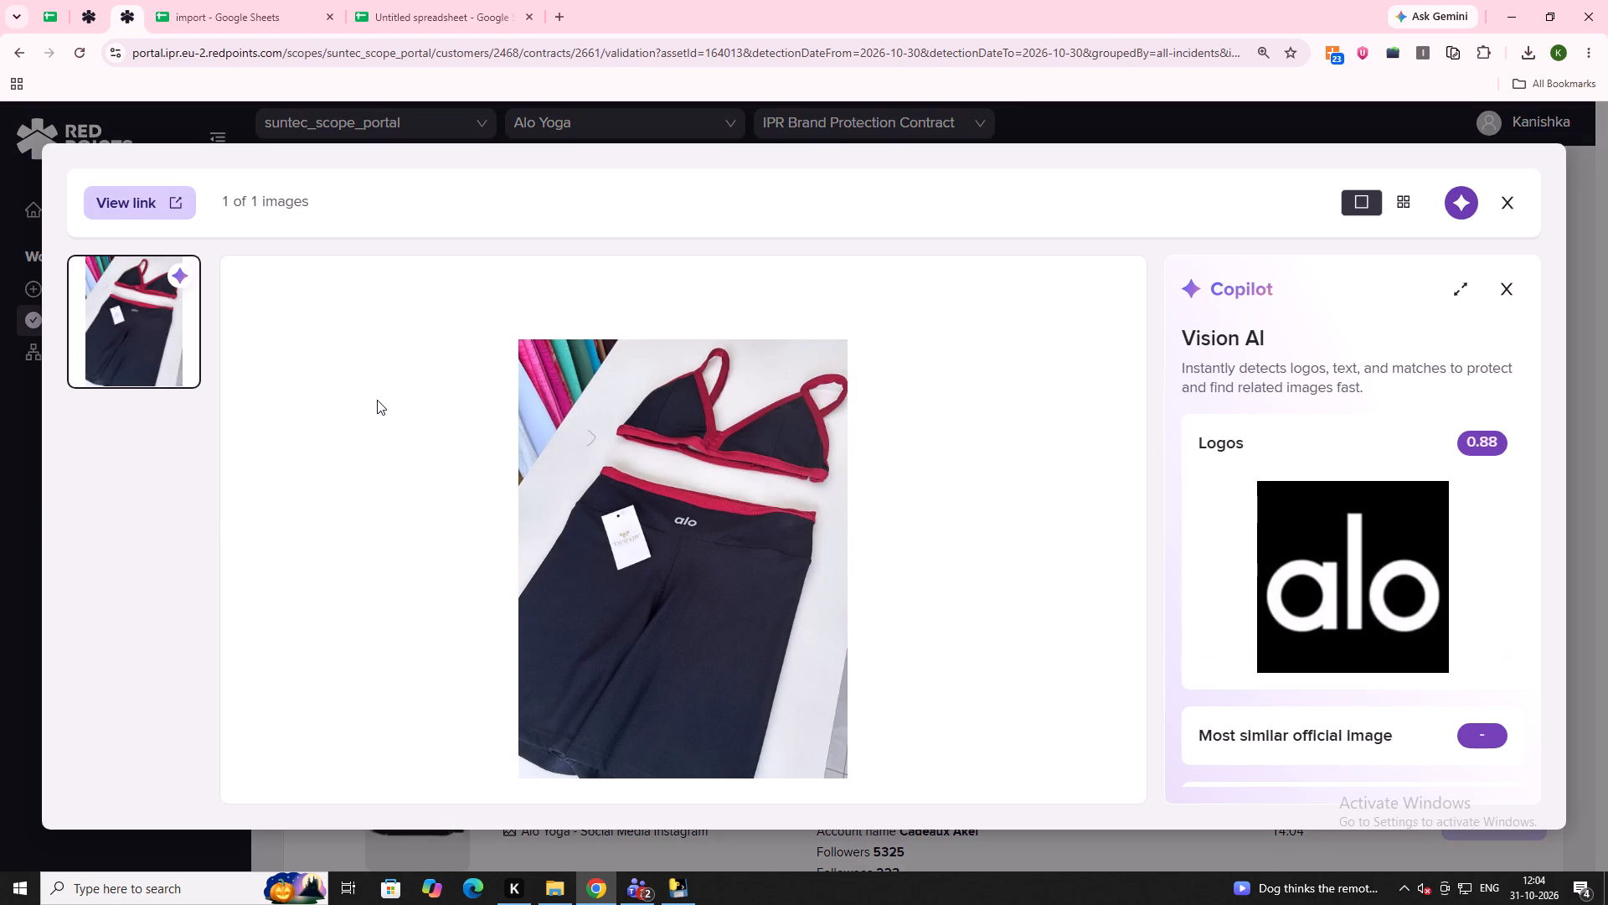
left_click_drag(748, 407, 778, 347)
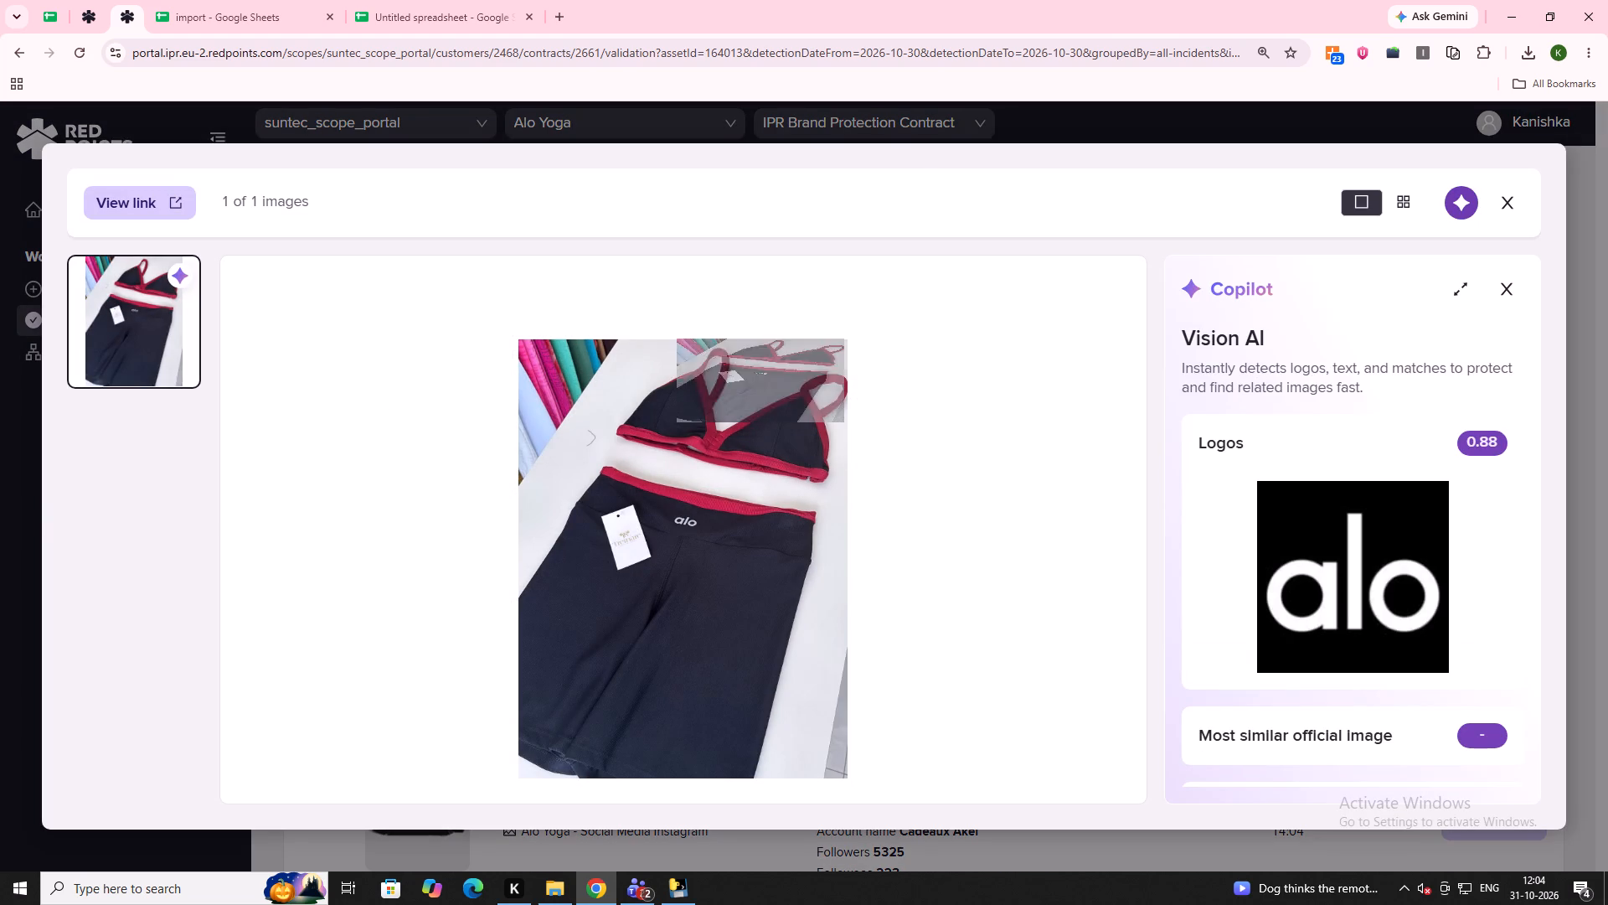
left_click_drag(778, 347, 907, 0)
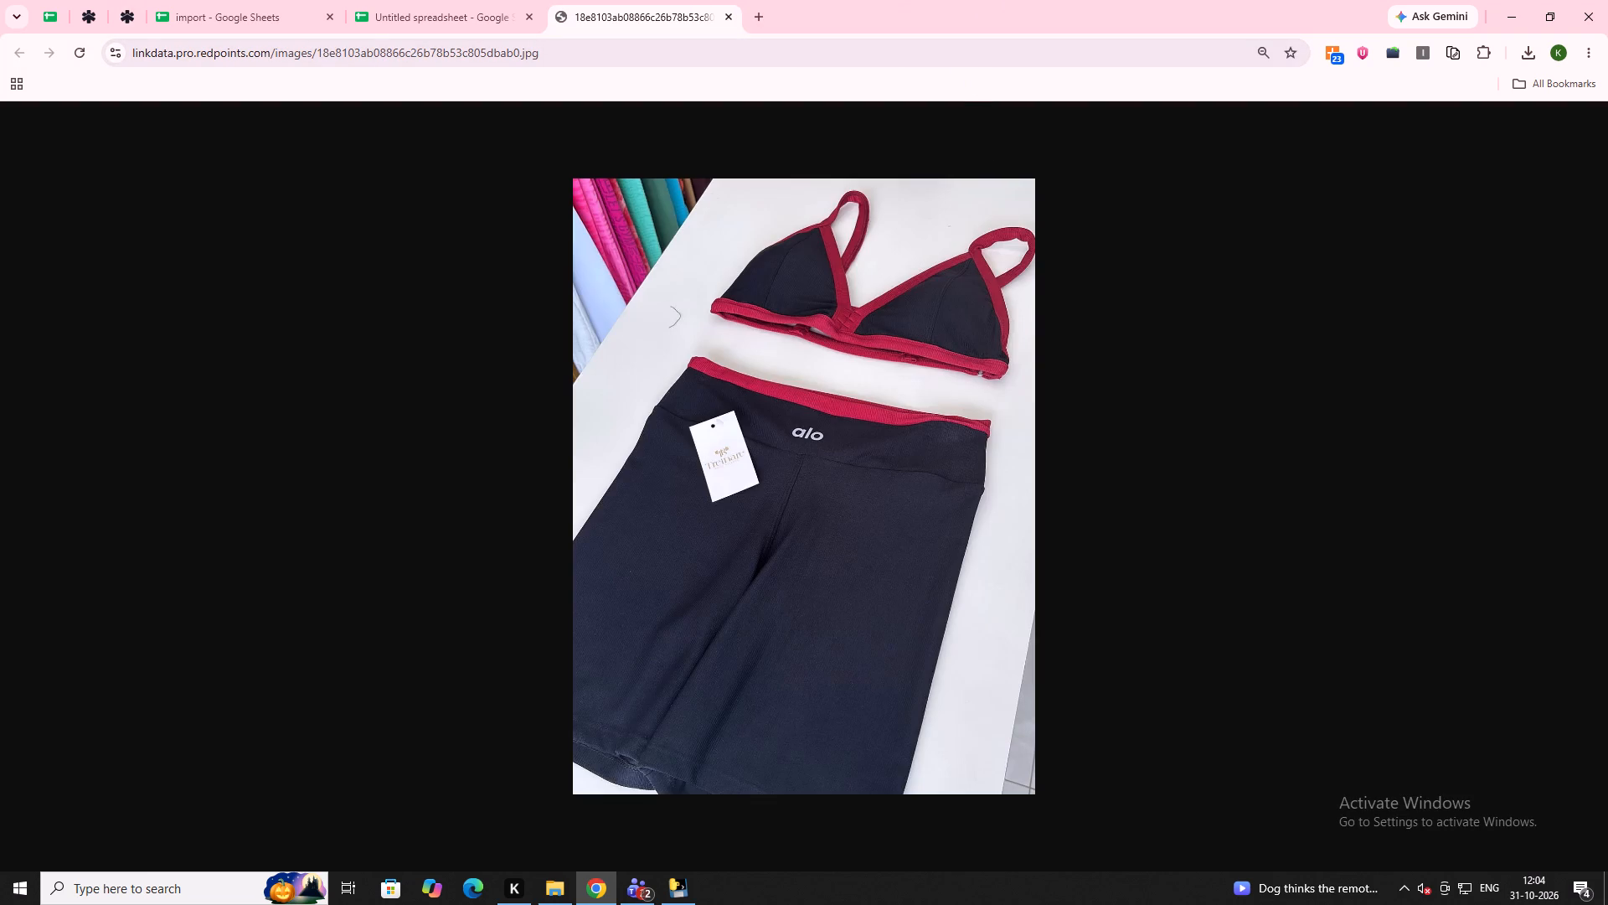
key("ctrl+w")
key("Escape")
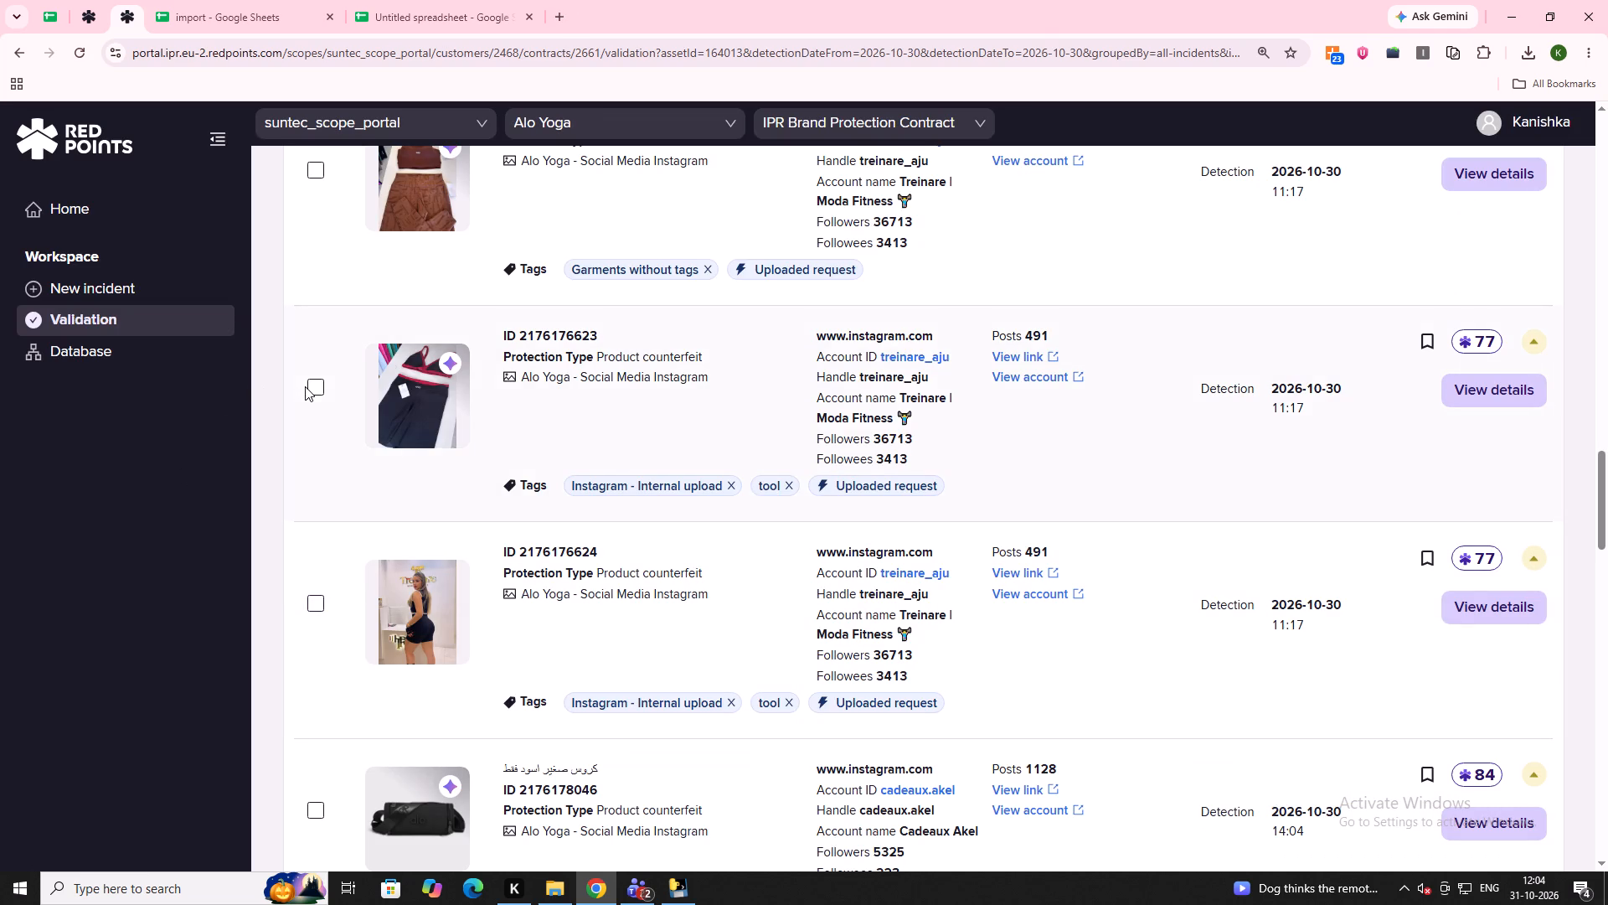
left_click(312, 388)
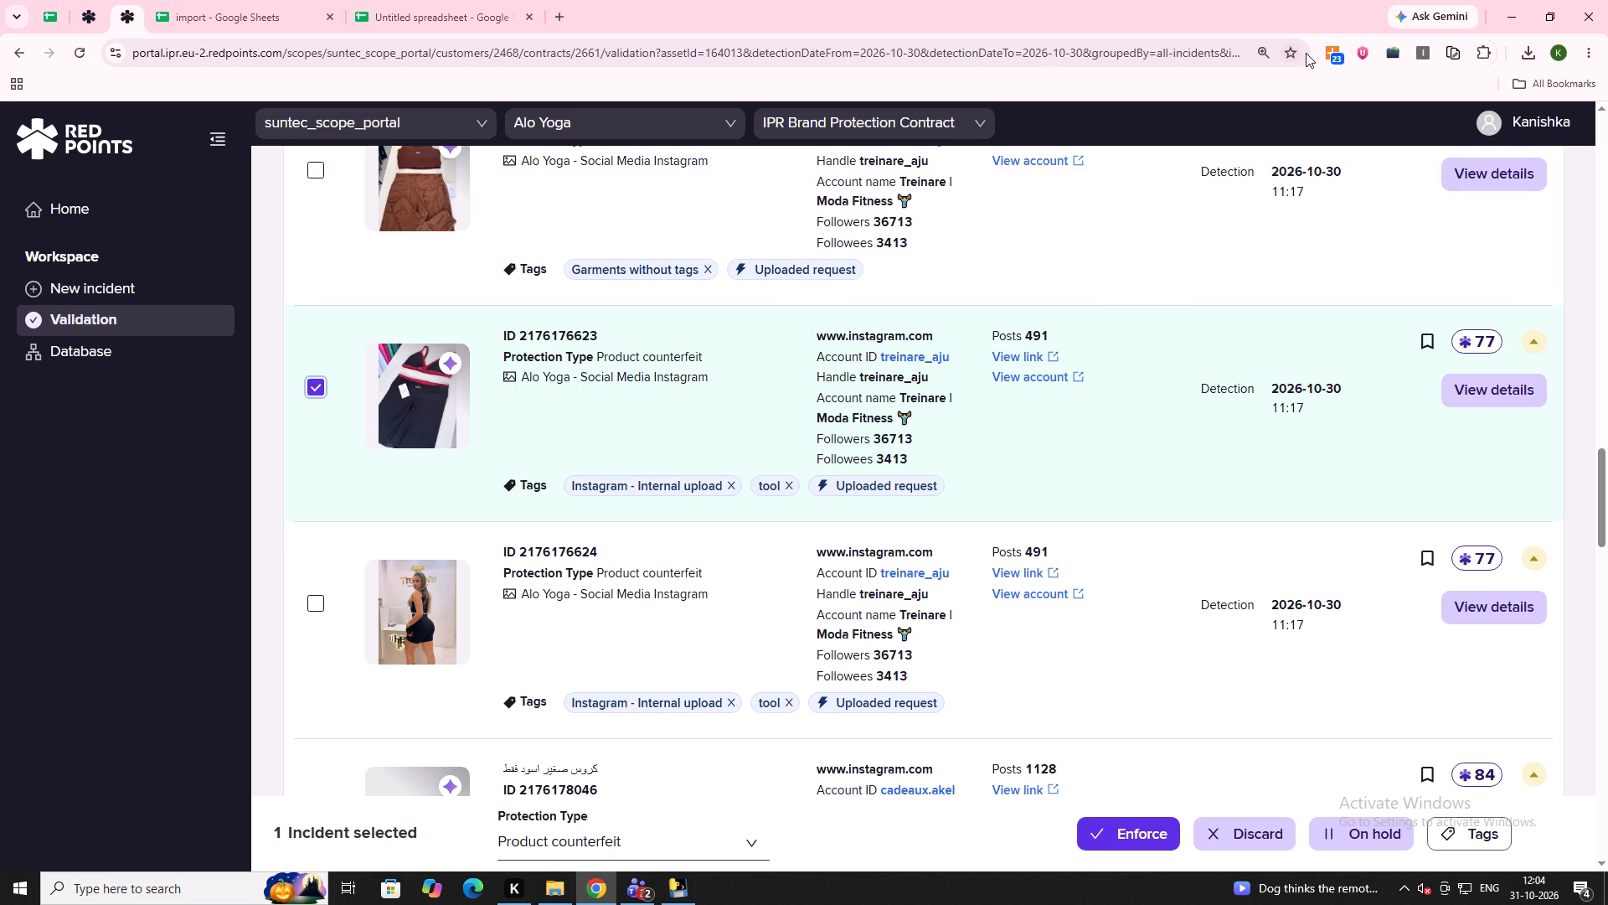
left_click(1327, 57)
left_click(1425, 835)
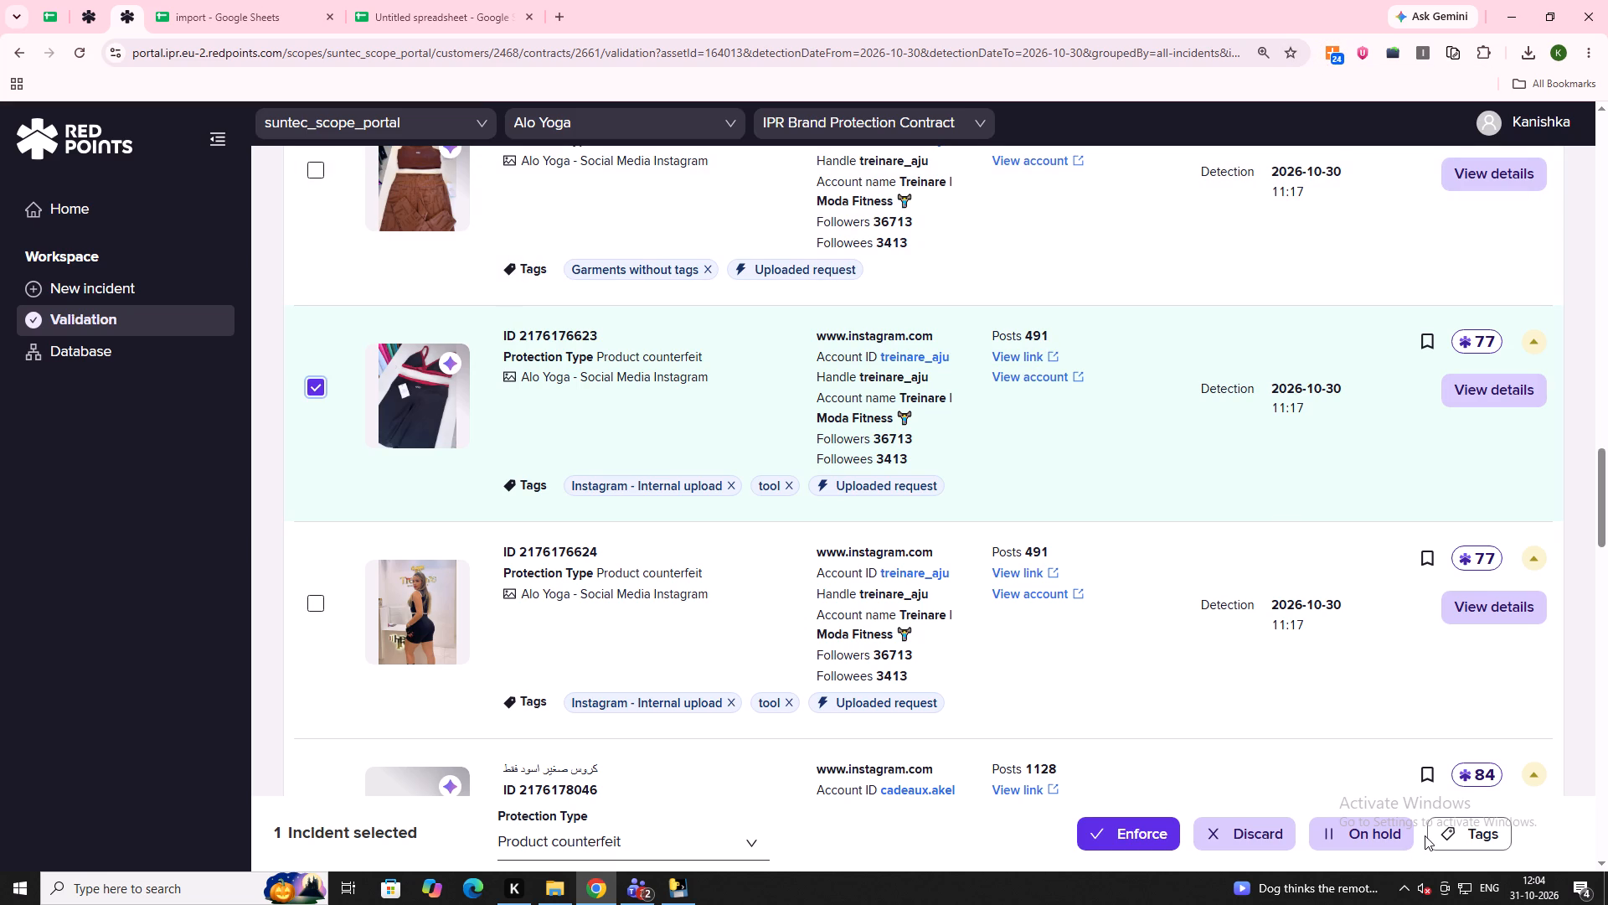
left_click(1434, 837)
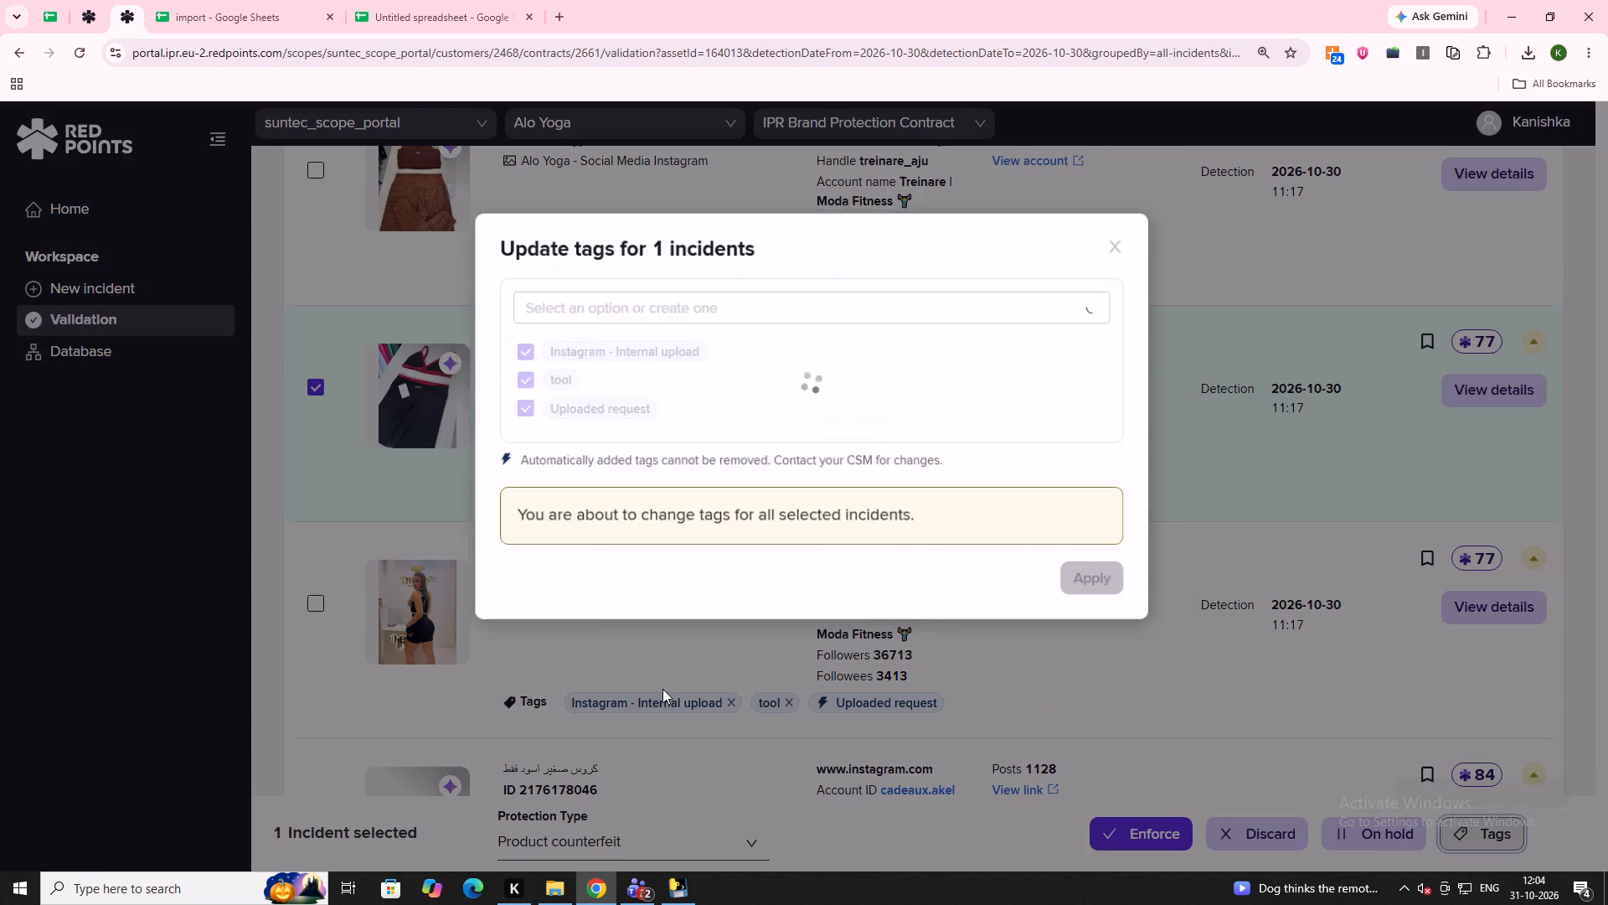
left_click(565, 401)
left_click(538, 369)
left_click(549, 343)
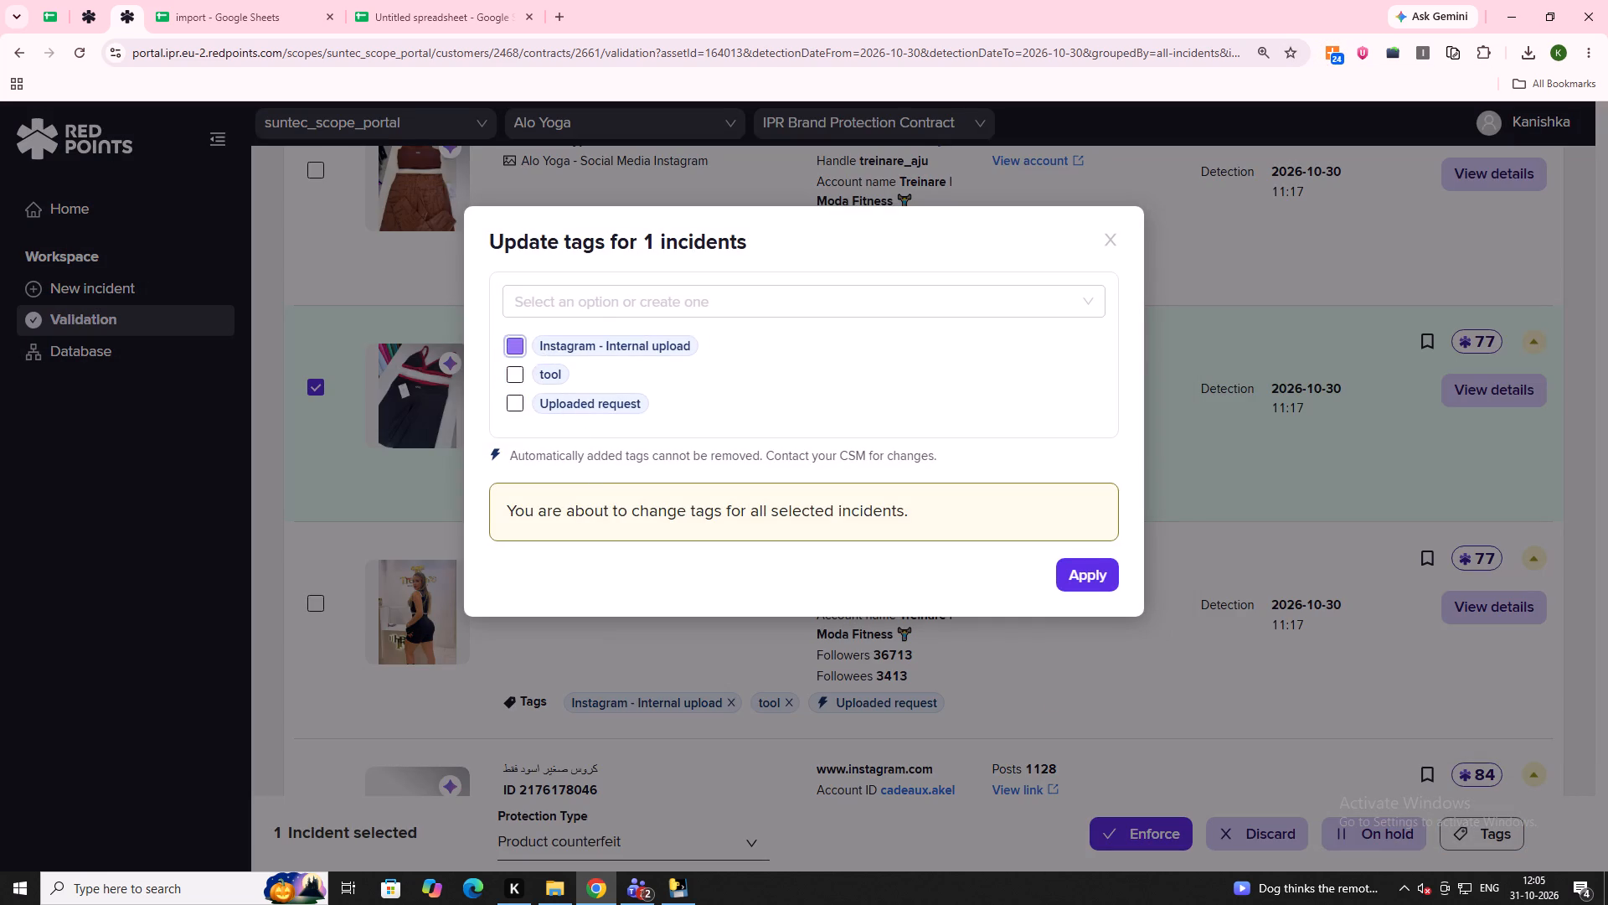
left_click(553, 308)
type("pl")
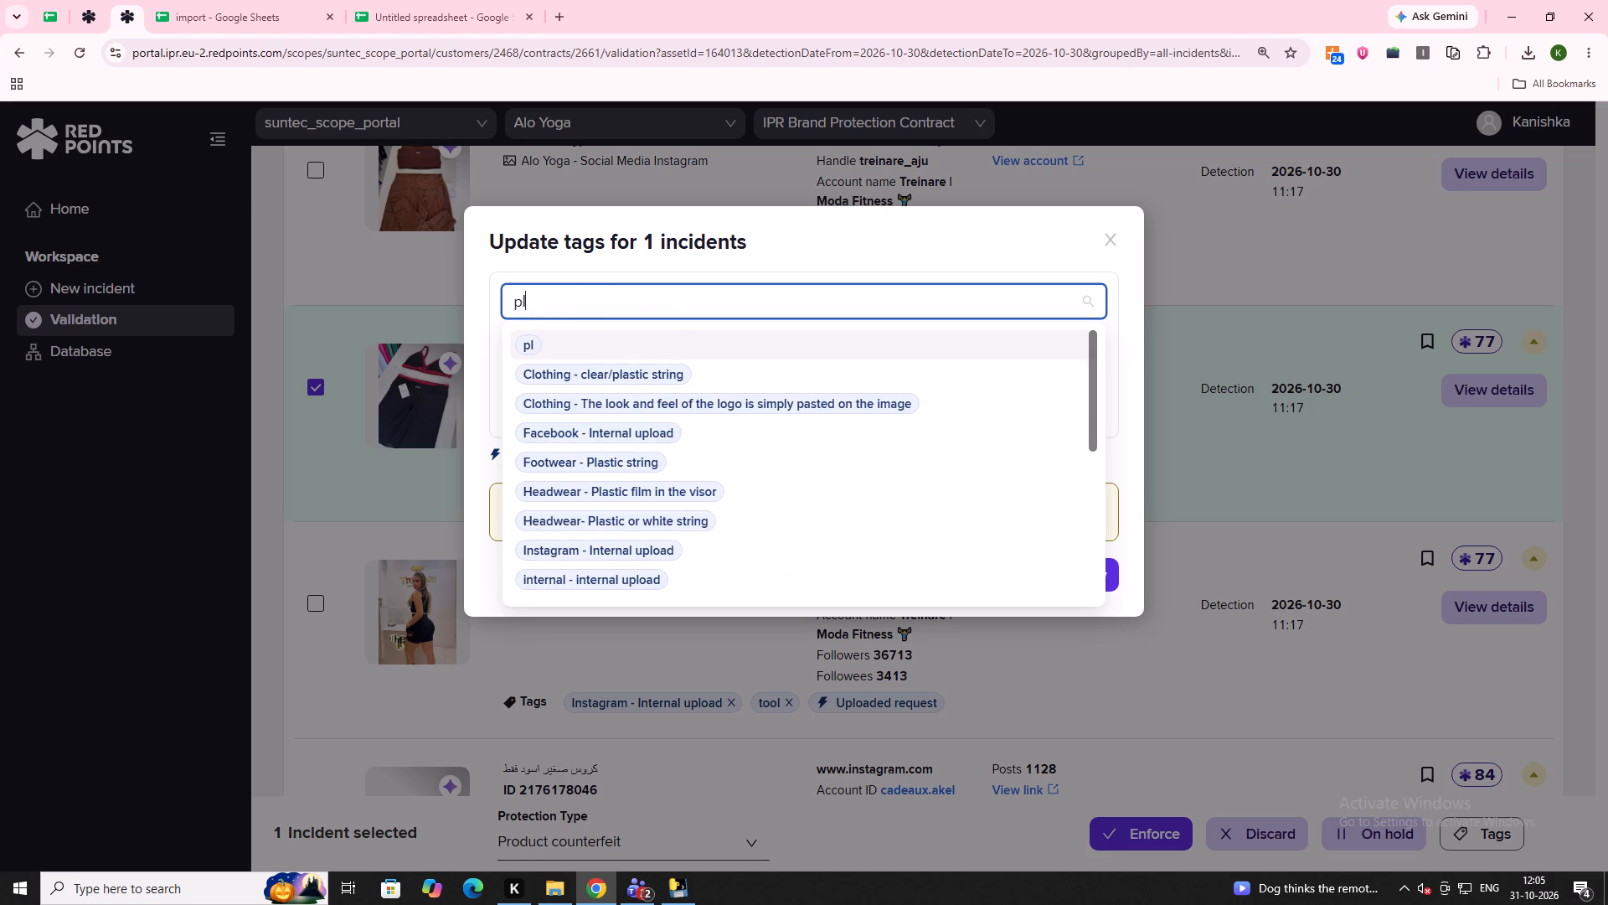
left_click(621, 368)
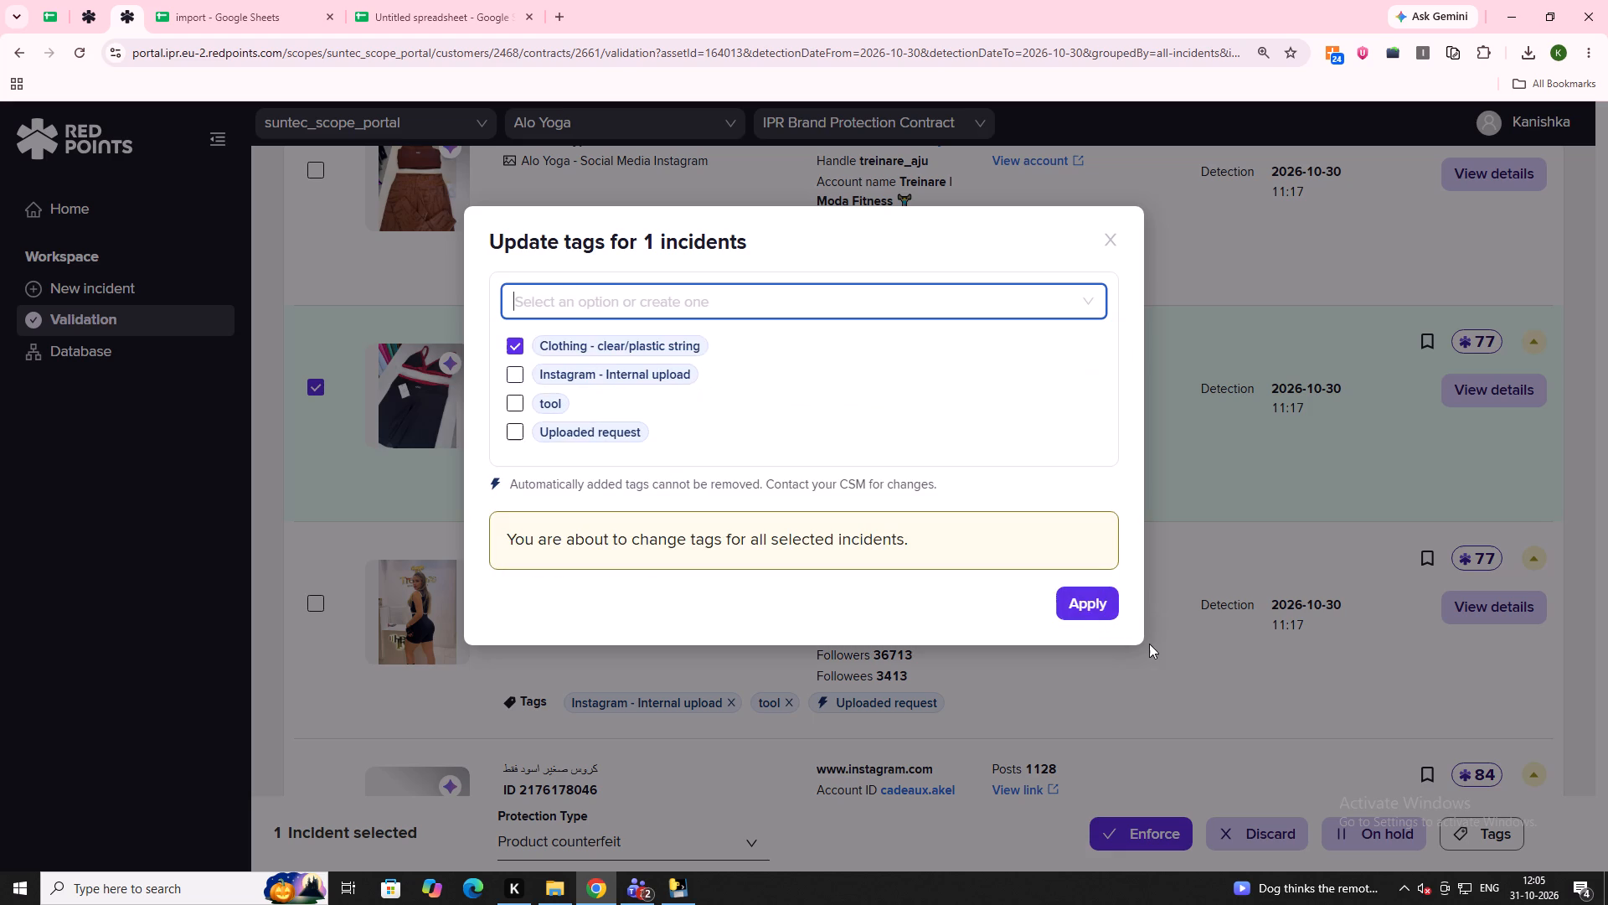
left_click(1085, 605)
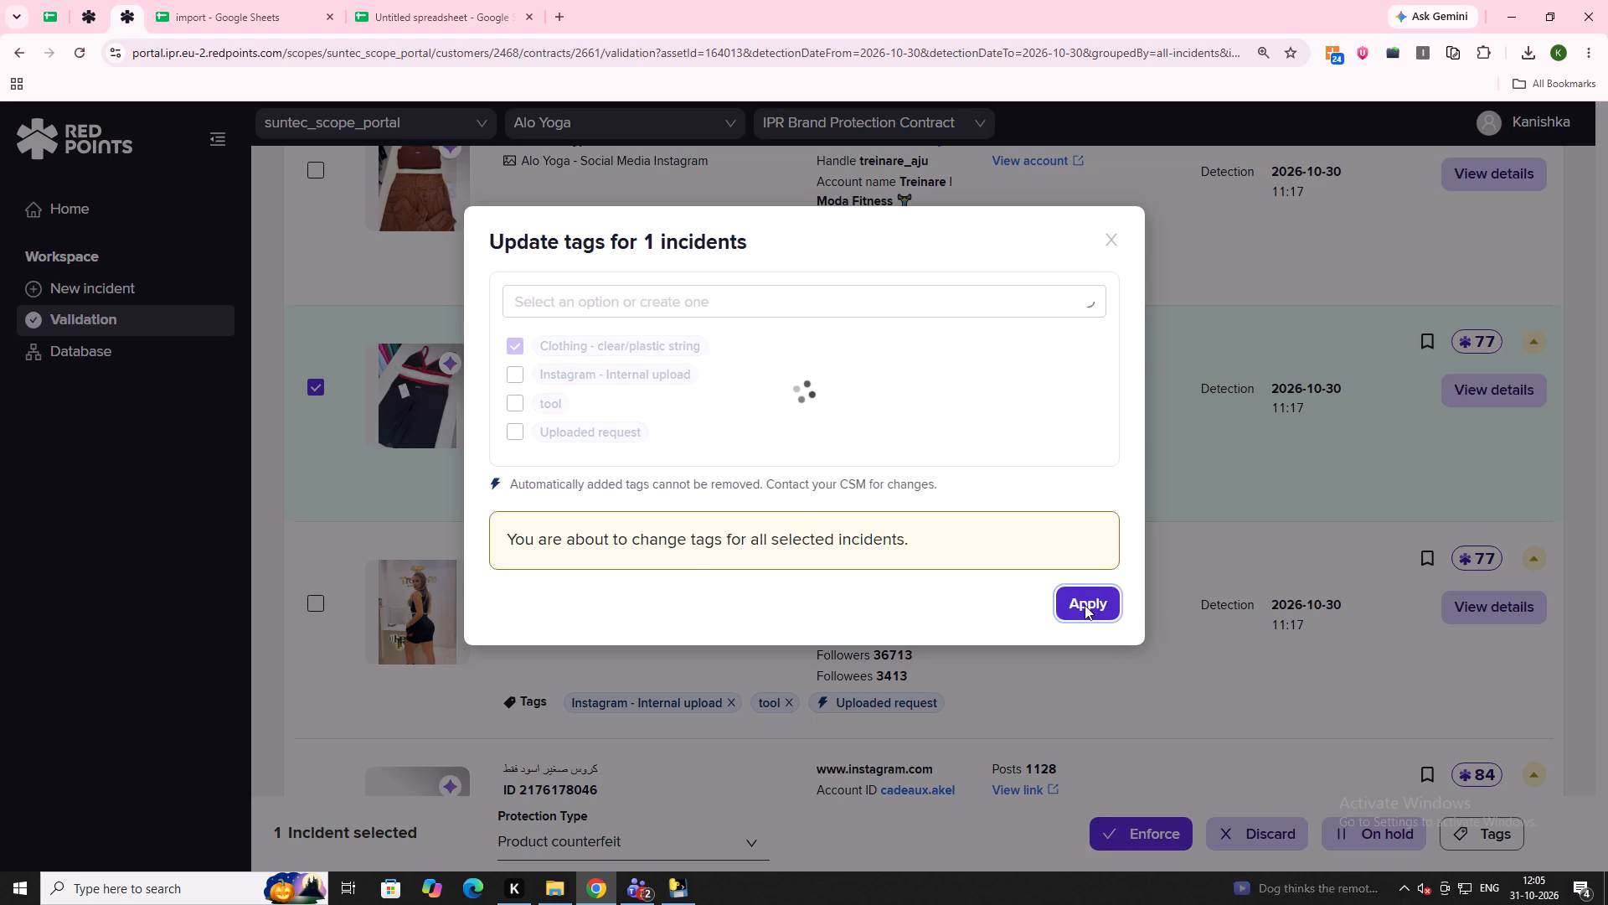
left_click(307, 395)
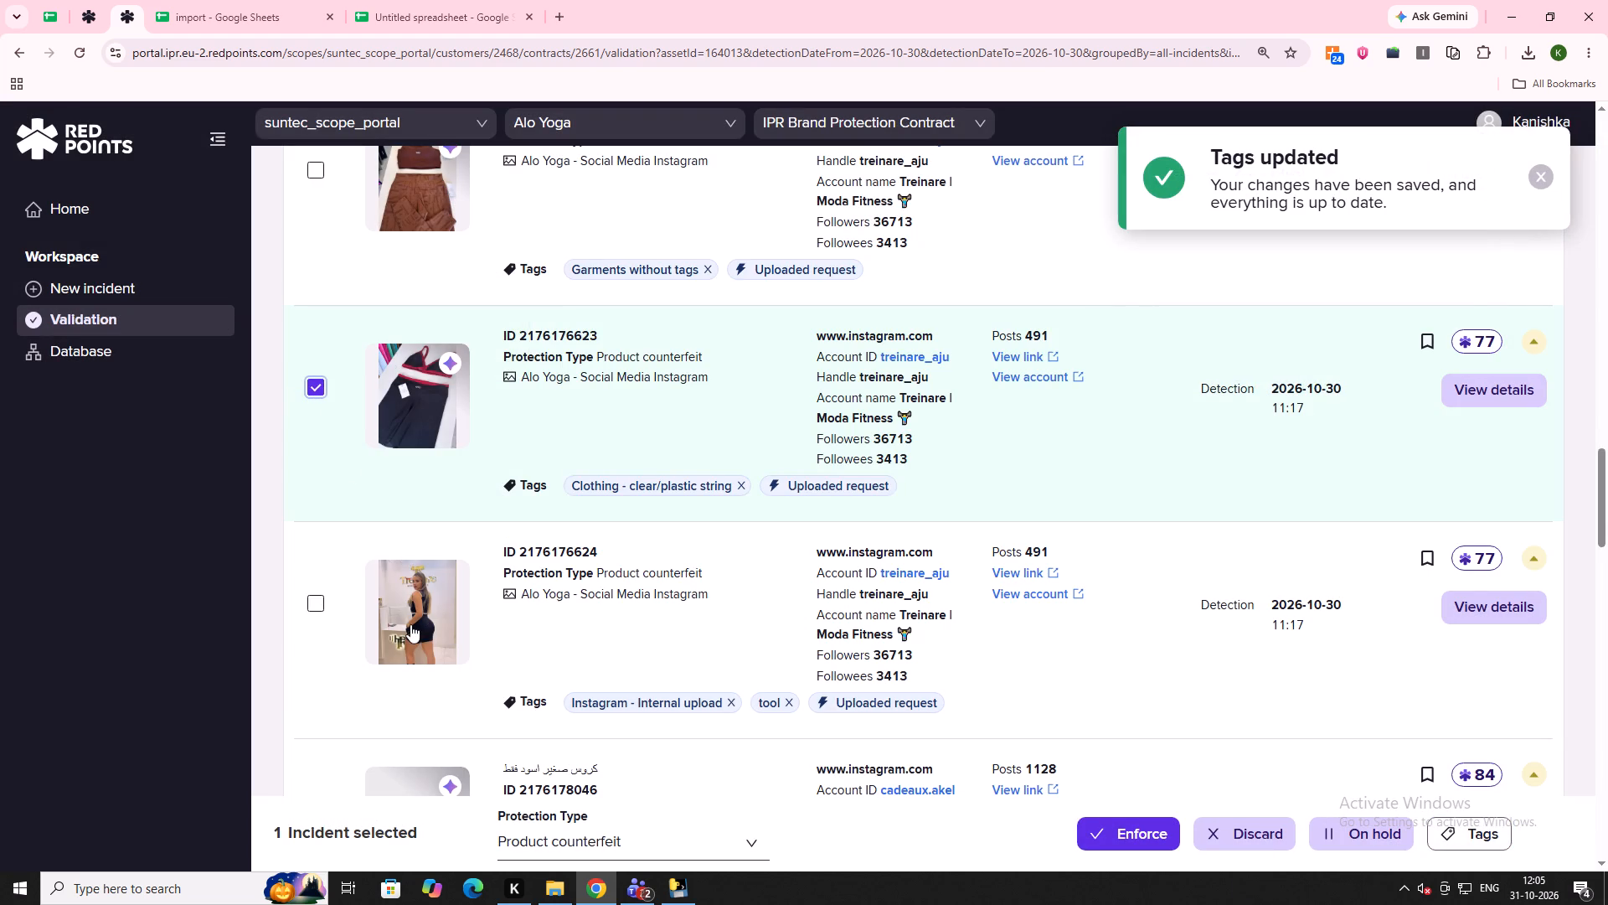
left_click(413, 630)
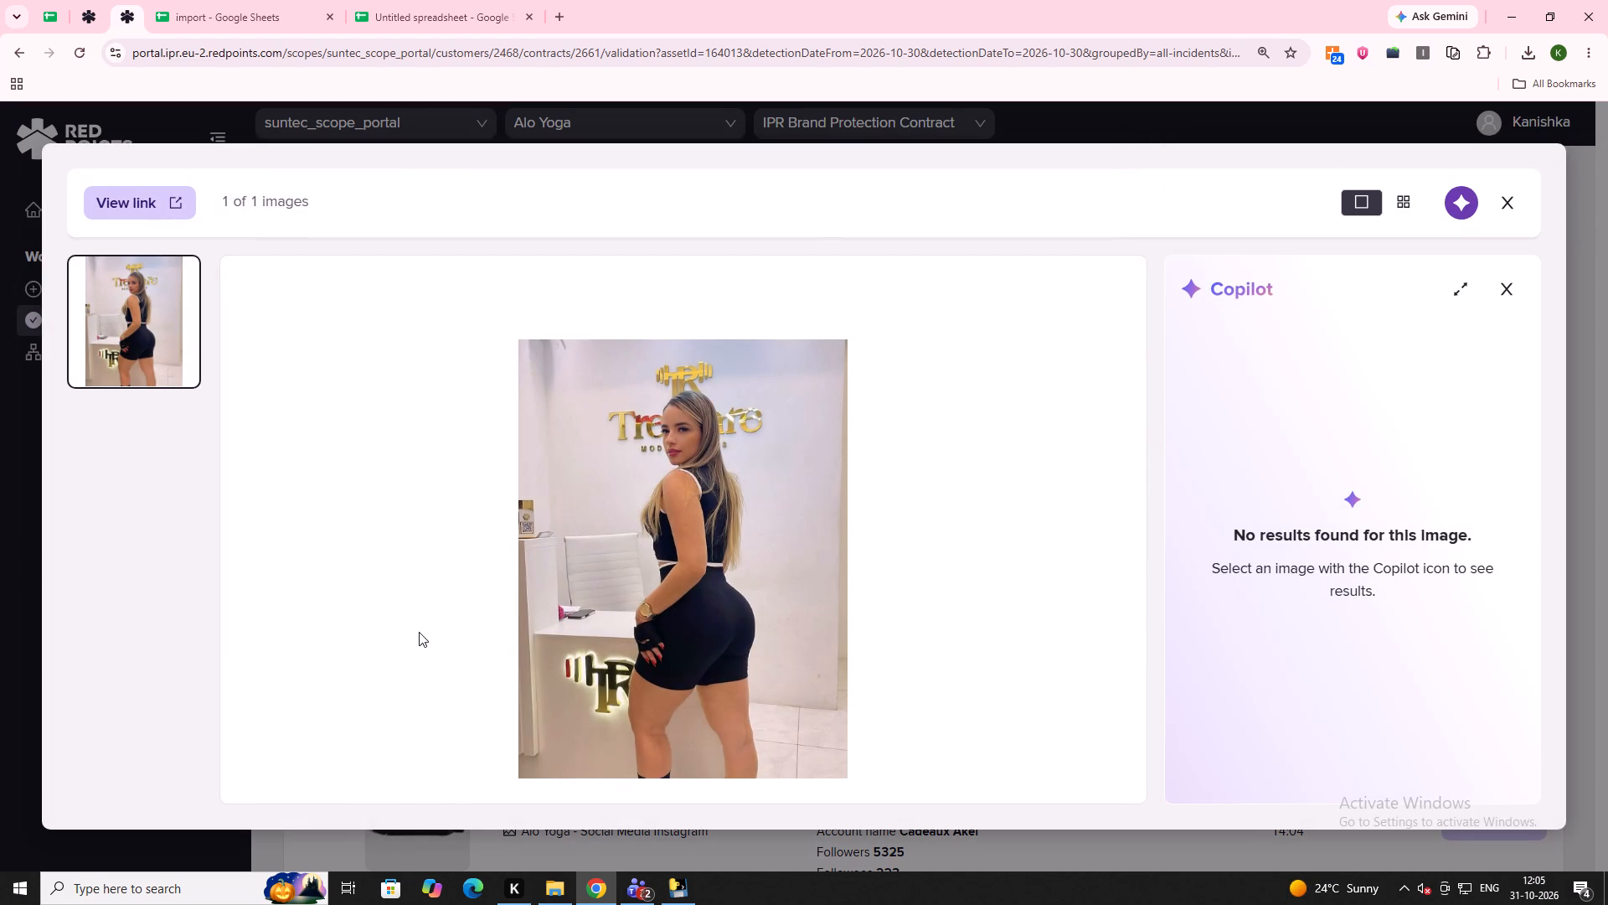
key("Escape")
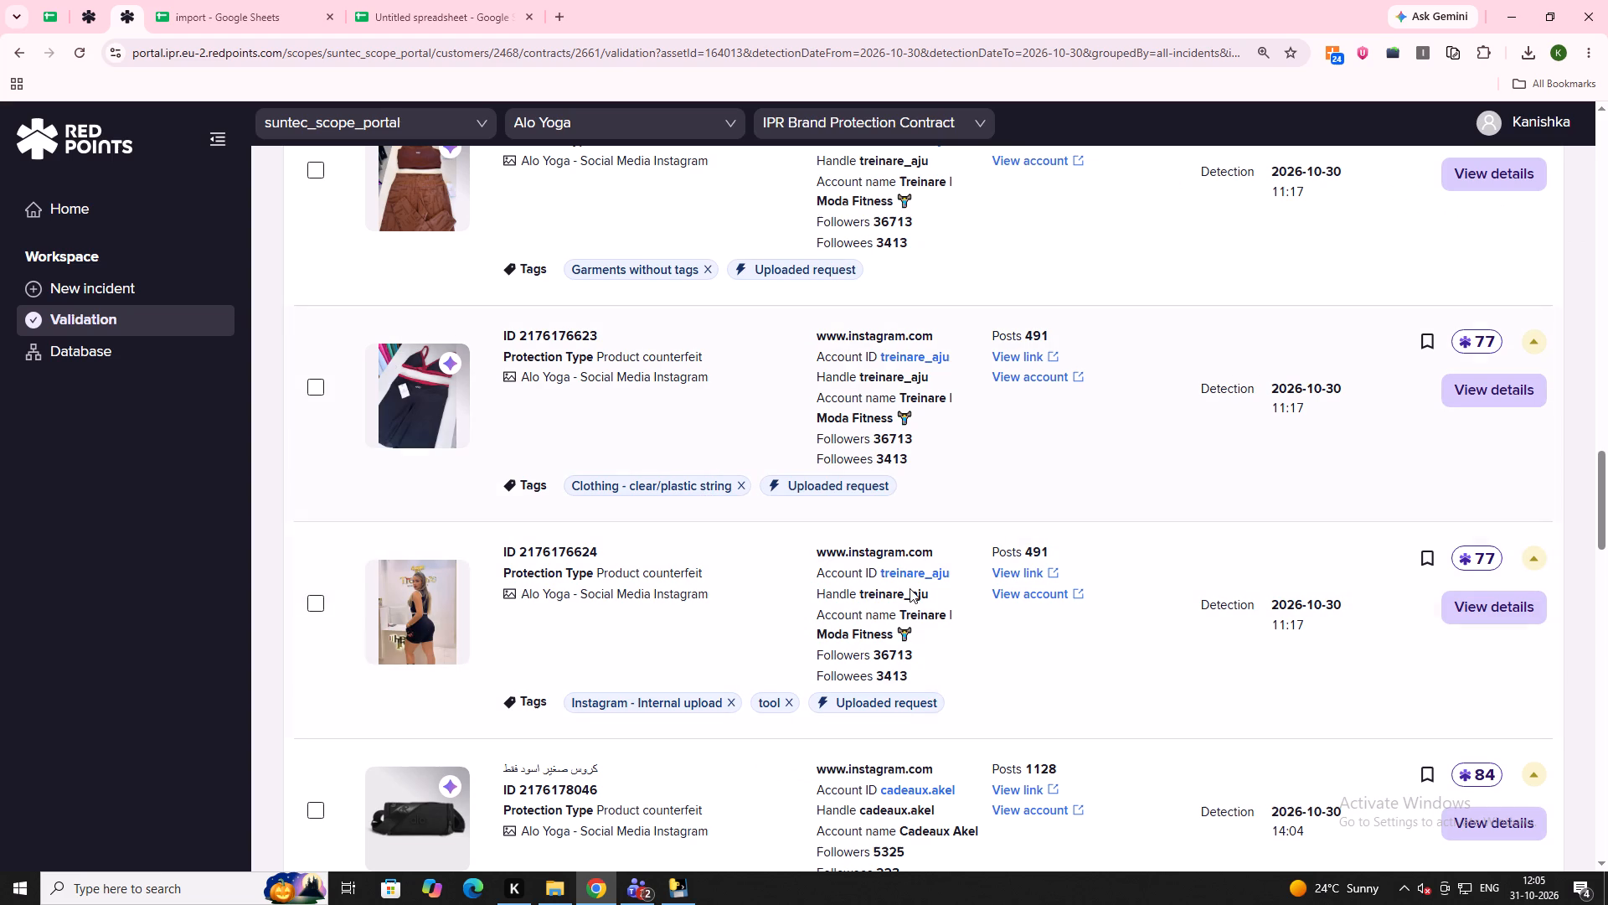
left_click(1029, 597)
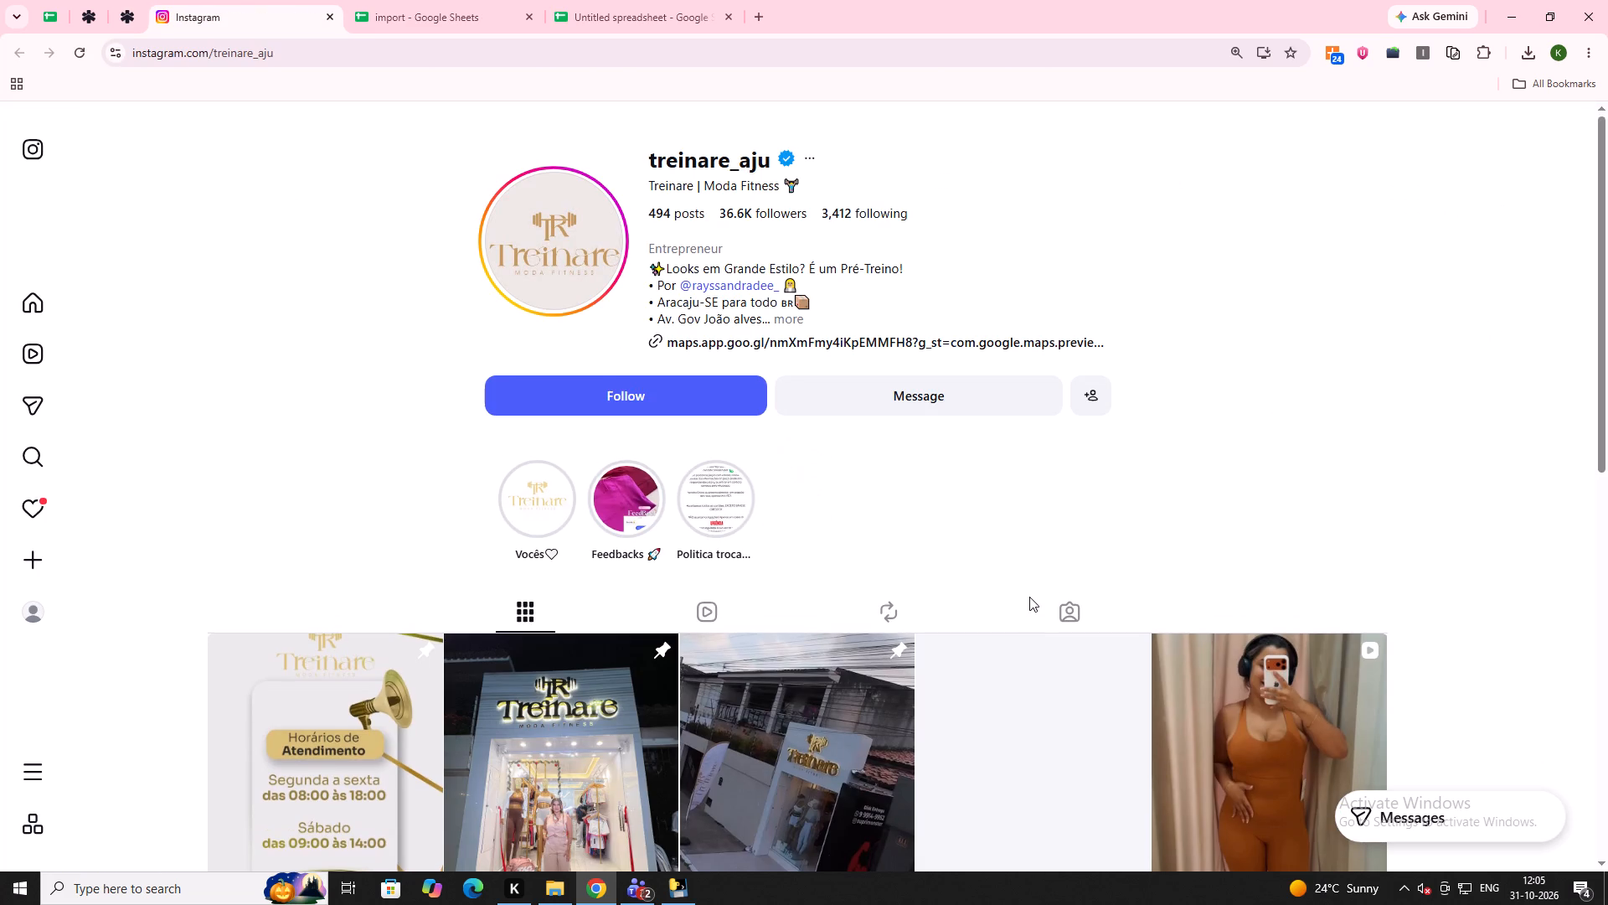
key("ctrl+w")
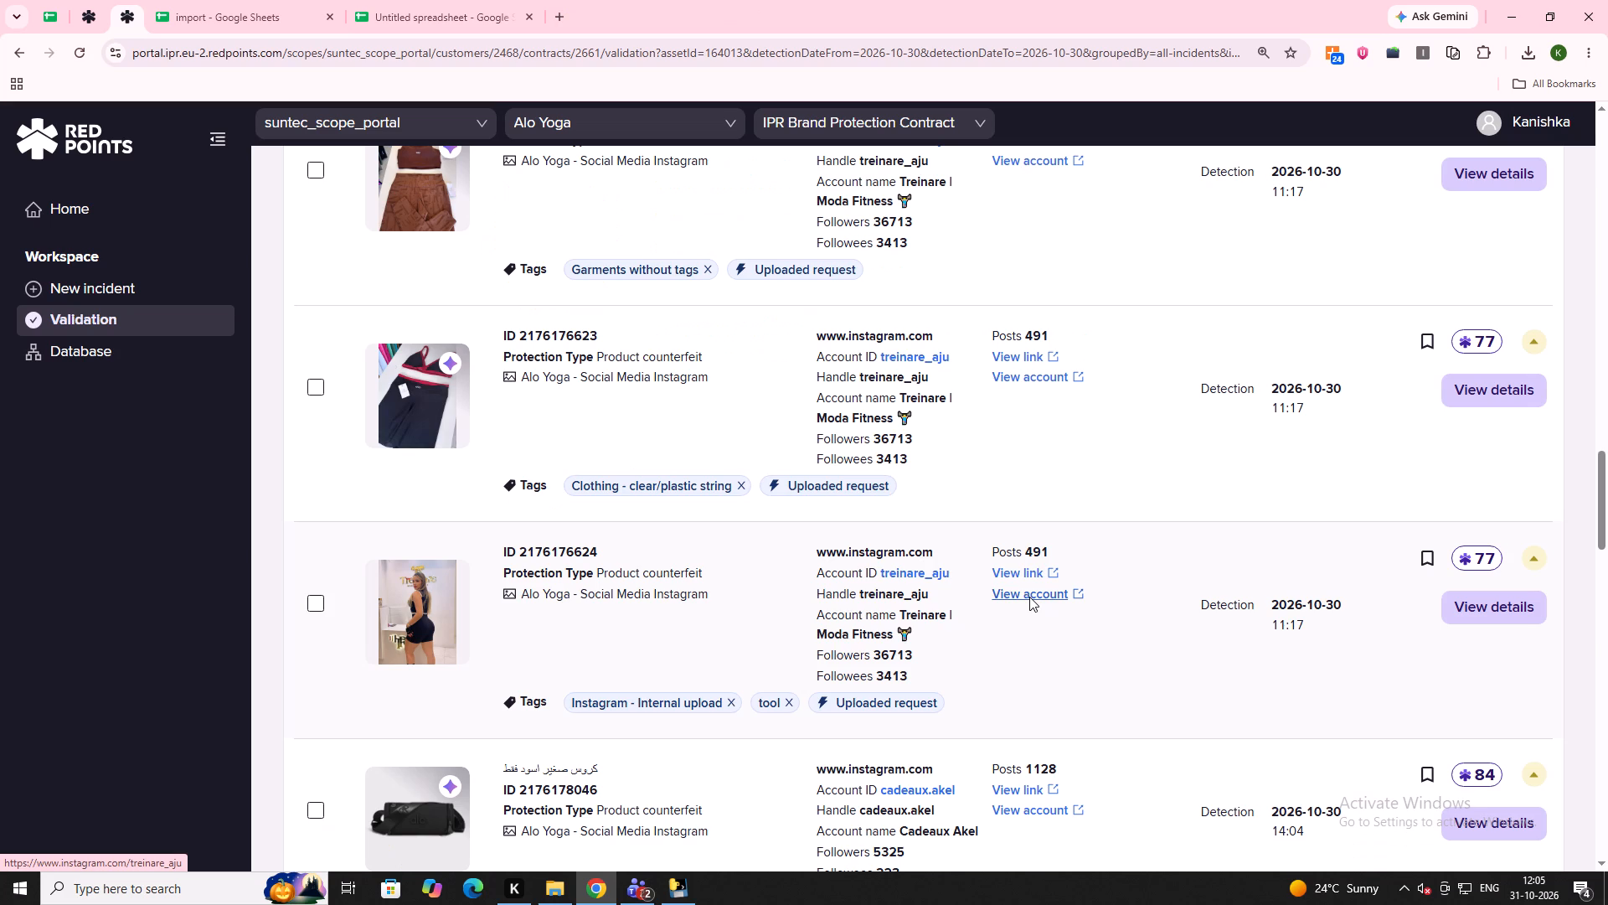
left_click(1018, 568)
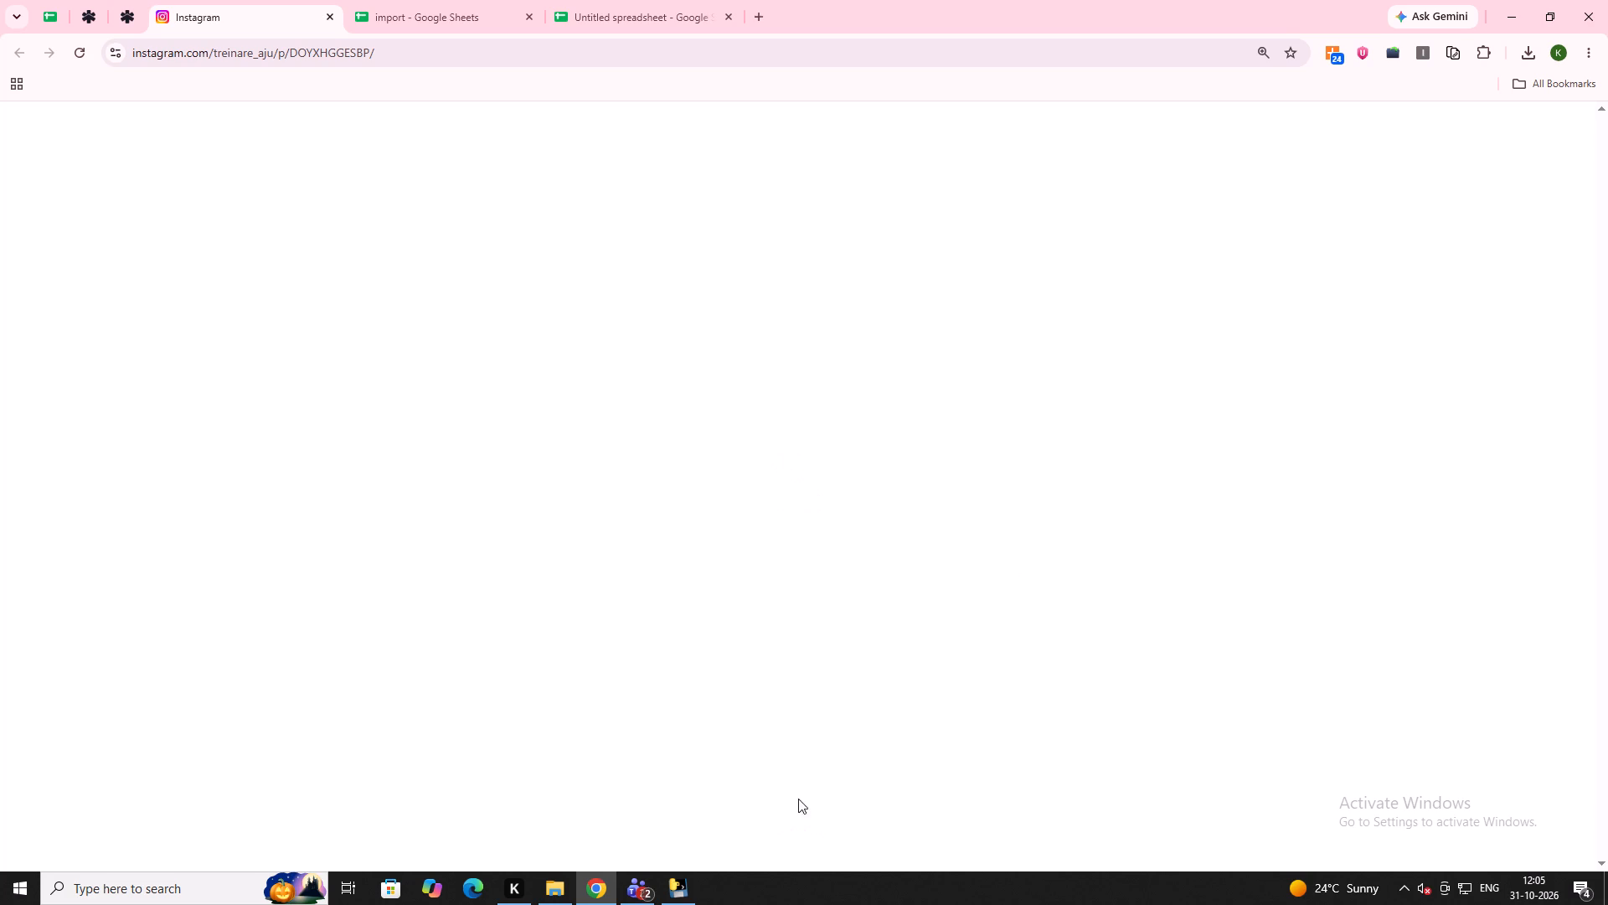
left_click(678, 860)
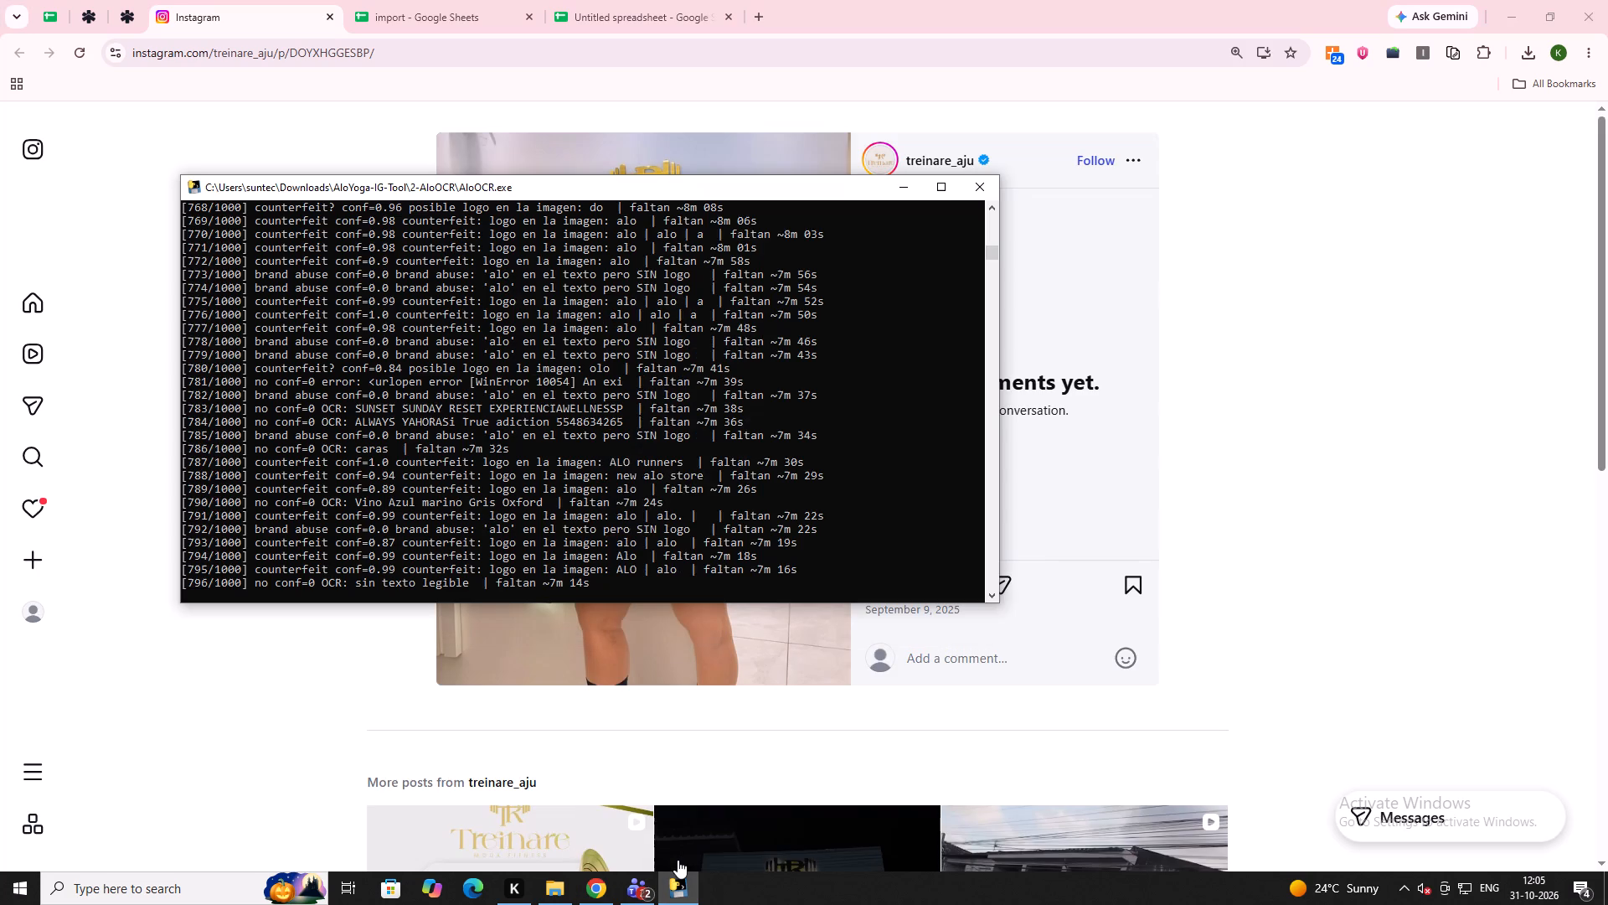
left_click(911, 184)
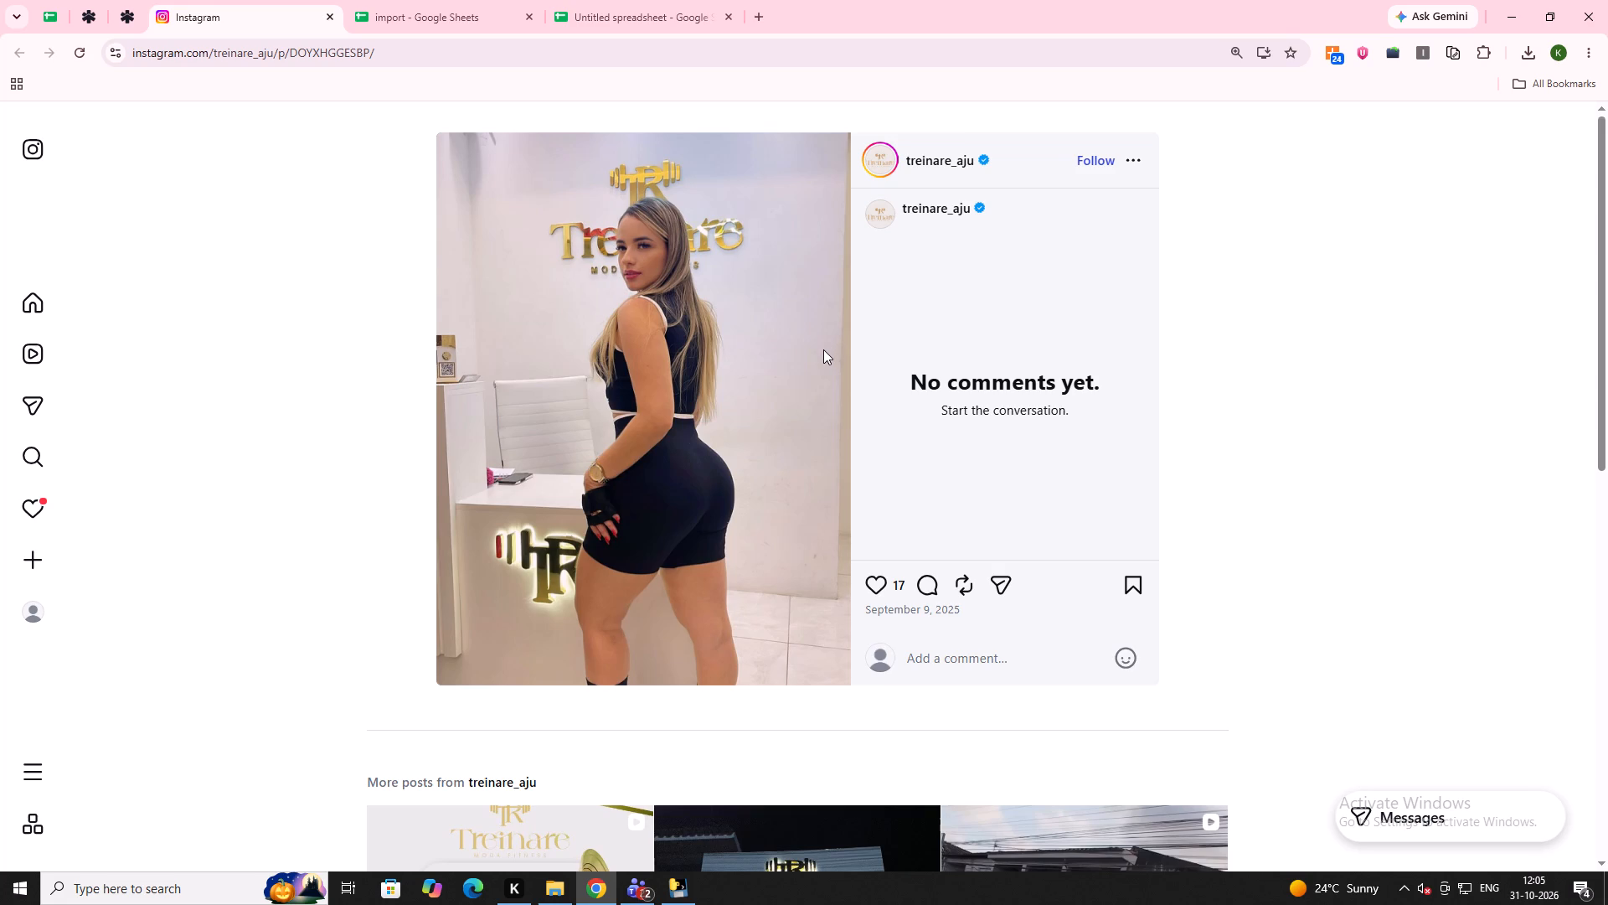
key("ctrl+w")
scroll(383, 481, "down", 5)
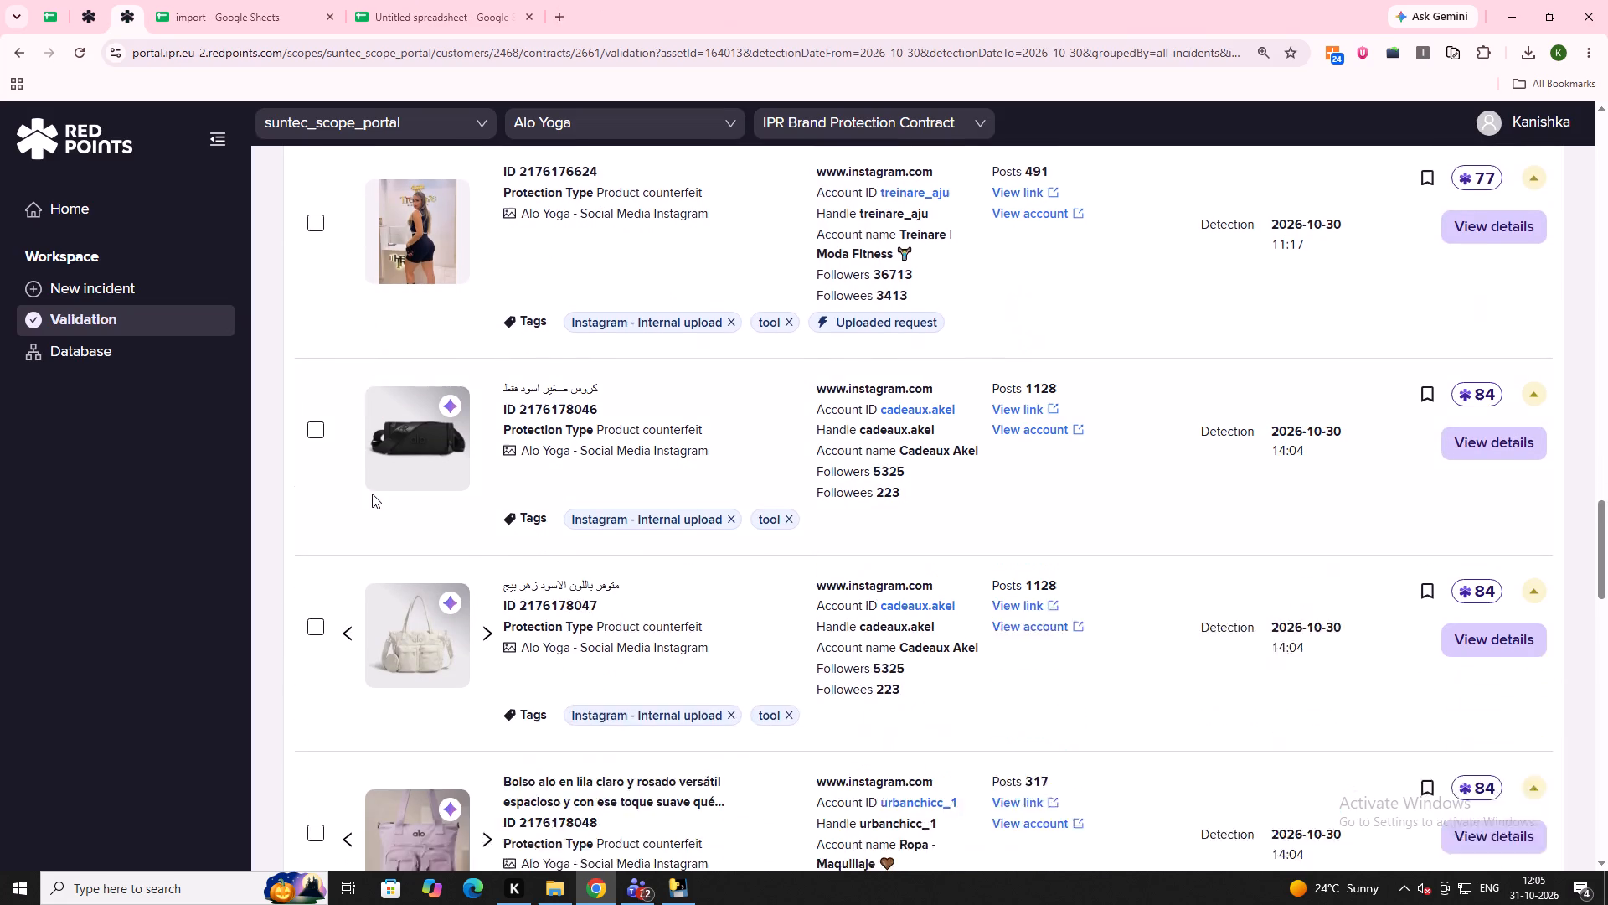
left_click(400, 411)
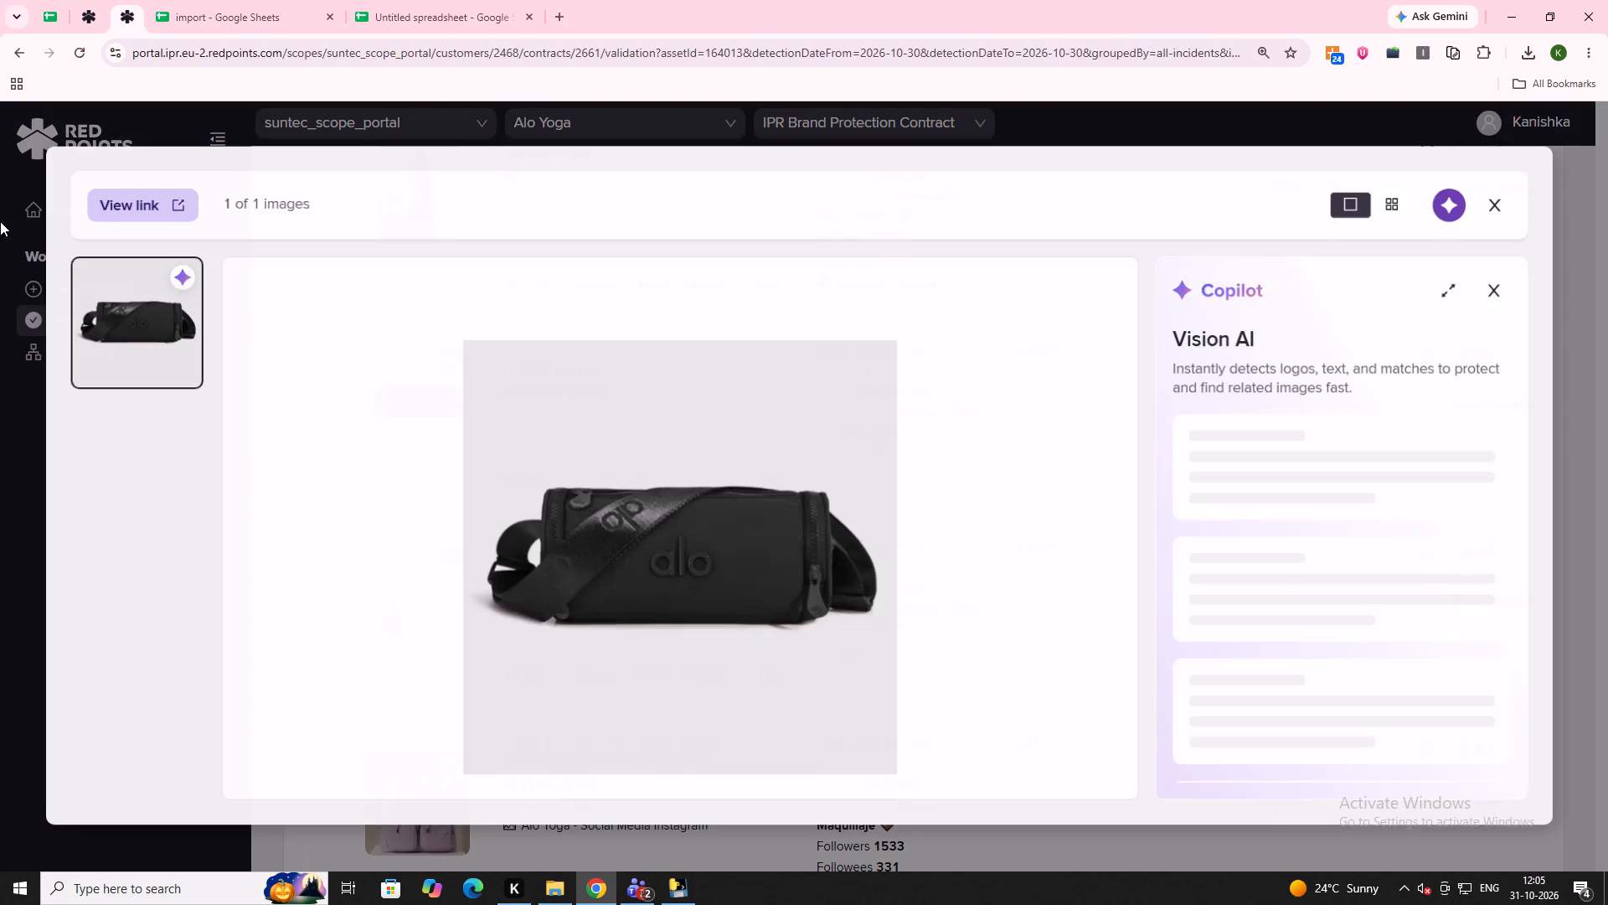
key("Escape")
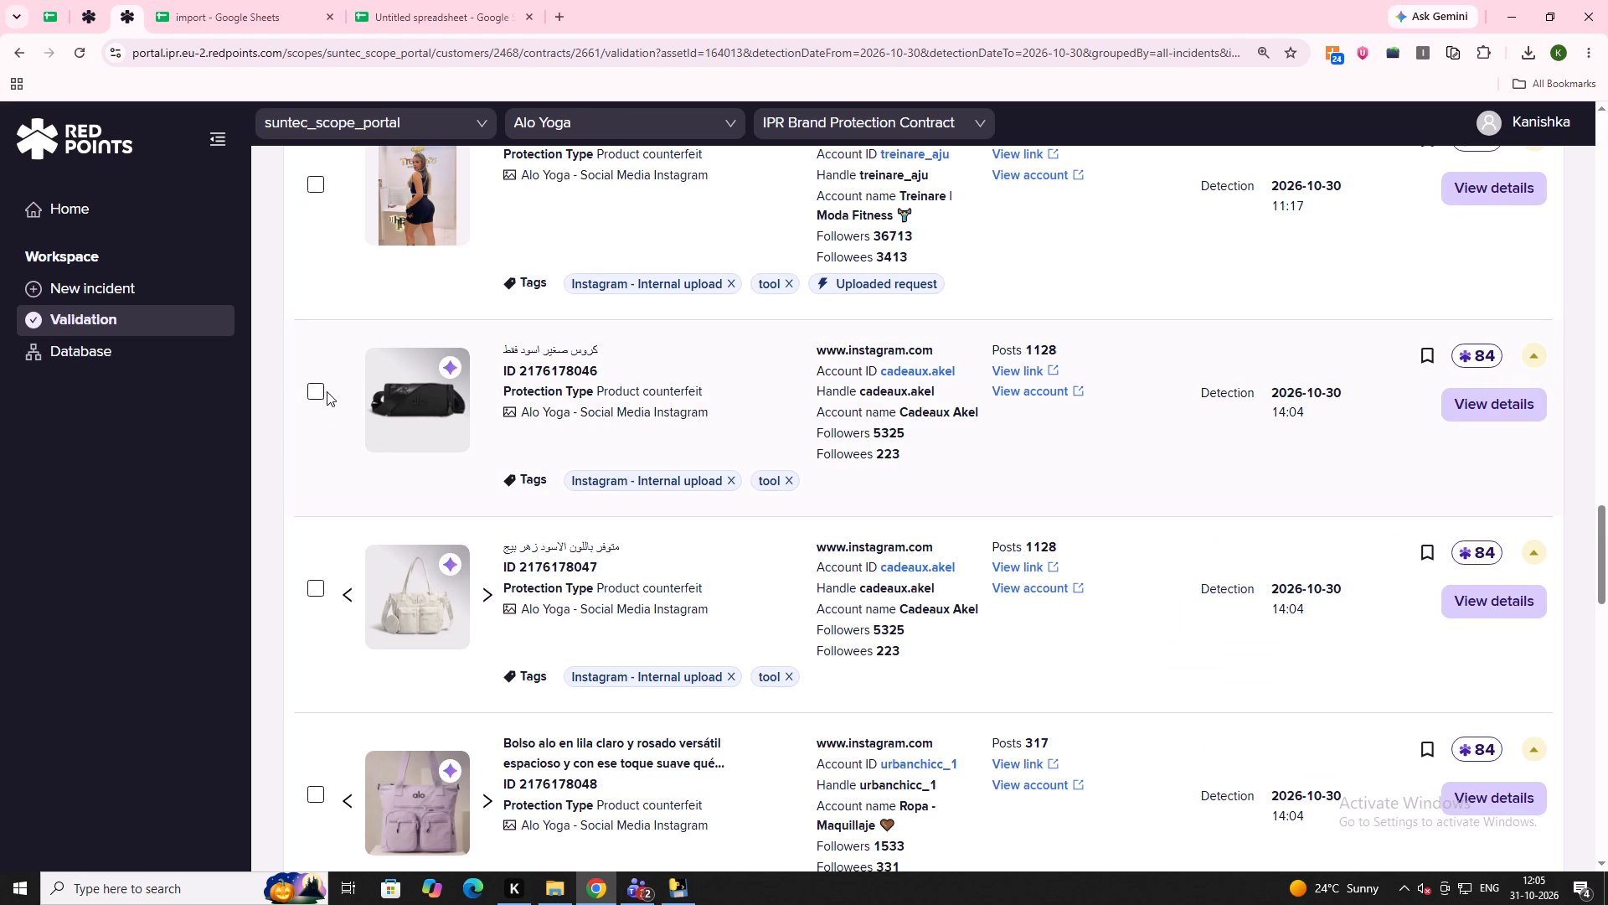
left_click(326, 390)
left_click(322, 389)
Open the cadeaux.akel Instagram account, translate it to English, examine its posts and return to the incident list.
left_click(1055, 393)
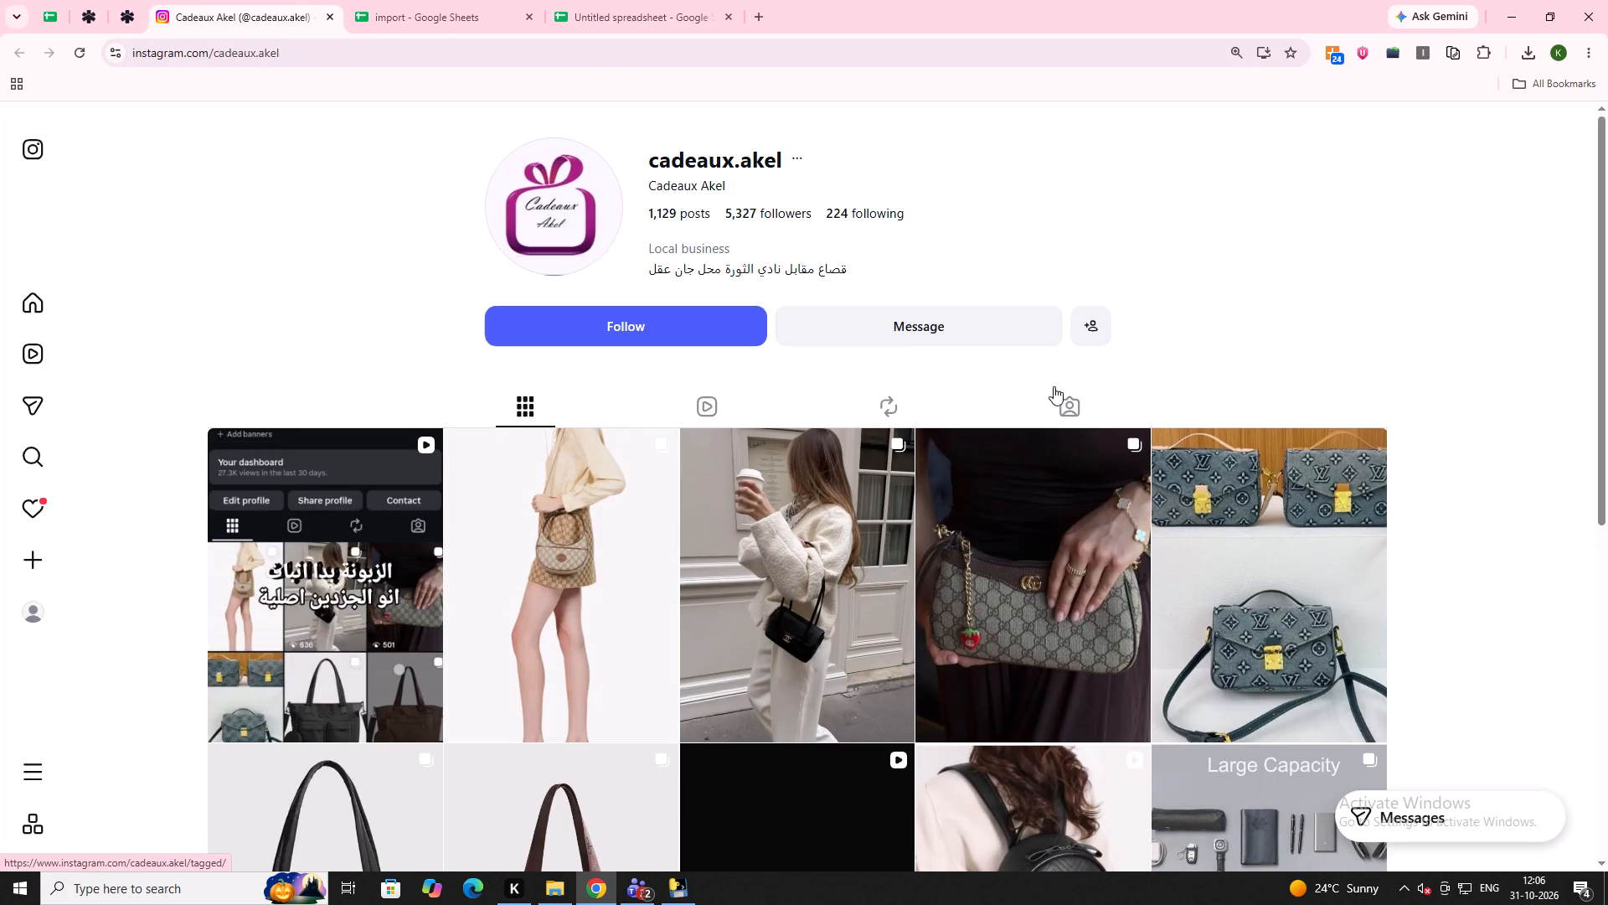
right_click(1062, 194)
left_click(1131, 535)
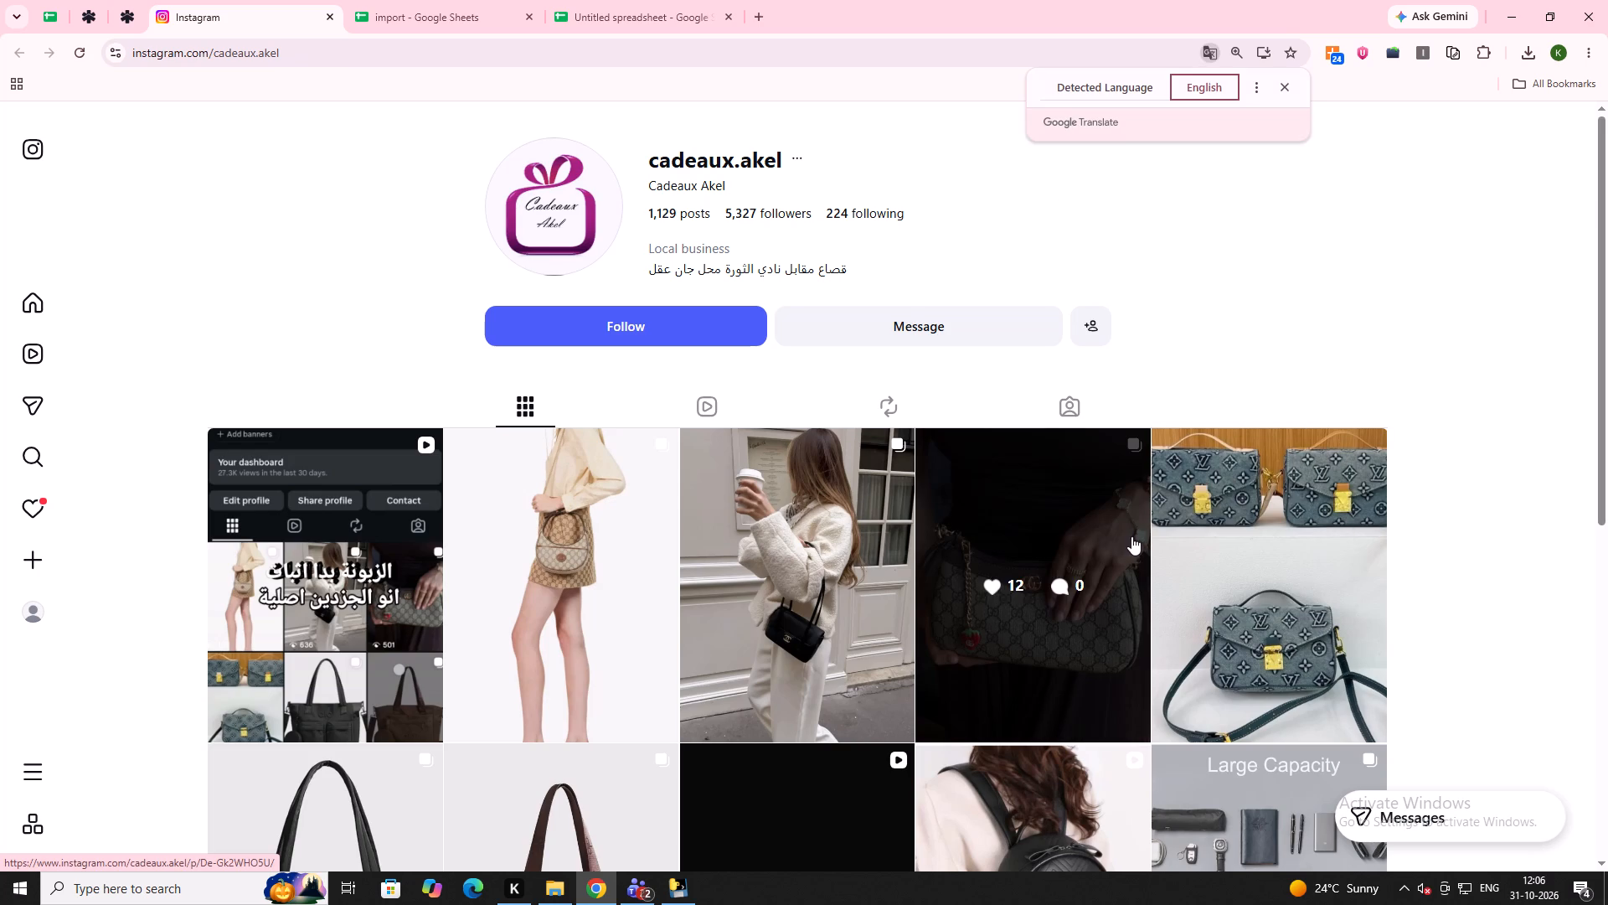
scroll(1067, 500, "down", 8)
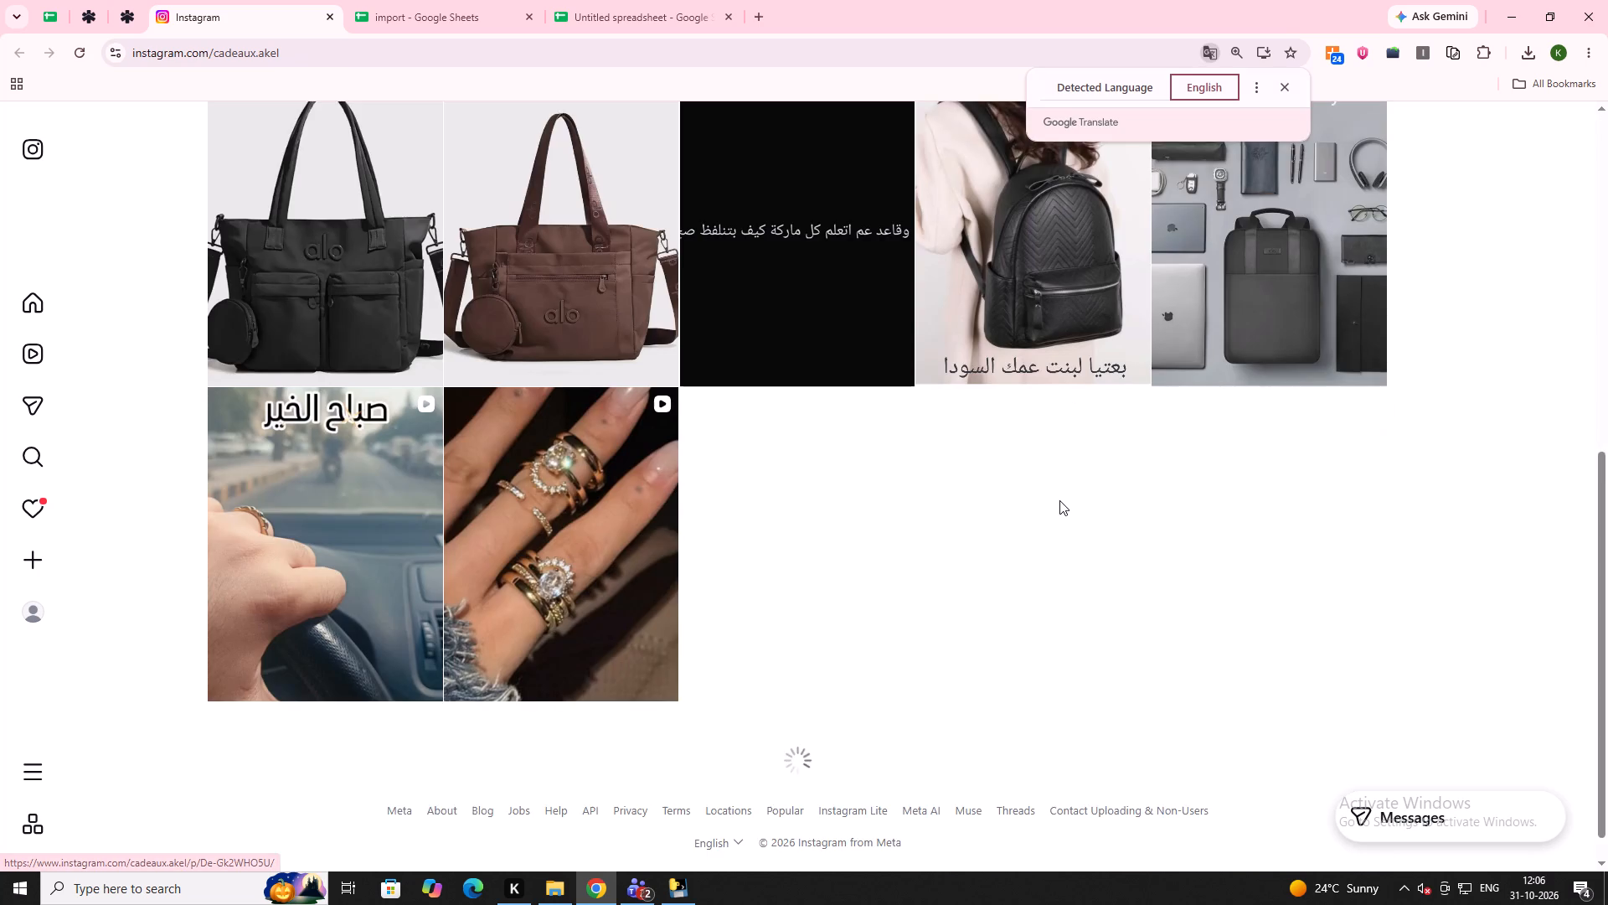
scroll(1059, 500, "down", 3)
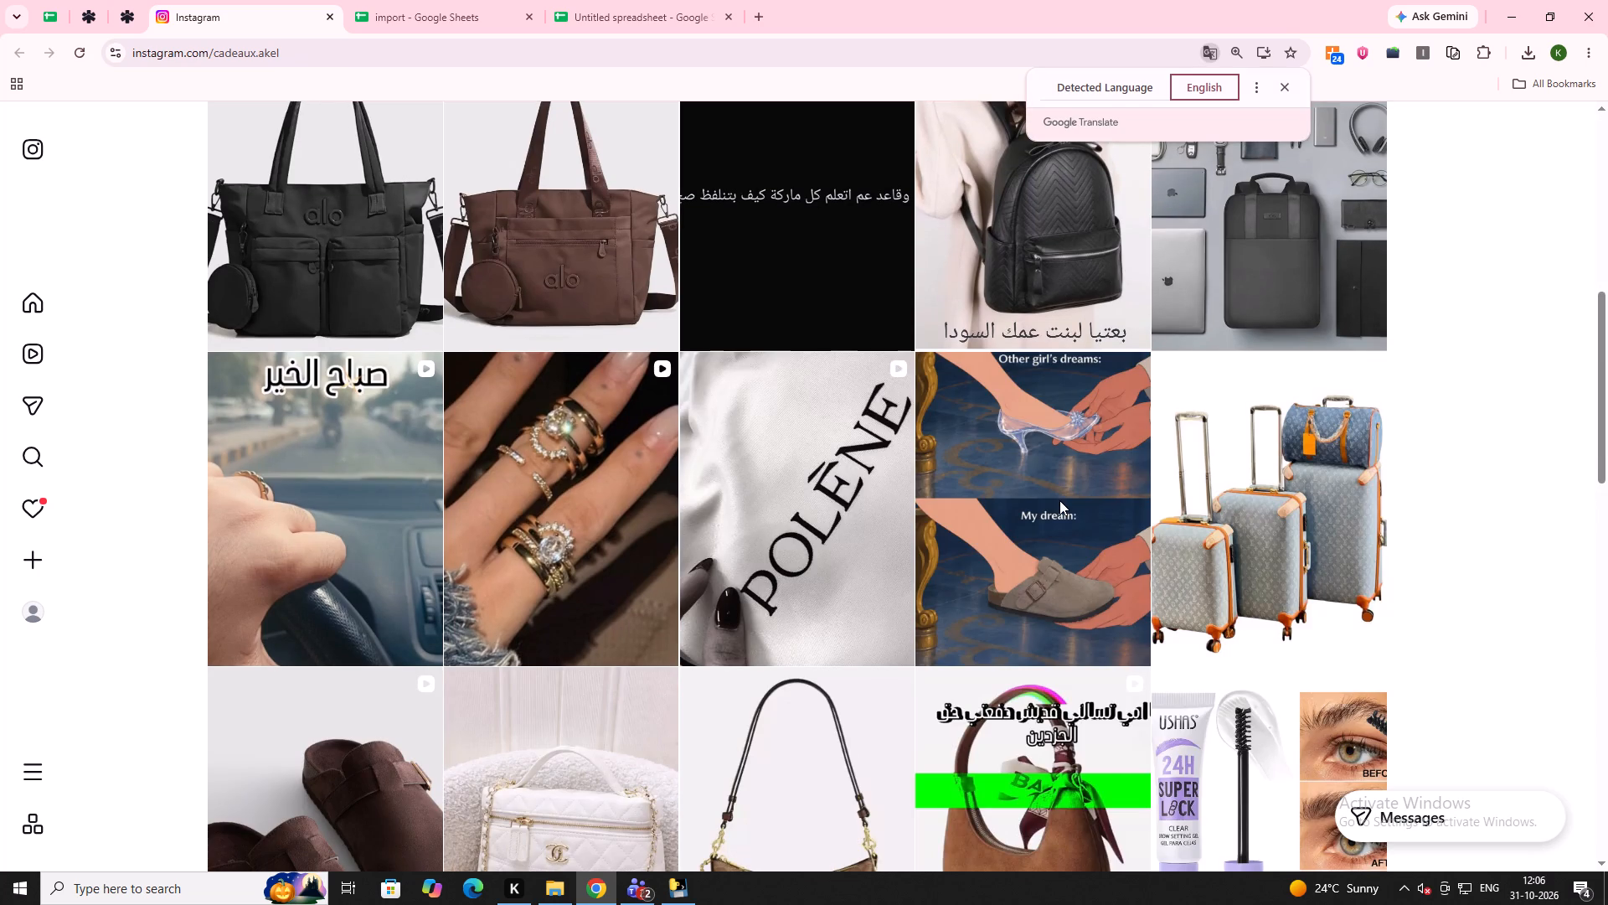
key("ctrl+w")
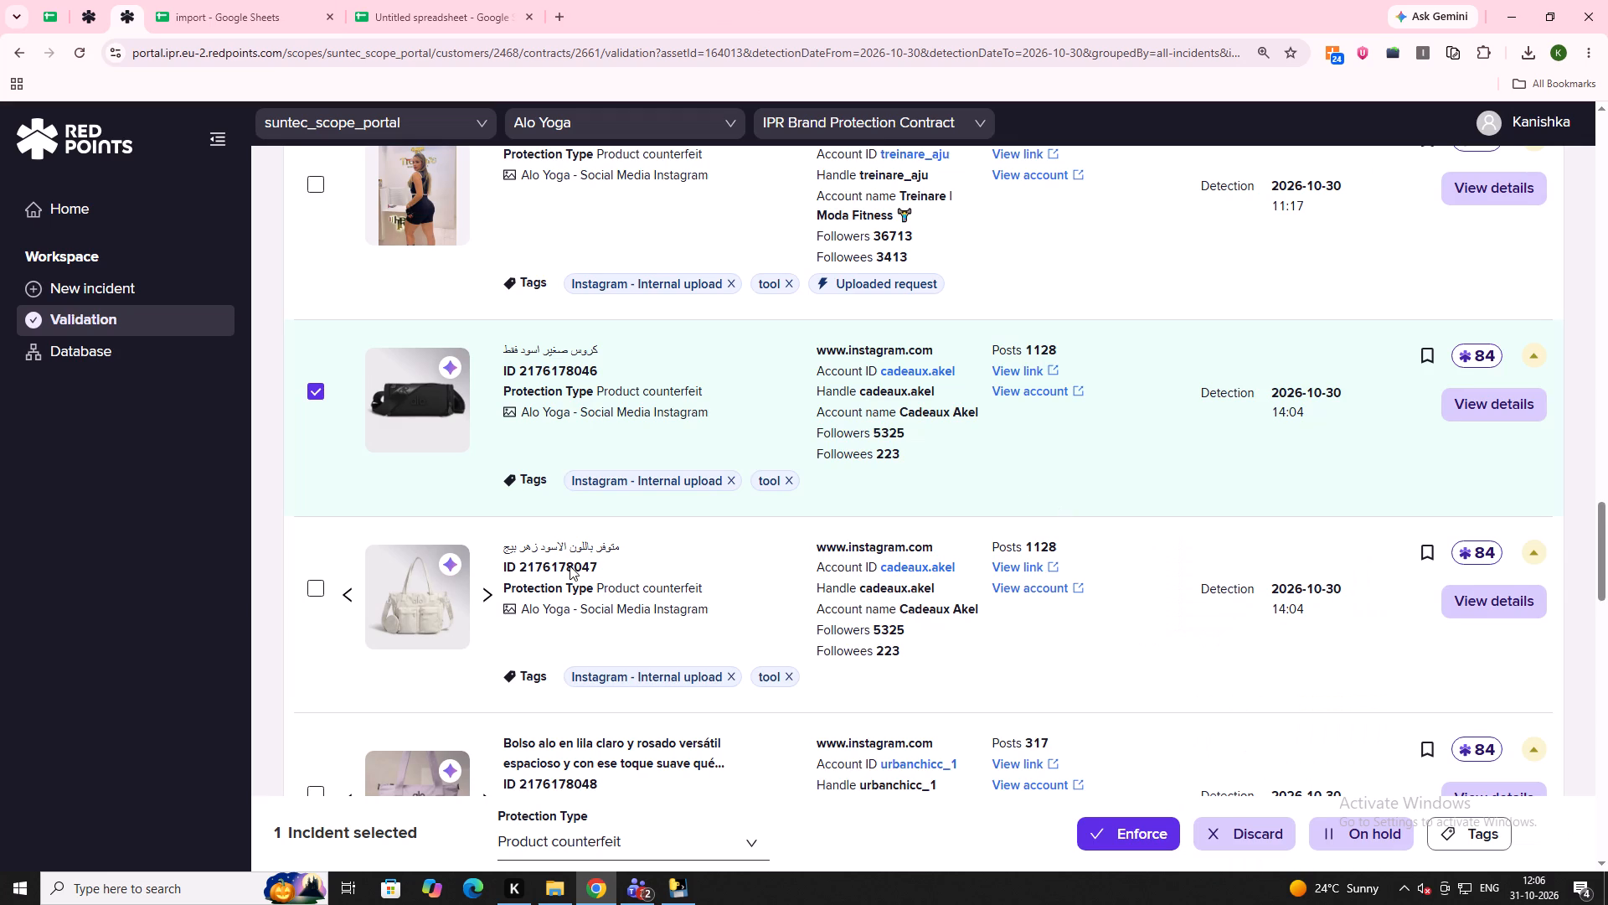
scroll(558, 556, "down", 2)
left_click(417, 447)
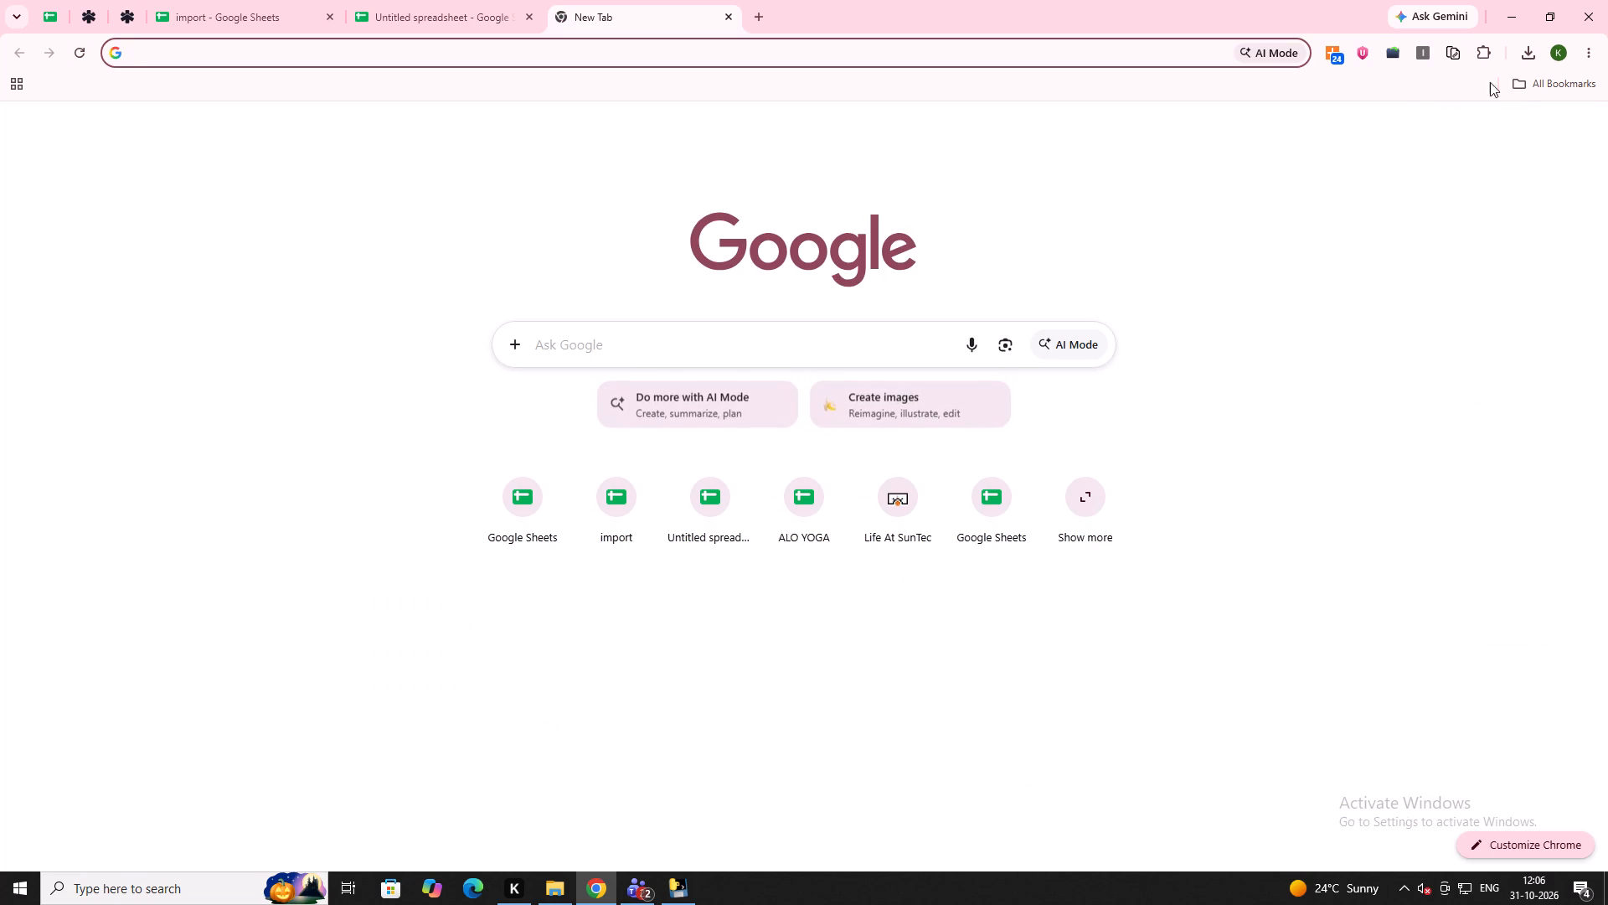
left_click(1522, 89)
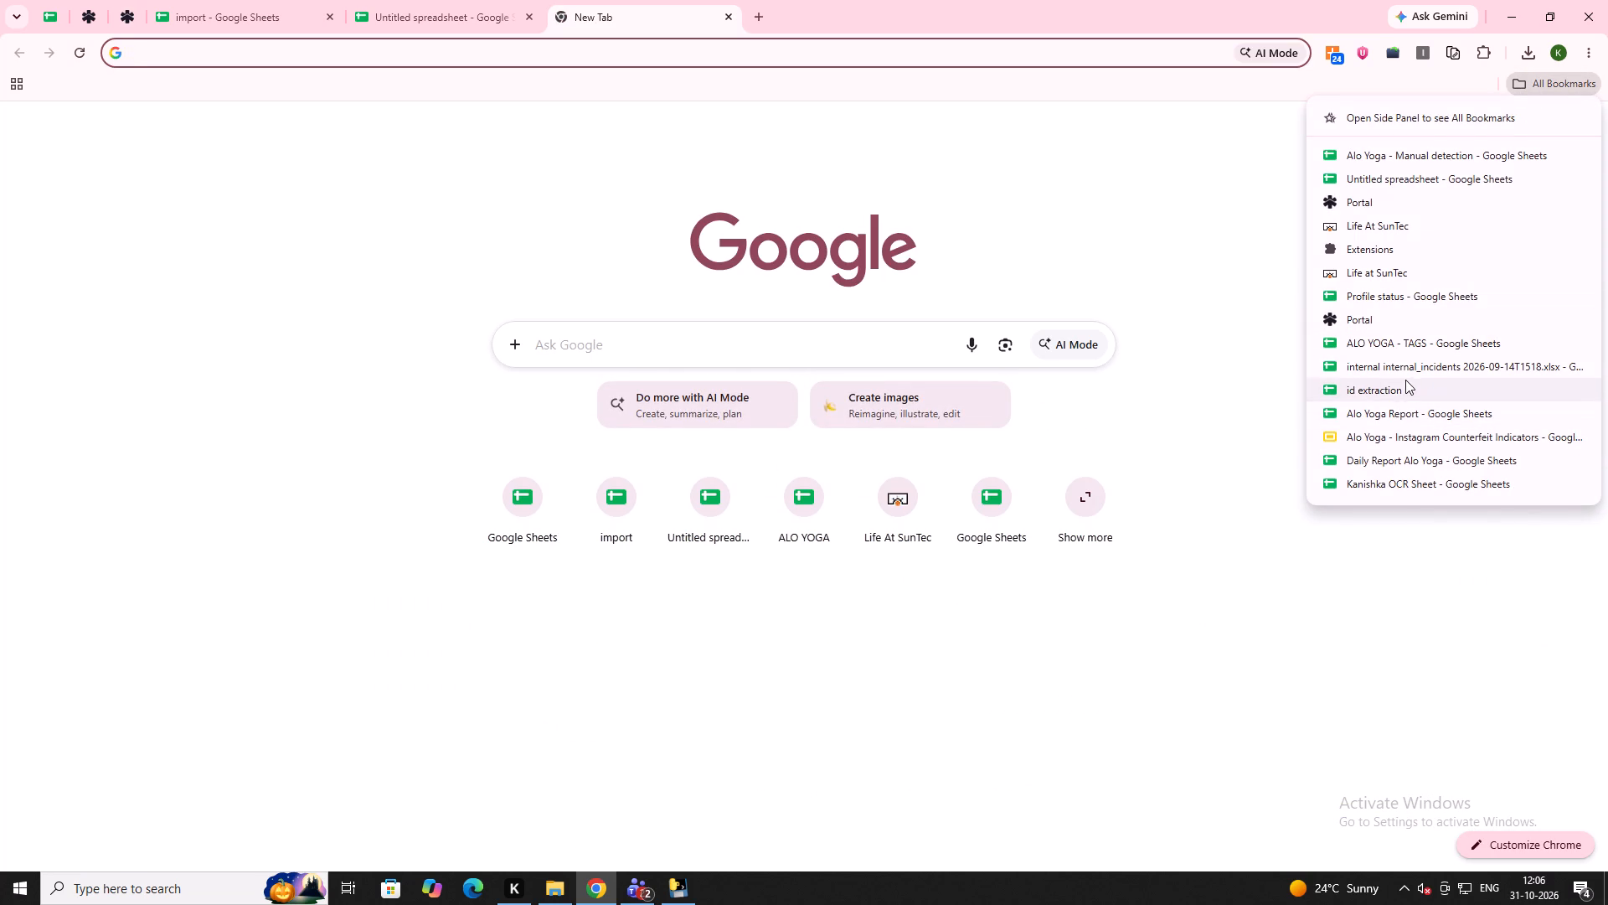
left_click(1402, 346)
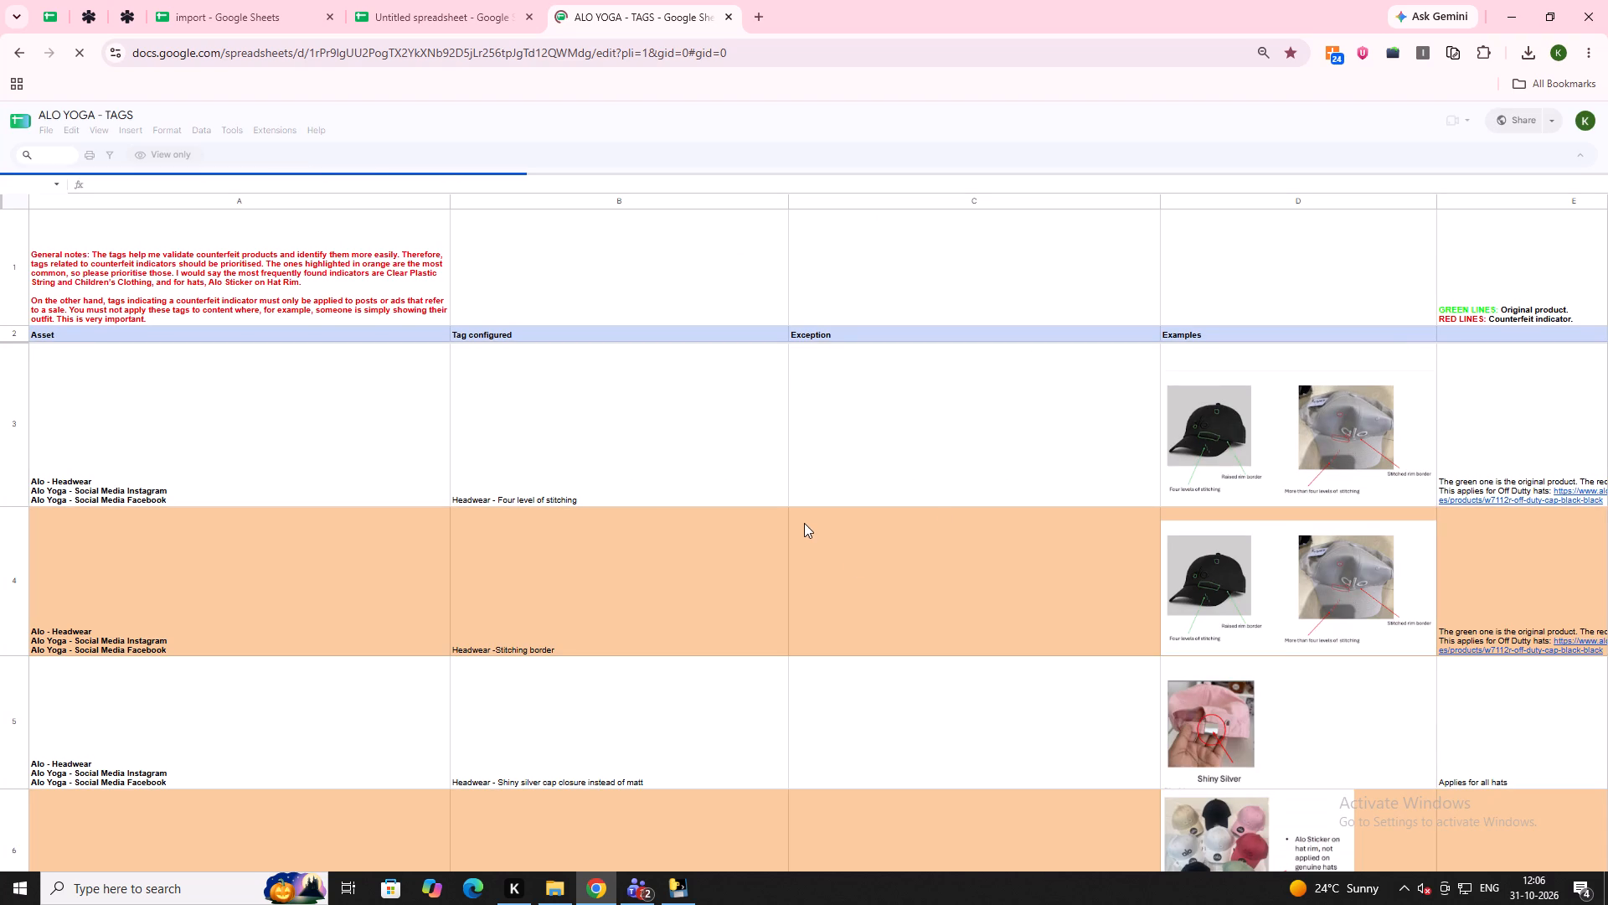
scroll(801, 522, "down", 16)
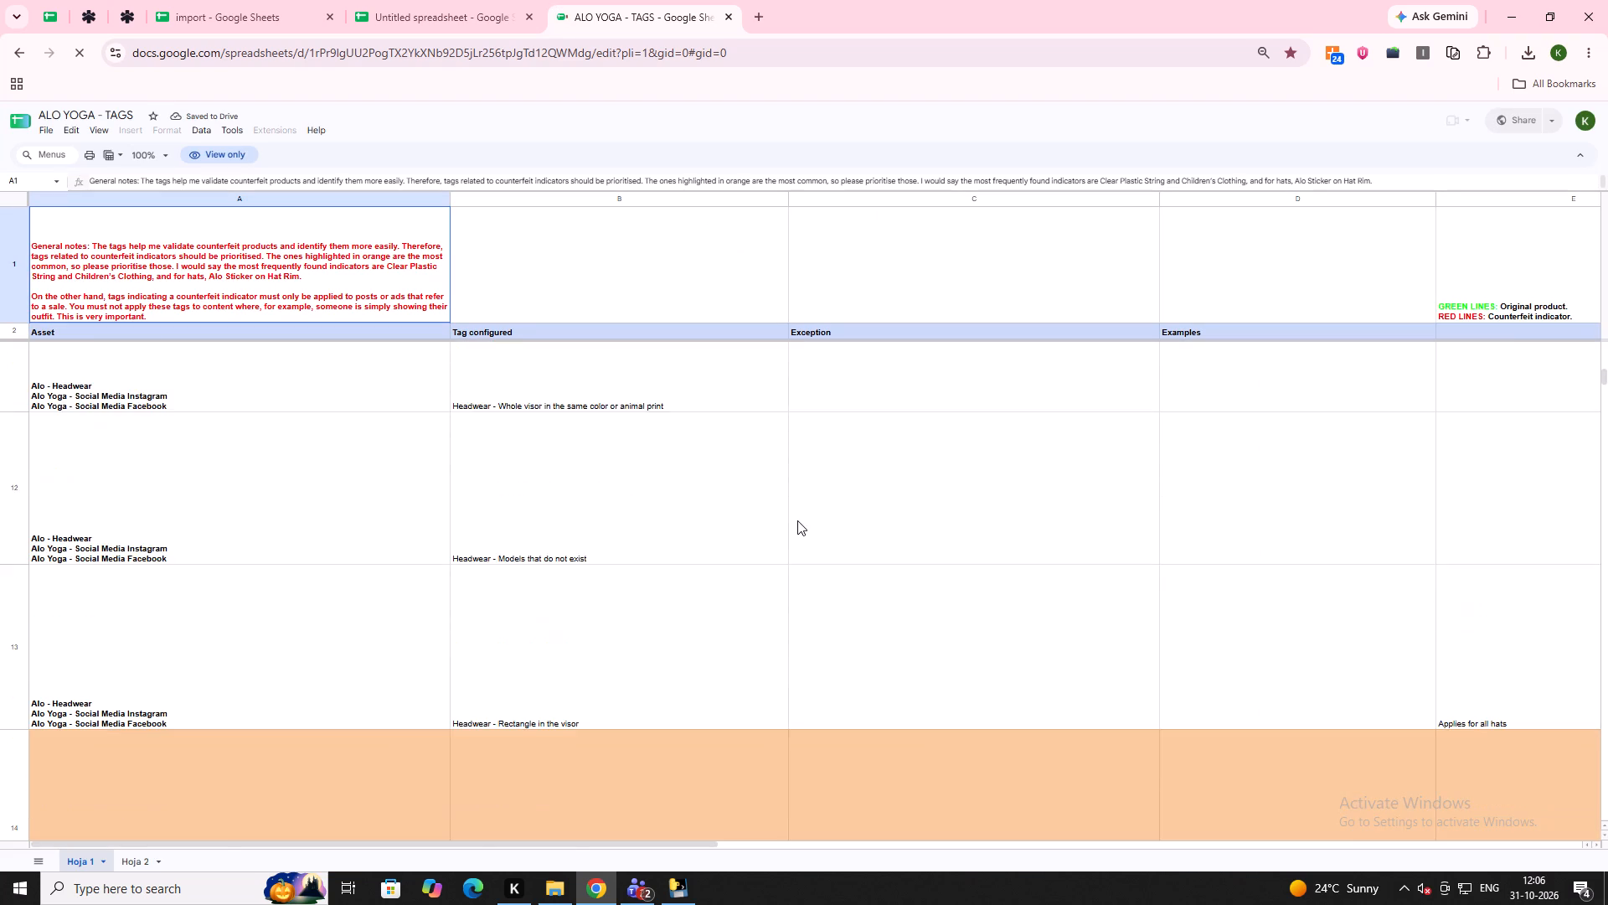
scroll(797, 520, "down", 13)
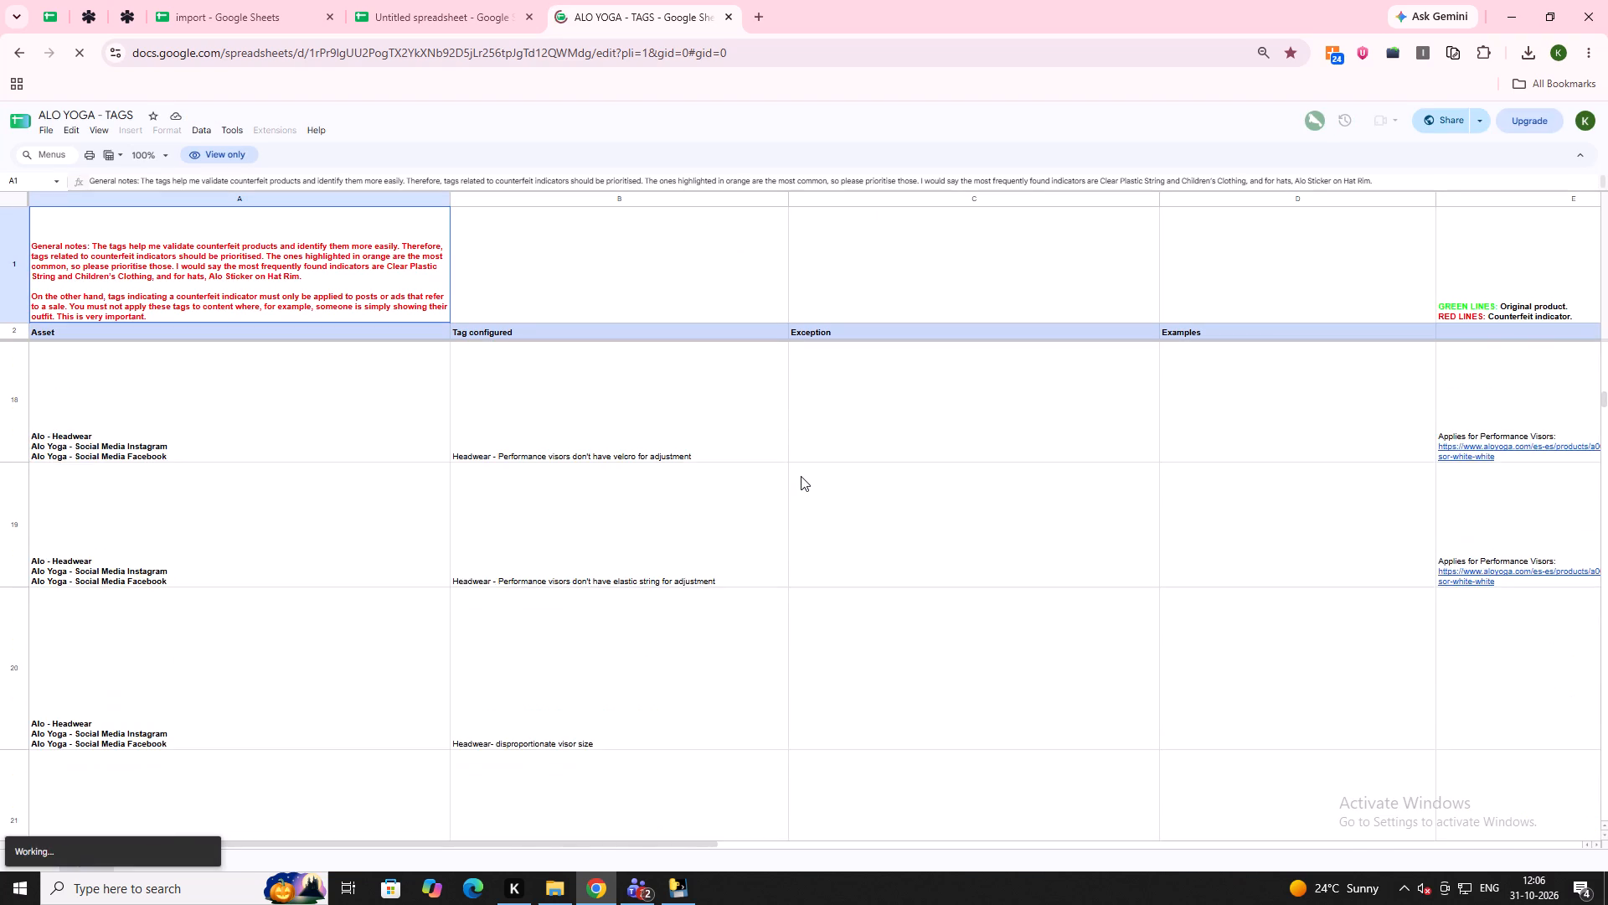
scroll(801, 476, "down", 10)
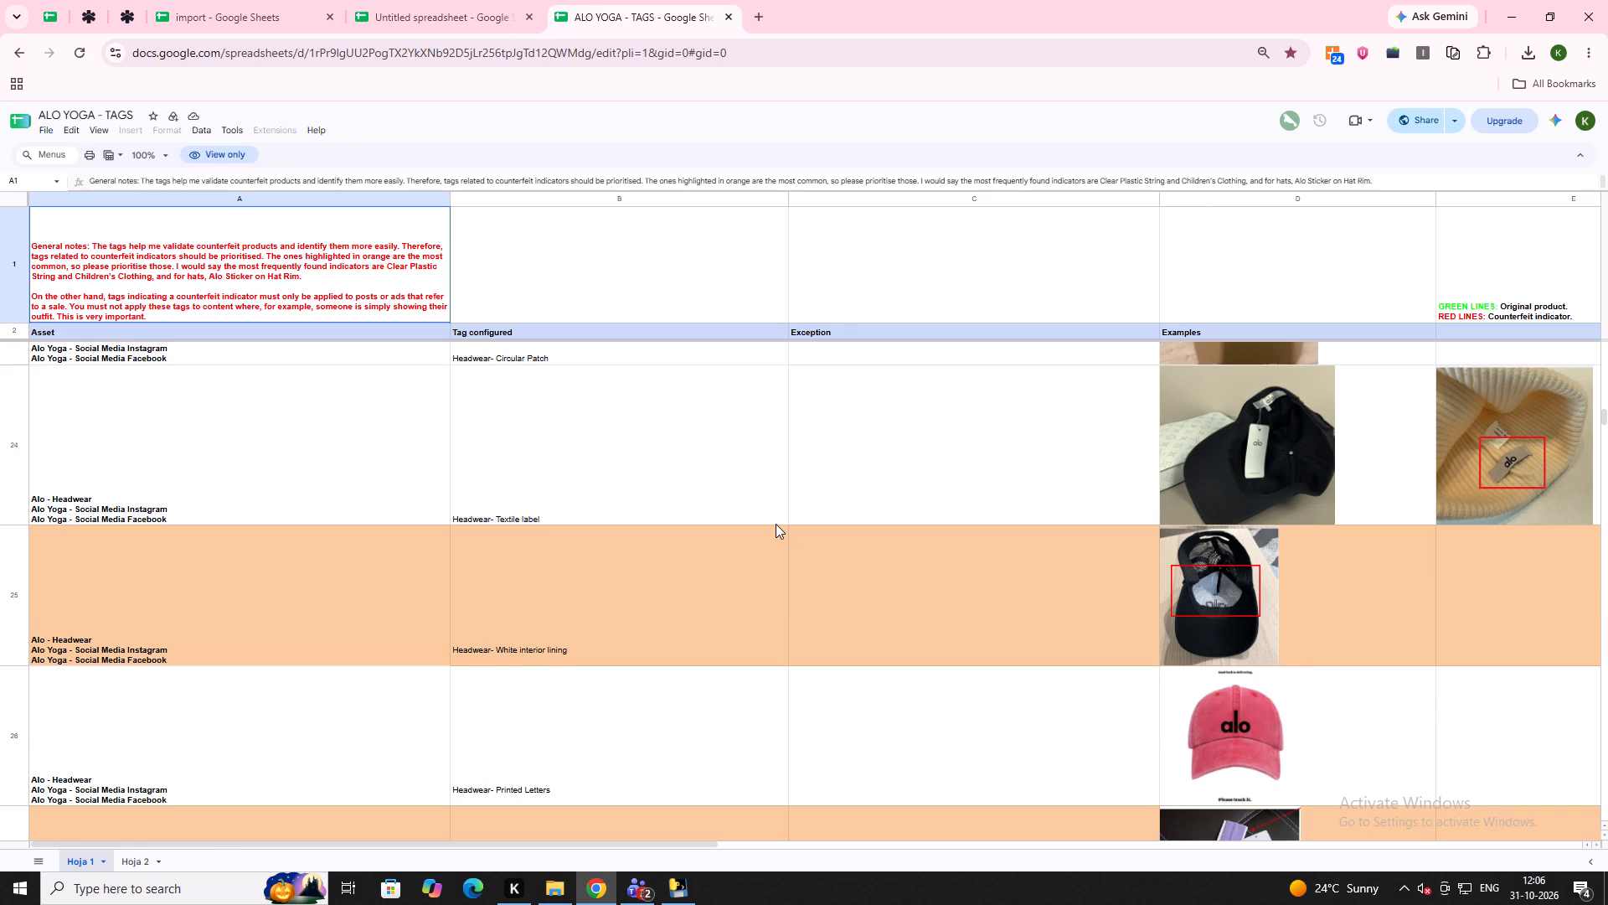
scroll(776, 524, "down", 7)
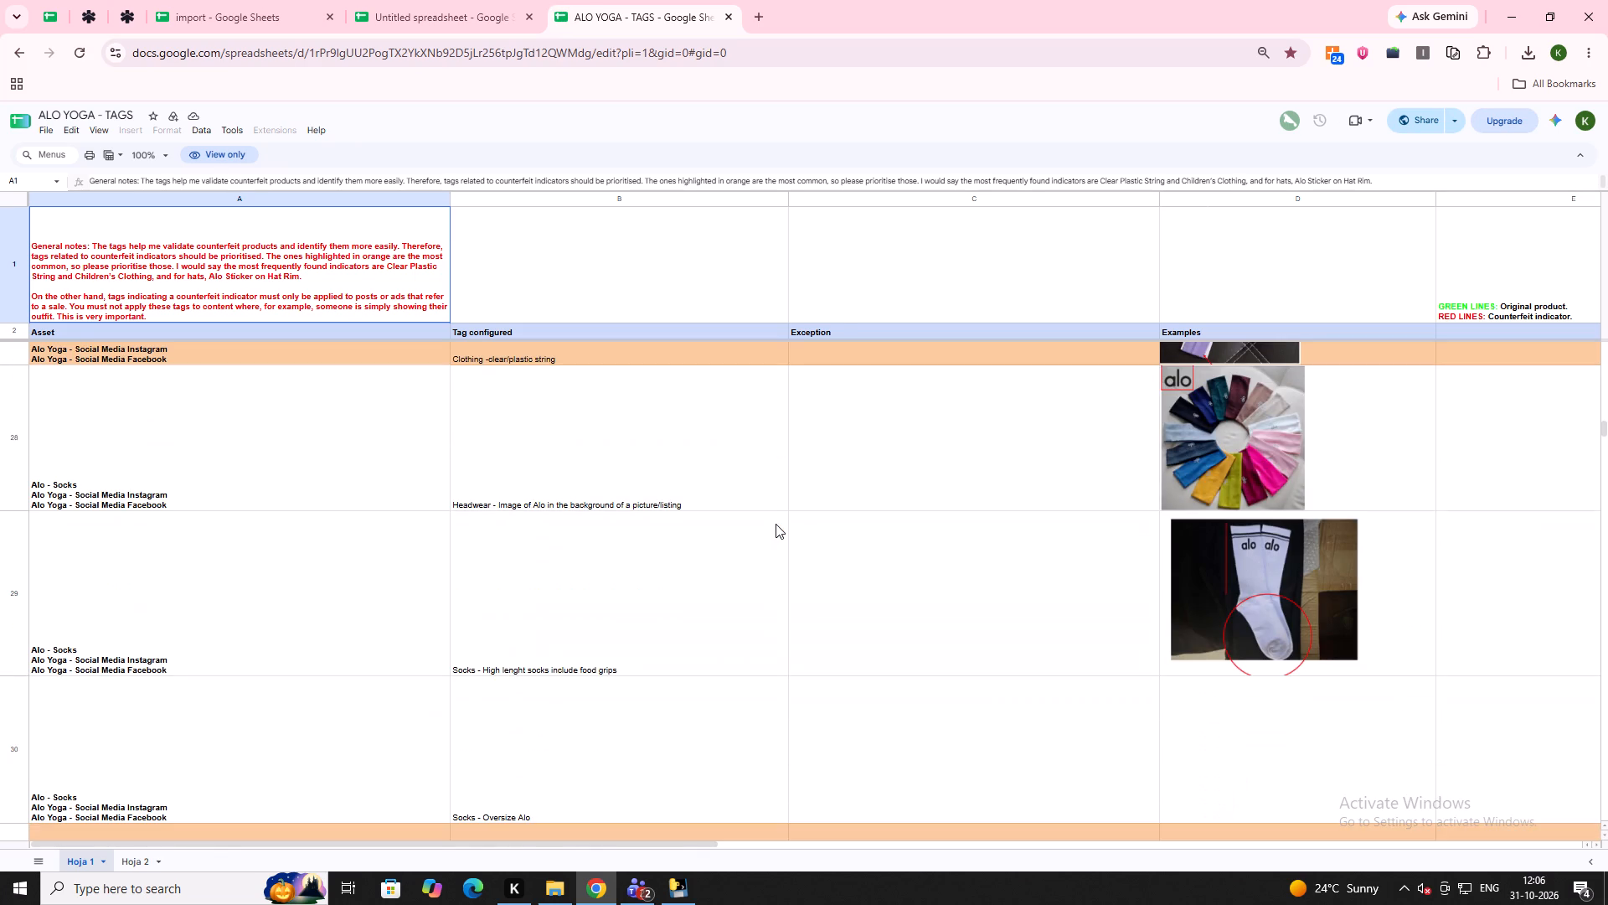
scroll(776, 524, "down", 8)
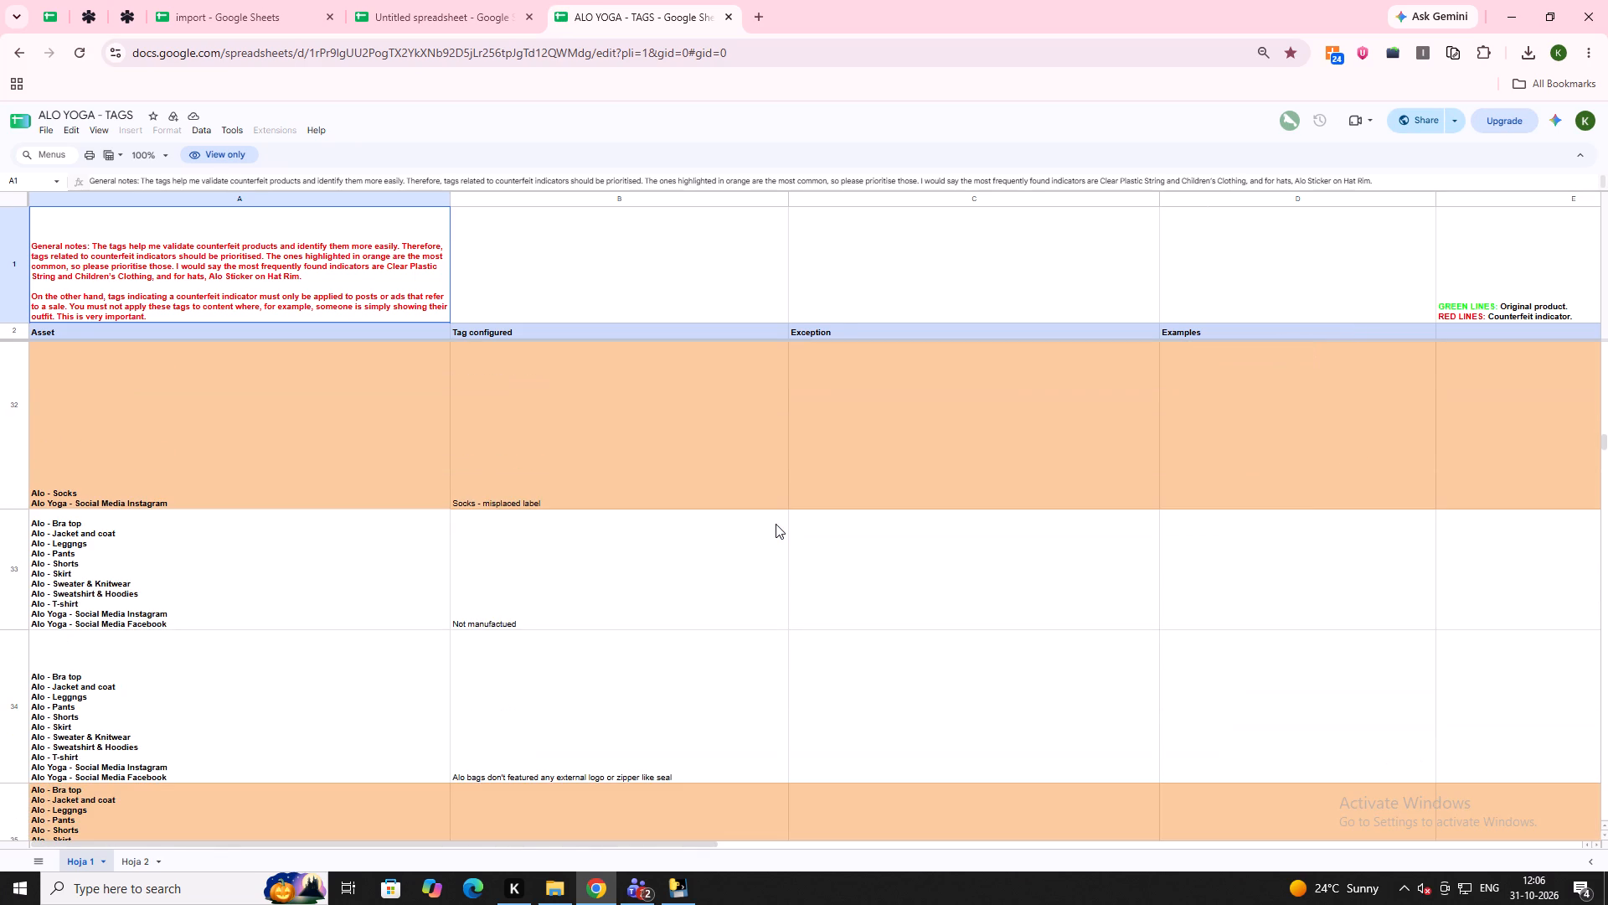
scroll(776, 524, "down", 5)
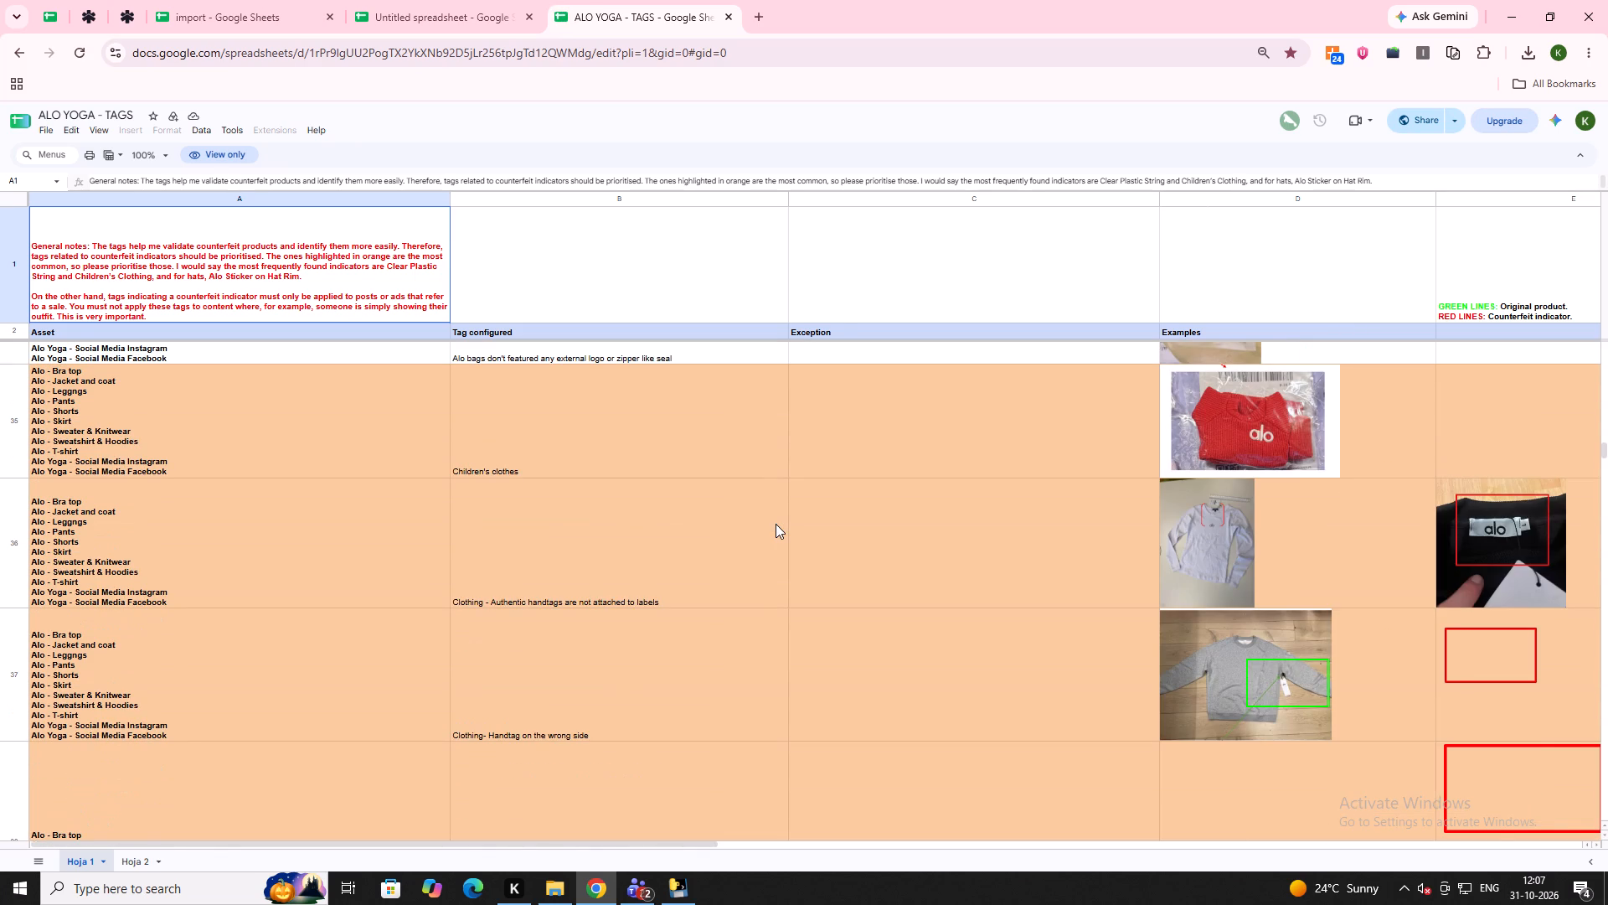
scroll(776, 524, "down", 1)
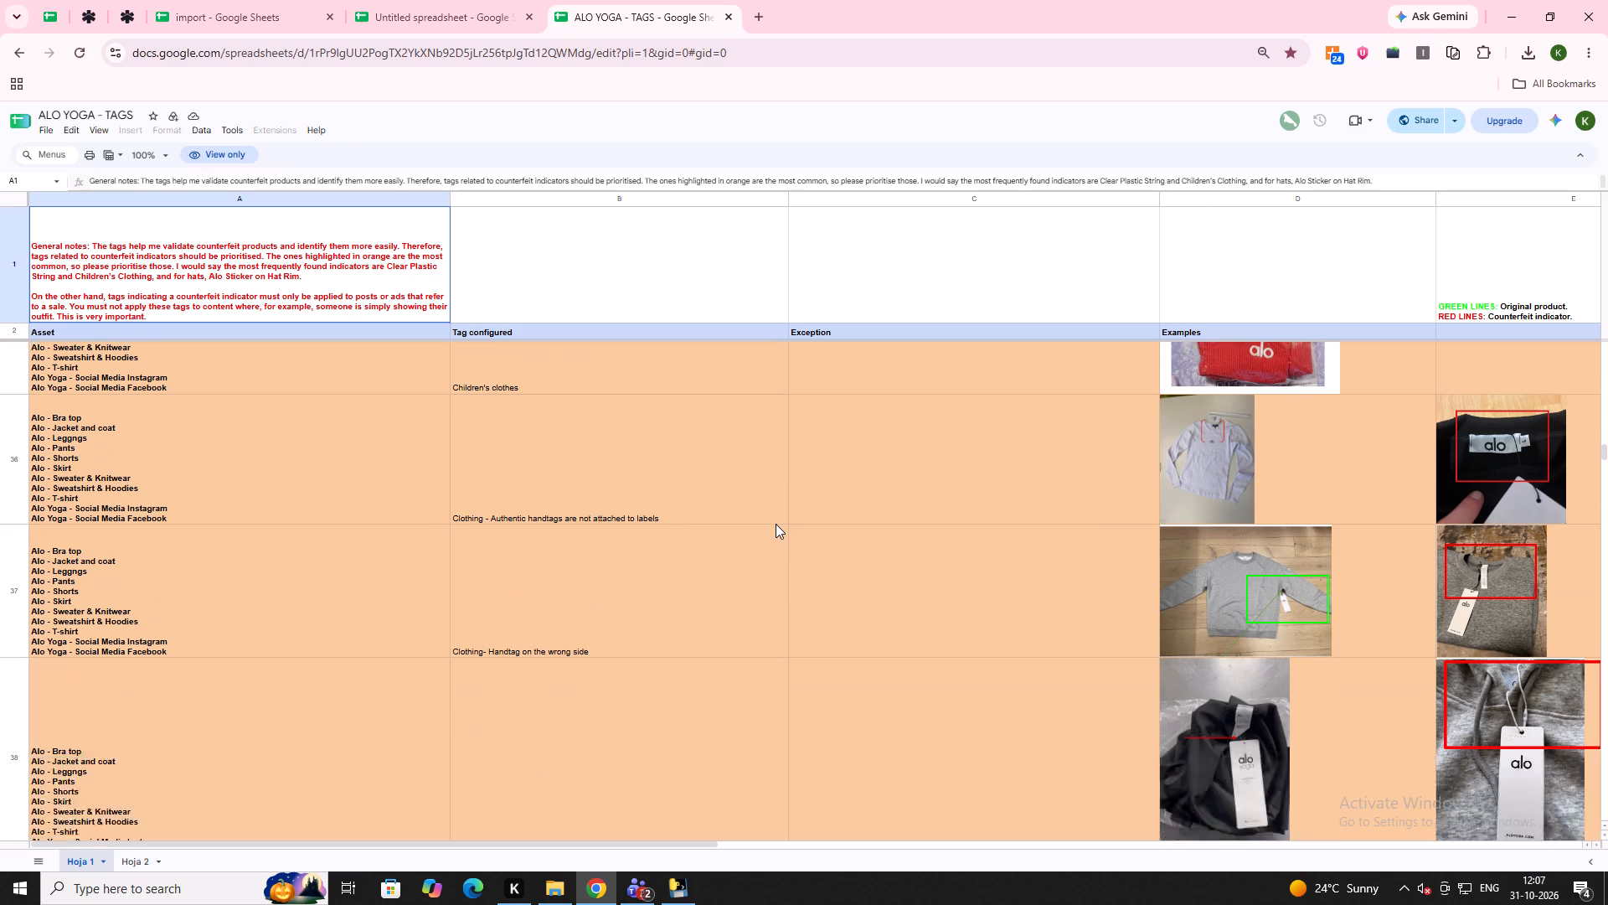
scroll(776, 524, "down", 9)
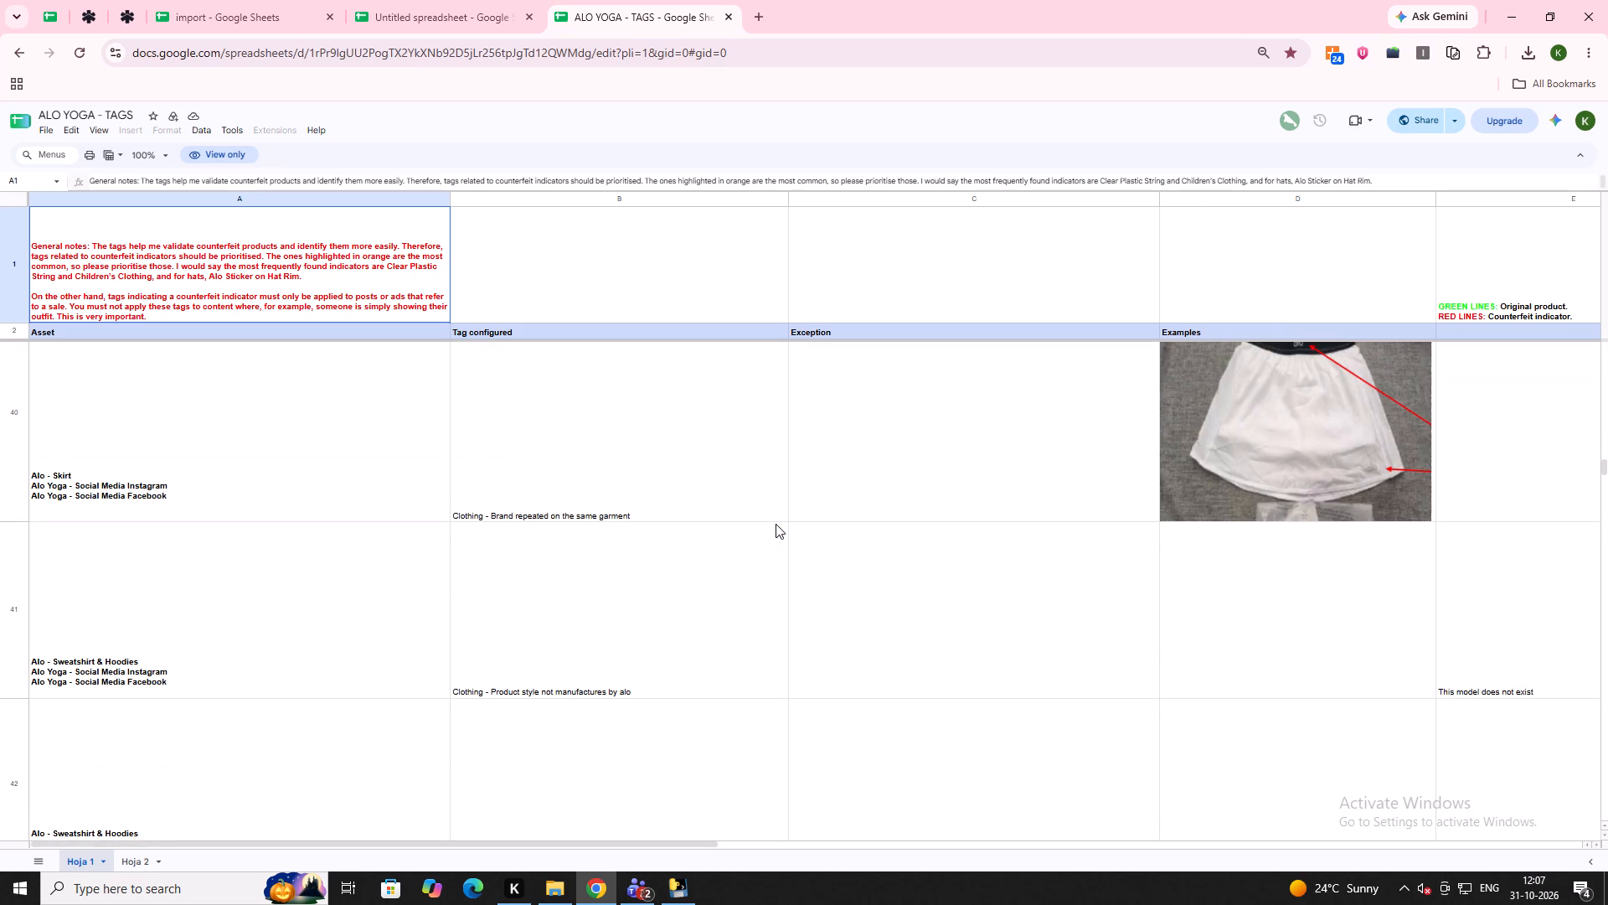
scroll(776, 524, "down", 2)
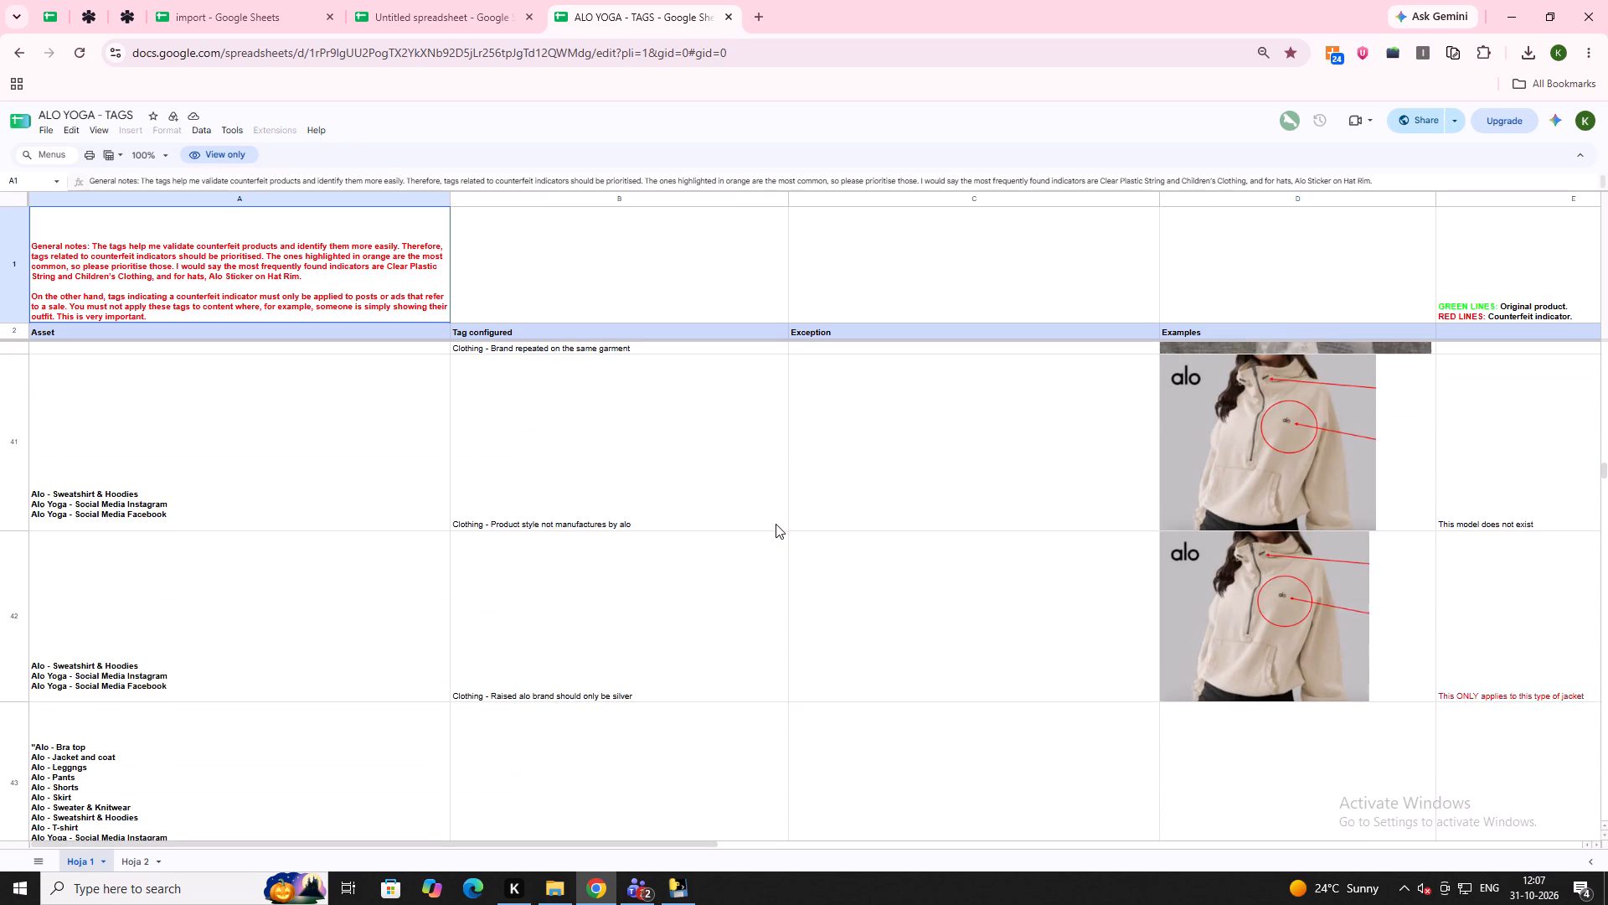
scroll(776, 524, "down", 5)
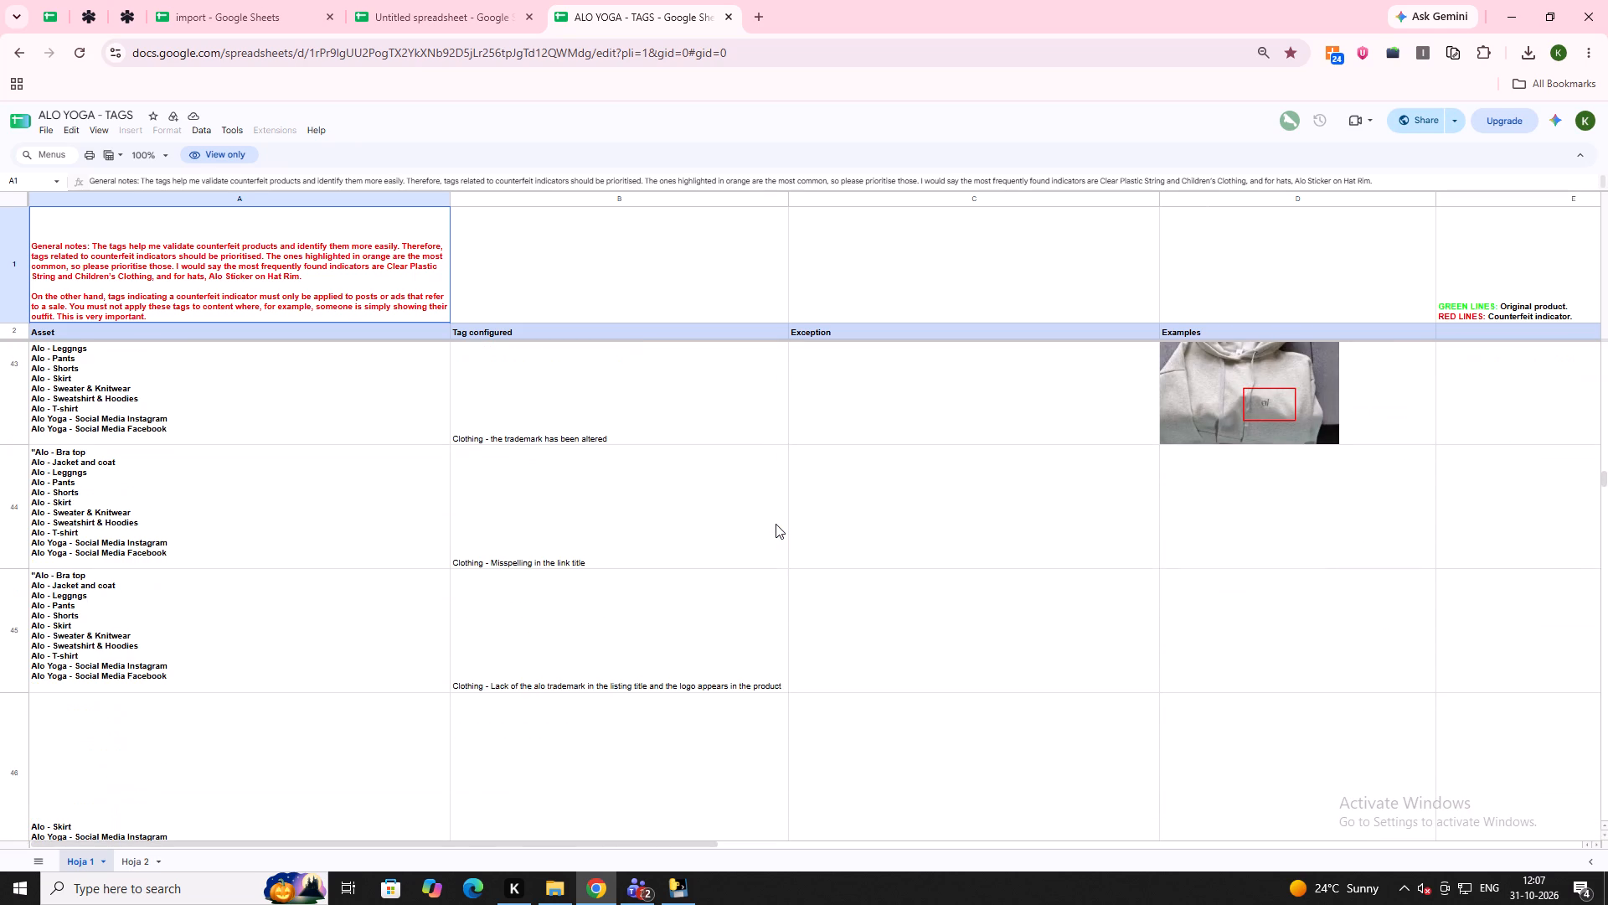
scroll(776, 524, "down", 6)
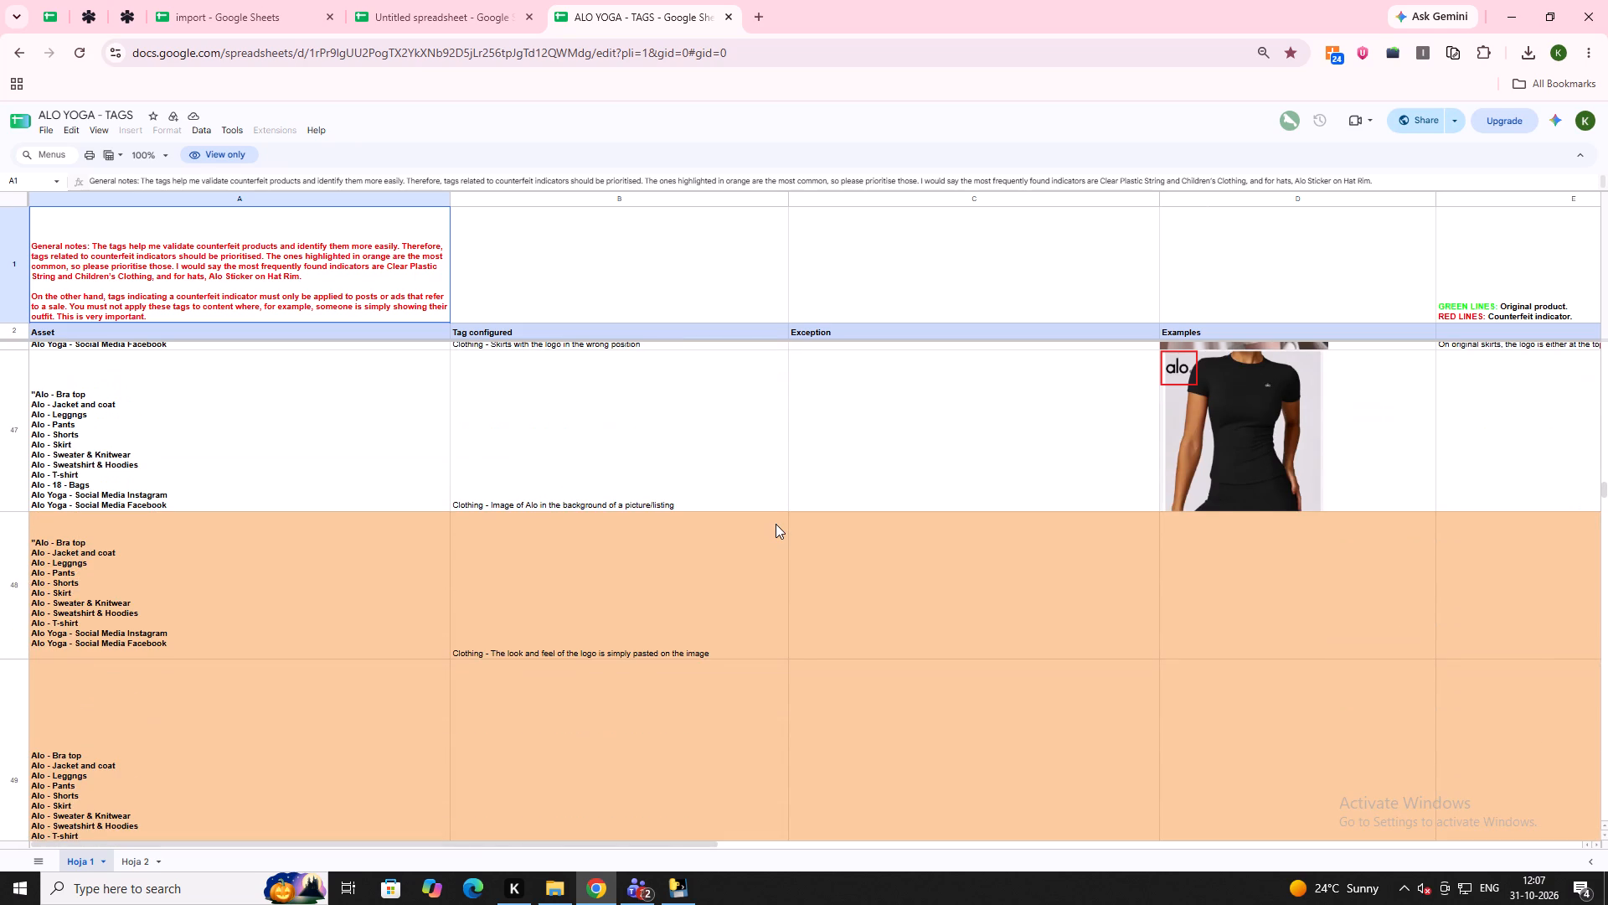
scroll(776, 524, "down", 2)
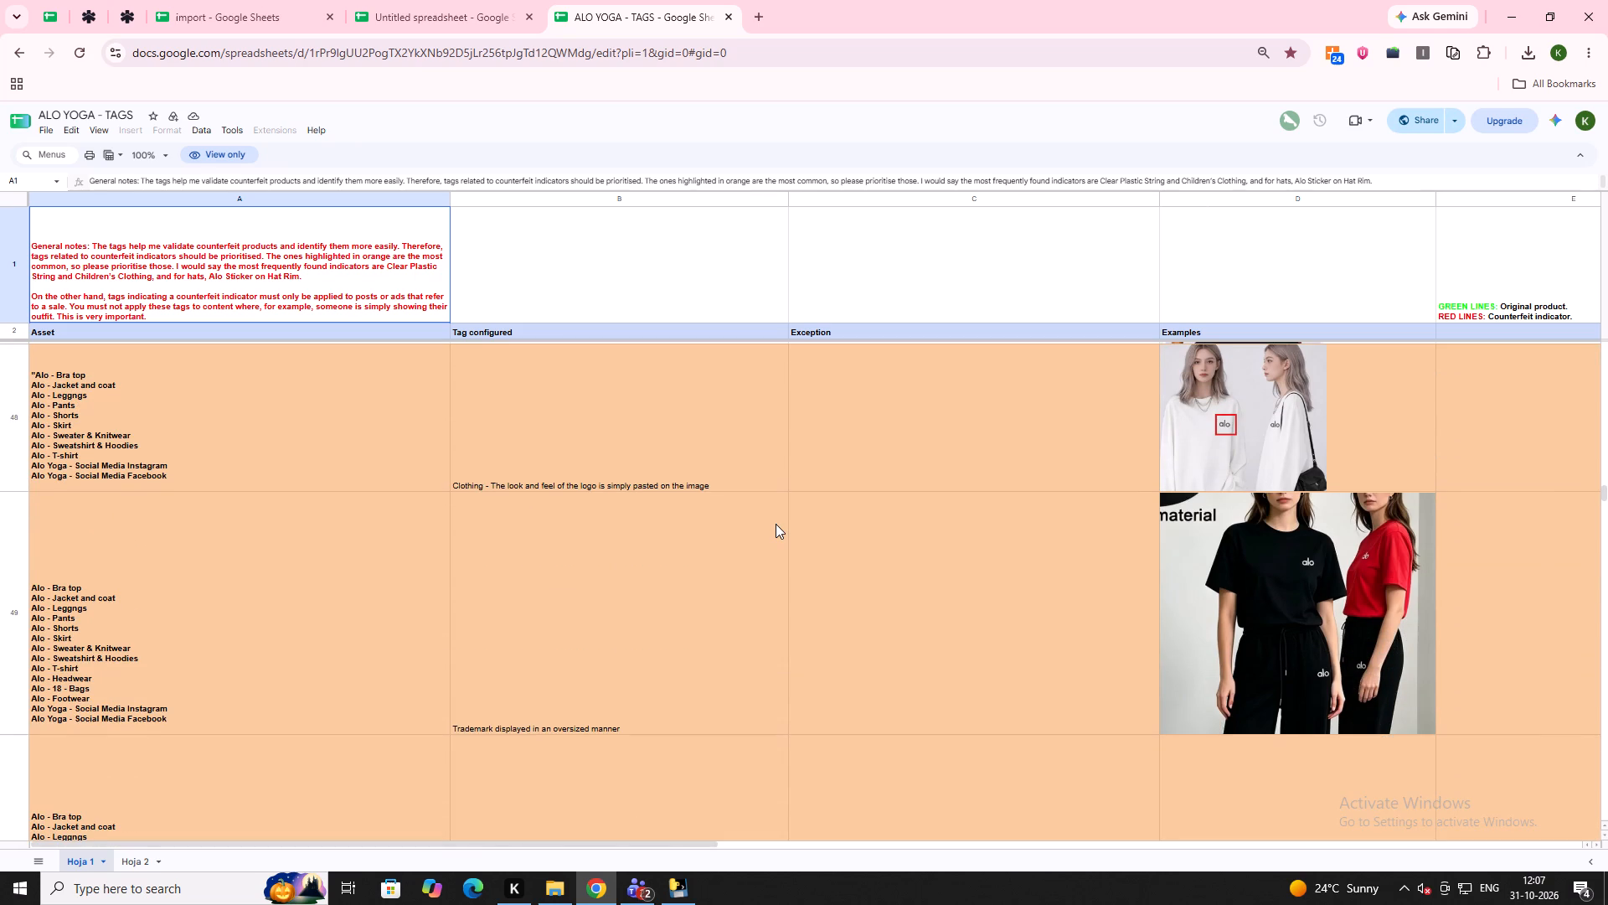
scroll(775, 607, "down", 9)
scroll(775, 618, "up", 1)
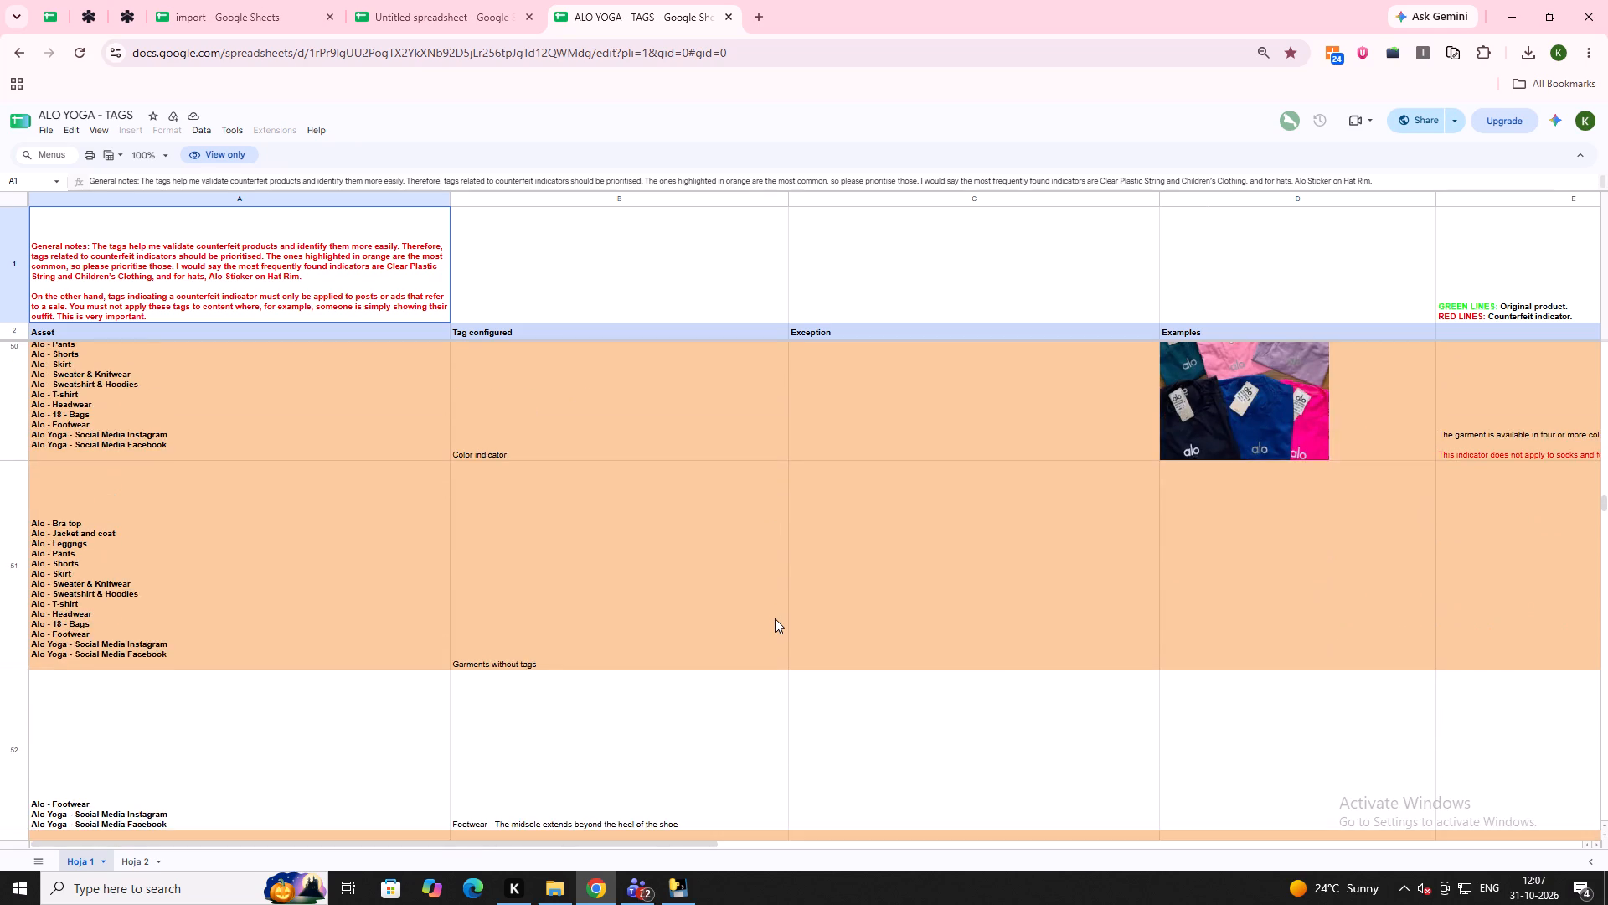
scroll(775, 626, "down", 13)
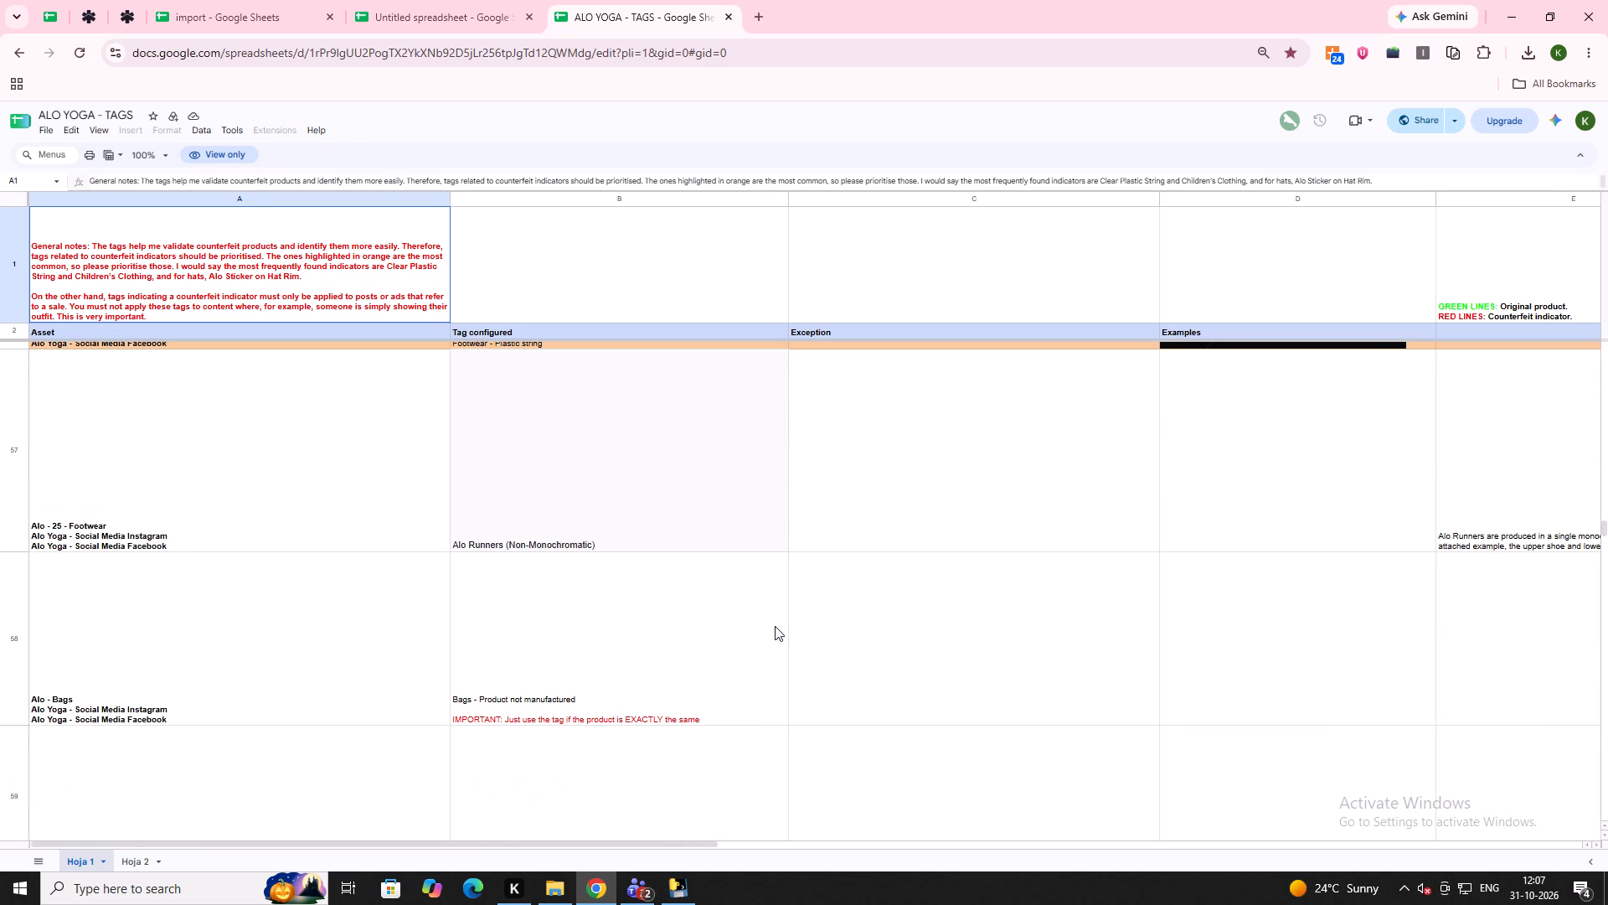
scroll(775, 626, "down", 5)
scroll(775, 626, "up", 4)
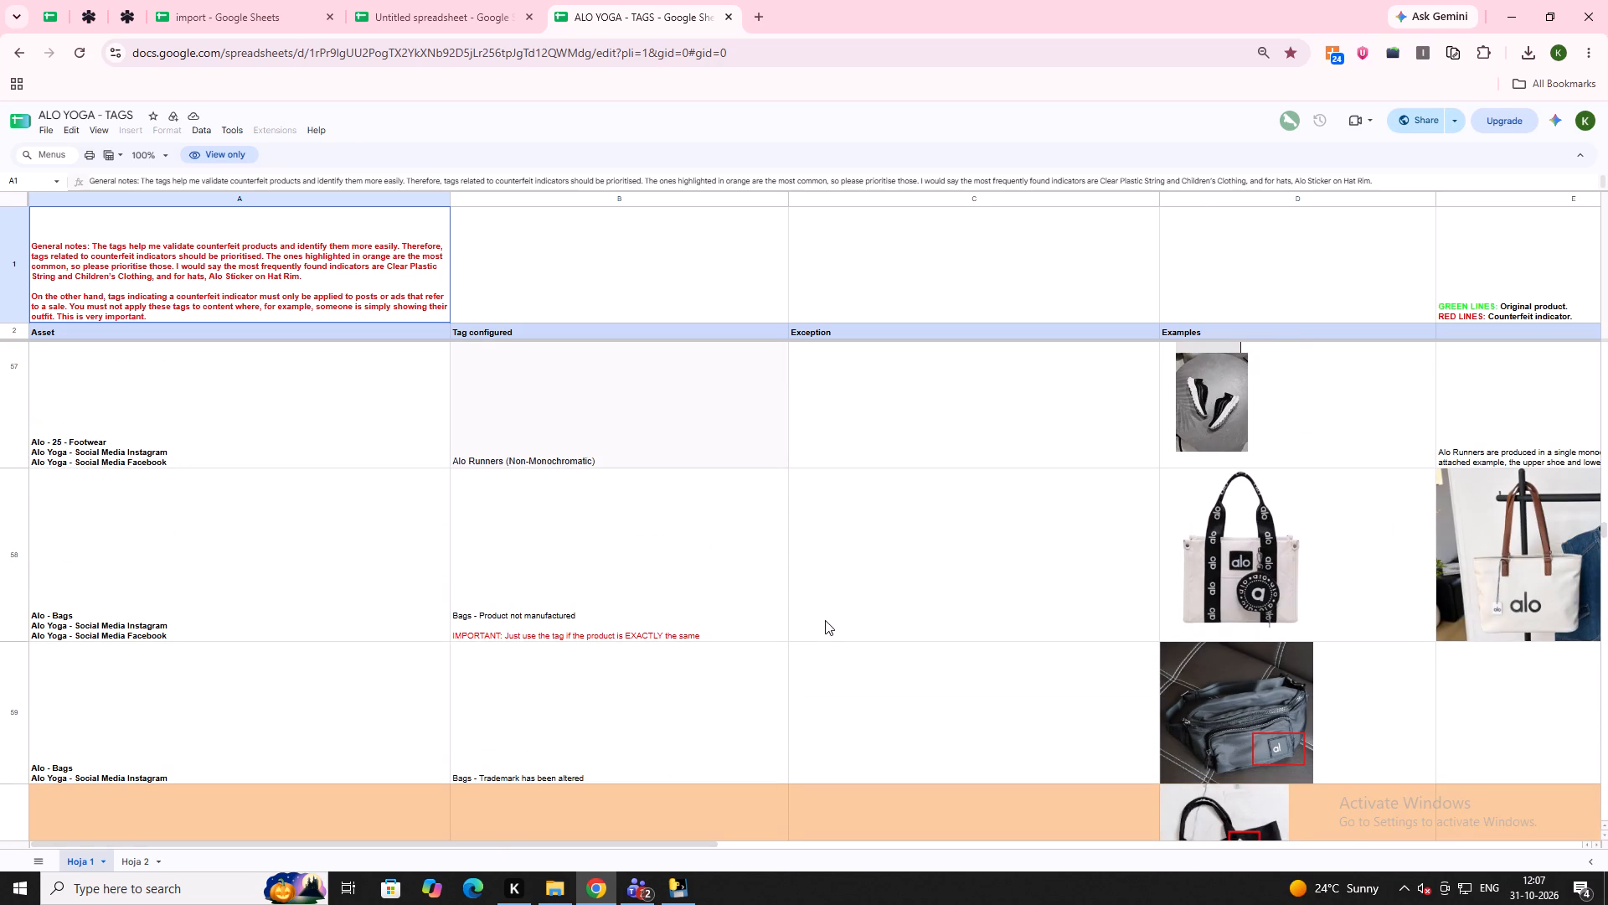
scroll(828, 627, "down", 11, "shift")
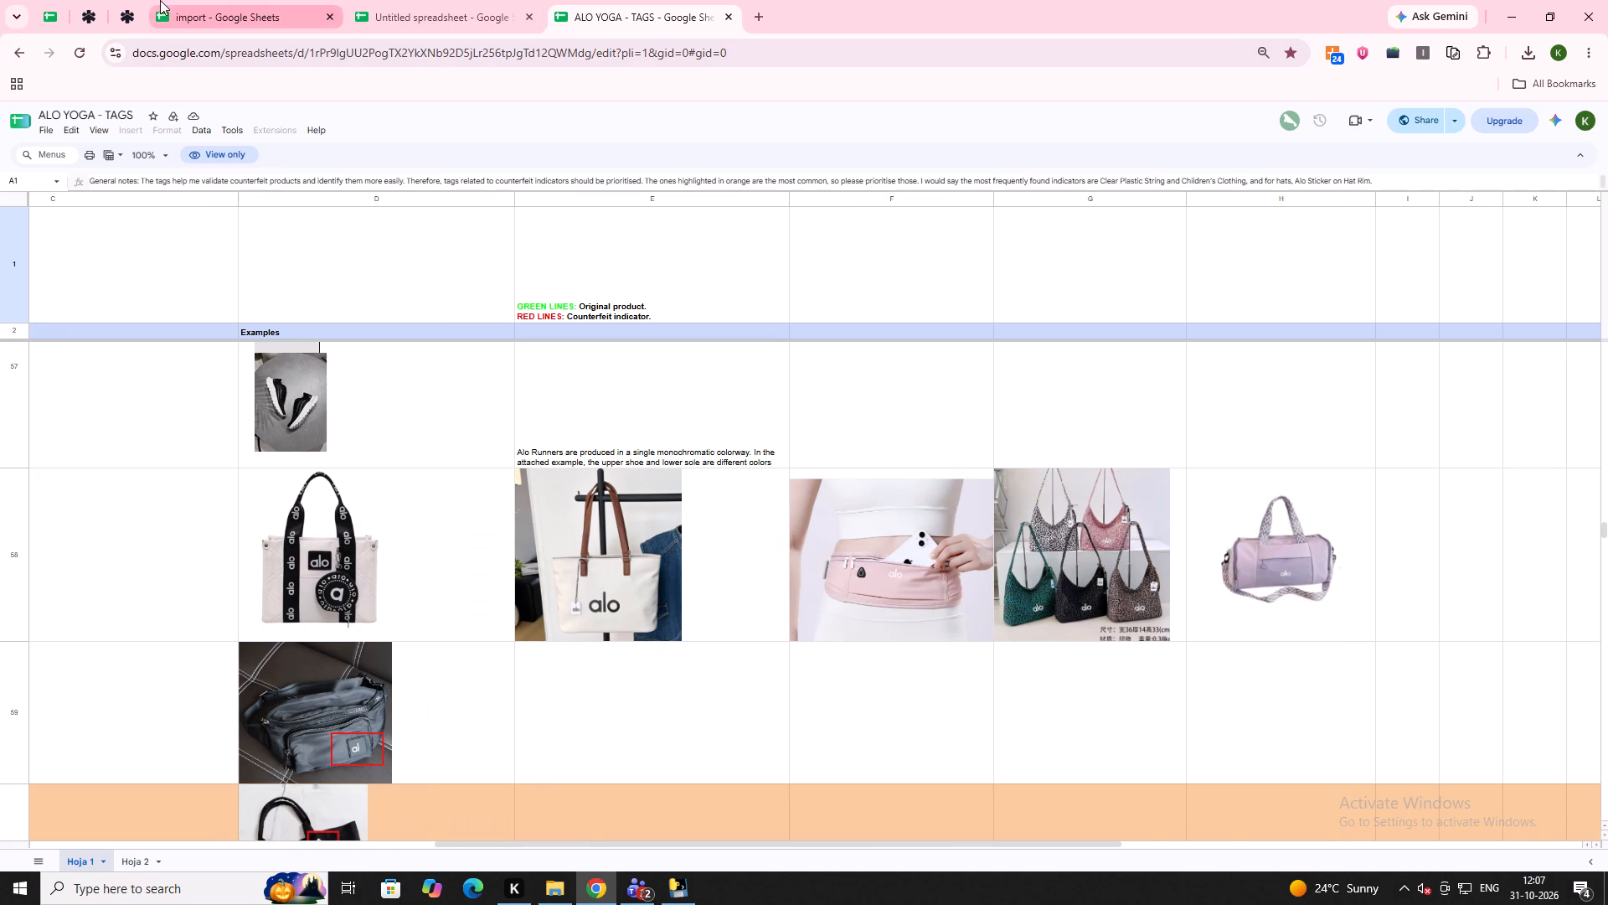
left_click(129, 2)
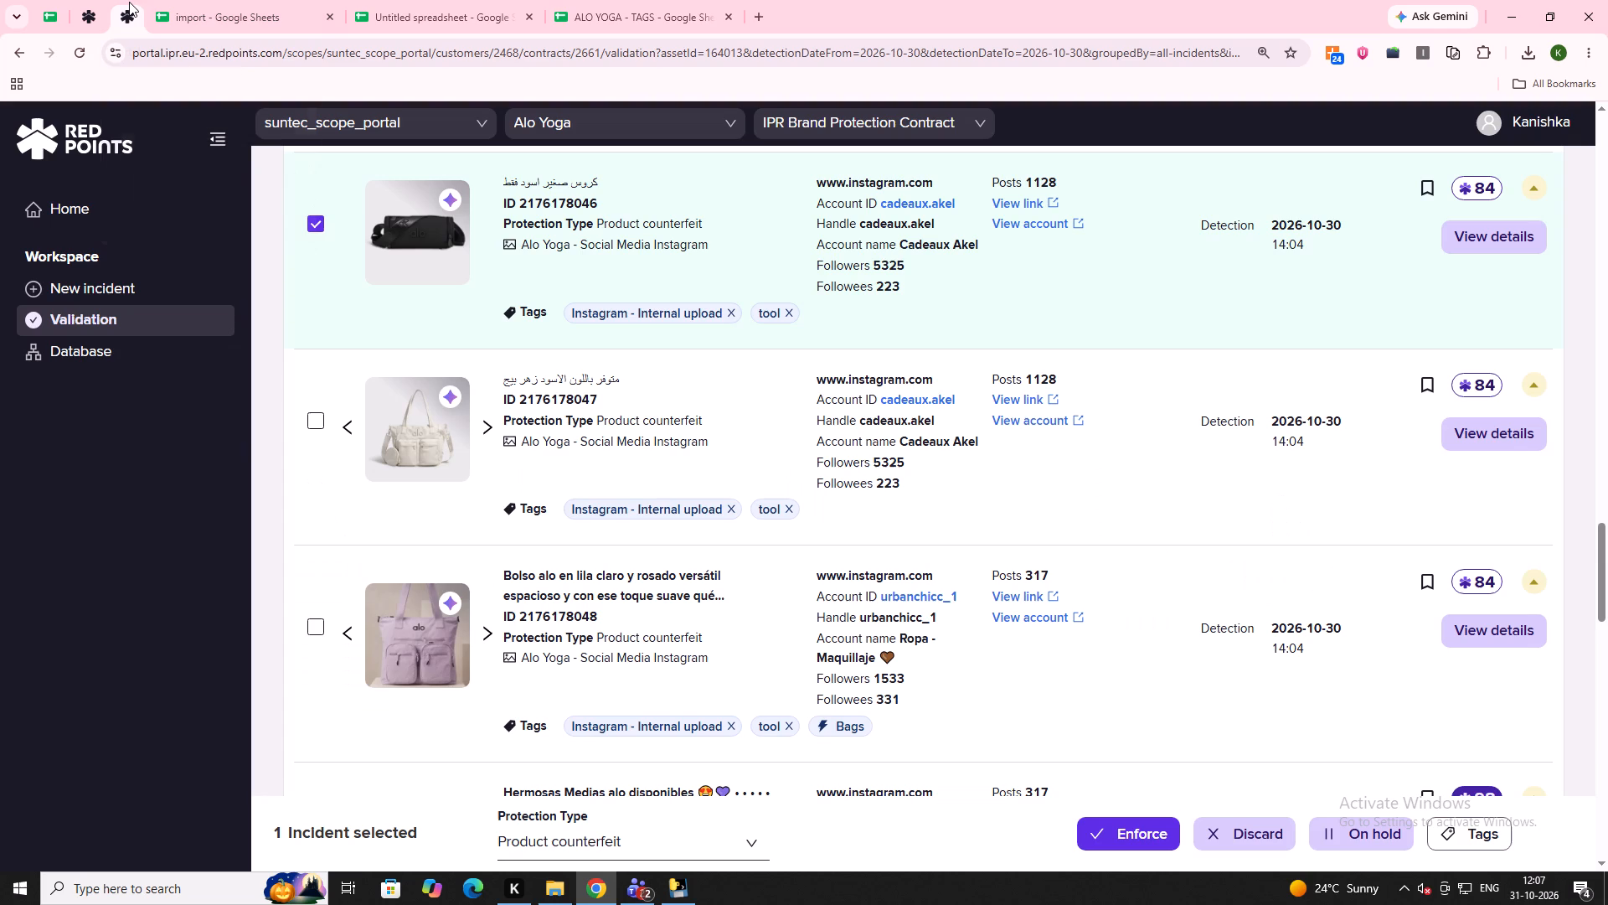
left_click(434, 436)
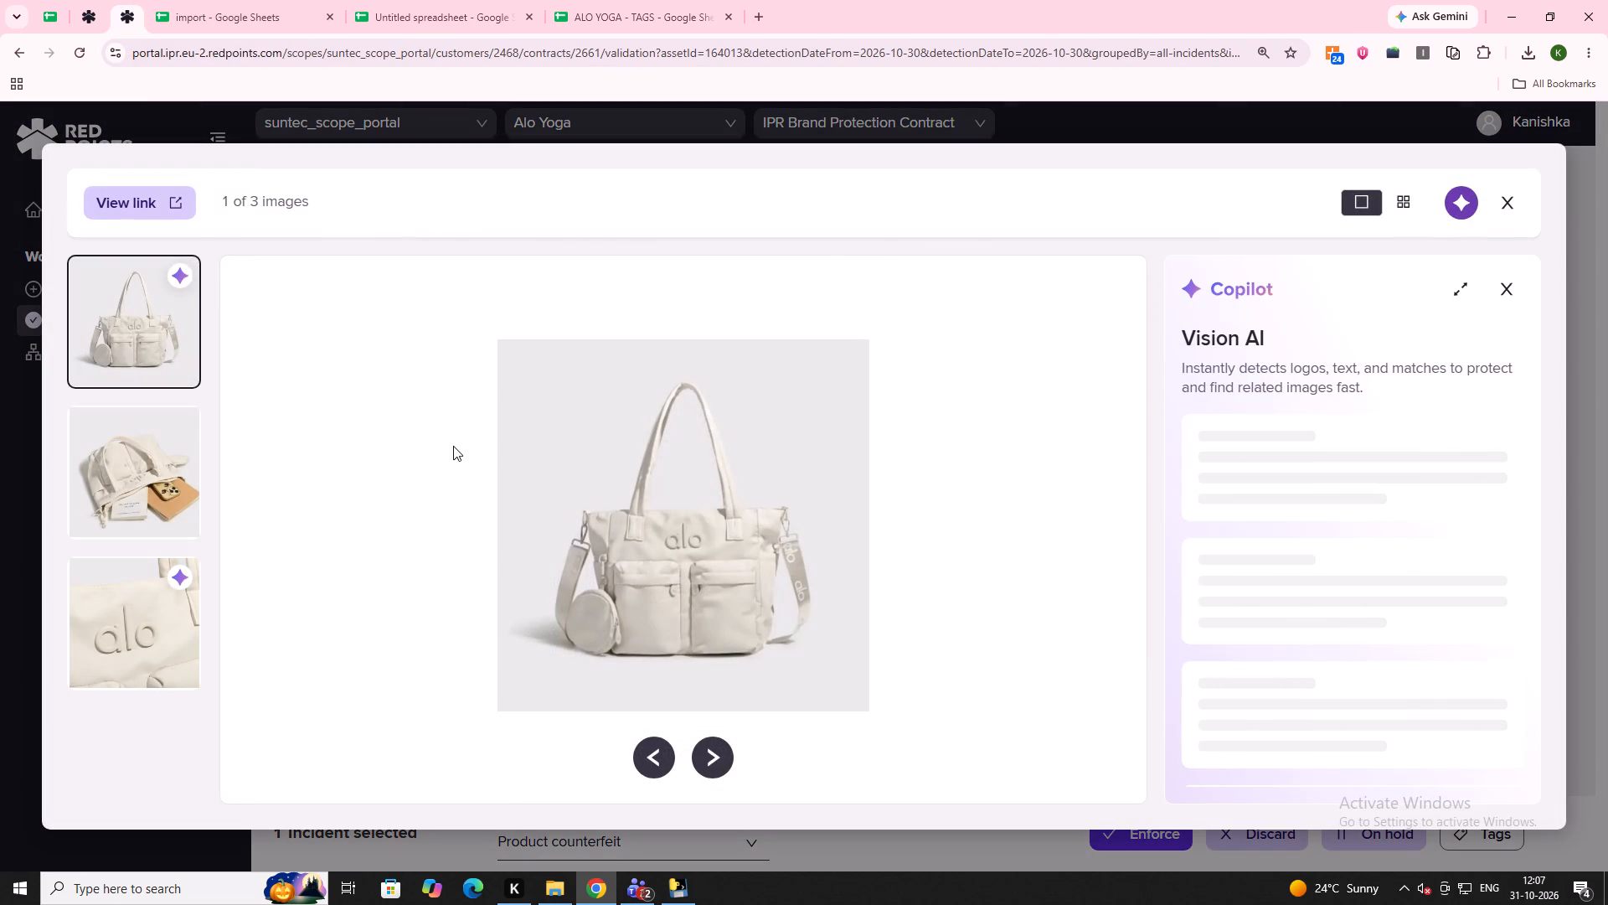
left_click_drag(648, 0, 690, 64)
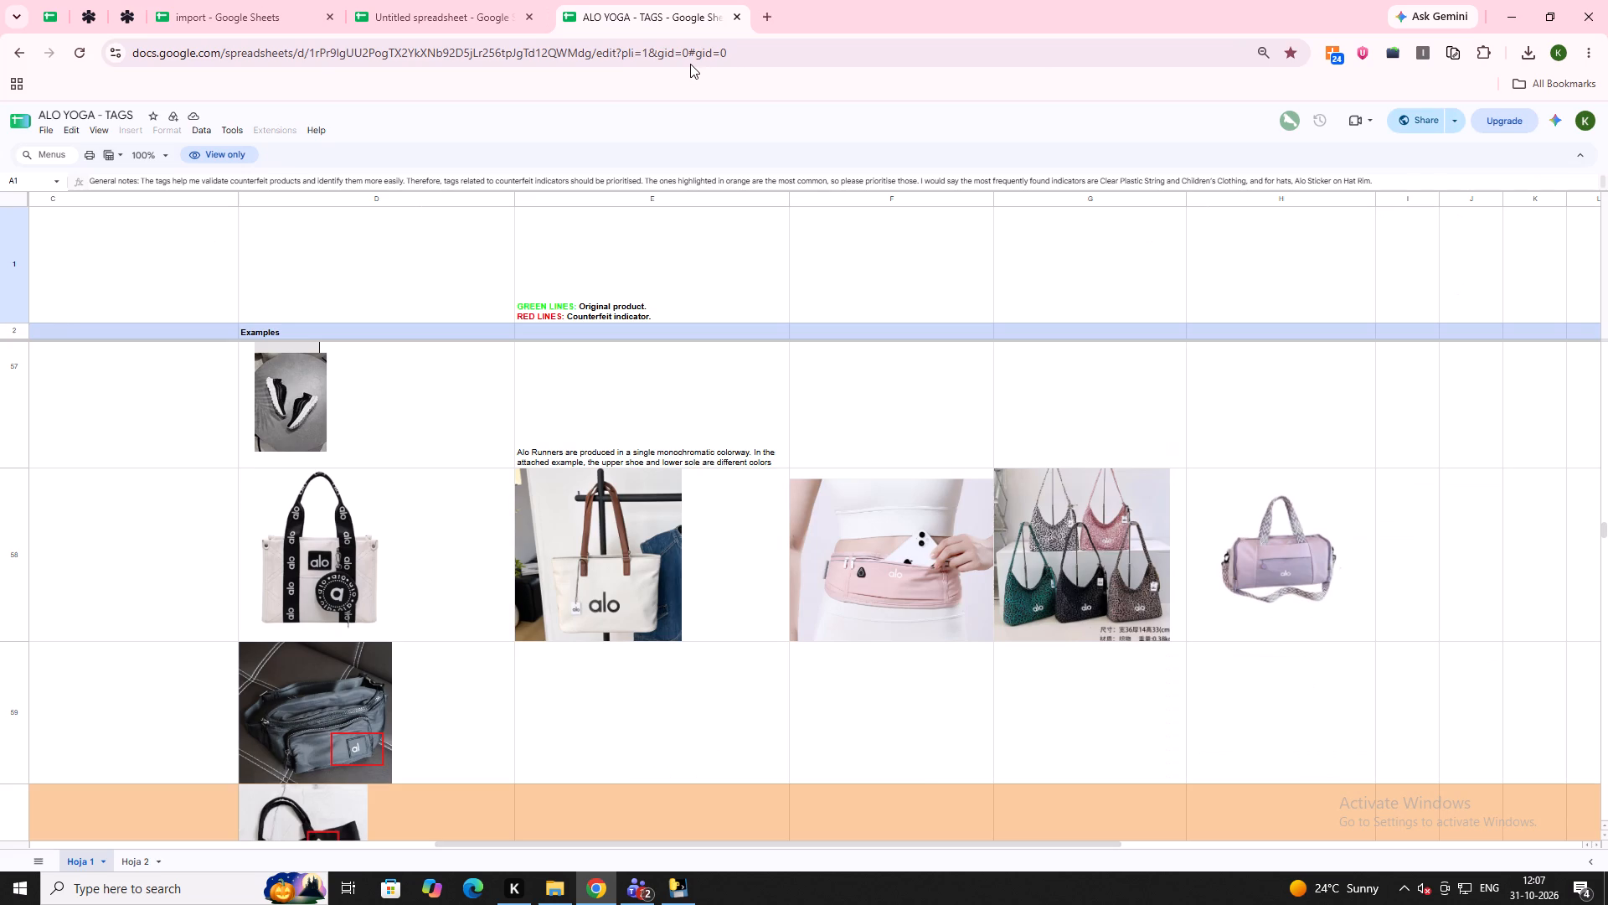
left_click_drag(690, 64, 1069, 369)
scroll(1098, 588, "down", 3)
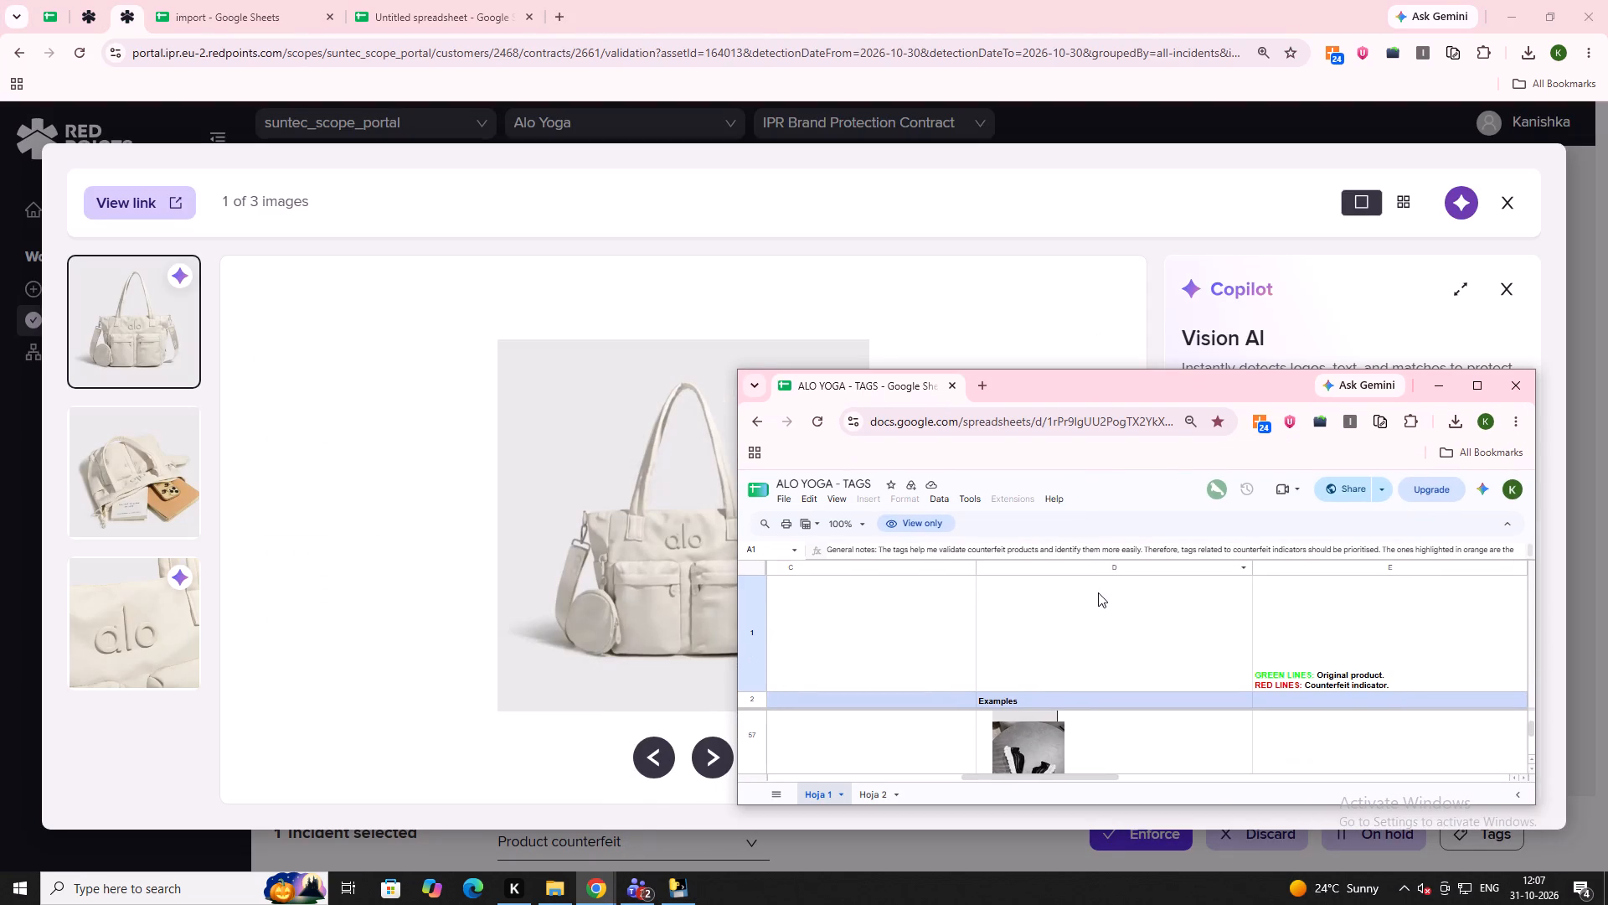
scroll(1082, 758, "down", 2)
scroll(1070, 755, "up", 3)
scroll(1066, 666, "up", 1)
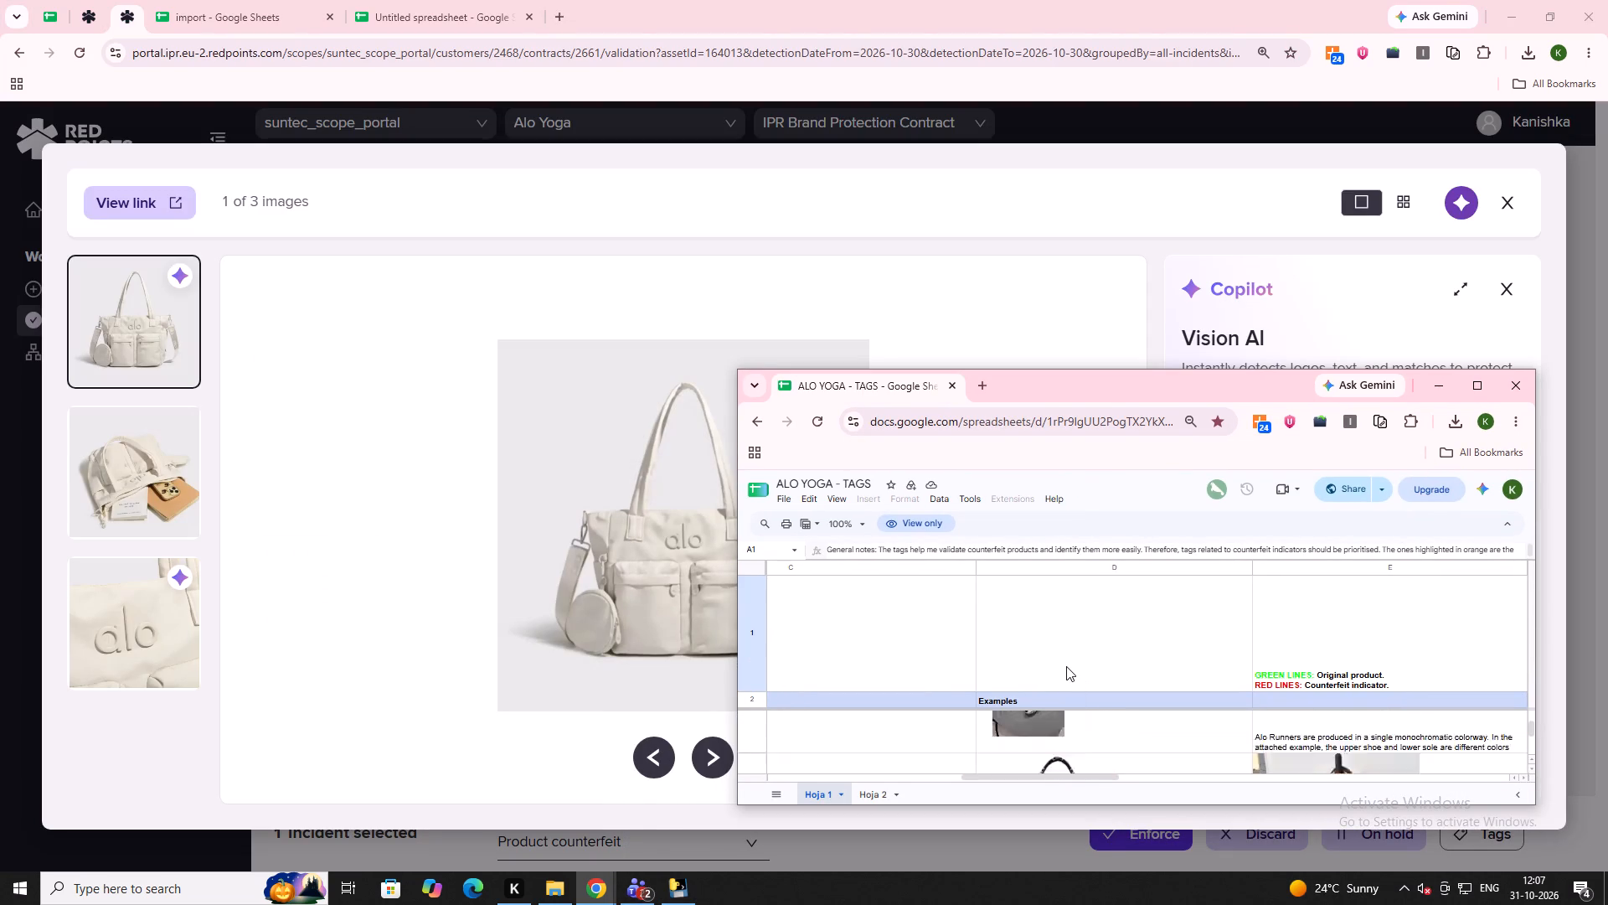
scroll(1066, 666, "up", 3)
scroll(1066, 666, "down", 6)
scroll(1066, 666, "up", 2)
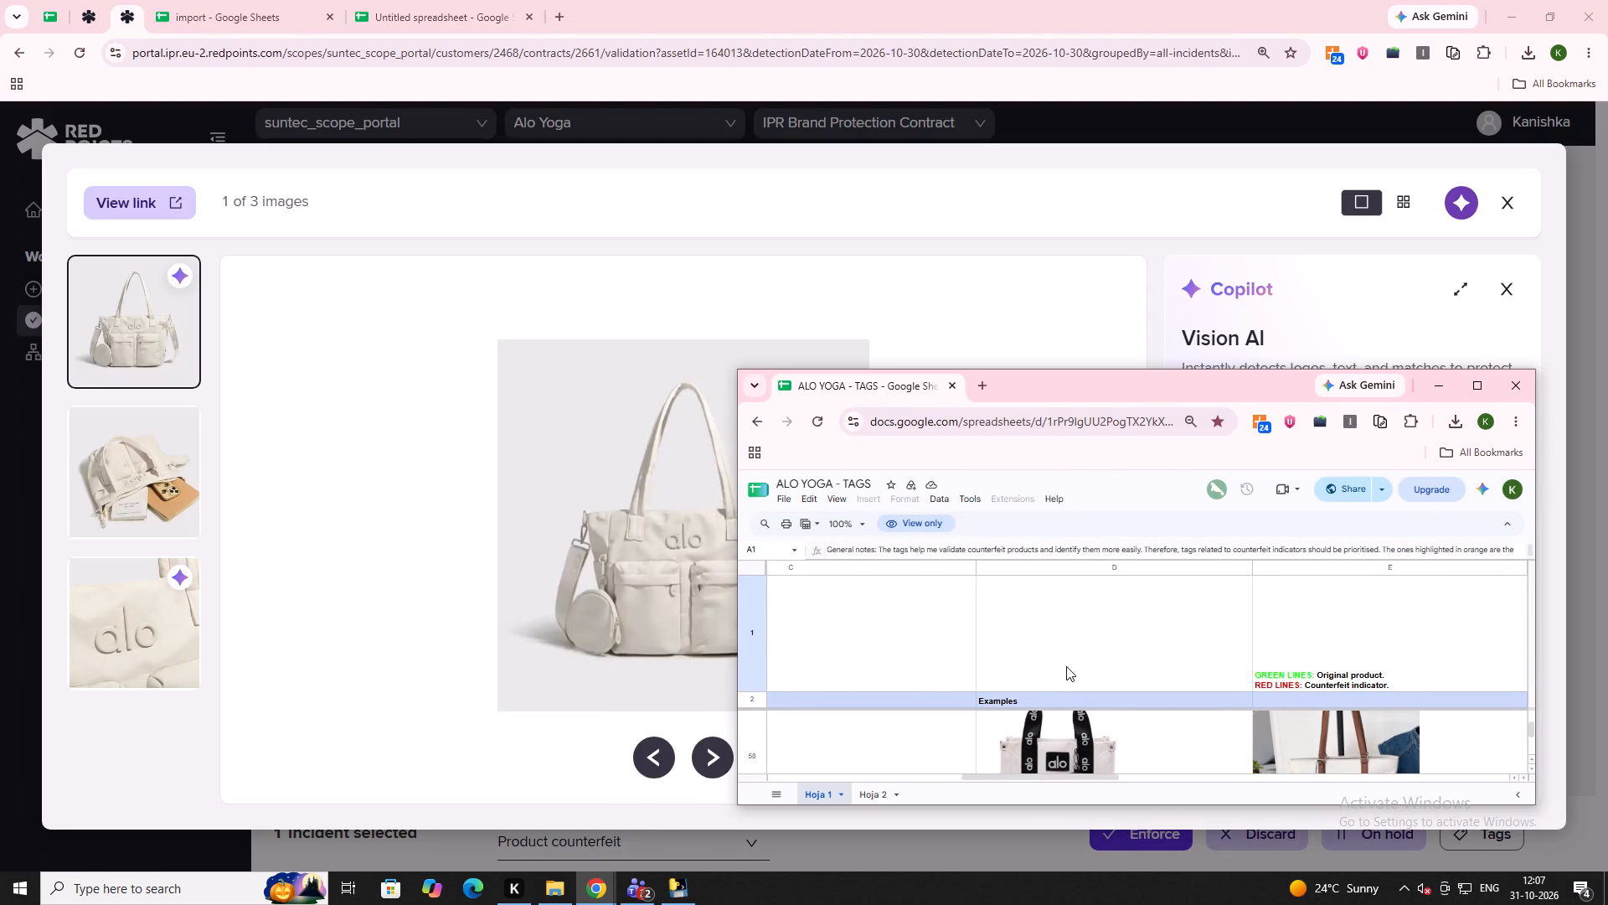
left_click(858, 721)
scroll(990, 635, "down", 3)
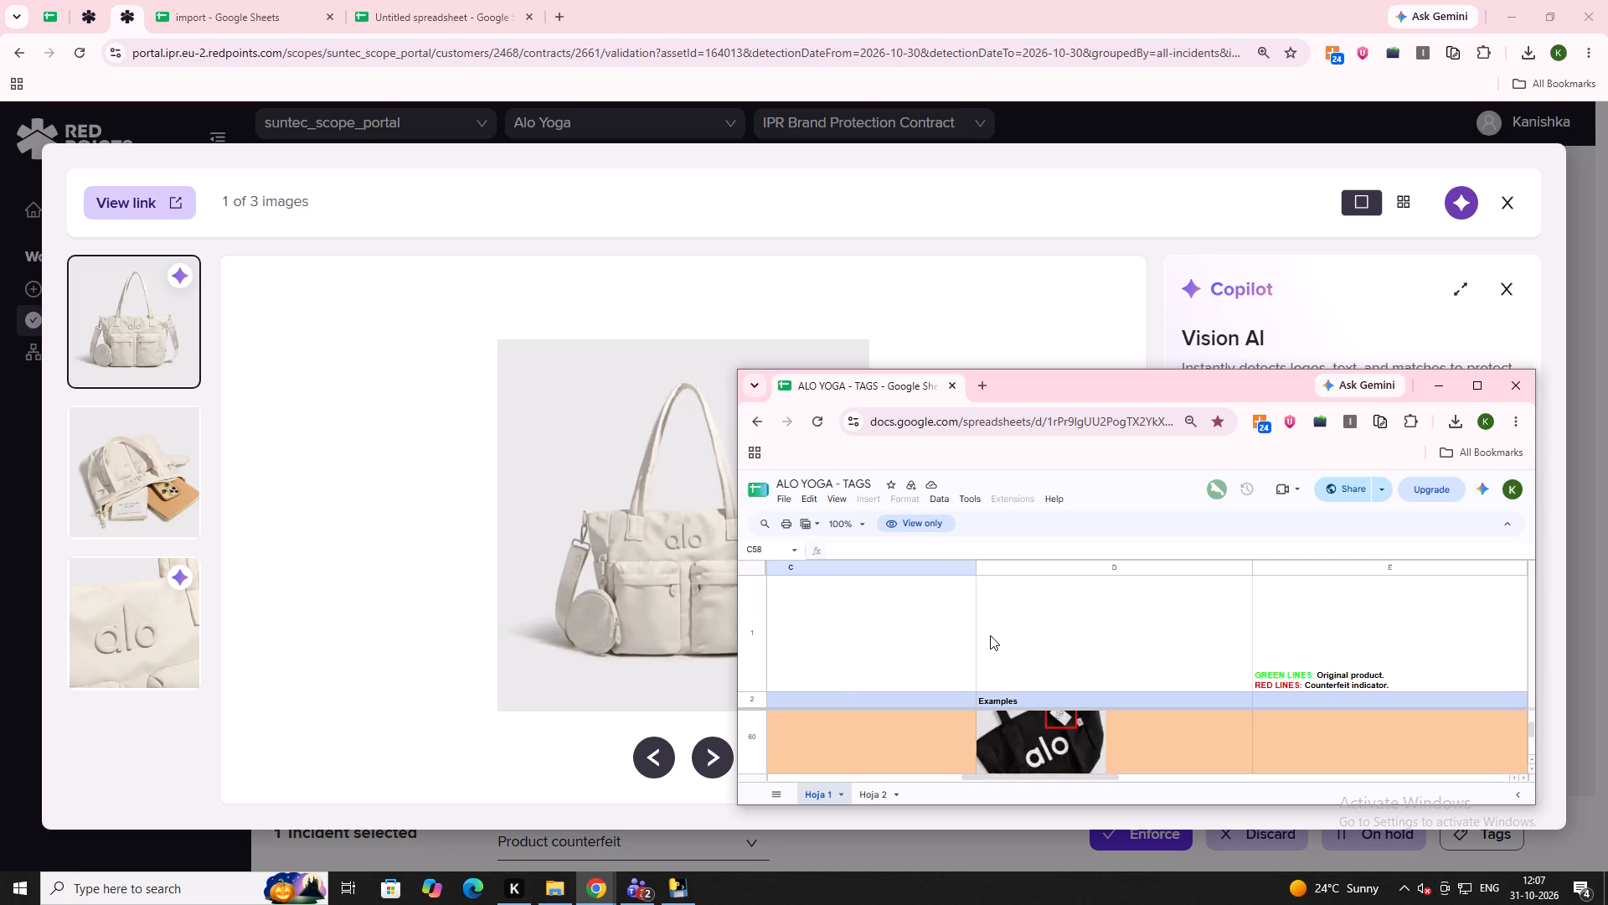
scroll(990, 635, "down", 3)
scroll(990, 635, "up", 4)
scroll(1019, 702, "down", 2)
Enlarge the ALO YOGA - TAGS window and look through the Bags examples and the commercial activity and wrong asset tag guidance.
left_click(1466, 370)
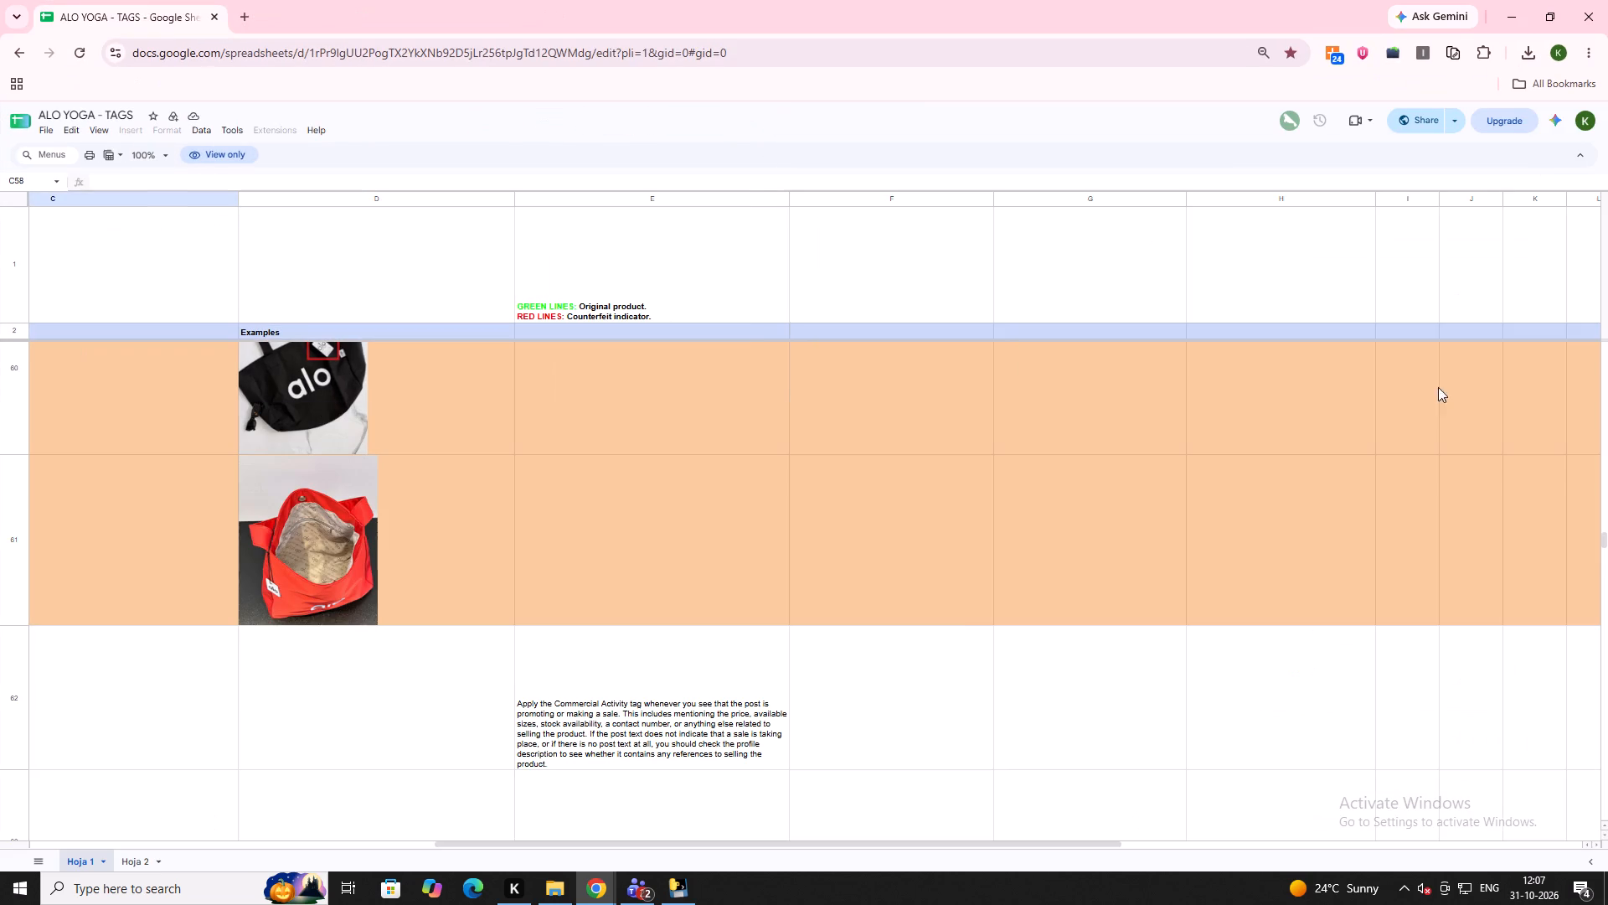
scroll(623, 639, "down", 16)
scroll(623, 639, "up", 5)
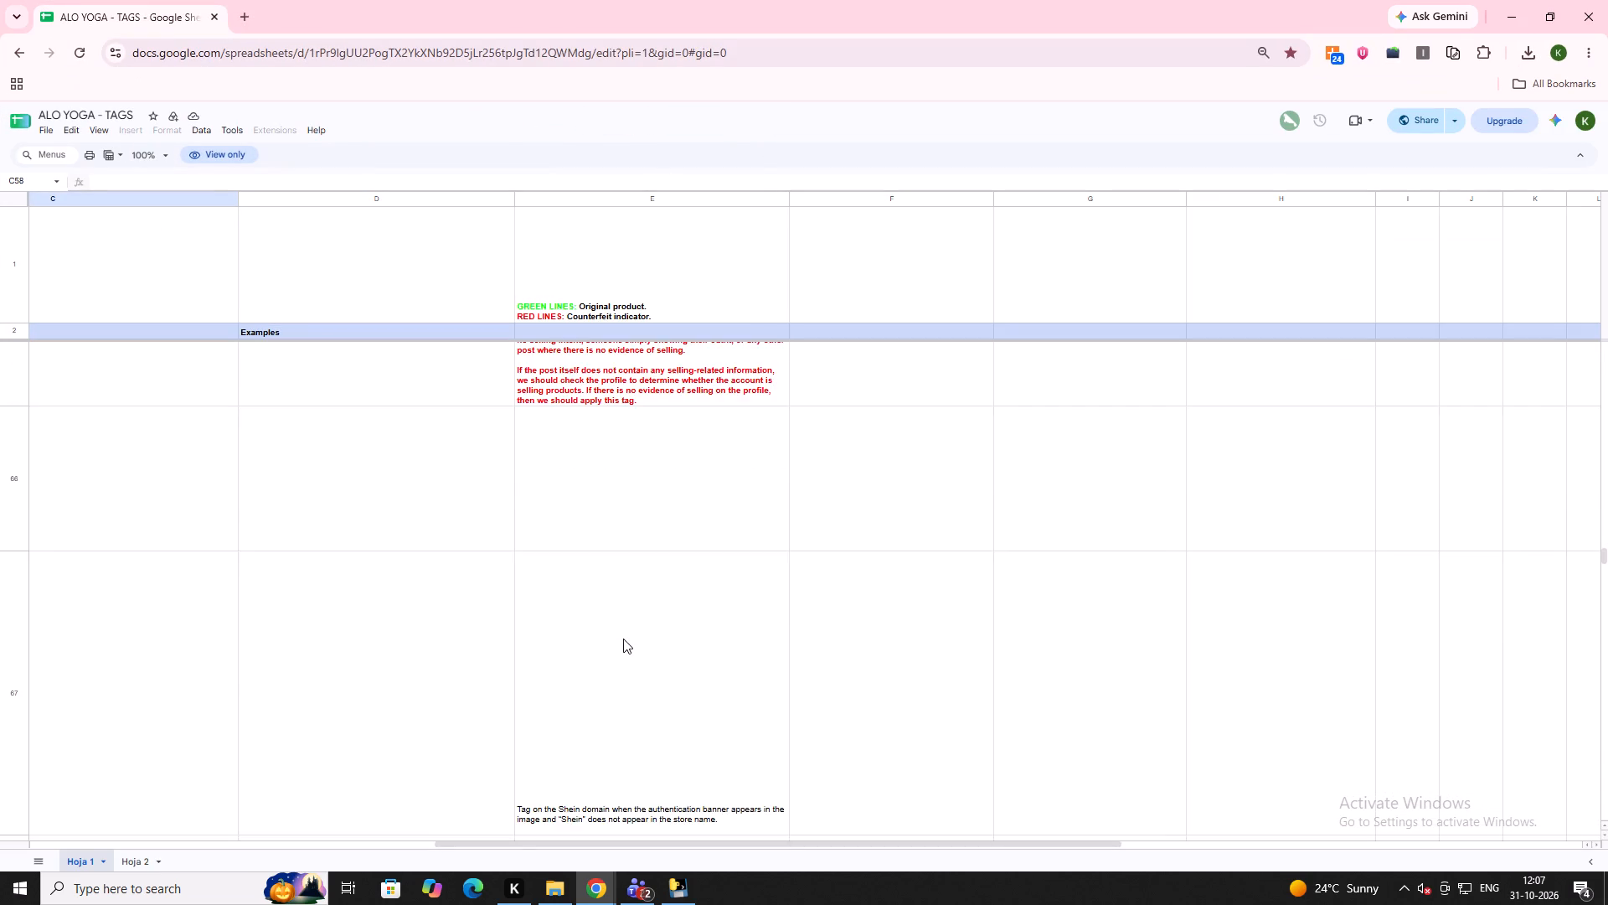
scroll(623, 639, "up", 7)
scroll(623, 639, "down", 7, "shift")
scroll(623, 639, "up", 13, "shift")
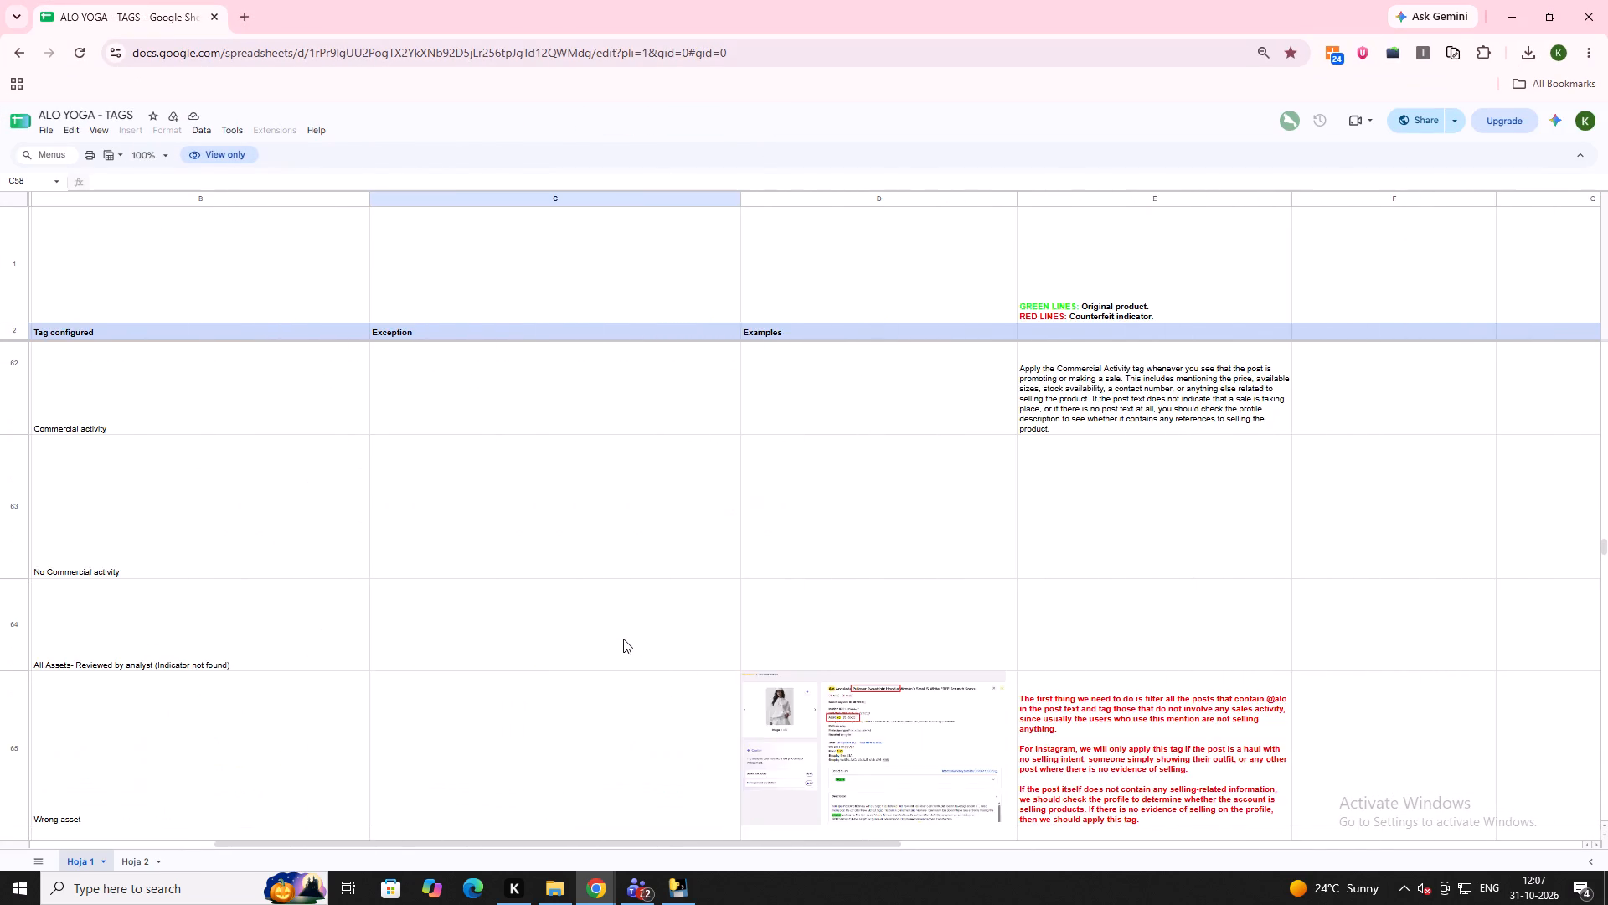
scroll(623, 639, "up", 1, "shift")
scroll(623, 639, "down", 3, "shift")
scroll(623, 639, "up", 9)
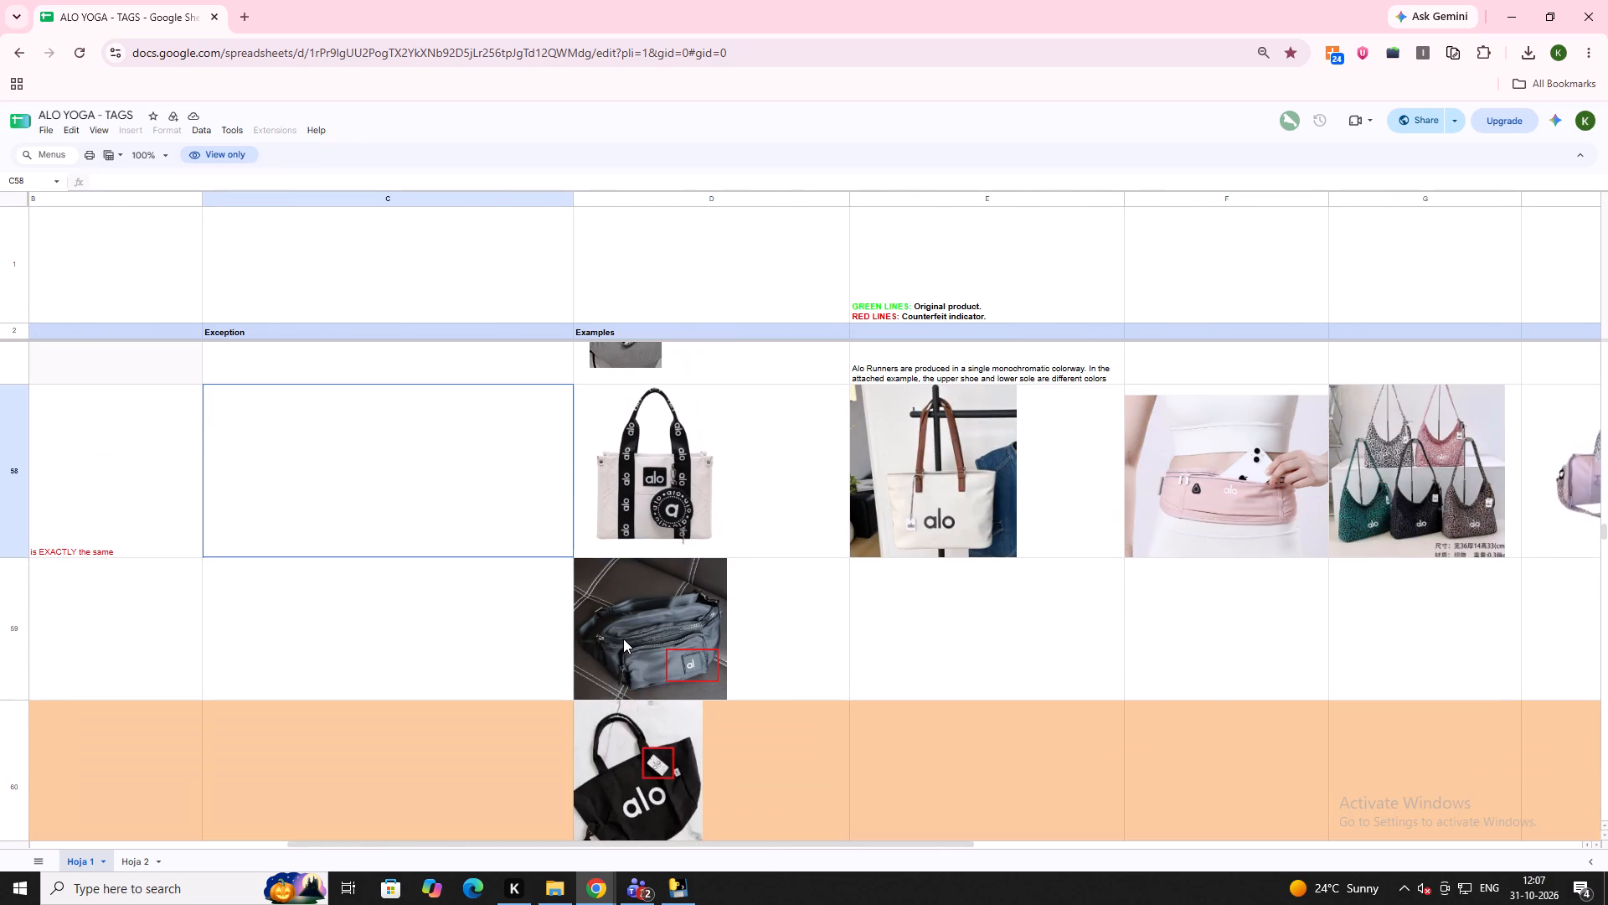
scroll(623, 639, "up", 1)
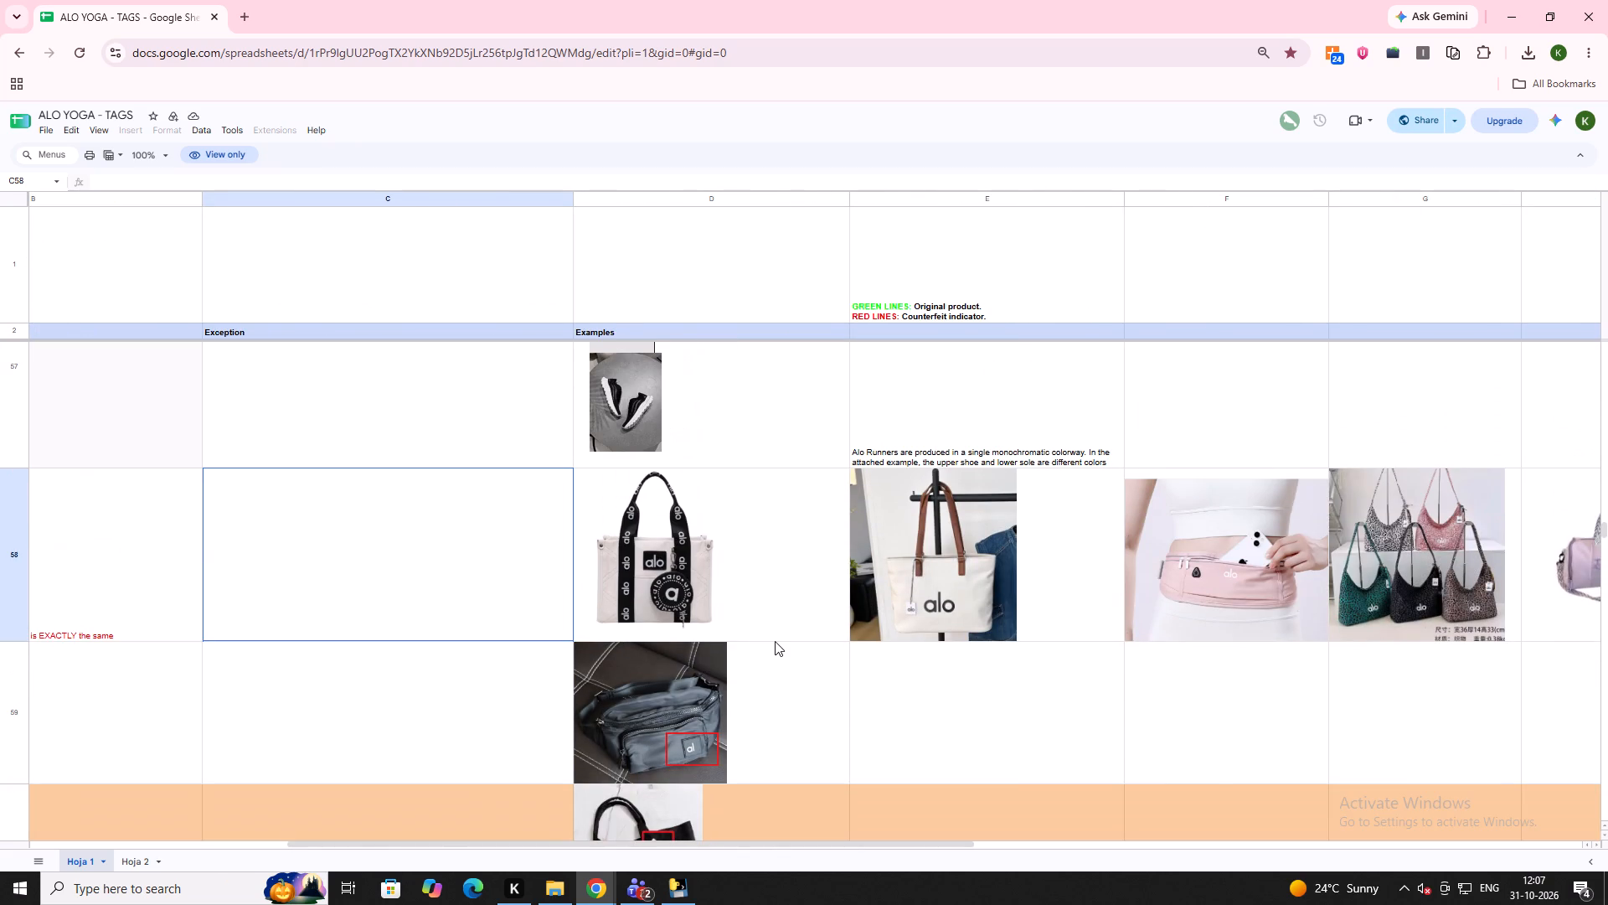
Enlarge the page view of the ALO YOGA - TAGS sheet to 125% and examine the bag examples in row 58.
scroll(775, 641, "up", 4, "ctrl")
scroll(775, 641, "down", 6)
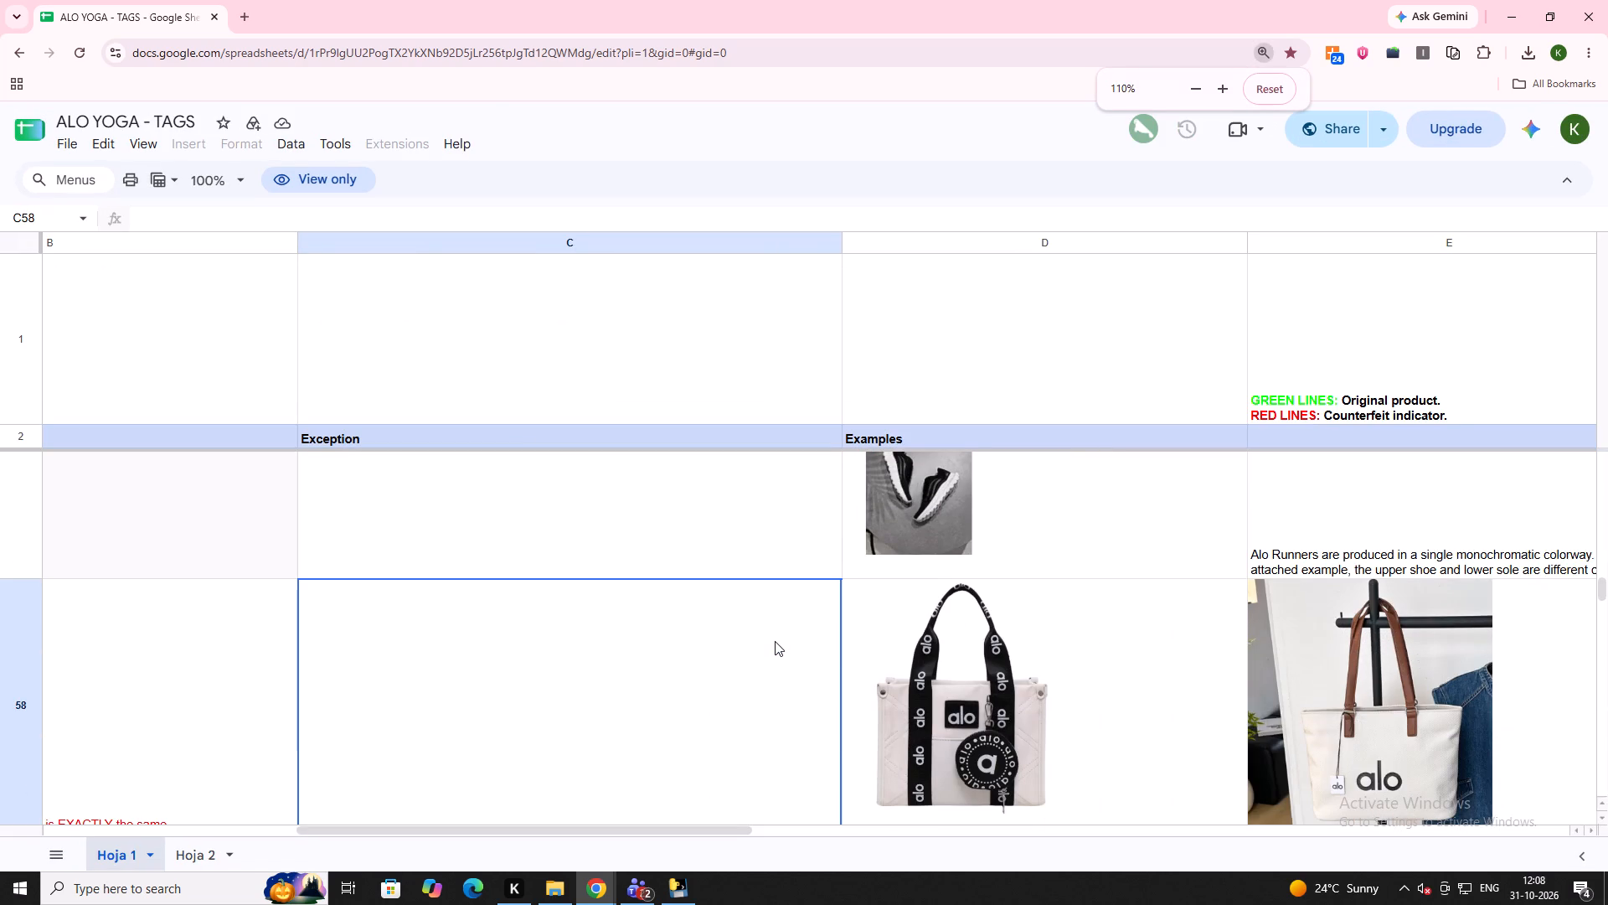
scroll(959, 655, "down", 1)
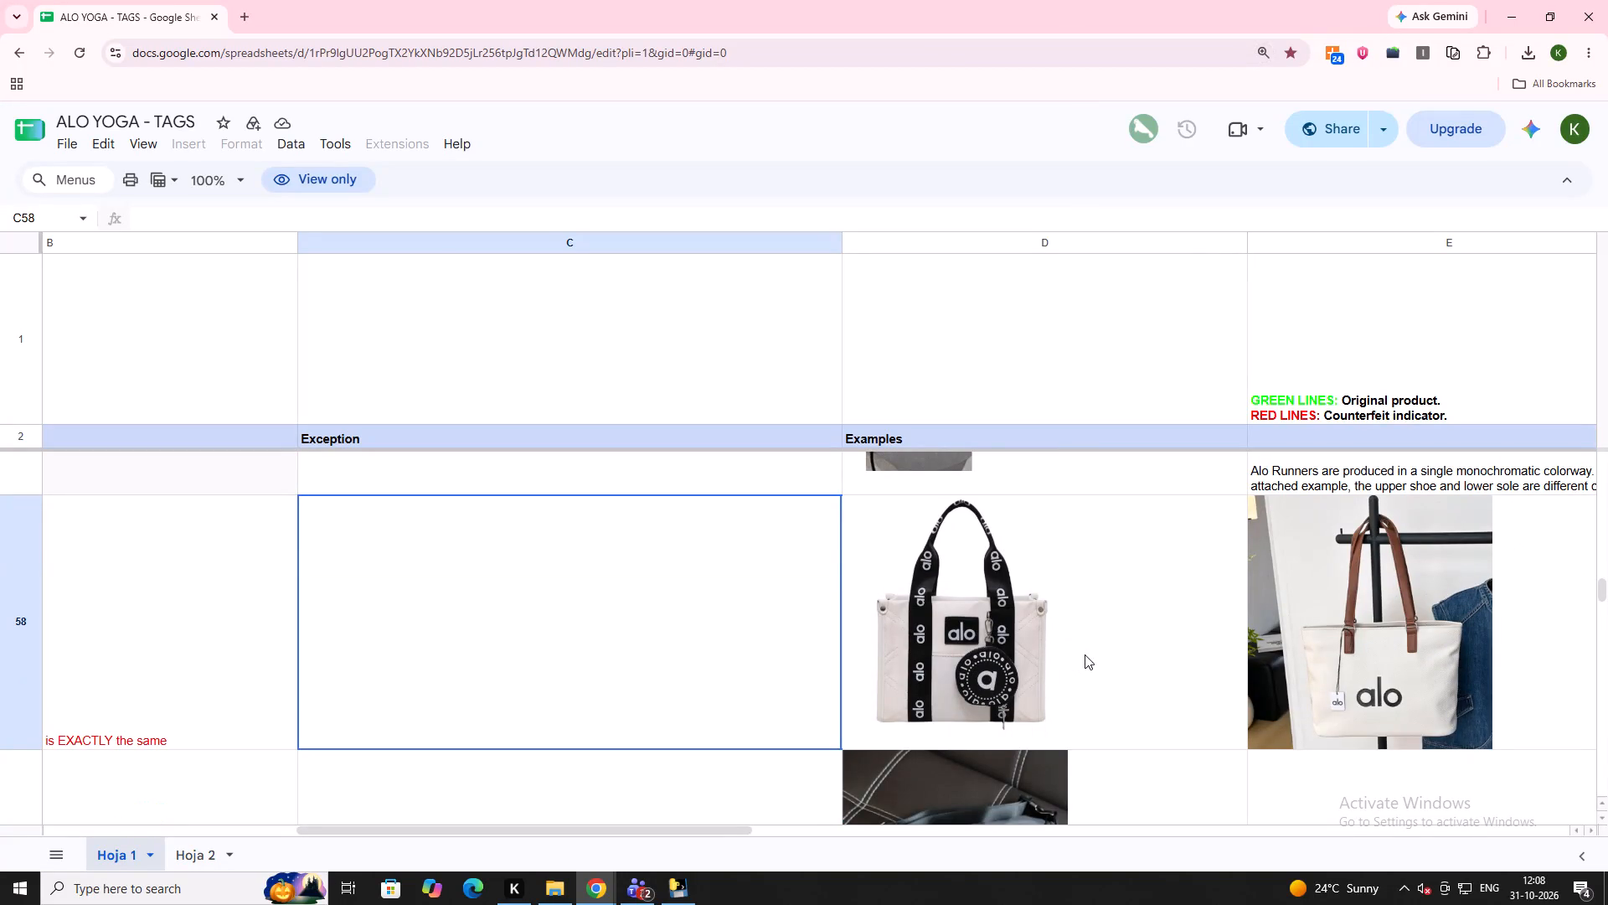
scroll(1096, 662, "up", 2, "ctrl")
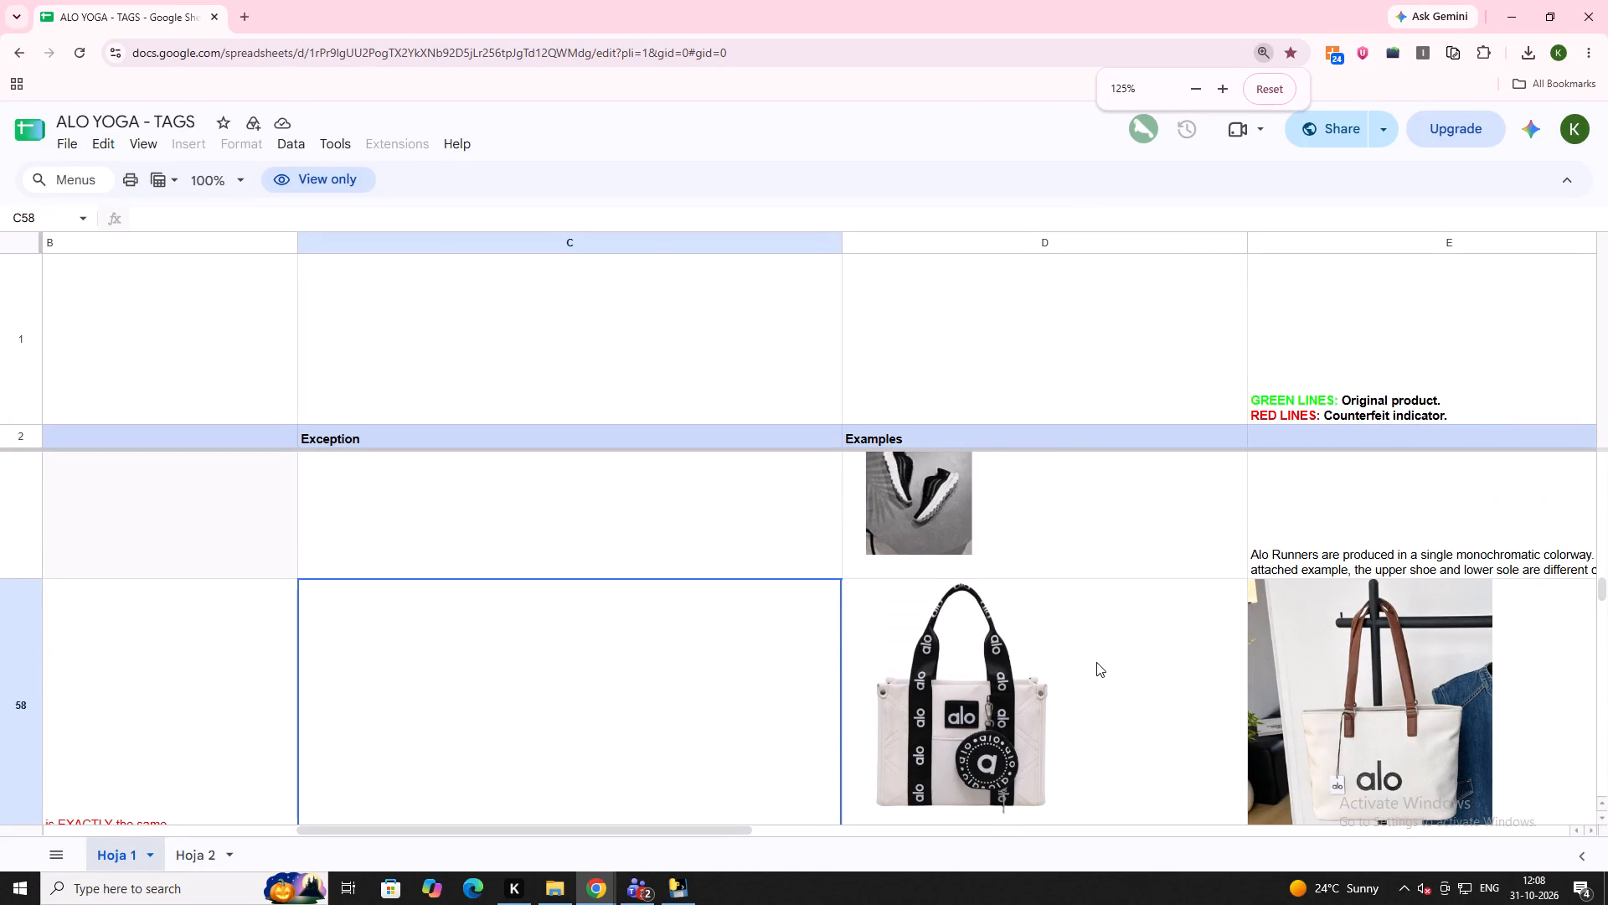
scroll(1096, 662, "down", 3)
scroll(1205, 680, "down", 3)
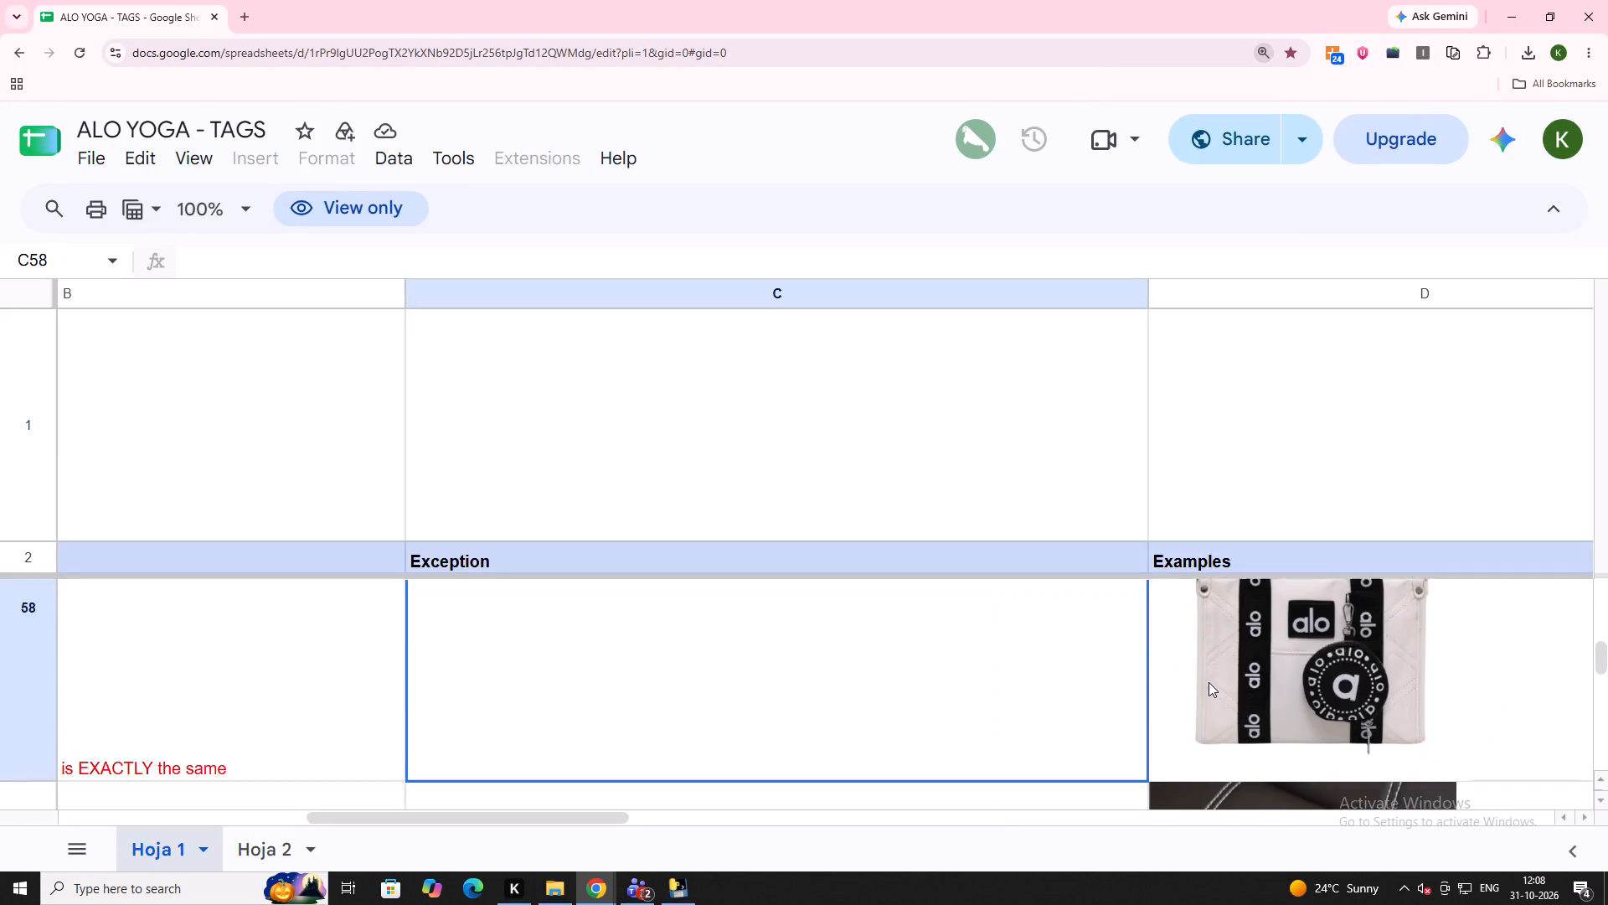
scroll(1209, 682, "up", 2)
scroll(1209, 682, "down", 4, "shift")
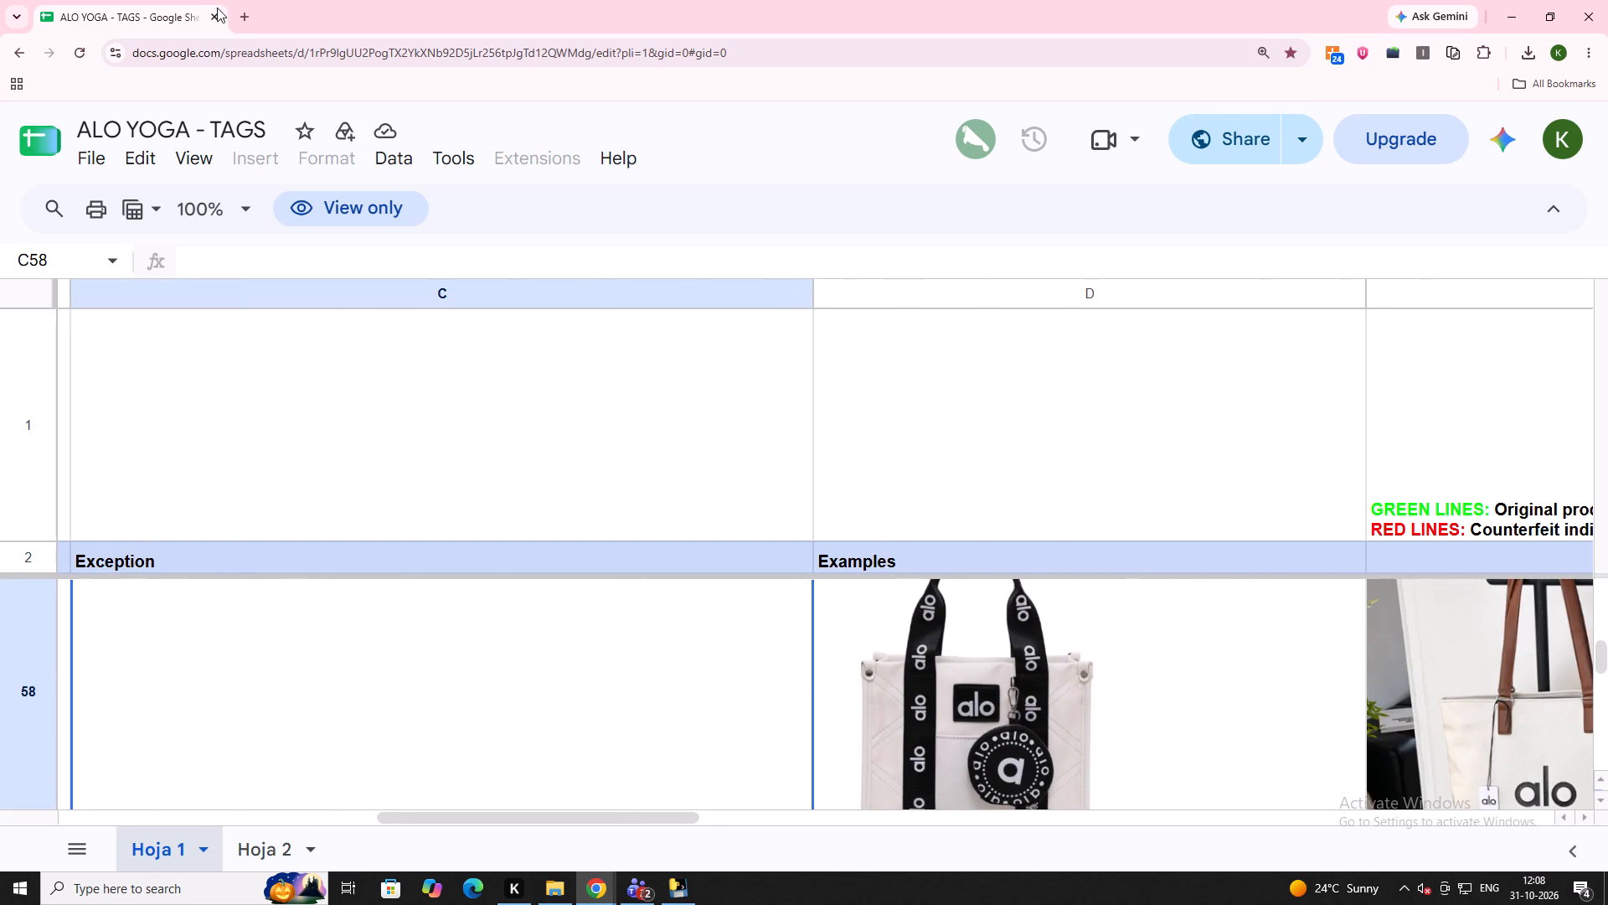
Restore the ALO YOGA - TAGS sheet to a smaller window over the incident's bag photo and reduce its page zoom.
left_click(1551, 0)
scroll(1079, 680, "down", 8)
scroll(1152, 748, "down", 7)
scroll(1116, 720, "up", 3)
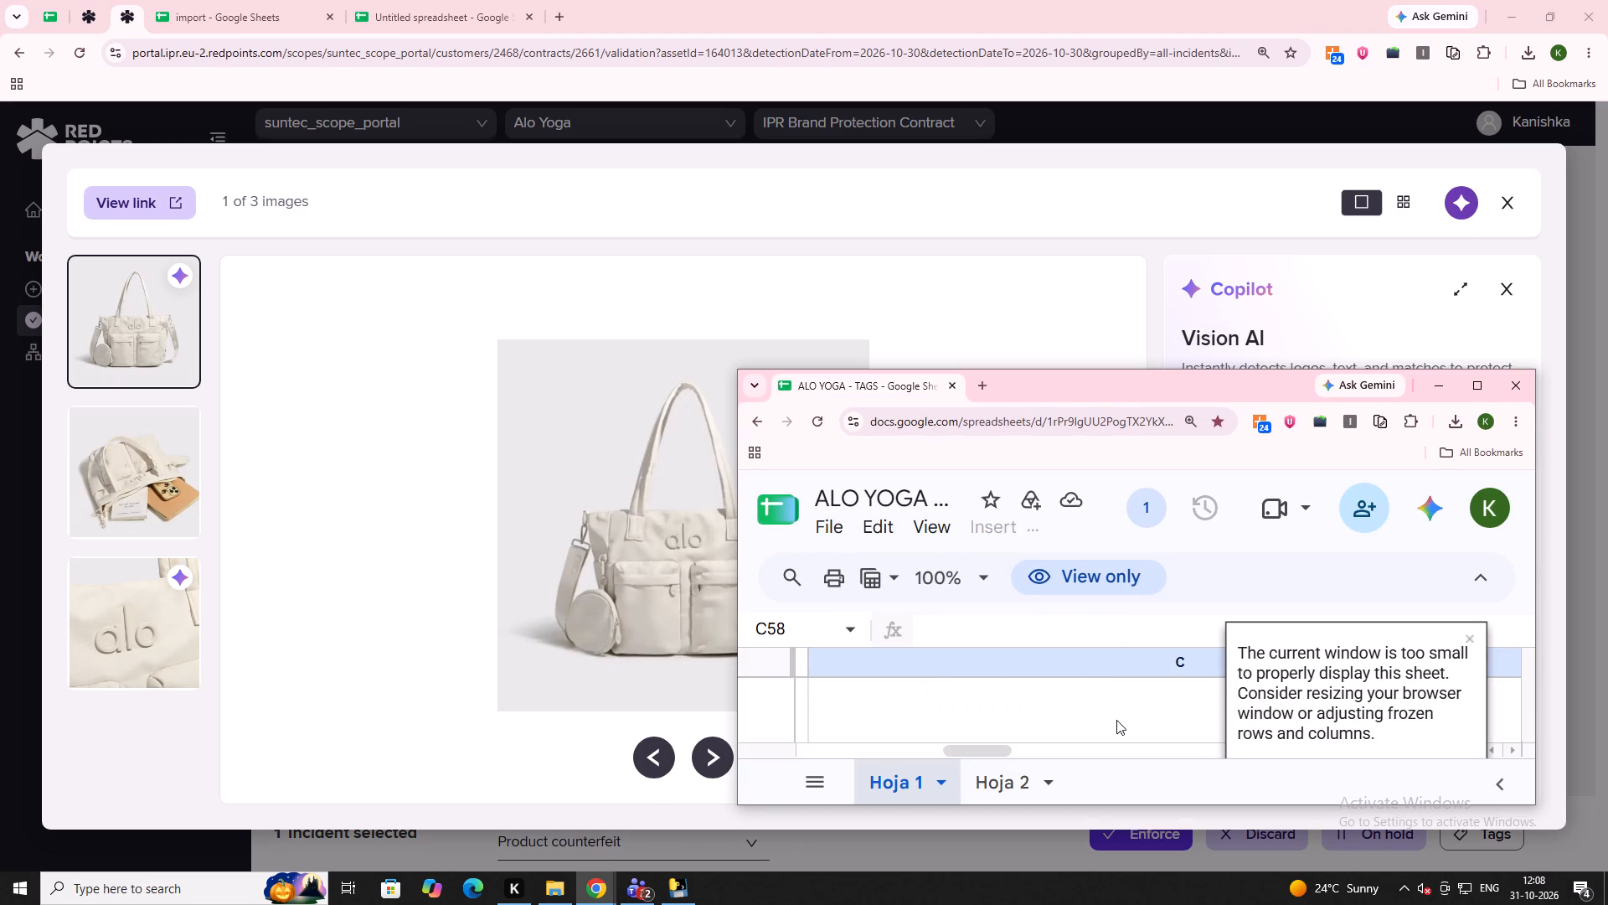
scroll(1116, 720, "up", 1)
scroll(1116, 720, "down", 6)
scroll(997, 655, "down", 3)
scroll(999, 558, "down", 1)
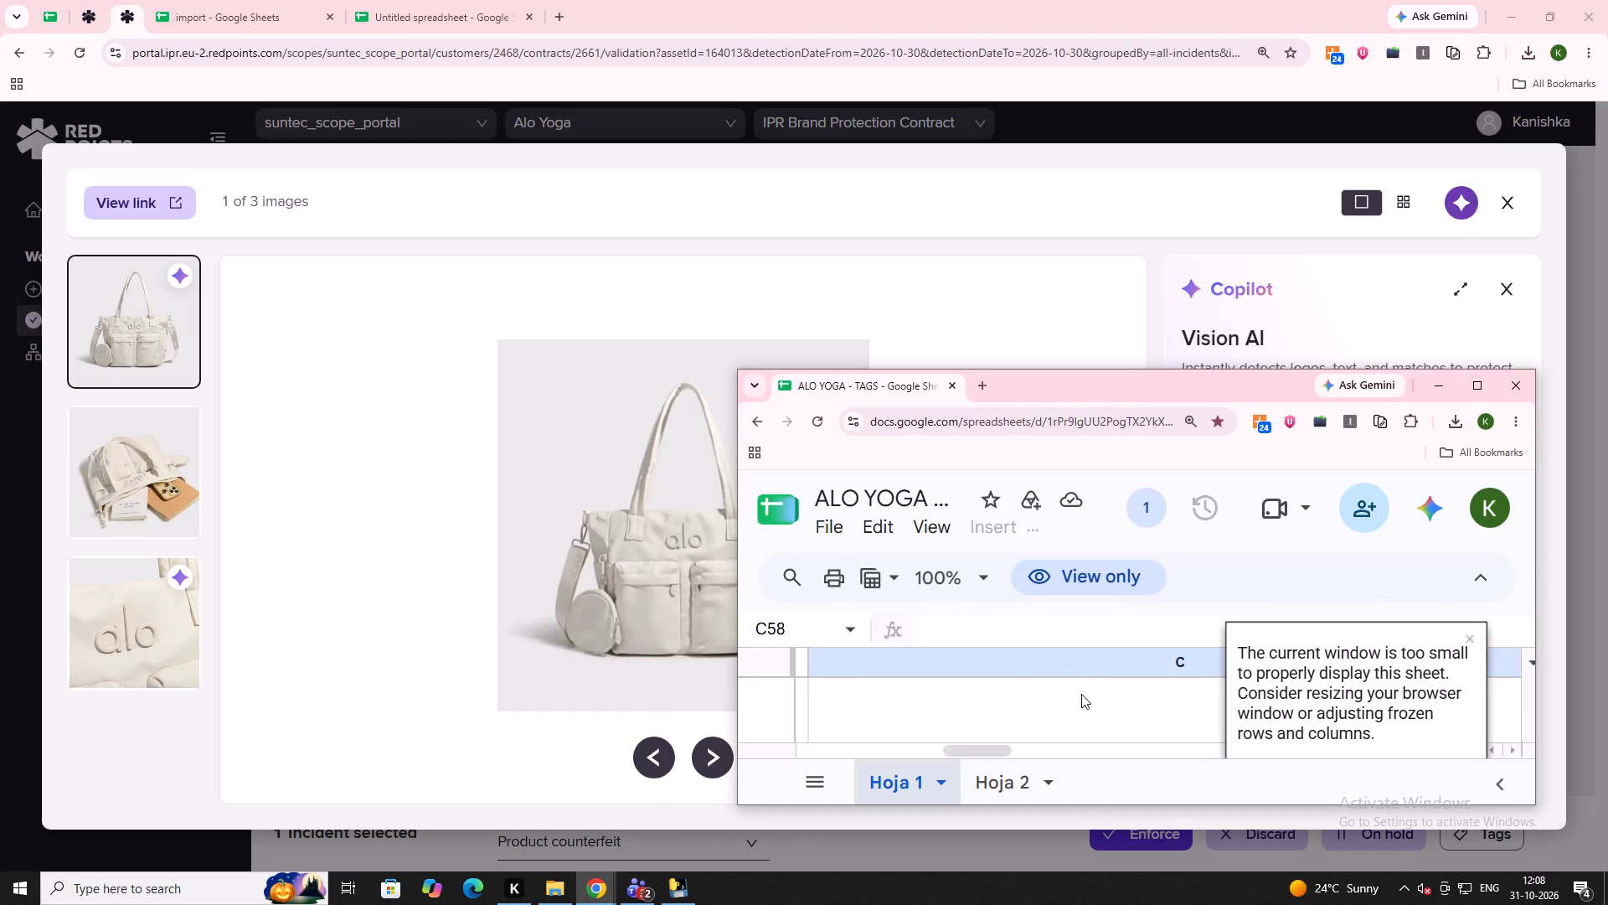
left_click(1086, 700)
scroll(1071, 689, "down", 3, "ctrl")
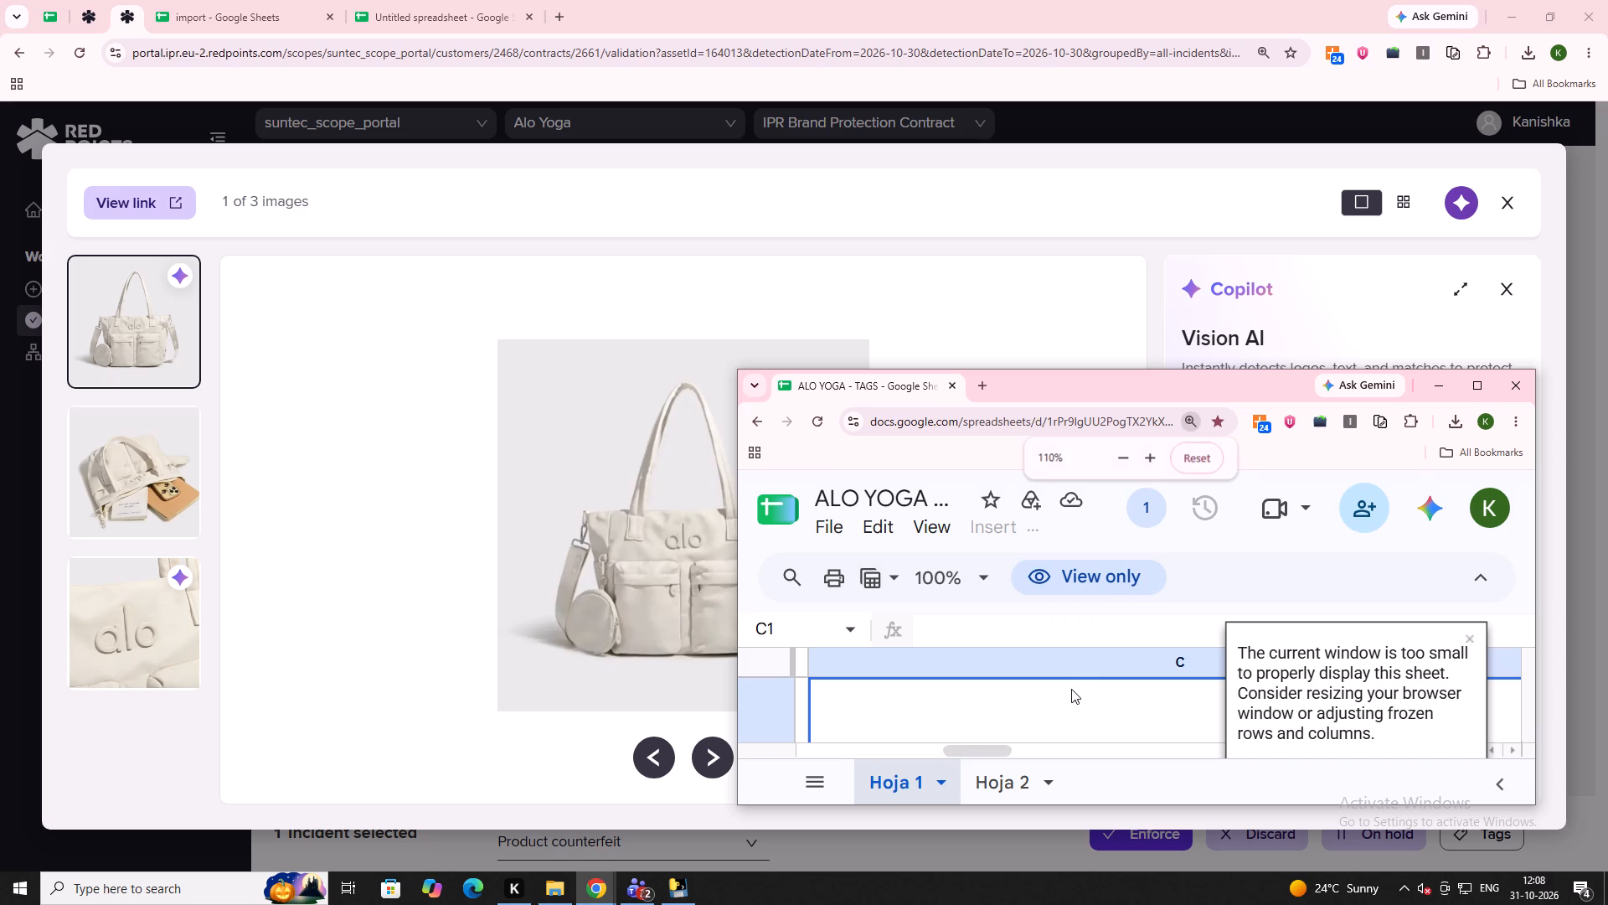
scroll(1071, 689, "down", 8)
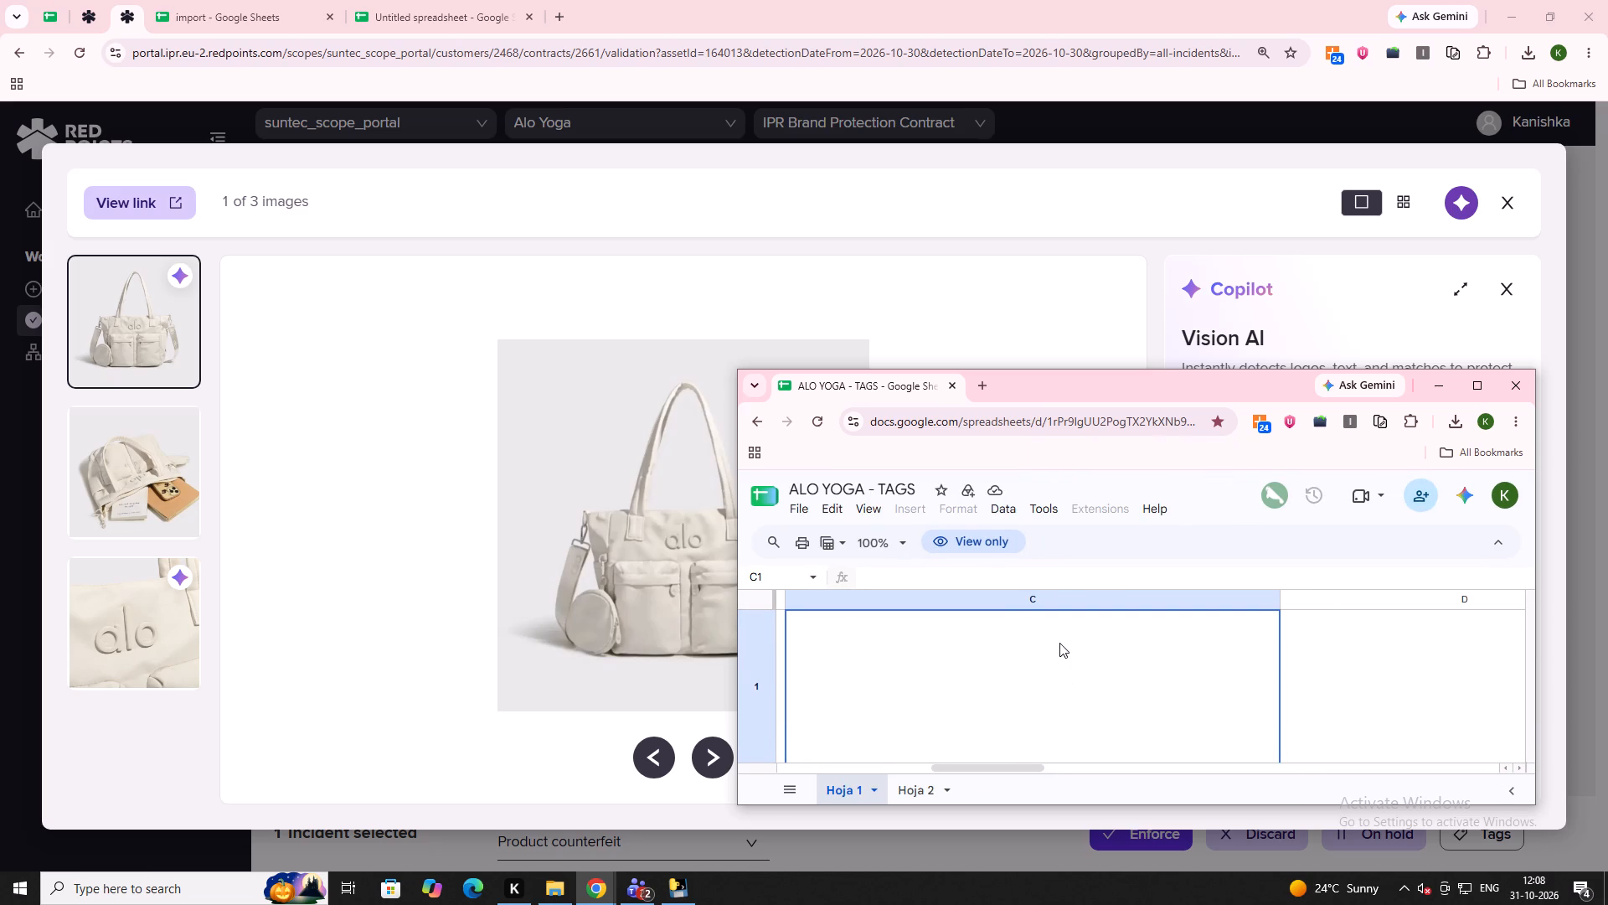
scroll(1059, 643, "down", 6, "ctrl")
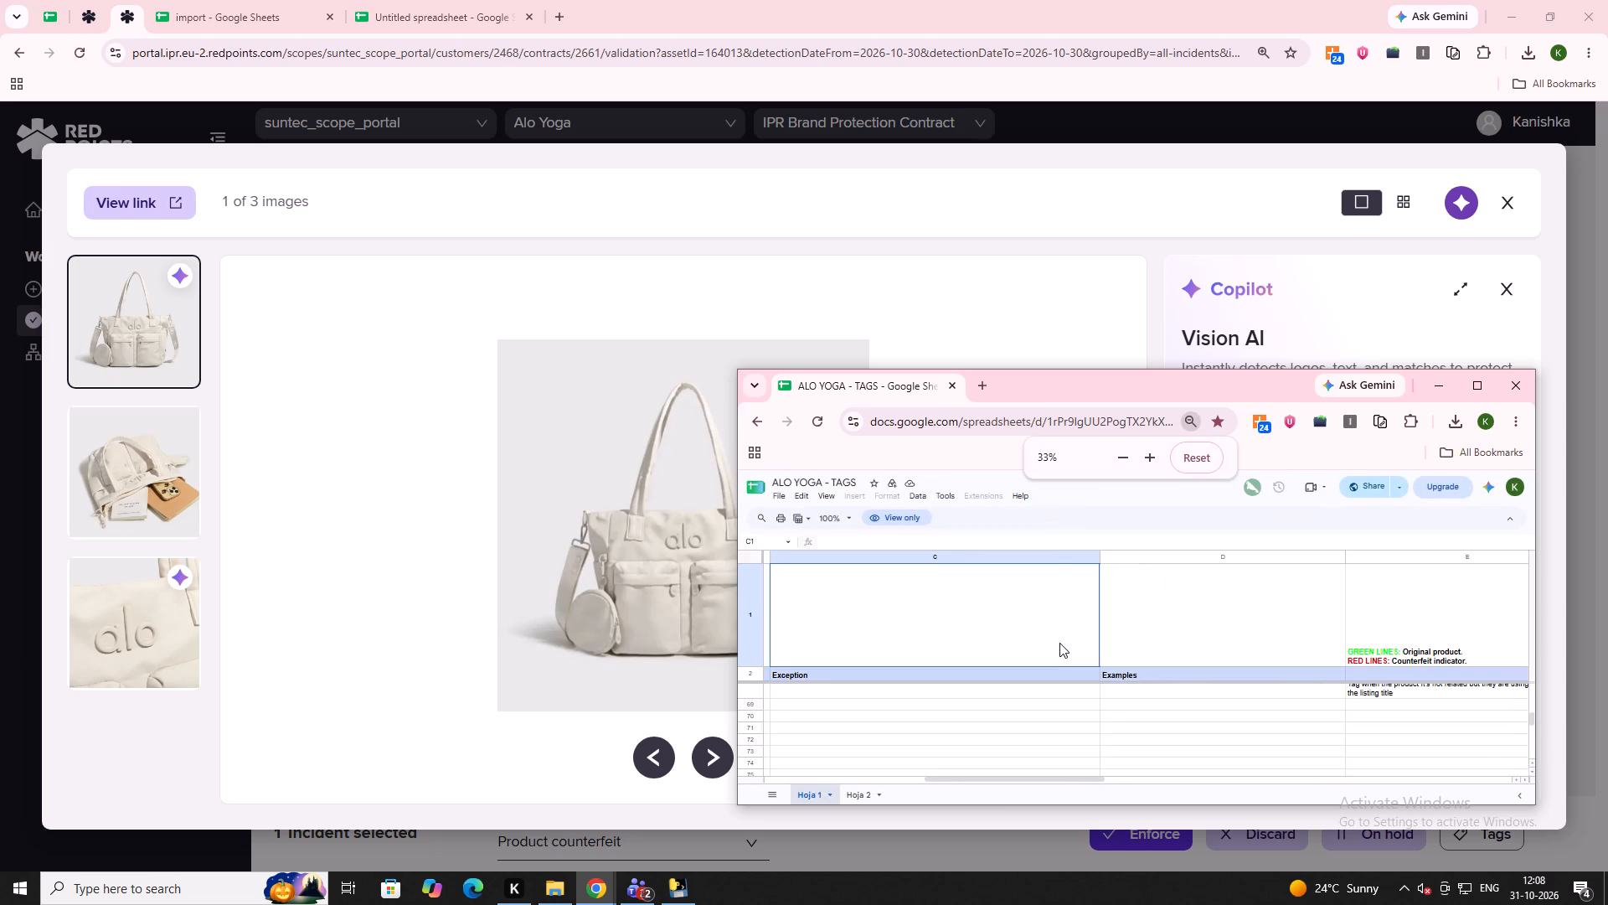
Find the row 58 bag examples again, compare them with the incident's bag photo, and enlarge the sheet window to see the whole row.
scroll(1090, 664, "up", 6)
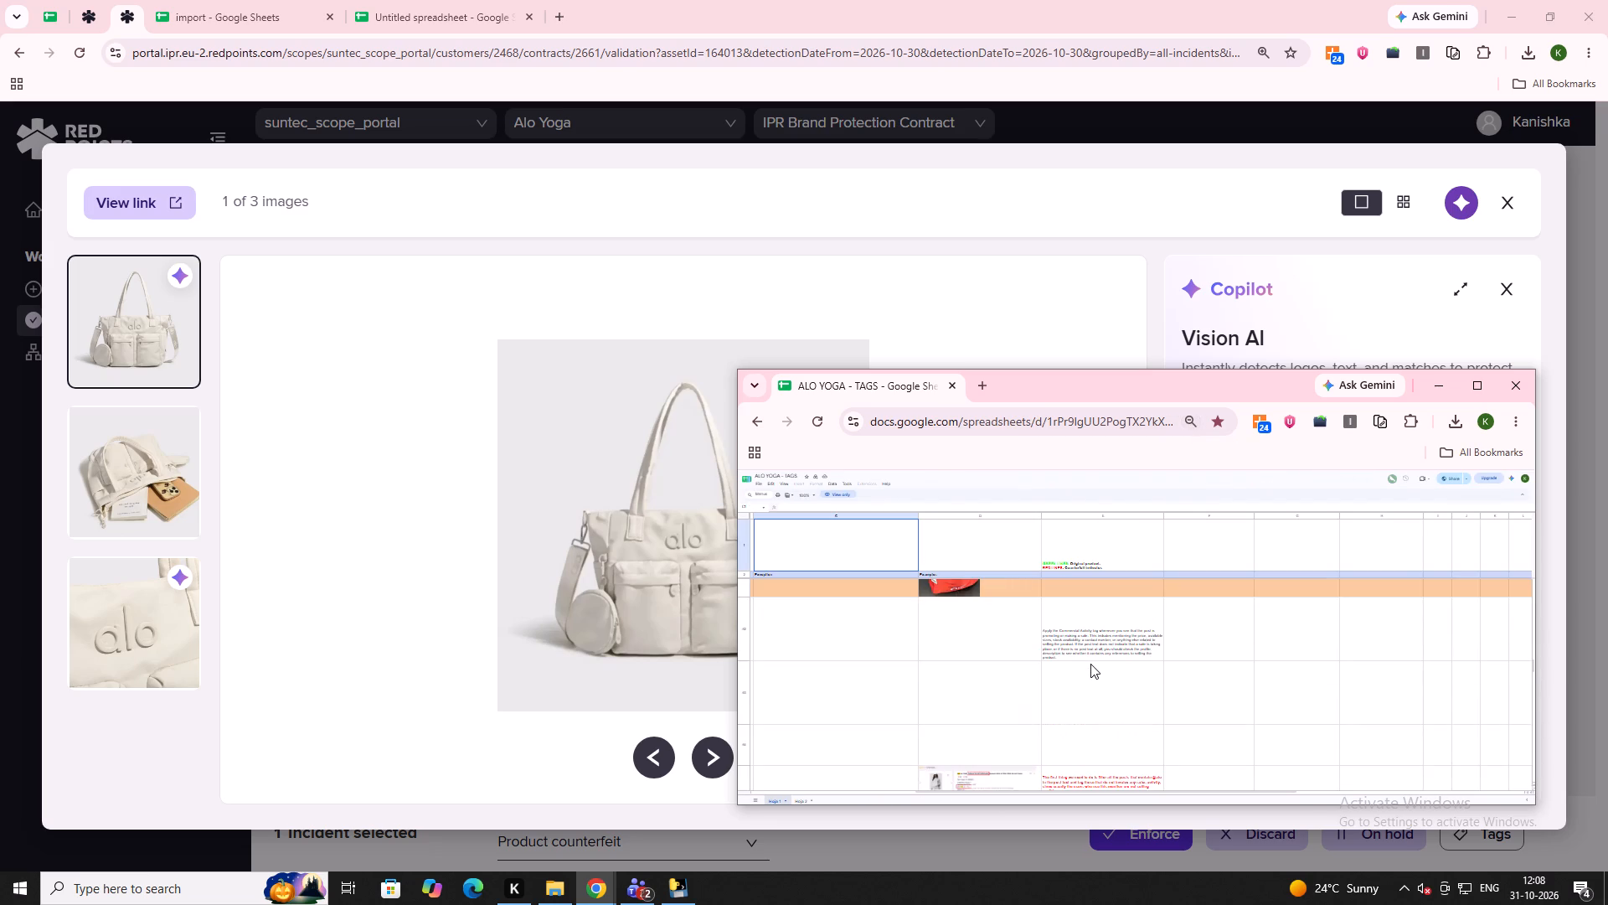
scroll(1090, 664, "up", 4)
scroll(1058, 662, "up", 2, "ctrl")
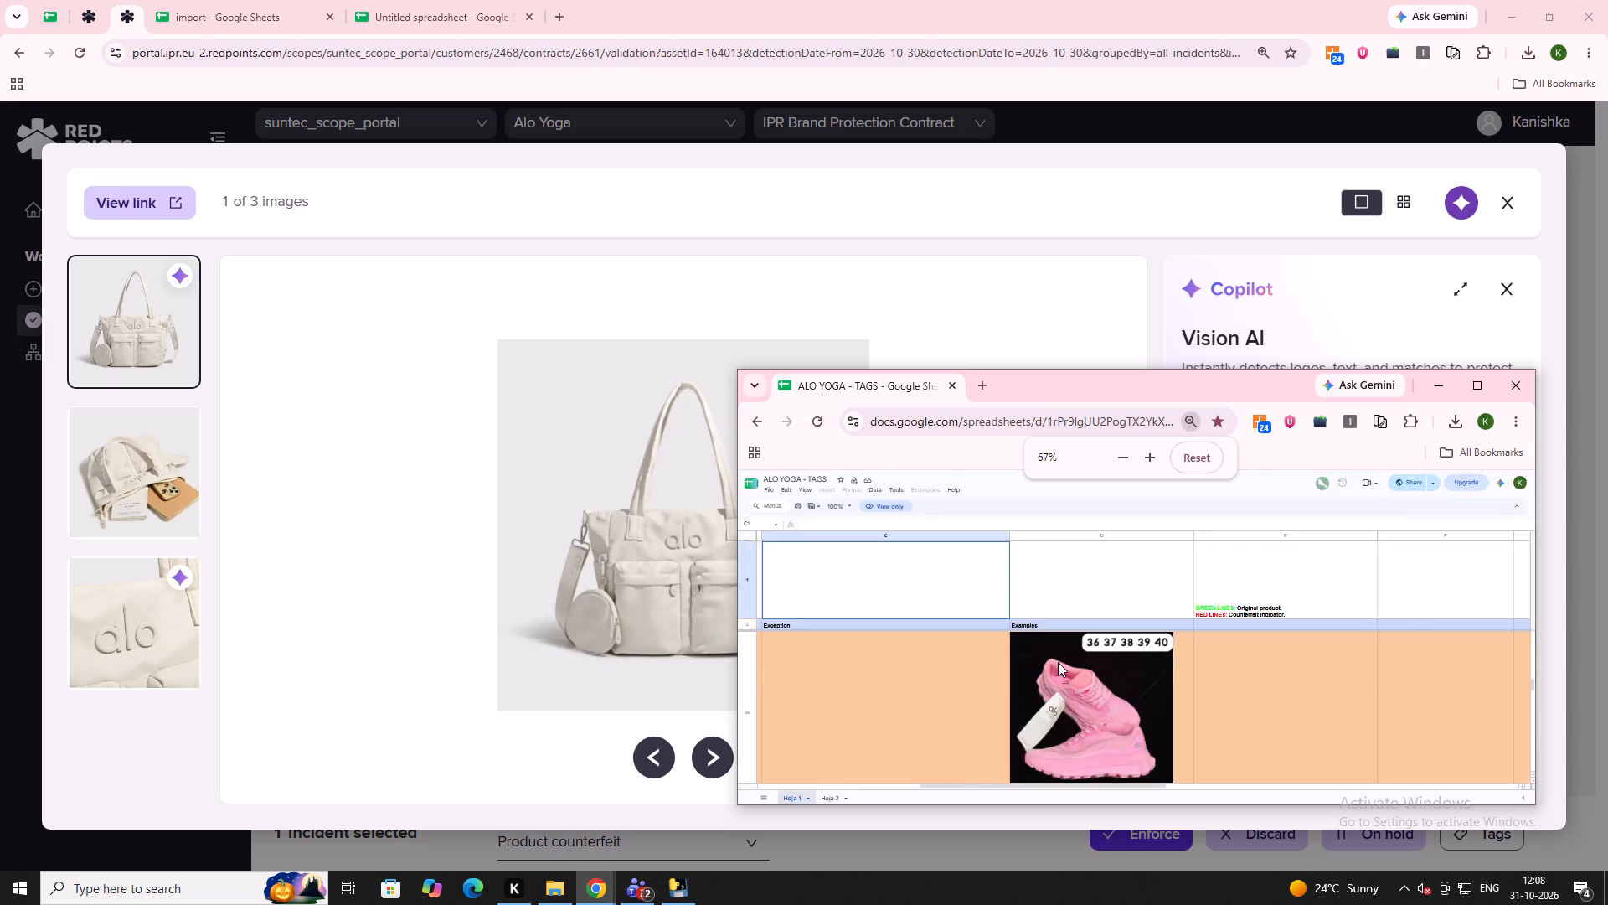
scroll(1058, 662, "down", 6)
scroll(1139, 713, "up", 1)
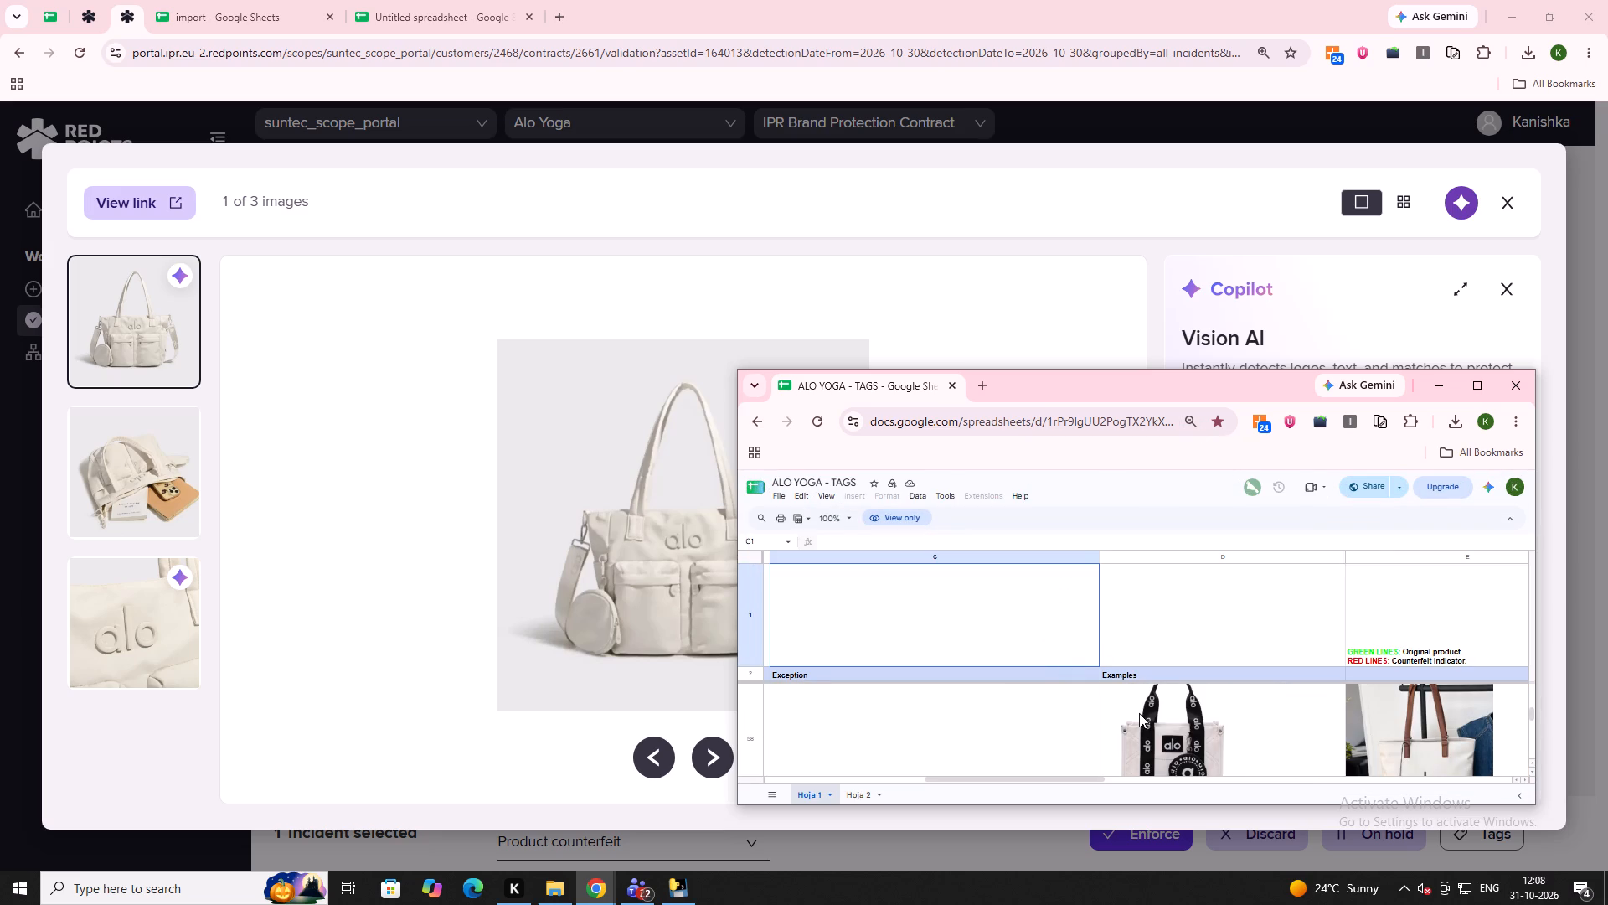
left_click(1177, 707)
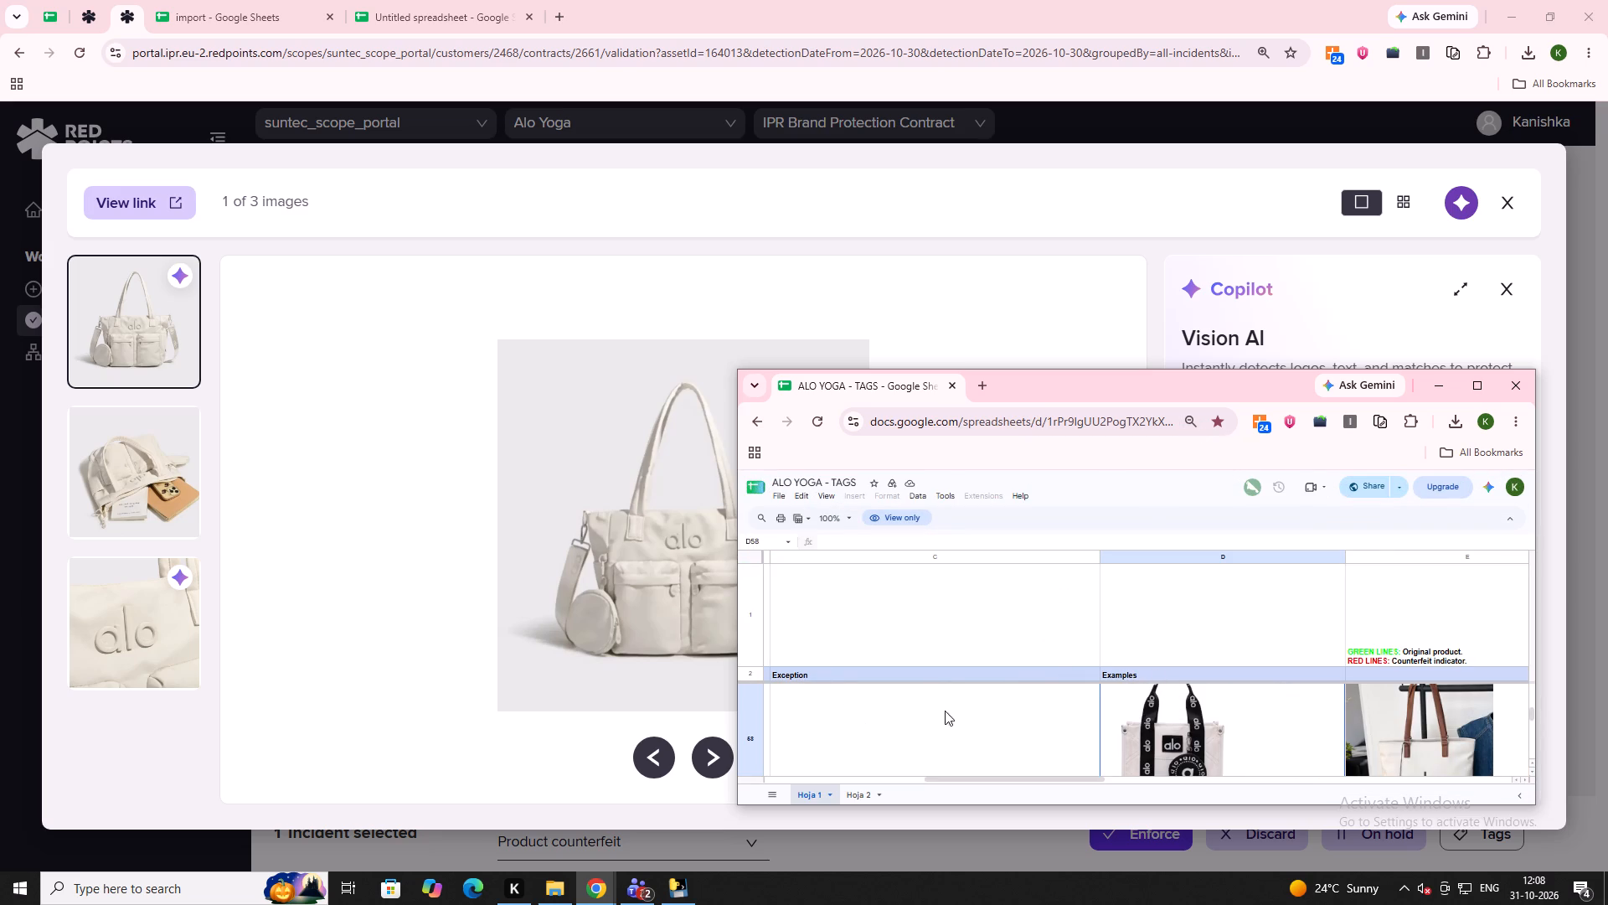
scroll(1111, 644, "down", 1)
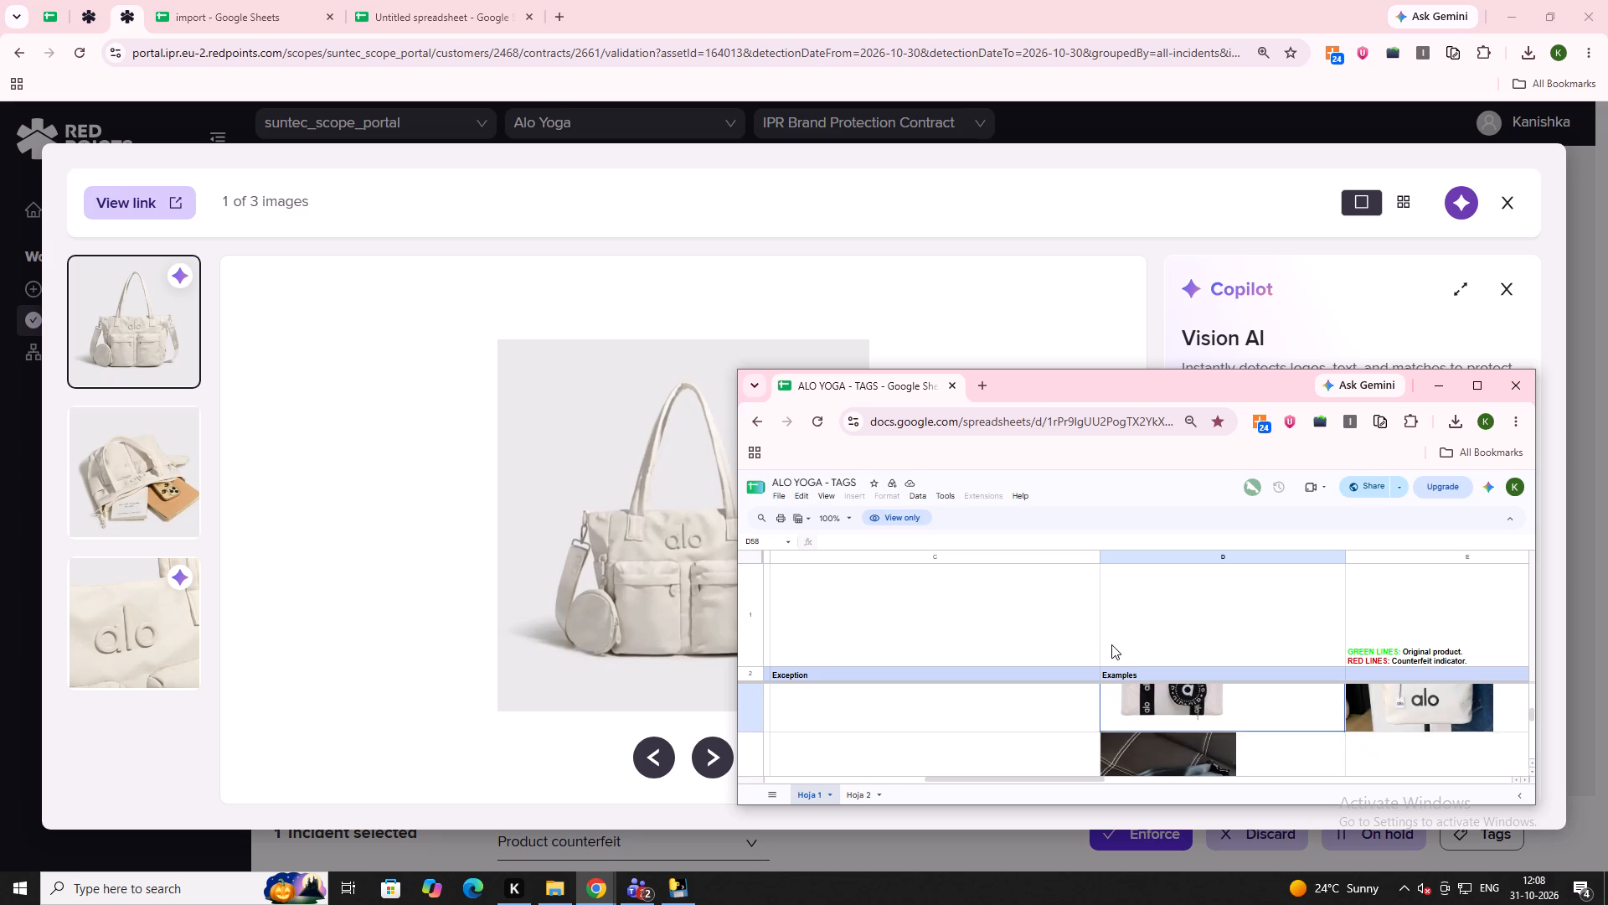
scroll(1111, 644, "up", 1)
left_click(1185, 735)
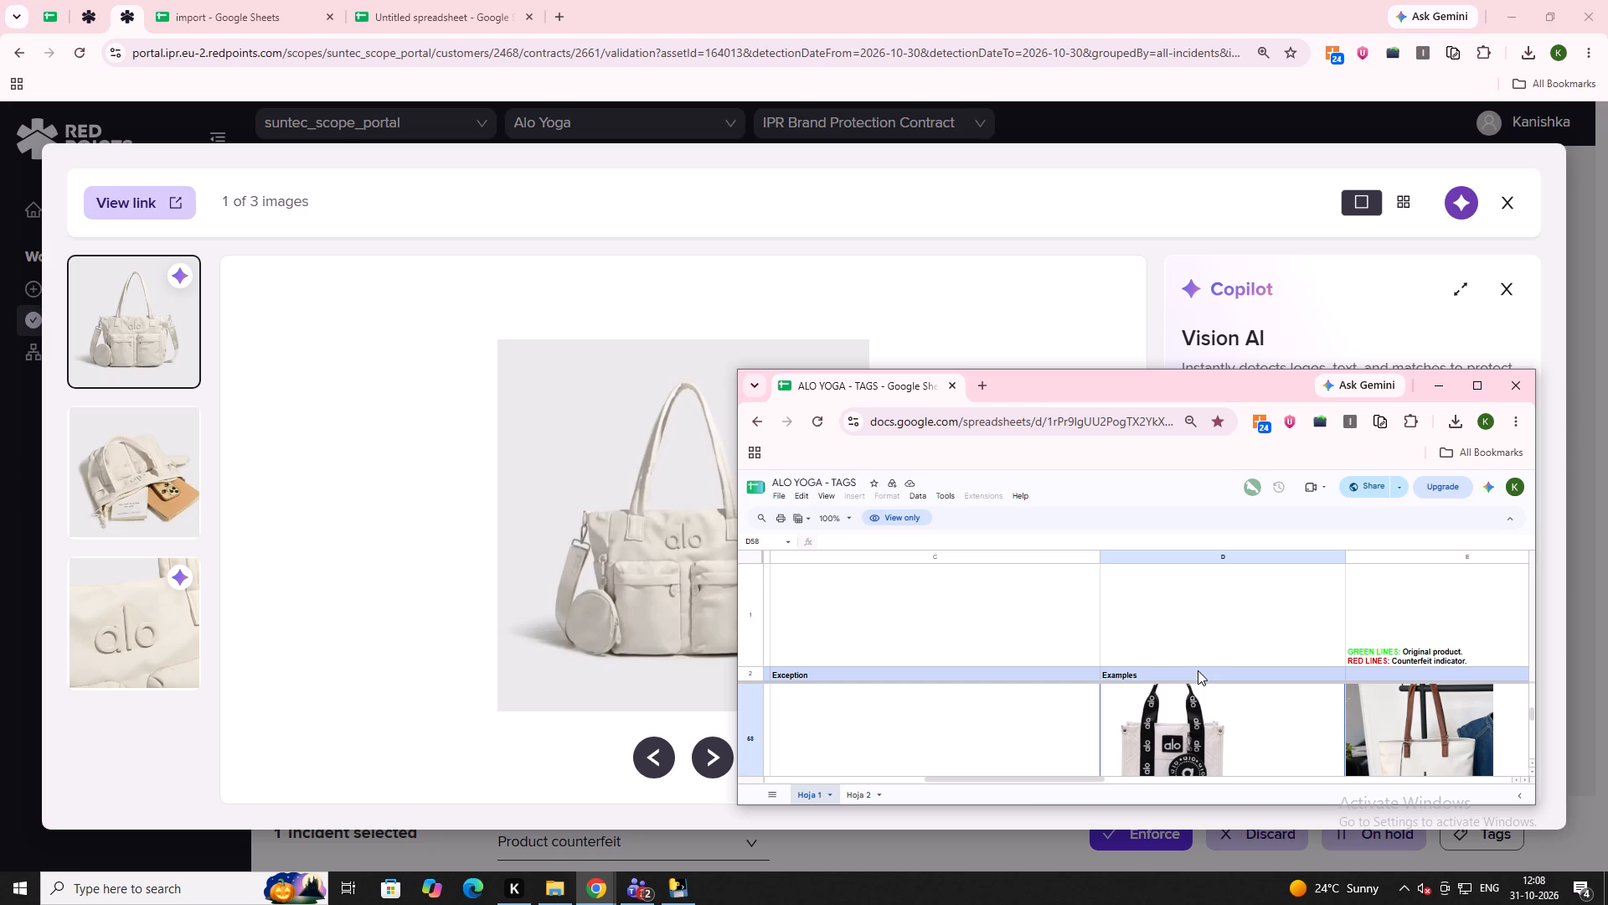
left_click(1474, 388)
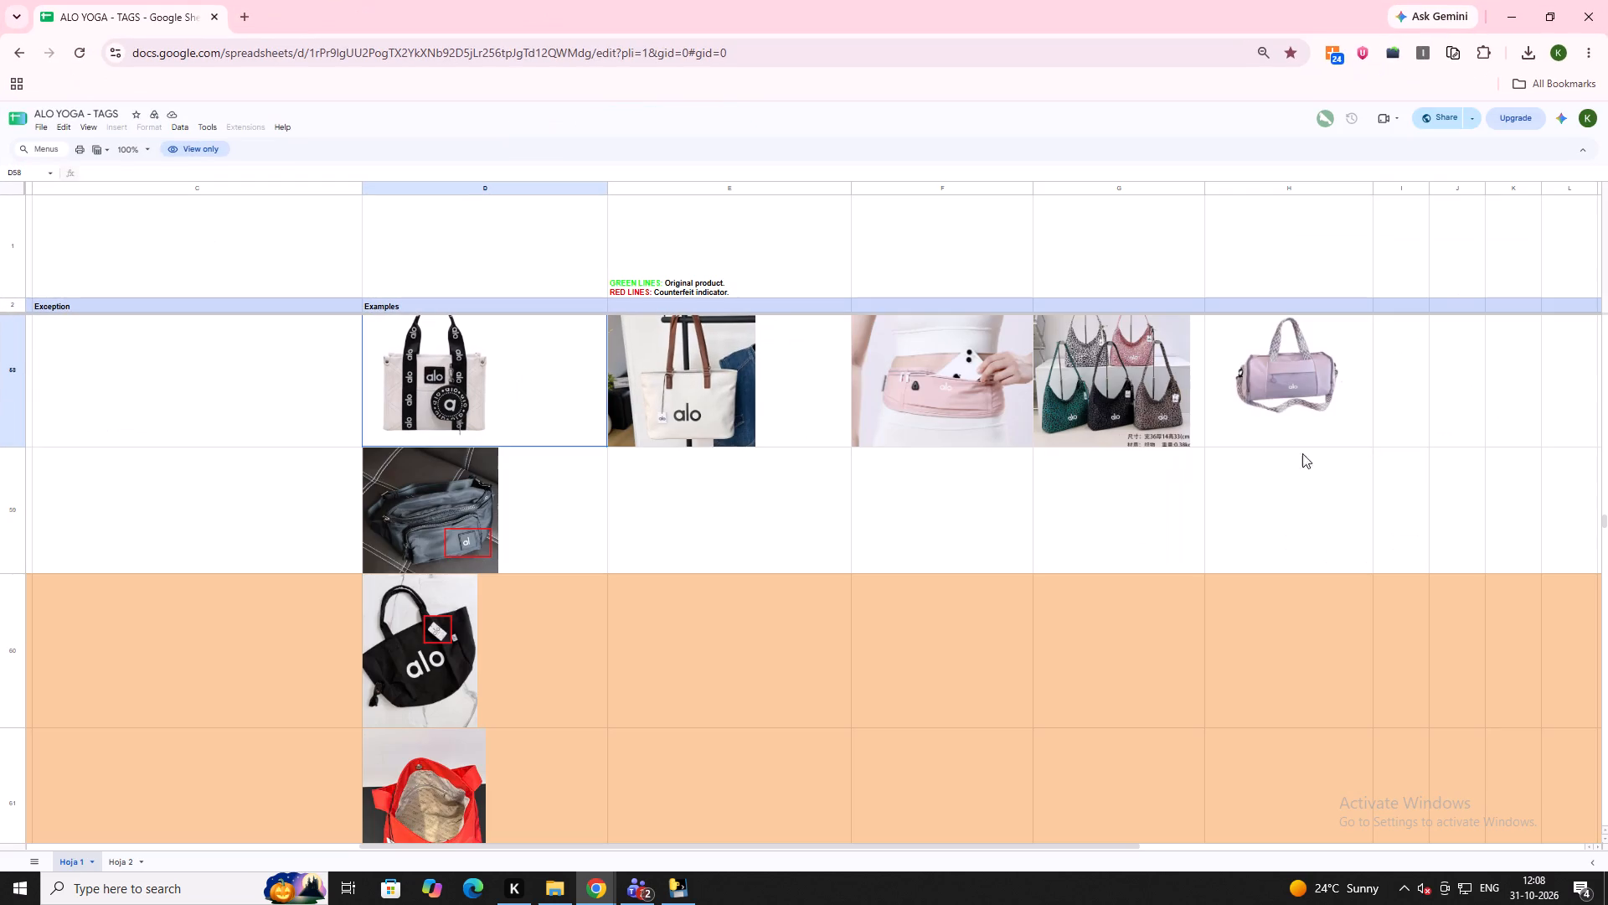
Return to the portal, open the incident's first bag photo in its own tab and examine its logo and strap details enlarged.
key("alt+Tab")
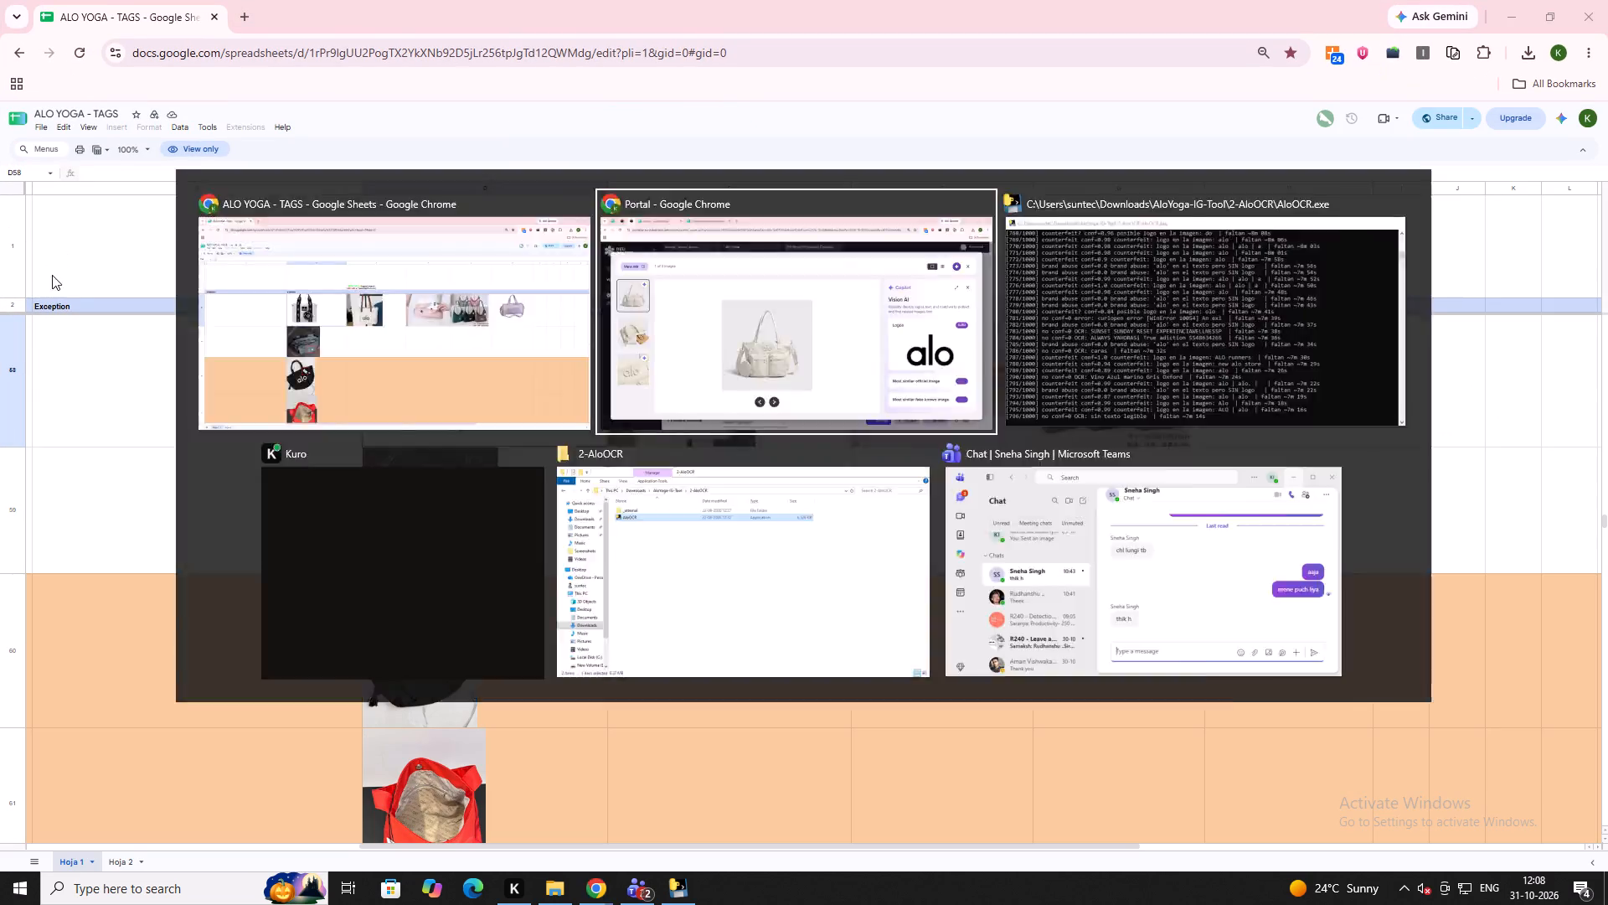
left_click_drag(631, 435, 814, 0)
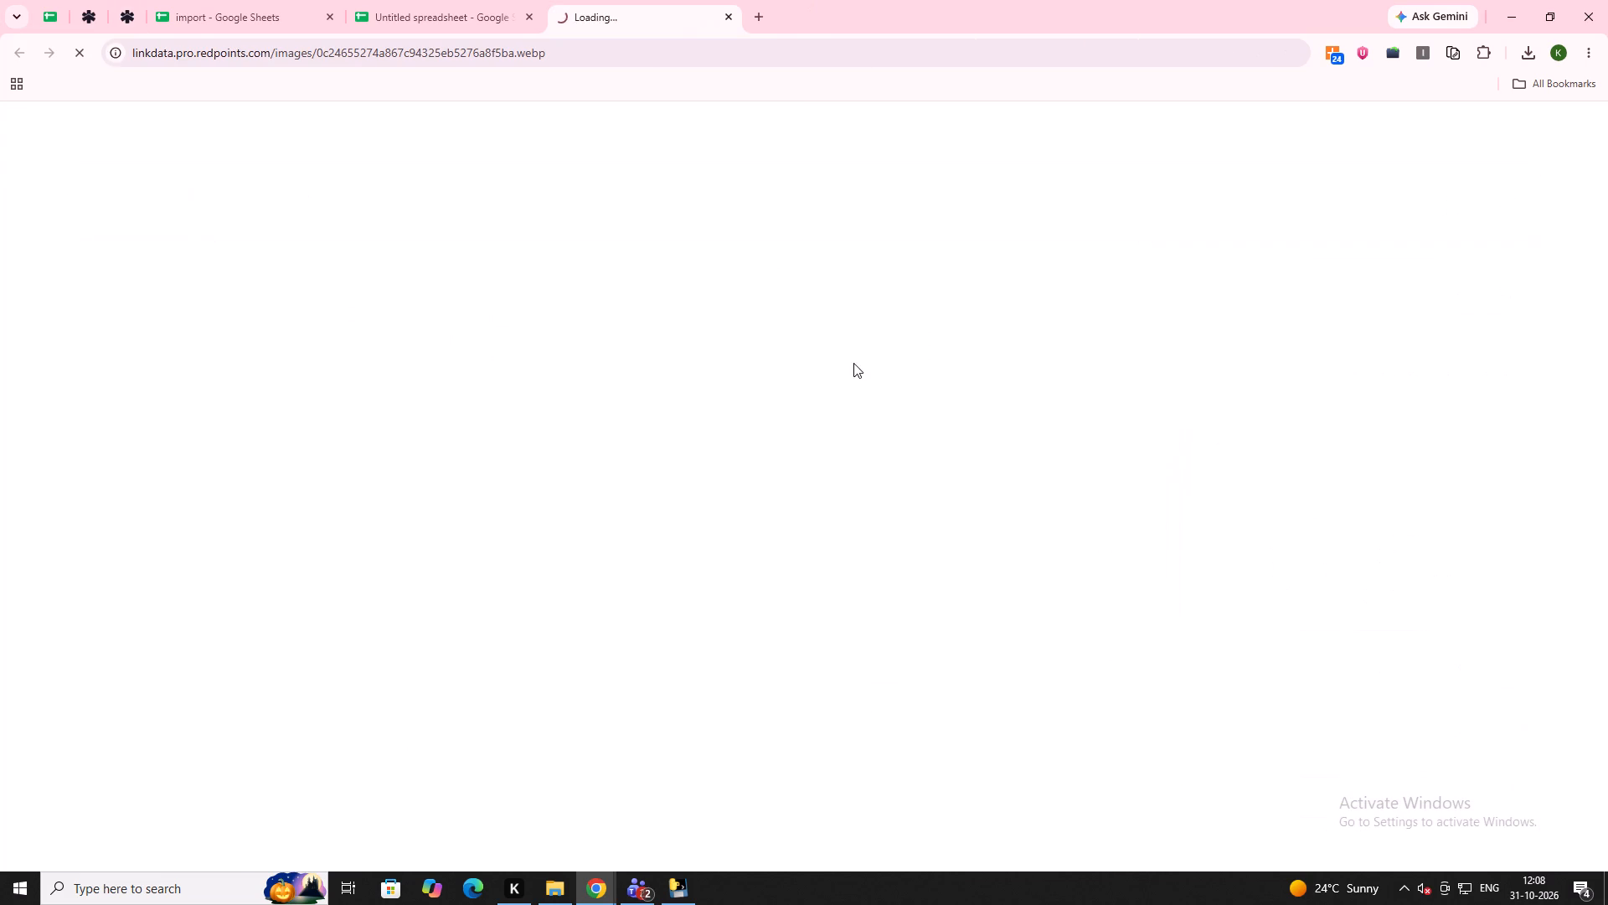
scroll(981, 502, "up", 7, "ctrl")
scroll(981, 502, "down", 7)
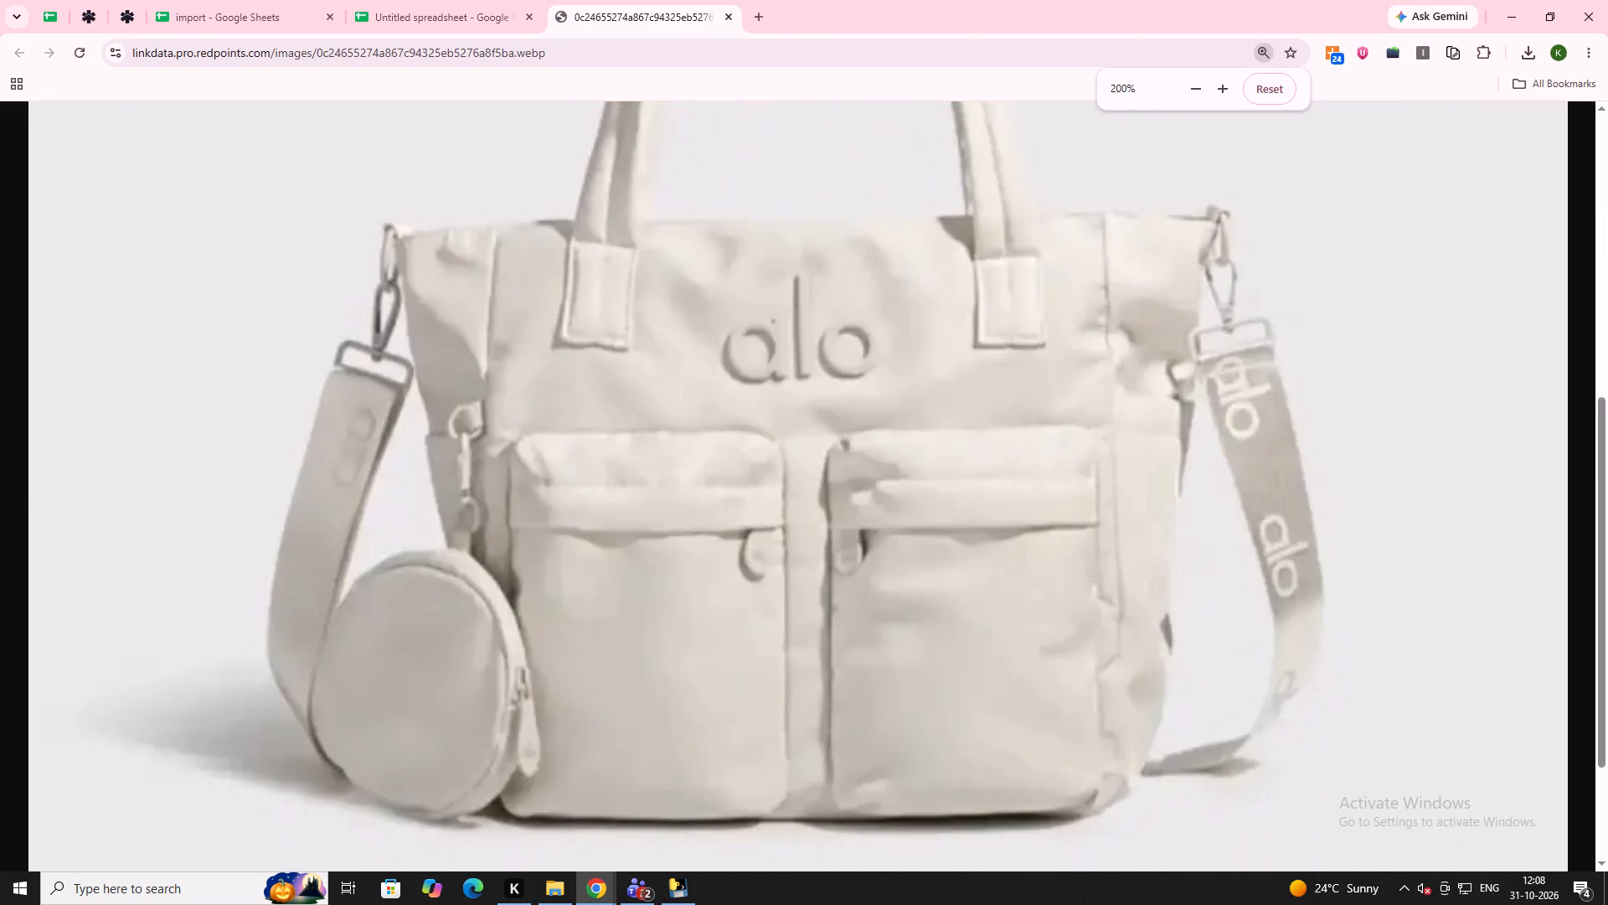
scroll(981, 502, "down", 3, "ctrl")
scroll(981, 502, "up", 2)
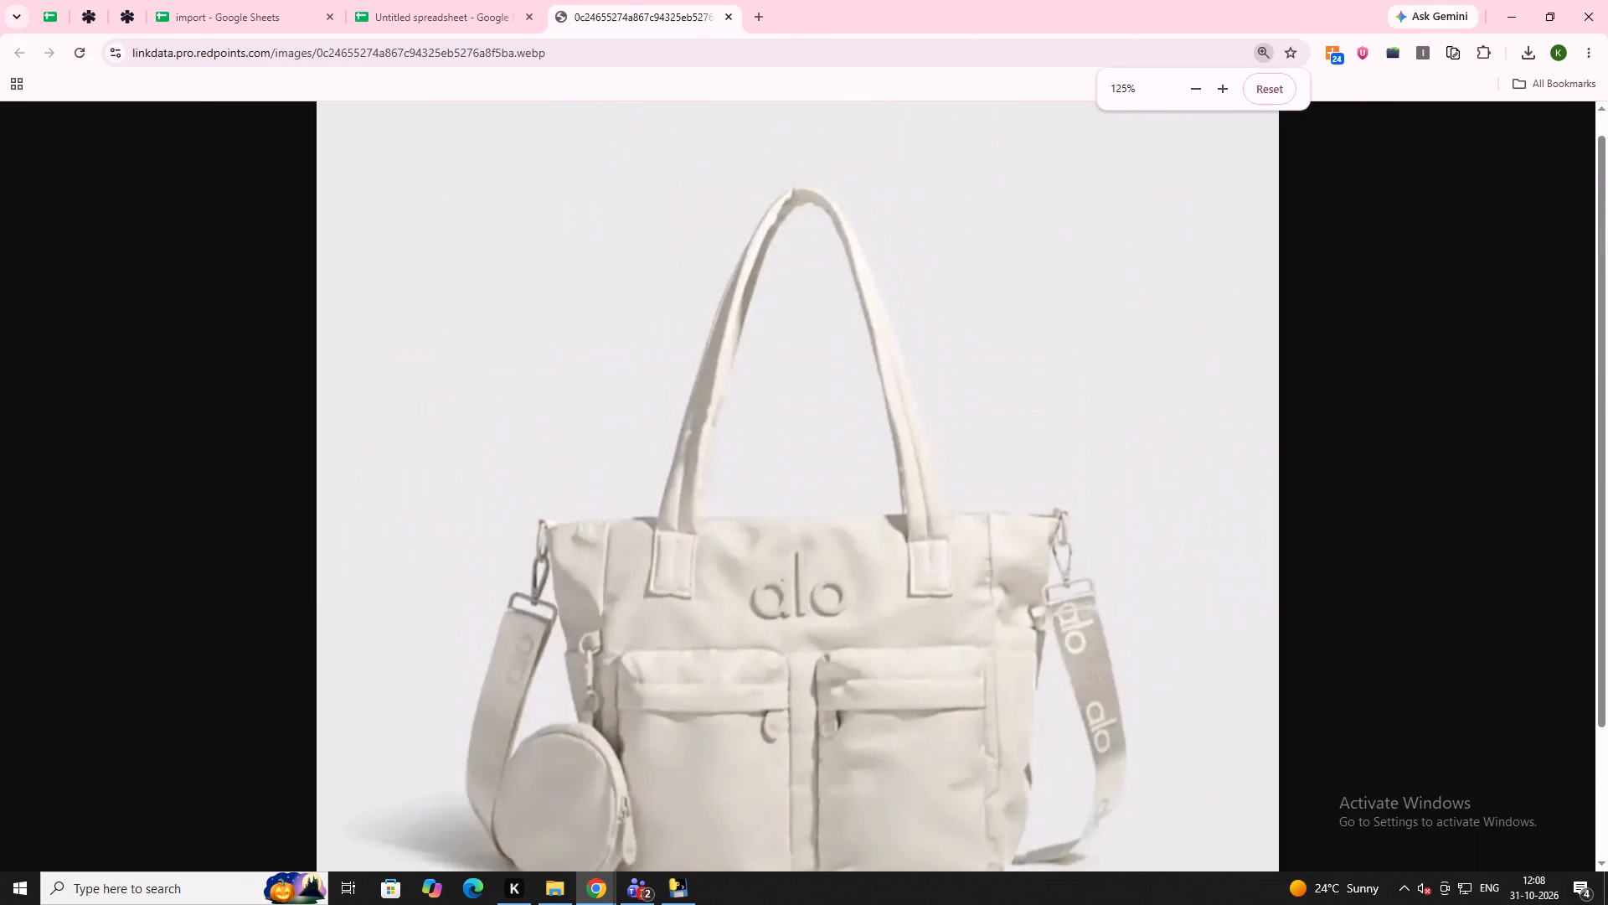
scroll(942, 488, "down", 1)
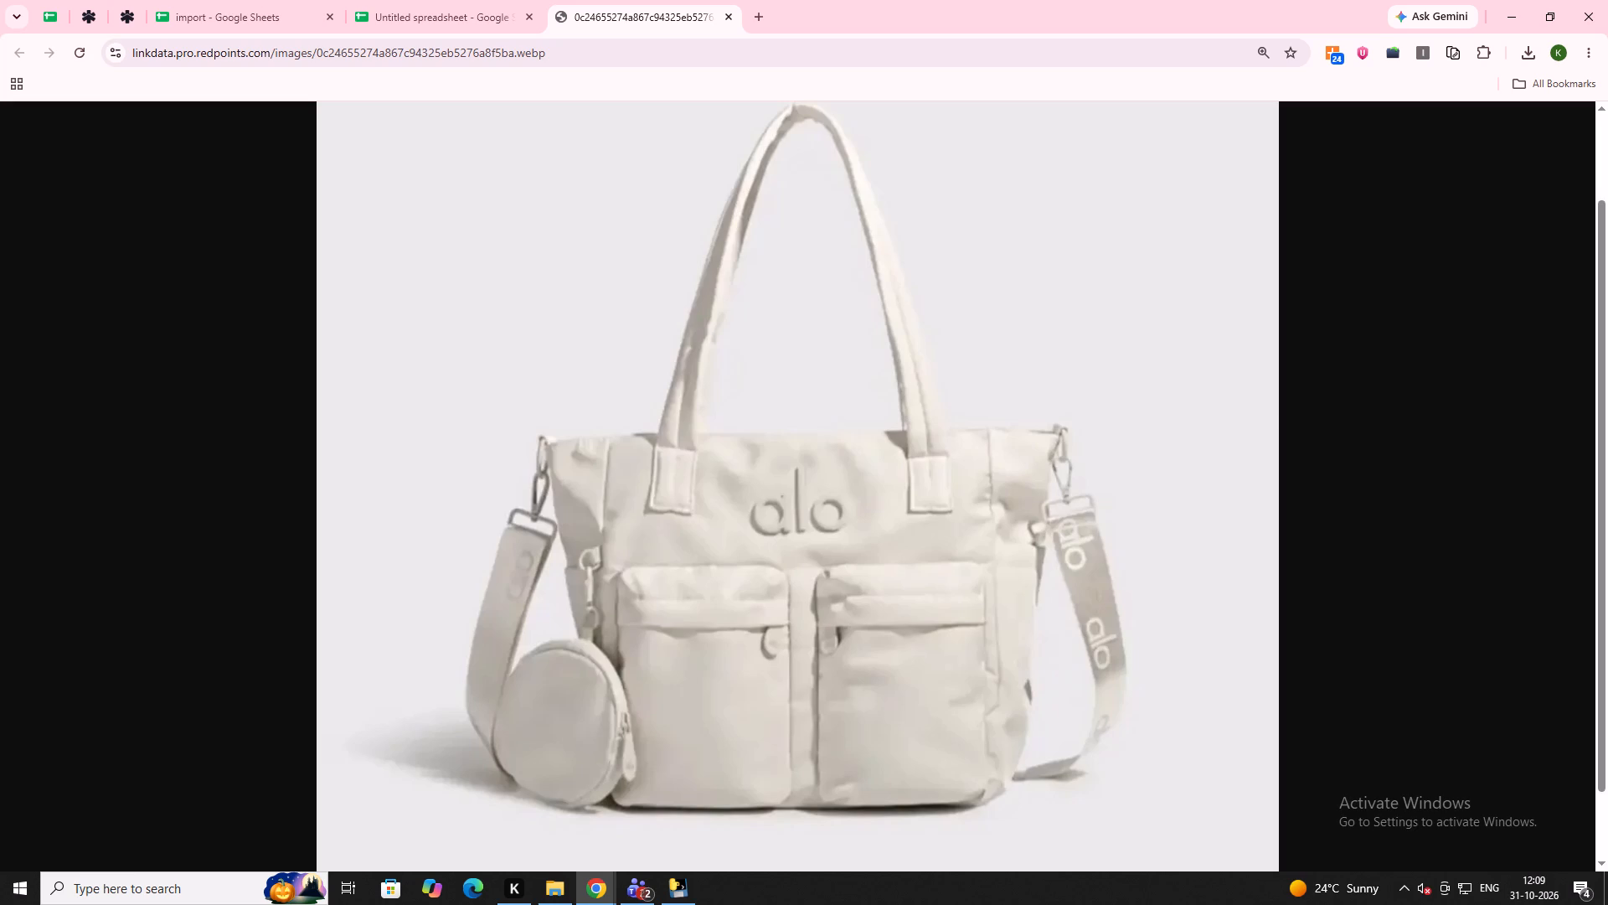
Merge the ALO YOGA - TAGS window back into the portal's browser window as the last tab, after the bag image.
key("alt+Tab")
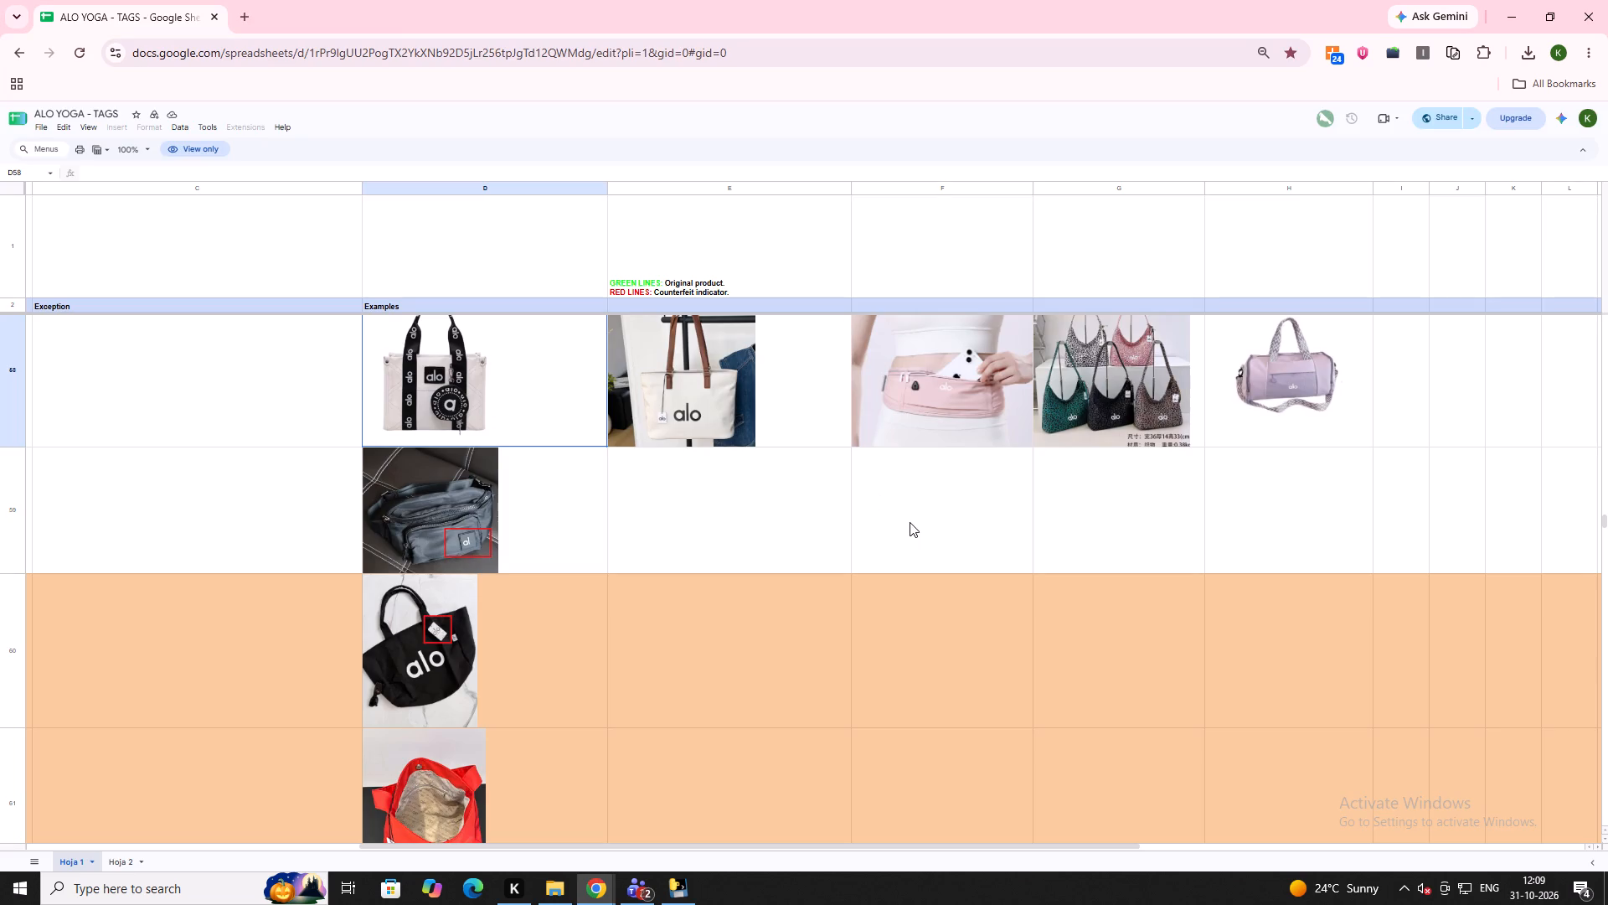
left_click(1552, 28)
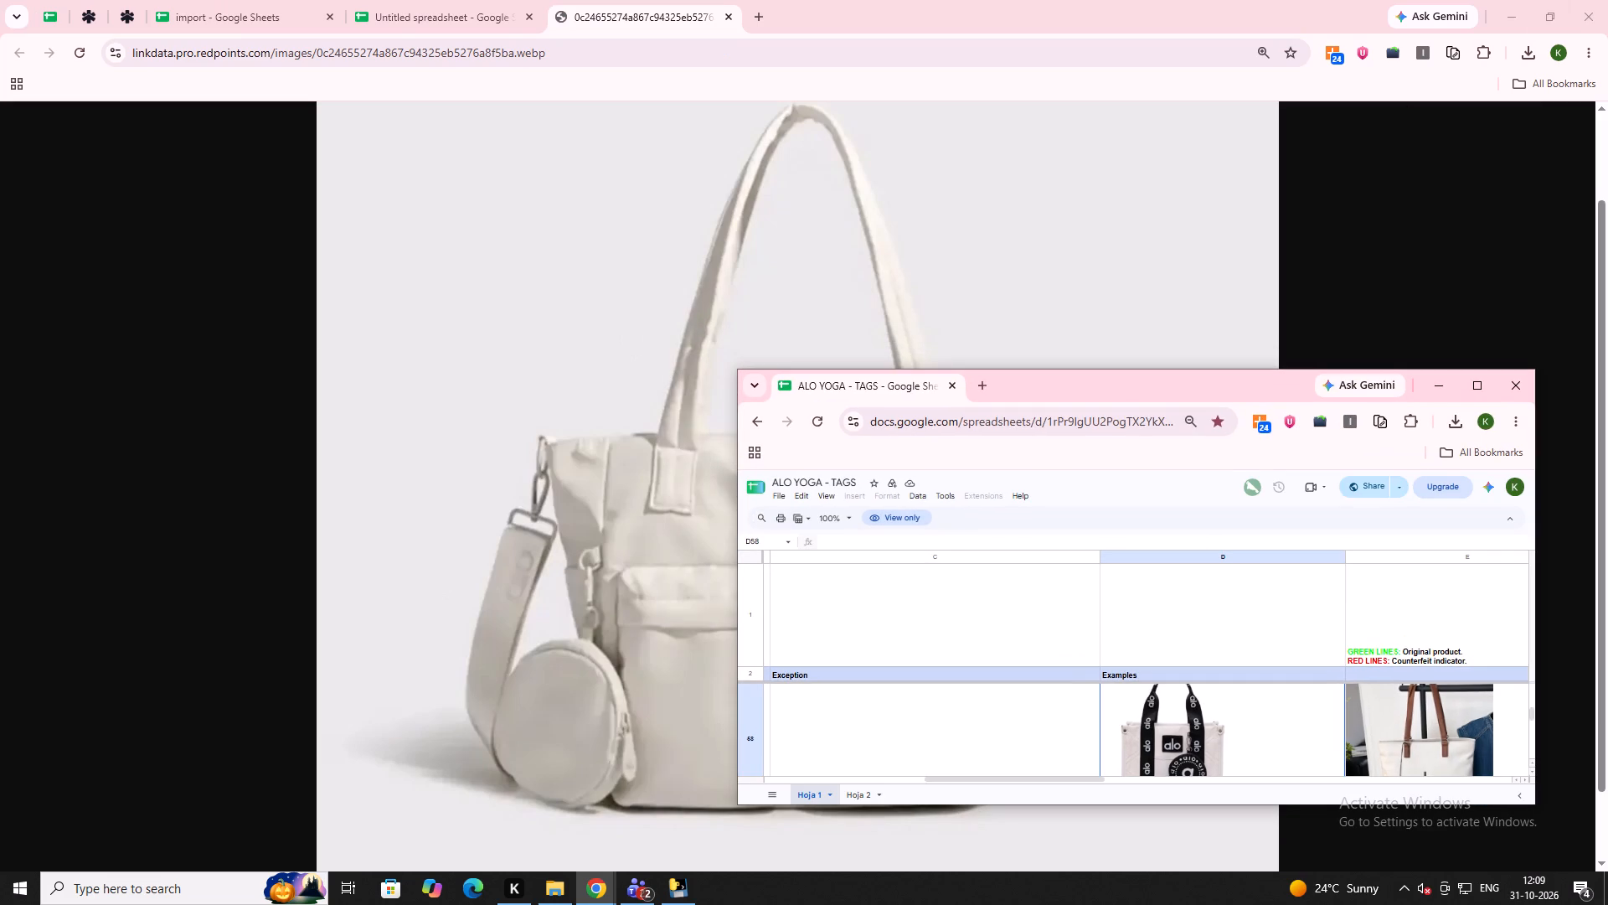
left_click_drag(1054, 502, 1059, 0)
left_click_drag(1090, 390, 1083, 0)
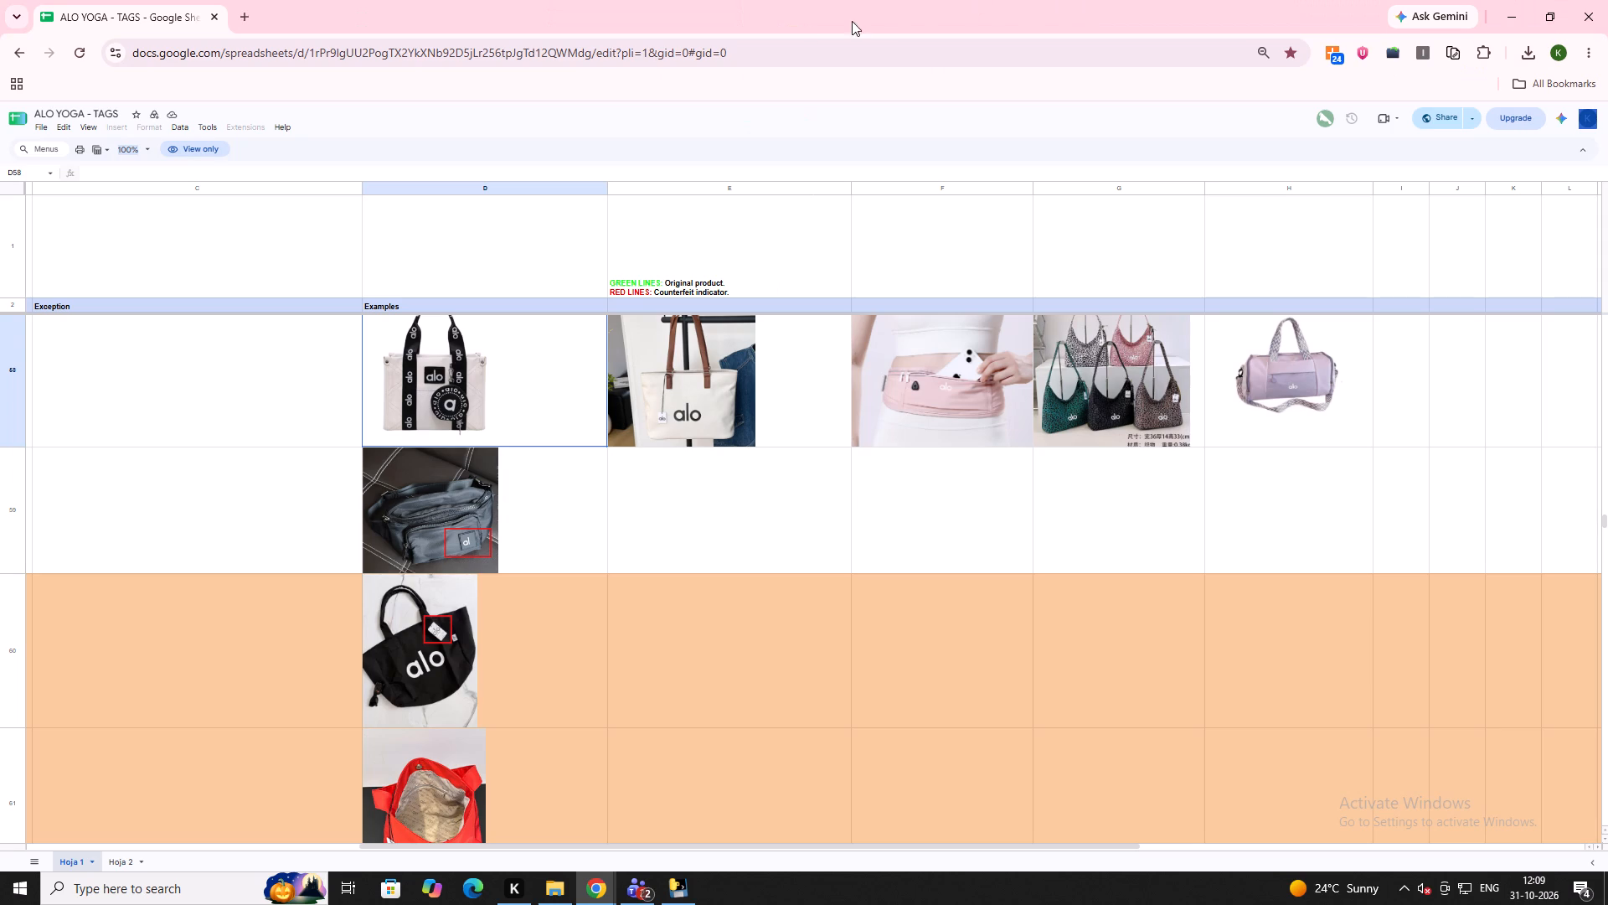
left_click_drag(156, 0, 188, 0)
left_click_drag(173, 13, 222, 146)
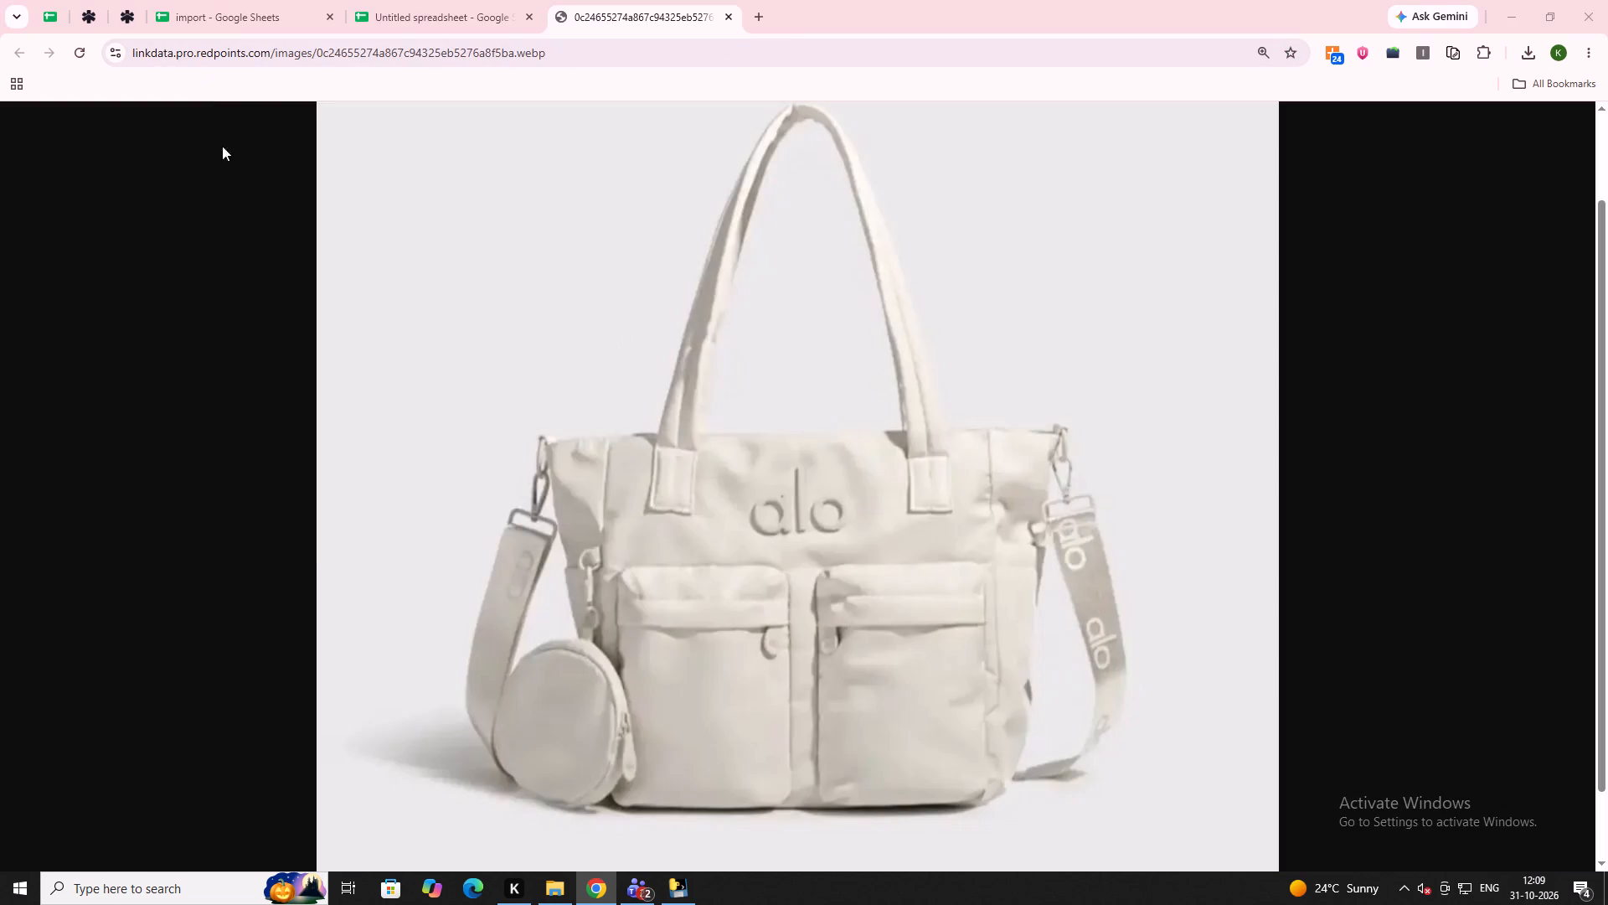
left_click_drag(222, 146, 867, 0)
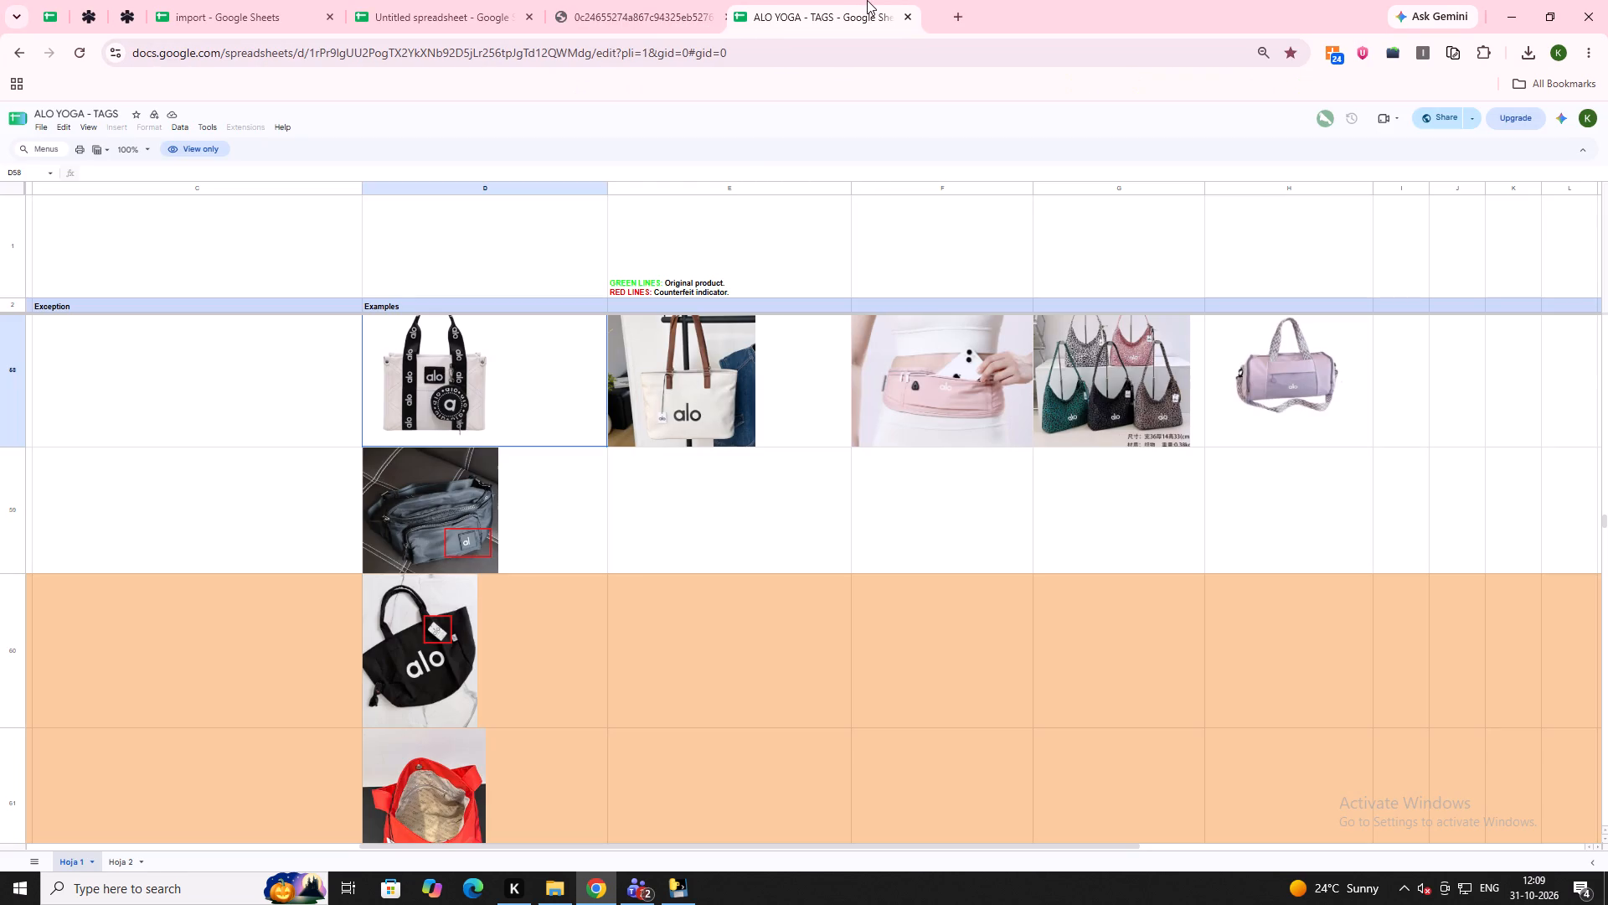
left_click_drag(867, 0, 886, 1)
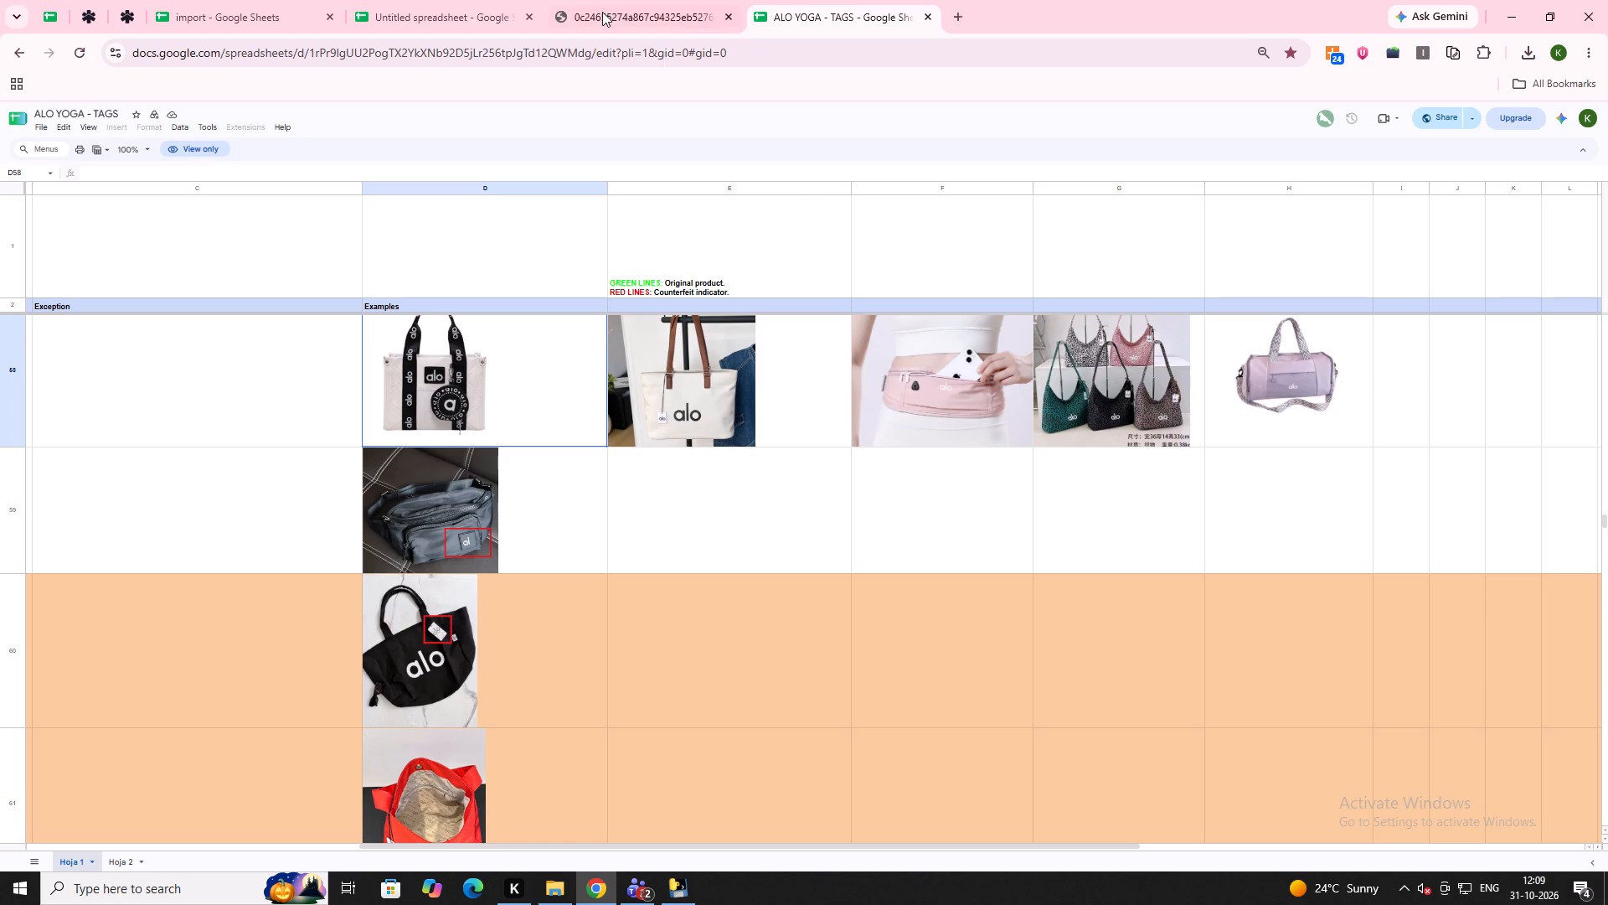
Detach the bag image into its own window over the ALO YOGA - TAGS sheet and compare it with the row 58 bag examples.
left_click_drag(605, 10, 844, 296)
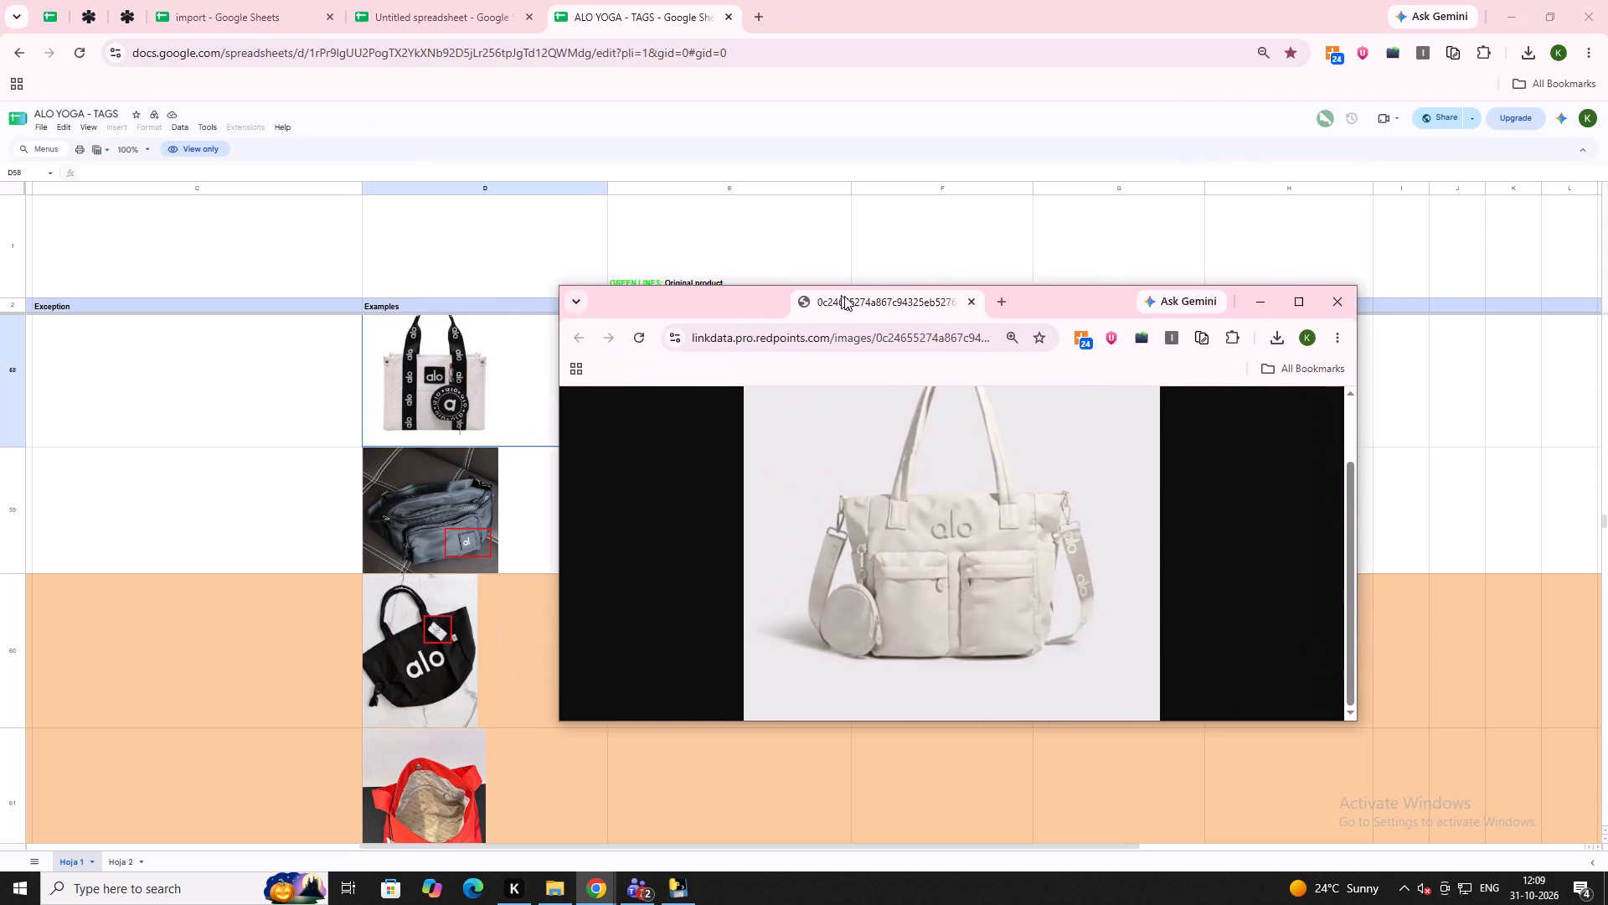
left_click_drag(844, 296, 951, 282)
scroll(431, 375, "down", 1)
scroll(426, 388, "up", 3)
scroll(468, 468, "up", 2, "ctrl")
scroll(468, 468, "down", 5)
scroll(613, 554, "up", 3, "ctrl")
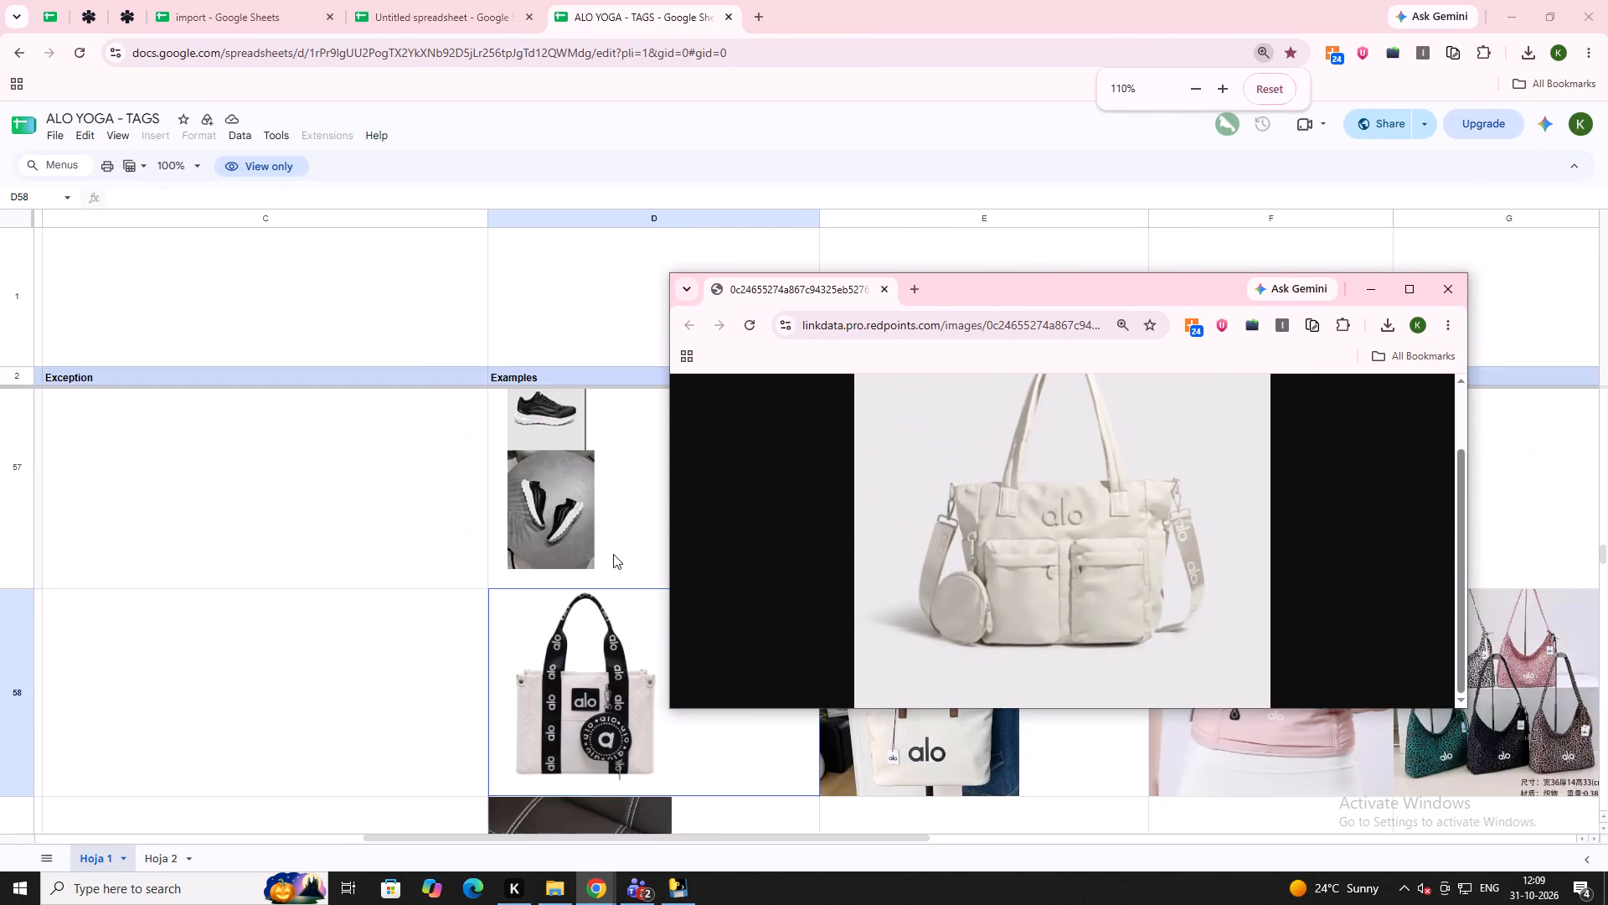
scroll(613, 554, "down", 3)
scroll(613, 554, "up", 4)
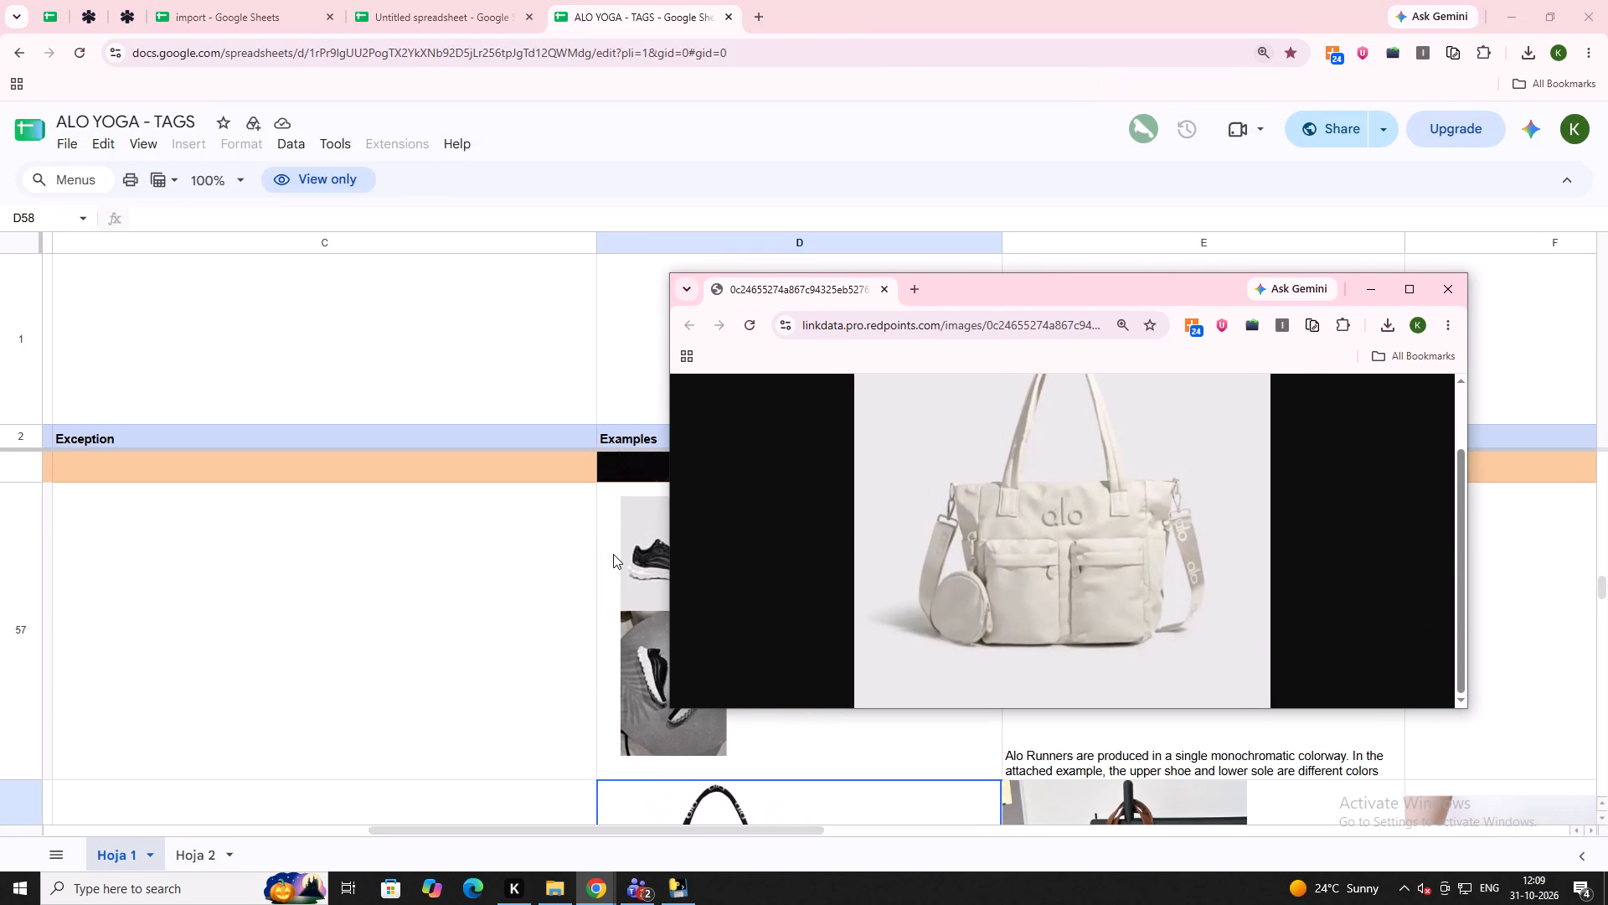
scroll(616, 588, "down", 2)
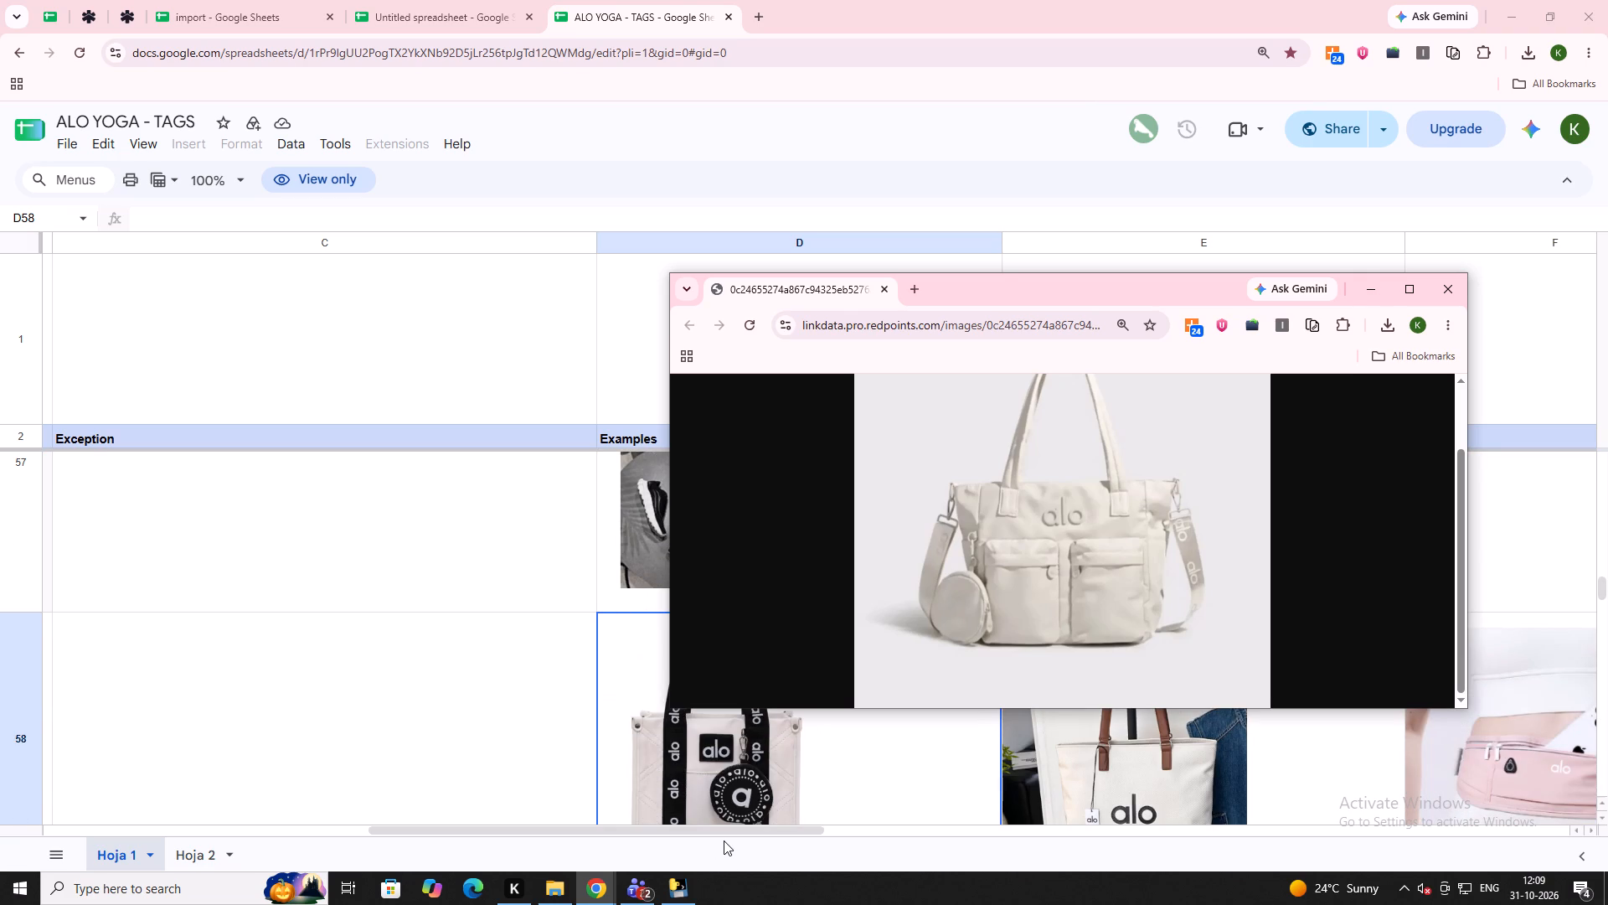
Close the ALO YOGA - TAGS sheet and the detached bag image window.
left_click(727, 15)
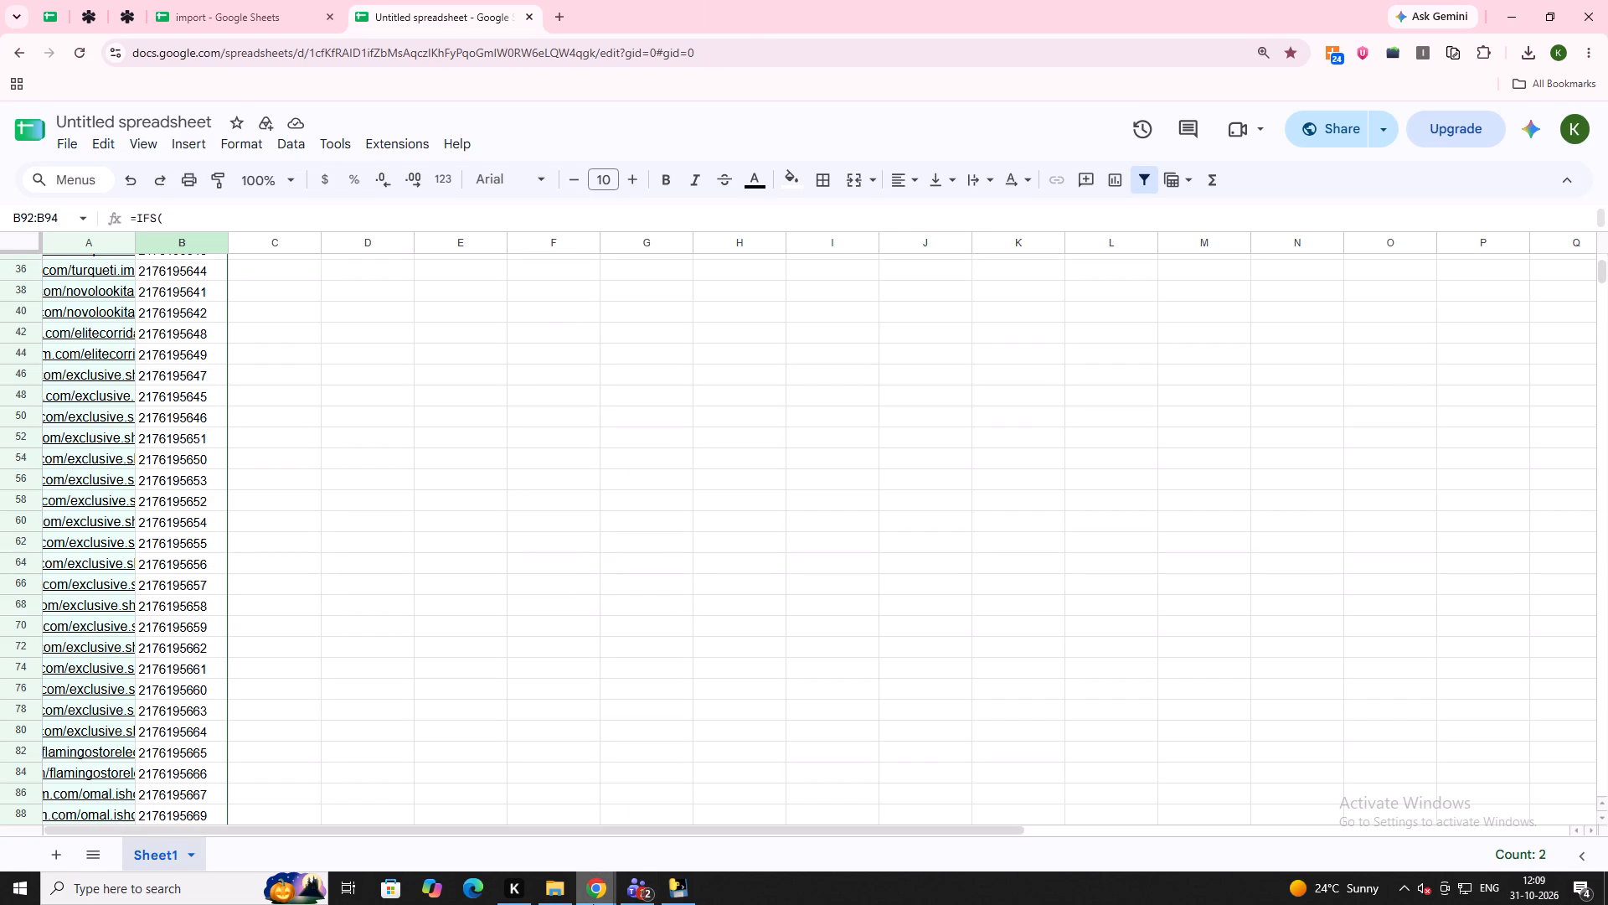
left_click(754, 759)
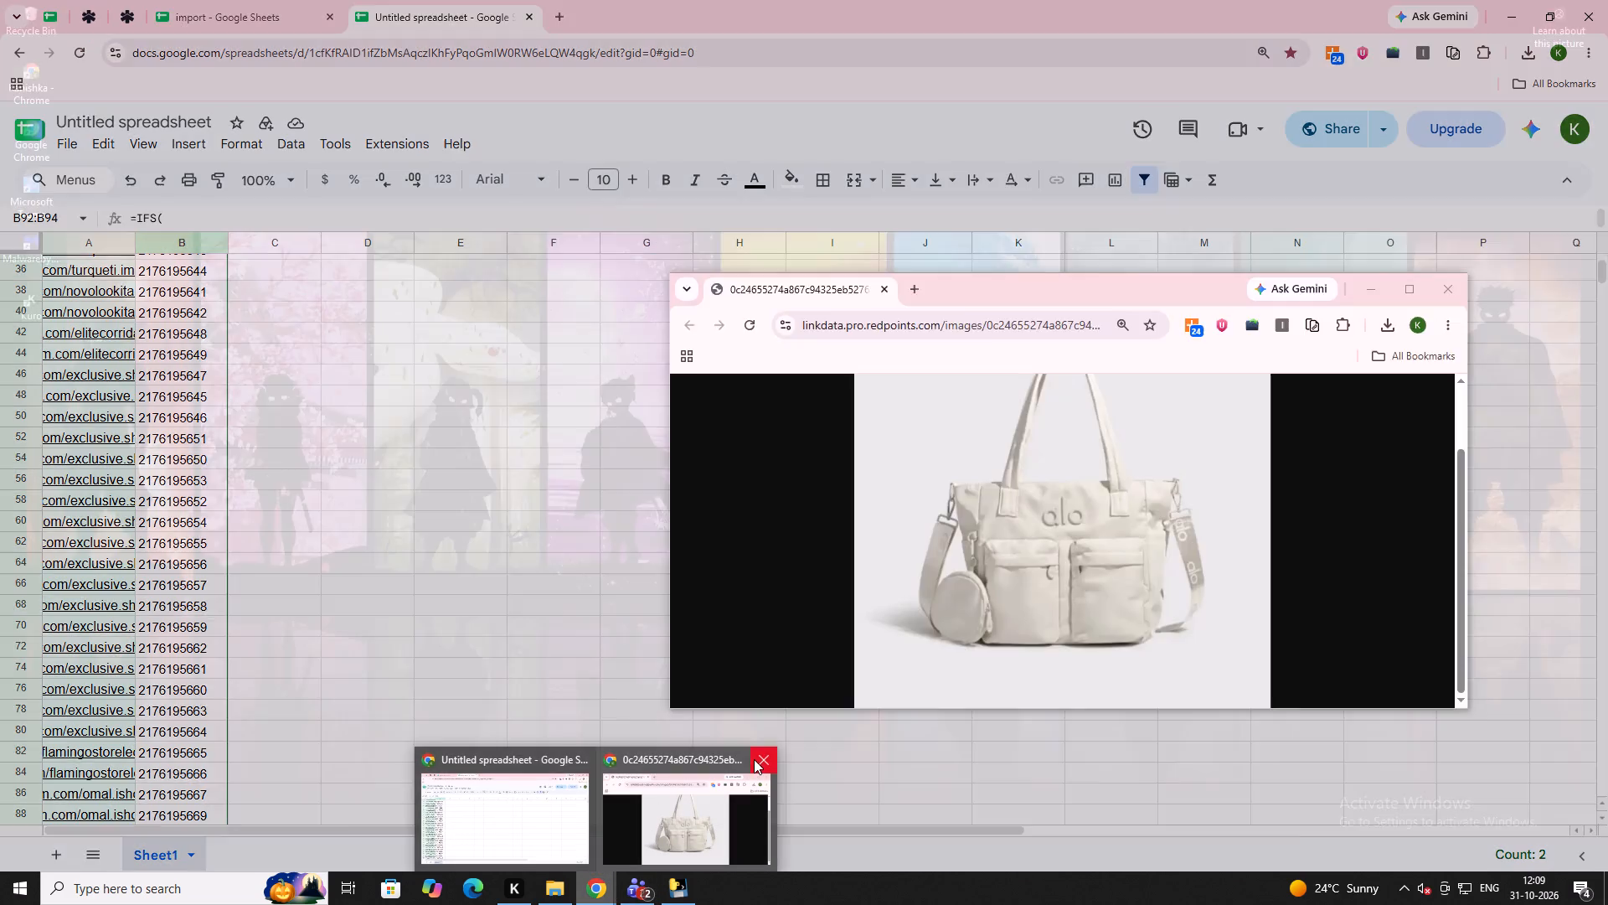
Check the end of the untitled spreadsheet's incident ID list and the empty Incidents uploaded URLs cell in row 32300 of Alo Yoga - Manual detection.
scroll(386, 534, "down", 2, "ctrl")
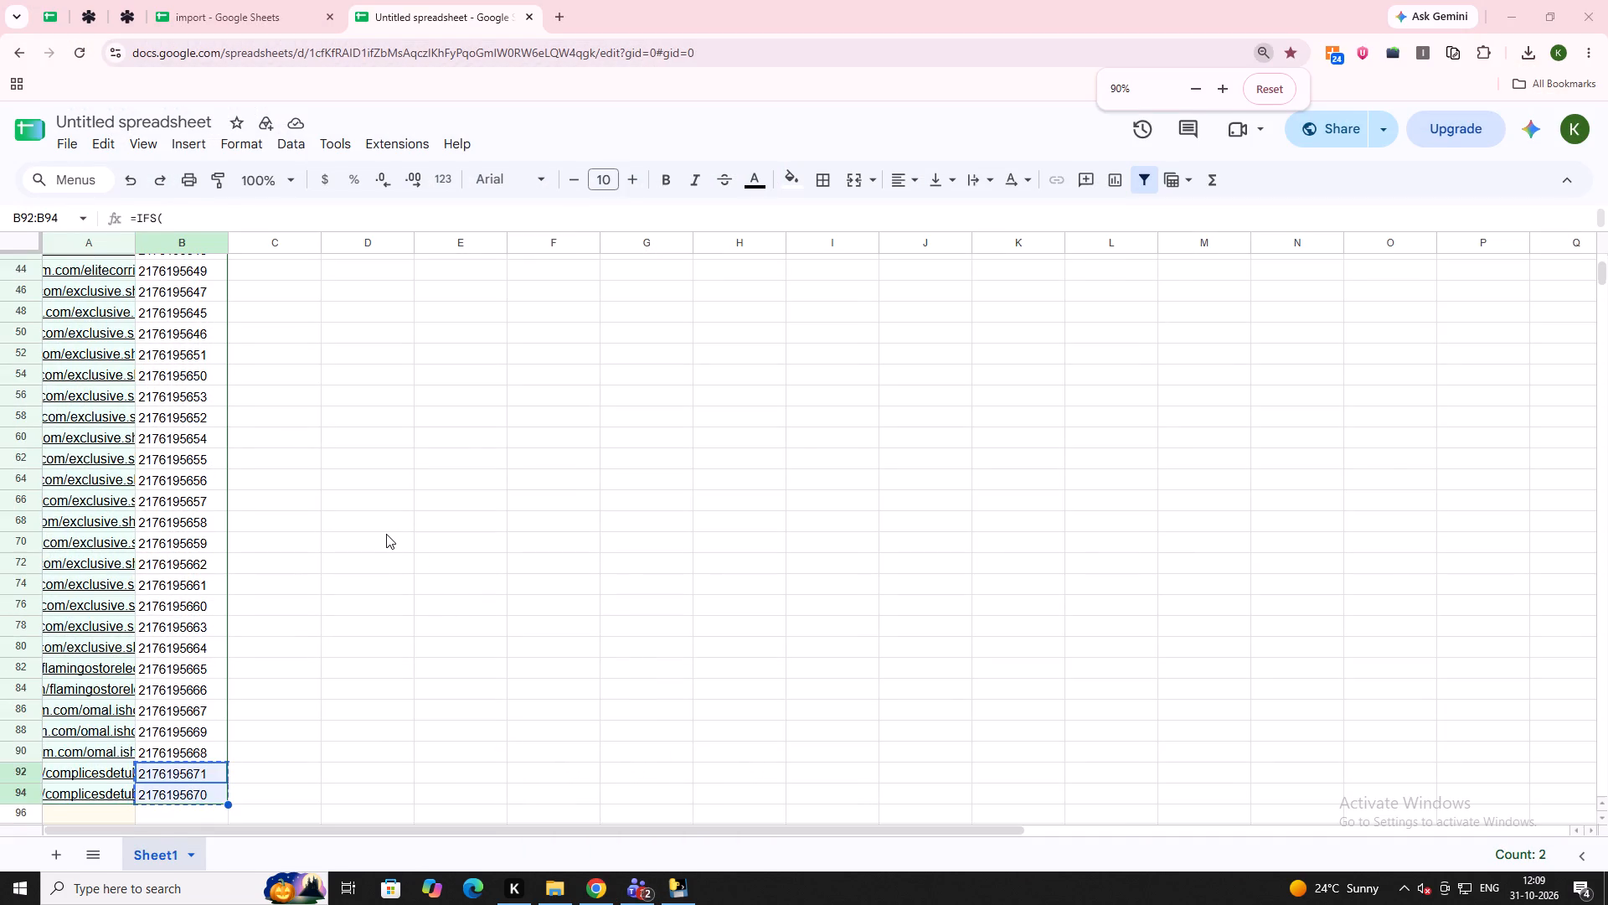
scroll(386, 534, "down", 1, "ctrl")
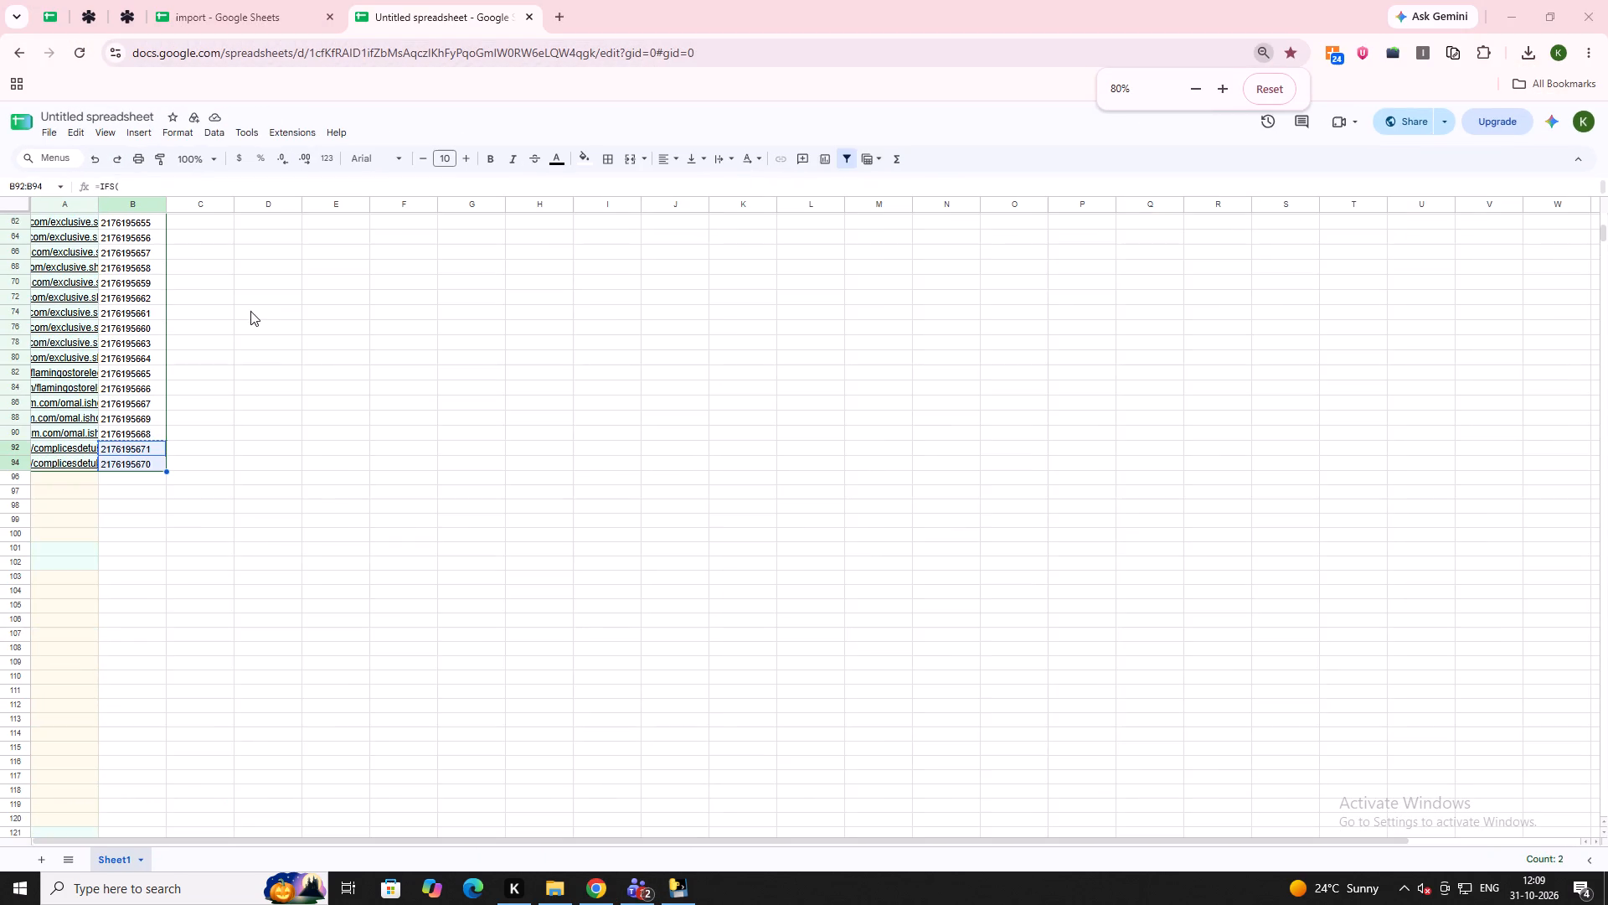
left_click(56, 15)
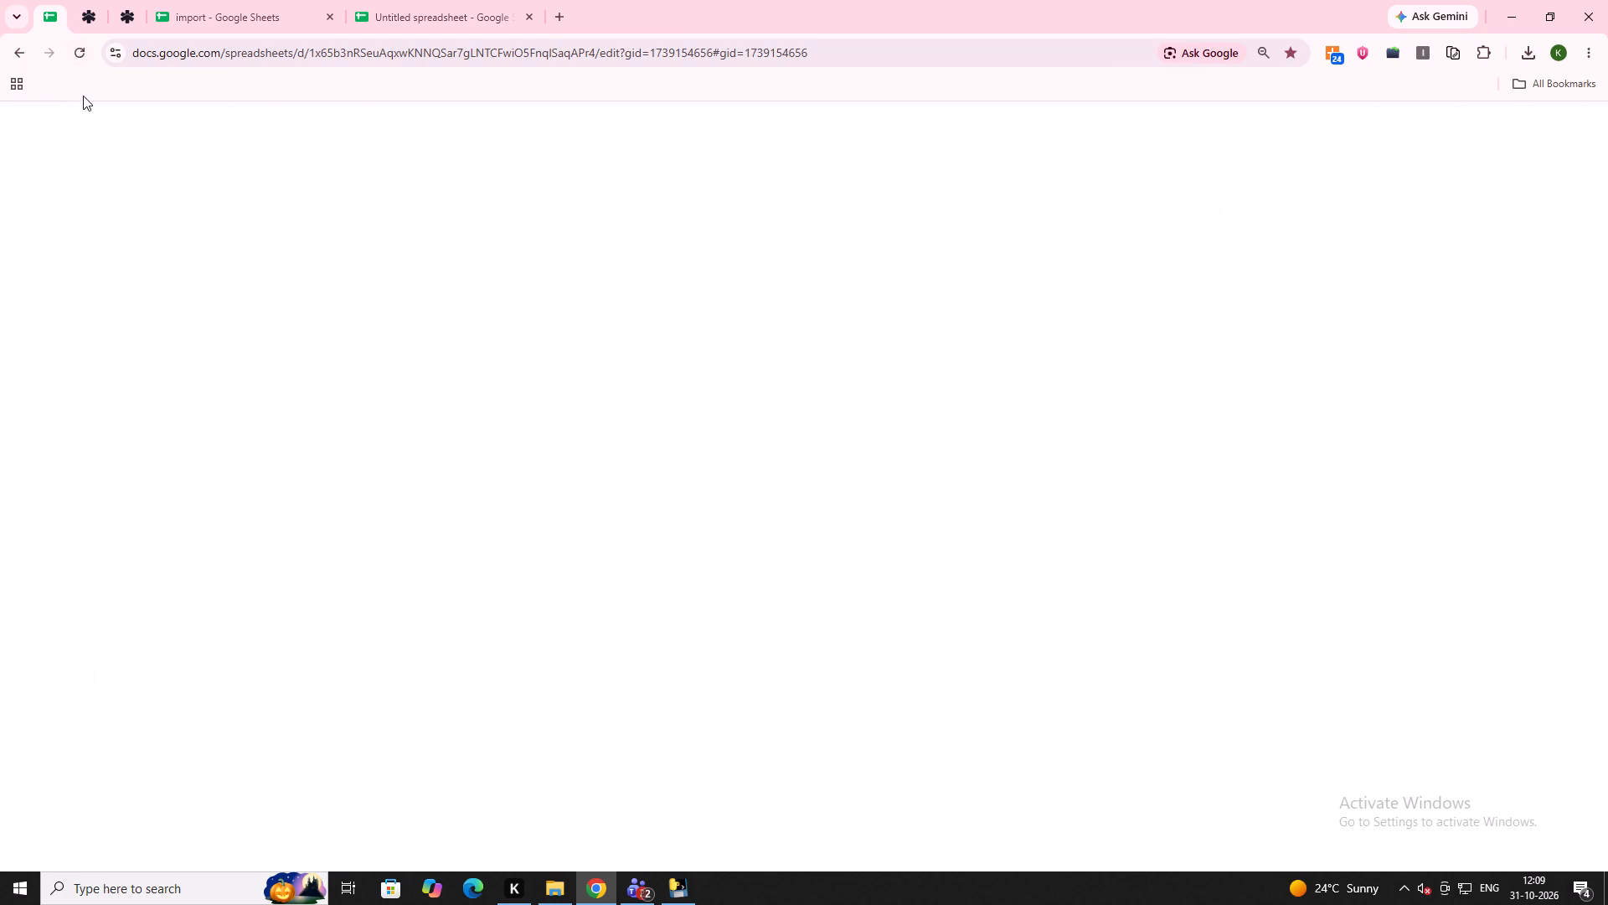
scroll(456, 459, "down", 1, "ctrl")
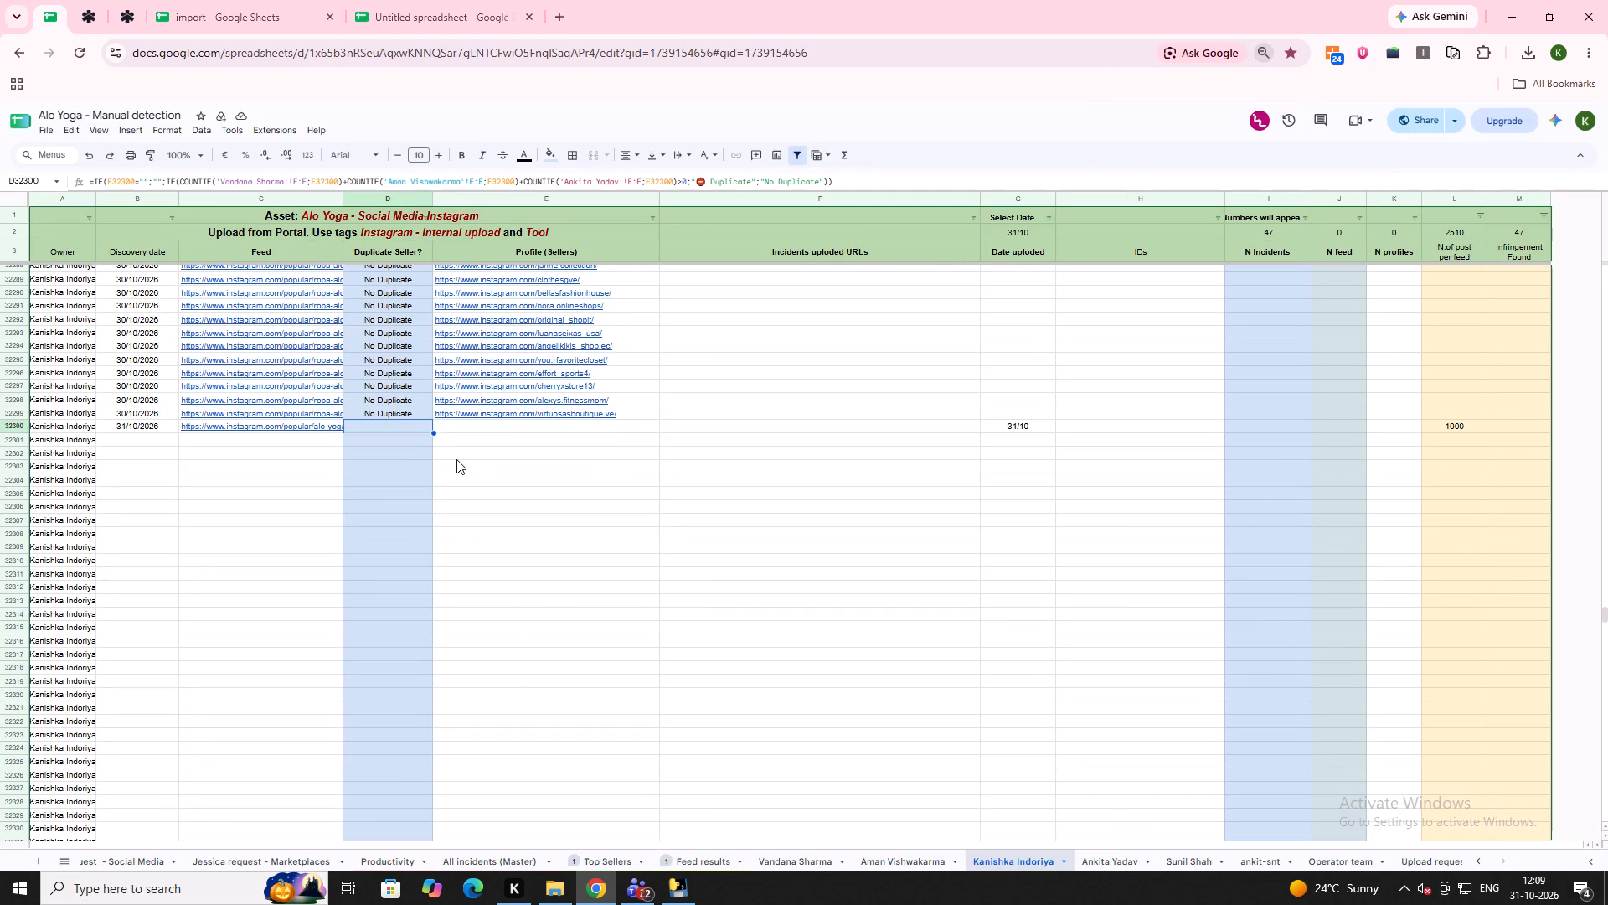
left_click(679, 427)
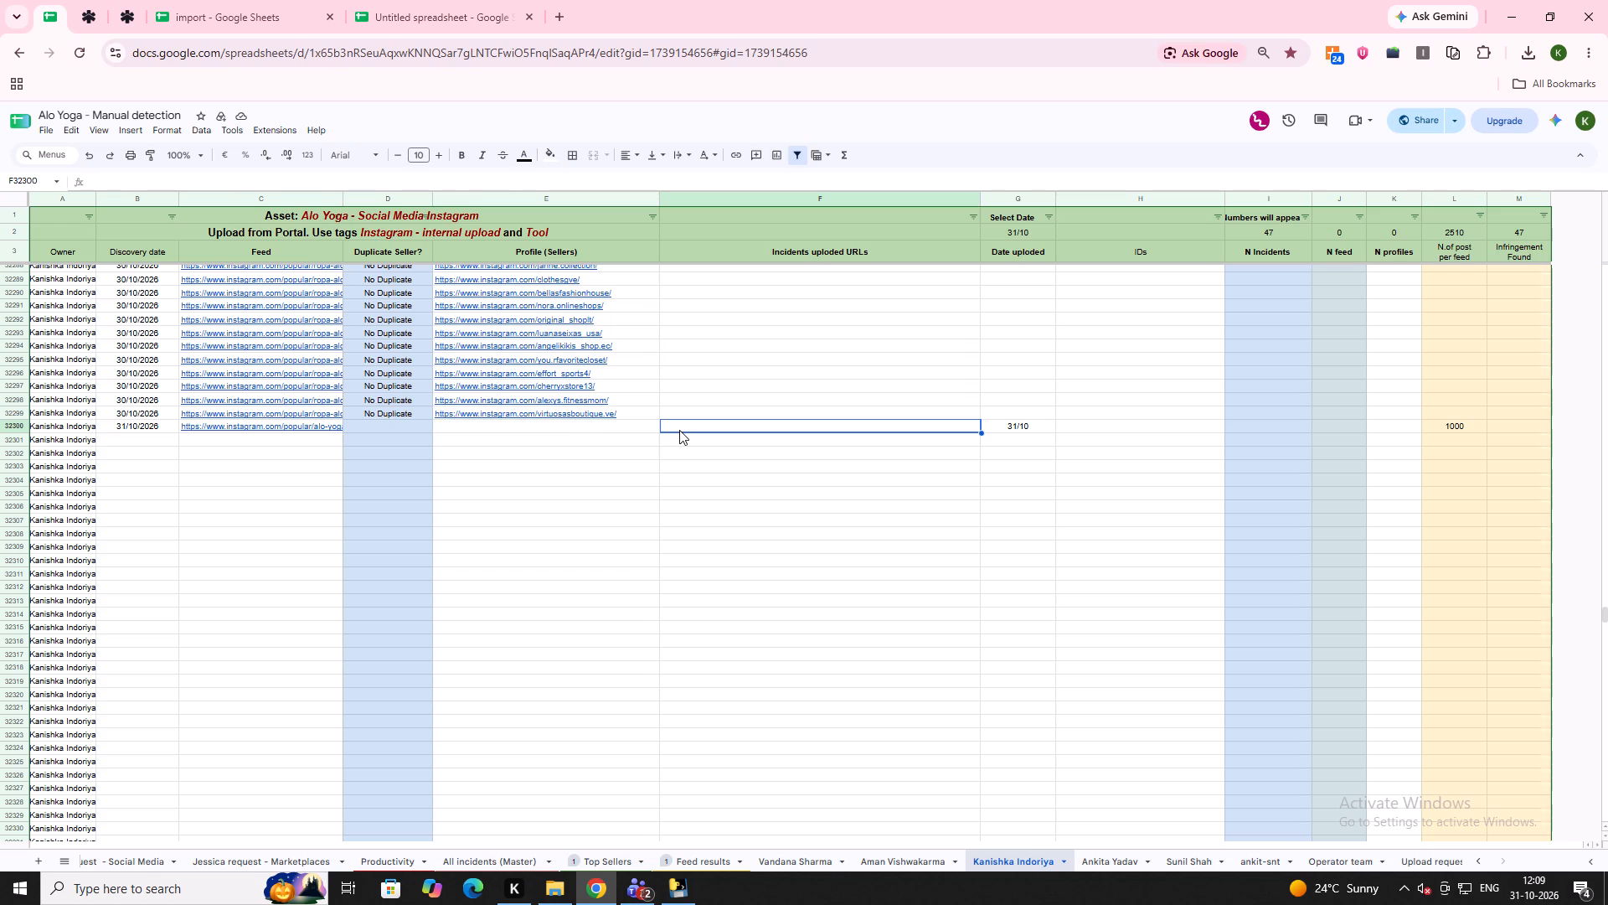
left_click(106, 0)
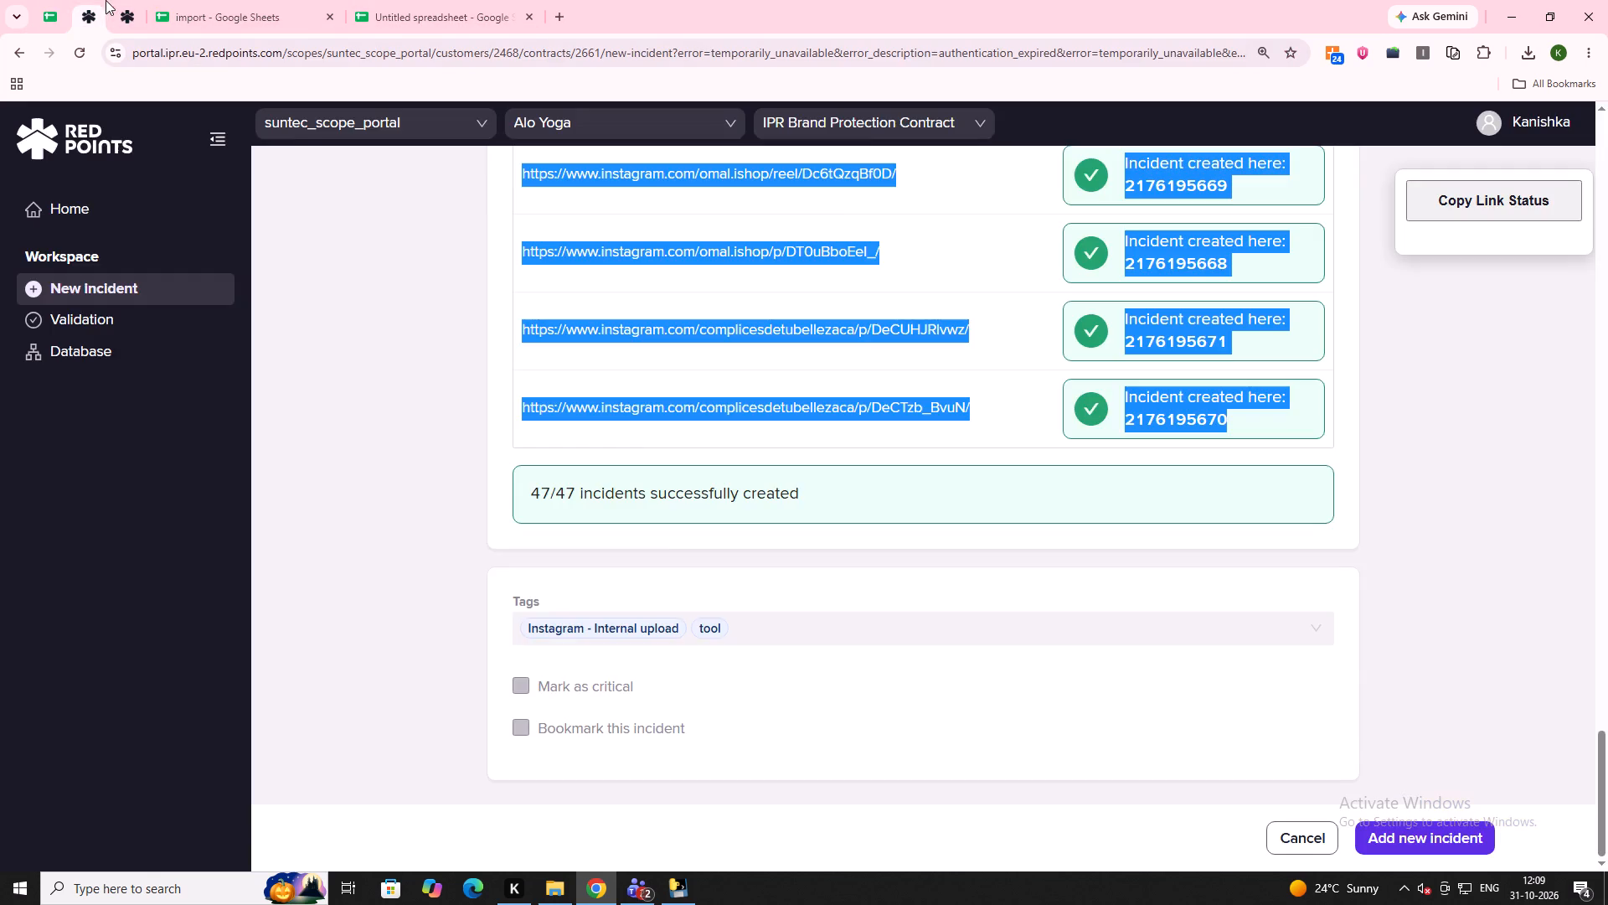
left_click(134, 0)
key("Escape")
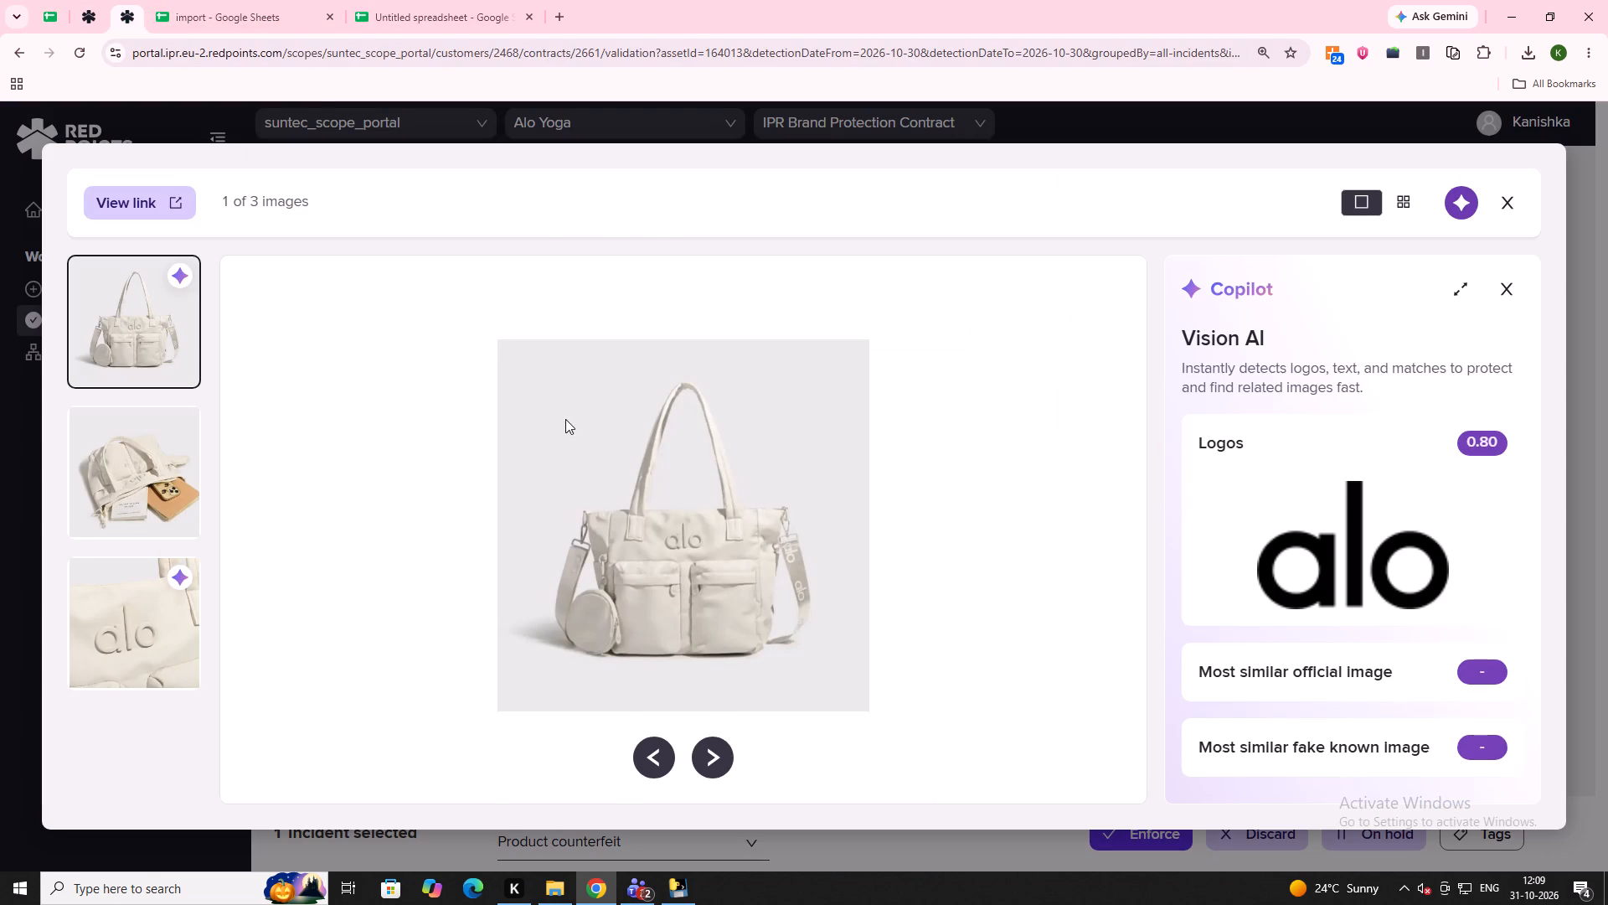
left_click(325, 423)
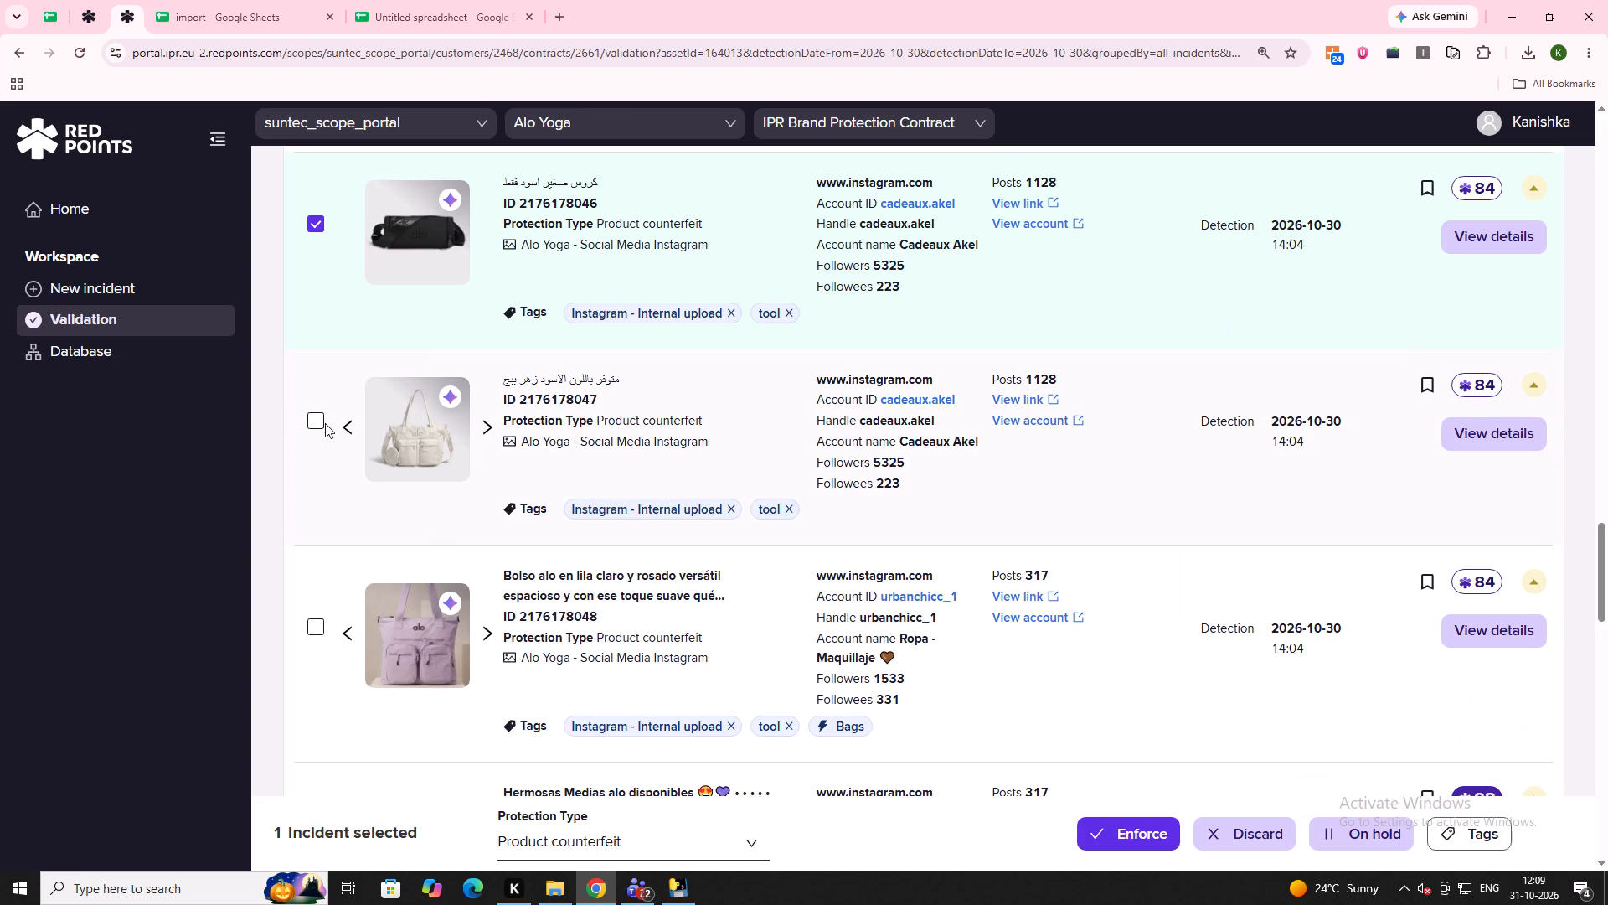
left_click(320, 421)
scroll(381, 492, "up", 1)
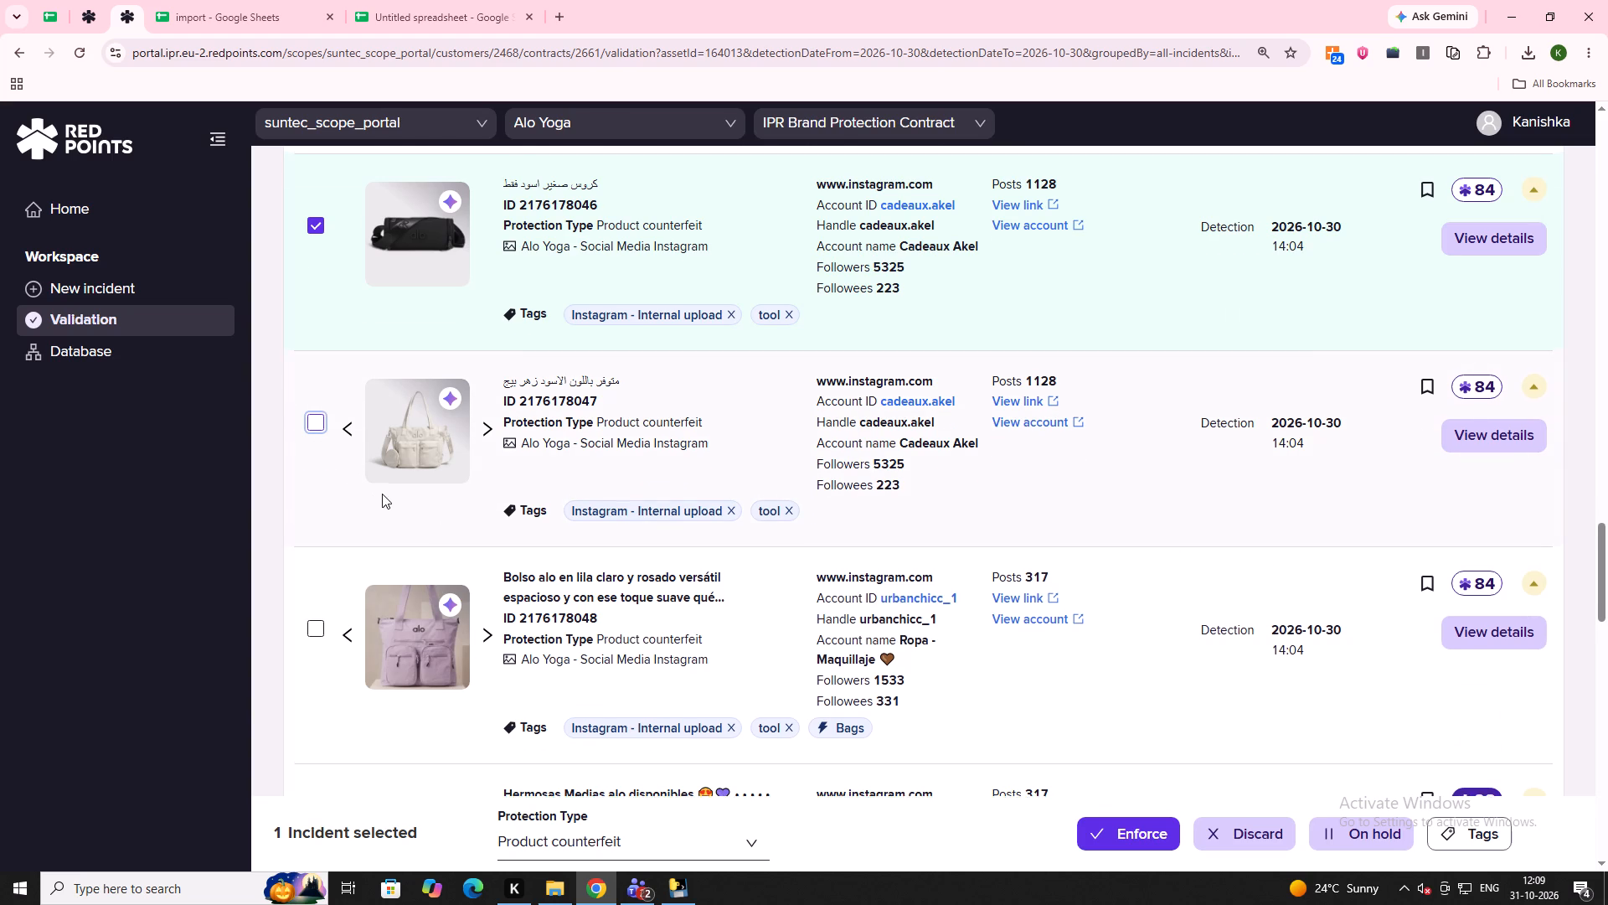
scroll(382, 494, "down", 1)
left_click(429, 584)
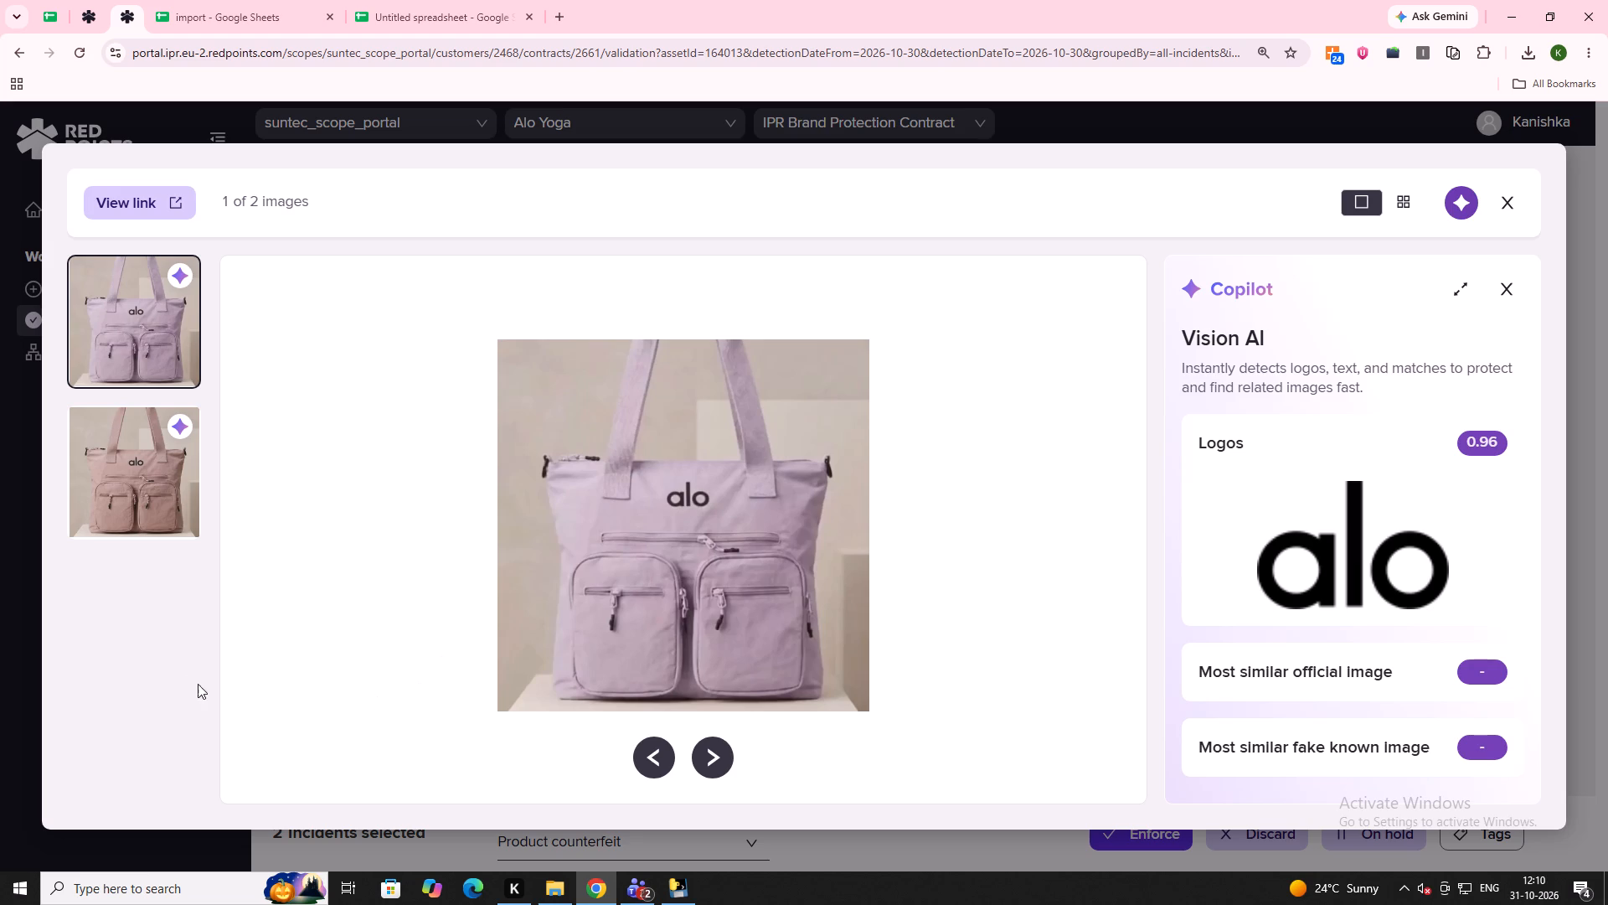
left_click(150, 491)
key("Escape")
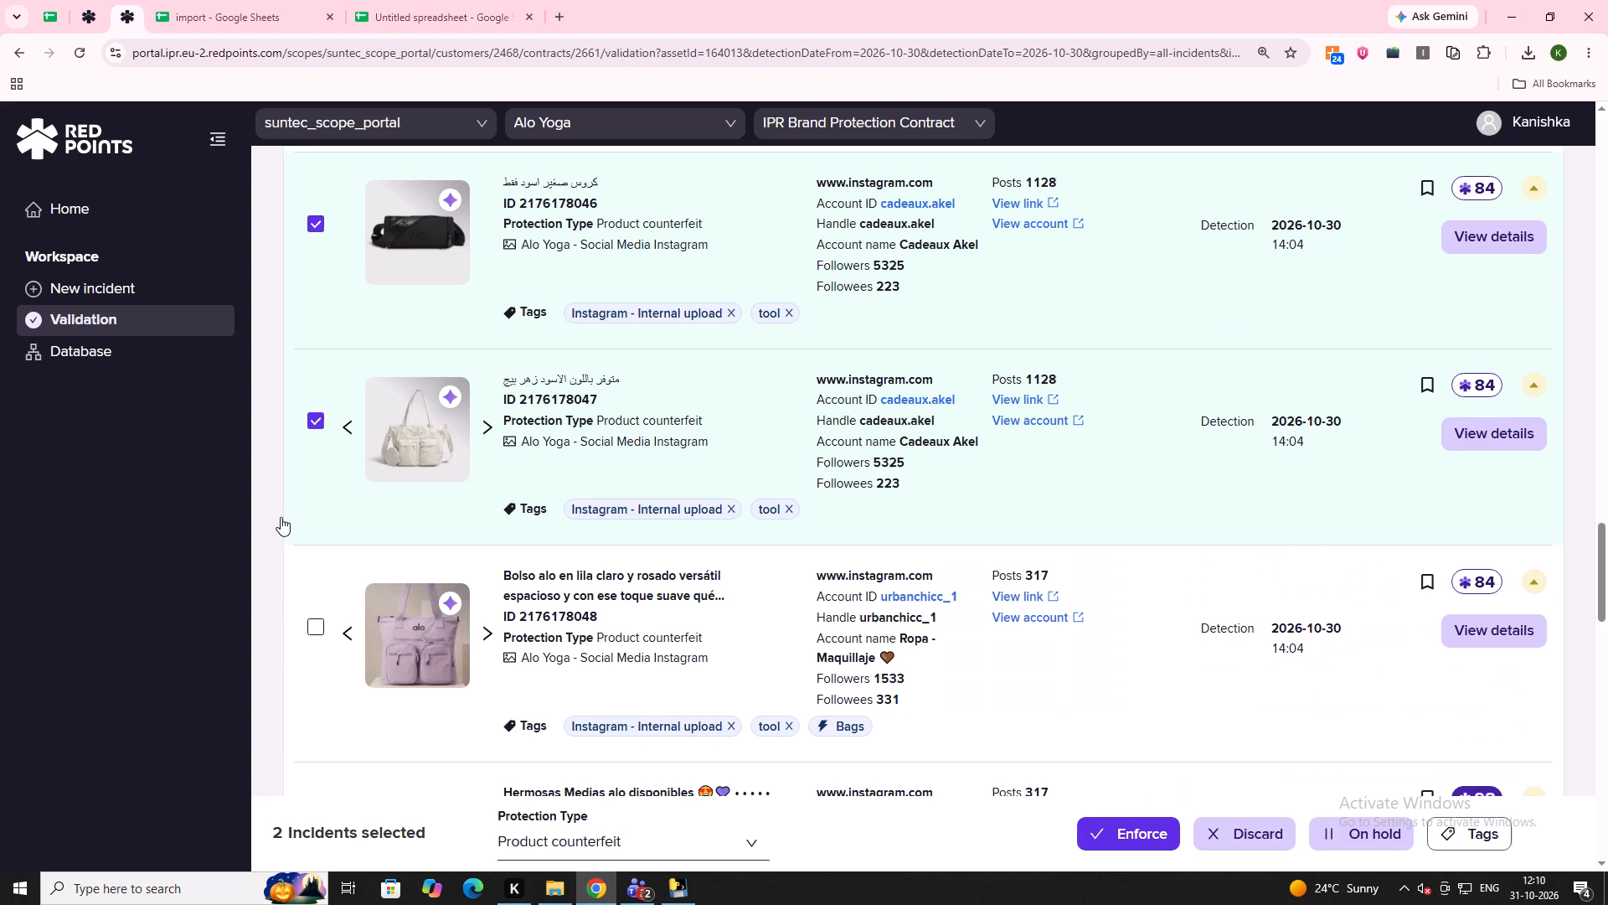
left_click(314, 629)
scroll(314, 629, "down", 3)
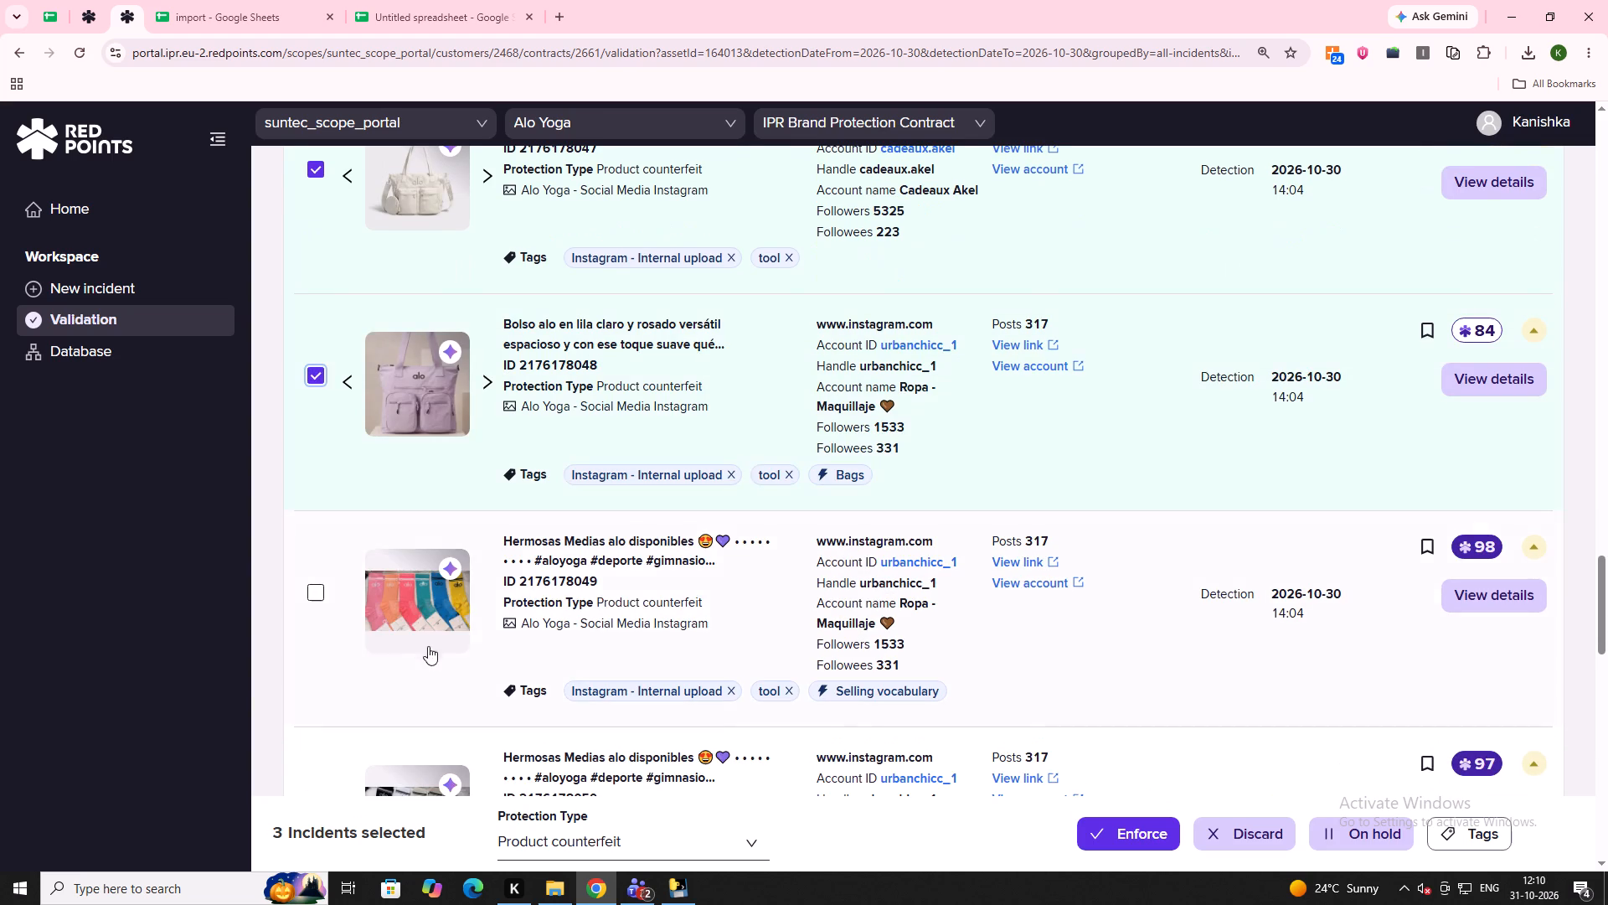
left_click(429, 604)
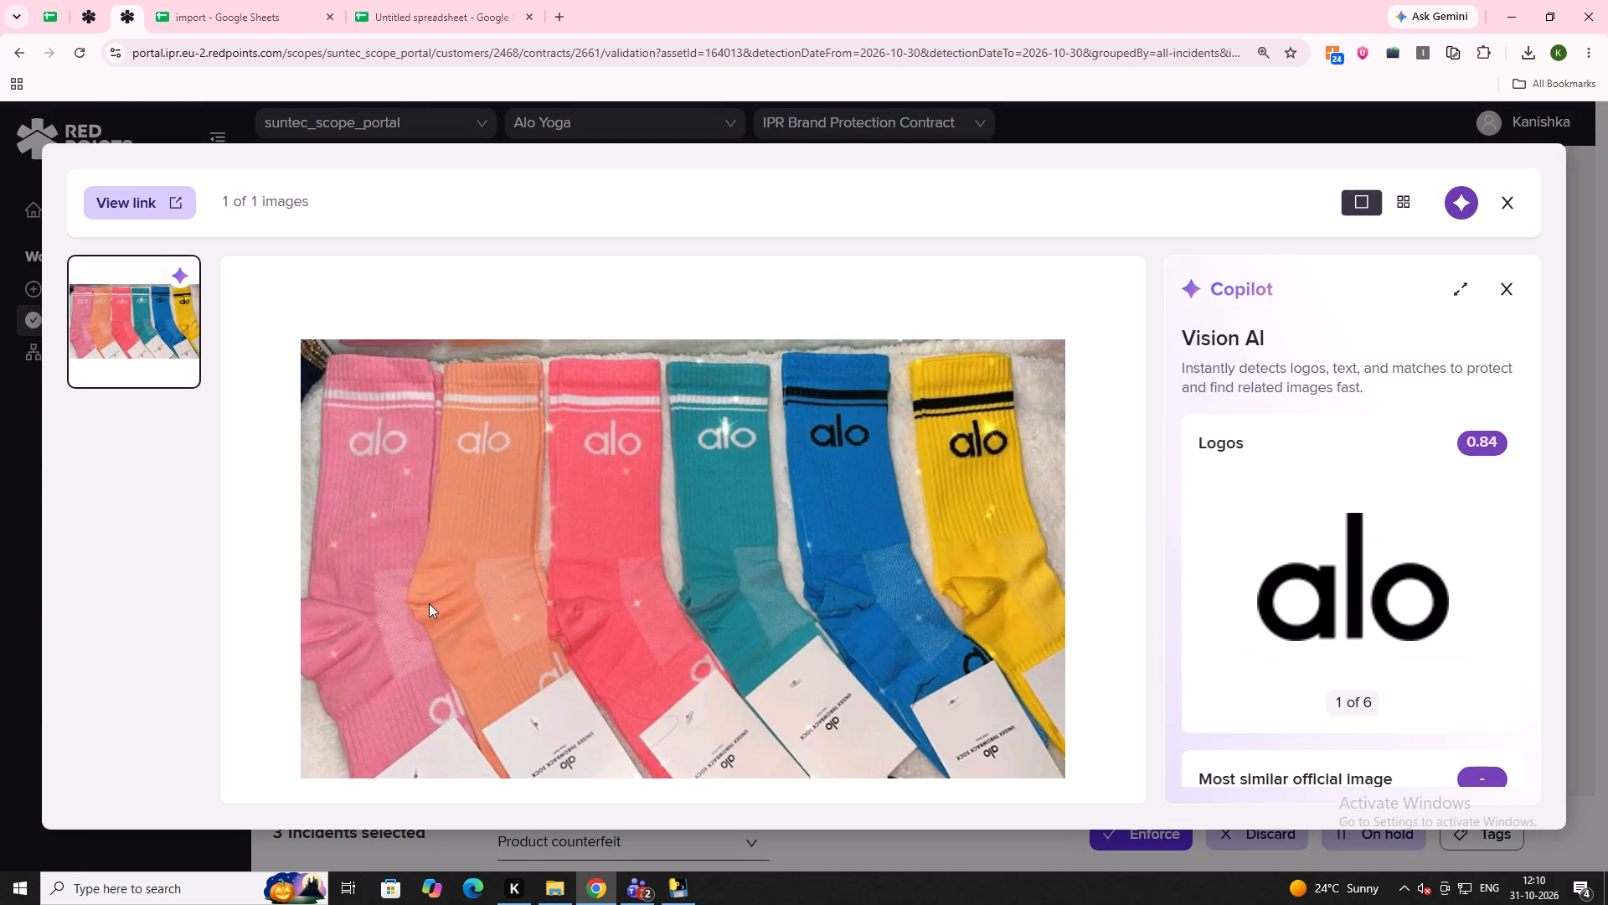
key("Escape")
scroll(447, 601, "up", 1)
scroll(559, 625, "down", 2)
left_click(1039, 498)
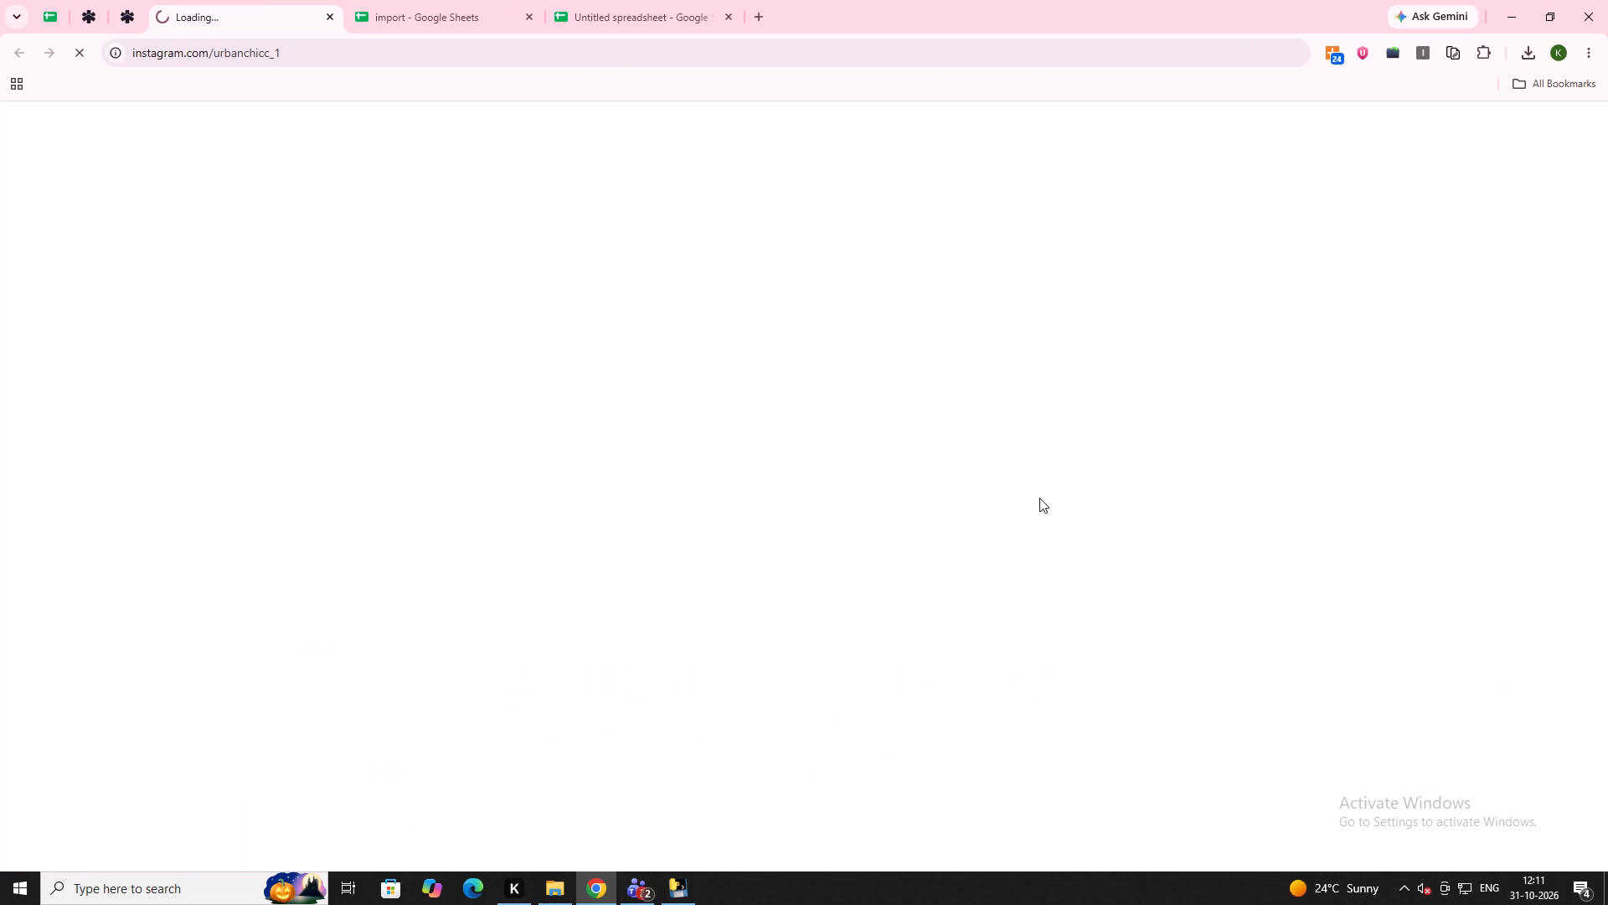
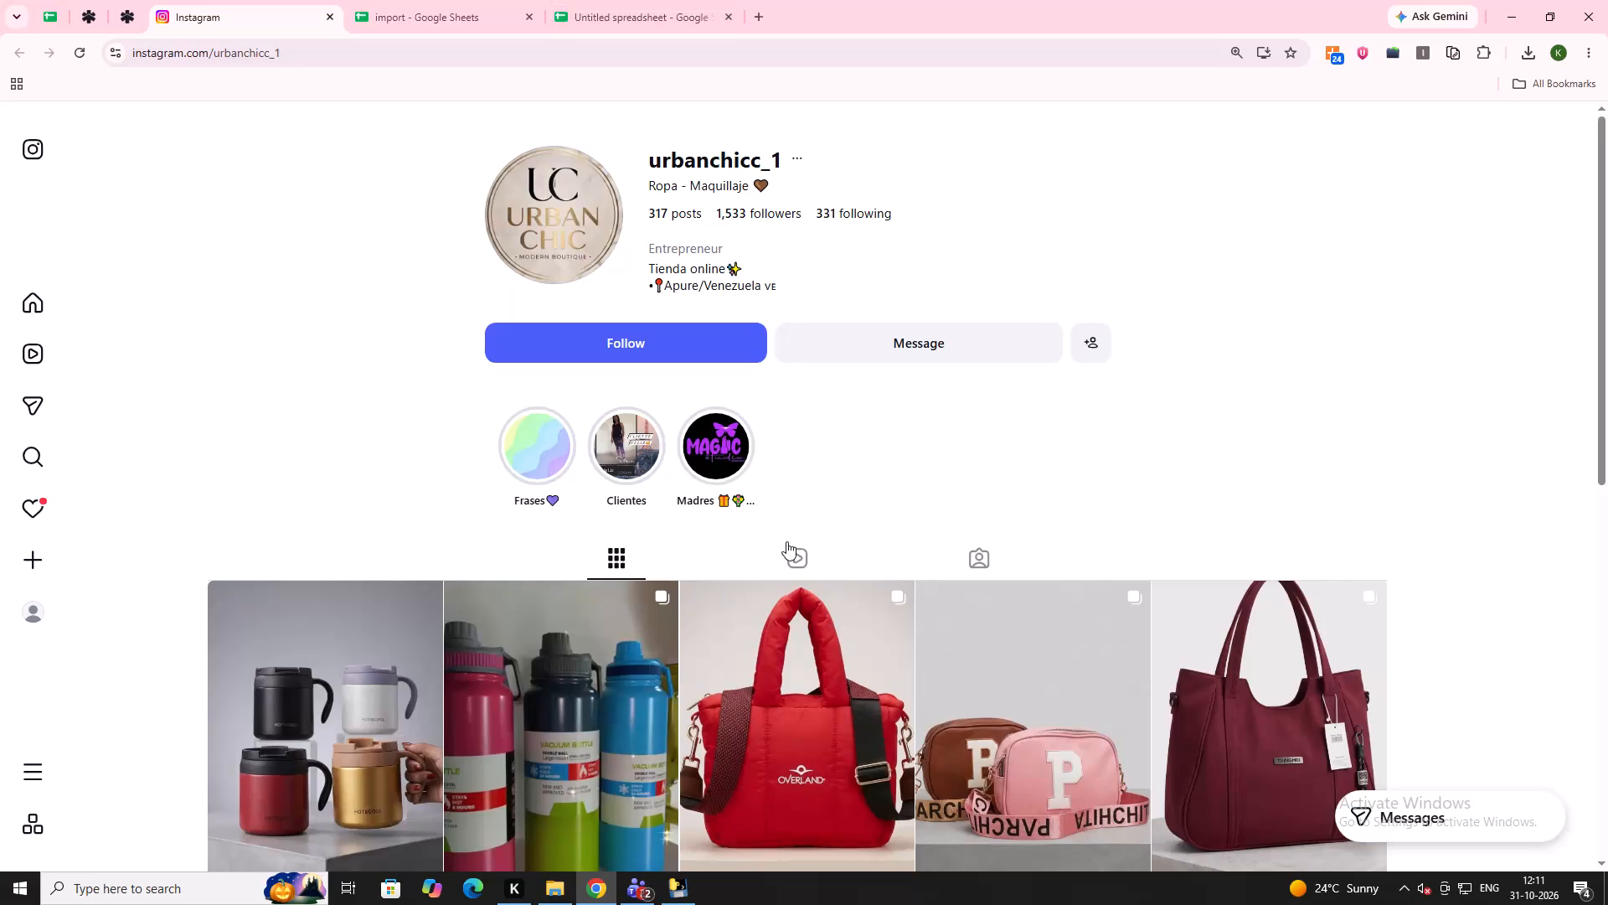
scroll(866, 651, "down", 2)
scroll(957, 698, "down", 1)
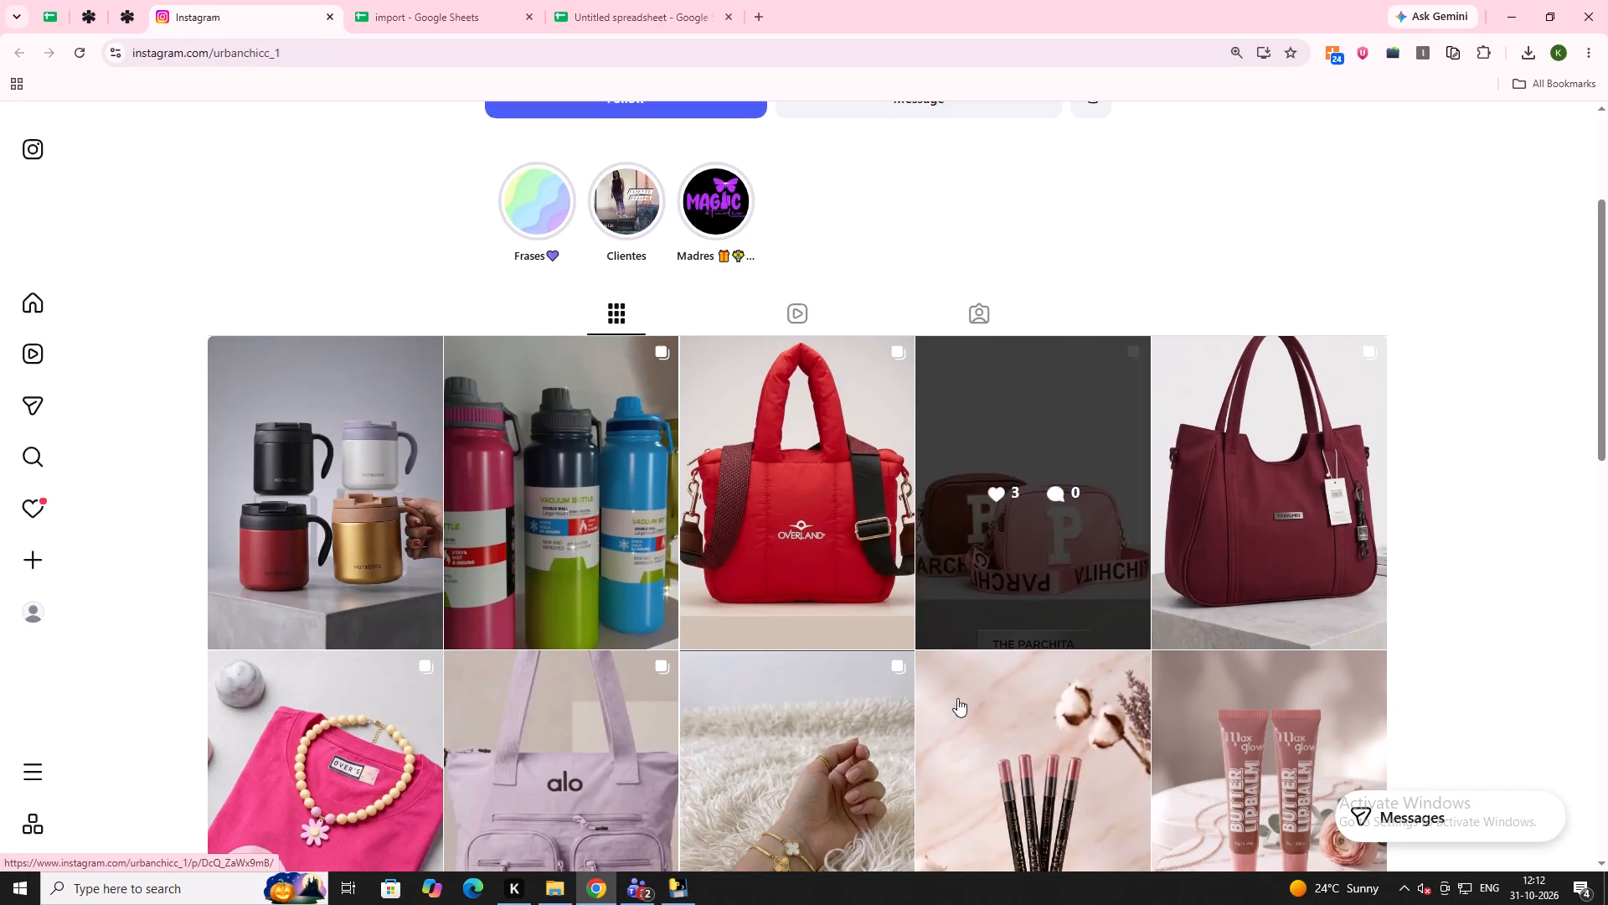
scroll(1074, 721, "up", 11)
scroll(1039, 614, "up", 4)
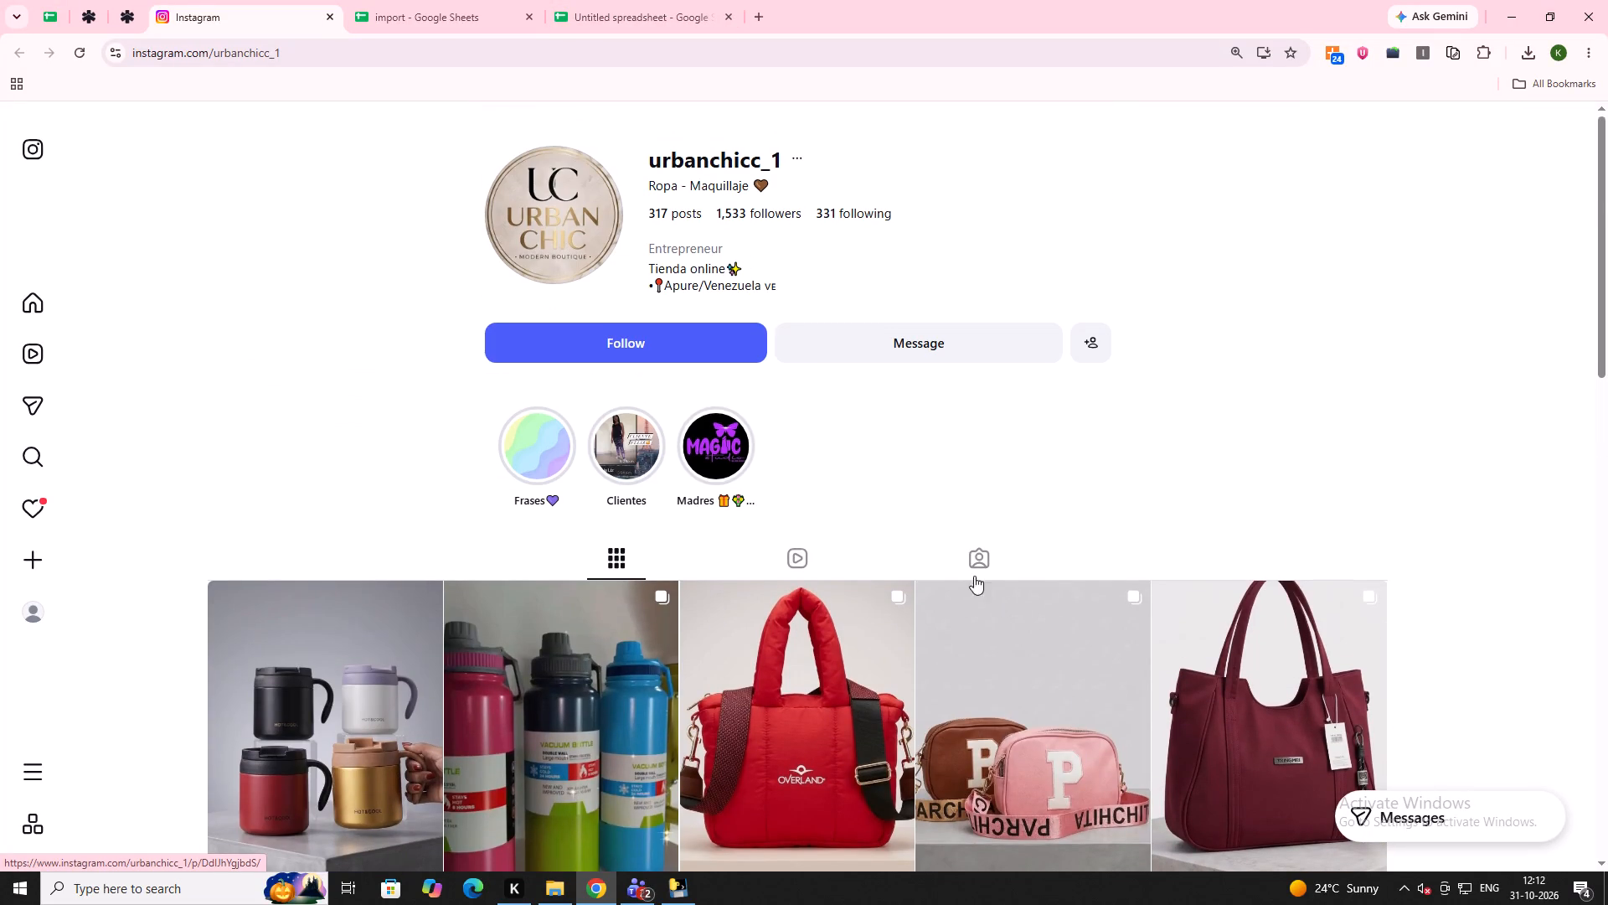
right_click(1127, 225)
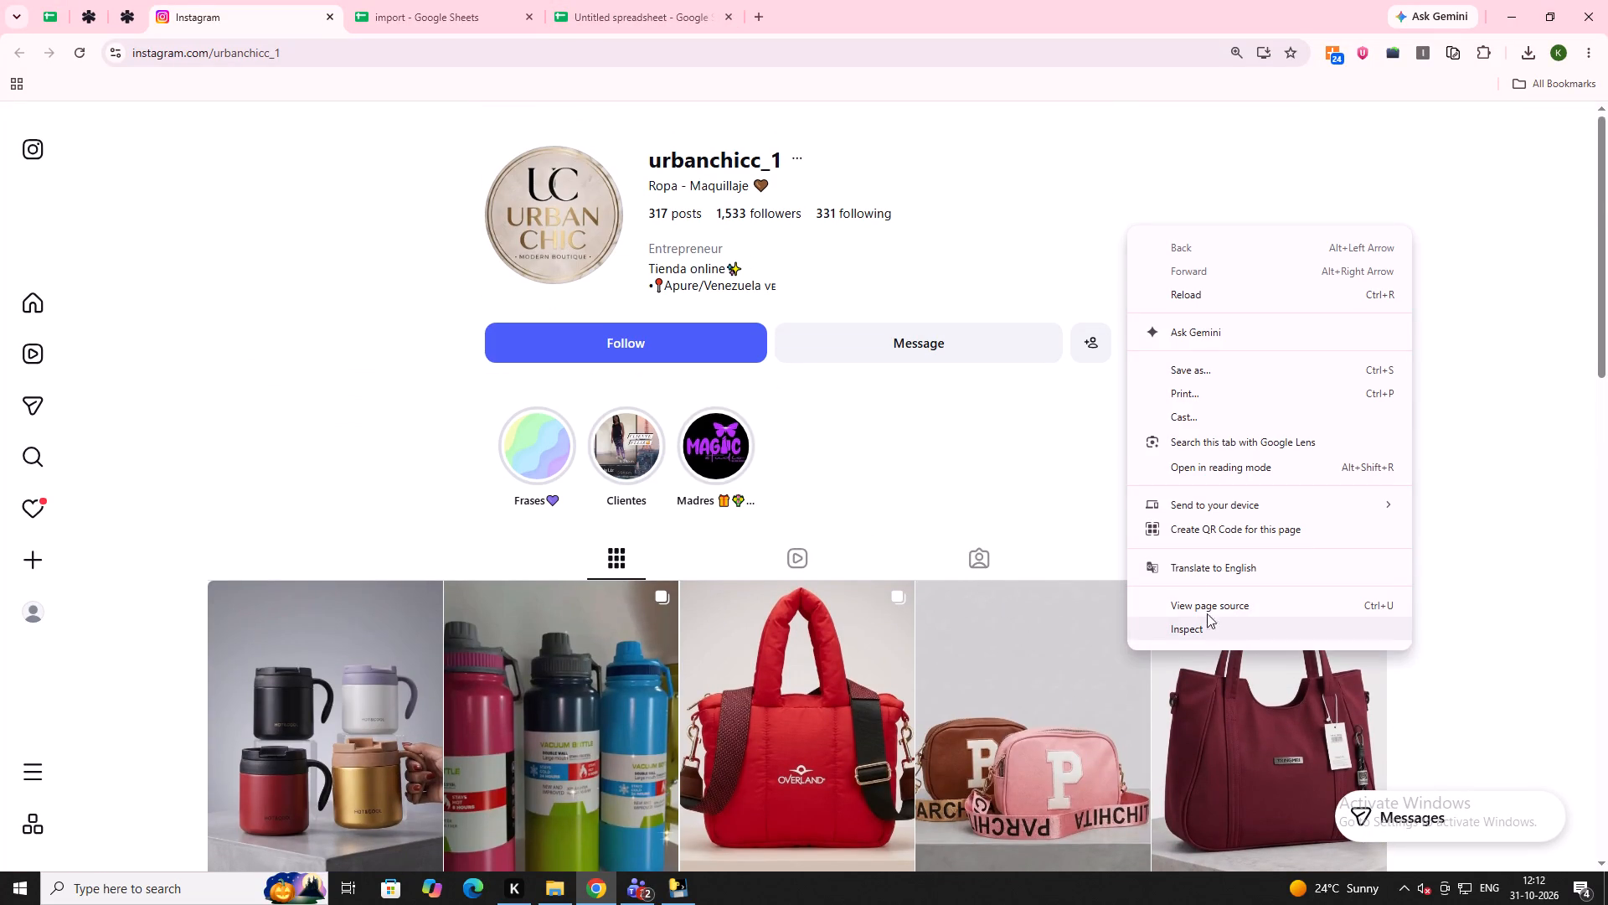
left_click(1188, 563)
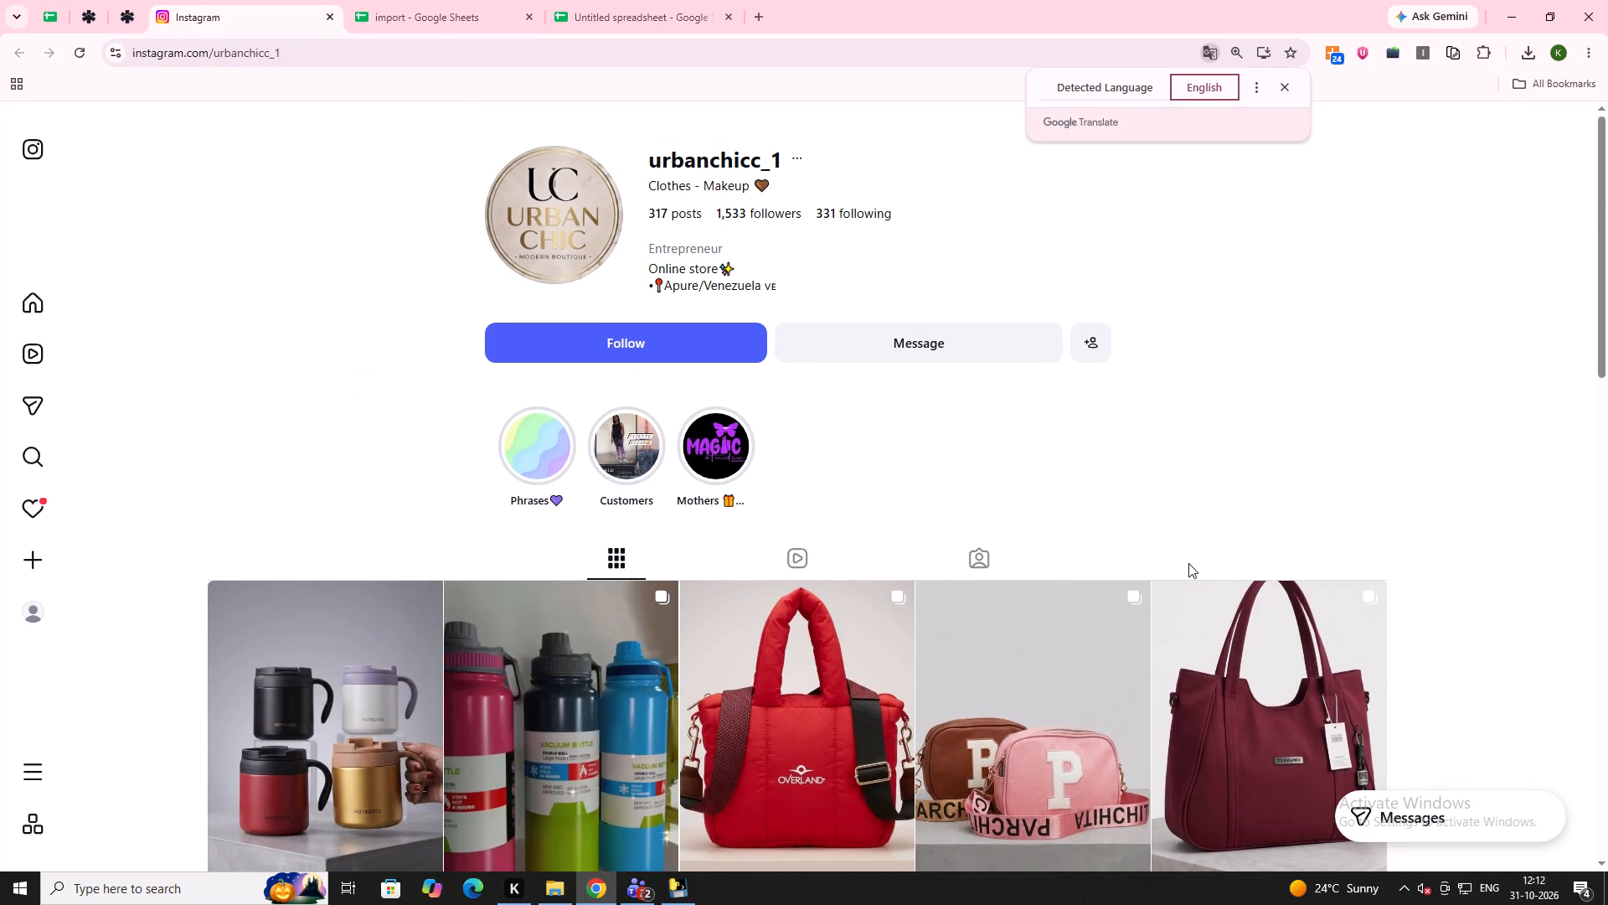
scroll(1185, 559, "down", 12)
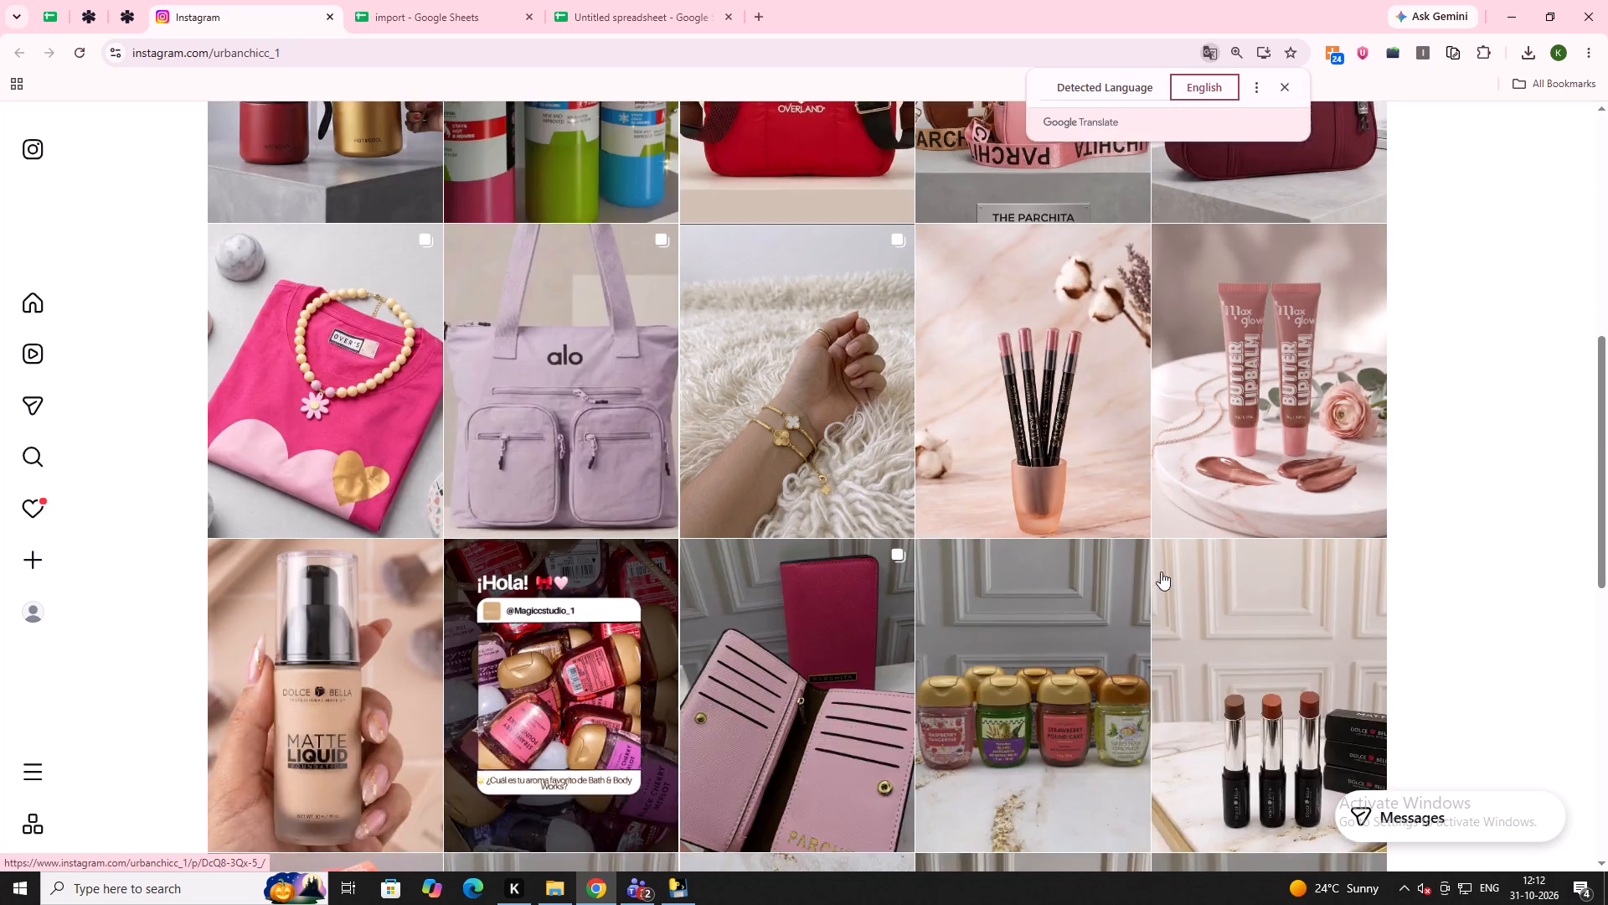
key("ctrl+w")
Recheck the selected bag incidents in the portal's validation list and advance the browser's counter extension to 28.
scroll(516, 615, "up", 2)
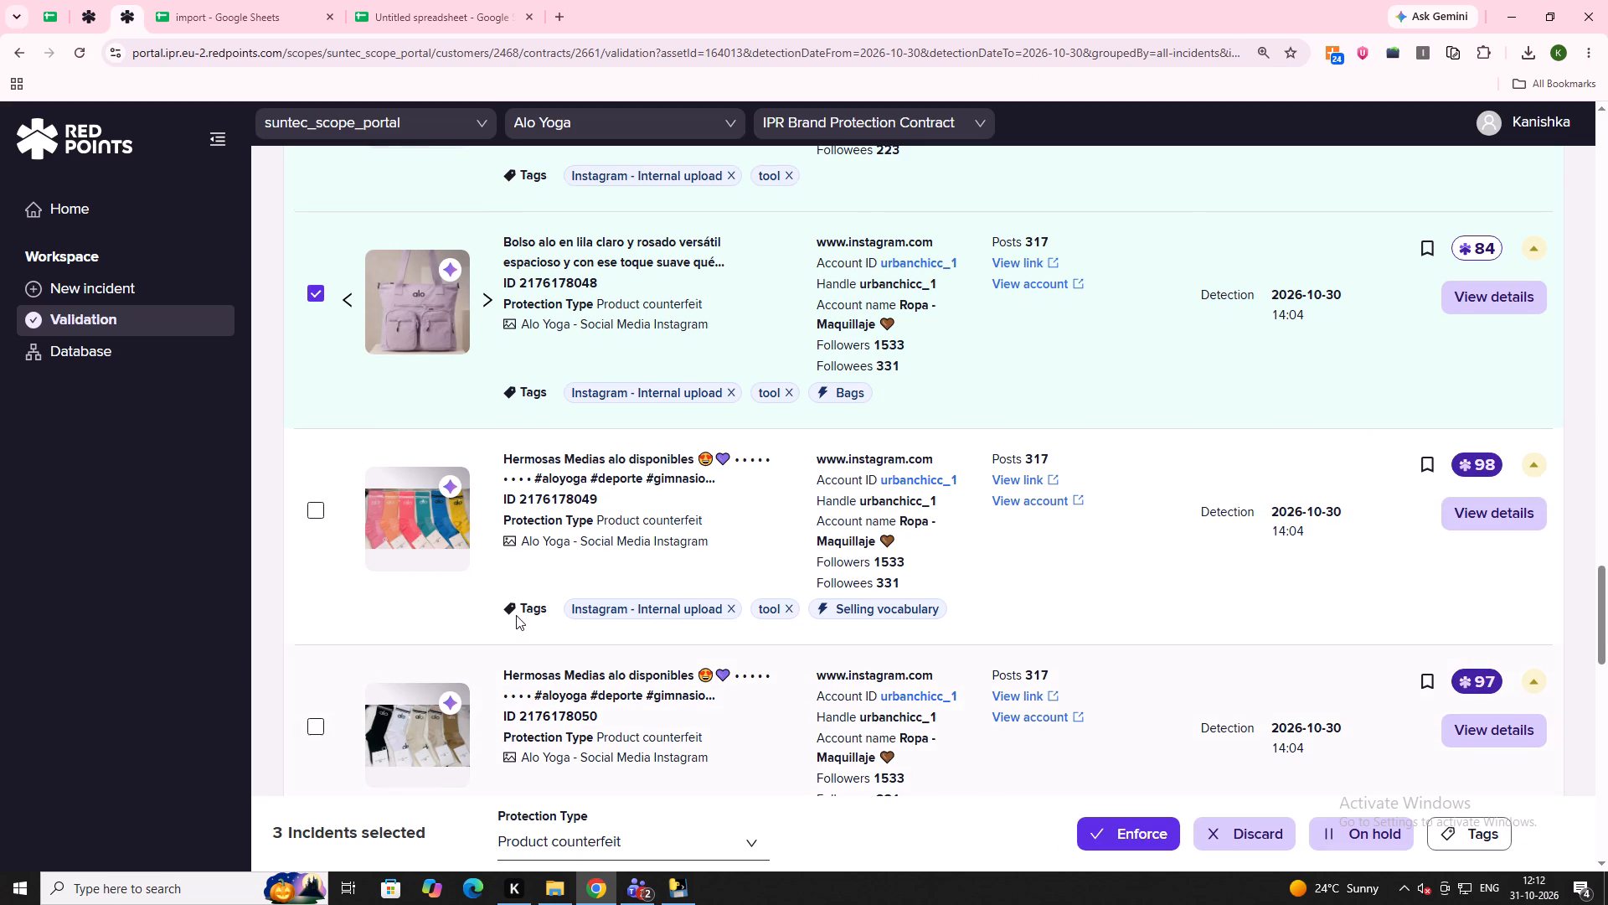
scroll(516, 615, "up", 2)
scroll(905, 557, "up", 1)
scroll(905, 557, "down", 1)
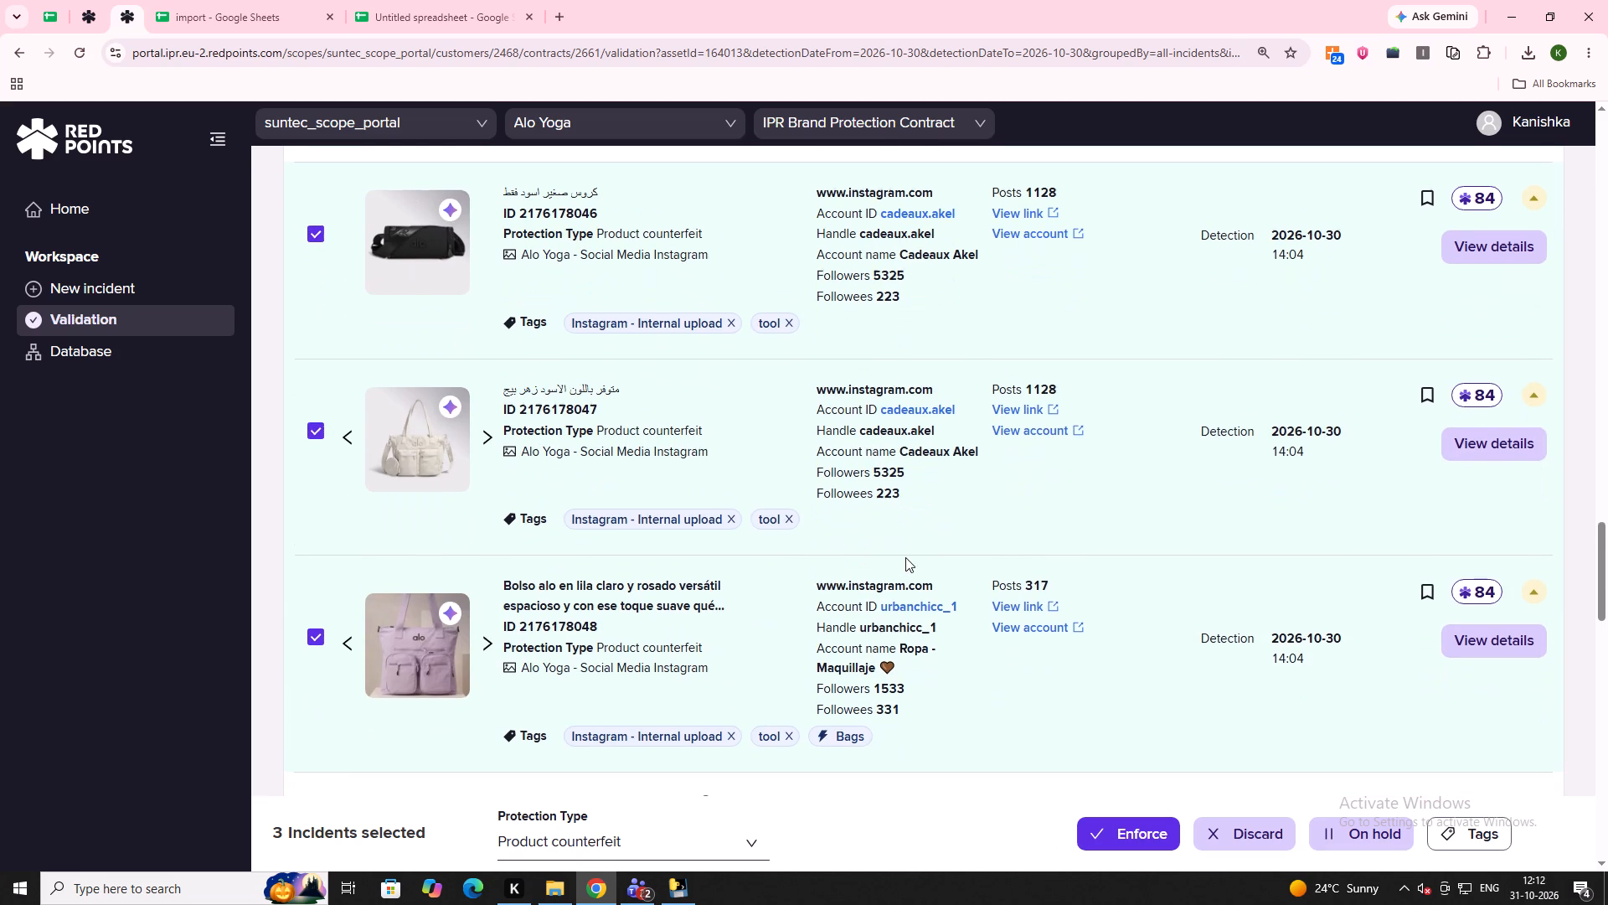
left_click(1331, 62)
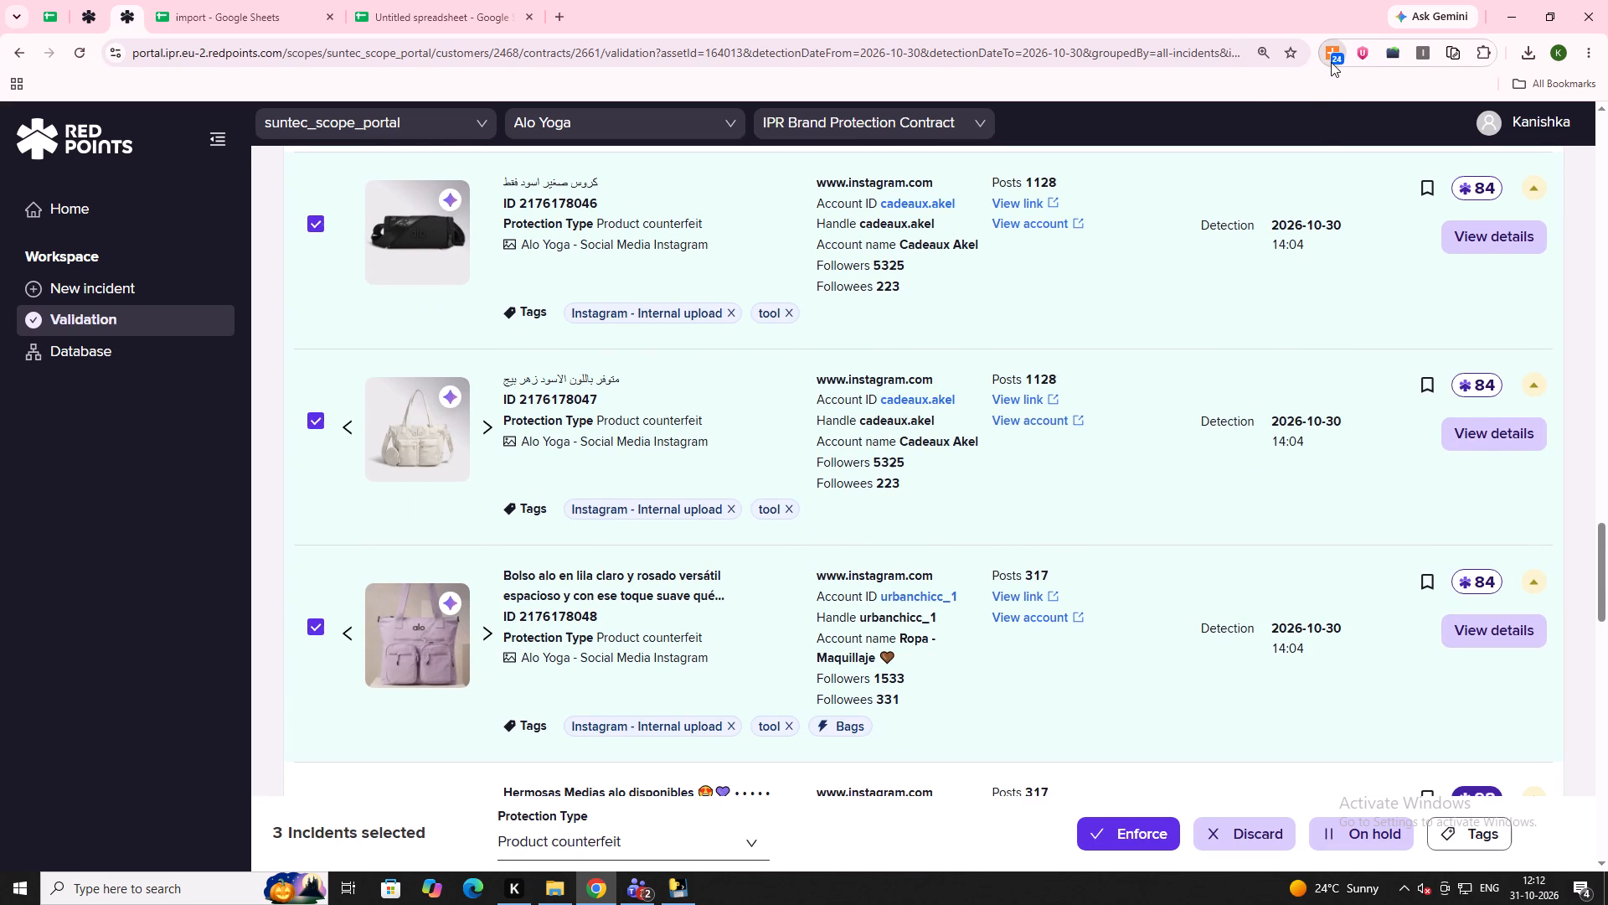
left_click(1331, 62)
left_click(1331, 62)
left_click(1331, 62)
scroll(1272, 478, "down", 2)
scroll(1294, 536, "up", 2)
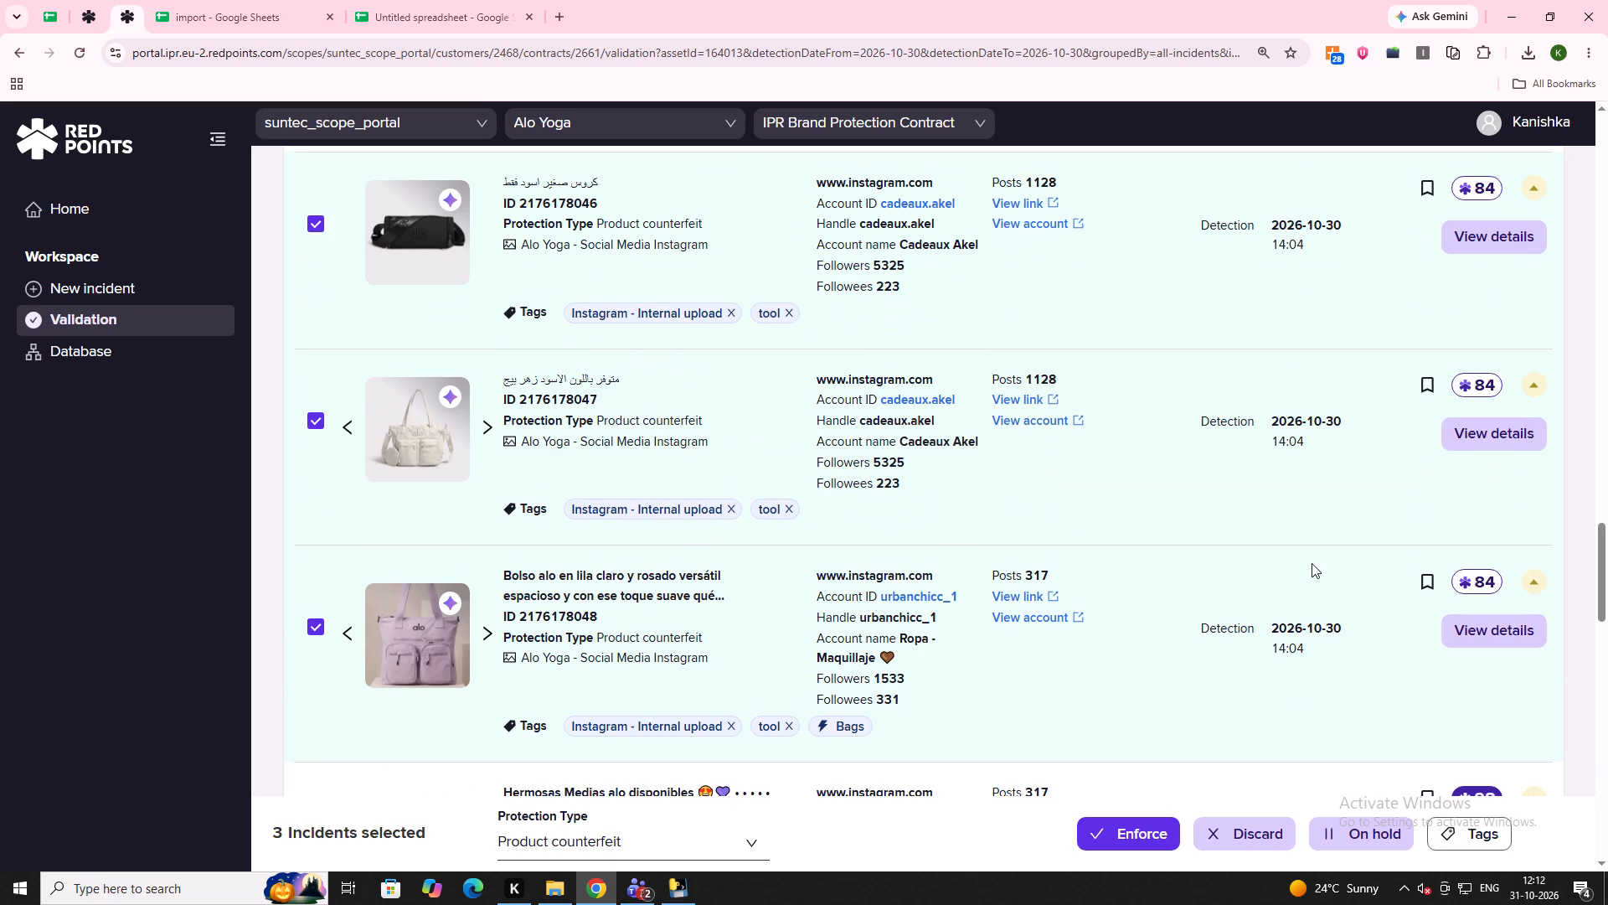
In the tag update for the three selected bag incidents, deselect the Bags, tool and Instagram - Internal upload tags.
left_click(1482, 832)
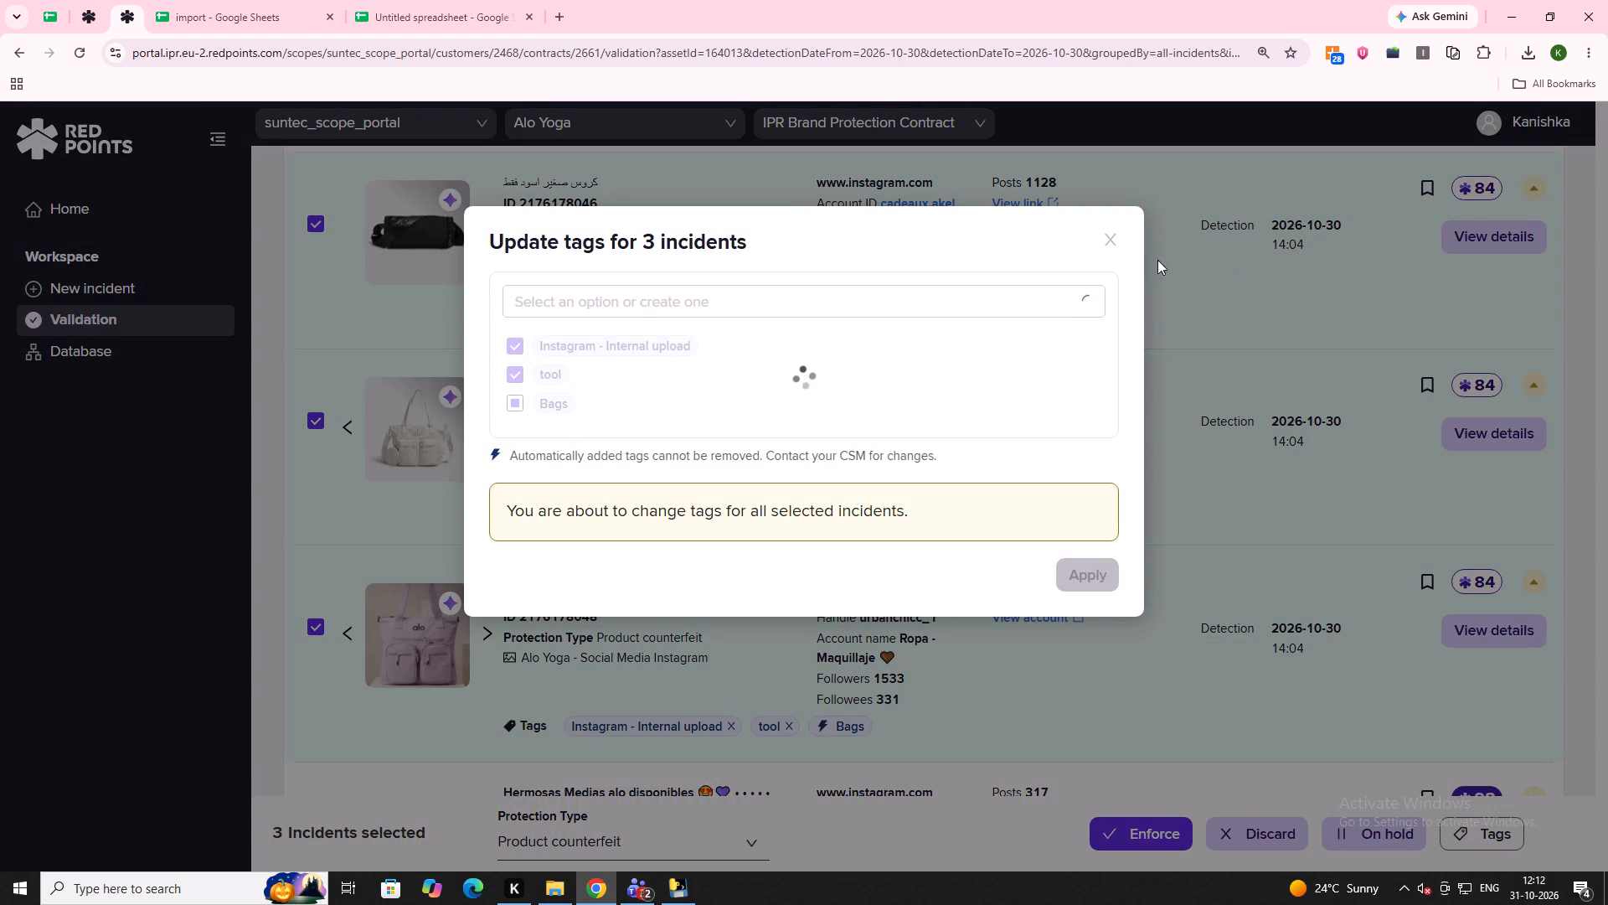
left_click(1112, 240)
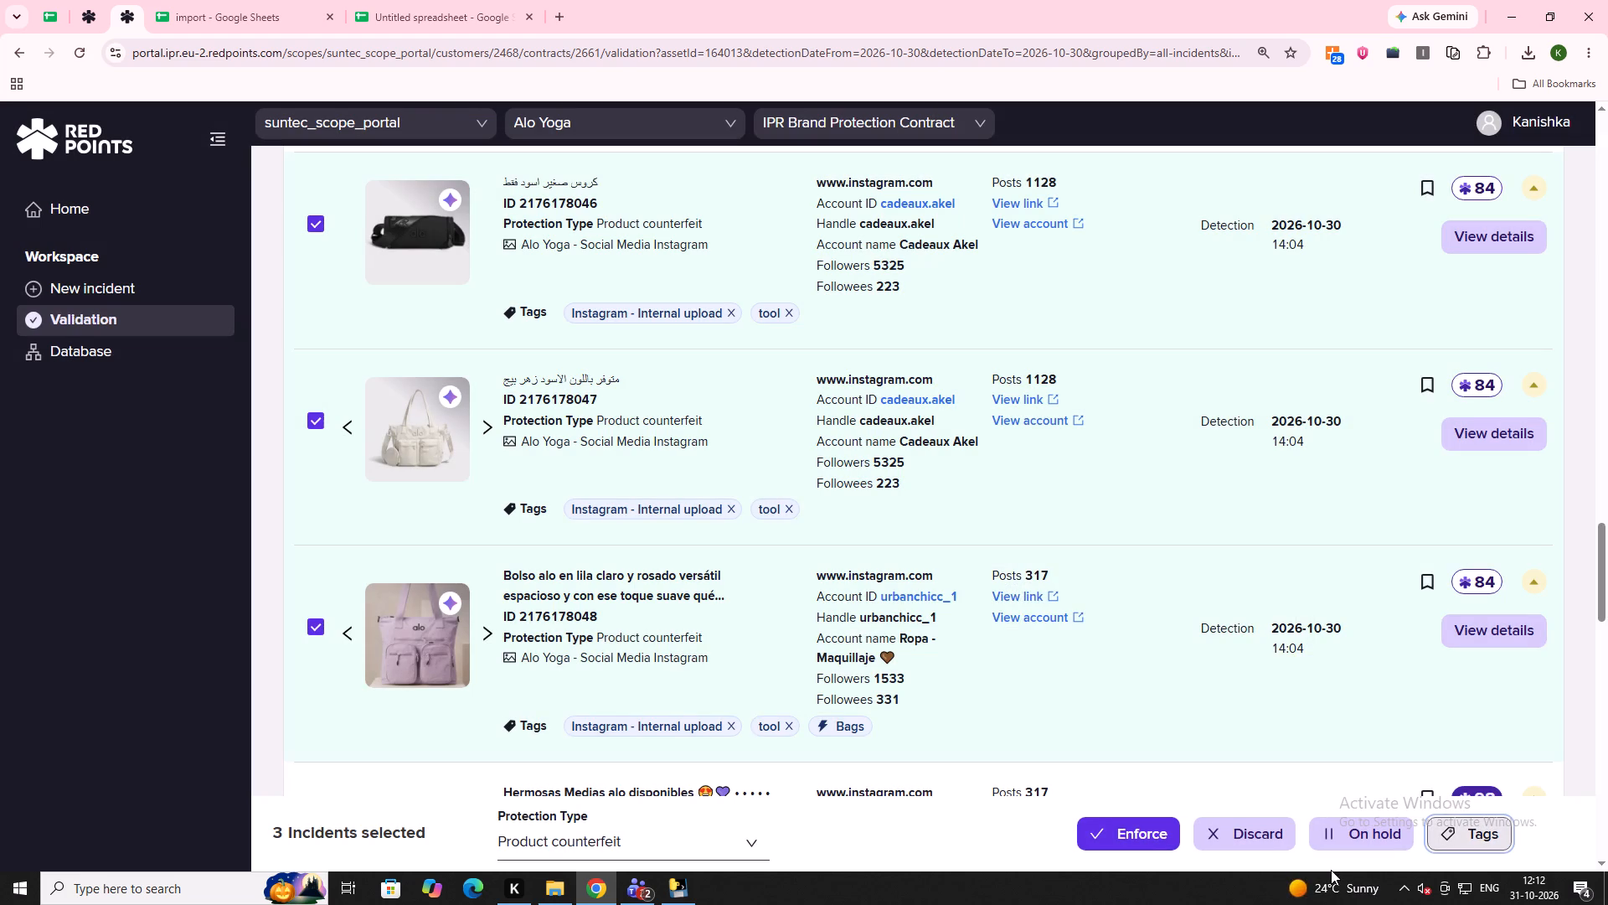
left_click(1470, 837)
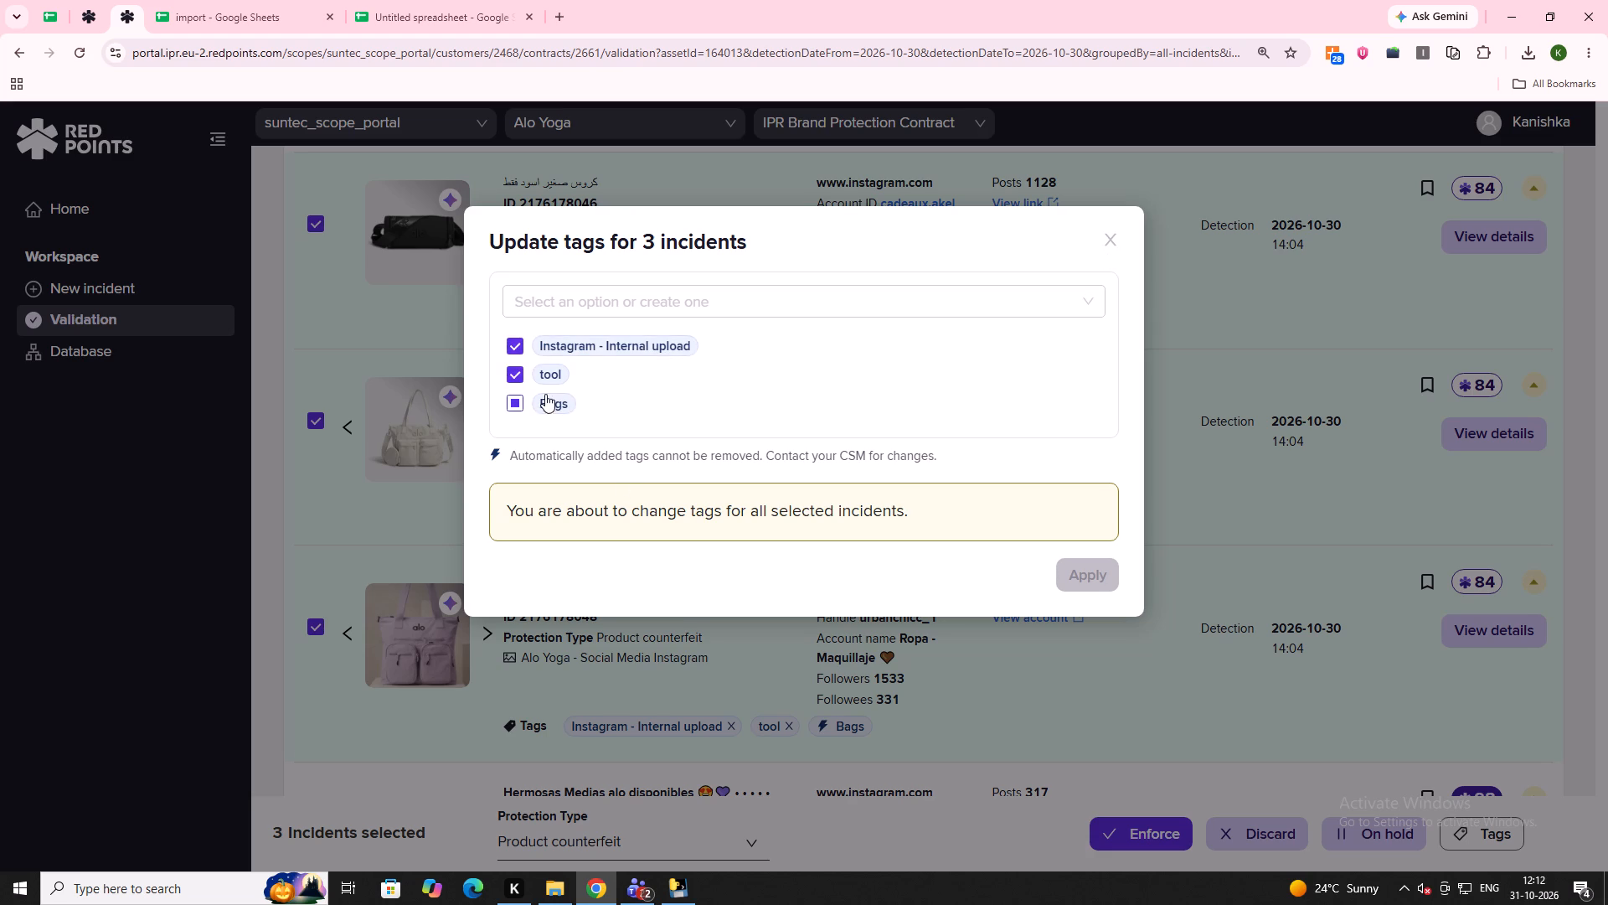
double_click(553, 398)
left_click(544, 376)
left_click(545, 354)
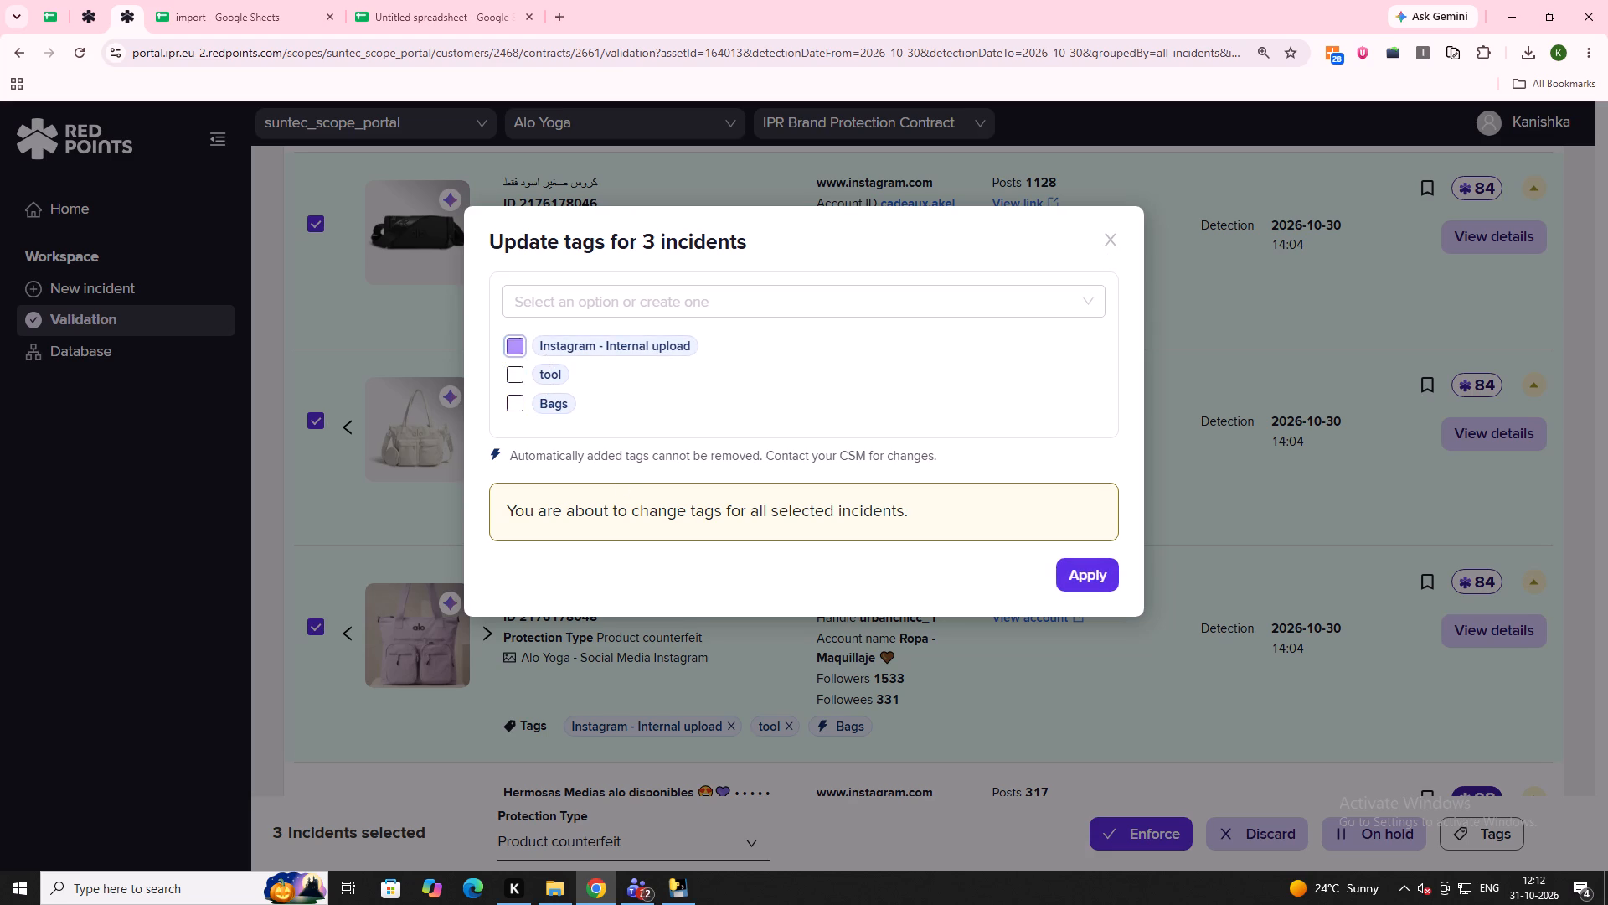
Add the Commercial activity tag to the three selected bag incidents, apply the tag changes, and deselect all three.
left_click(547, 289)
type("ty")
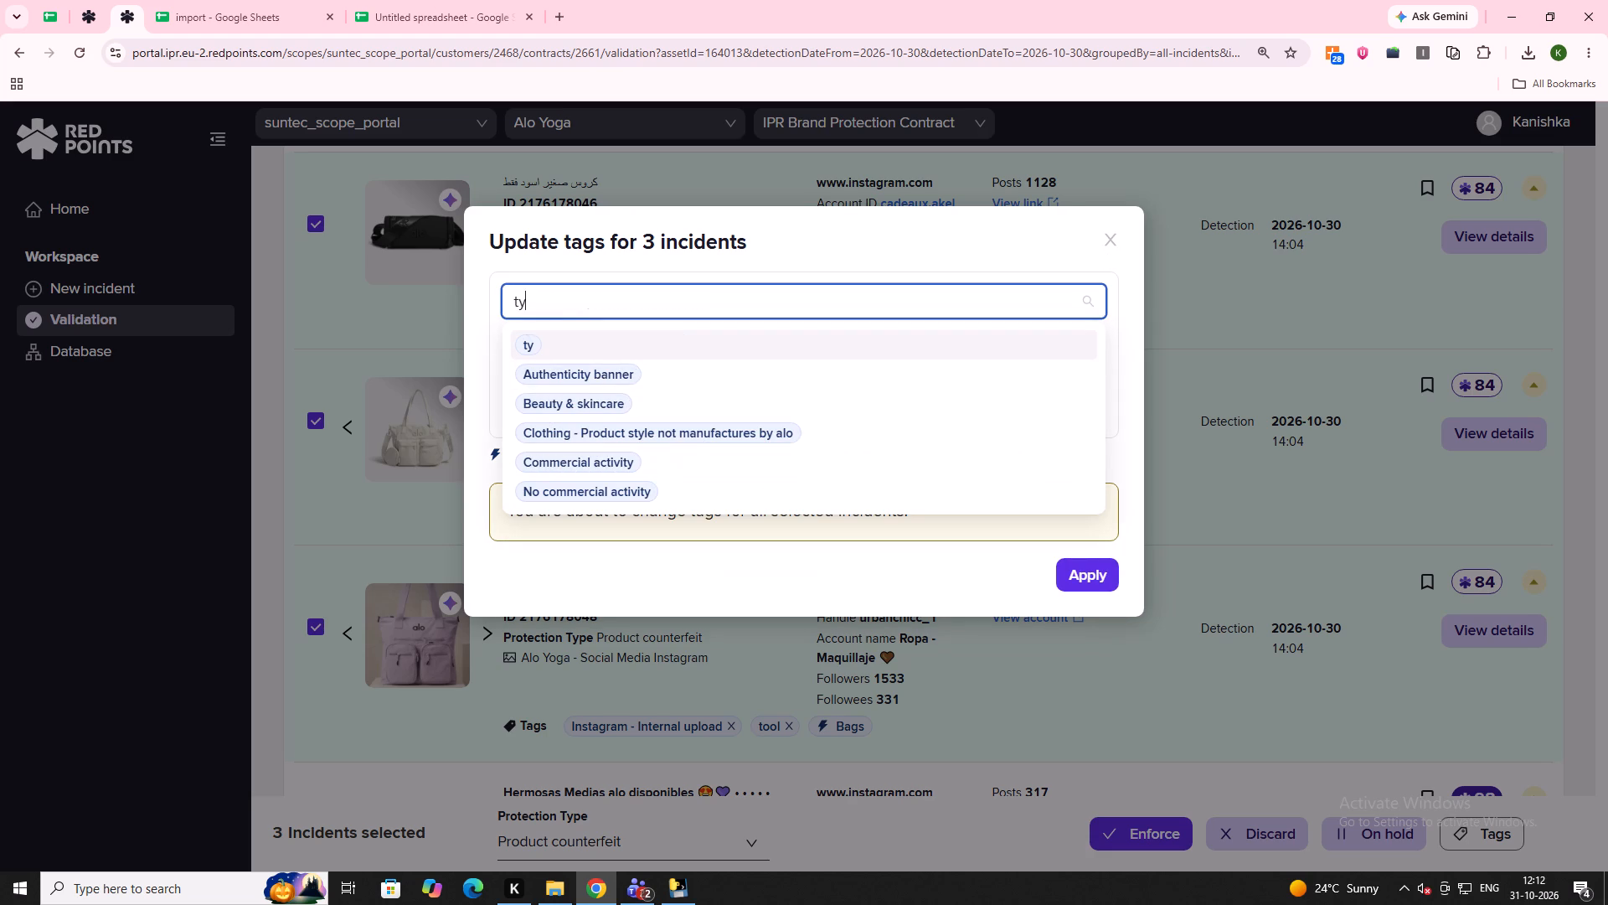
left_click(616, 463)
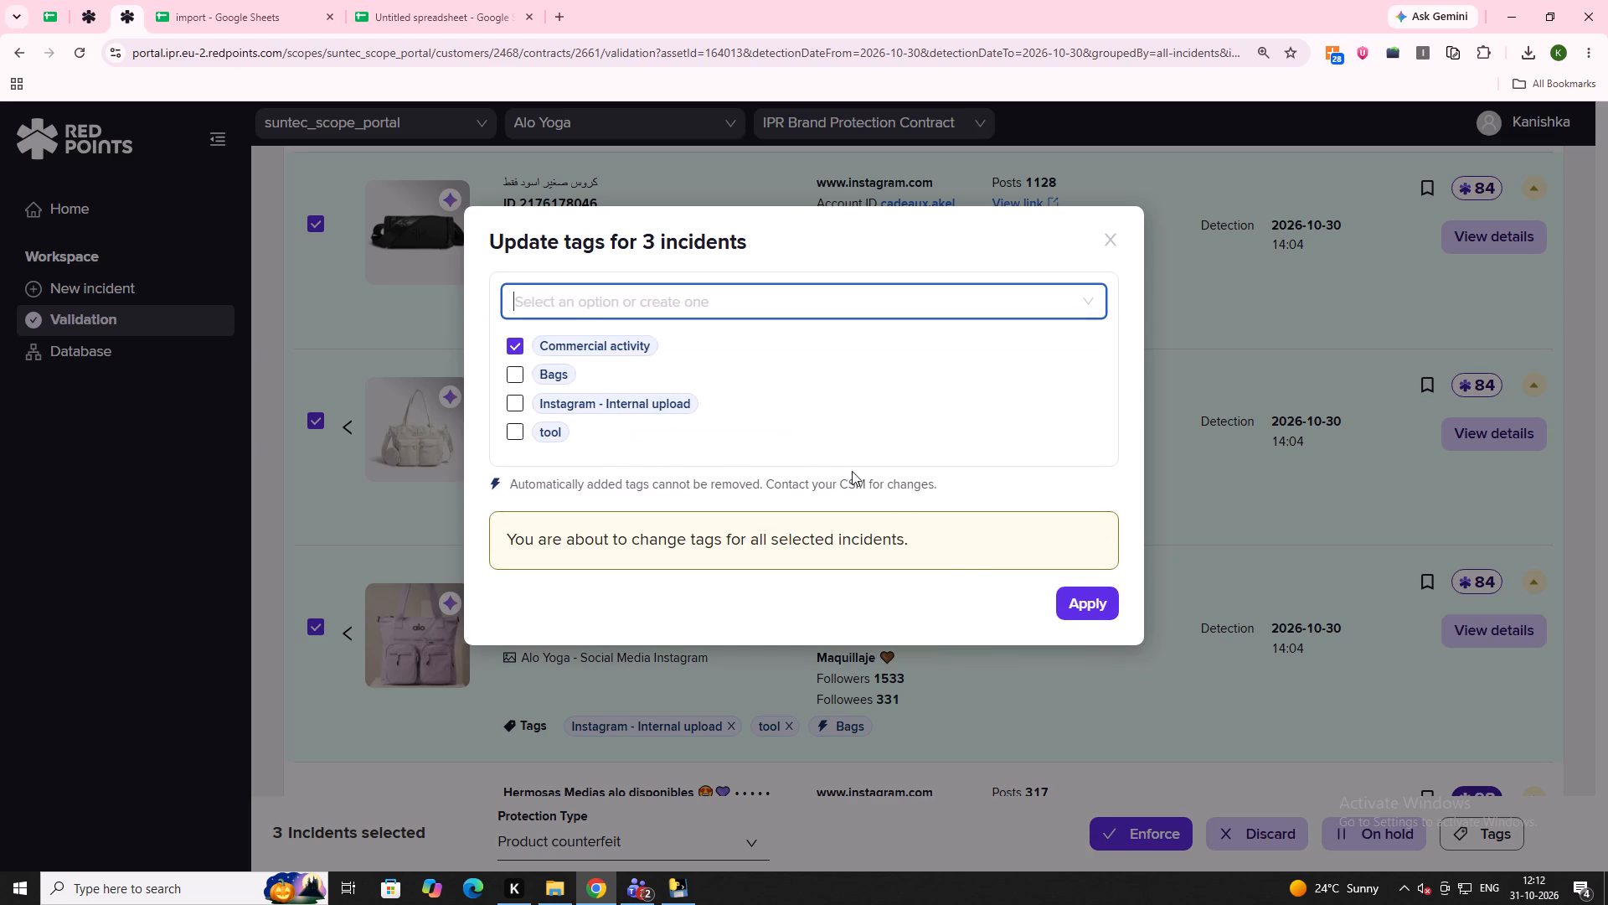
left_click(1055, 610)
left_click(1057, 613)
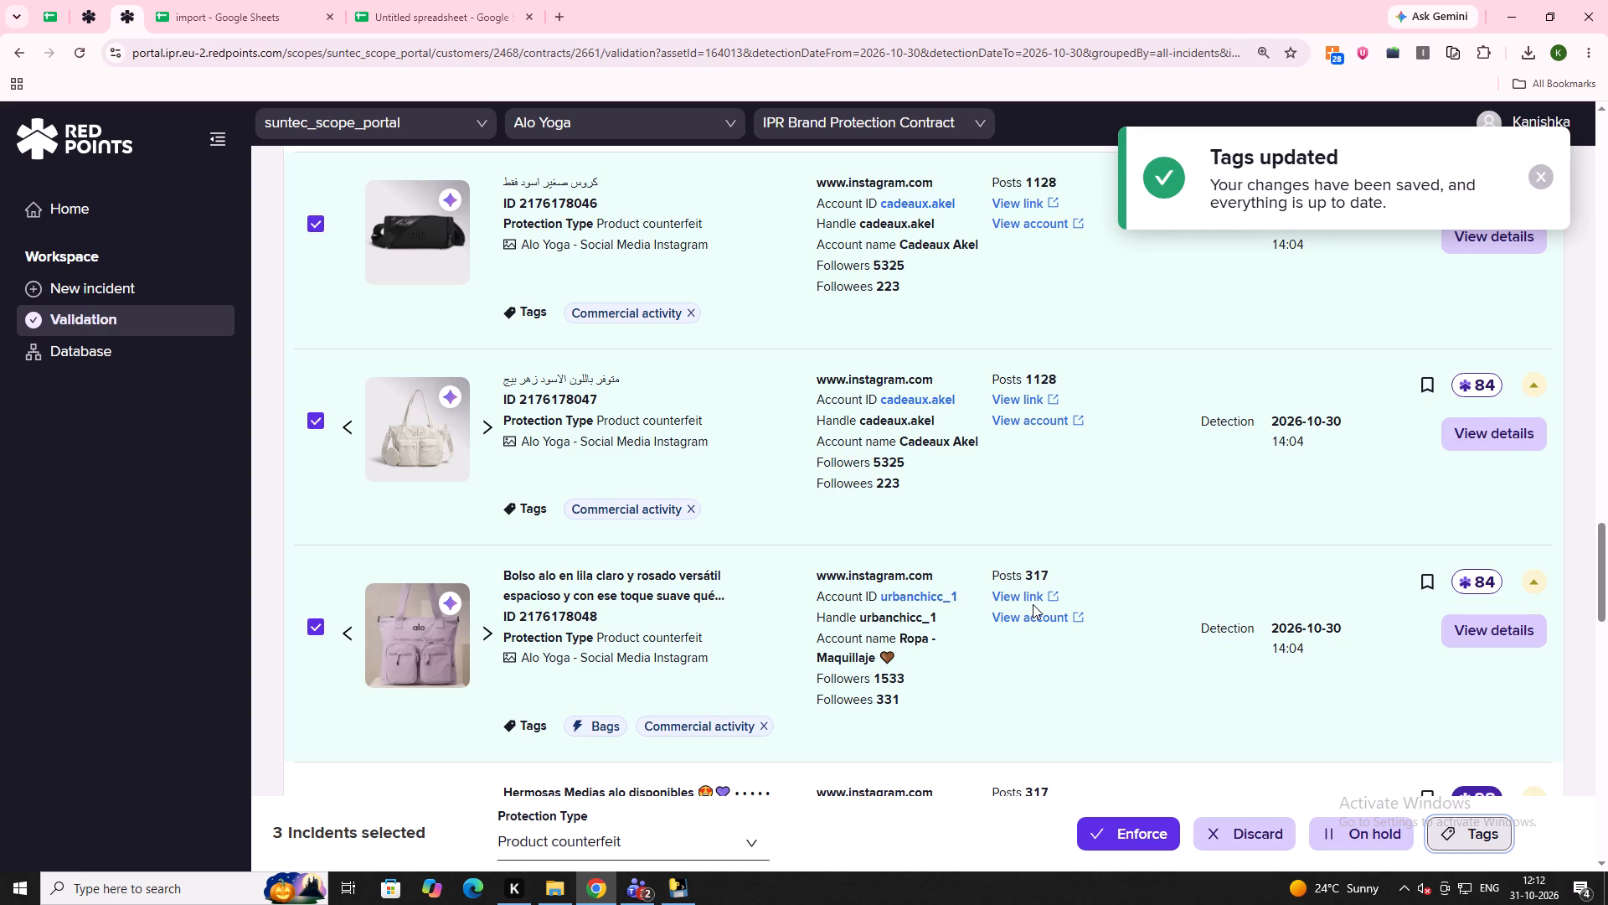
left_click(307, 217)
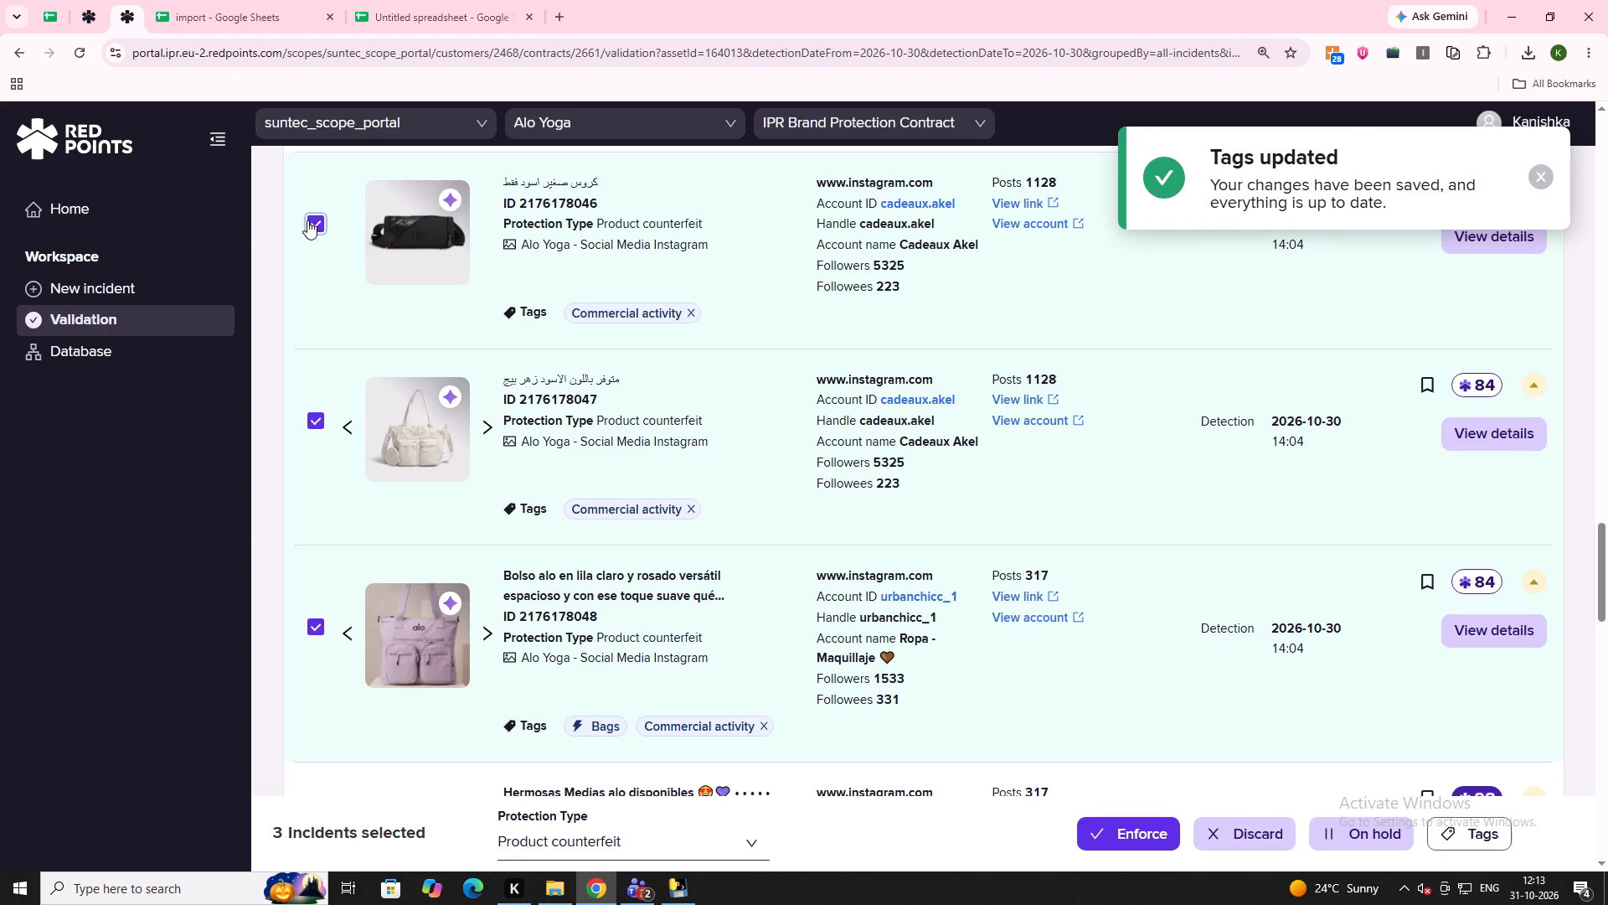
left_click(319, 412)
left_click(320, 628)
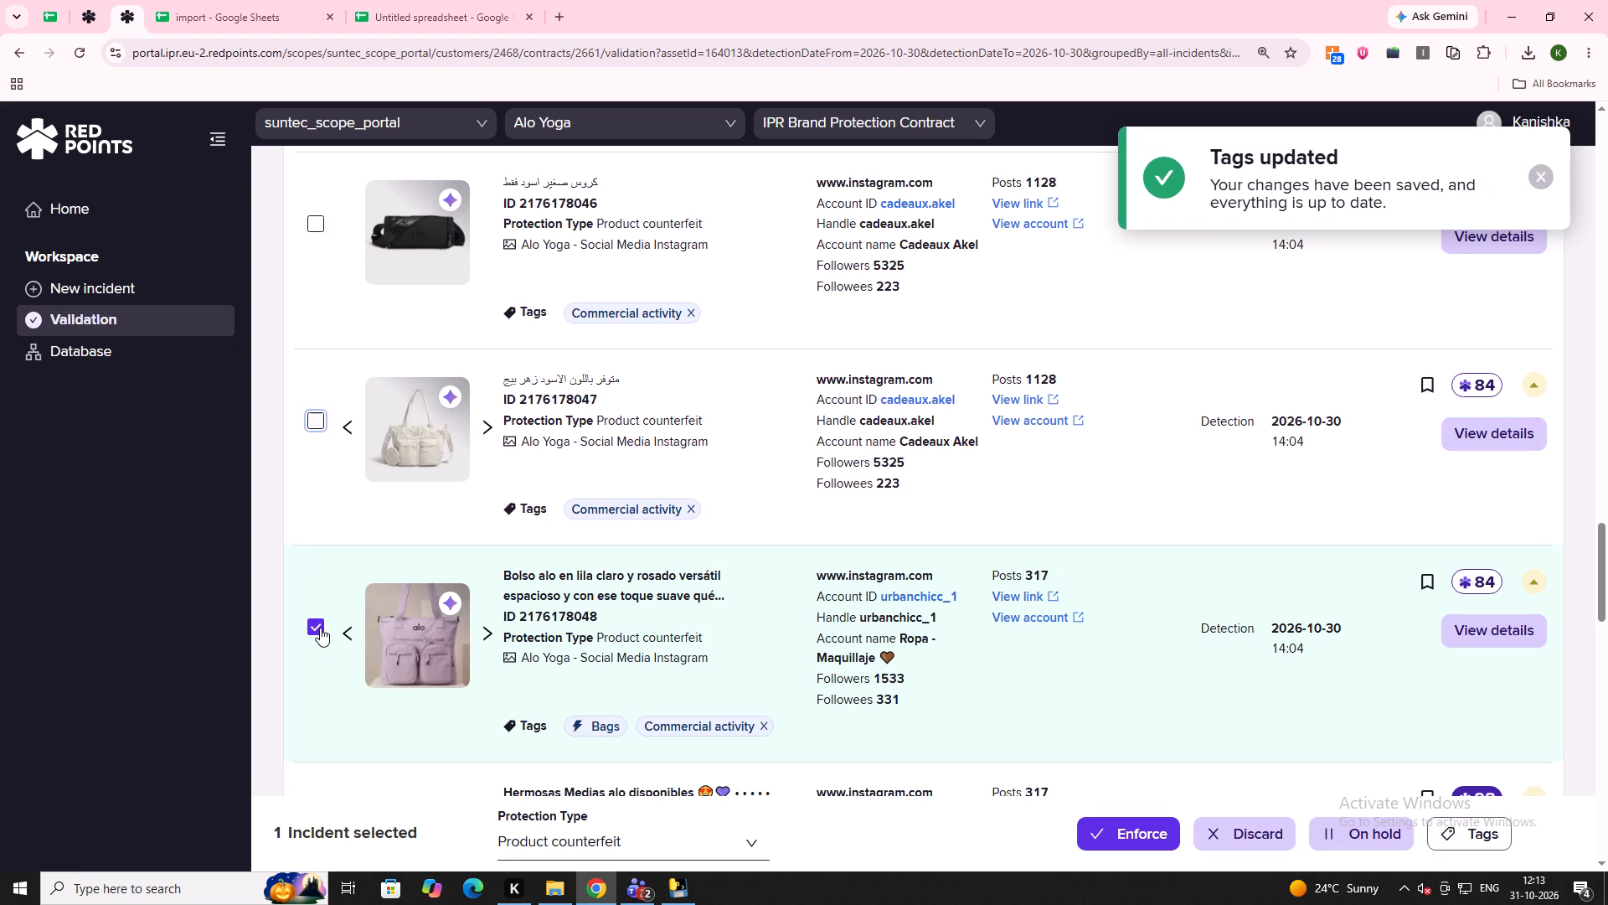
scroll(367, 557, "down", 4)
left_click(313, 517)
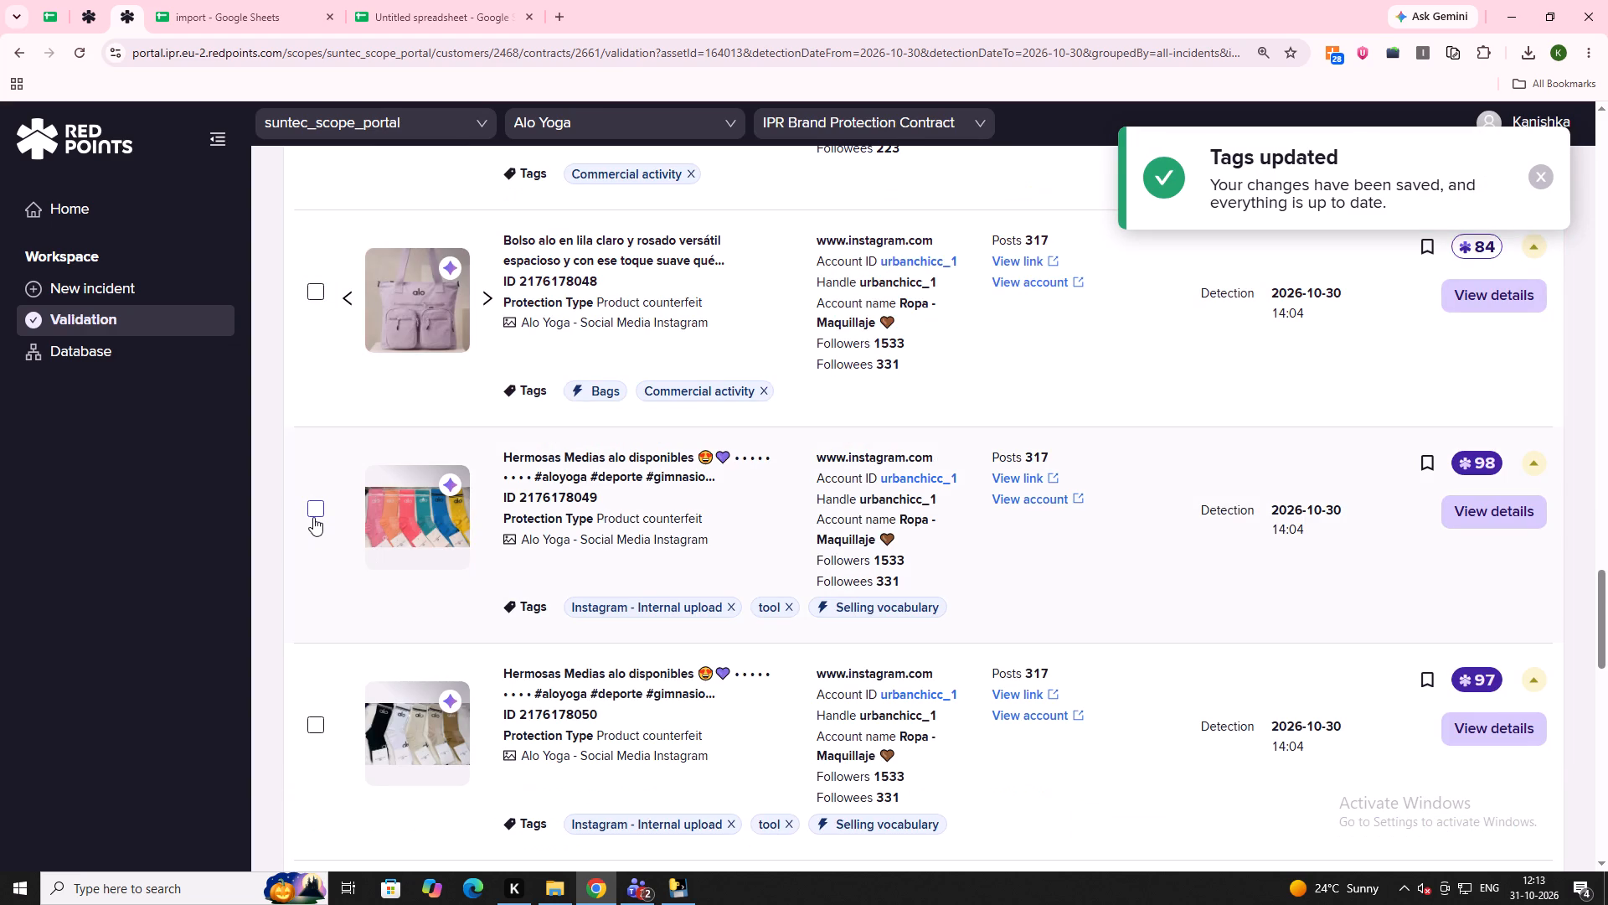
scroll(313, 517, "down", 2)
left_click(405, 576)
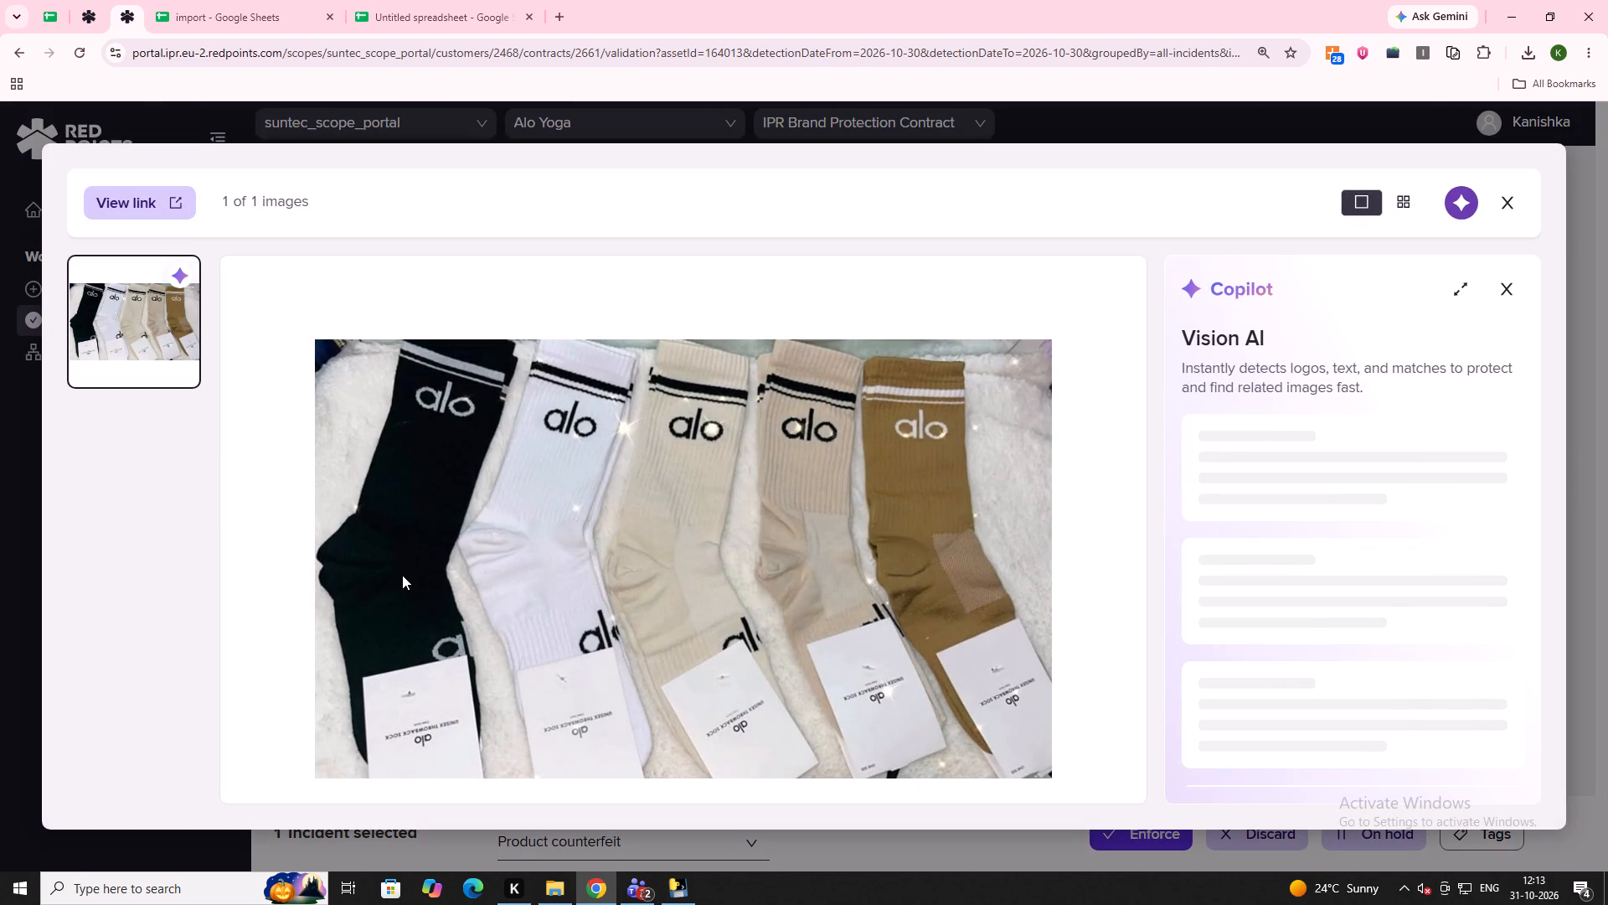
key("Escape")
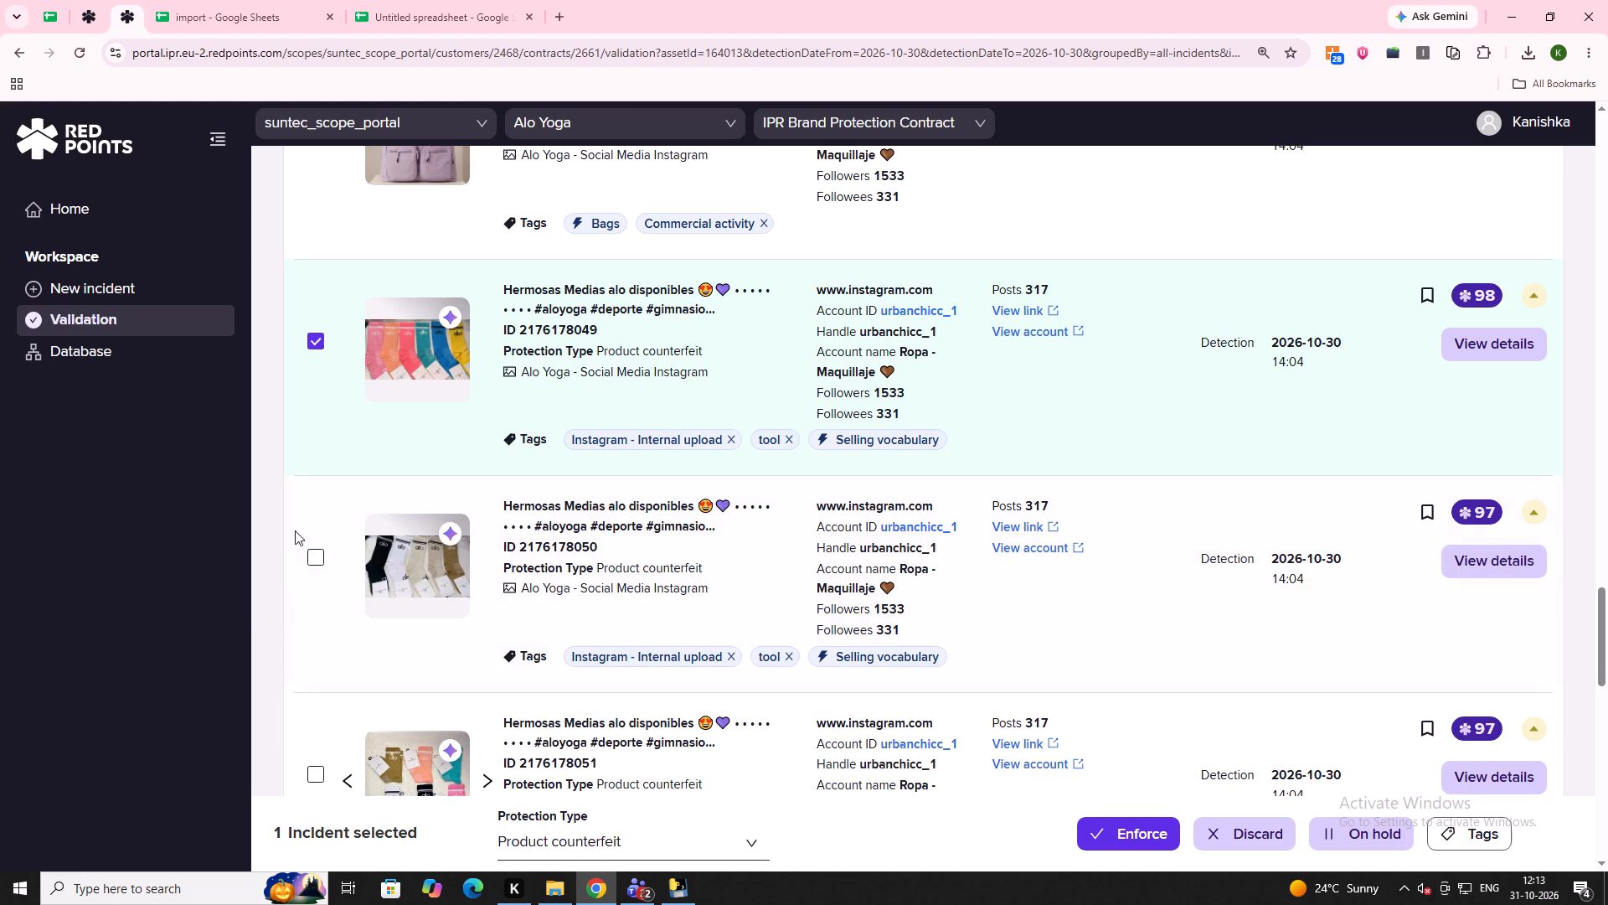
left_click(317, 561)
left_click(1328, 60)
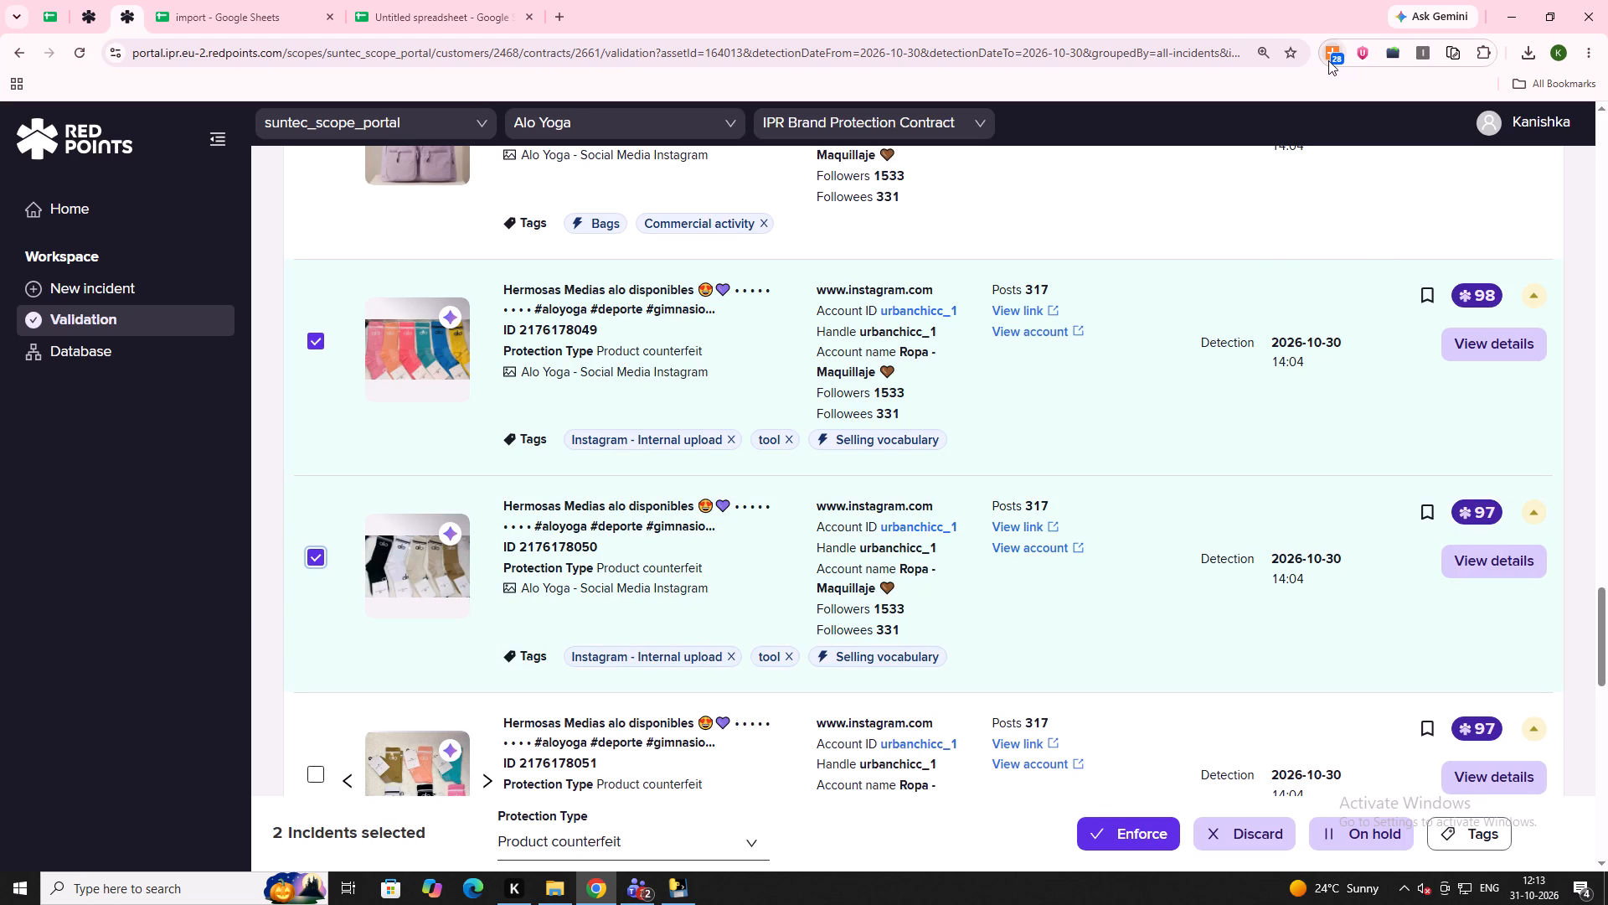
scroll(539, 546, "down", 2)
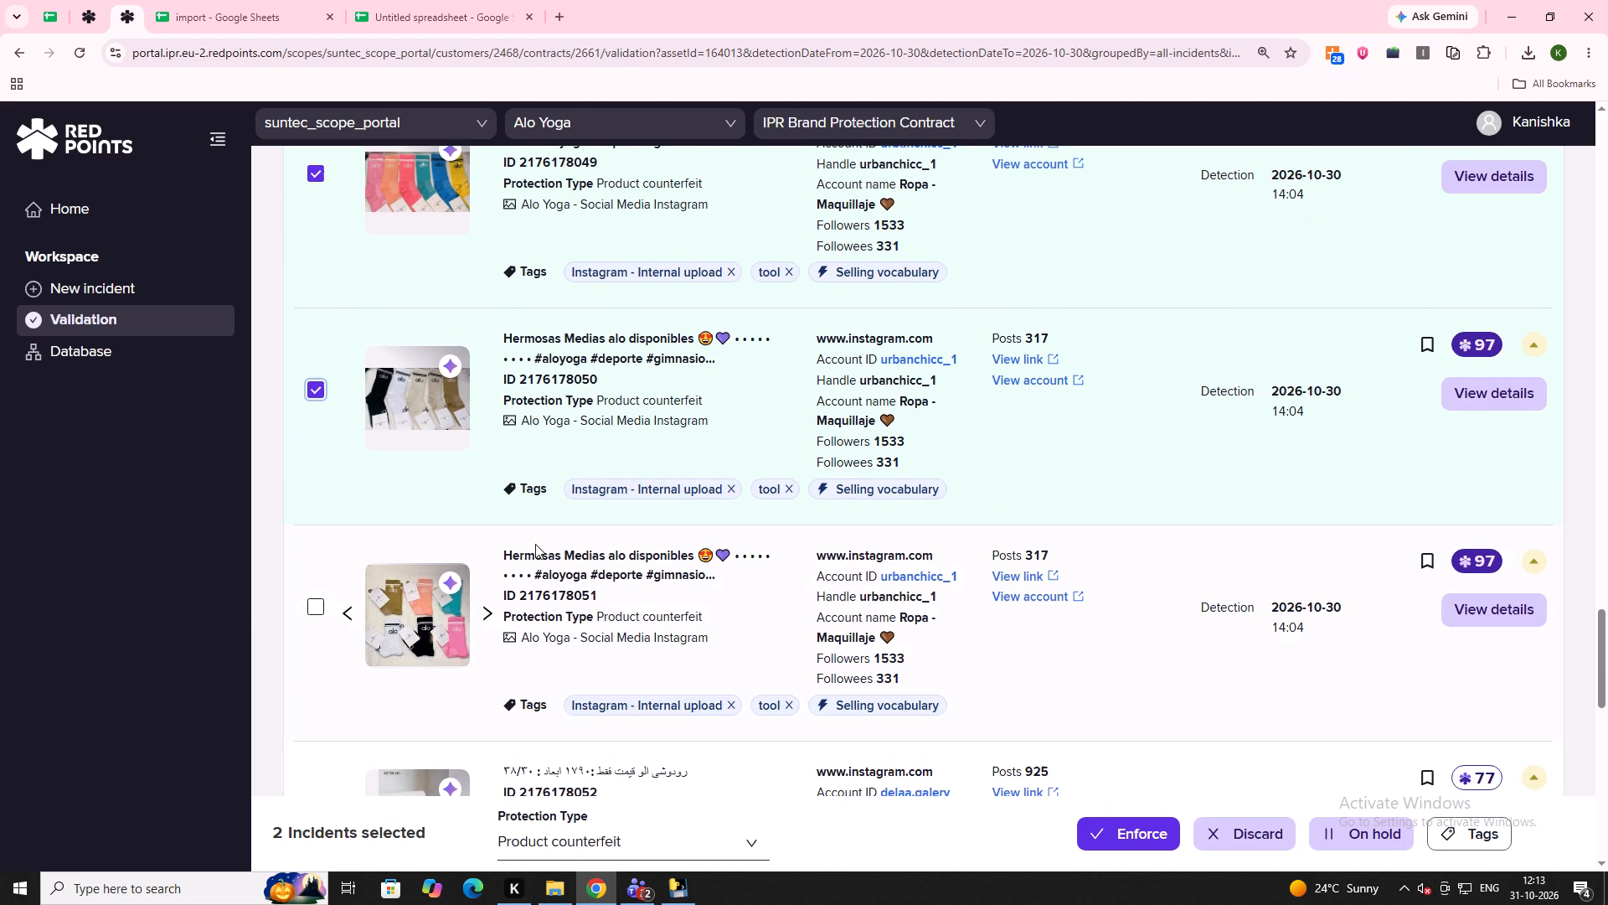
left_click(439, 605)
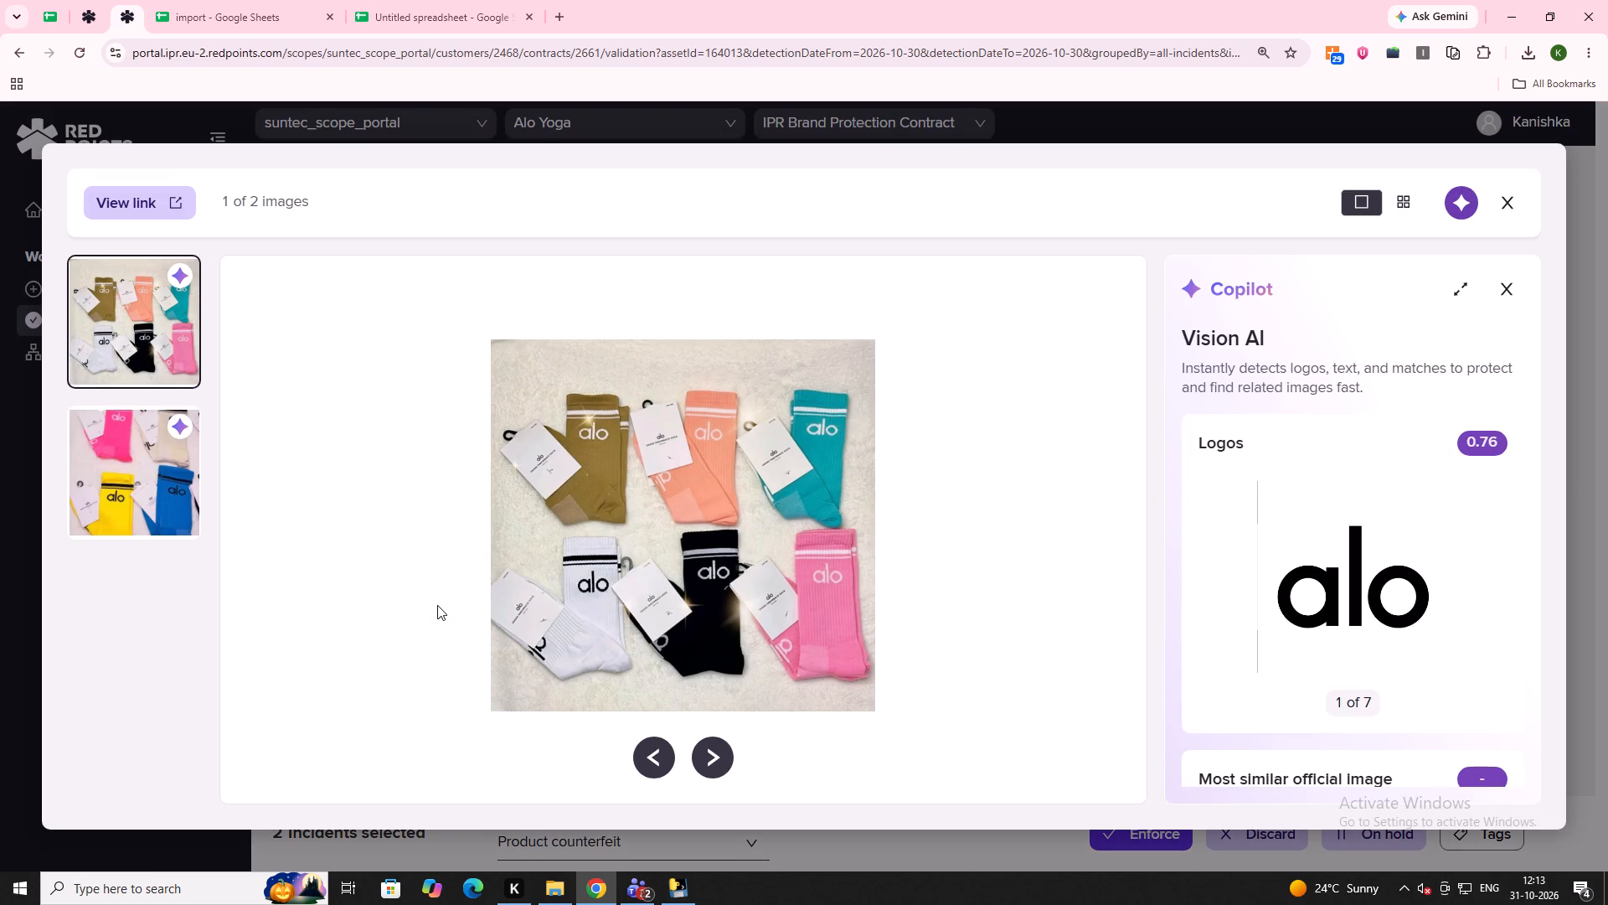
left_click(1499, 201)
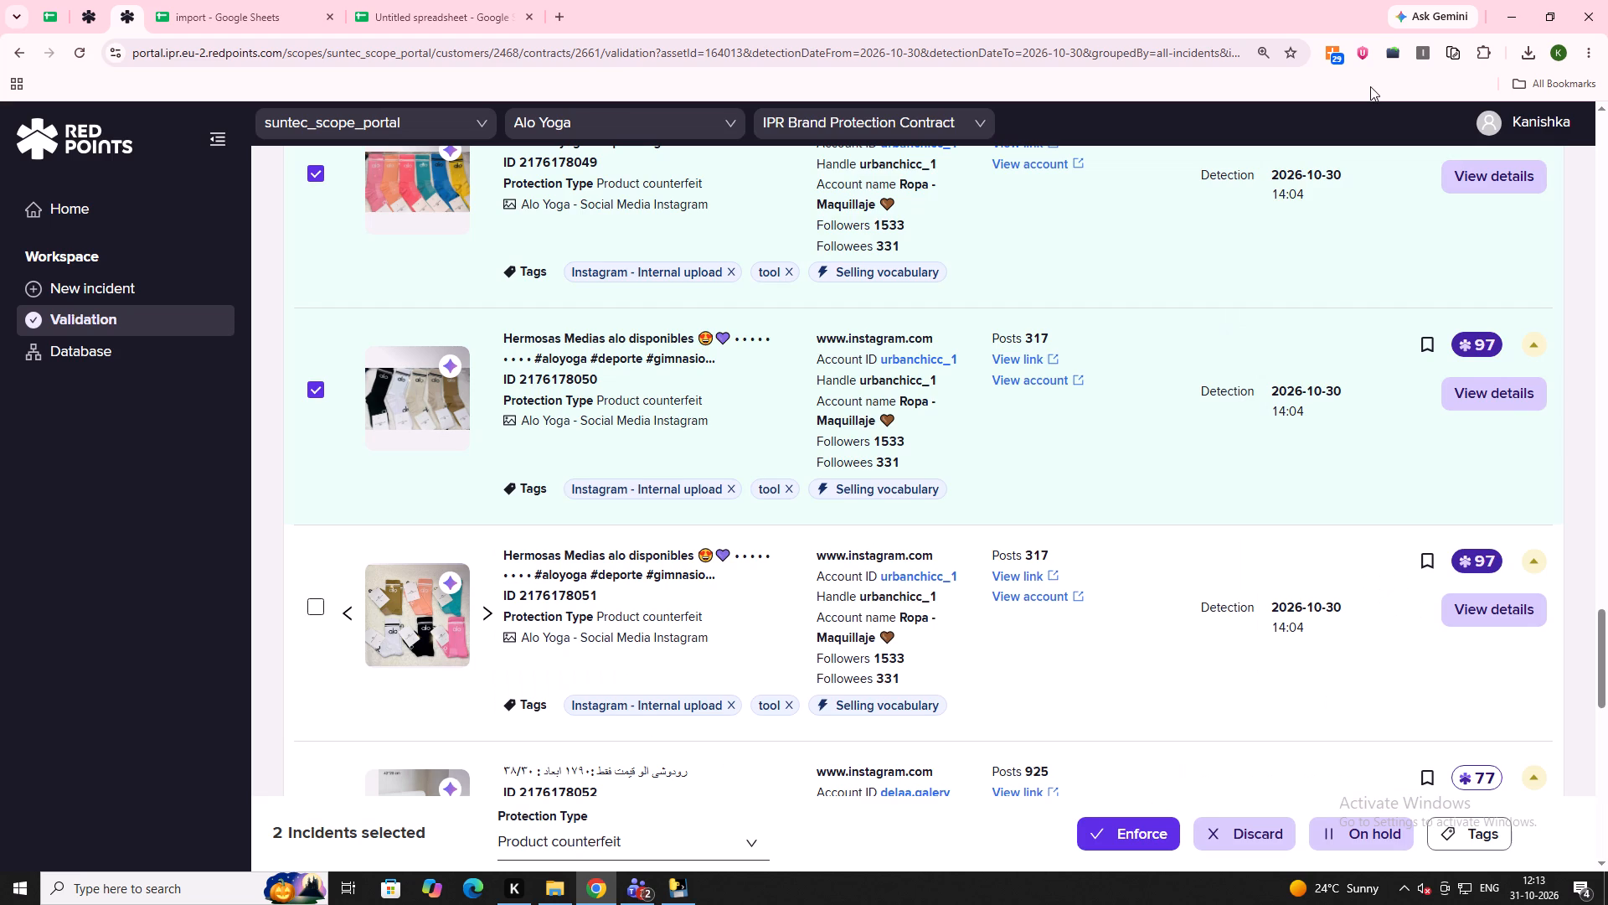
left_click(1328, 67)
left_click(1328, 60)
left_click(308, 610)
For the three selected sock incidents, untick Instagram - Internal upload, Selling vocabulary and tool, and apply the Socks - misplaced label tag.
scroll(322, 612, "up", 2)
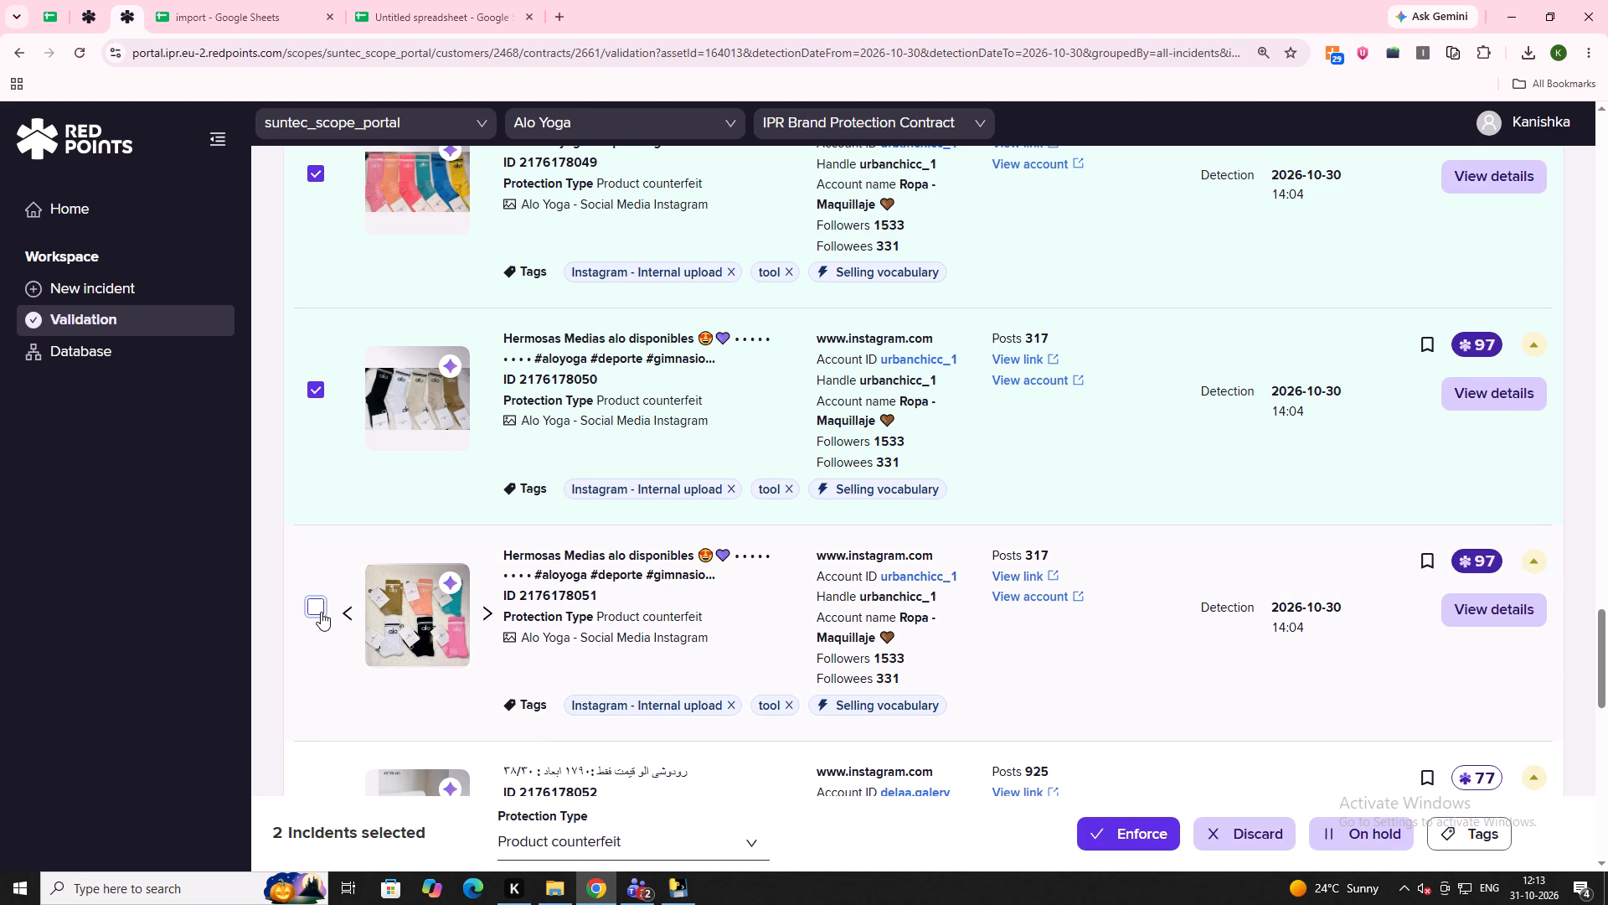
scroll(322, 612, "down", 5)
scroll(327, 615, "up", 4)
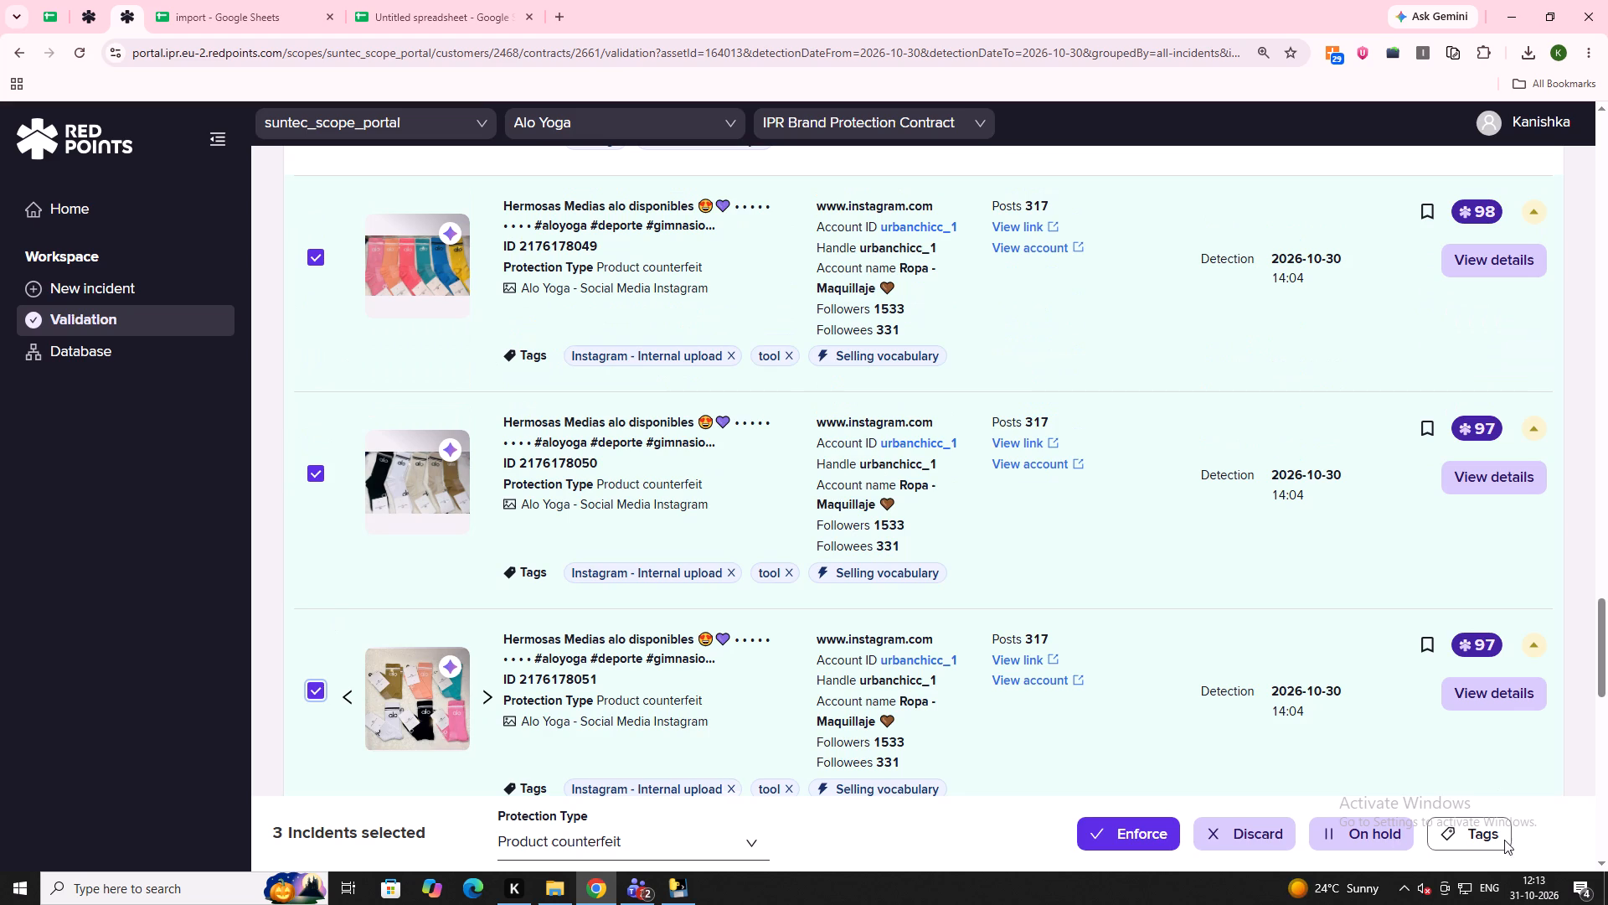
left_click(1502, 840)
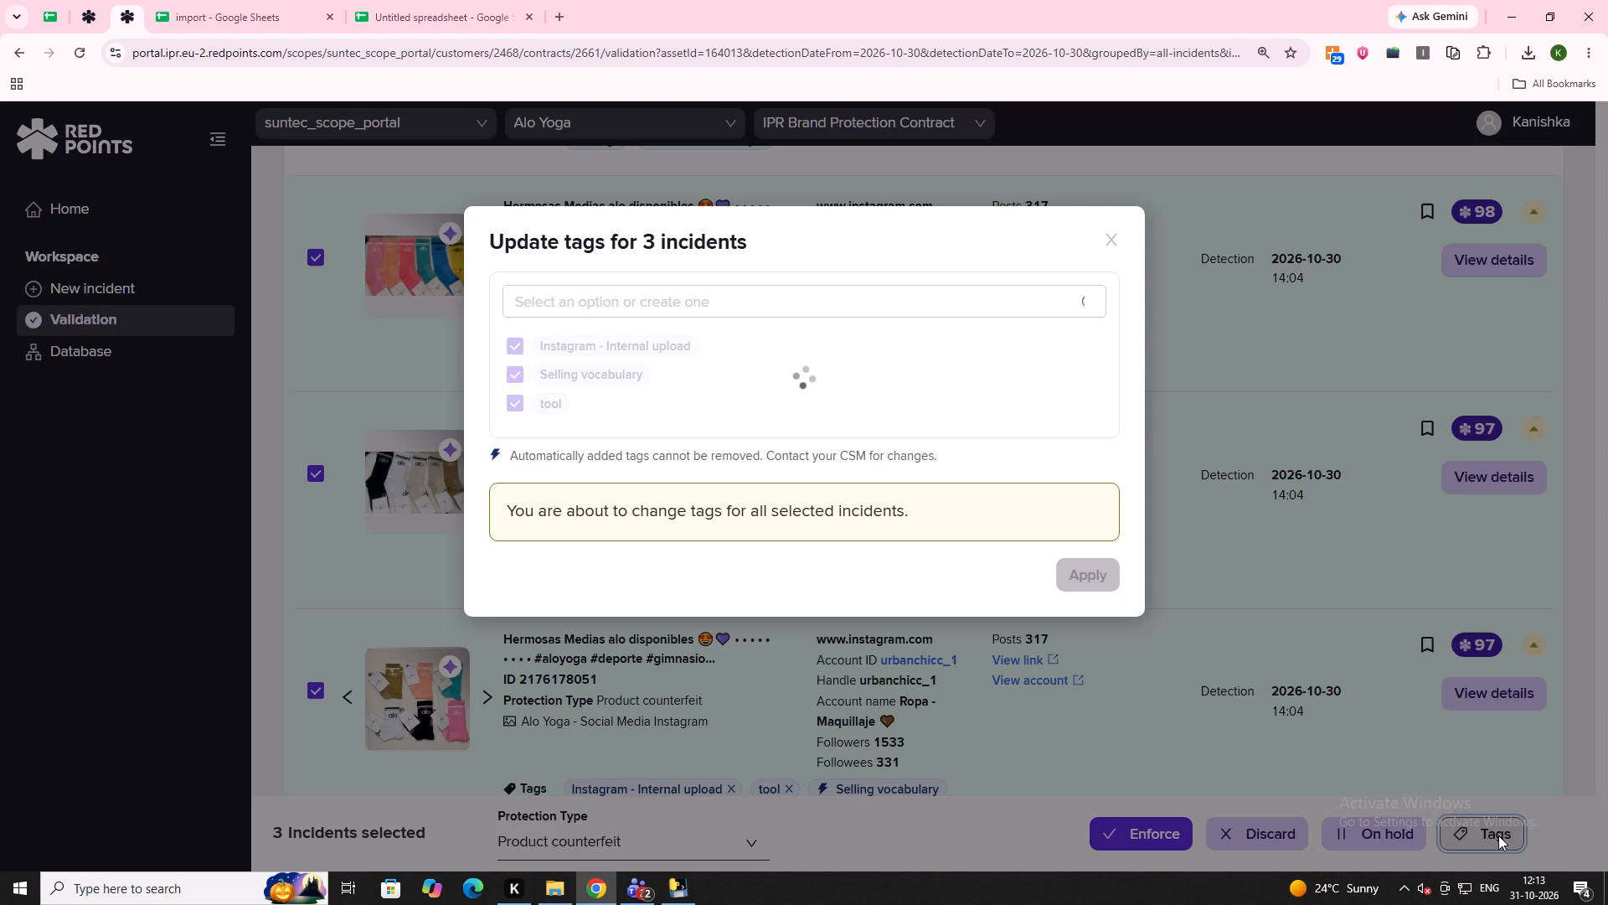
left_click(558, 409)
left_click(564, 385)
left_click(576, 344)
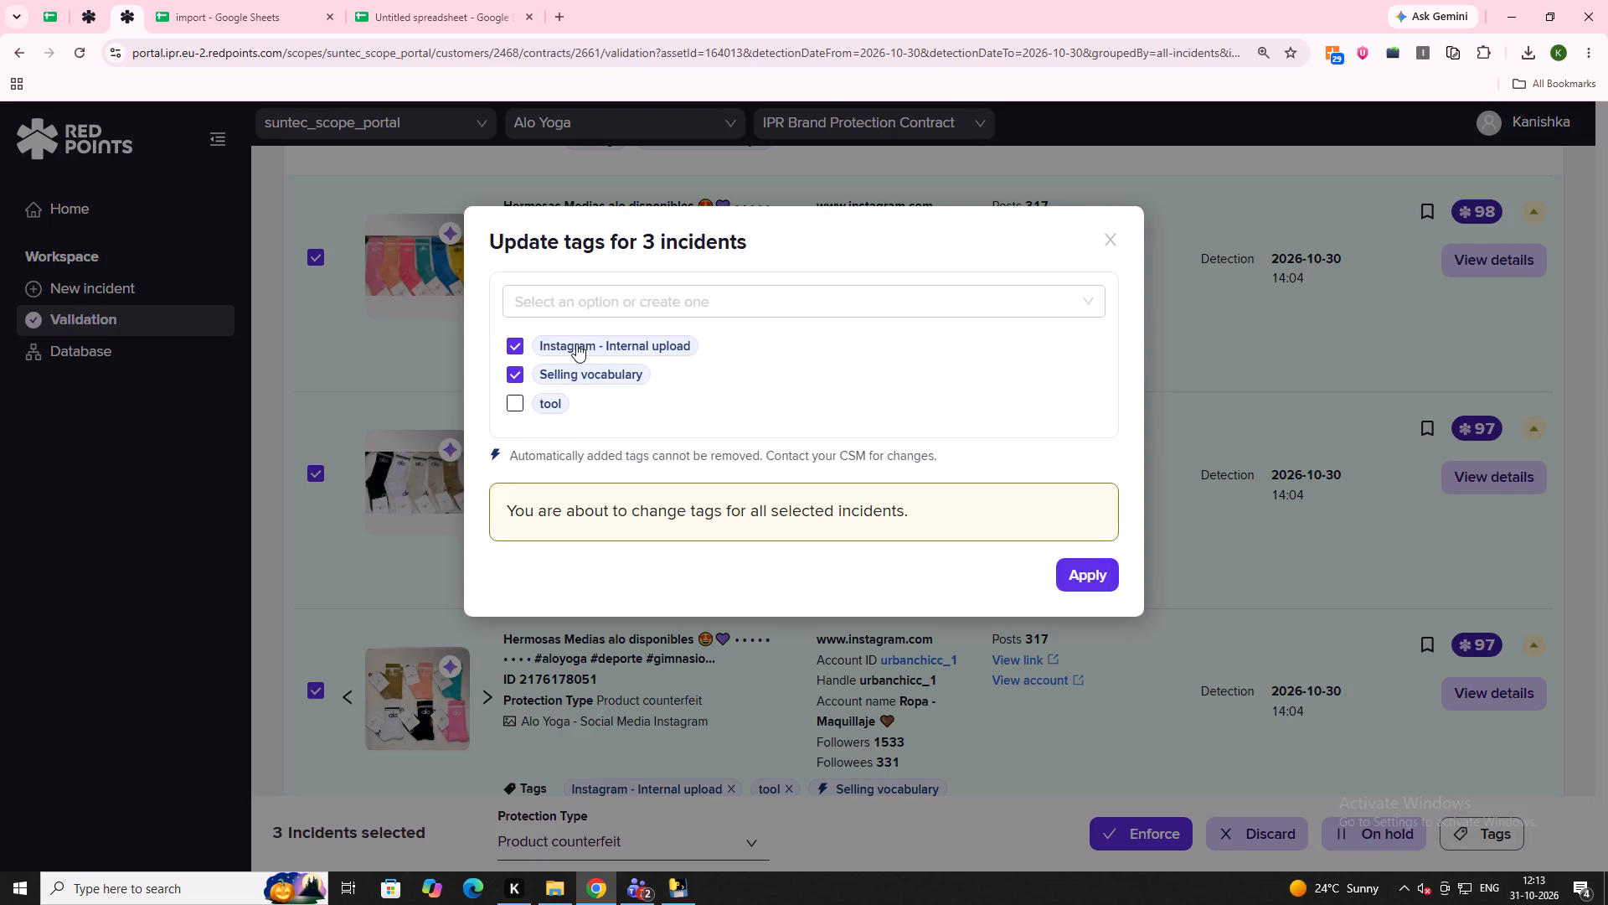
left_click(574, 369)
left_click(580, 320)
left_click(579, 307)
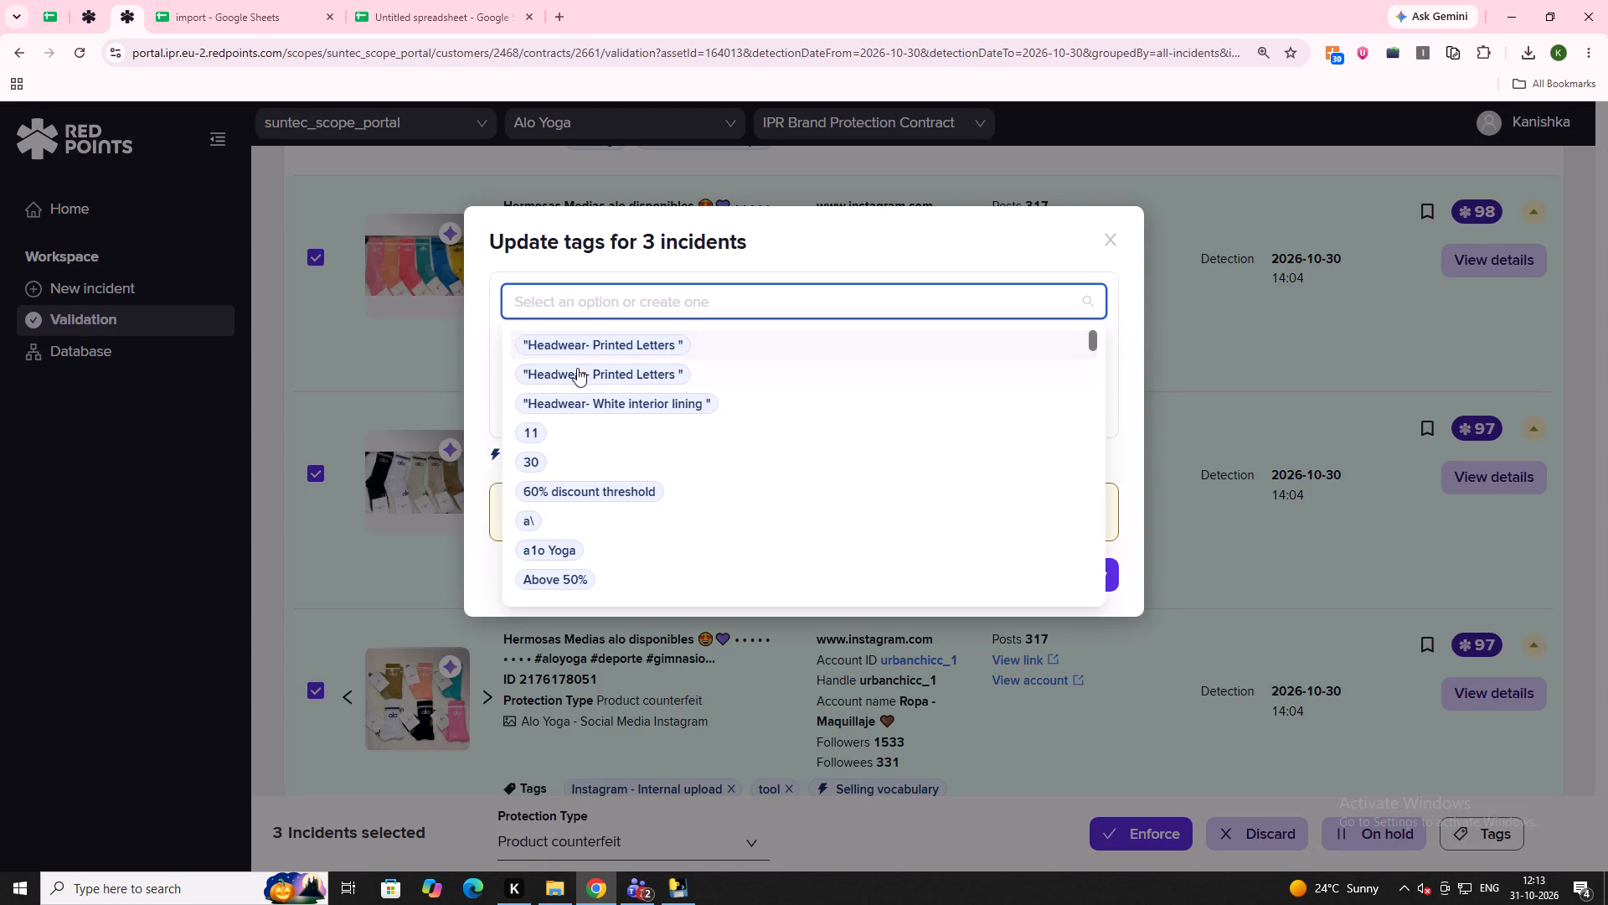
type("mi")
key("d")
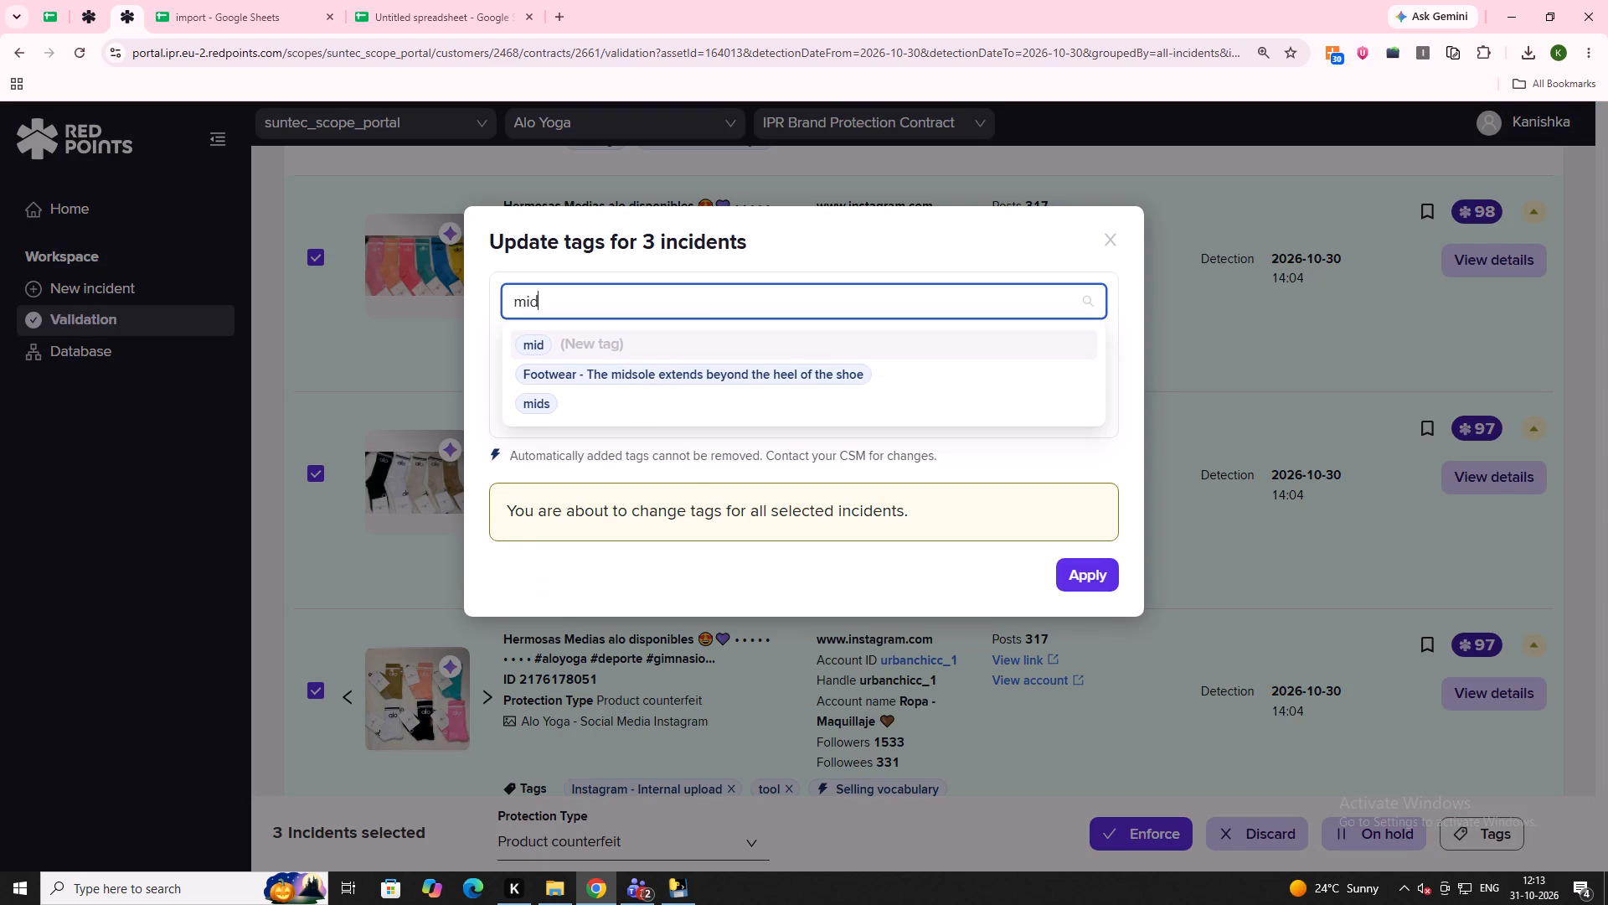
key("BackSpace")
type("sp")
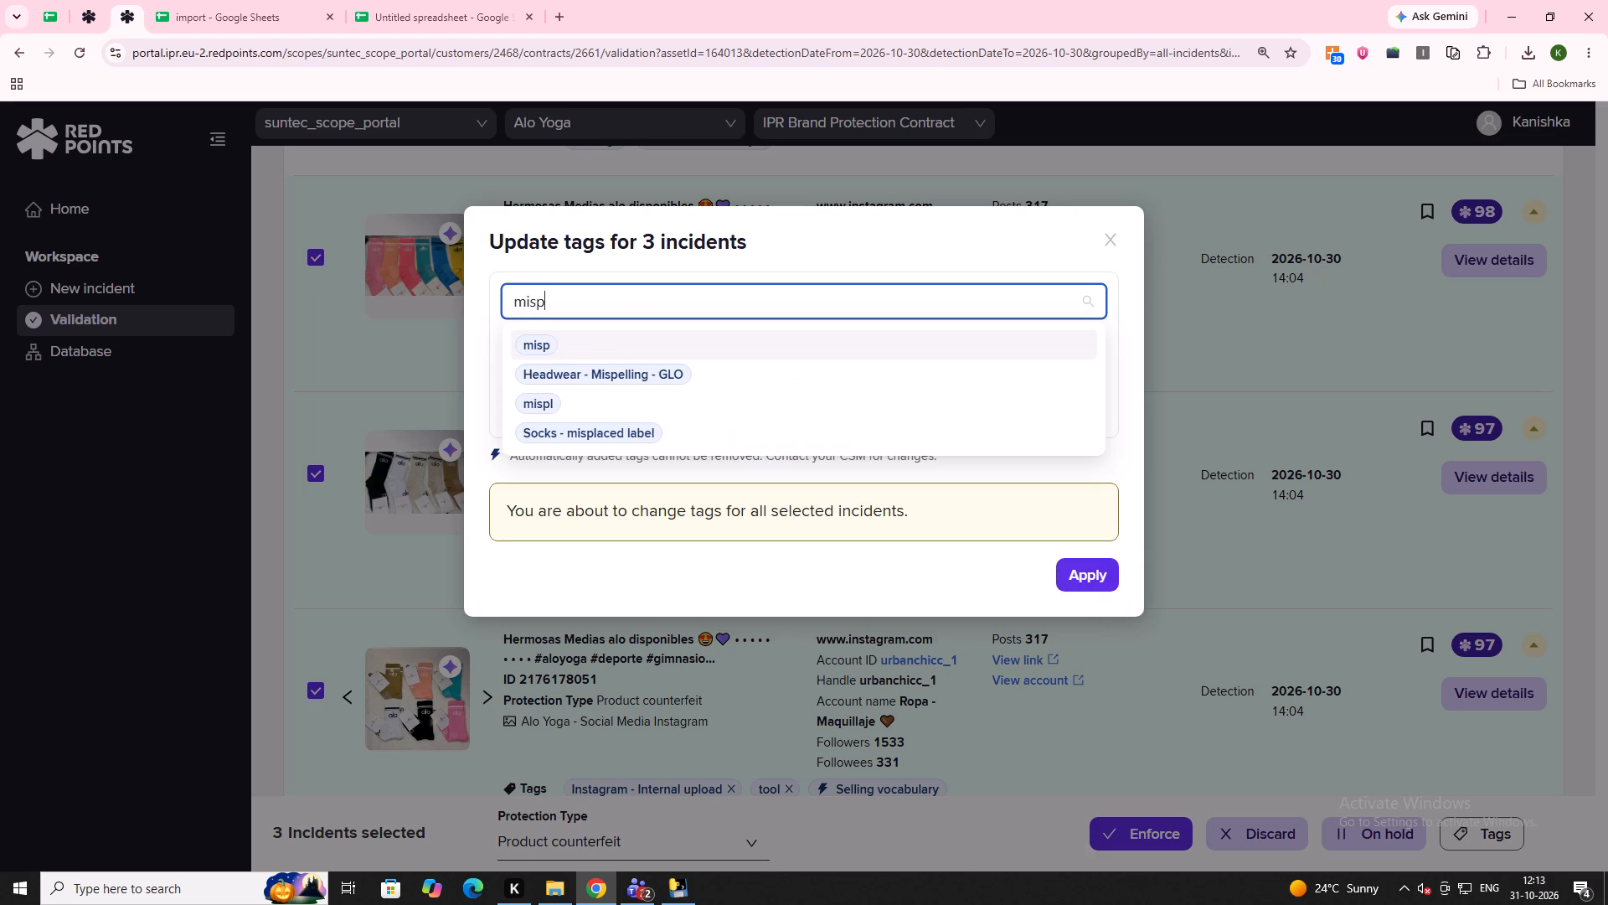
left_click(596, 430)
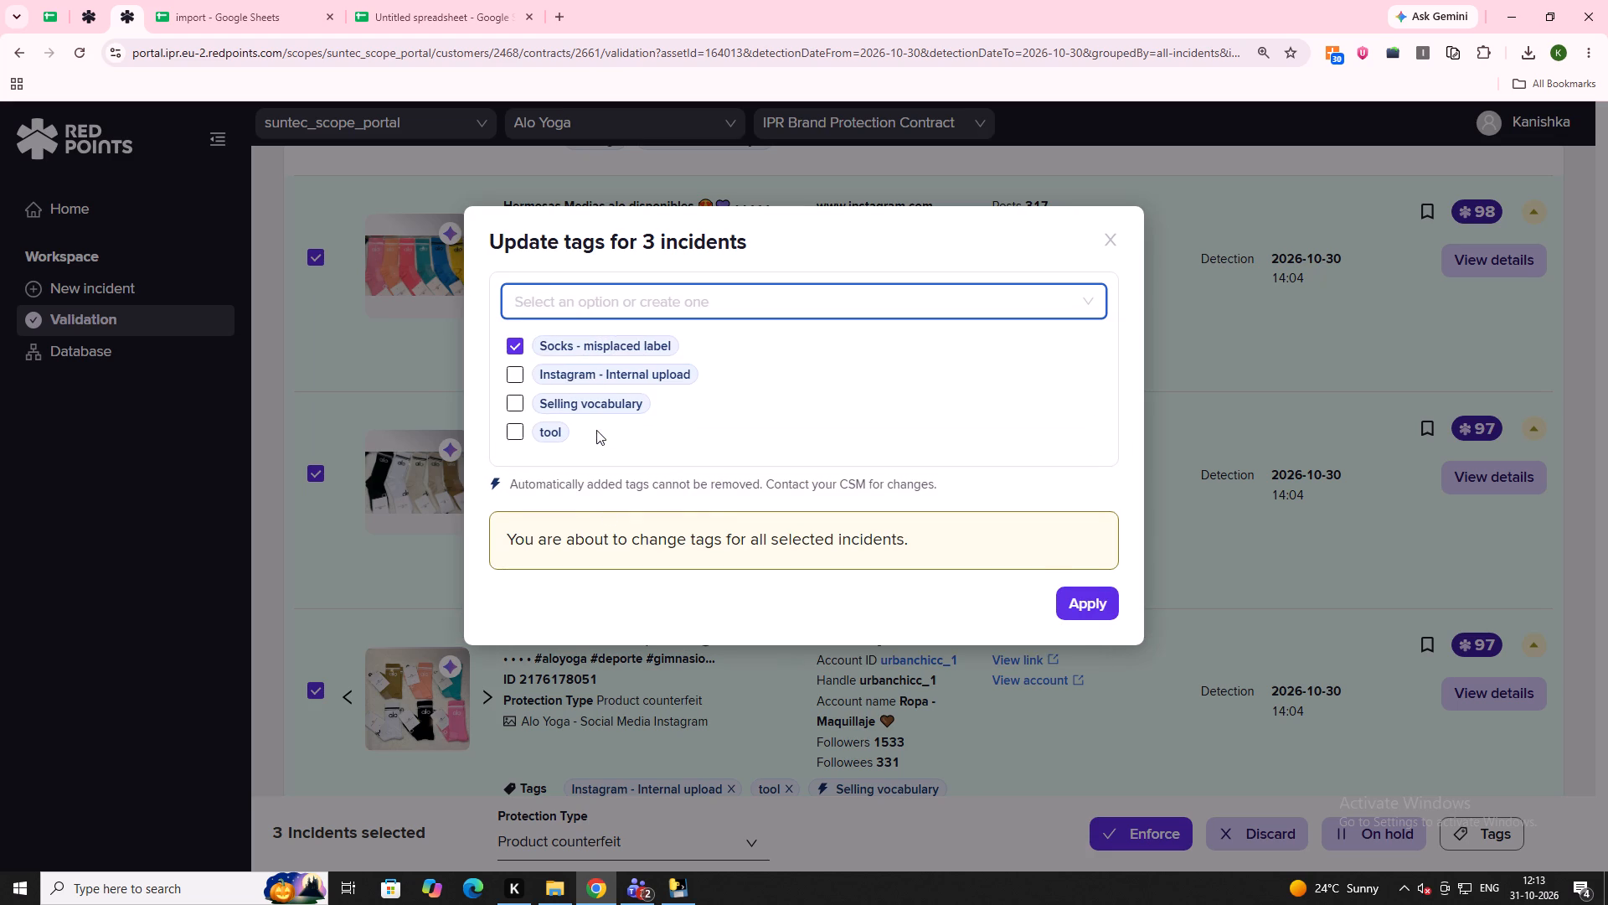
left_click(1072, 601)
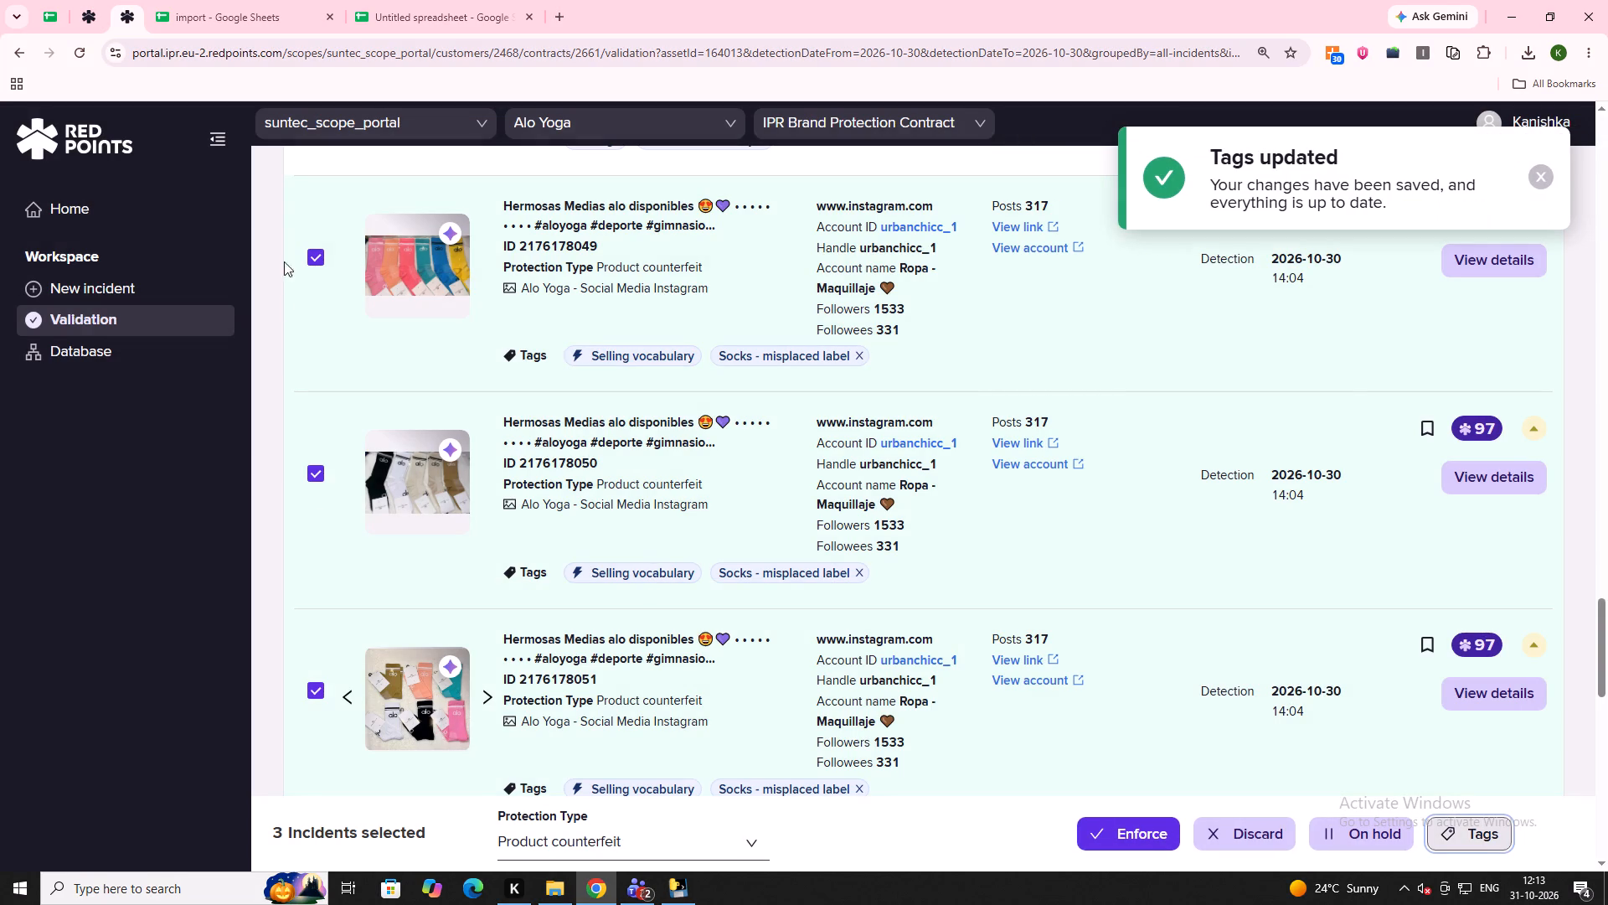
left_click(310, 253)
left_click(300, 455)
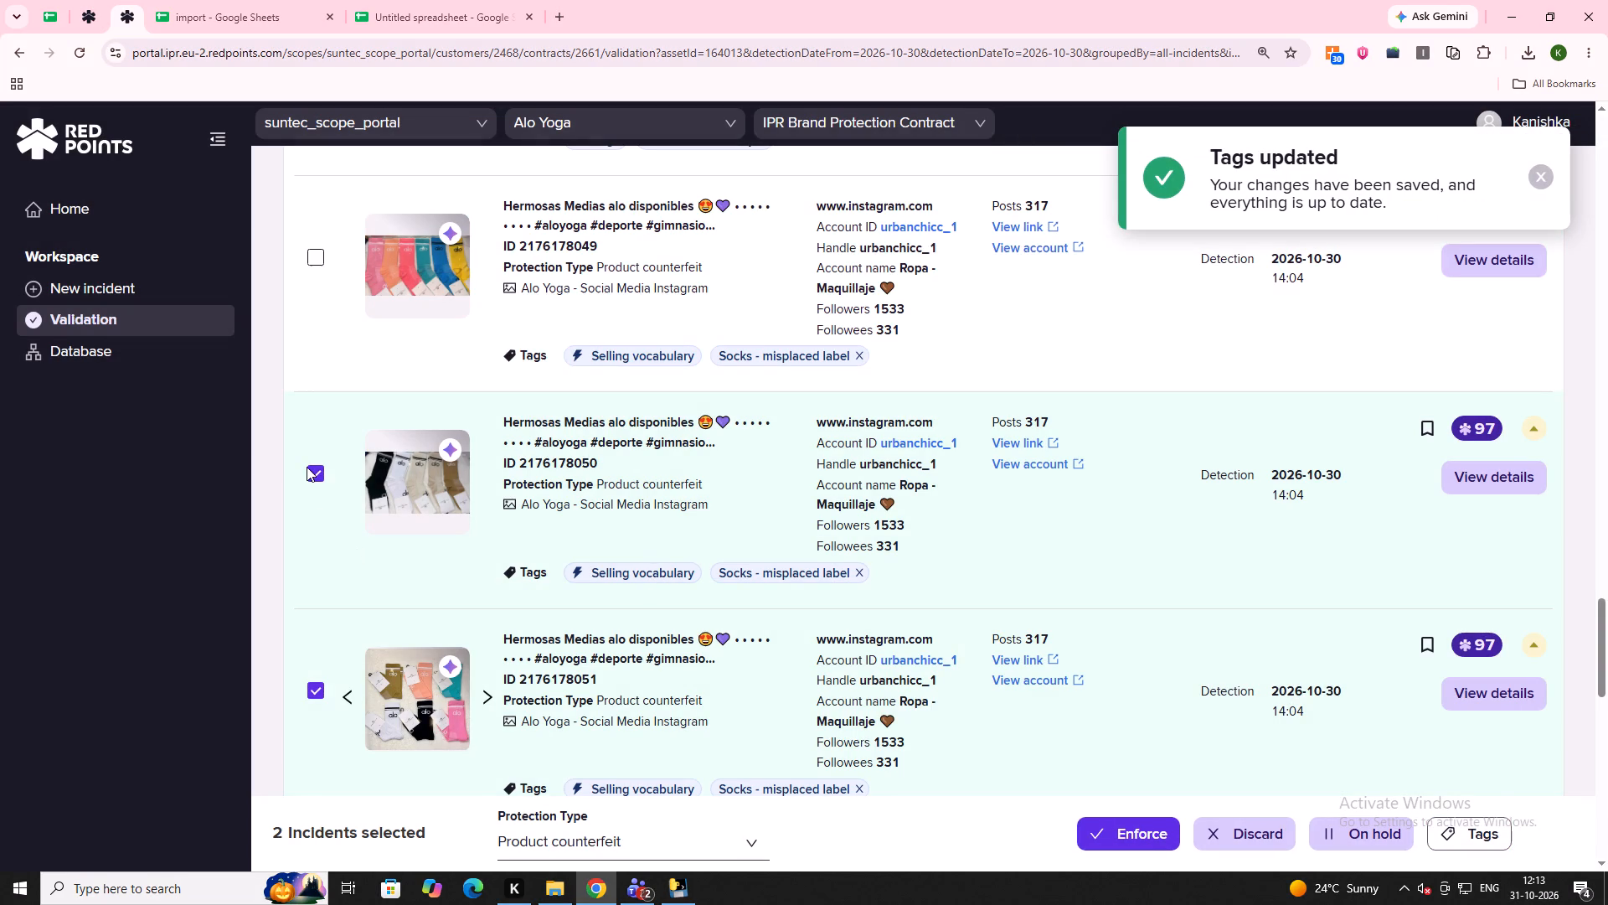
left_click(307, 467)
scroll(314, 476, "down", 2)
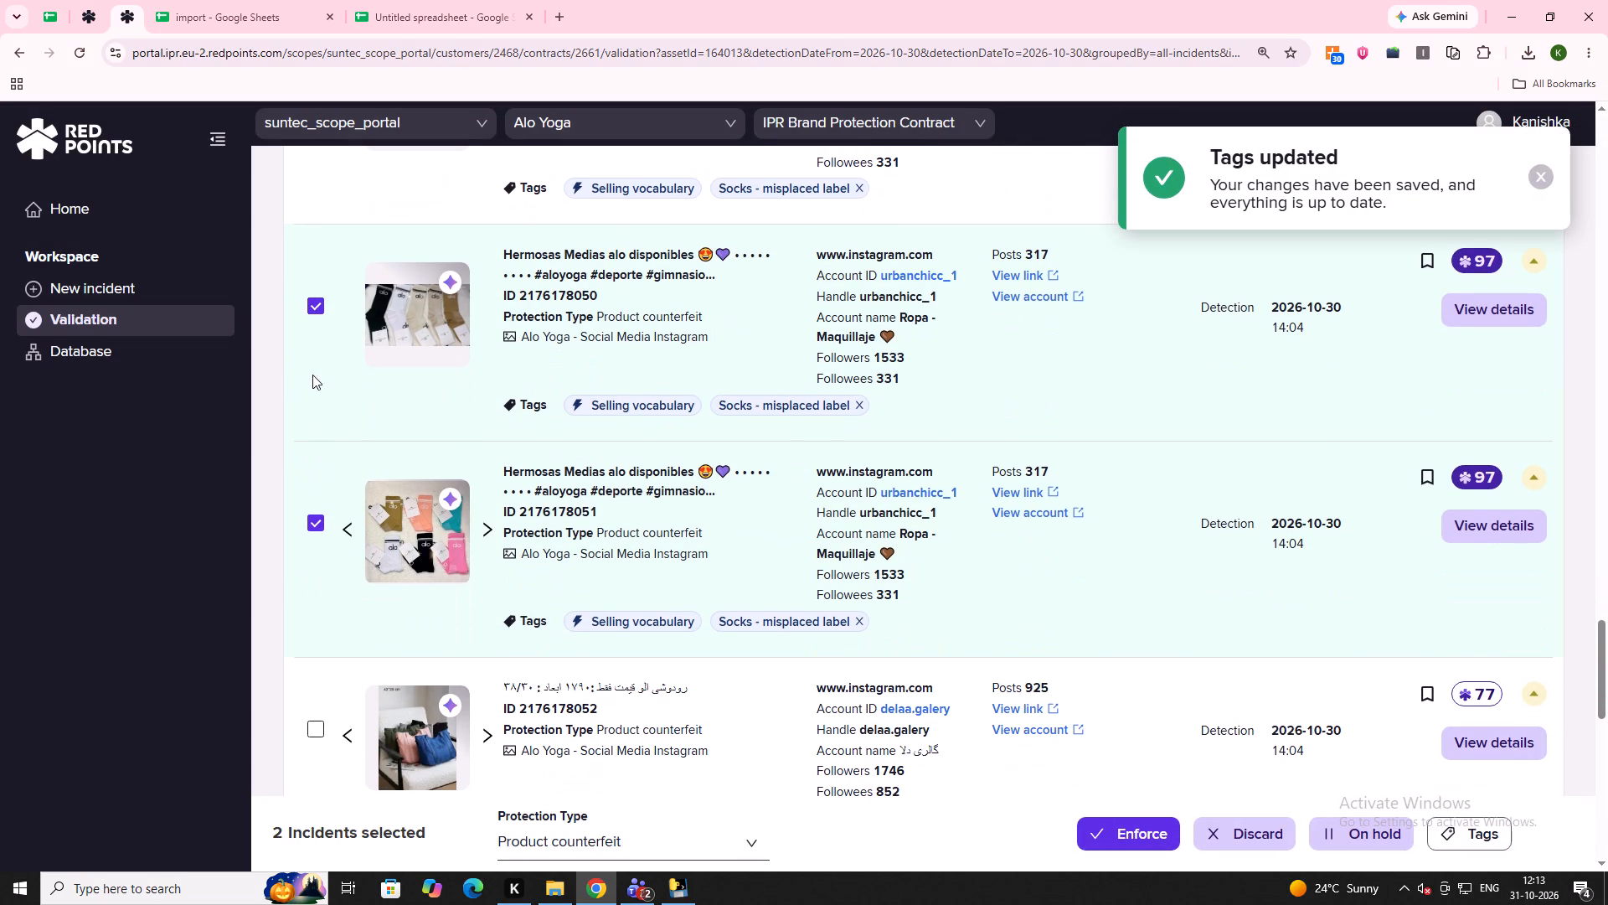
left_click(317, 303)
left_click(317, 527)
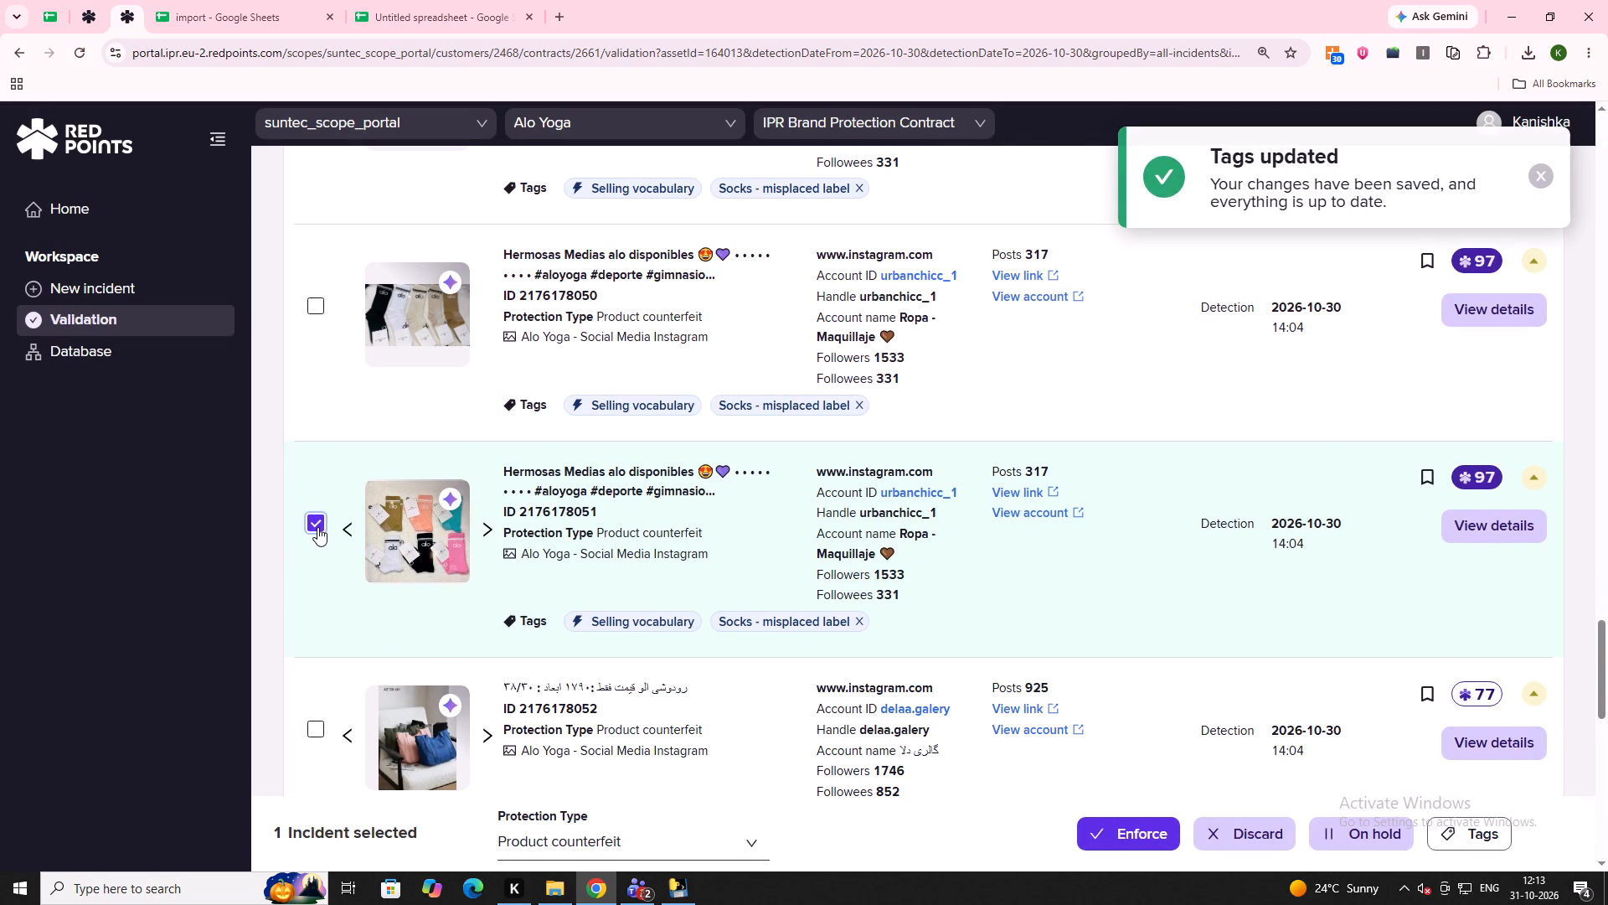
scroll(368, 548, "down", 5)
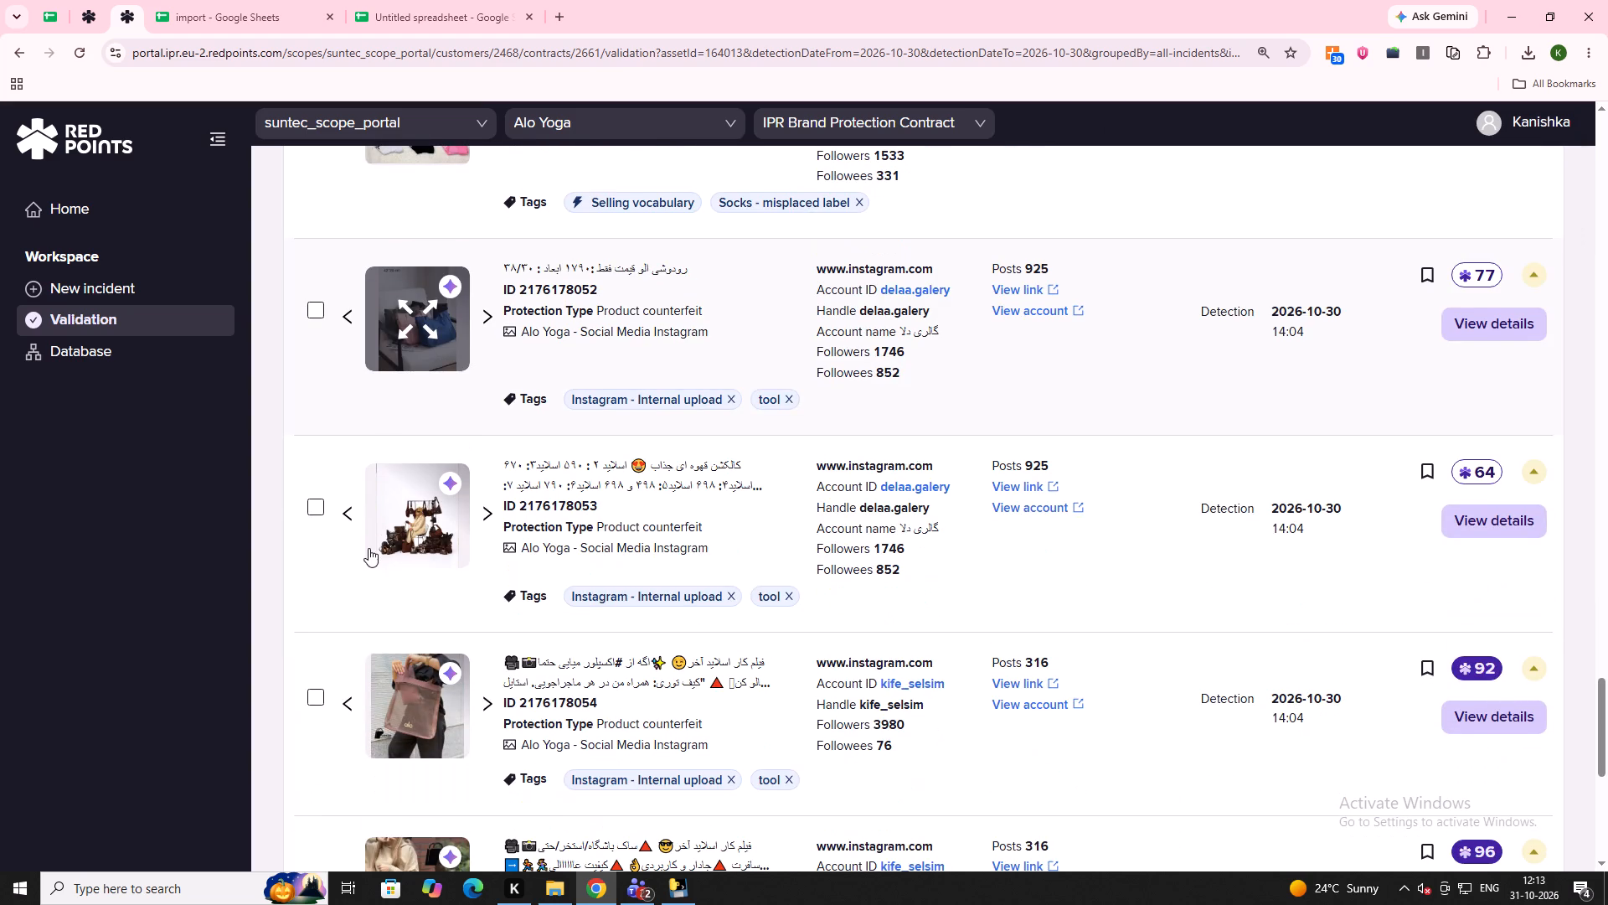
left_click(404, 359)
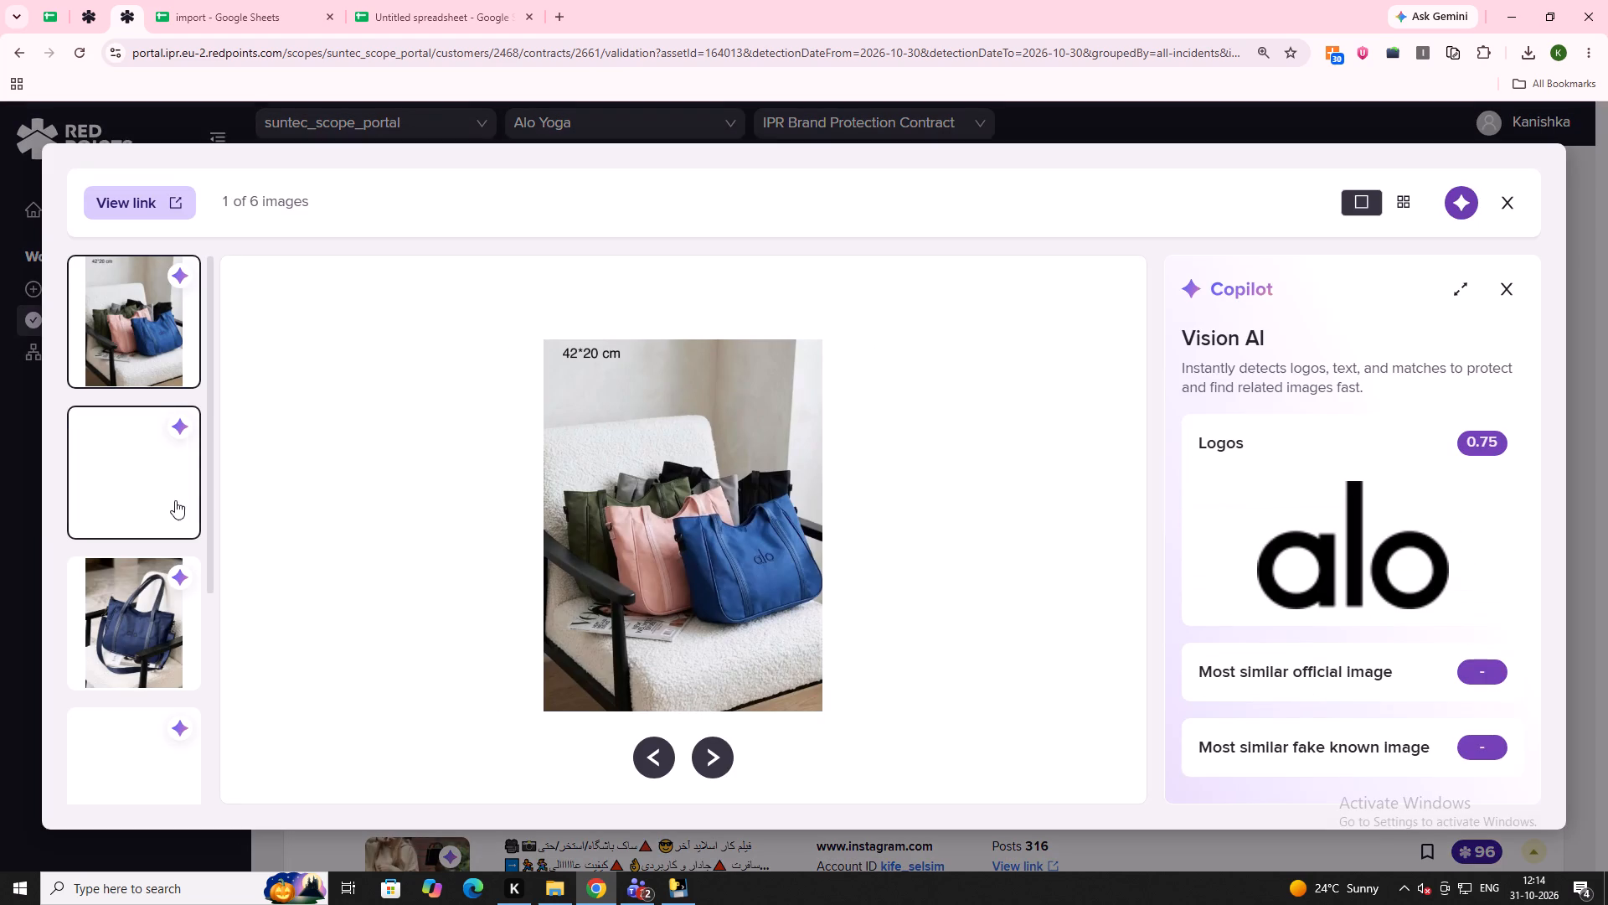
scroll(175, 500, "down", 6)
scroll(175, 500, "up", 6)
left_click(150, 491)
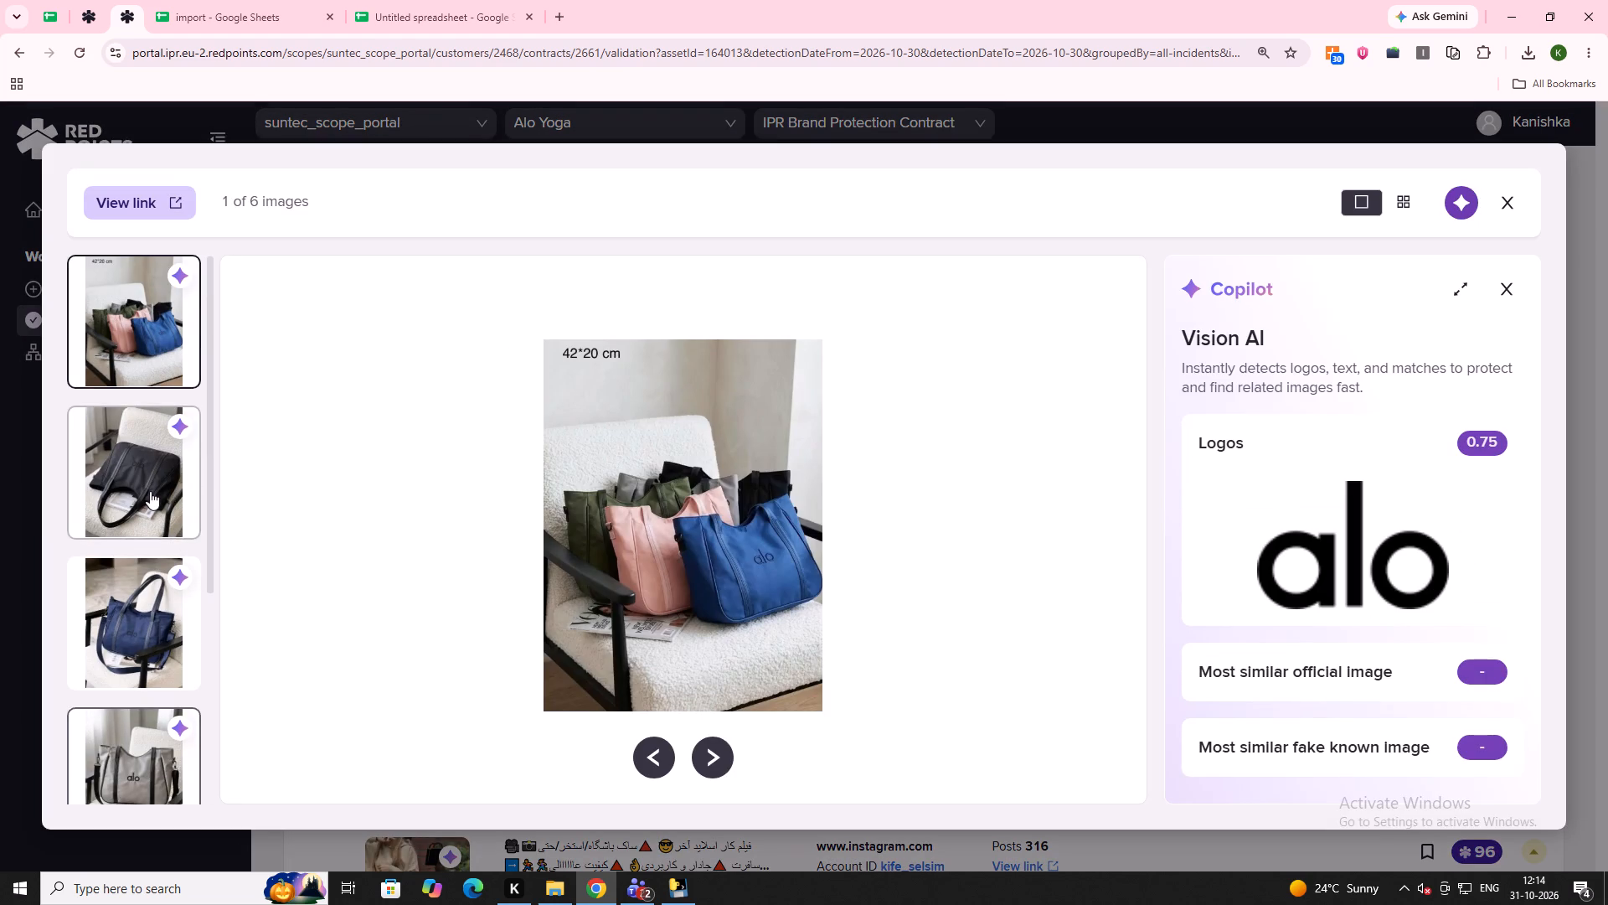
scroll(150, 491, "down", 2)
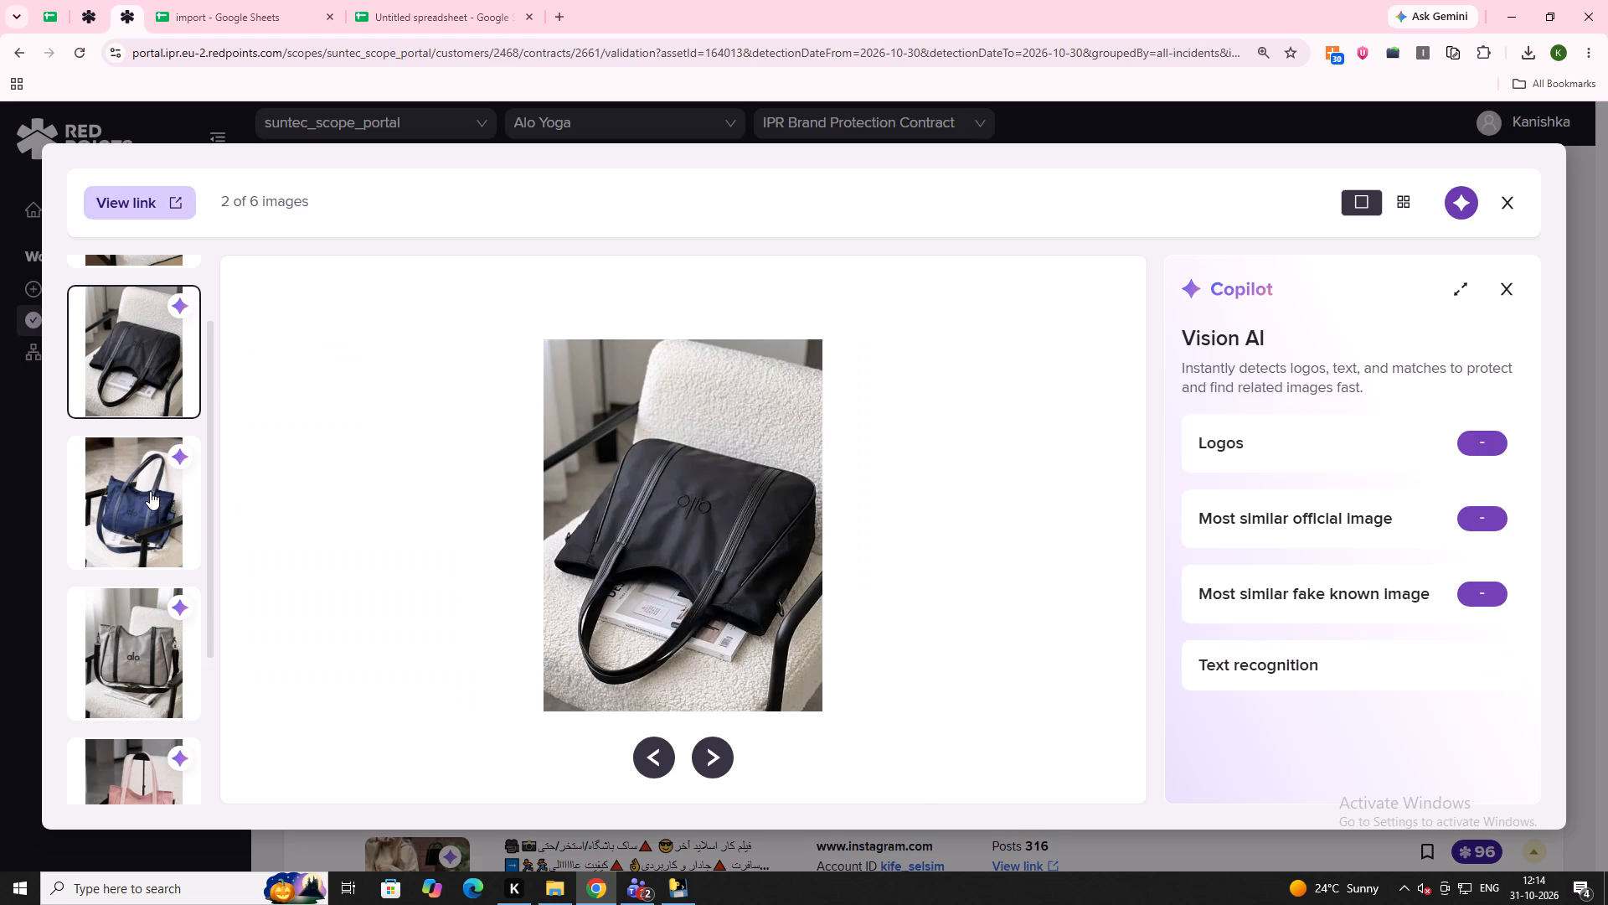
scroll(150, 491, "down", 16)
left_click(146, 734)
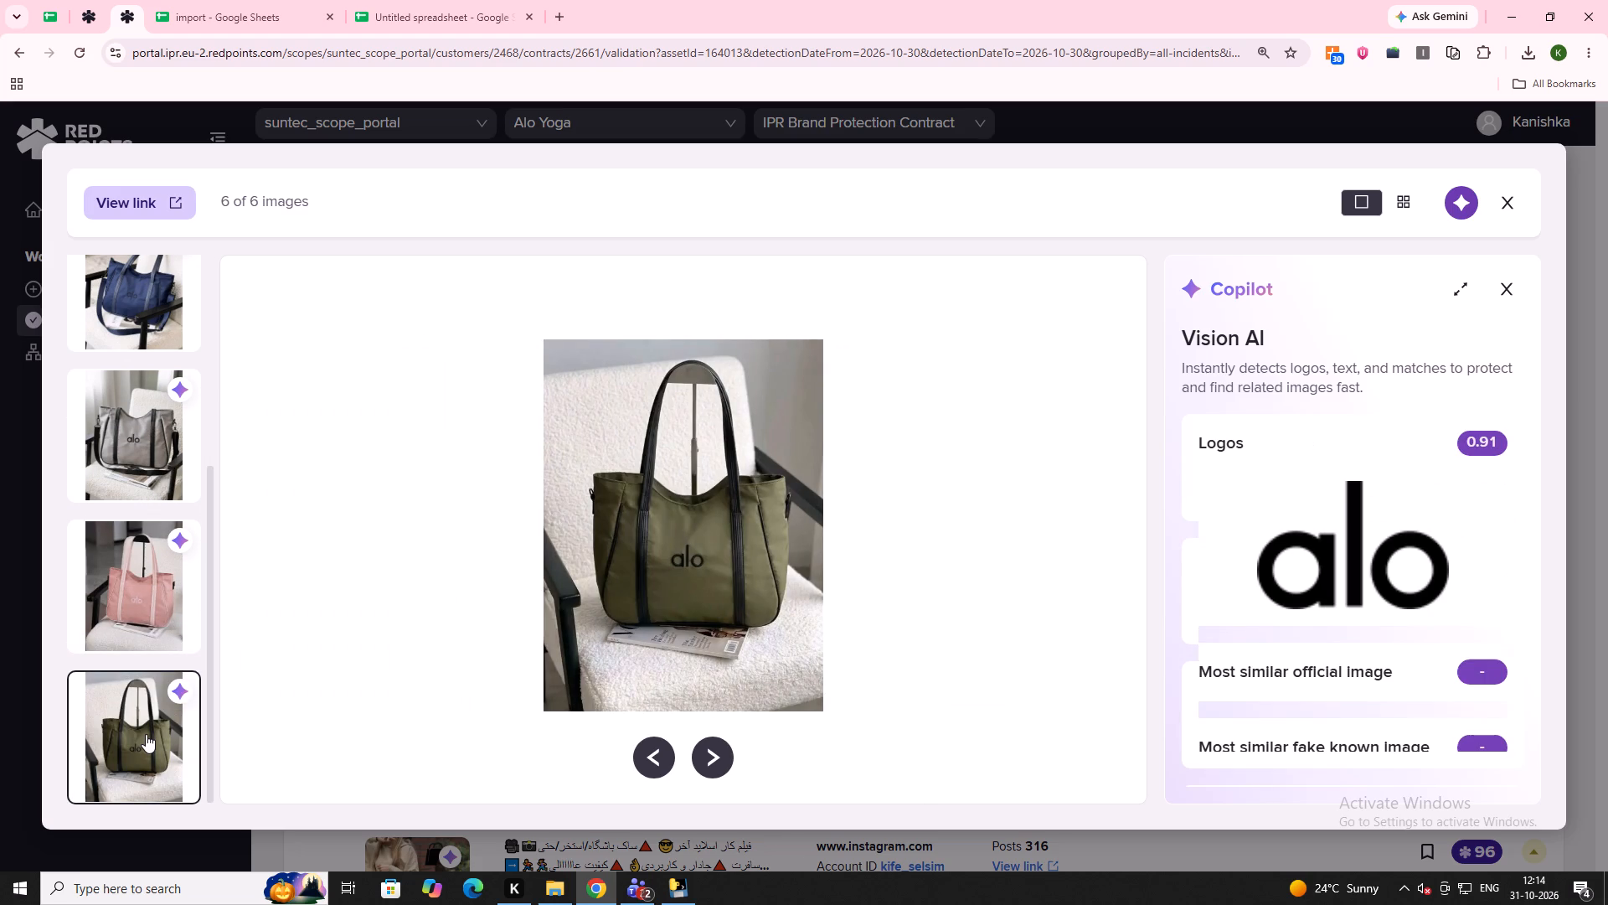
scroll(146, 734, "up", 1)
left_click(129, 703)
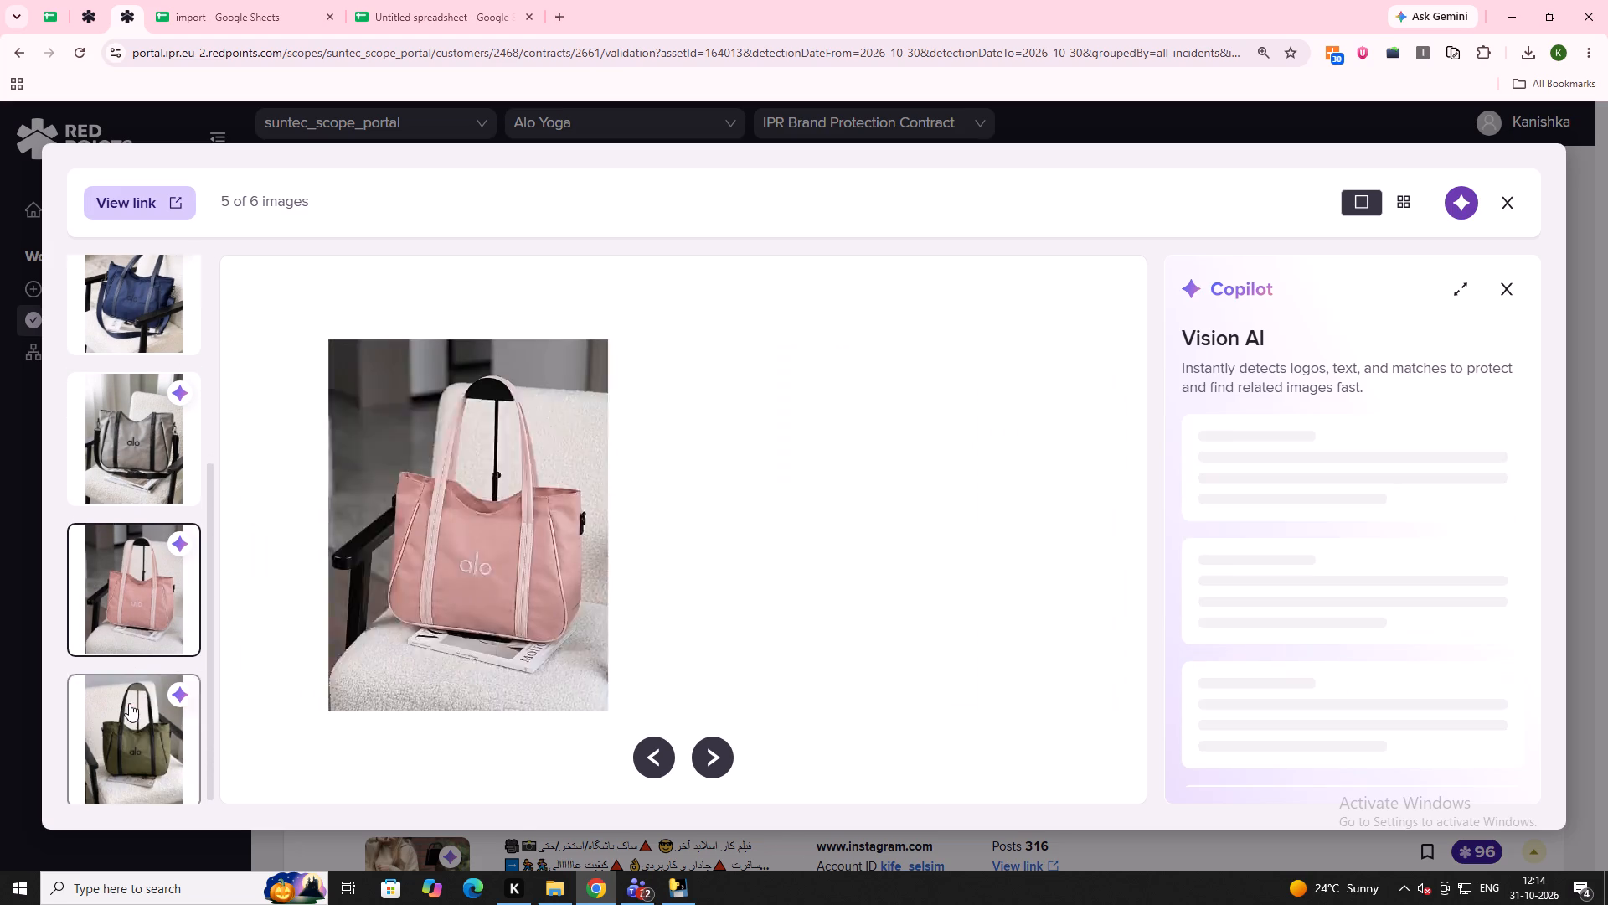
scroll(129, 703, "up", 1)
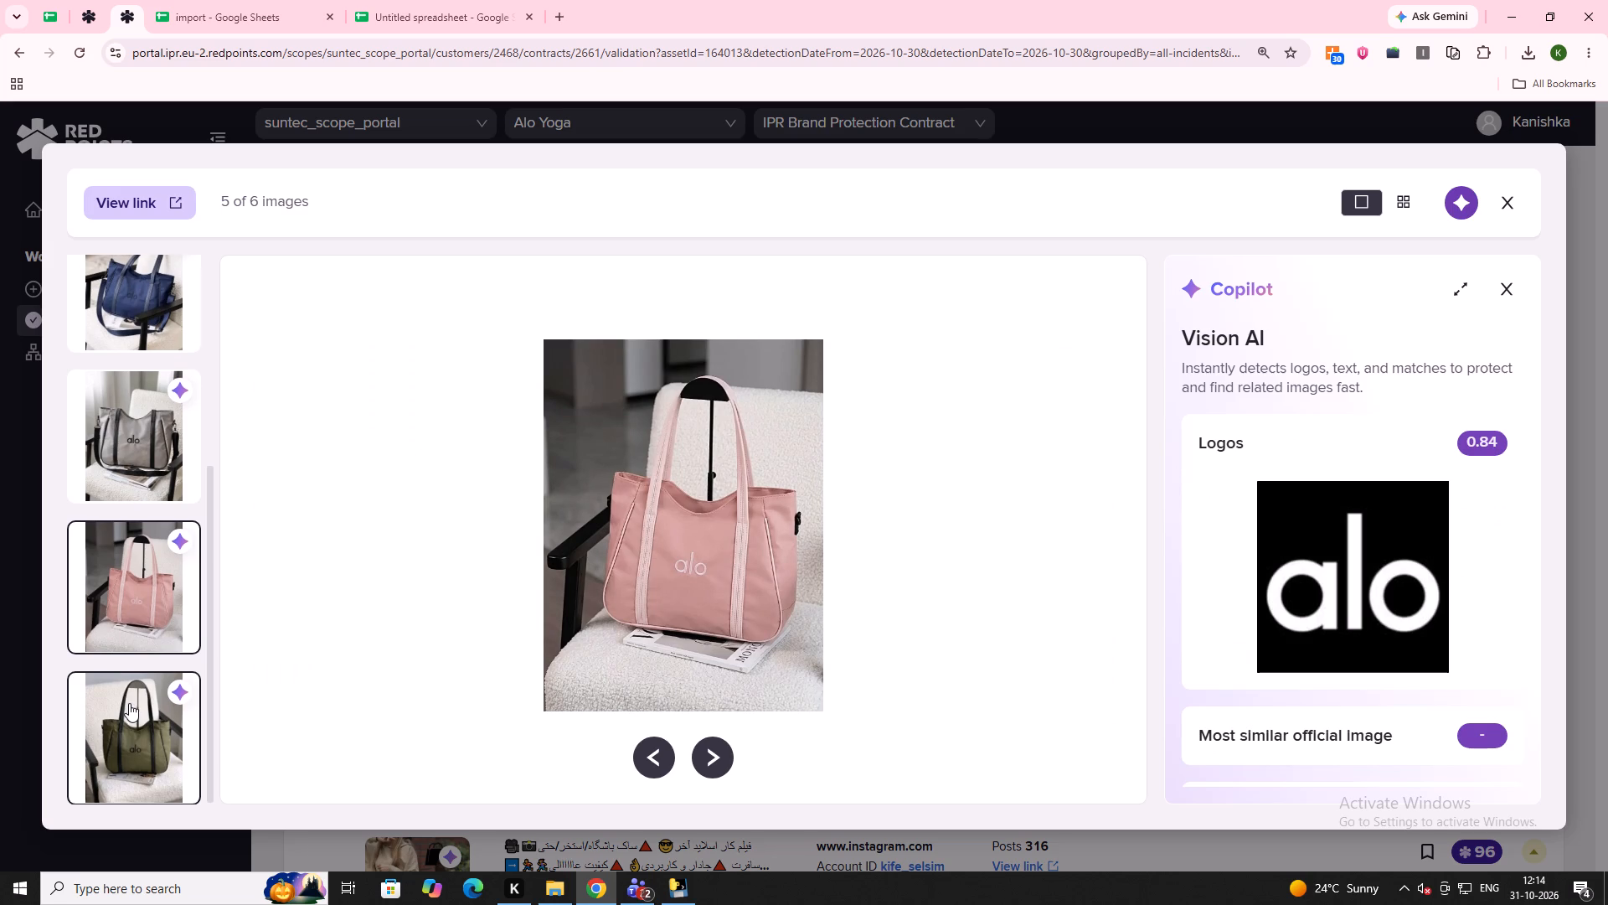
scroll(129, 703, "up", 8)
scroll(129, 703, "down", 10)
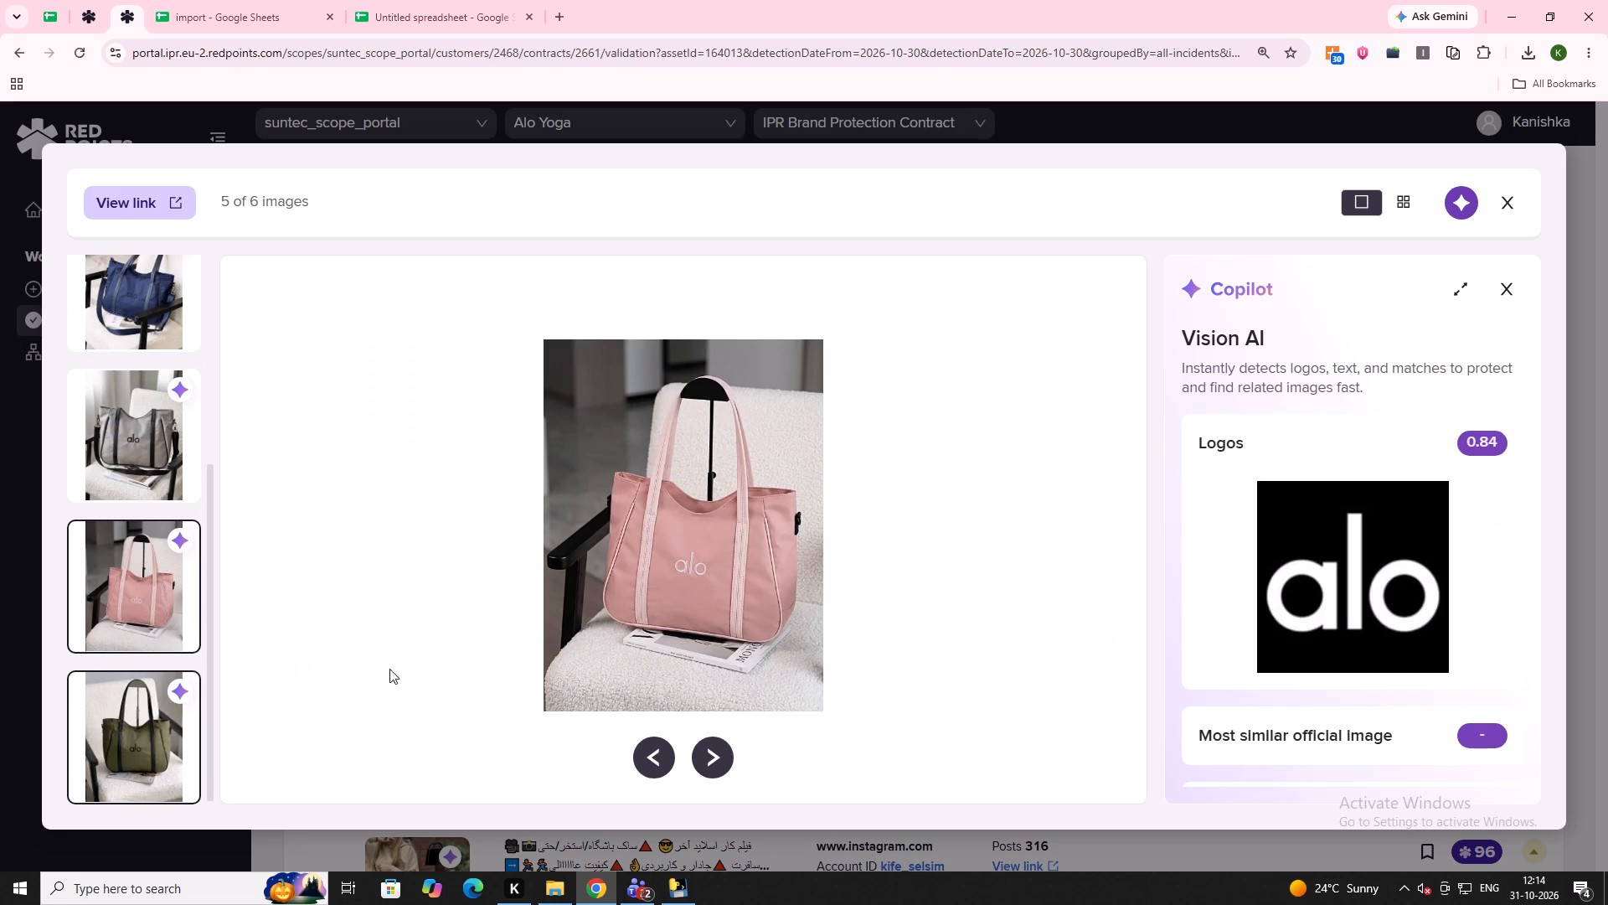
left_click(1523, 202)
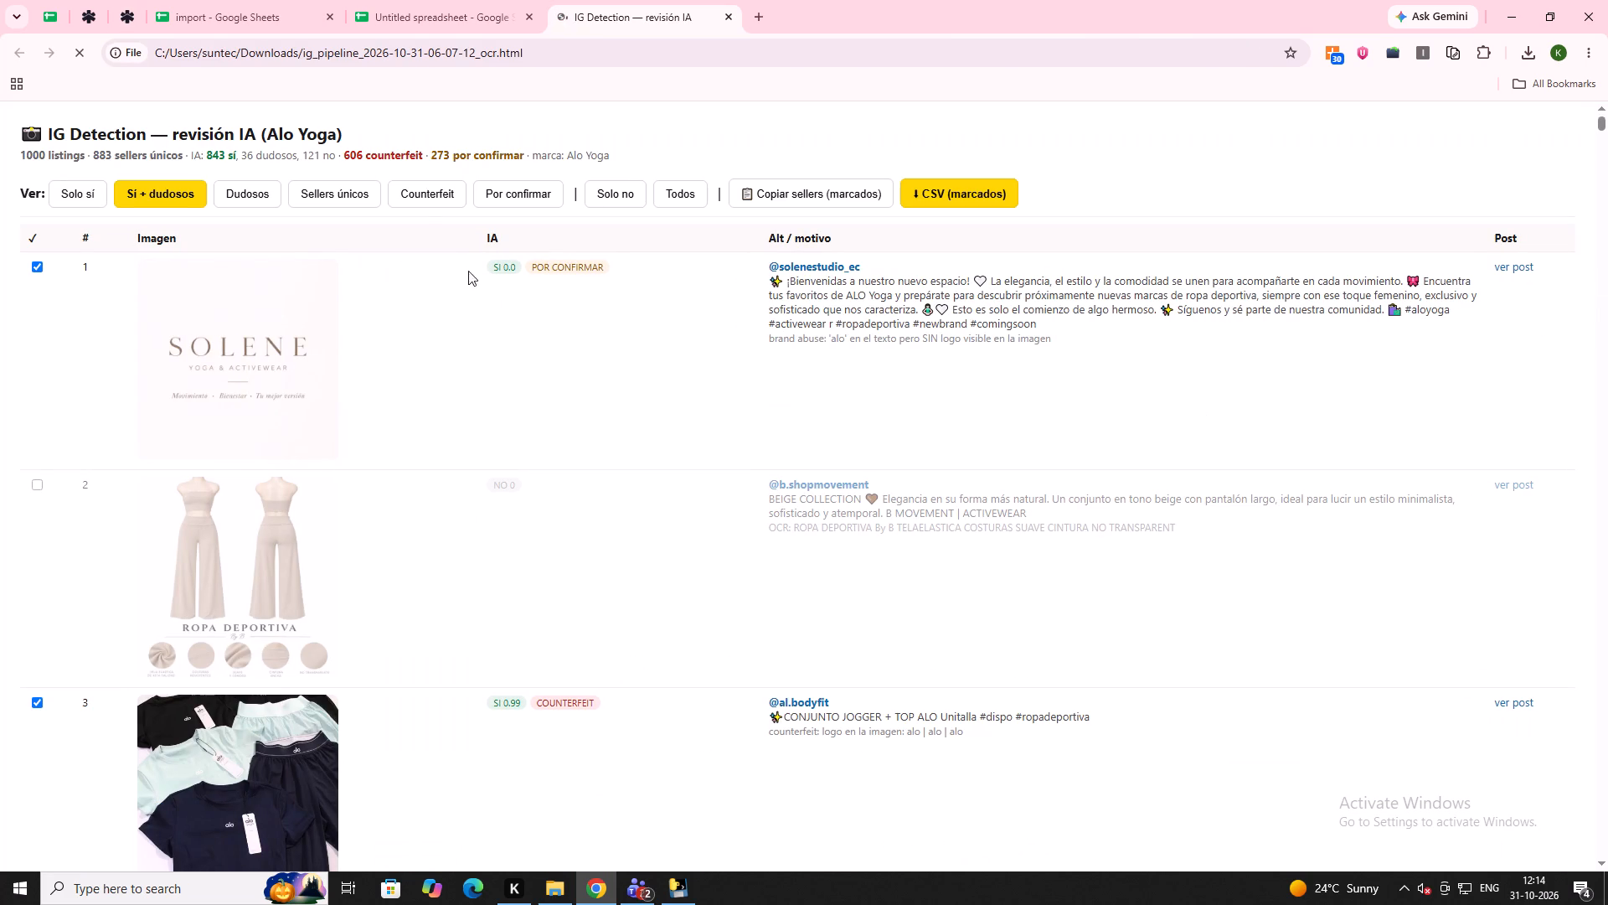
Filter the Alo Yoga IG Detection review to show only the Counterfeit listings.
triple_click(423, 197)
triple_click(423, 197)
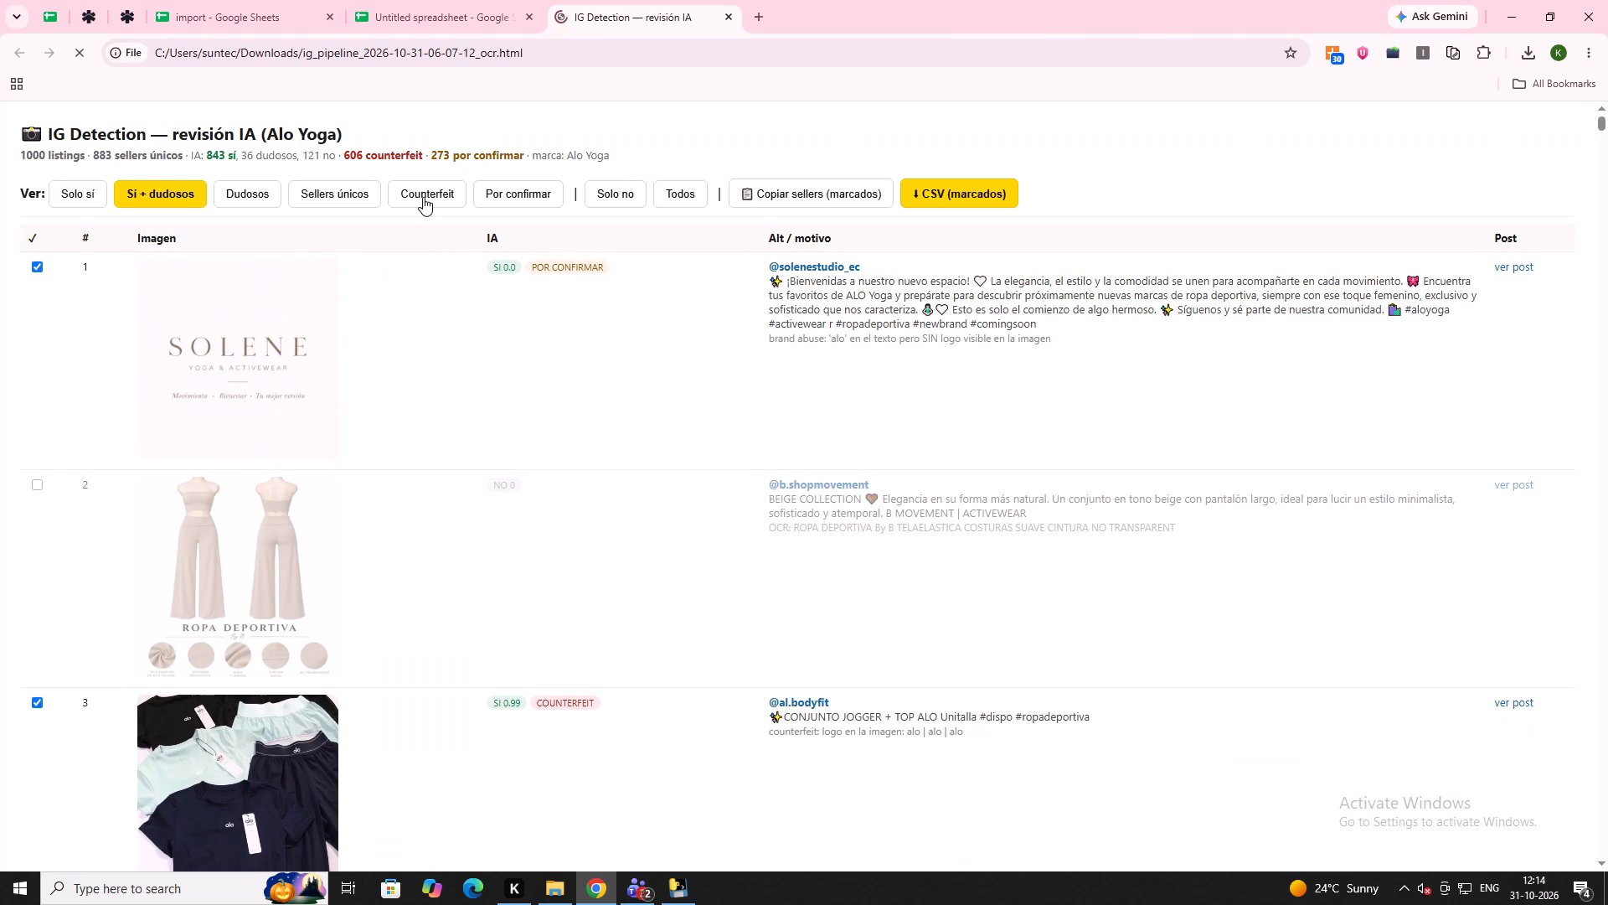
left_click(423, 197)
triple_click(423, 197)
left_click(423, 197)
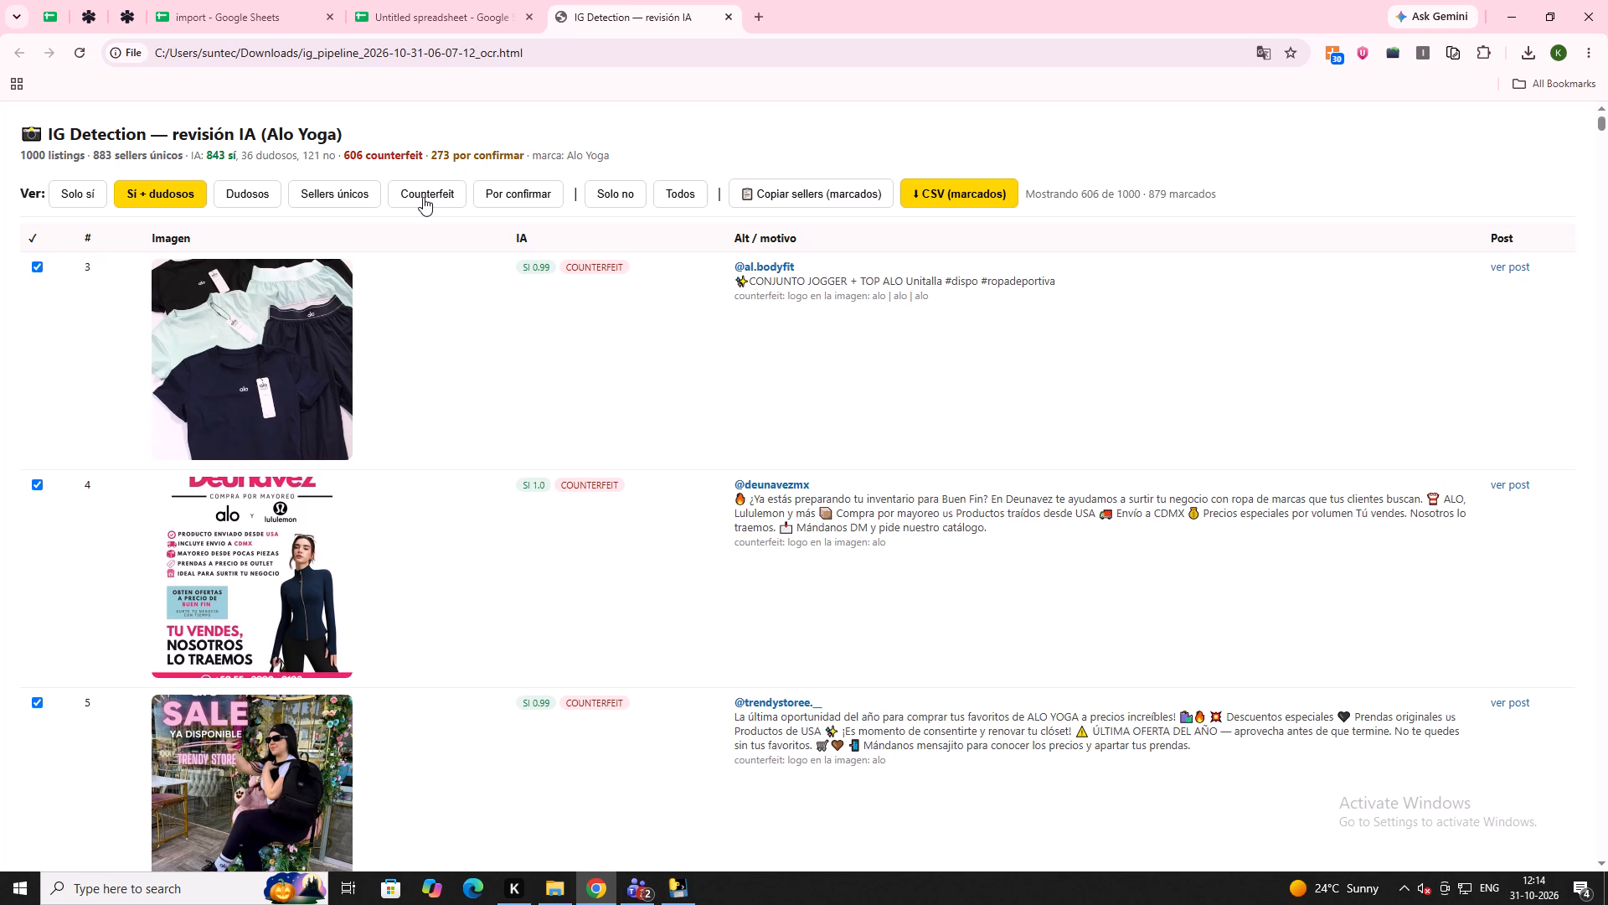
triple_click(423, 197)
Translate the IG Detection review page from Spanish to English.
scroll(281, 581, "down", 5)
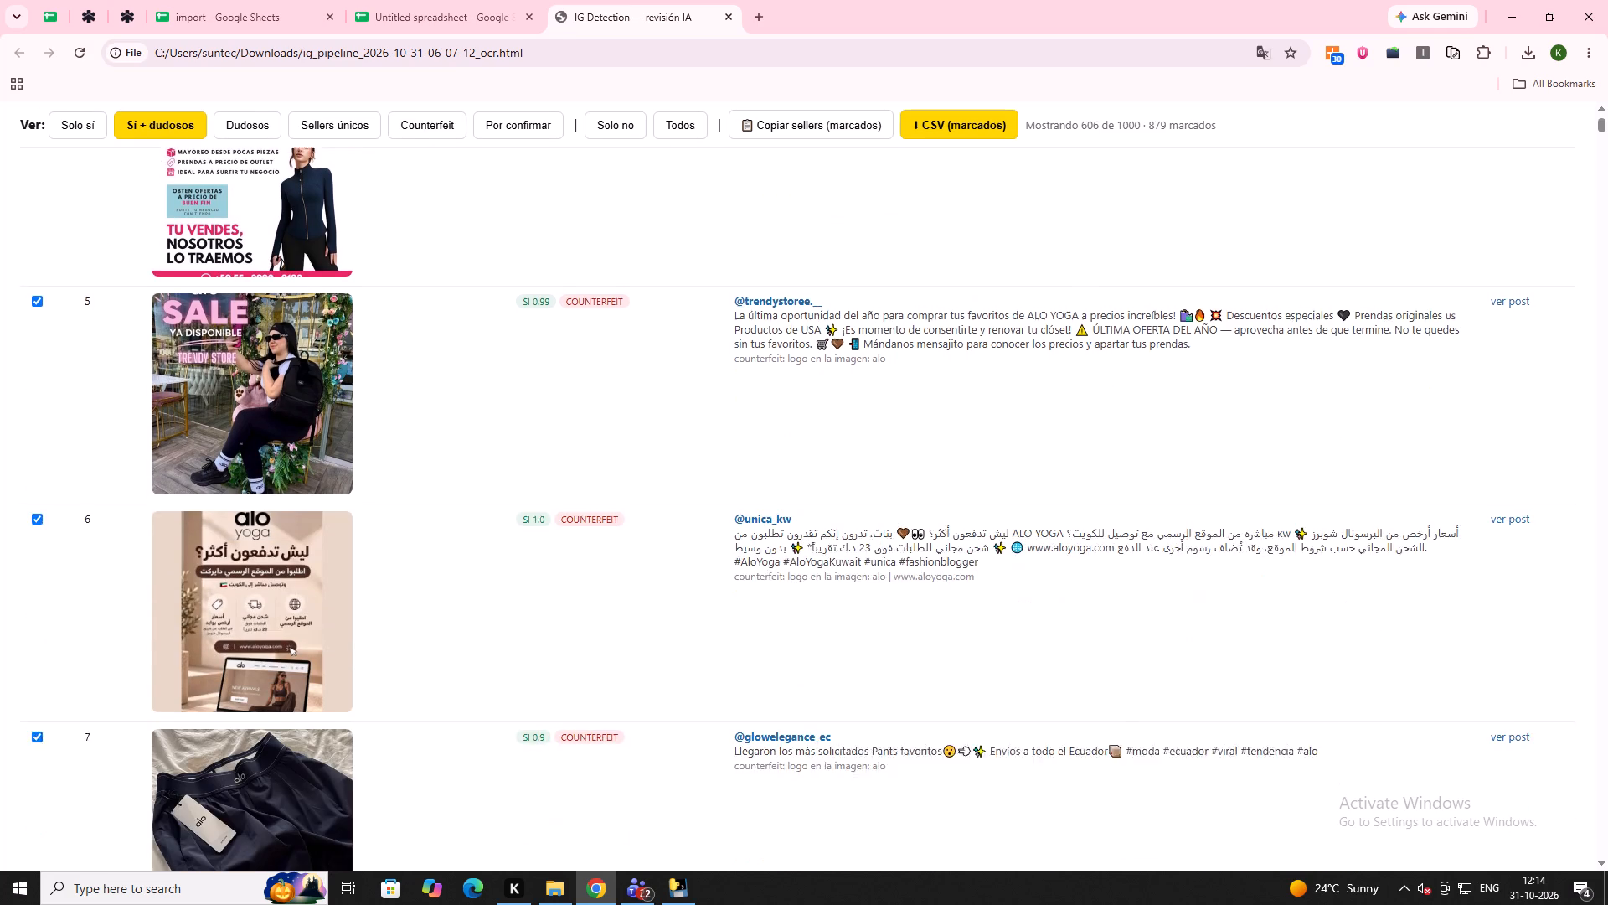
scroll(281, 581, "down", 3)
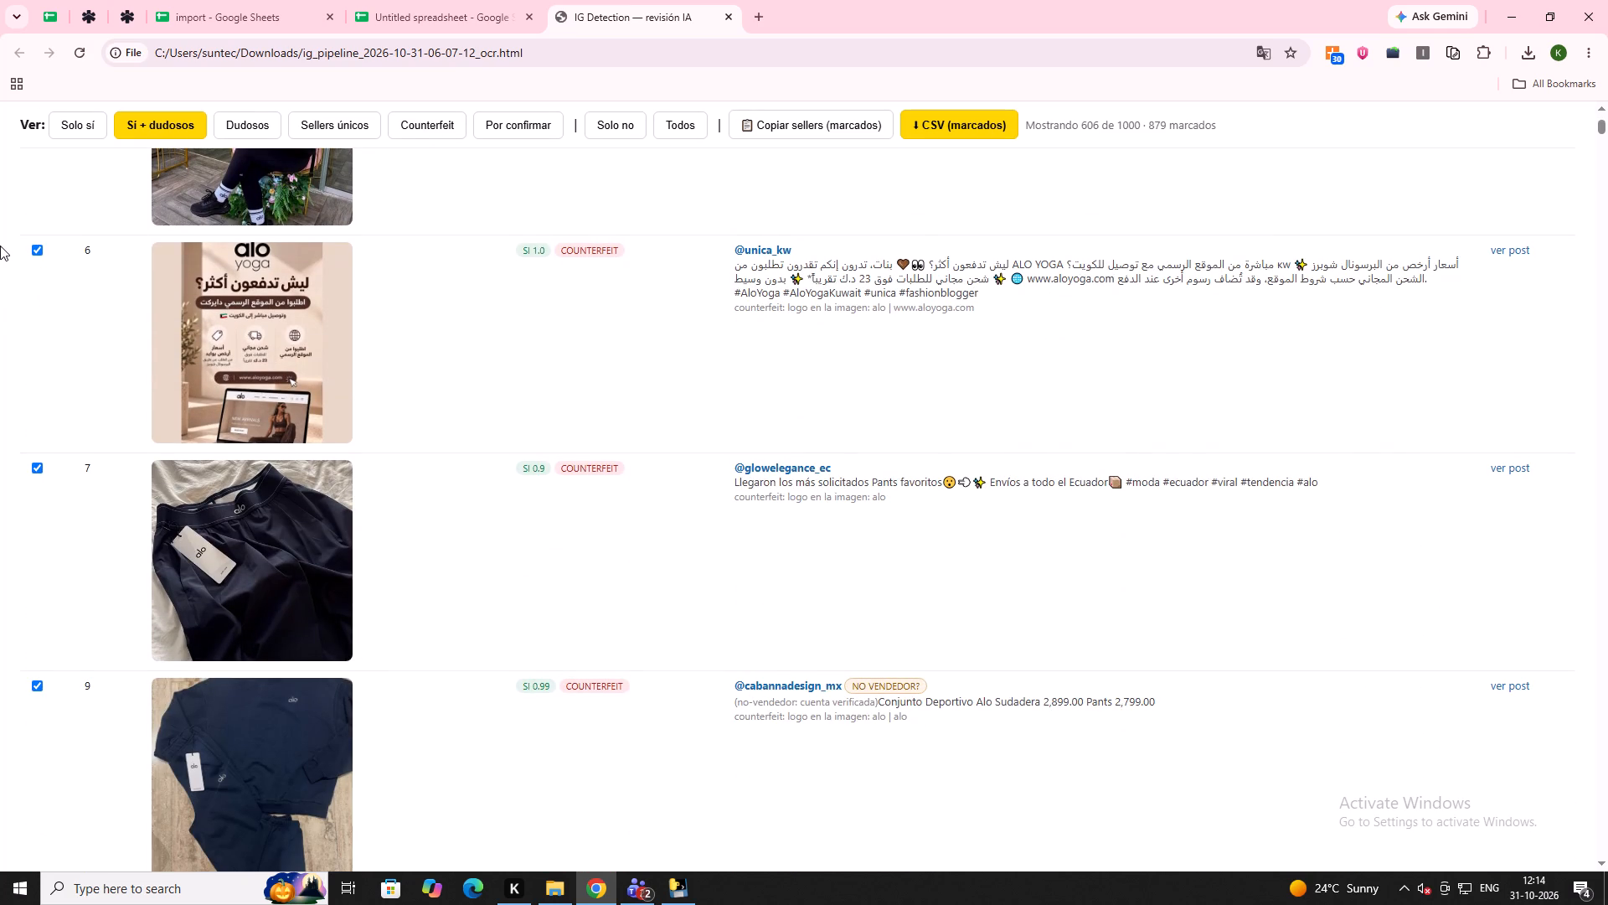
right_click(487, 246)
left_click(568, 510)
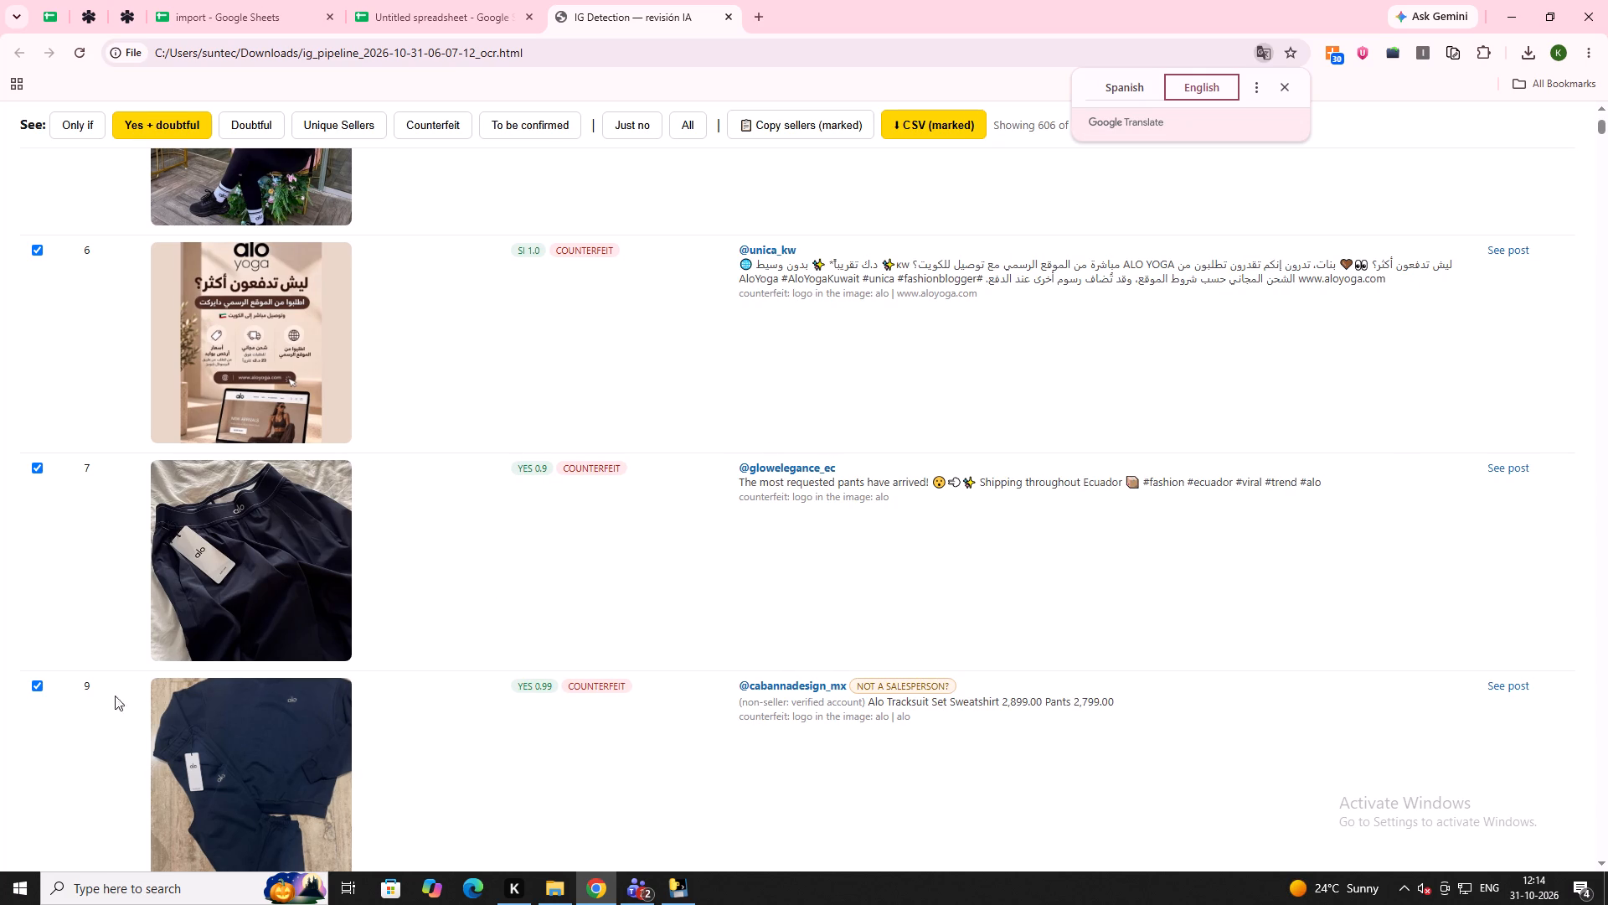
left_click(36, 680)
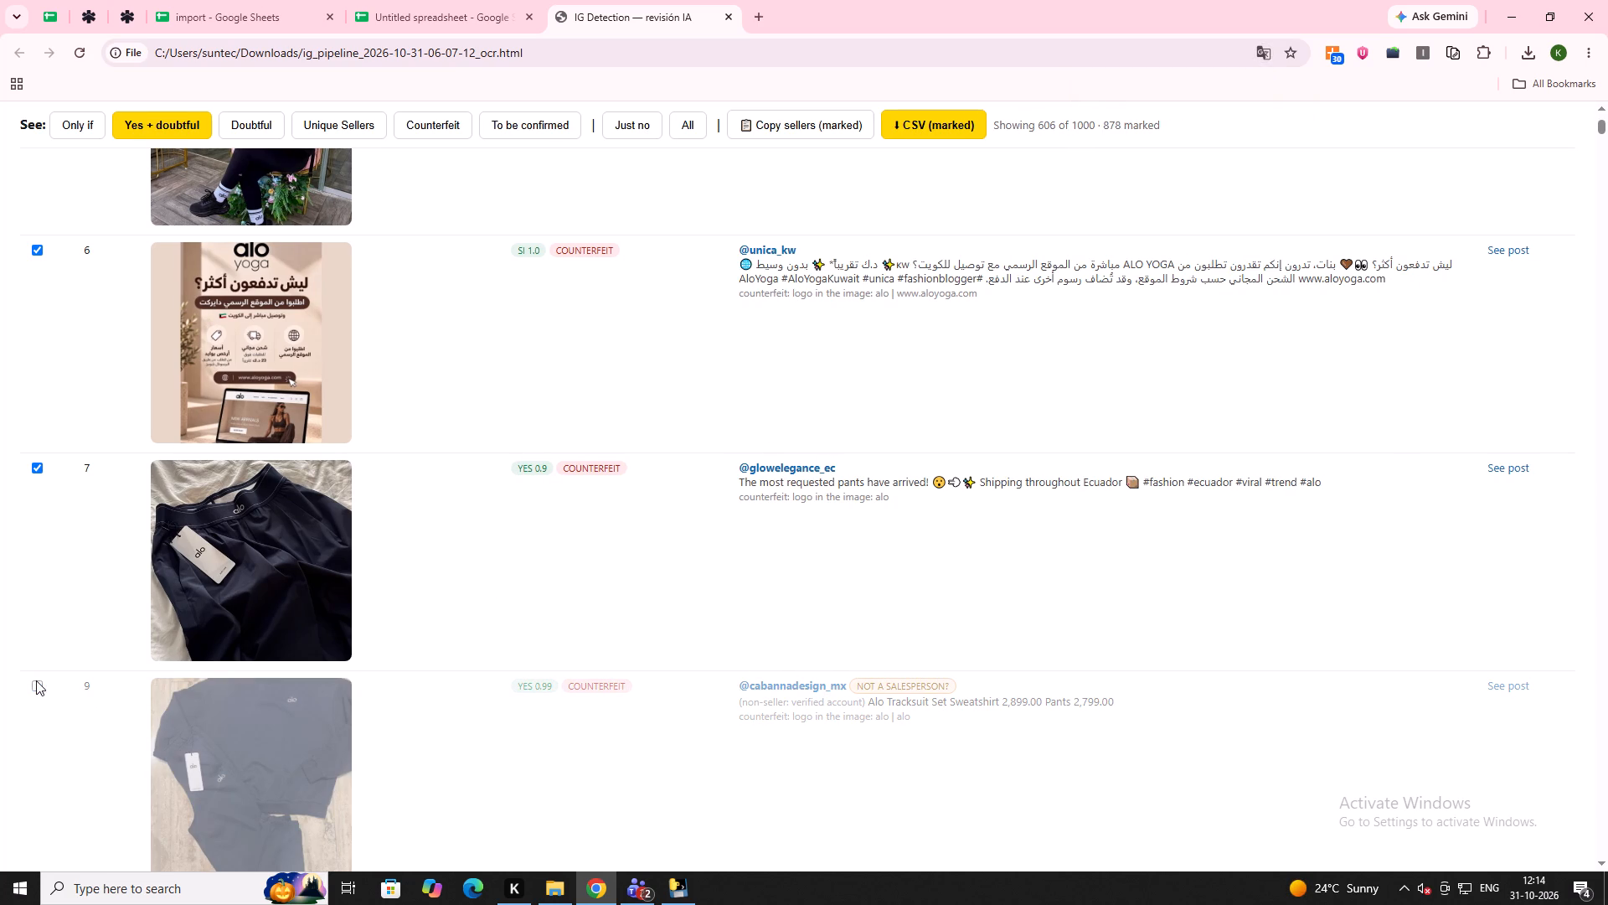
left_click(769, 246)
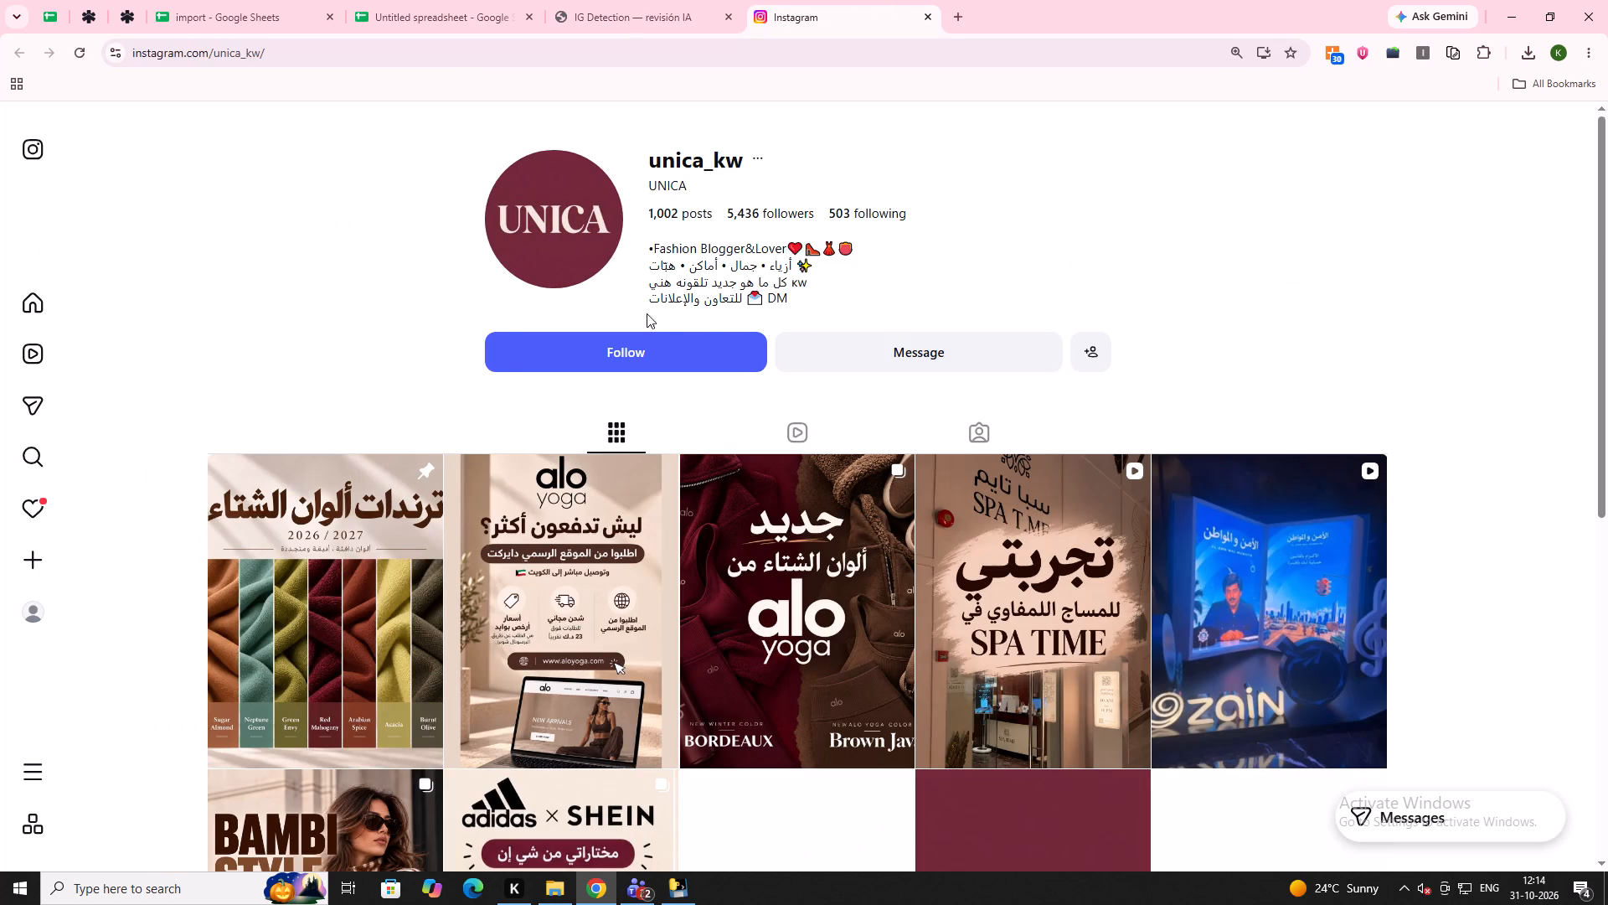
right_click(973, 272)
left_click(1095, 613)
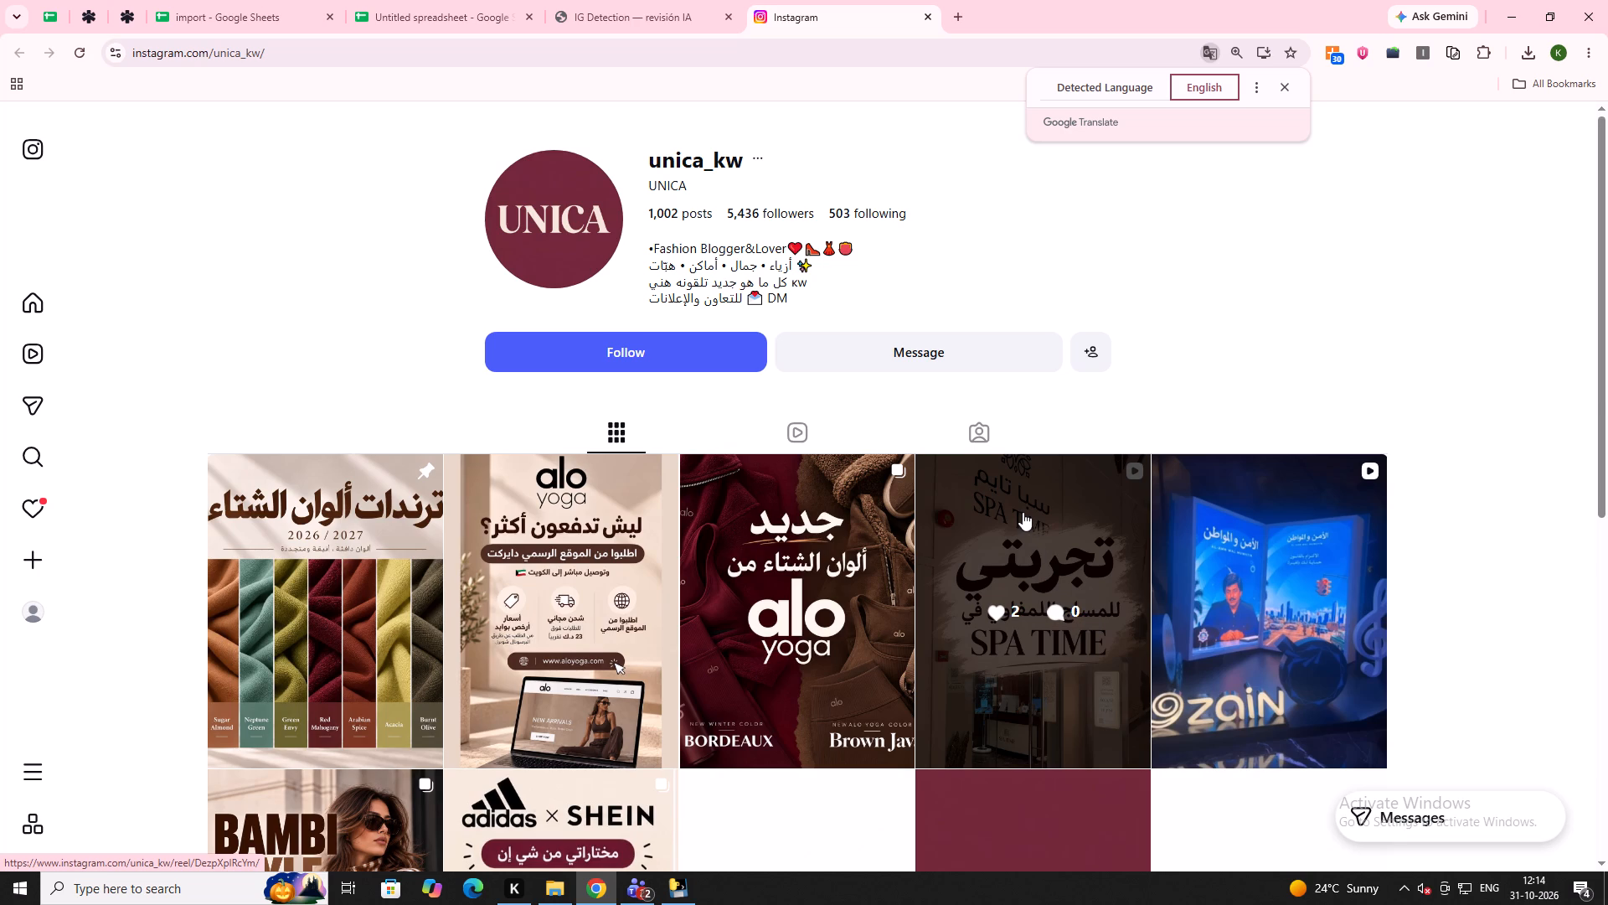
scroll(1023, 512, "down", 15)
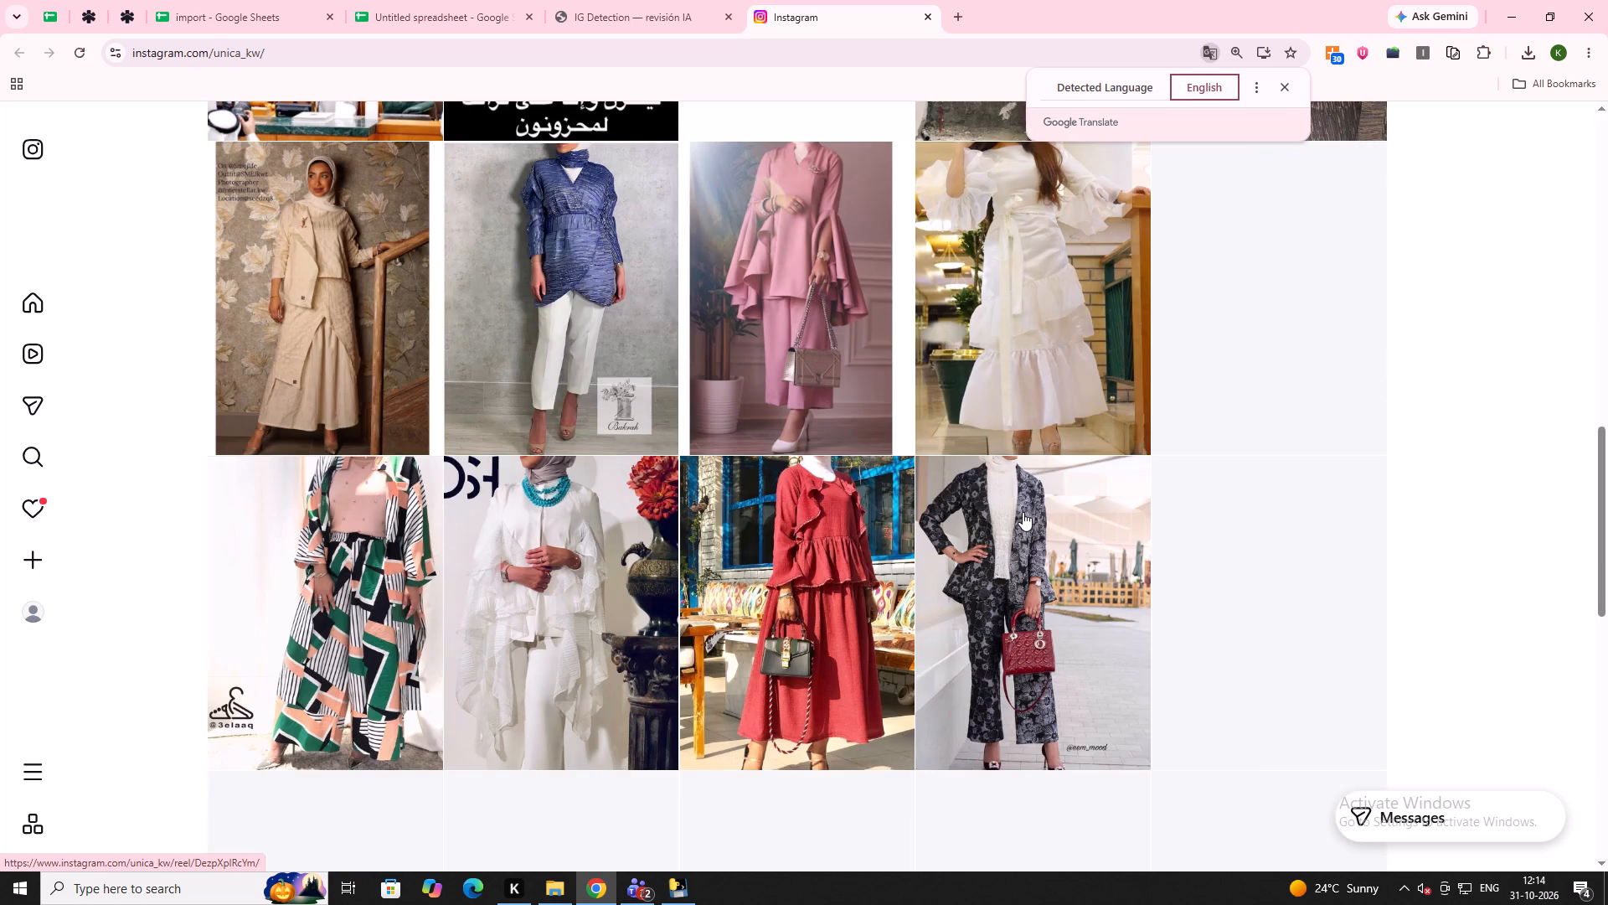
key("ctrl+w")
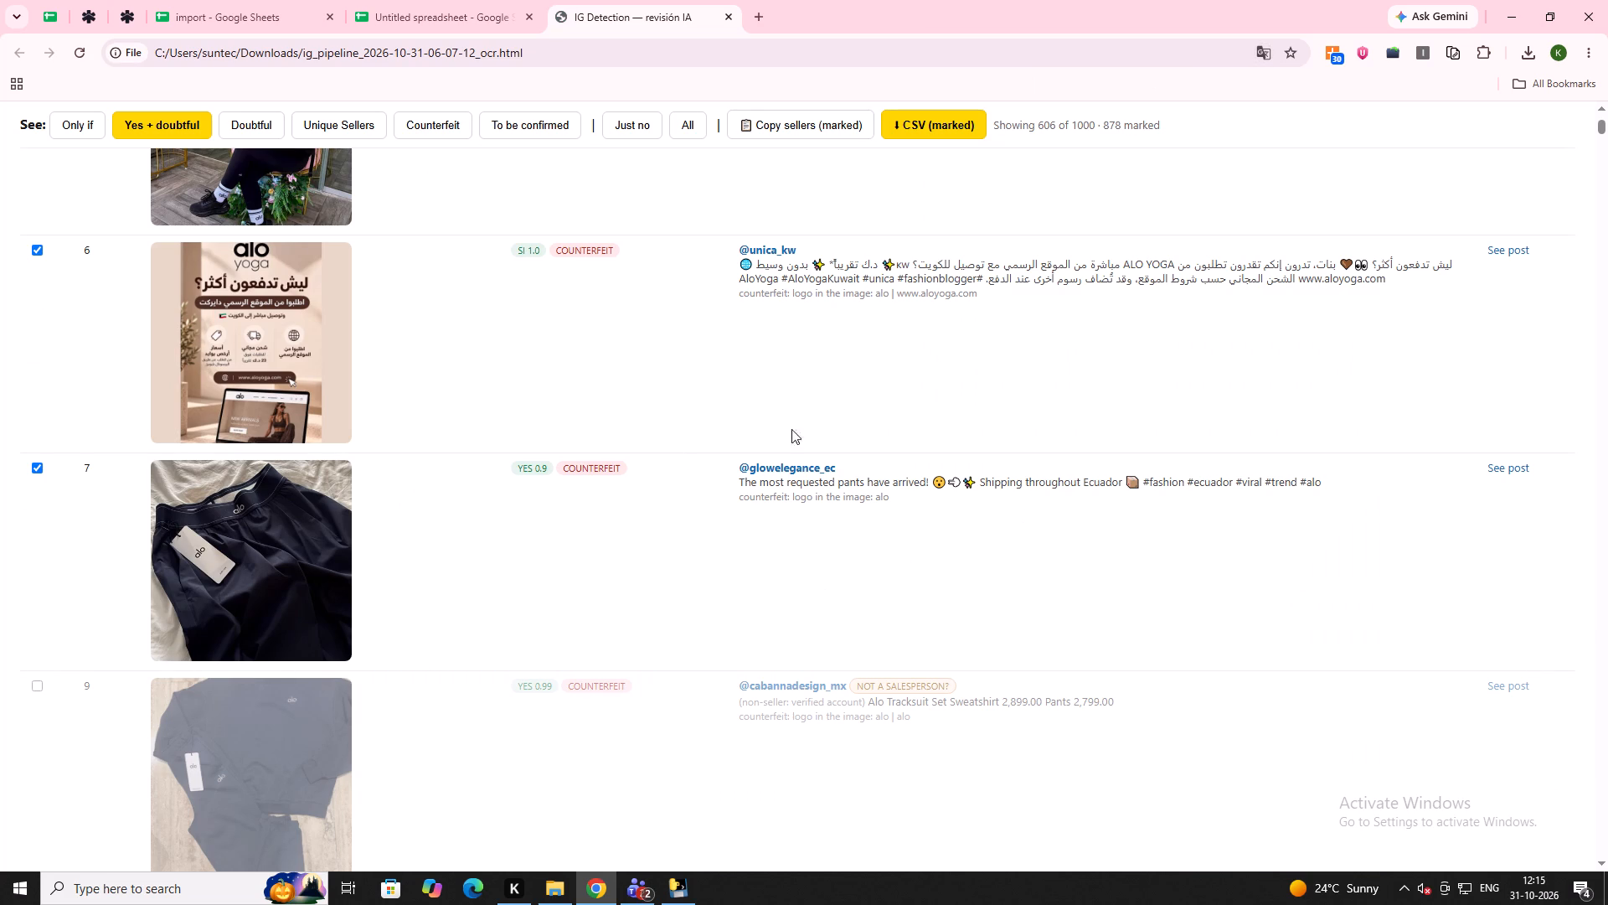
left_click(1521, 243)
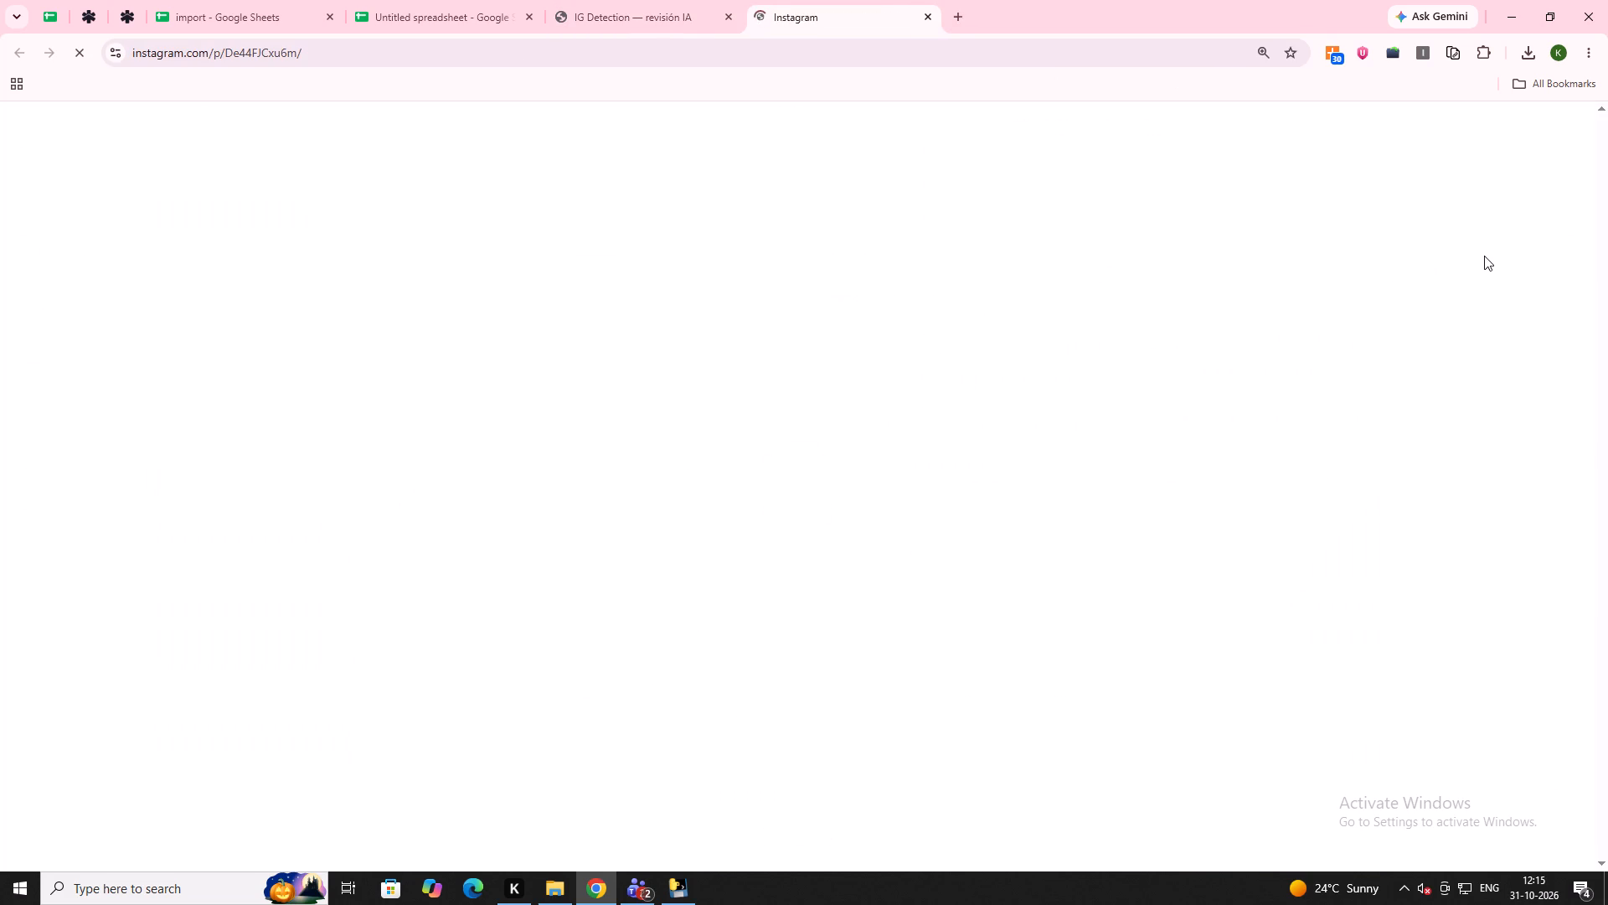
right_click(1129, 361)
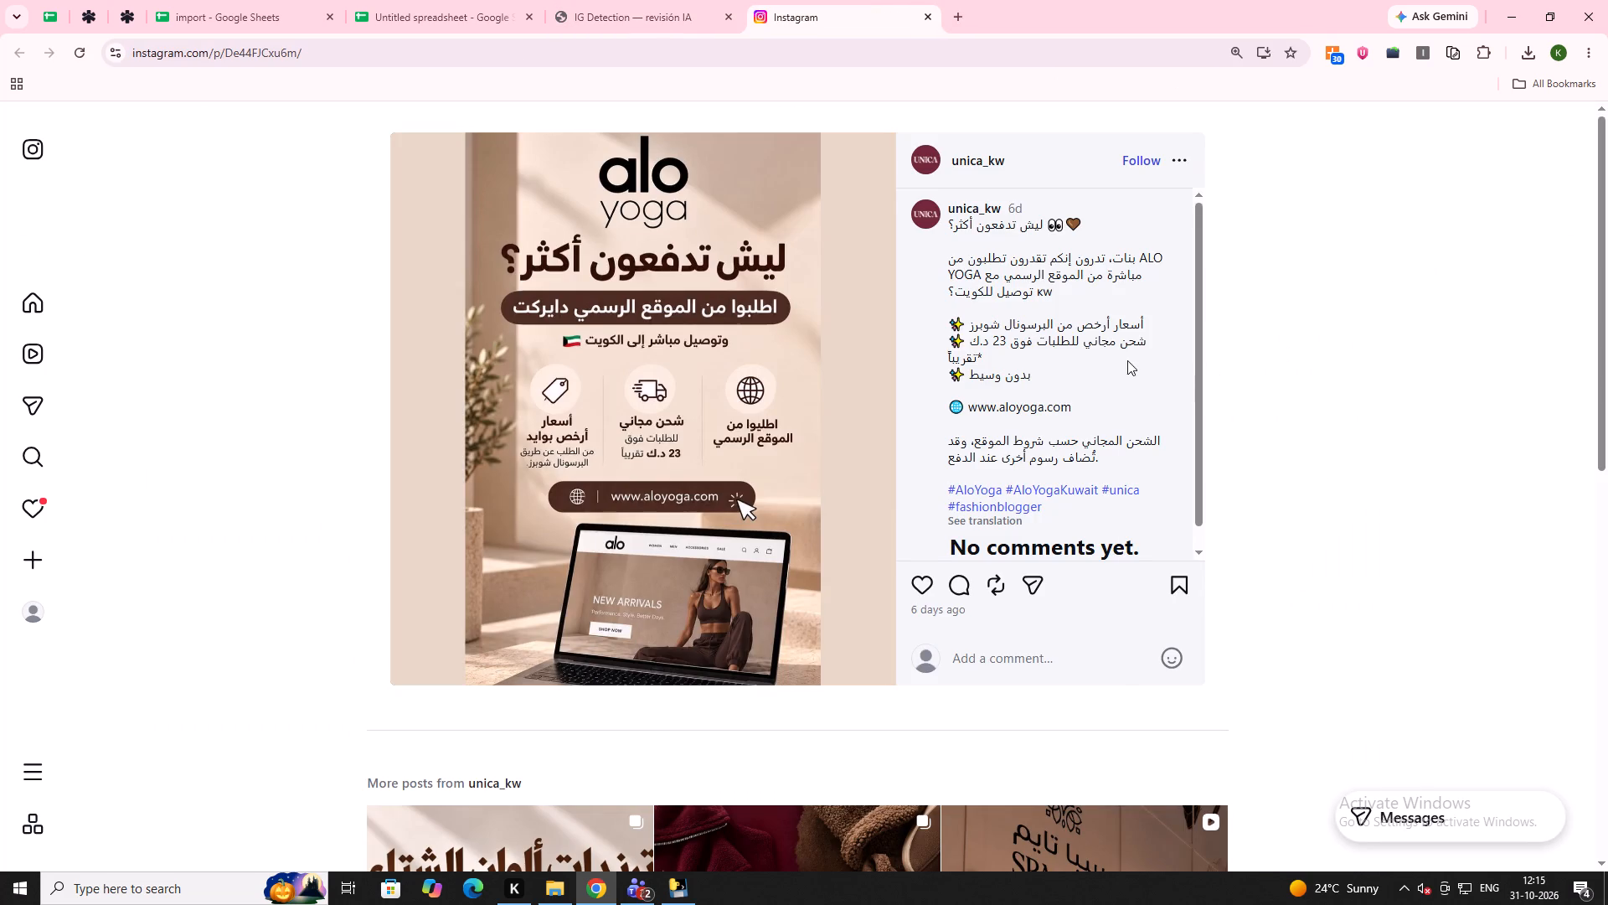
left_click(1234, 694)
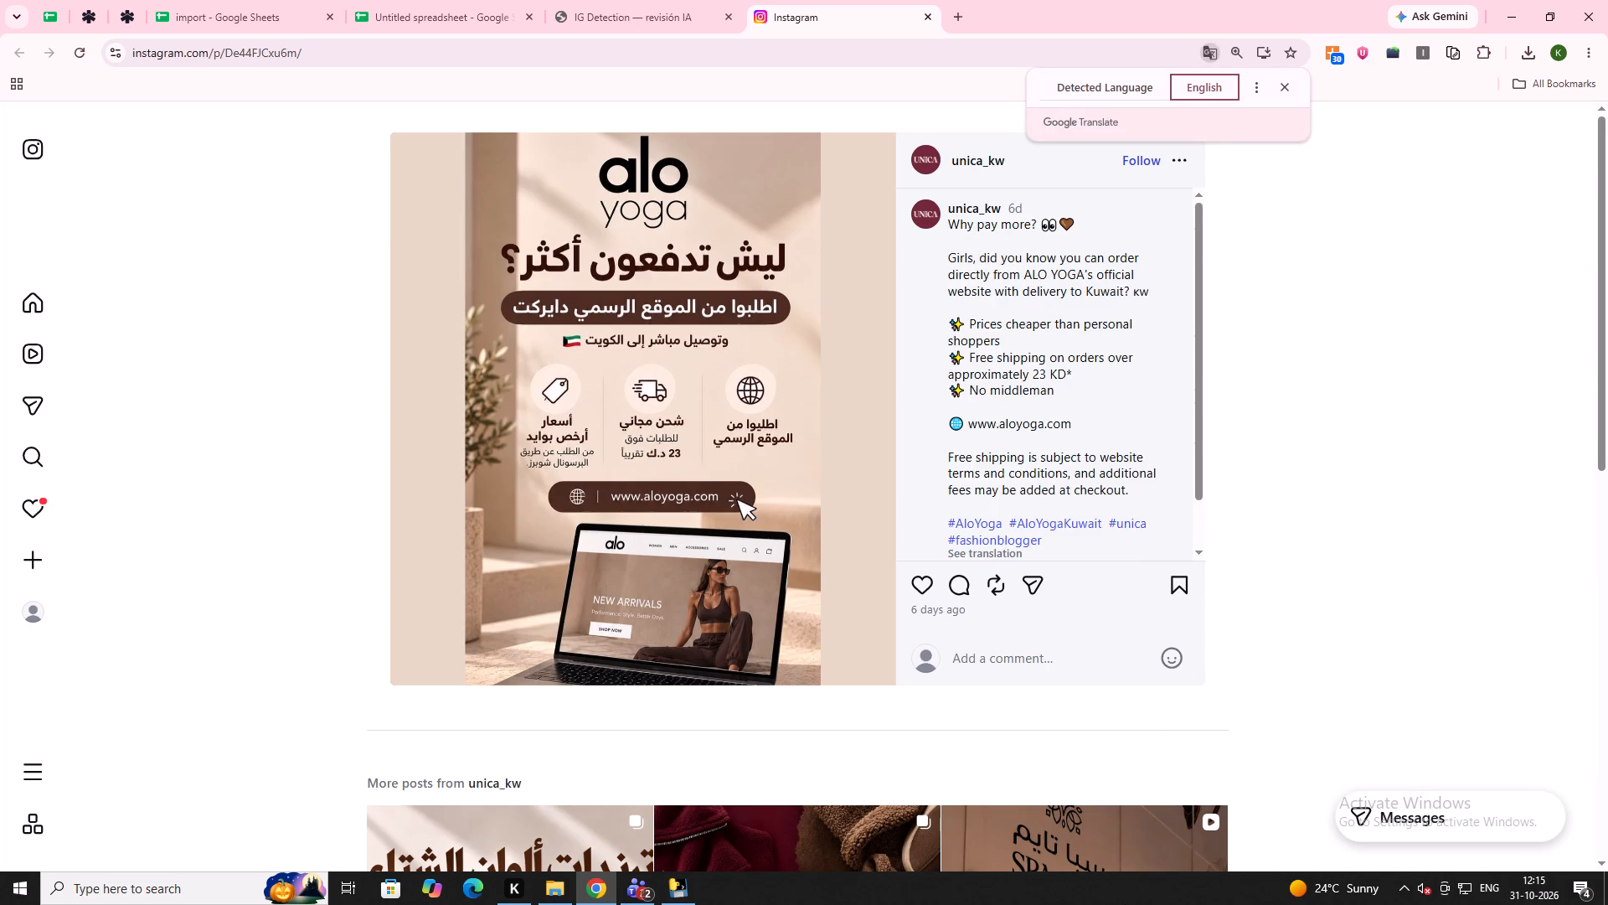
key("ctrl+w")
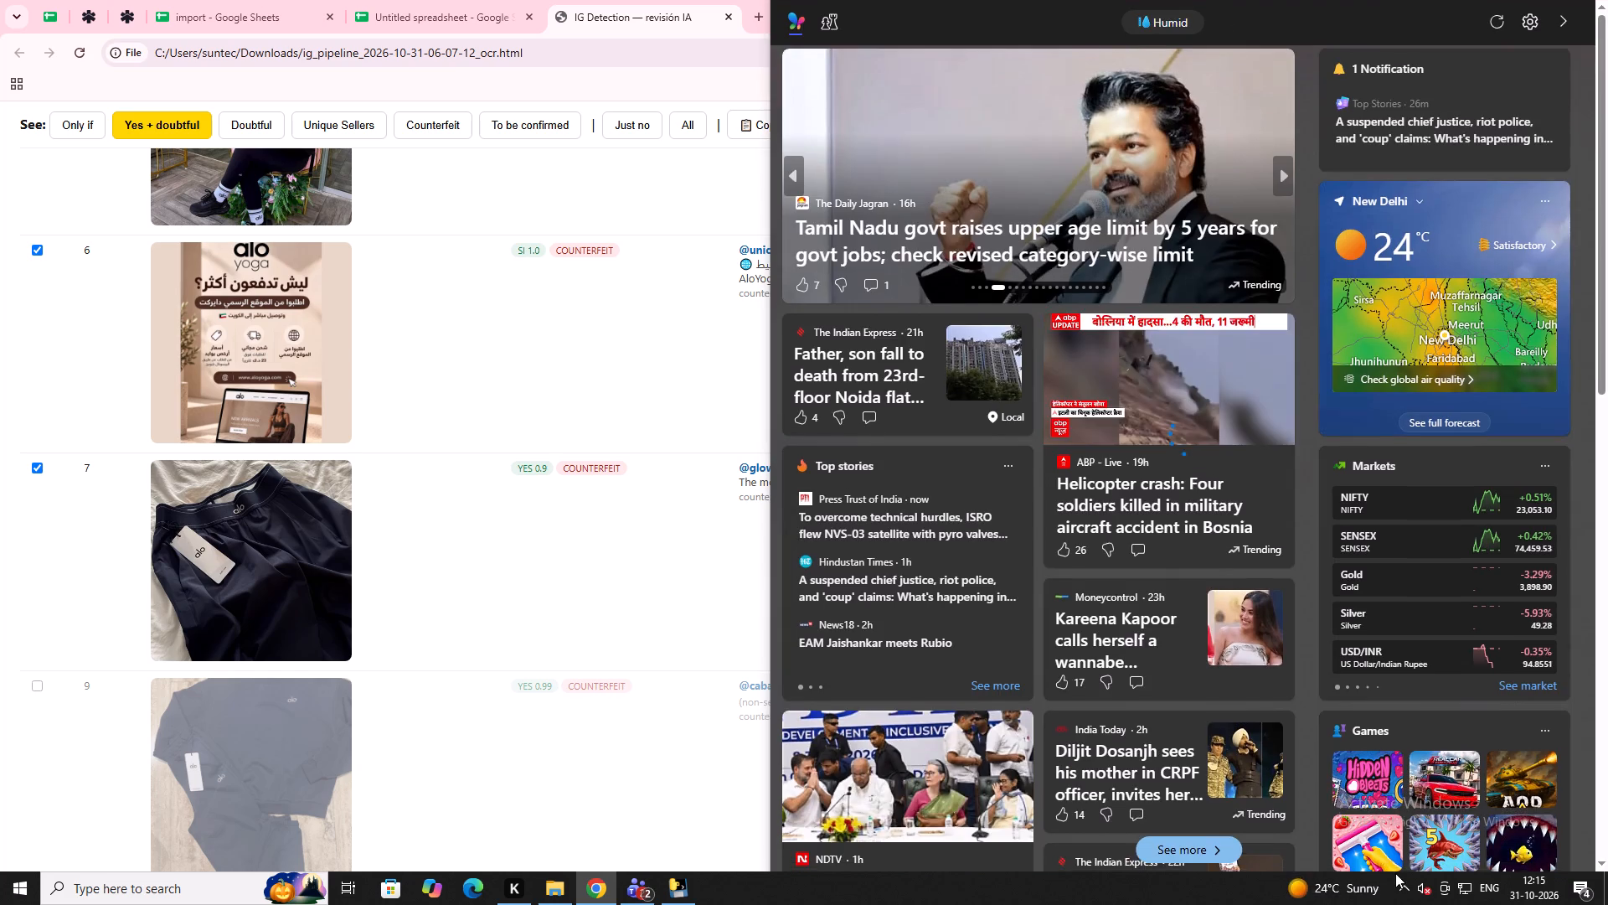
scroll(193, 451, "down", 2)
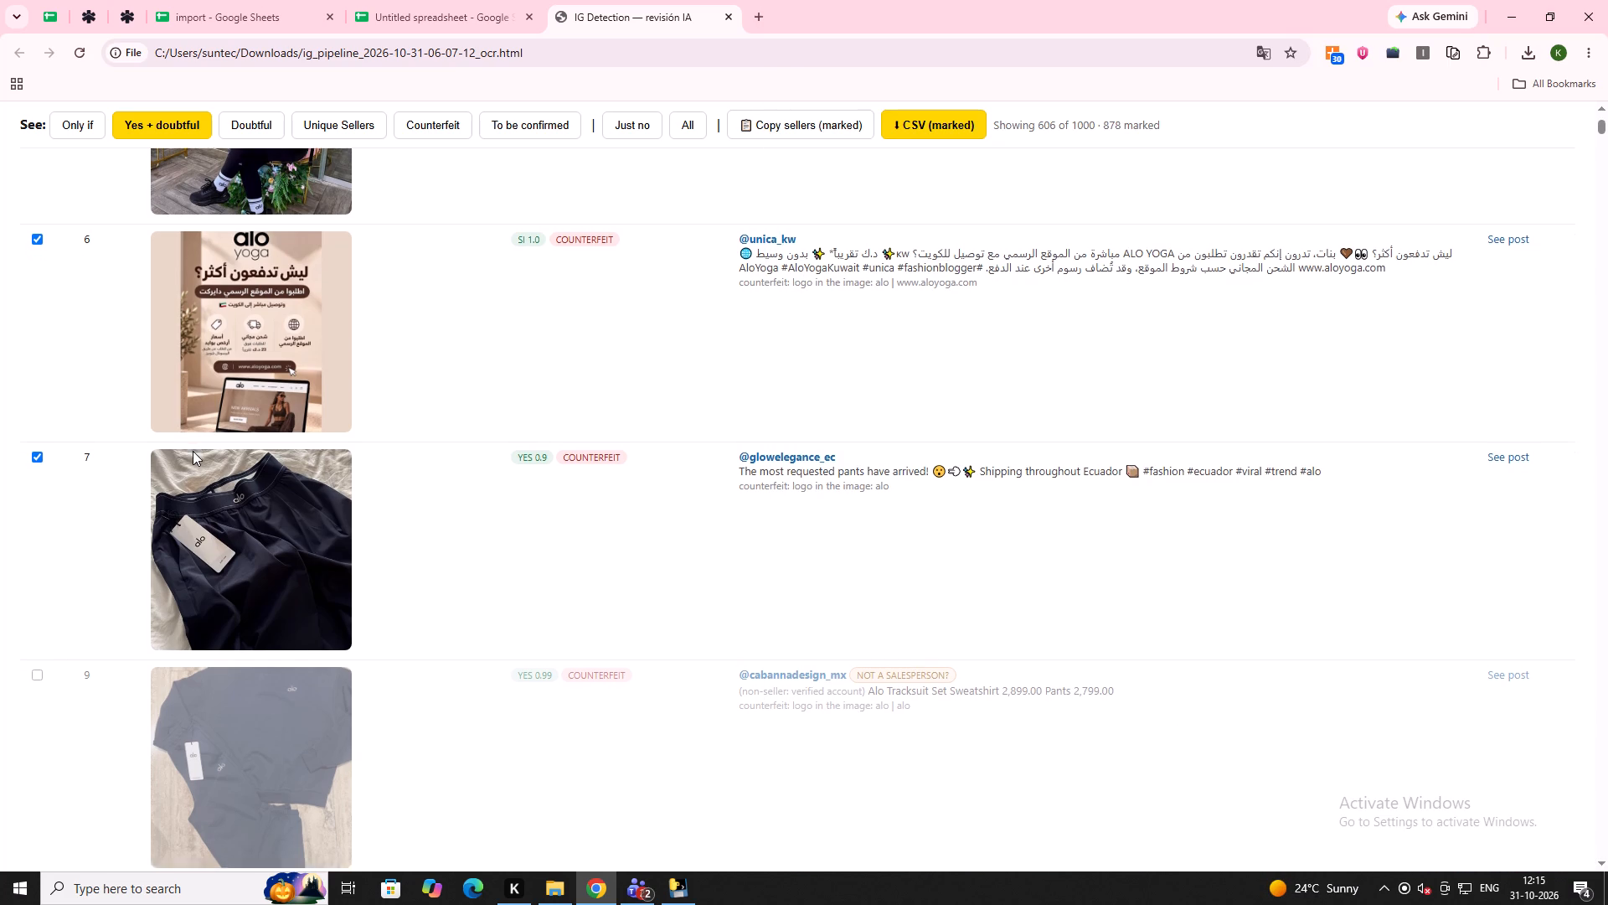
scroll(193, 451, "down", 8)
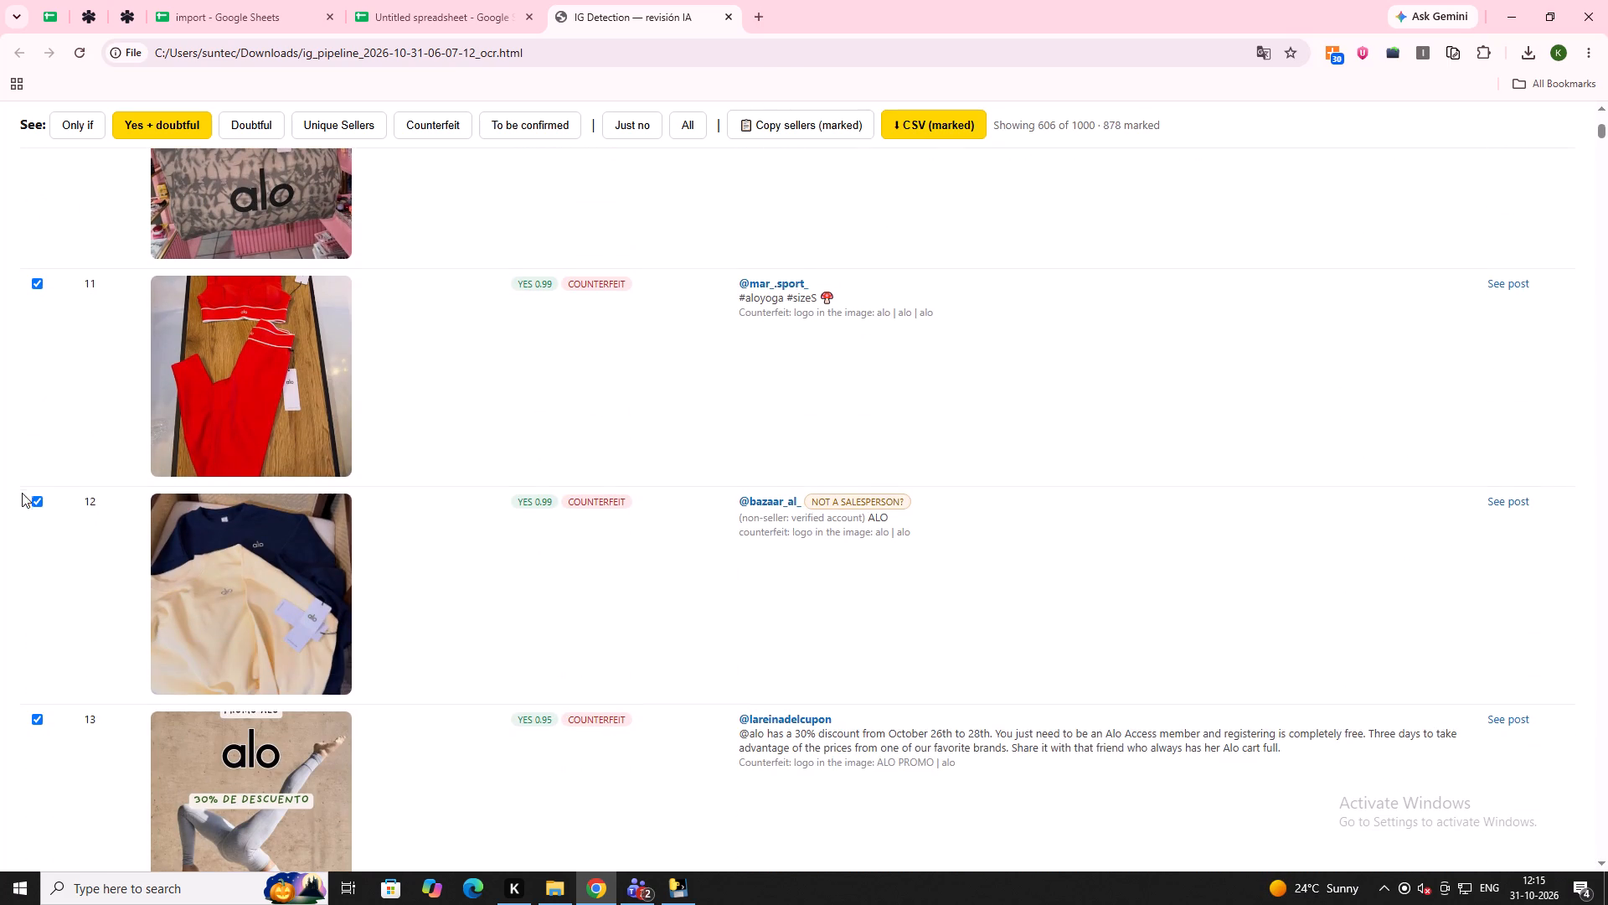
left_click(39, 499)
scroll(59, 494, "down", 4)
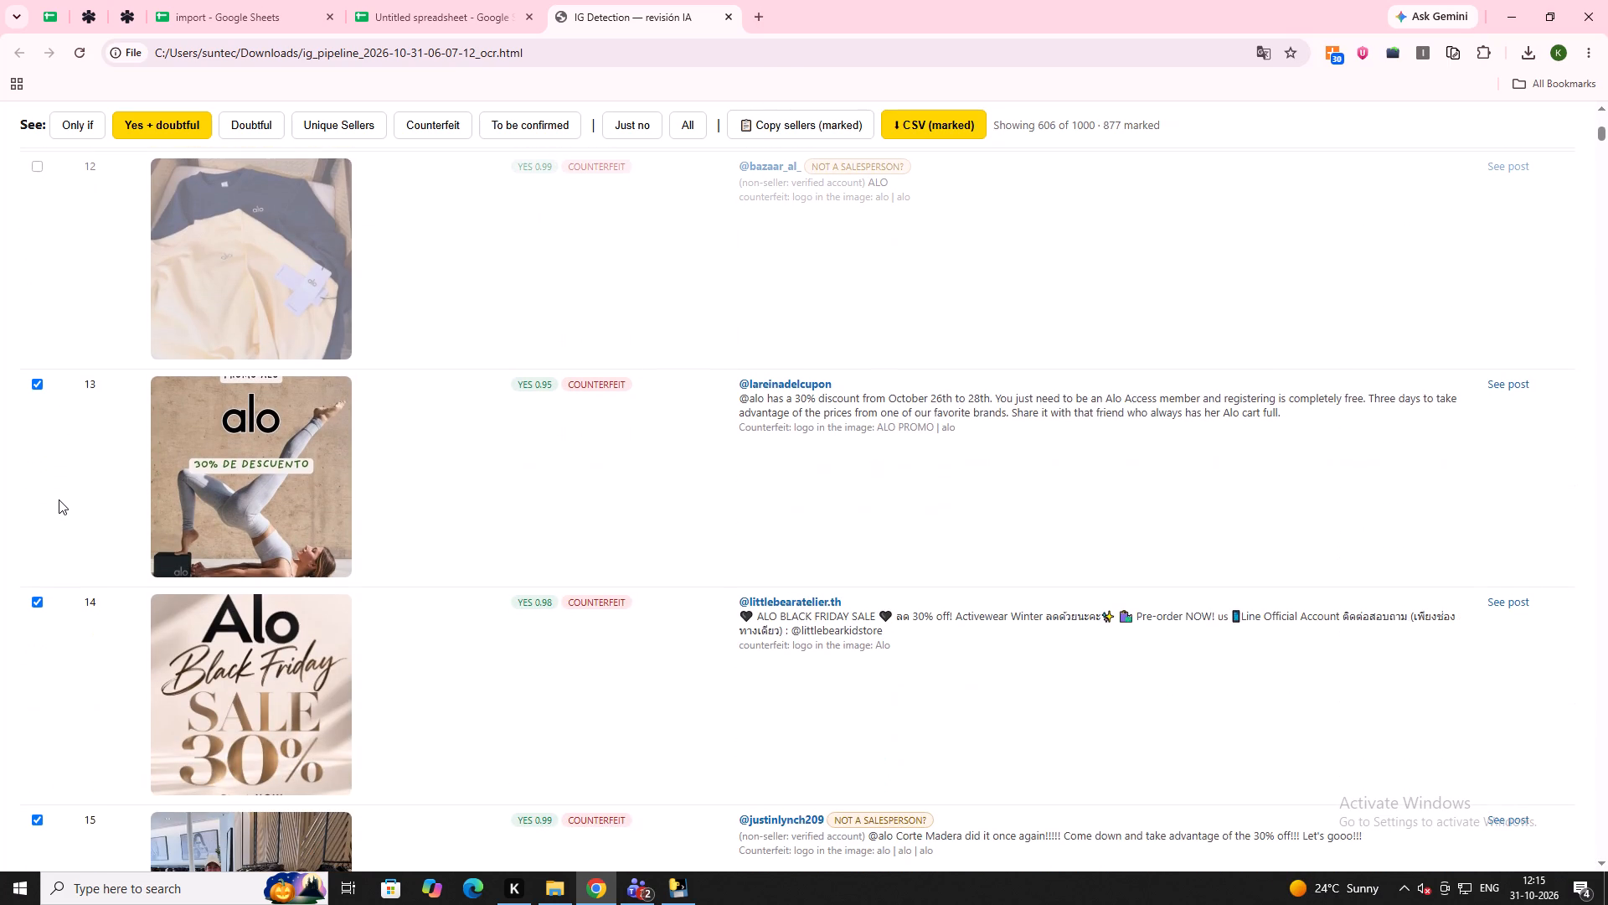
scroll(69, 446, "down", 4)
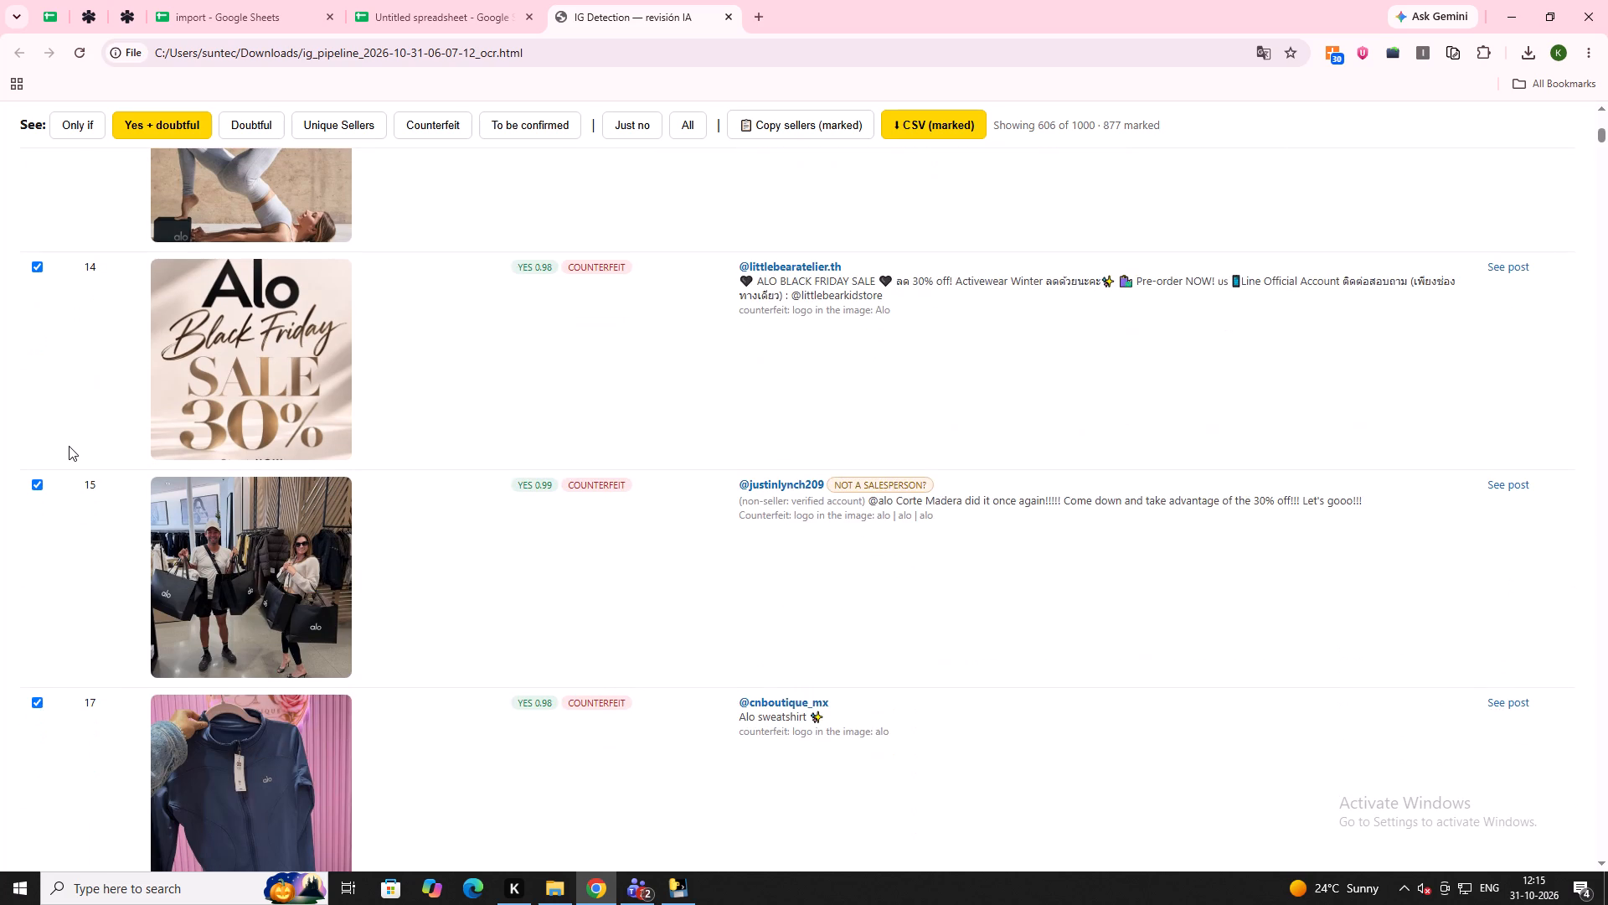
left_click(39, 266)
scroll(69, 296, "up", 3)
scroll(75, 326, "down", 4)
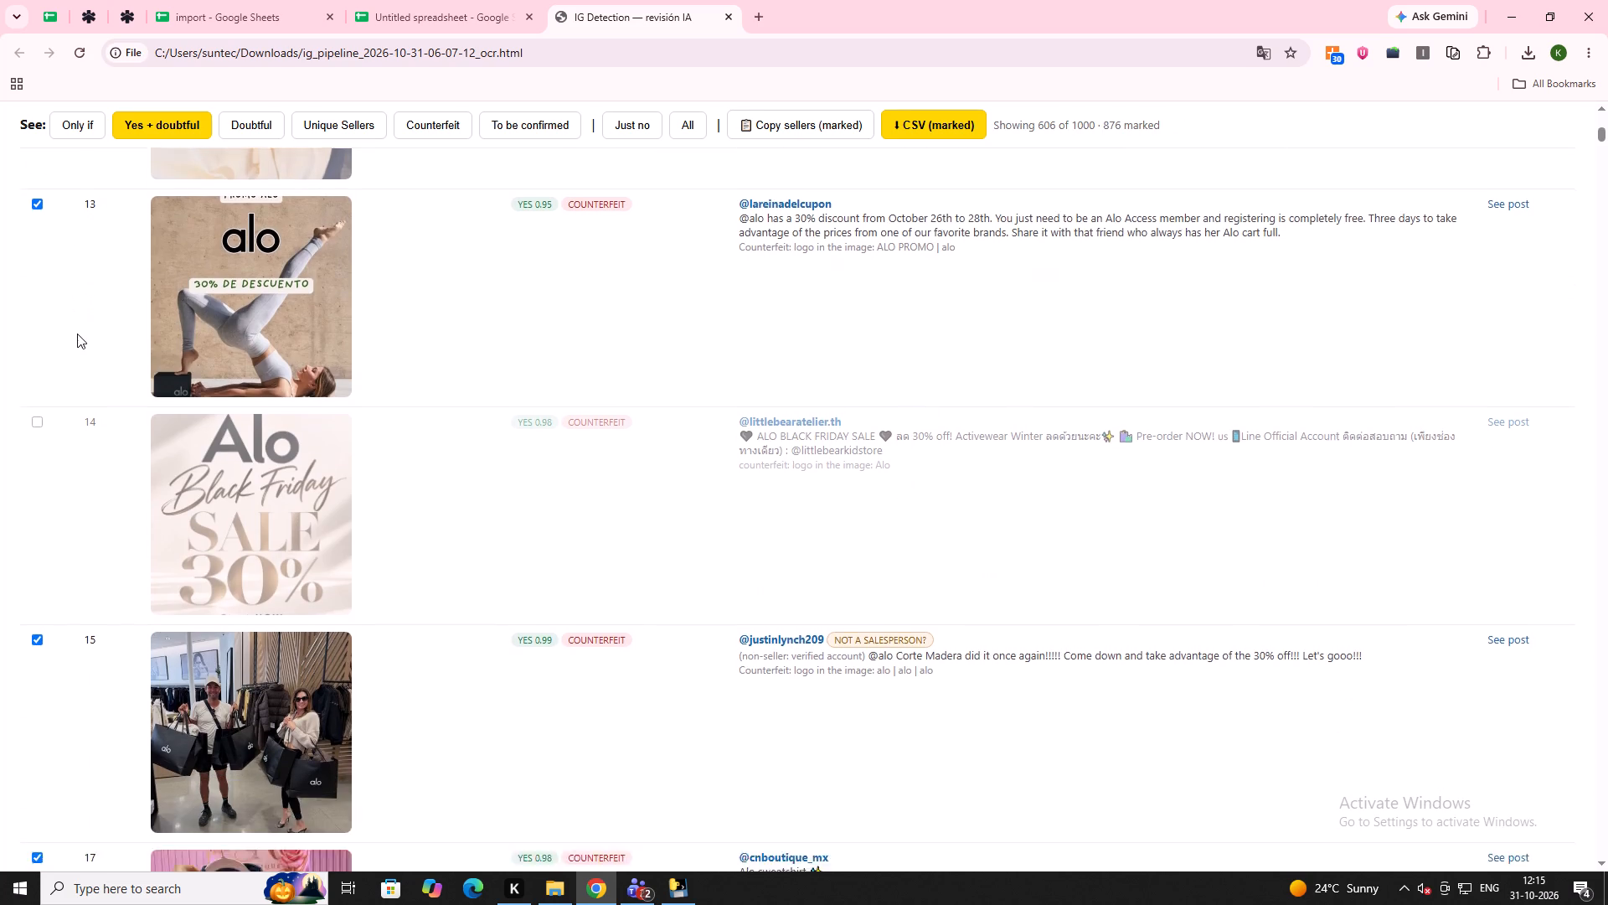
Untick counterfeit listings 15, 20 and 23, which show shoppers in a store, a car haul and a café pose.
left_click(34, 401)
scroll(72, 447, "down", 5)
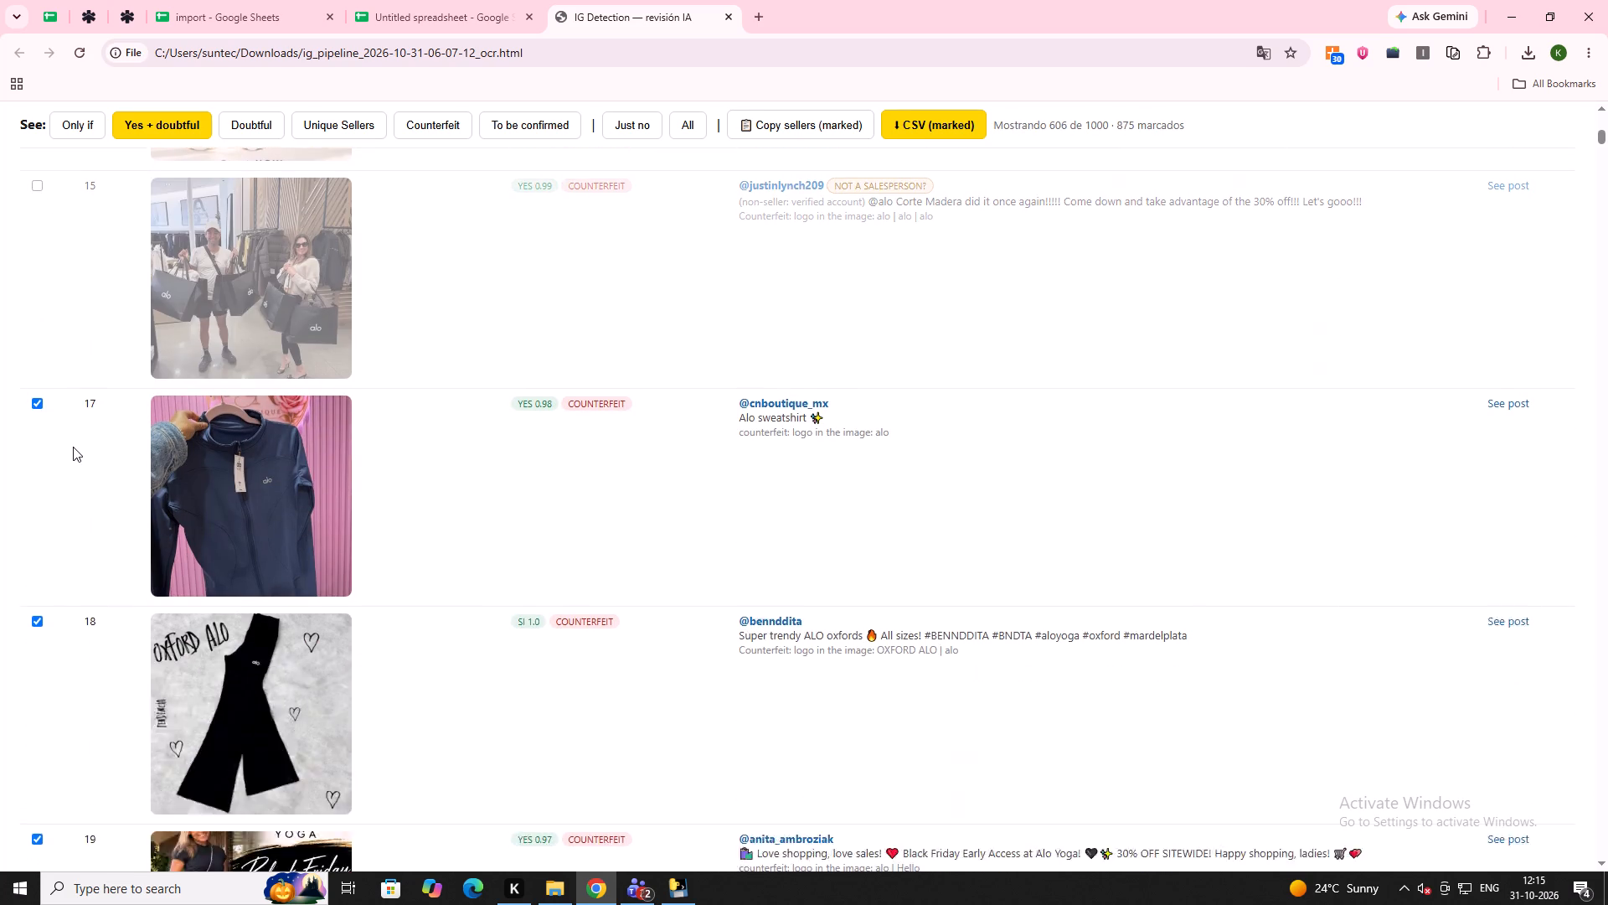
scroll(73, 447, "down", 5)
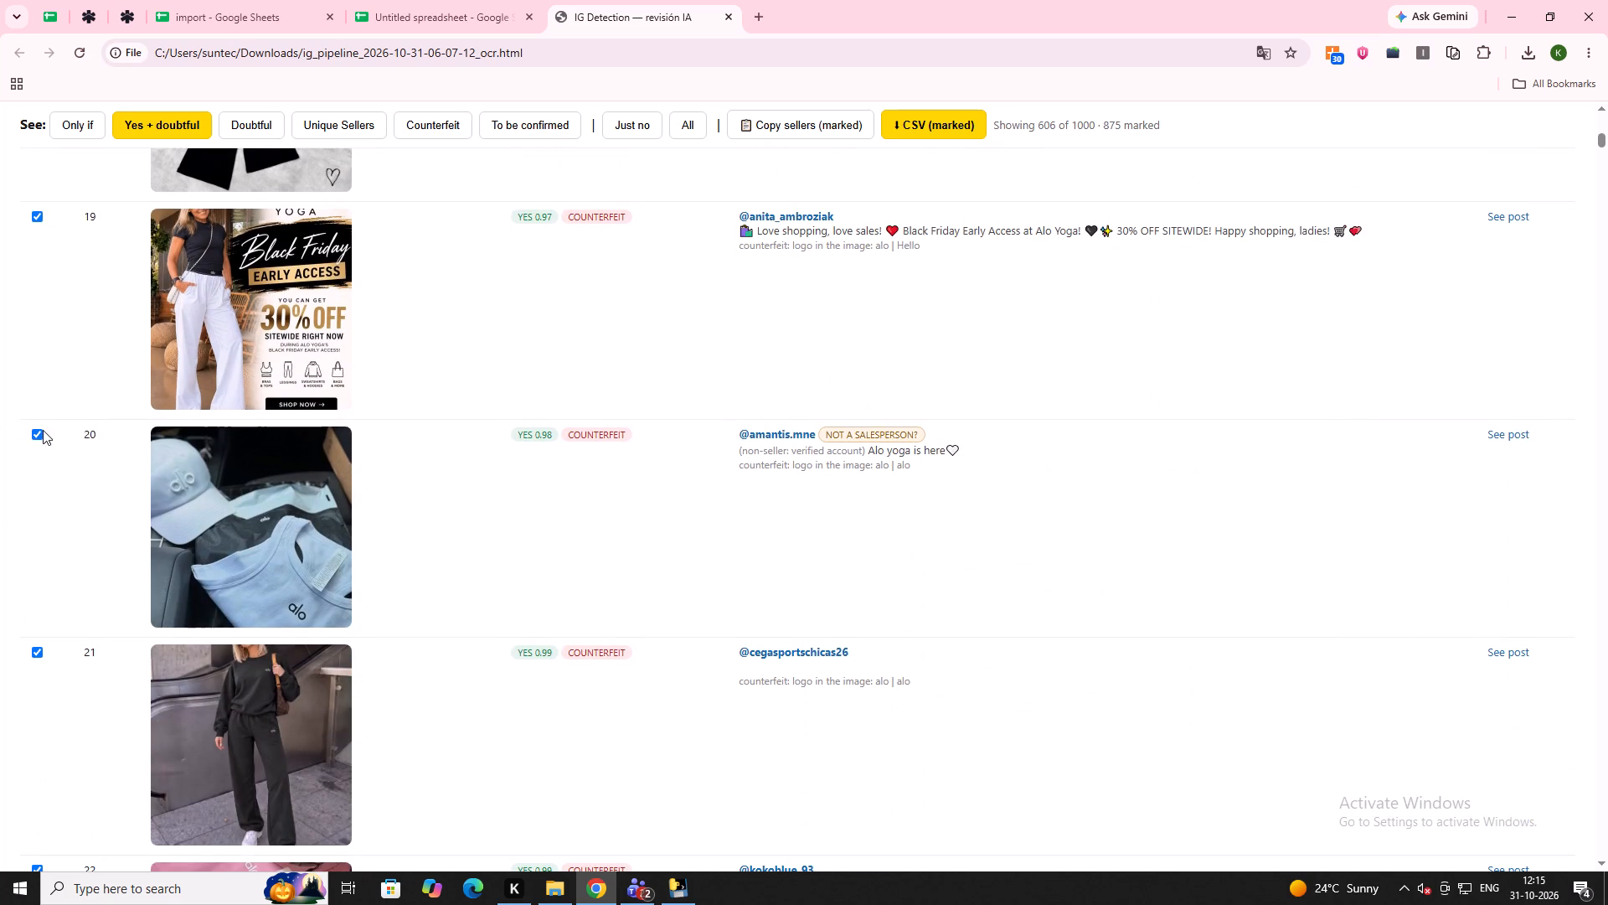
left_click(39, 429)
scroll(39, 429, "down", 7)
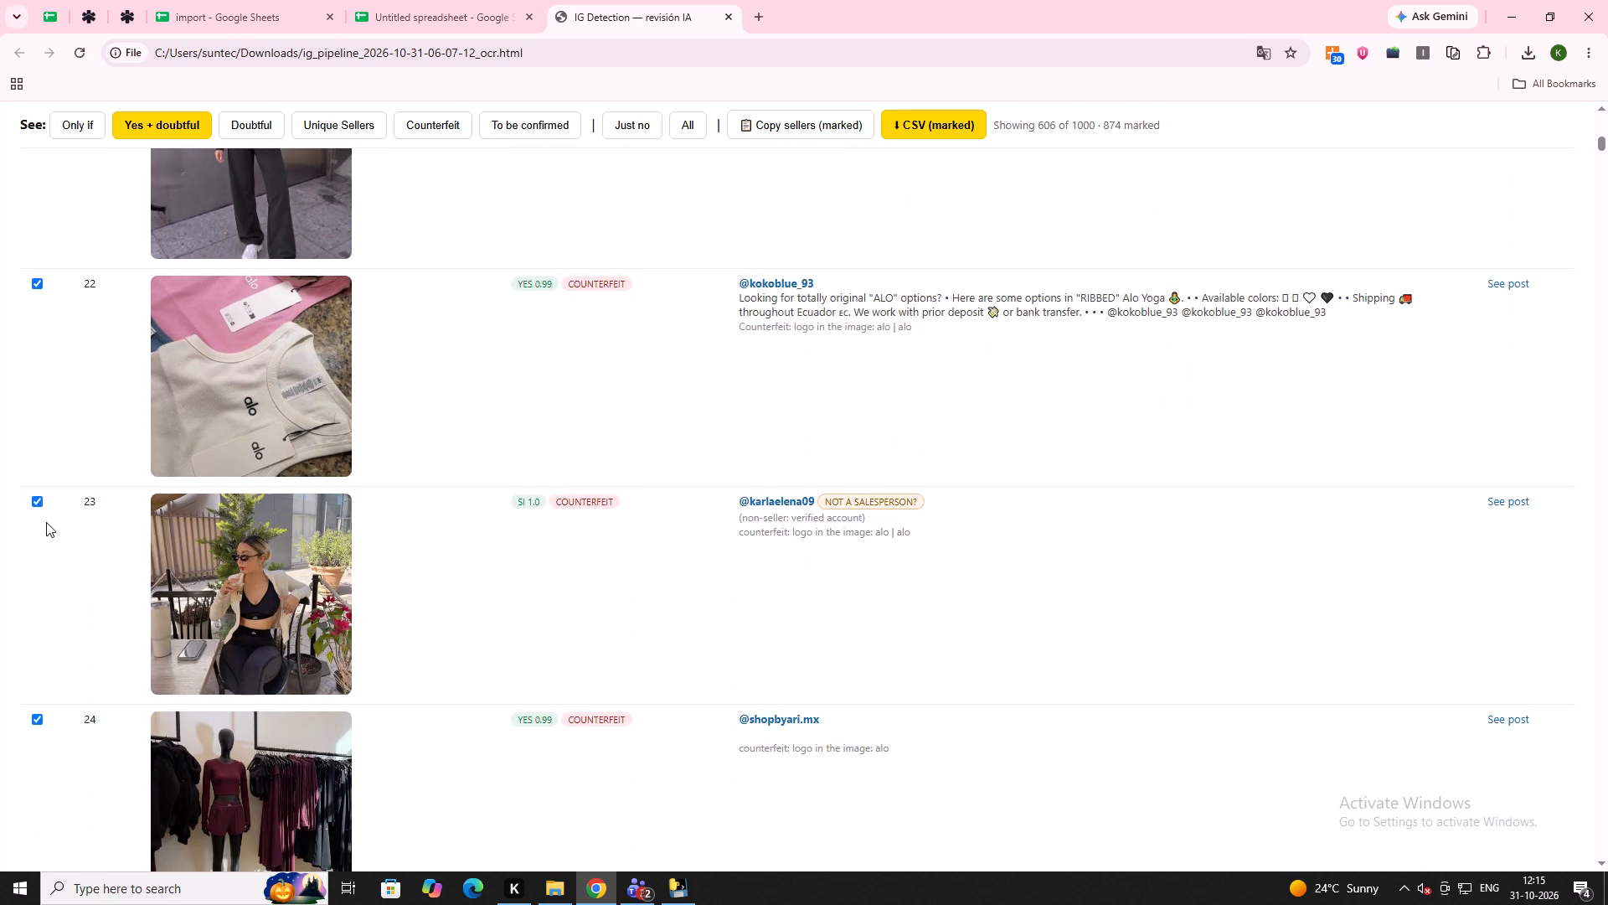
left_click(39, 501)
Untick listing 25 with the alo storefront photo and listing 27 with the 30% sale poster.
scroll(39, 501, "down", 8)
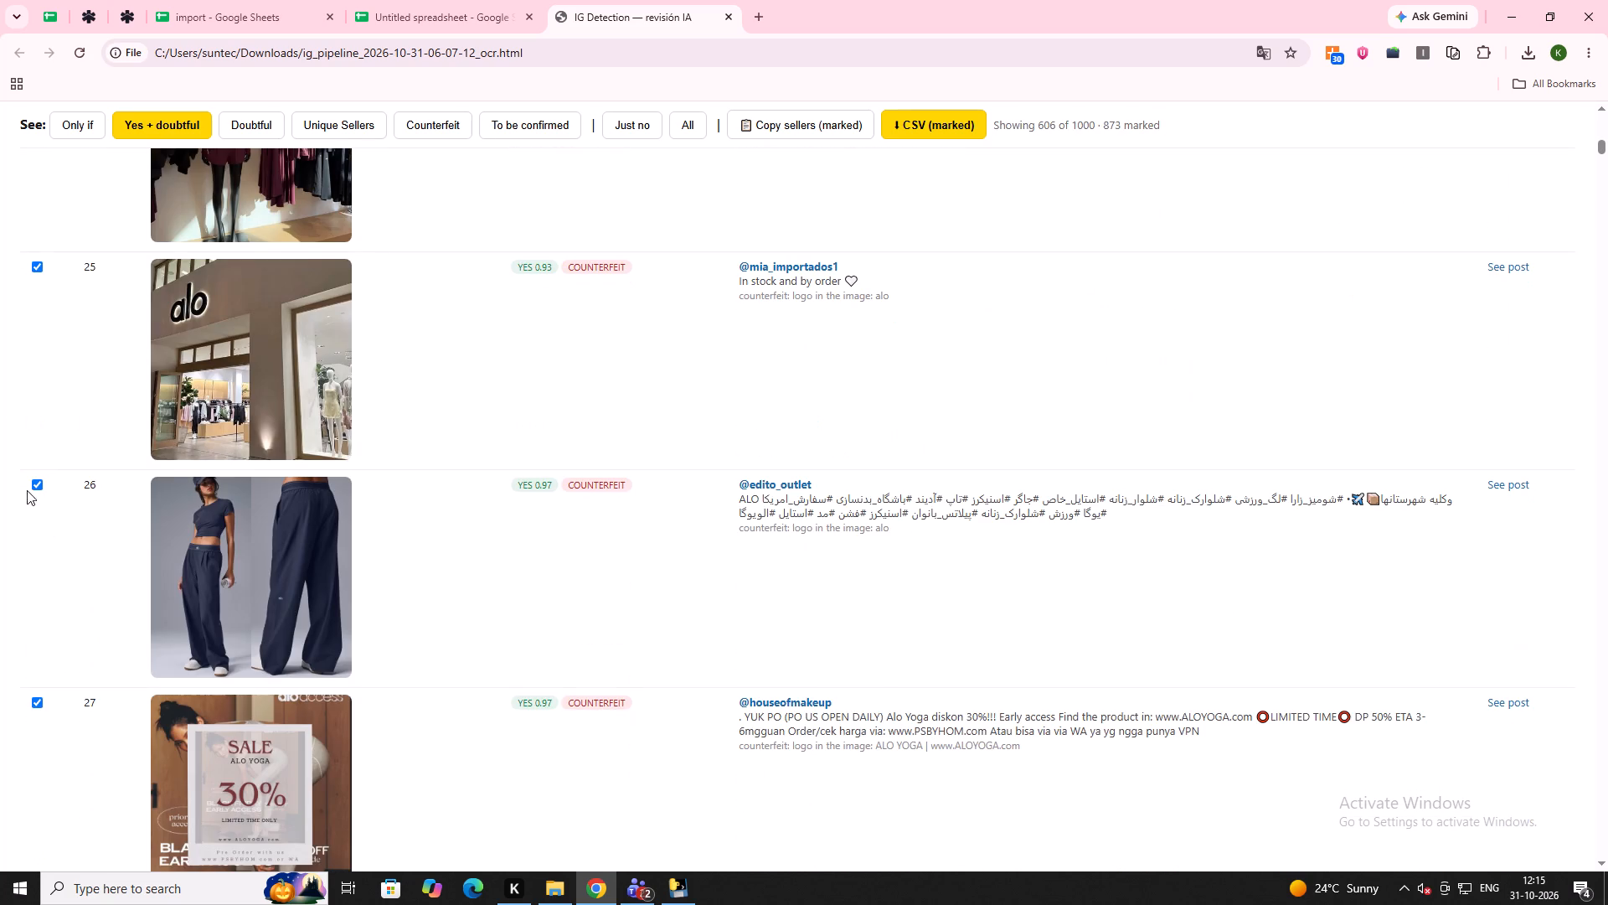
left_click(35, 269)
scroll(40, 274, "up", 4)
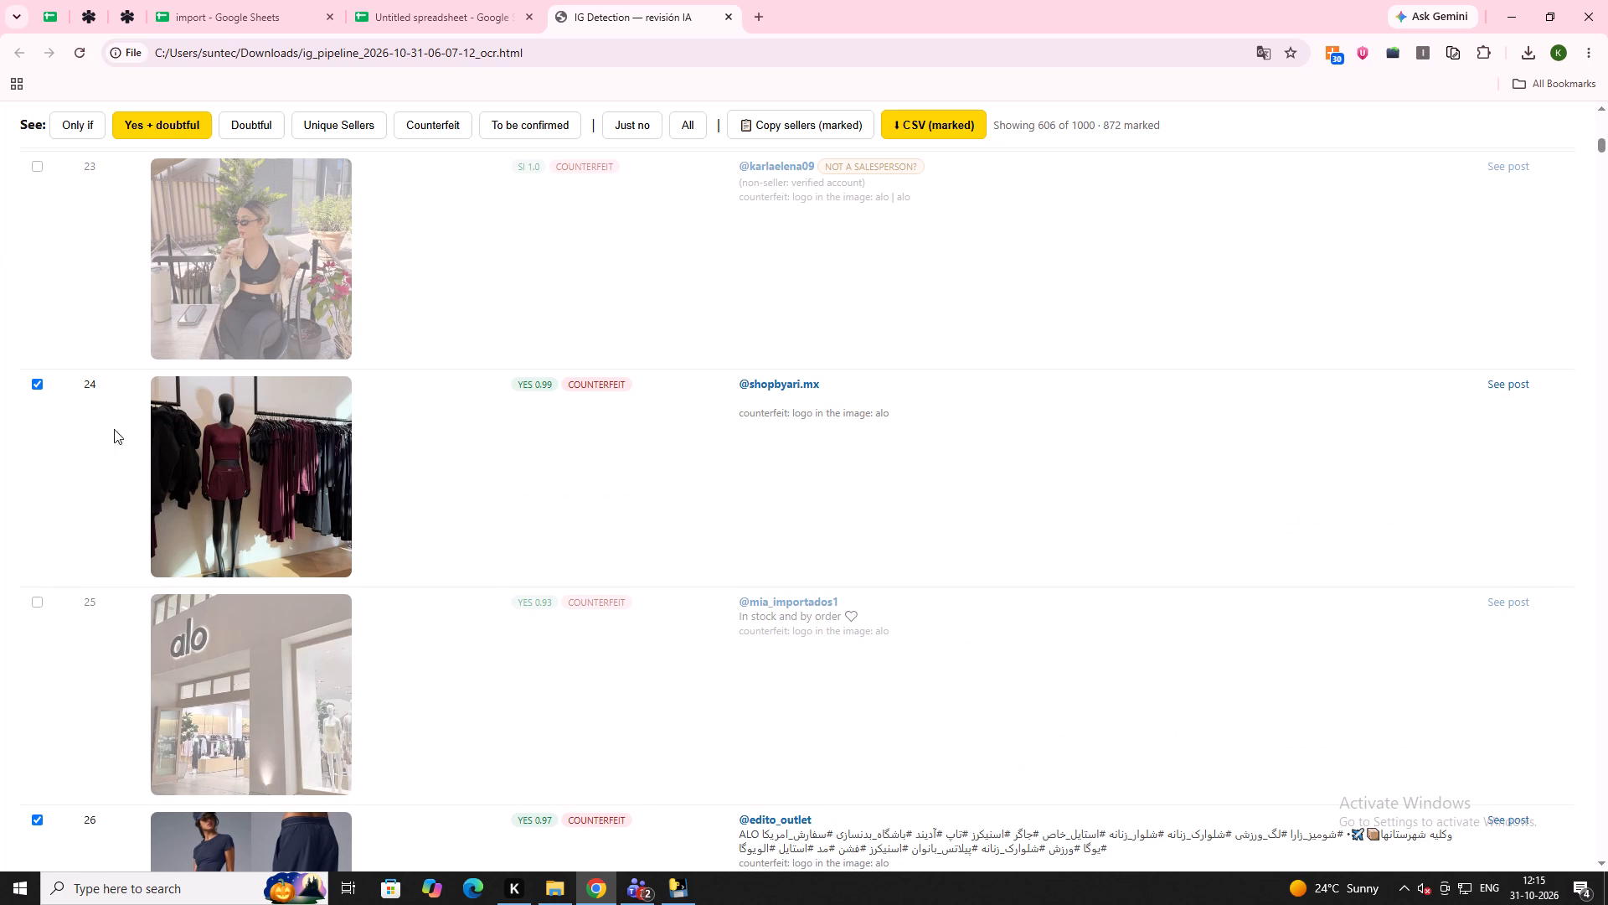
scroll(218, 506, "down", 5)
scroll(215, 511, "up", 1)
scroll(215, 511, "down", 2)
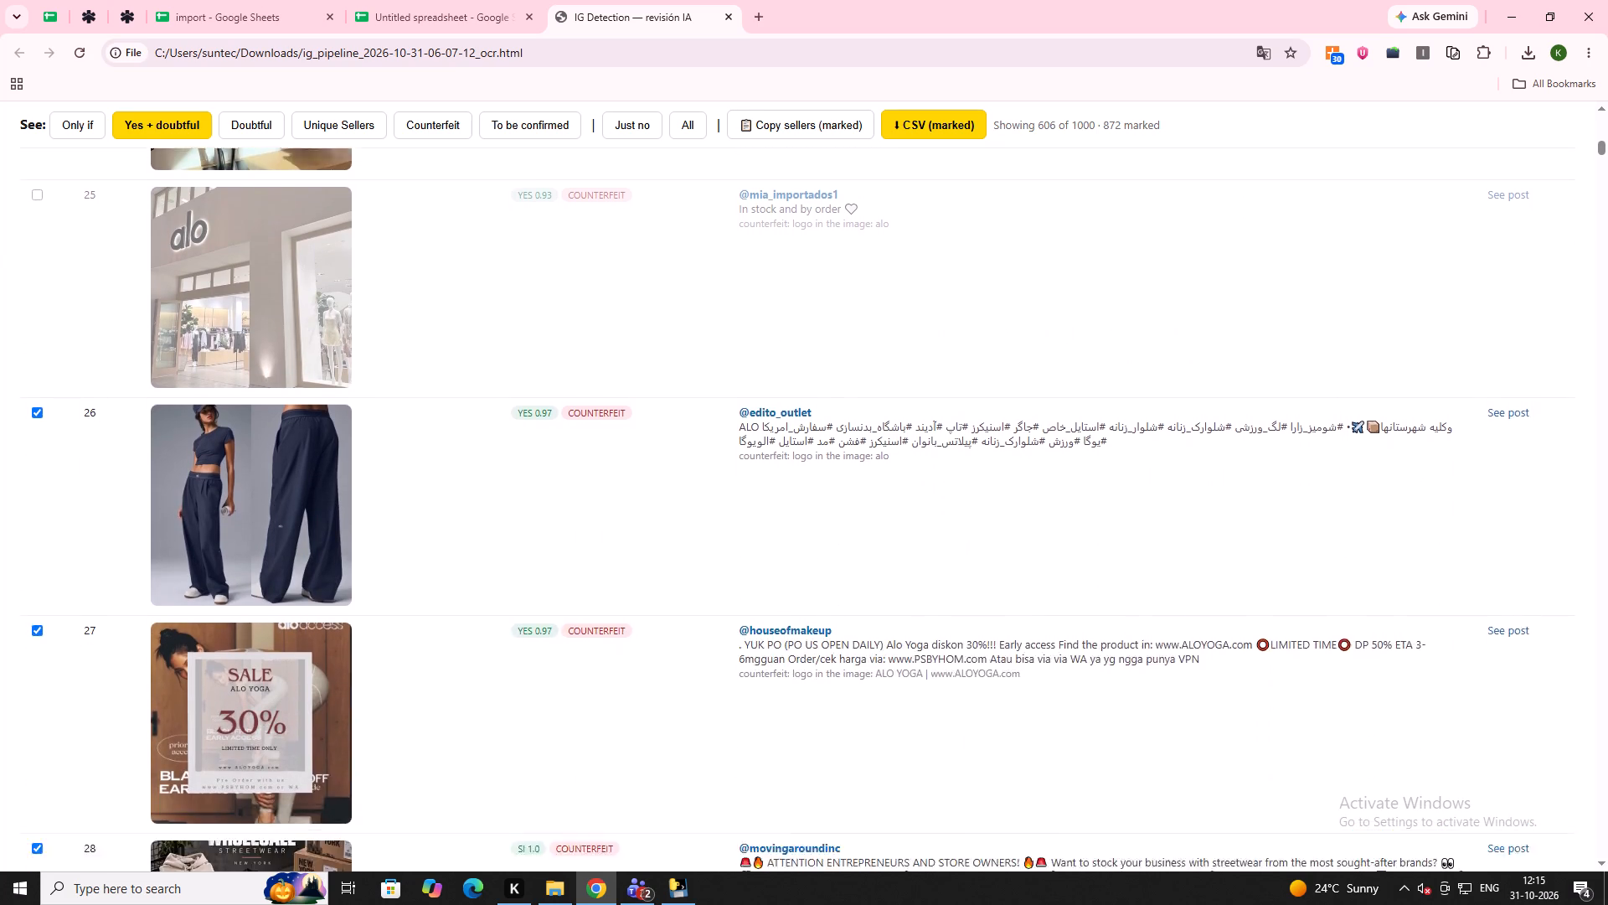
scroll(215, 511, "up", 1)
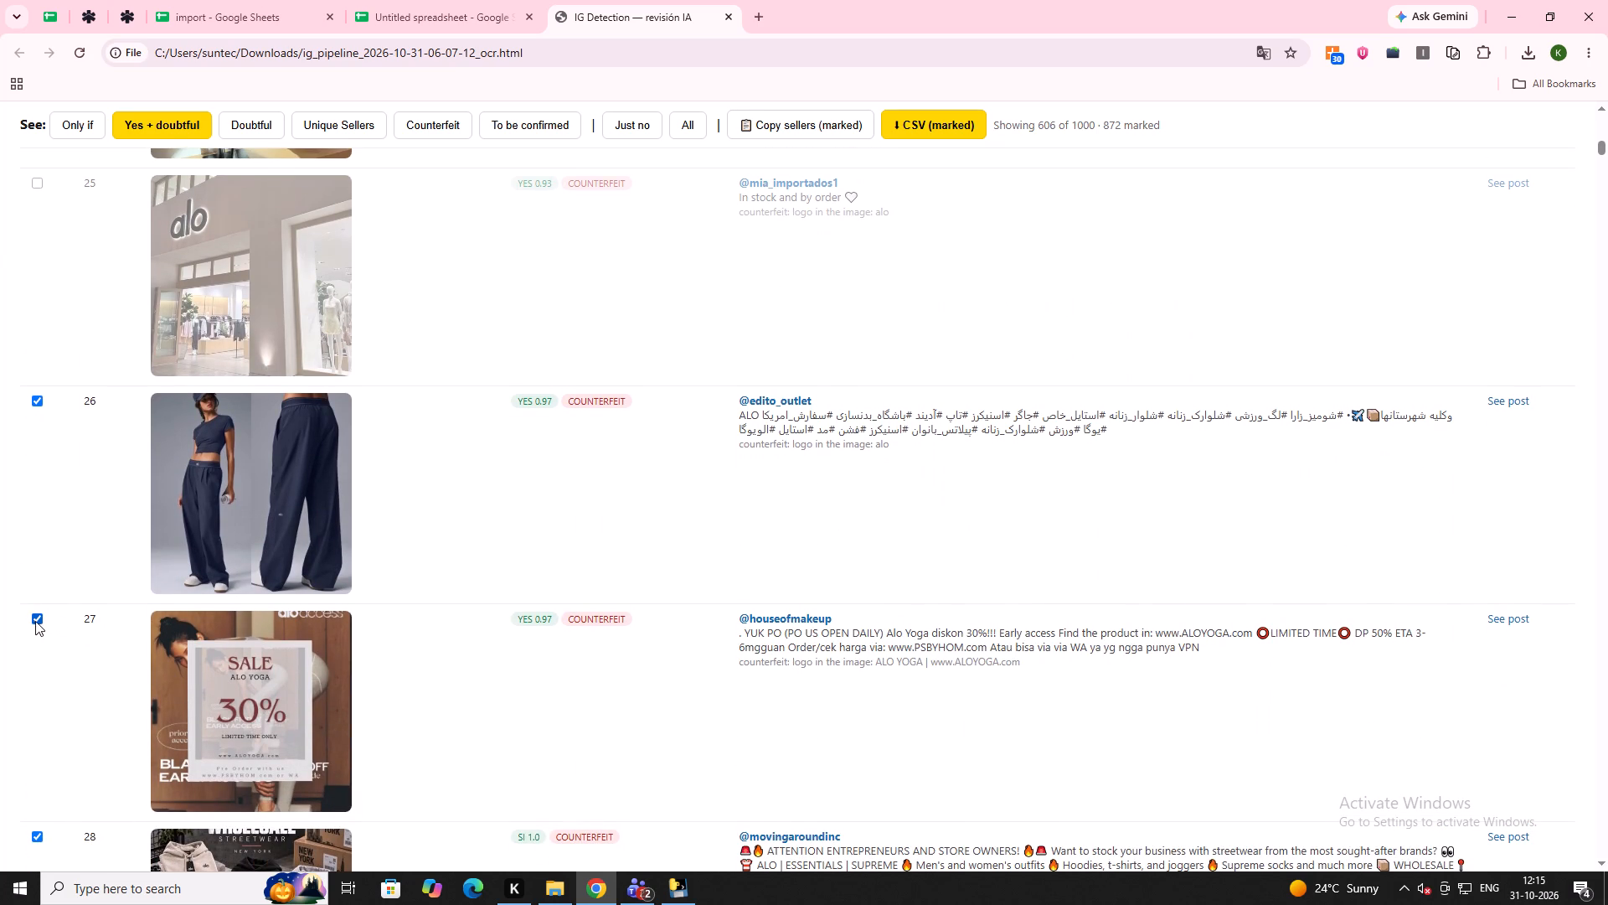
left_click(37, 623)
Review the counterfeit listings from 28 onward and untick listing 48, the alo storefront discount post.
scroll(37, 623, "down", 2)
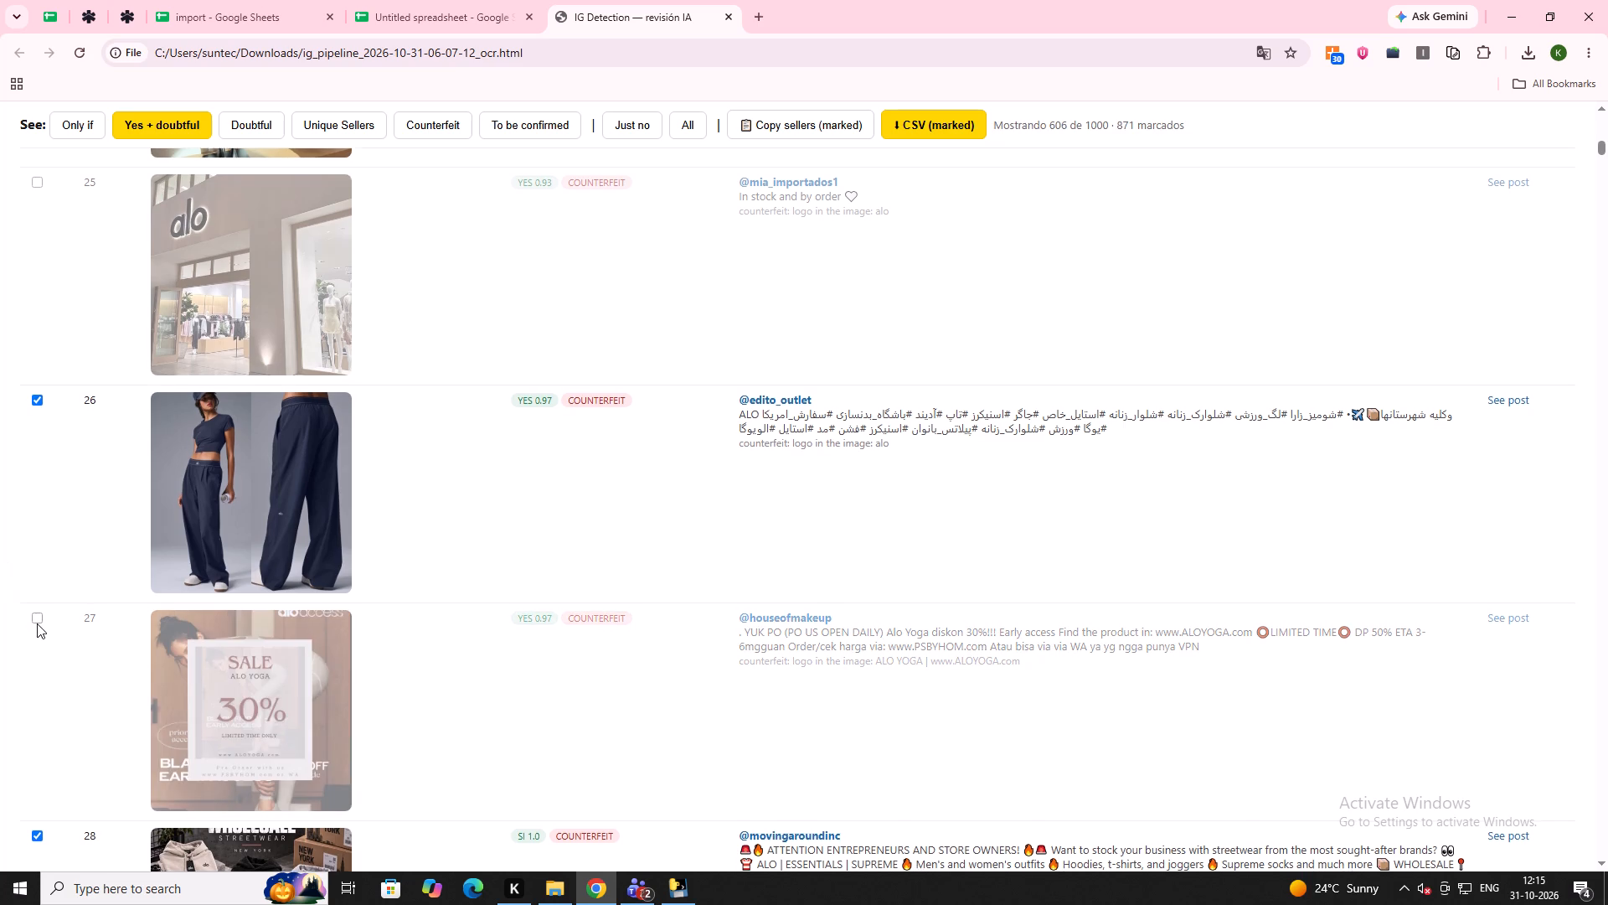
scroll(37, 623, "down", 5)
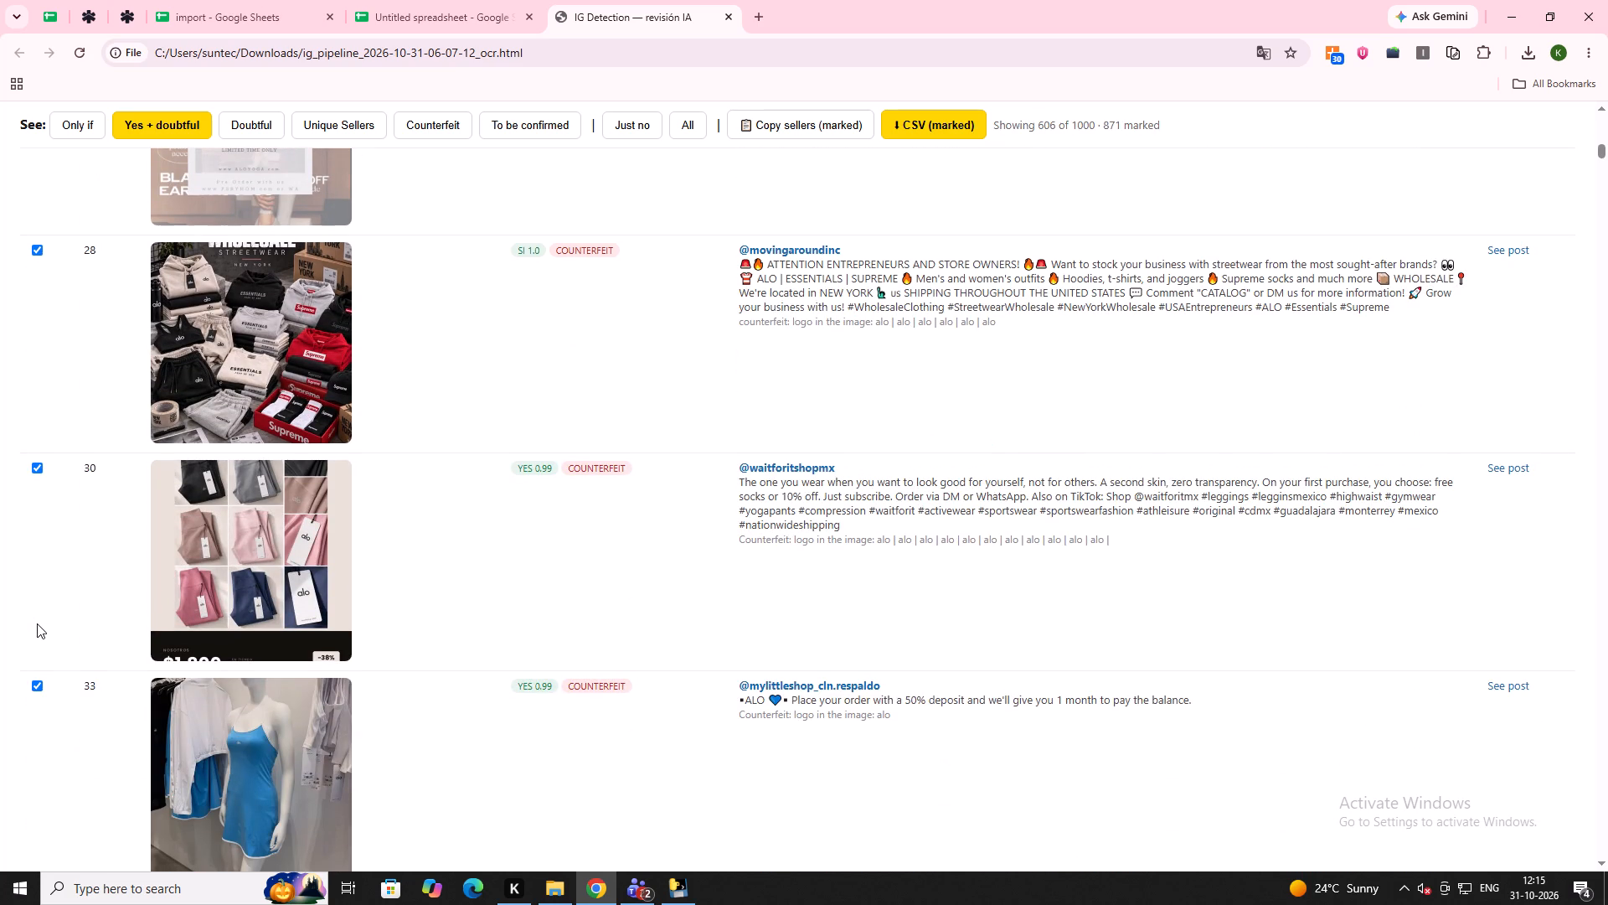
scroll(37, 623, "down", 8)
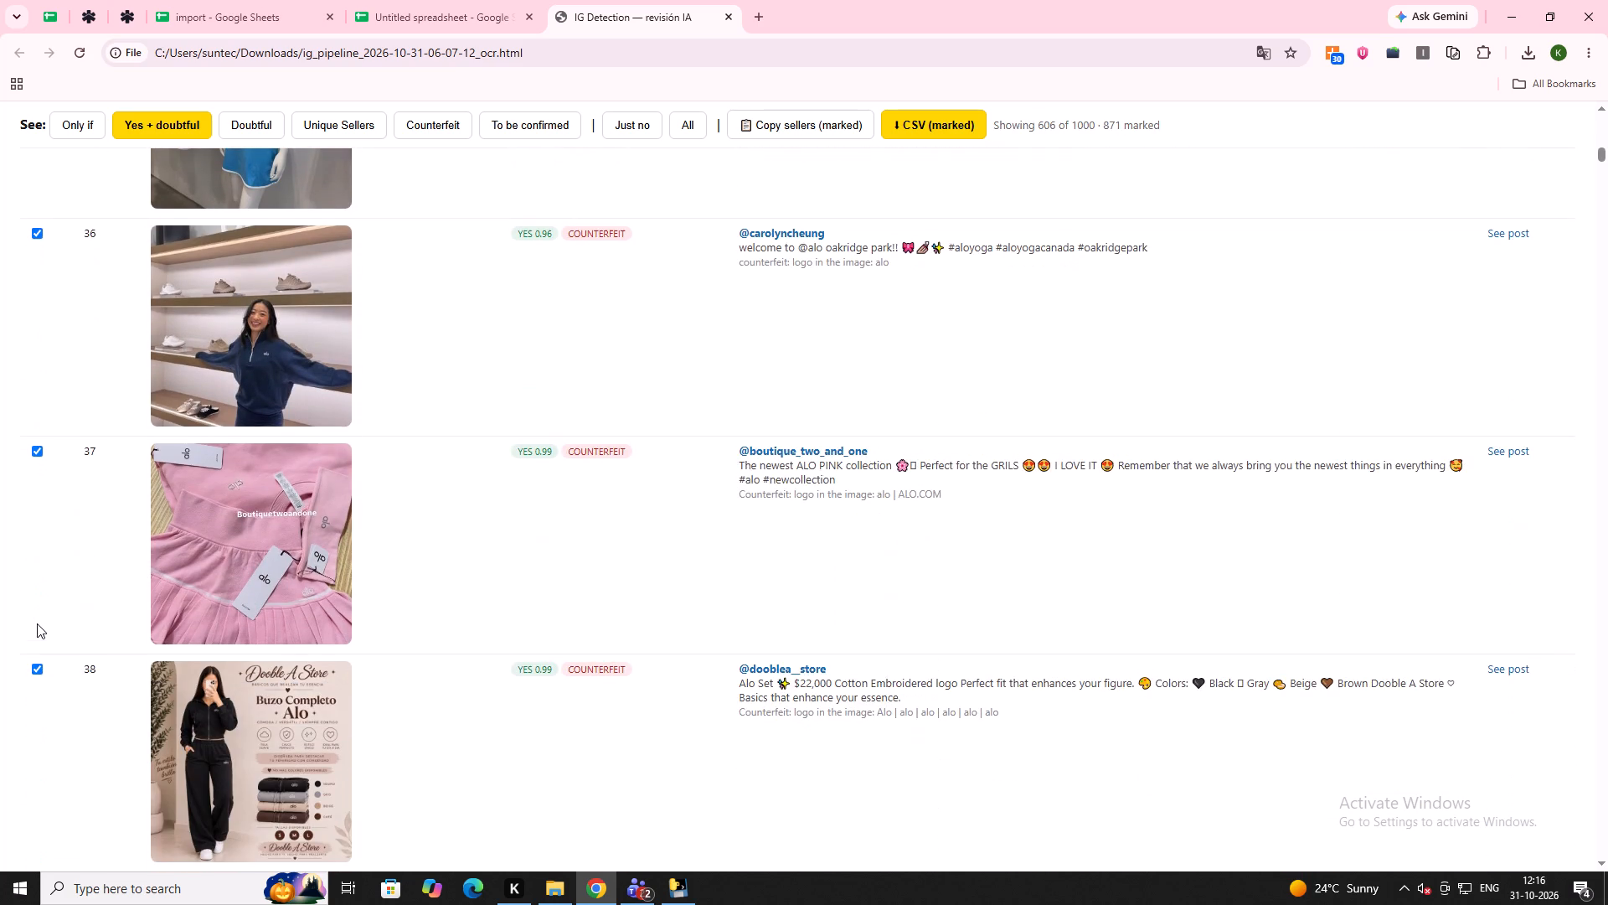
scroll(37, 623, "down", 12)
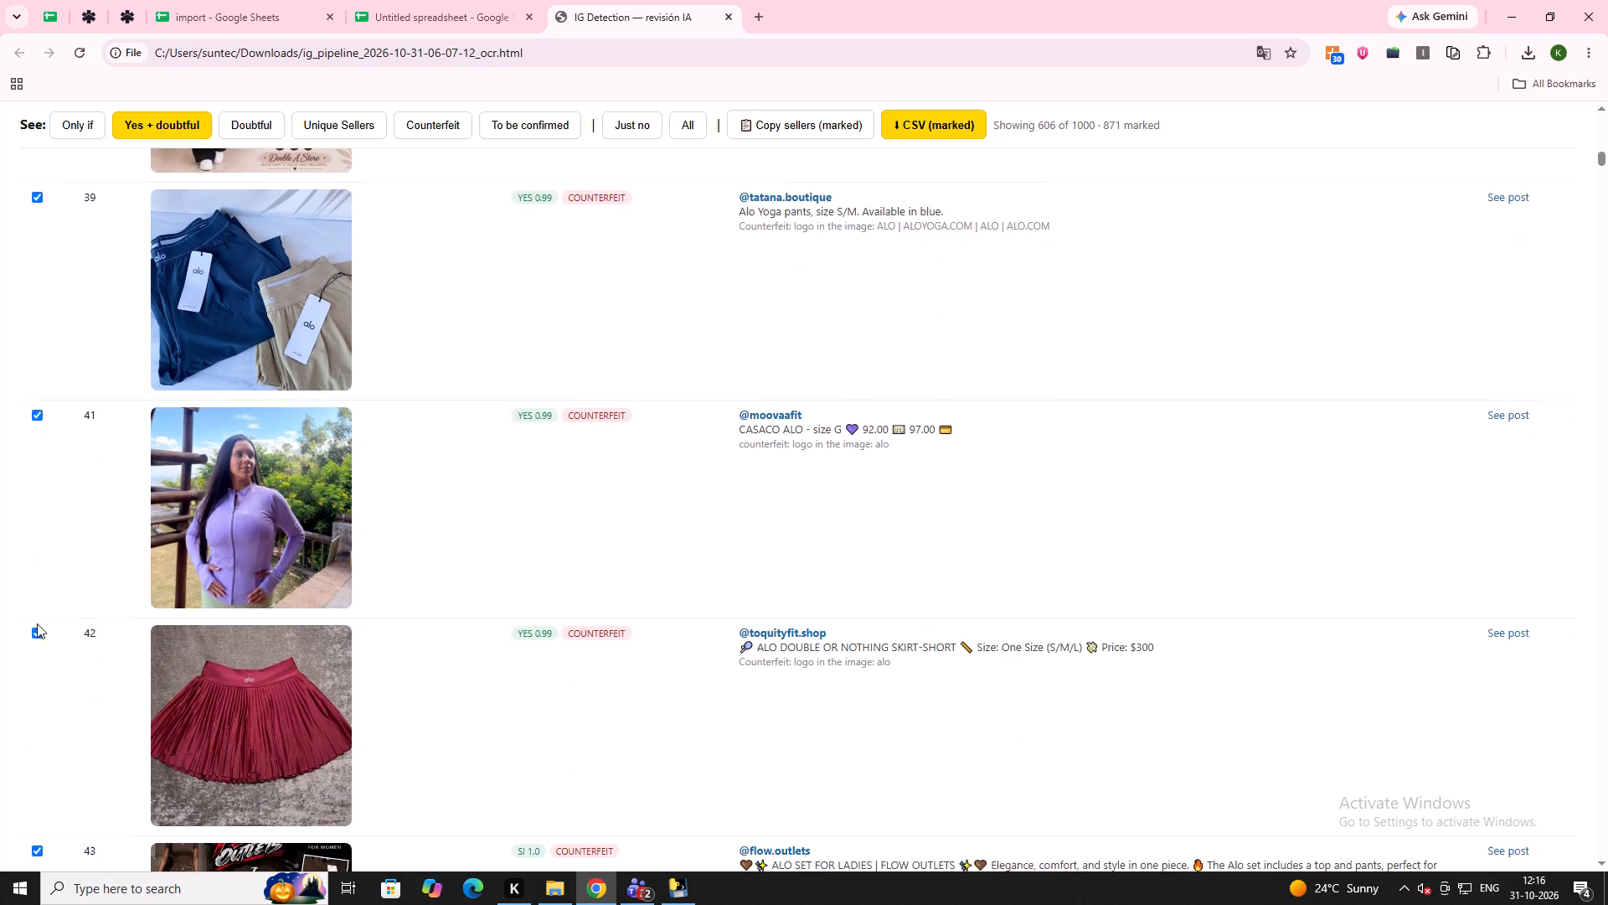
scroll(37, 623, "down", 15)
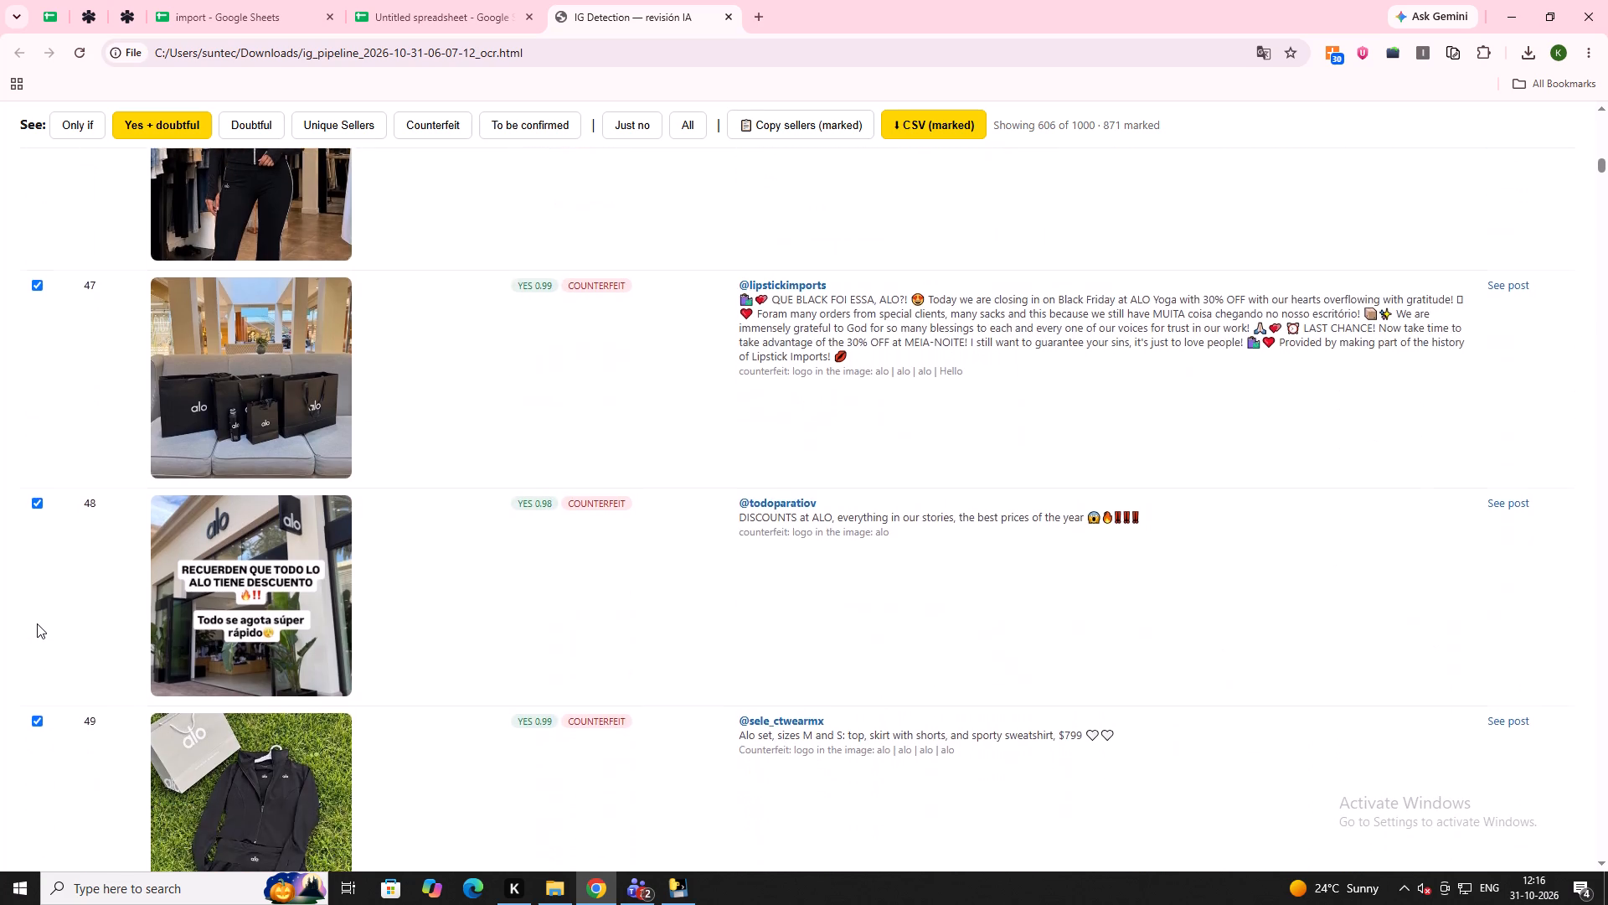
scroll(37, 623, "down", 5)
scroll(37, 623, "up", 6)
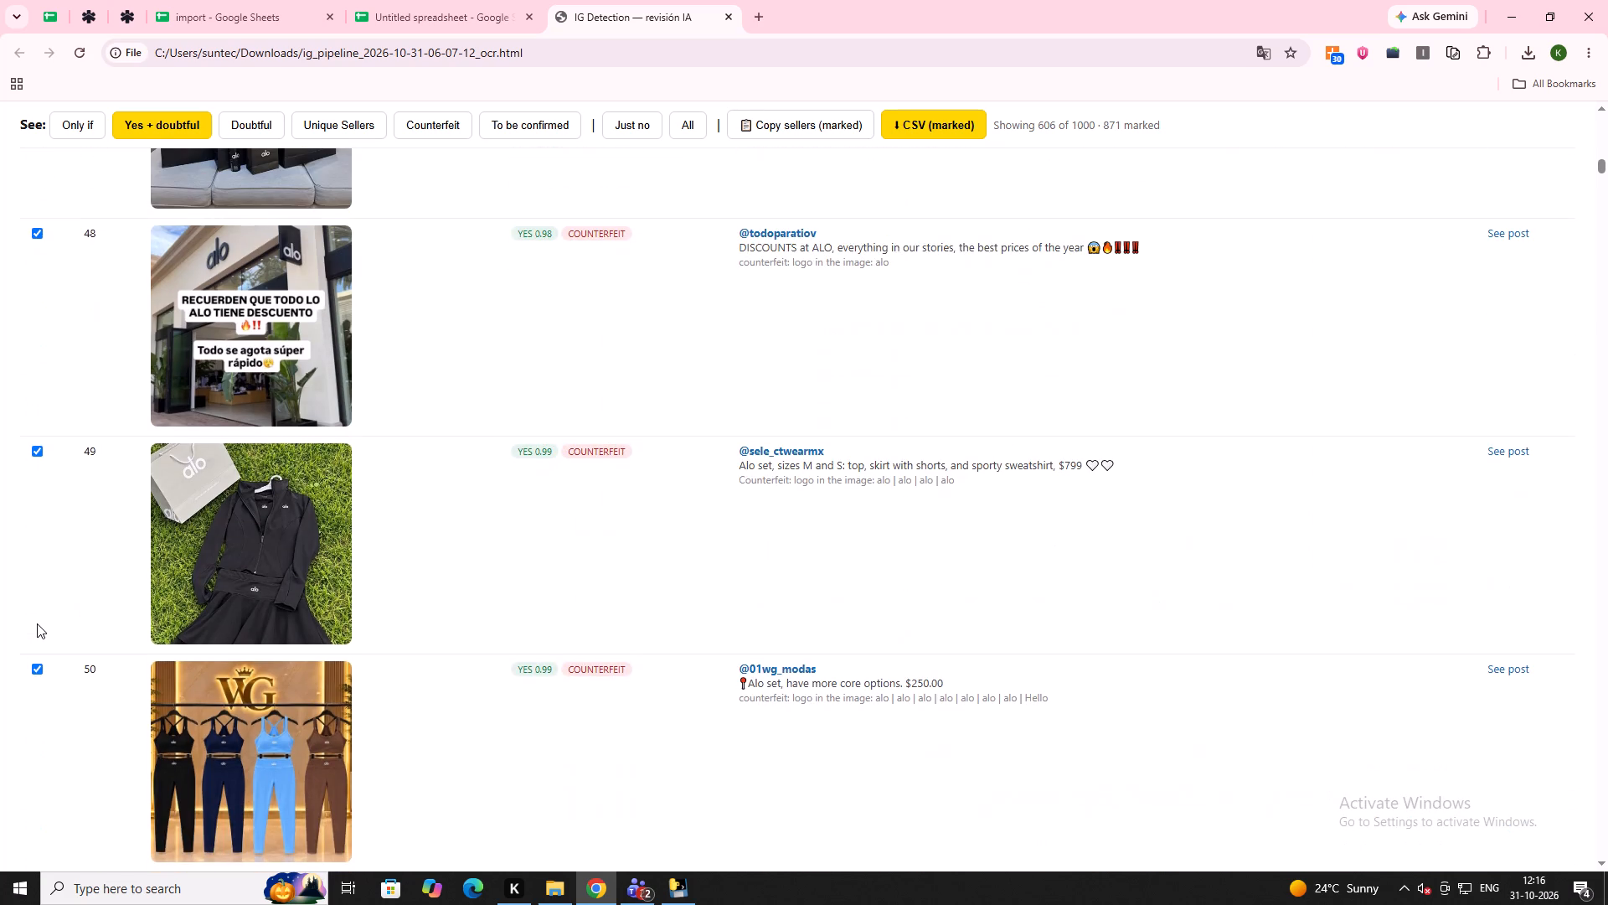
left_click(38, 235)
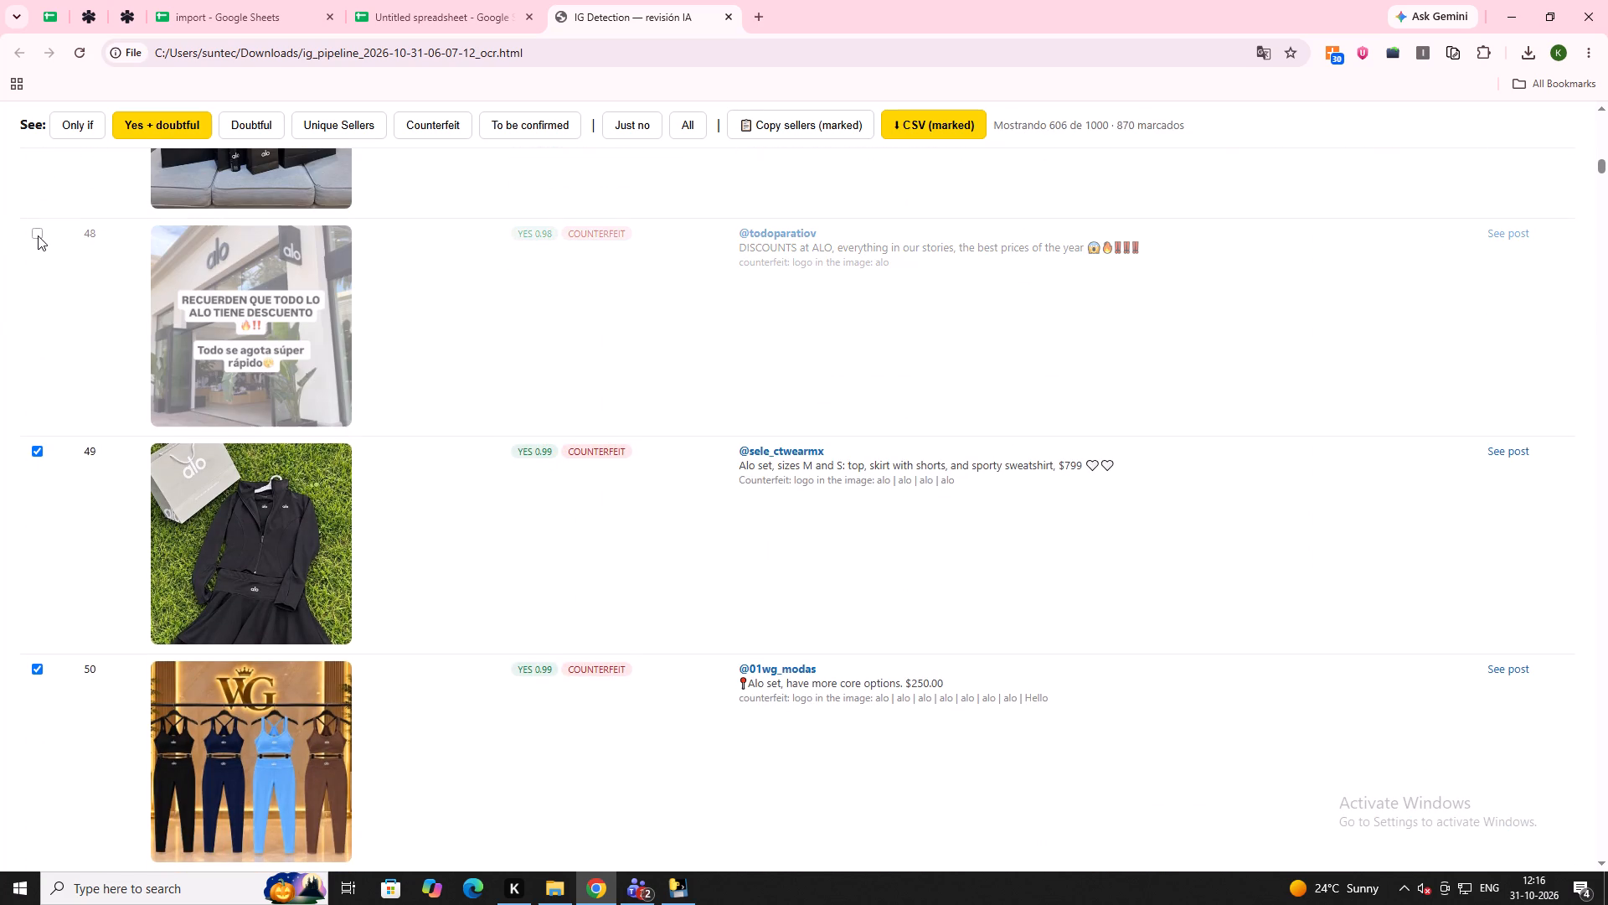
Untick listing 53 from the verified non-seller account and the mall storefront listings 57 and 63.
scroll(70, 293, "down", 4)
scroll(76, 602, "down", 3)
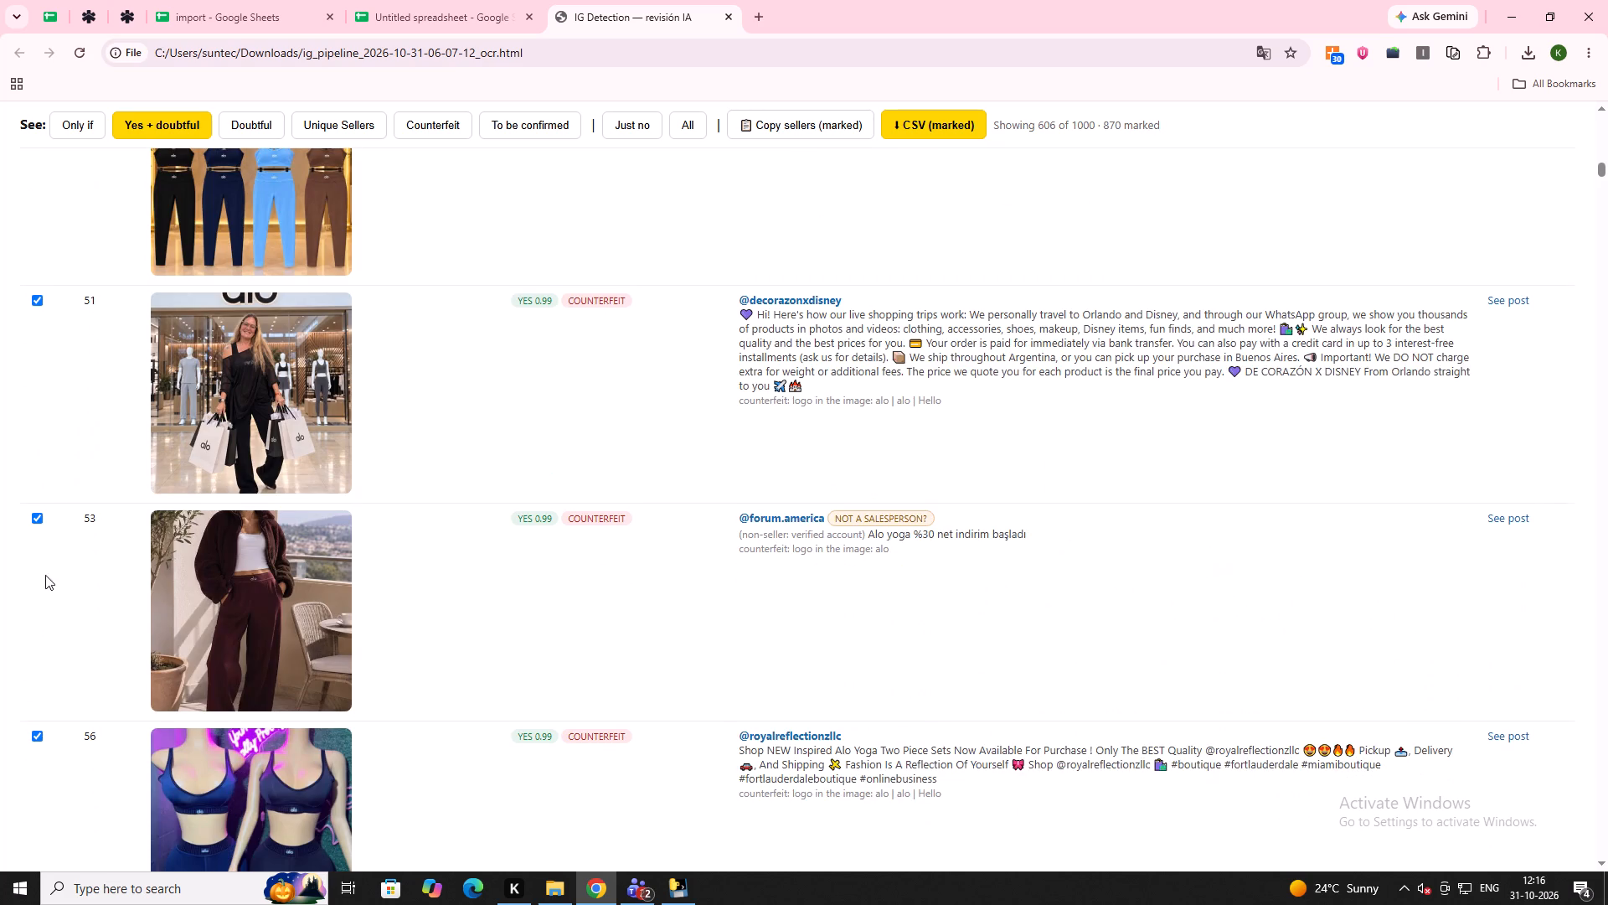
left_click(34, 518)
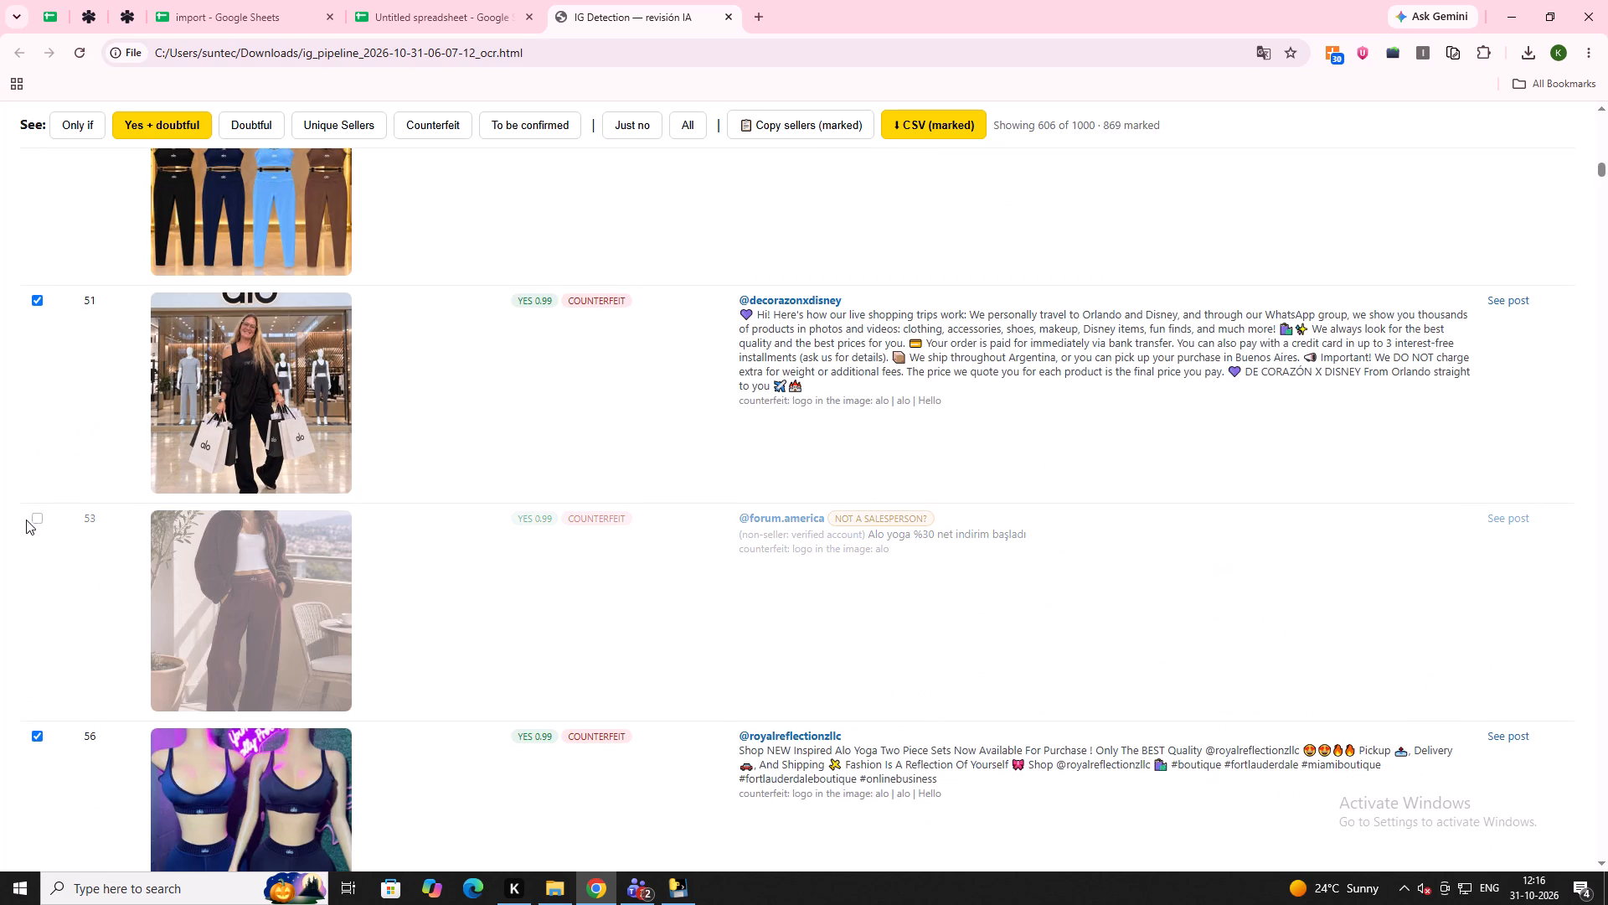
scroll(17, 515, "down", 7)
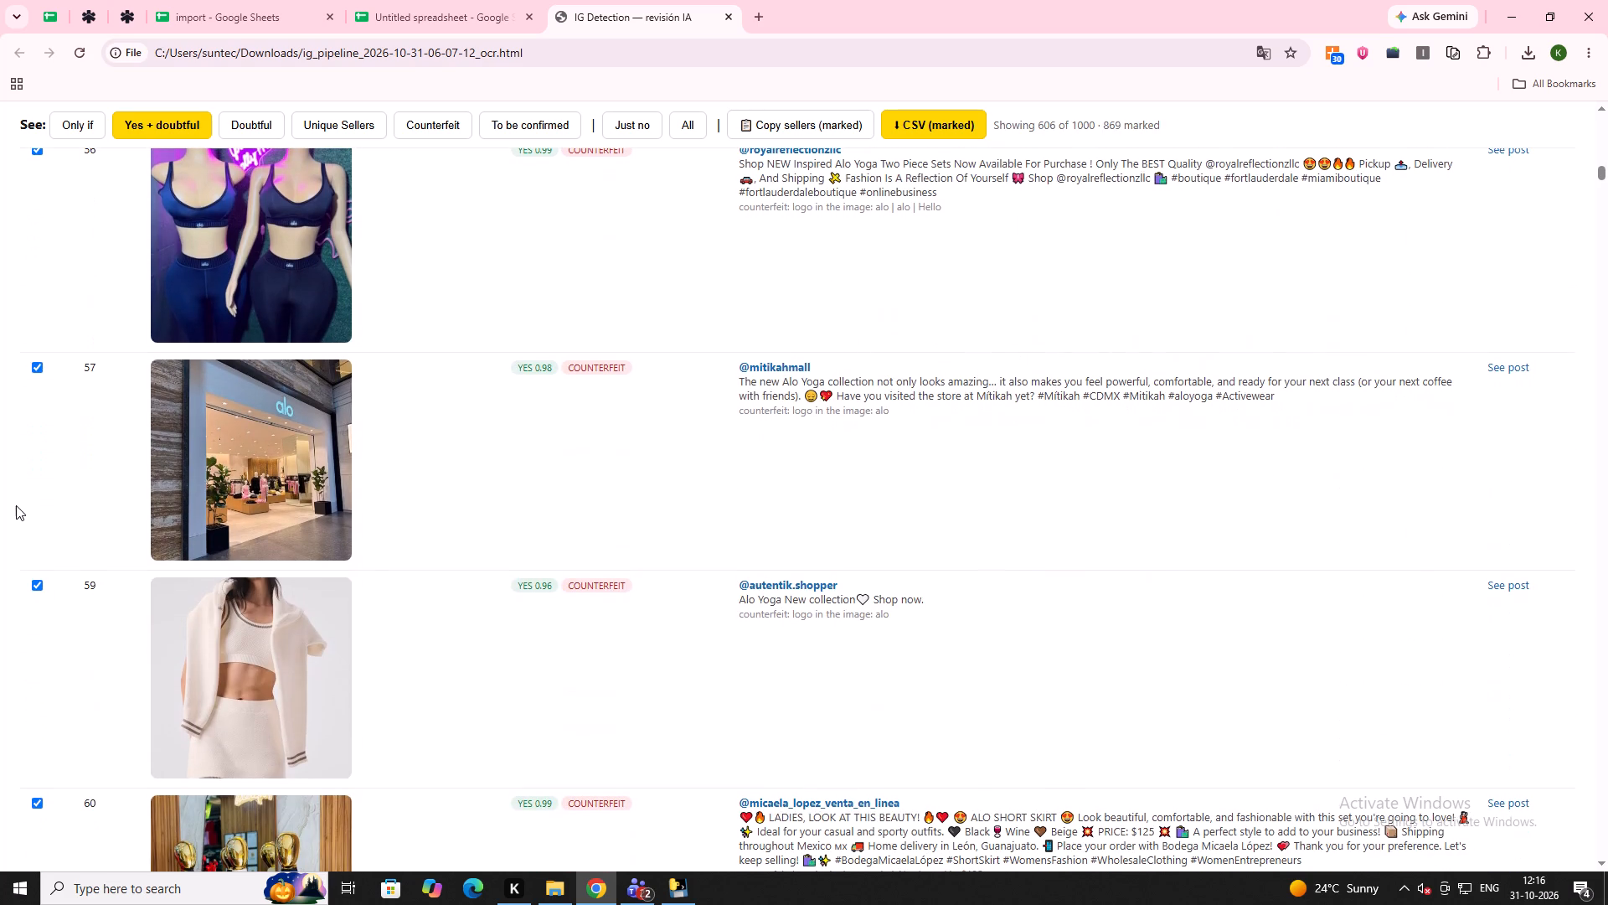
left_click(38, 370)
scroll(38, 370, "down", 6)
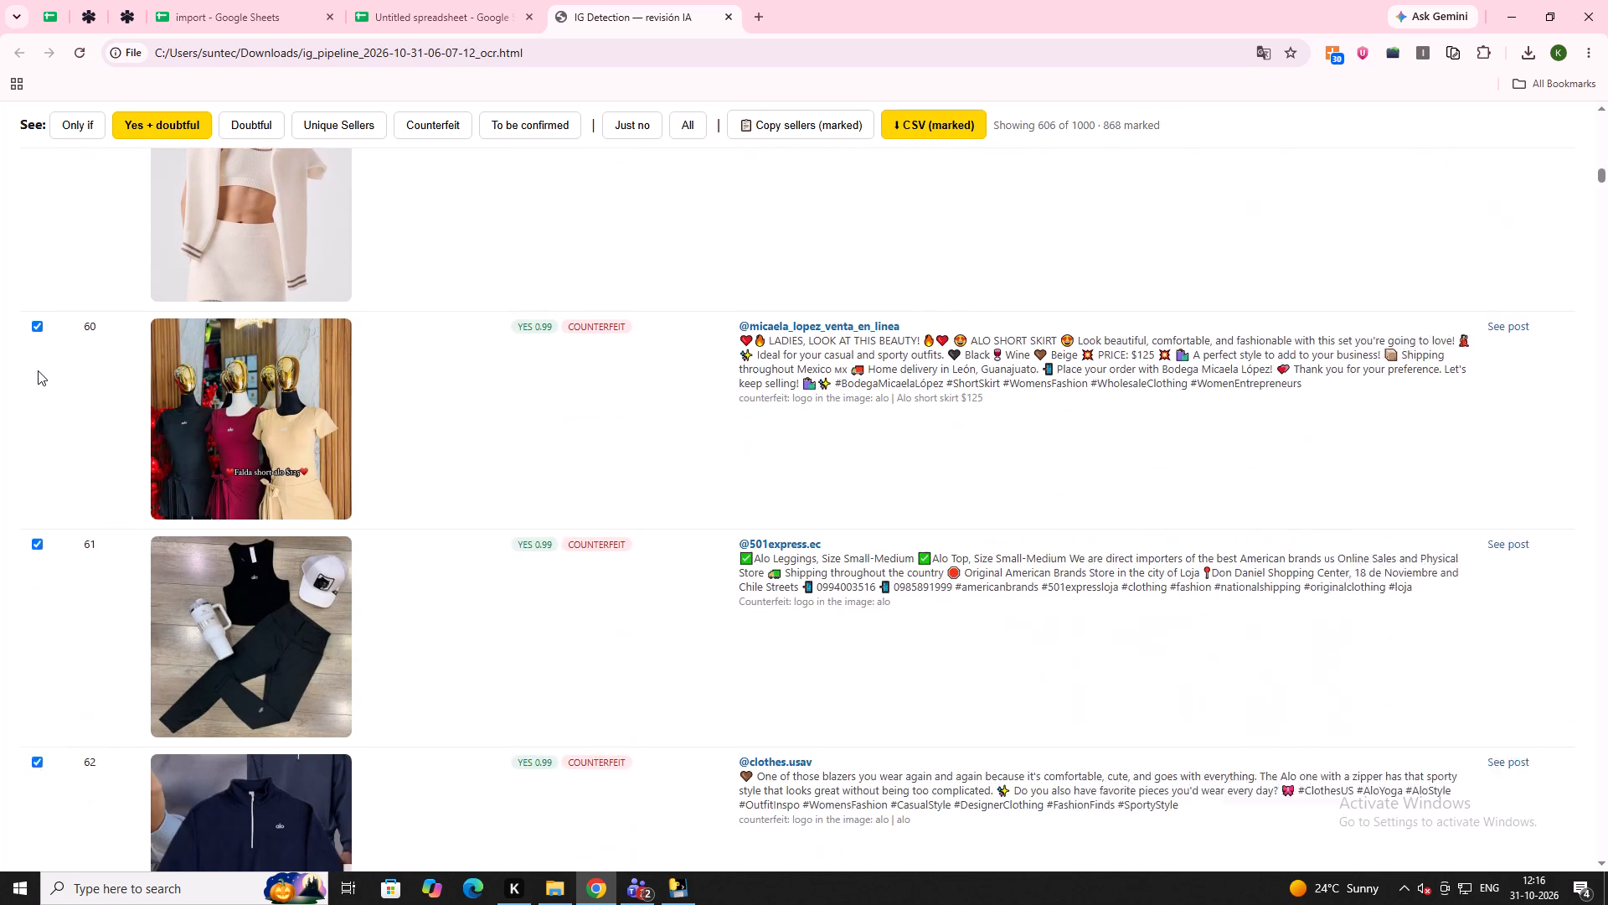
scroll(38, 370, "down", 8)
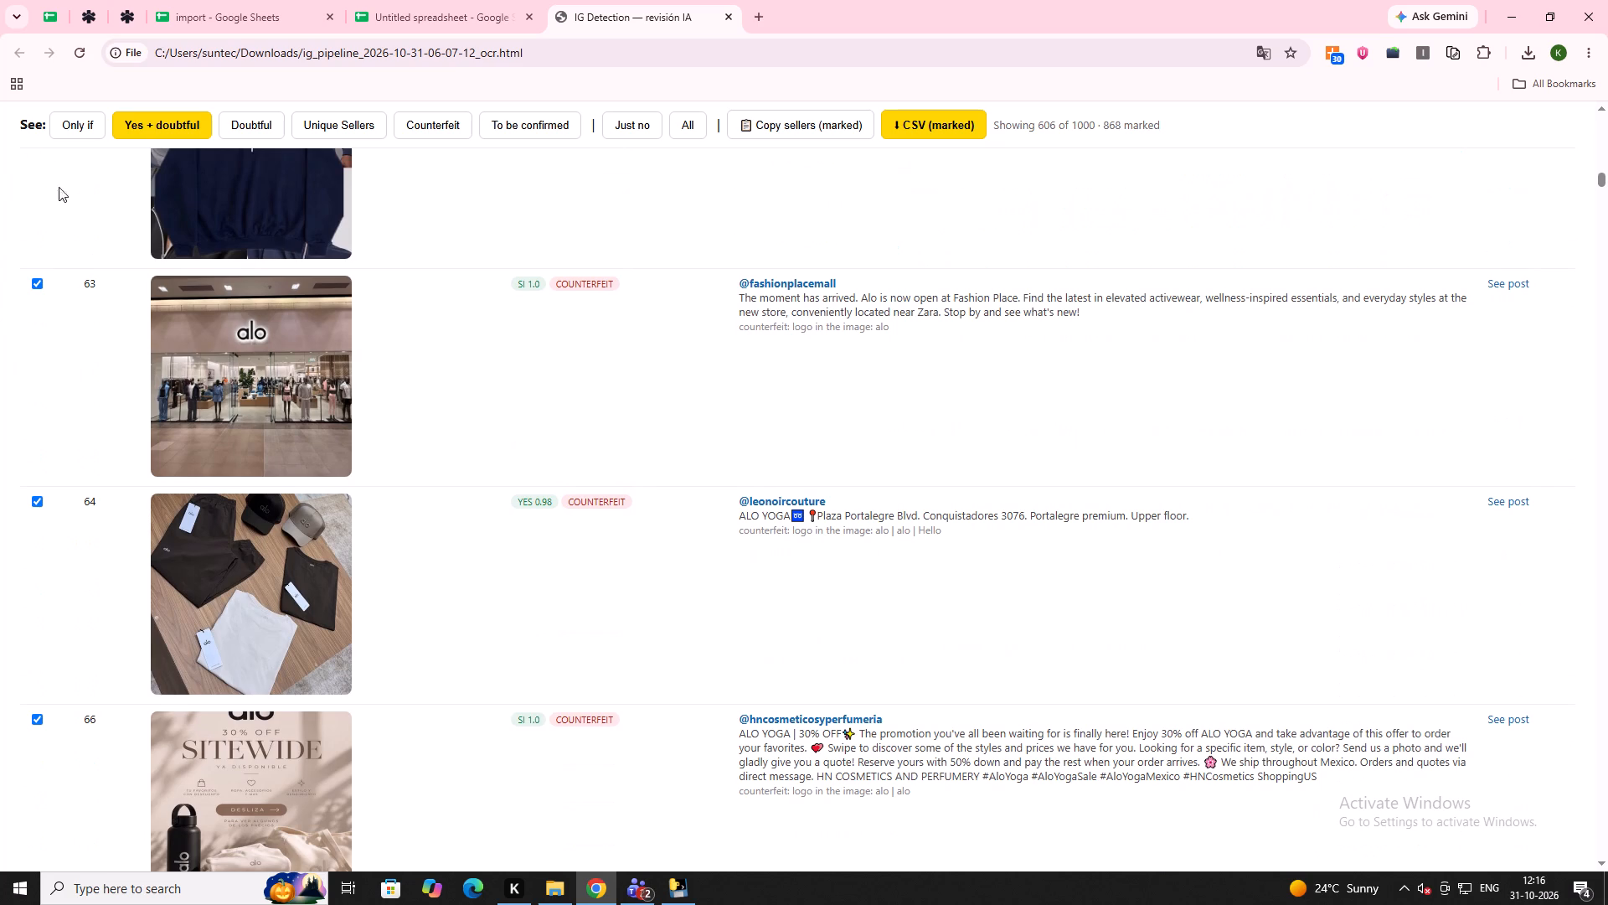
left_click(33, 282)
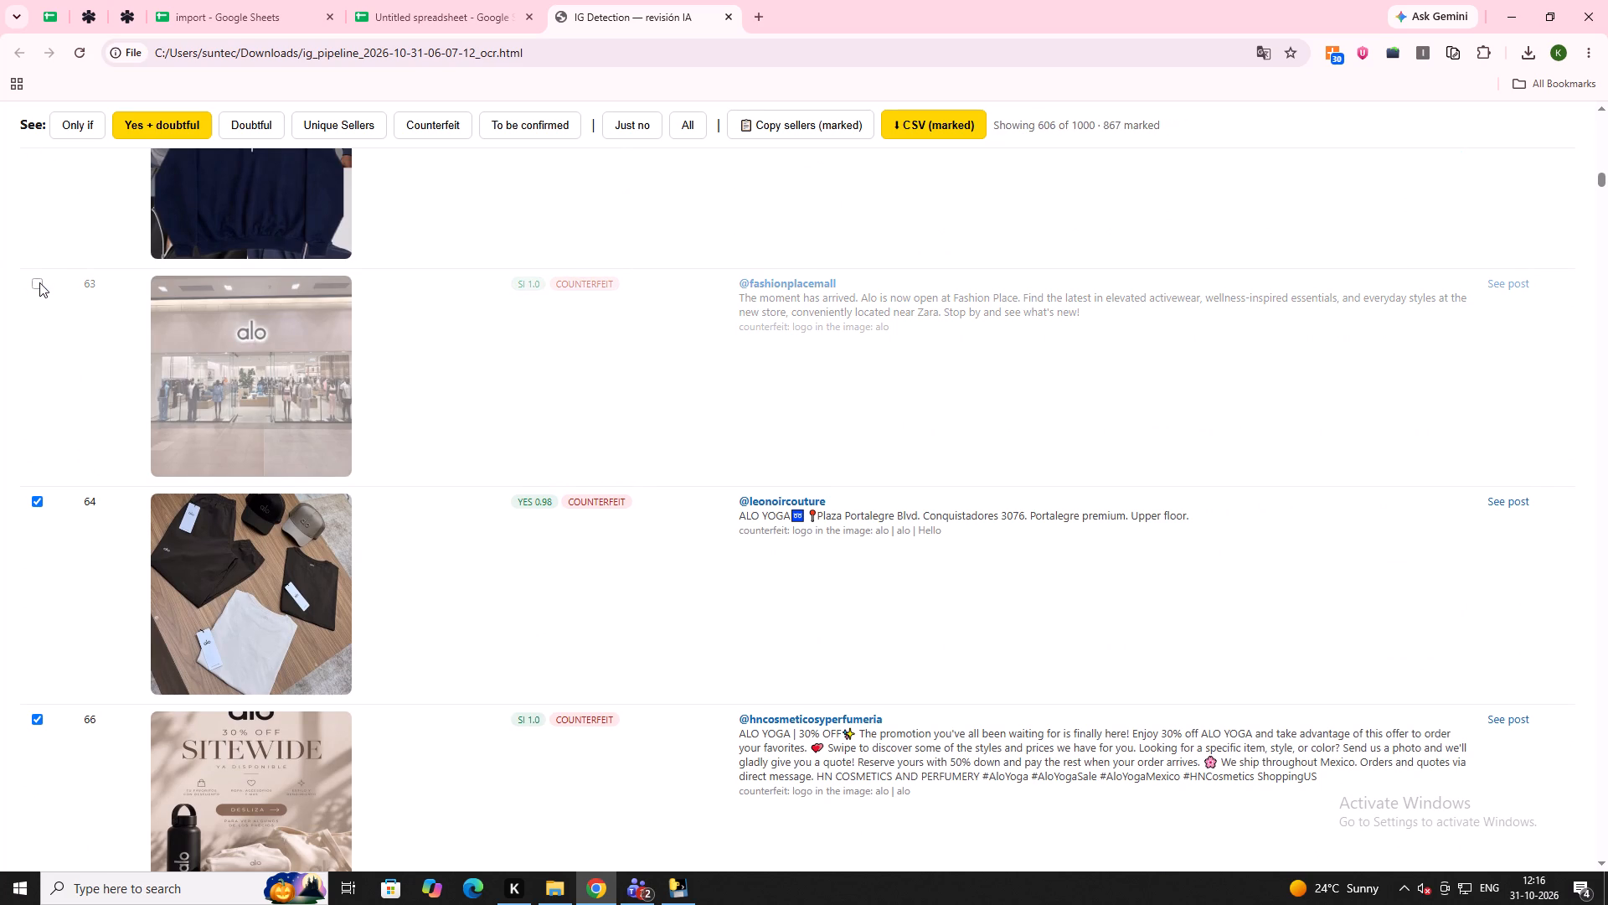
Untick listing 73 with the Lima store photo and listing 74 with the USA Collection wholesale poster.
scroll(39, 282, "down", 6)
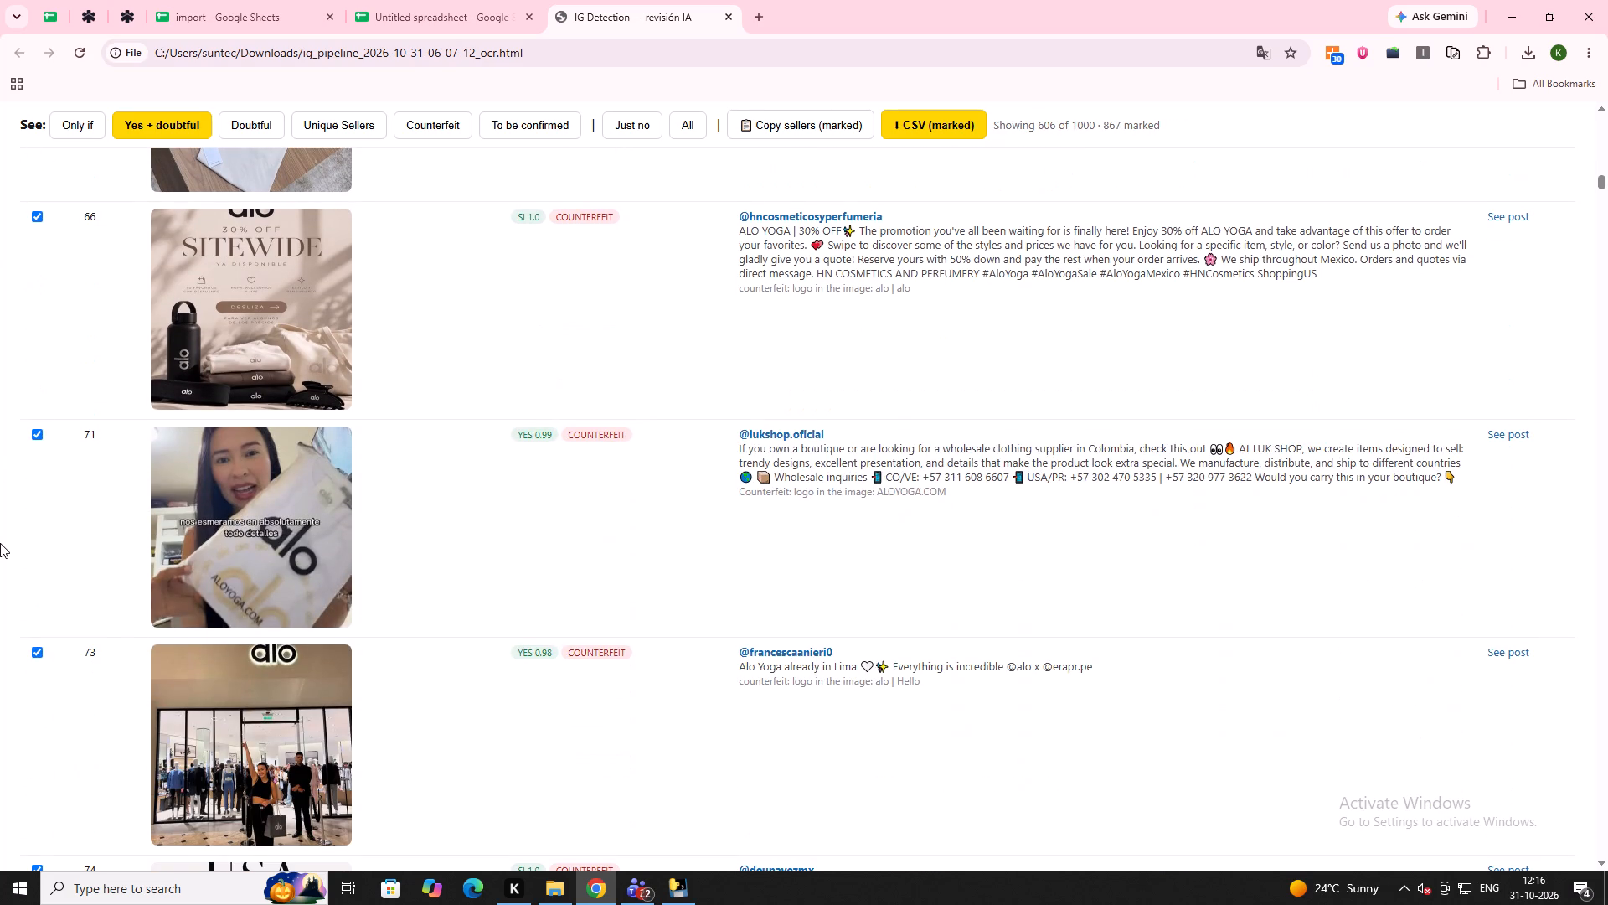
left_click(39, 655)
scroll(43, 655, "down", 9)
scroll(49, 658, "up", 2)
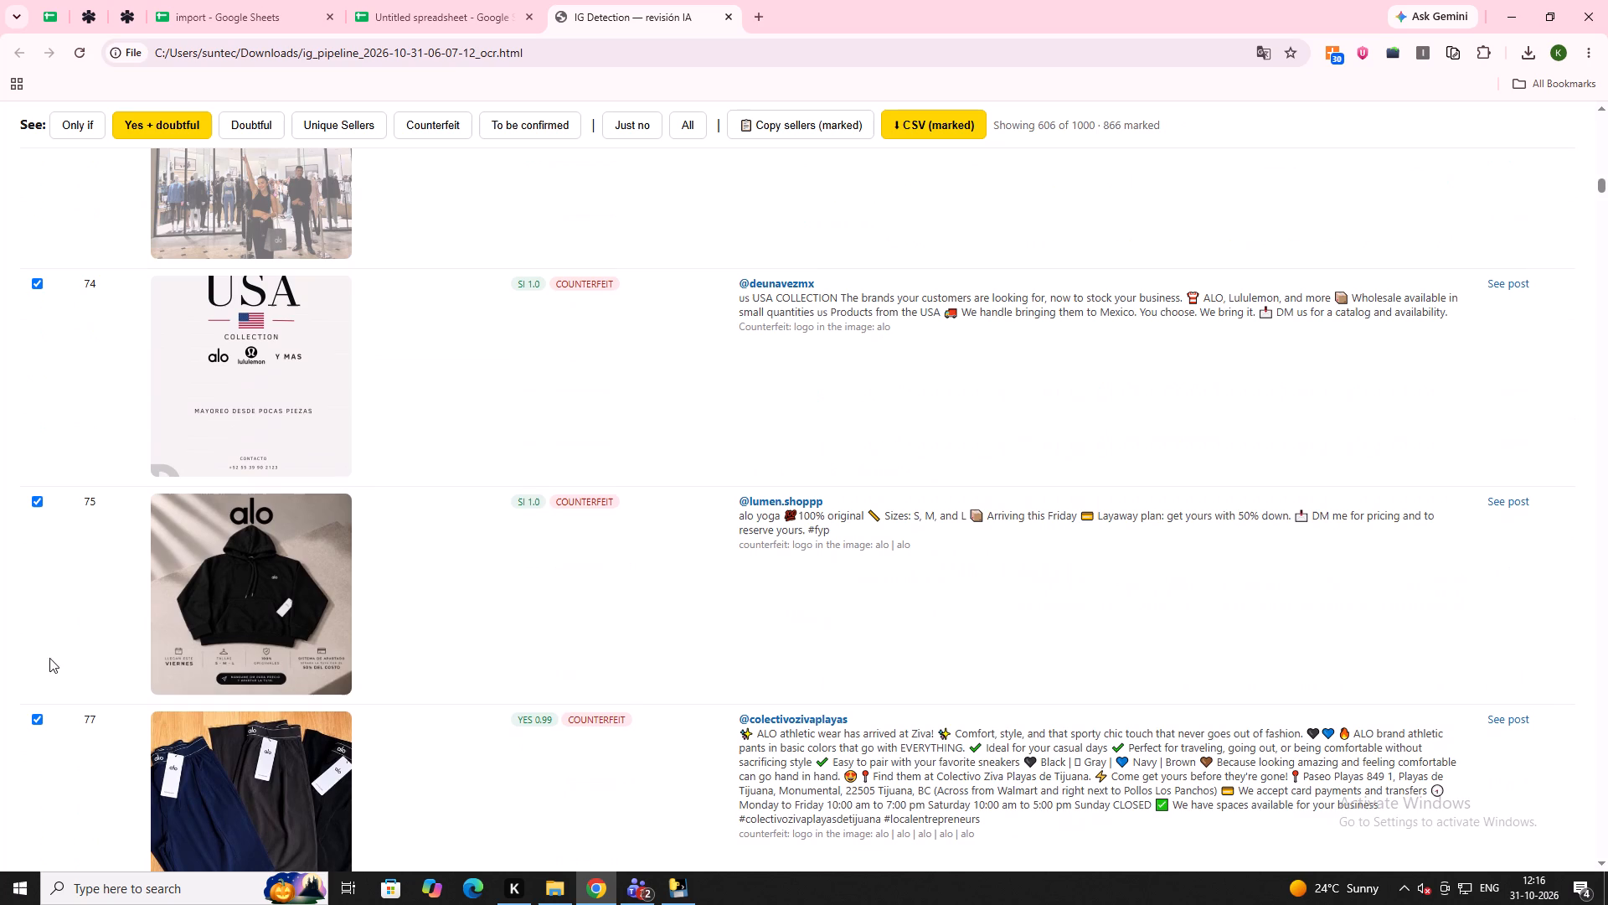
left_click(34, 286)
Examine the photos and captions of counterfeit listings 77 to 97 for posts that are not product infringements.
scroll(36, 292, "down", 6)
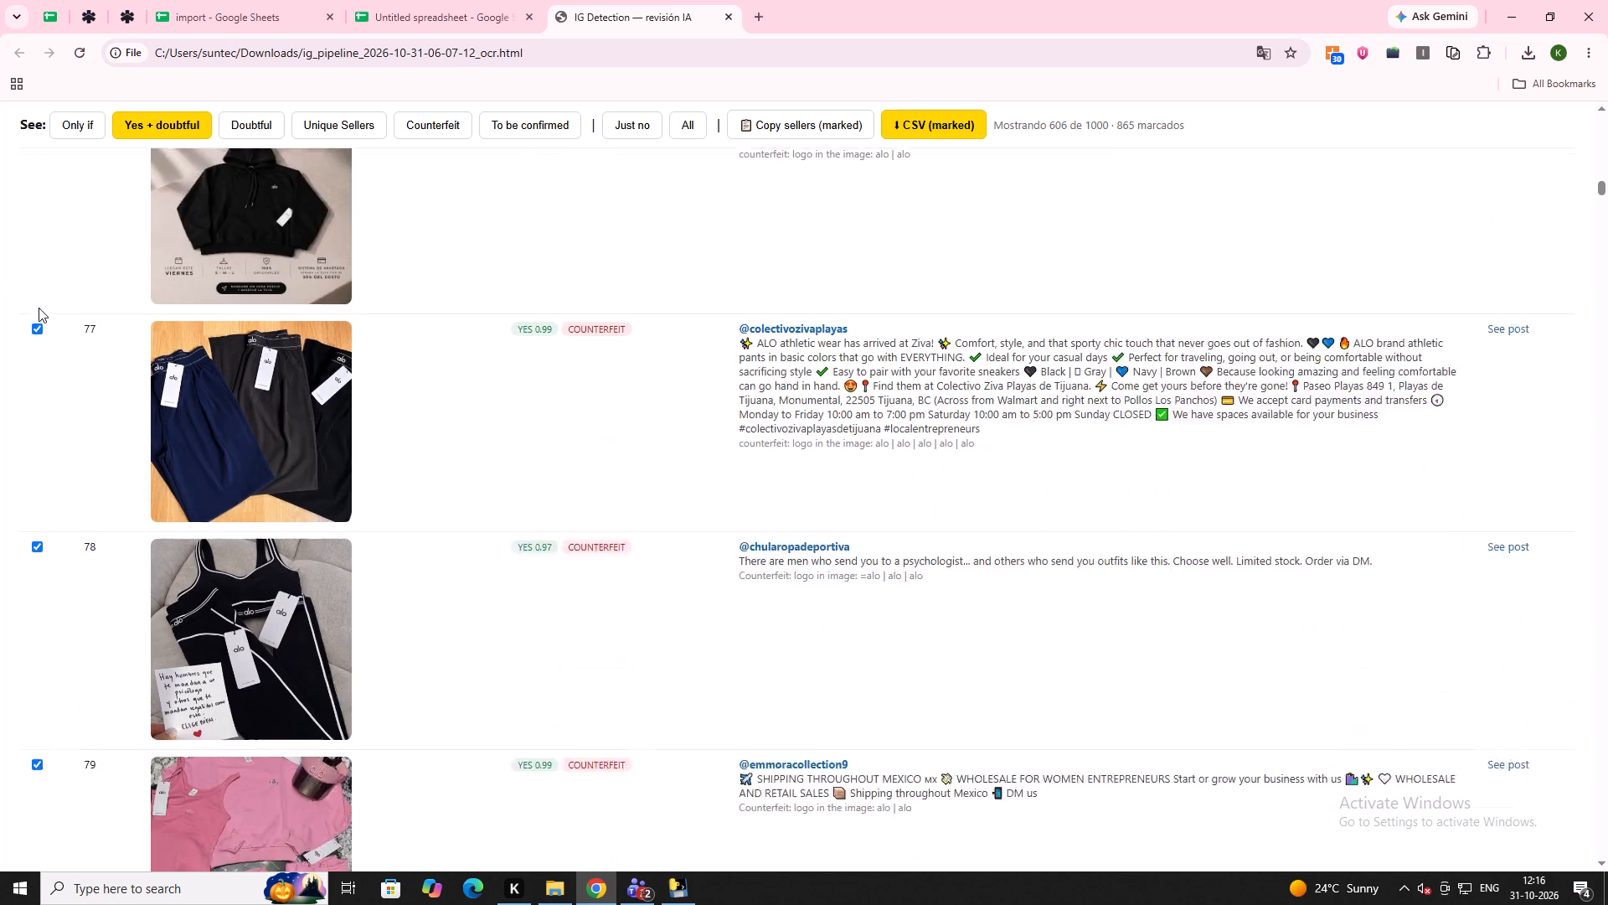
scroll(39, 308, "down", 9)
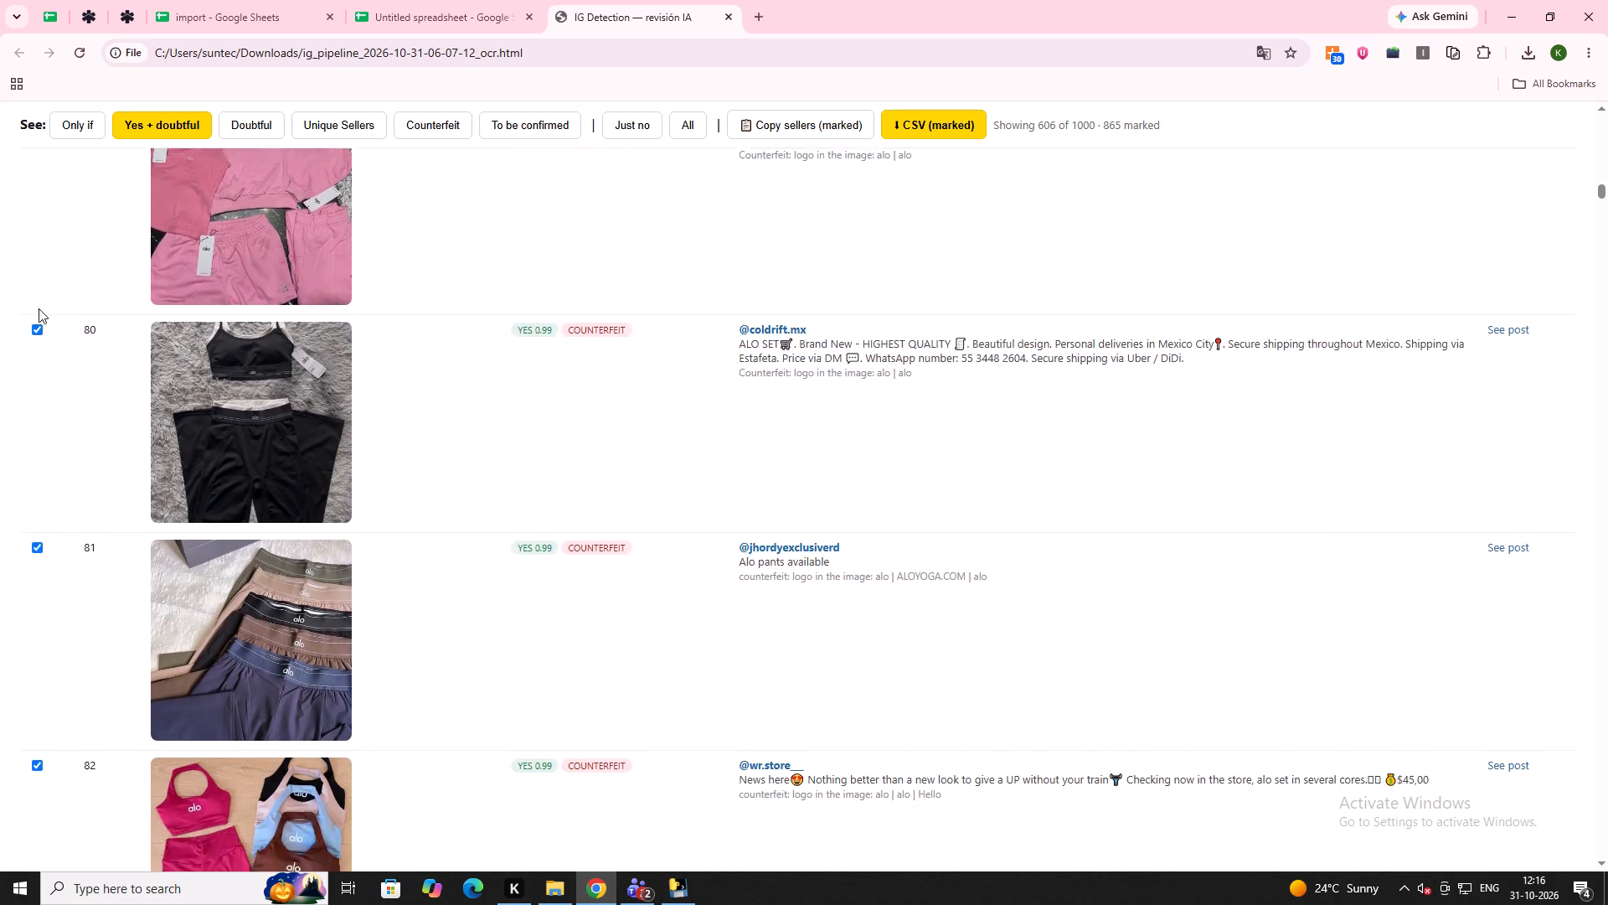
scroll(39, 308, "down", 13)
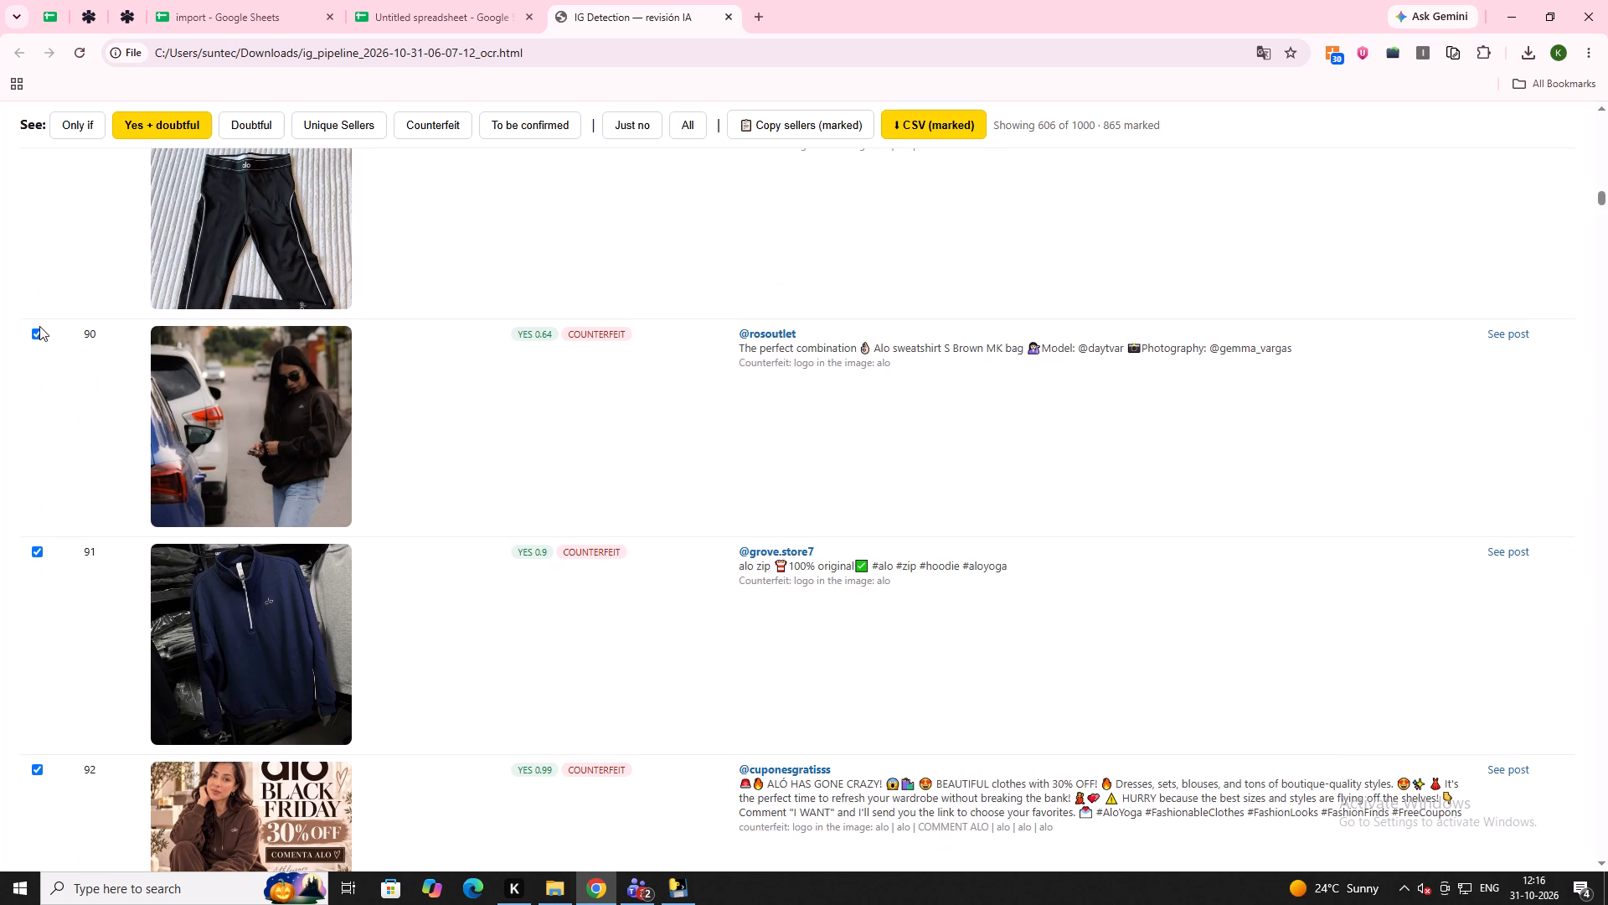
scroll(39, 326, "down", 2)
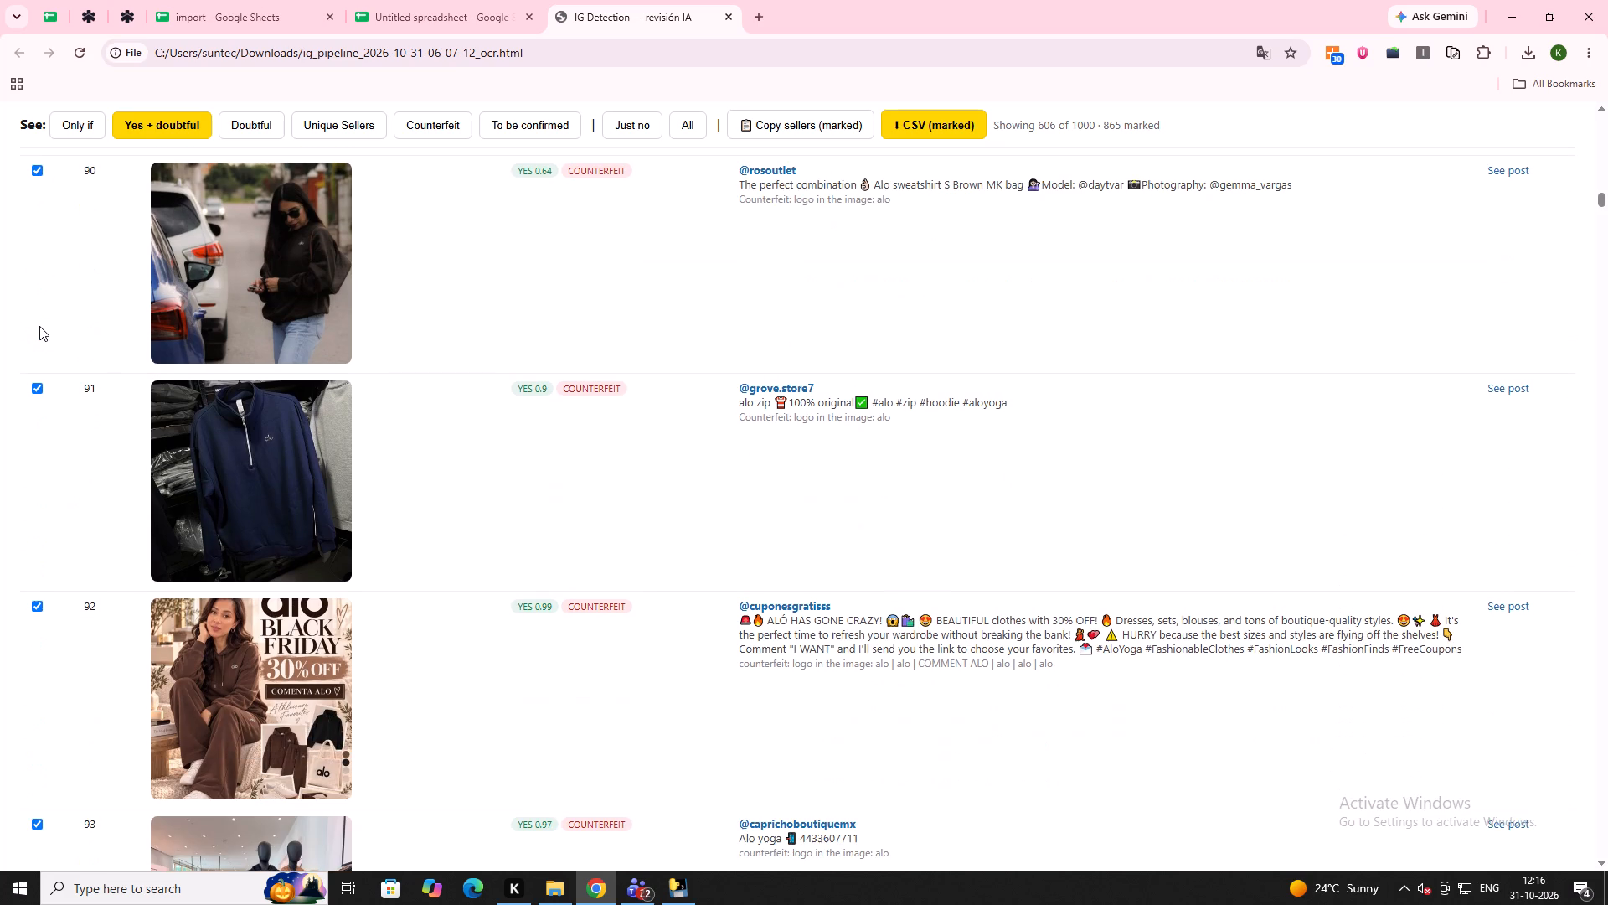
scroll(0, 386, "up", 8)
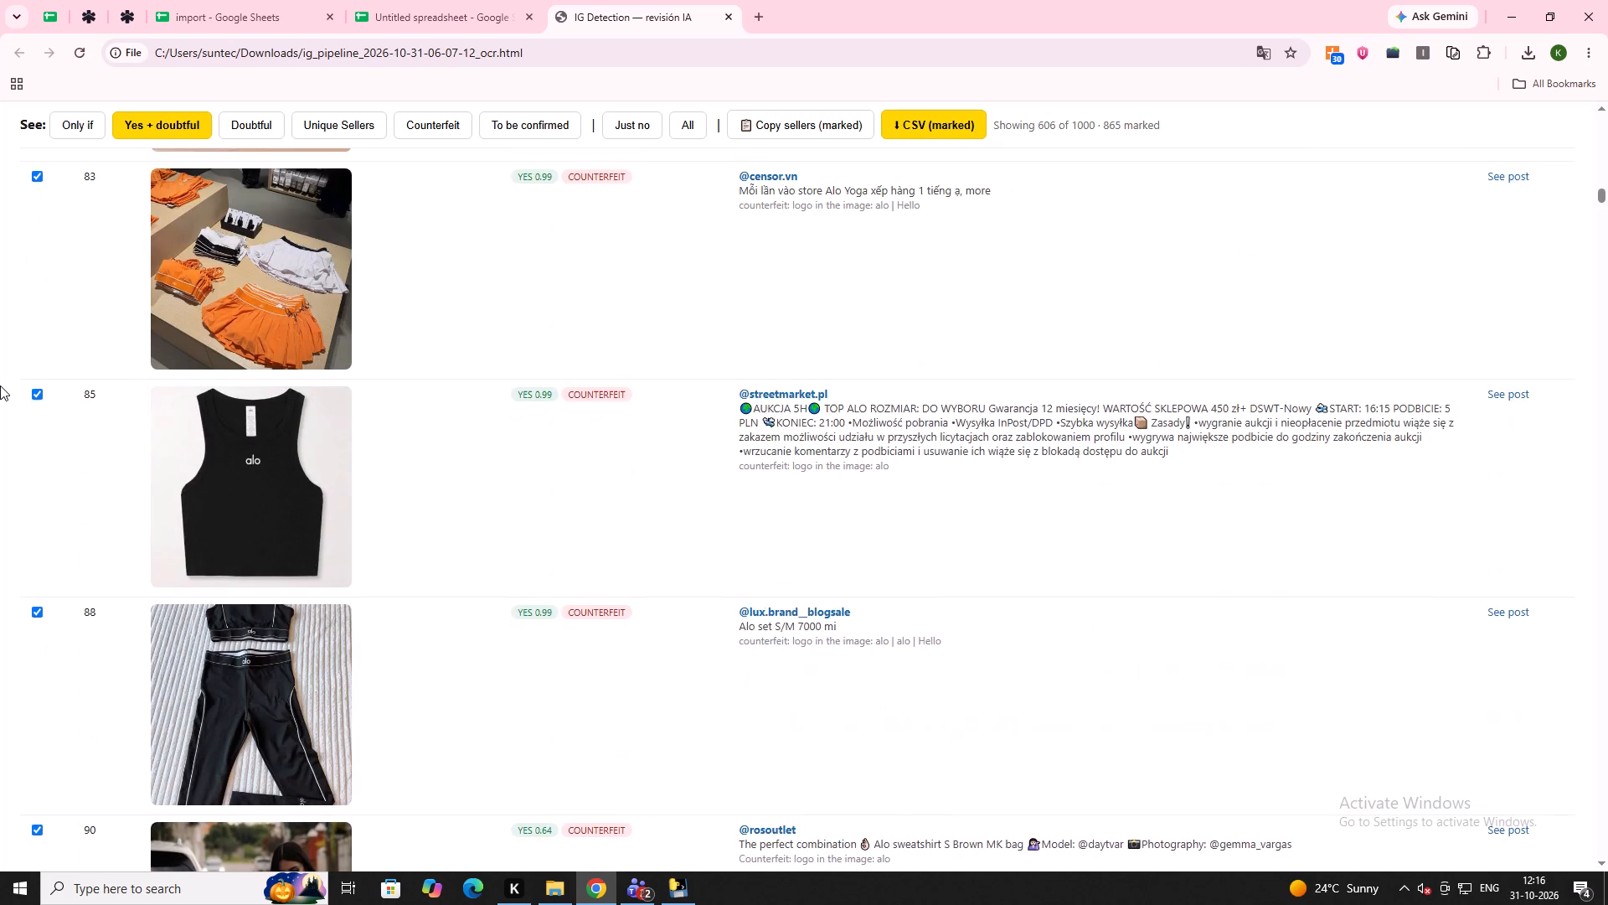
scroll(0, 385, "down", 11)
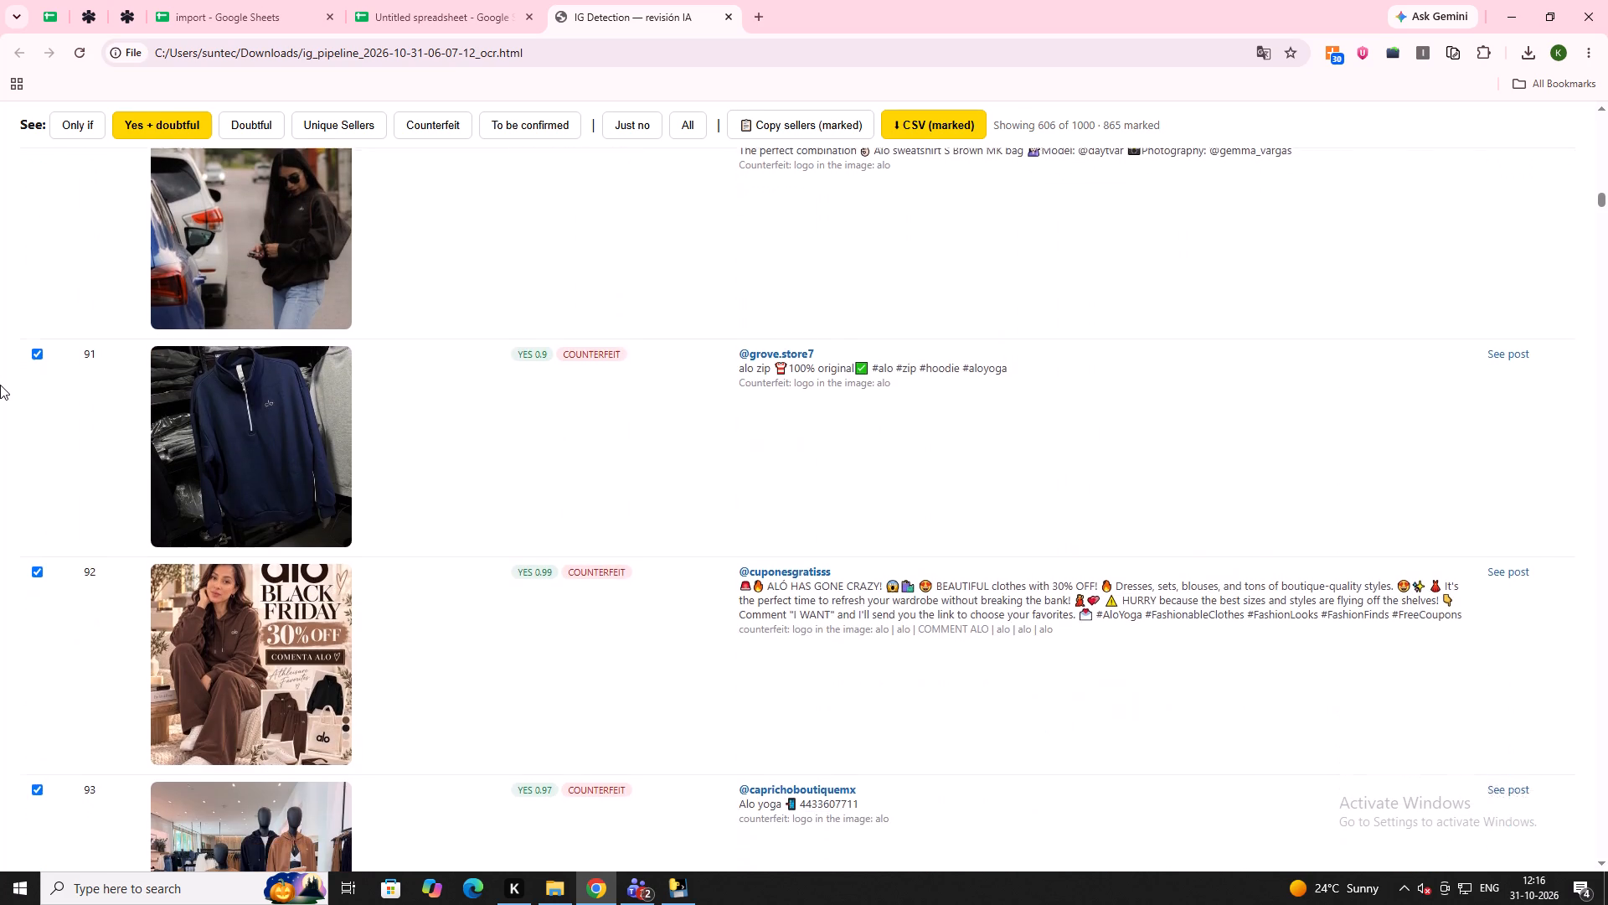
scroll(0, 385, "down", 9)
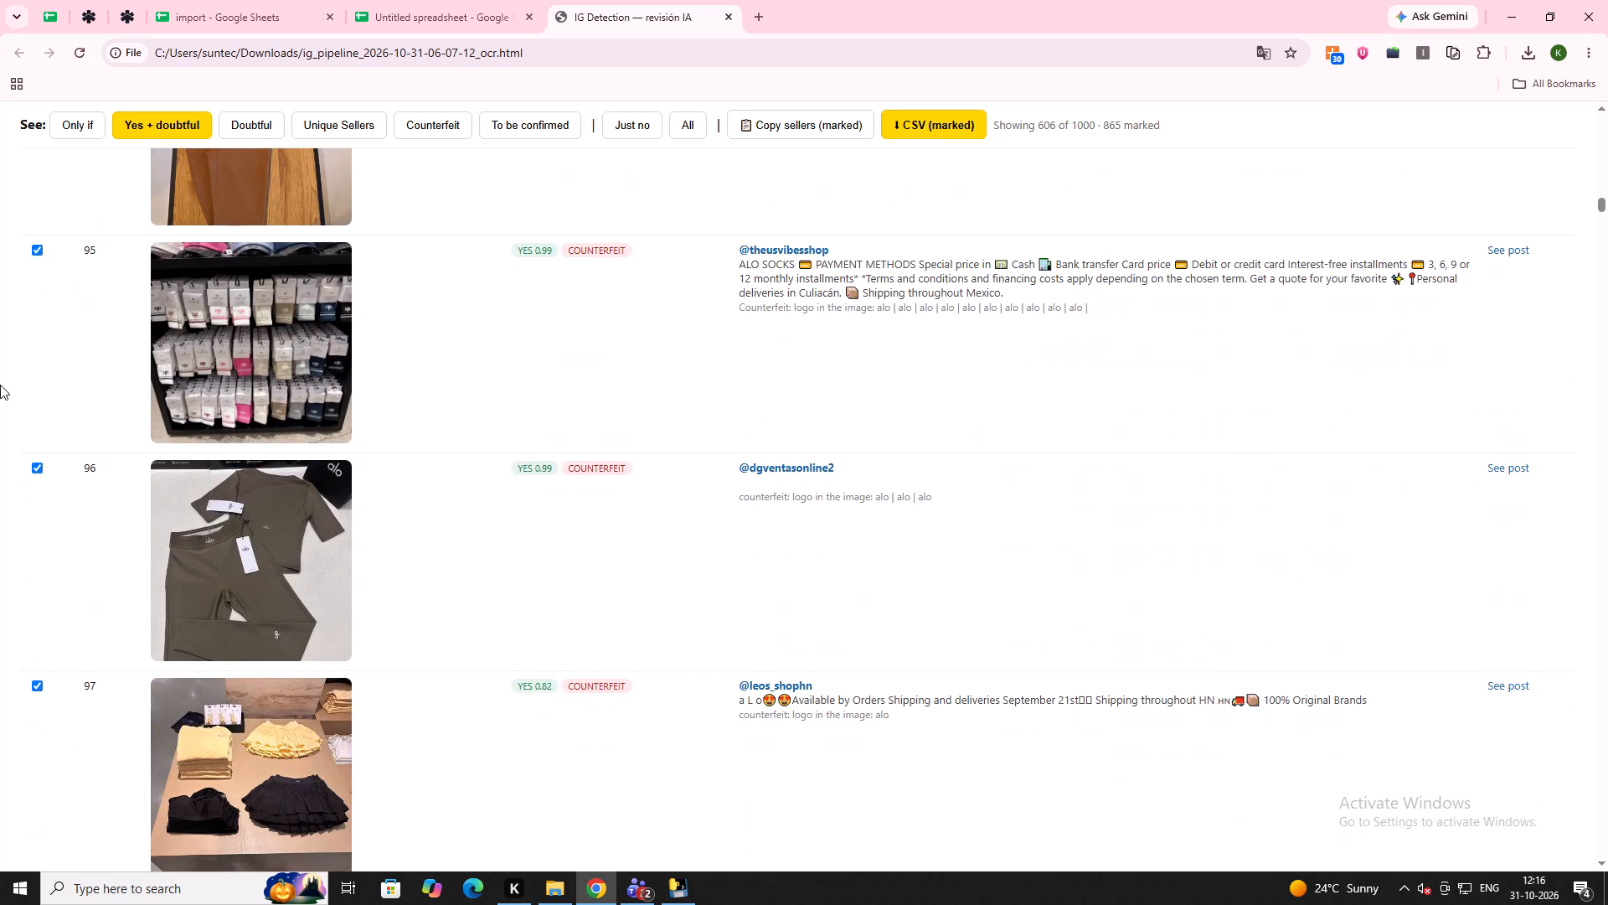
Examine the photos and captions of counterfeit listings 95 to 112, enlarging the shopping-bag photo of listing 104.
scroll(0, 342, "down", 10)
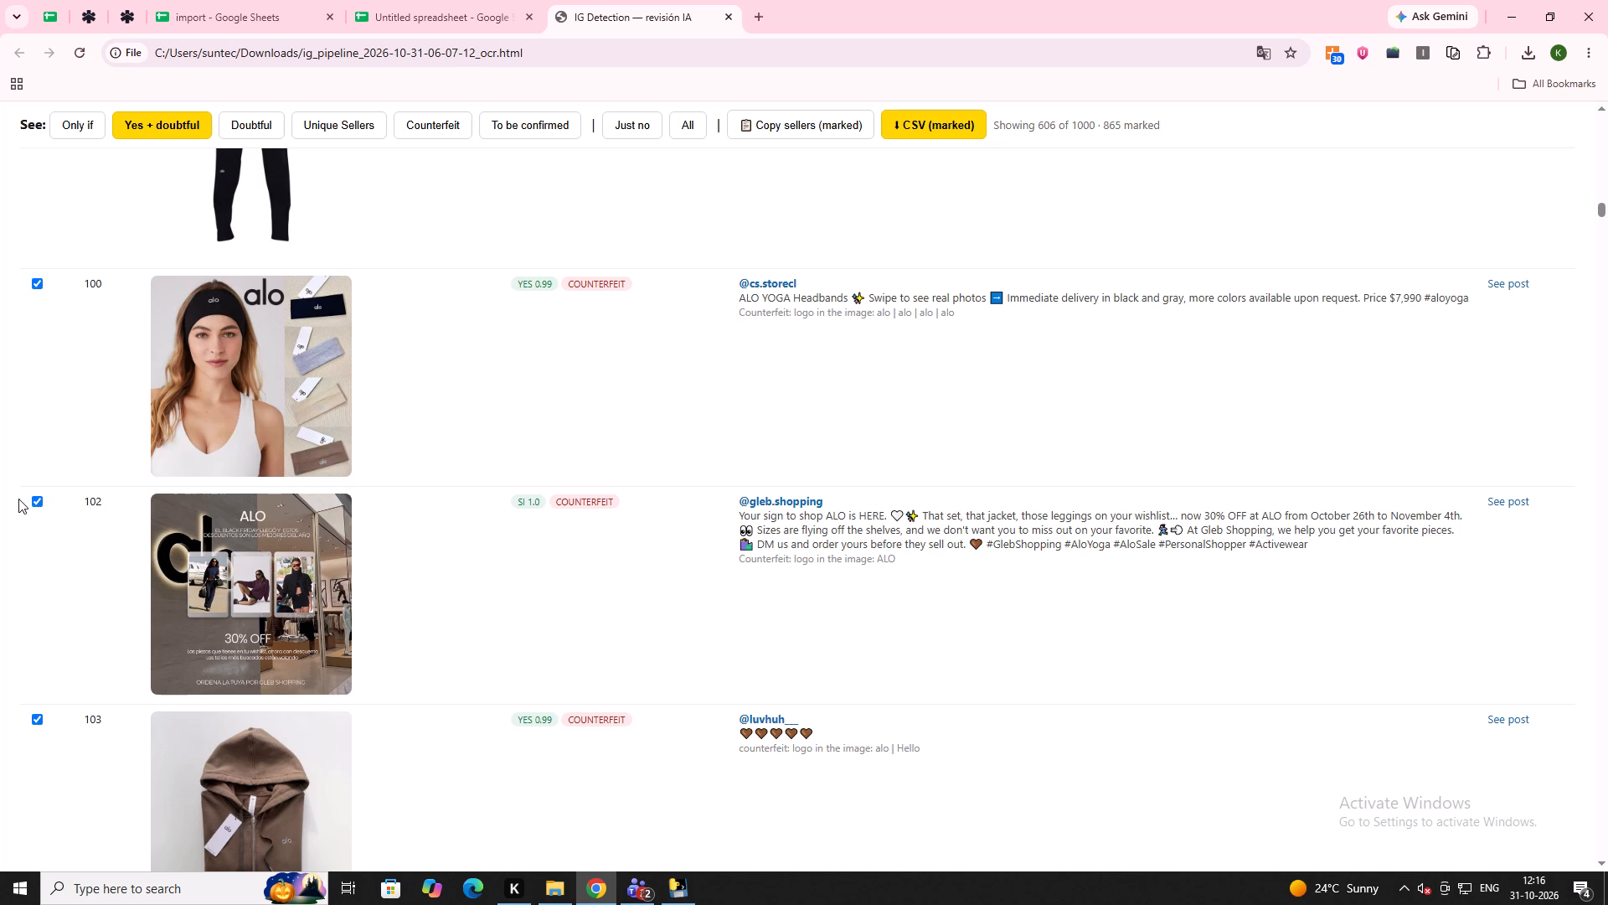
scroll(18, 499, "down", 6)
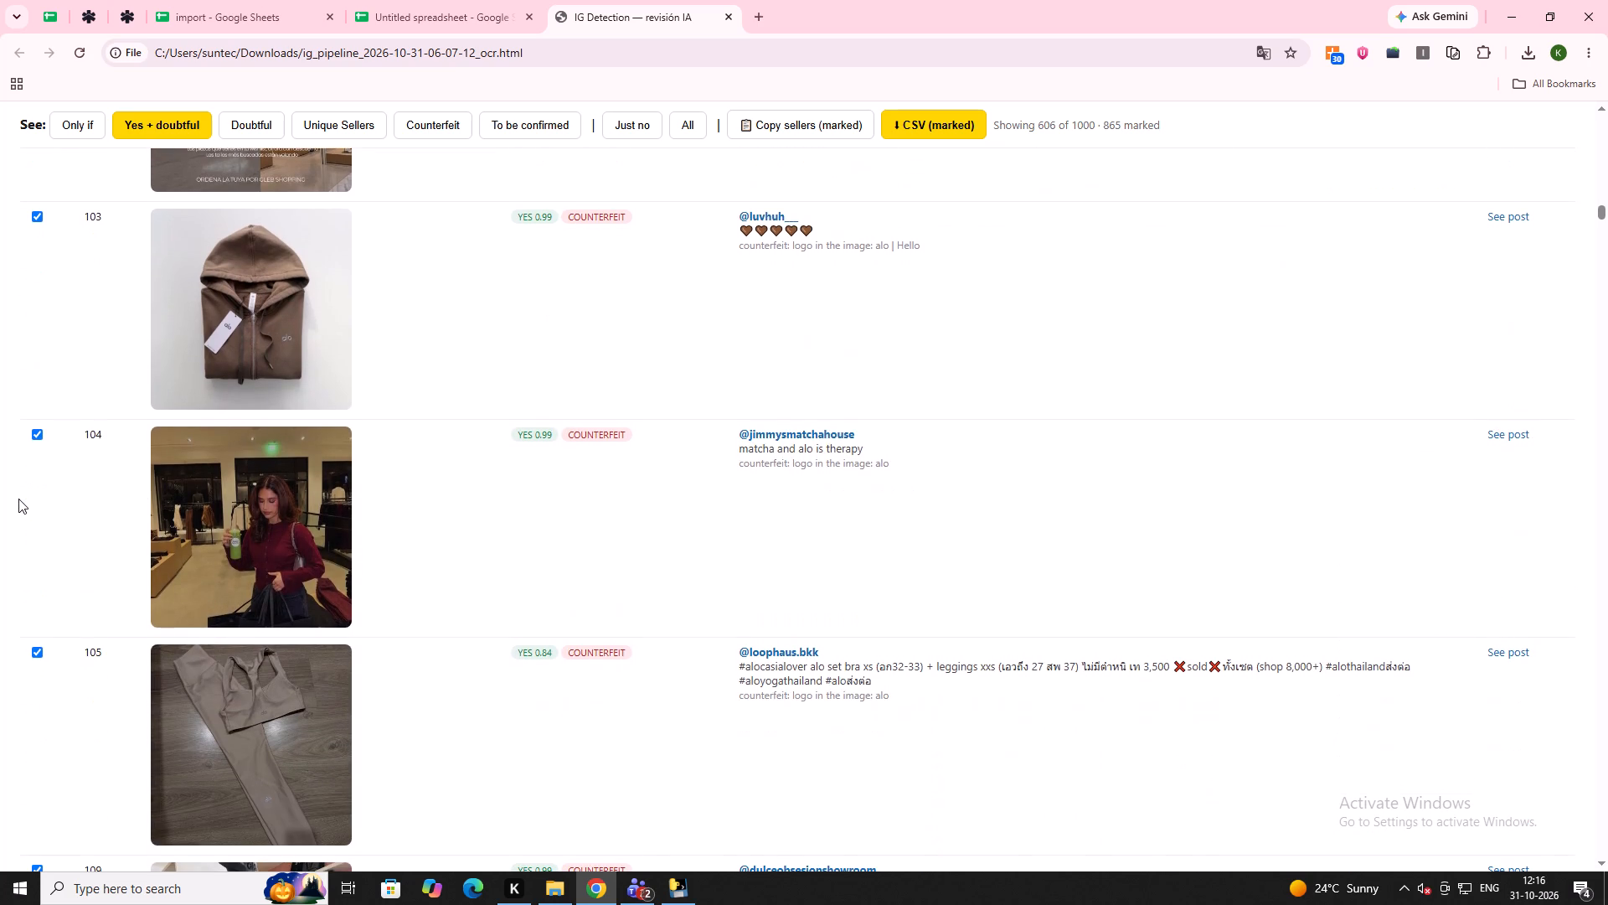
scroll(18, 499, "down", 1)
scroll(16, 499, "up", 4)
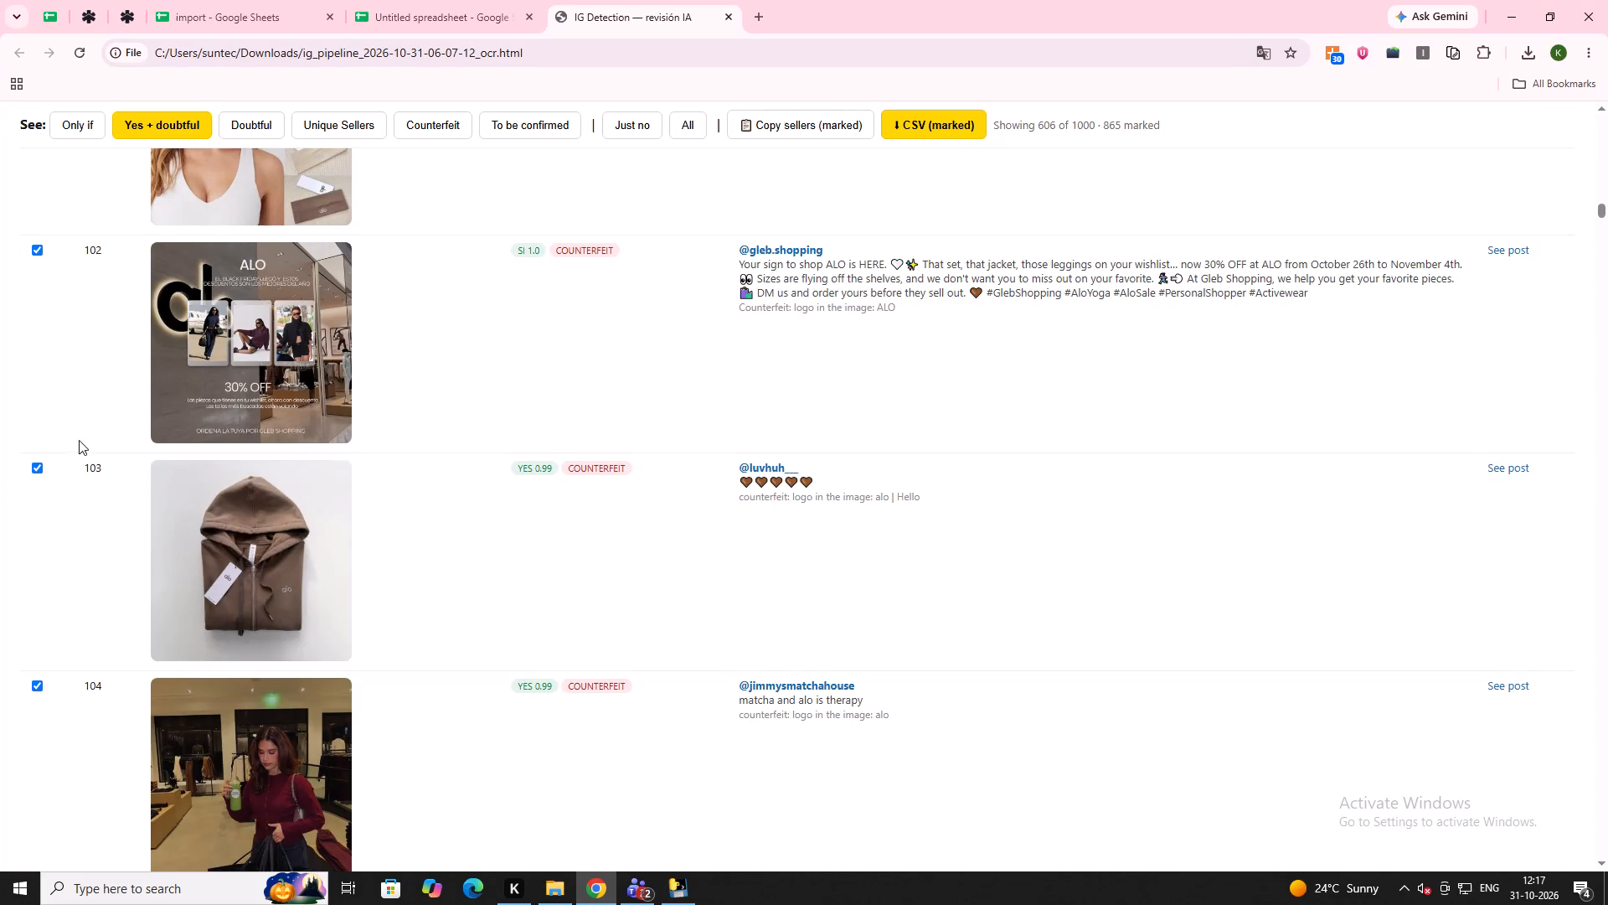
scroll(80, 375, "down", 1)
scroll(156, 424, "down", 2)
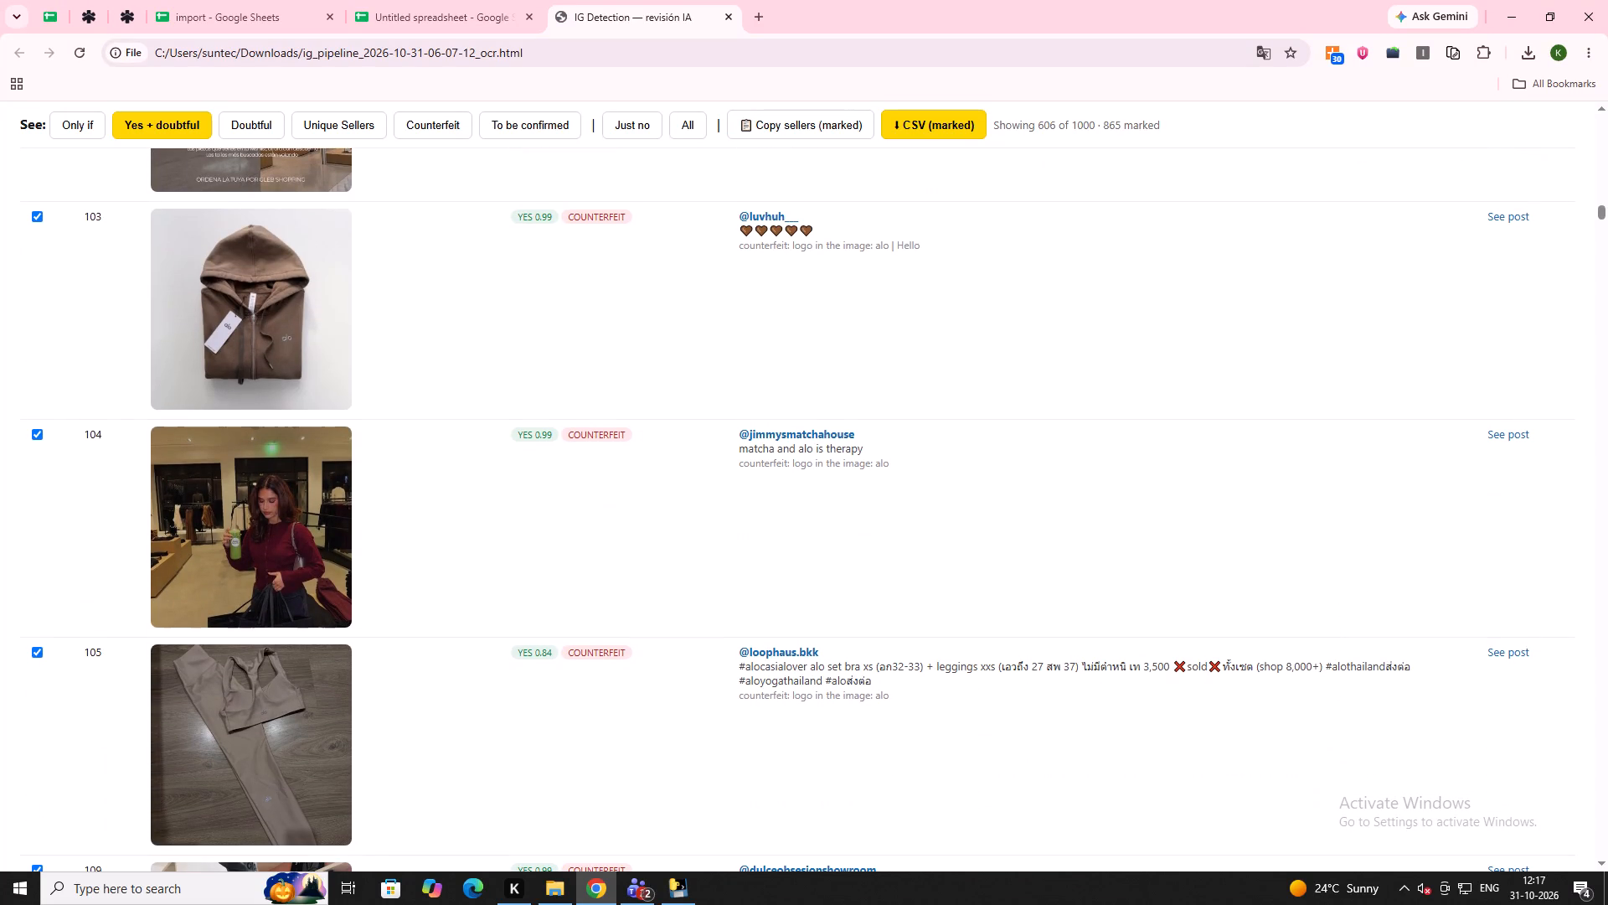
scroll(245, 487, "down", 1)
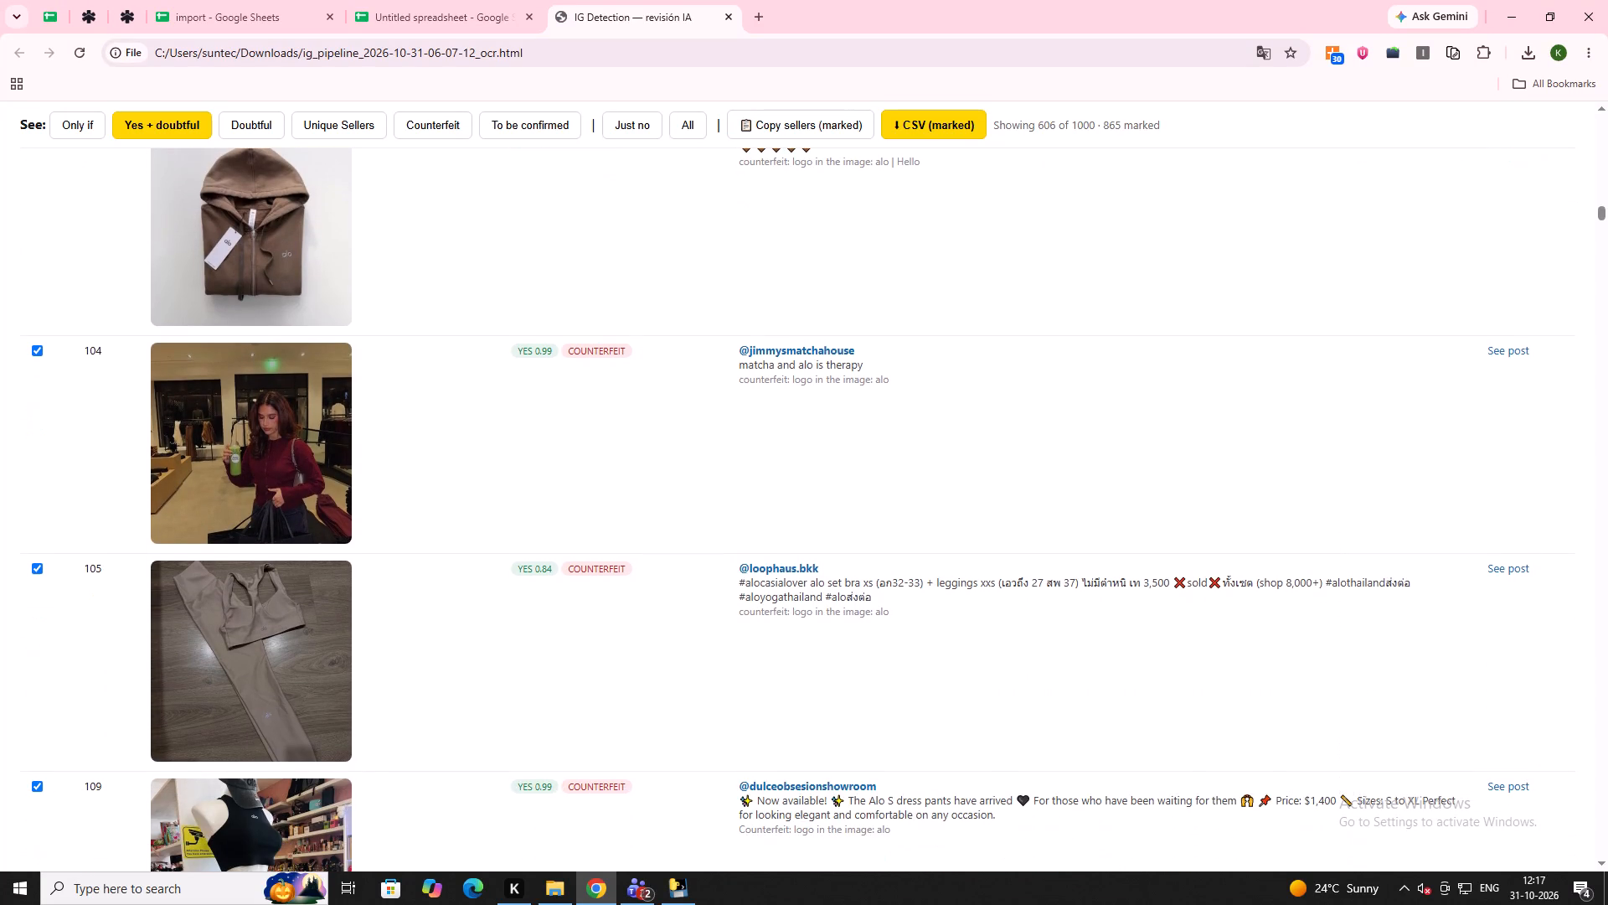
left_click(232, 469)
scroll(232, 469, "down", 2)
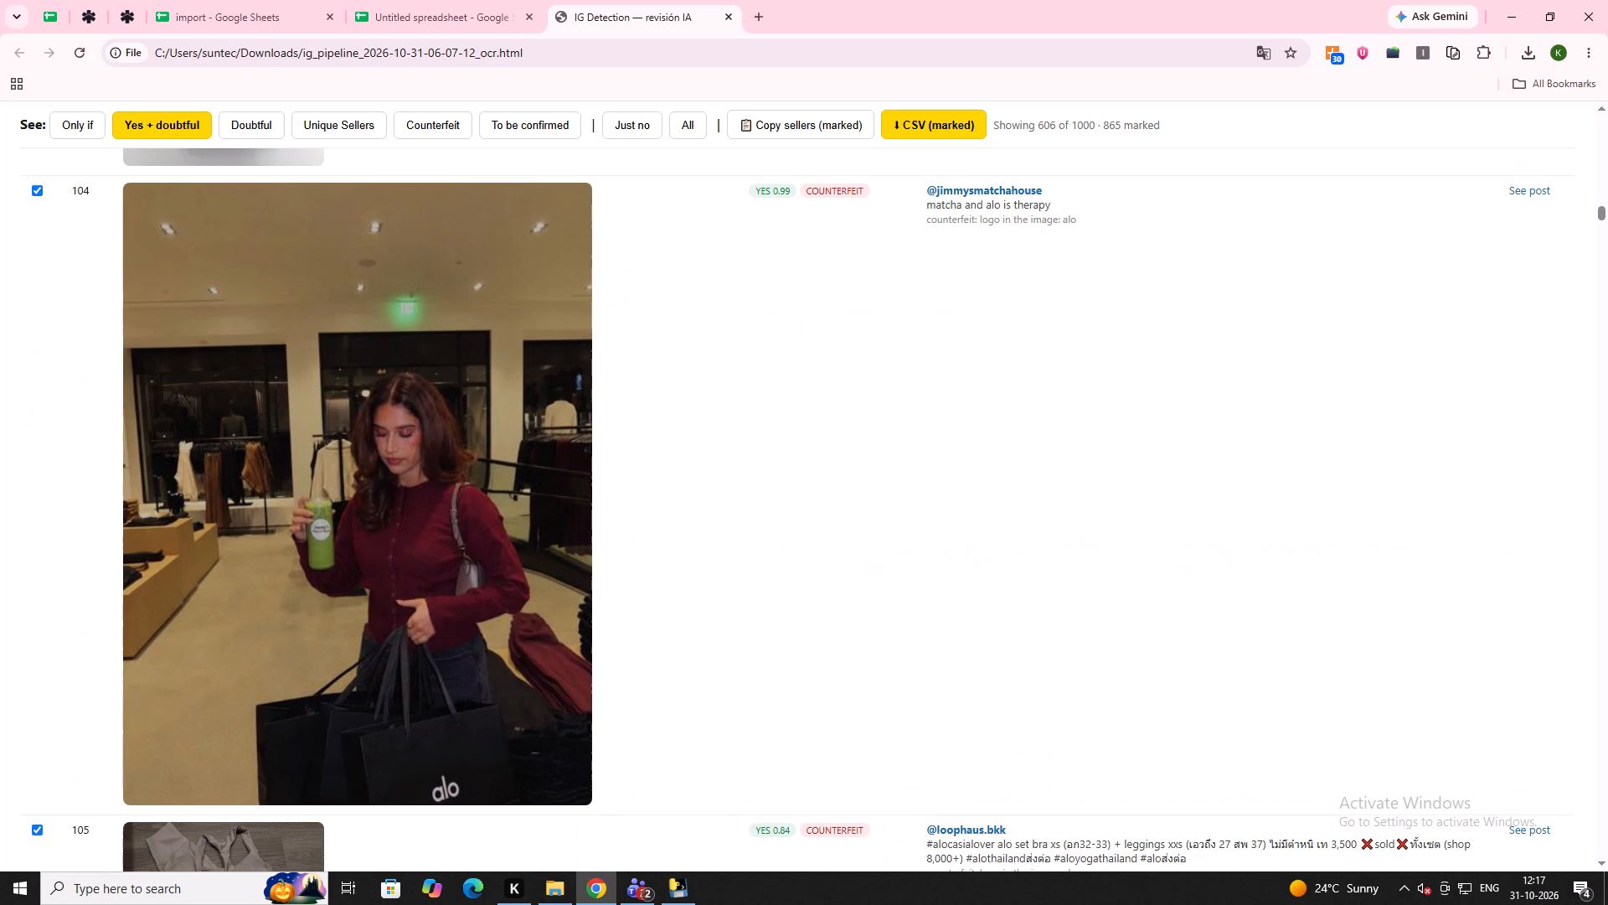
left_click(232, 469)
scroll(232, 469, "down", 9)
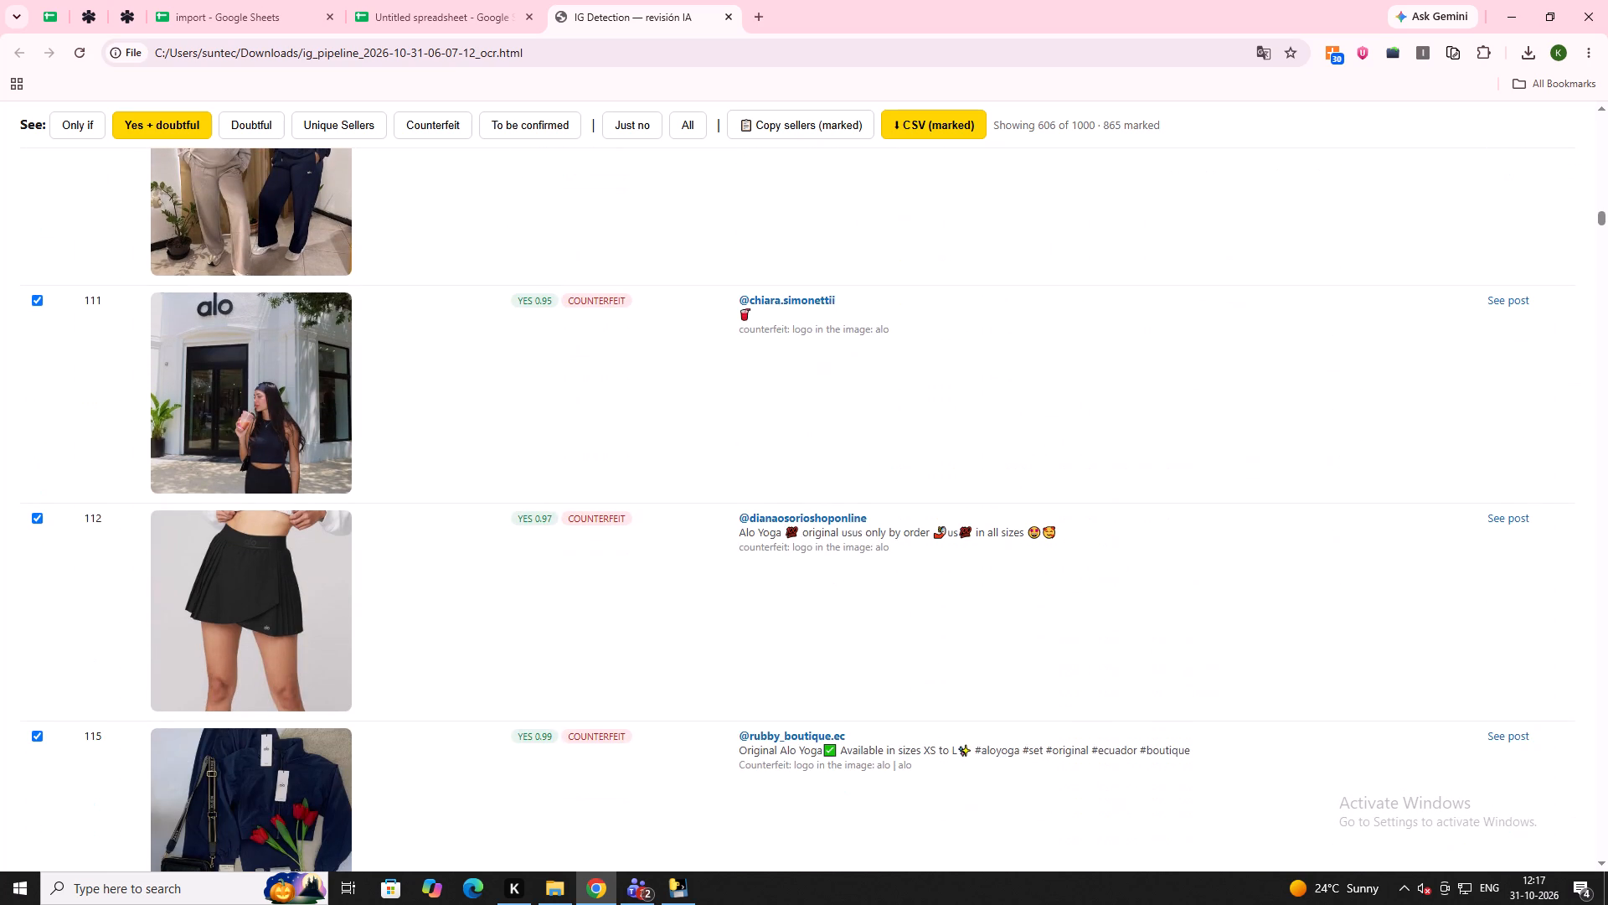
Untick listings 119 and 122, both posted by verified non-seller accounts.
scroll(195, 430, "down", 12)
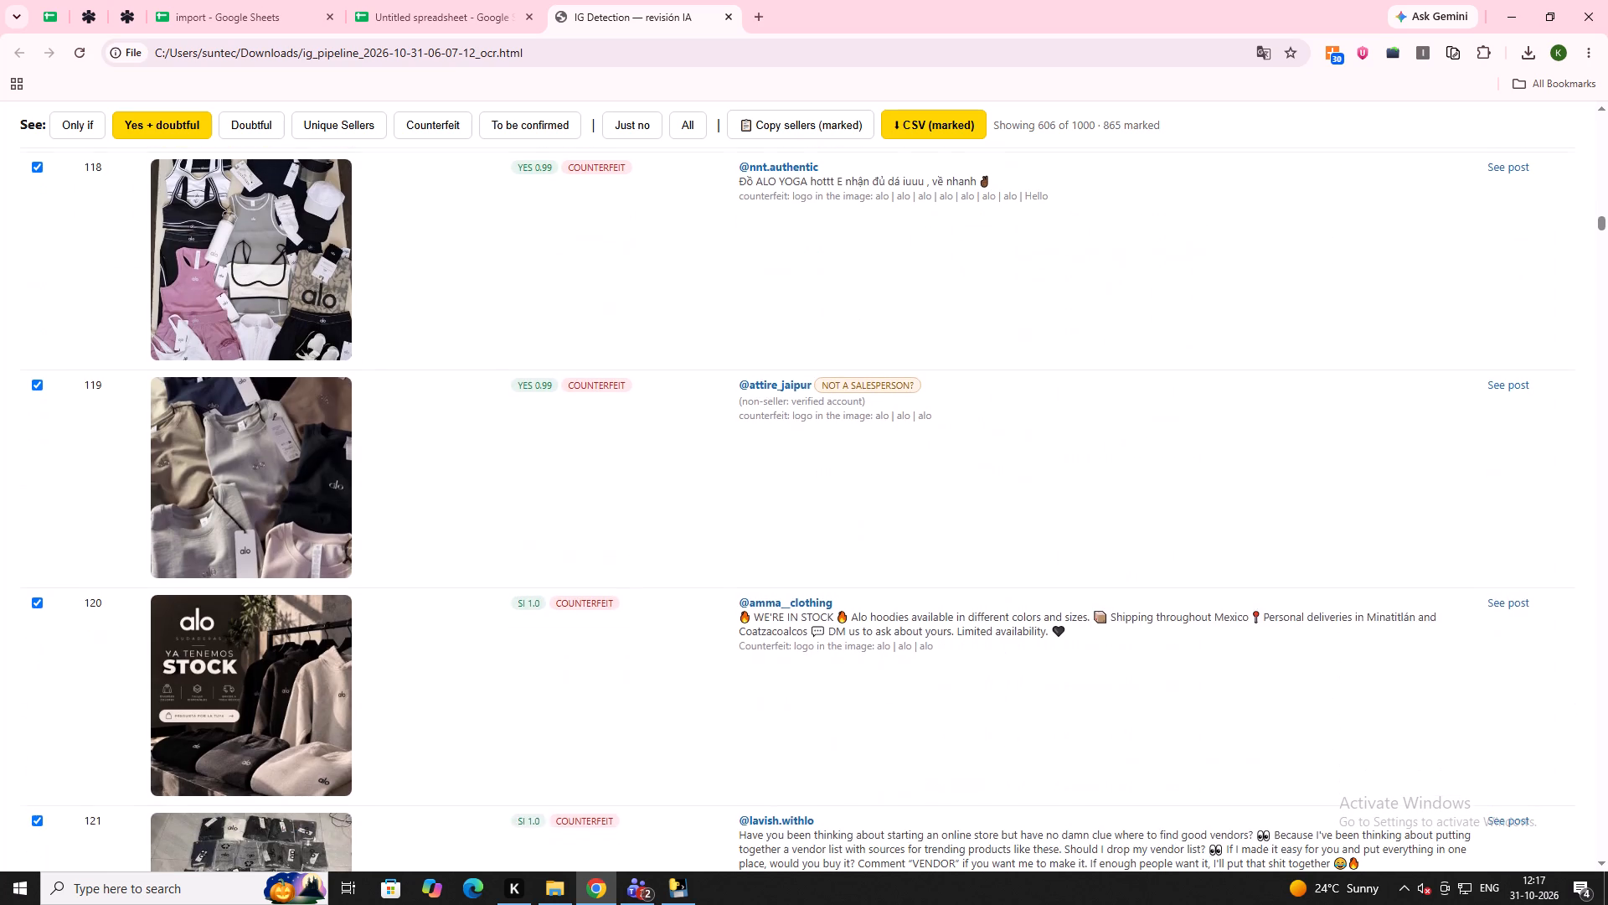
left_click(33, 378)
left_click(33, 384)
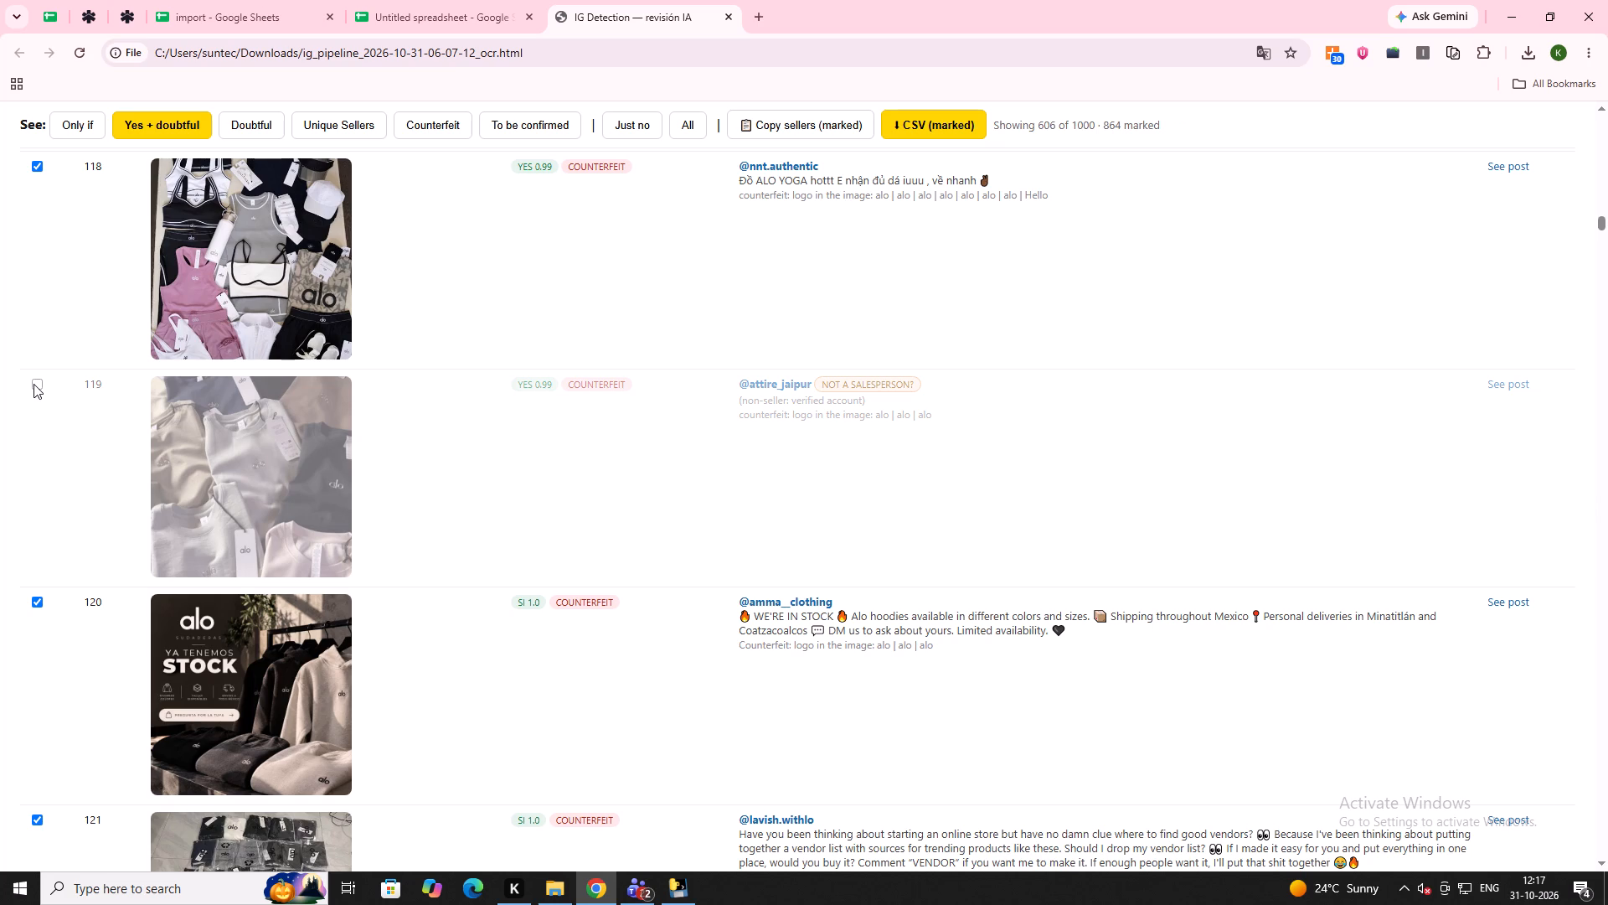
scroll(33, 384, "down", 5)
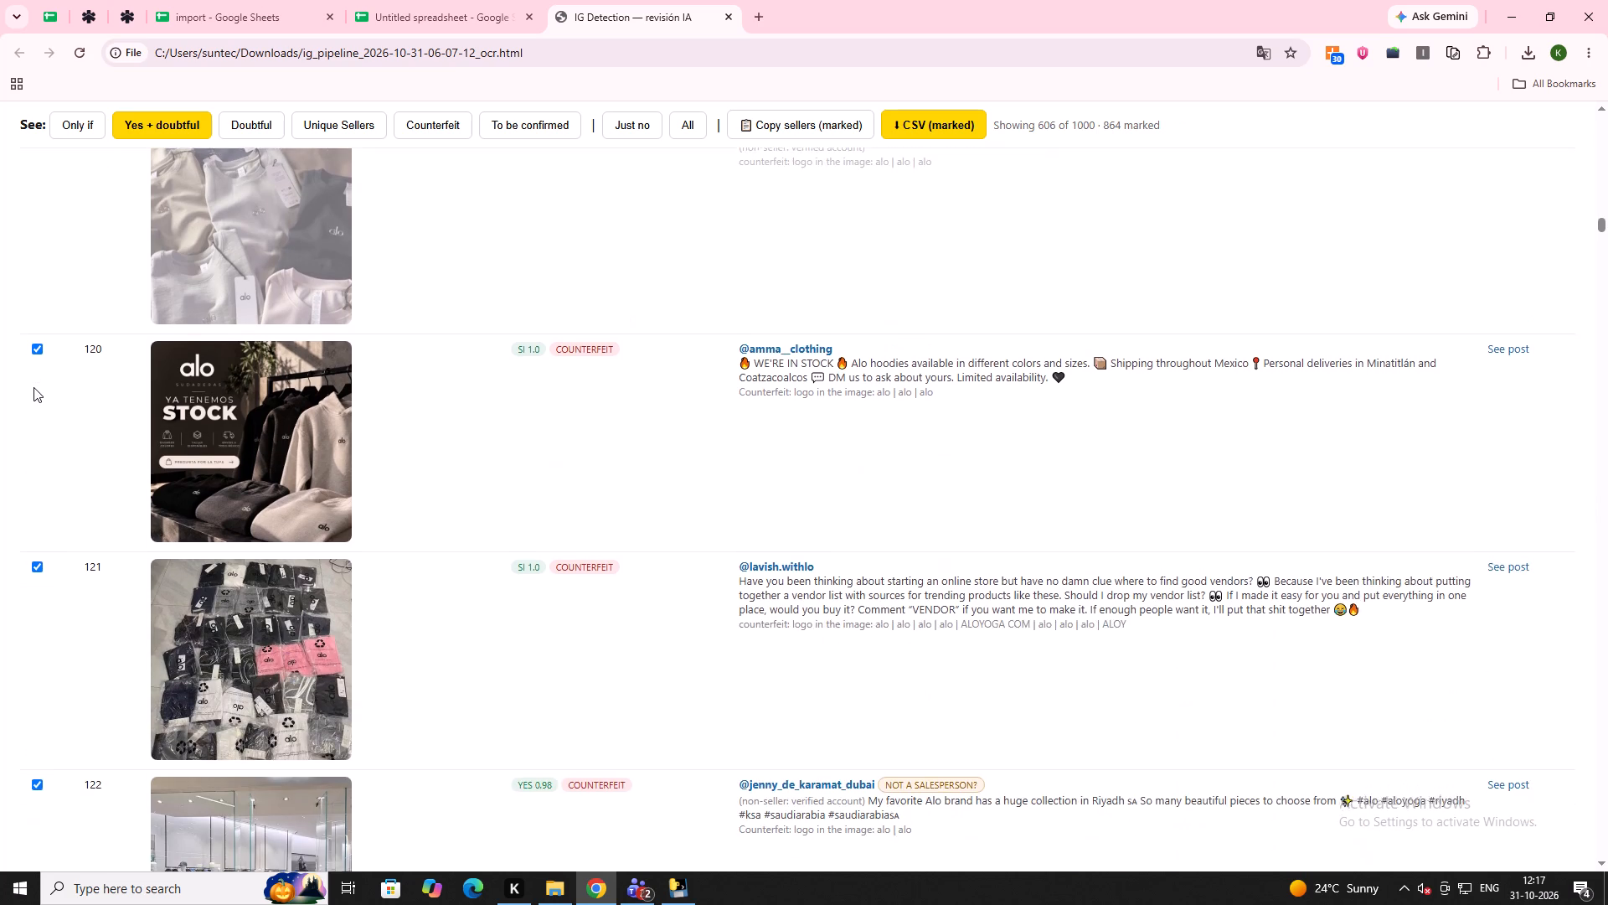
scroll(33, 387, "down", 3)
left_click(35, 367)
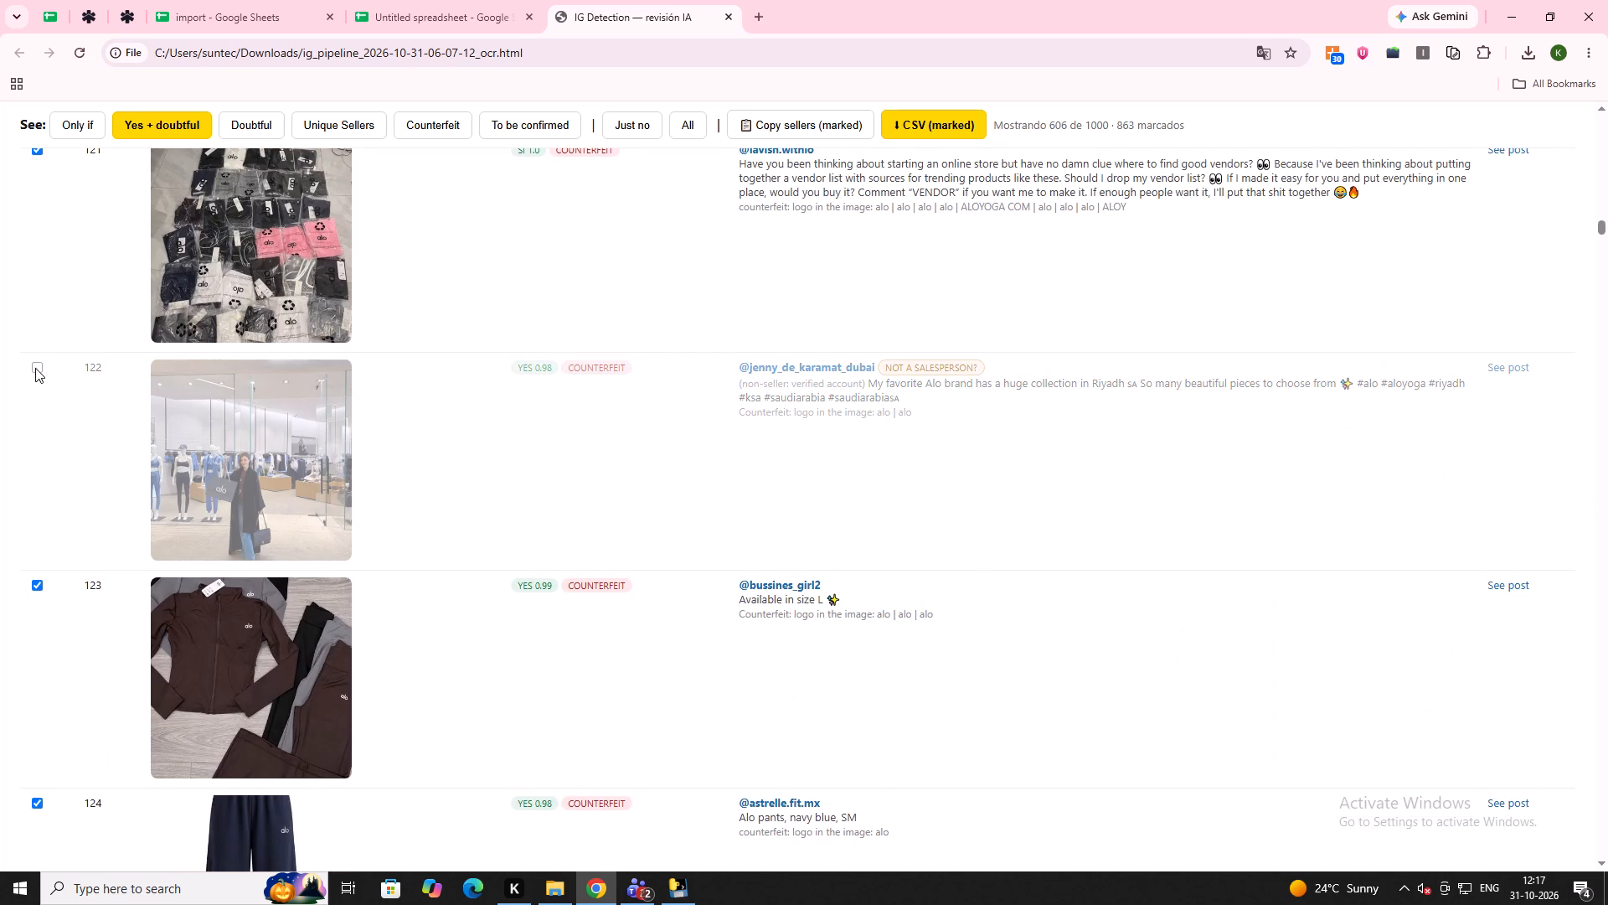
Review the counterfeit listings from 123 onward and untick the alo storefront posts, listings 156 and 158.
scroll(37, 377, "down", 10)
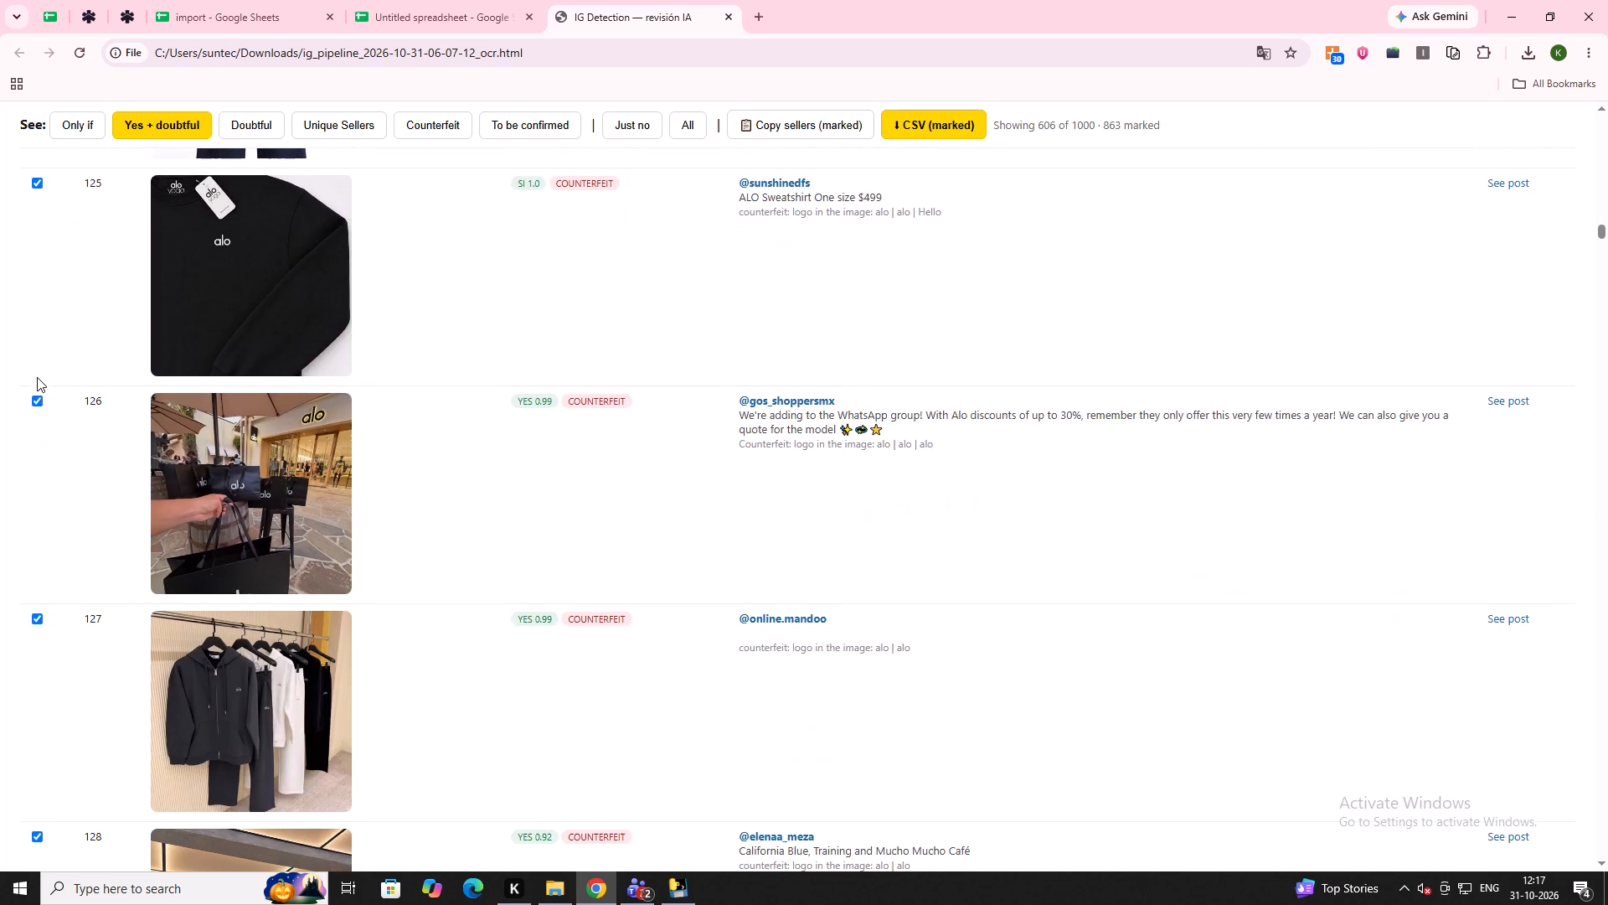
scroll(37, 377, "down", 15)
scroll(37, 377, "down", 9)
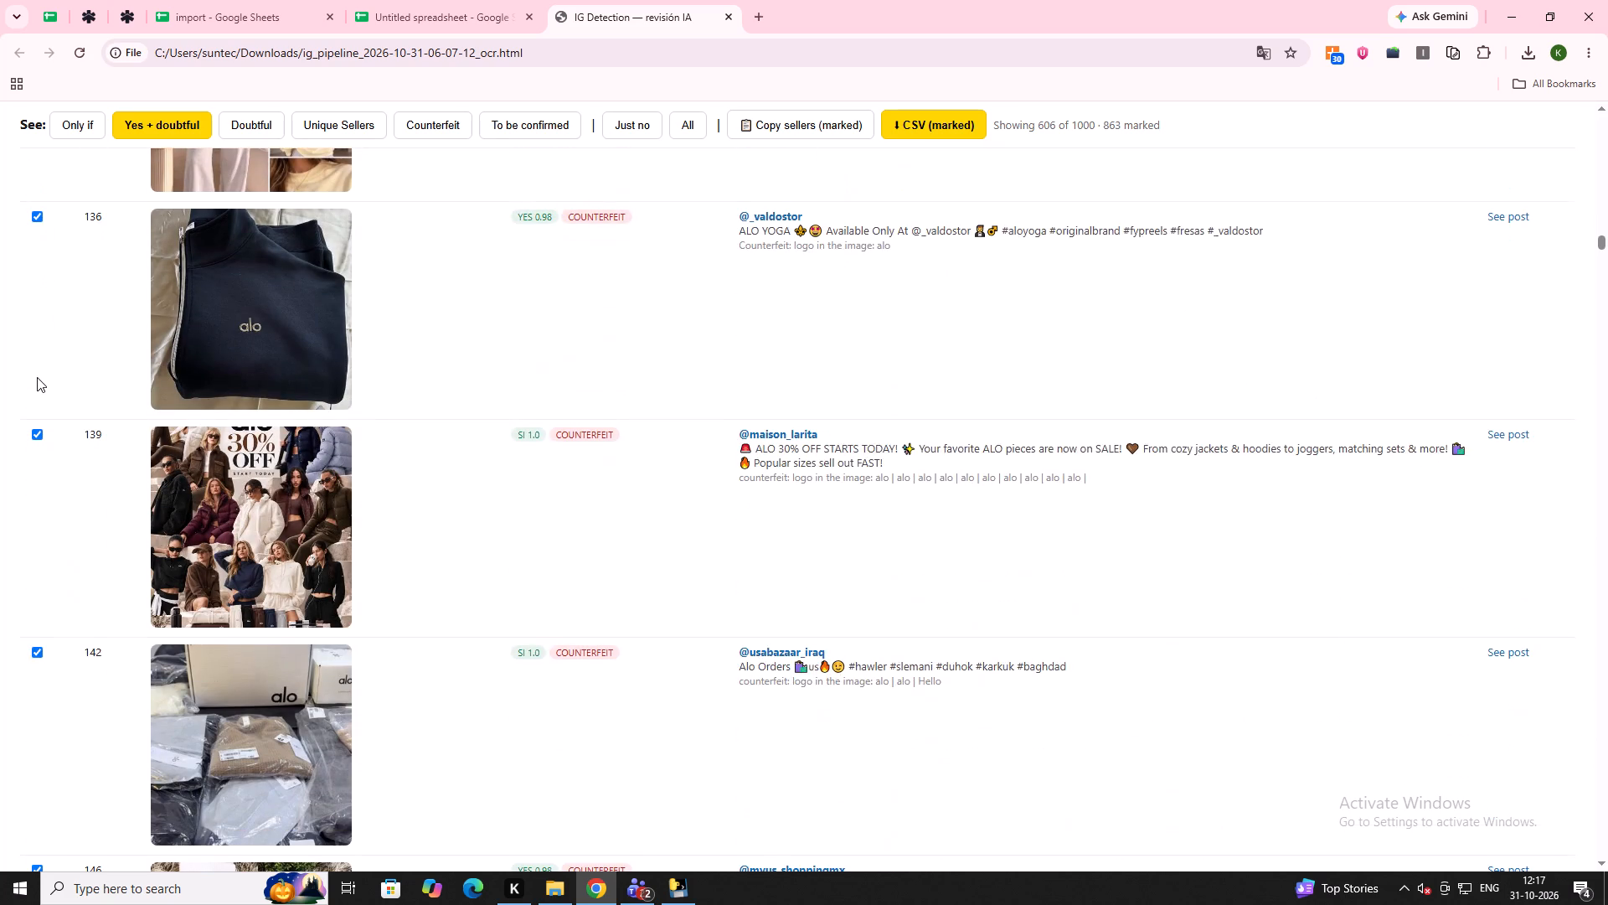
scroll(37, 377, "down", 14)
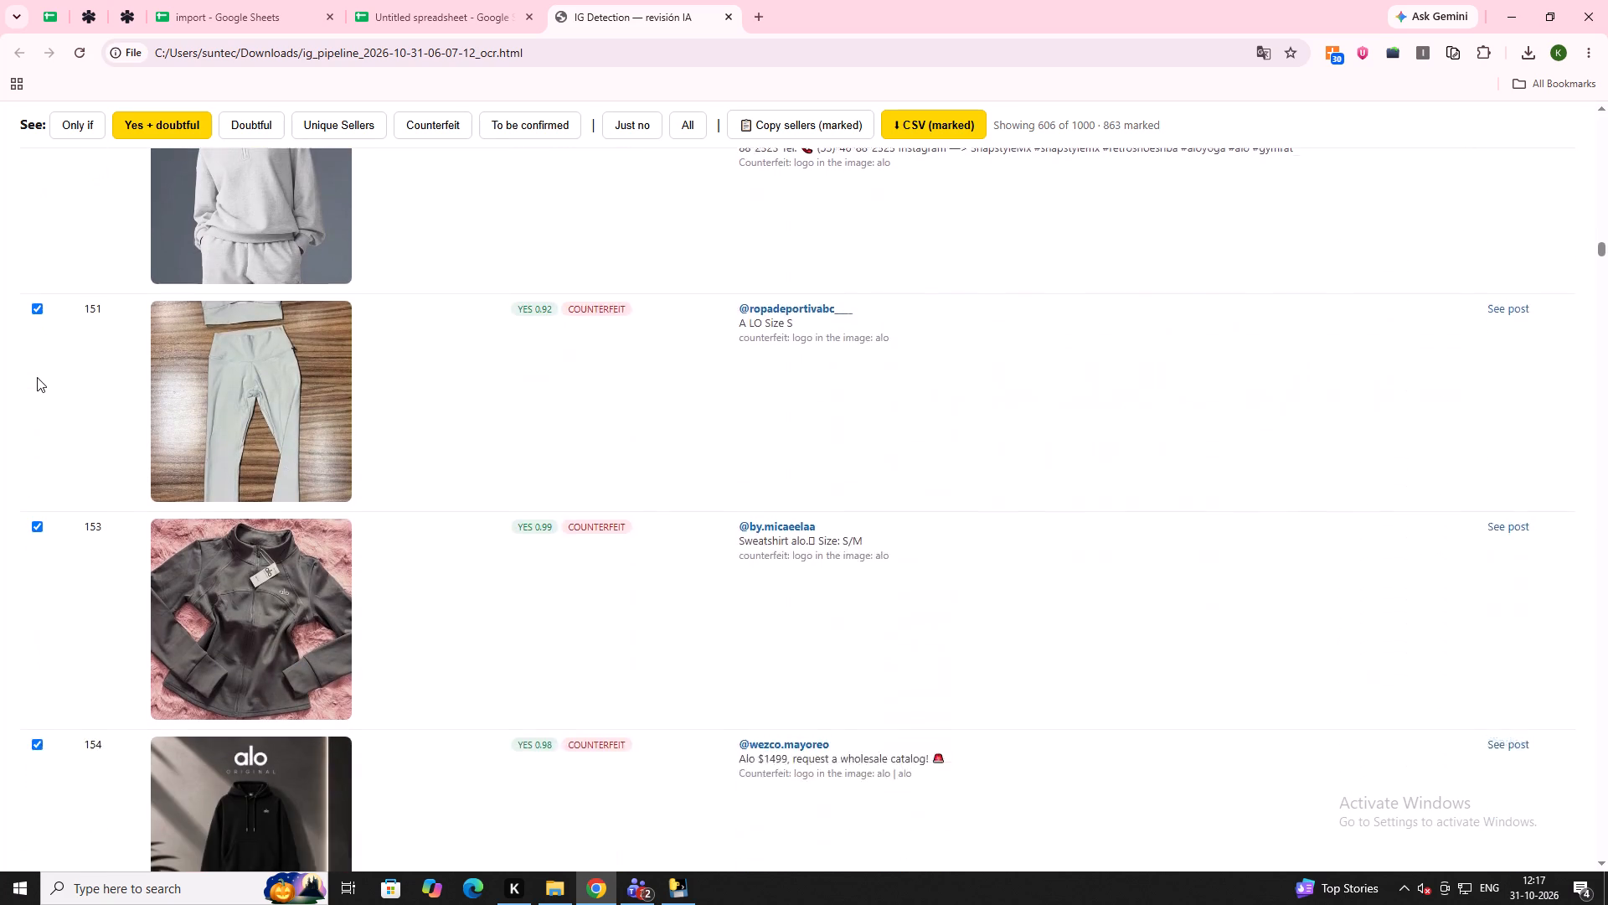
scroll(37, 377, "down", 7)
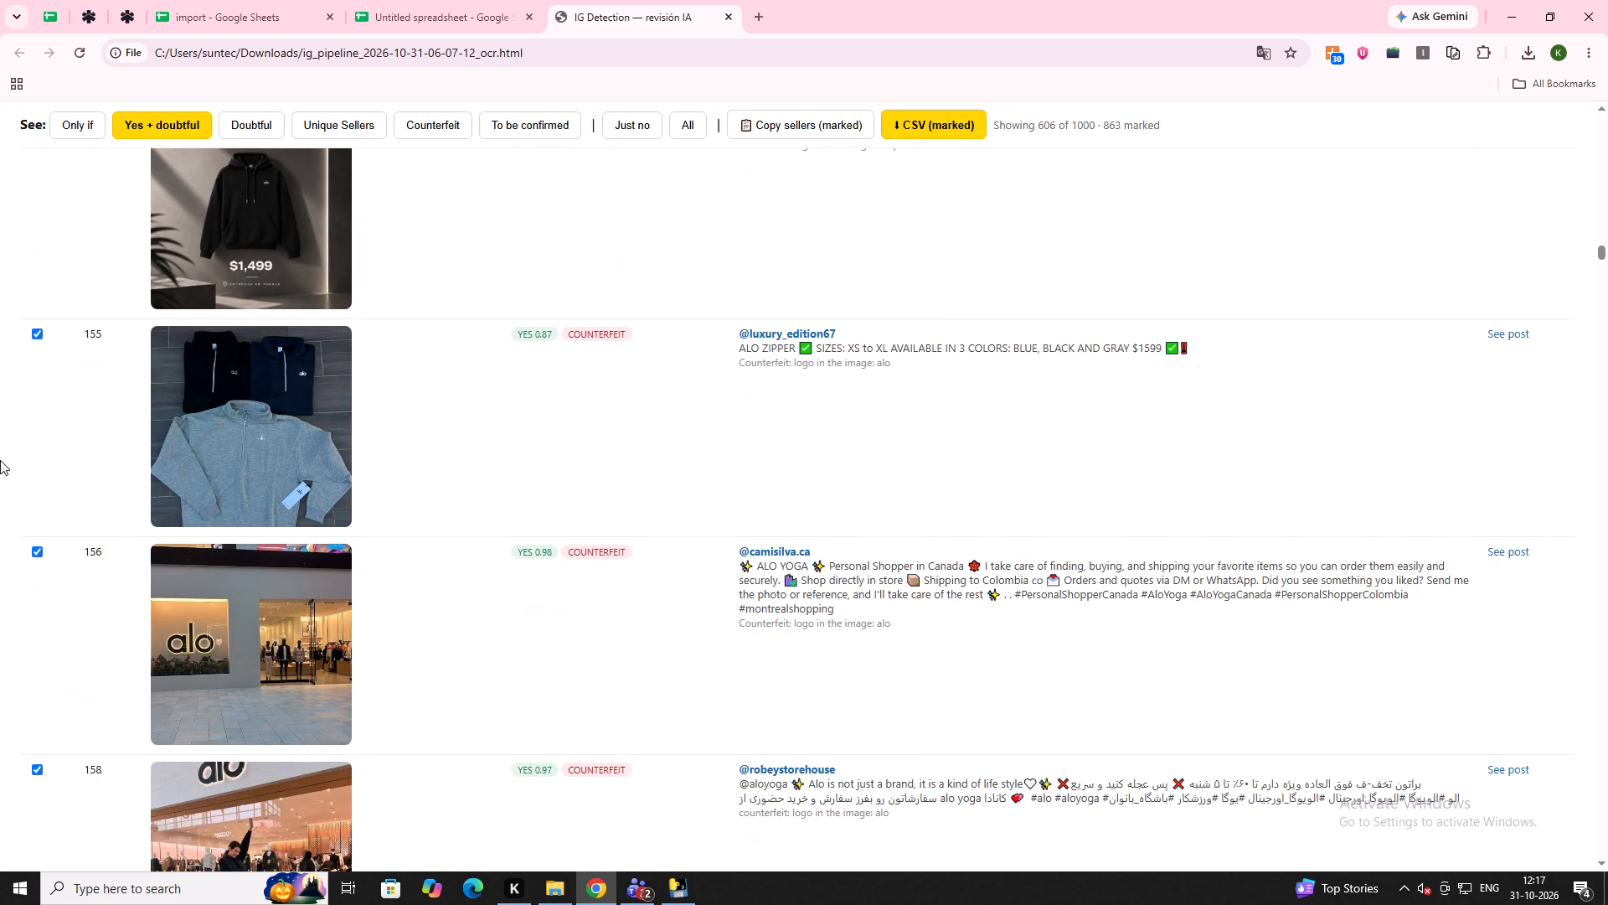
left_click(38, 551)
scroll(38, 551, "down", 5)
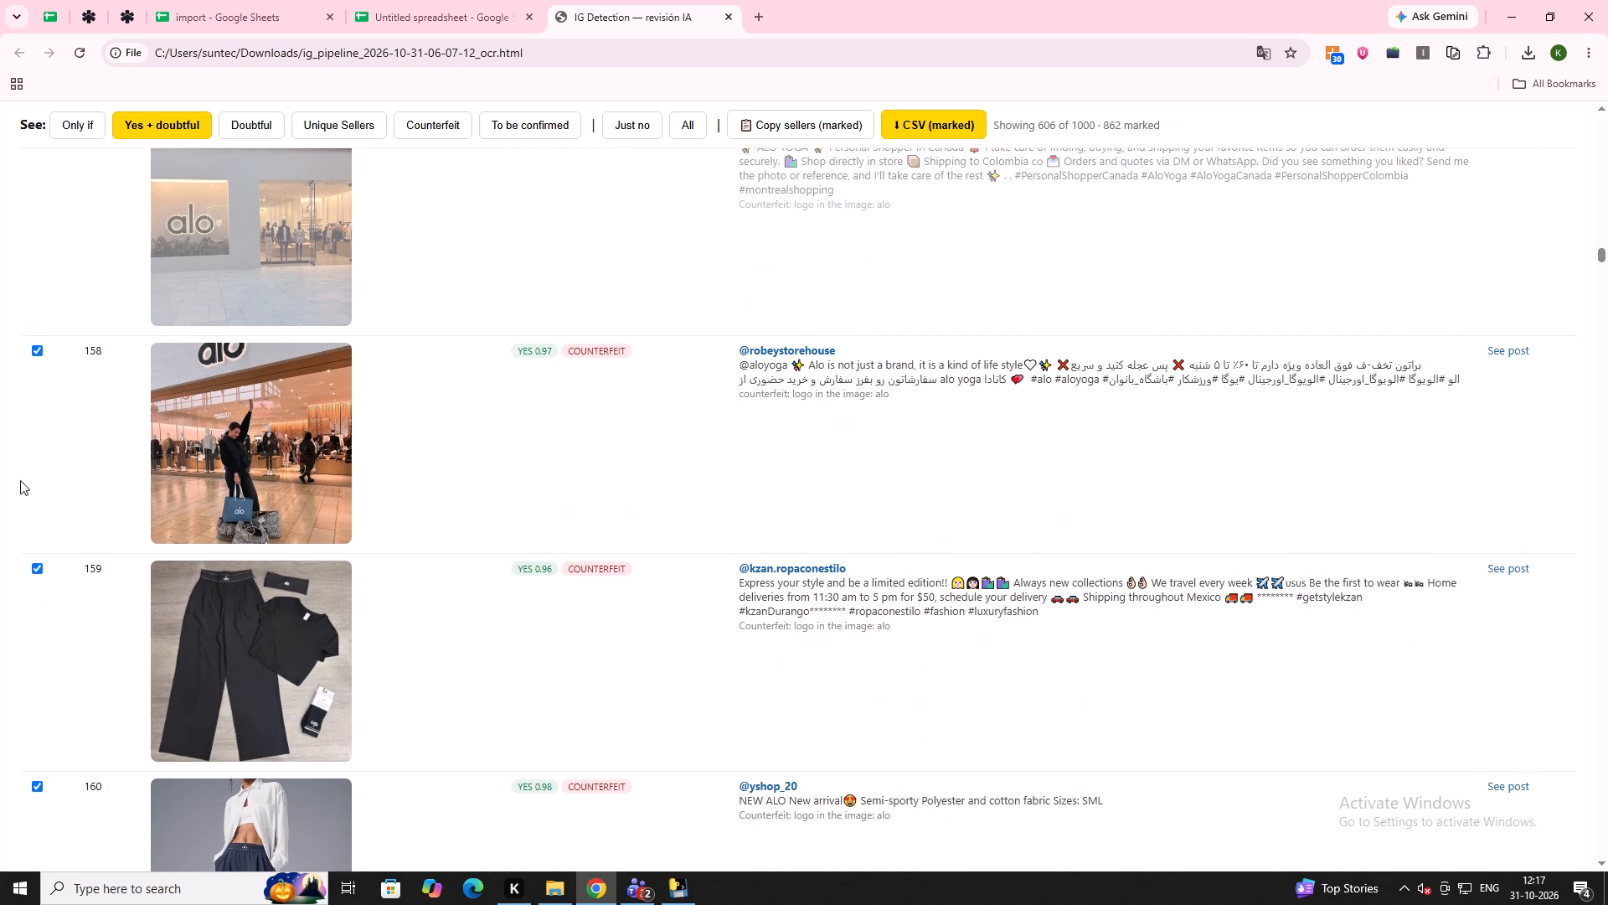
left_click(32, 347)
Untick discount posts 162 and 168, the Pilates event post 170 and the alo storefront photo 172.
scroll(95, 406, "down", 4)
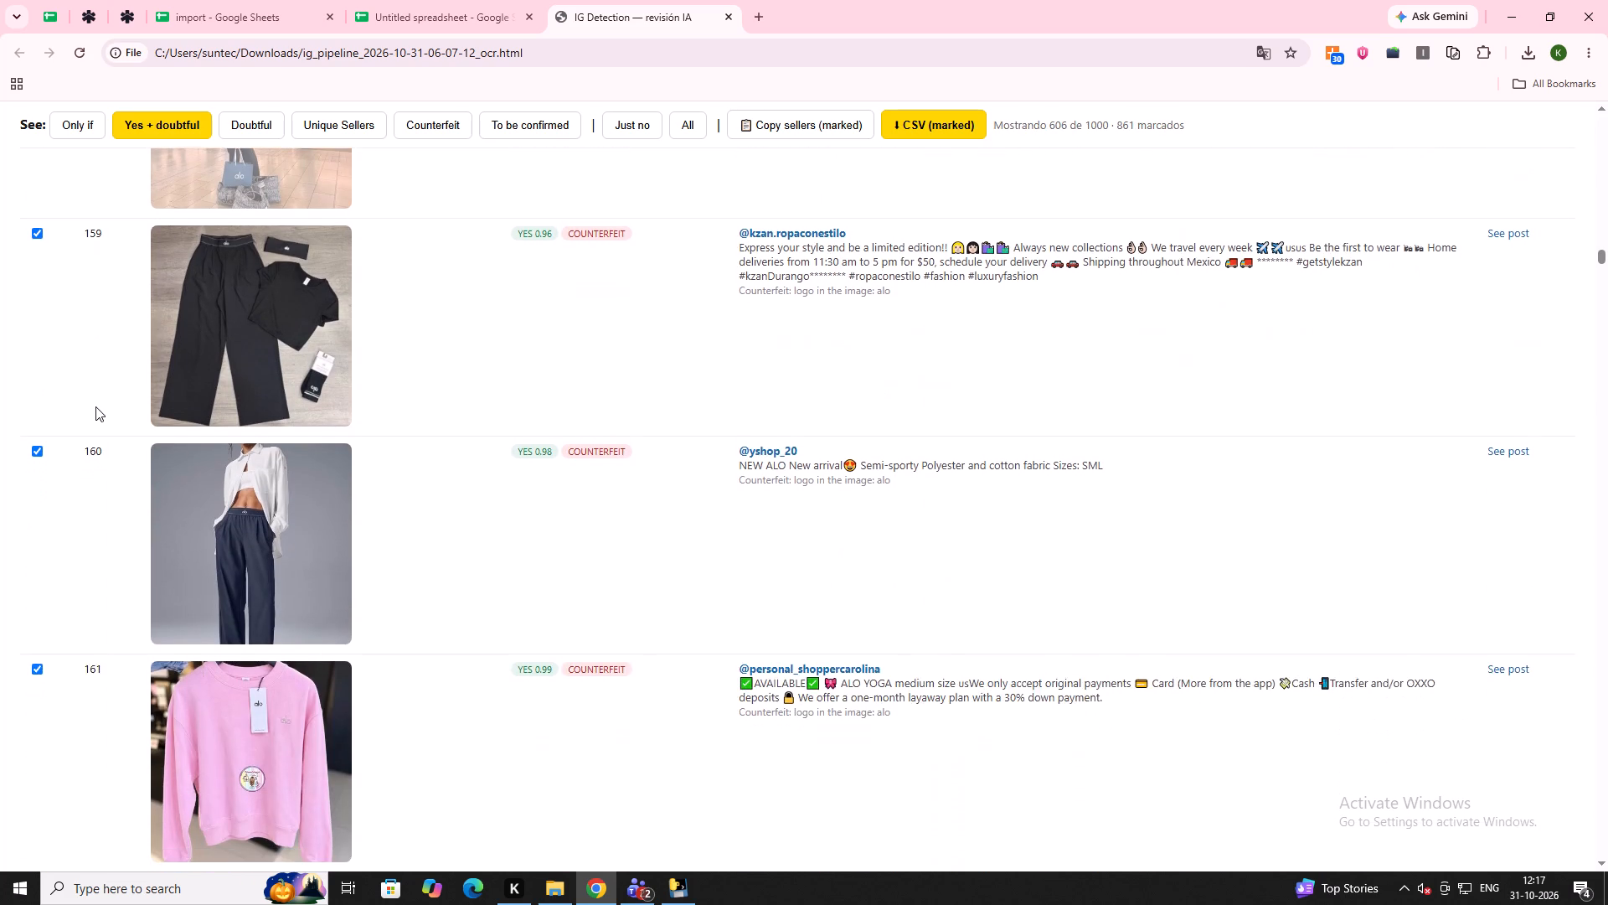
scroll(95, 406, "down", 7)
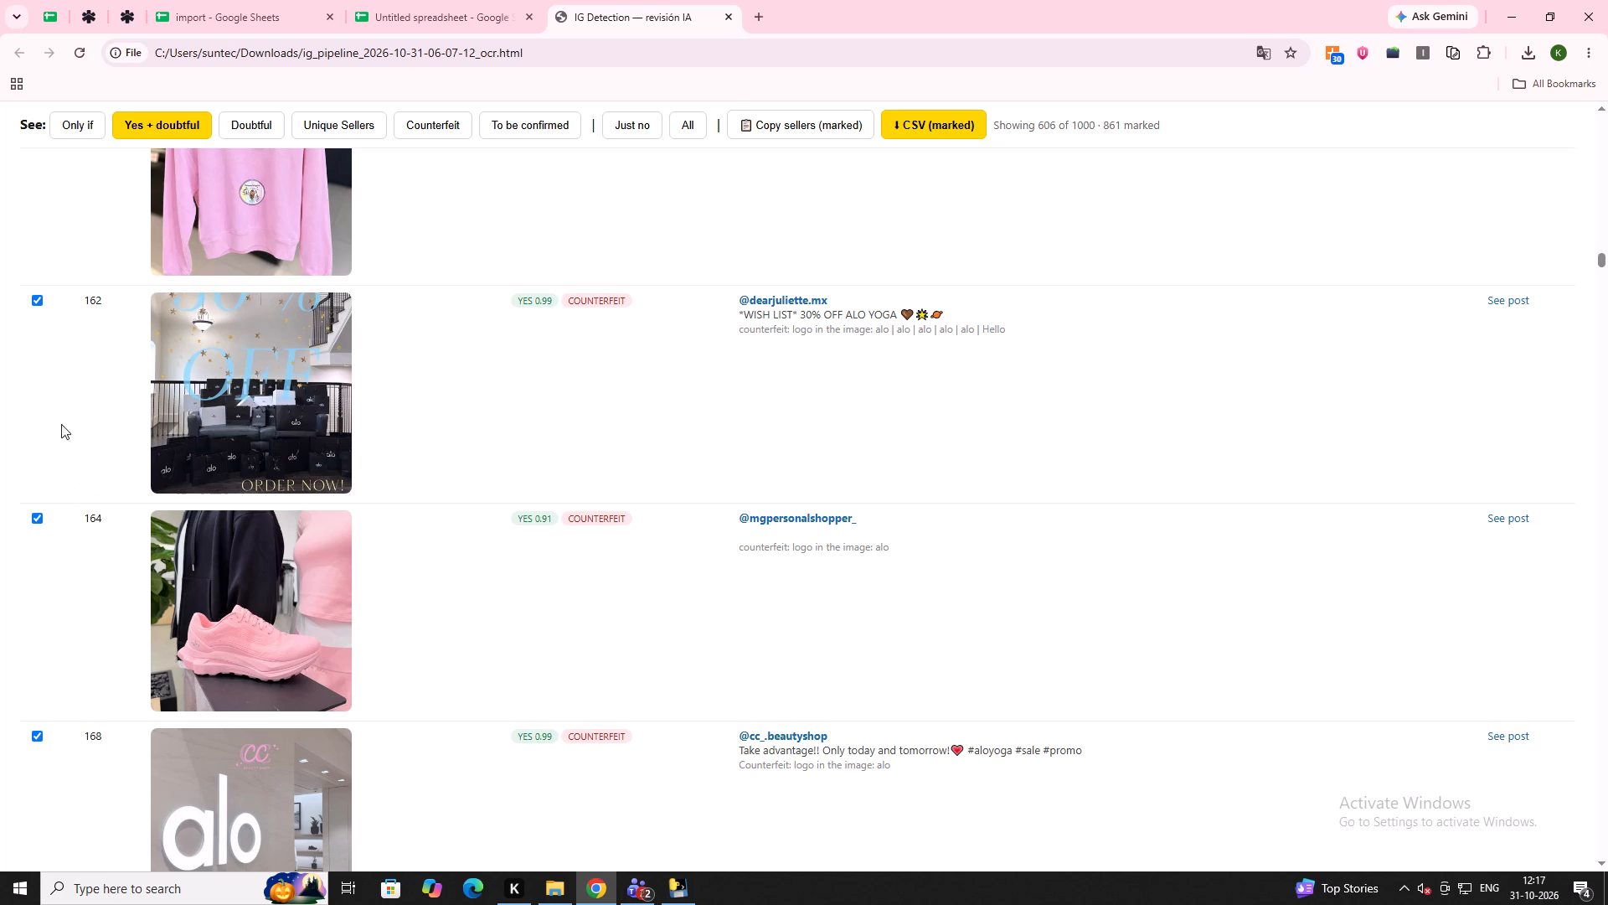
left_click(28, 303)
left_click(36, 299)
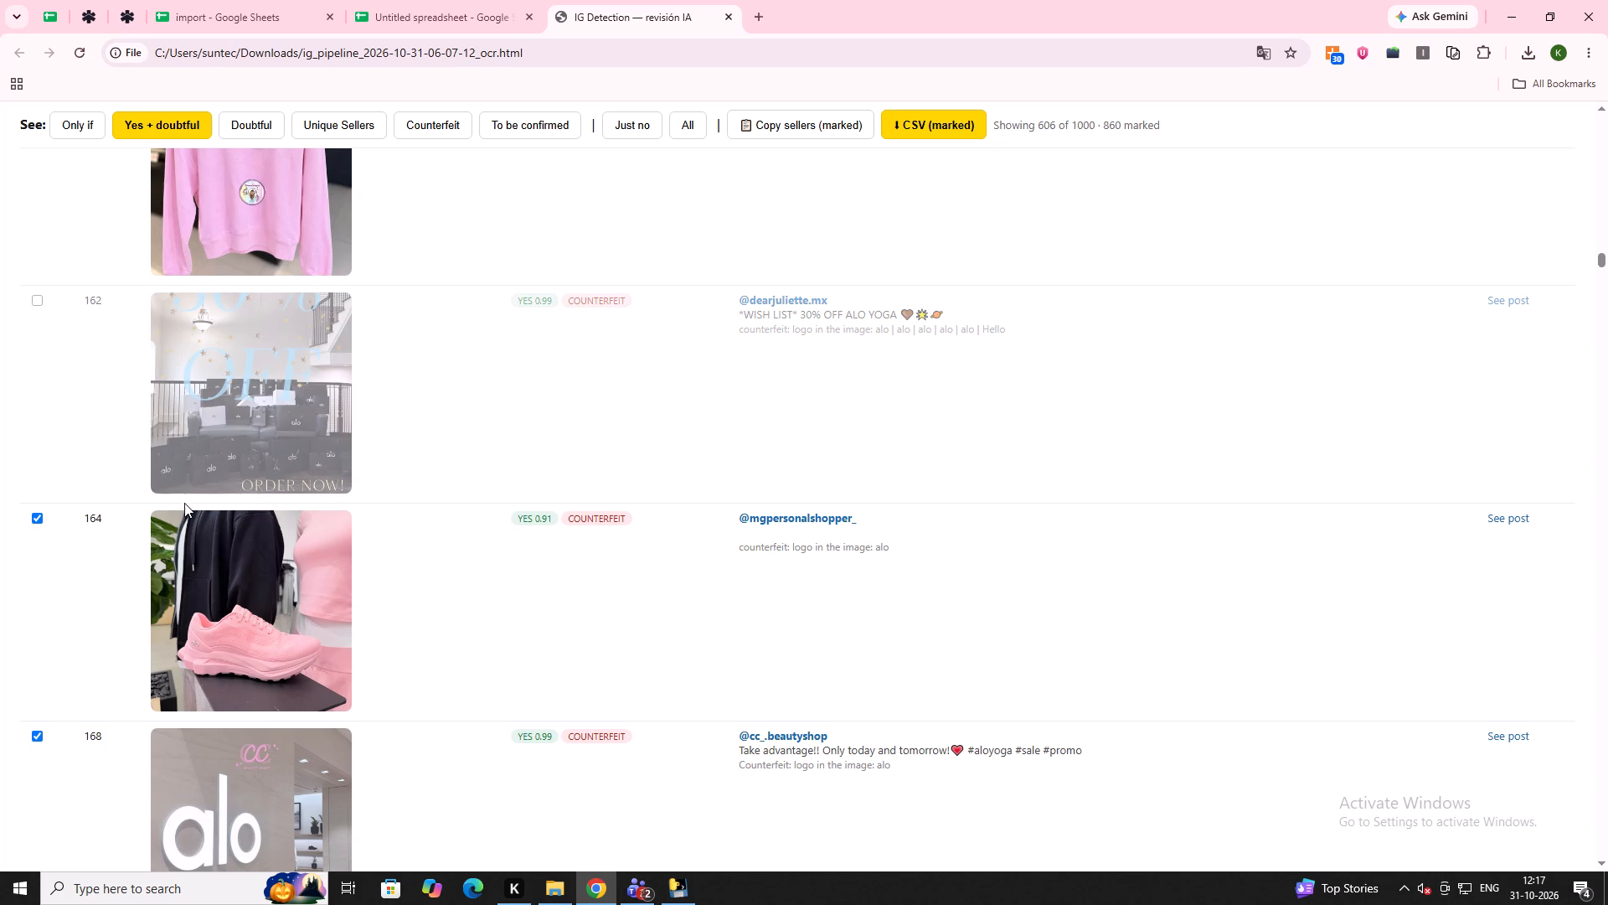
scroll(184, 503, "down", 3)
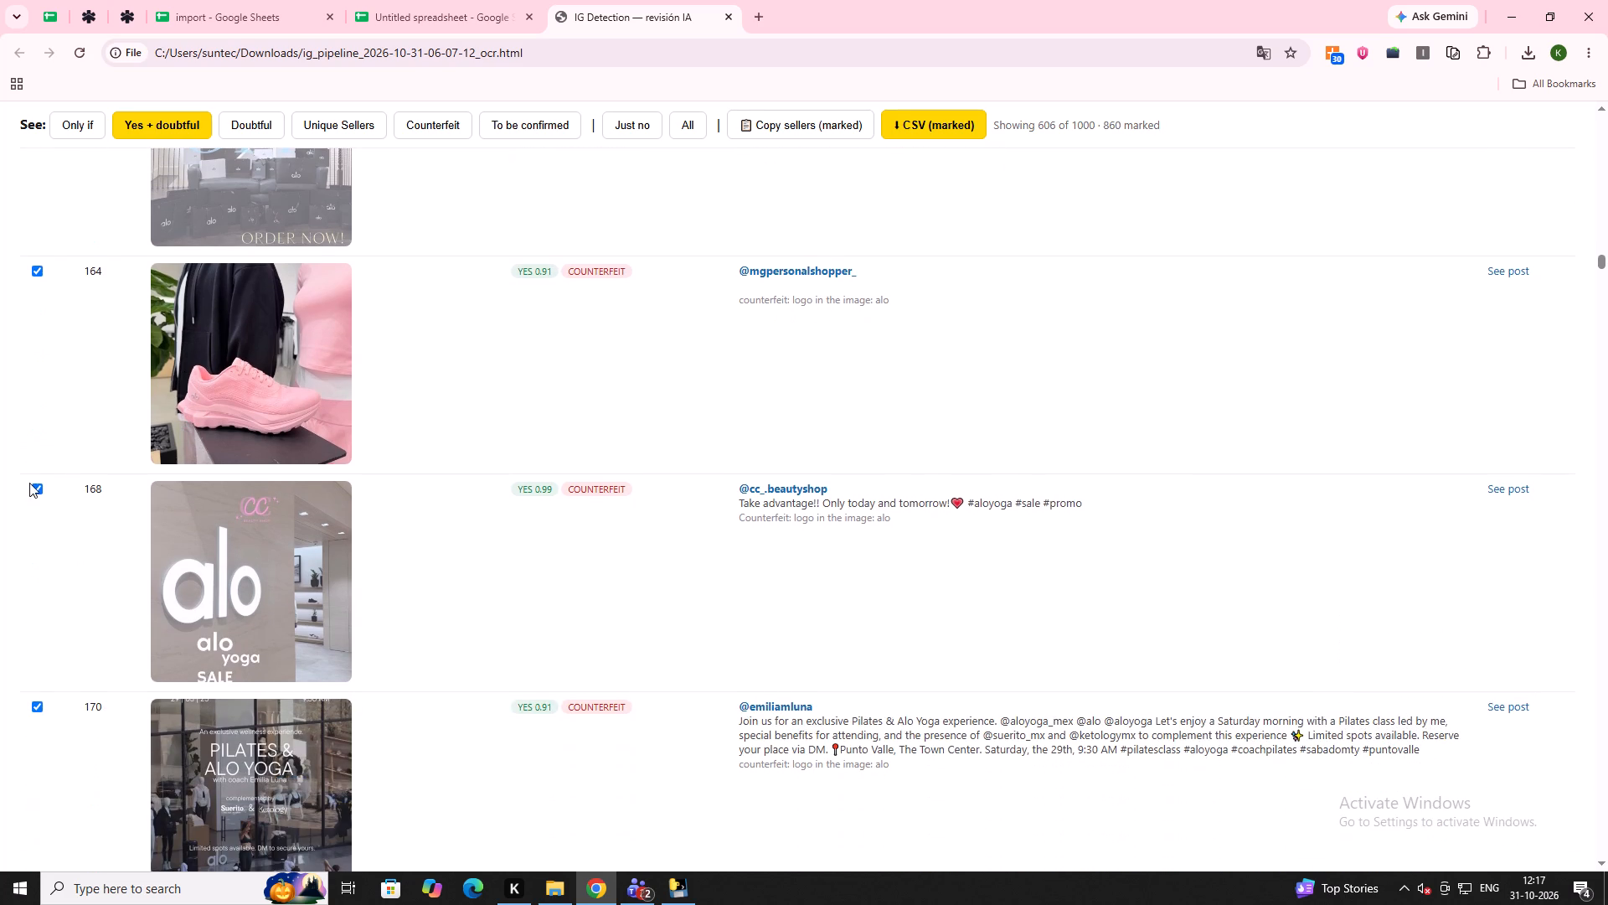
left_click(35, 484)
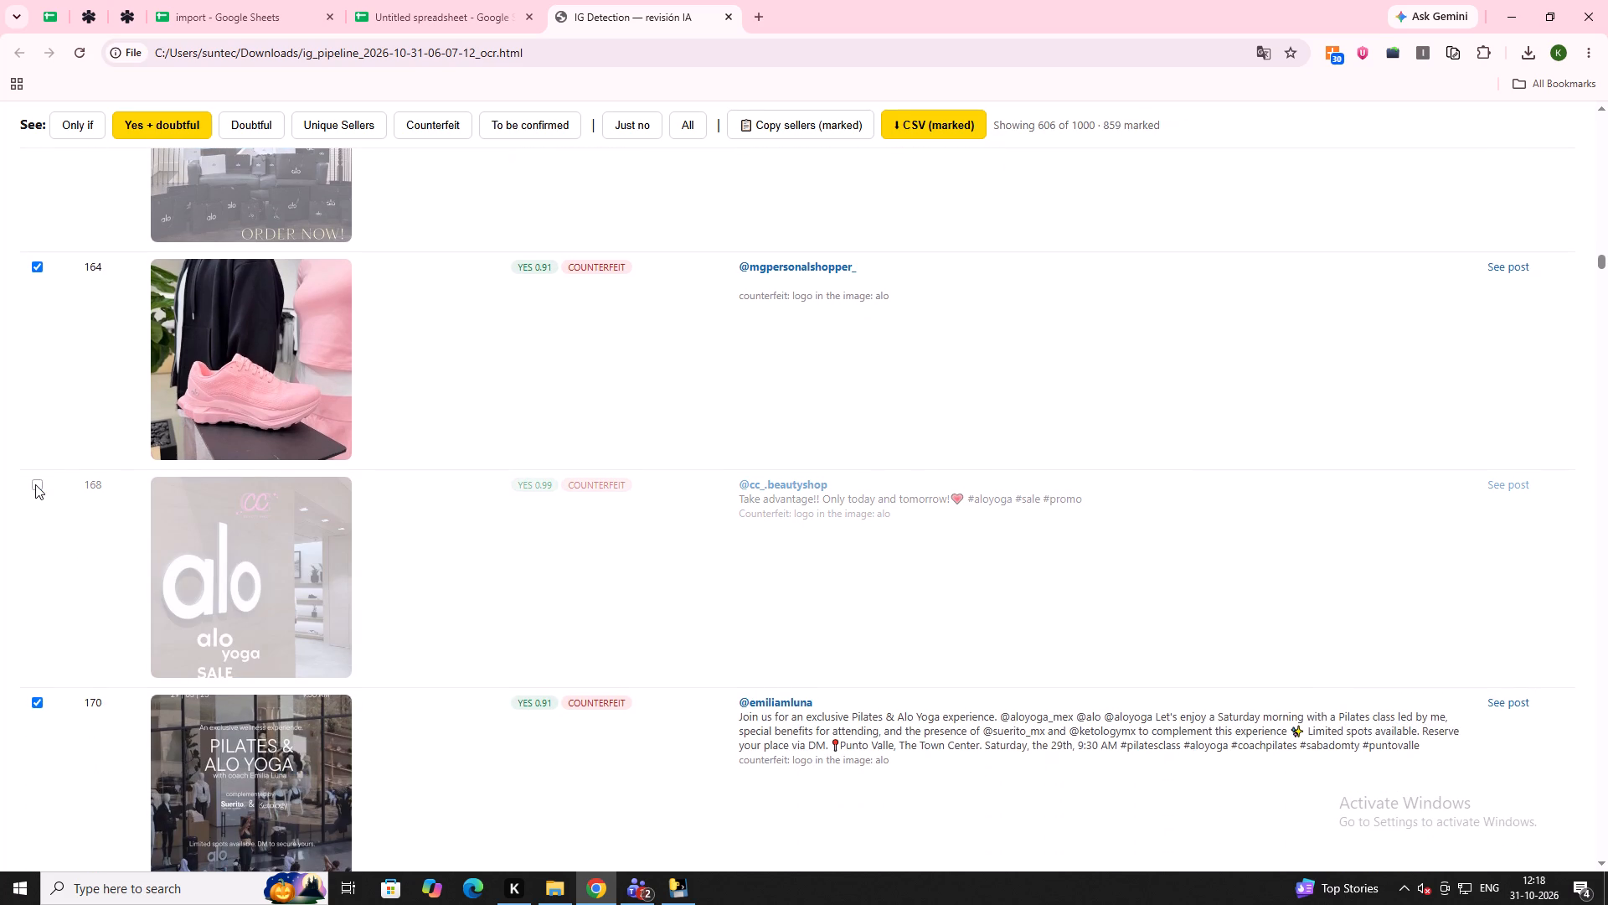
left_click(41, 697)
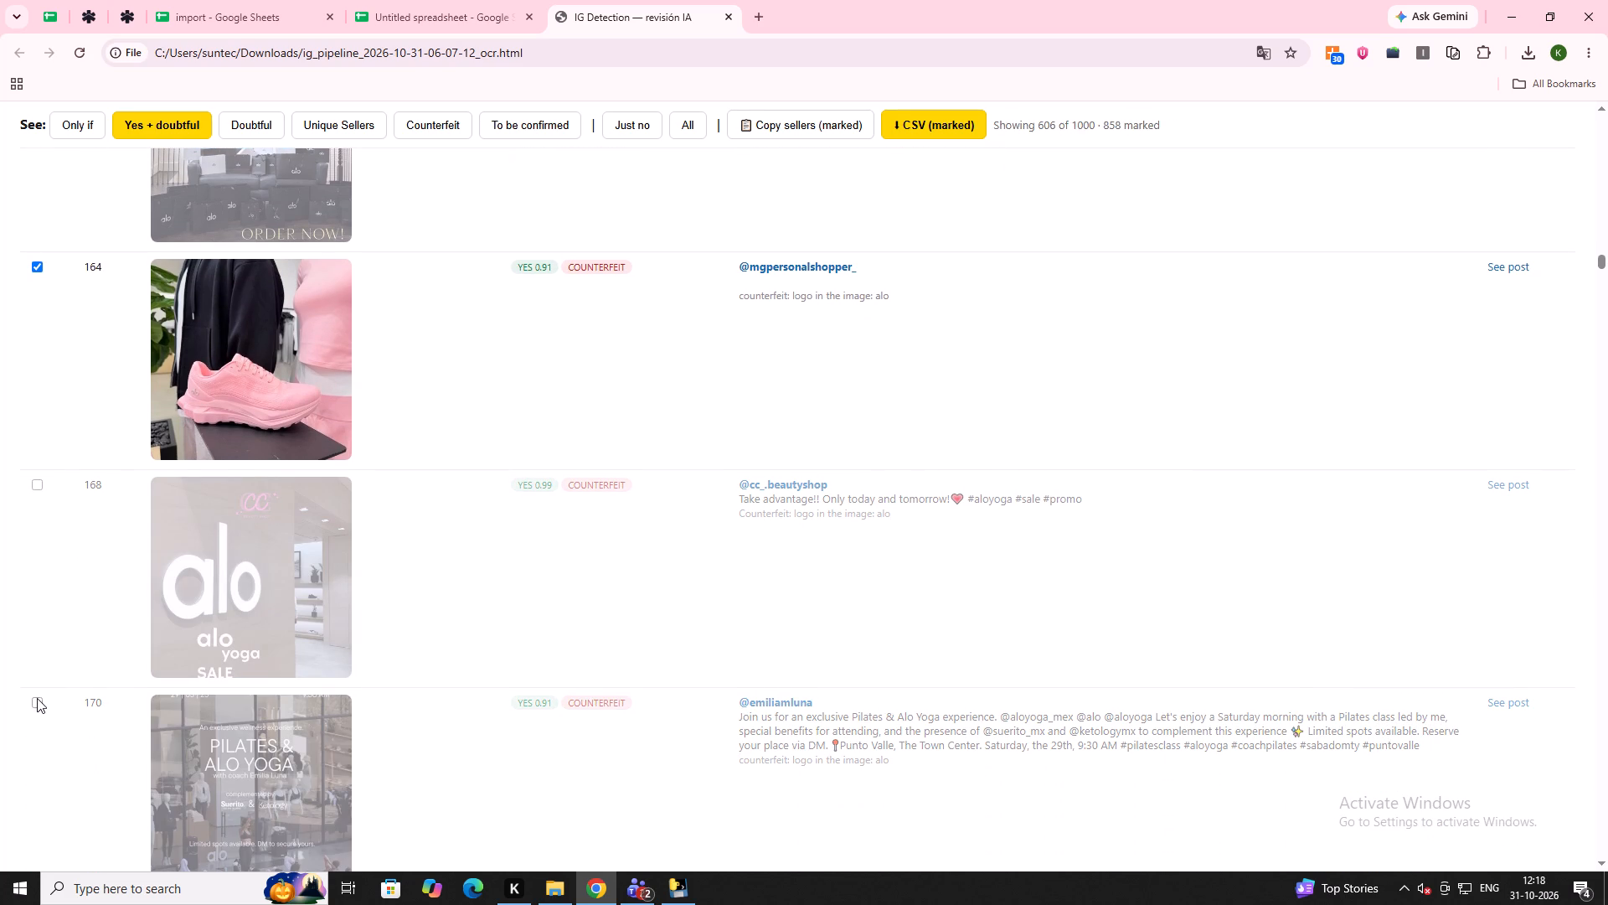
scroll(37, 698, "down", 5)
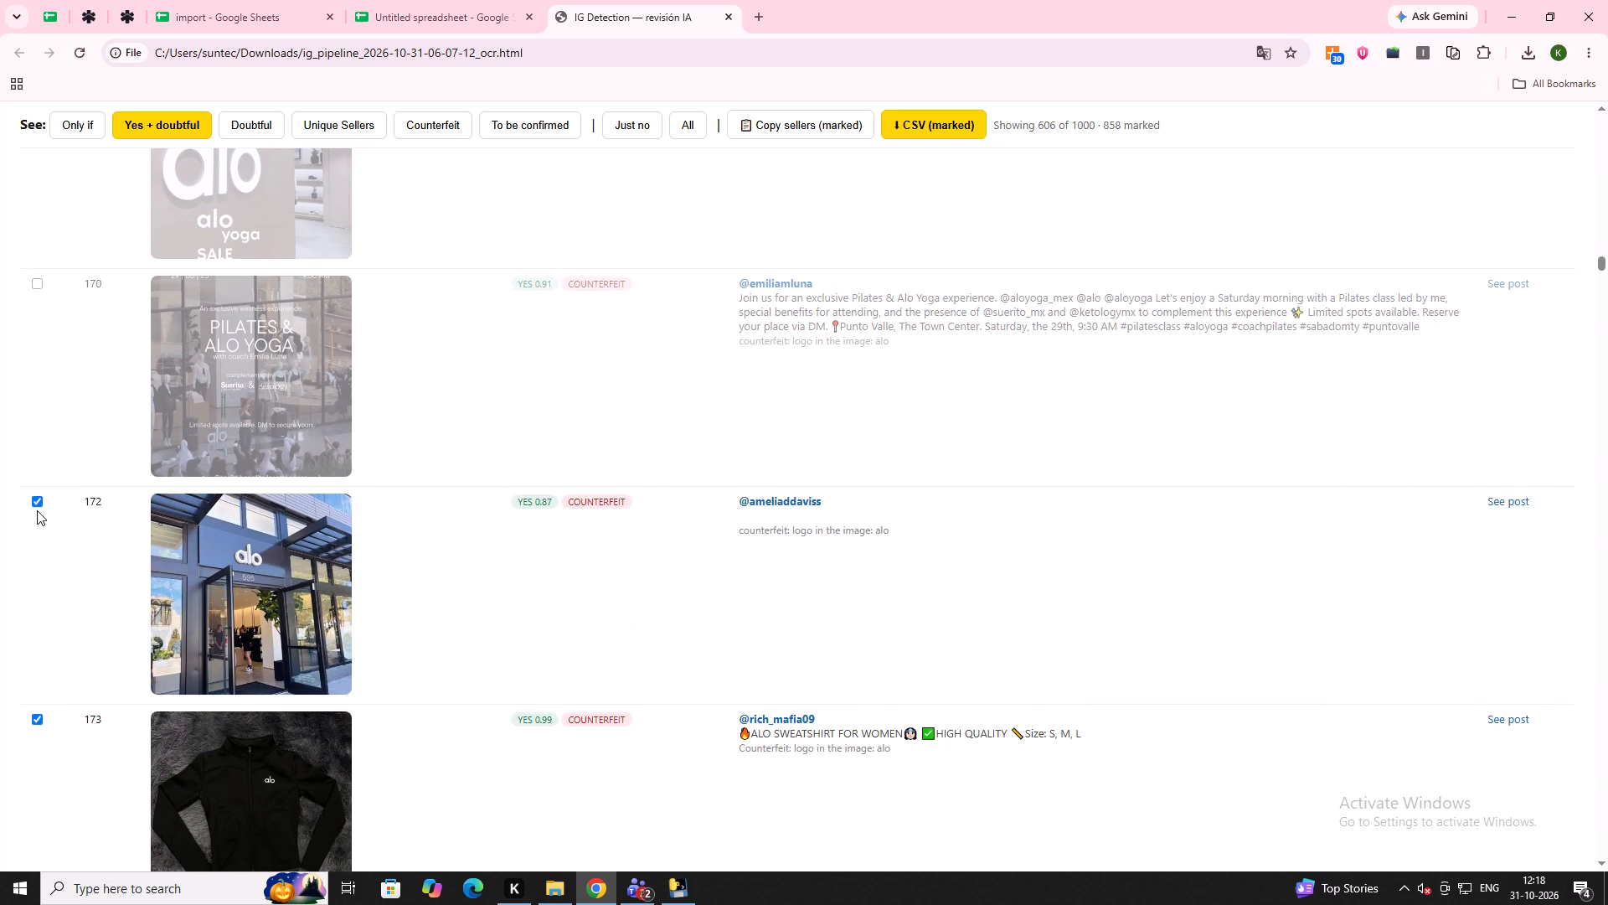
left_click(36, 501)
Review the listings from 173 onward and untick listings 186 and 194 from verified non-seller accounts.
scroll(79, 513, "down", 5)
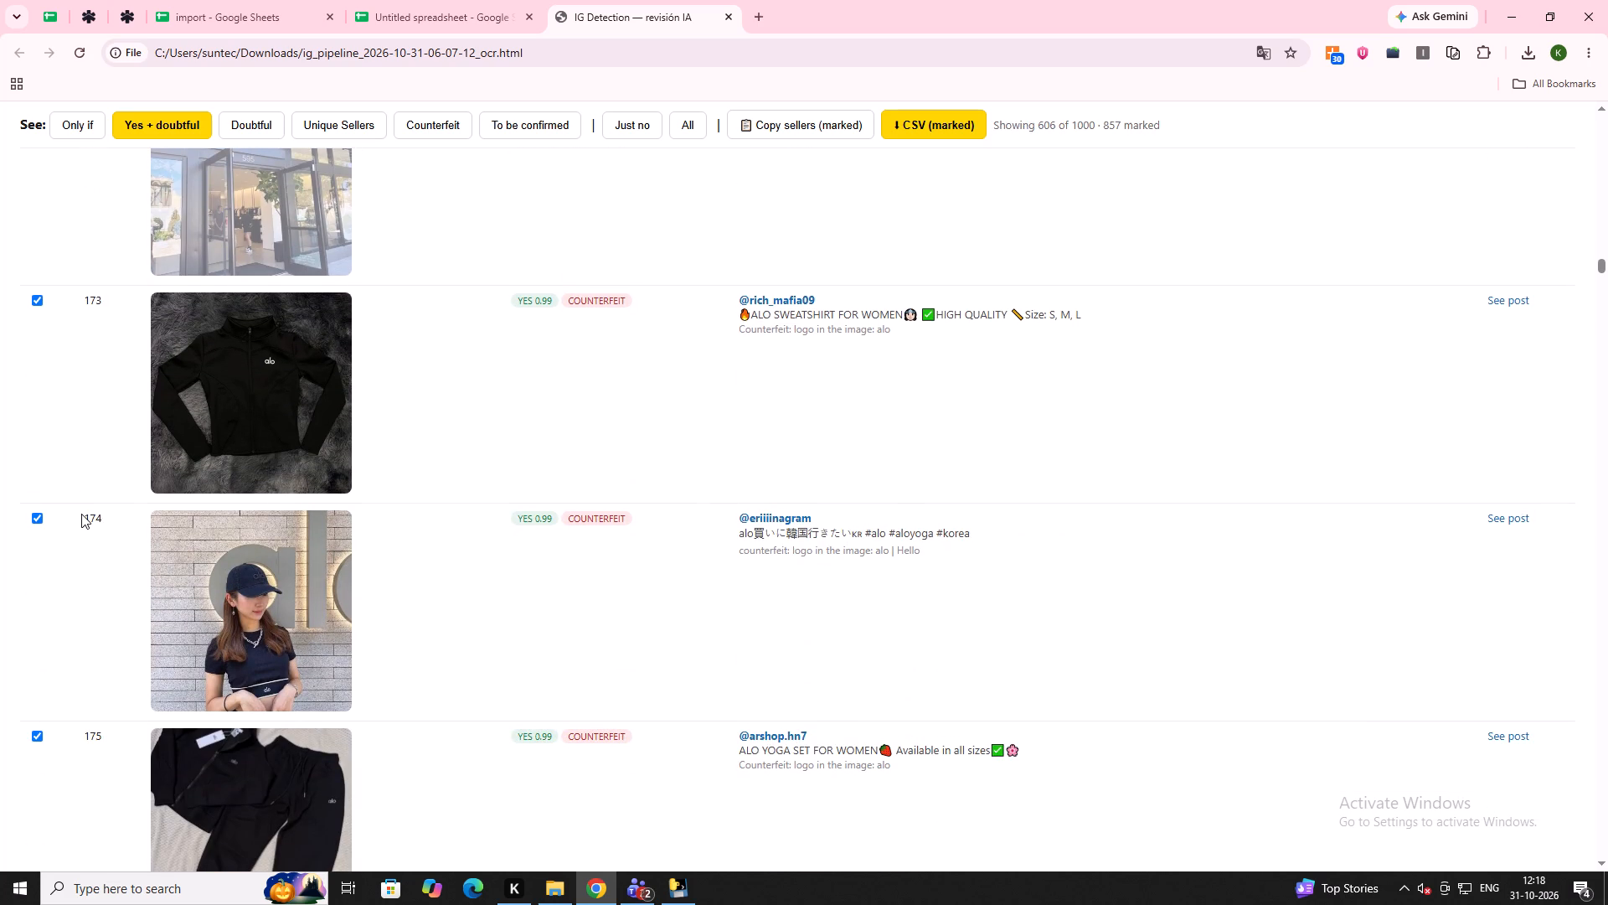
scroll(115, 599, "down", 12)
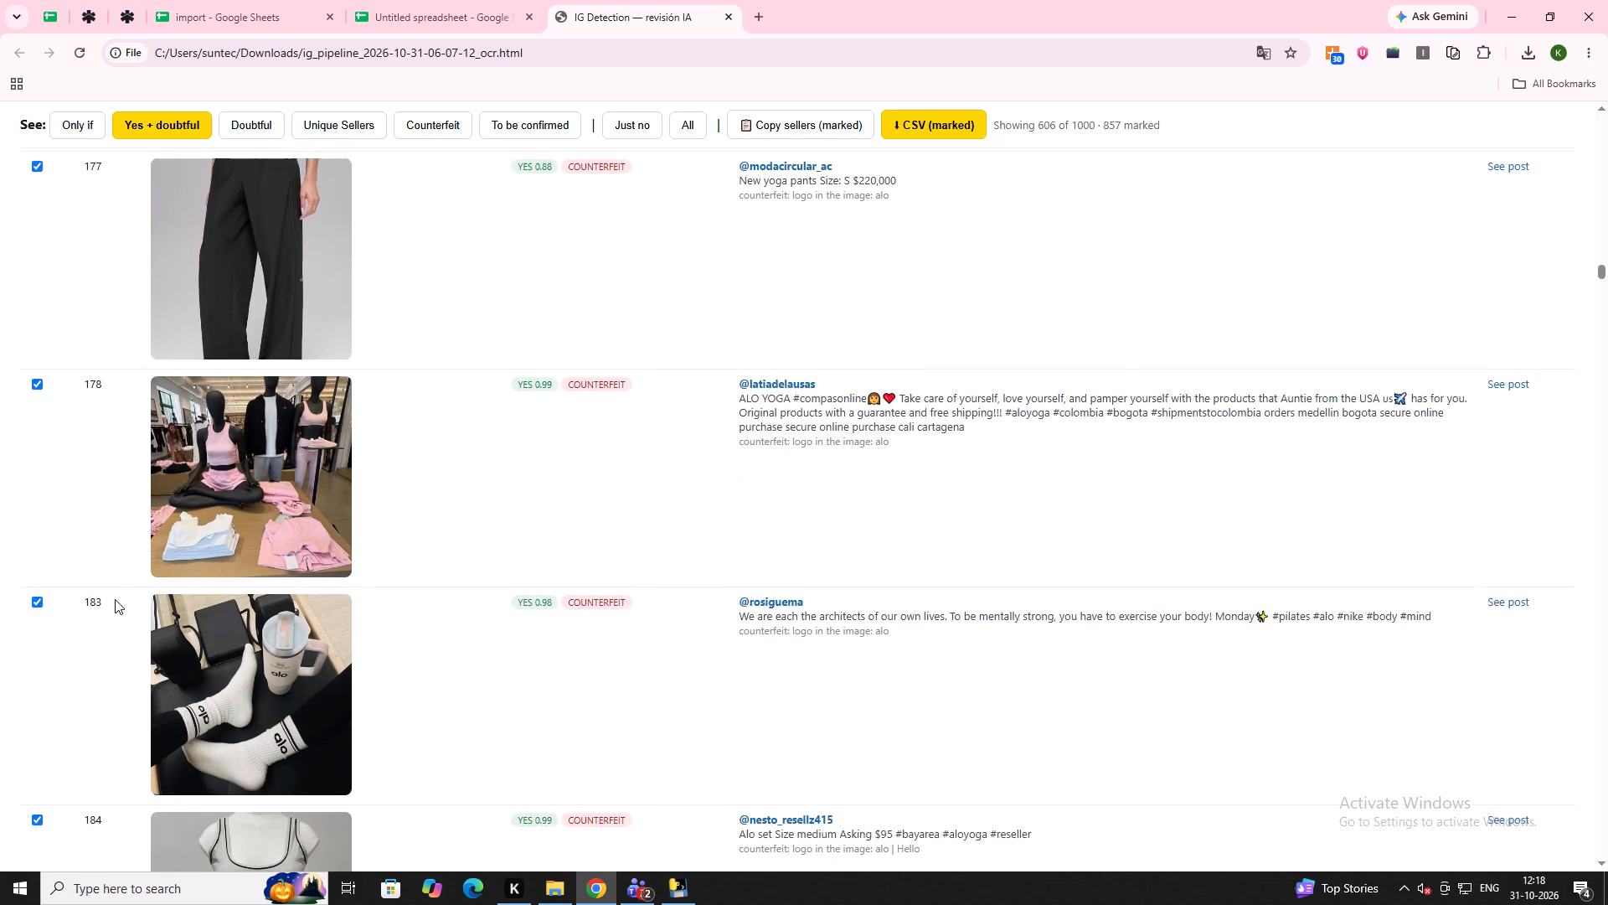
scroll(115, 599, "down", 9)
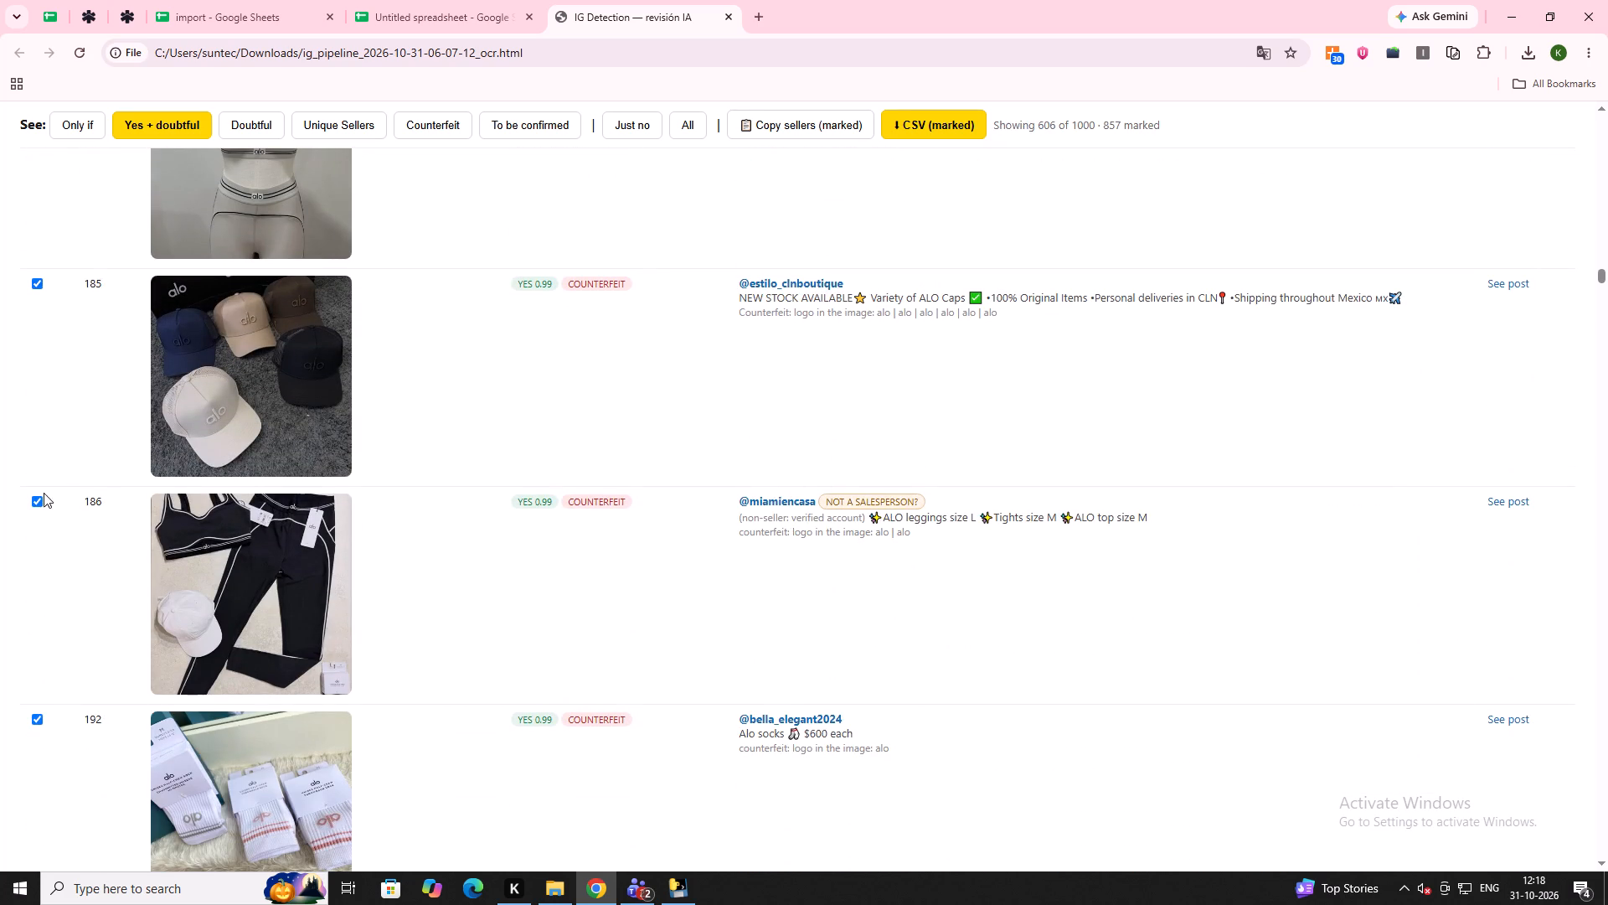
left_click(29, 498)
left_click(36, 503)
scroll(240, 612, "down", 7)
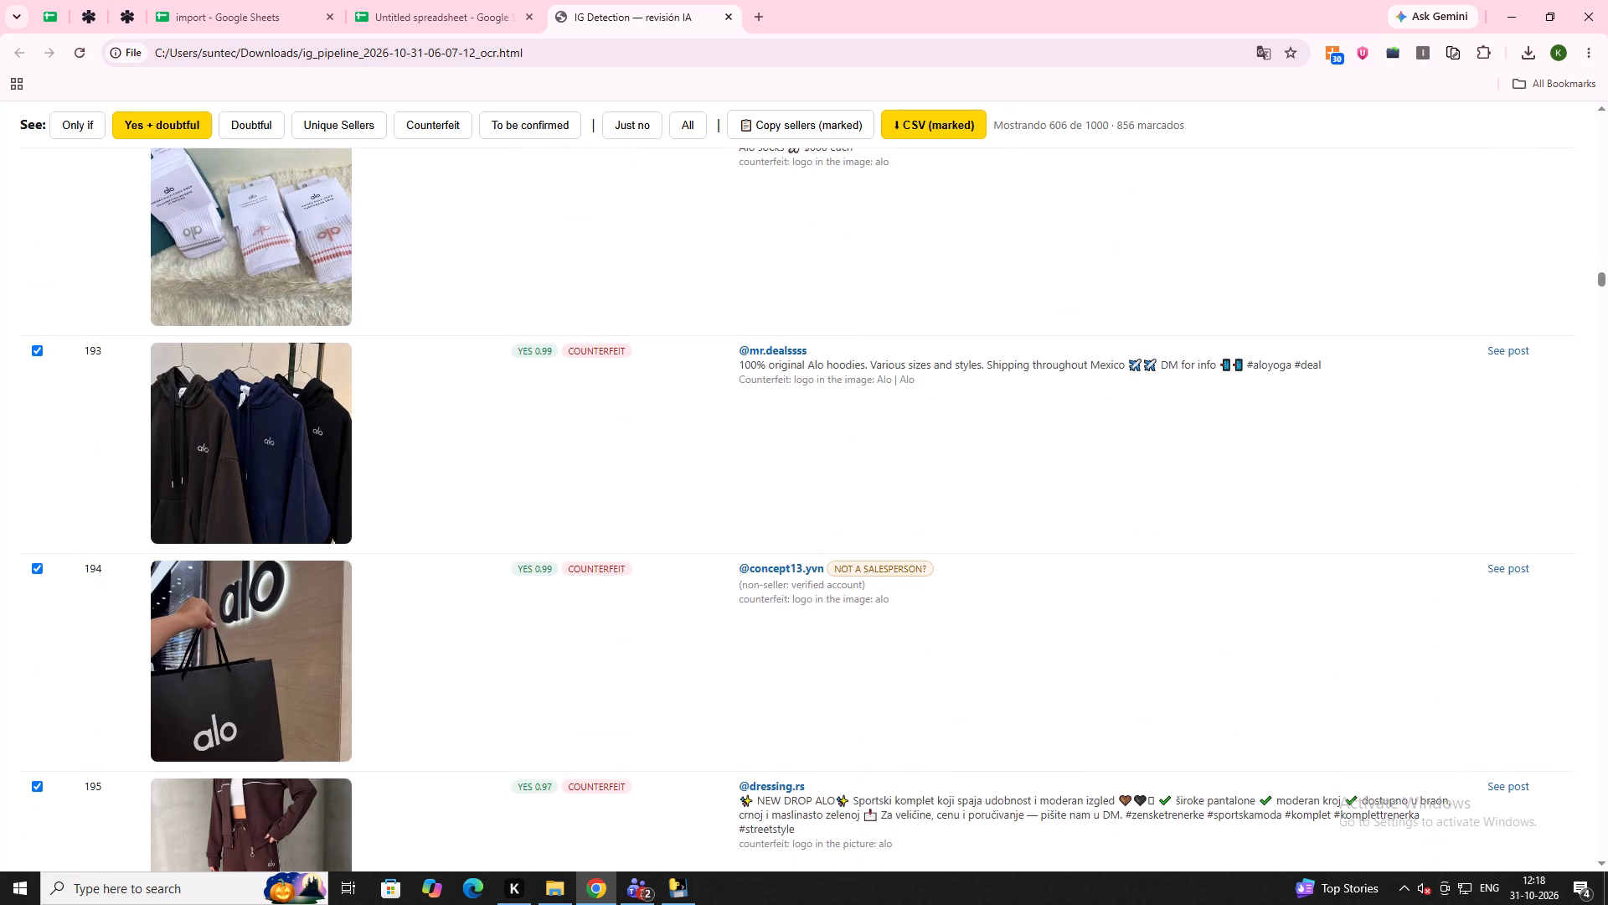
left_click(32, 568)
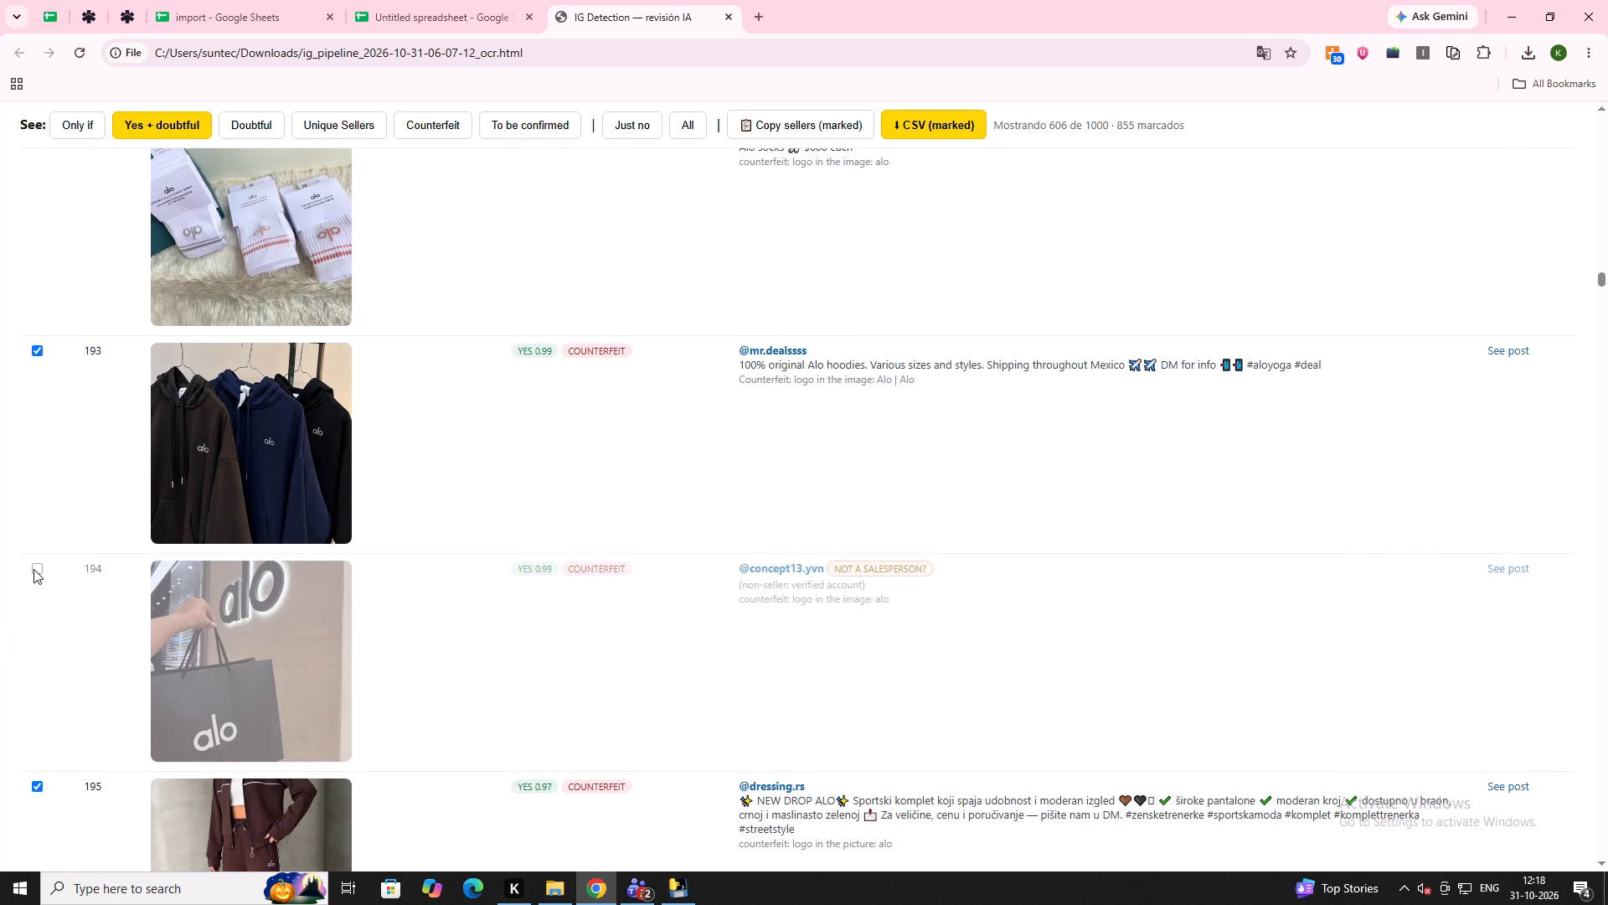
Untick listings 204 and 207, both from verified non-seller accounts.
scroll(78, 602, "down", 16)
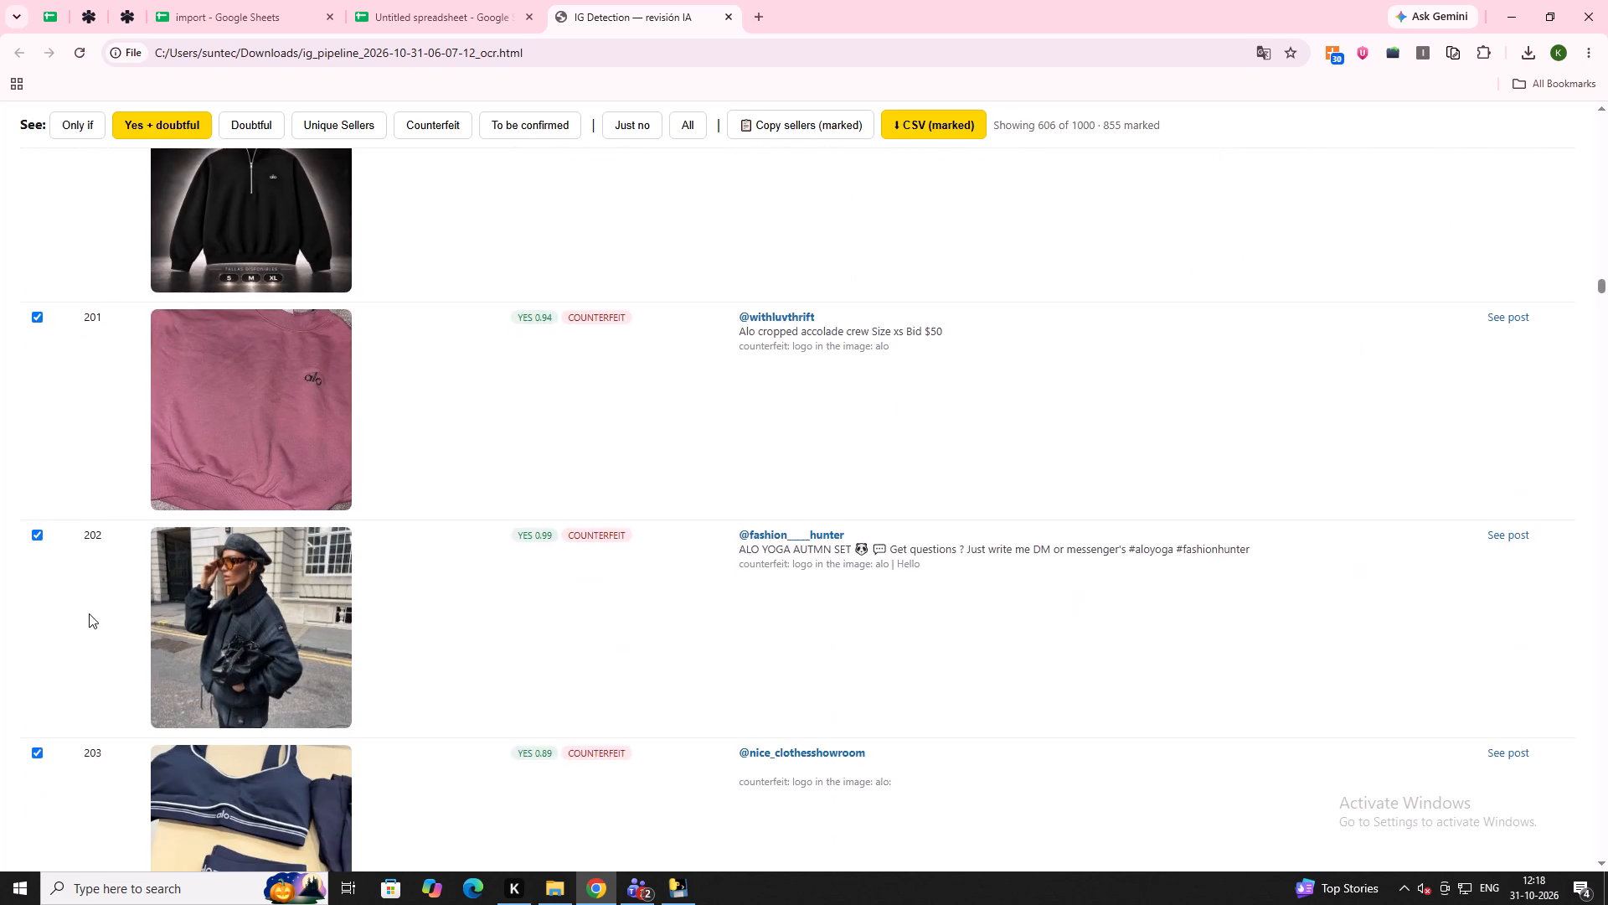
scroll(89, 613, "down", 7)
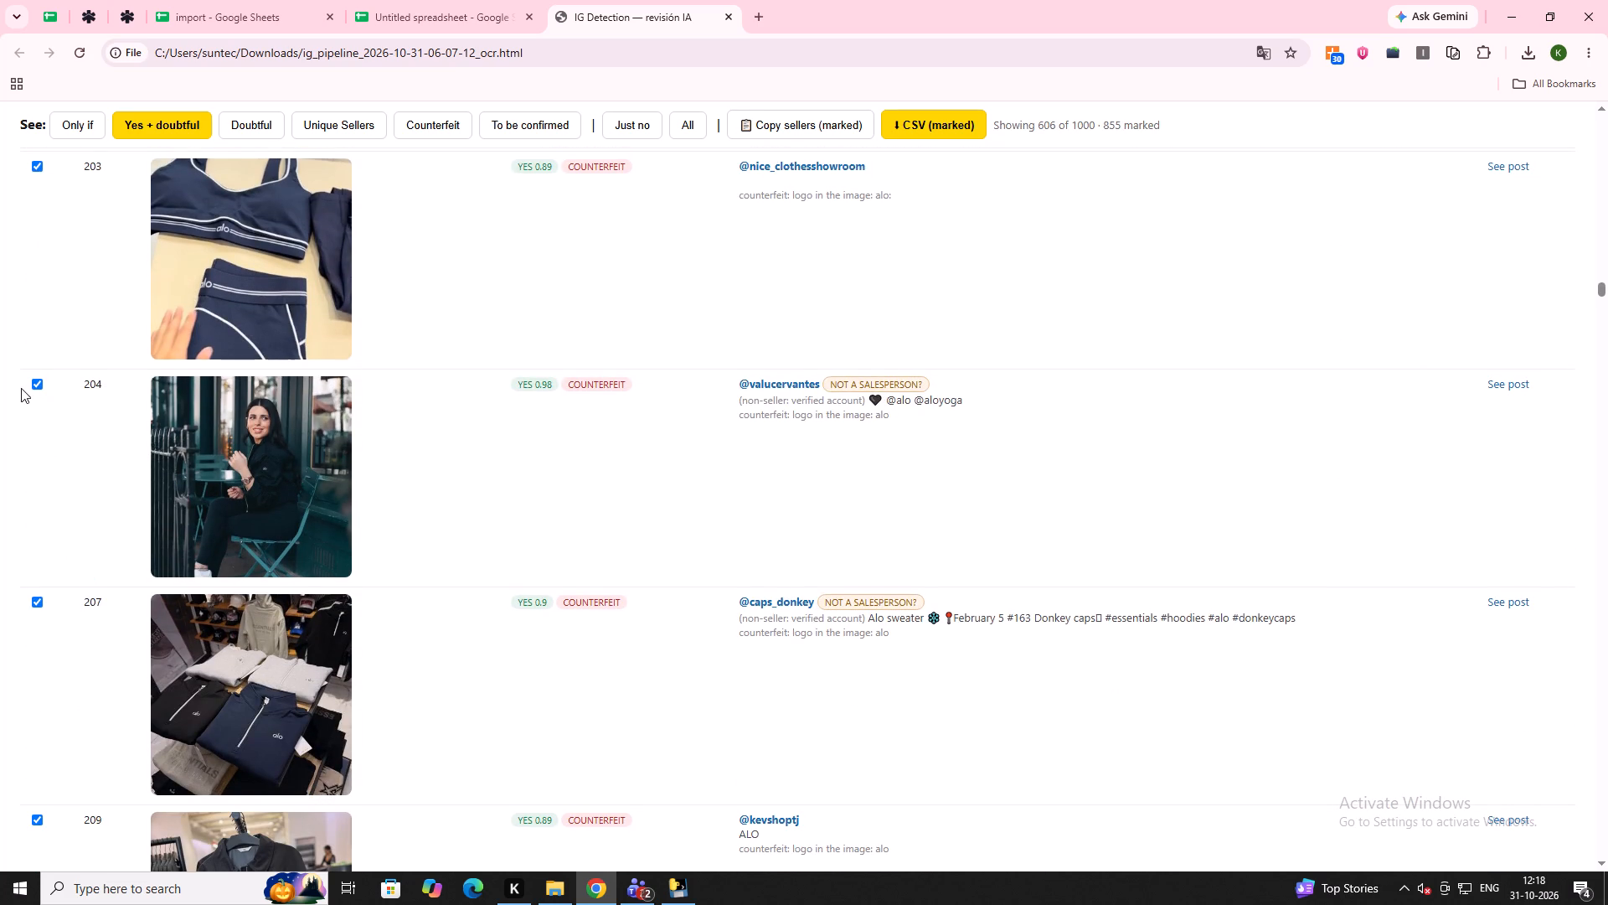
left_click(35, 384)
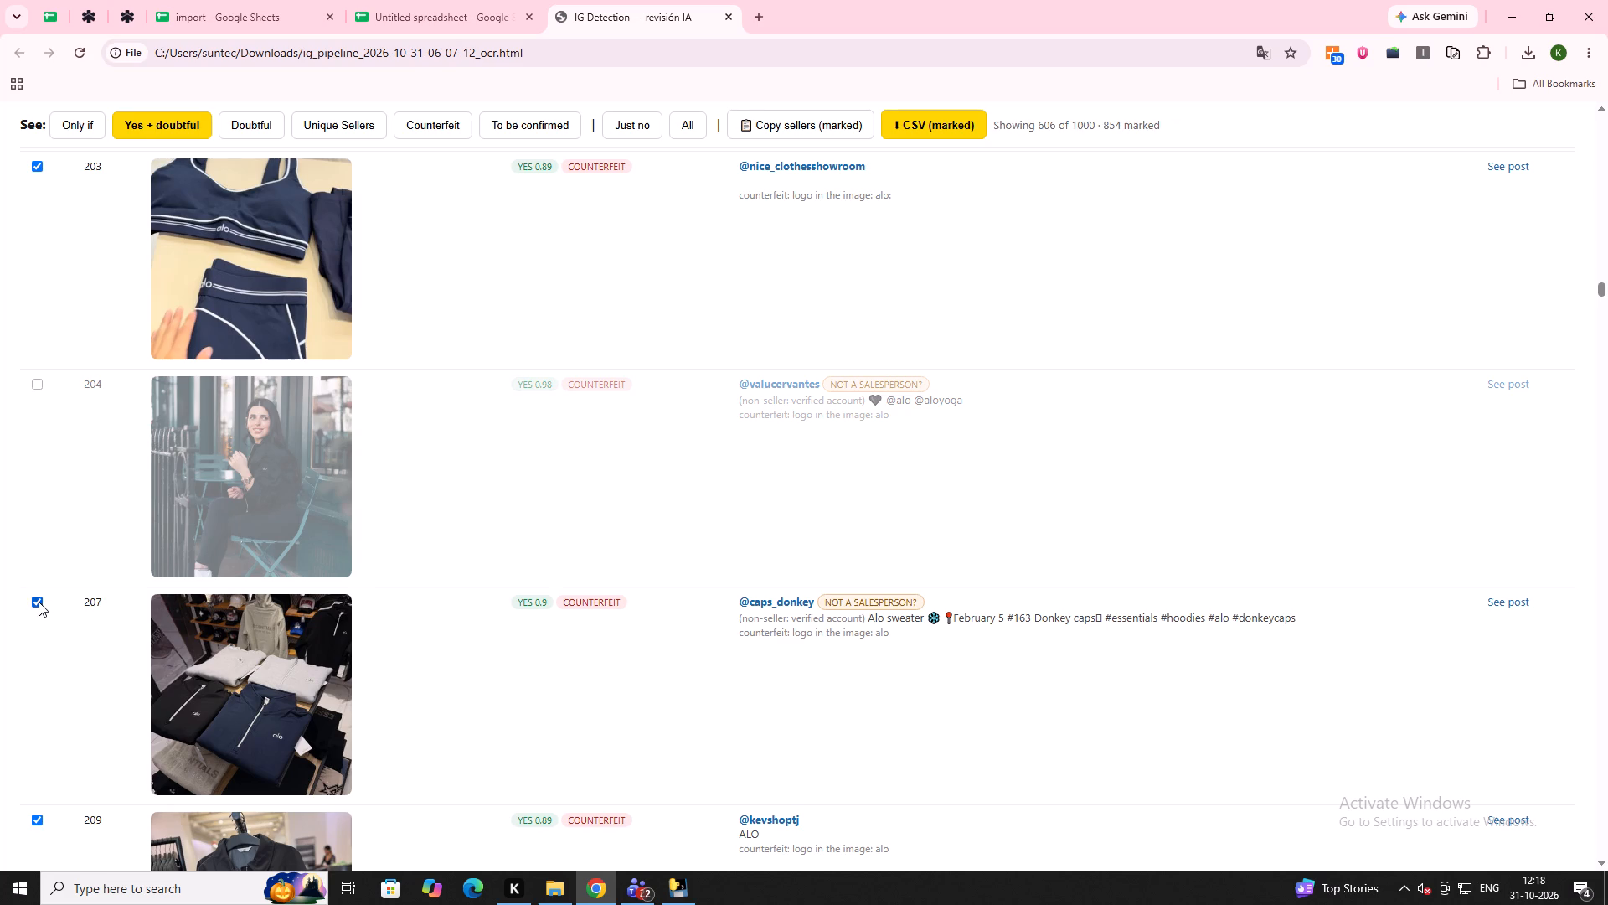
left_click(39, 602)
Review the counterfeit listings from 209 onward and untick listing 215, the alo yoga 30% discount post.
scroll(39, 602, "down", 3)
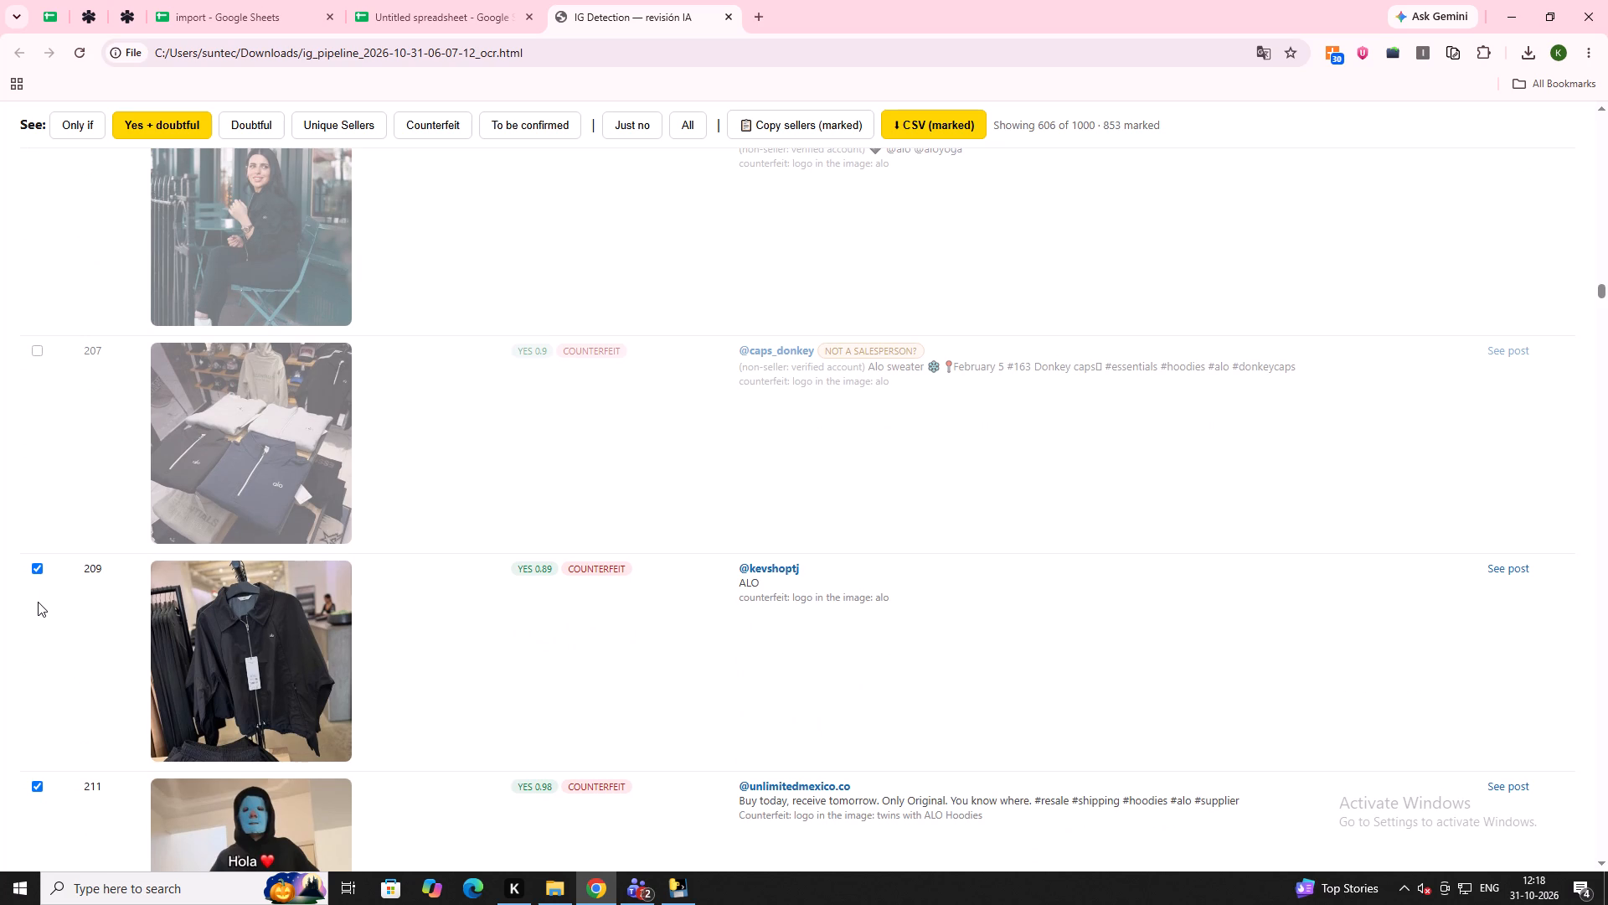
scroll(18, 594, "down", 1)
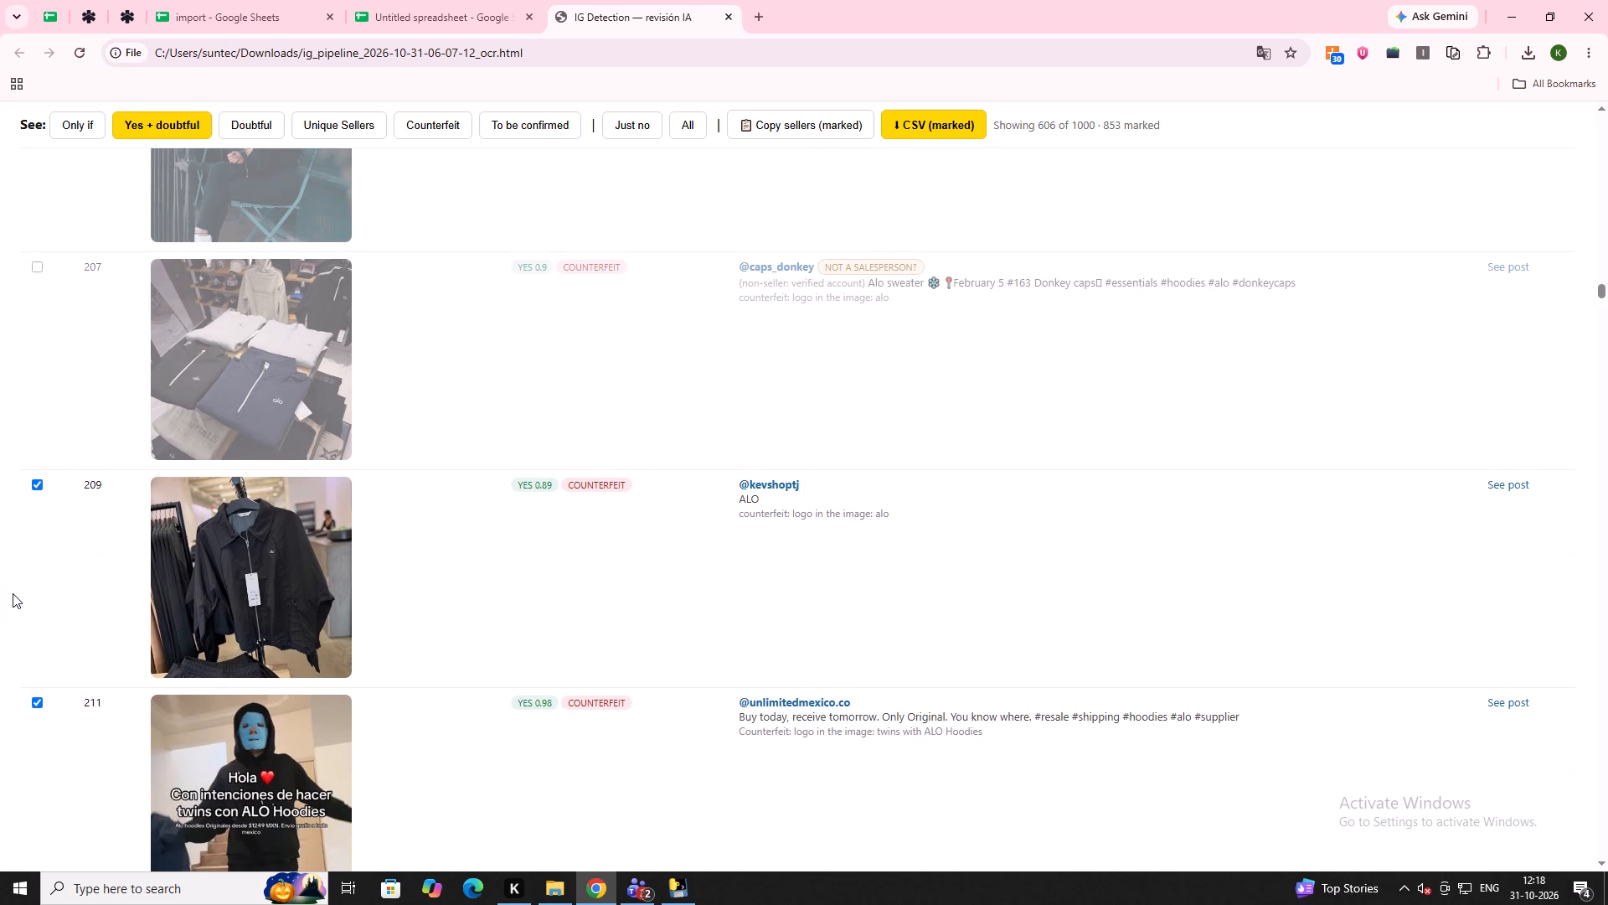
scroll(13, 593, "down", 2)
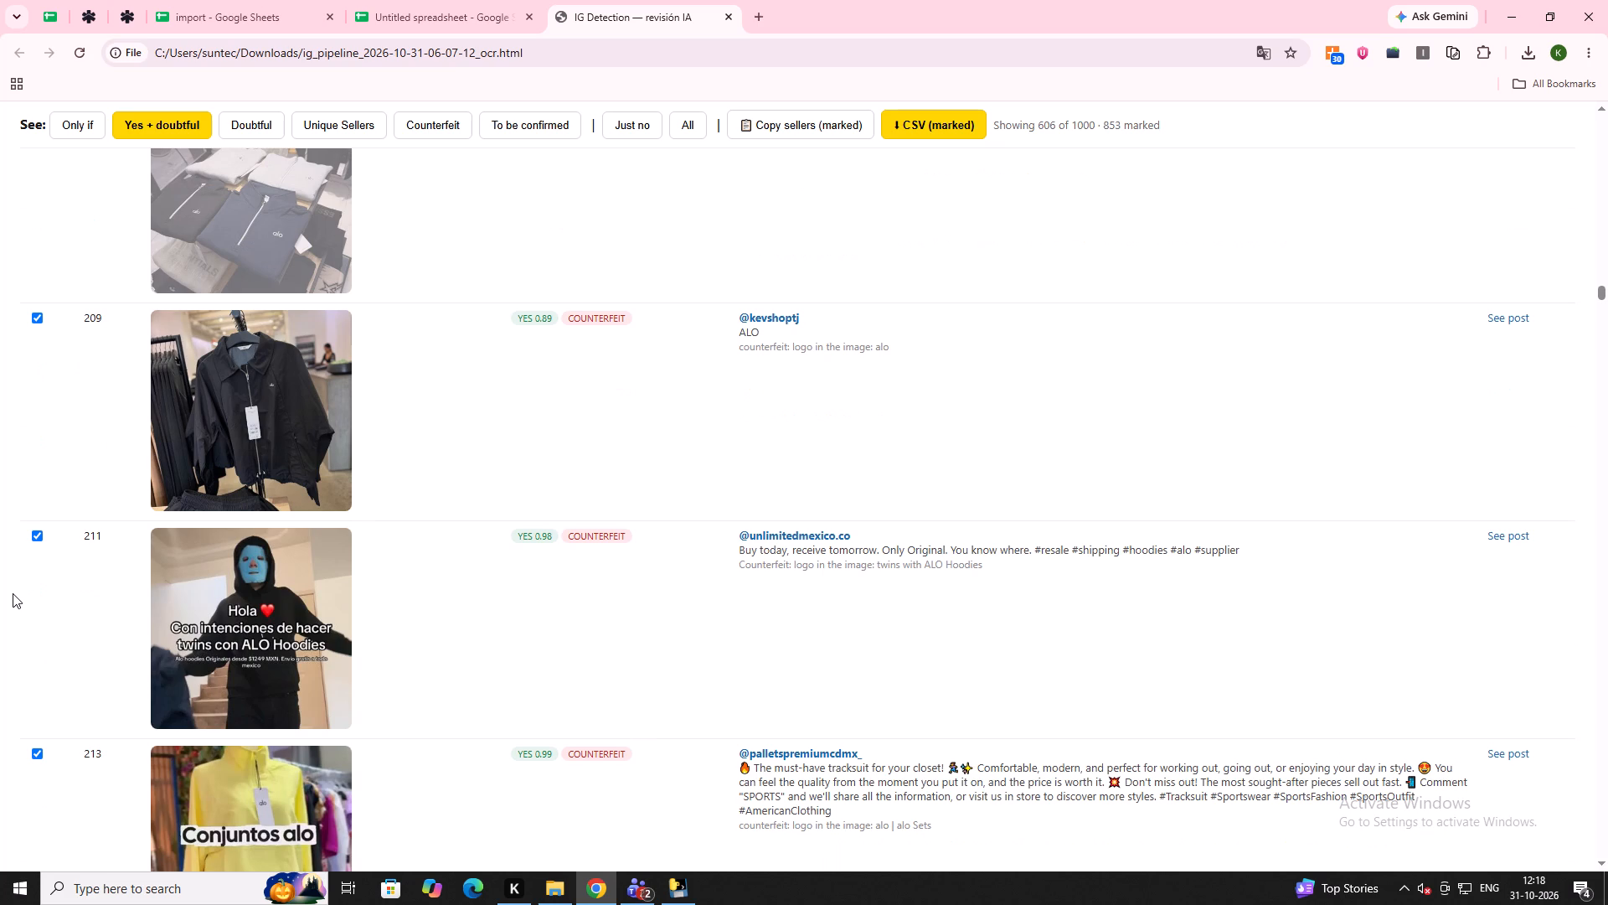
scroll(13, 593, "down", 1)
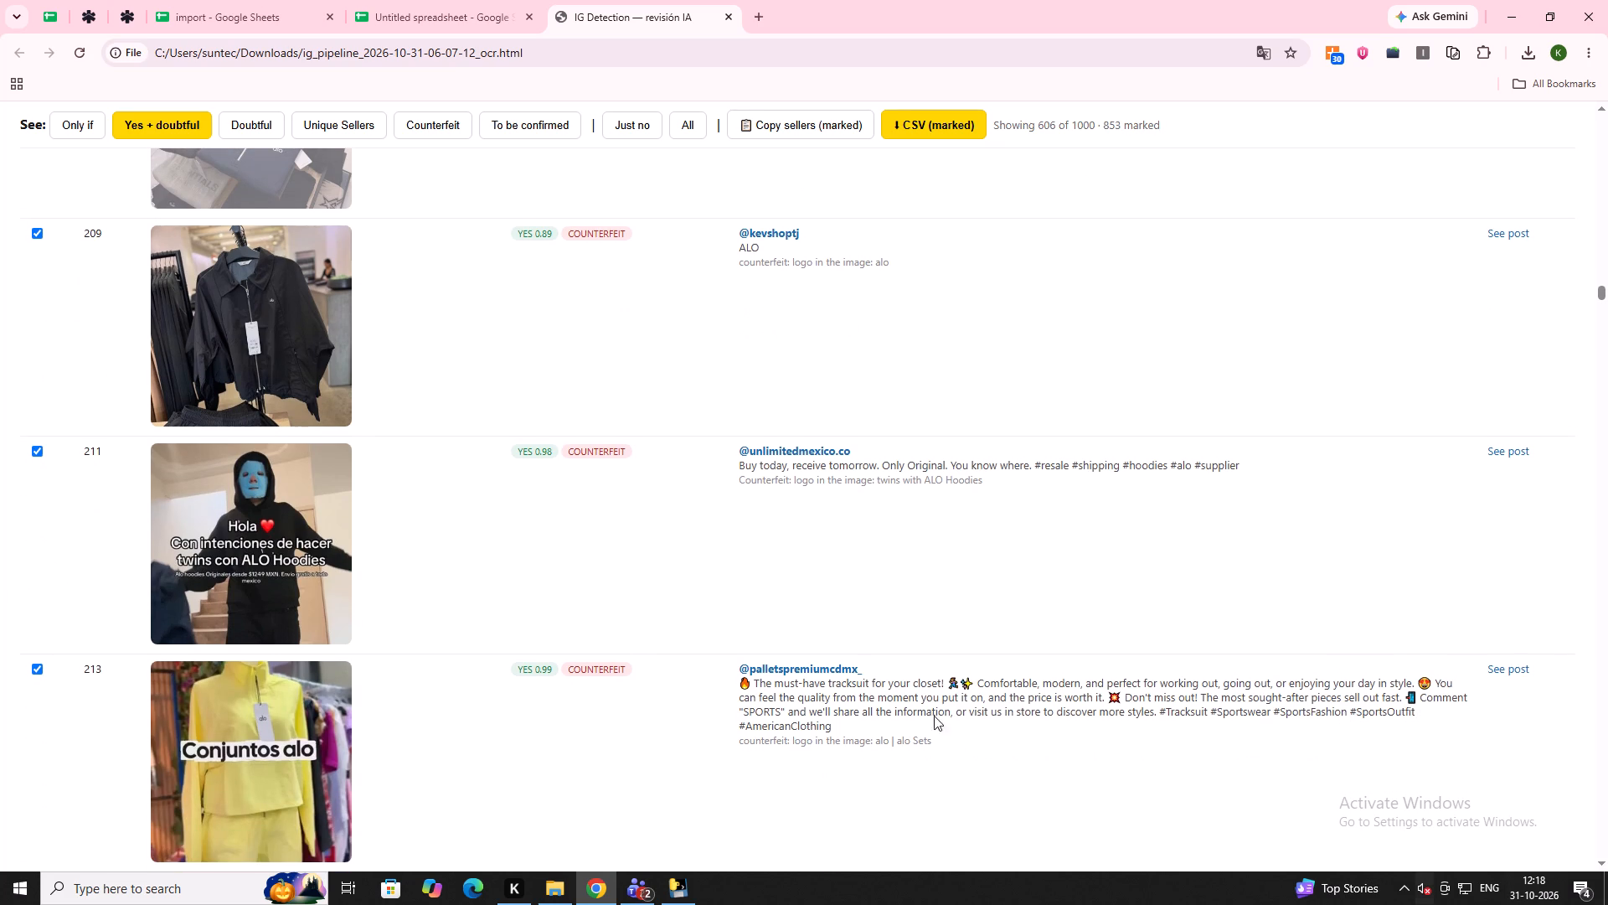
scroll(256, 618, "down", 5)
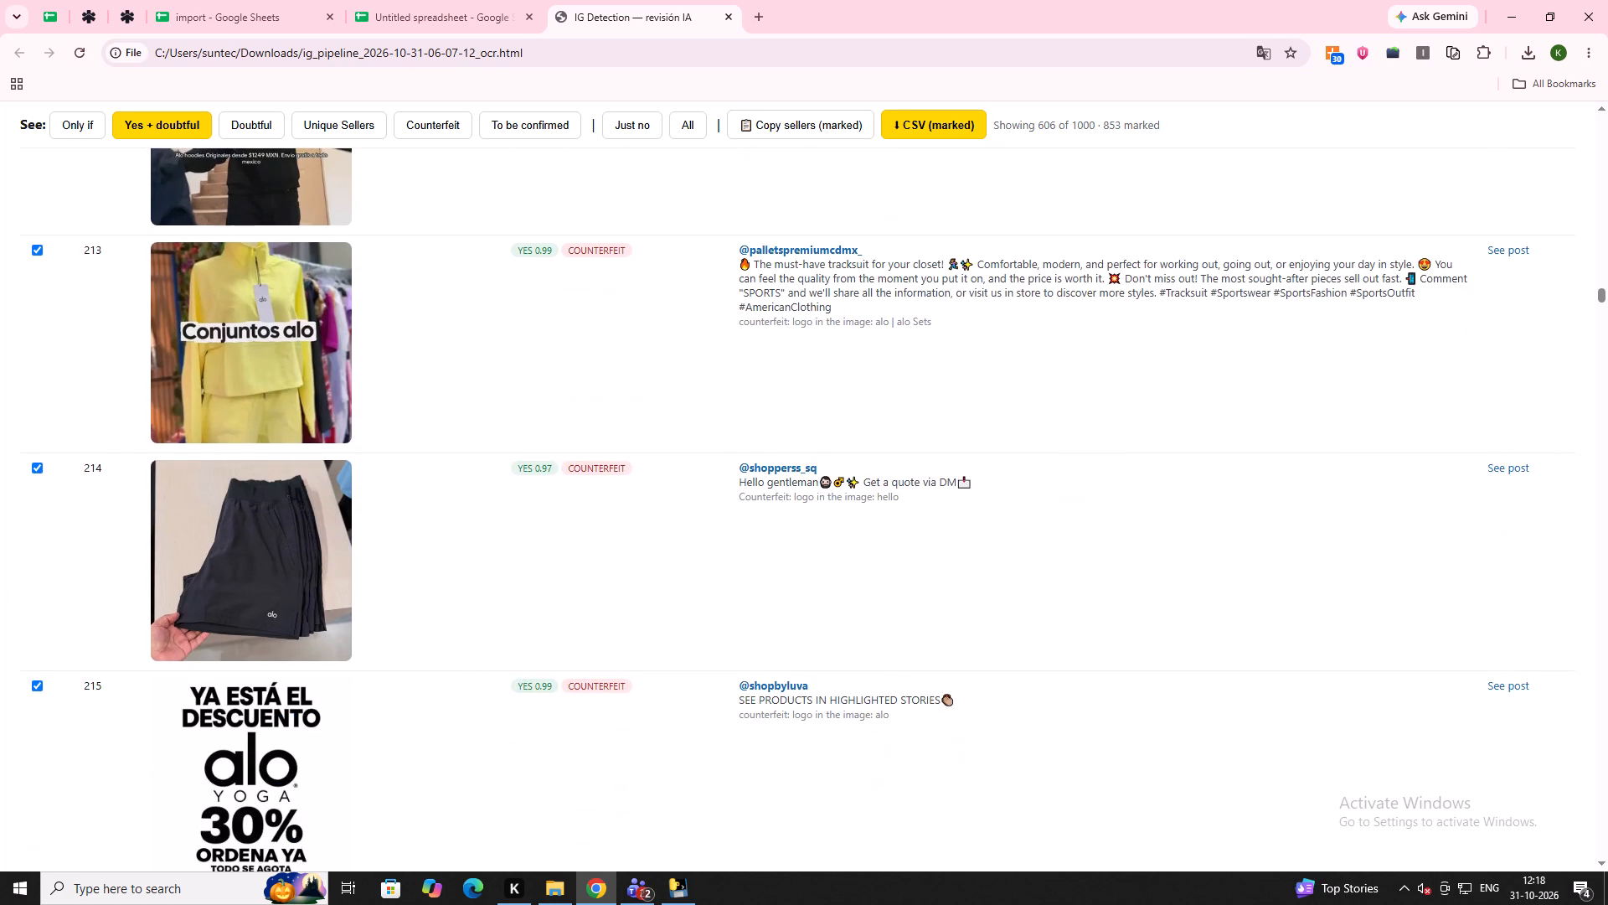
scroll(243, 562, "down", 3)
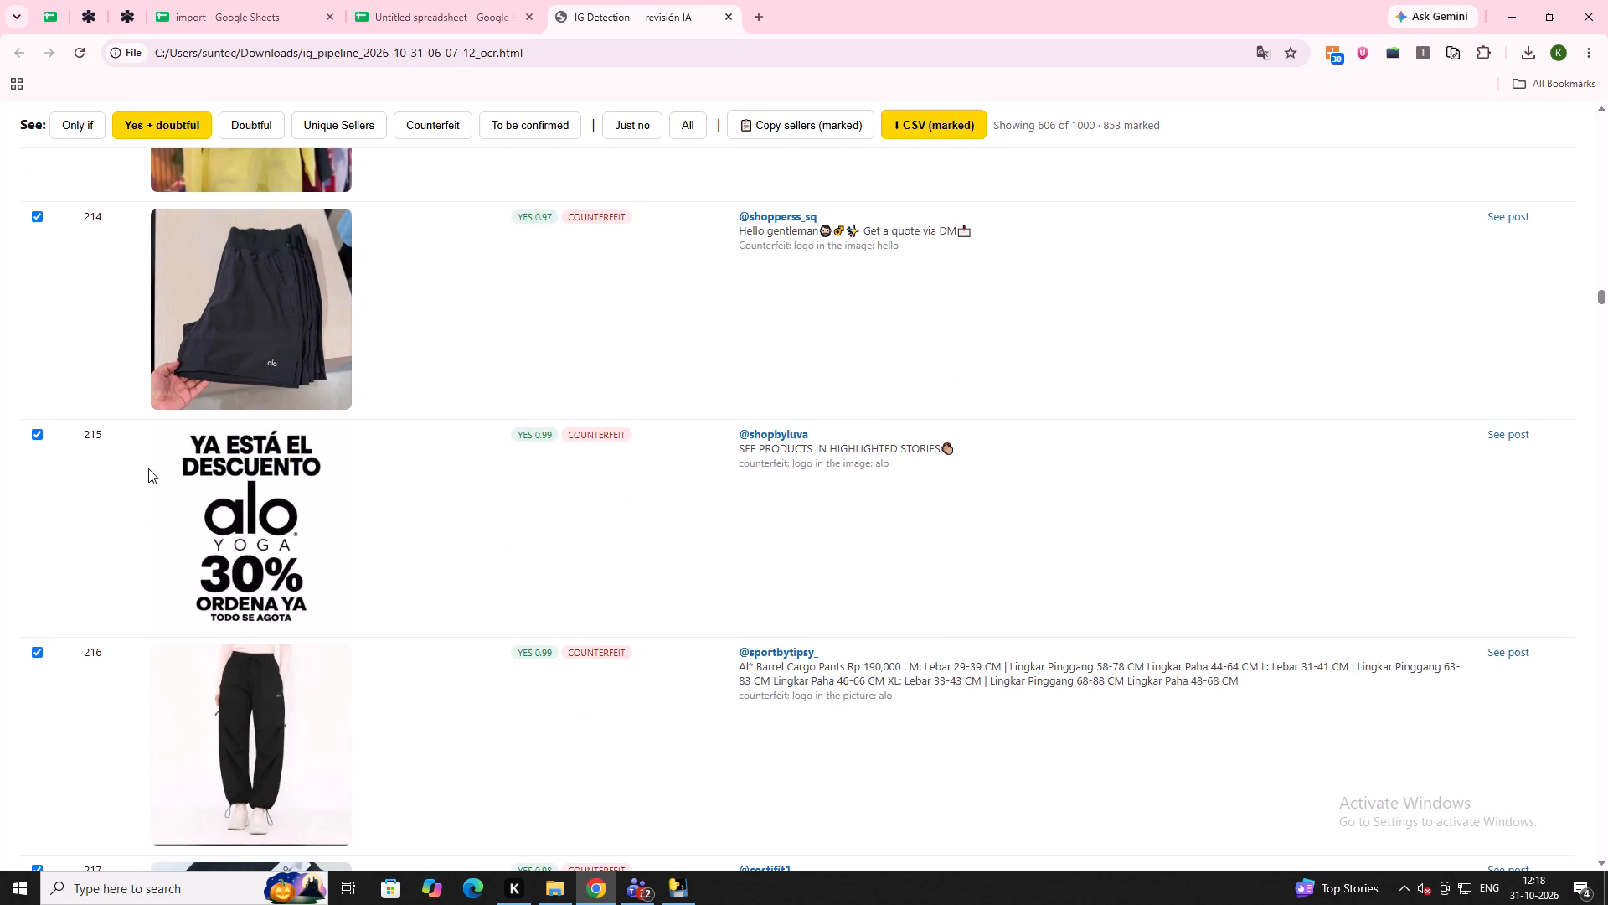
left_click(42, 433)
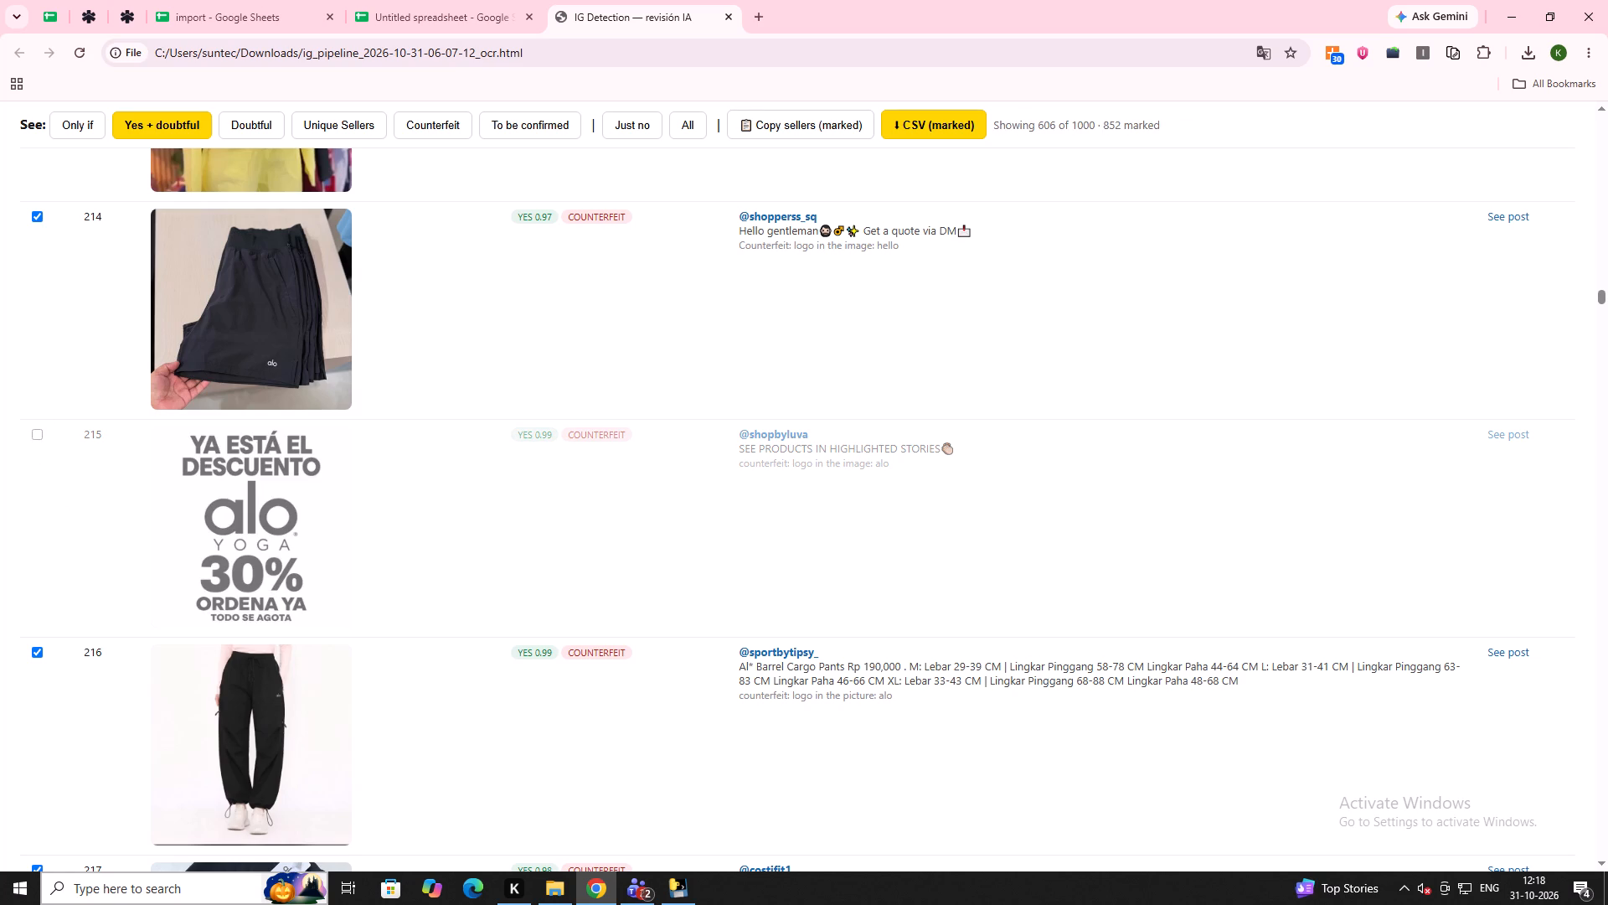
Review the listings from 216 onward and untick listing 224, the post promoting 30% off the entire Alo store.
scroll(251, 590, "down", 4)
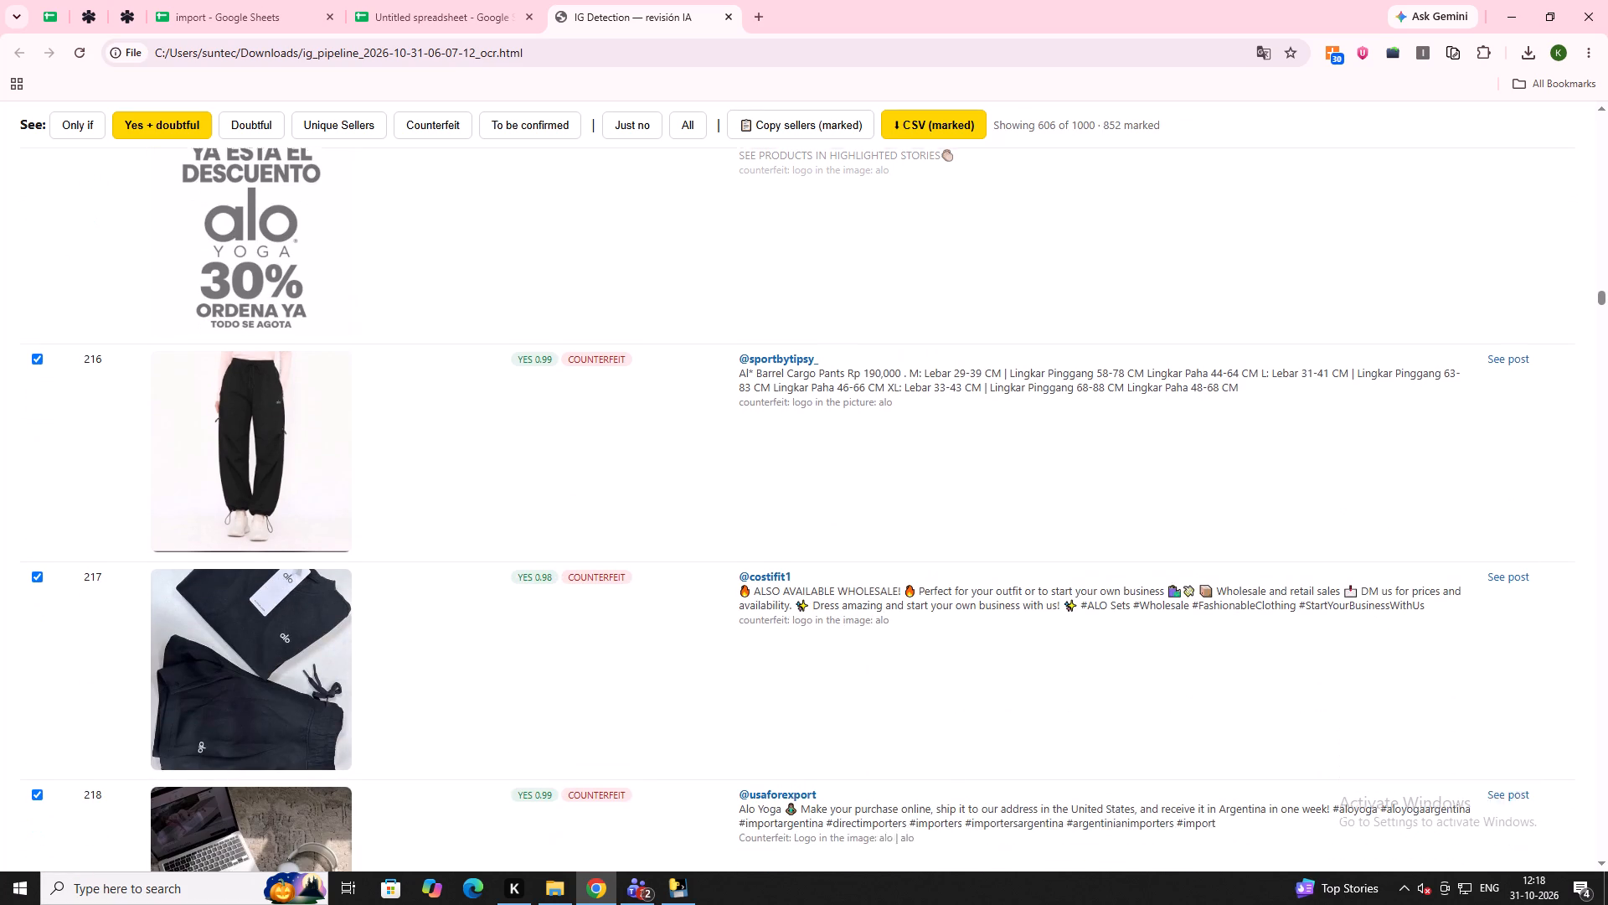
scroll(194, 574, "down", 2)
scroll(193, 573, "up", 3)
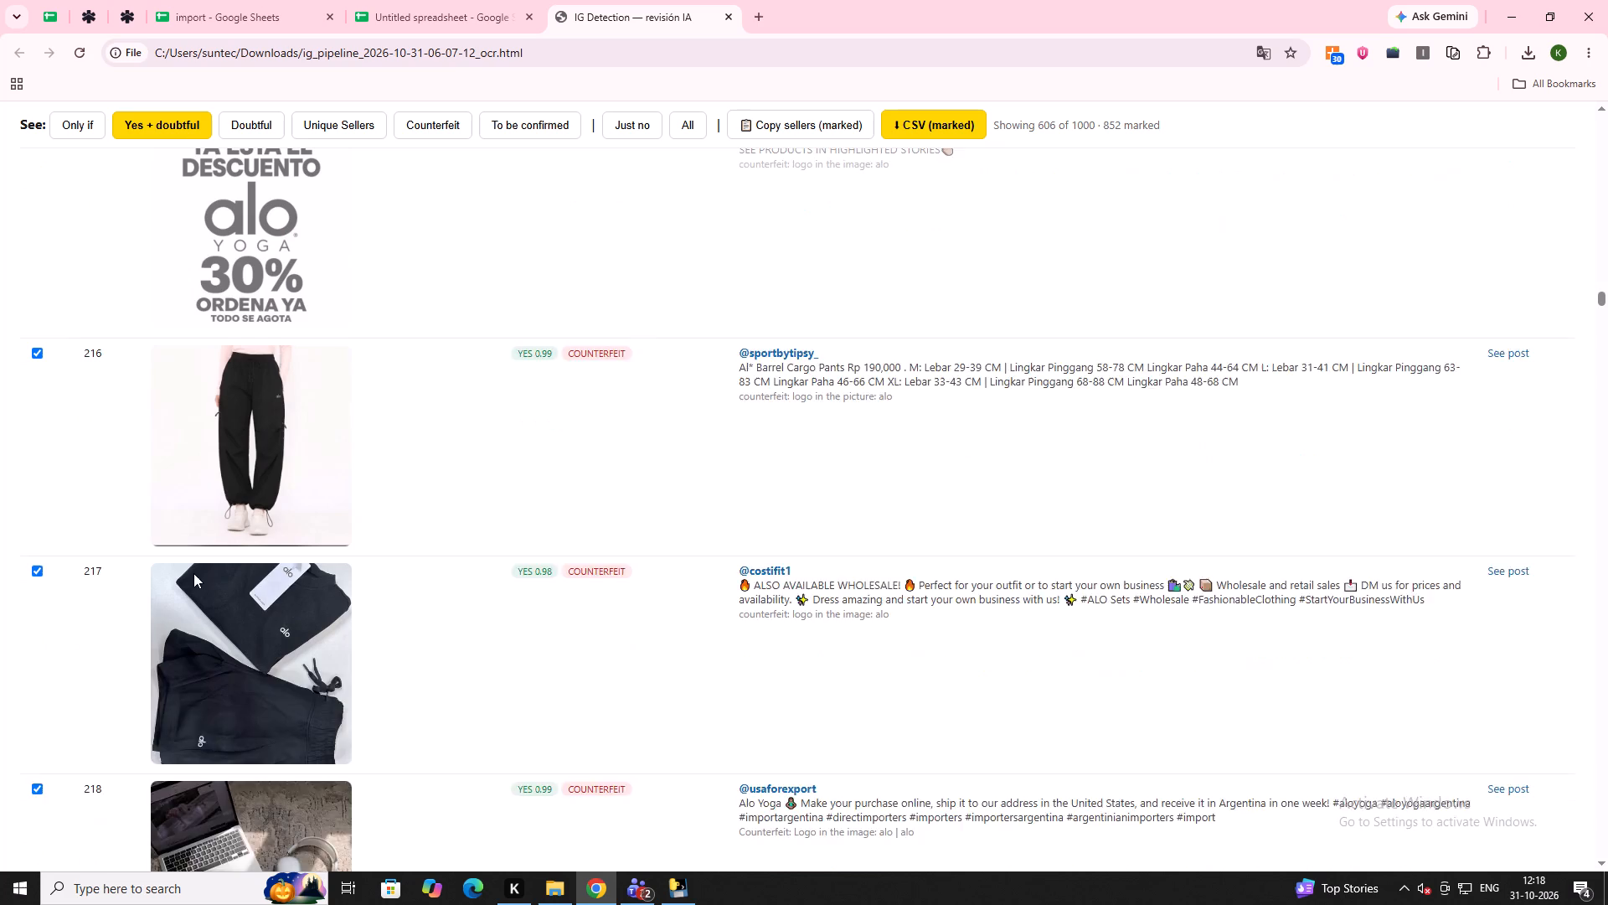
scroll(150, 508, "down", 10)
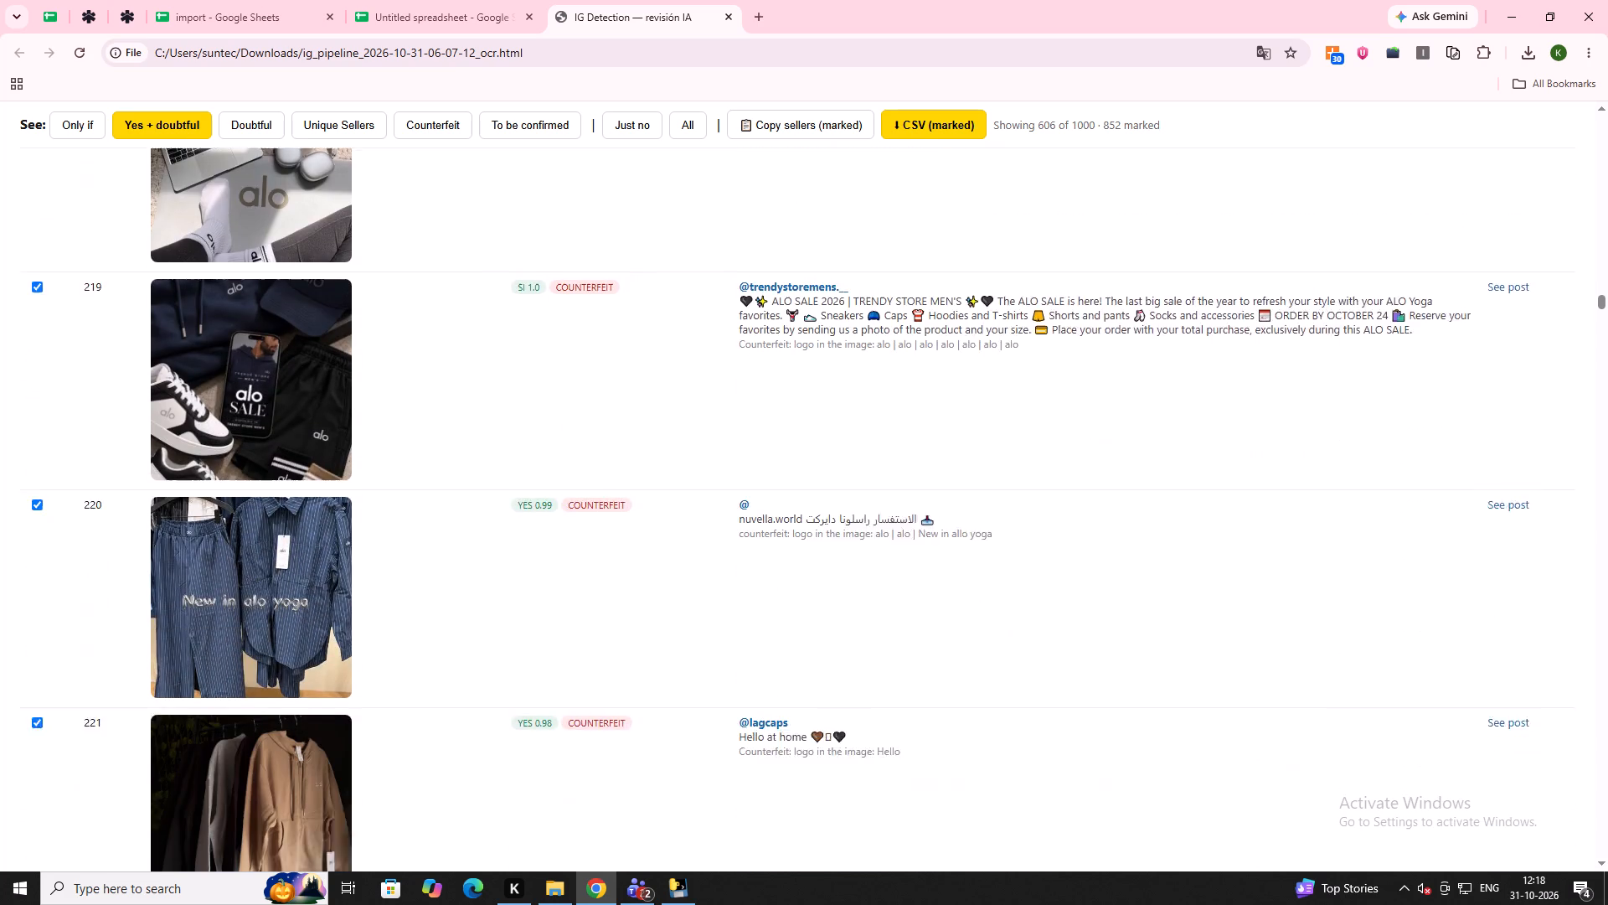
scroll(165, 522, "down", 10)
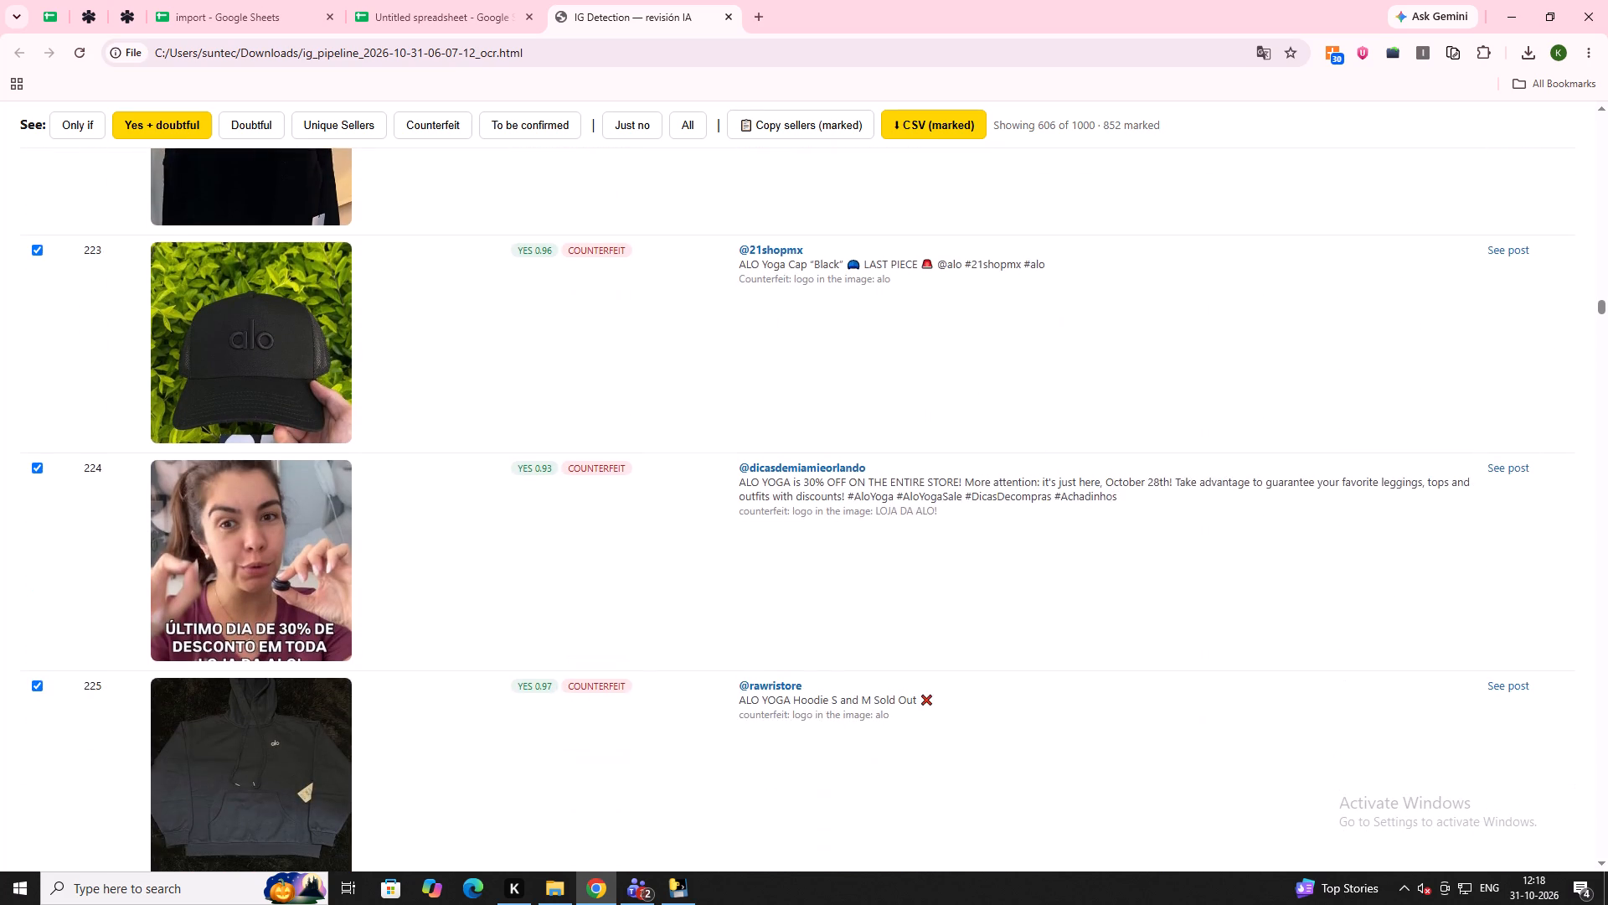
scroll(163, 535, "down", 1)
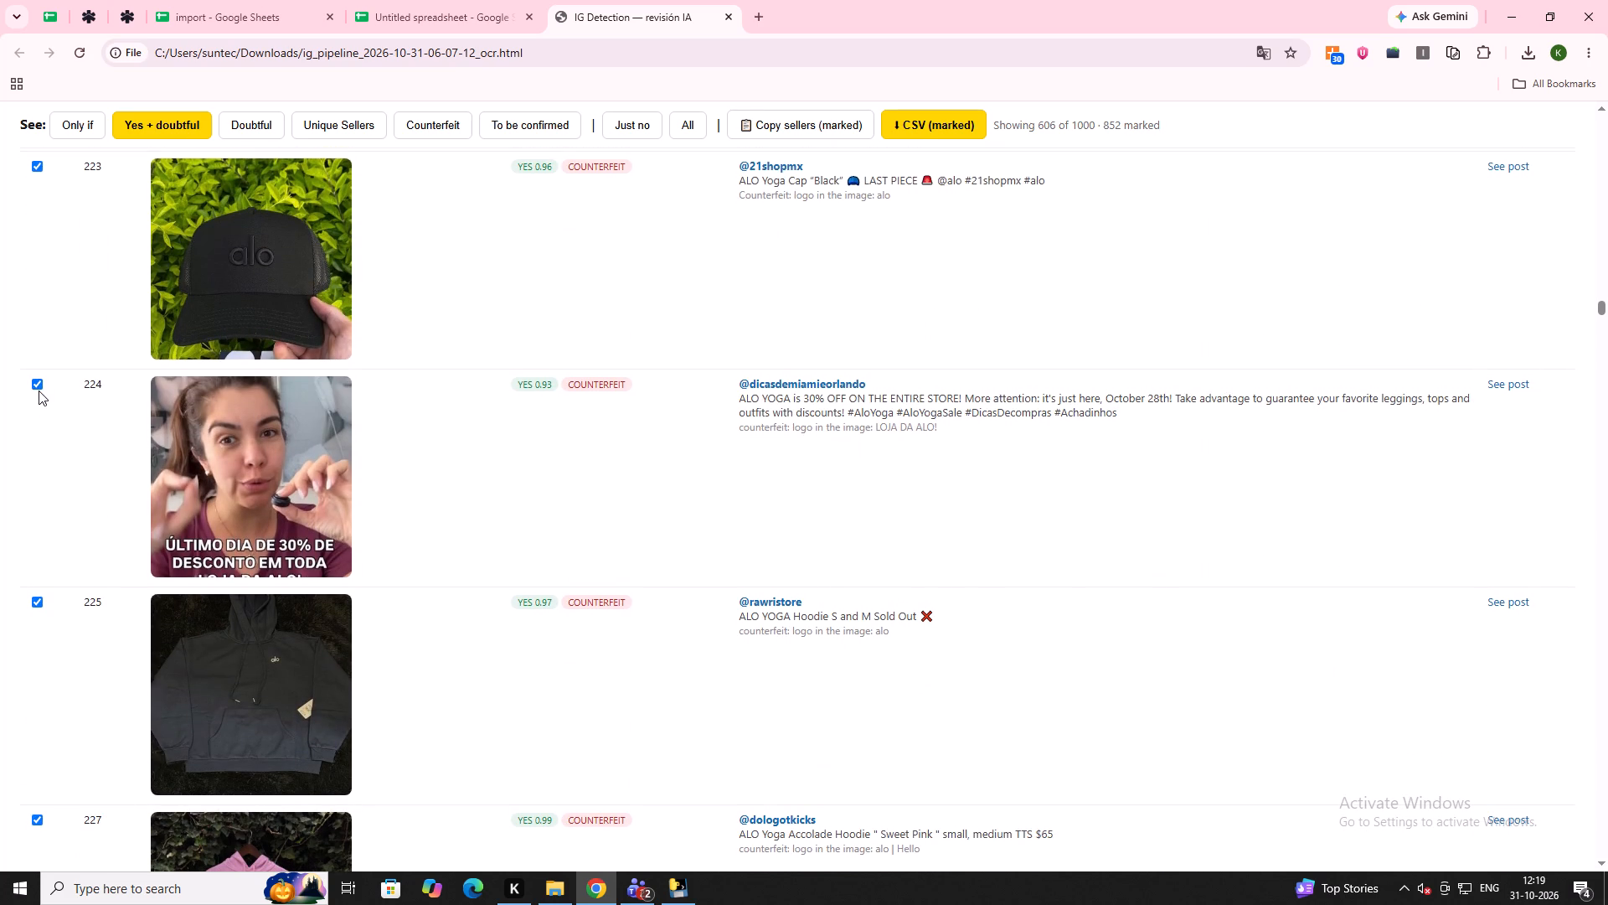
left_click(38, 387)
Review the listings from 225 onward and untick listings 248 and 256, both from verified non-seller accounts.
scroll(167, 521, "down", 5)
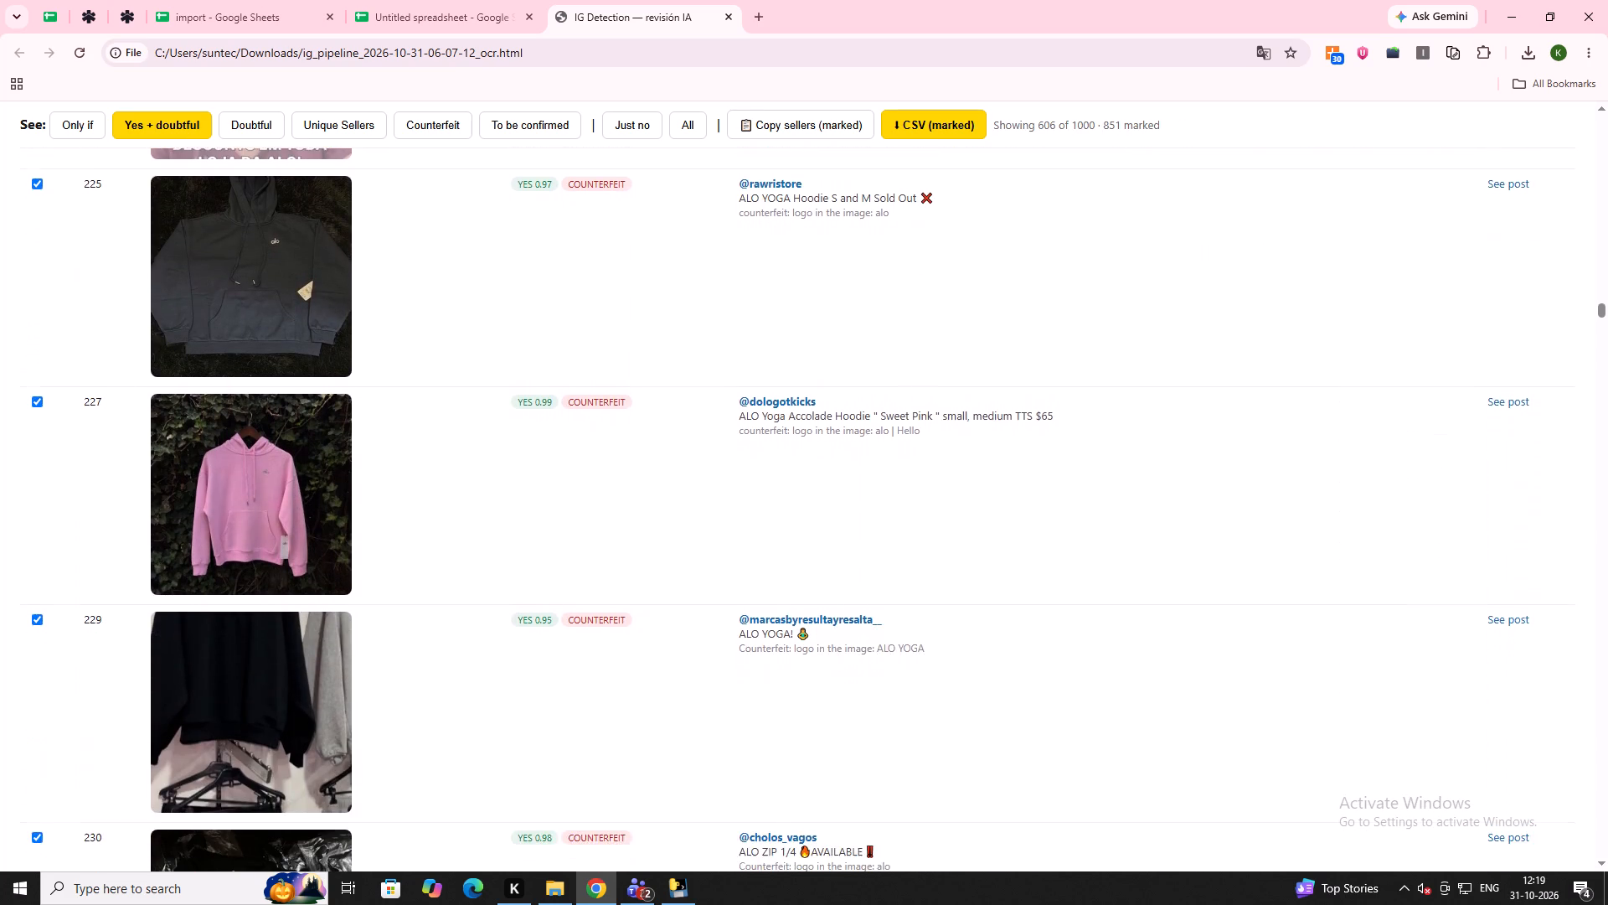
scroll(167, 521, "down", 11)
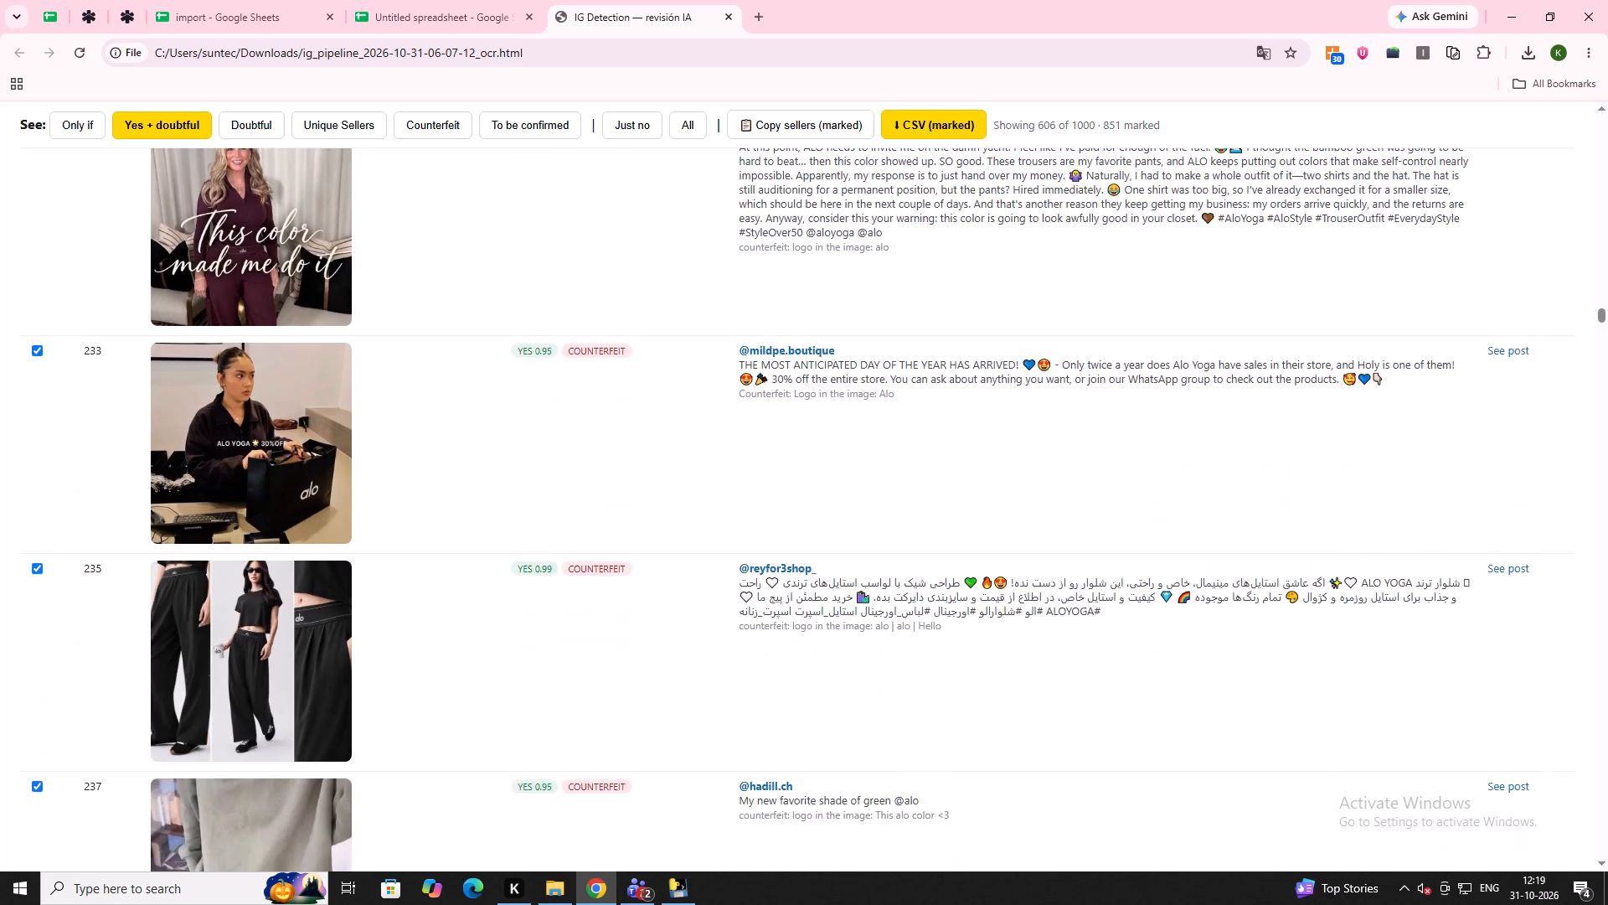
scroll(156, 519, "down", 9)
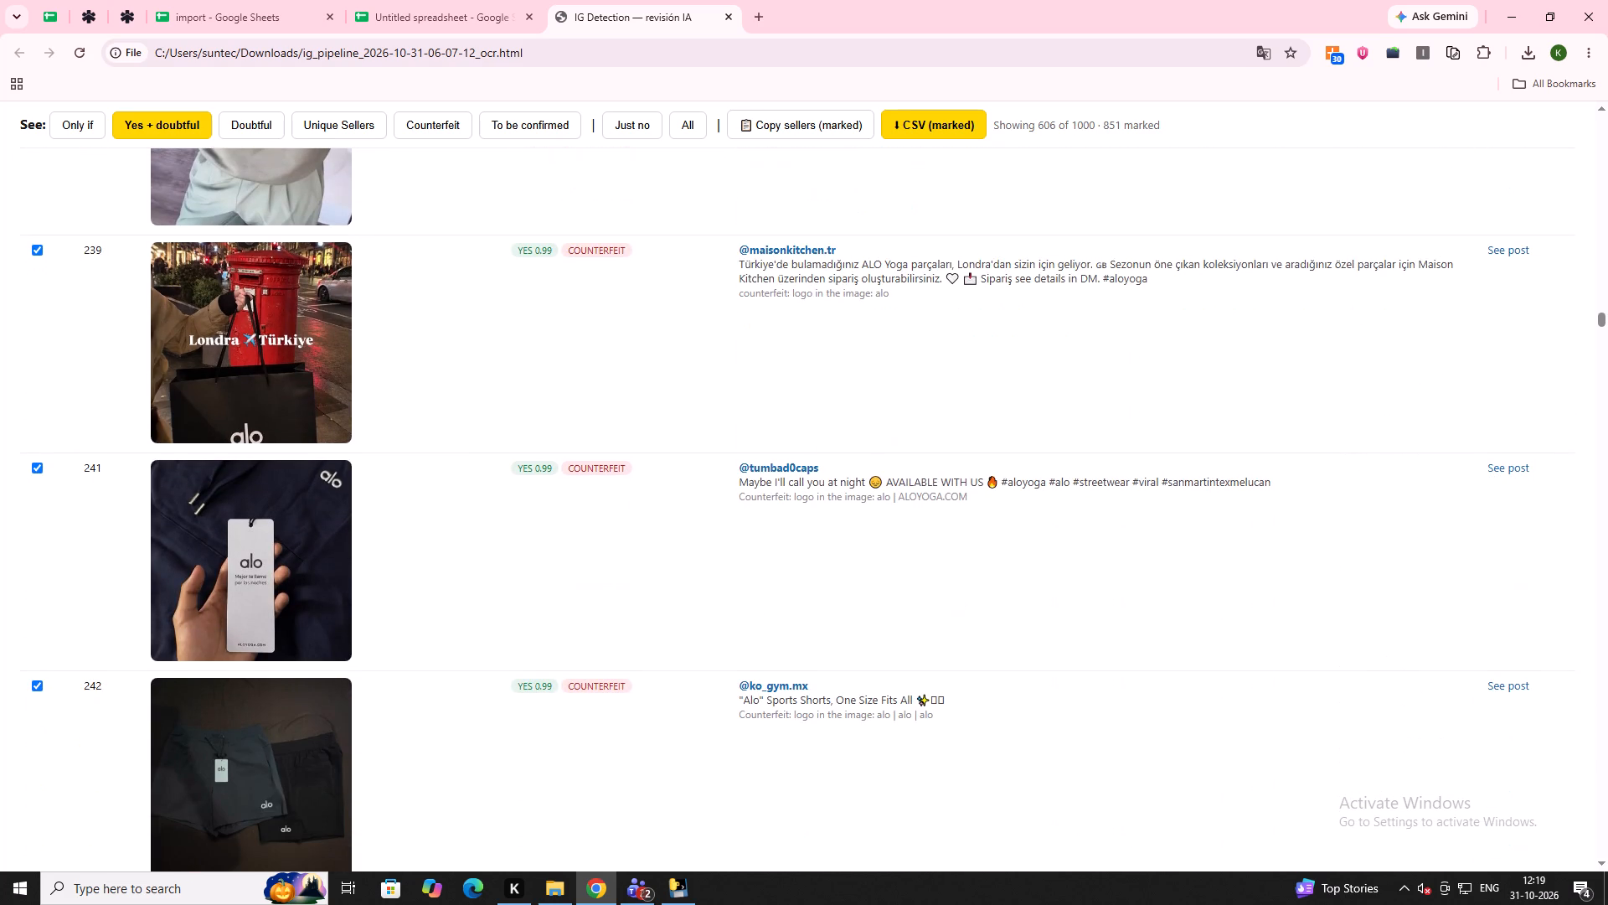
scroll(154, 517, "down", 15)
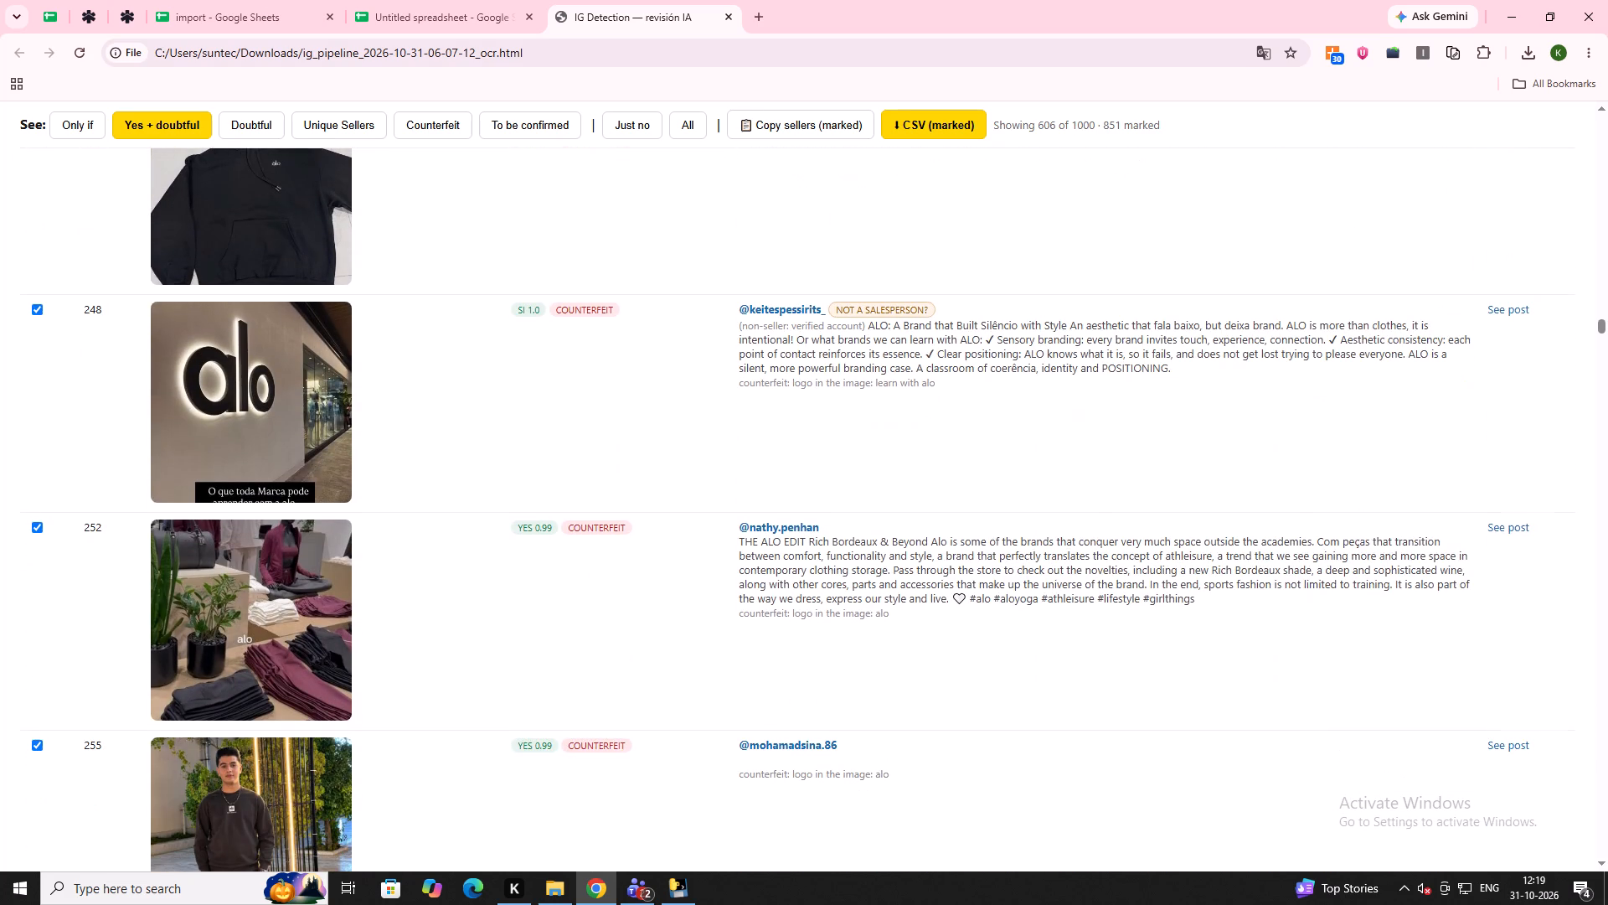
left_click(34, 297)
scroll(94, 369, "down", 8)
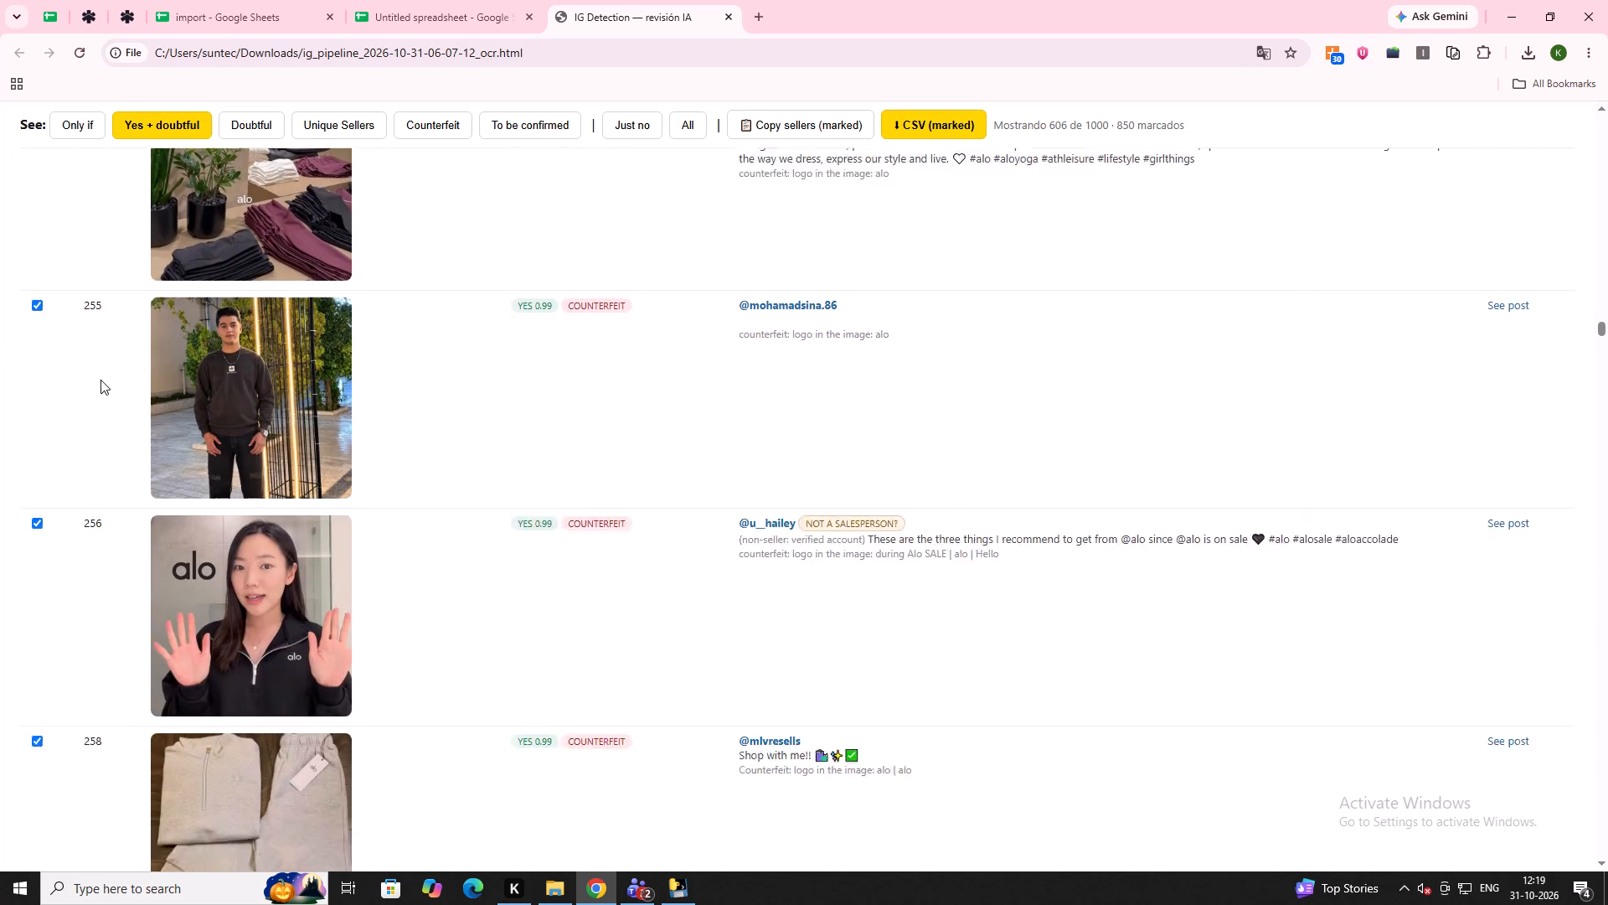
left_click(37, 284)
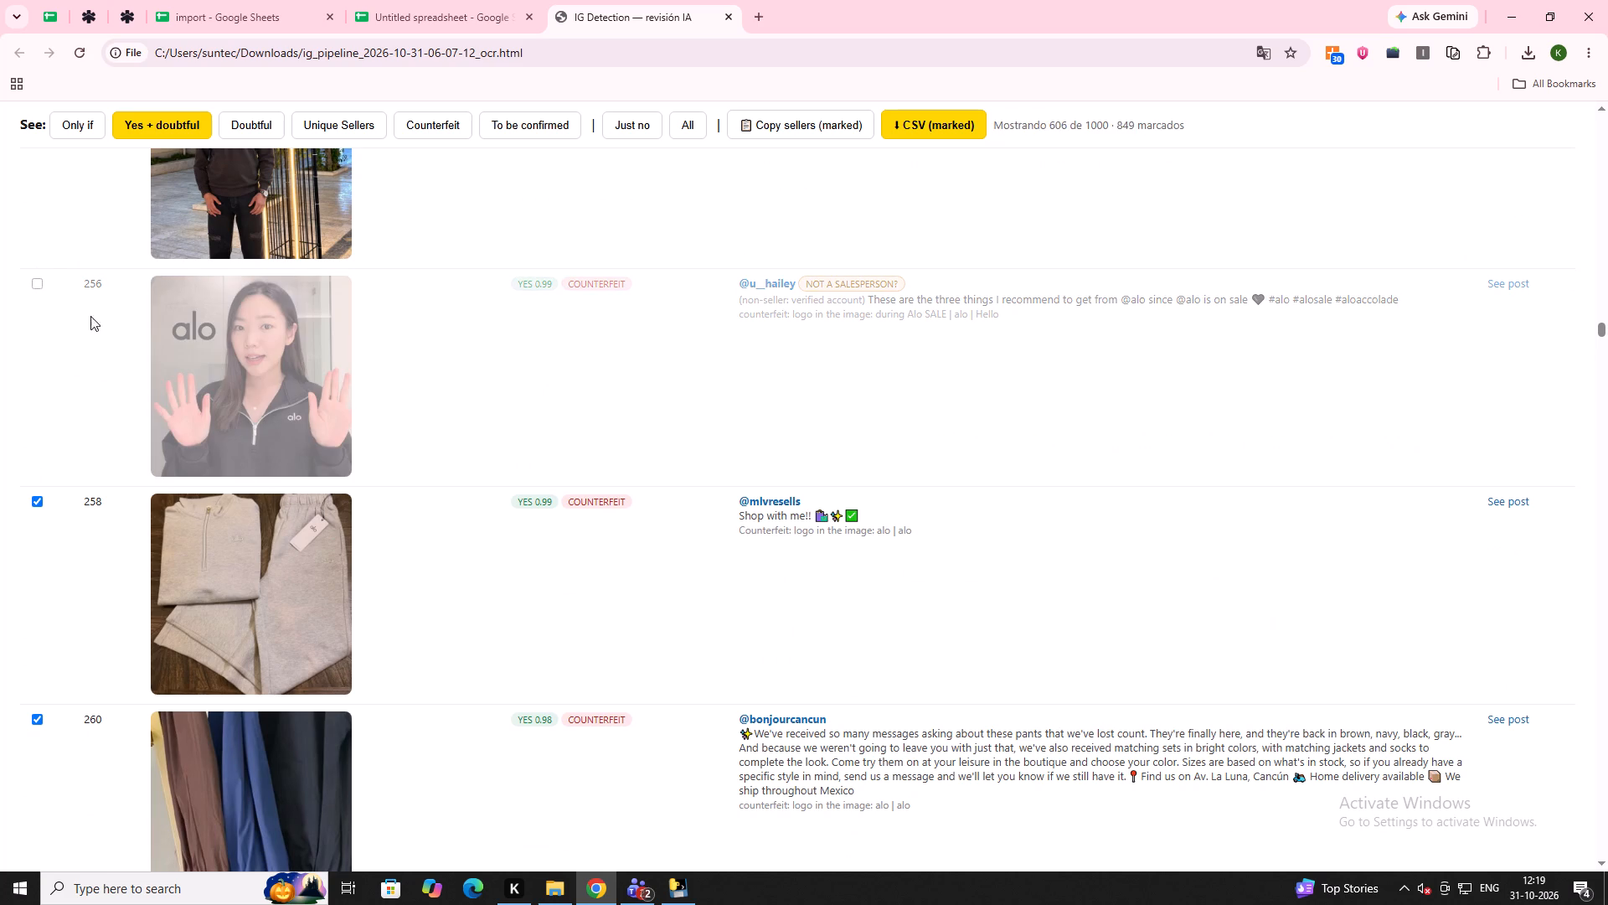
Review the listings from 258 onward and untick listing 279, the verified non-seller's ALO ACCESS storewide discount post.
scroll(95, 323, "down", 5)
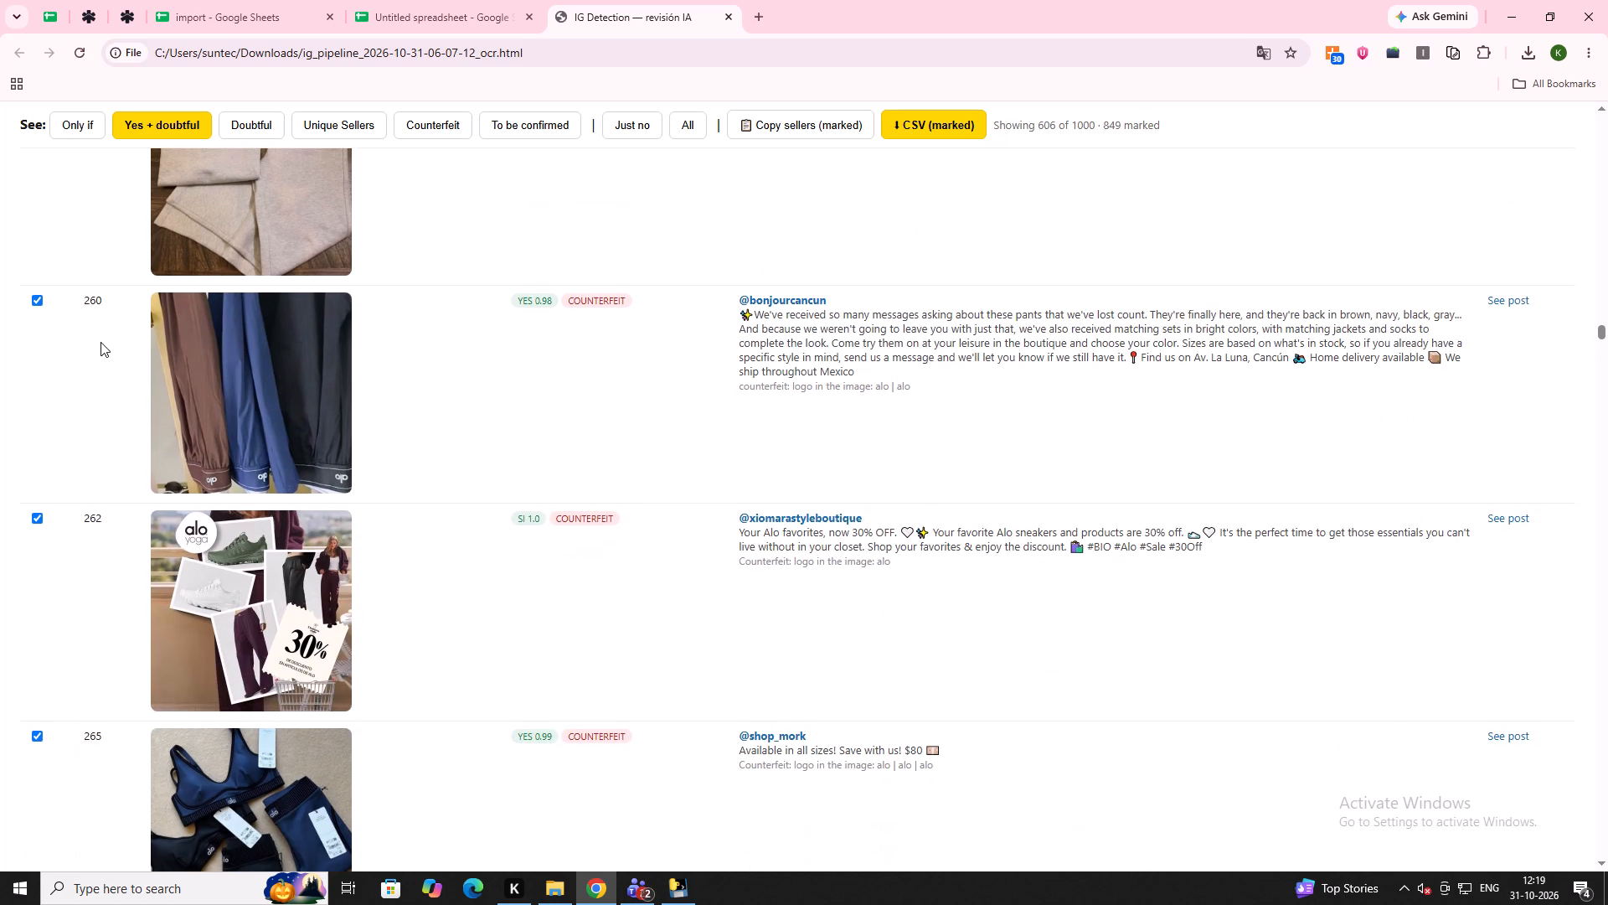
scroll(100, 342, "down", 14)
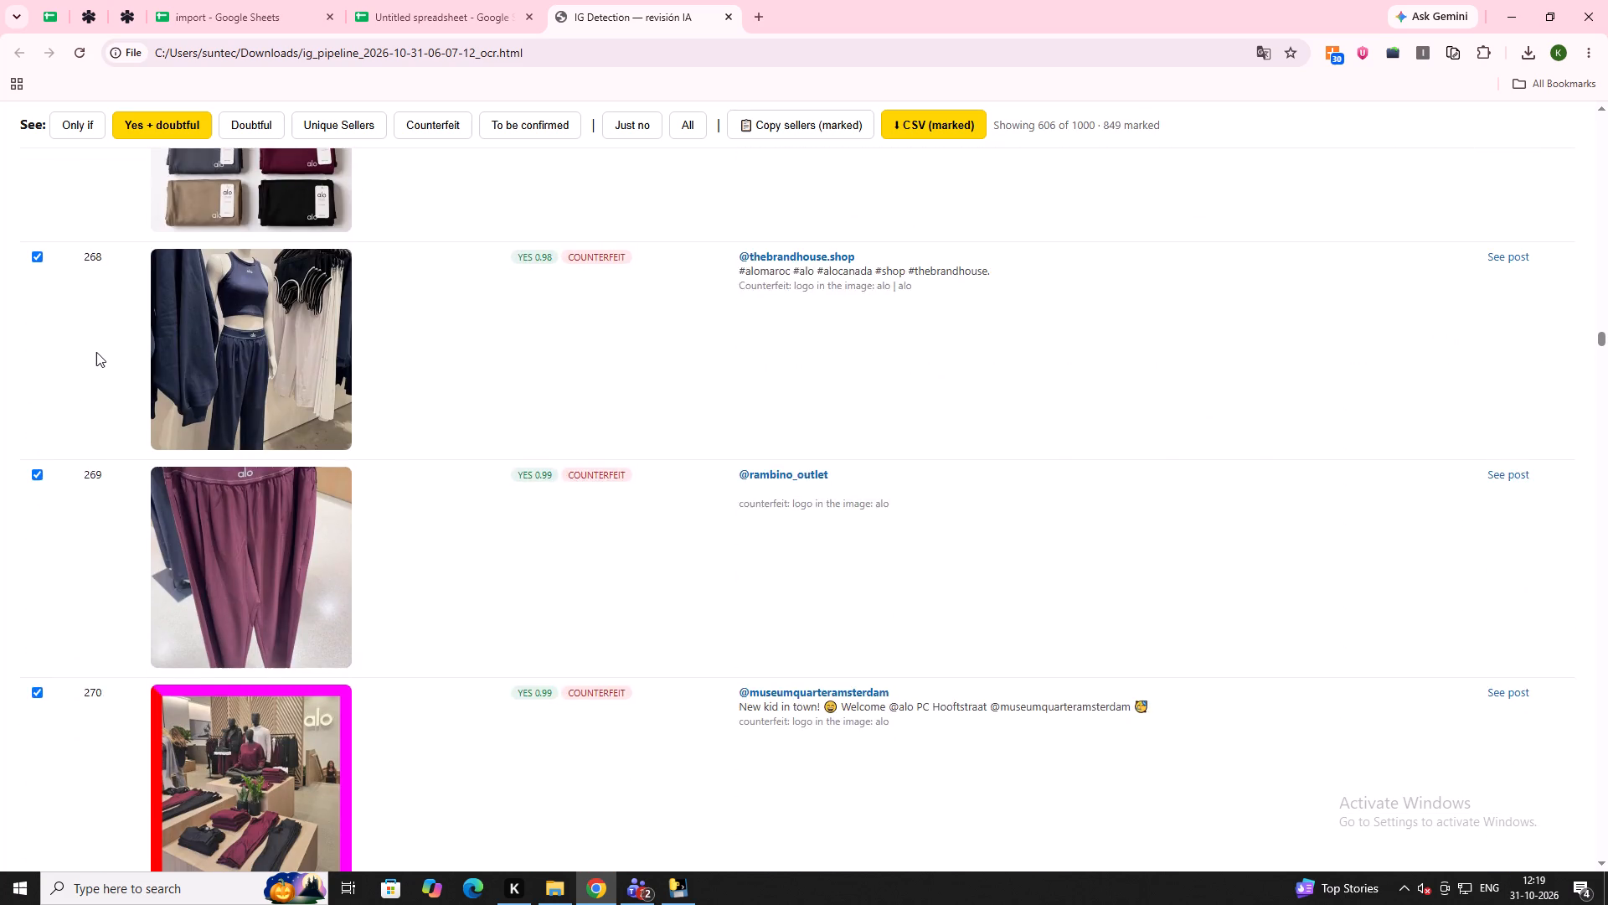
scroll(96, 352, "down", 14)
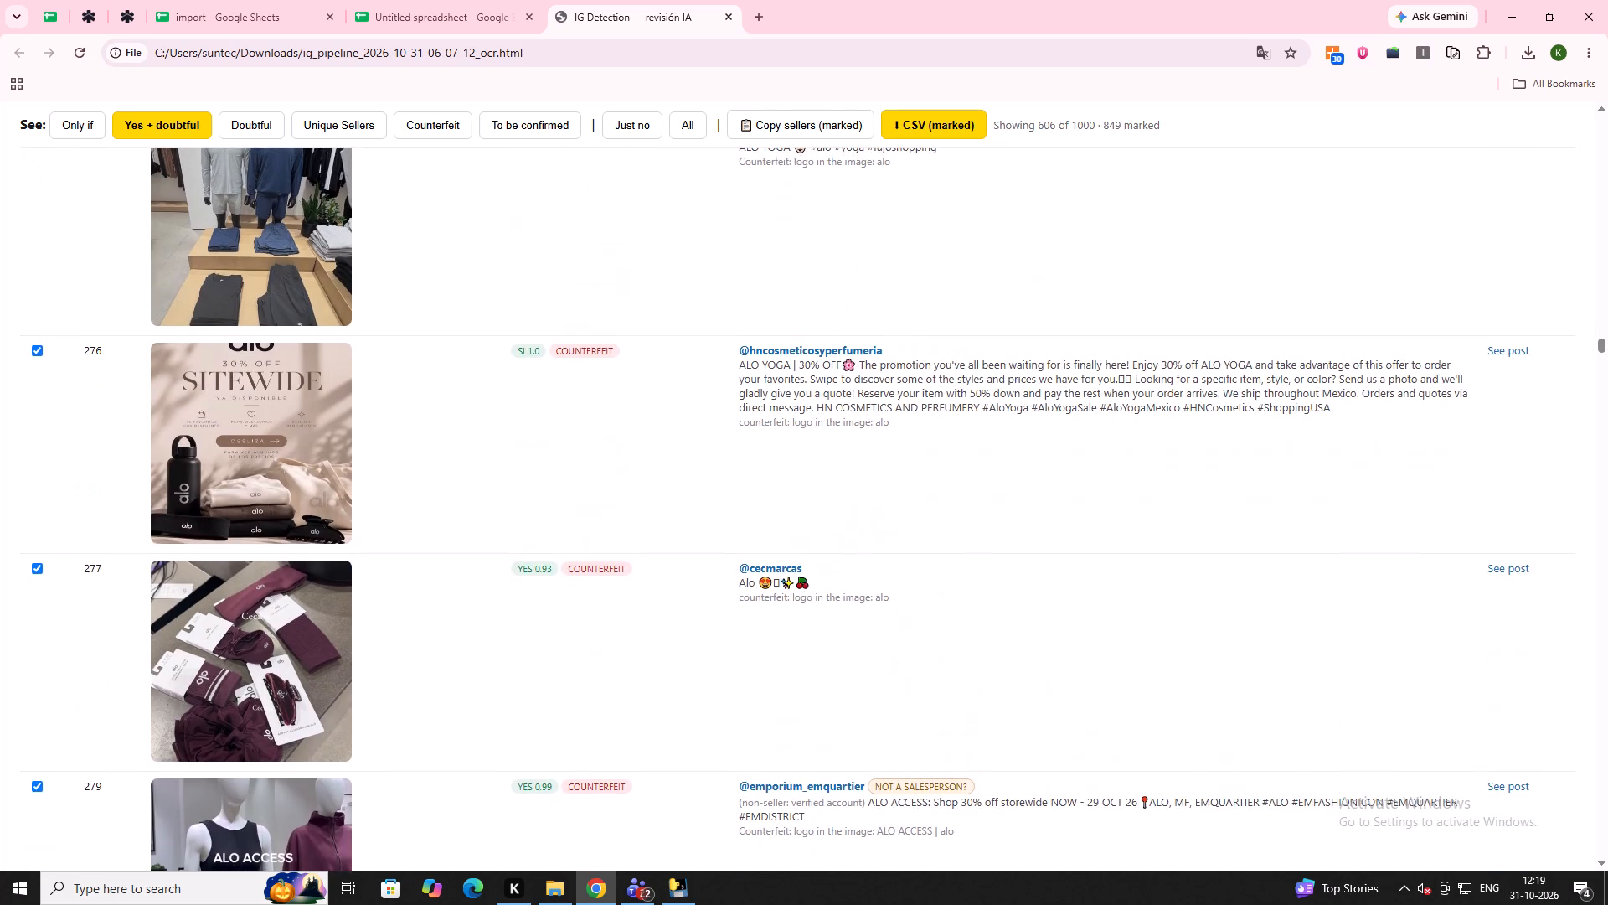
scroll(96, 352, "down", 3)
left_click(40, 534)
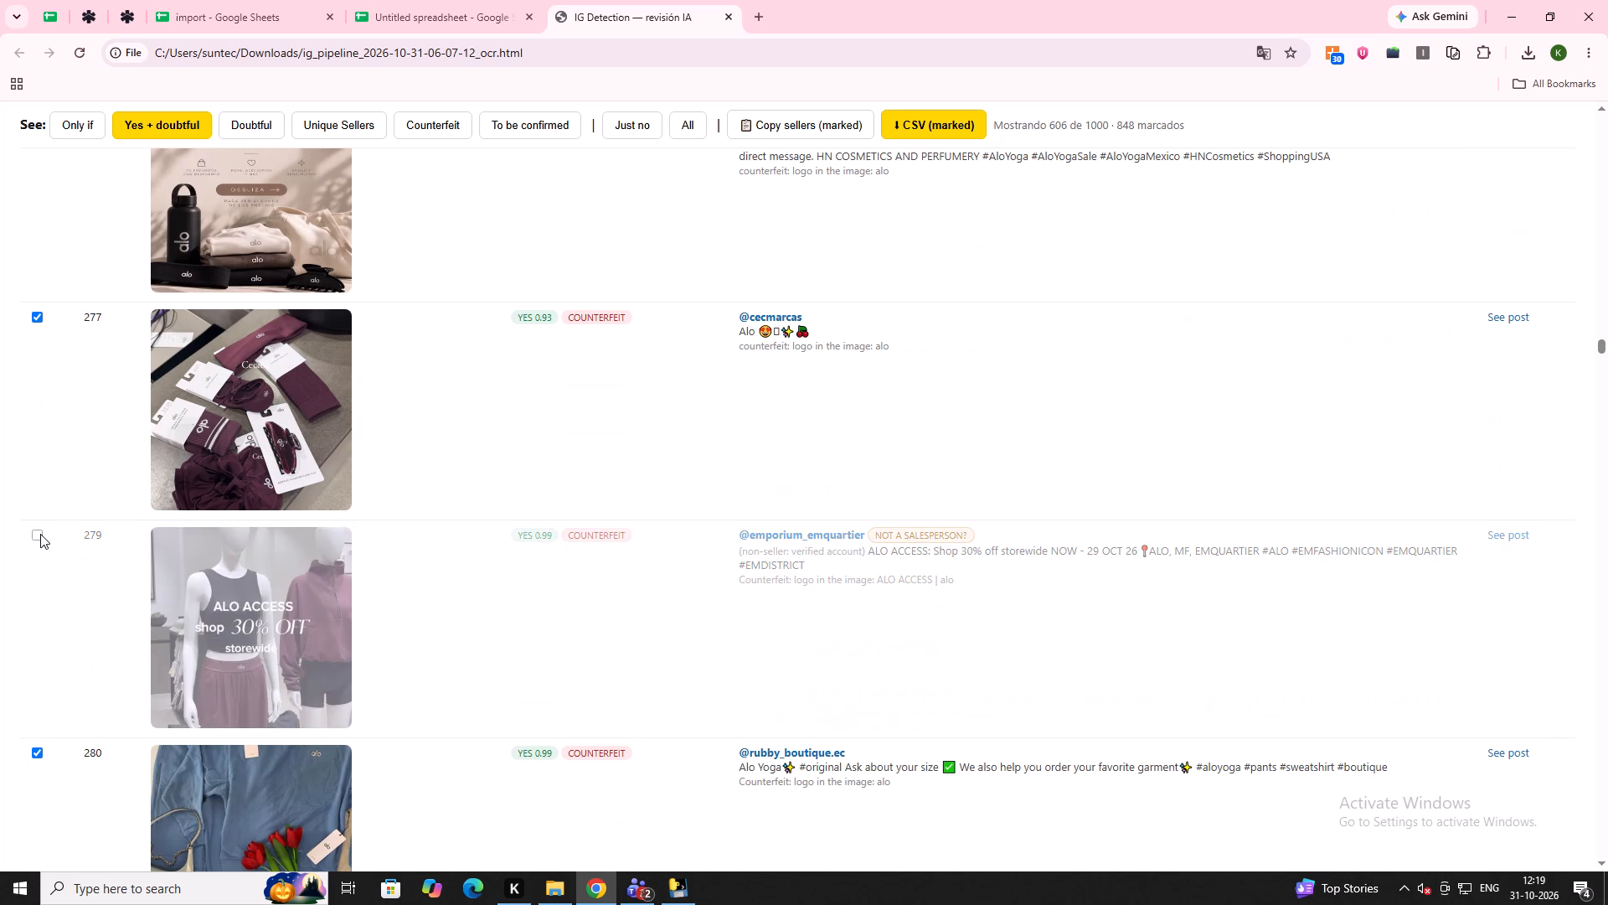
Review the listings from 280 onward and untick listing 311, posted by a verified non-seller account.
scroll(344, 494, "down", 15)
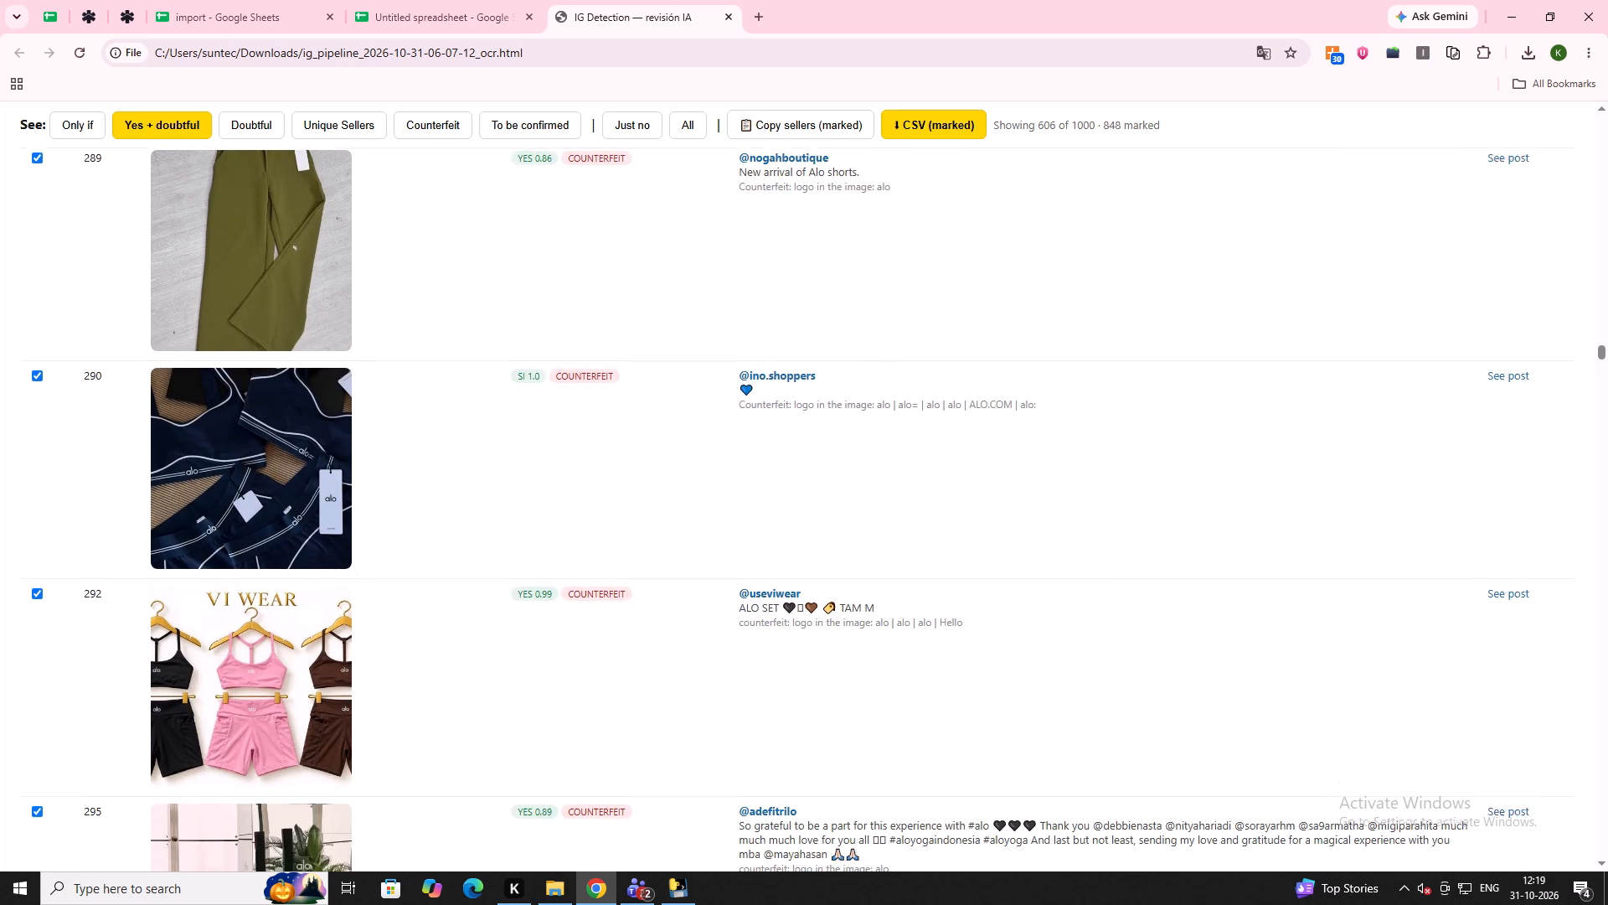
scroll(347, 496, "down", 9)
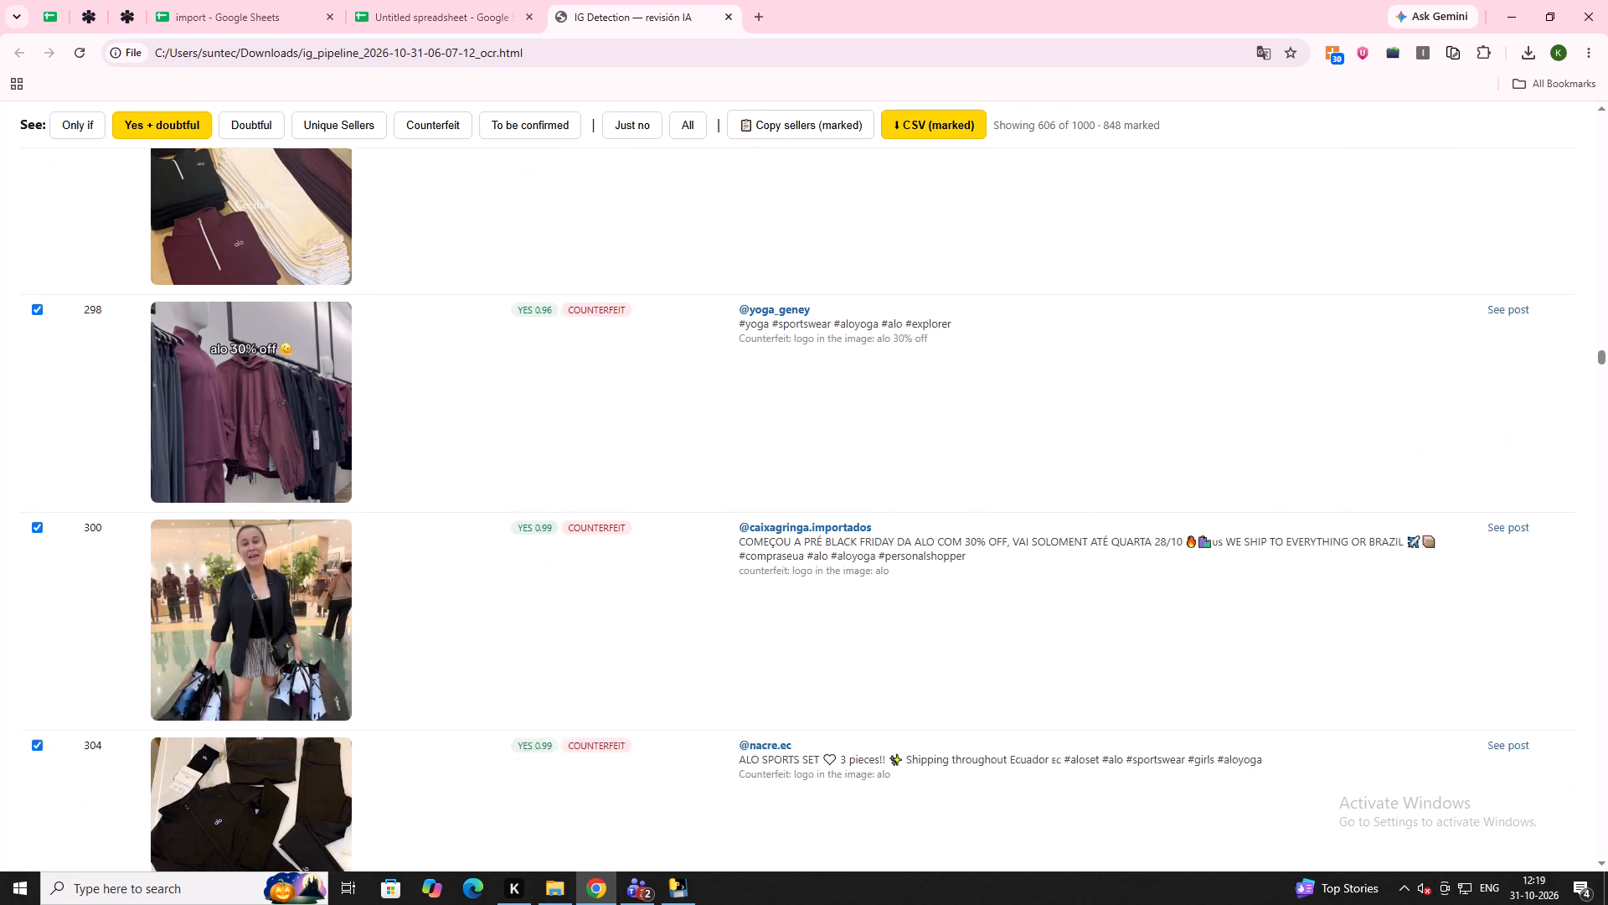
scroll(352, 525, "down", 9)
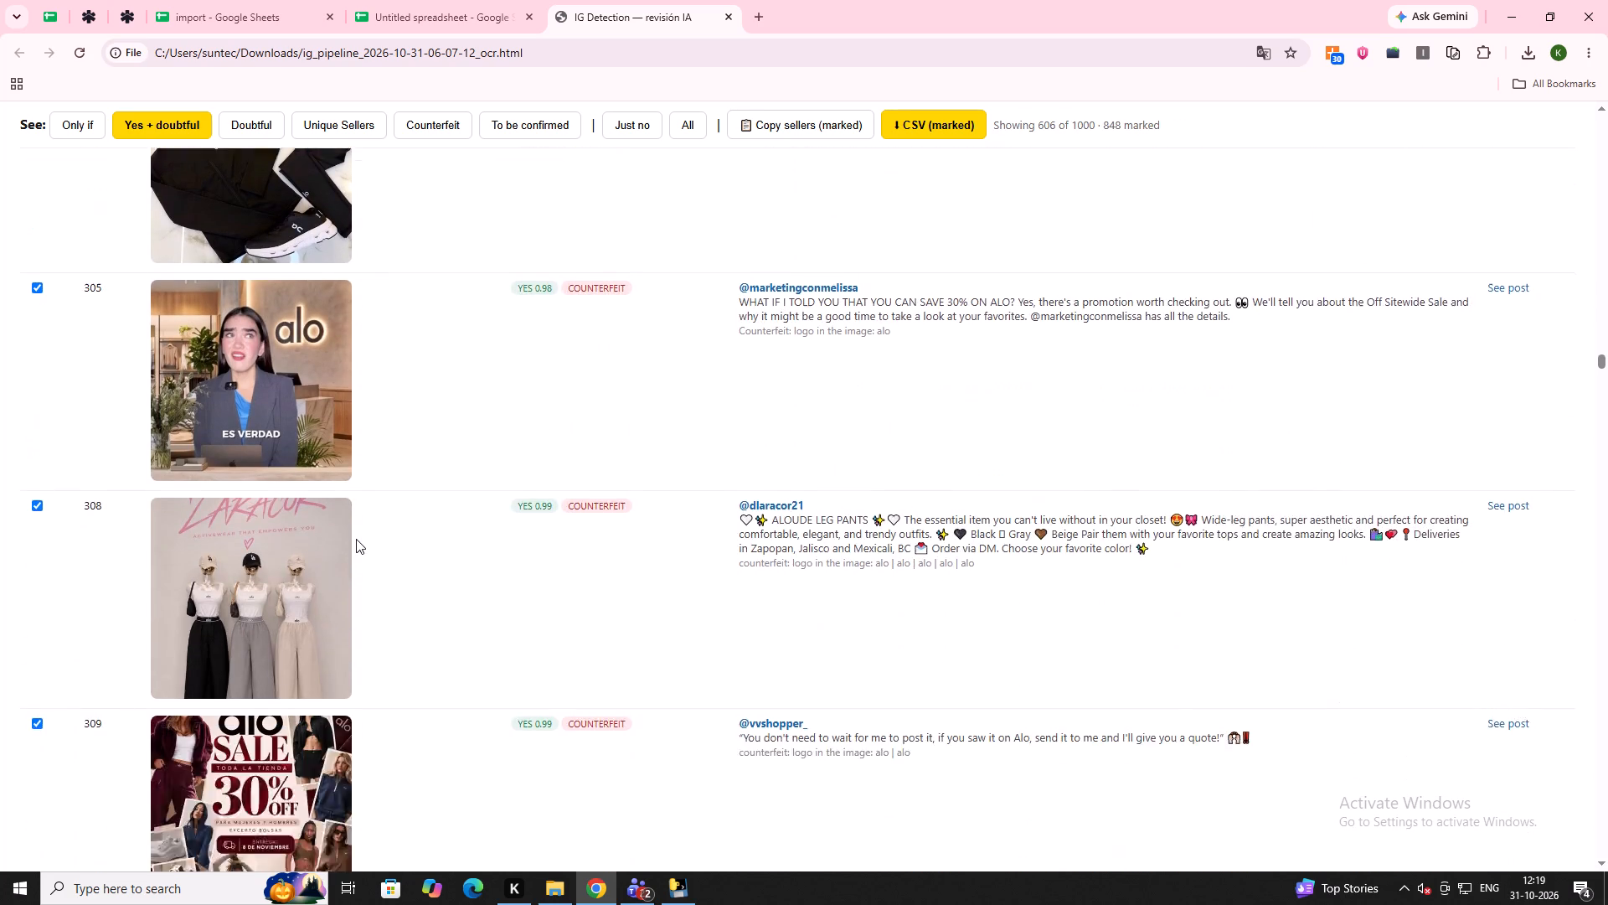
scroll(356, 539, "down", 6)
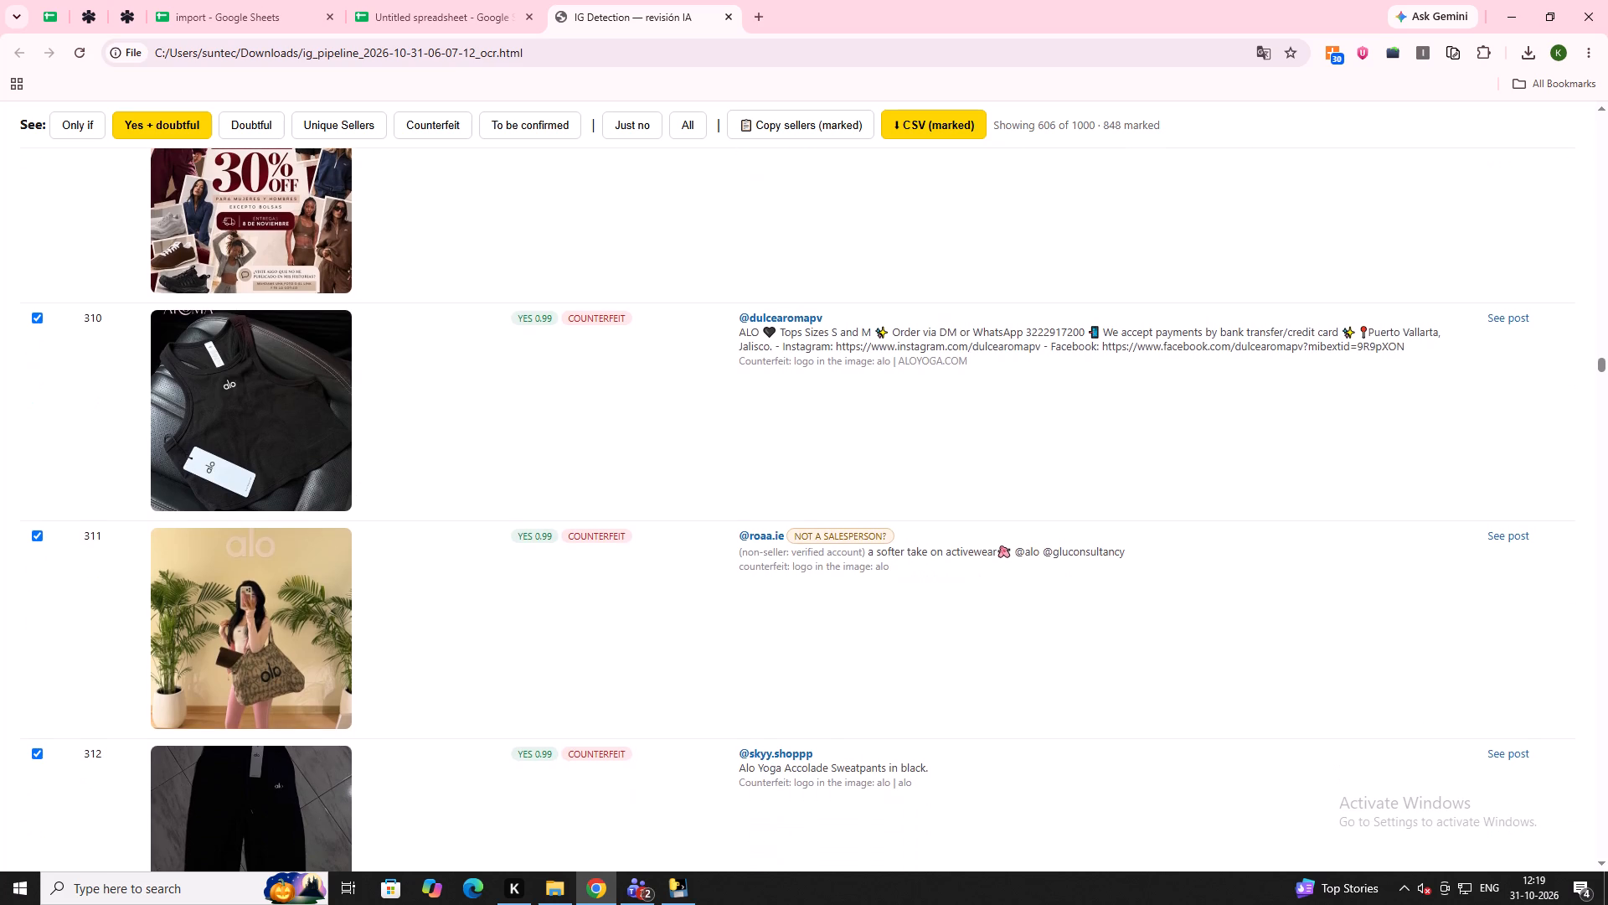
left_click(32, 534)
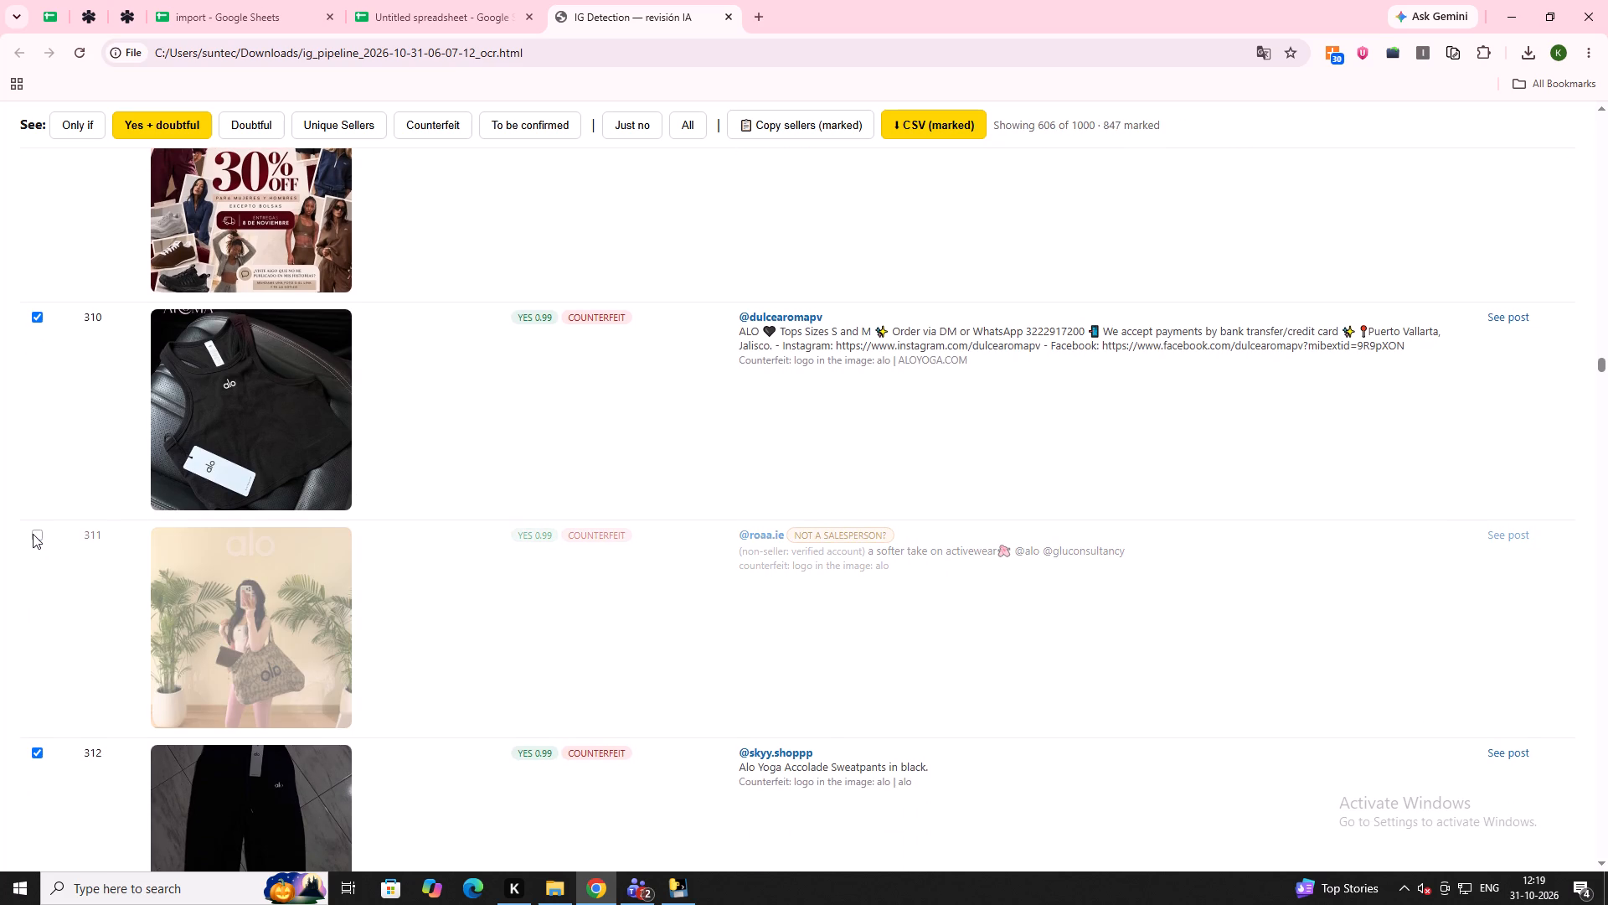
Review the listings from 312 onward and untick listing 317, the verified non-seller's "Newest from Alo" post.
scroll(33, 536, "down", 3)
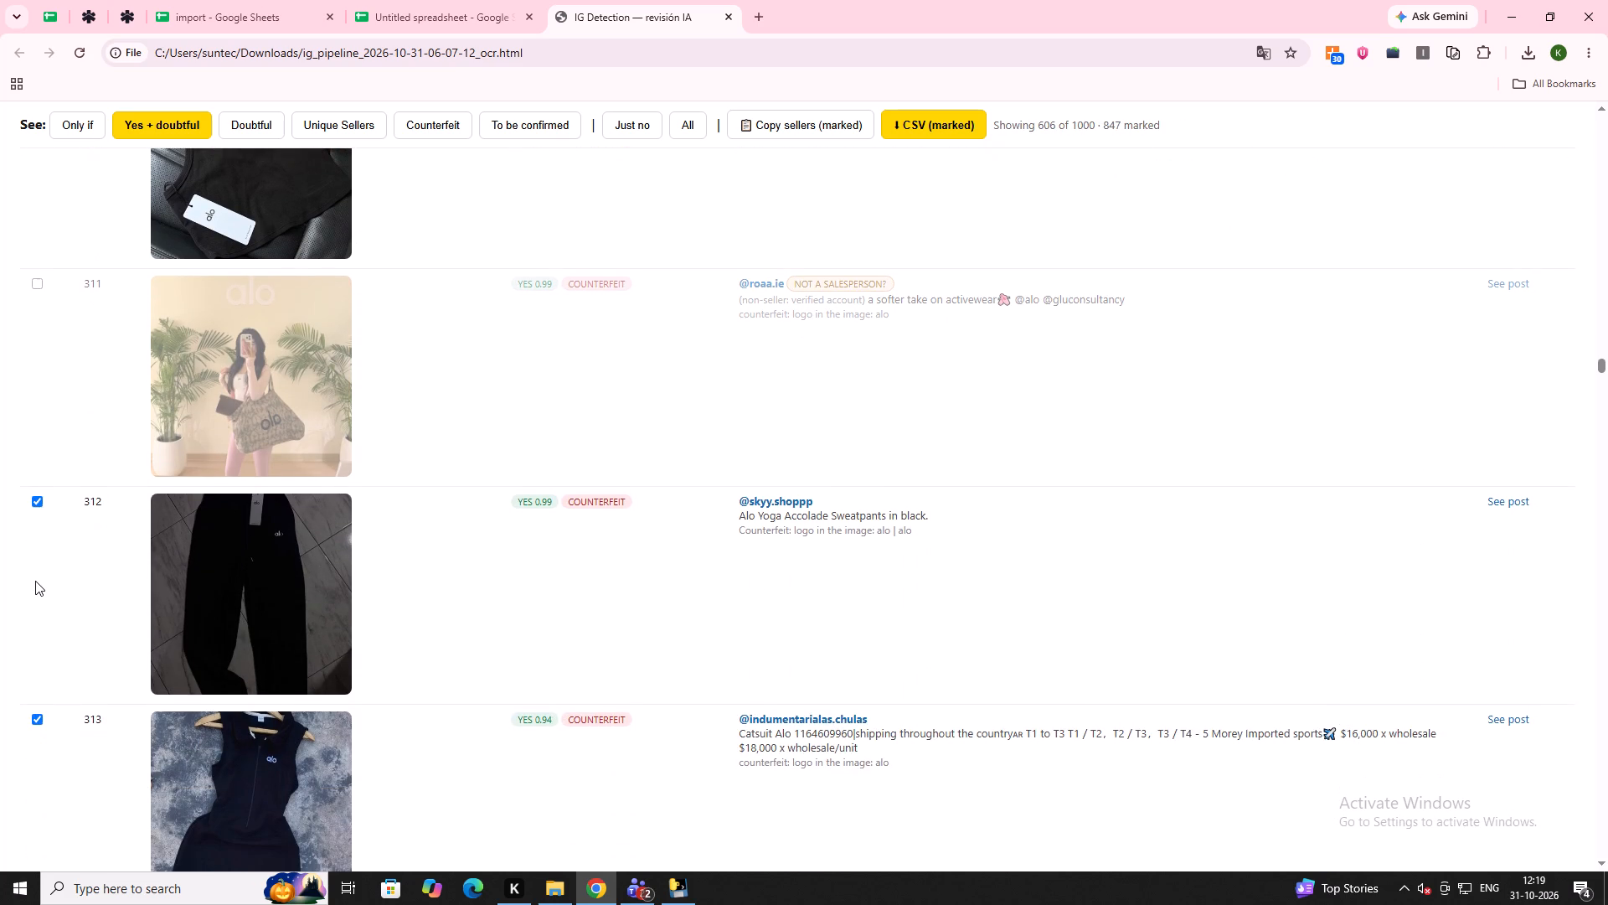
scroll(35, 581, "down", 11)
left_click(42, 460)
left_click(37, 452)
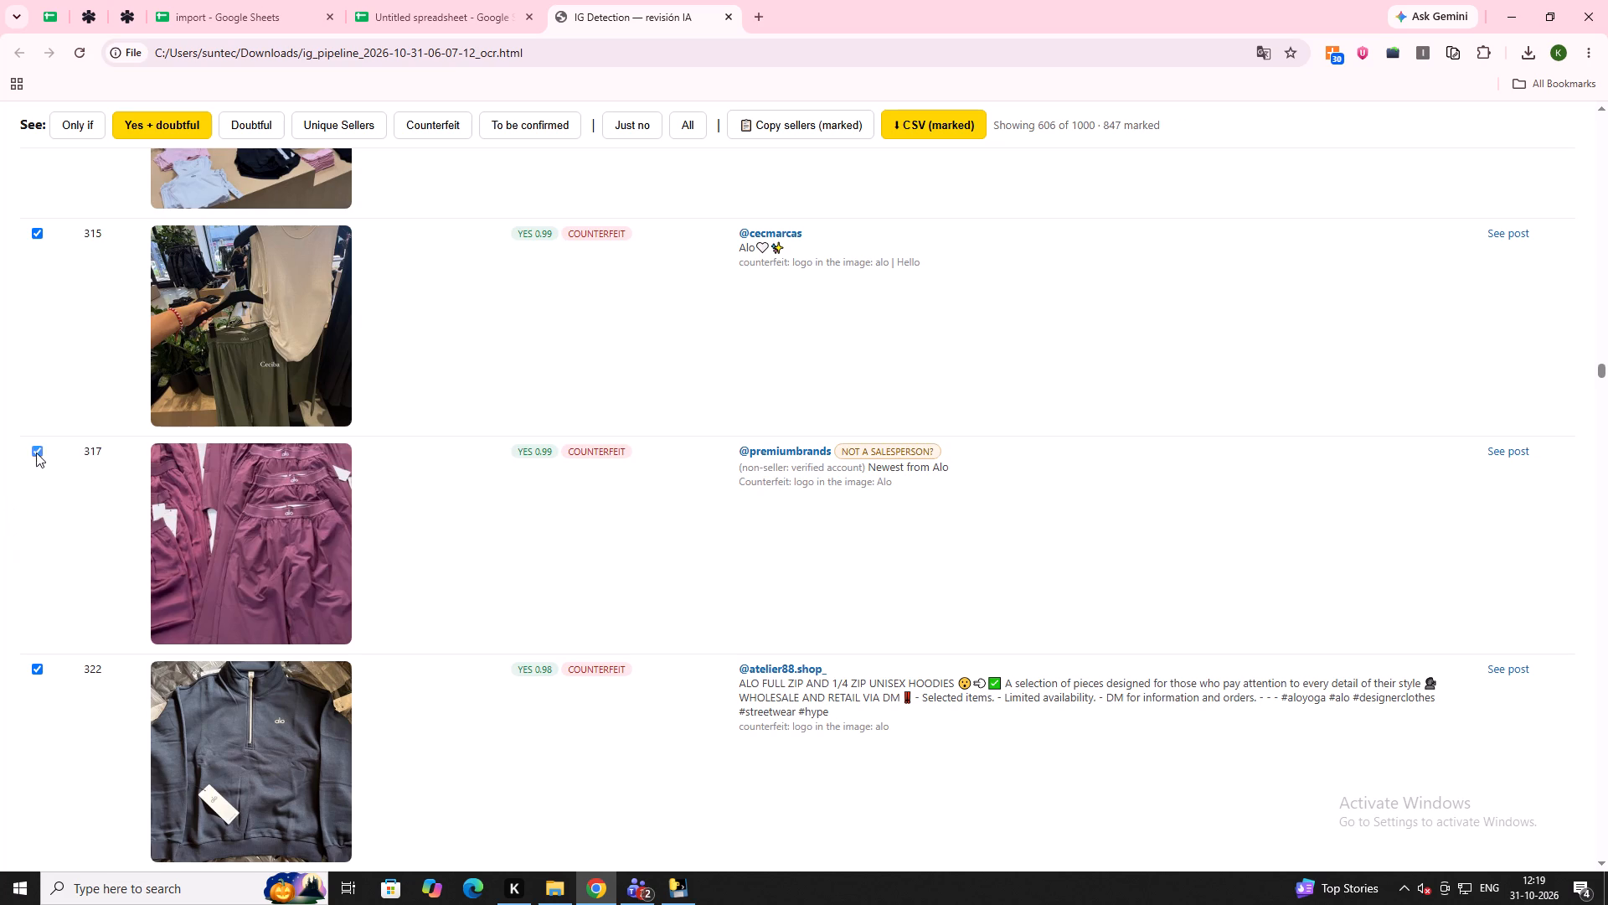
Review the listings from 322 onward and untick listing 337, the alo storefront post about the brand's first Brazil store.
scroll(121, 538, "down", 20)
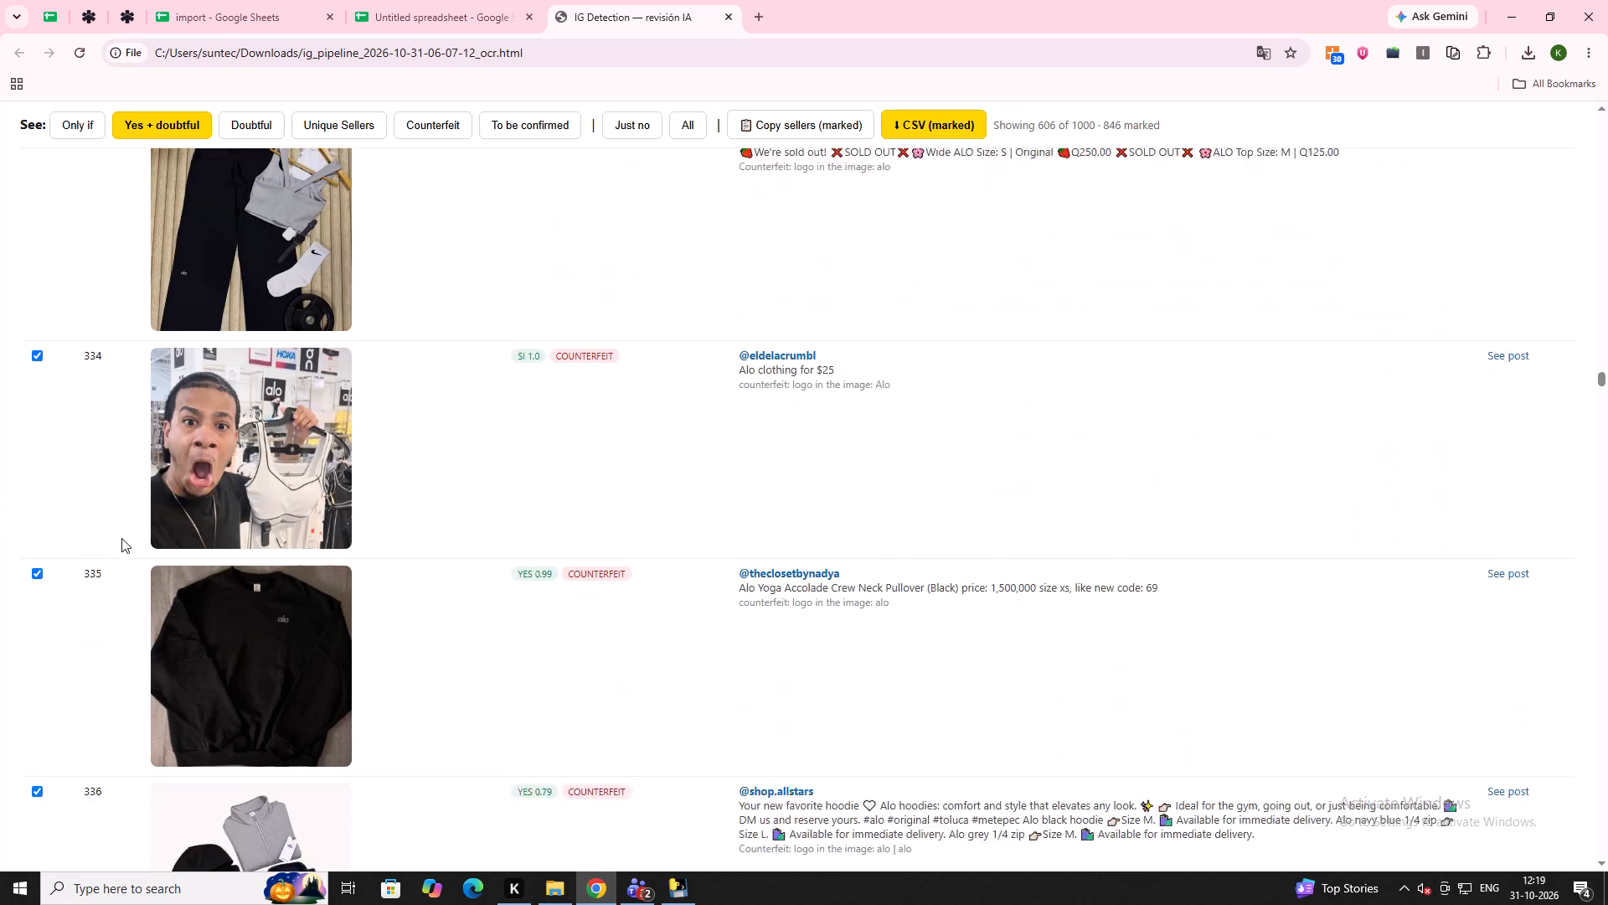
scroll(121, 538, "down", 10)
scroll(121, 538, "up", 4)
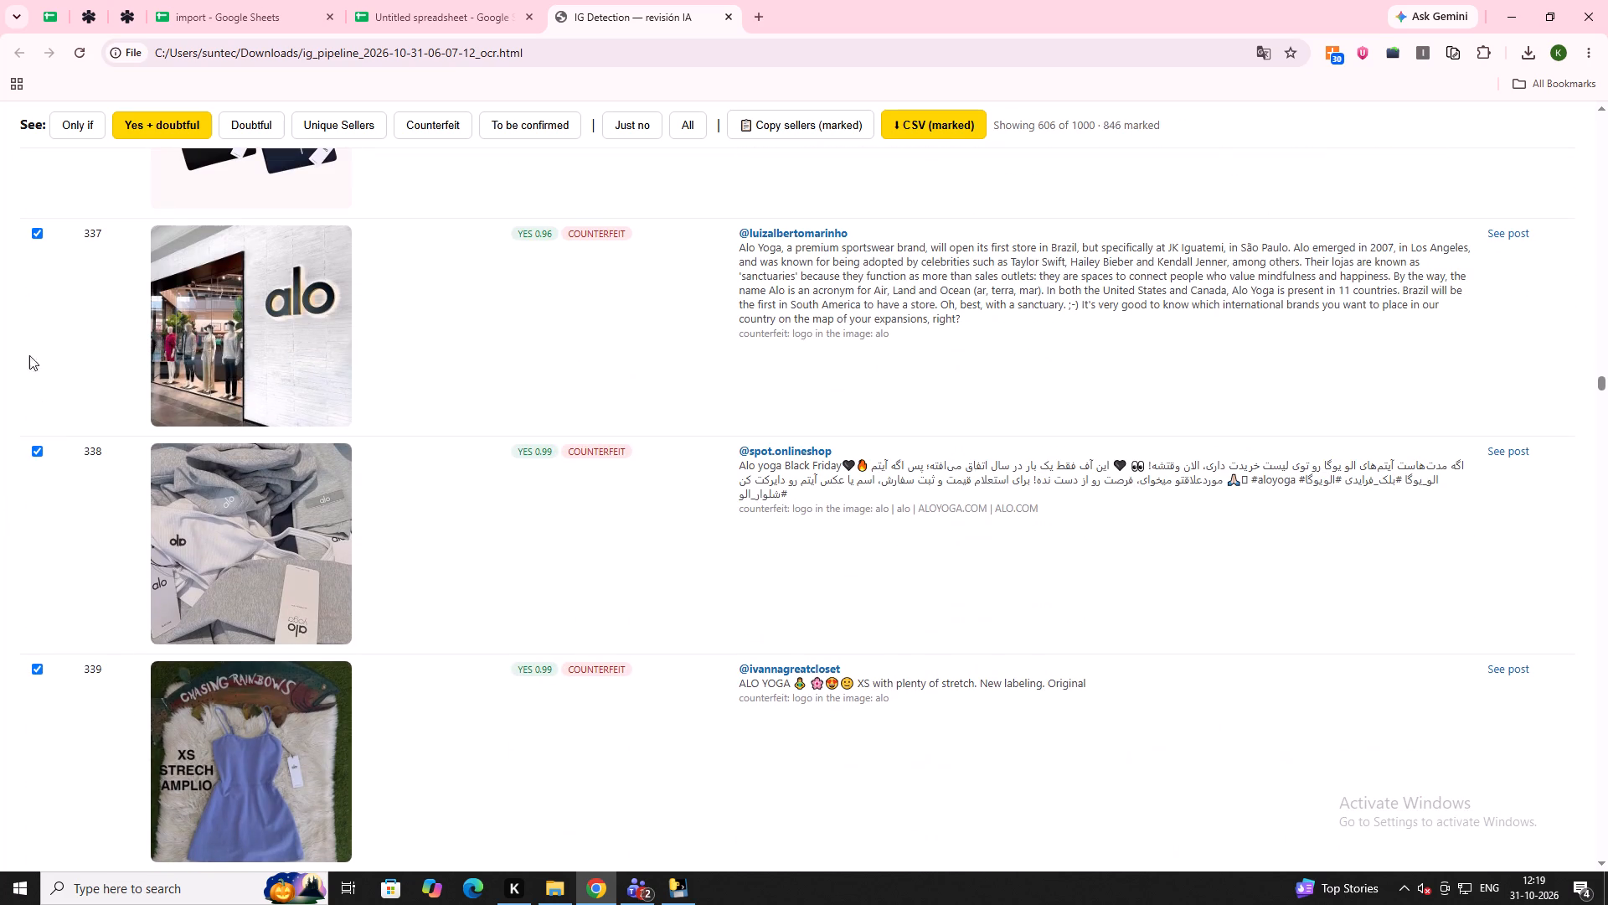
left_click(39, 235)
Review the listings from 338 onward and untick listing 359, the verified non-seller's International Yoga Day post.
scroll(380, 523, "down", 8)
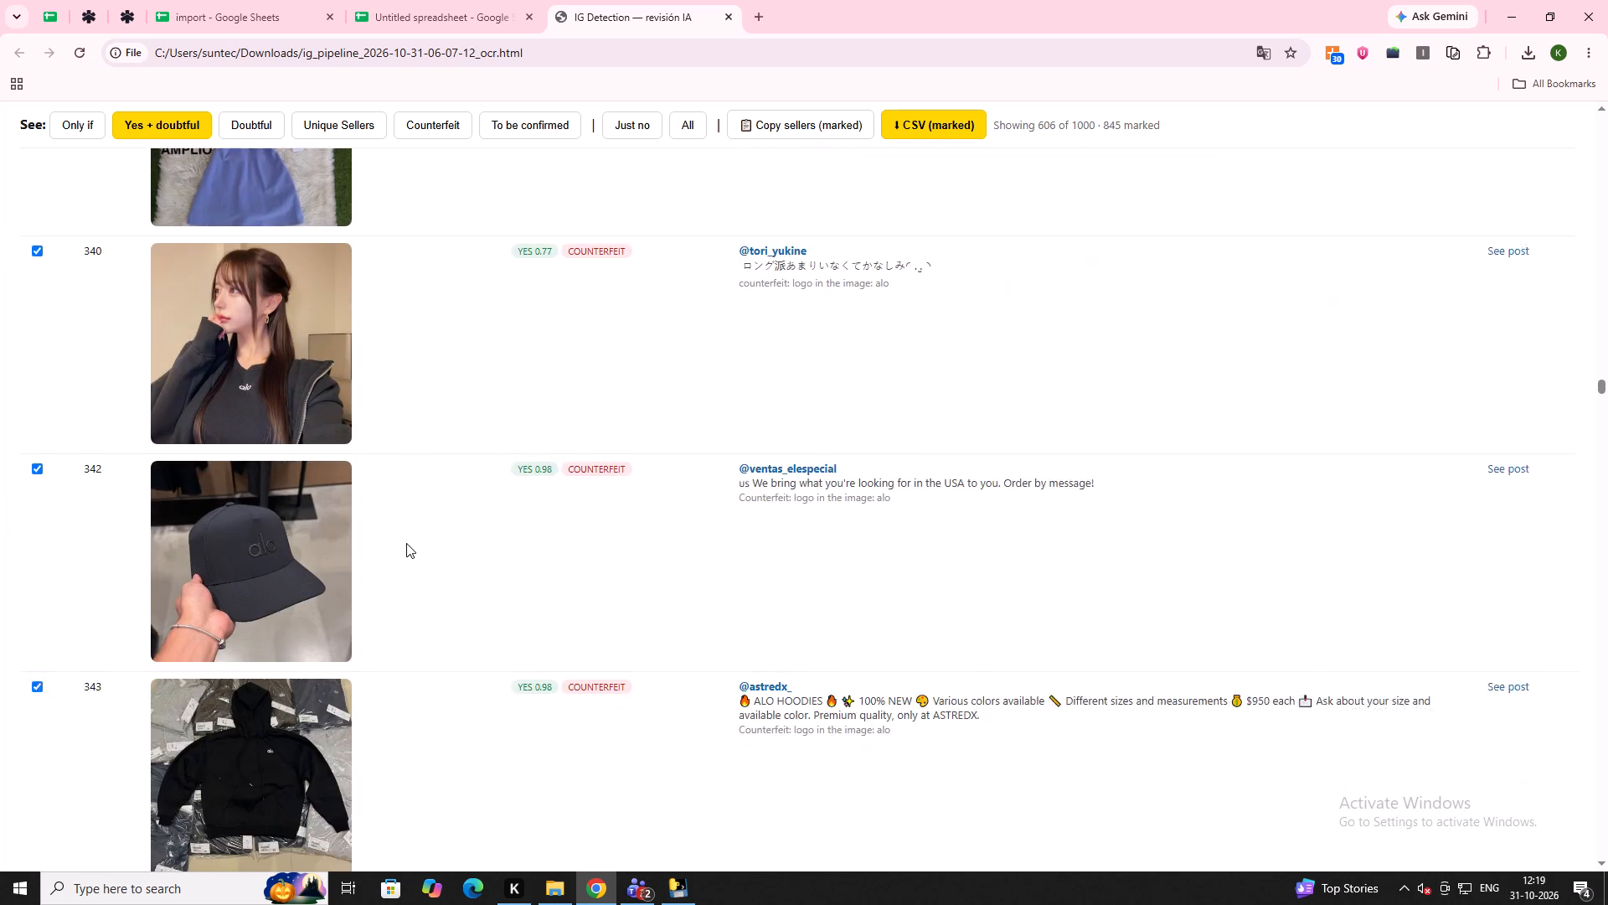
scroll(416, 569, "down", 7)
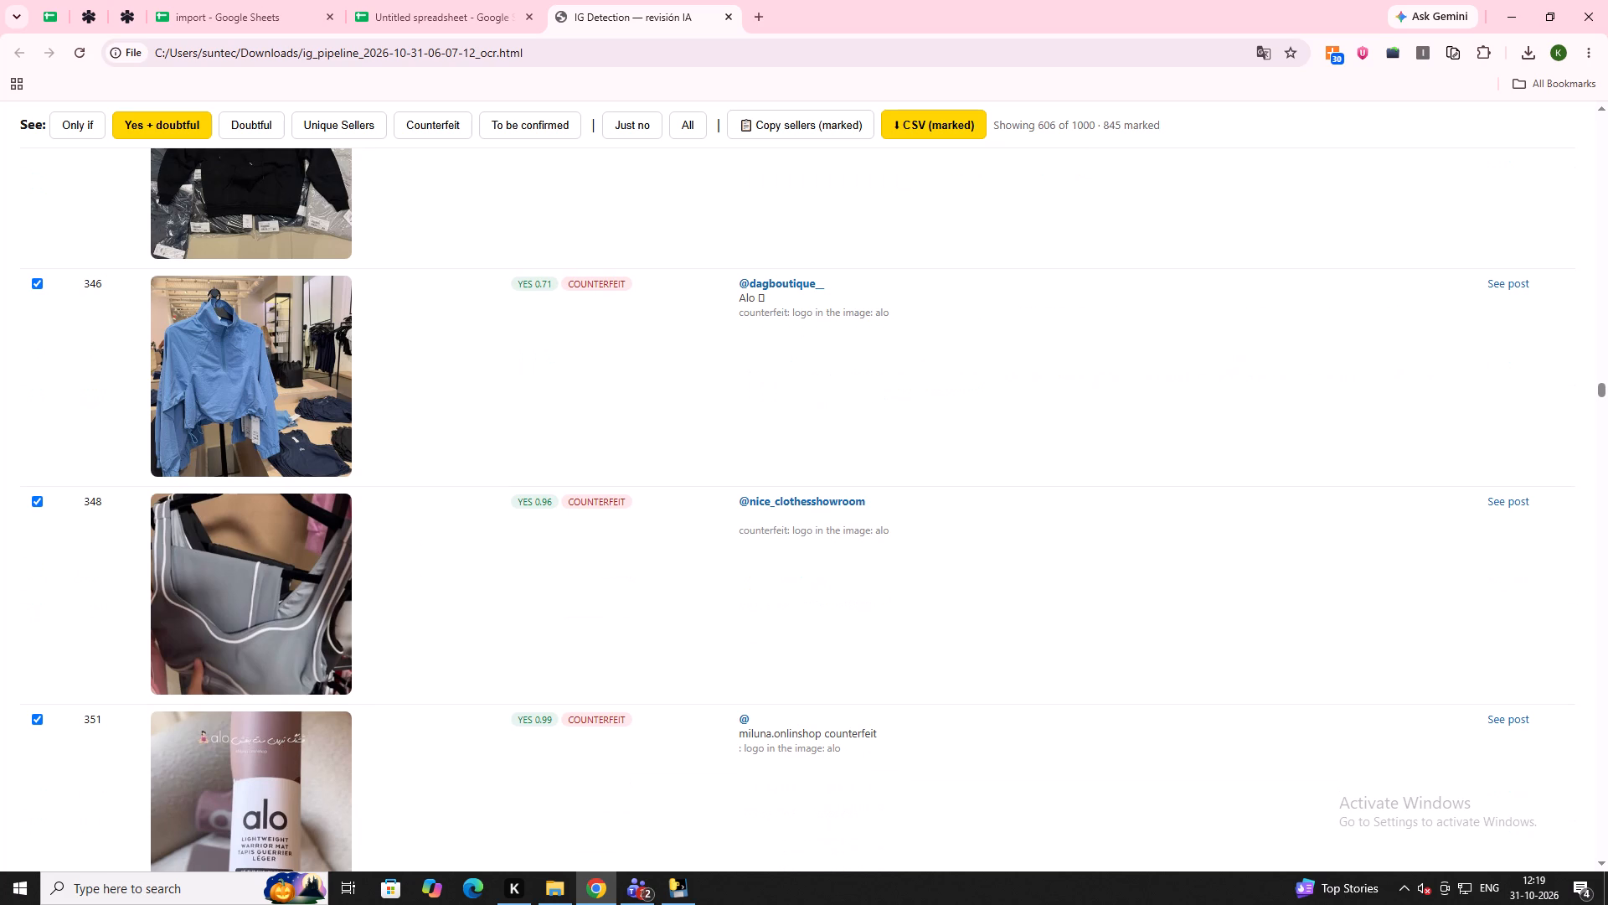
scroll(235, 581, "down", 10)
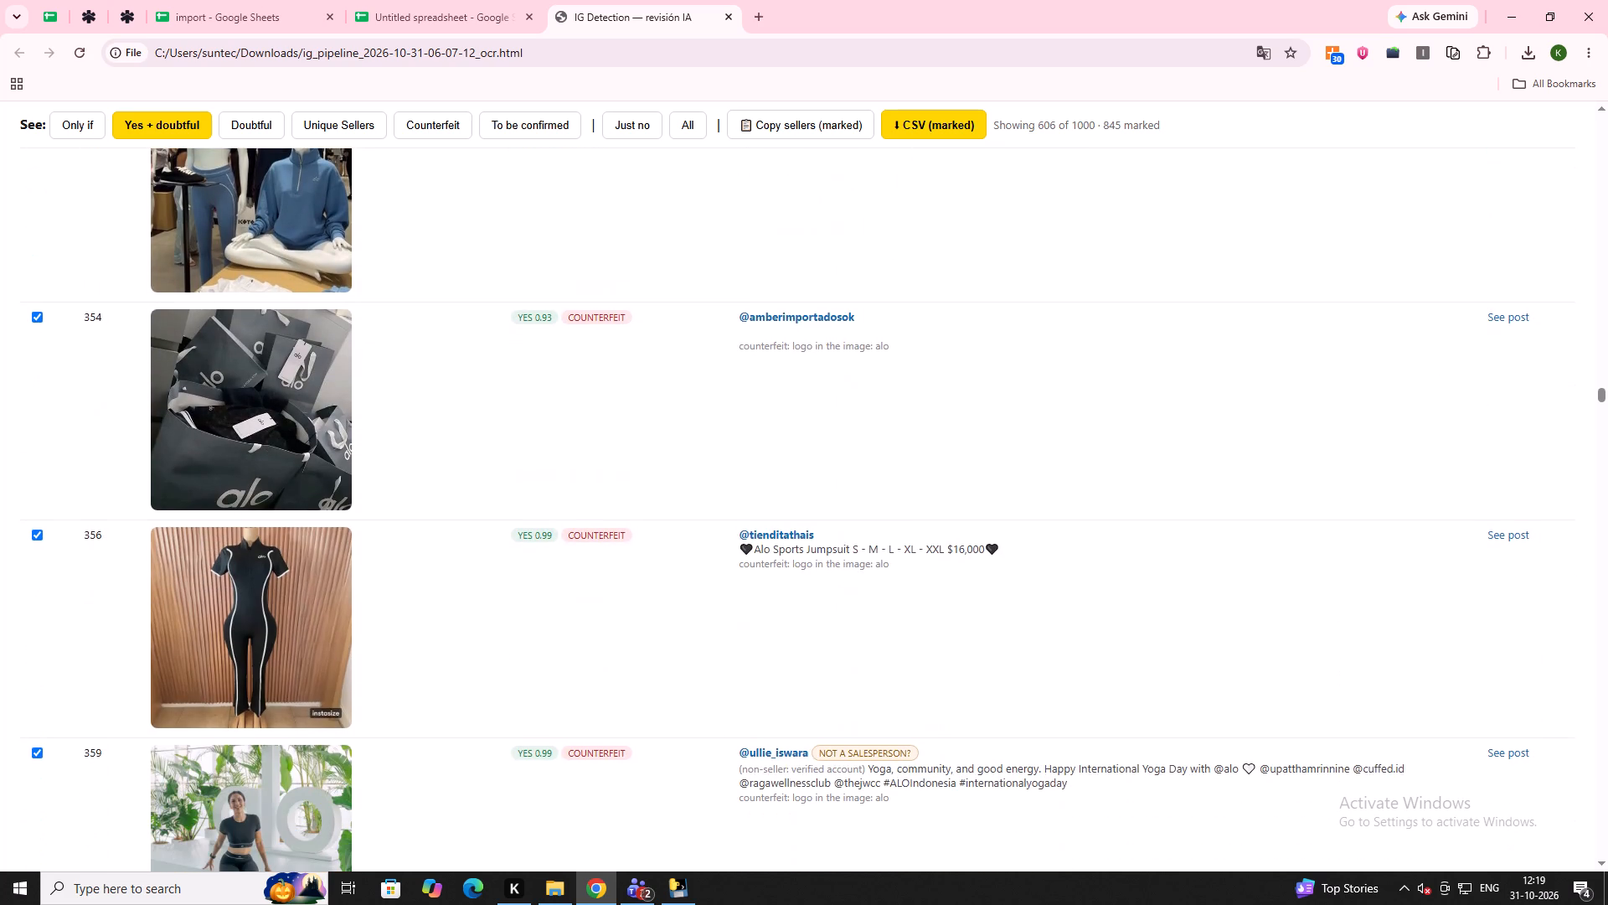
scroll(172, 550, "down", 3)
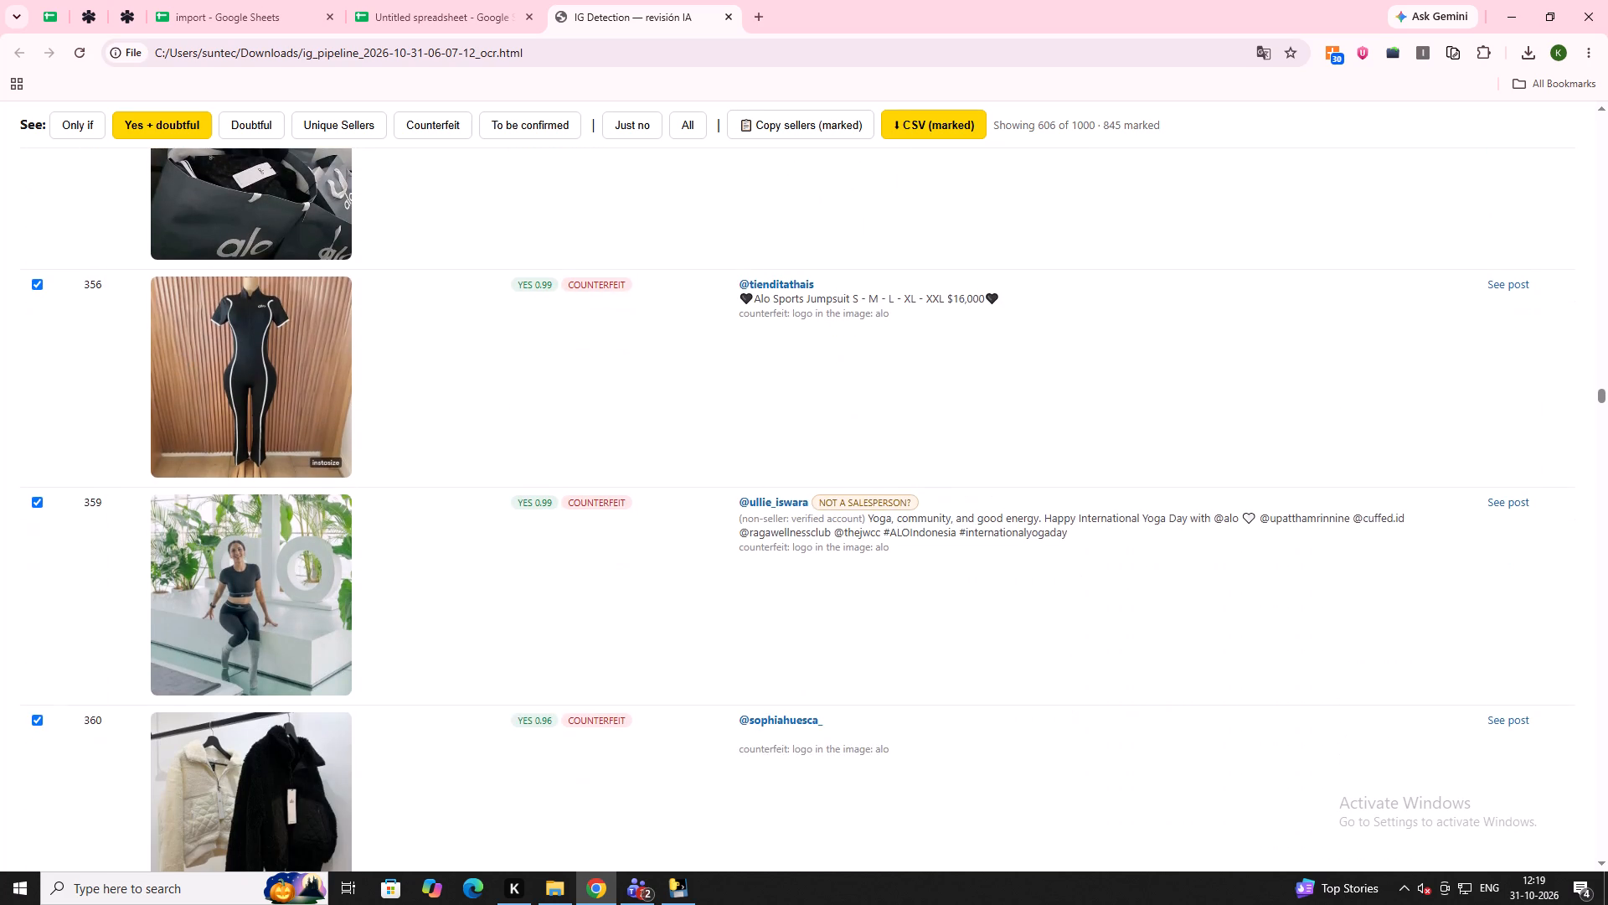
scroll(194, 509, "down", 3)
left_click(37, 250)
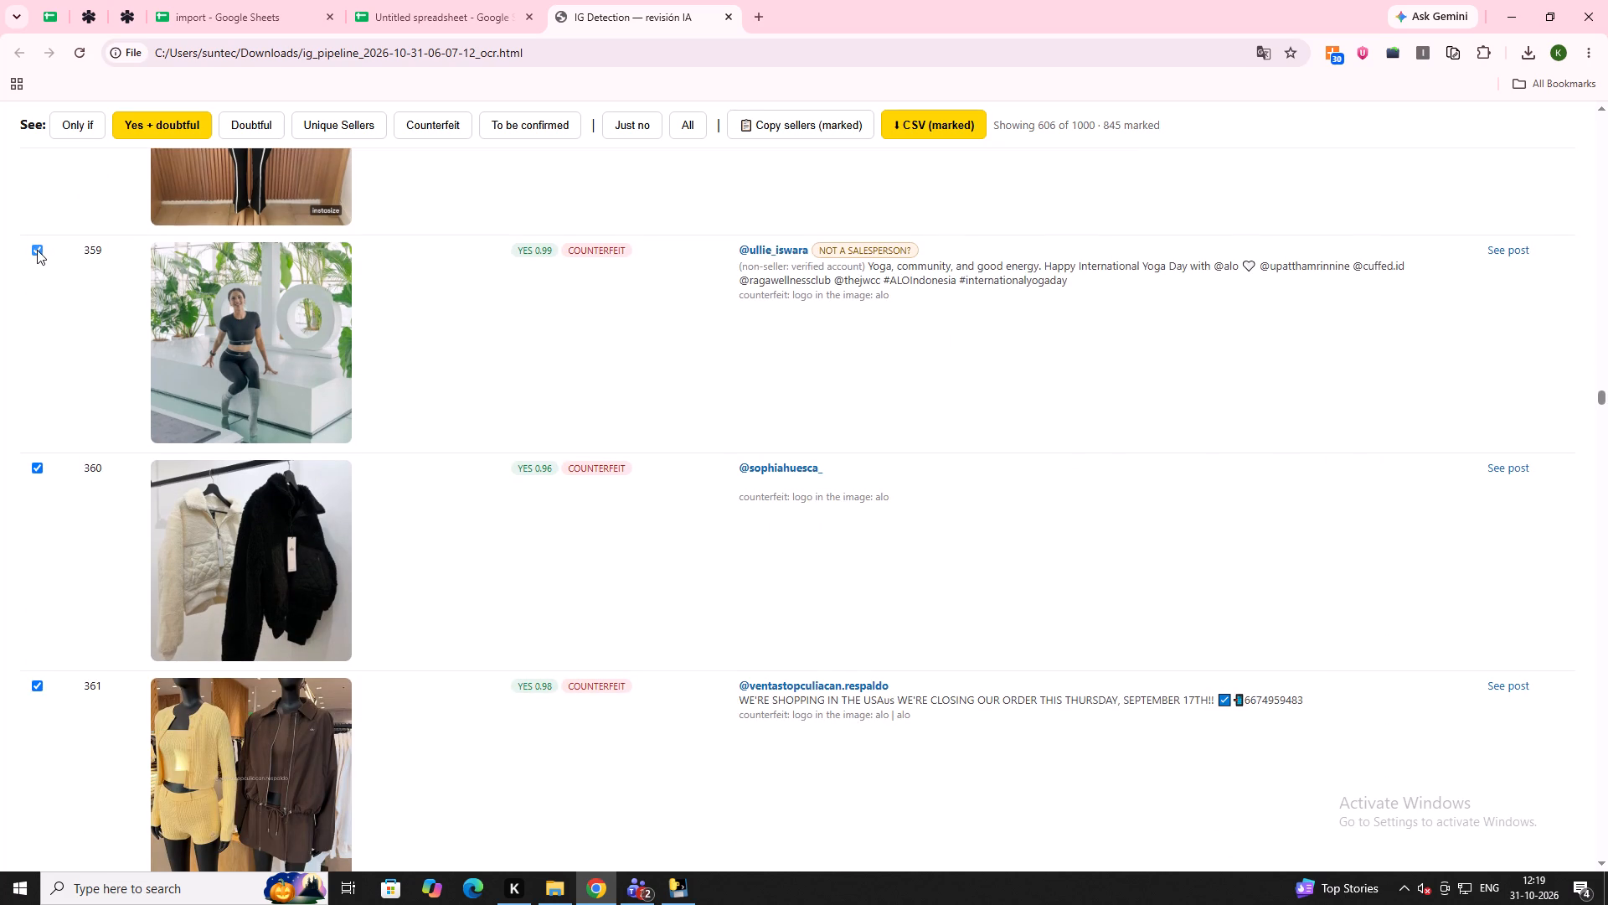
Review the listings from 360 onward and untick listing 377, the post about using a student discount on an ALO order.
scroll(145, 318, "down", 9)
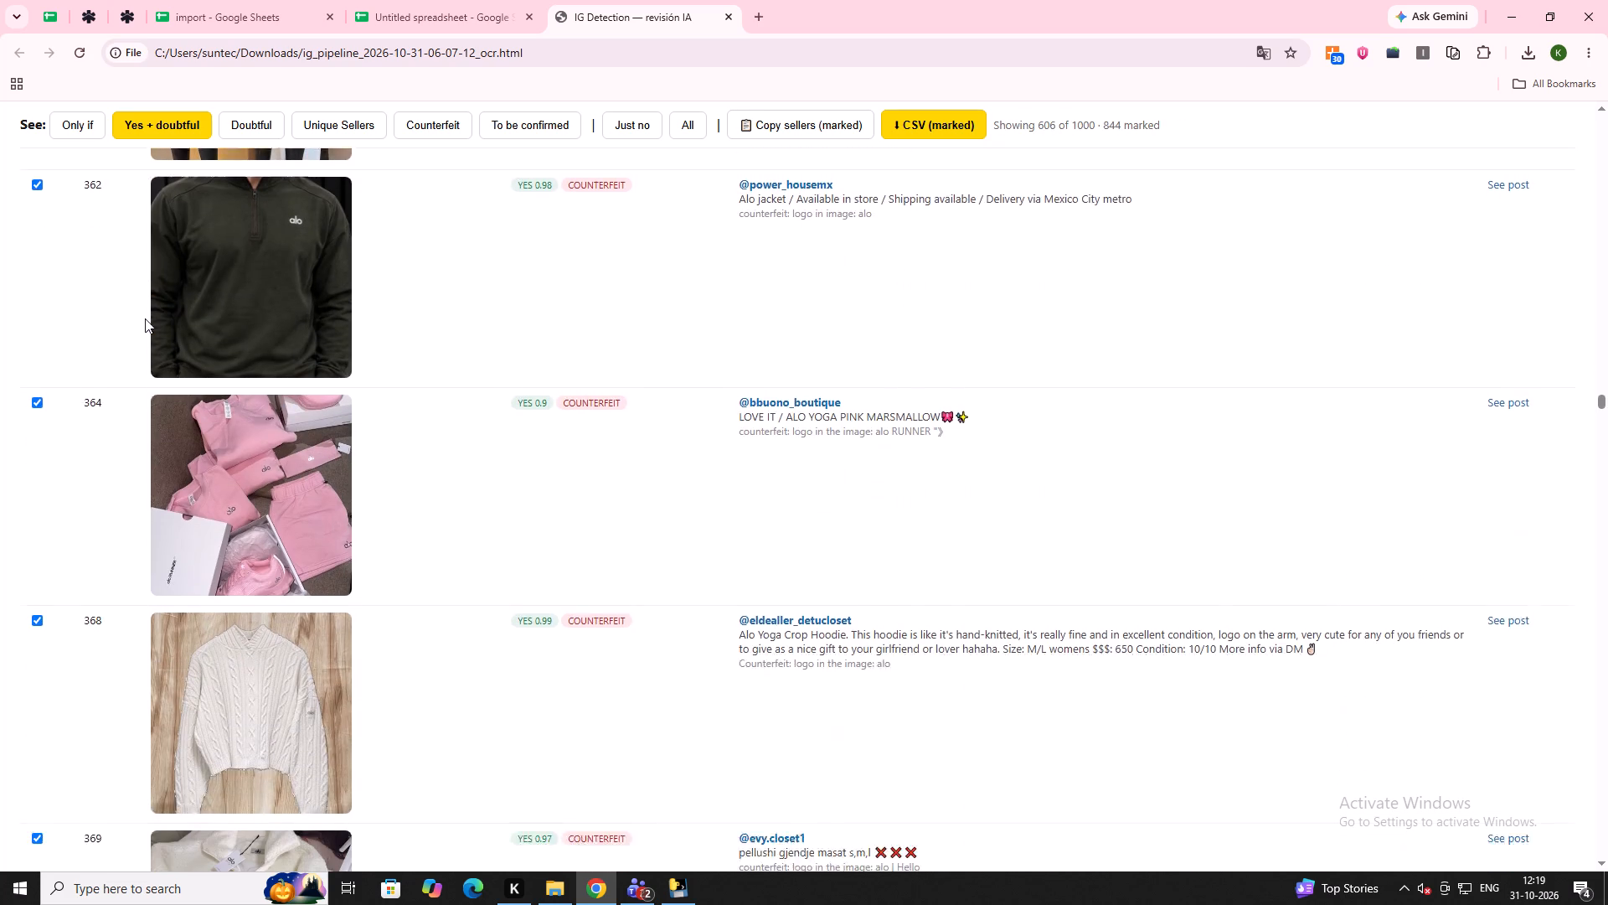
scroll(145, 318, "down", 9)
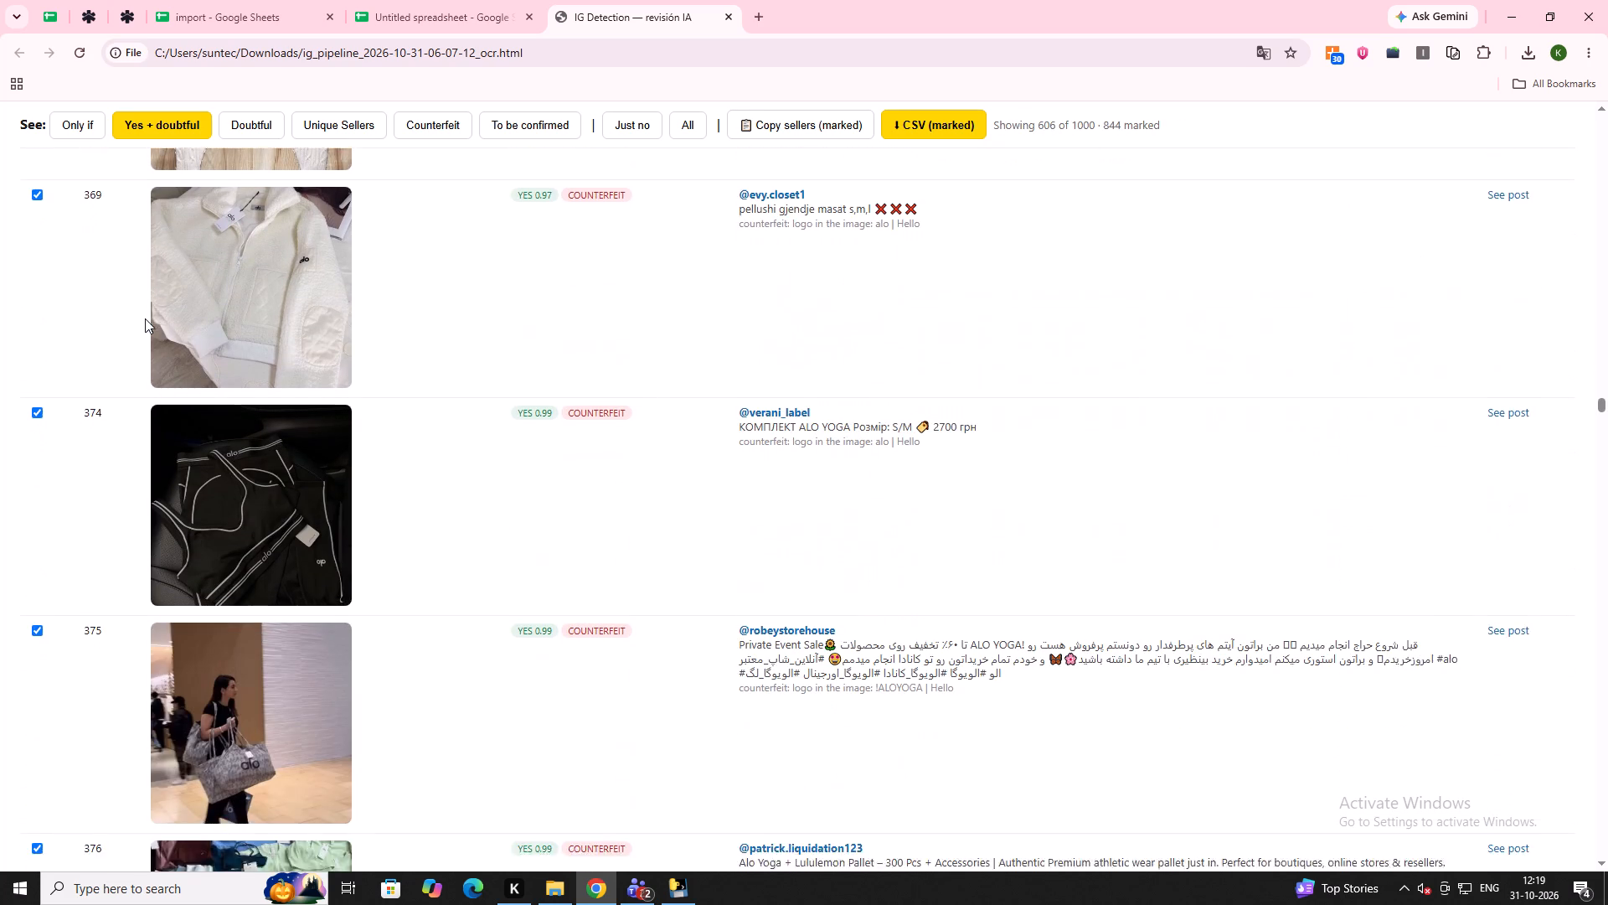
scroll(145, 318, "down", 8)
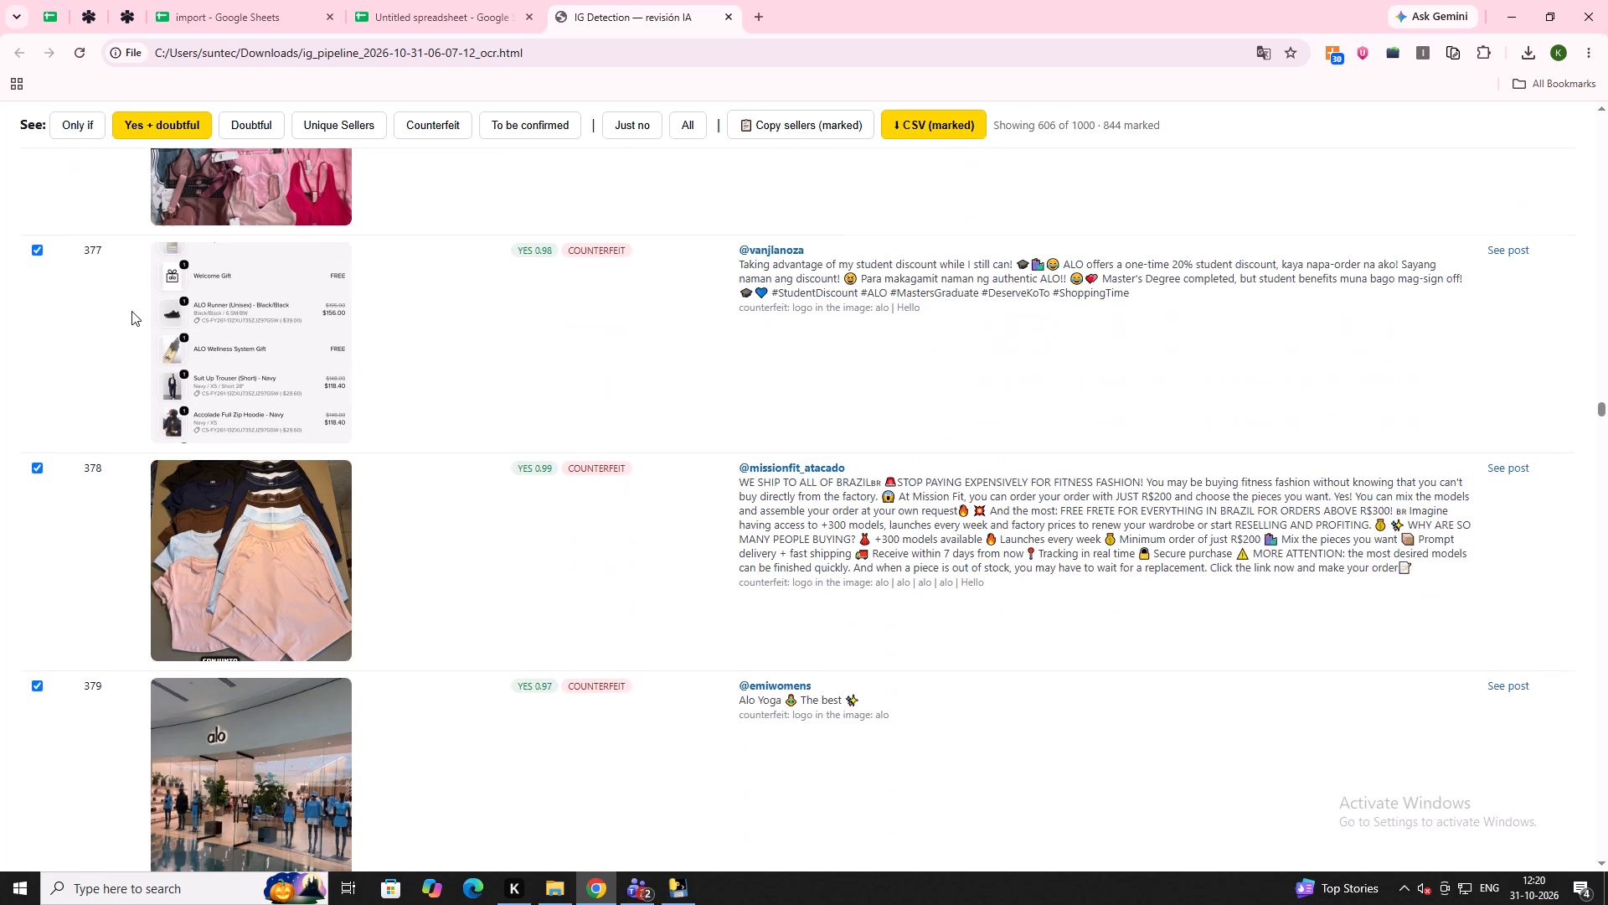
left_click(31, 247)
left_click(39, 251)
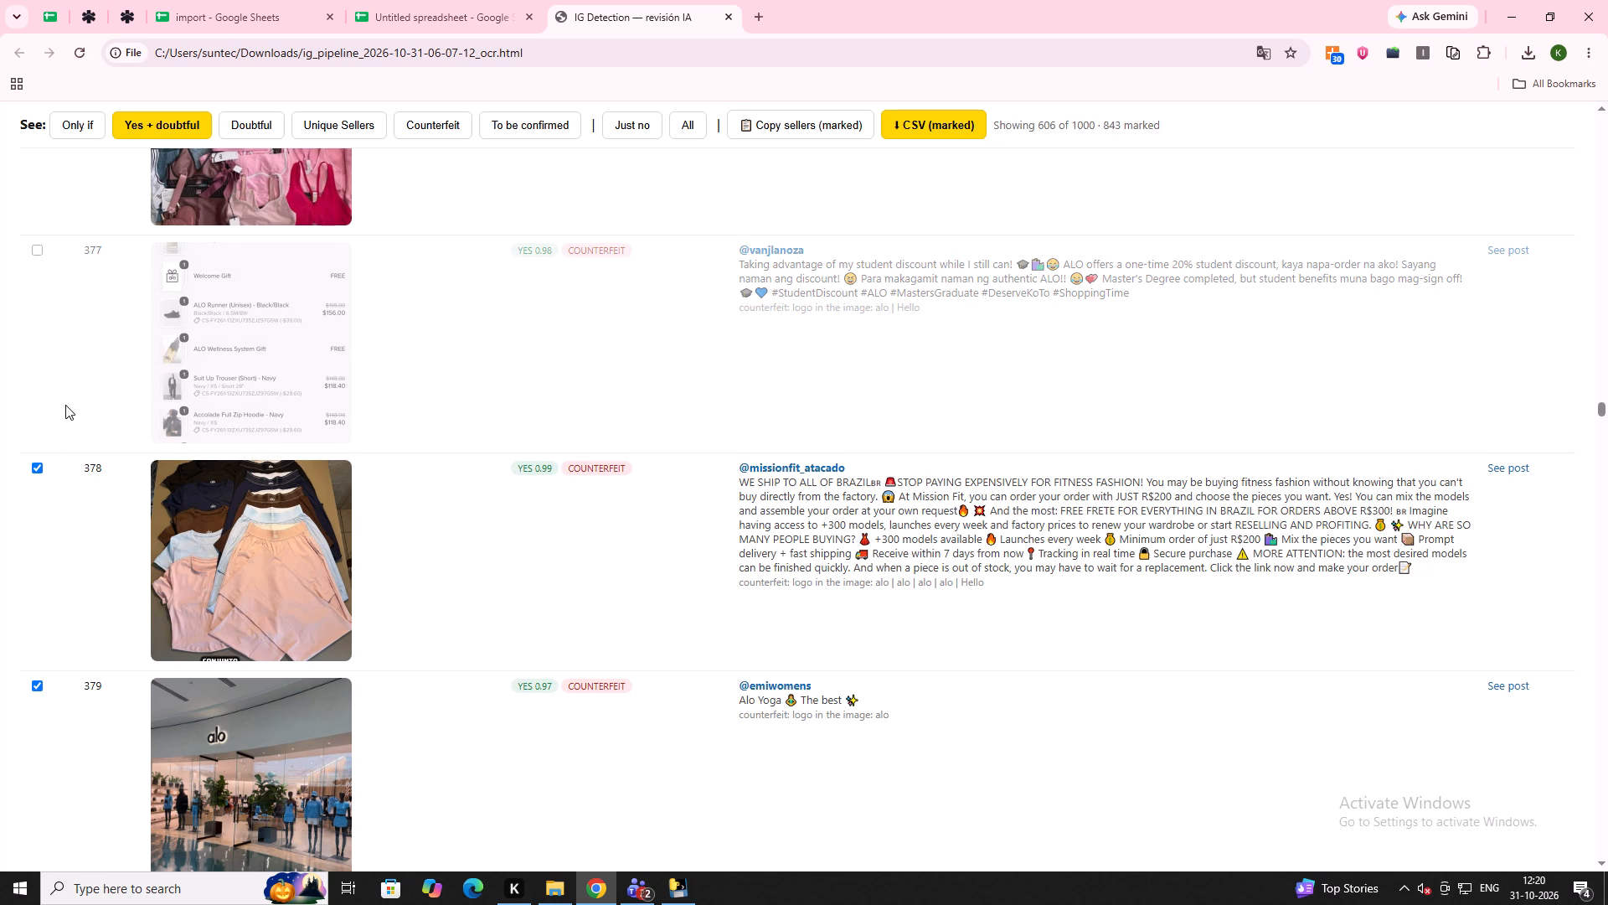
Untick listings 379 and 383, both showing the alo storefront, and listing 380, the 30% off promotion post.
scroll(65, 405, "down", 3)
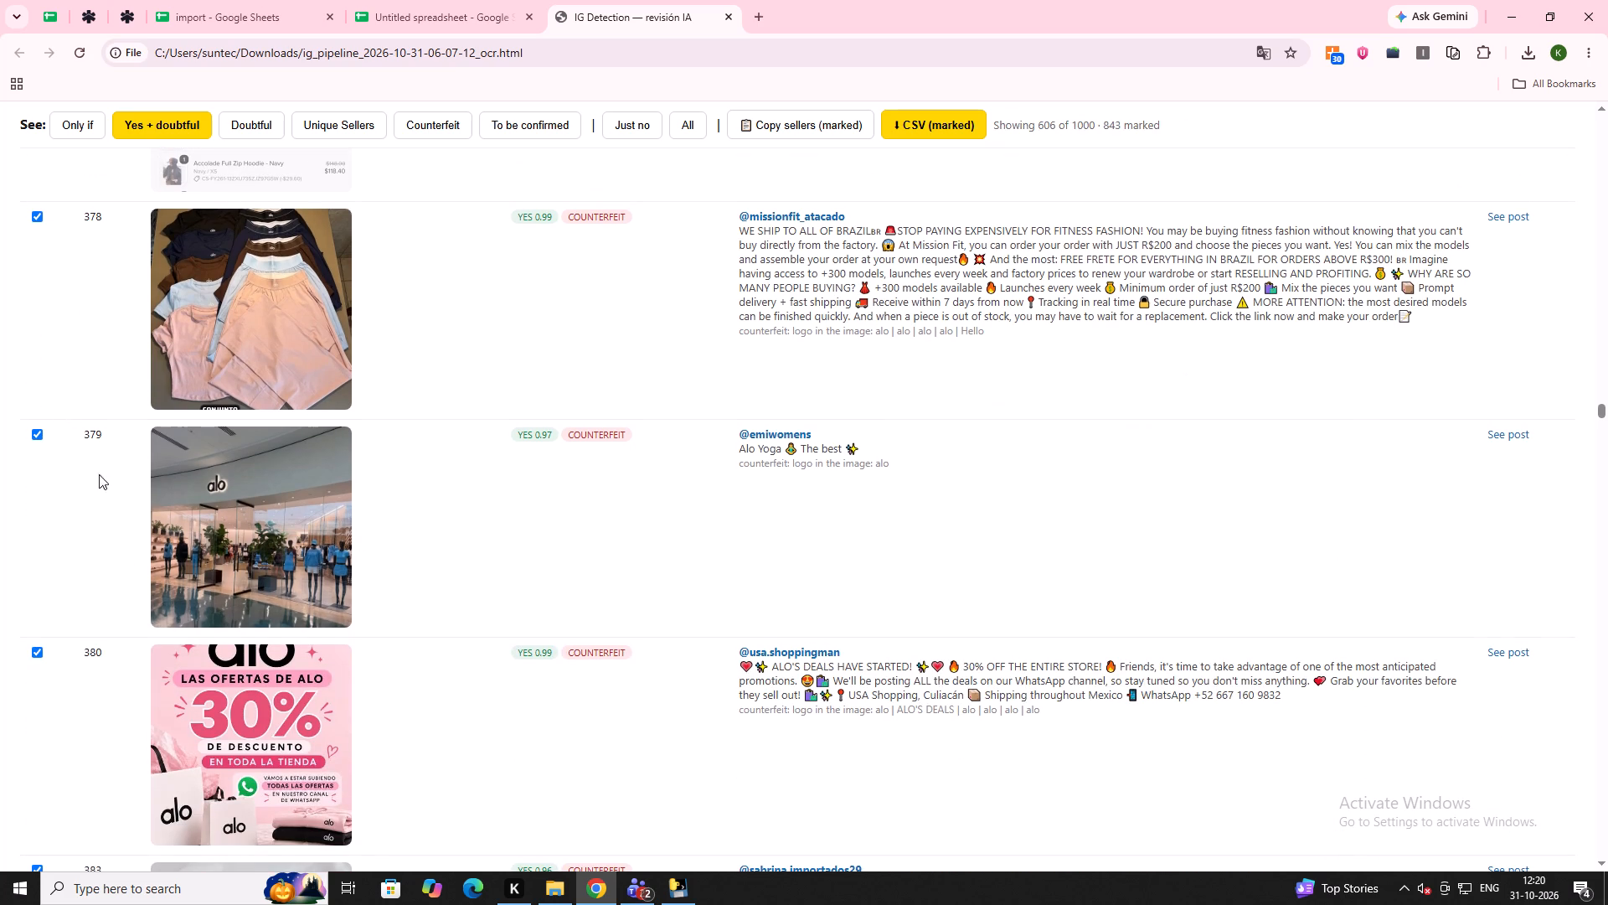
double_click(43, 432)
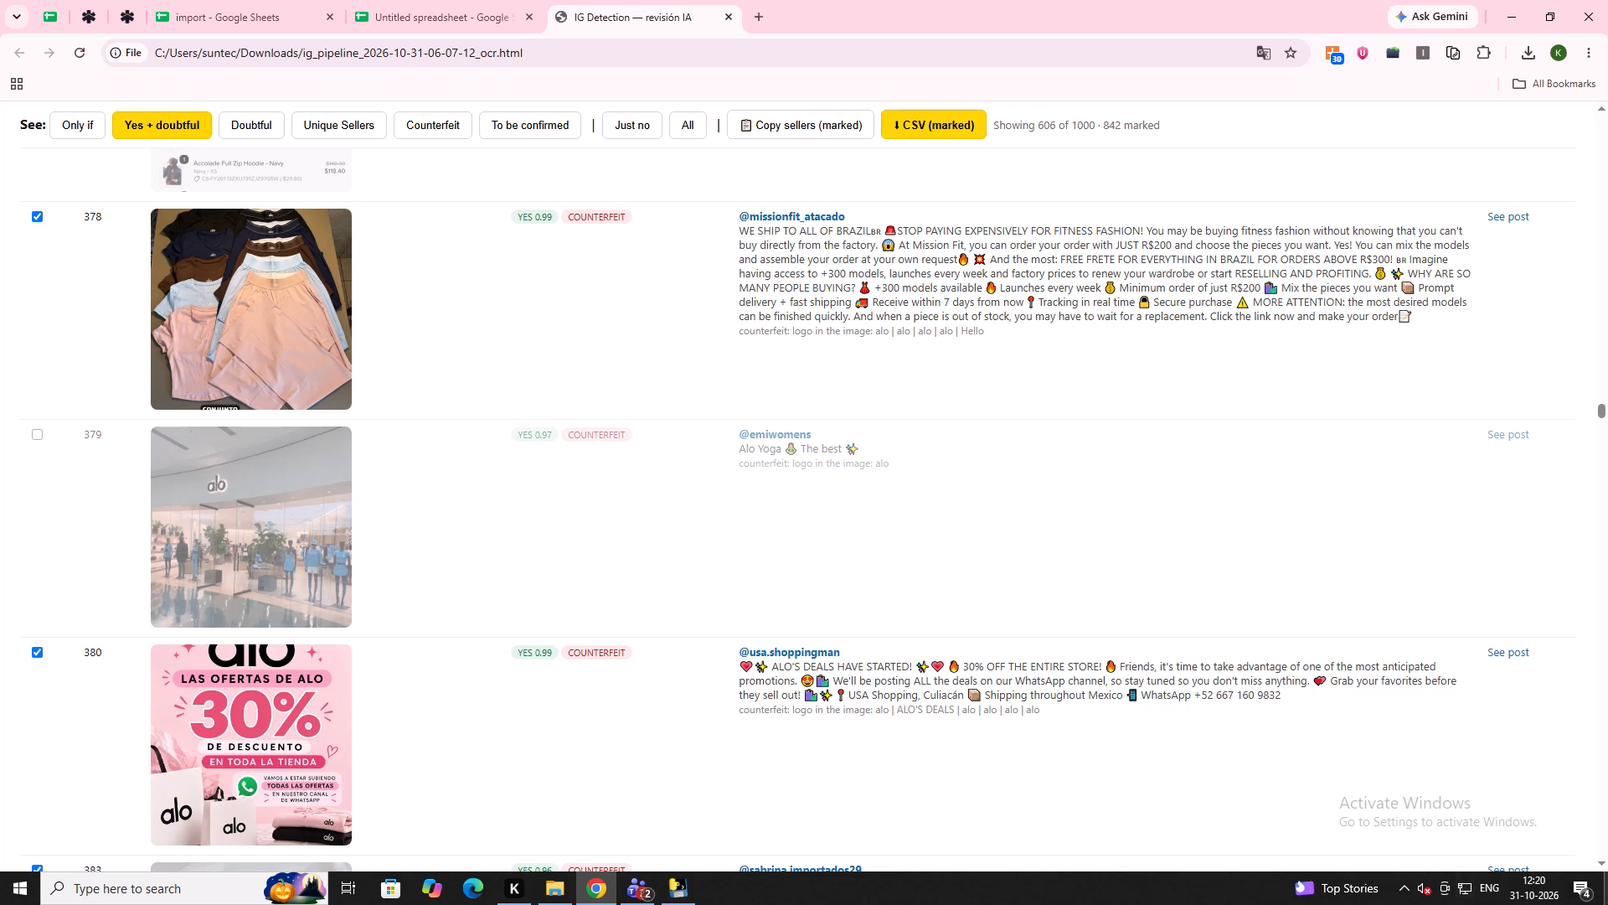
left_click(34, 654)
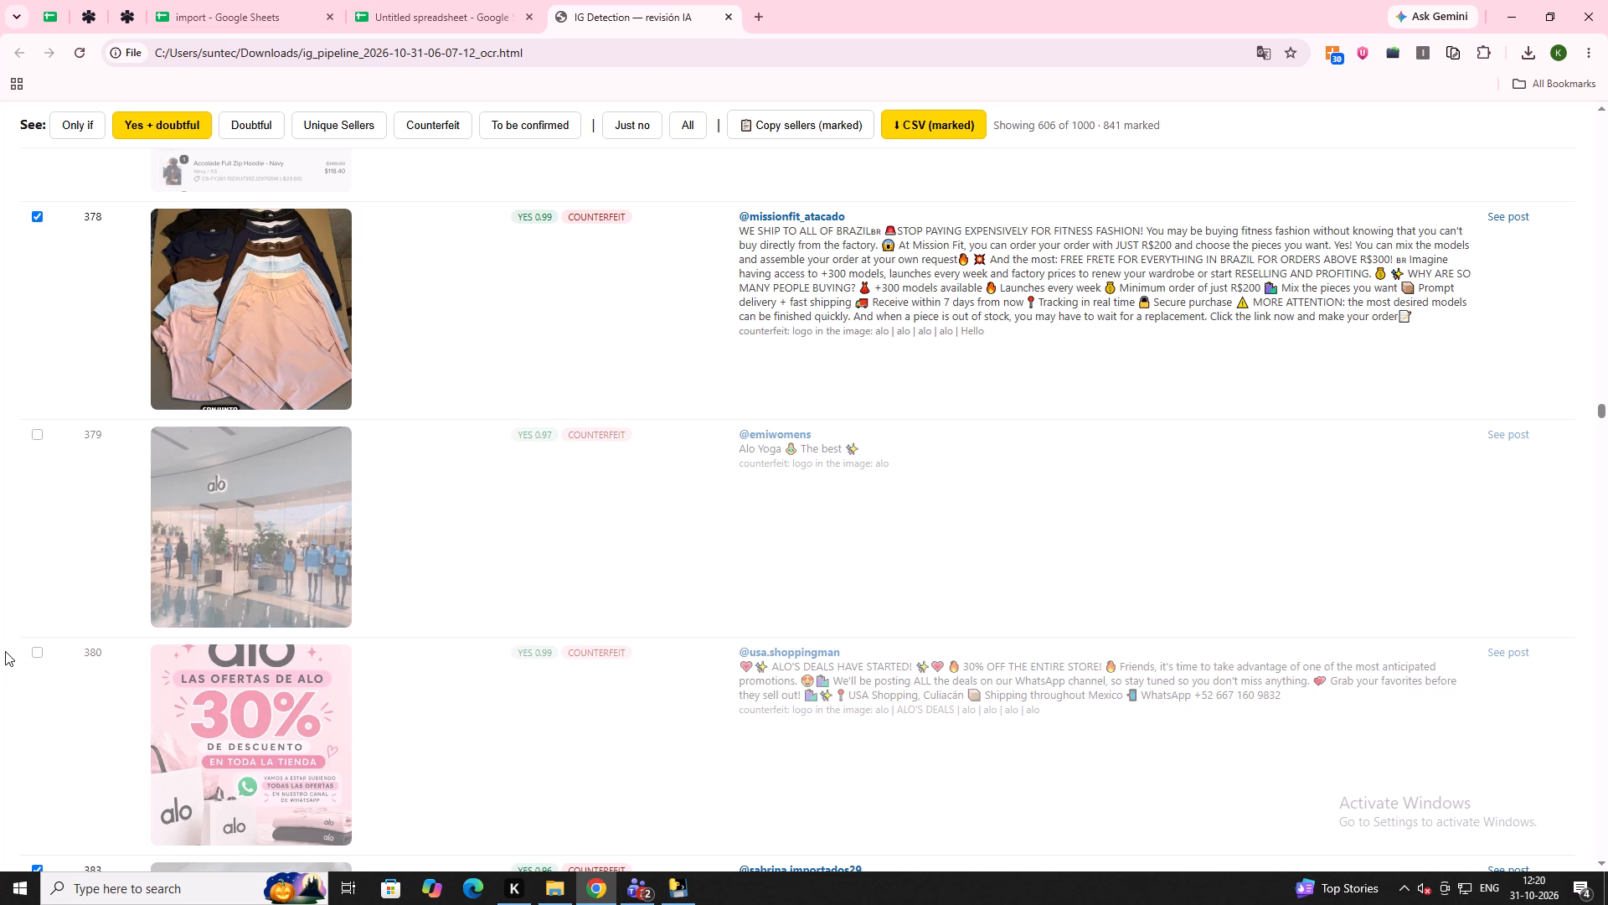
scroll(1, 649, "down", 3)
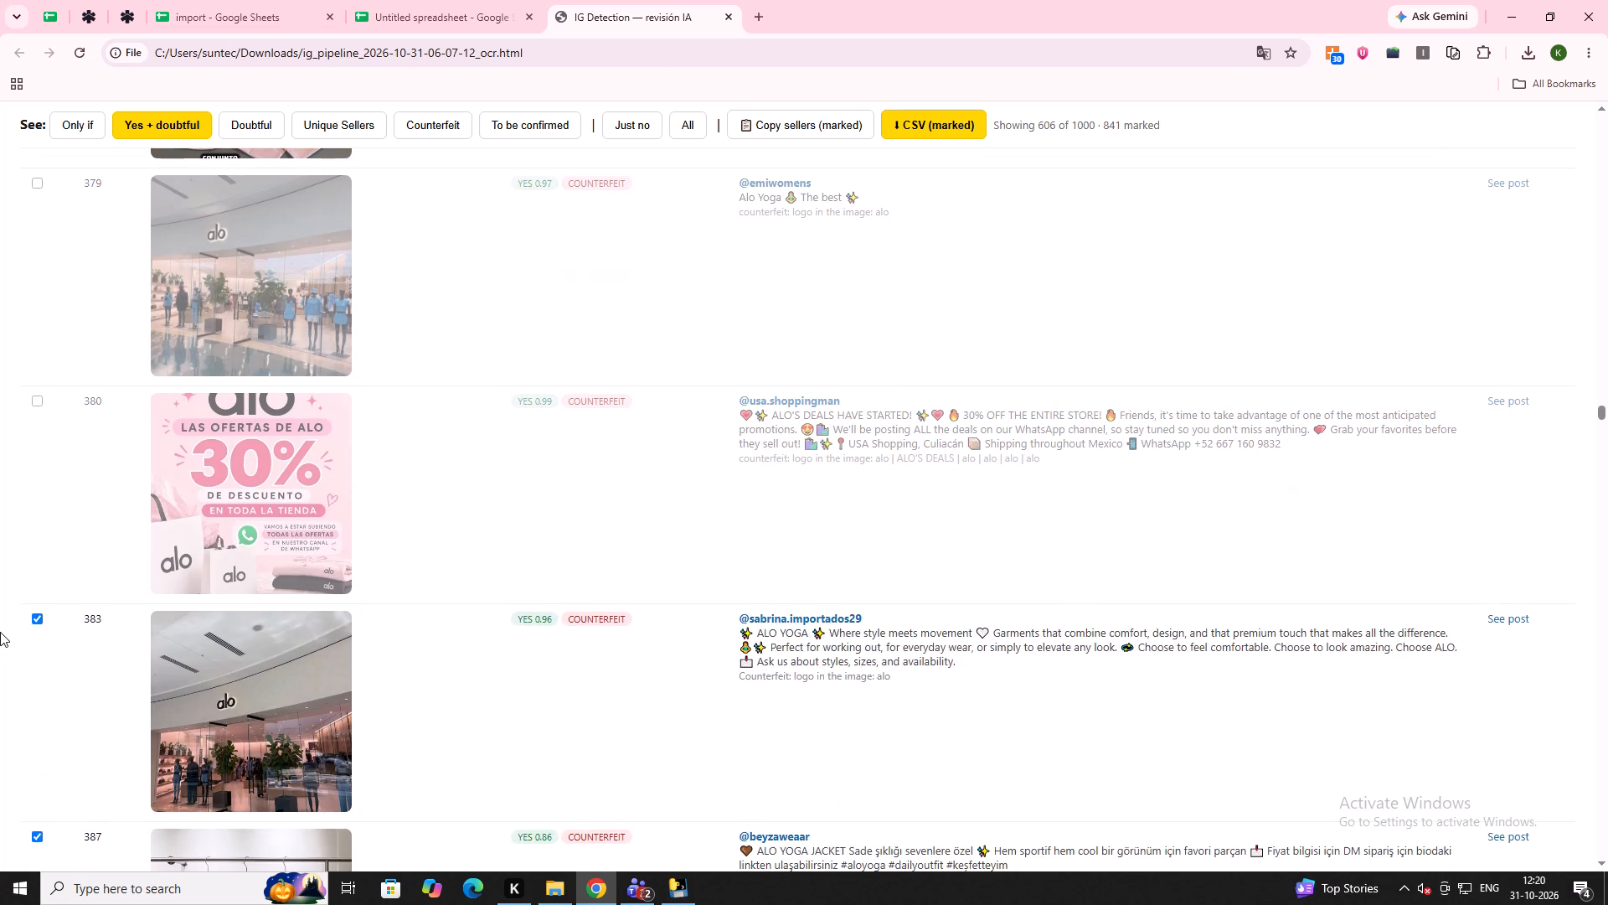
scroll(0, 631, "down", 2)
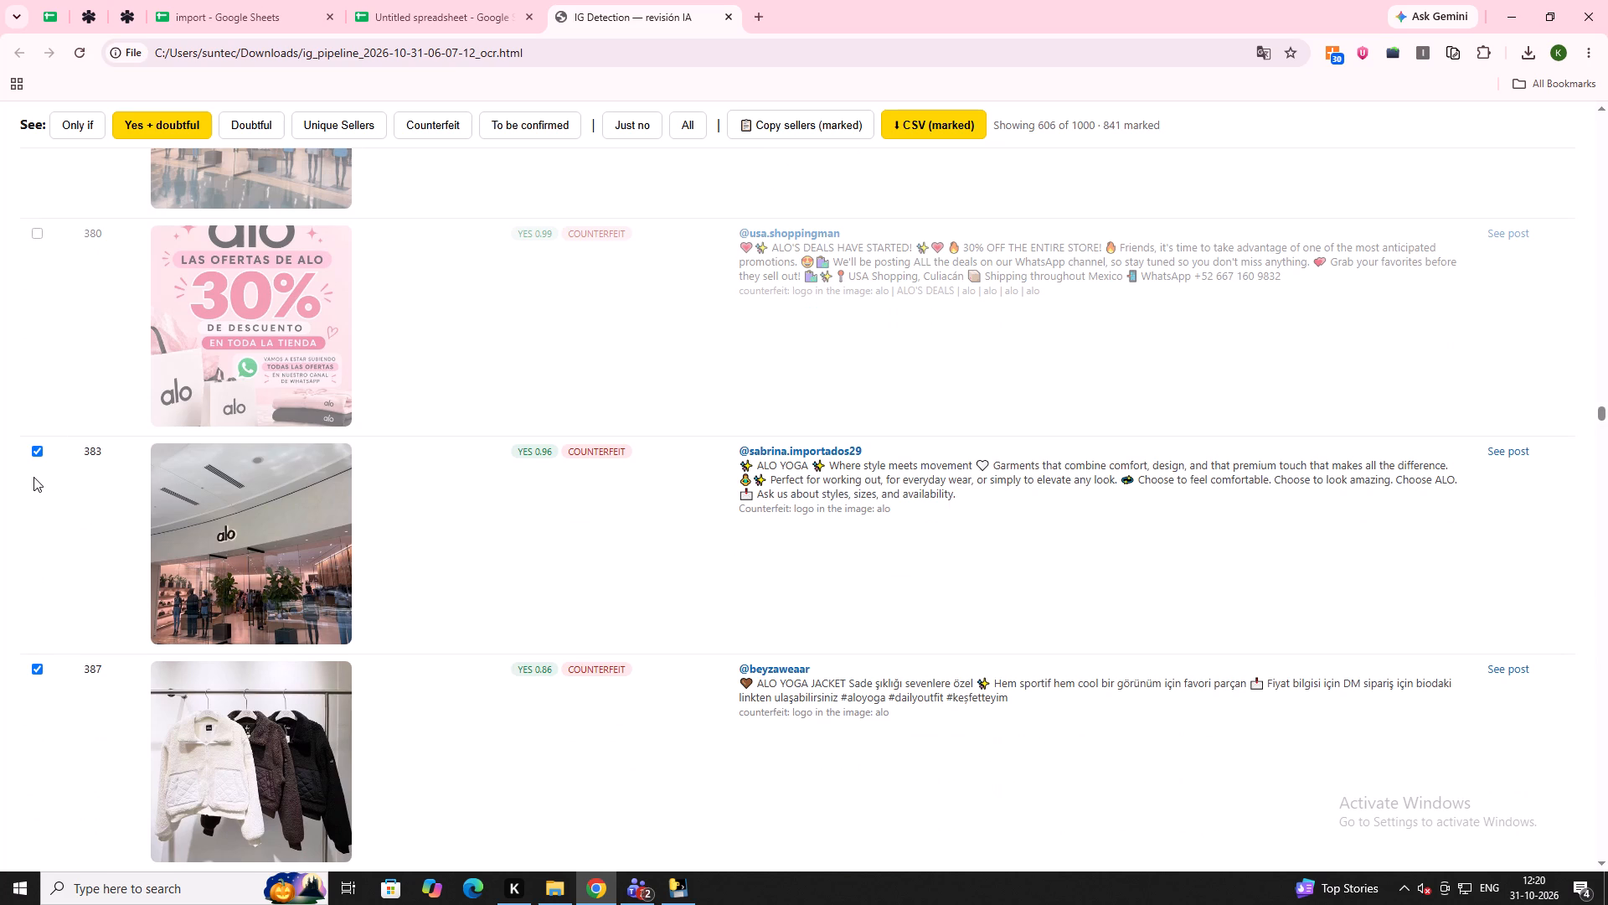
left_click(33, 450)
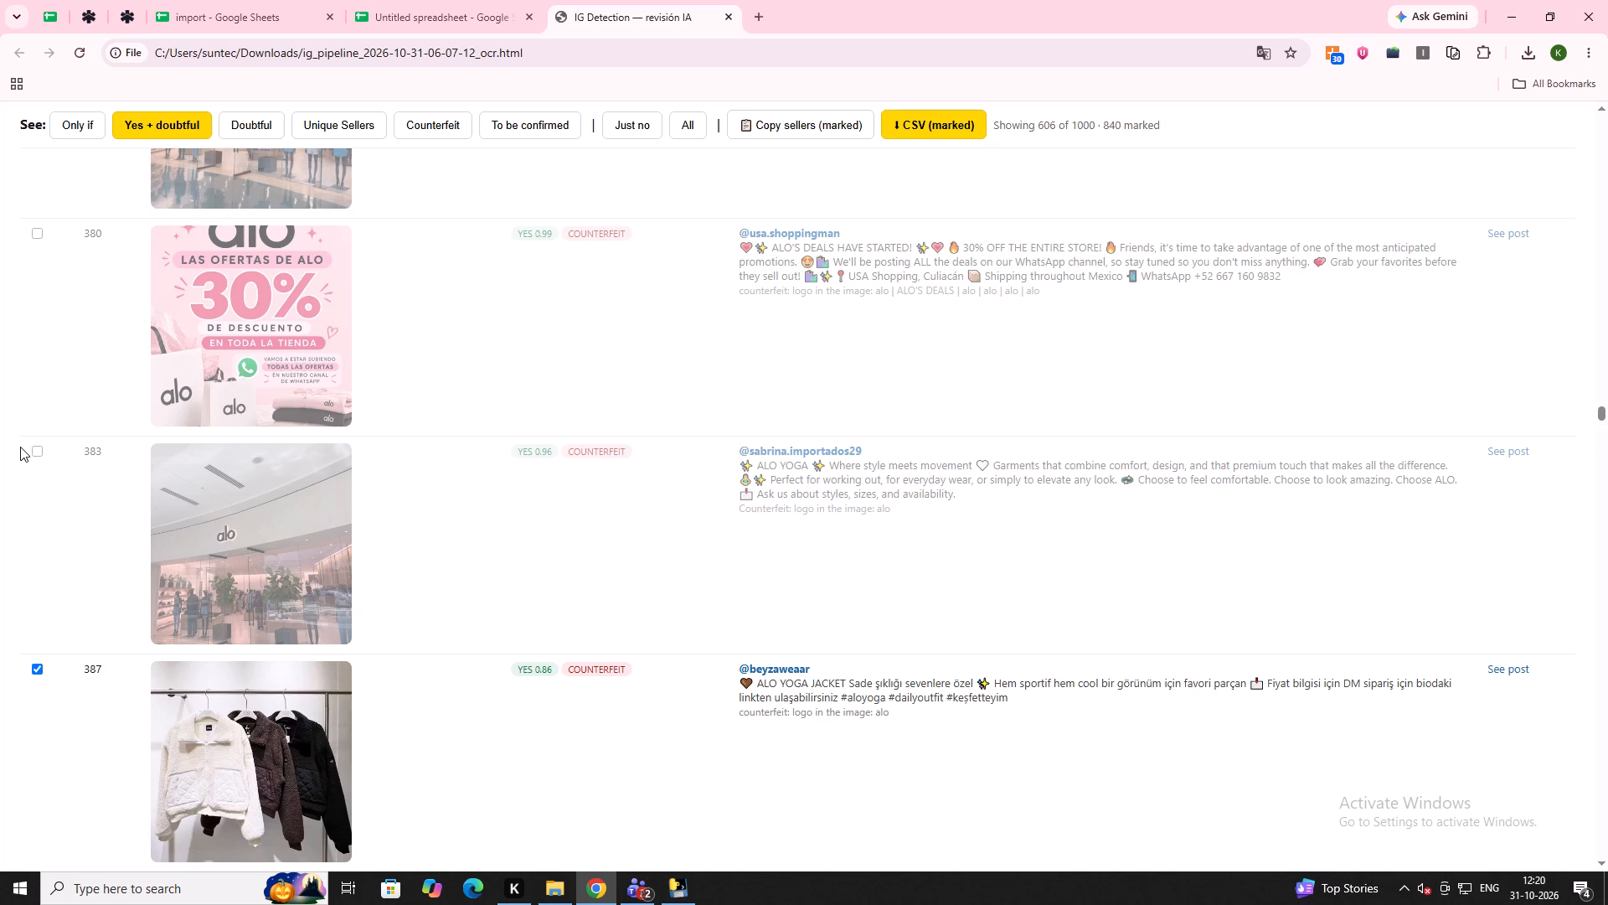
Review the listings from 387 onward and untick listing 396, posted by a verified non-seller account.
scroll(20, 447, "down", 3)
scroll(93, 382, "down", 2)
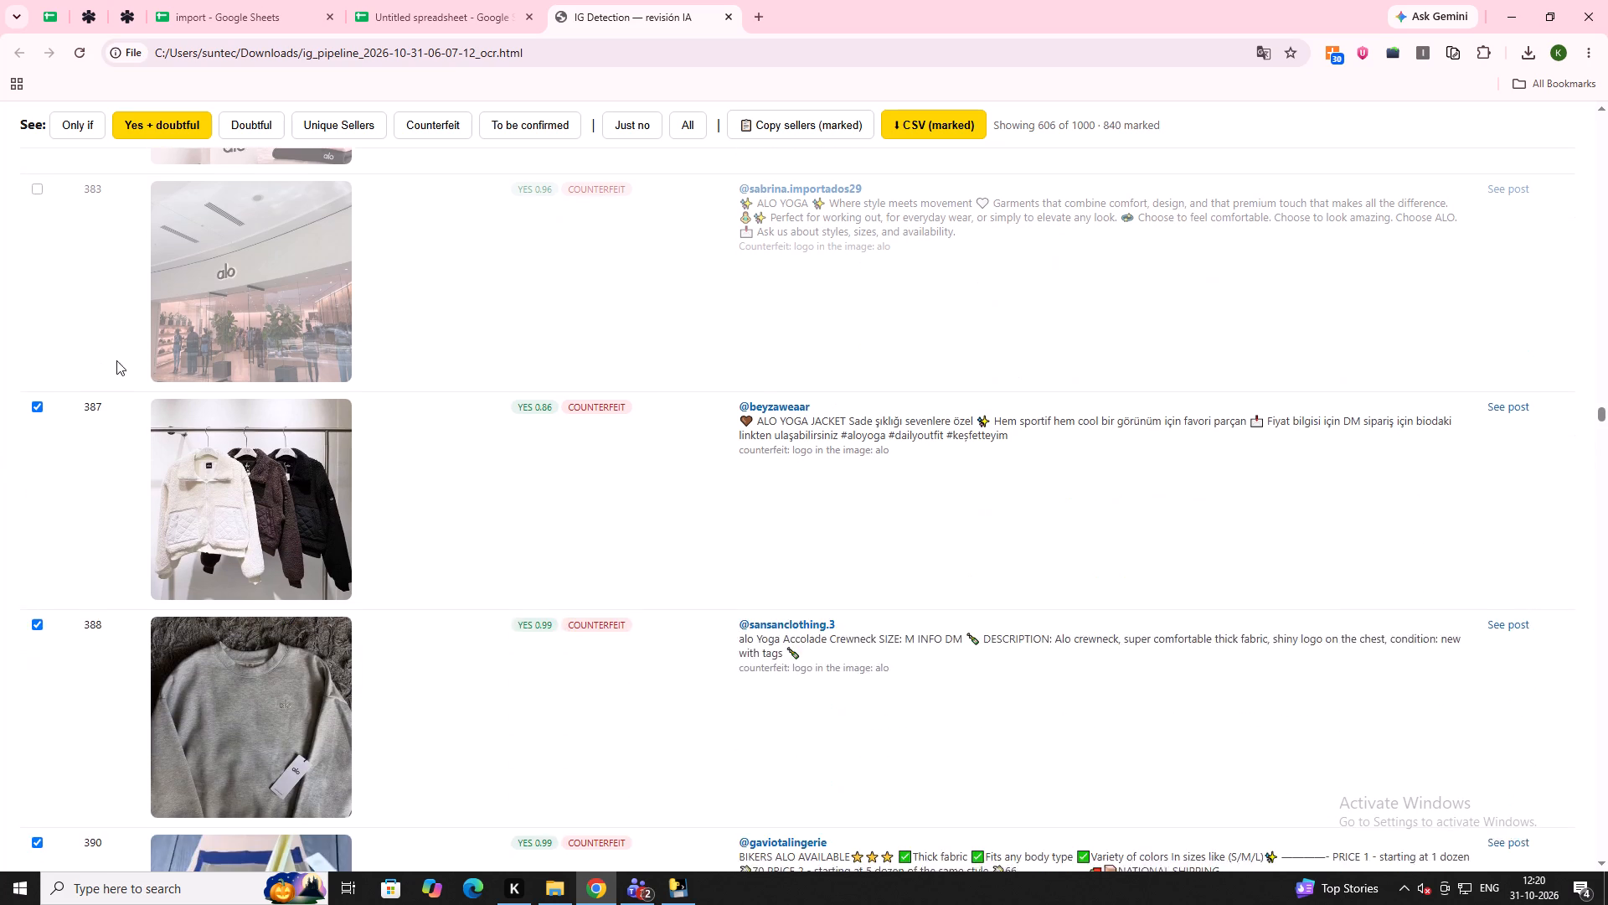
scroll(116, 360, "down", 4)
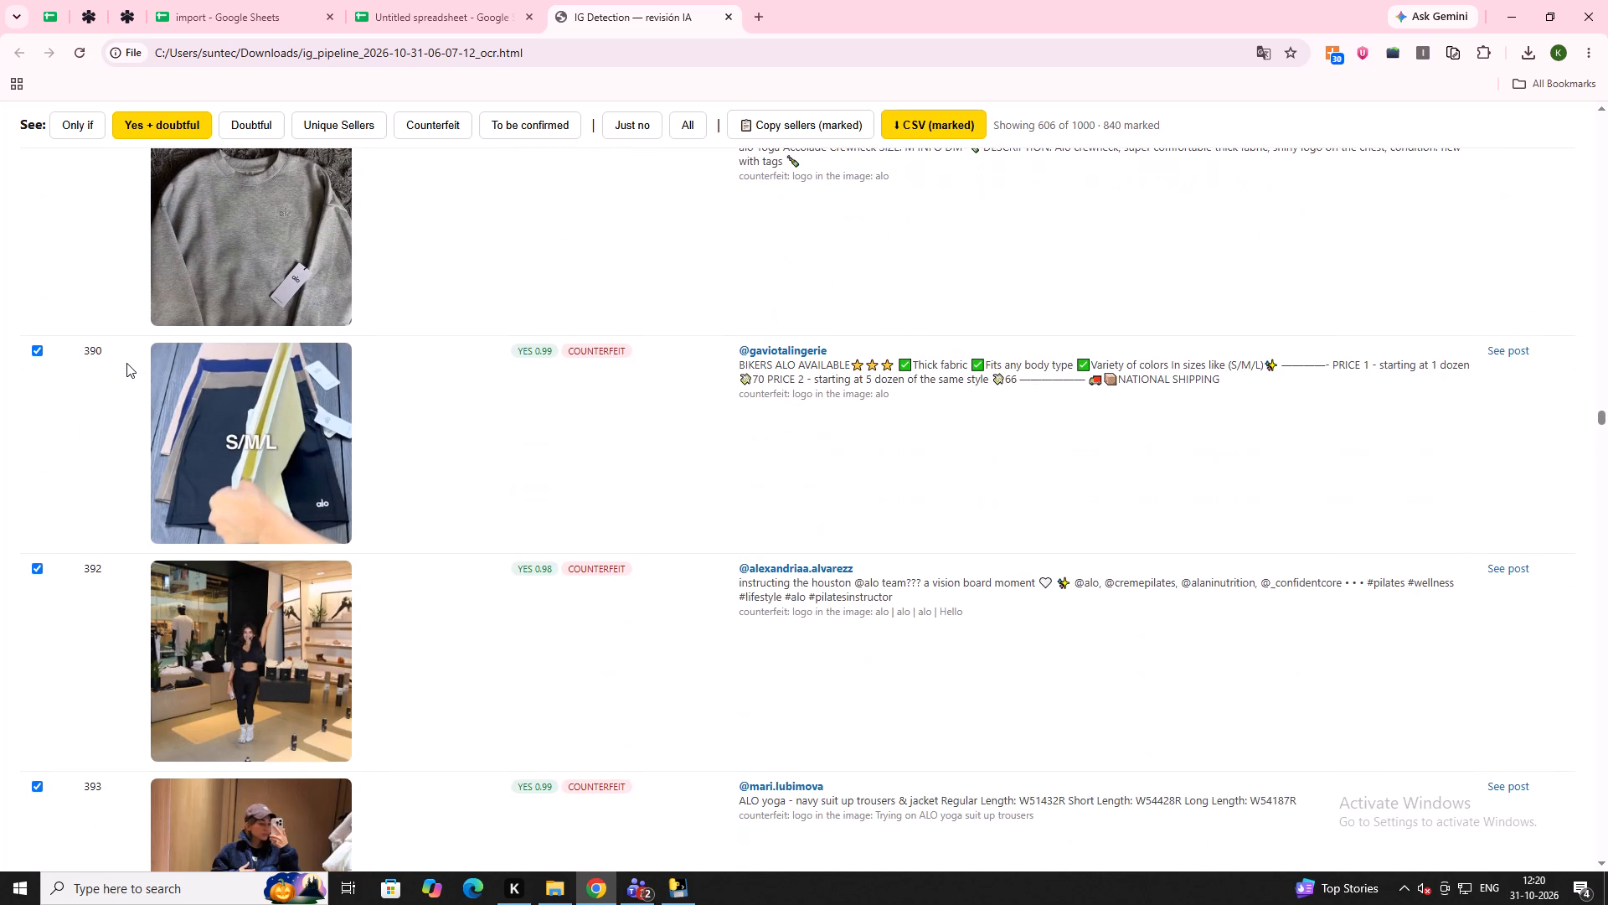
scroll(94, 416, "down", 8)
left_click(36, 548)
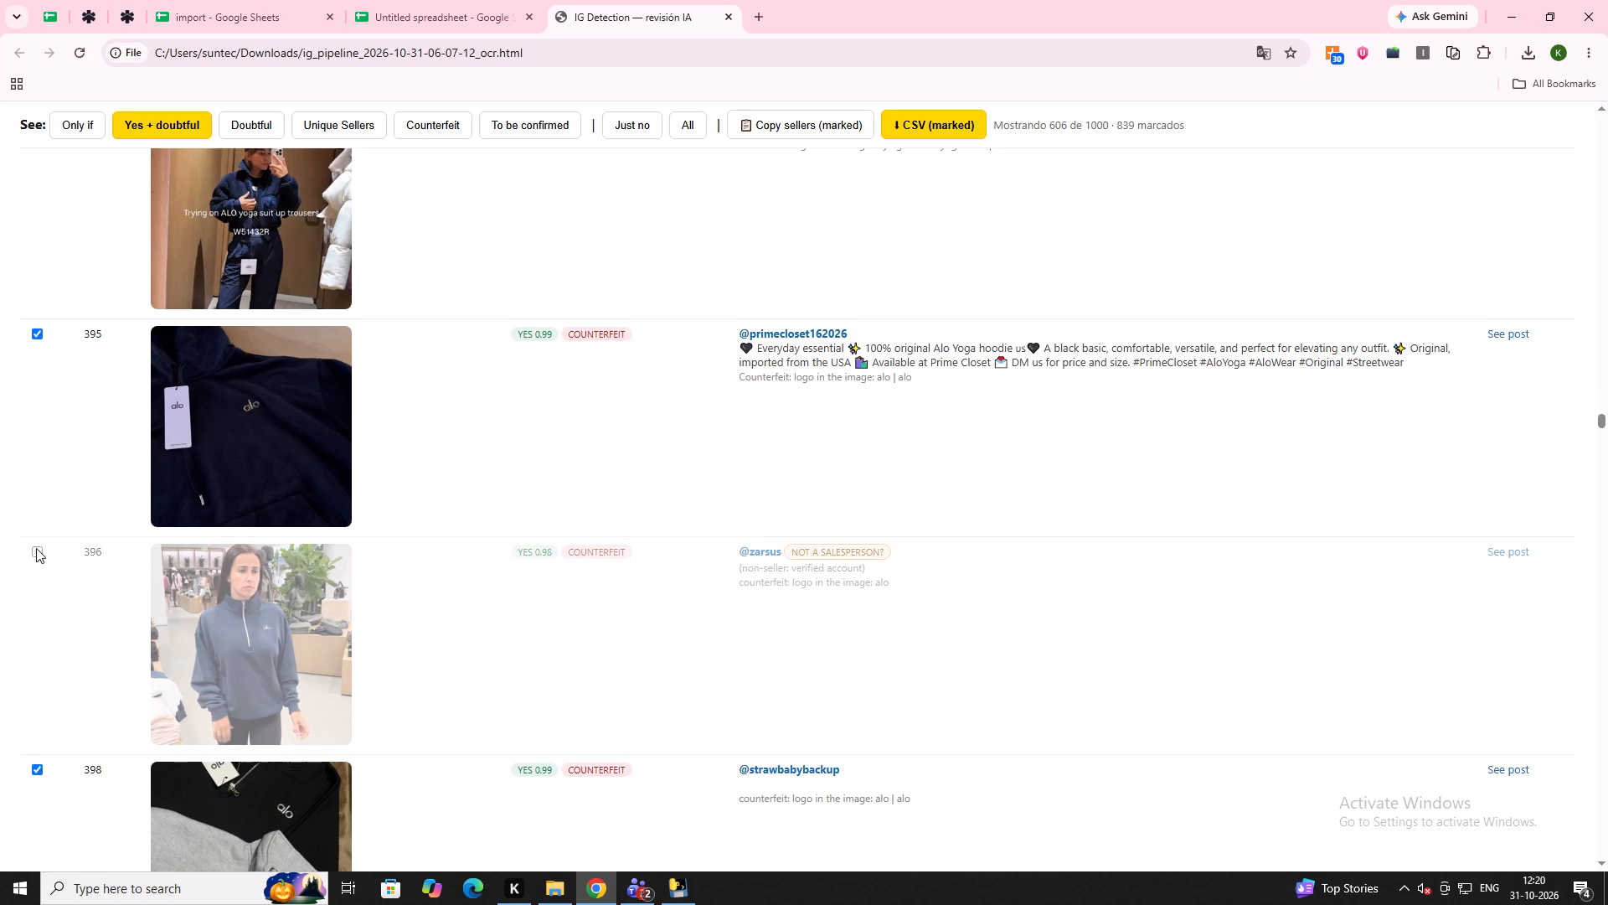
Review the listings from 398 onward and untick listing 399, the shopping mall's announcement of its new Alo store.
scroll(33, 547, "down", 9)
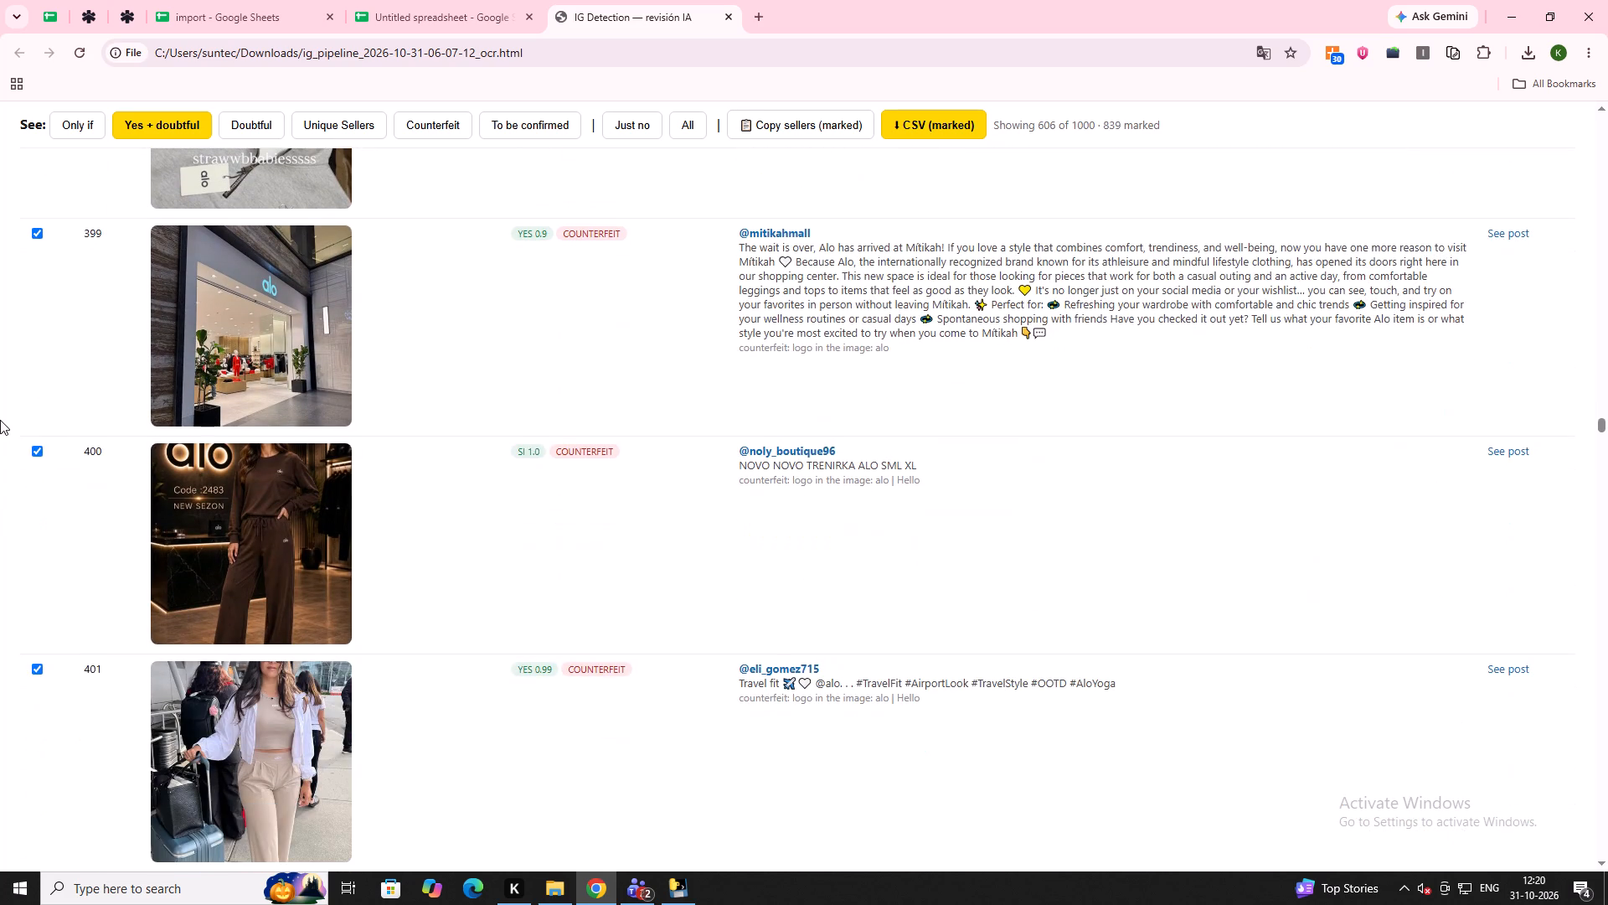
left_click(35, 237)
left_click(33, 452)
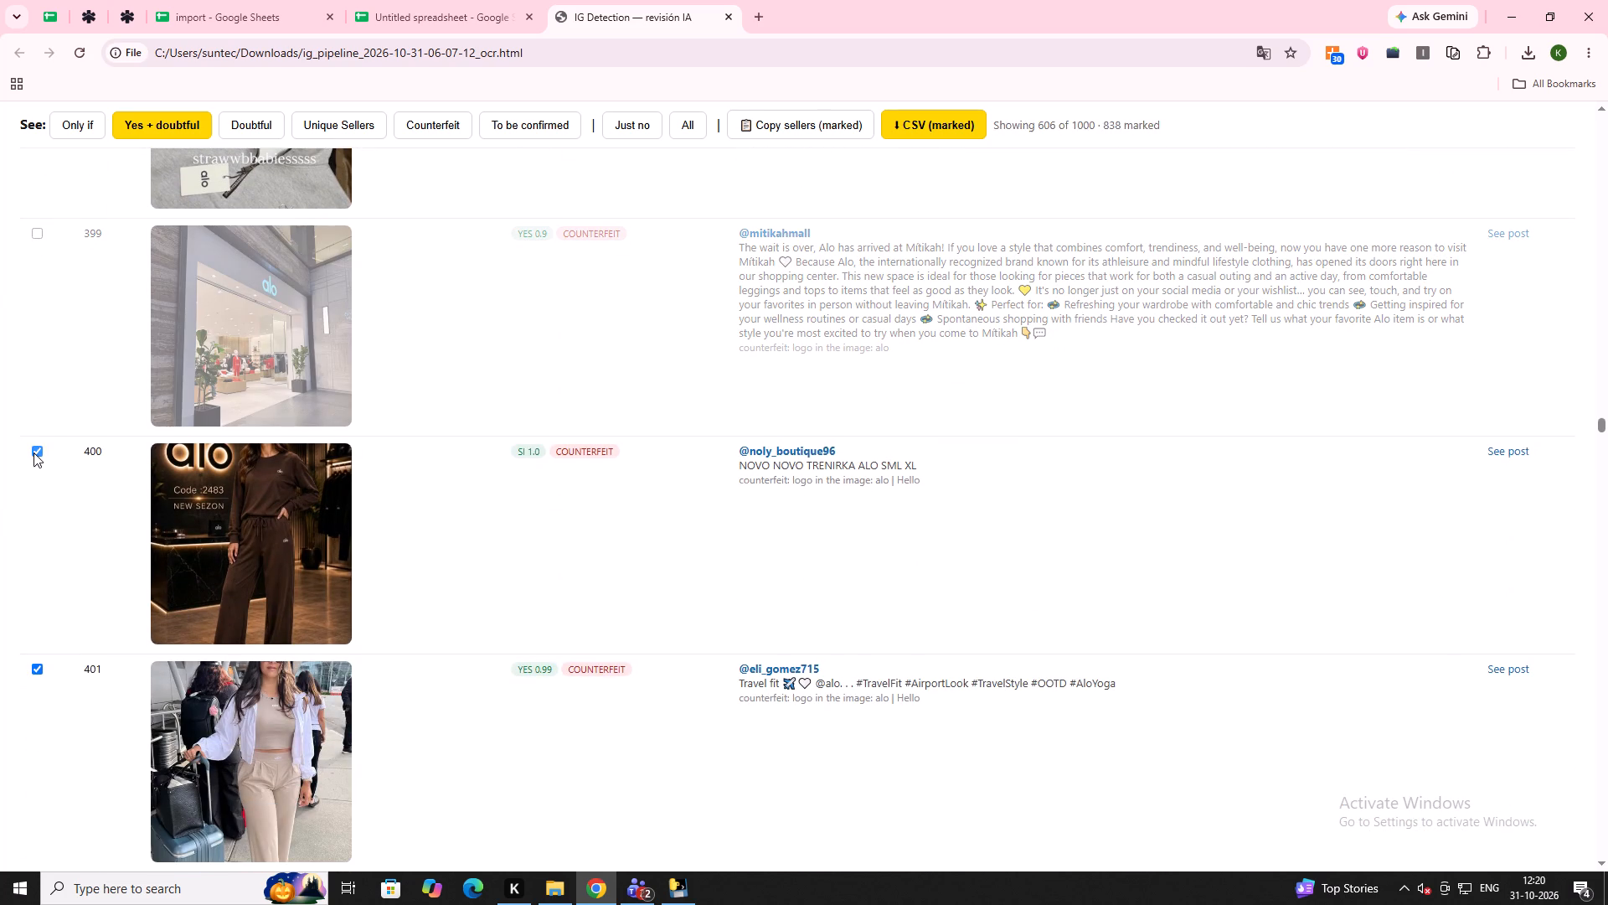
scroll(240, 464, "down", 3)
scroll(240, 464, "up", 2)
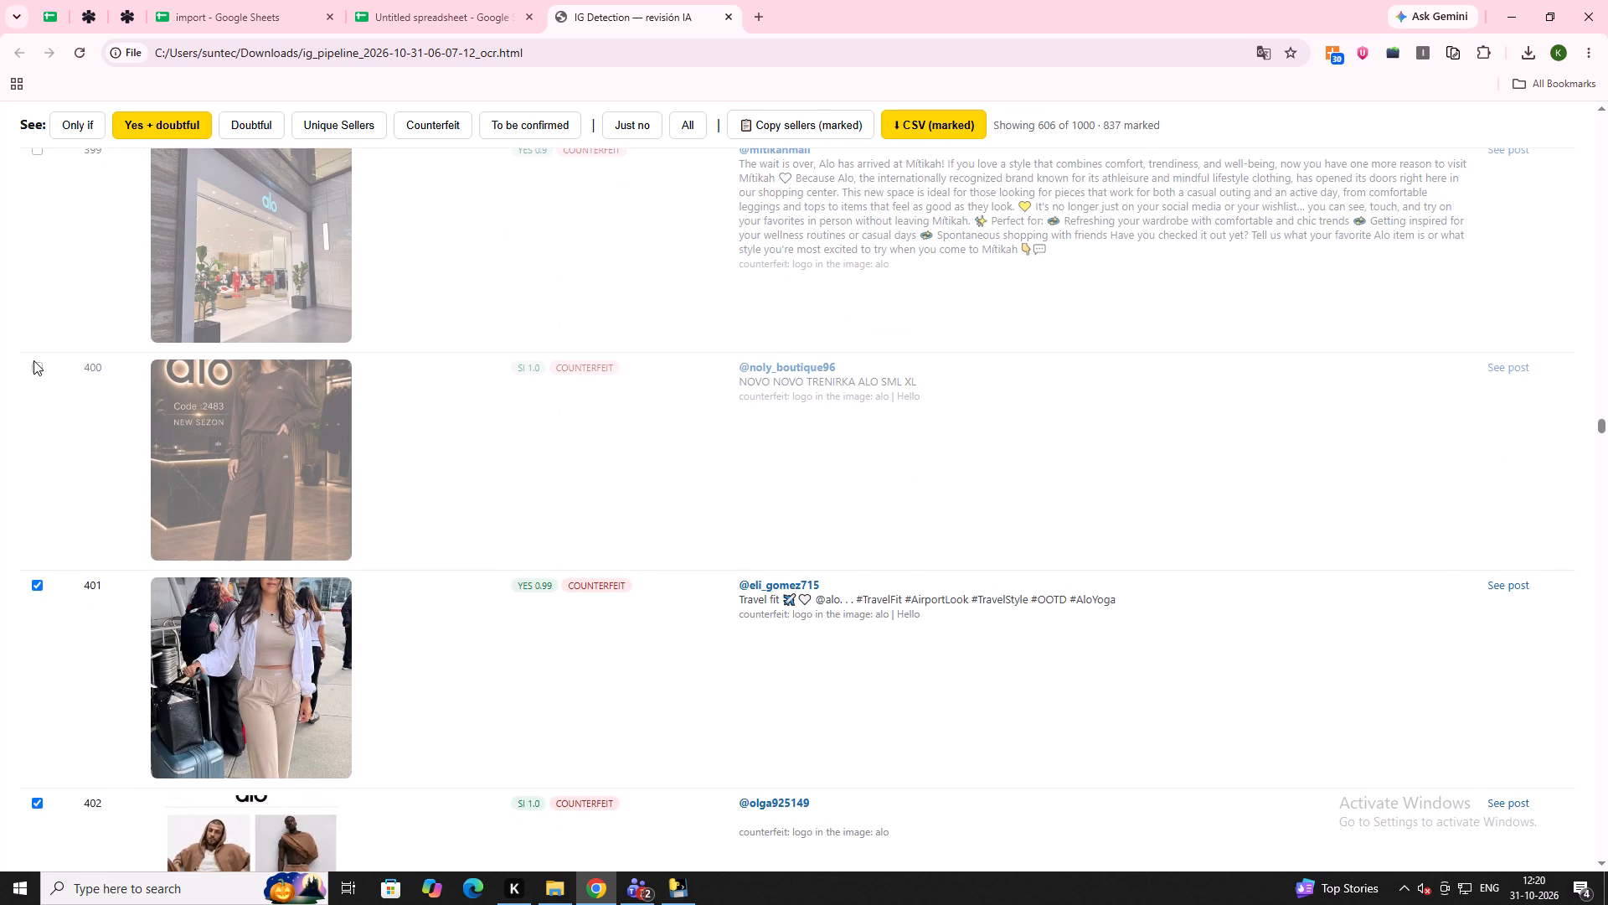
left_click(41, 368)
Review the listings from 401 onward and untick listings 410 and 411, both posted by verified non-seller accounts.
scroll(246, 465, "down", 4)
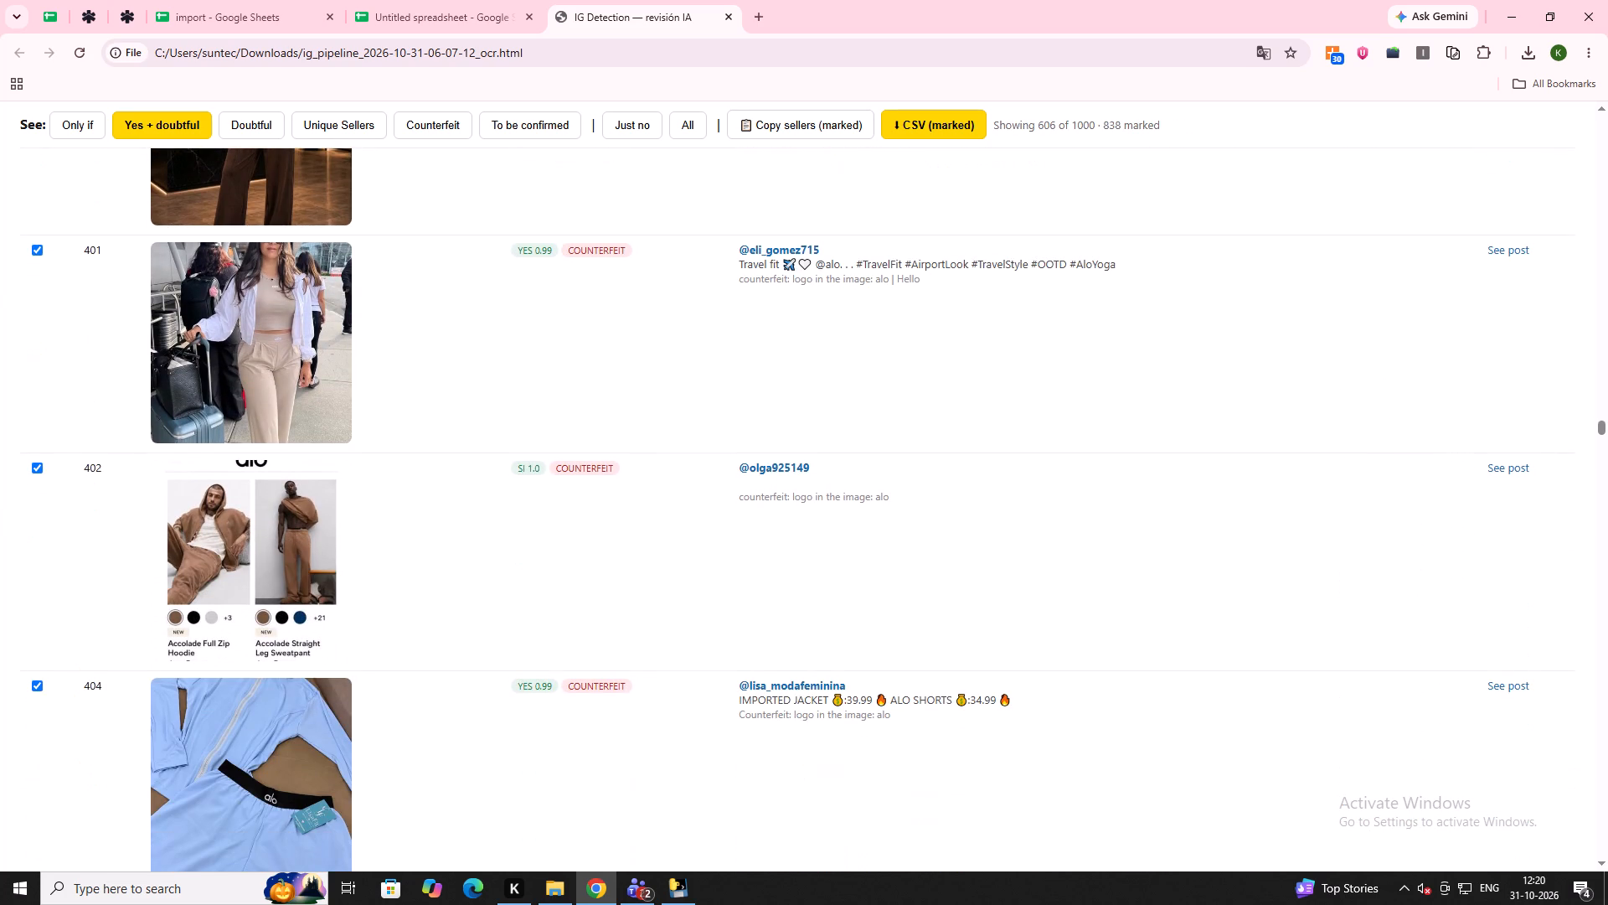
scroll(245, 464, "down", 4)
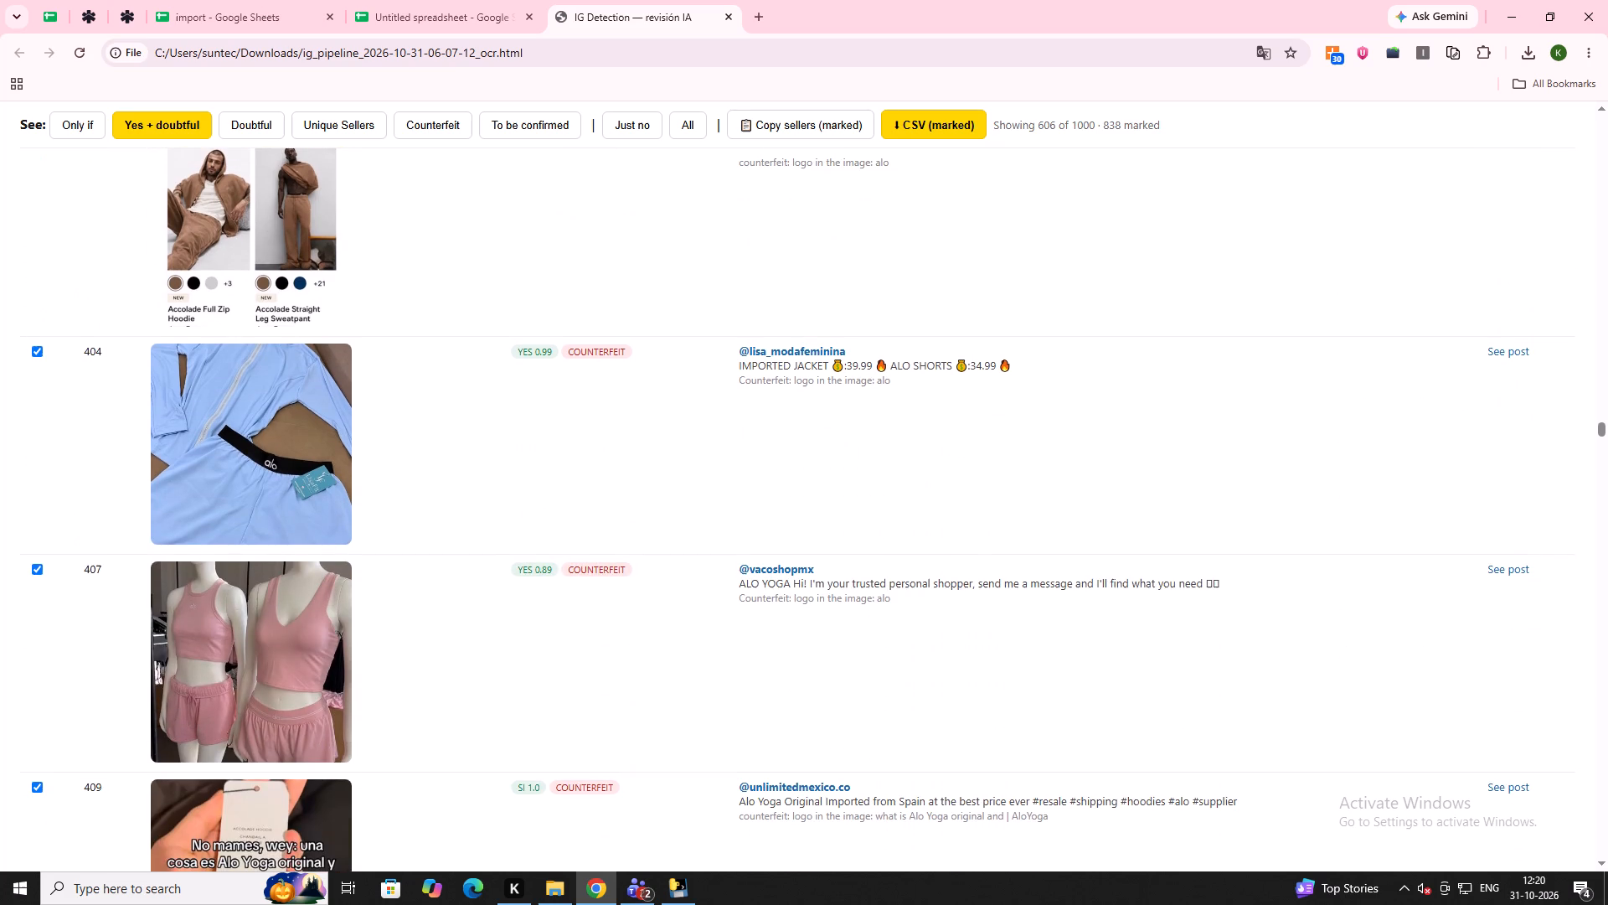
scroll(245, 464, "down", 6)
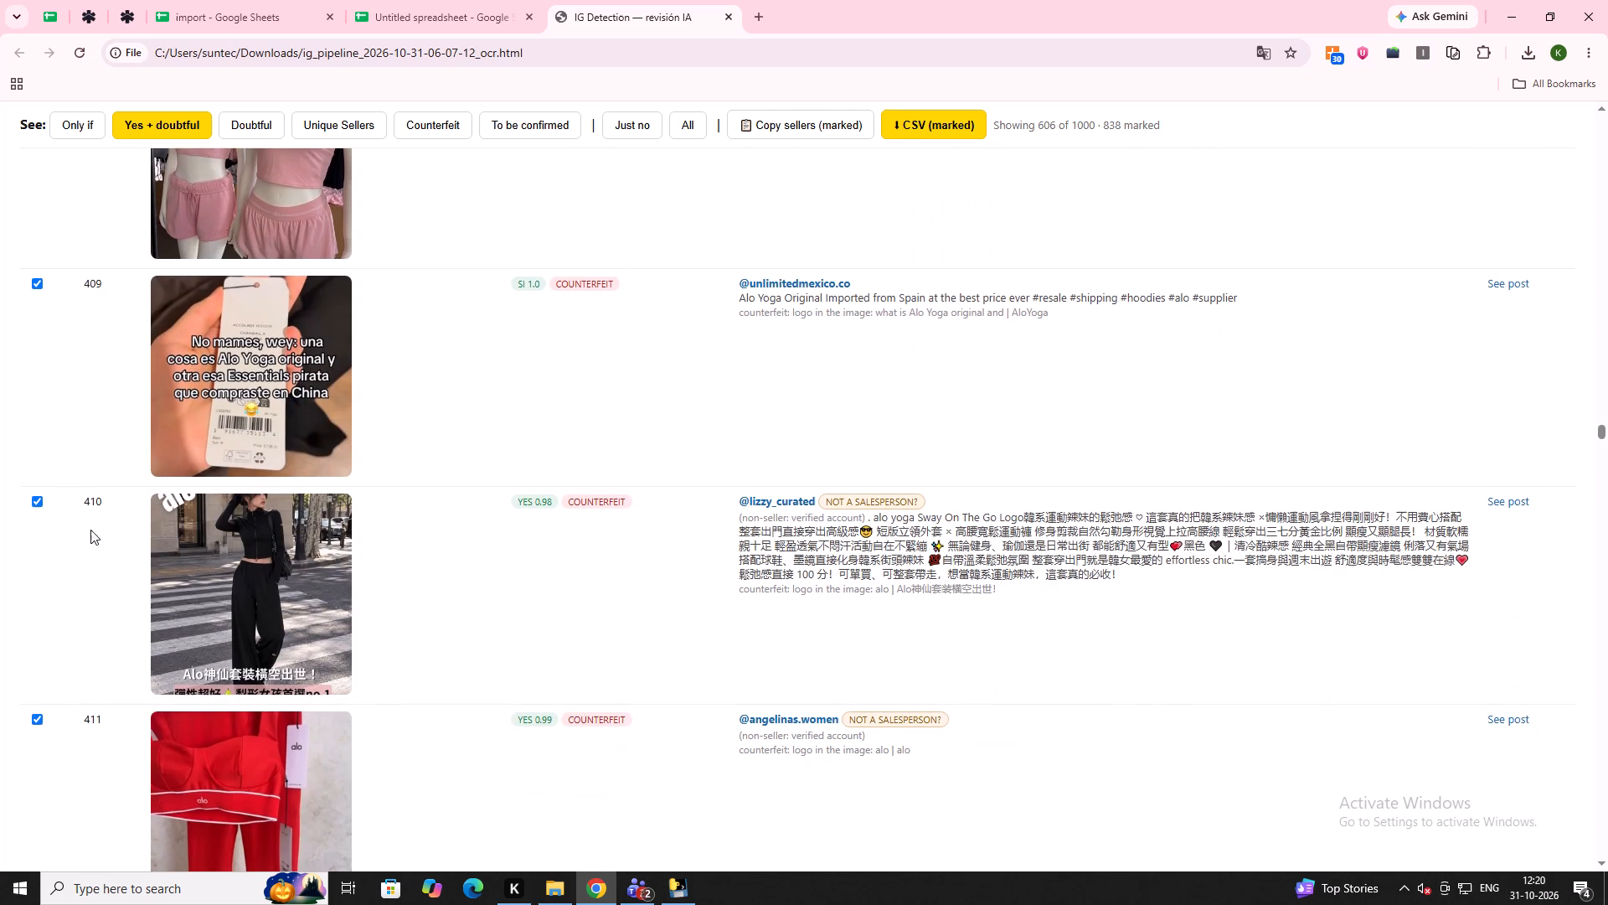
left_click(36, 506)
left_click(44, 724)
left_click(38, 722)
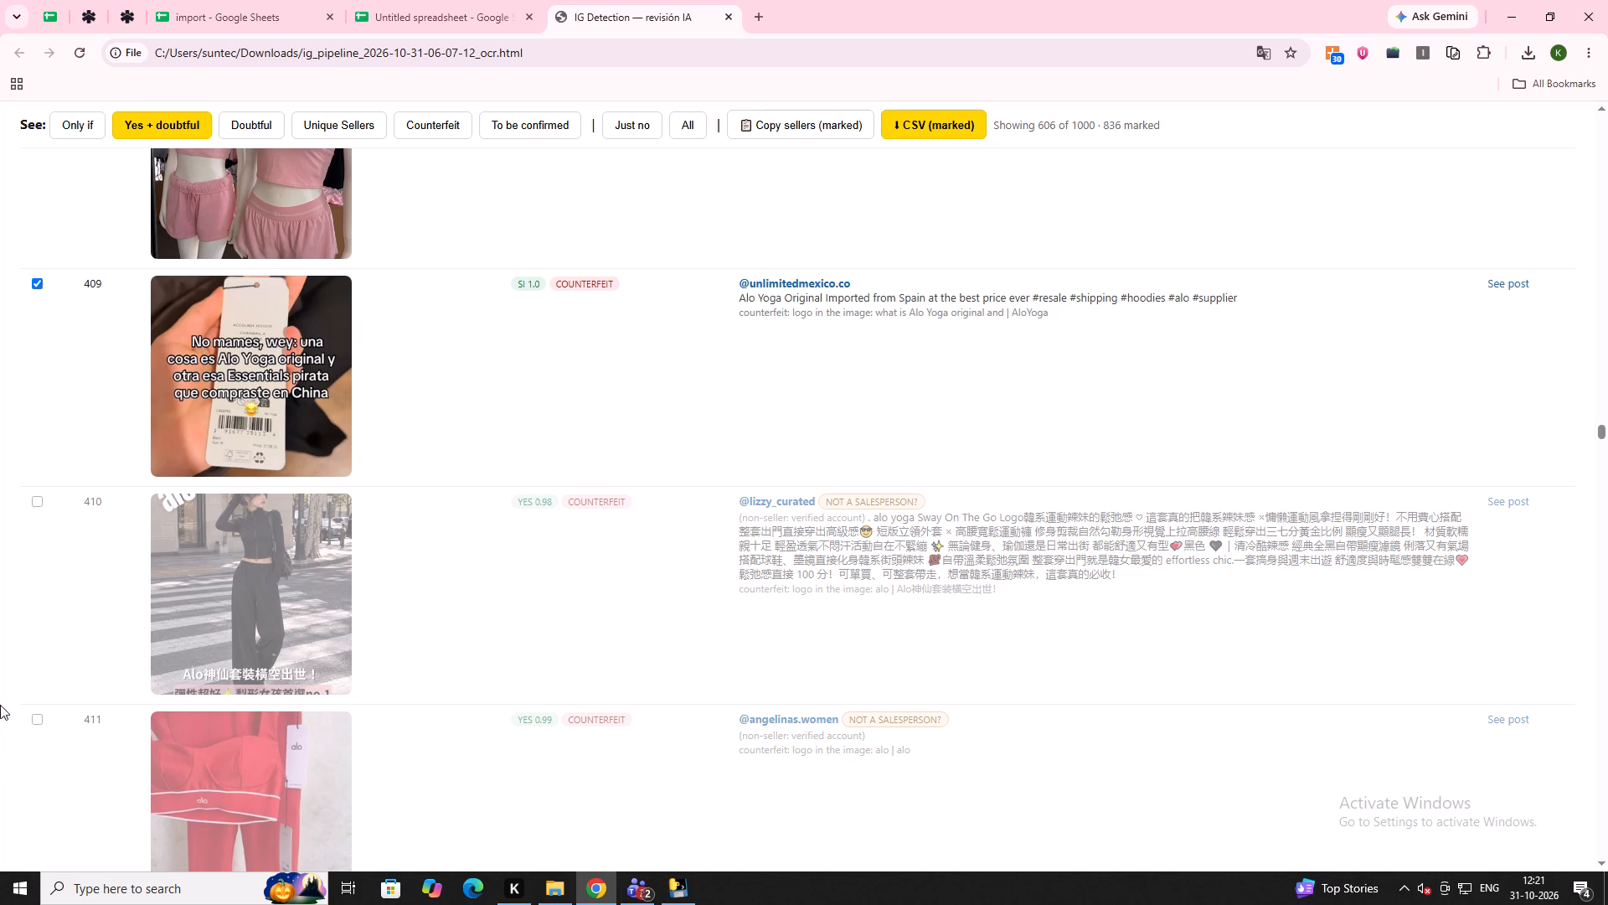
Review the marked listings from 412 to 424, checking each post's image, seller account and caption for ones that should not be kept.
scroll(305, 493, "down", 2)
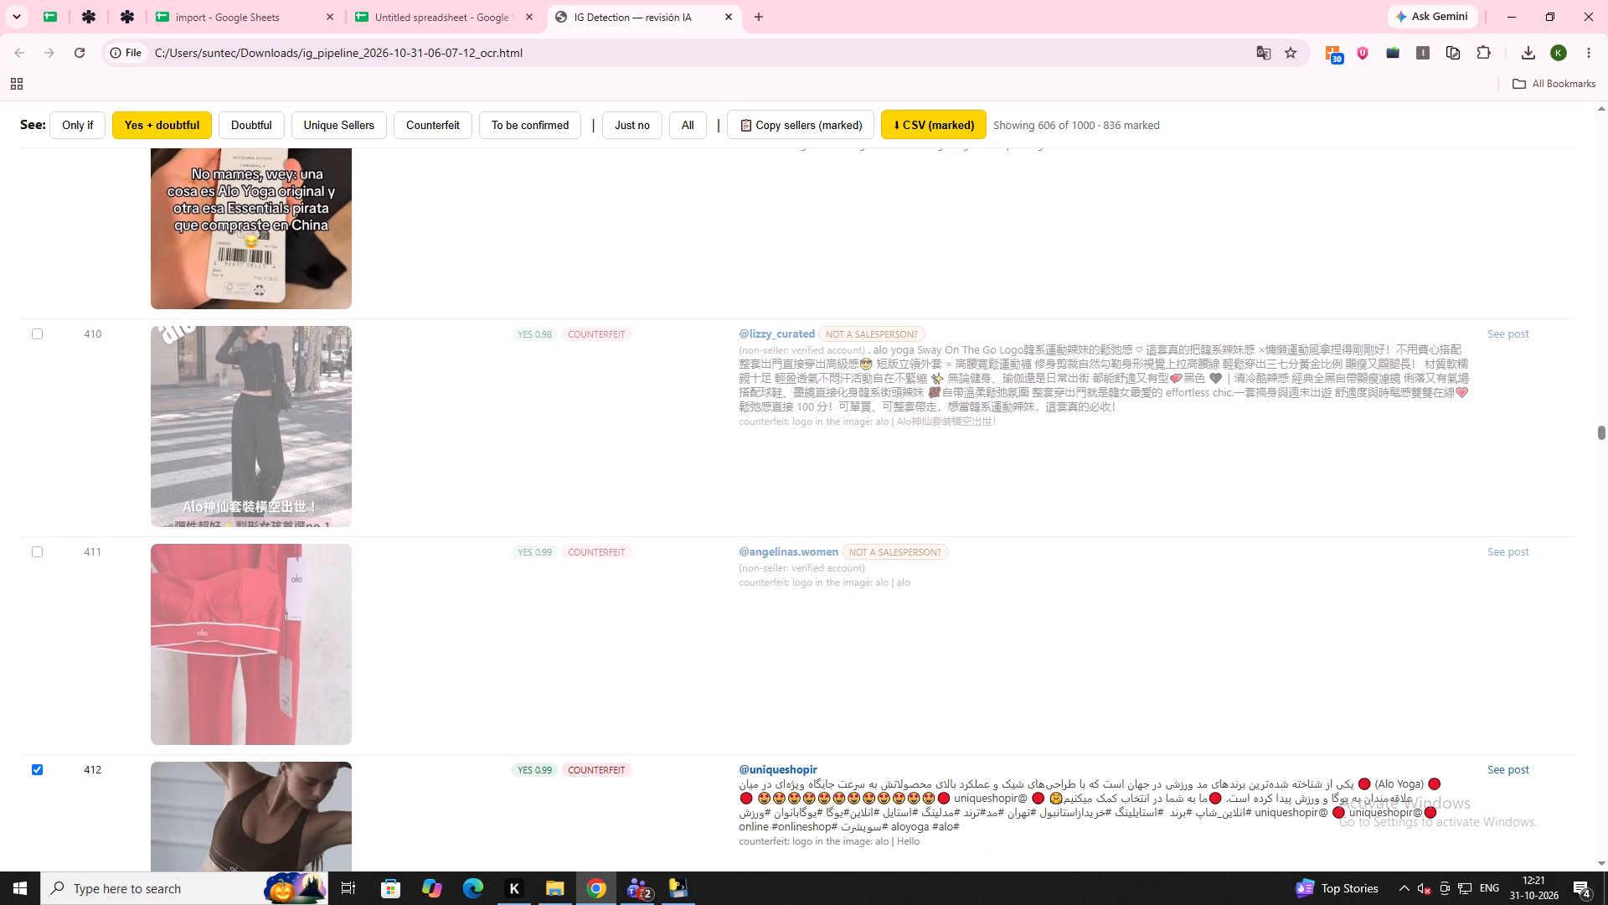
scroll(318, 464, "down", 5)
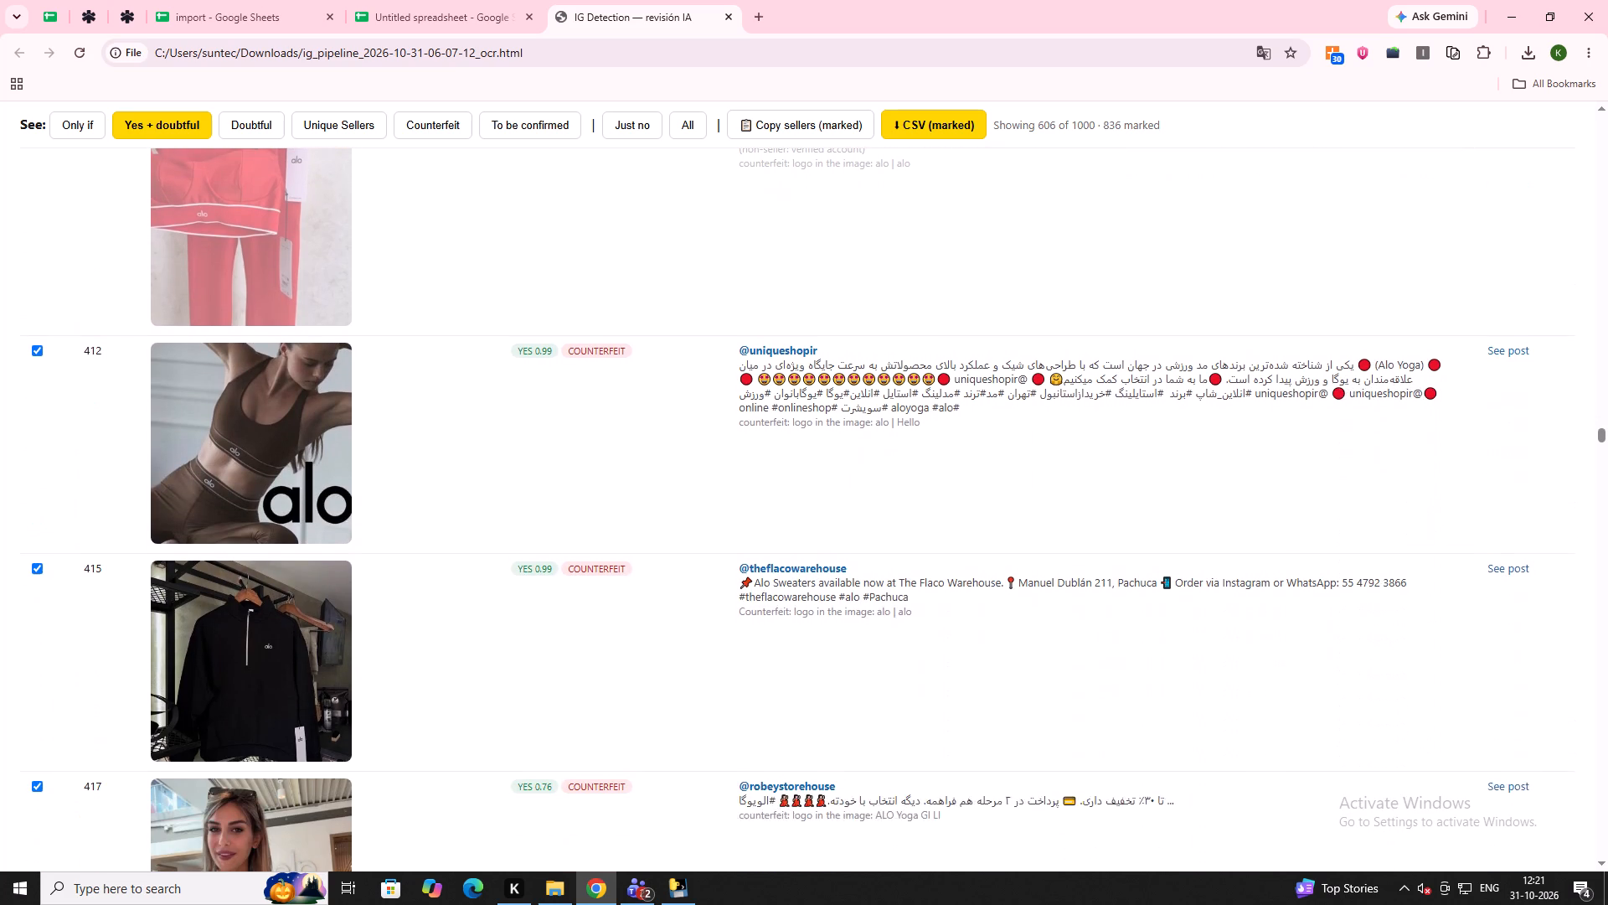
scroll(255, 611, "down", 2)
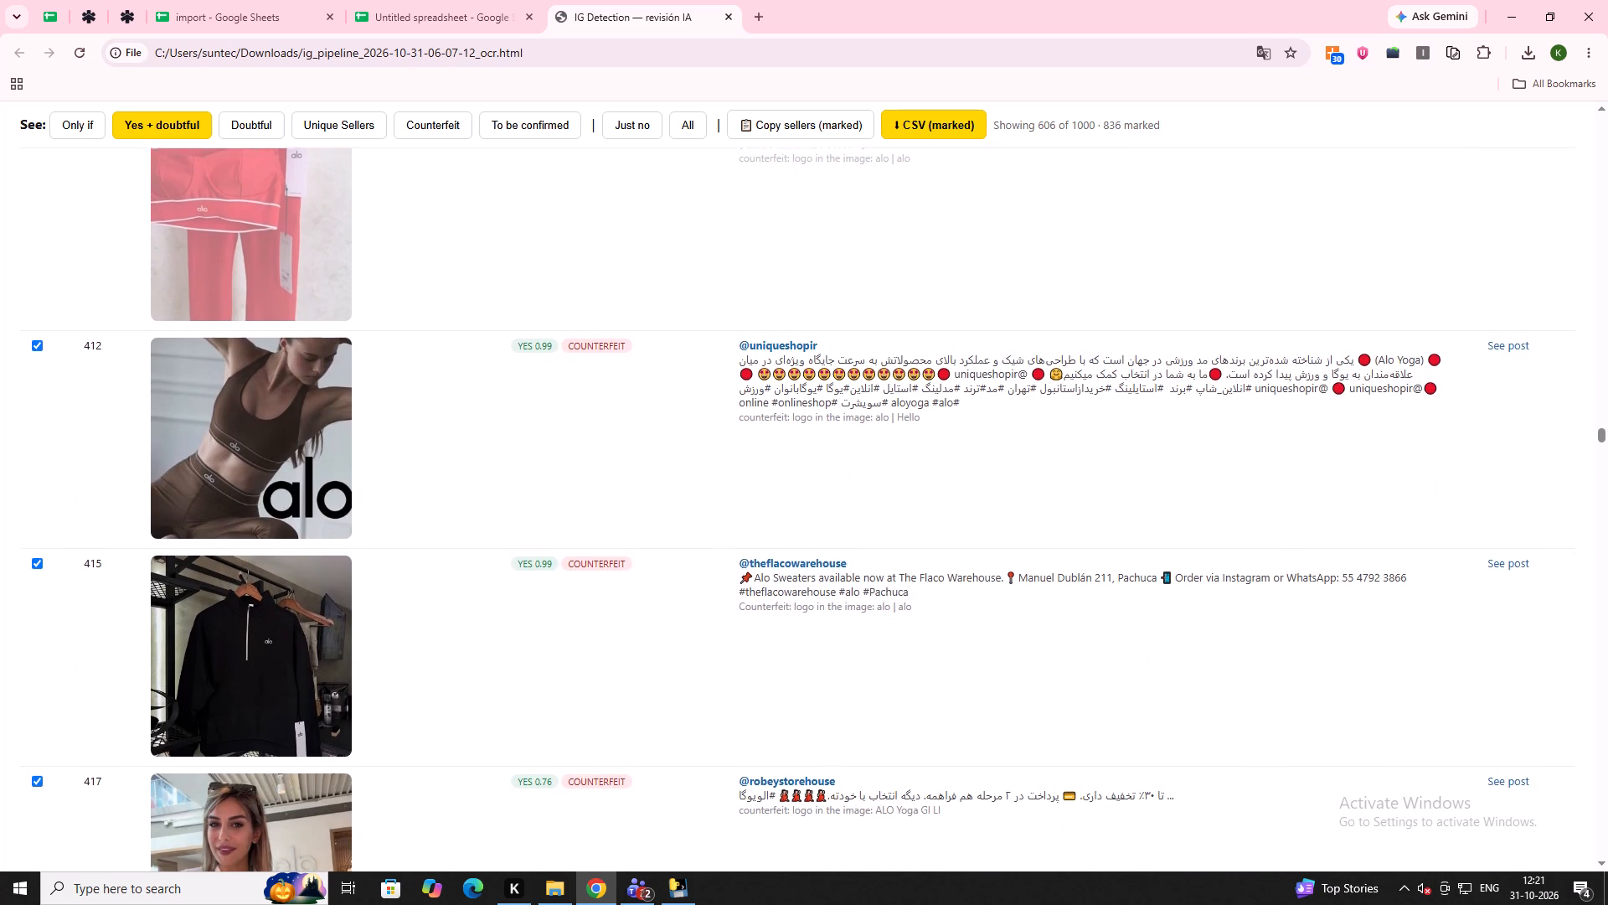
scroll(255, 611, "down", 4)
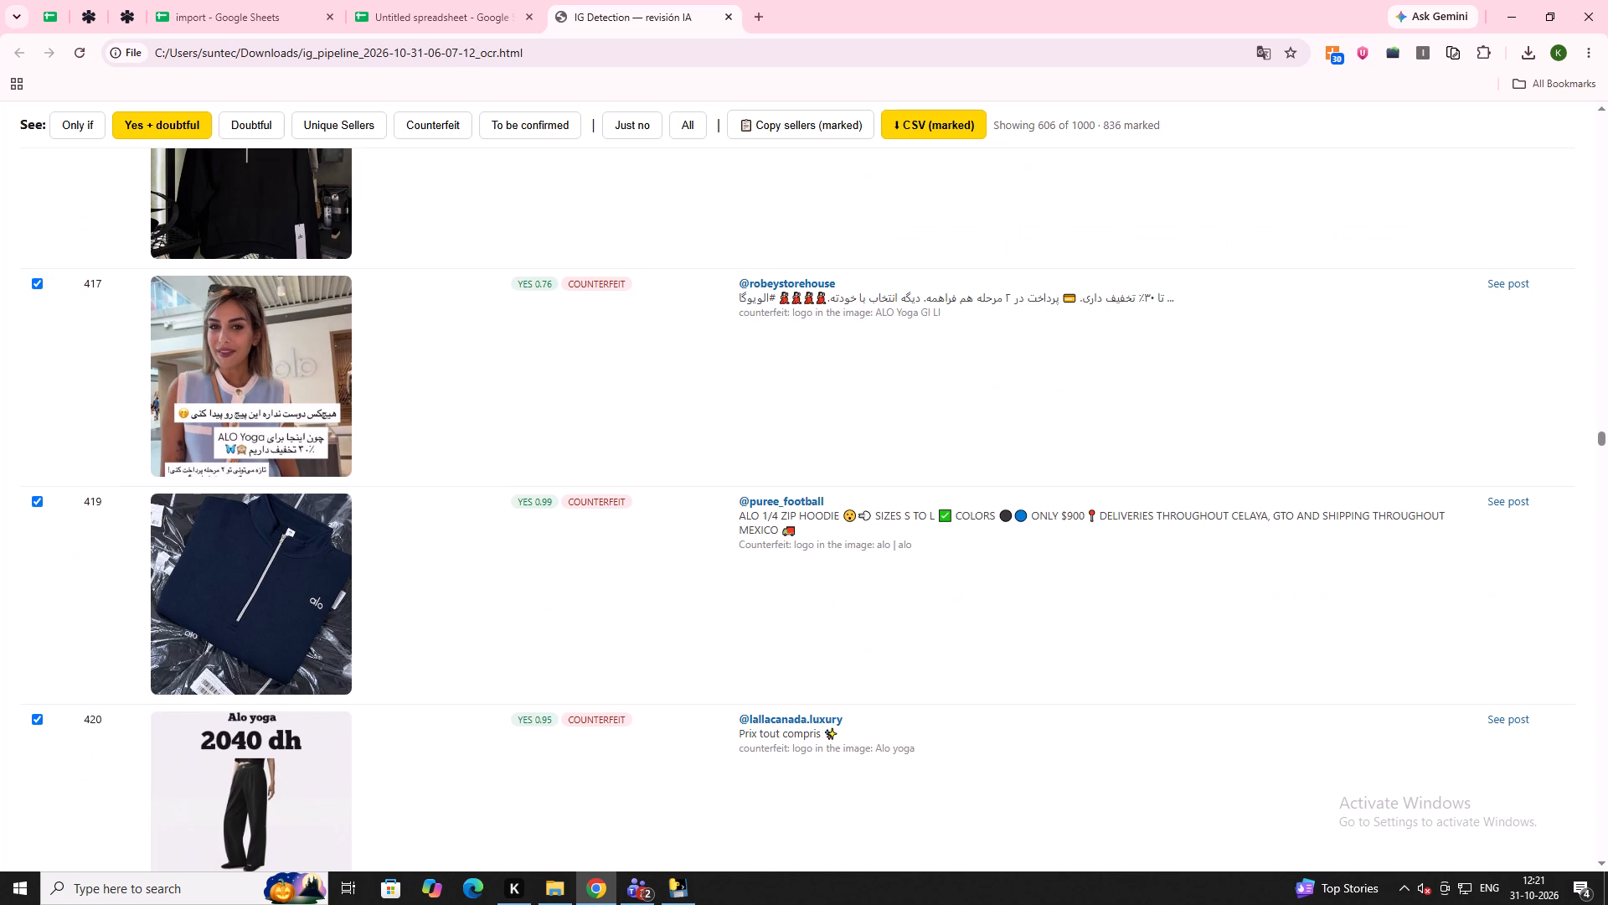
scroll(201, 530, "down", 3)
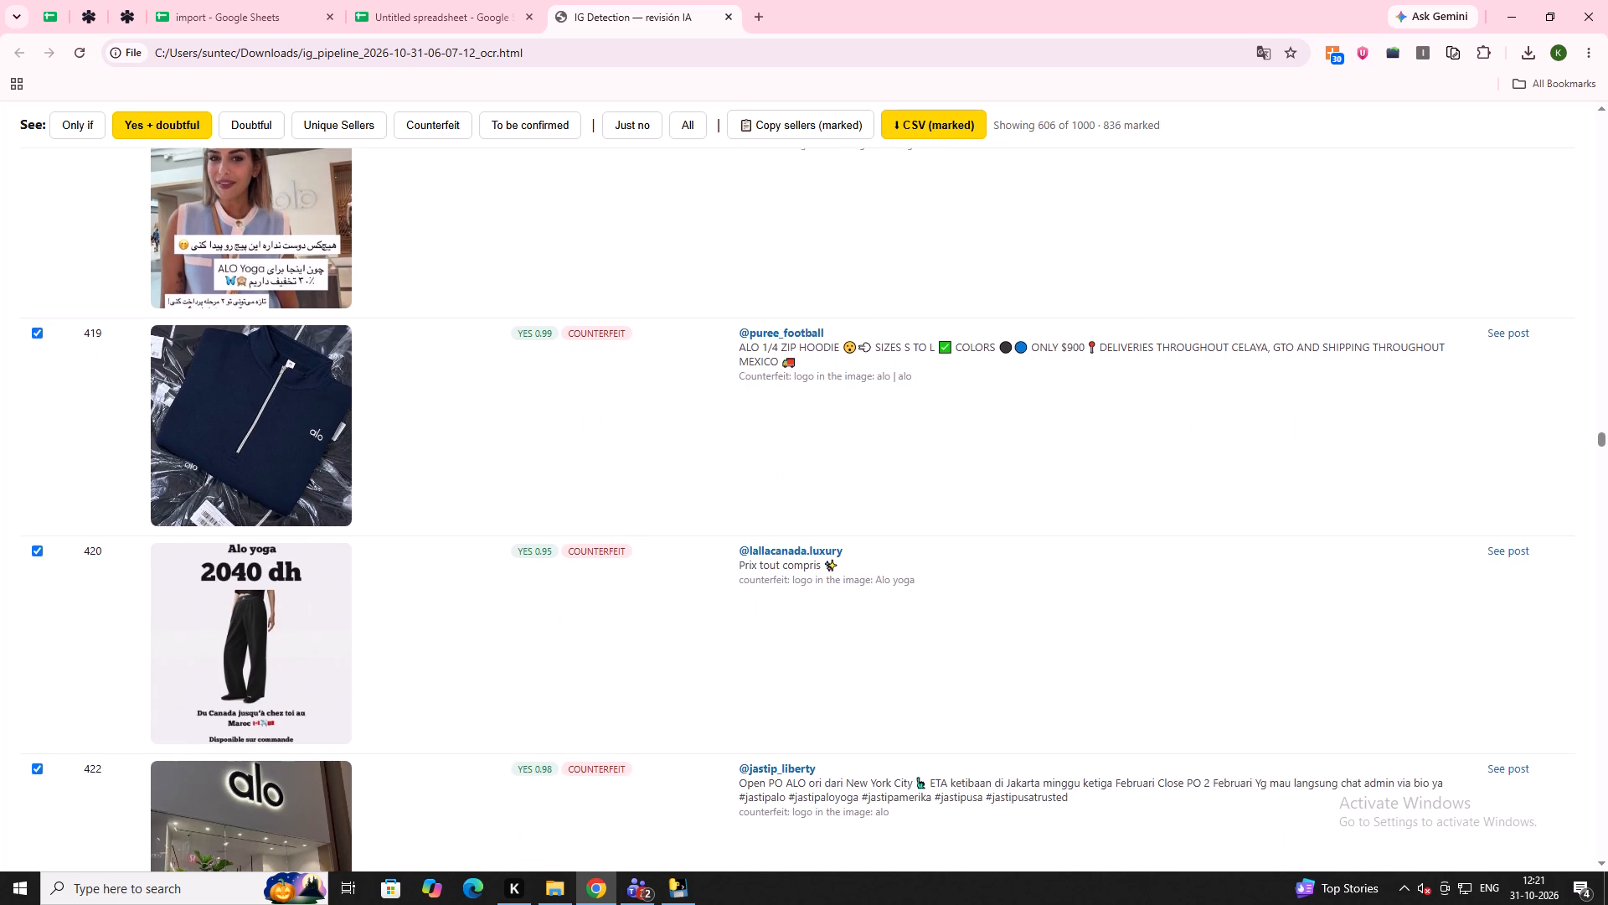
scroll(205, 519, "down", 3)
scroll(126, 540, "up", 7)
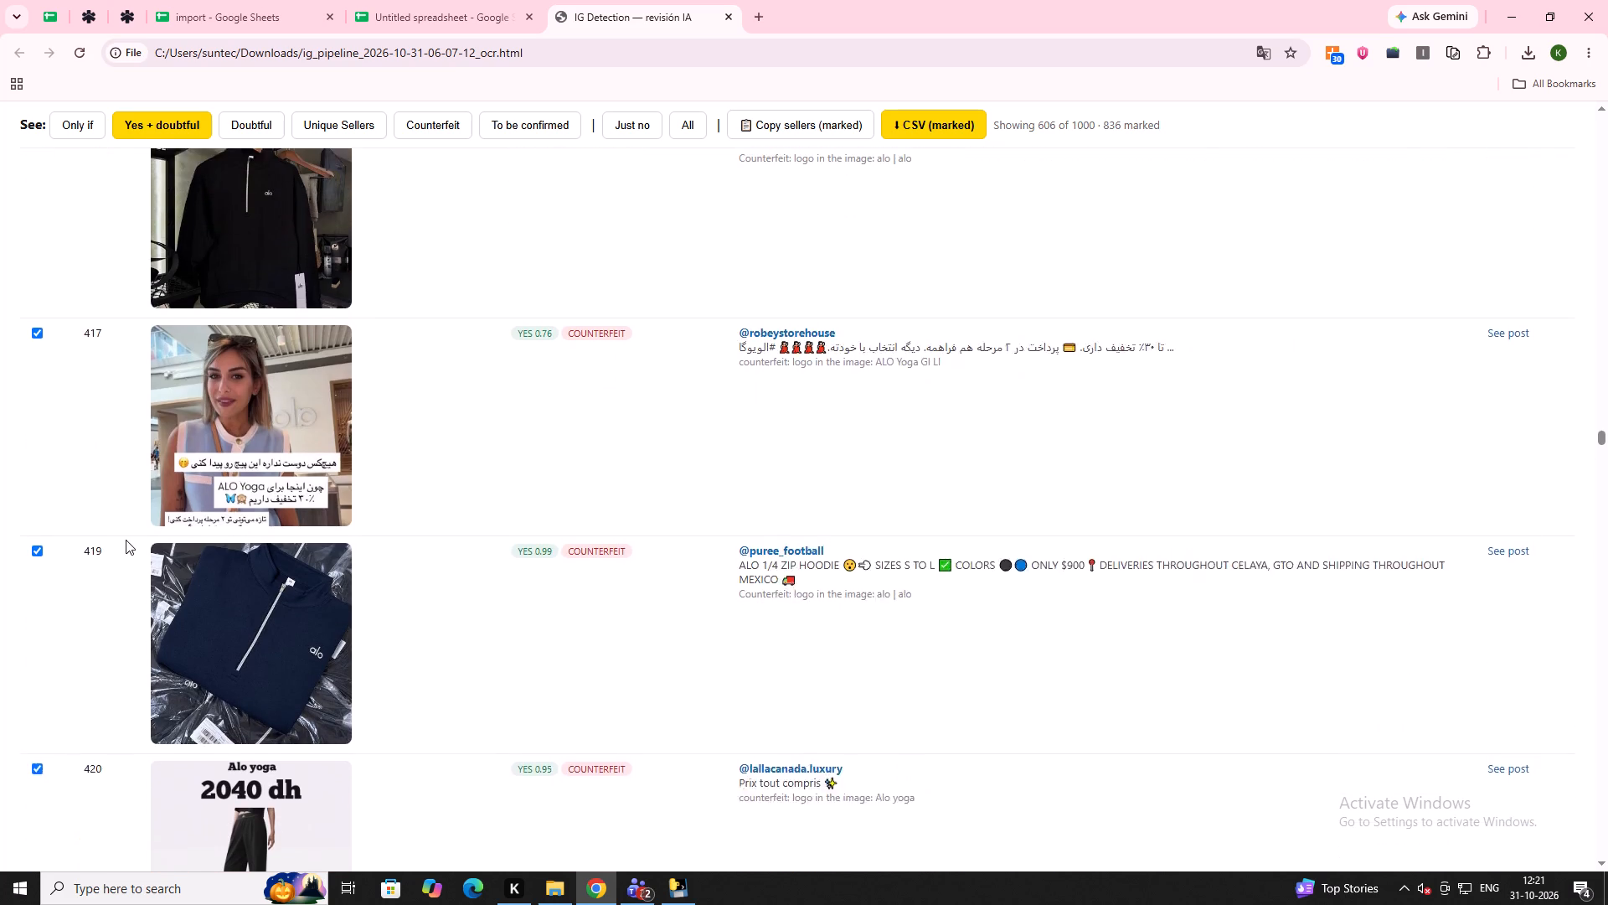
scroll(126, 540, "down", 10)
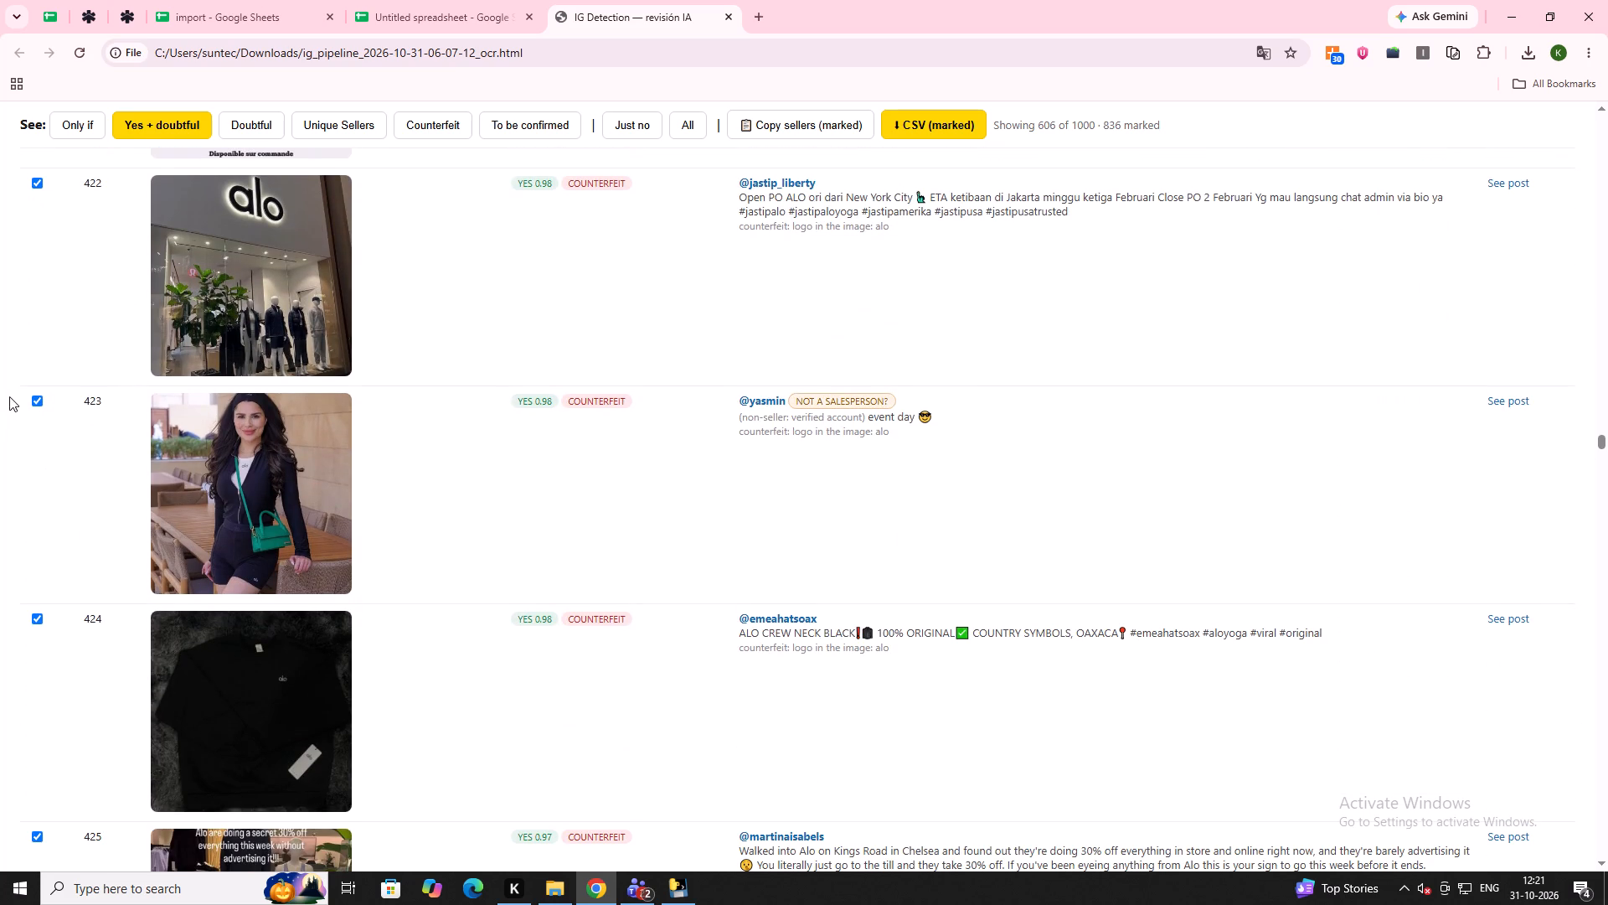
Untick the verified non-seller posts in listings 423 and 433, reviewing the listings between them.
left_click(39, 403)
scroll(72, 414, "down", 5)
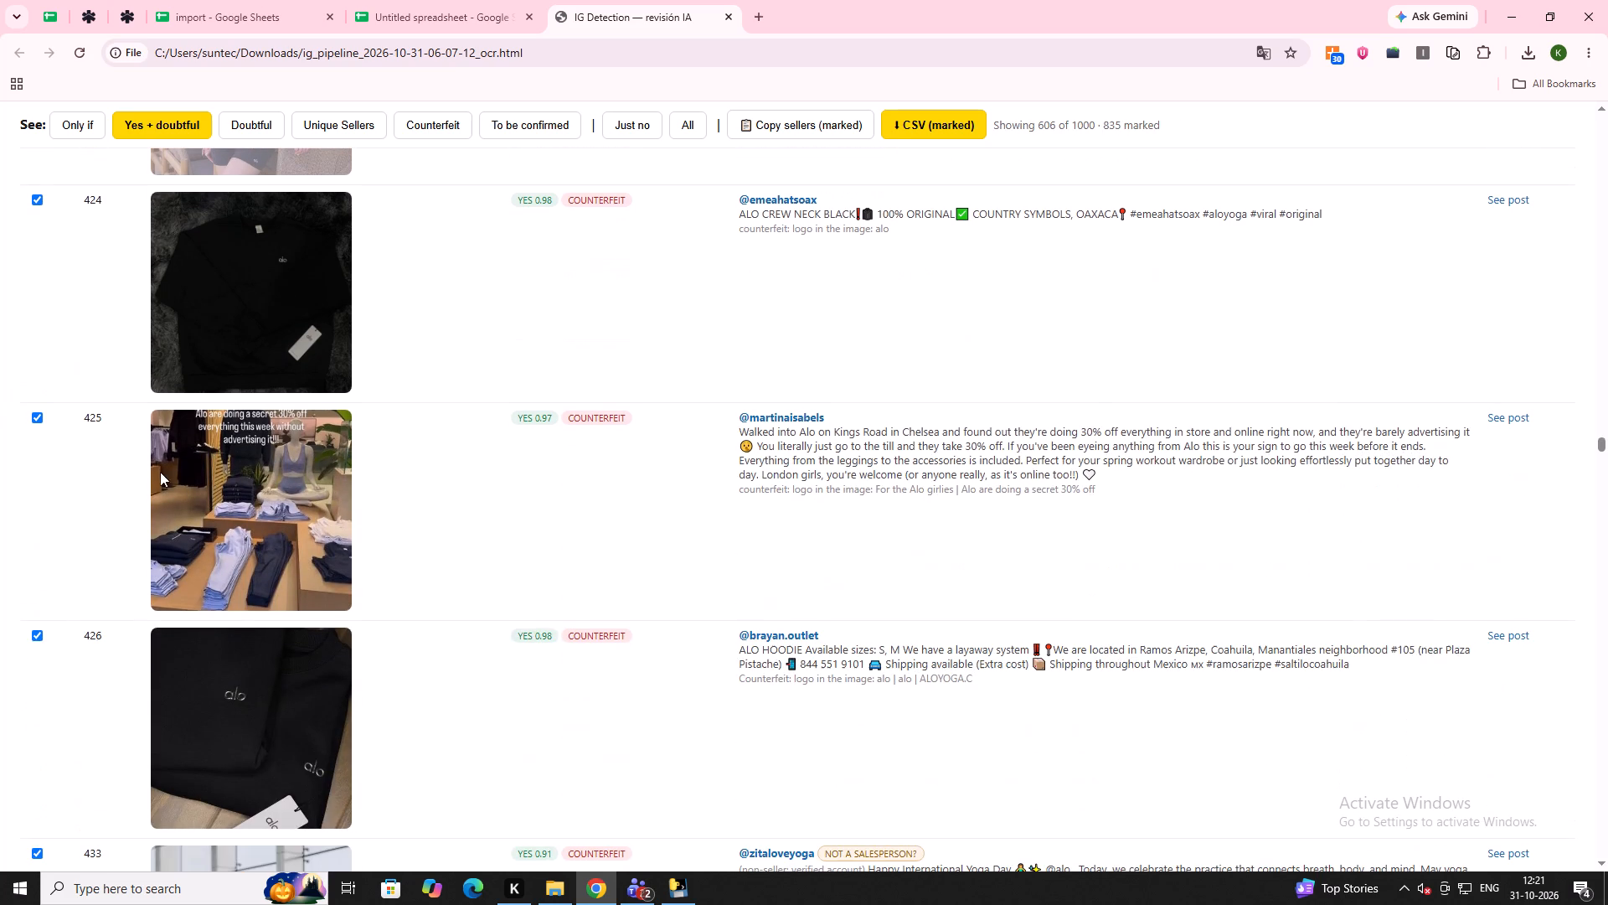
scroll(193, 483, "down", 4)
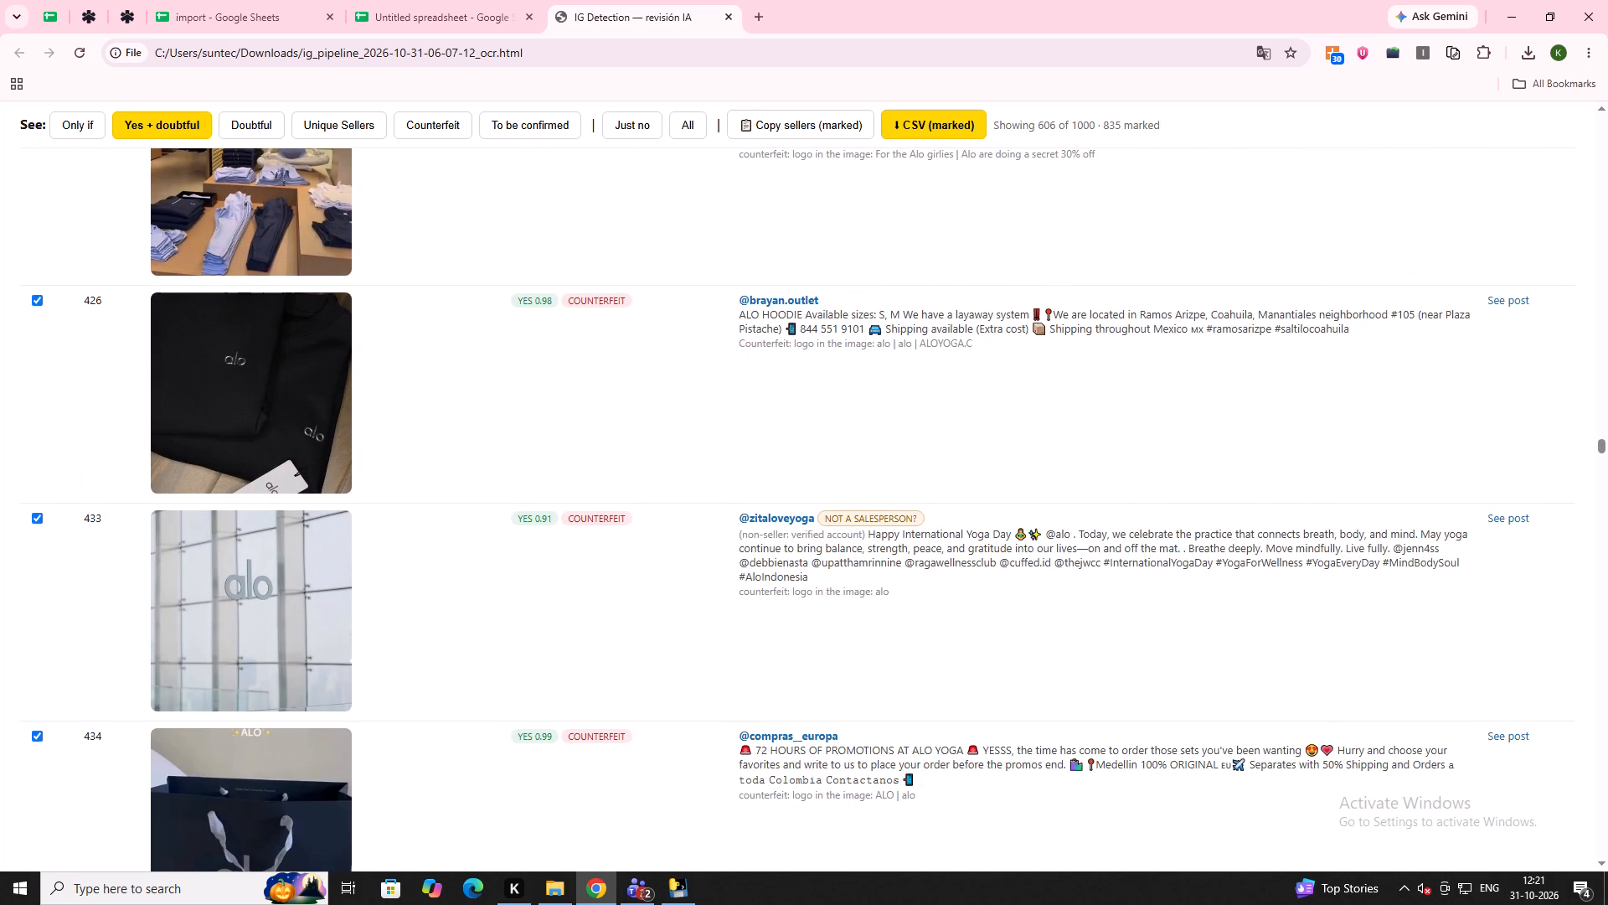
left_click(35, 511)
left_click(37, 515)
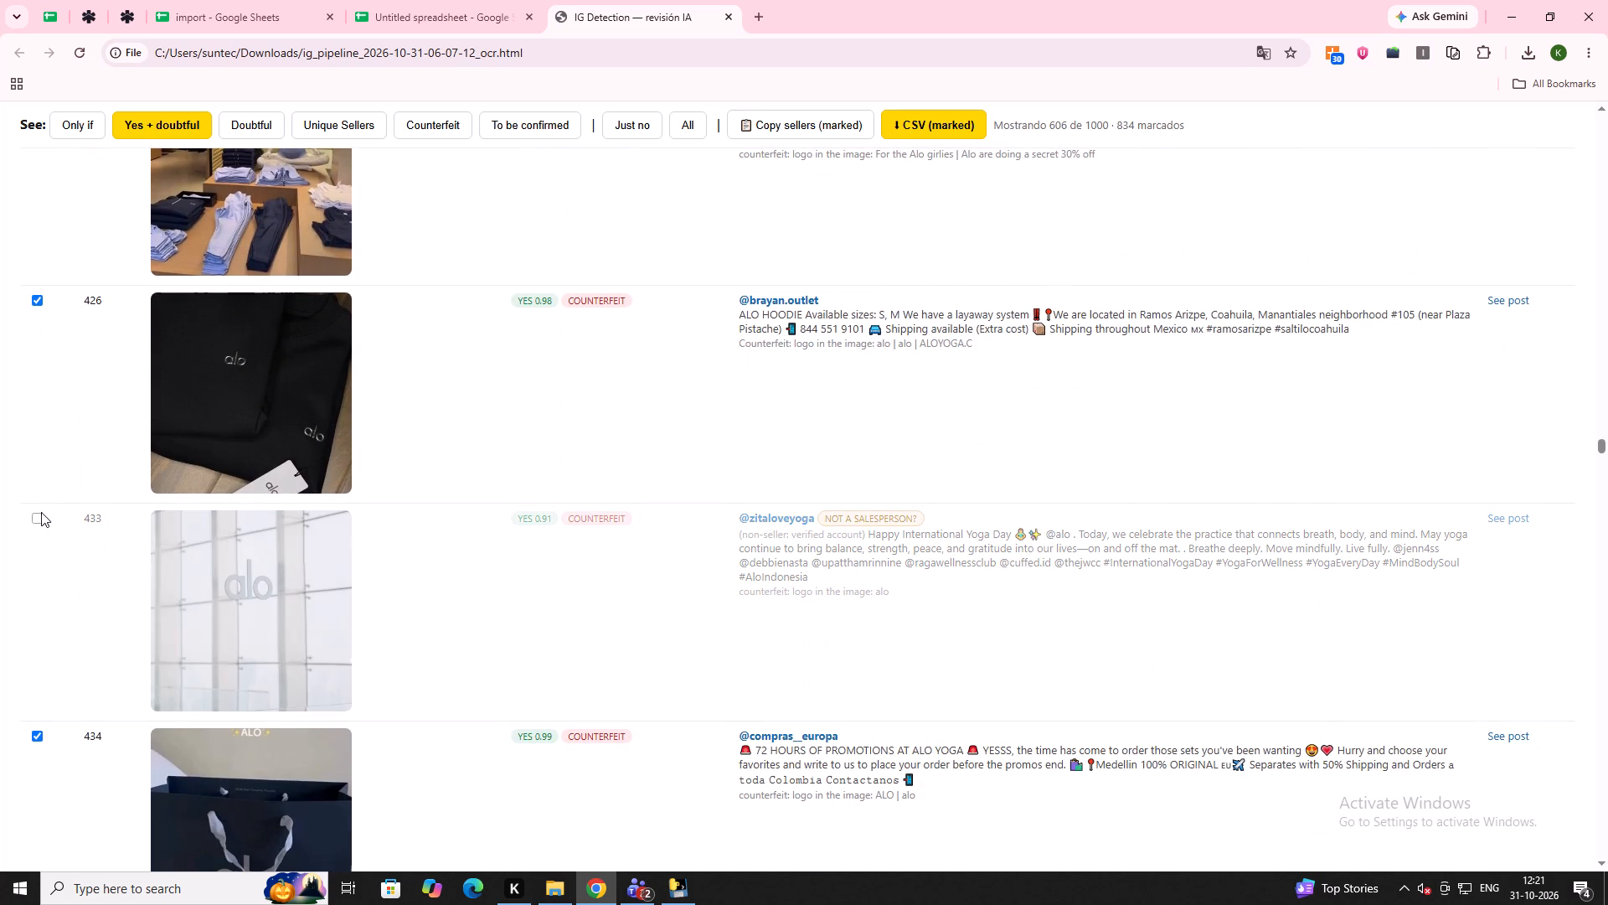
Review the listings from 434 onward and untick listing 437, Fenwick's verified non-seller post, and listing 438, the alo storefront post.
scroll(366, 413, "down", 4)
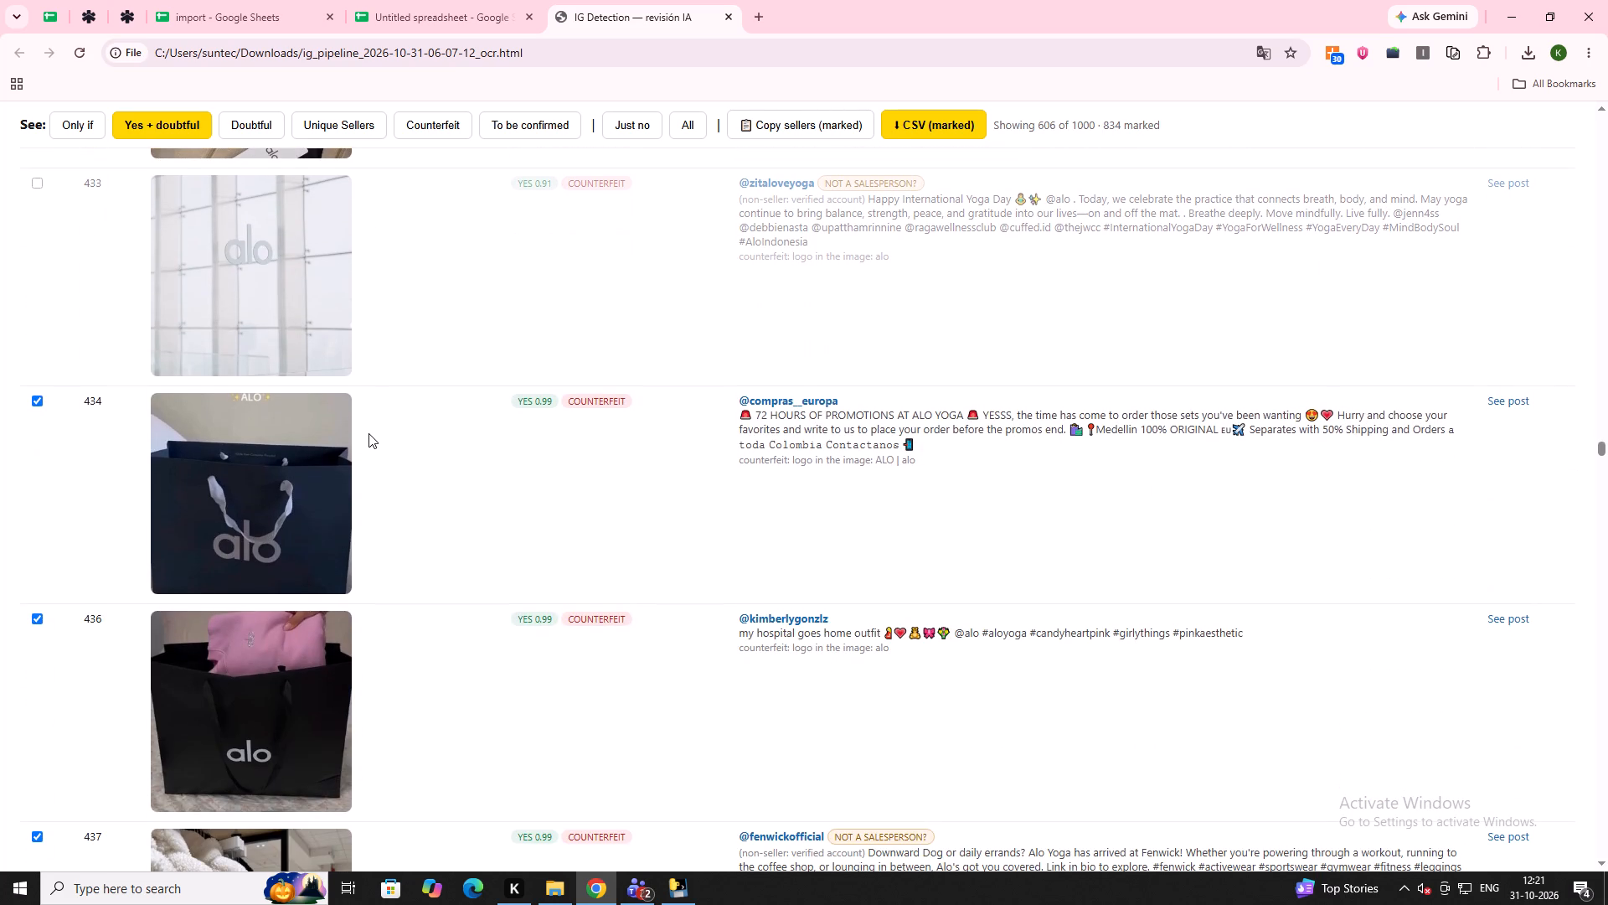
scroll(368, 433, "down", 4)
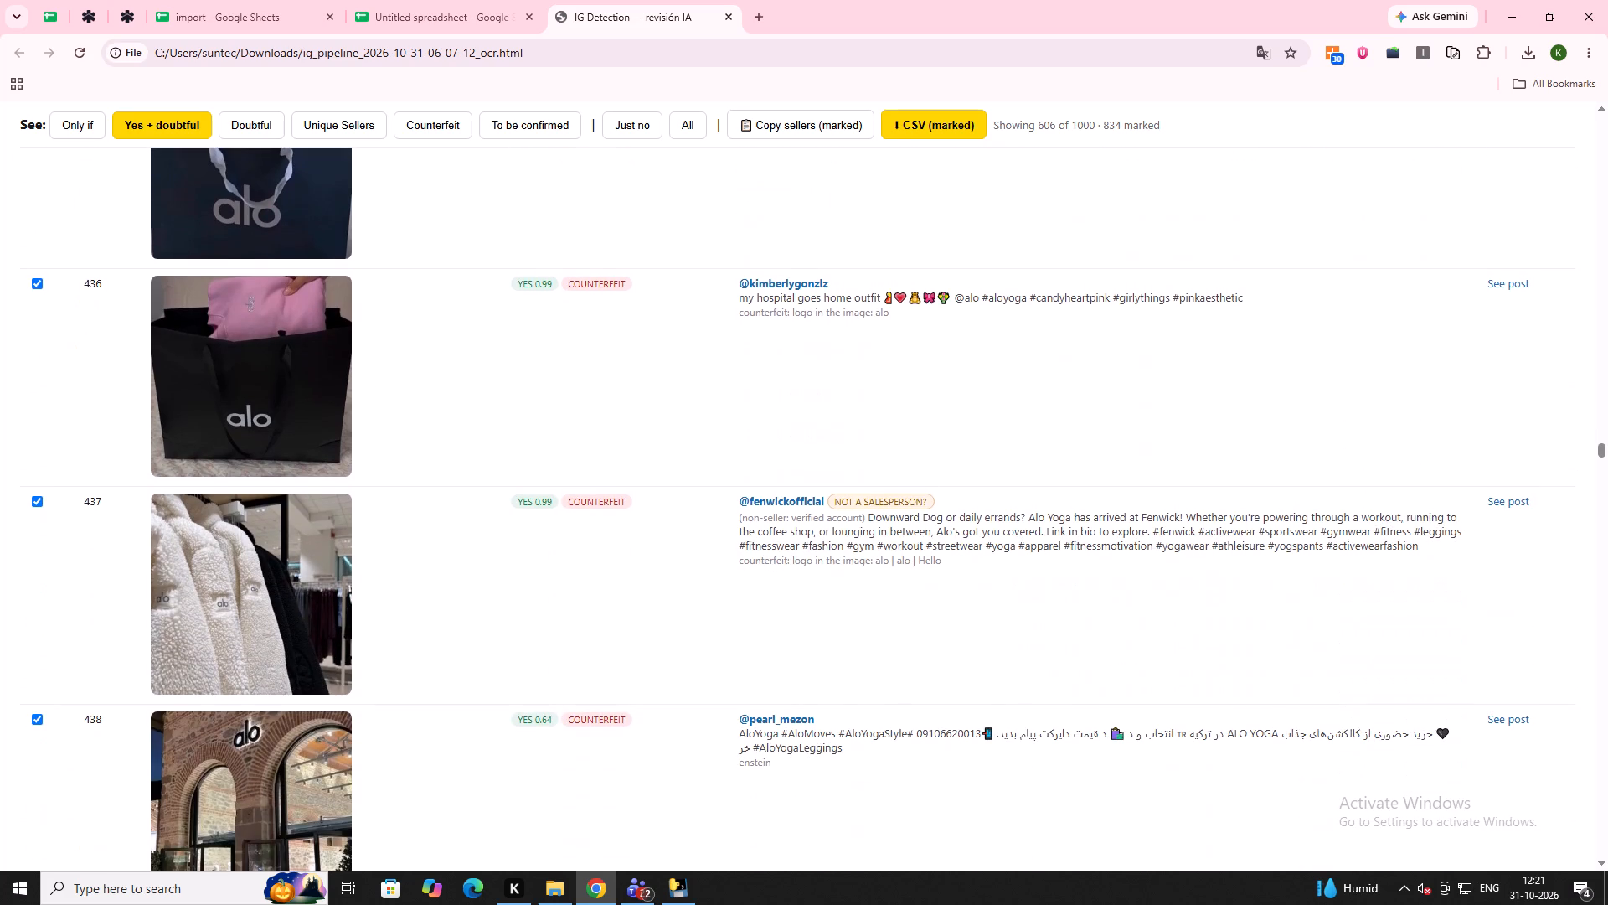
left_click(37, 499)
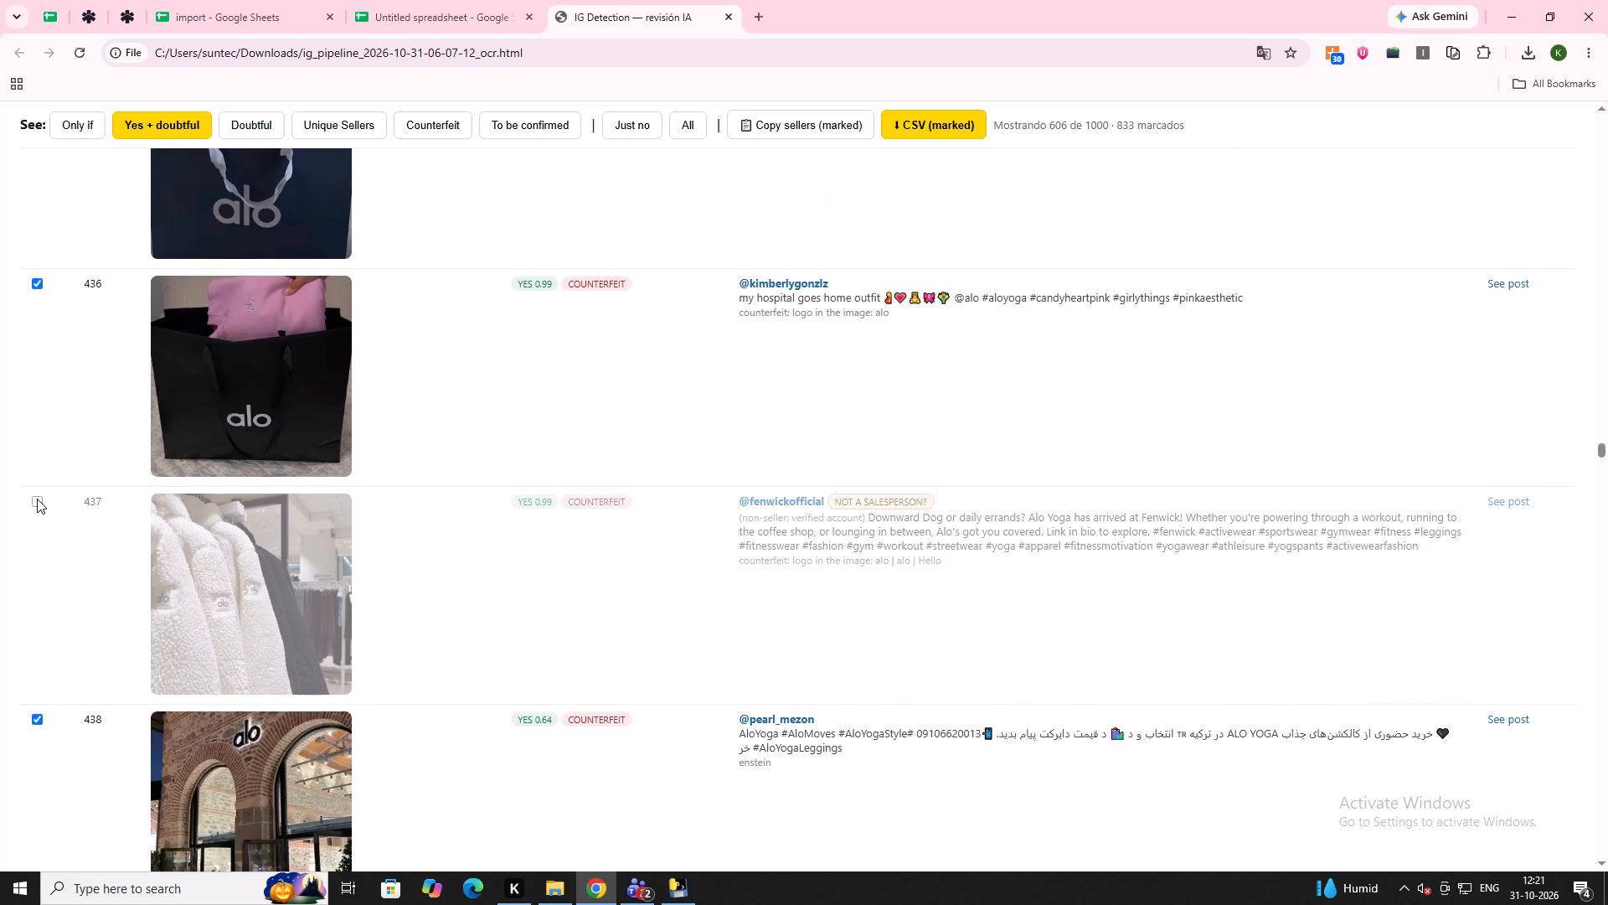
scroll(109, 502, "down", 4)
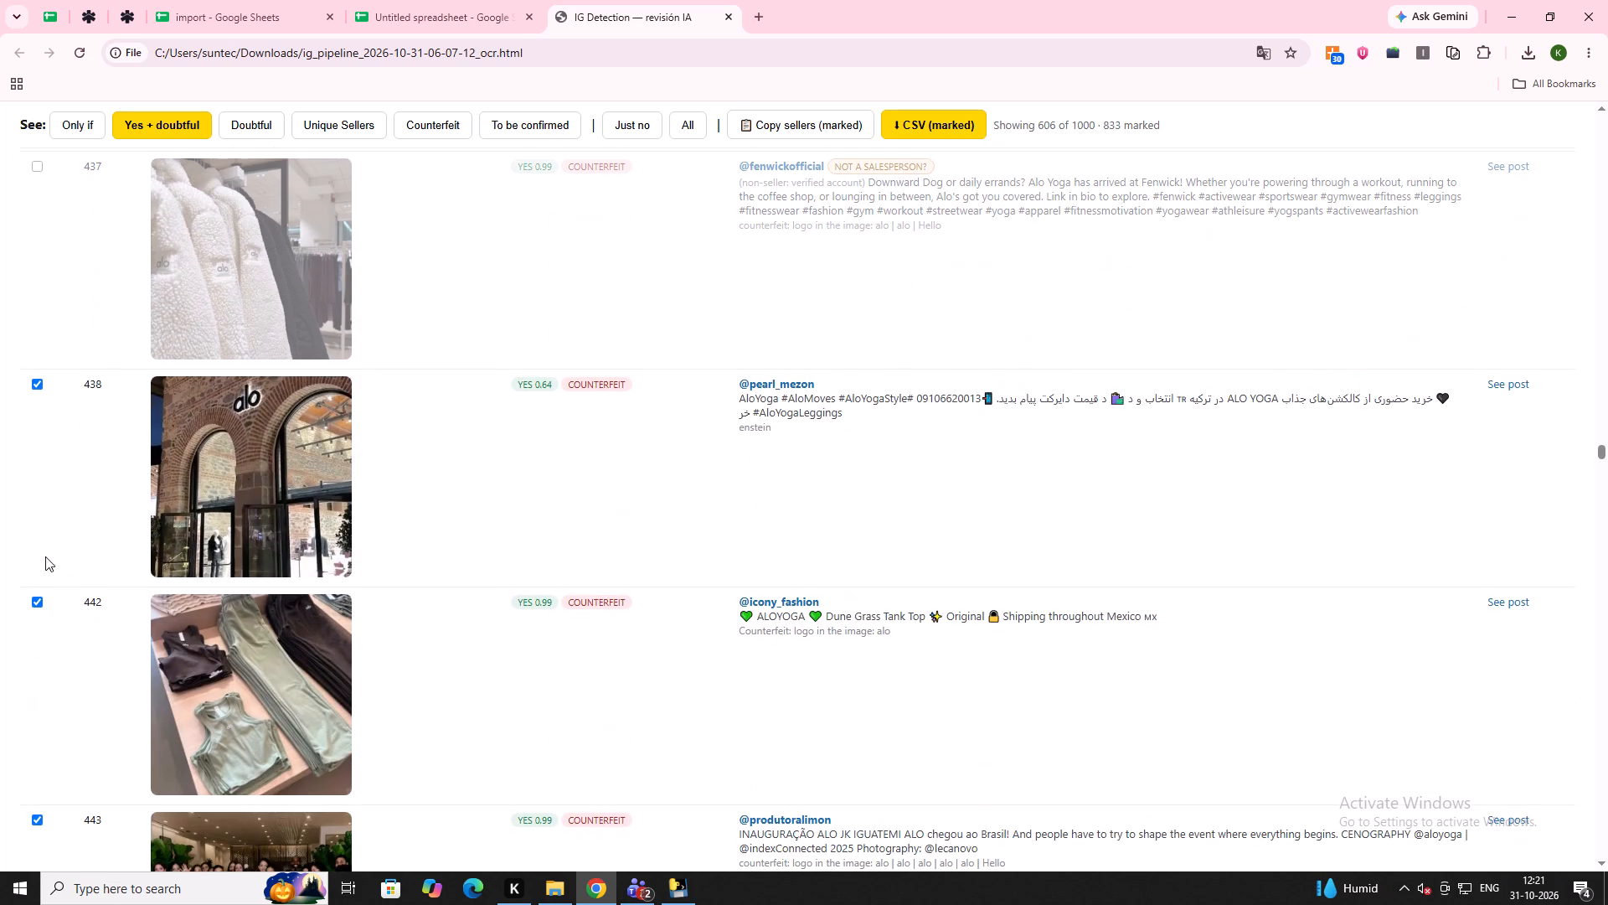
left_click(36, 385)
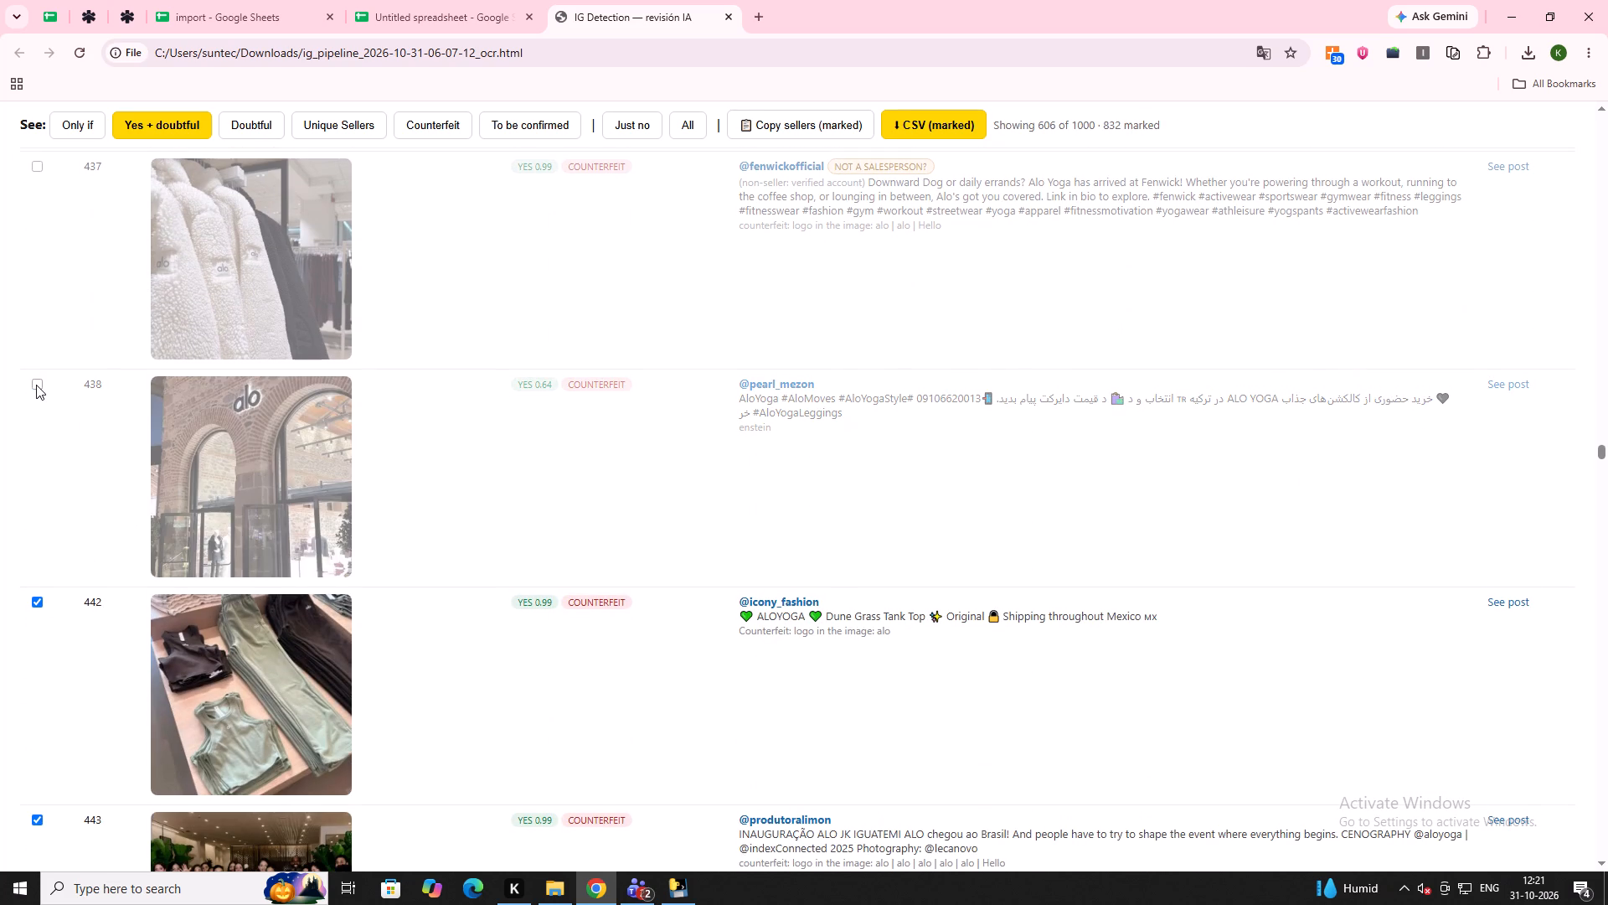
Review the listings from 442 onward for storefront, promotional and verified non-seller posts.
scroll(36, 385, "down", 1)
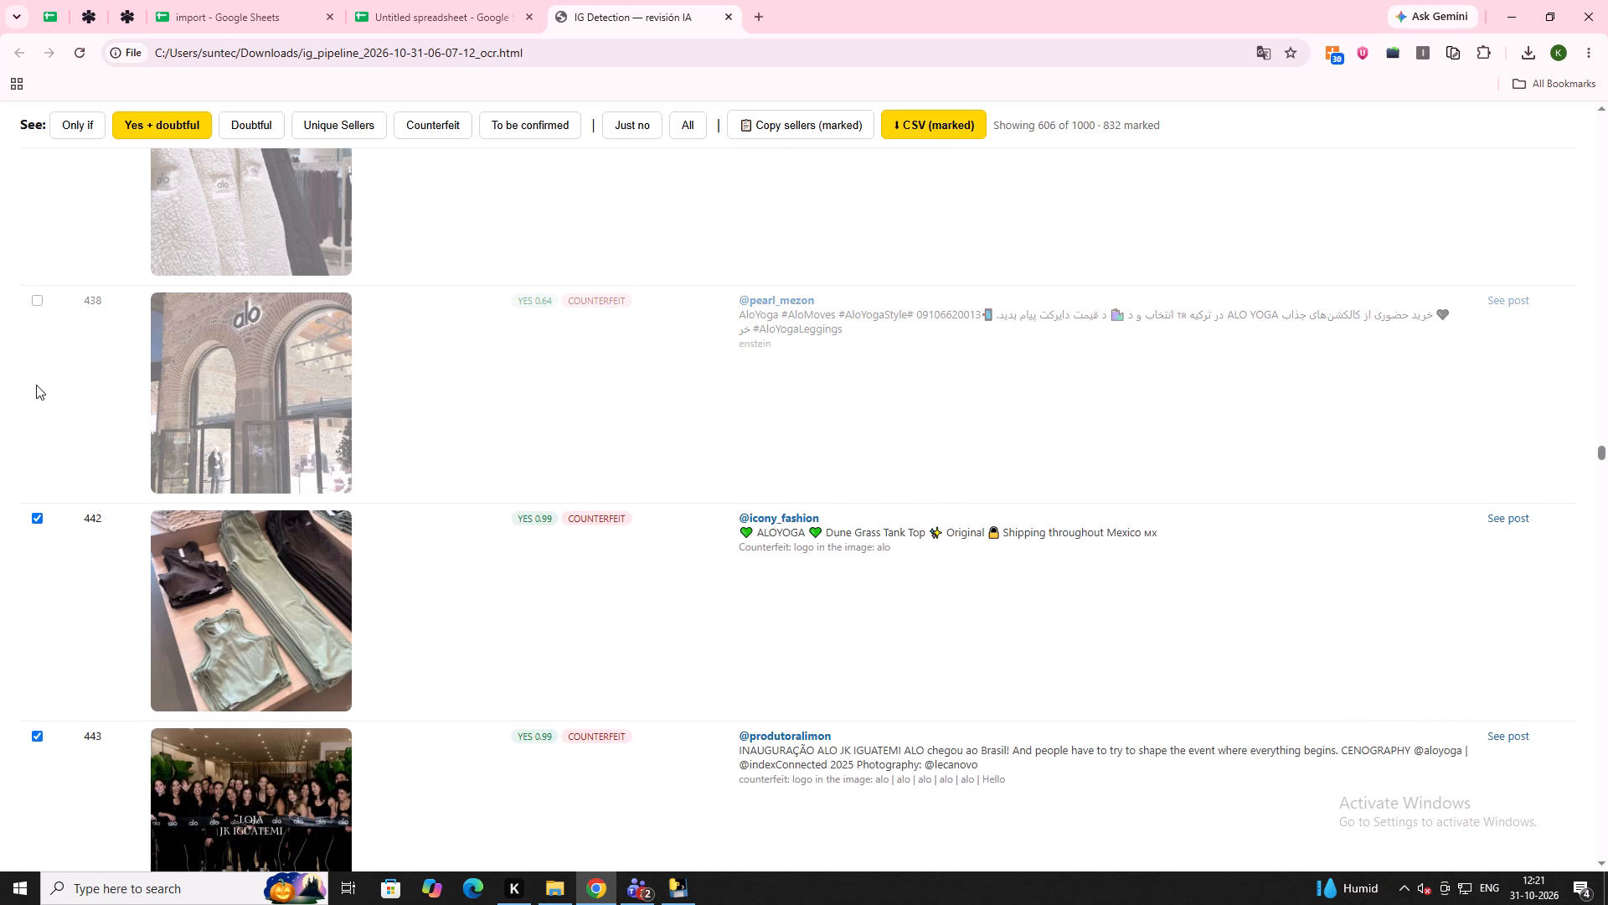
scroll(36, 385, "down", 4)
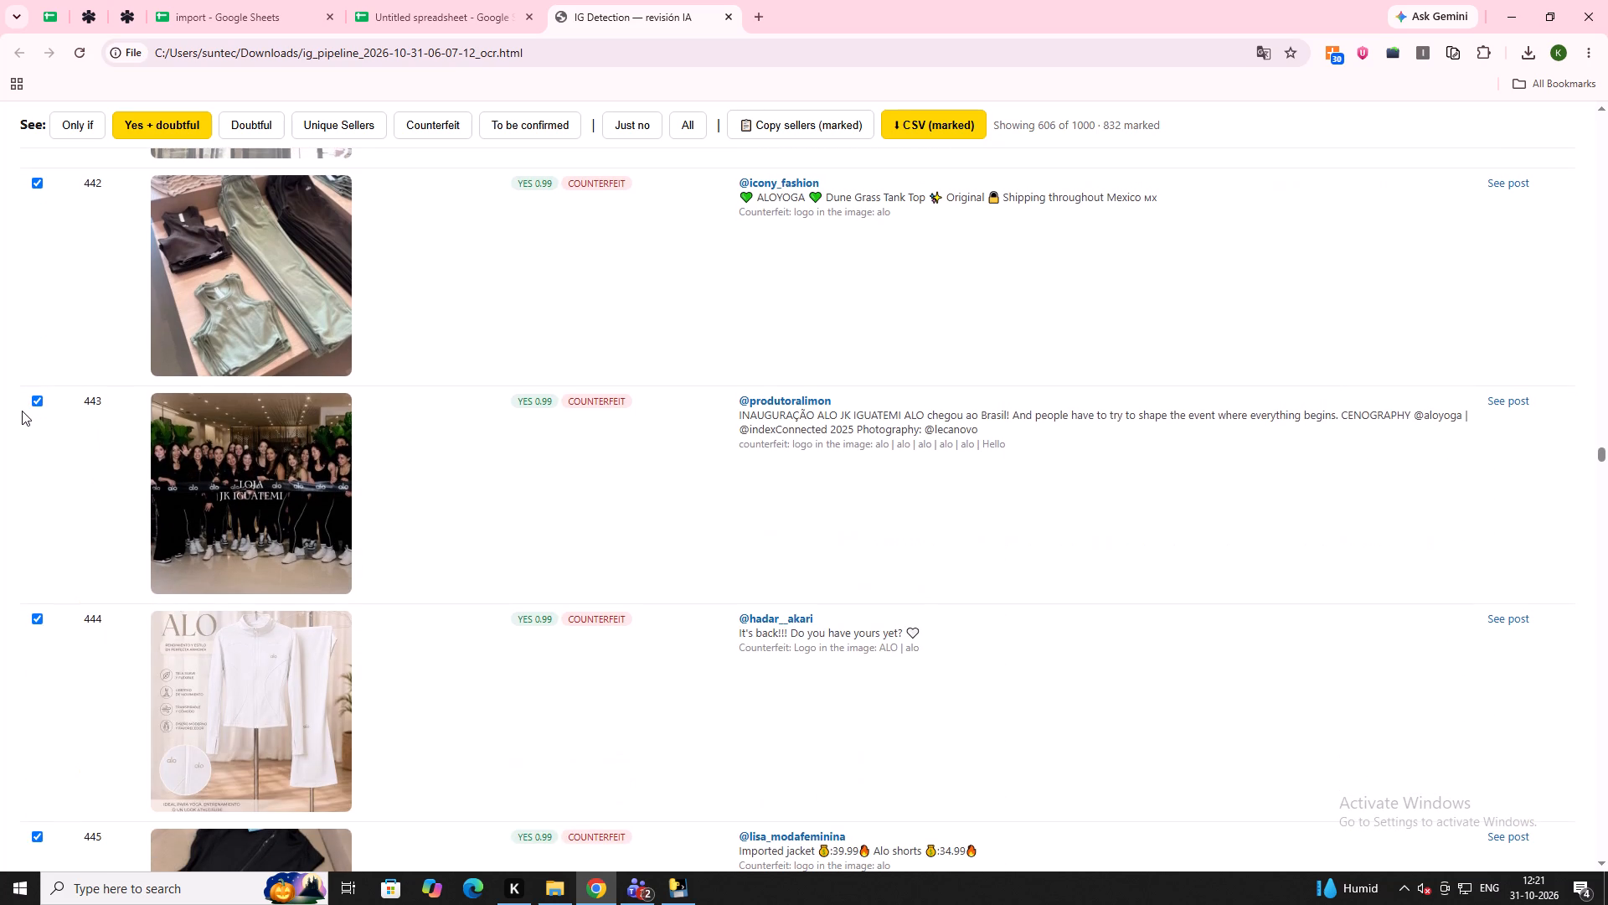
scroll(33, 416, "down", 3)
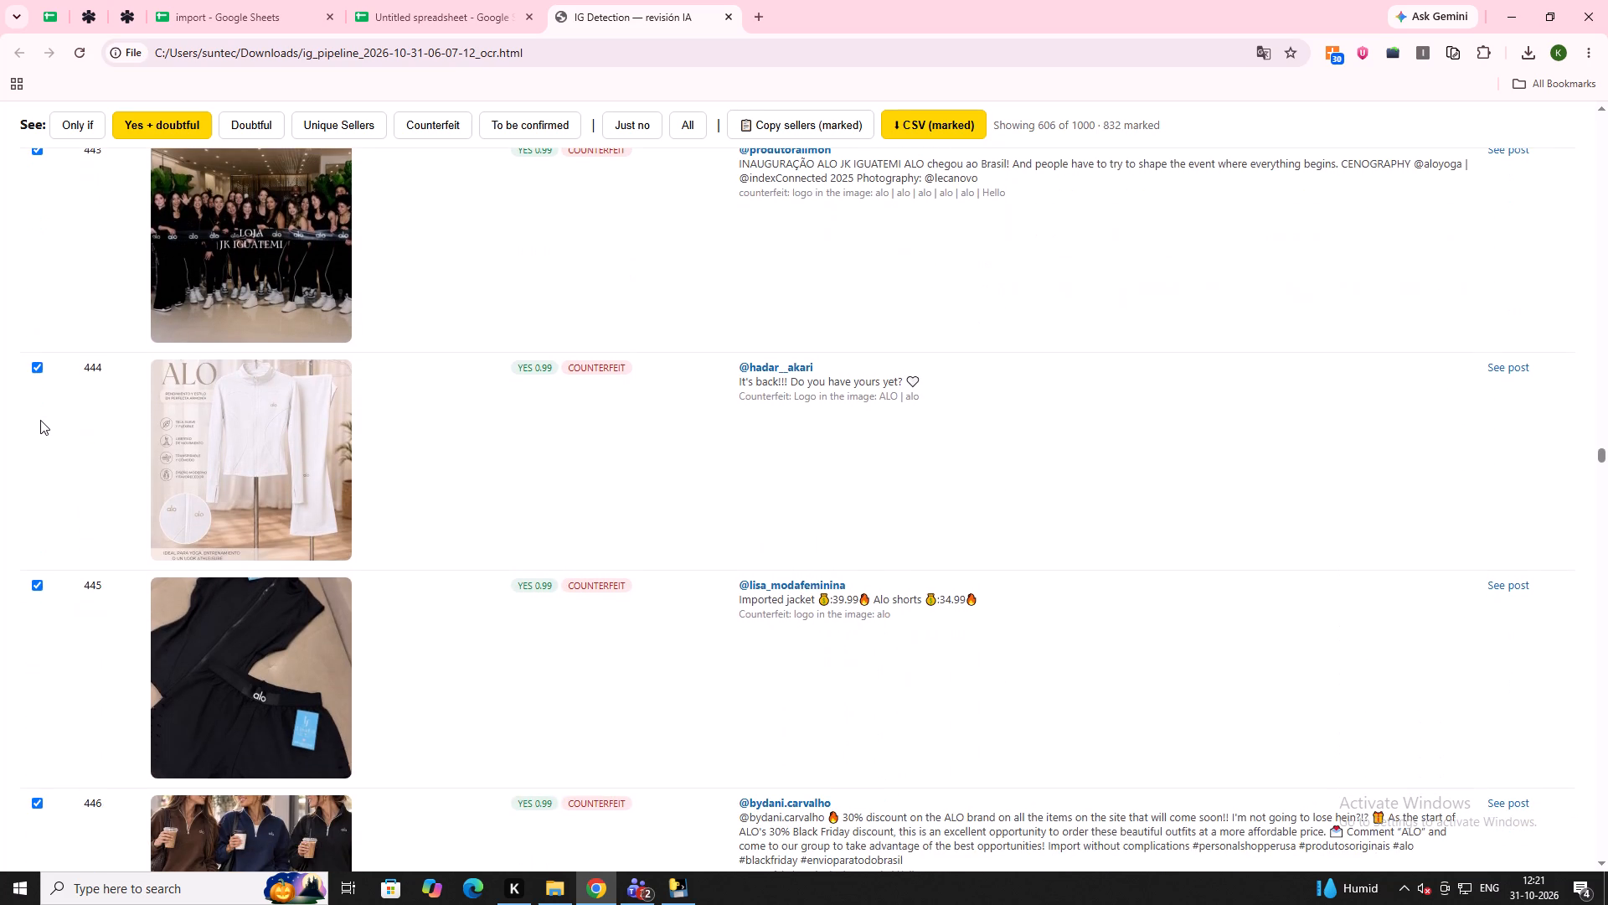
scroll(40, 420, "down", 1)
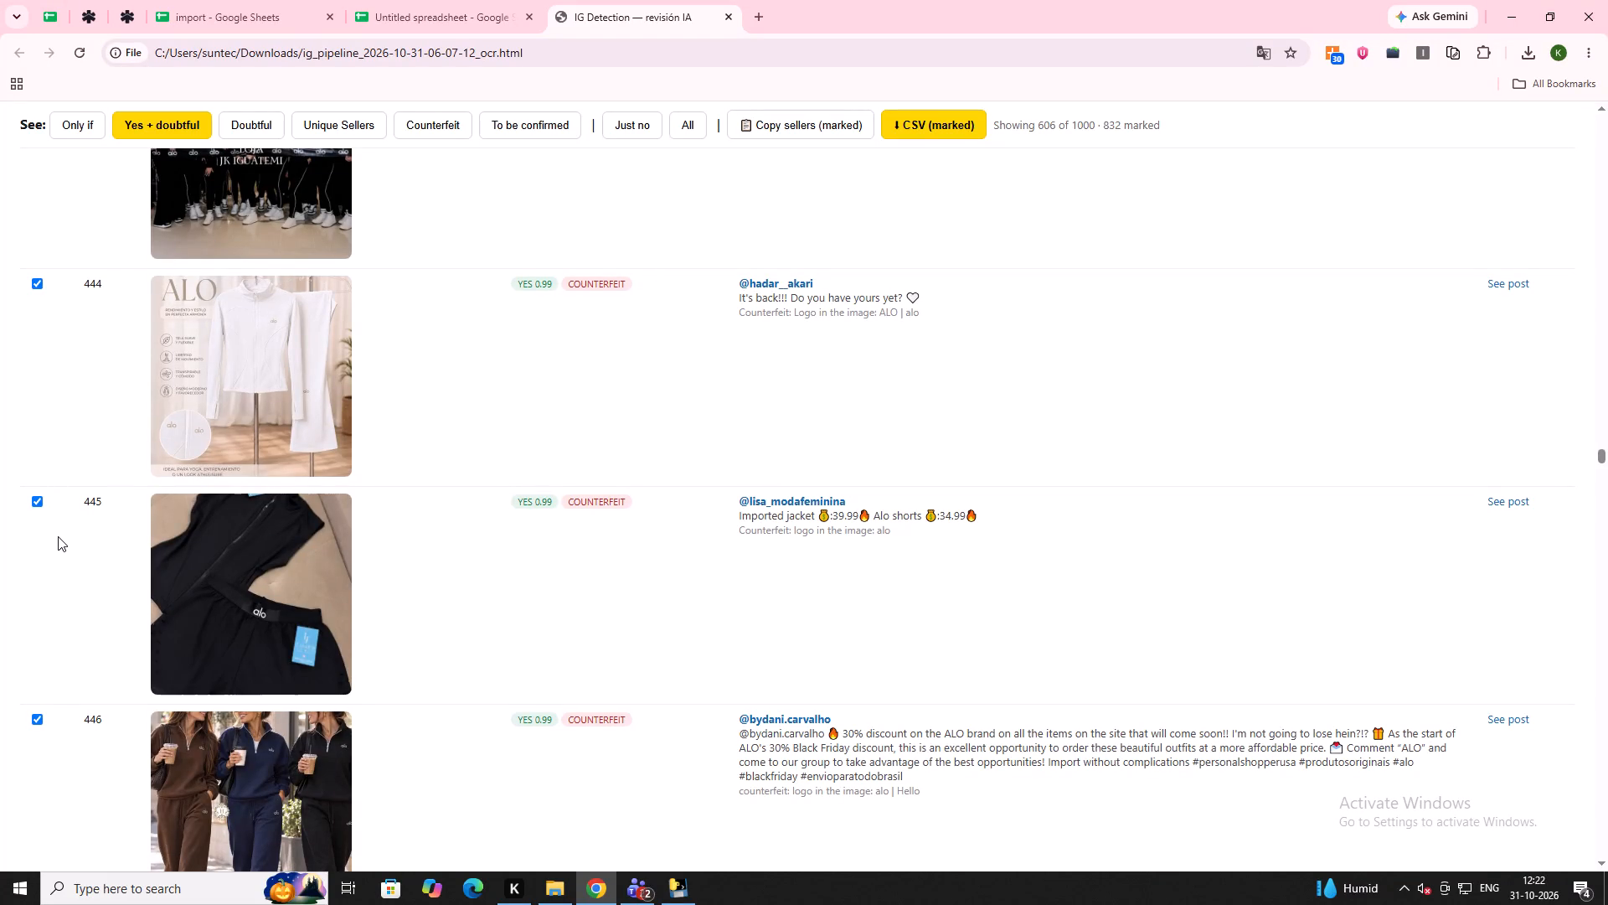
scroll(58, 536, "down", 5)
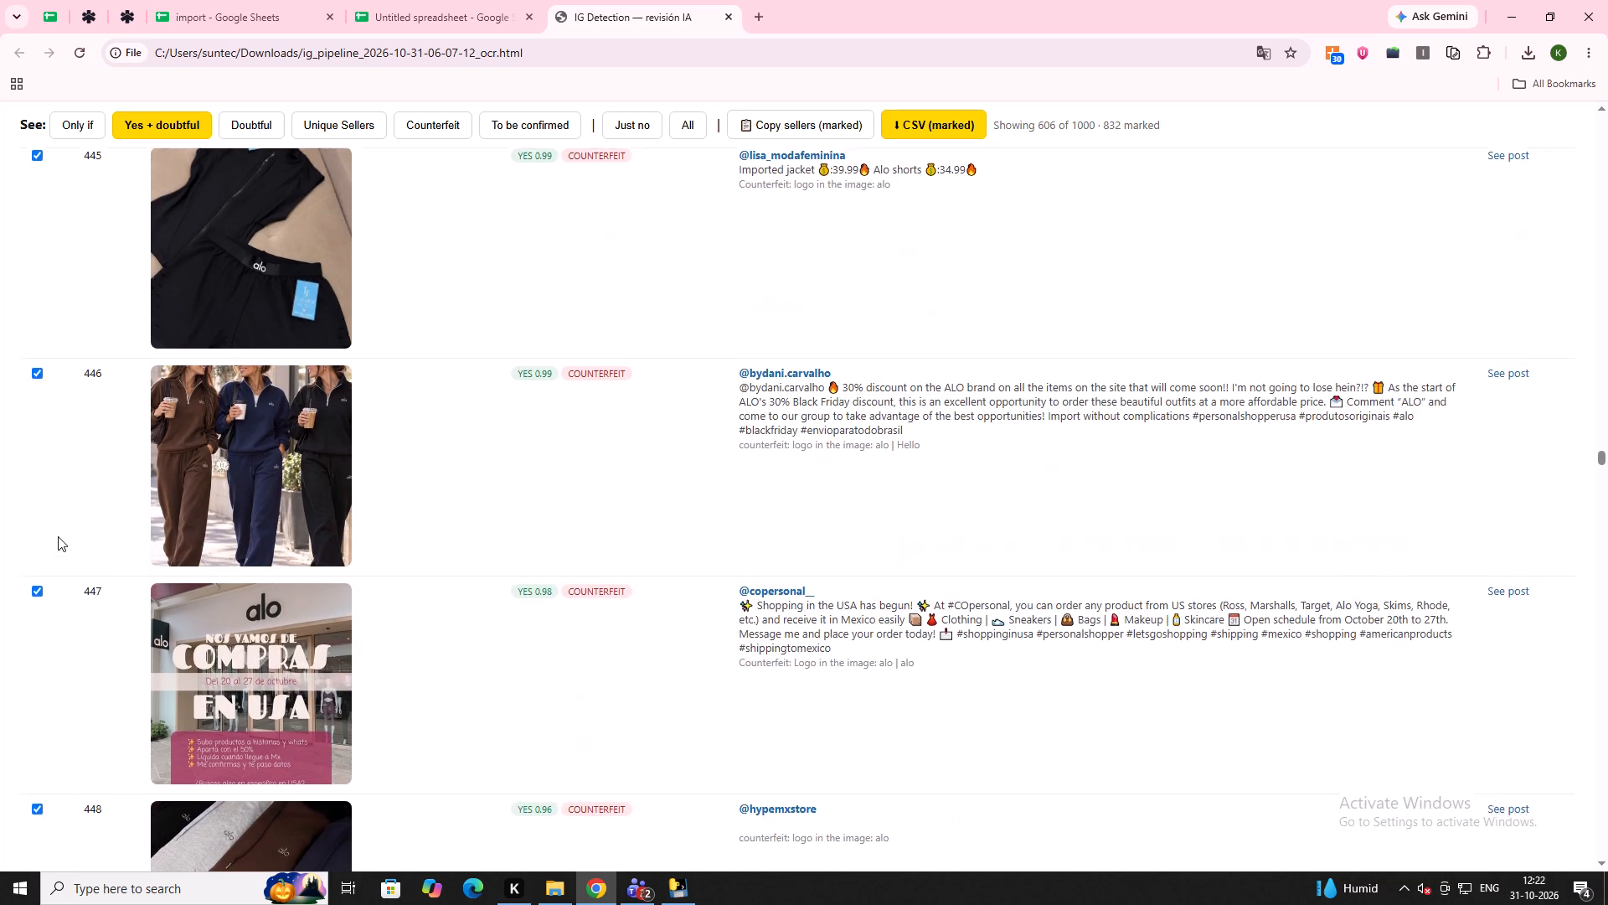
Review the listings from 445 onward and untick listing 447, the USA shopping promotion in front of an alo storefront.
scroll(58, 536, "down", 2)
scroll(57, 531, "up", 2)
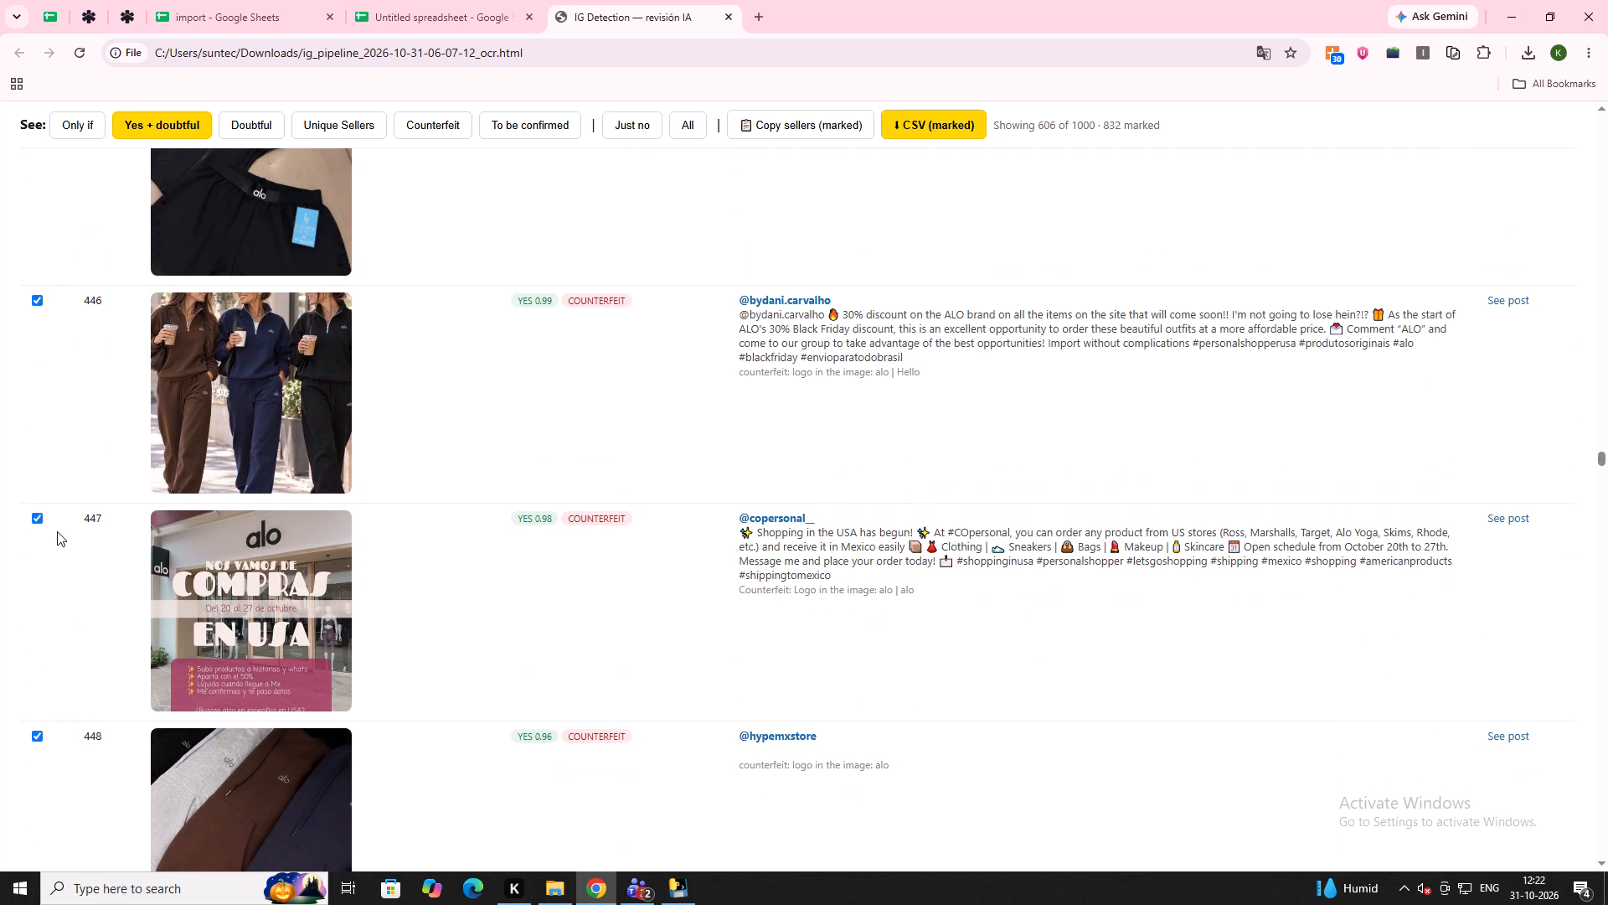
left_click(30, 520)
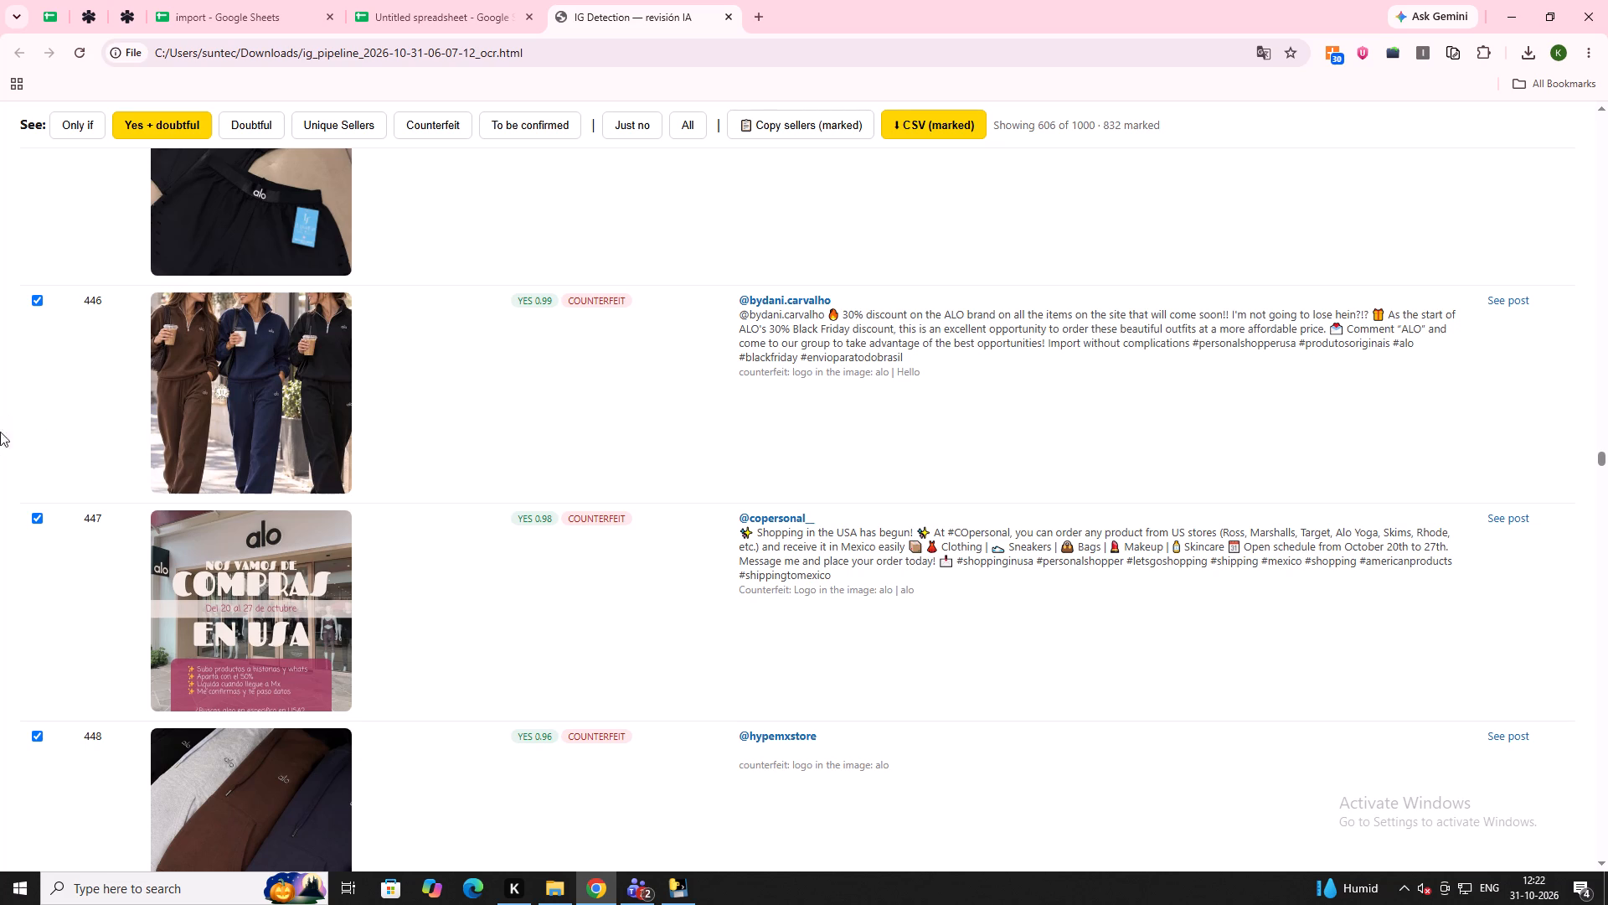
left_click(35, 523)
Untick listing 451, the Berlin store-opening announcement, and listing 452, the verified non-seller post about the 30% Black Friday sale.
scroll(119, 583, "down", 9)
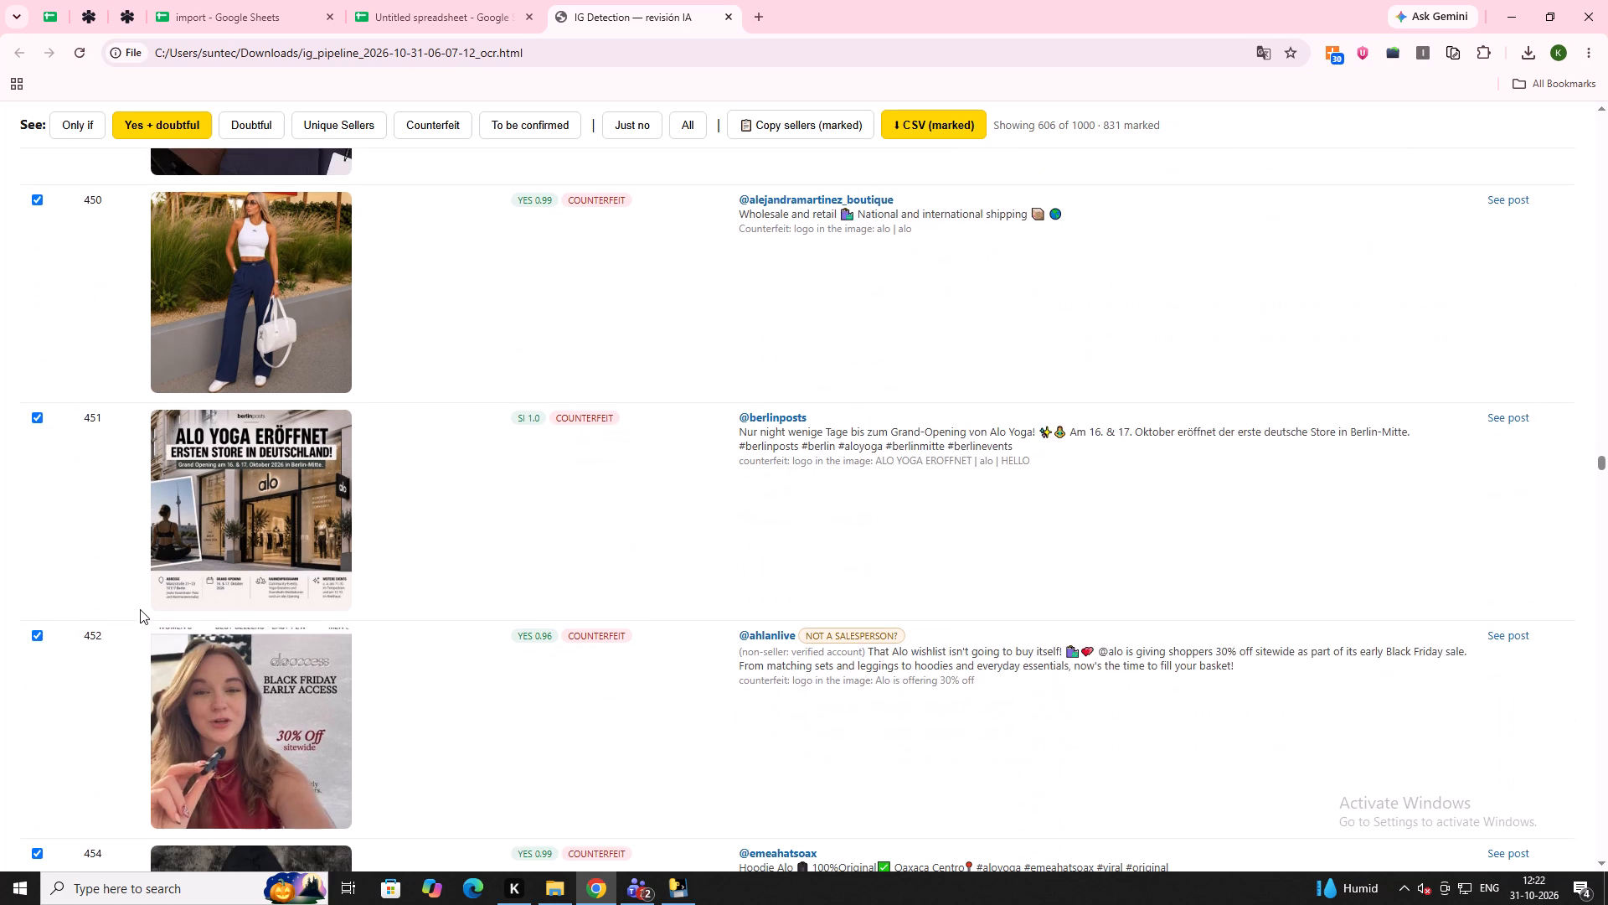
scroll(140, 609, "down", 1)
left_click(43, 329)
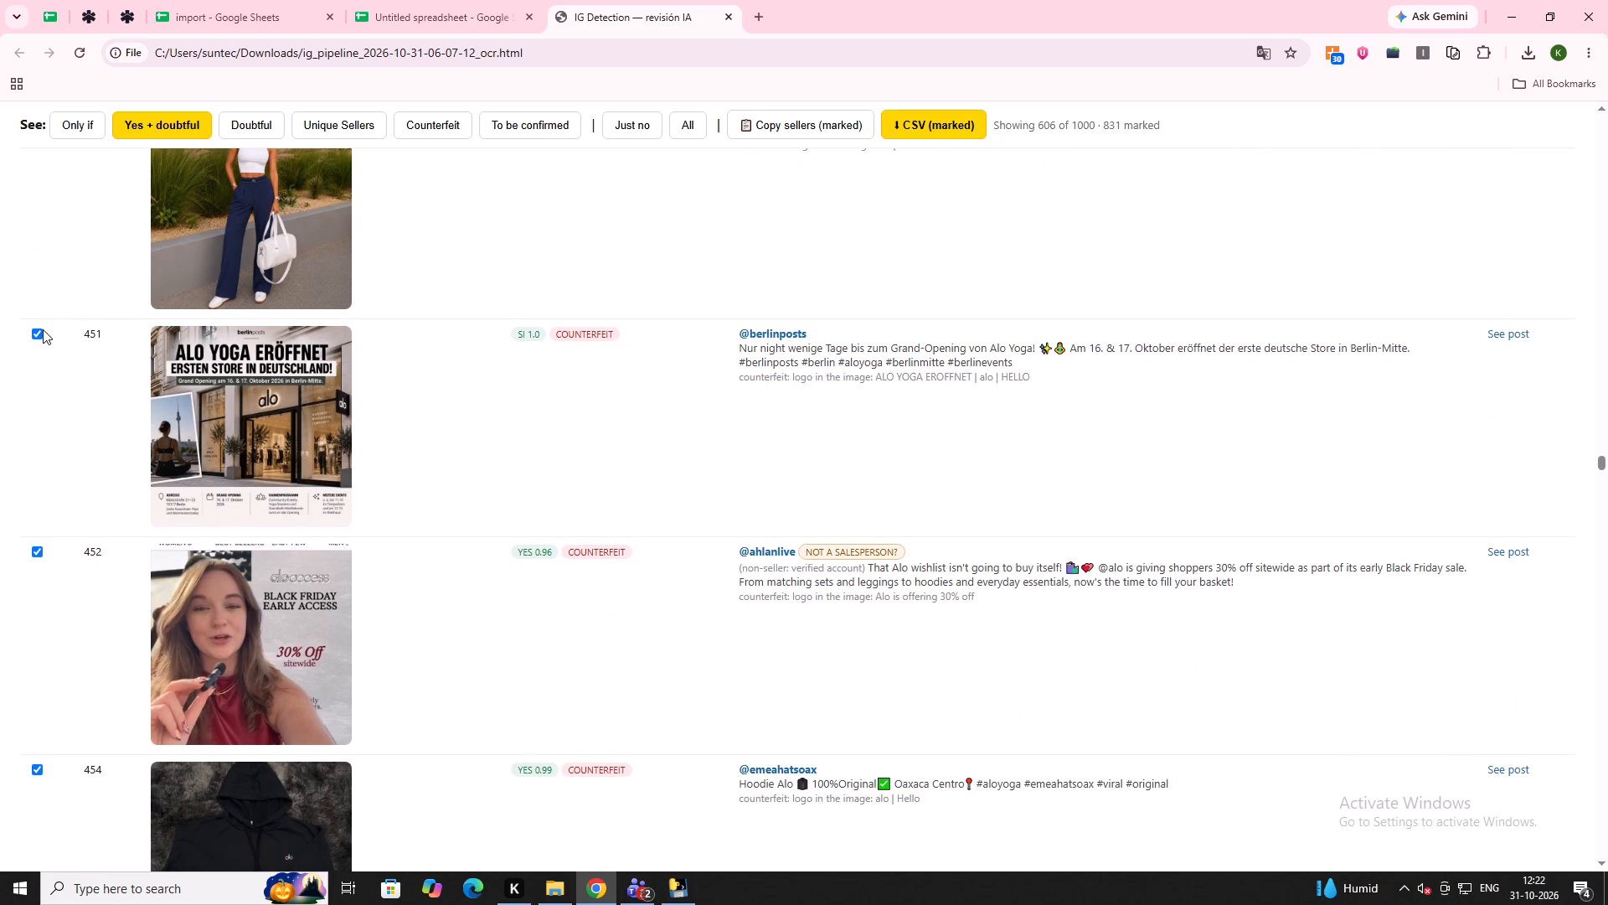
left_click(40, 328)
left_click(36, 551)
Review the listings from 454 onward and untick listing 464, the Violeta's Shop post showing an alo storefront.
scroll(36, 551, "down", 2)
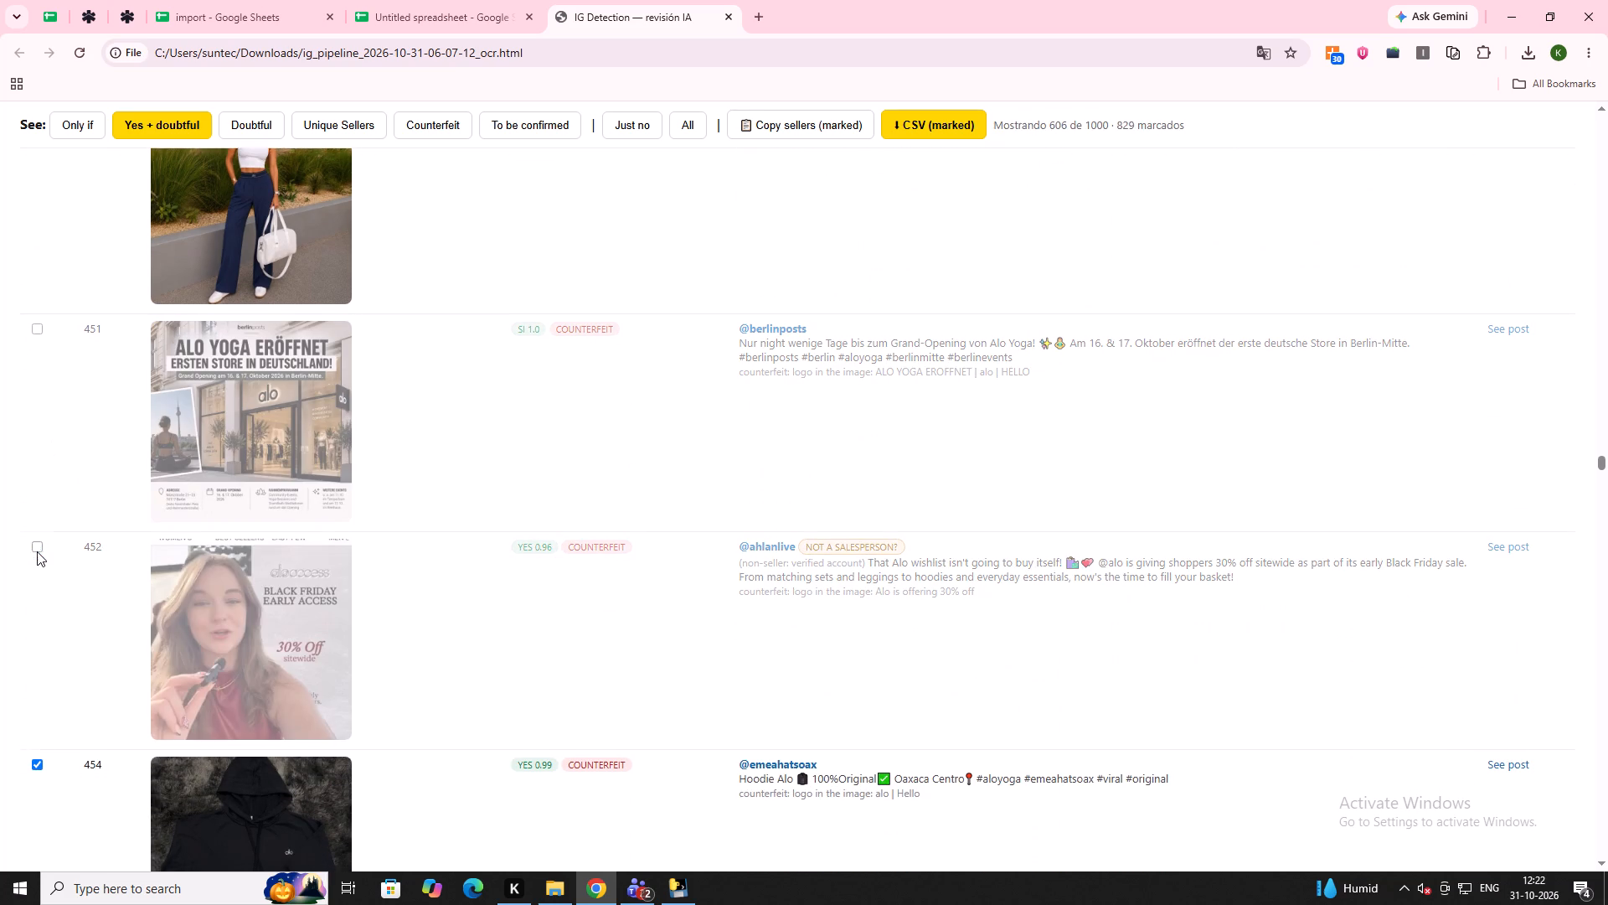
scroll(37, 551, "down", 18)
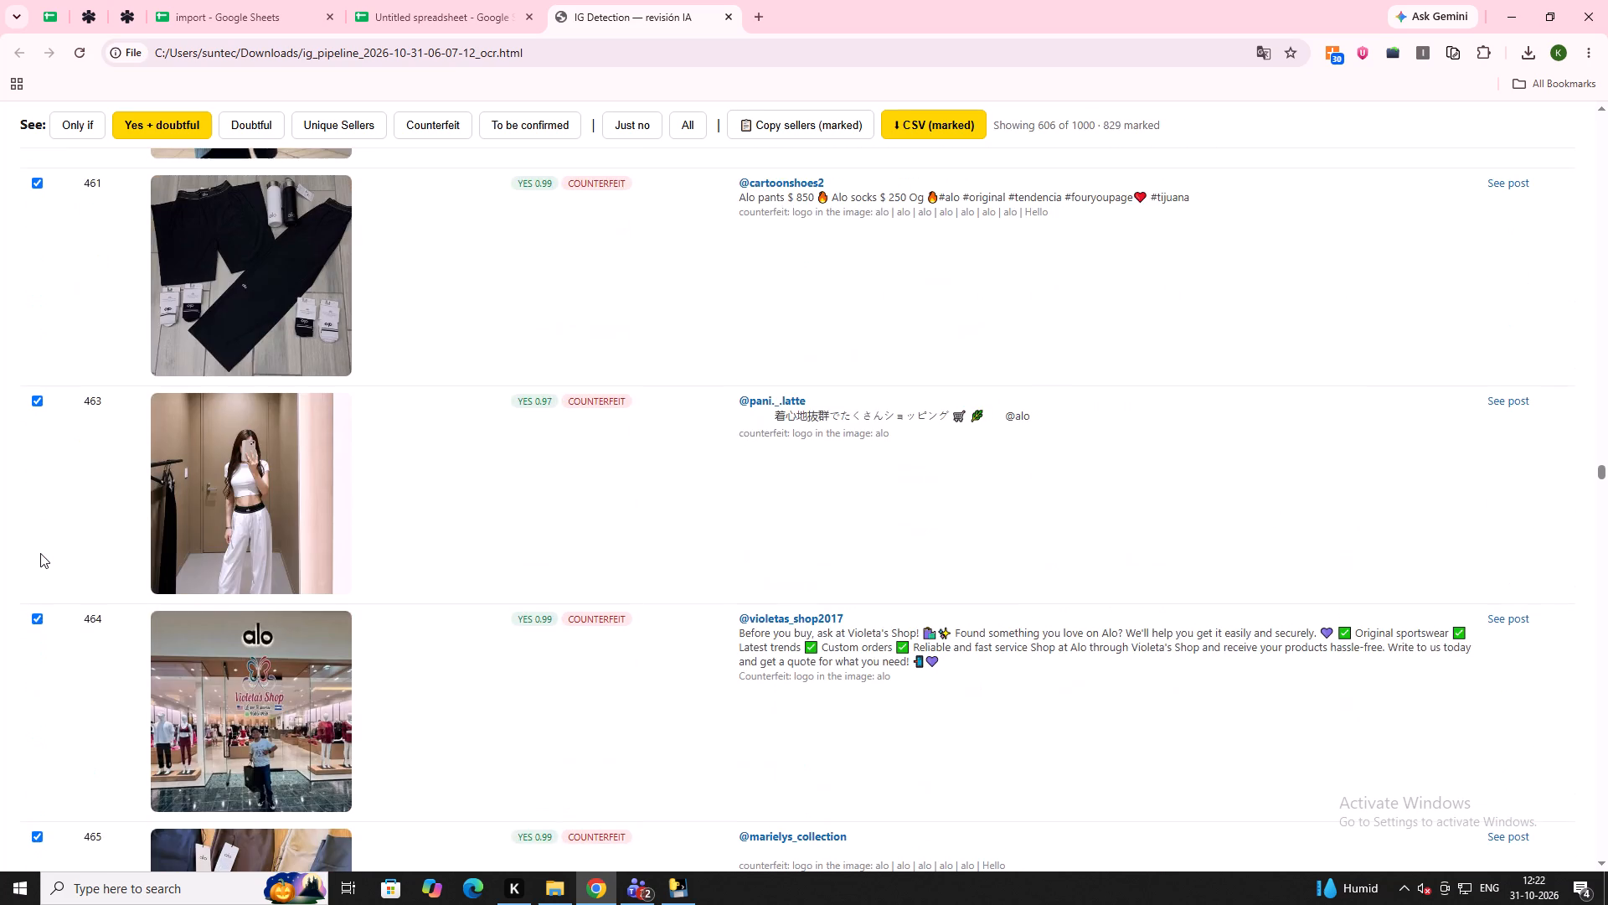
scroll(40, 553, "up", 4)
scroll(41, 383, "down", 7)
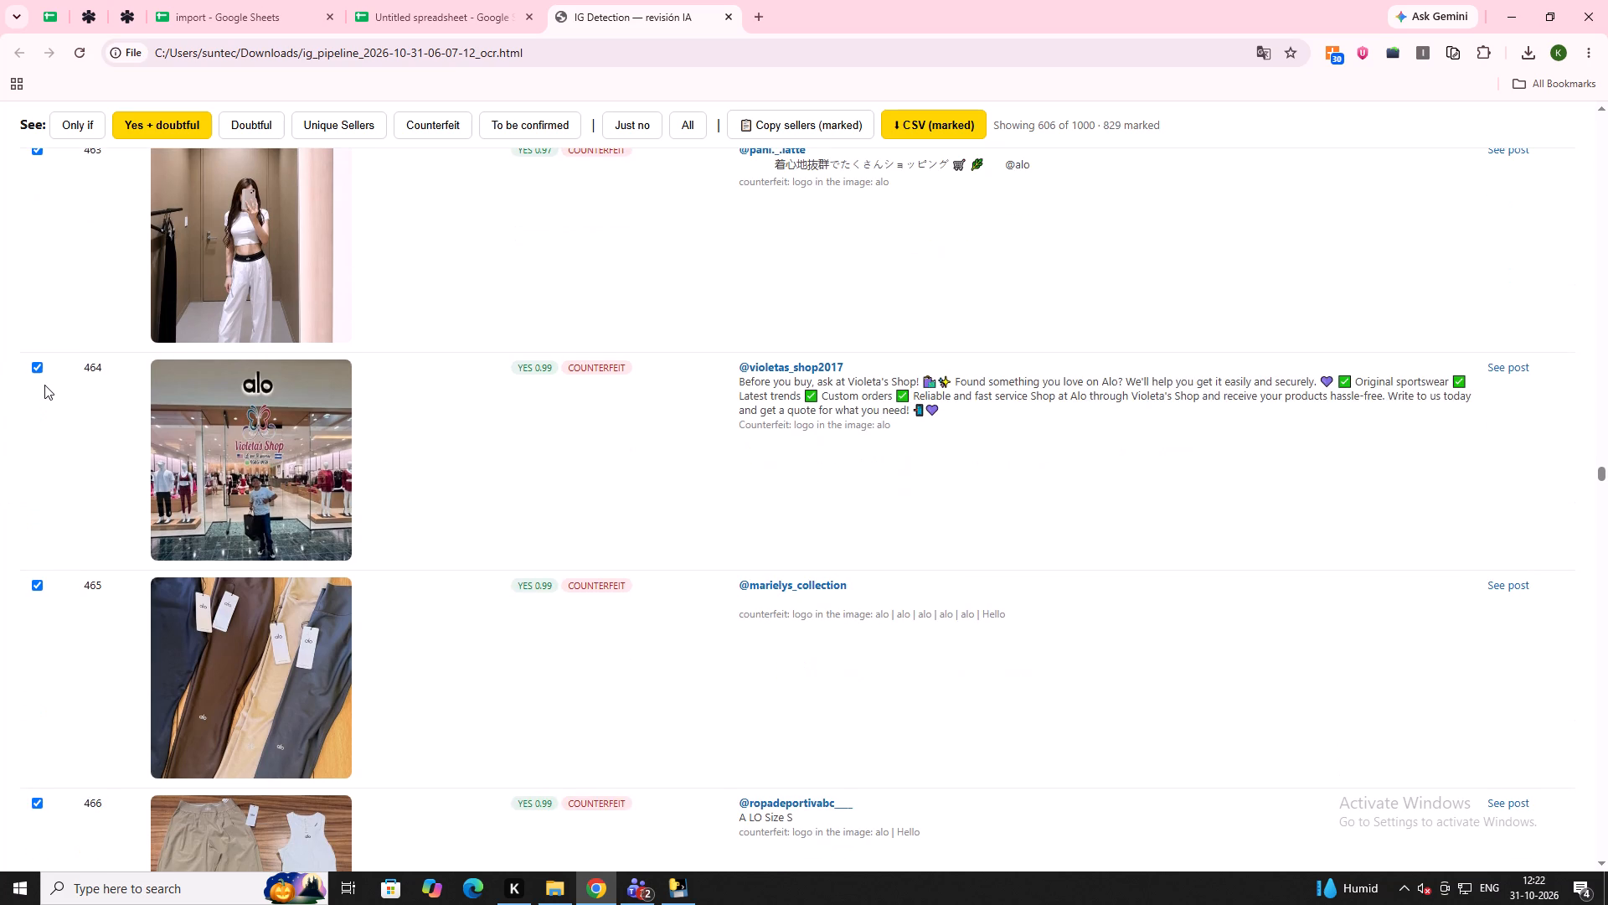
left_click(35, 365)
Review the listings from 465 onward and untick listing 476, the verified non-seller post for the Nobu Hotel yoga club event.
scroll(113, 436, "down", 7)
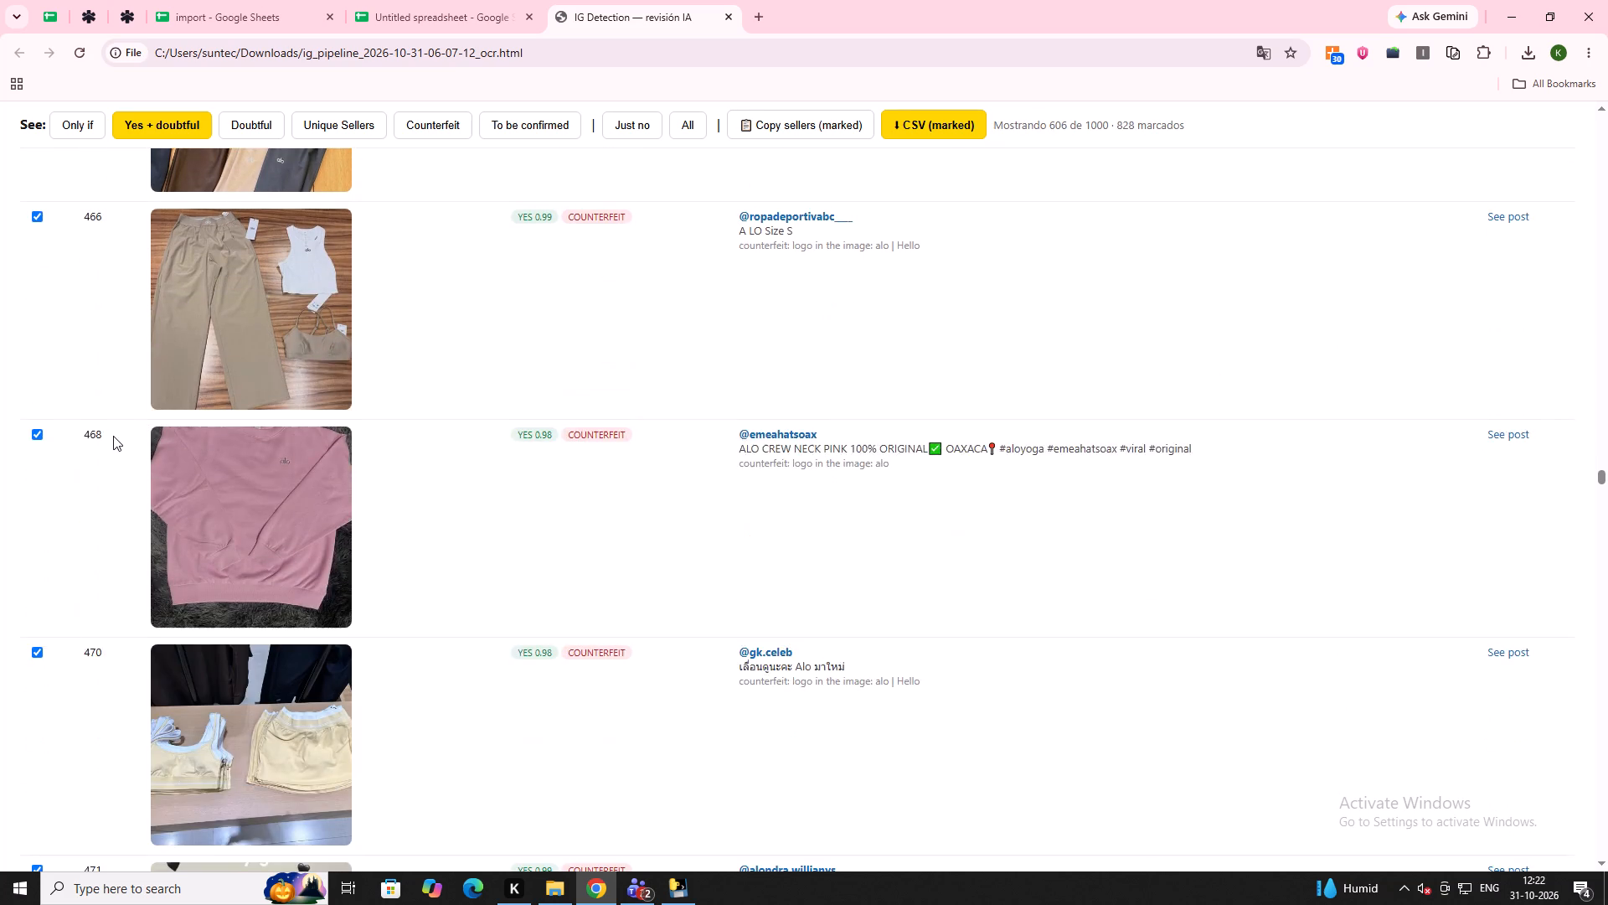
scroll(113, 436, "down", 12)
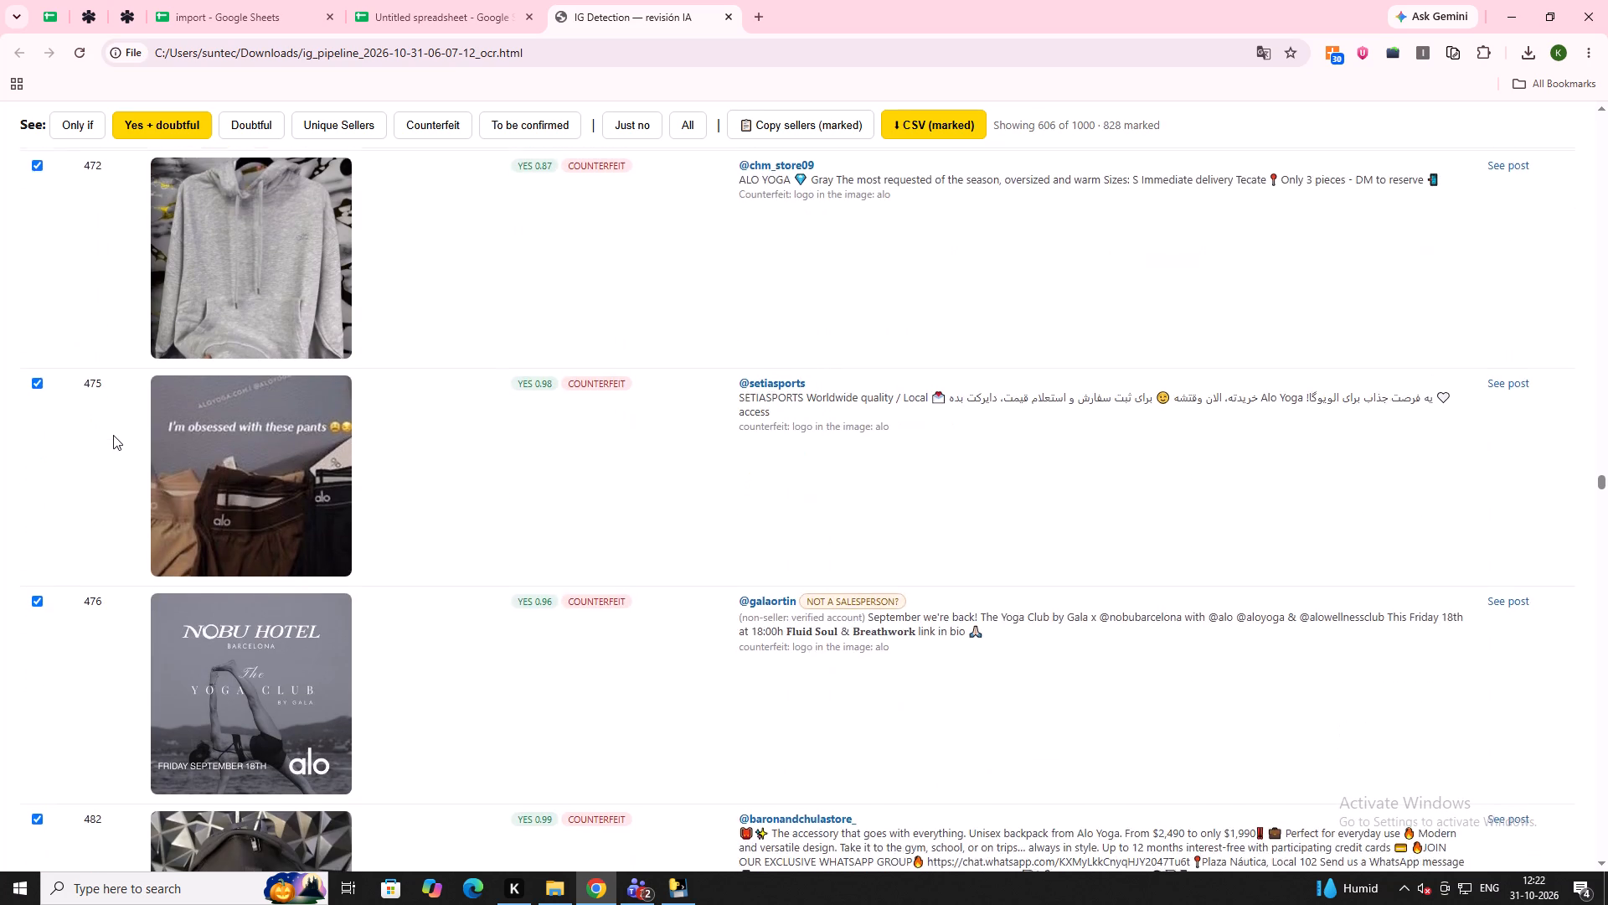
scroll(113, 435, "down", 1)
left_click(33, 429)
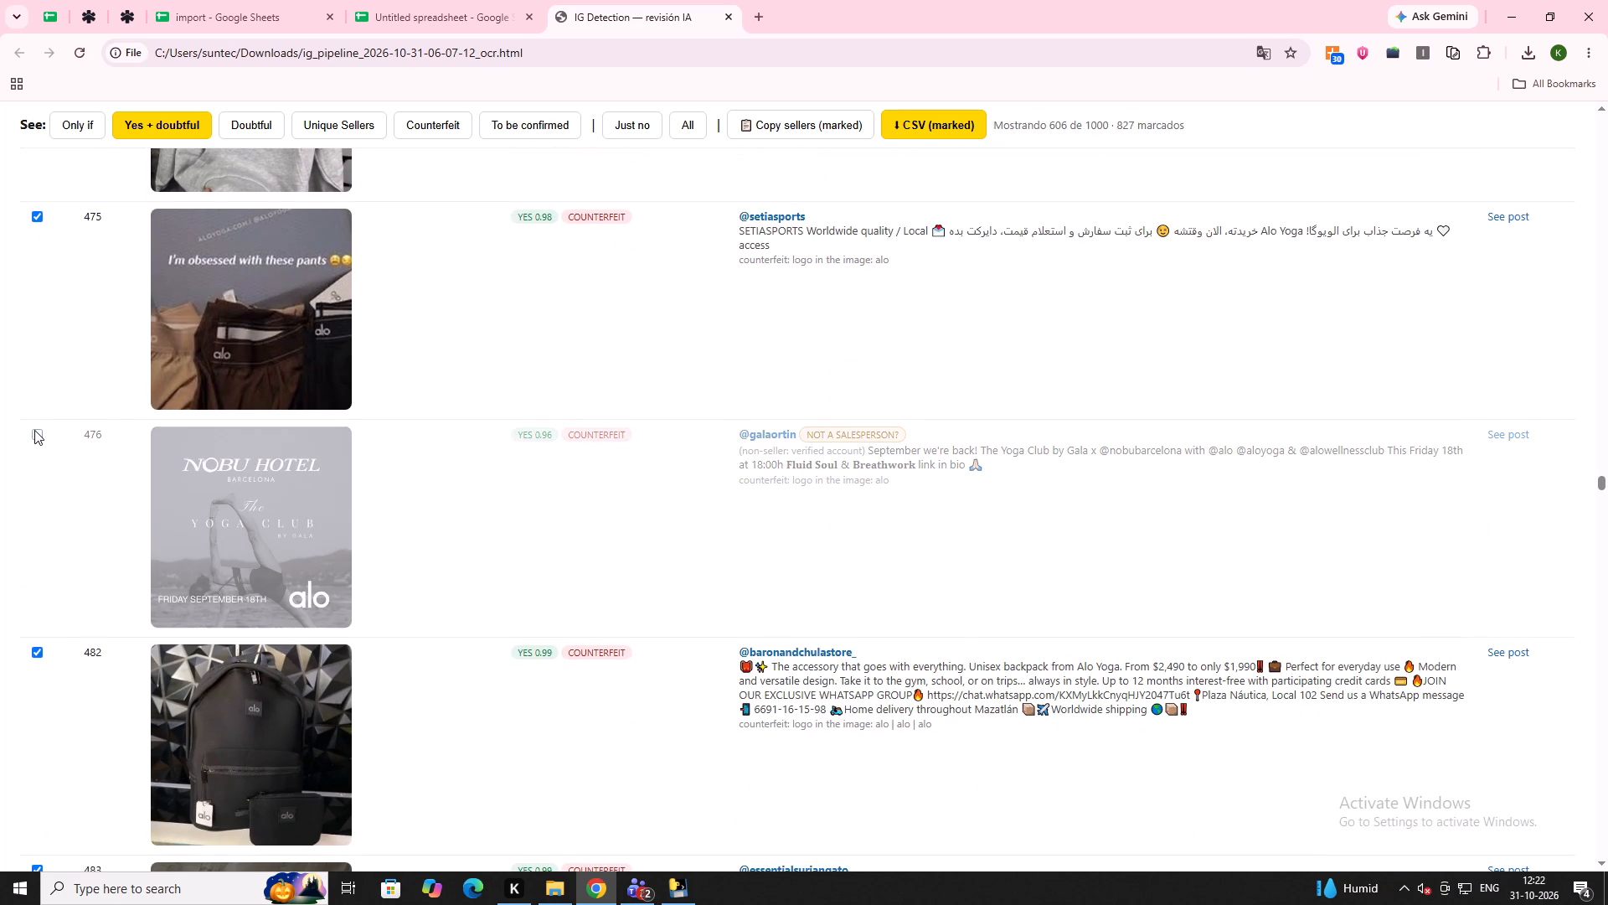
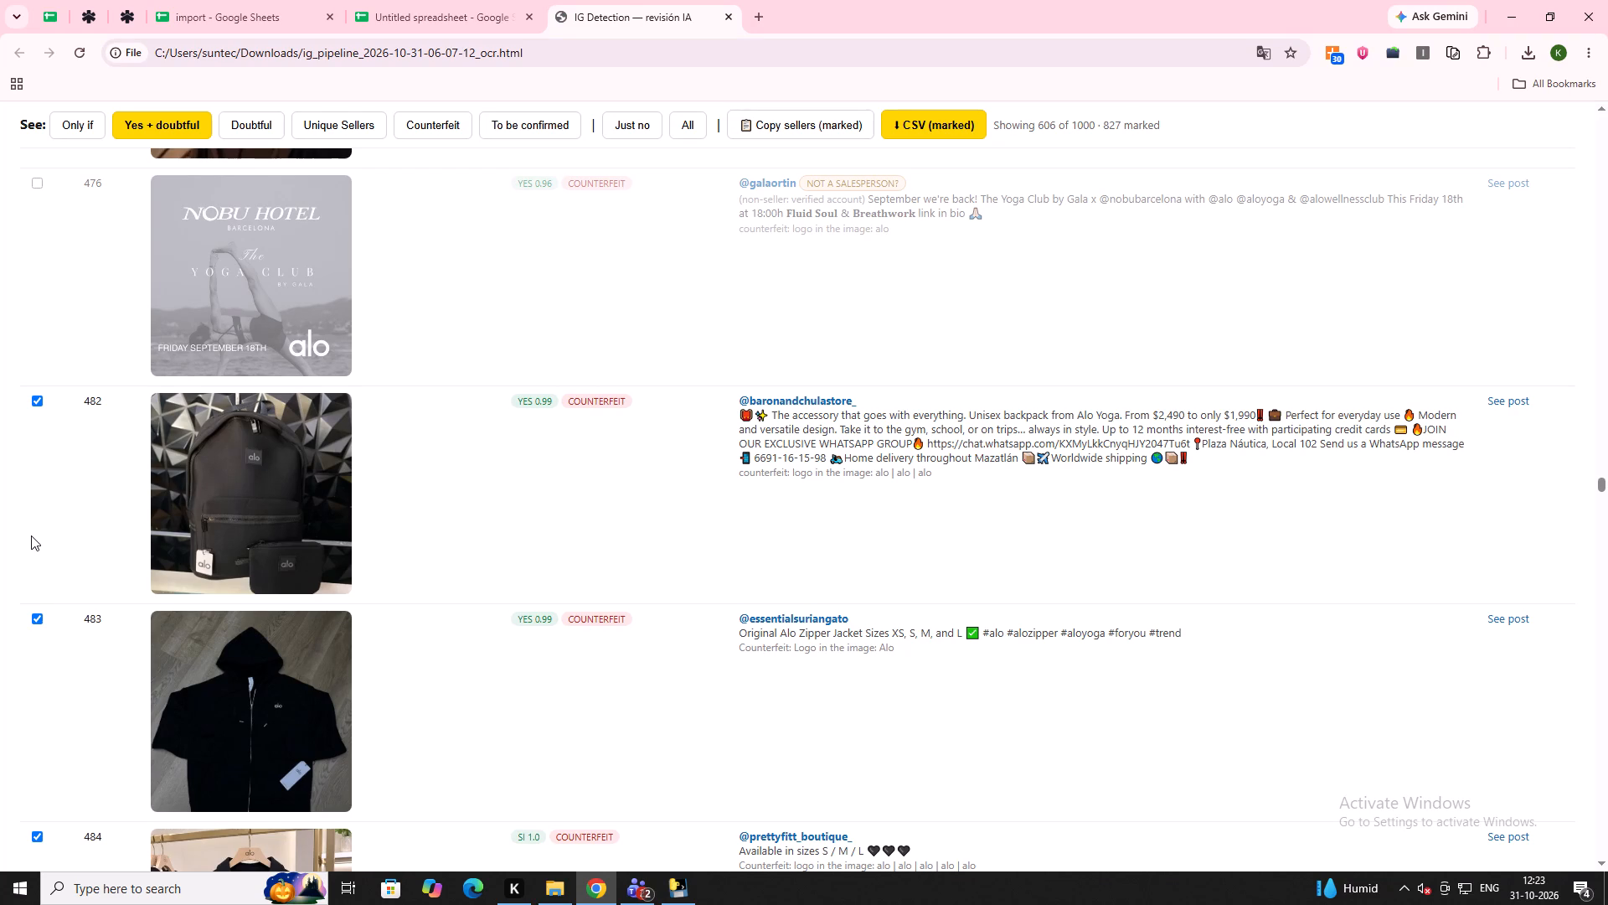
Review the marked listings from 482 through 505 for storefront, promotional and non-seller posts.
scroll(10, 534, "down", 2)
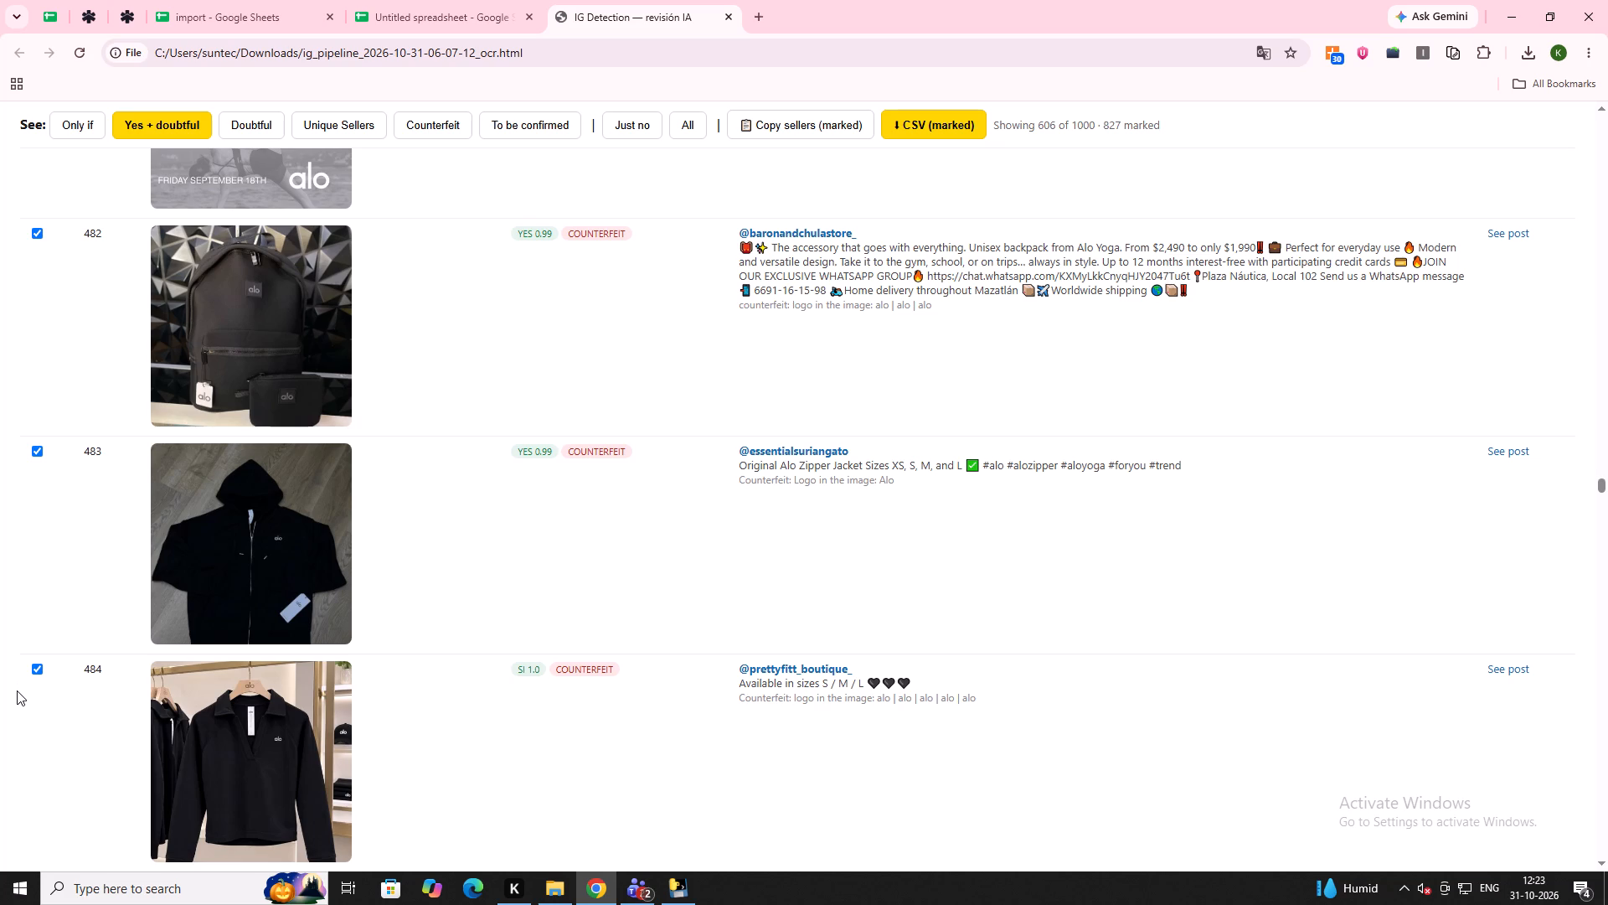
scroll(4, 687, "down", 5)
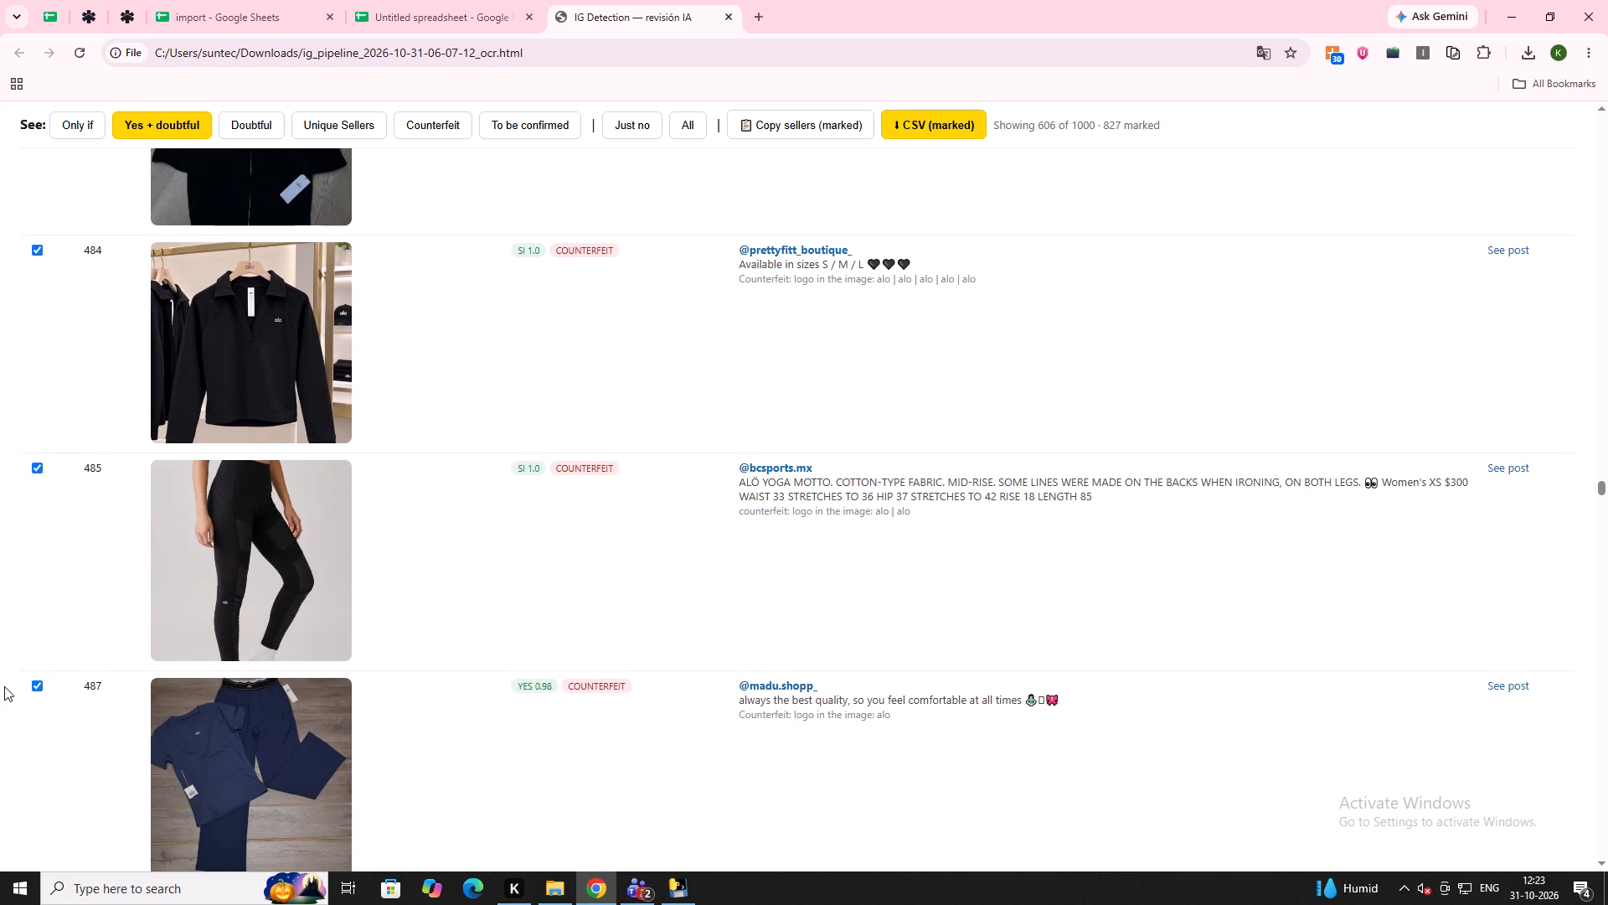
scroll(4, 686, "down", 4)
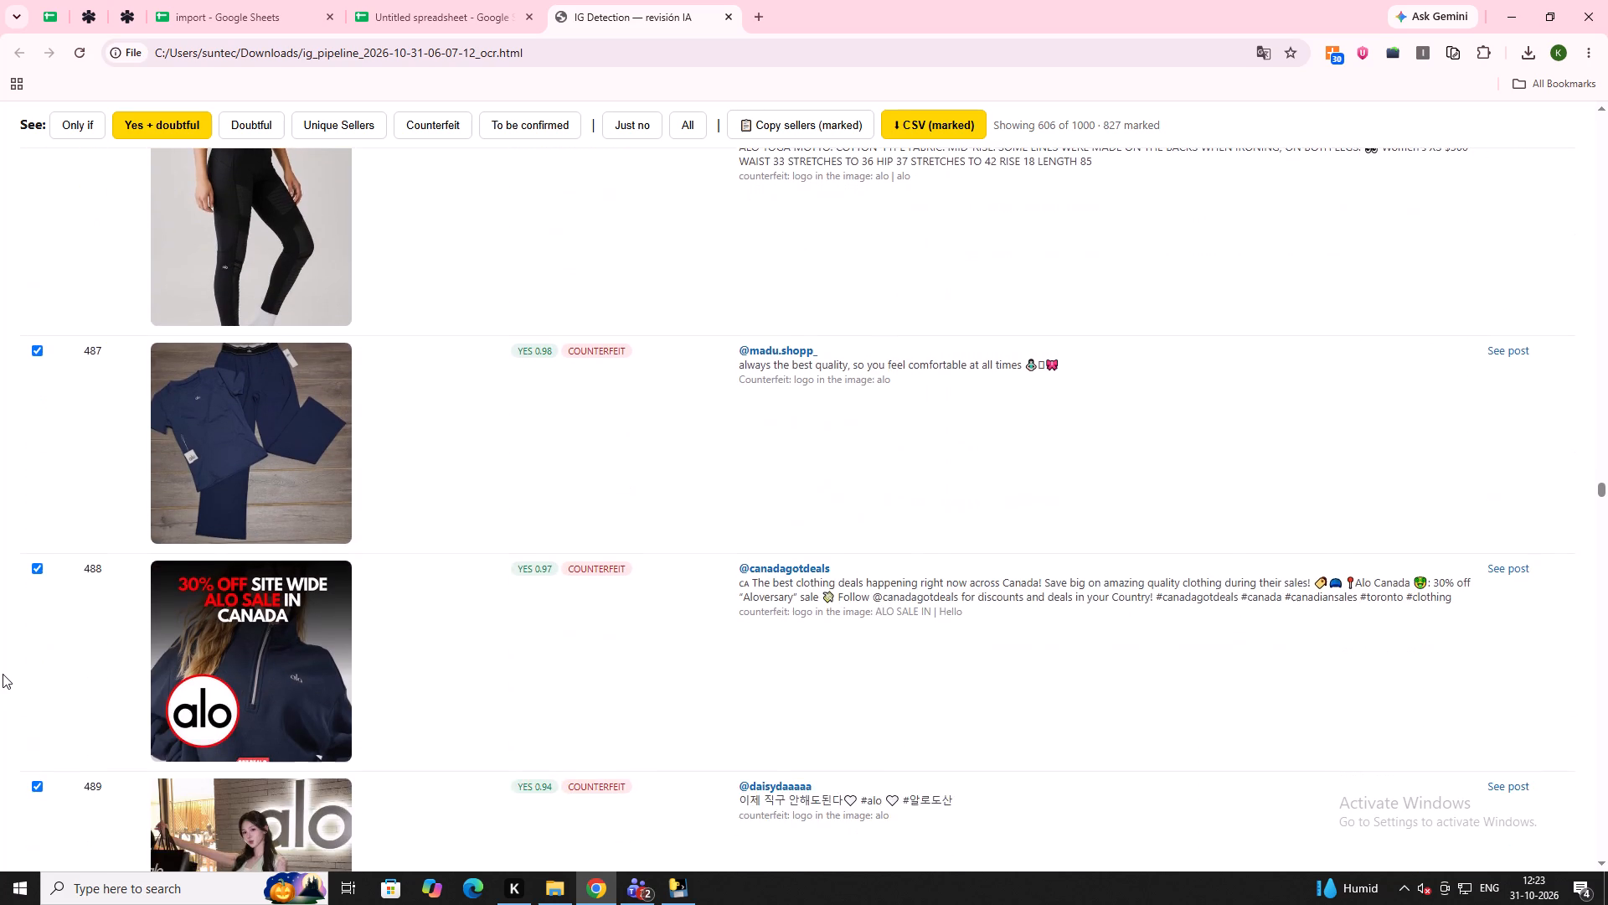
scroll(3, 674, "down", 2)
scroll(111, 684, "down", 3)
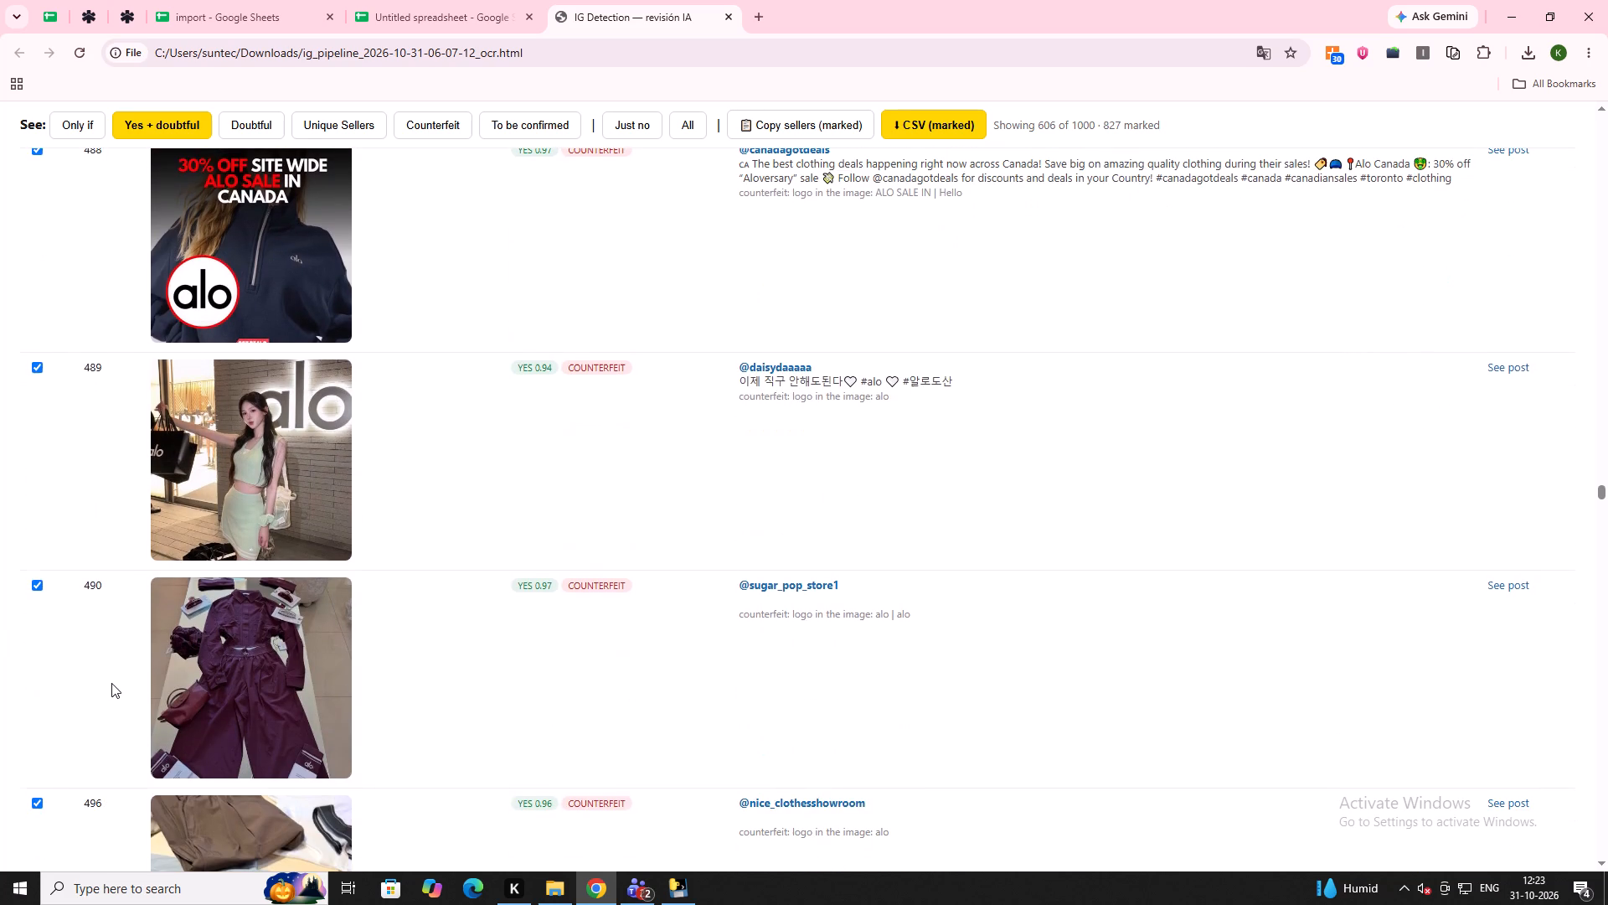
scroll(111, 683, "down", 4)
scroll(106, 680, "up", 1)
scroll(106, 680, "down", 3)
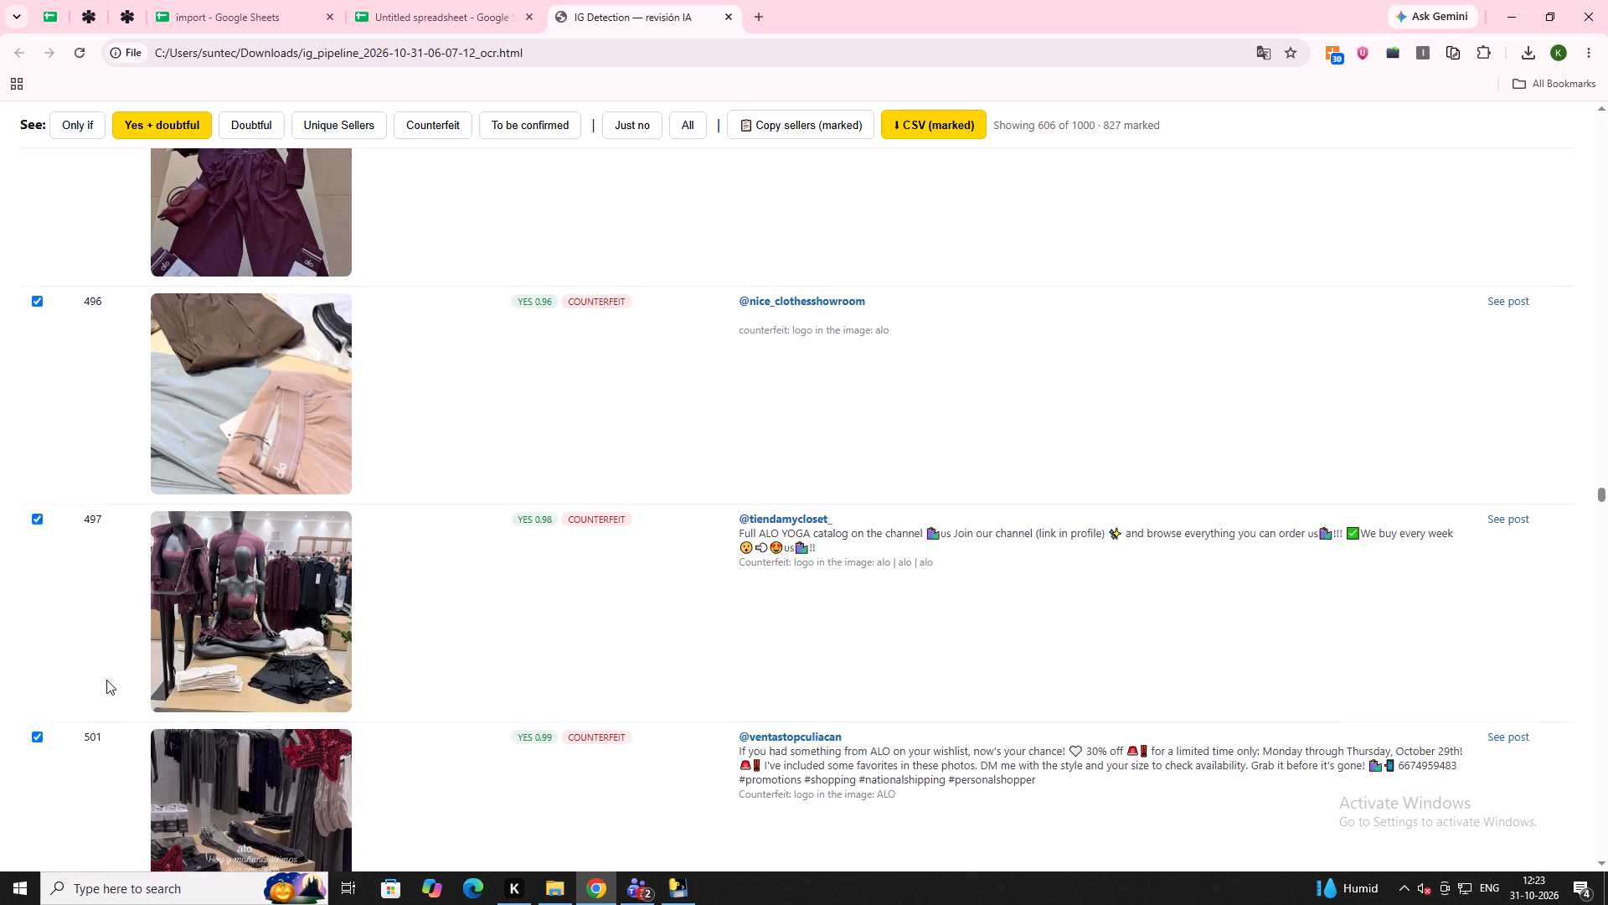
scroll(106, 680, "down", 1)
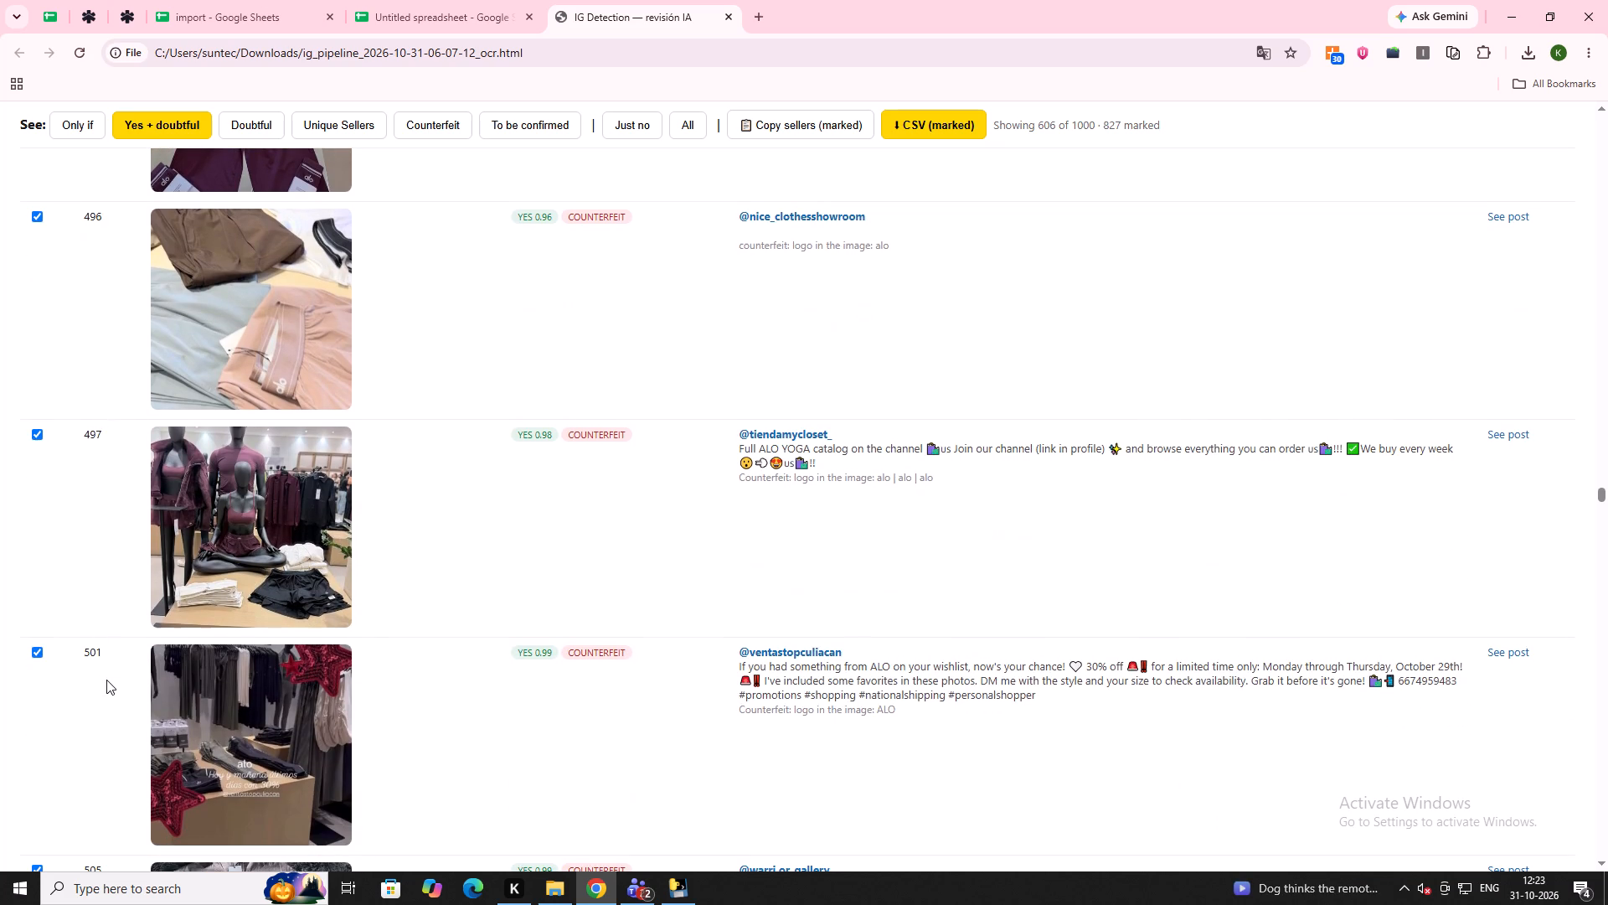
scroll(100, 682, "down", 3)
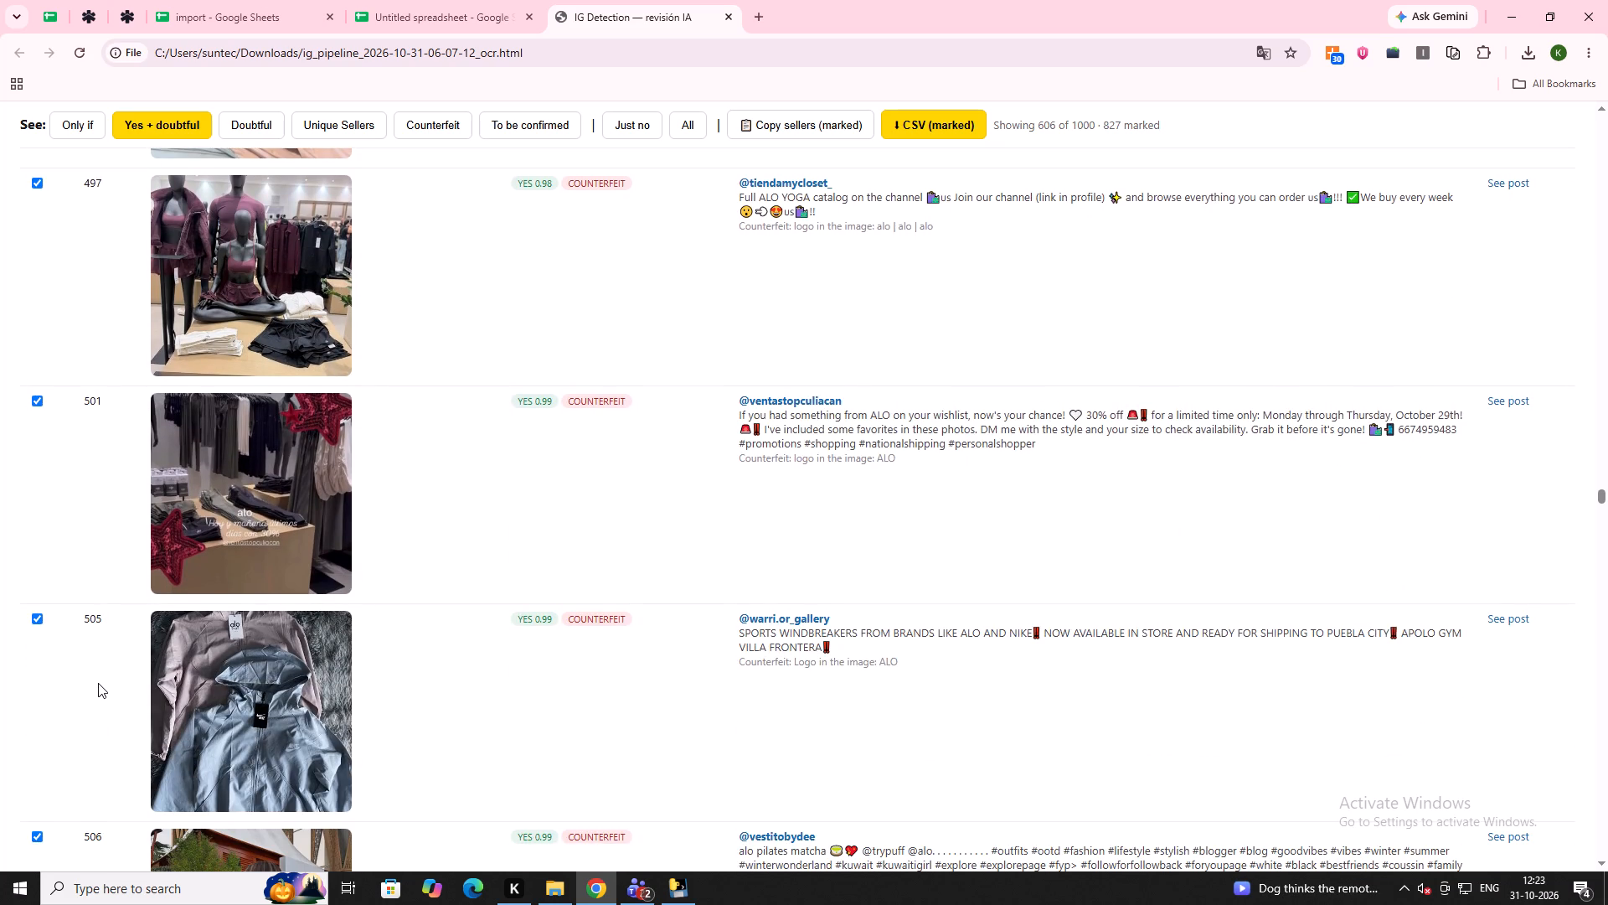
Untick listing 507, the Westfield Jeddah storefront post, and listing 506, the alo pilates matcha lifestyle post.
scroll(98, 683, "down", 5)
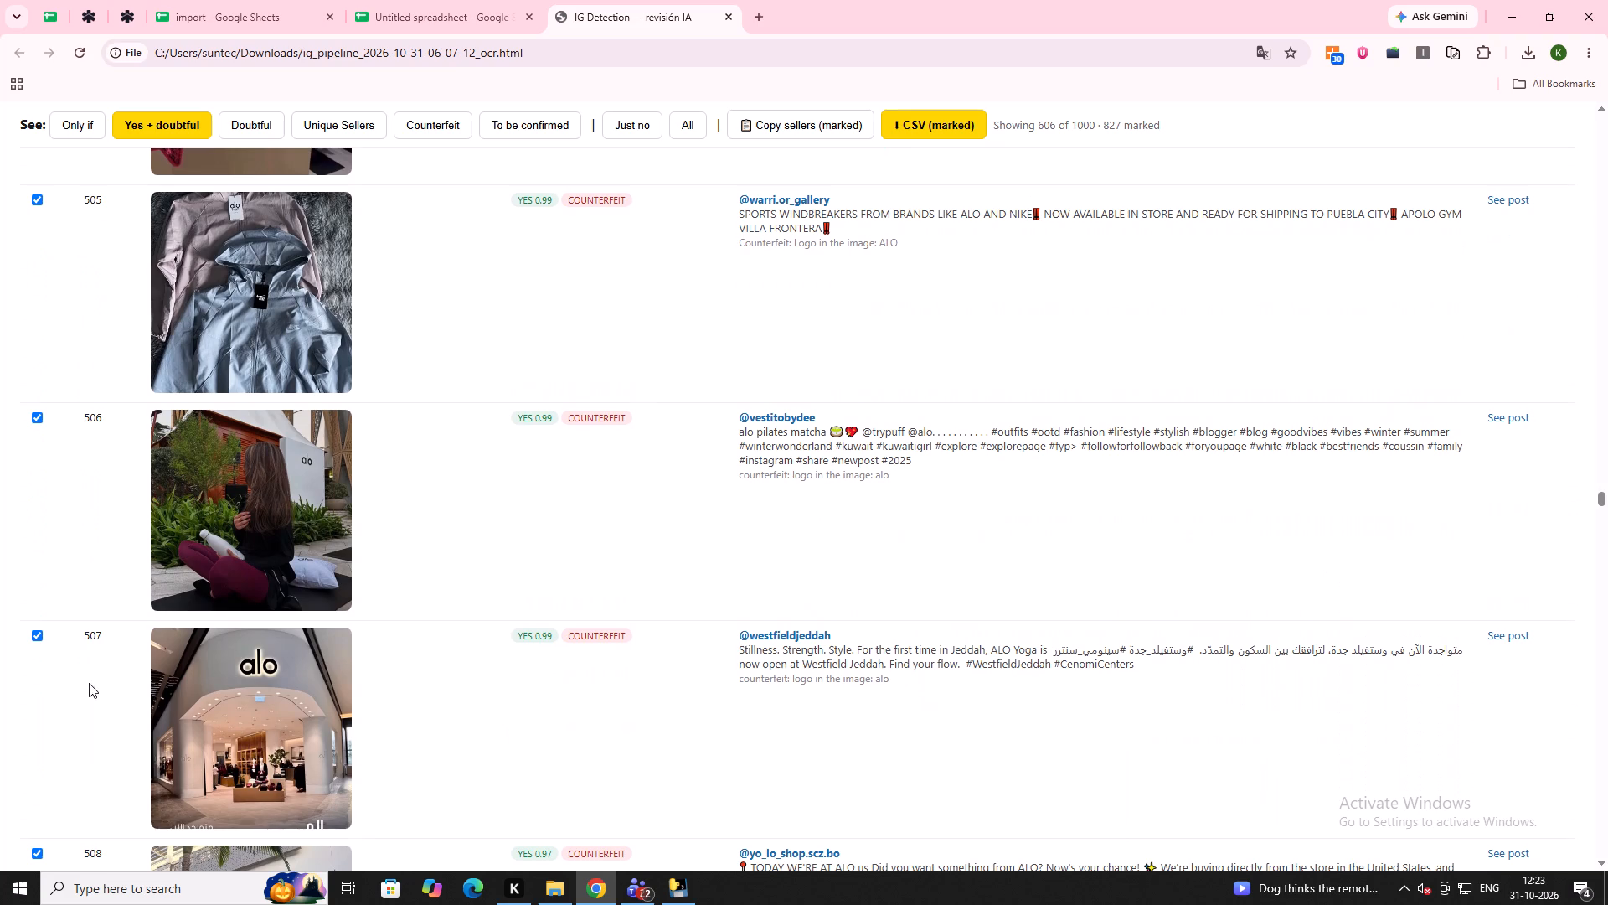
left_click(39, 635)
scroll(30, 631, "up", 6)
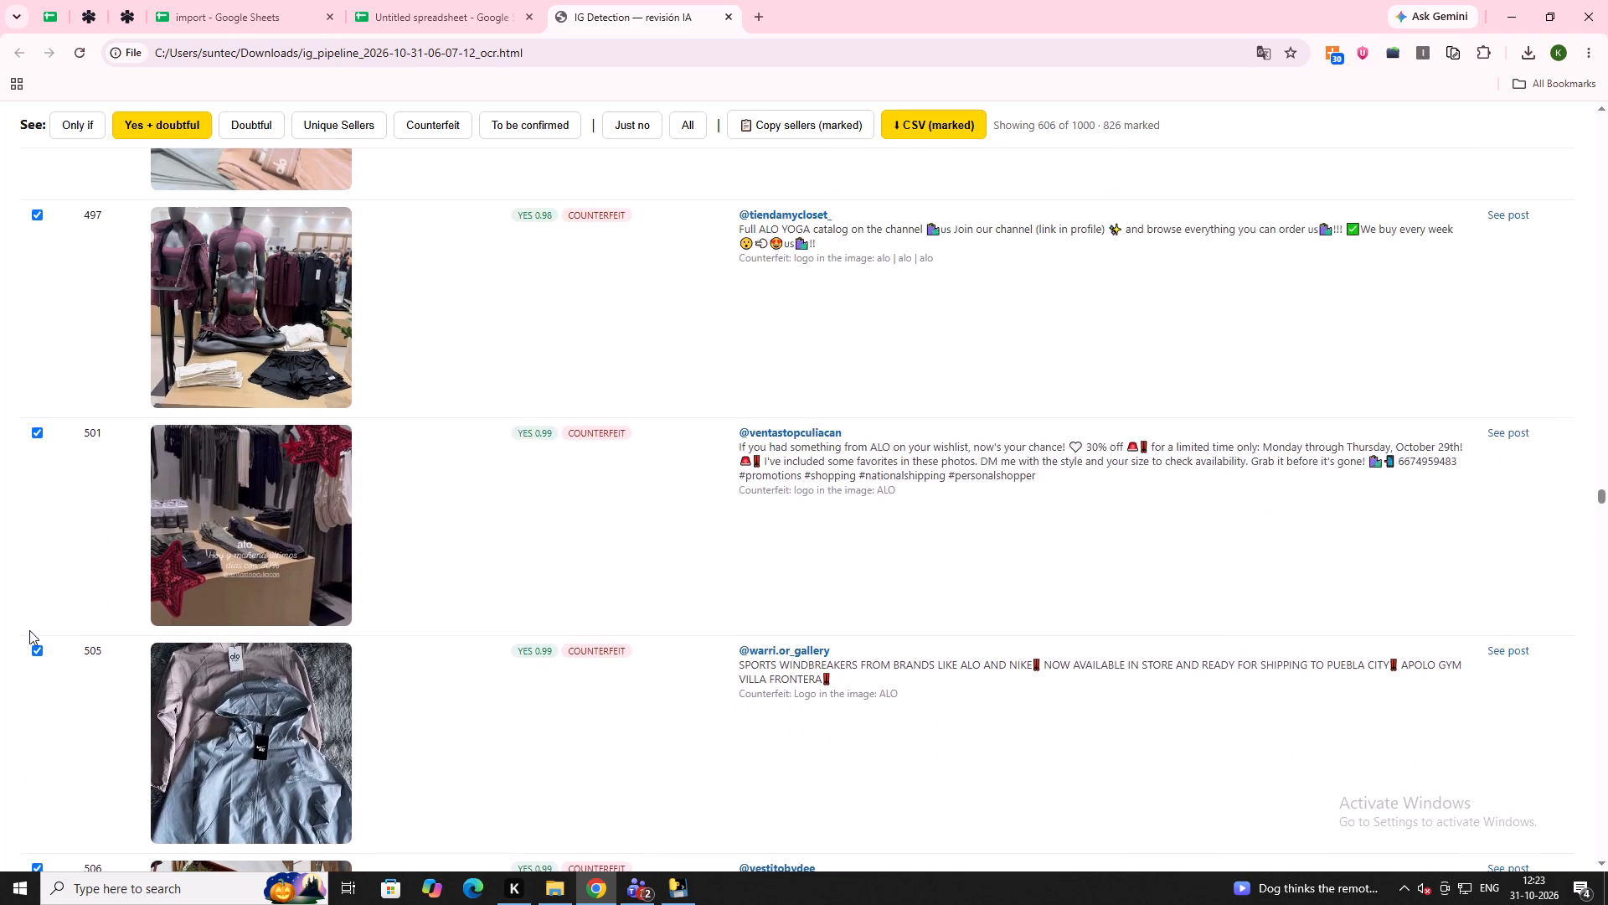
scroll(29, 630, "down", 5)
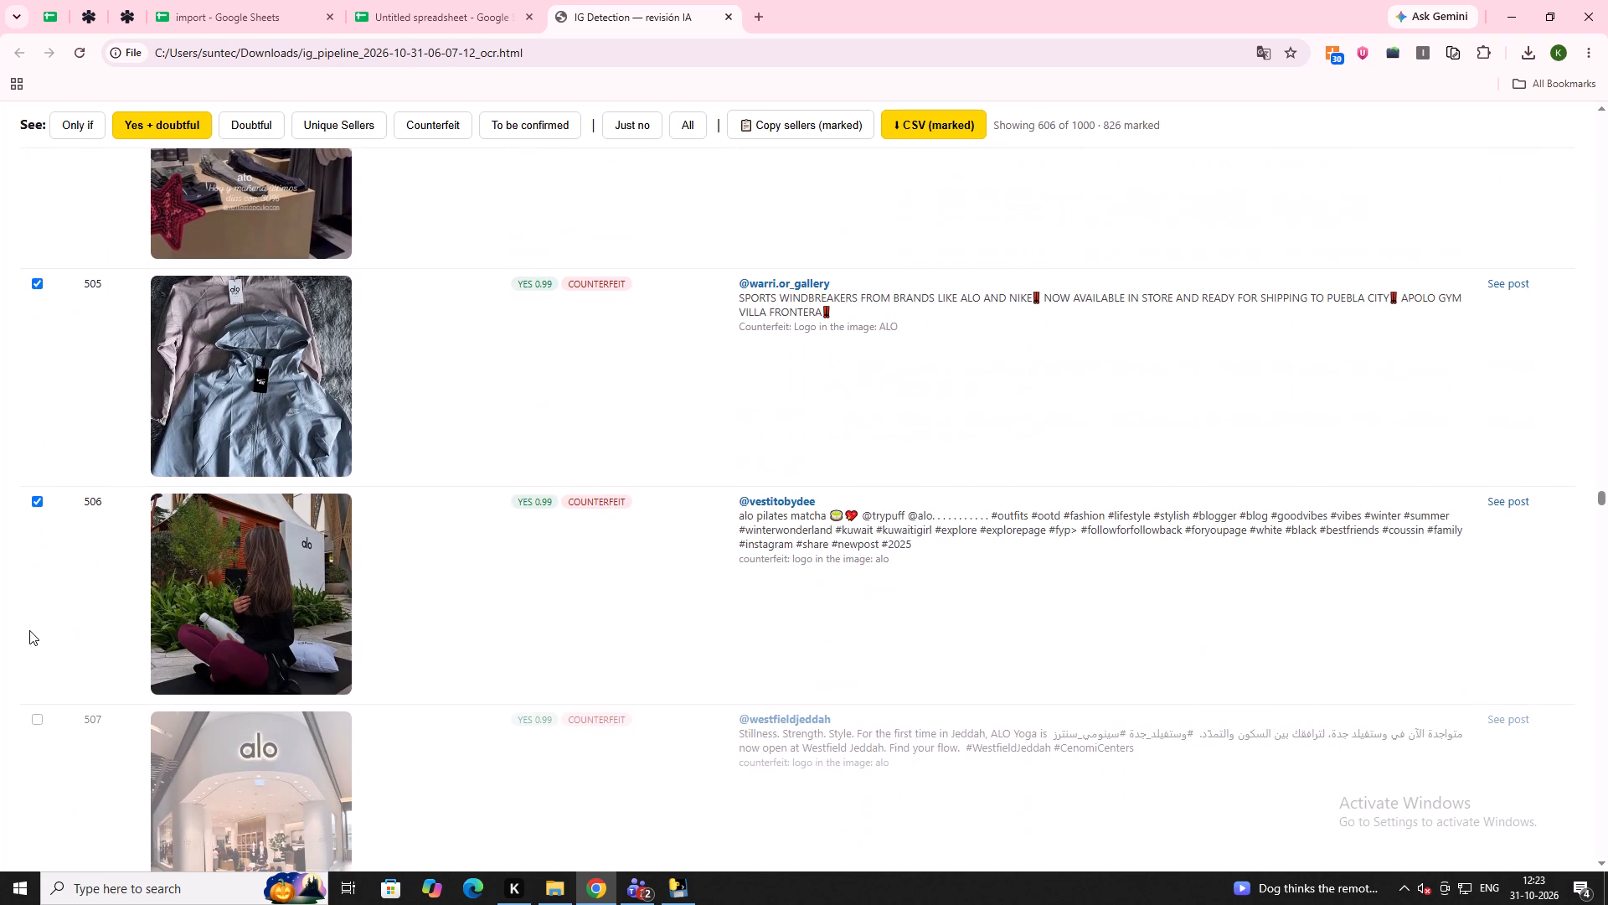
left_click(42, 501)
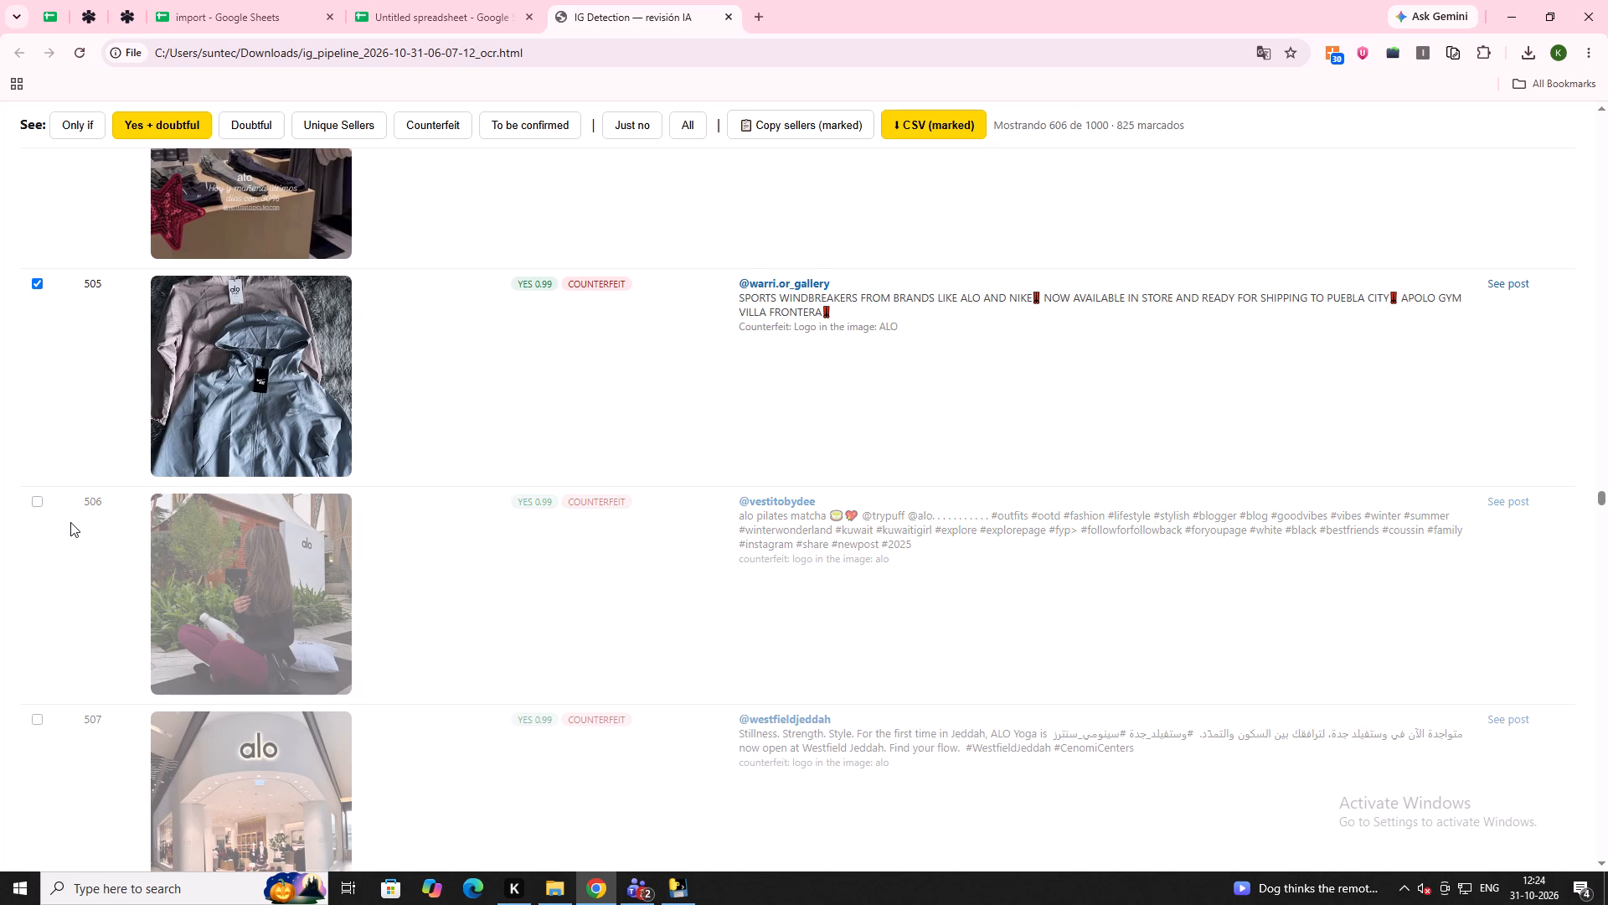
Untick listing 508, the Bolivia personal-shopping storefront post, and listing 509, the verified non-seller's storefront post.
scroll(70, 522, "down", 3)
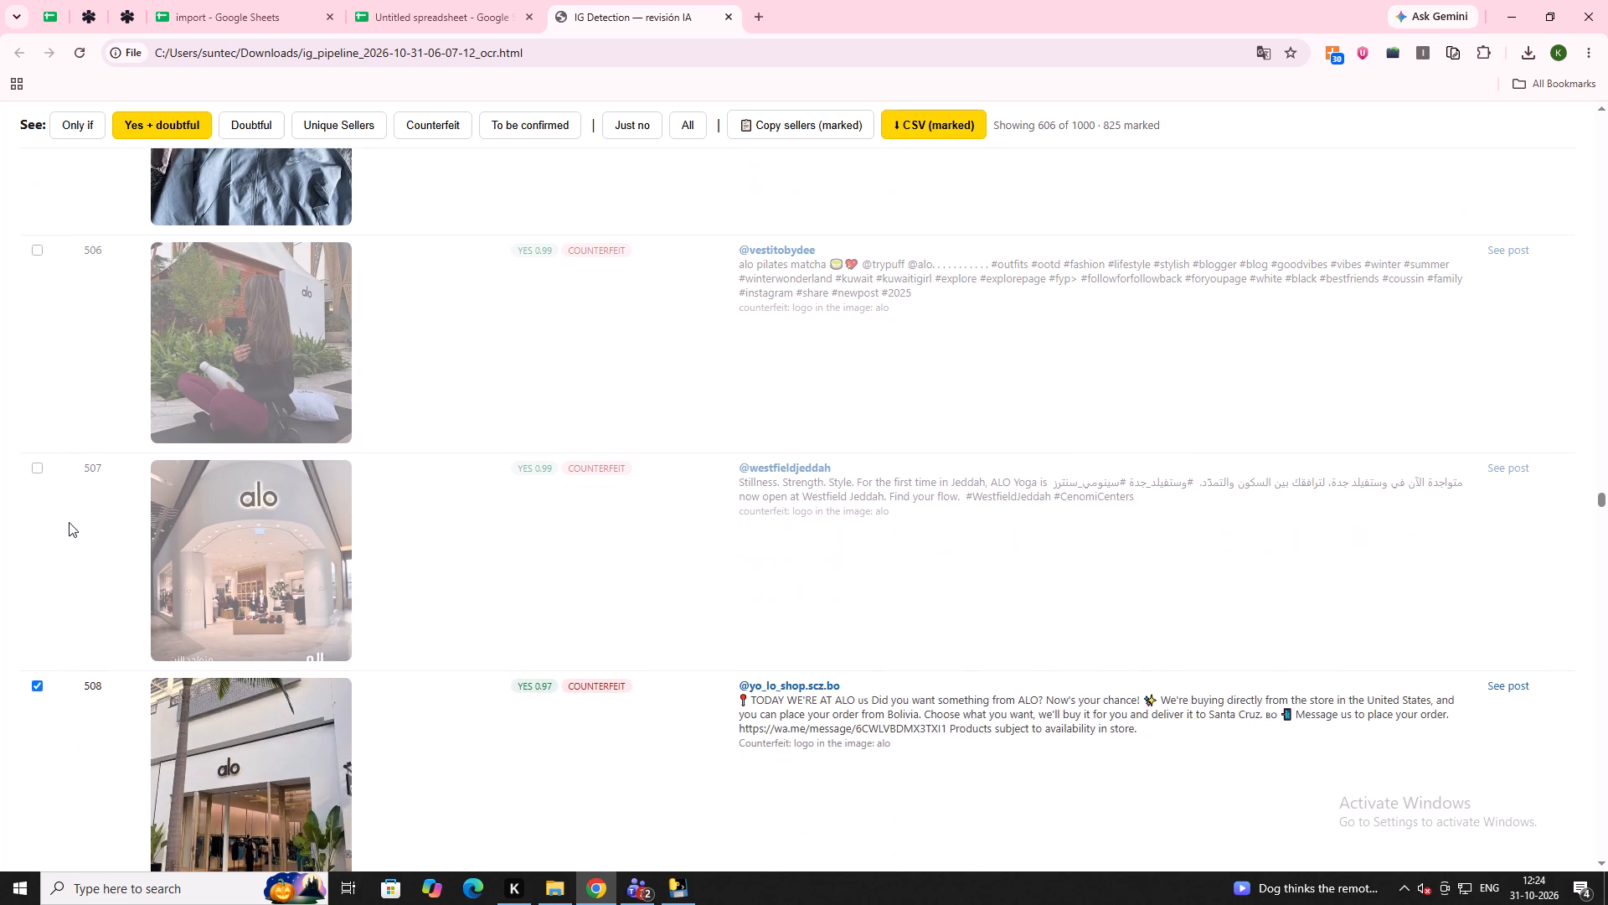
scroll(111, 480, "down", 3)
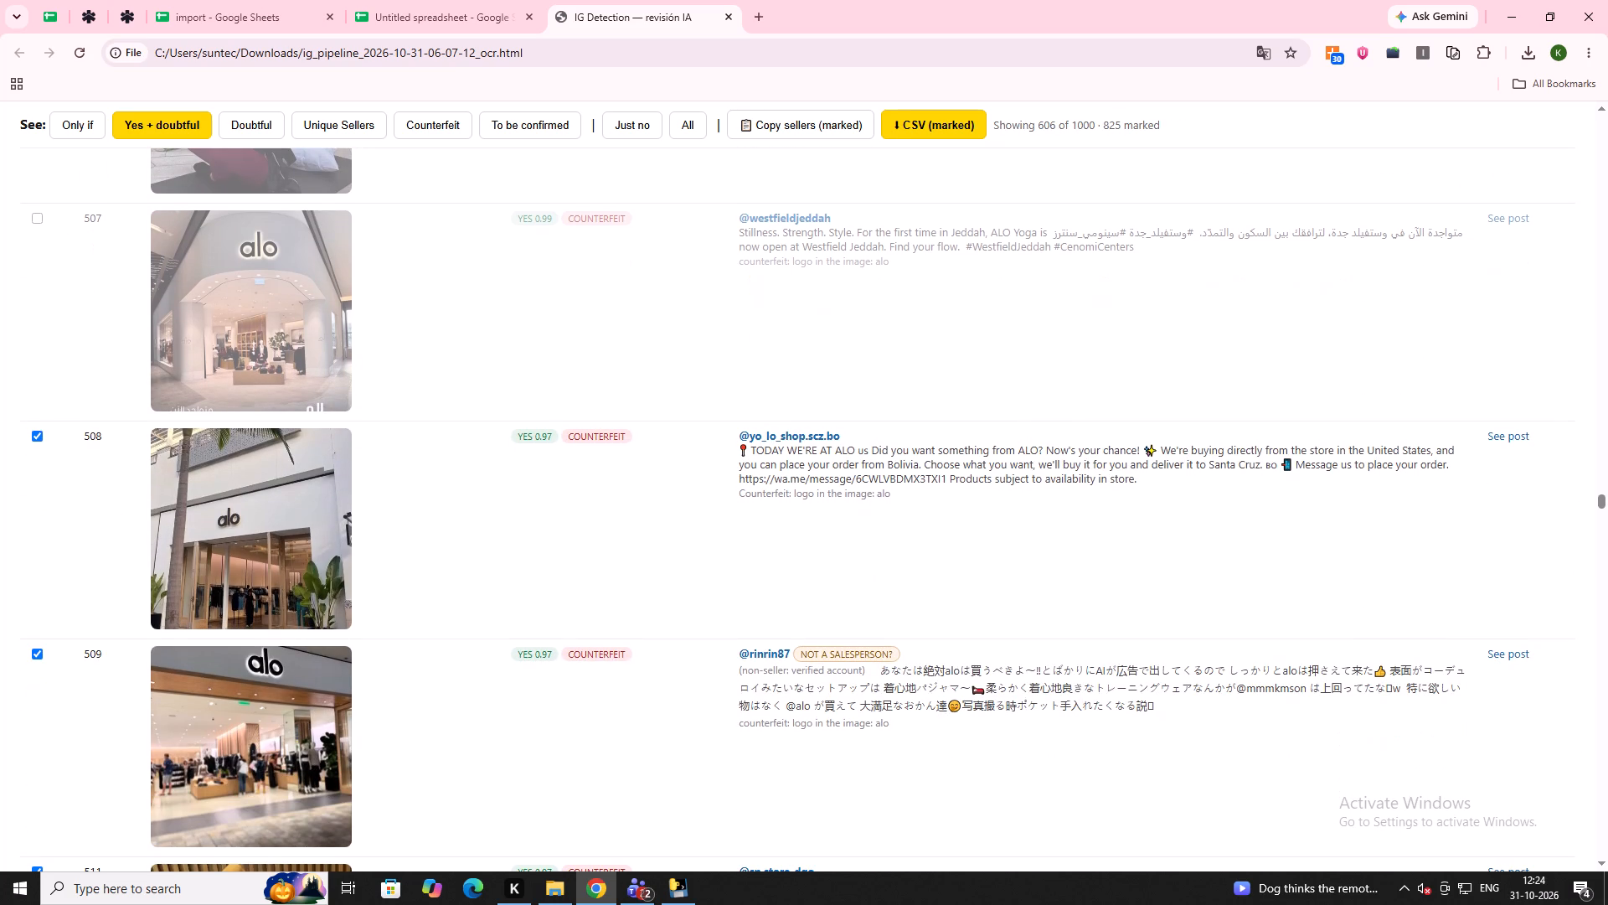
left_click(35, 433)
scroll(232, 603, "down", 1)
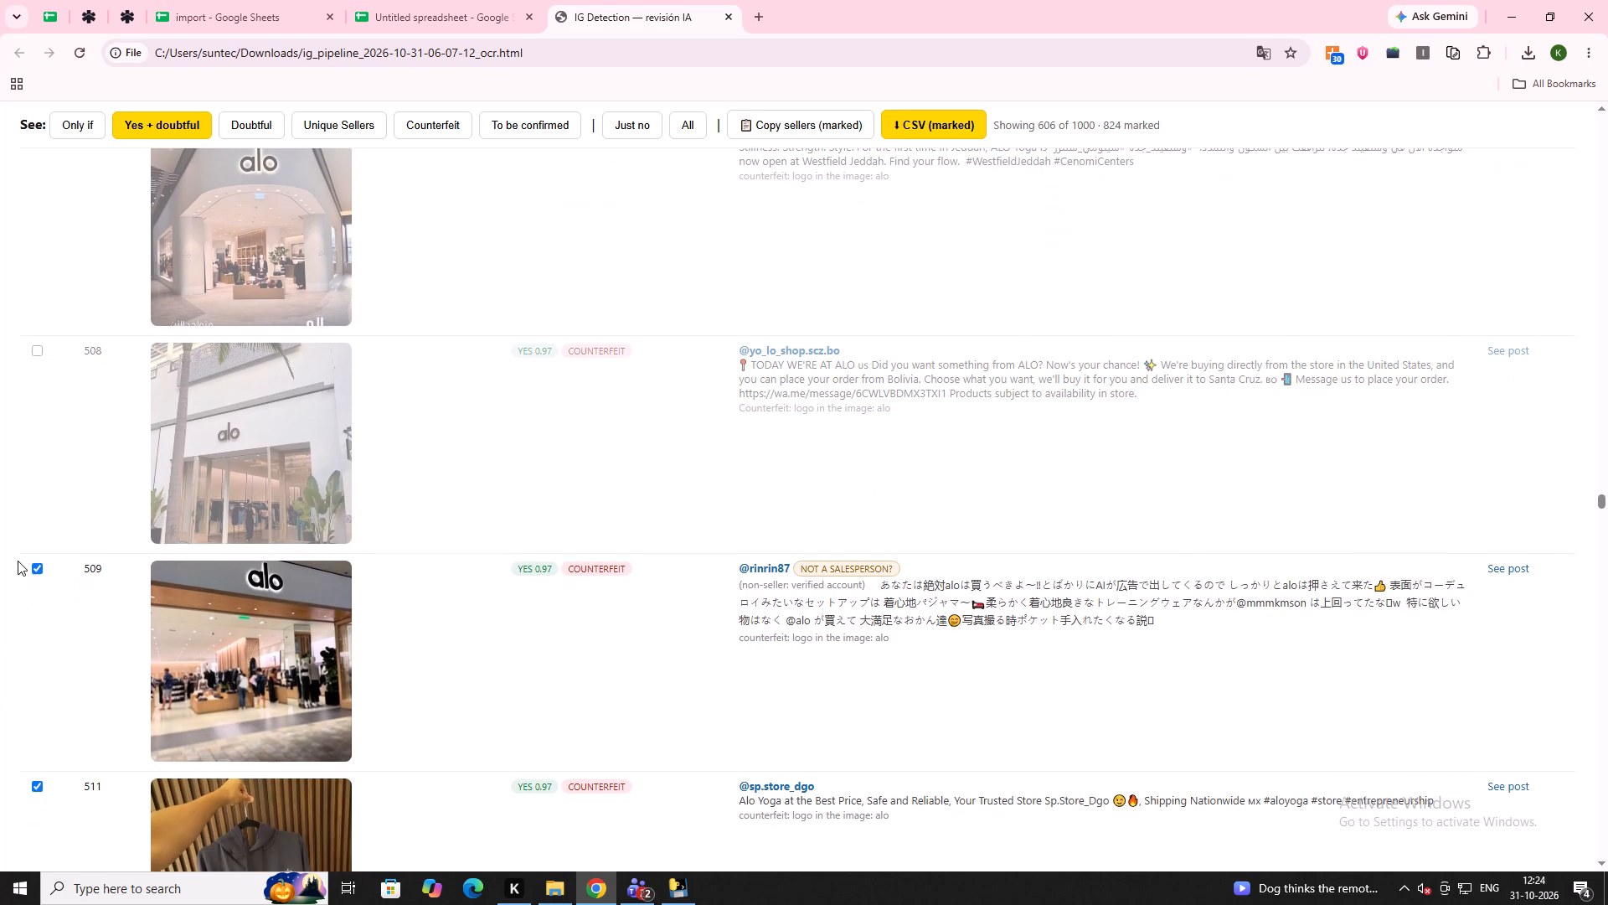
left_click(39, 573)
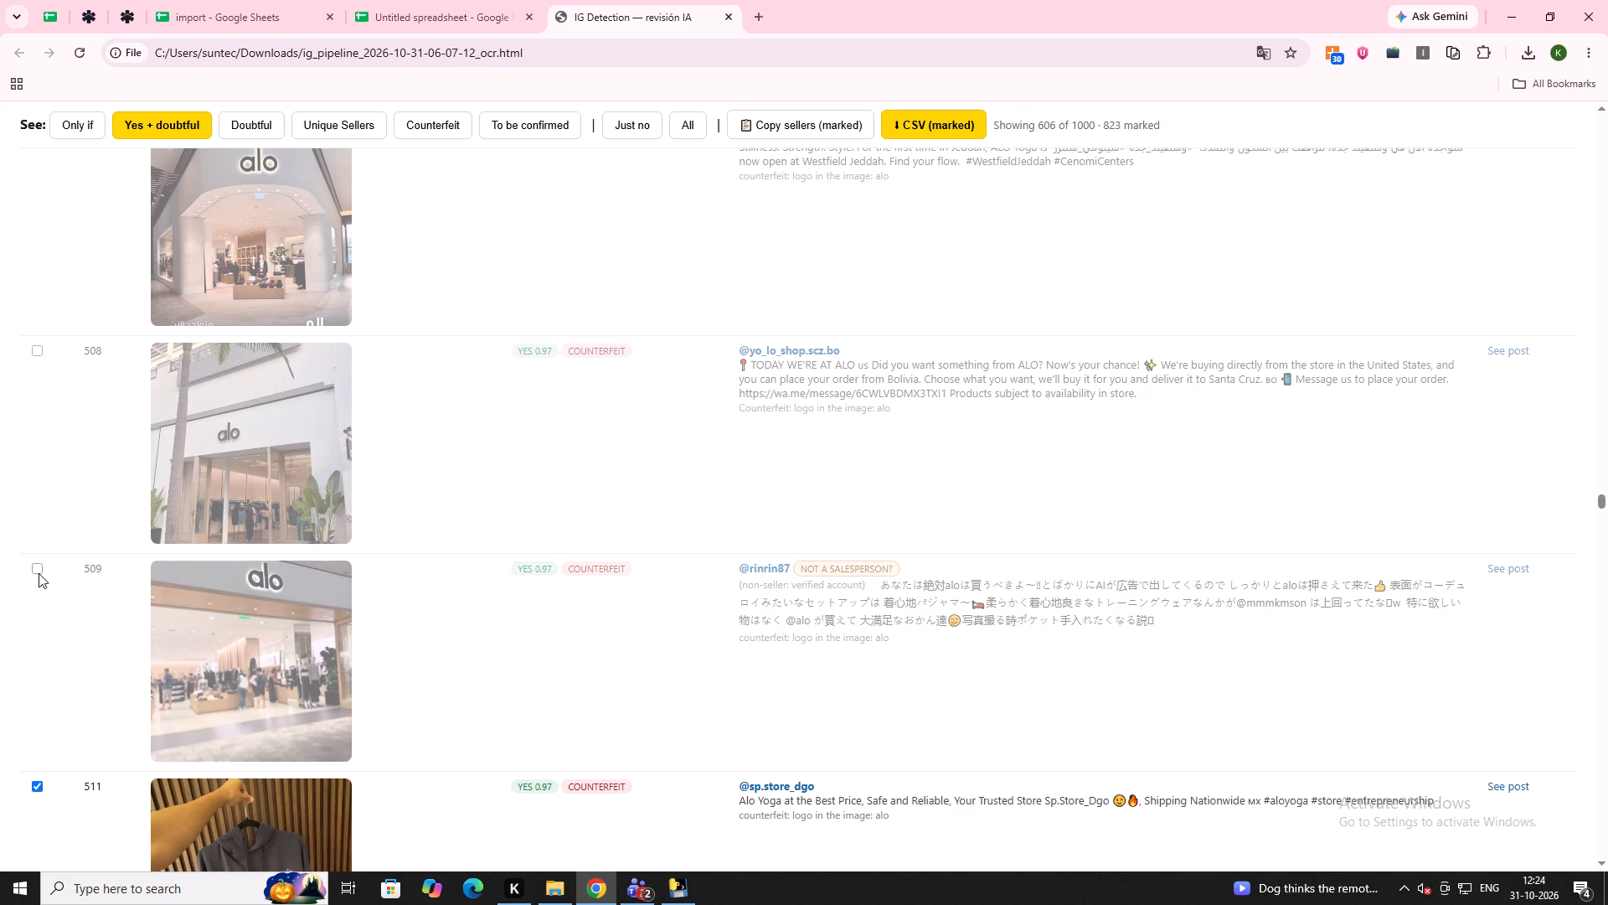
Review the listings from 511 onward and untick storefront listing 520, preloved activewear listing 521 and verified non-seller listing 522.
scroll(39, 573, "down", 5)
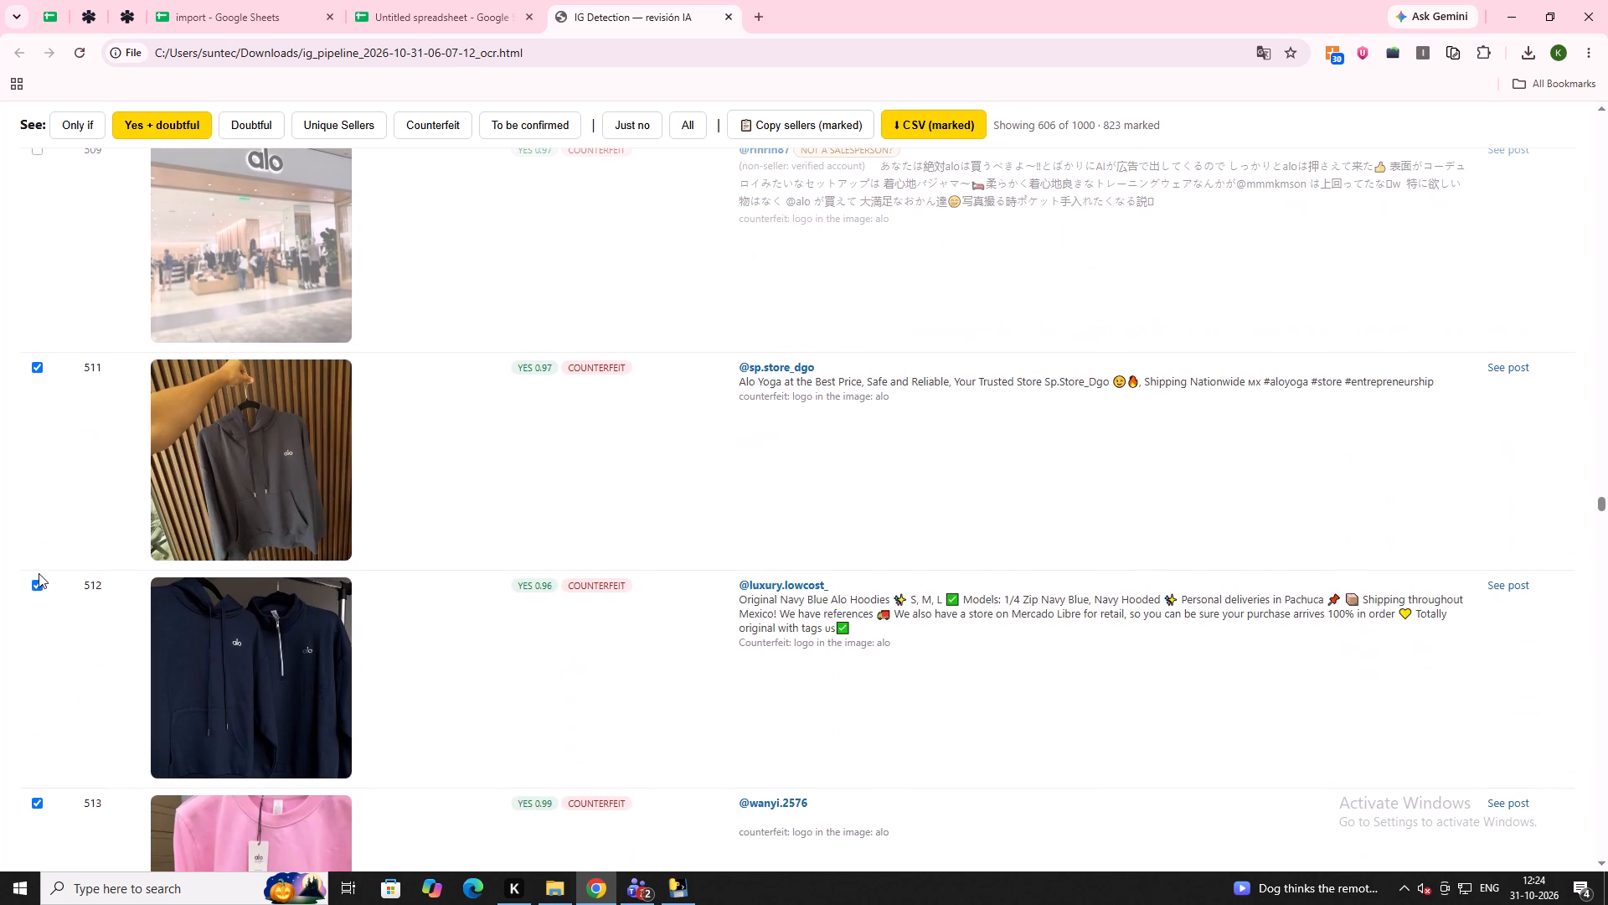
scroll(39, 573, "down", 13)
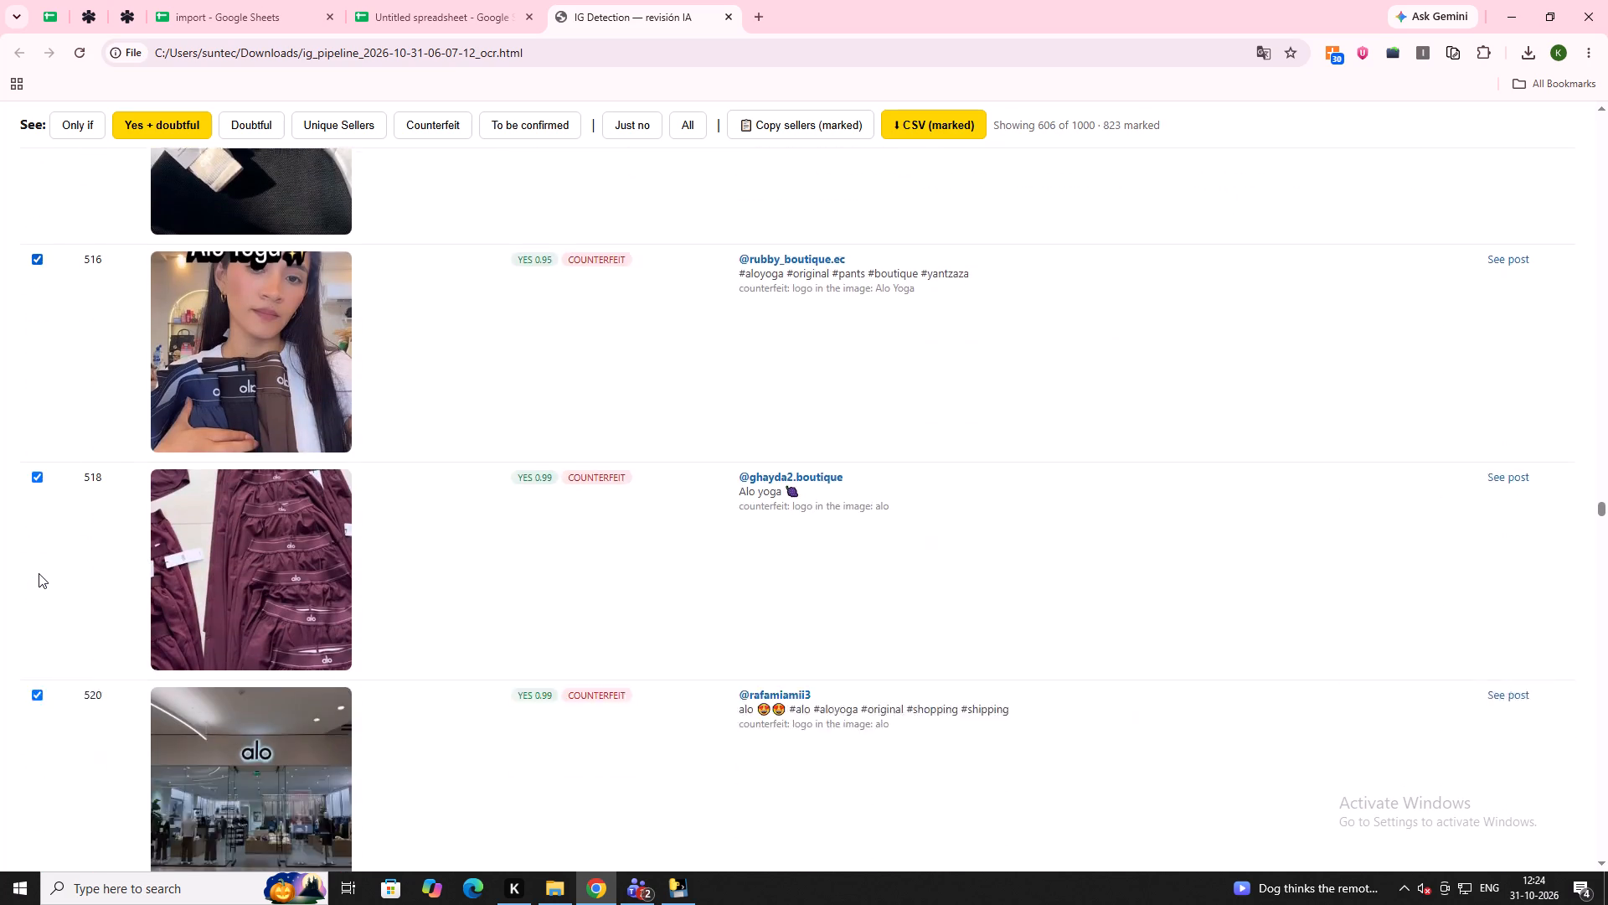
scroll(39, 573, "down", 3)
double_click(30, 332)
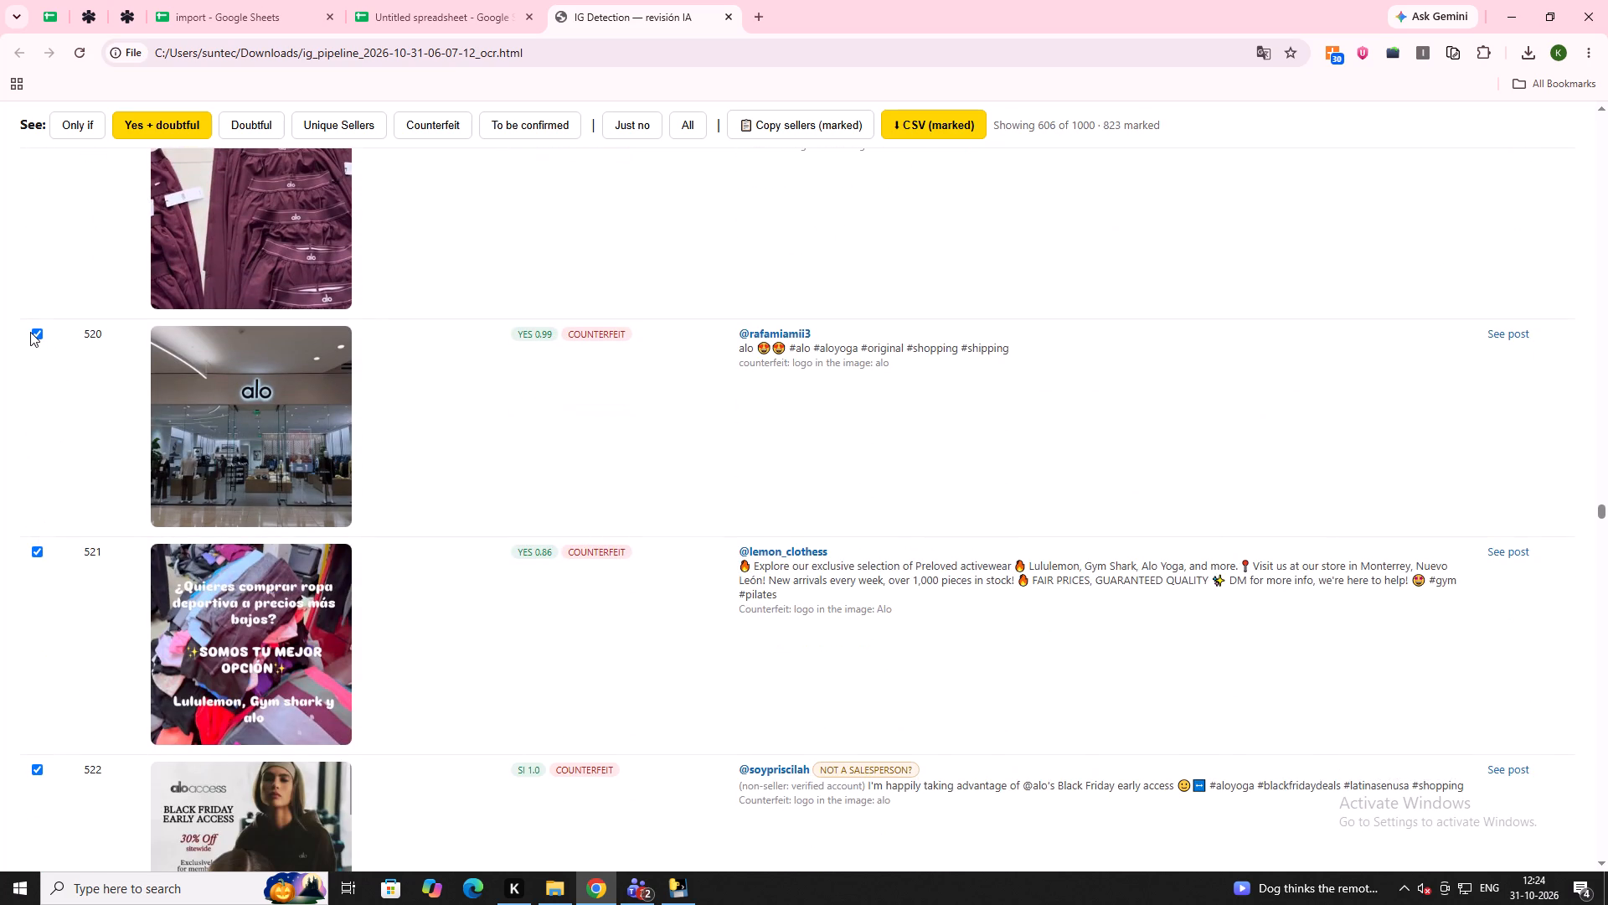
left_click(38, 335)
scroll(45, 357, "down", 5)
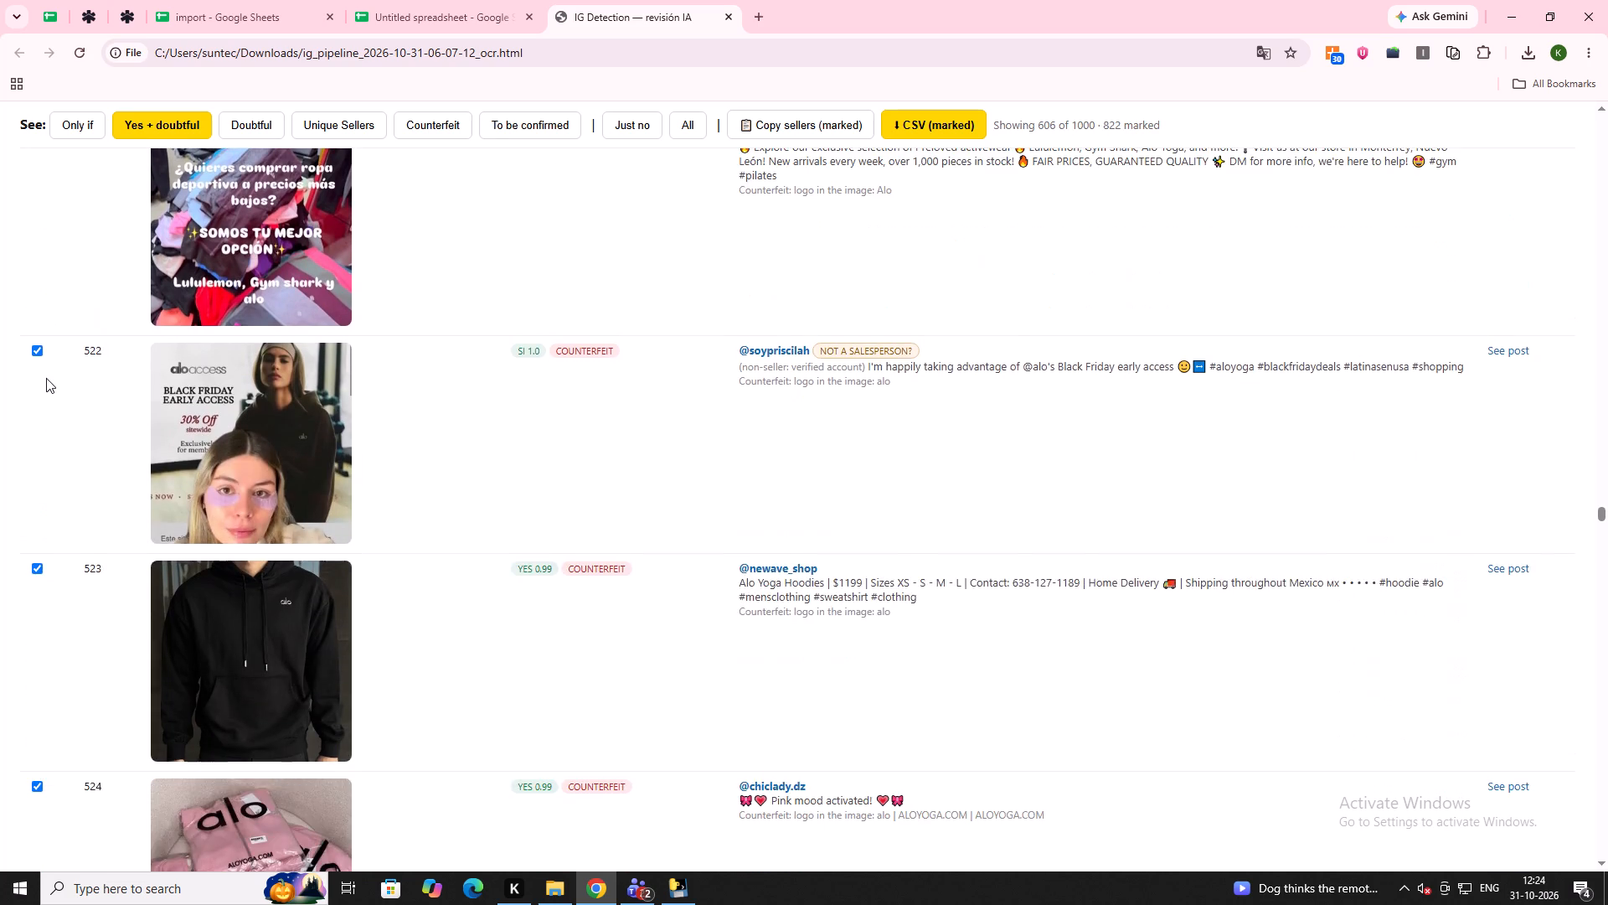
scroll(46, 378, "up", 2)
left_click(41, 304)
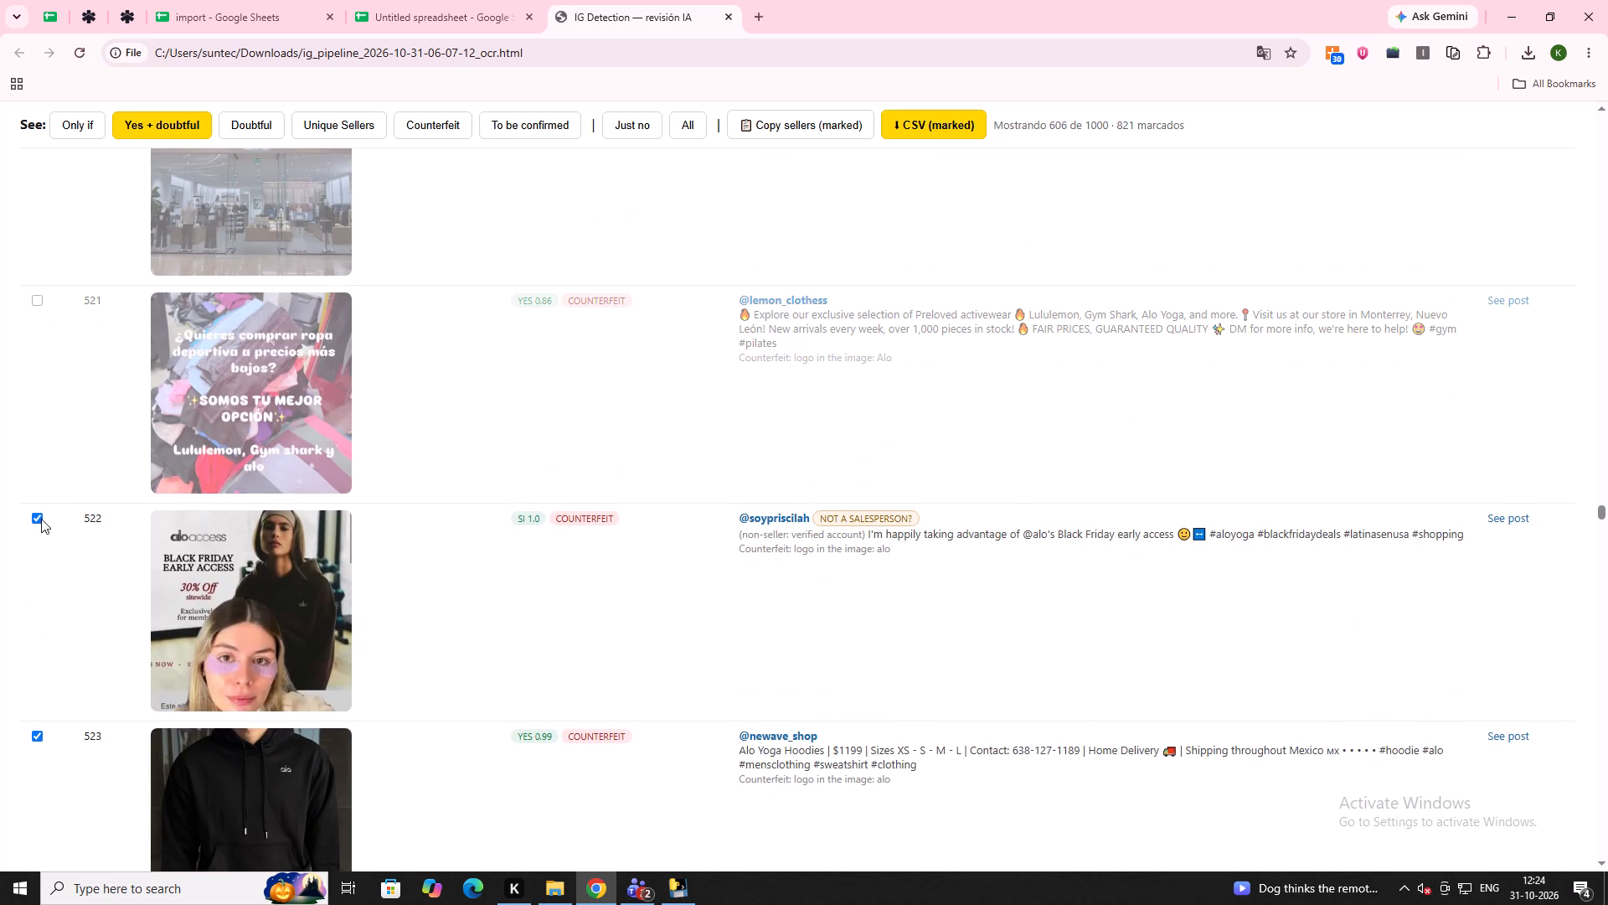
left_click(40, 520)
Review the listings from 523 onward and untick listings 532 and 535, both posted by verified non-seller accounts.
scroll(40, 520, "down", 9)
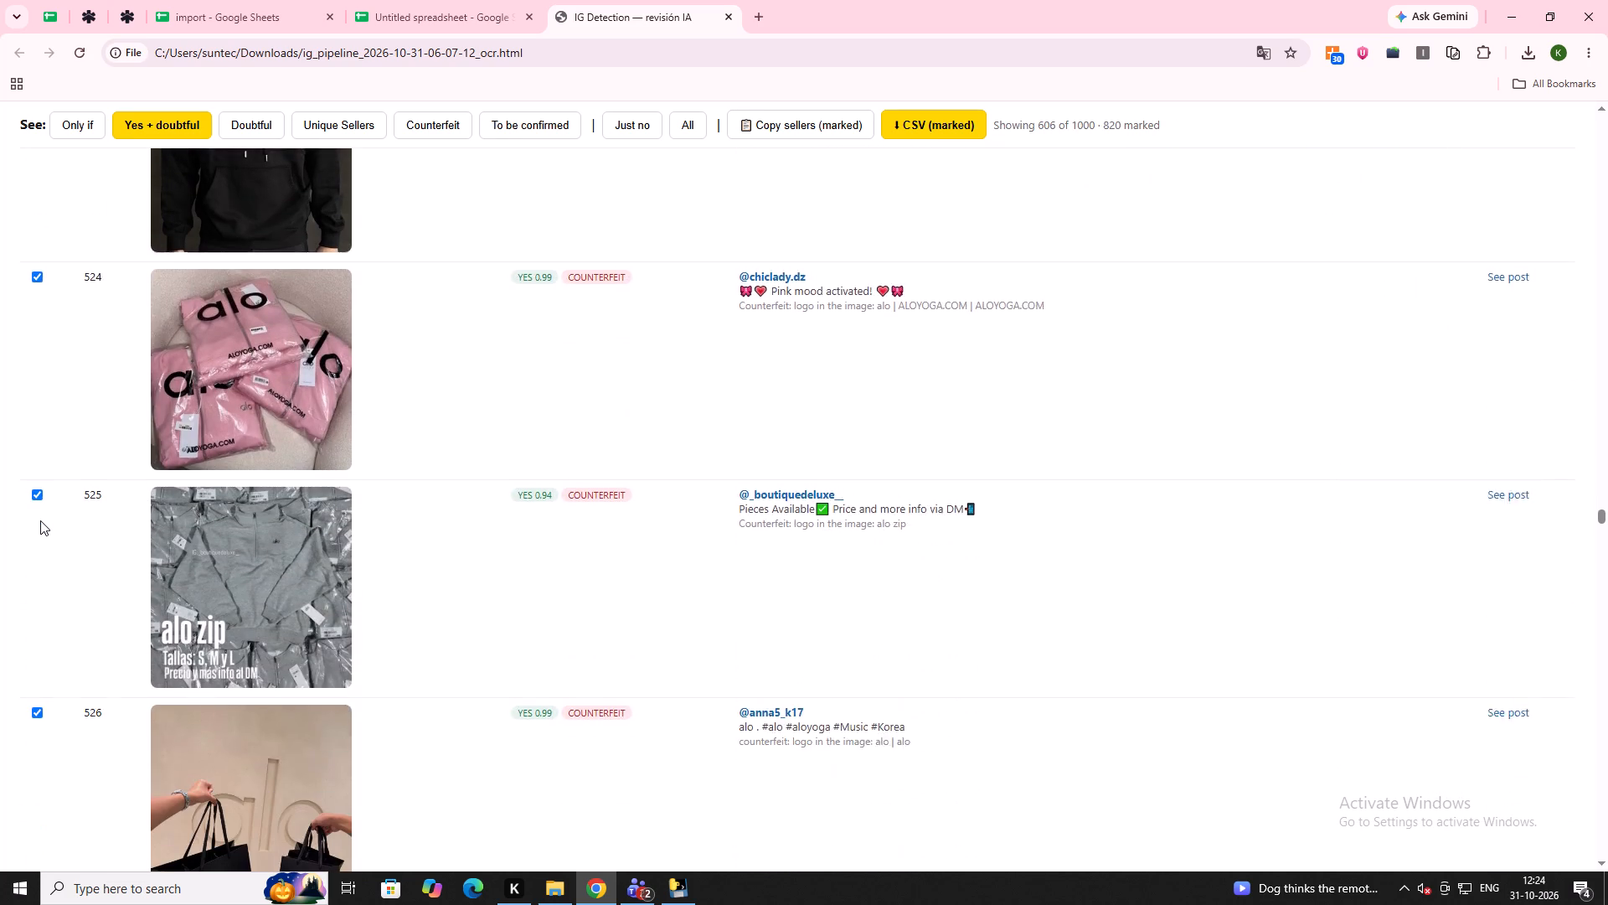
scroll(40, 520, "down", 10)
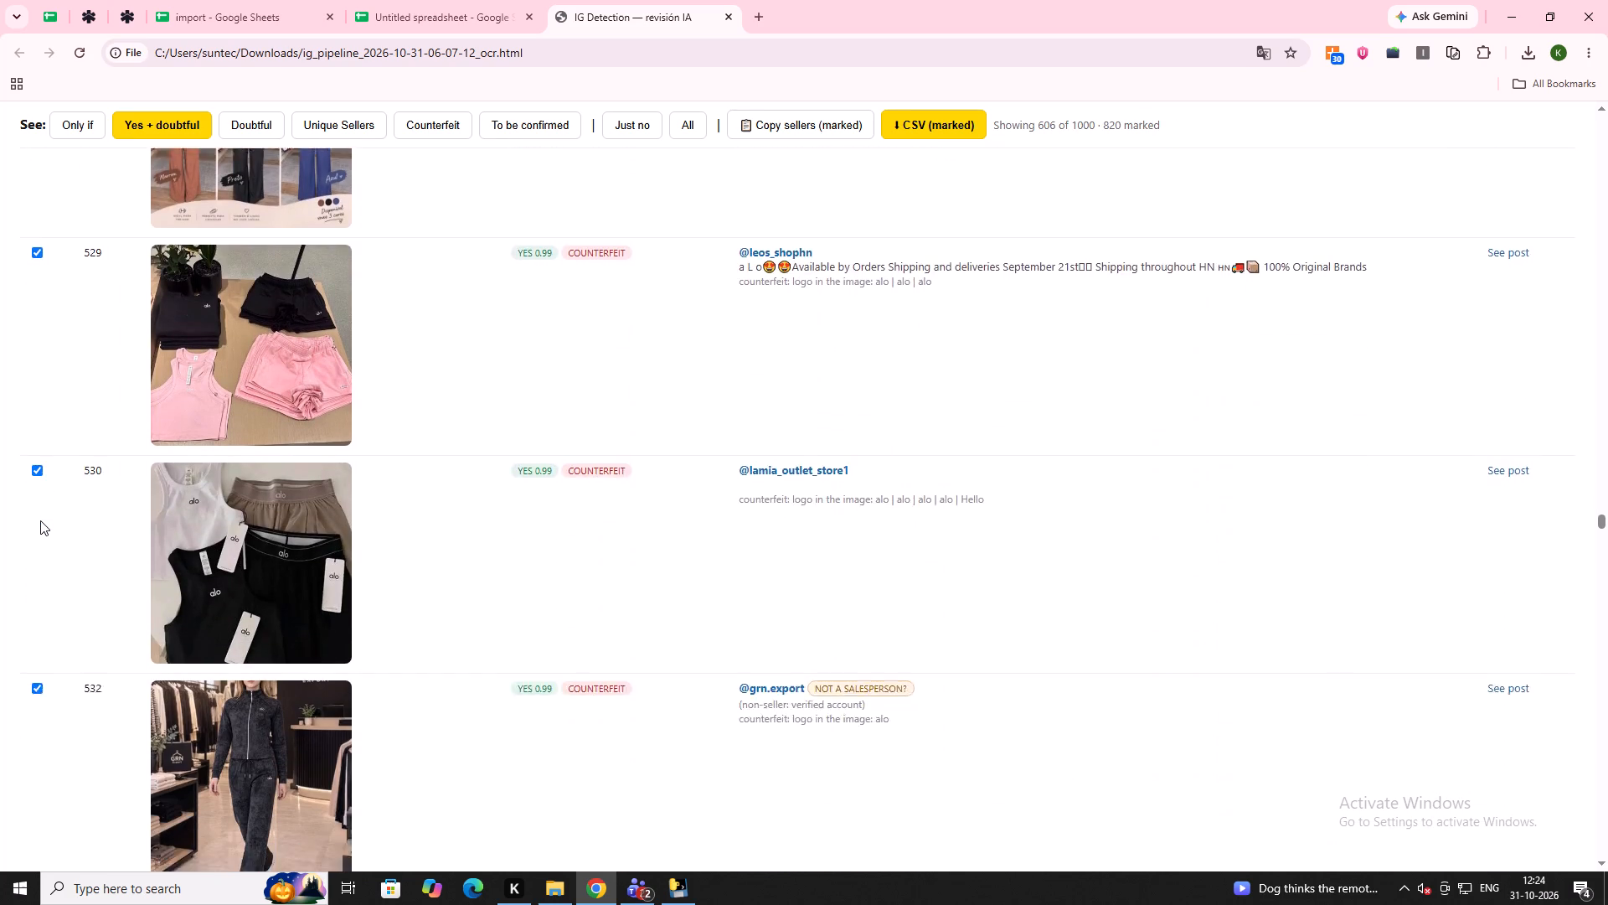
scroll(40, 520, "down", 2)
left_click(35, 499)
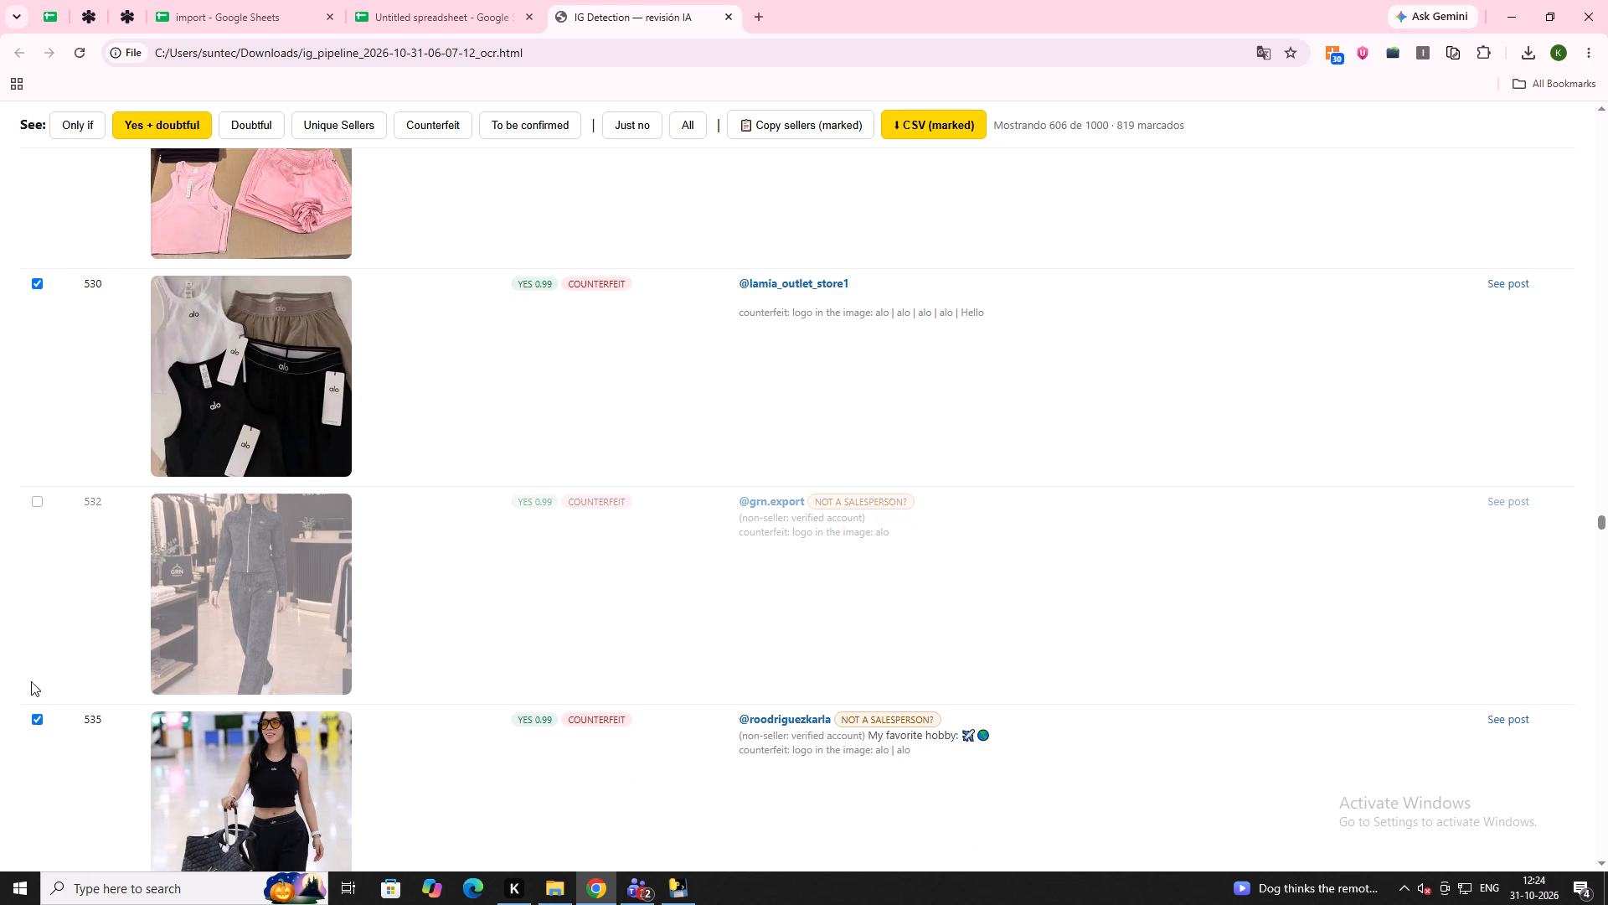
left_click(28, 720)
left_click(34, 721)
Review the listings from 536 onward and untick listing 548, the alo storefront post.
scroll(34, 721, "down", 8)
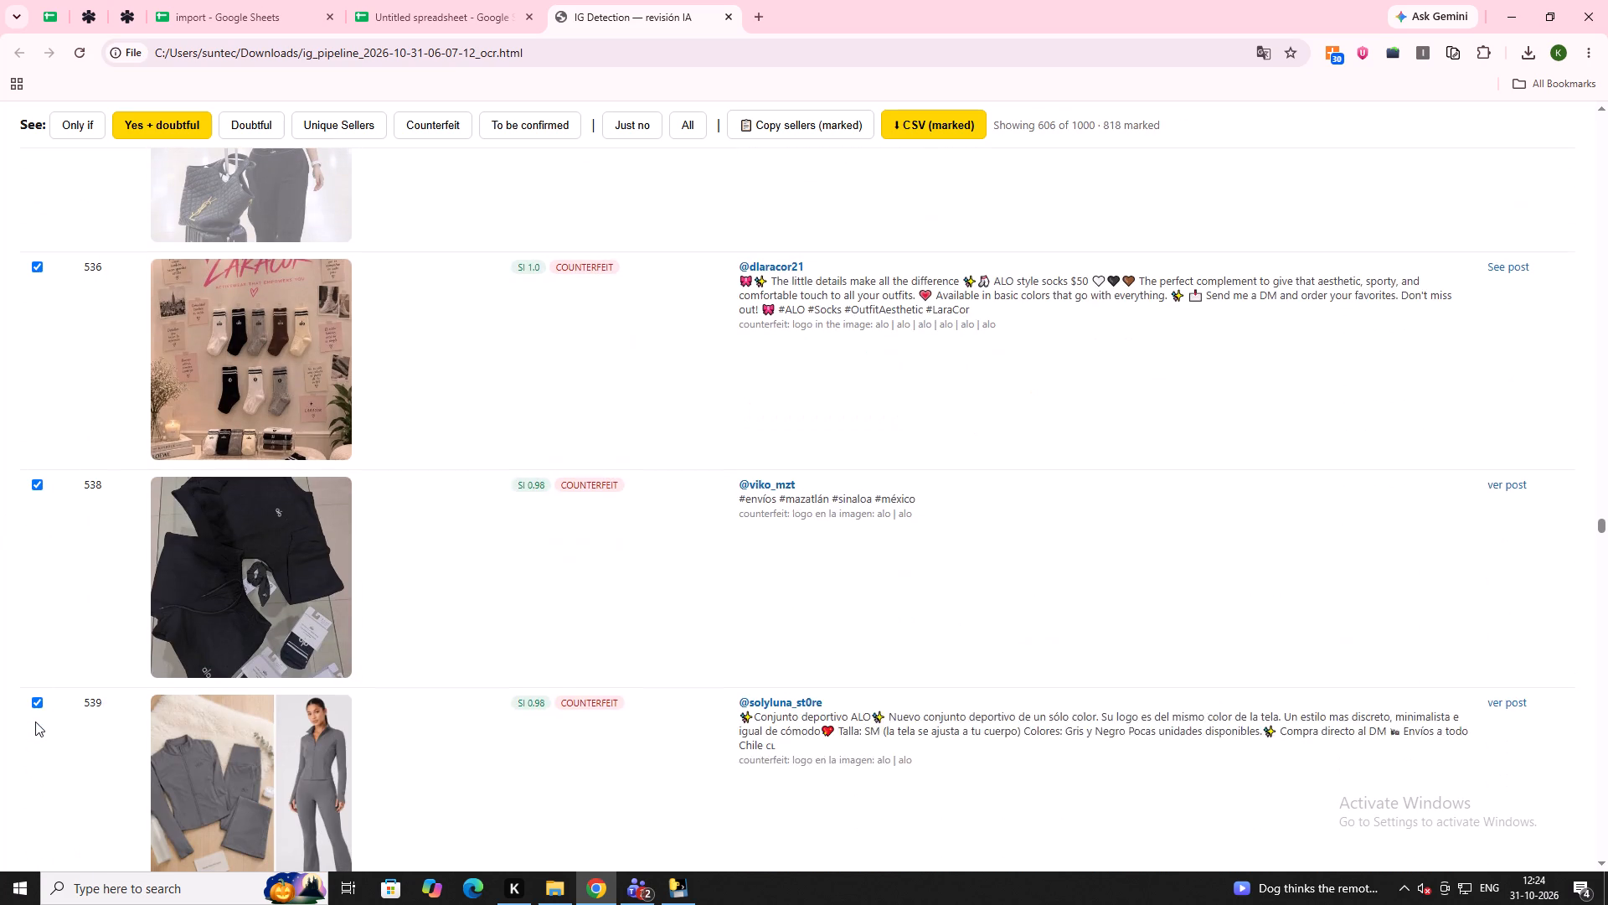
scroll(42, 650, "down", 14)
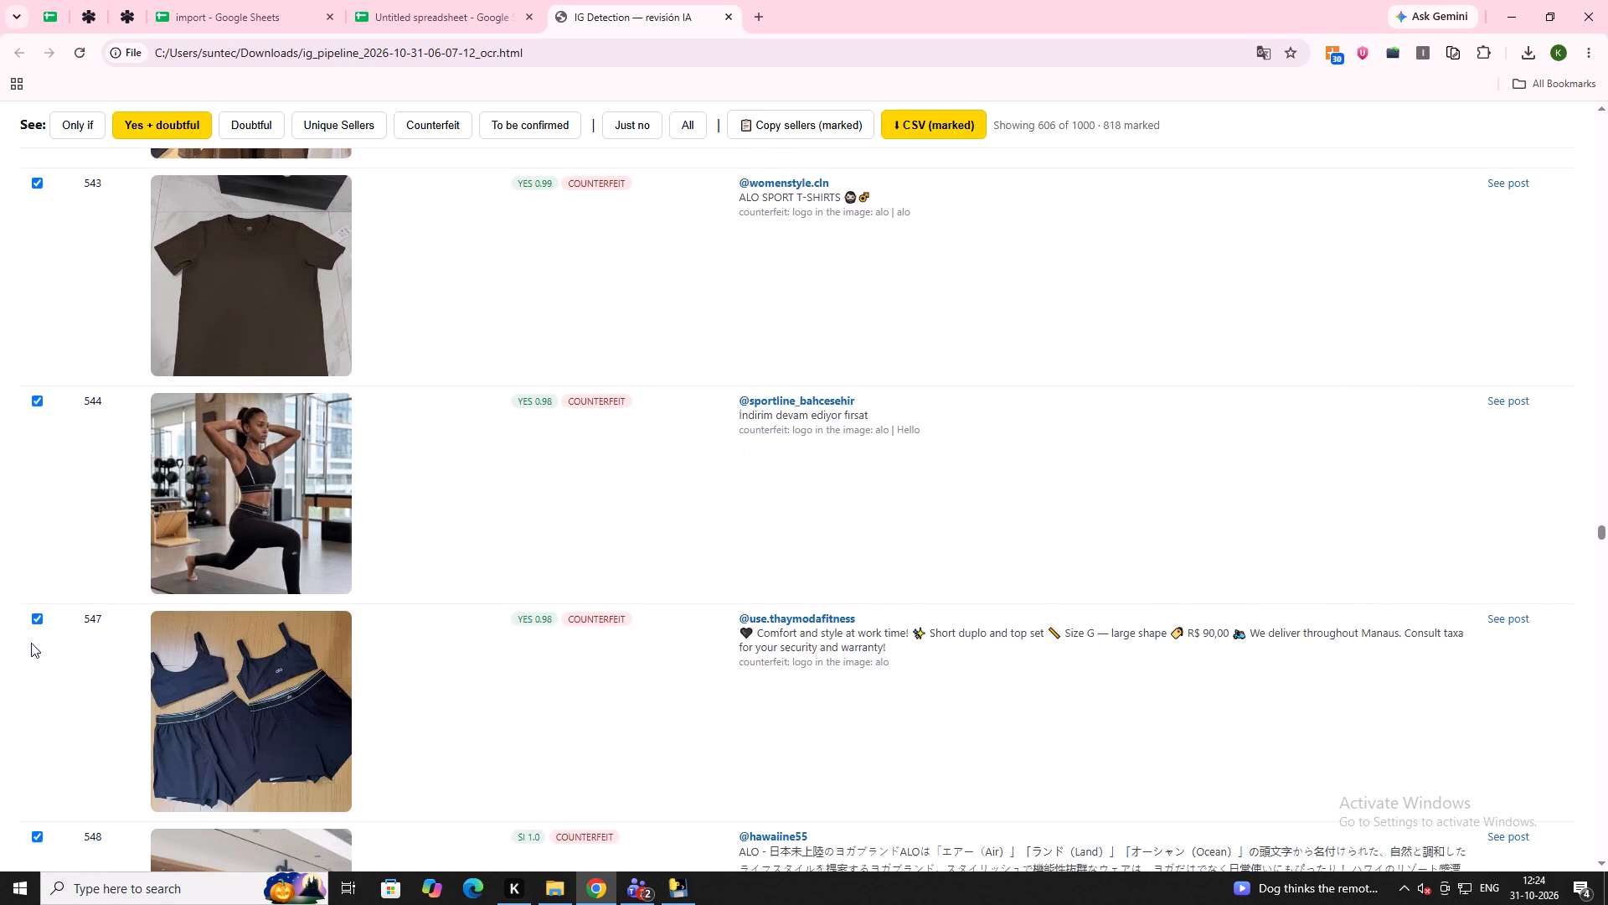
scroll(31, 643, "down", 4)
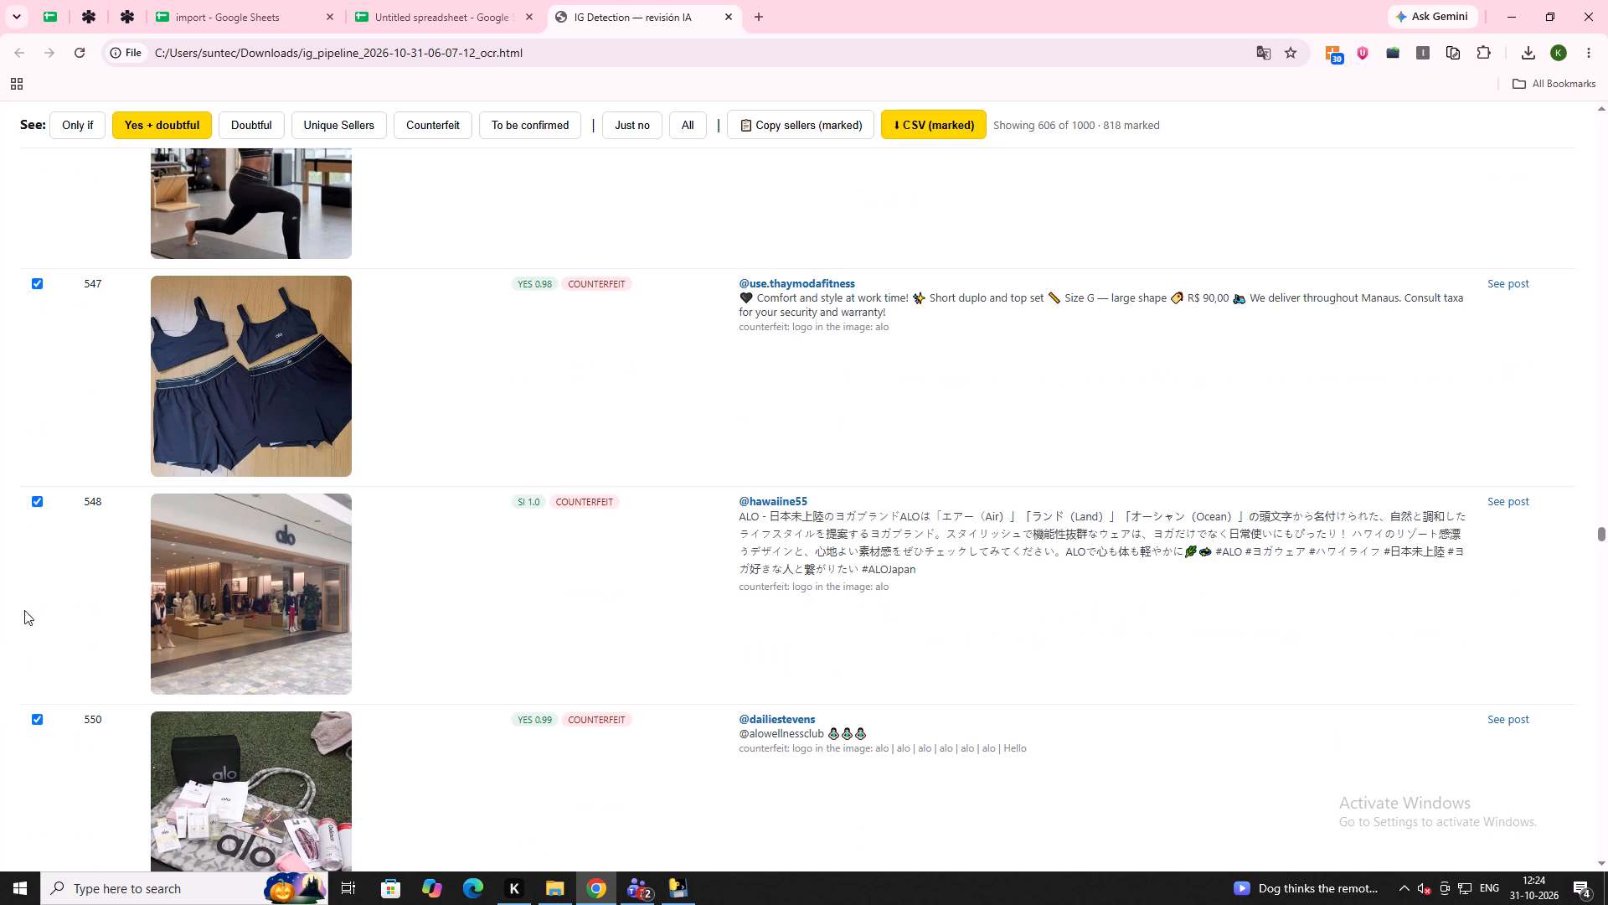
scroll(54, 566, "down", 2)
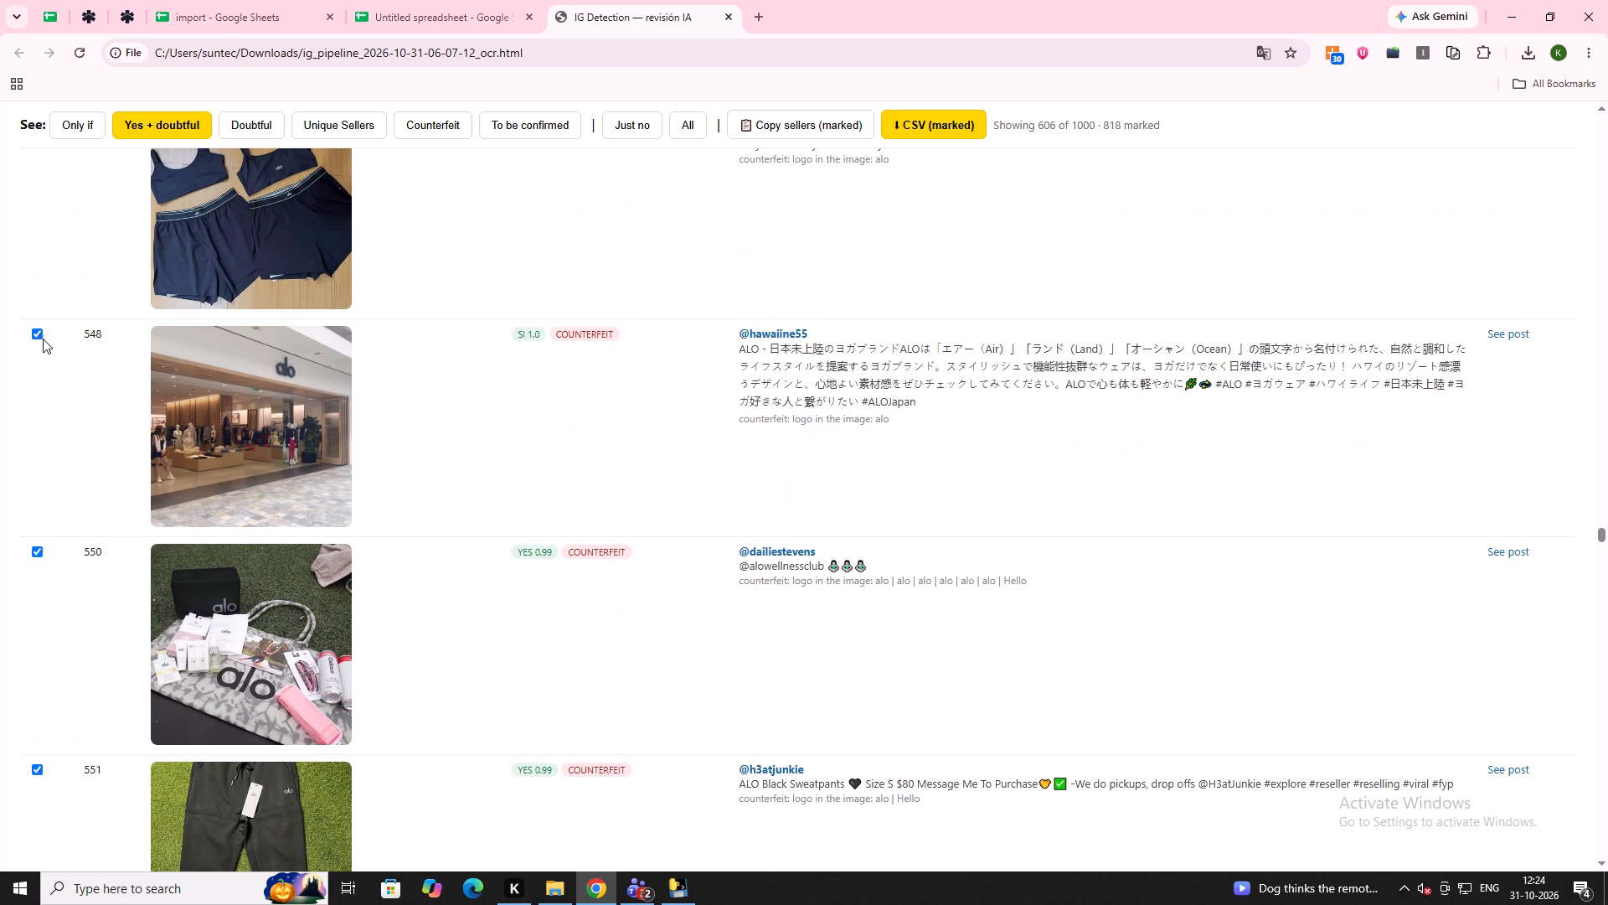
left_click(34, 334)
Untick the verified non-seller posts in listings 557 and 565, reviewing the listings from 550 onward.
scroll(65, 404, "down", 2)
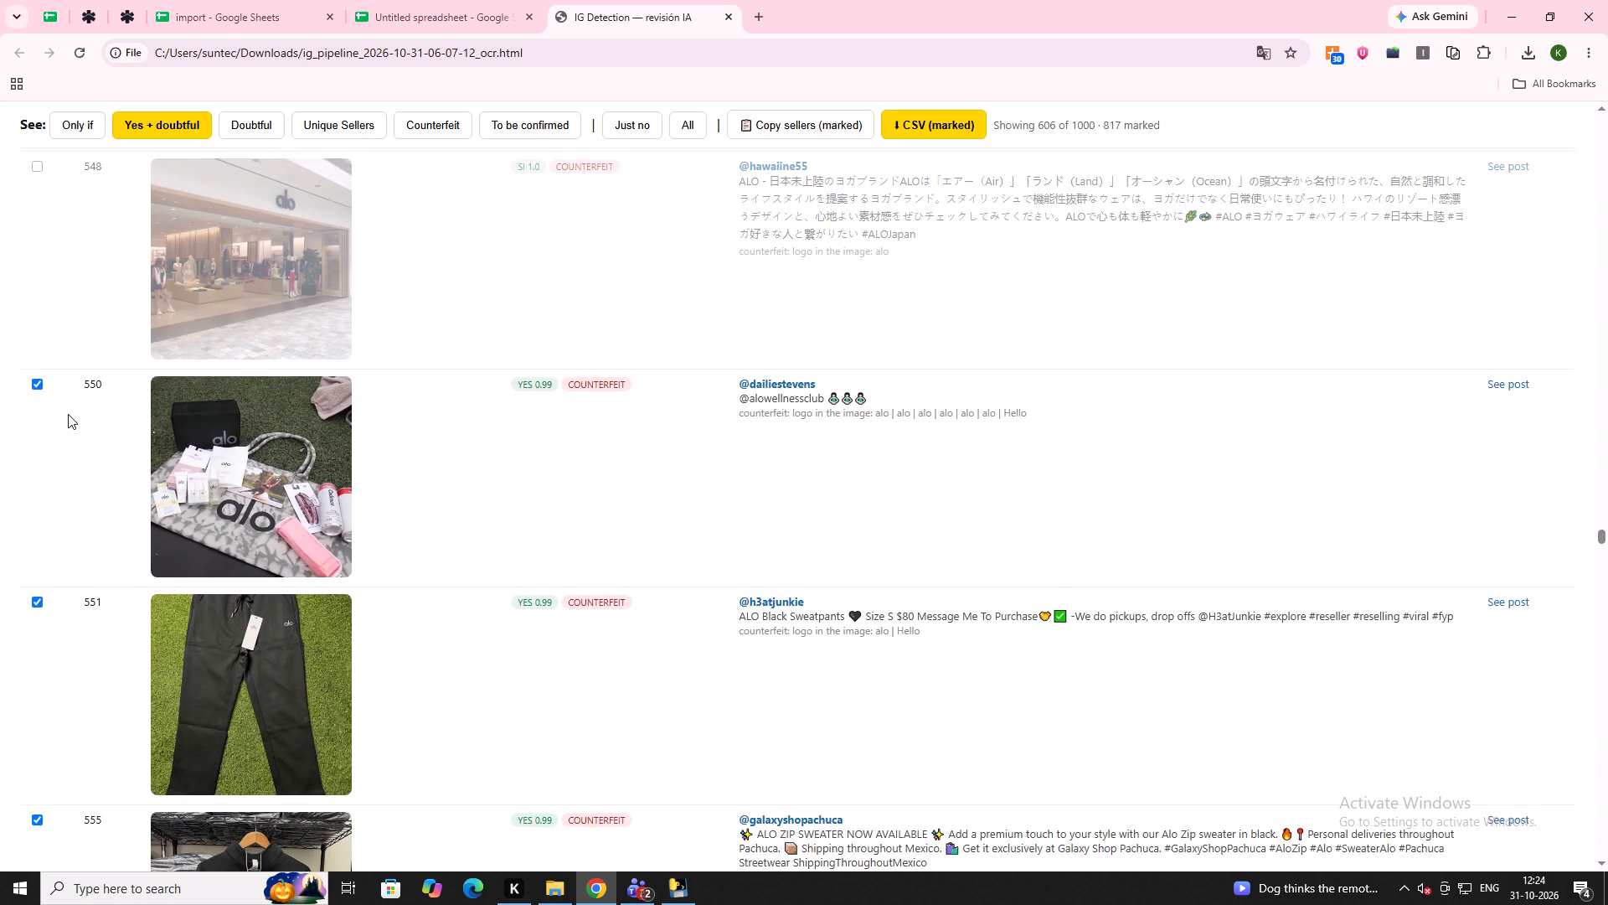
scroll(68, 427, "down", 2)
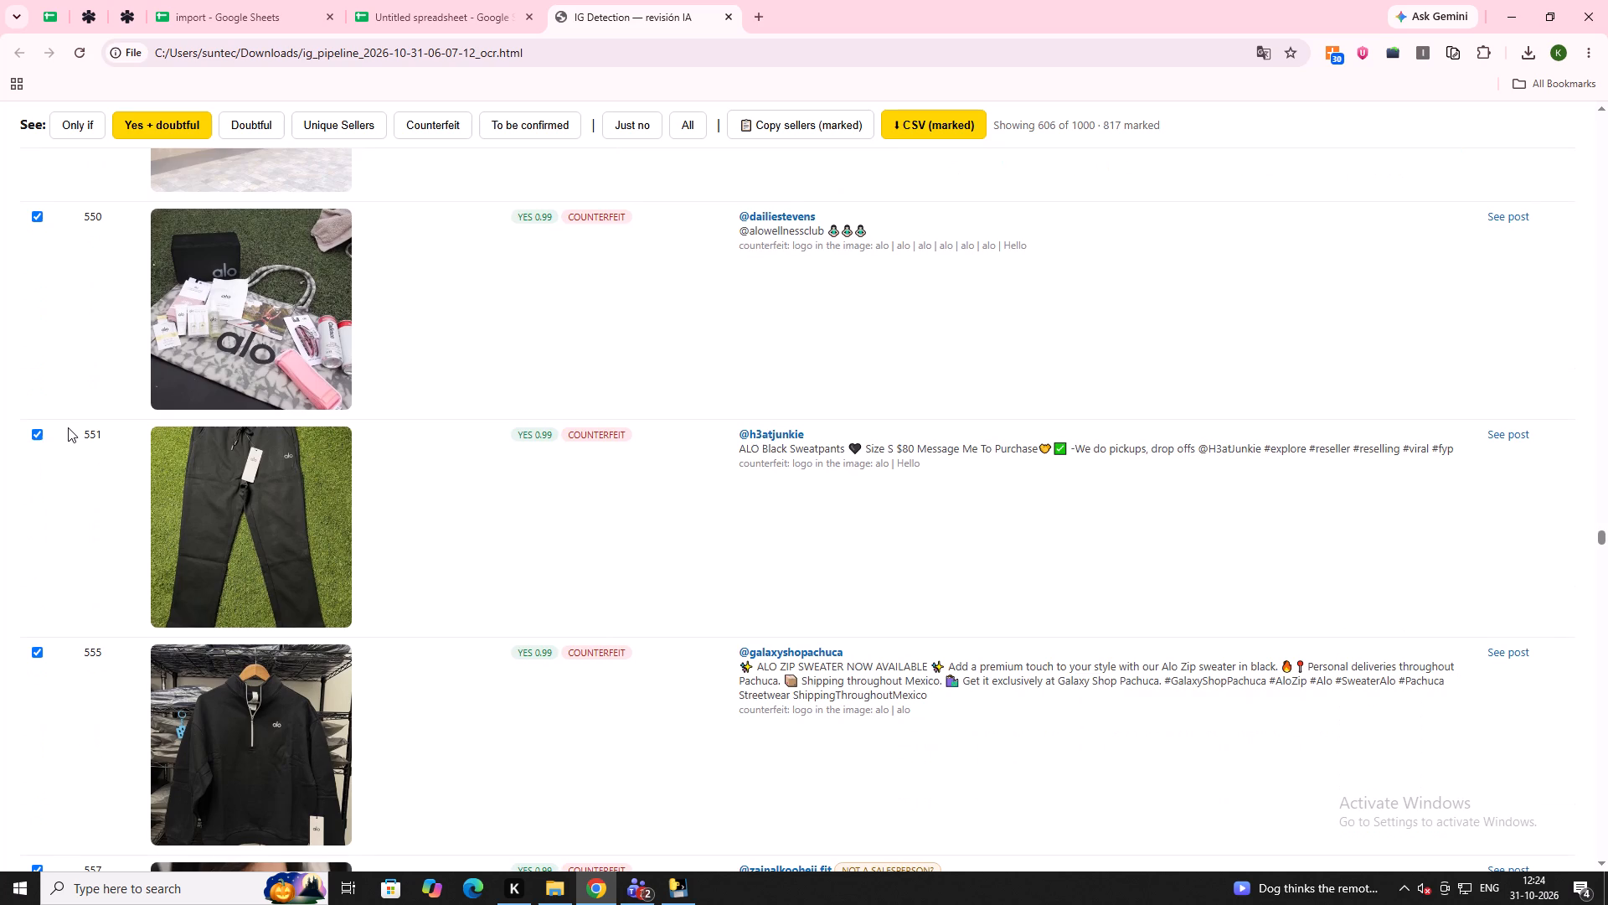
scroll(68, 427, "down", 4)
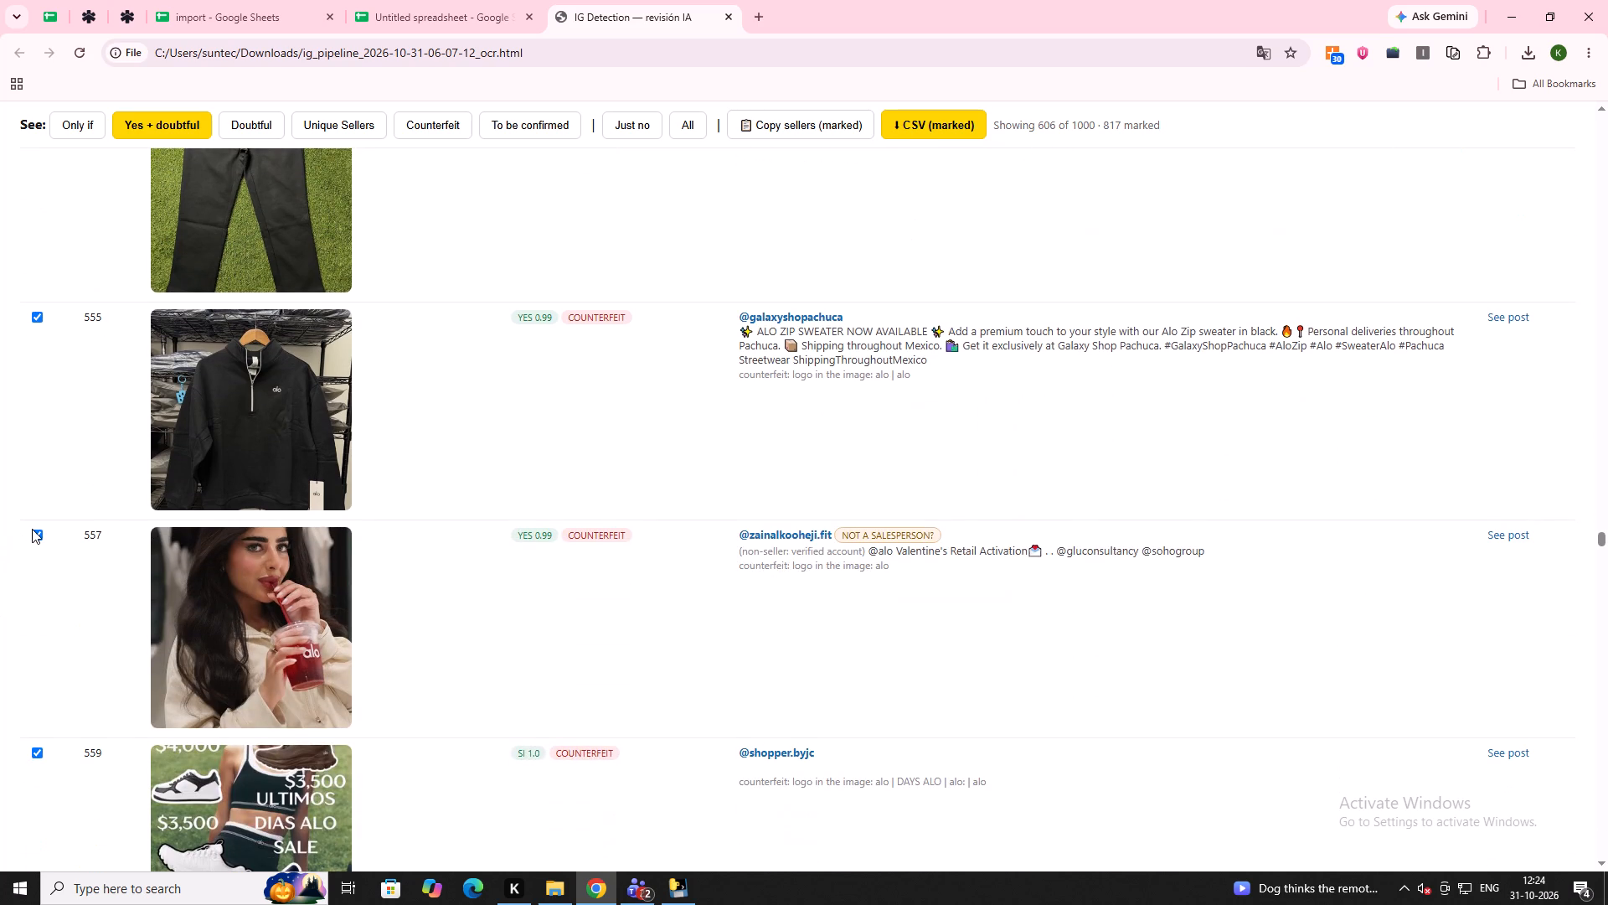
left_click(40, 531)
scroll(134, 508, "down", 5)
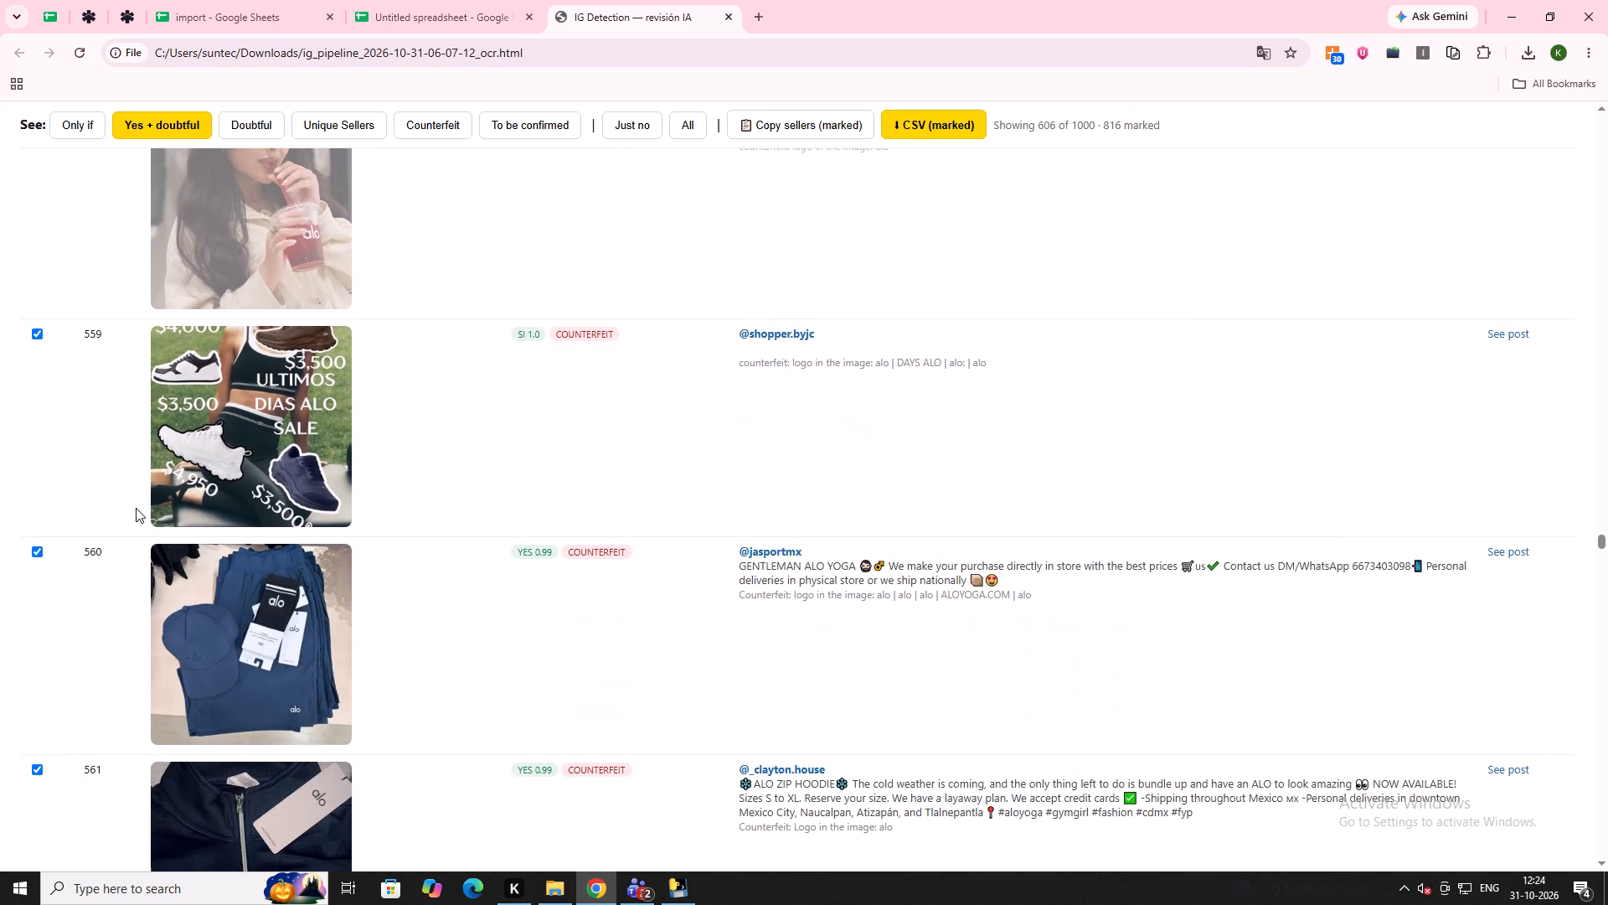
scroll(100, 494, "down", 5)
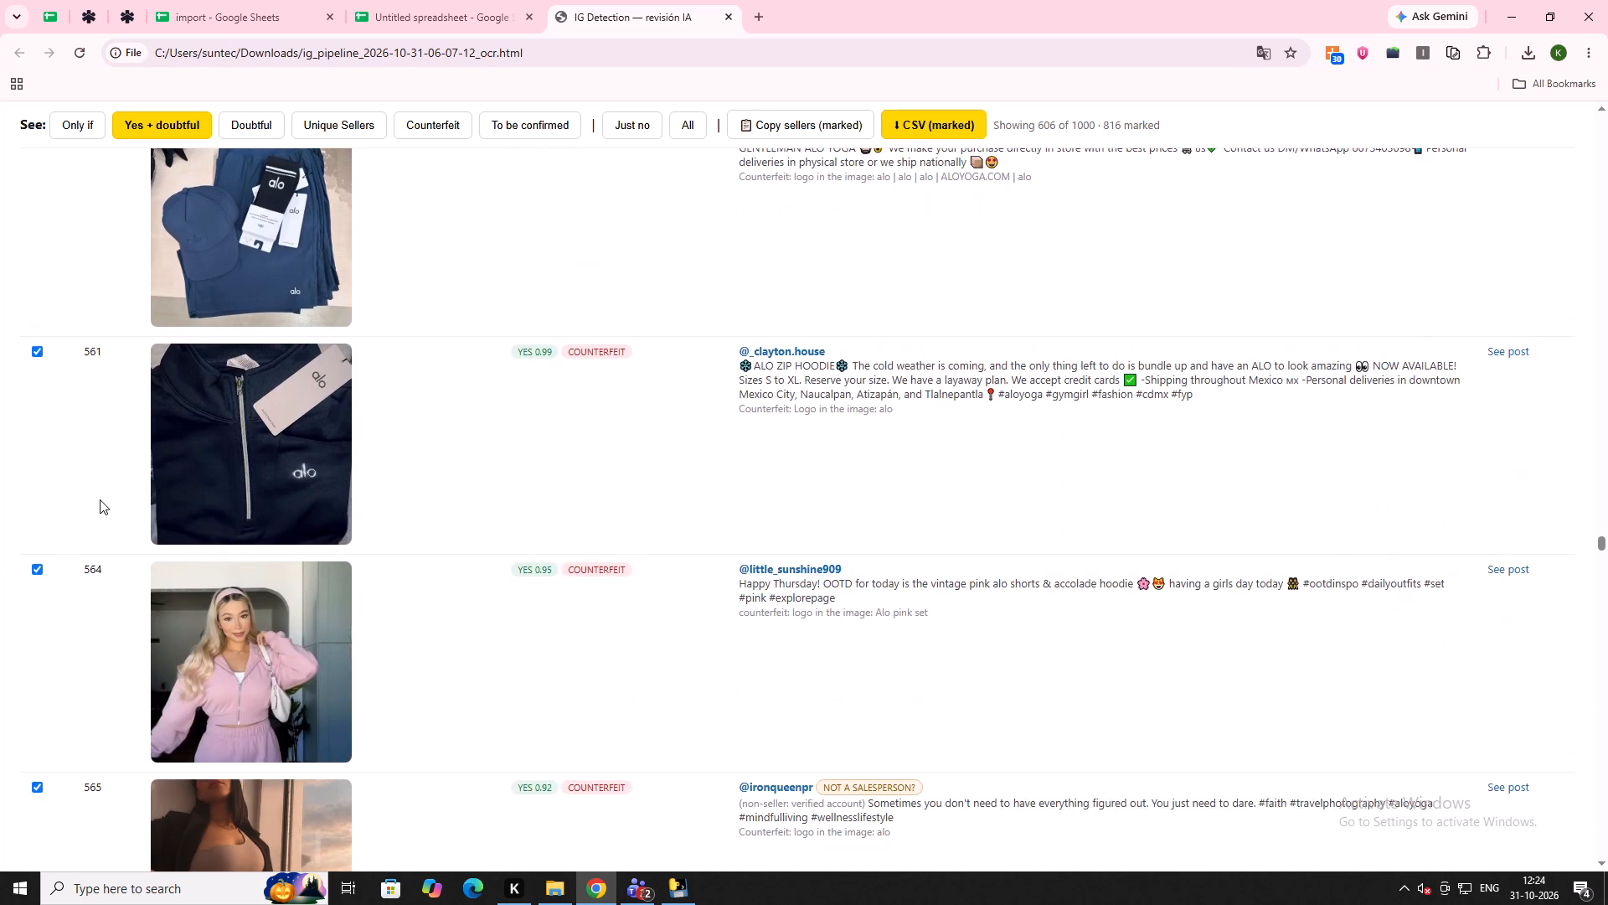
scroll(100, 499, "down", 3)
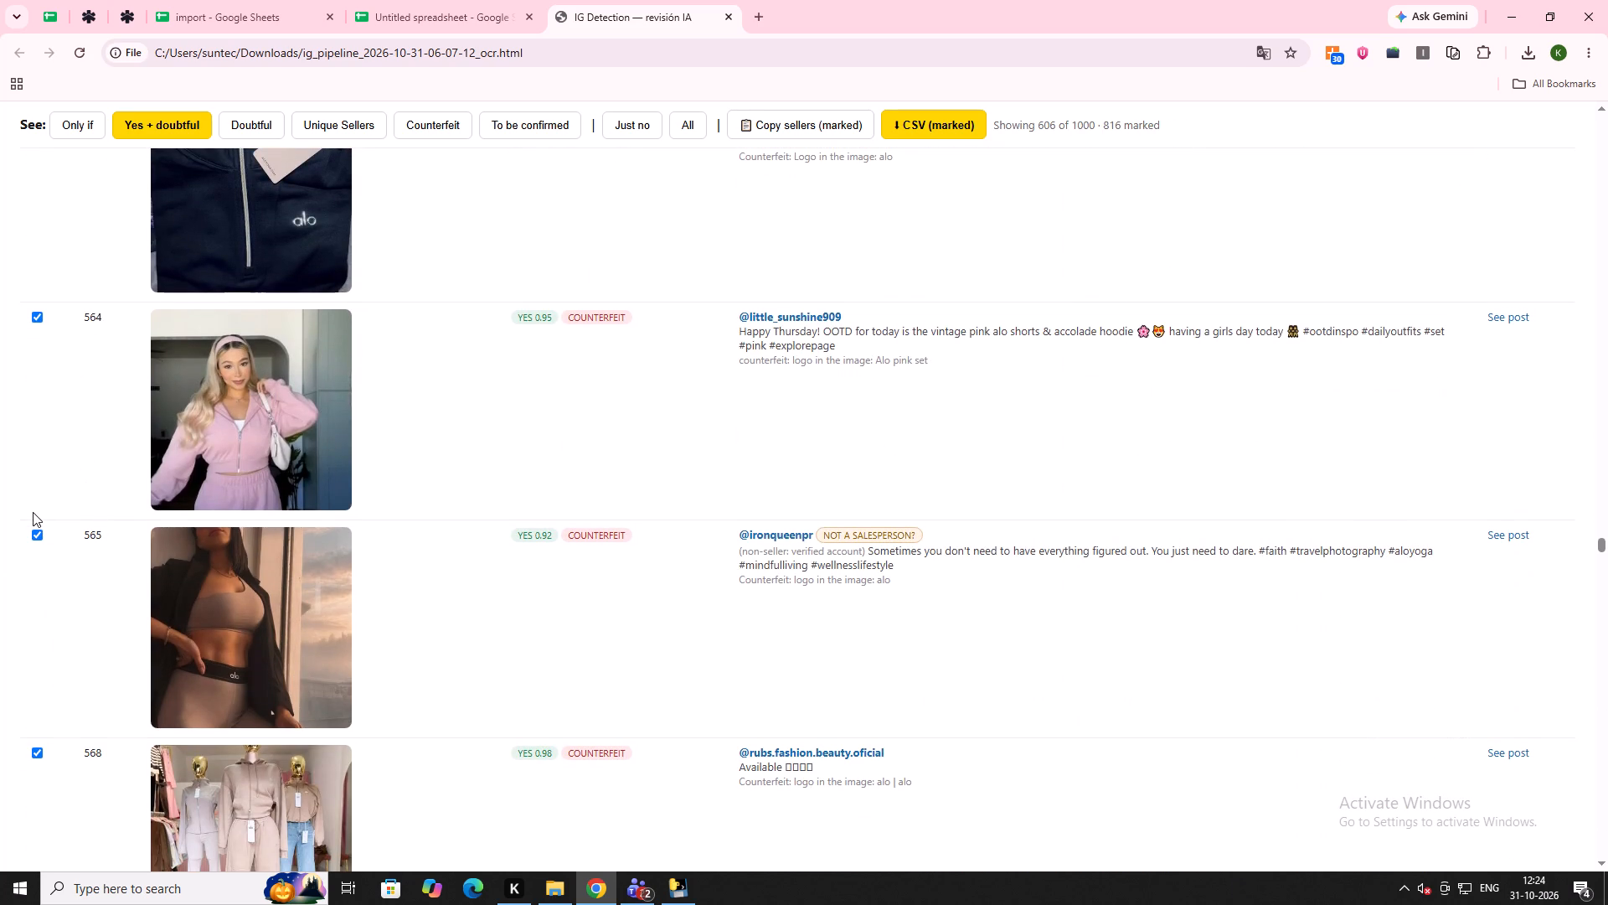
left_click(41, 543)
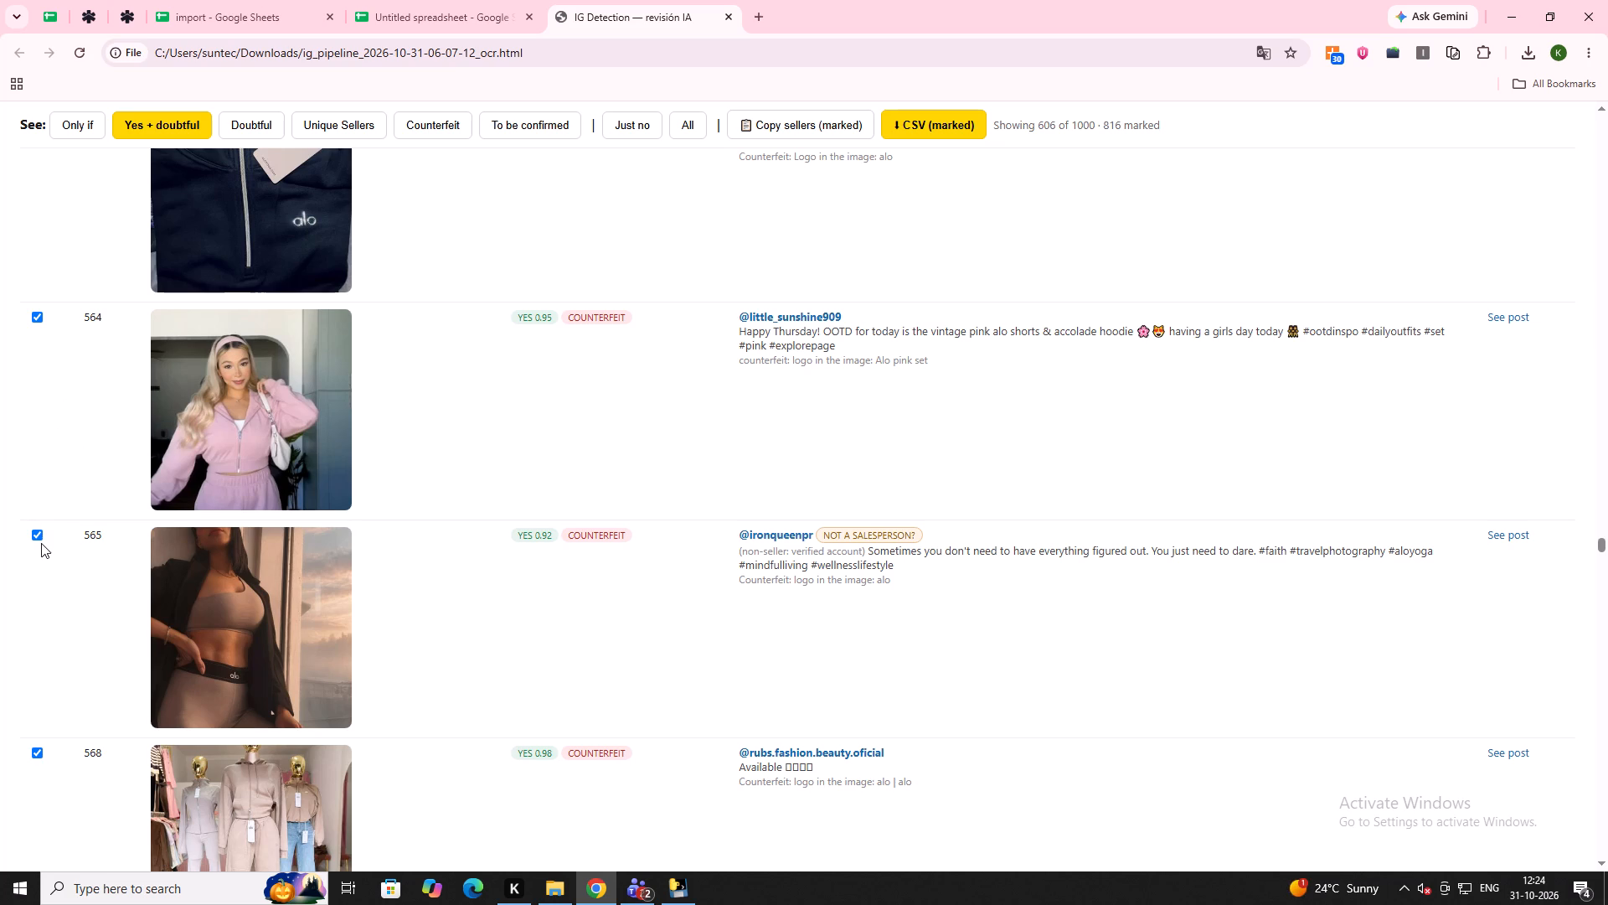
left_click(36, 540)
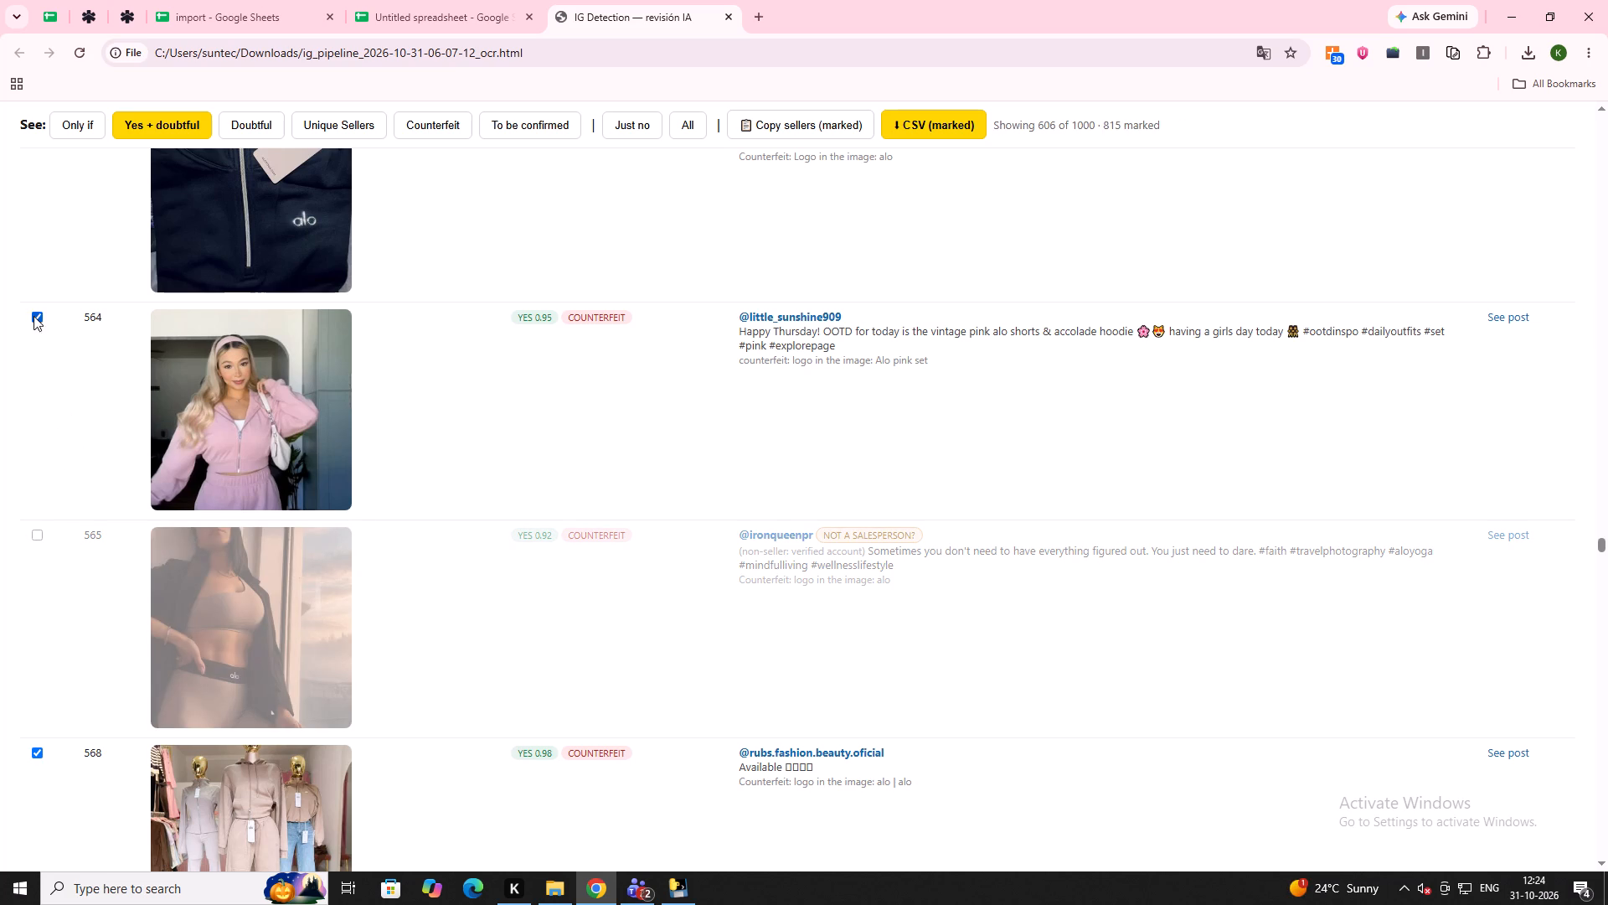
Untick listings 571 and 572, the jogging set and new collection posts from verified non-seller accounts.
scroll(62, 370, "down", 12)
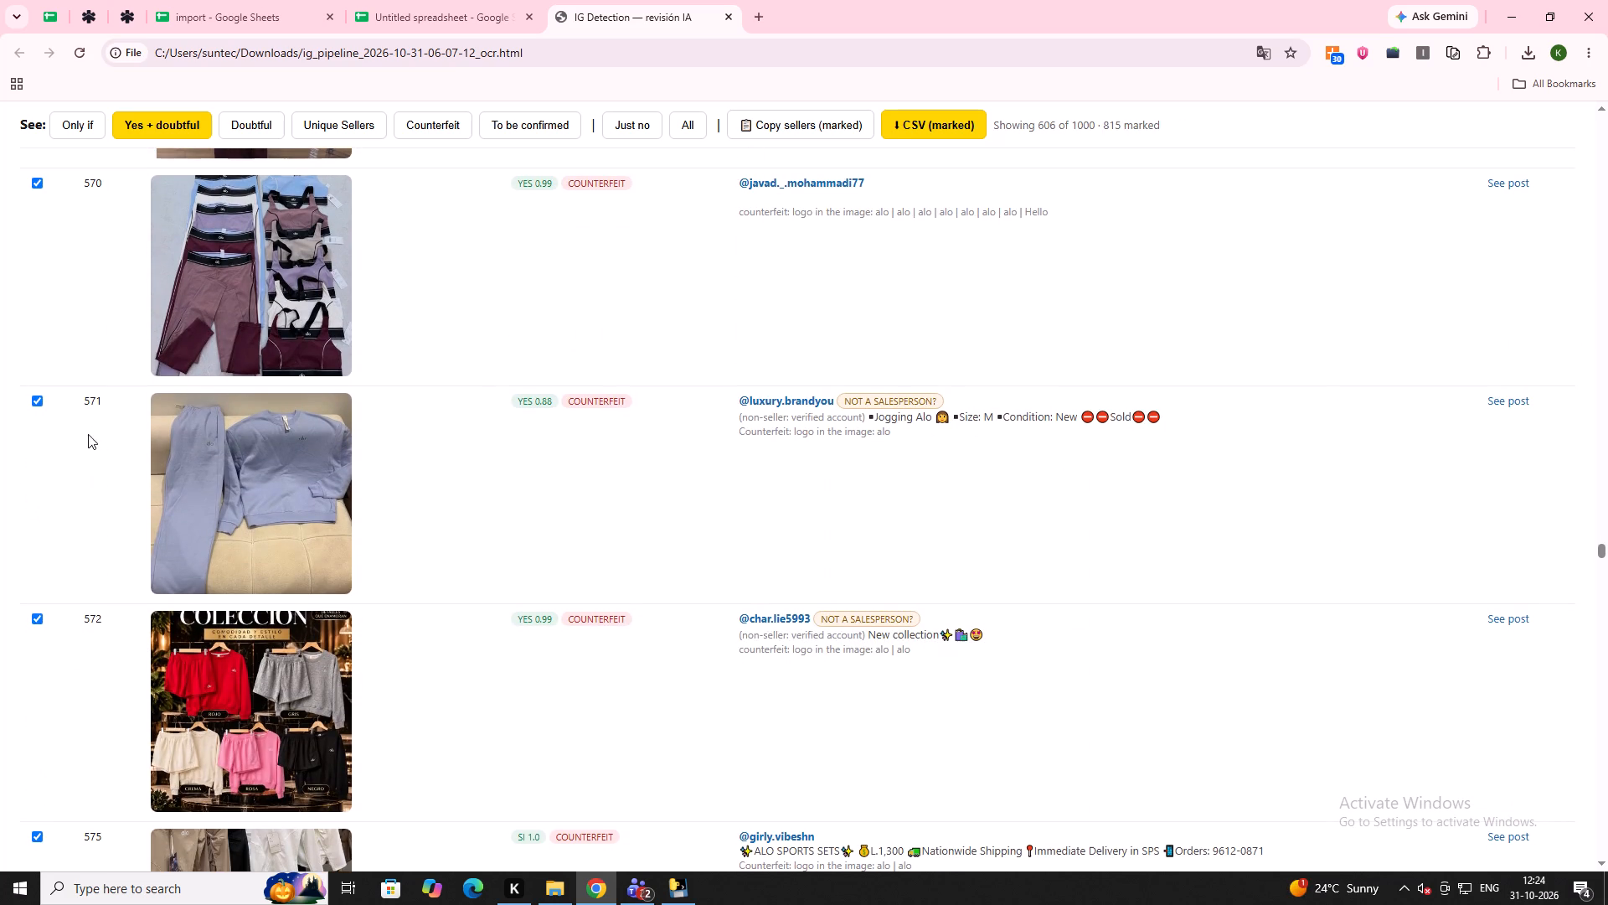
left_click(43, 400)
left_click(37, 401)
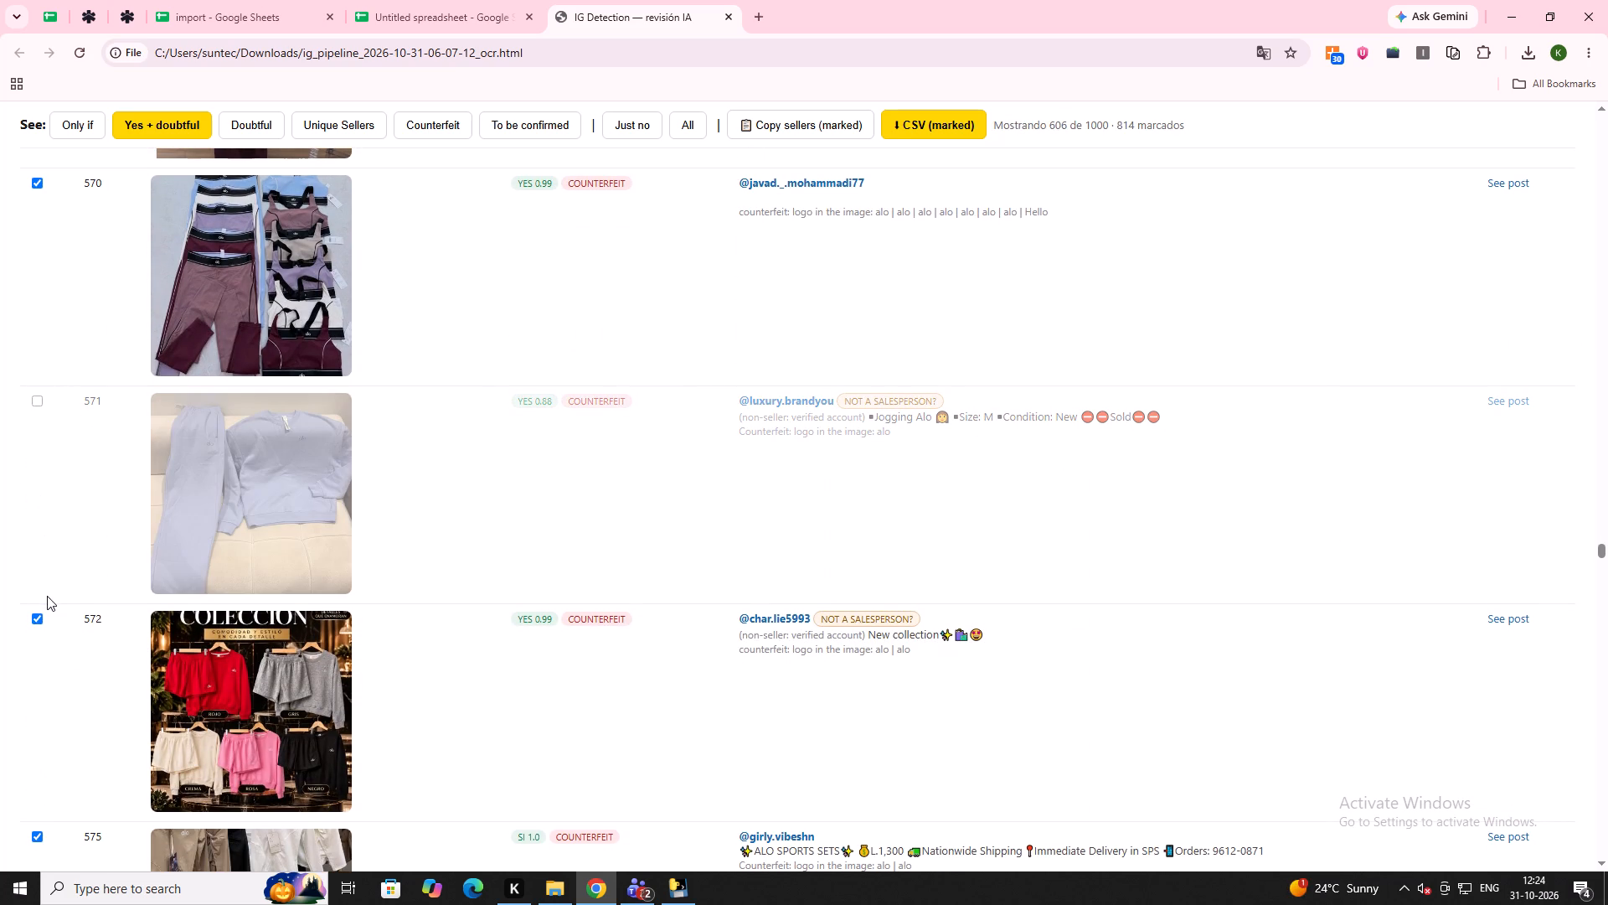
left_click(35, 624)
left_click(35, 622)
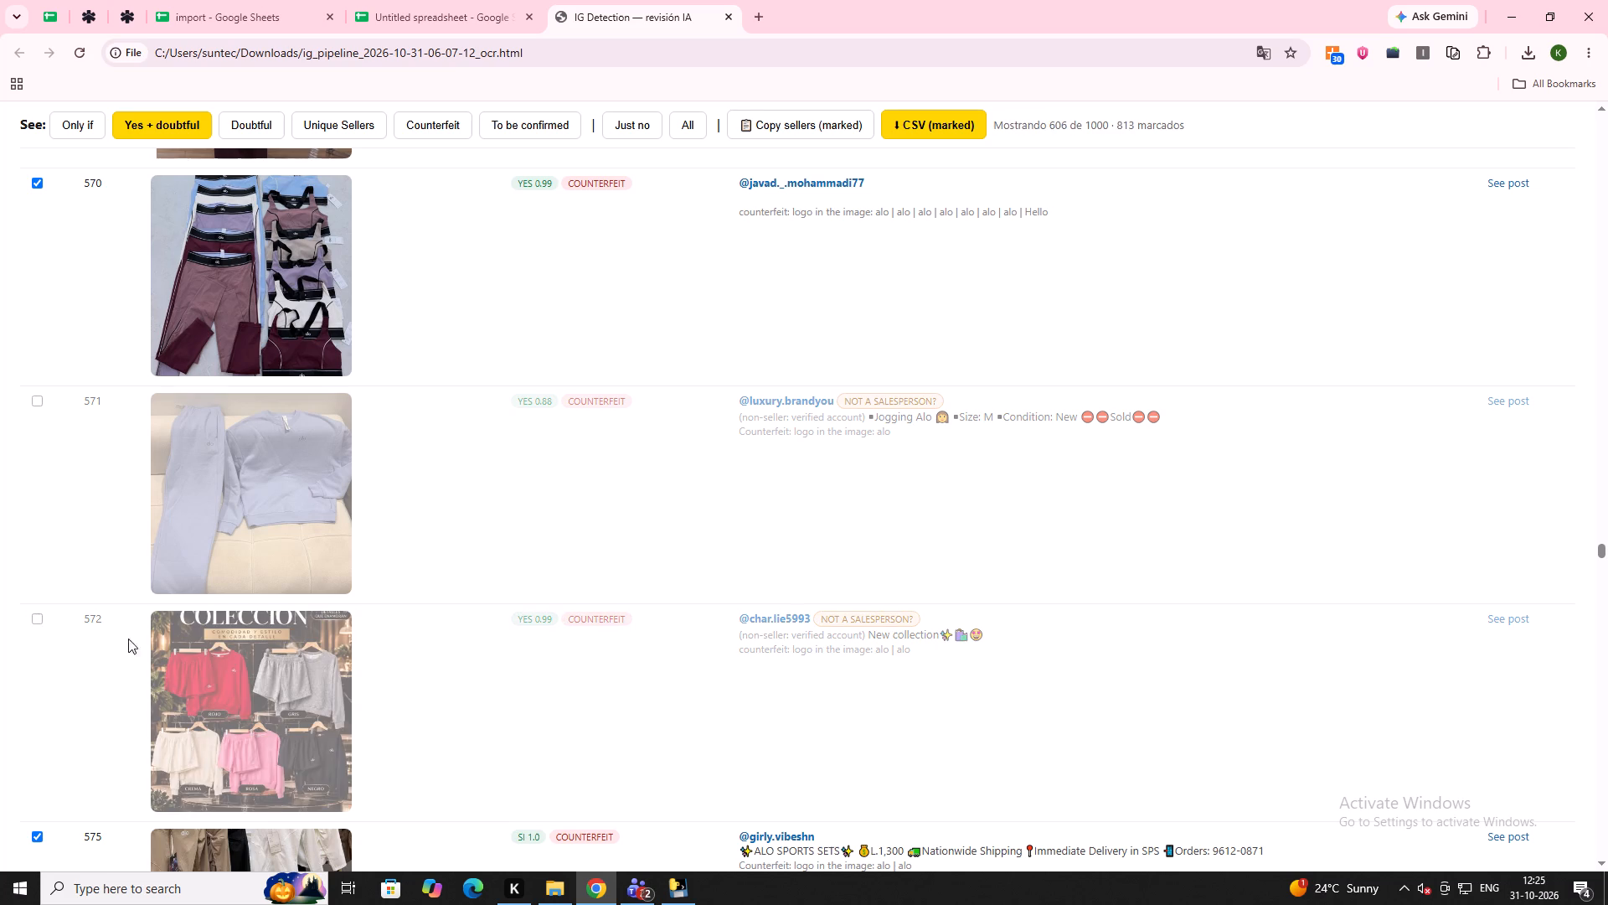
Review the listings from 575 onward and untick listing 592, the Avalon storefront post, and listing 591, the Dubai Mall shopping bag post.
scroll(188, 639, "down", 10)
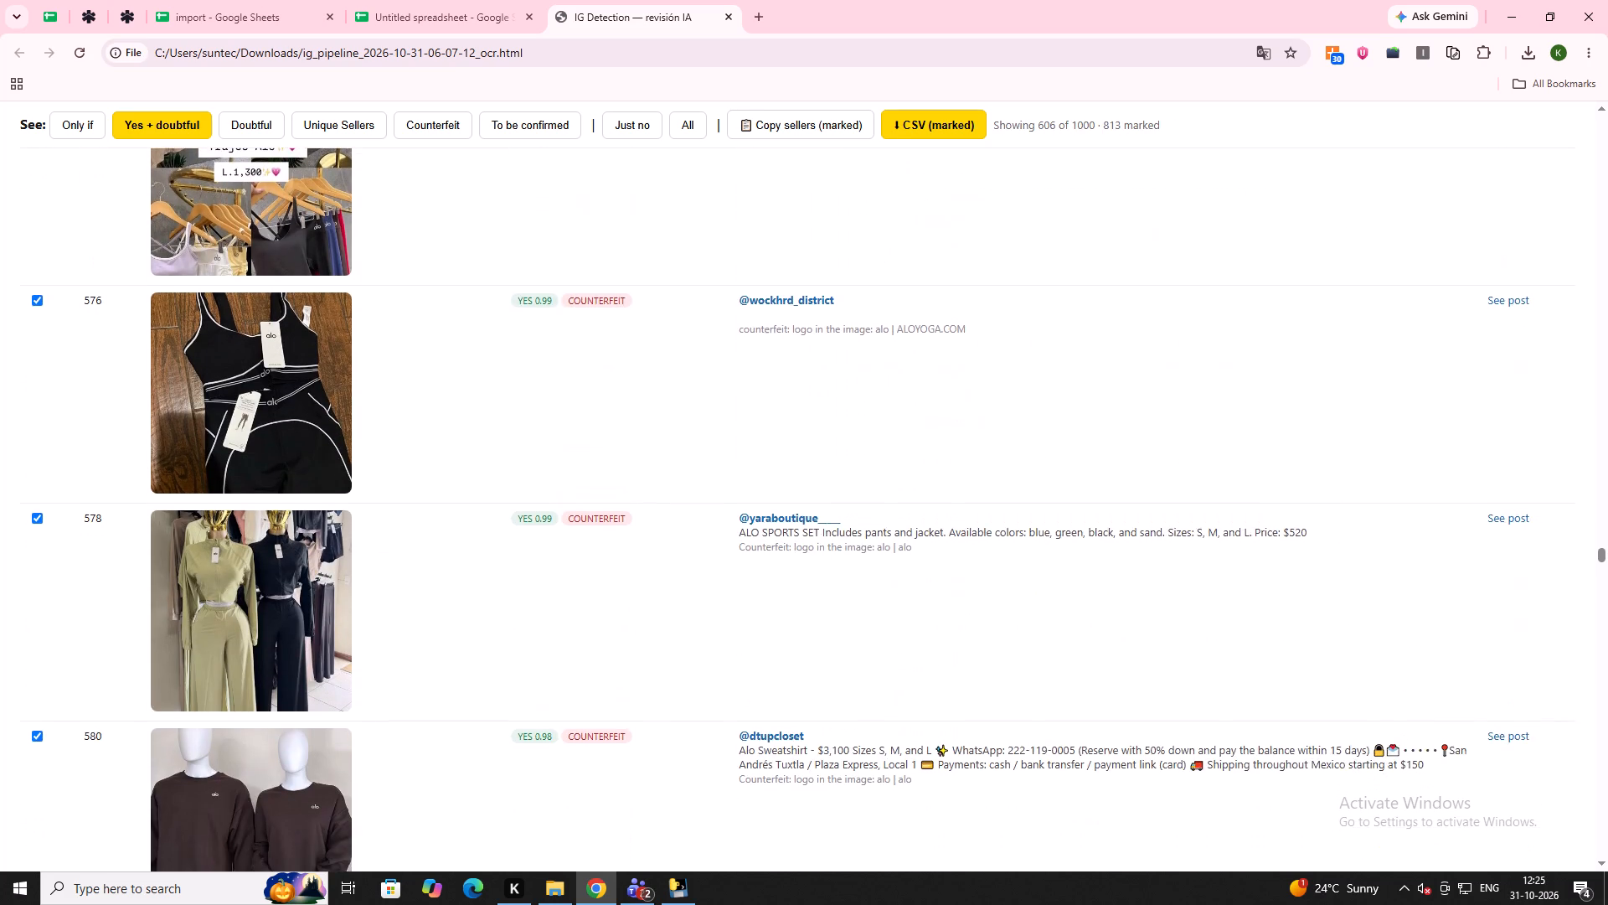
scroll(188, 639, "down", 4)
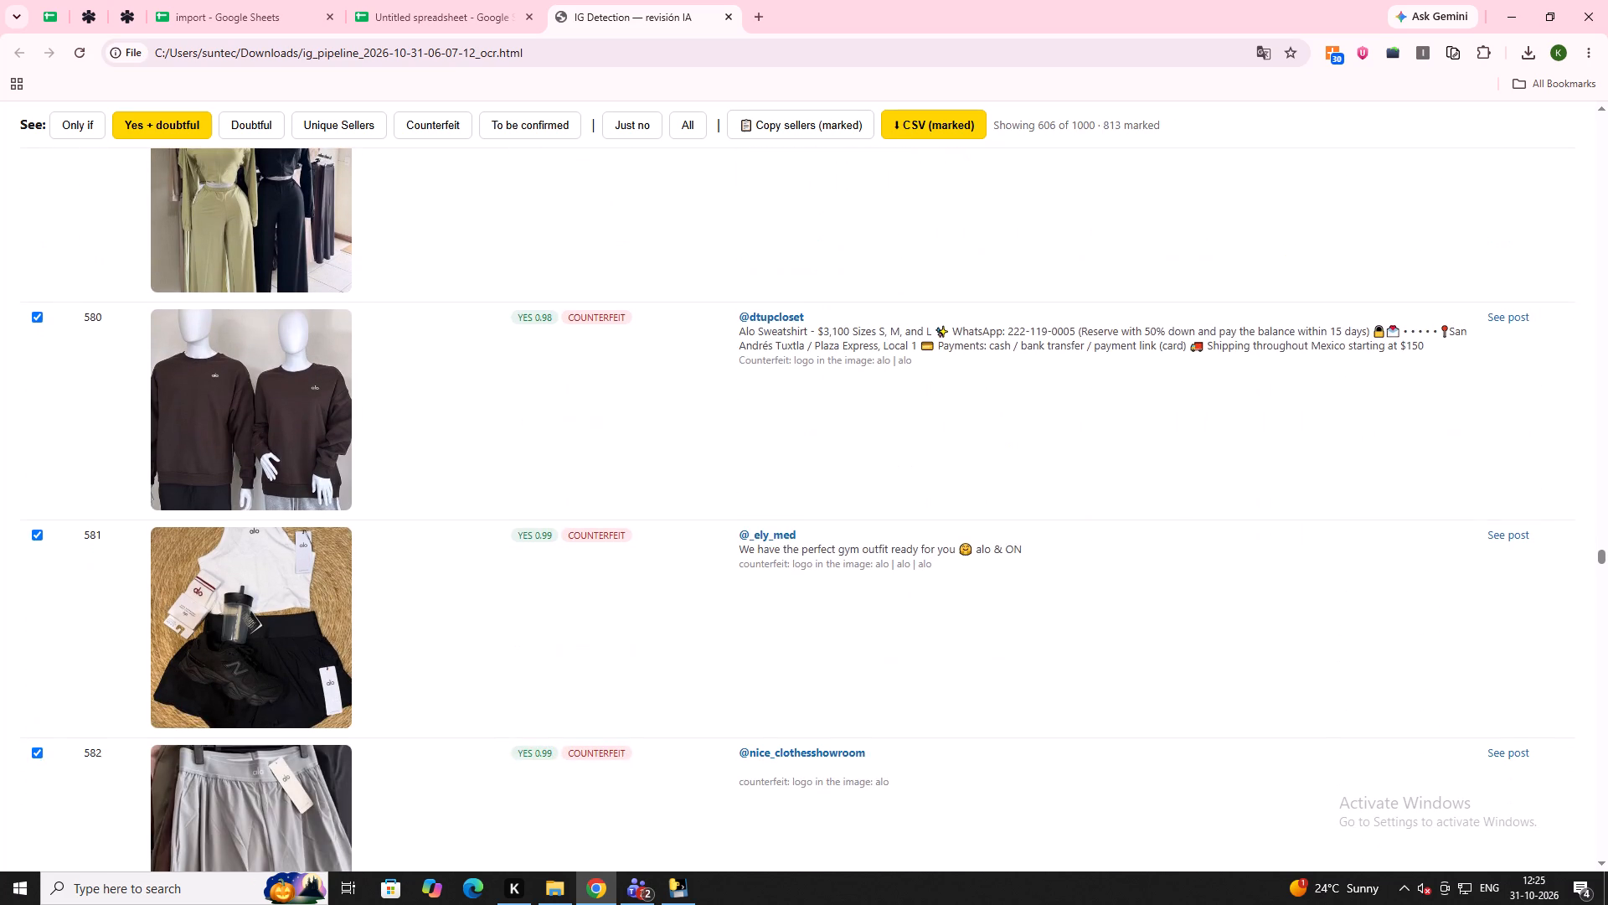
scroll(191, 659, "down", 4)
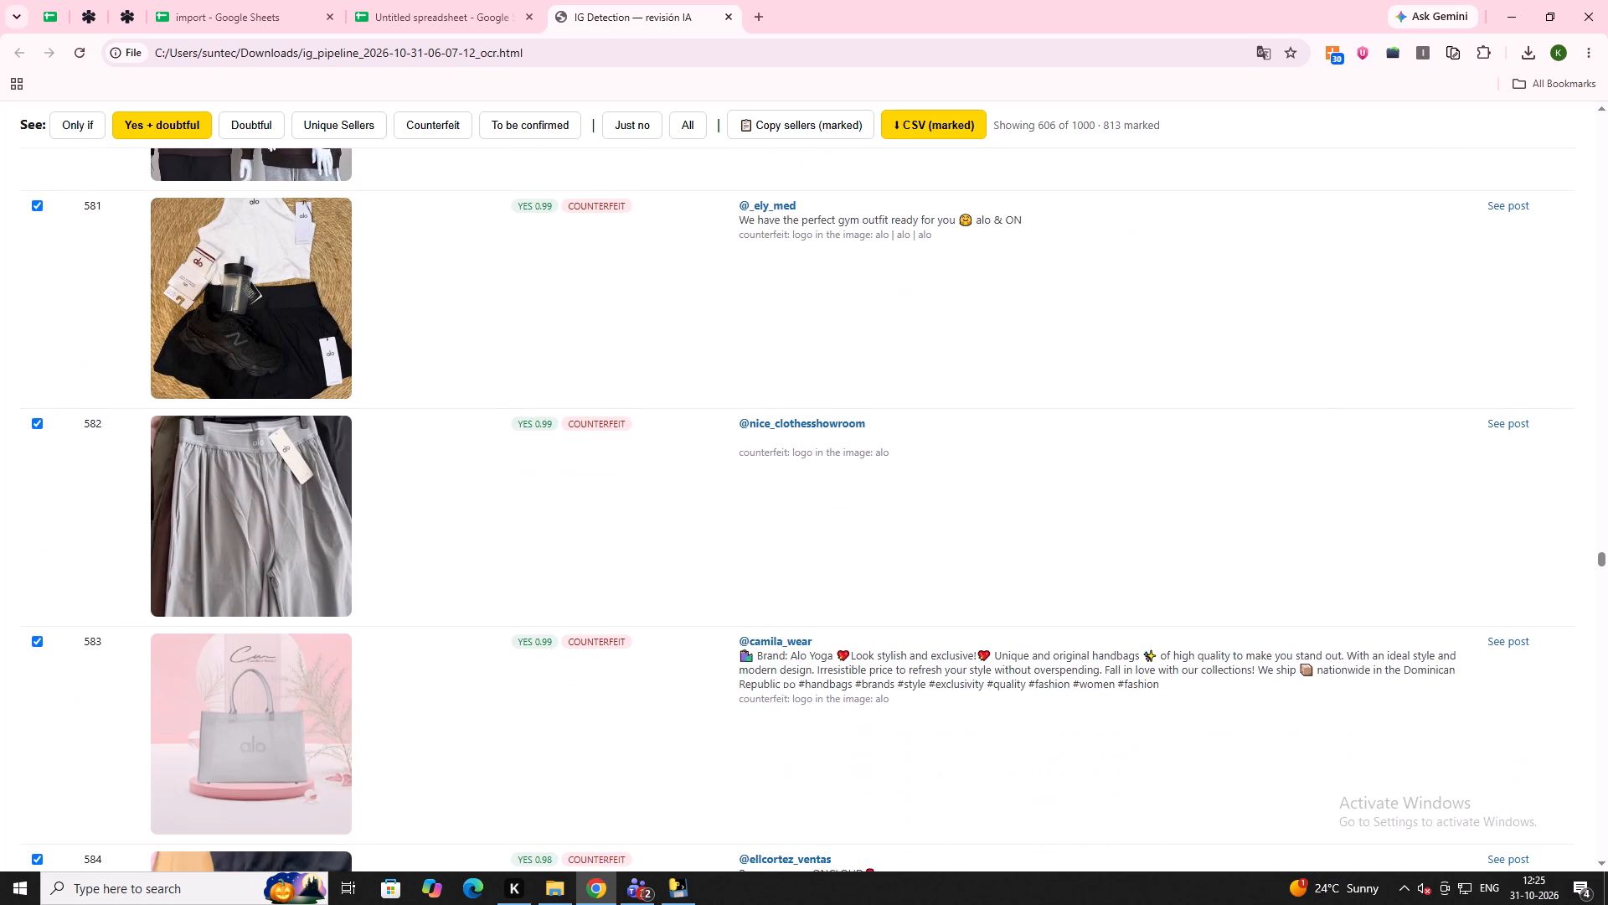
scroll(172, 670, "down", 6)
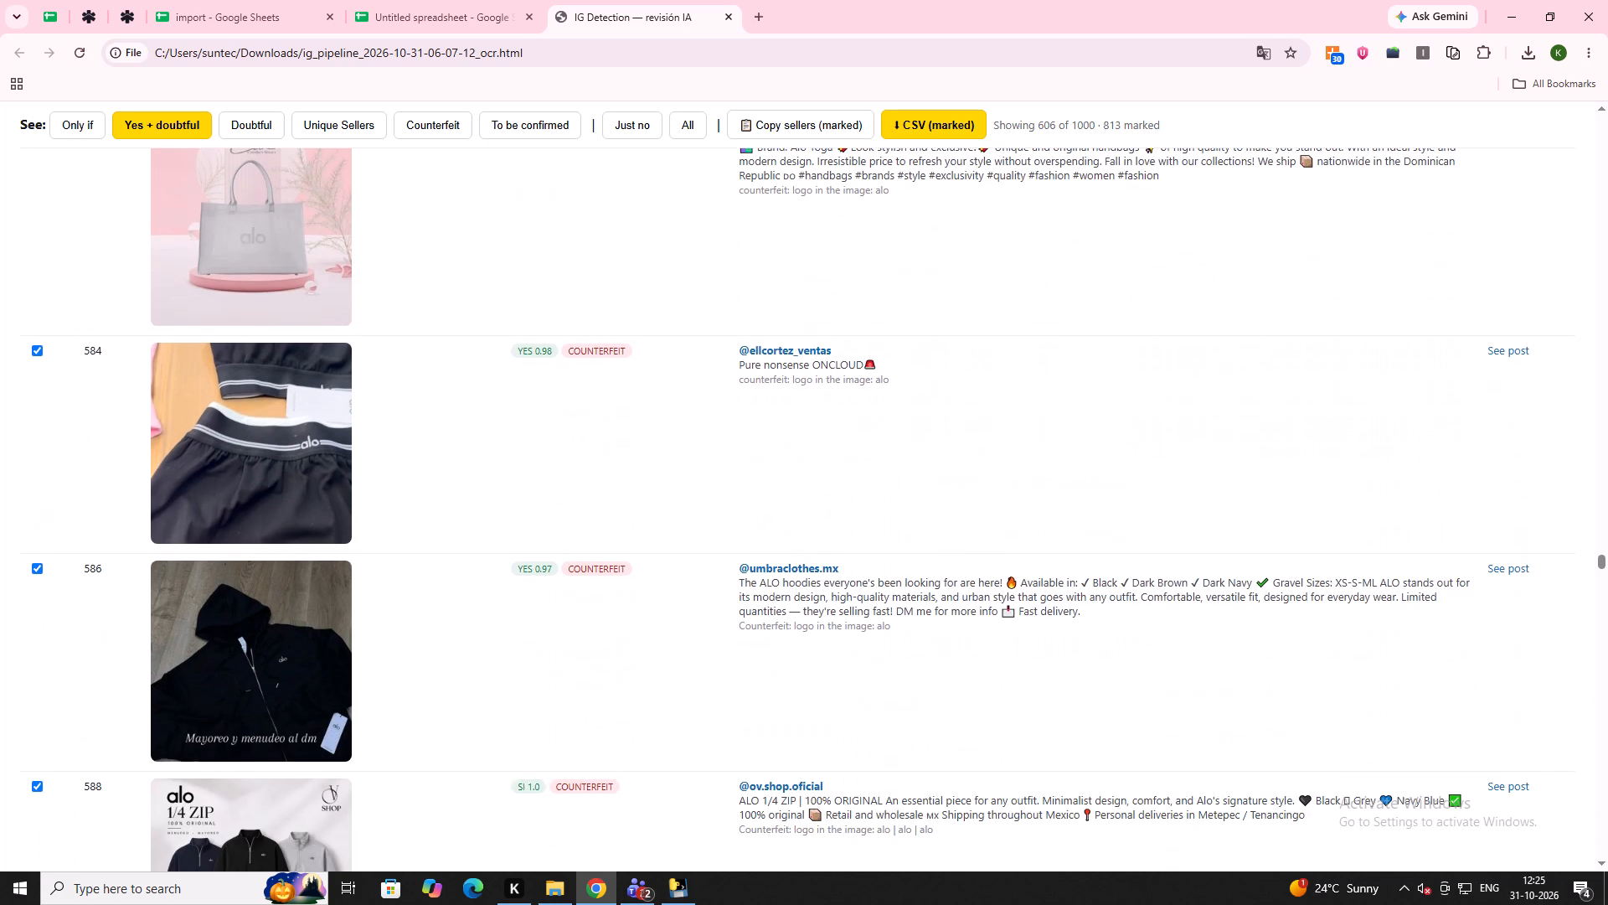
scroll(172, 670, "down", 12)
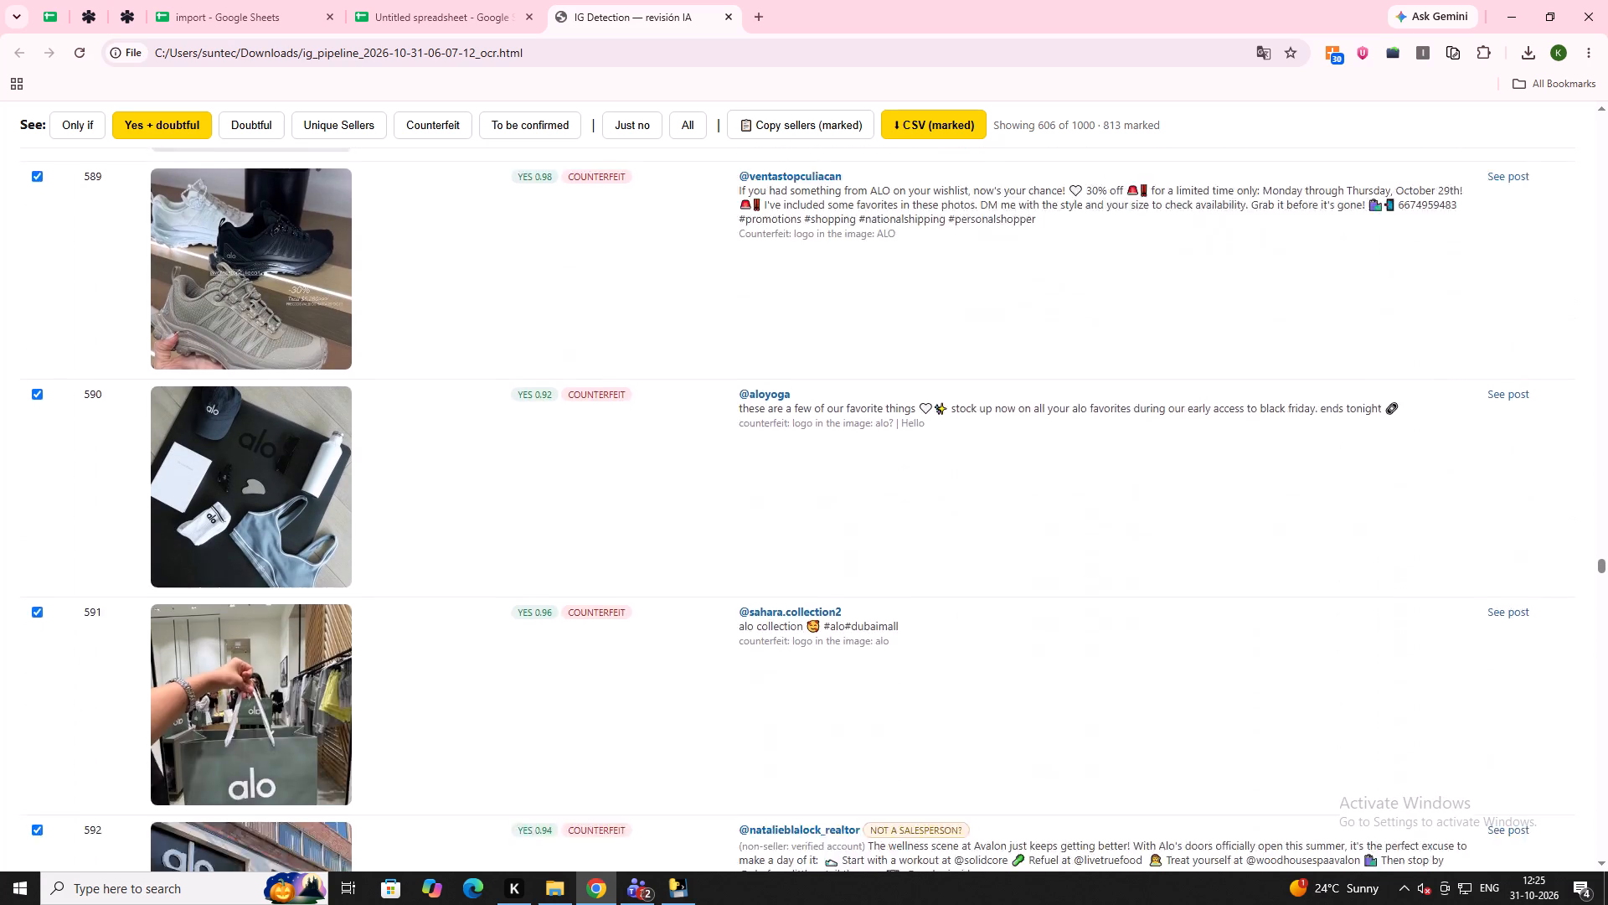
scroll(172, 670, "down", 1)
left_click(33, 570)
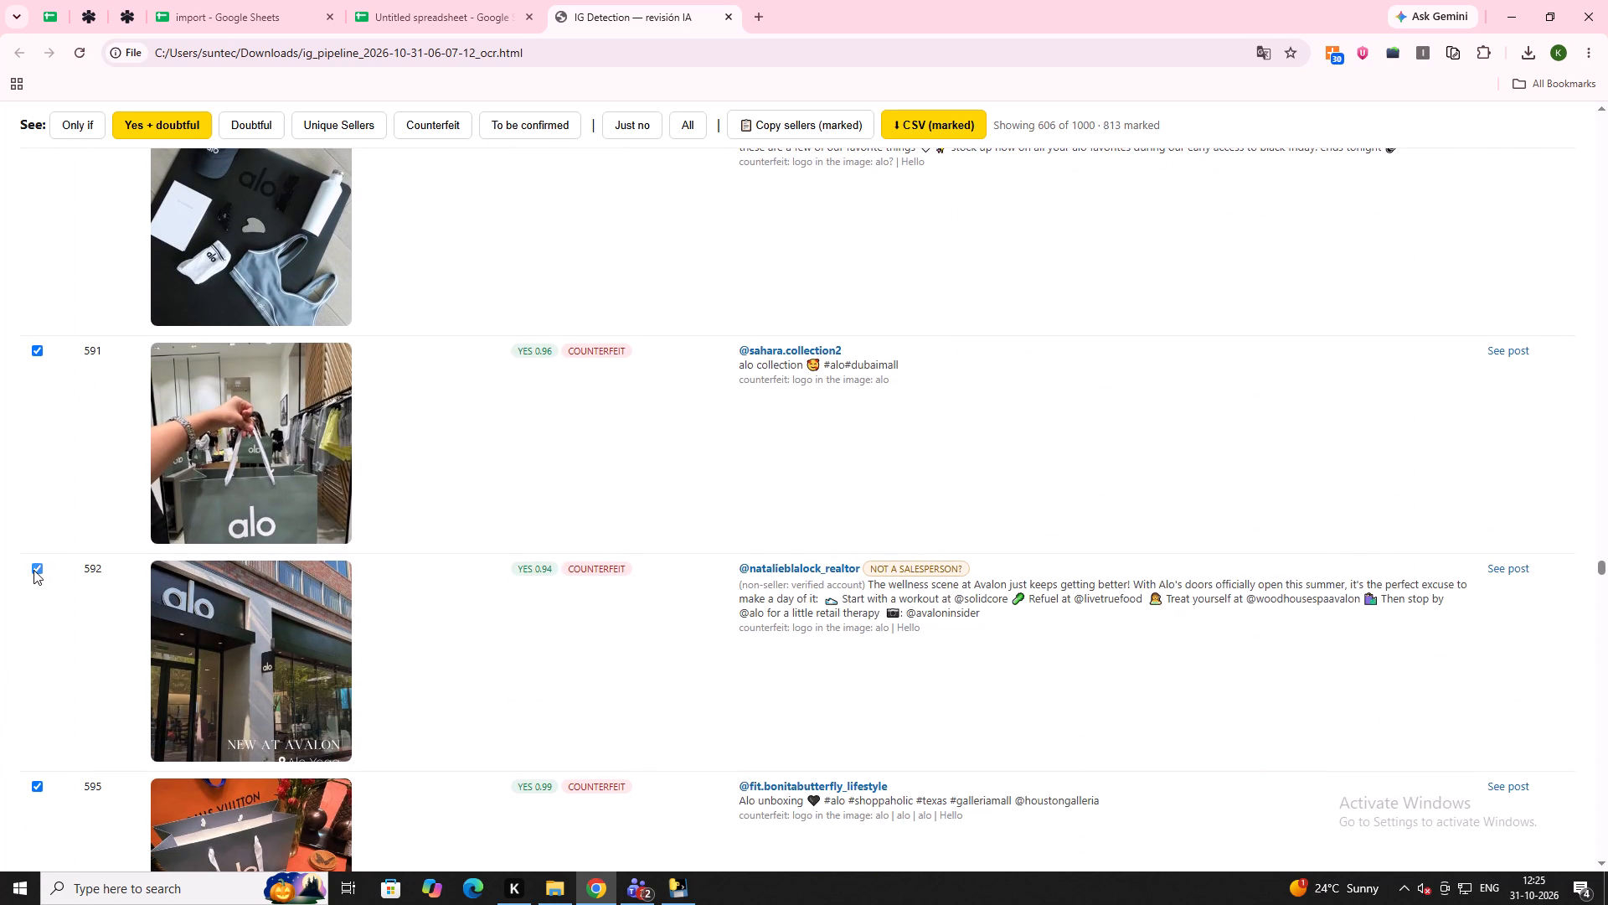
left_click(35, 346)
Untick listing 595, the Alo unboxing post showing a personal purchase.
scroll(36, 357, "down", 4)
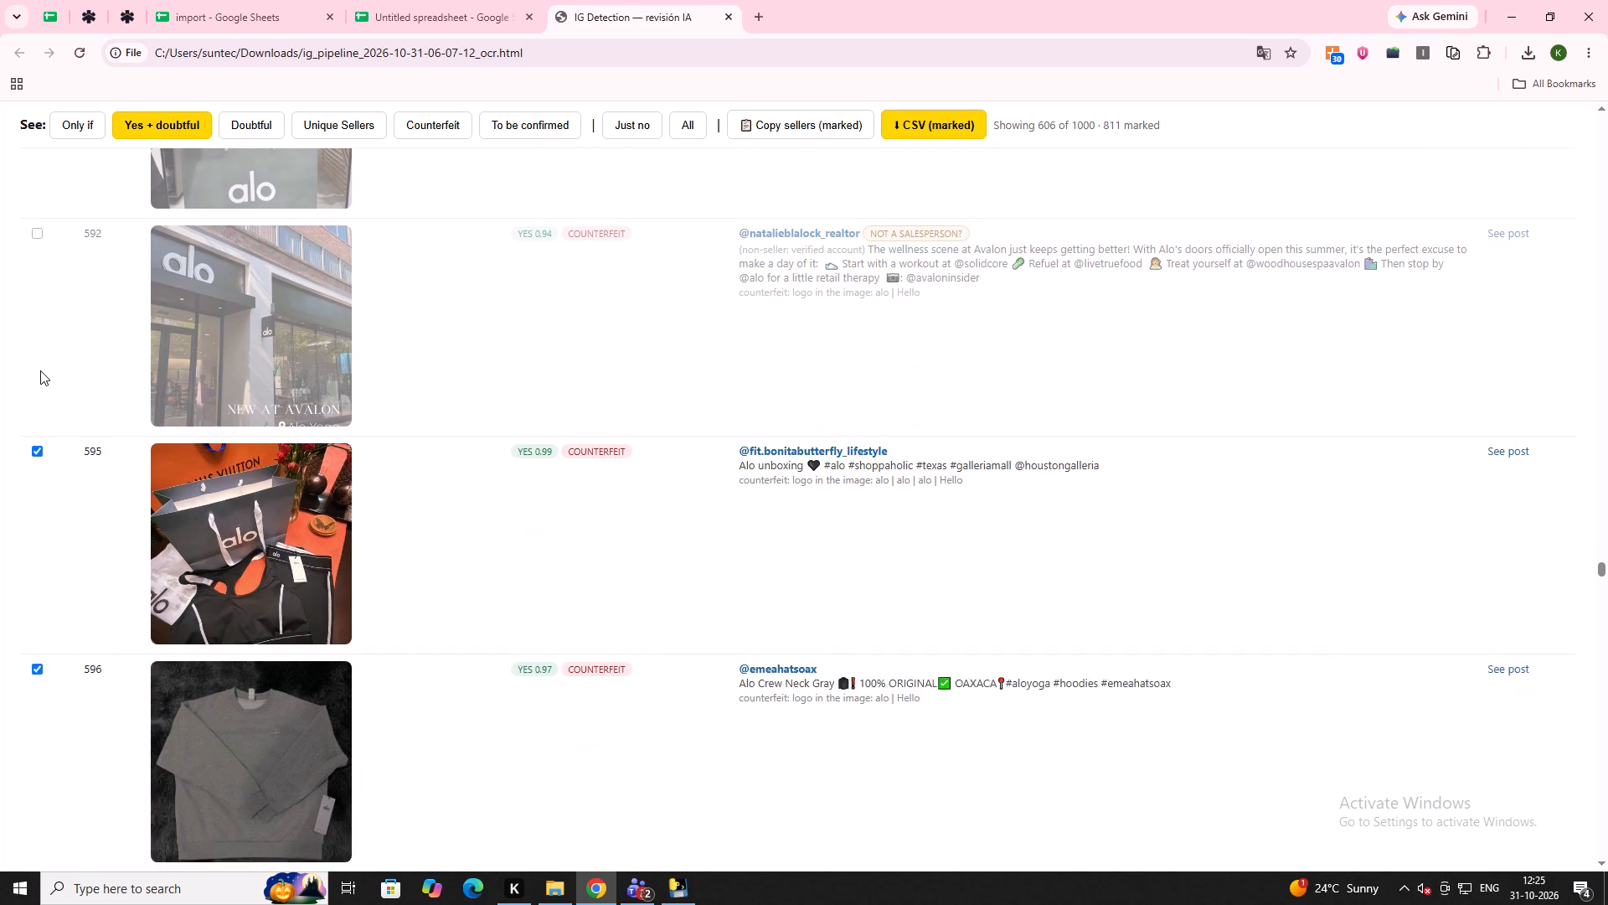
scroll(41, 377, "down", 3)
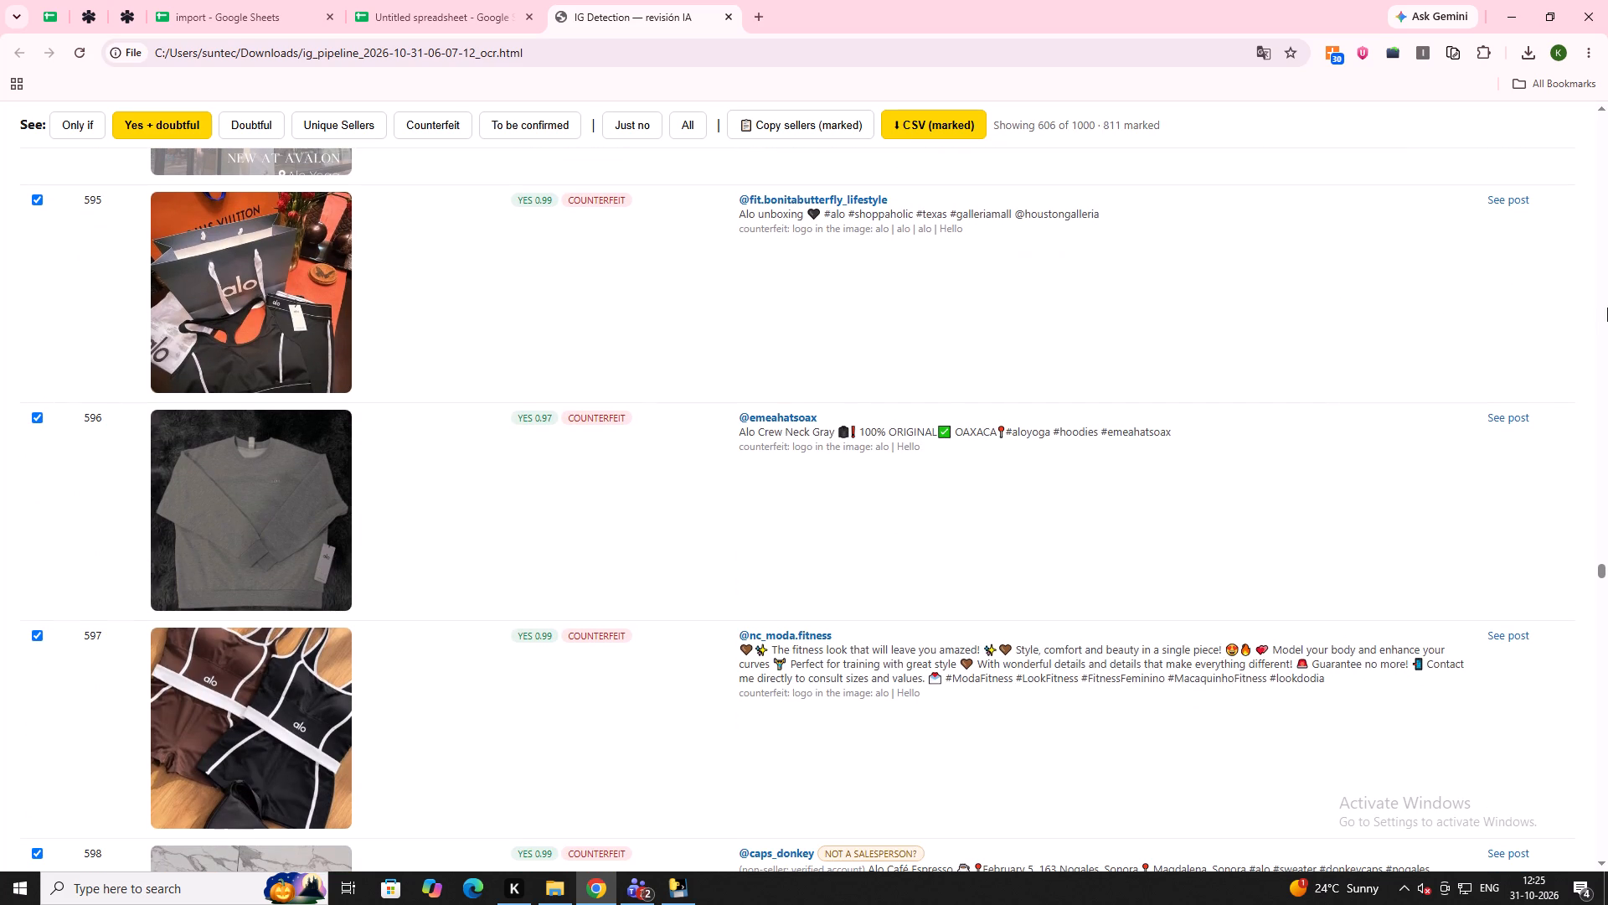
left_click(38, 196)
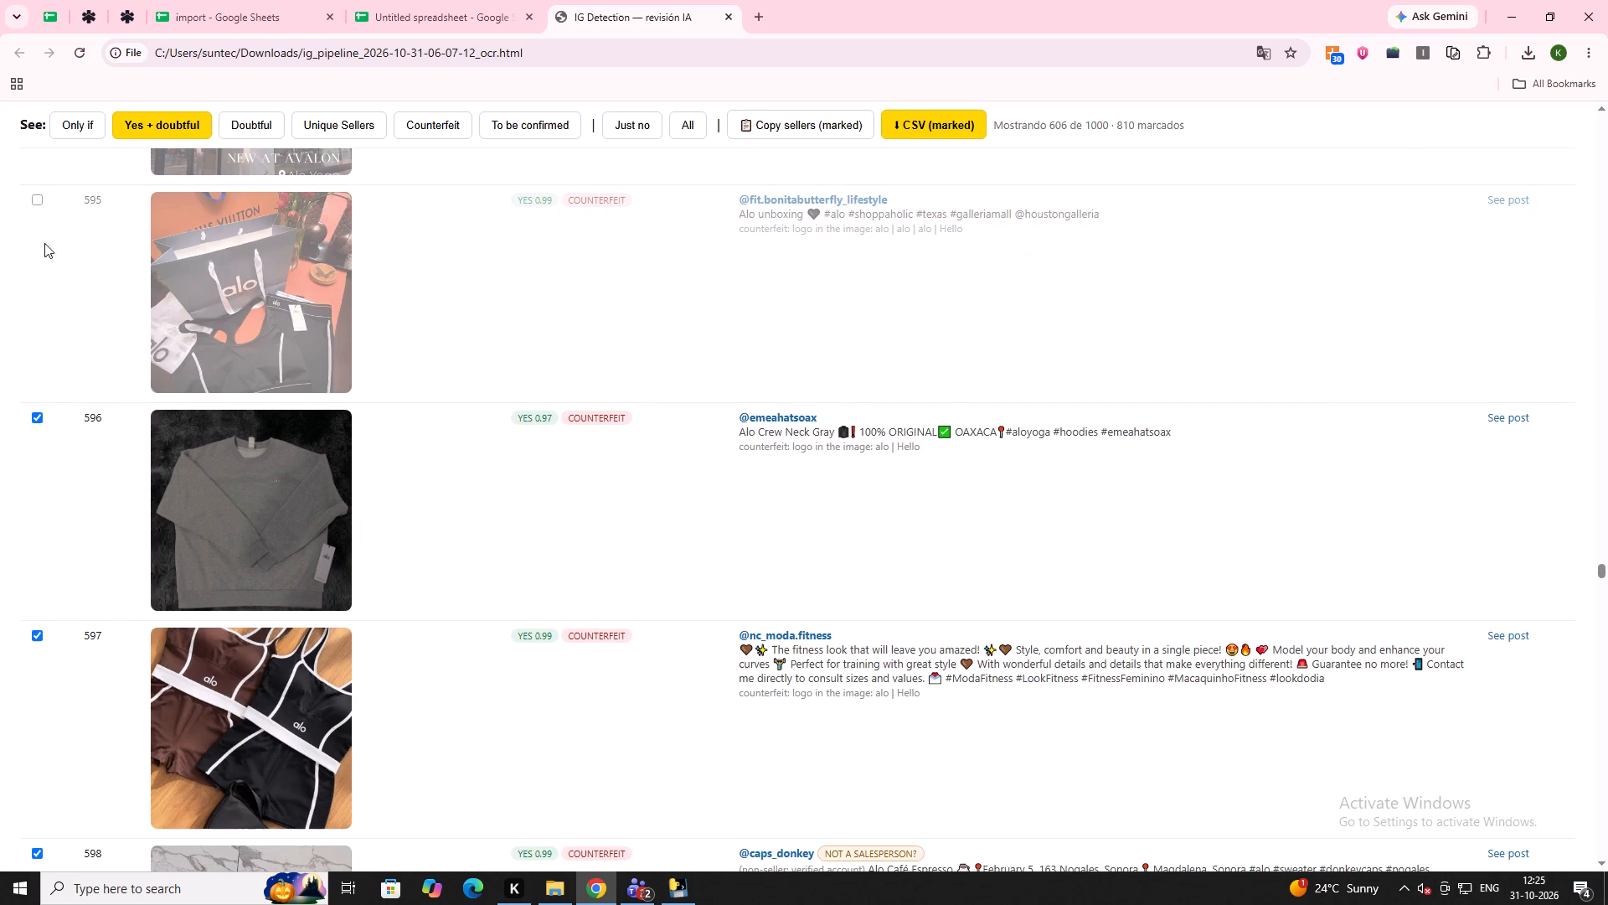
Untick listing 598, the black Alo sweater post from a verified non-seller account.
scroll(133, 393, "down", 2)
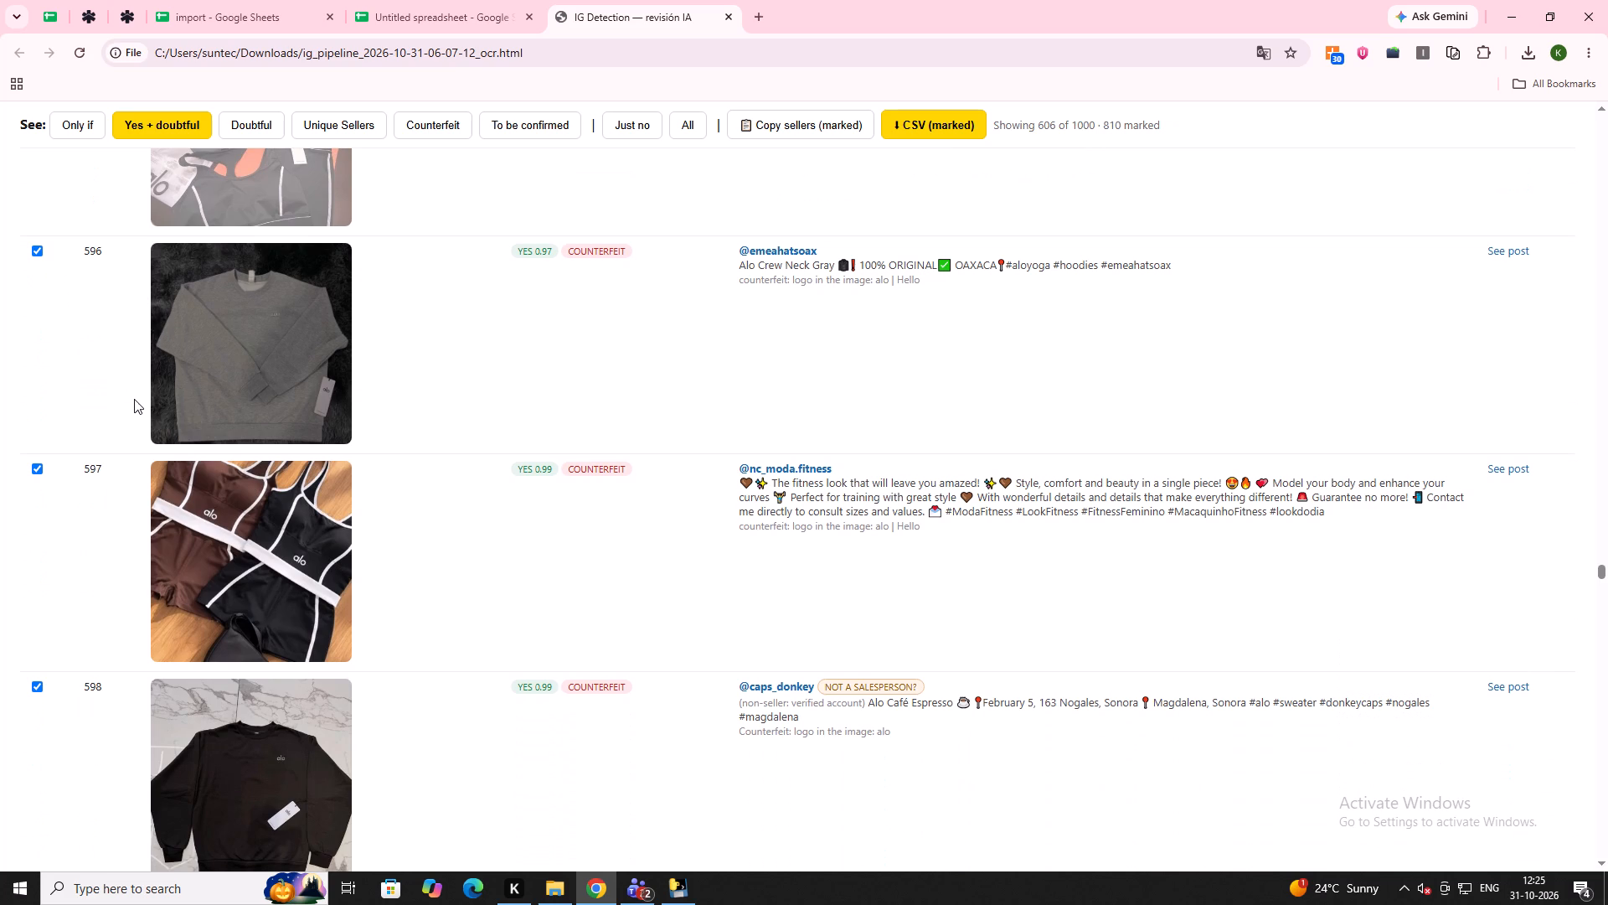
scroll(77, 544, "down", 2)
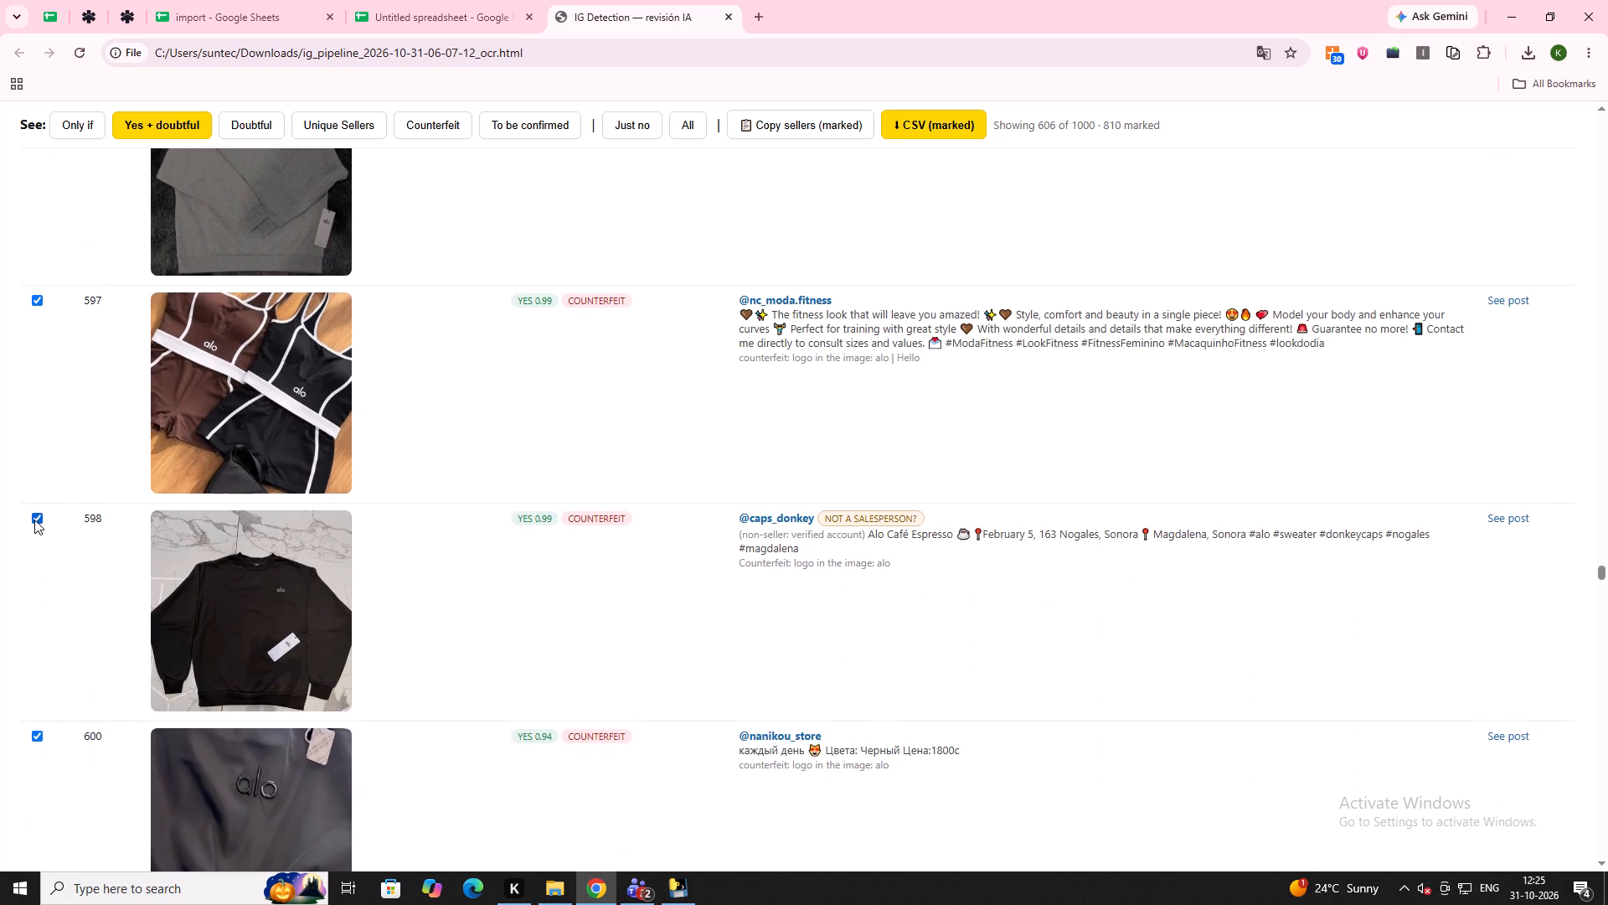
left_click(34, 520)
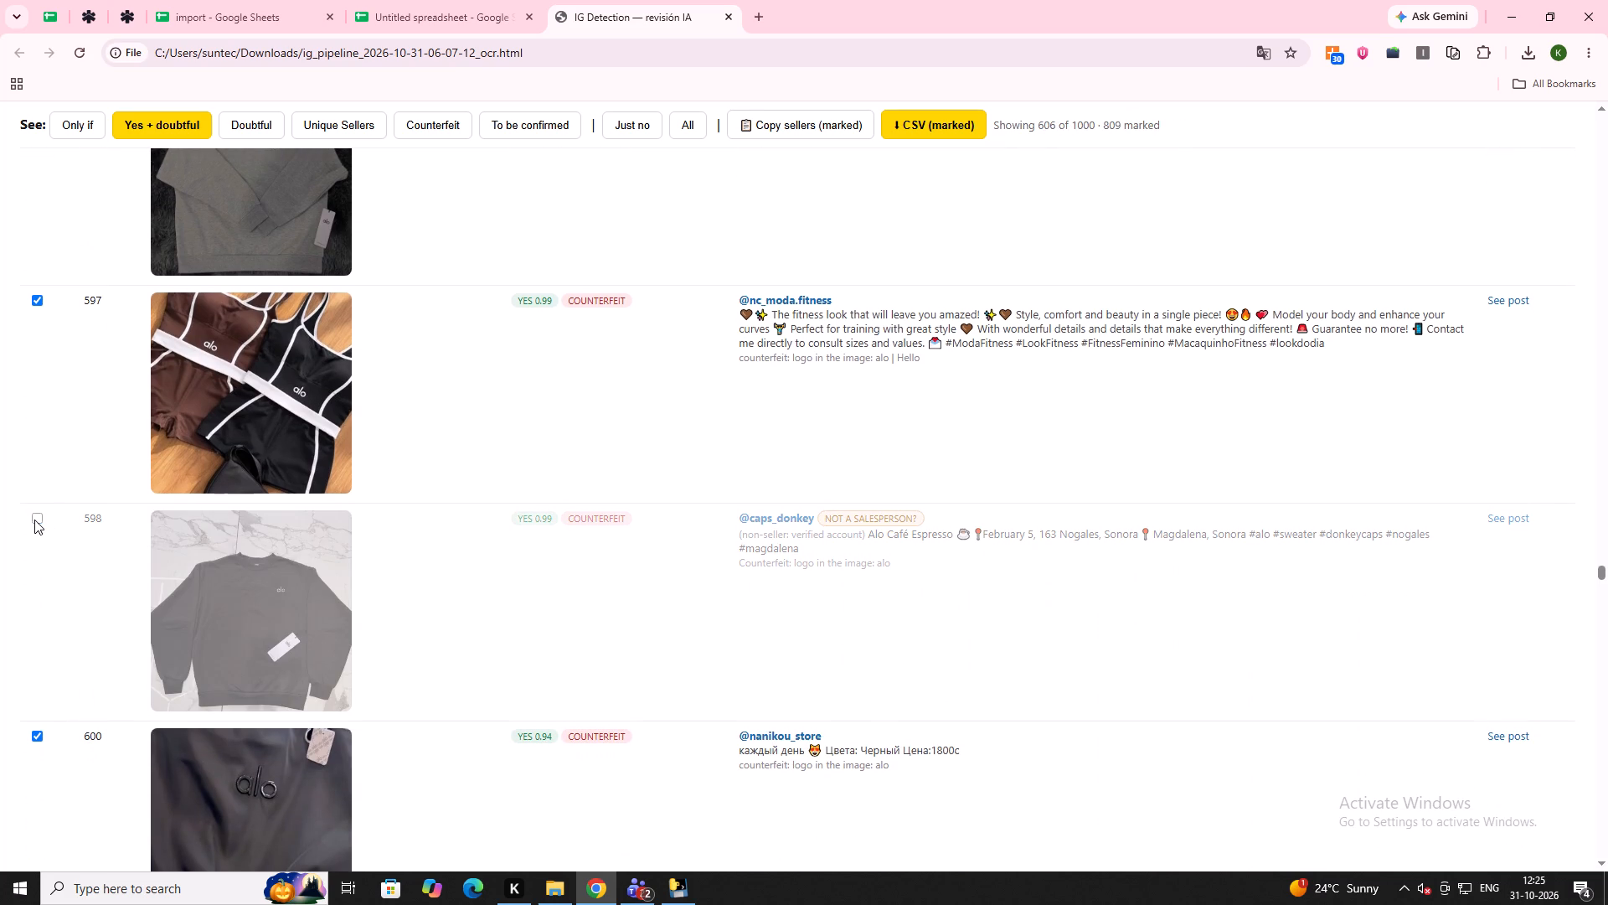
Review the listings from 600 onward and untick listing 615, the verified non-seller post announcing 30% off at the Alo store.
scroll(34, 520, "down", 2)
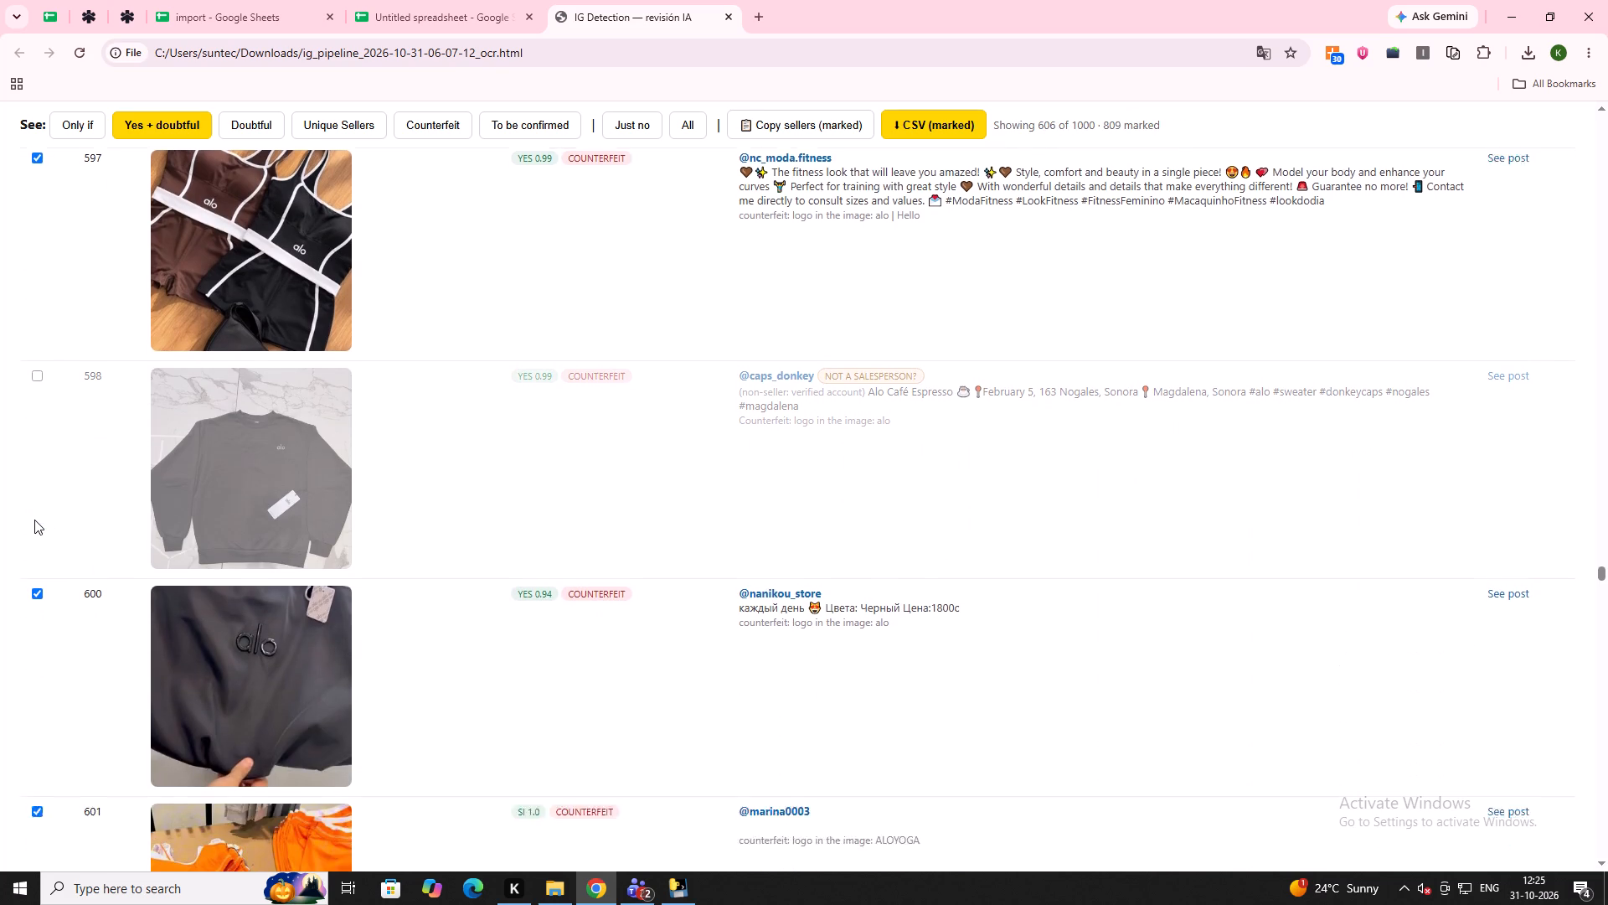
scroll(34, 520, "down", 3)
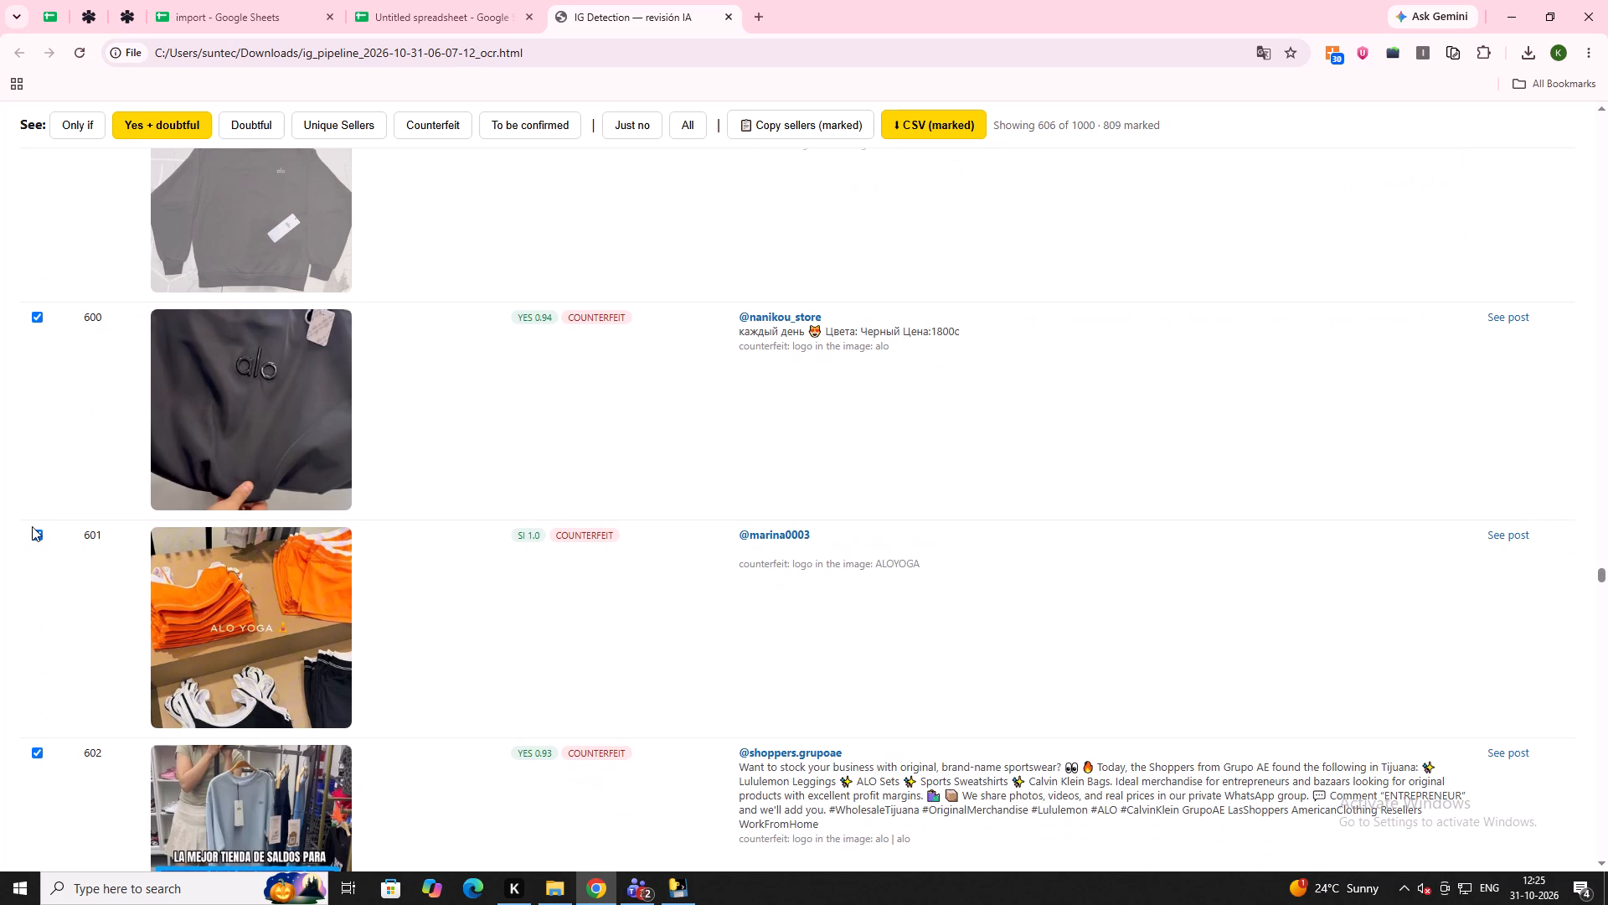
scroll(32, 526, "down", 1)
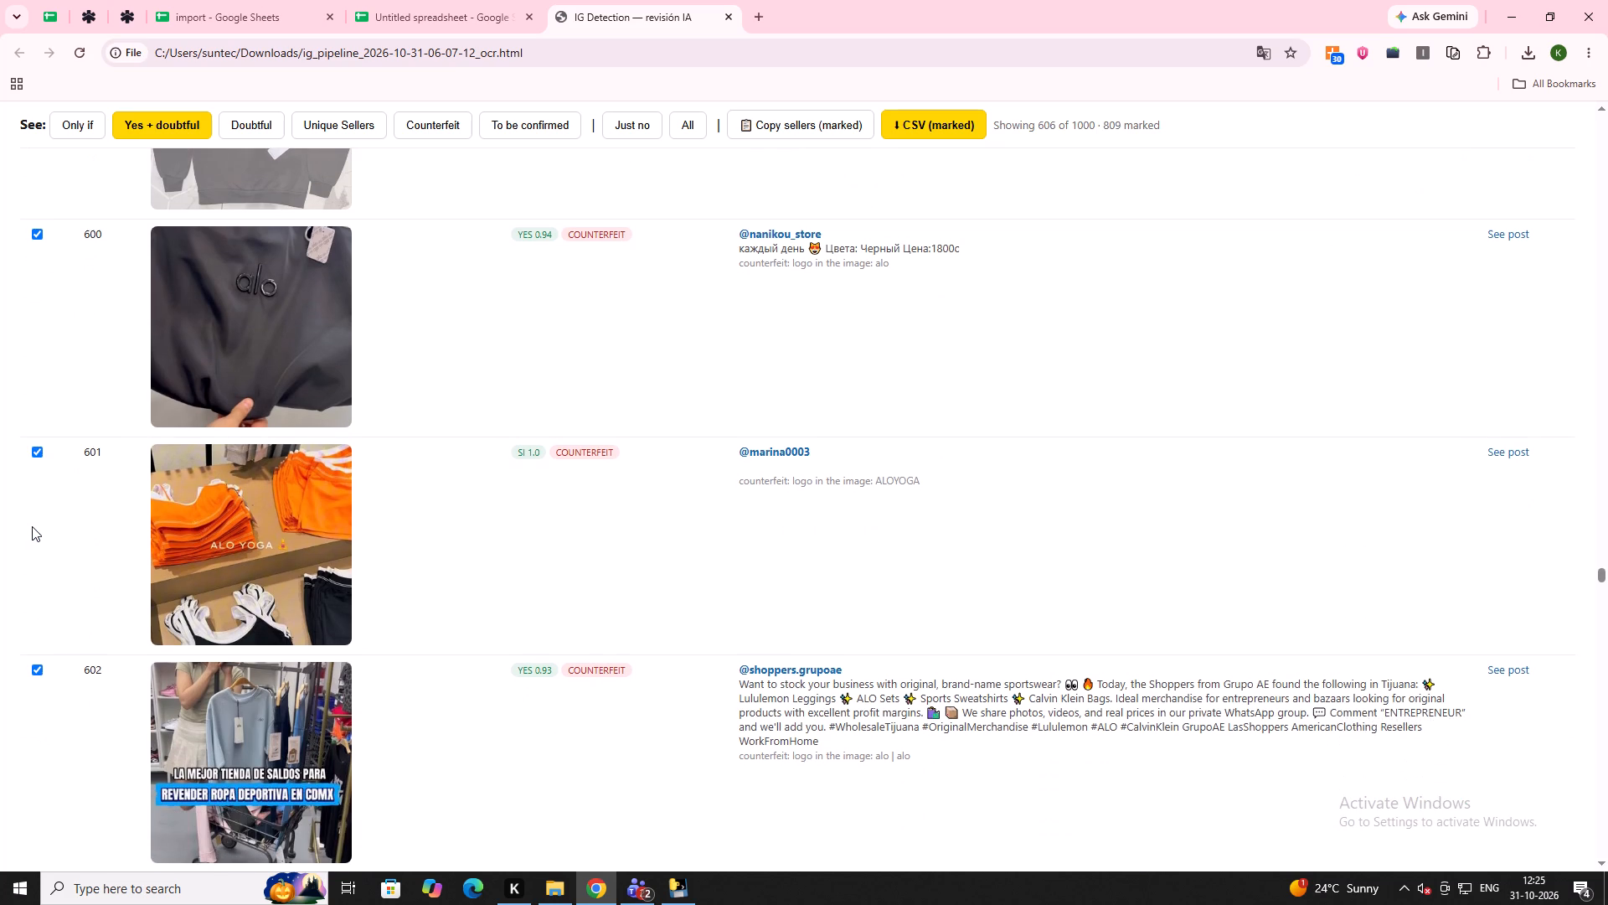
scroll(32, 526, "down", 3)
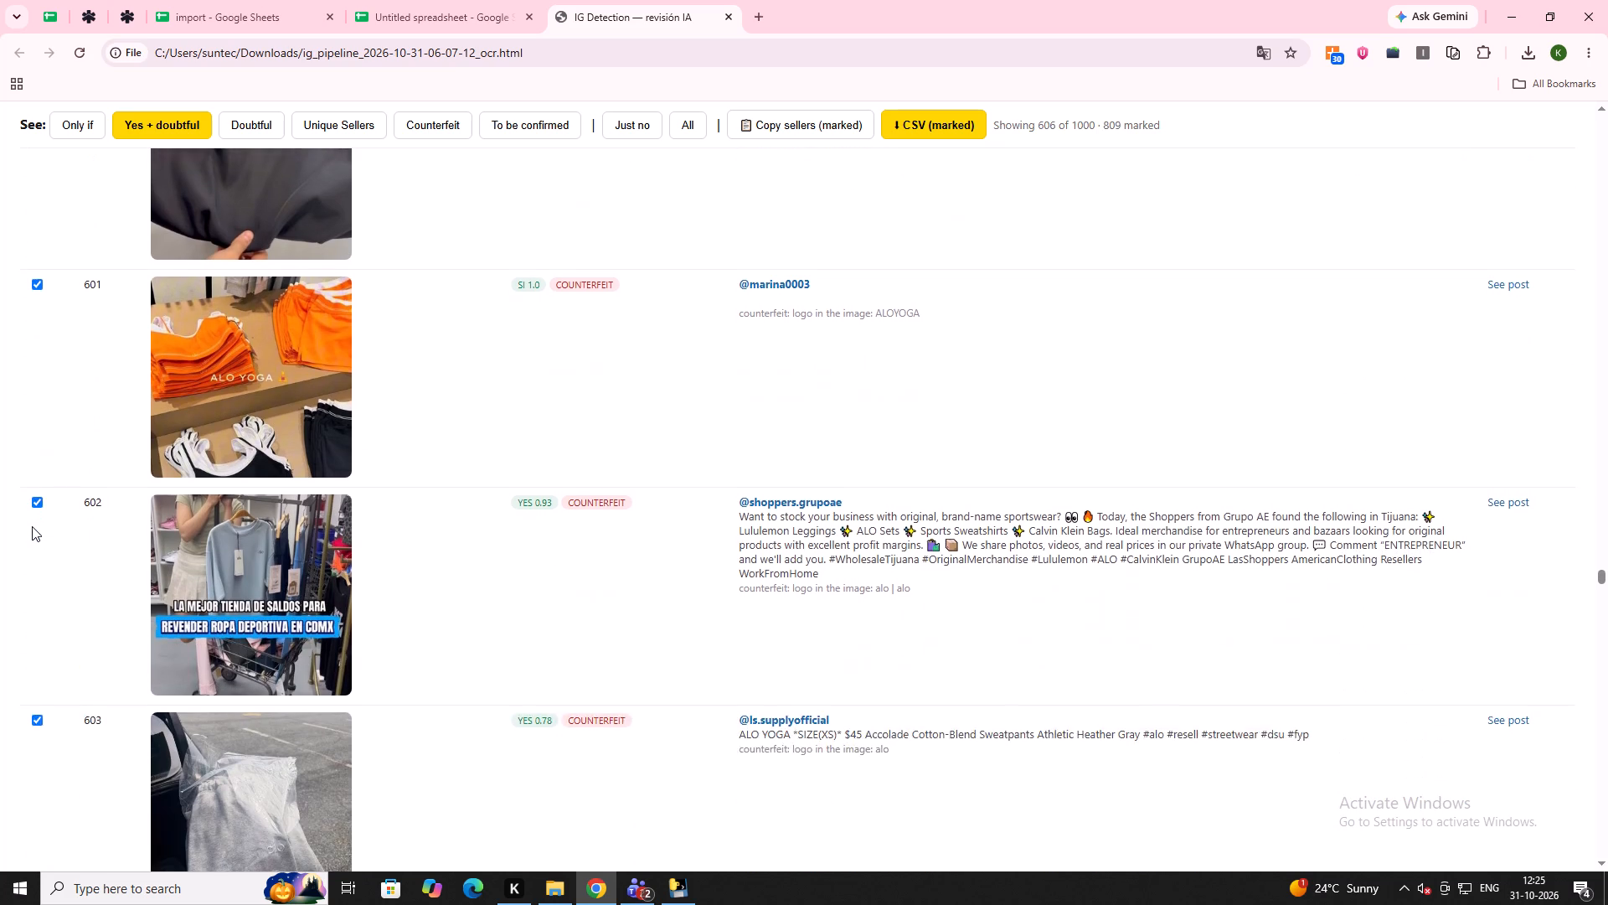
scroll(32, 526, "down", 4)
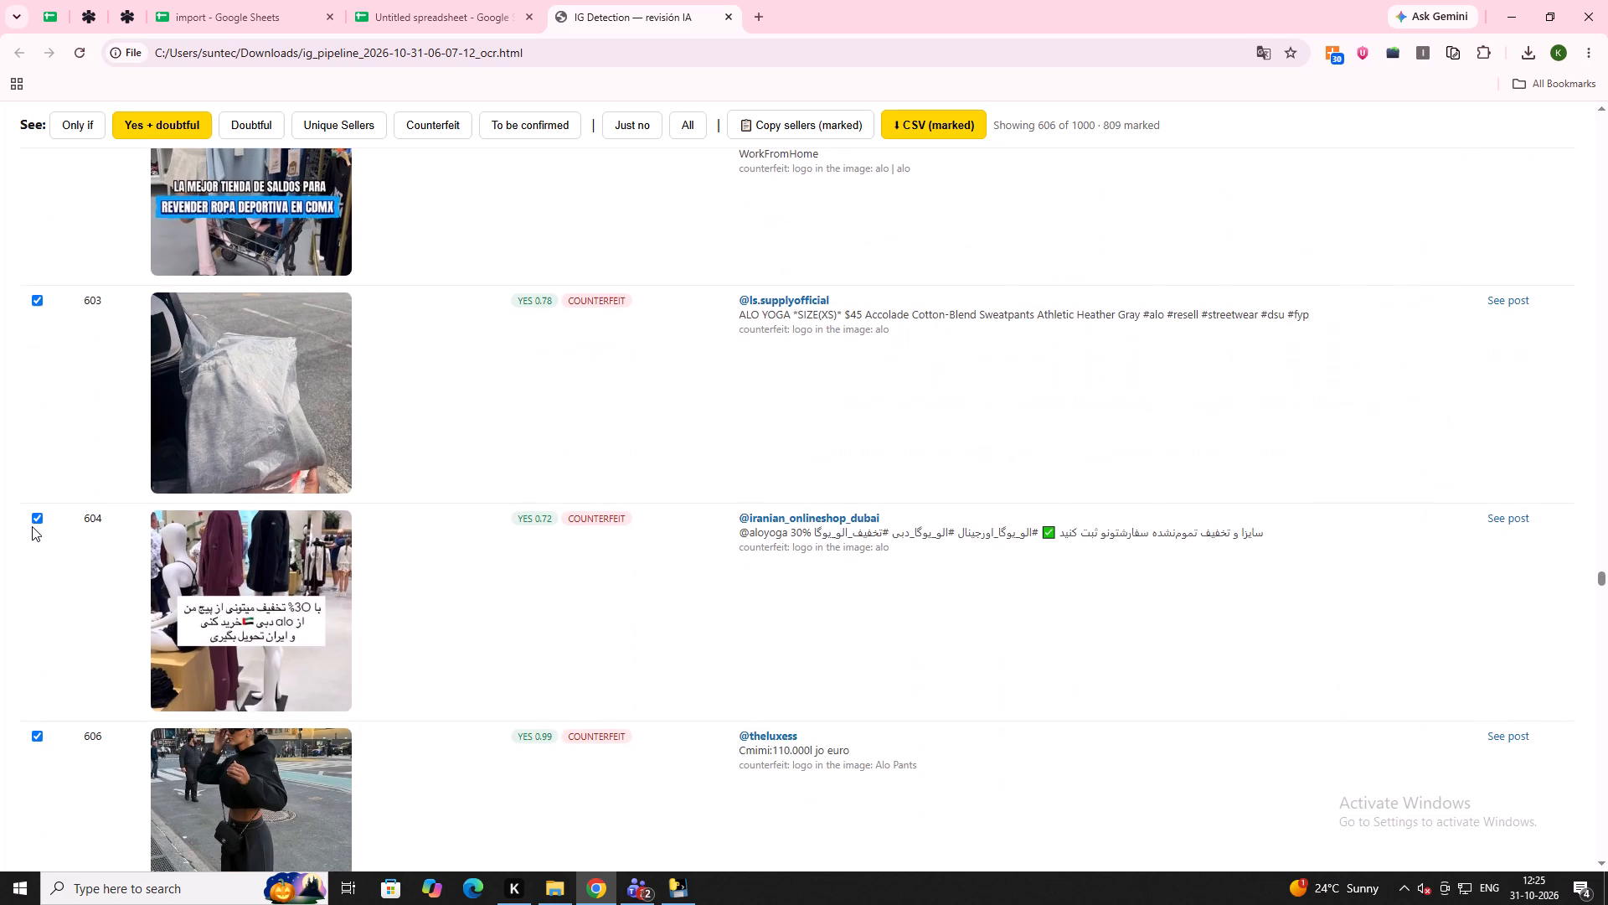
scroll(32, 526, "down", 3)
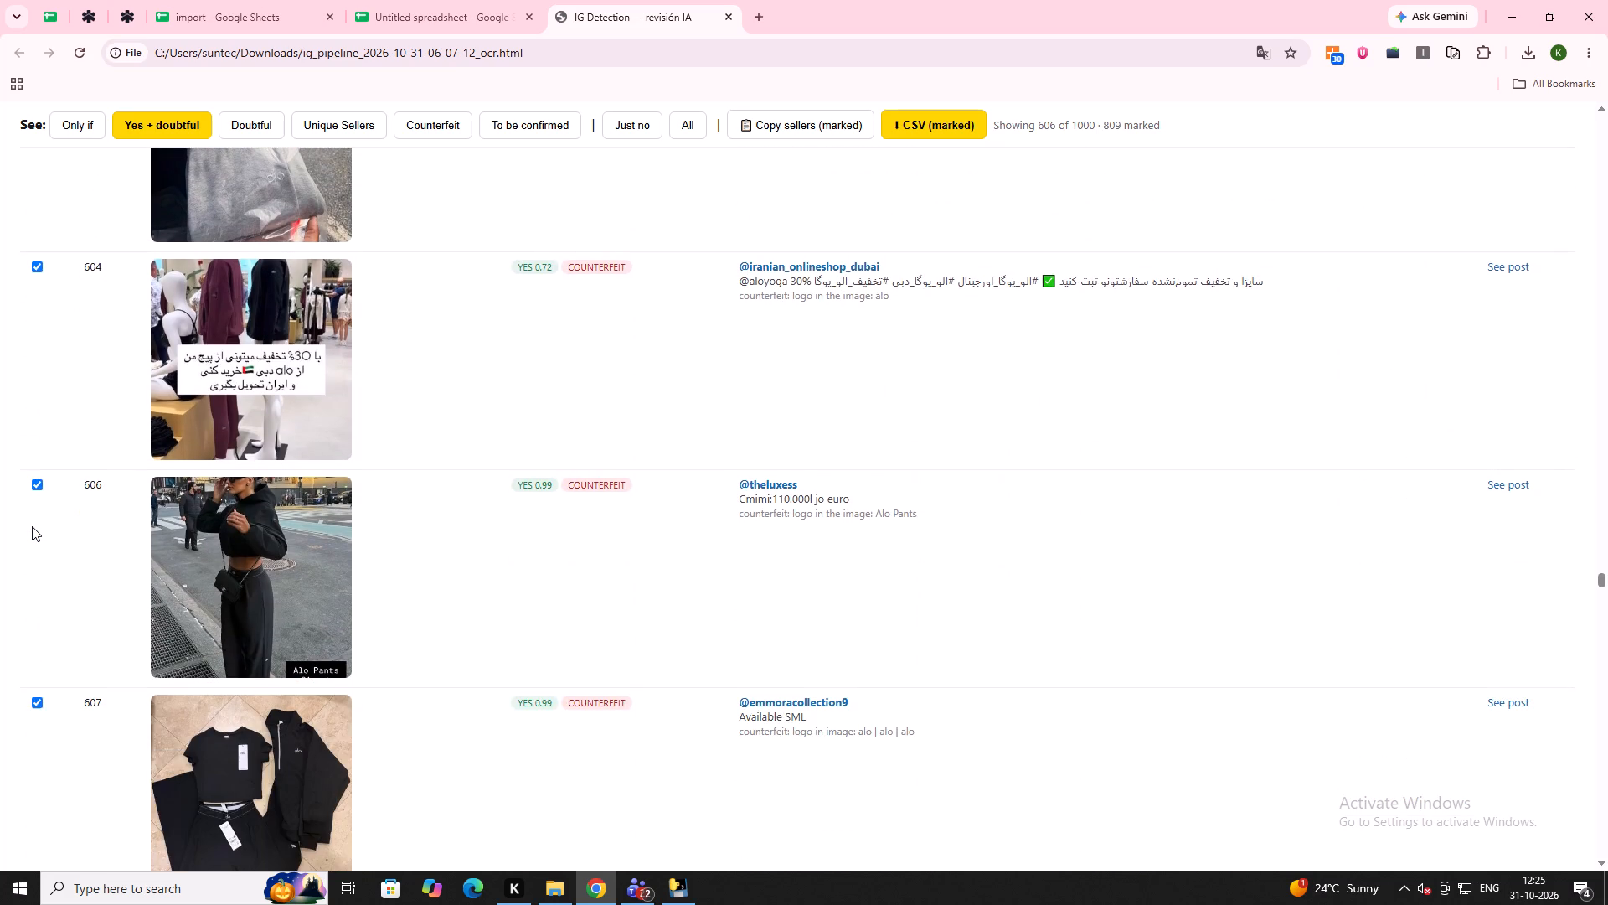
scroll(32, 526, "down", 2)
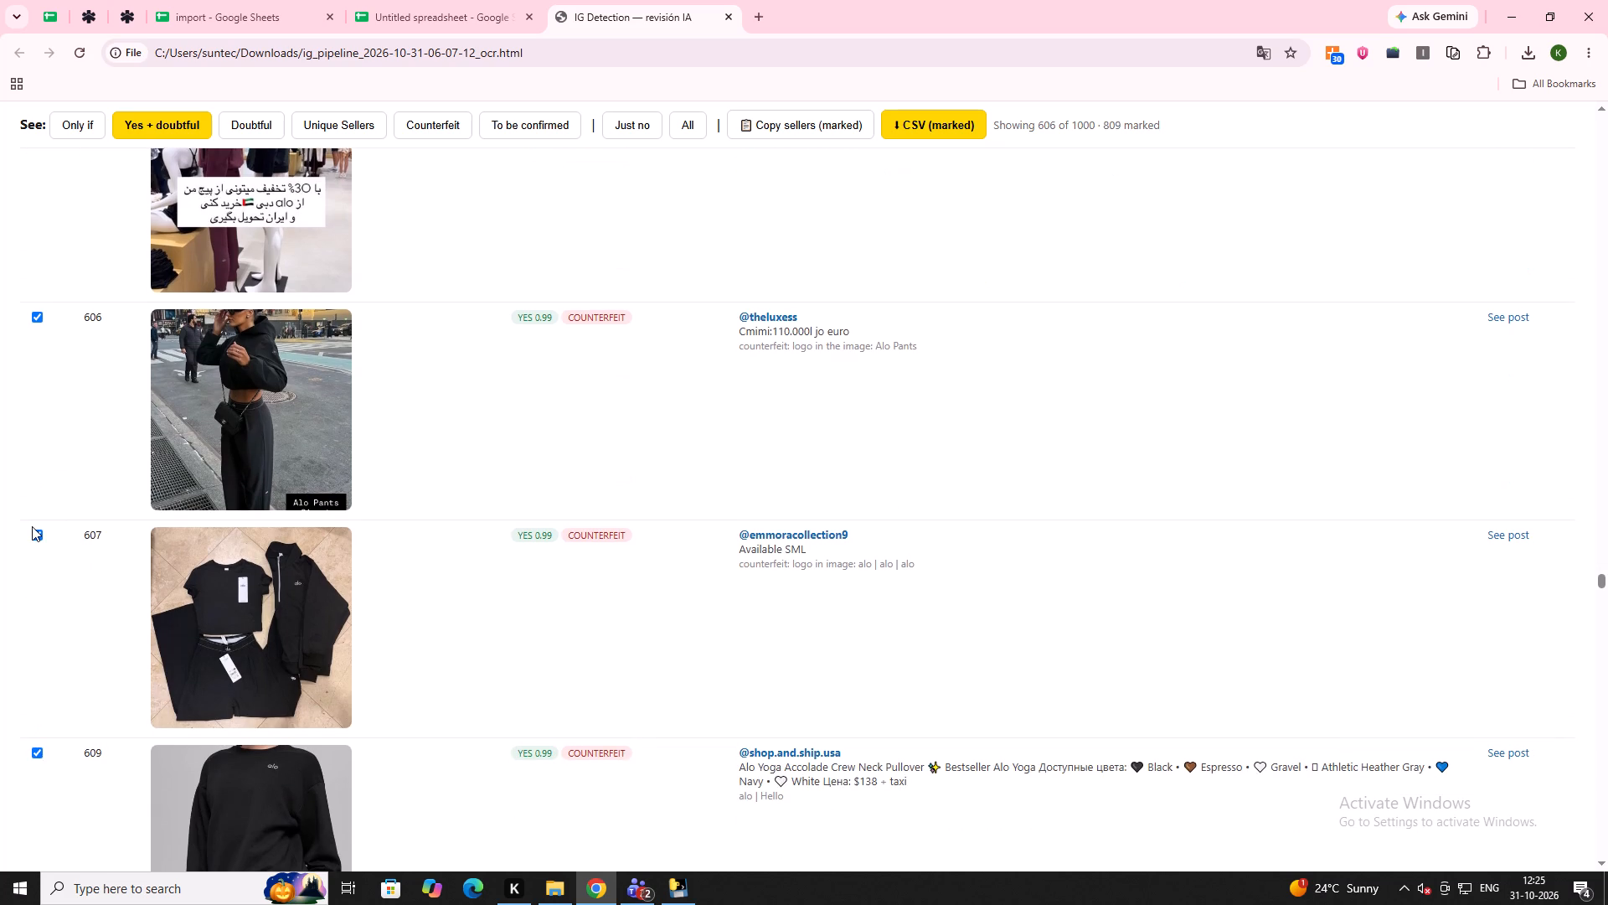
scroll(32, 526, "down", 3)
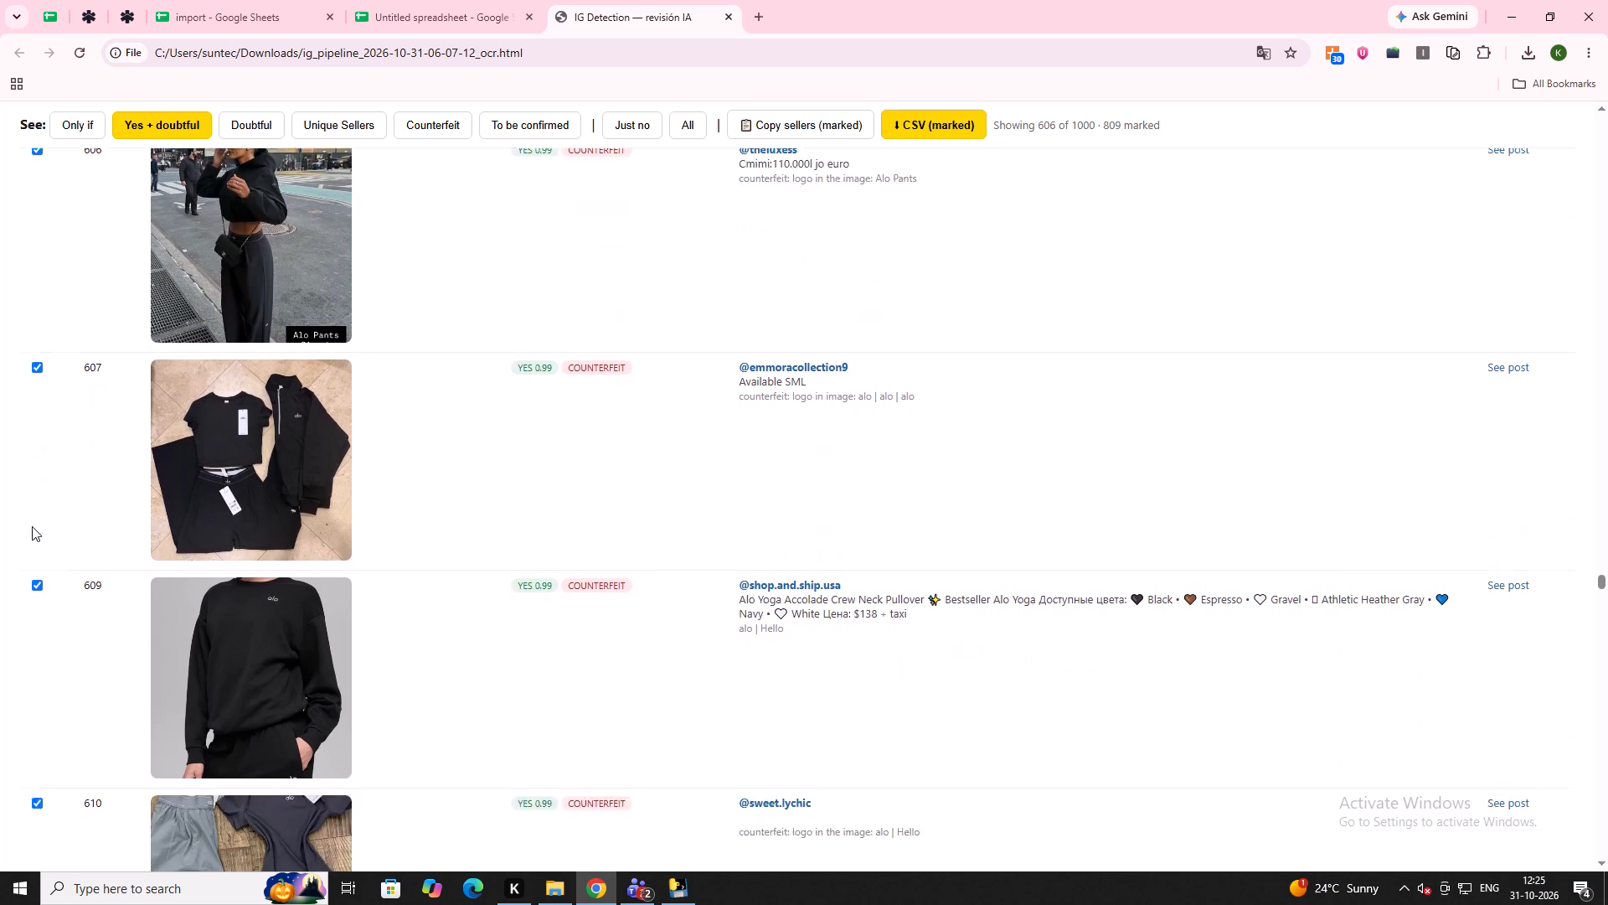
scroll(32, 526, "down", 1)
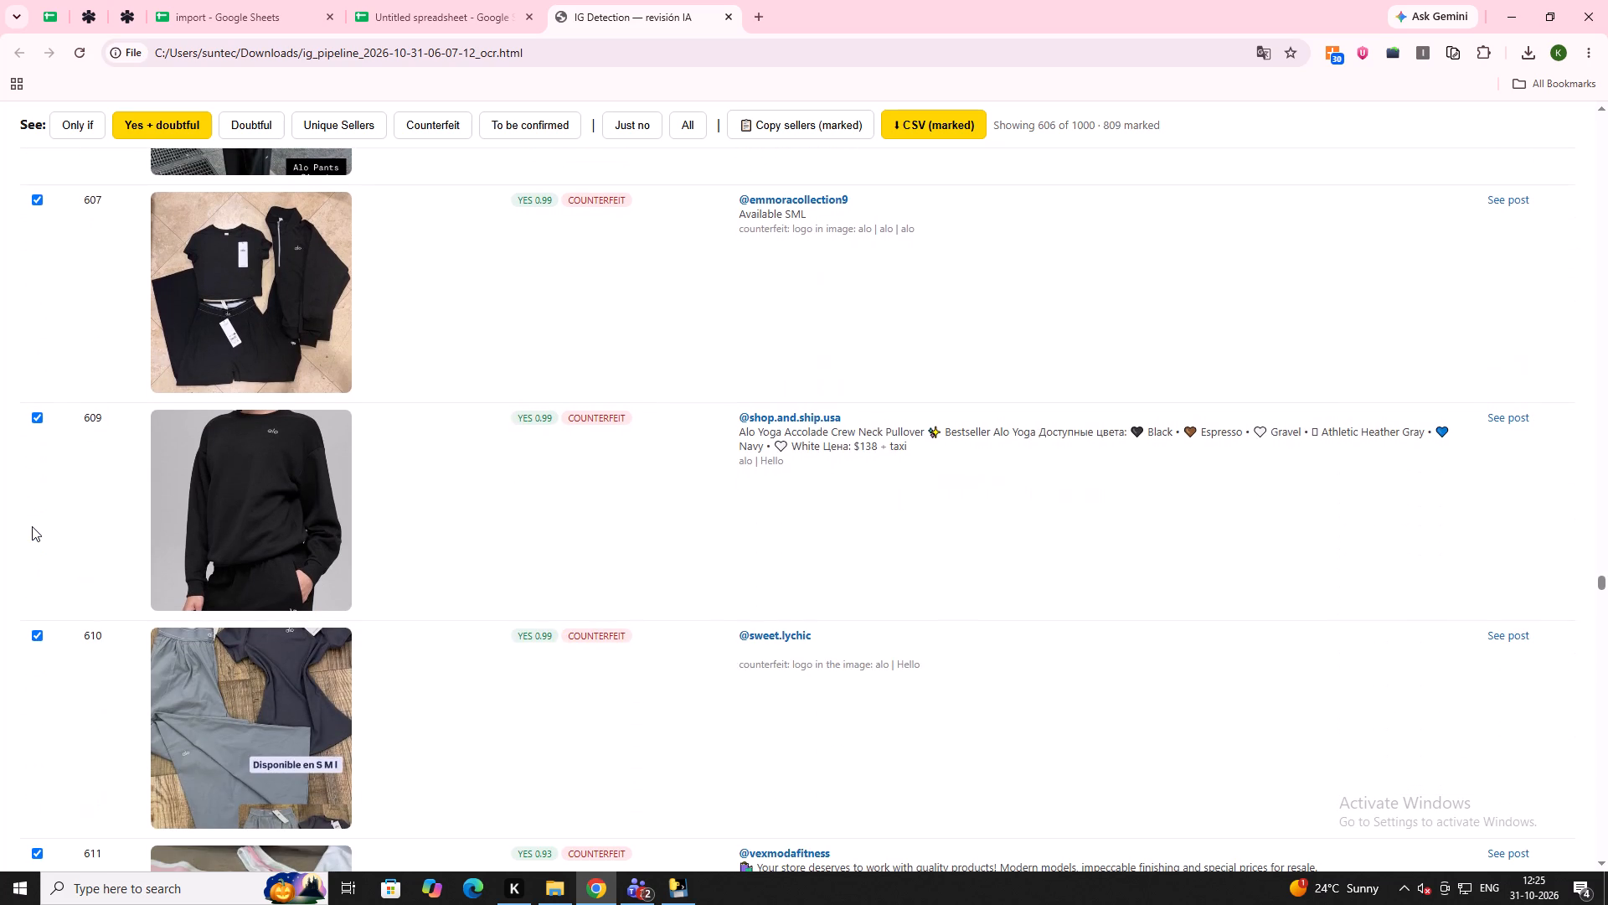
scroll(32, 526, "down", 7)
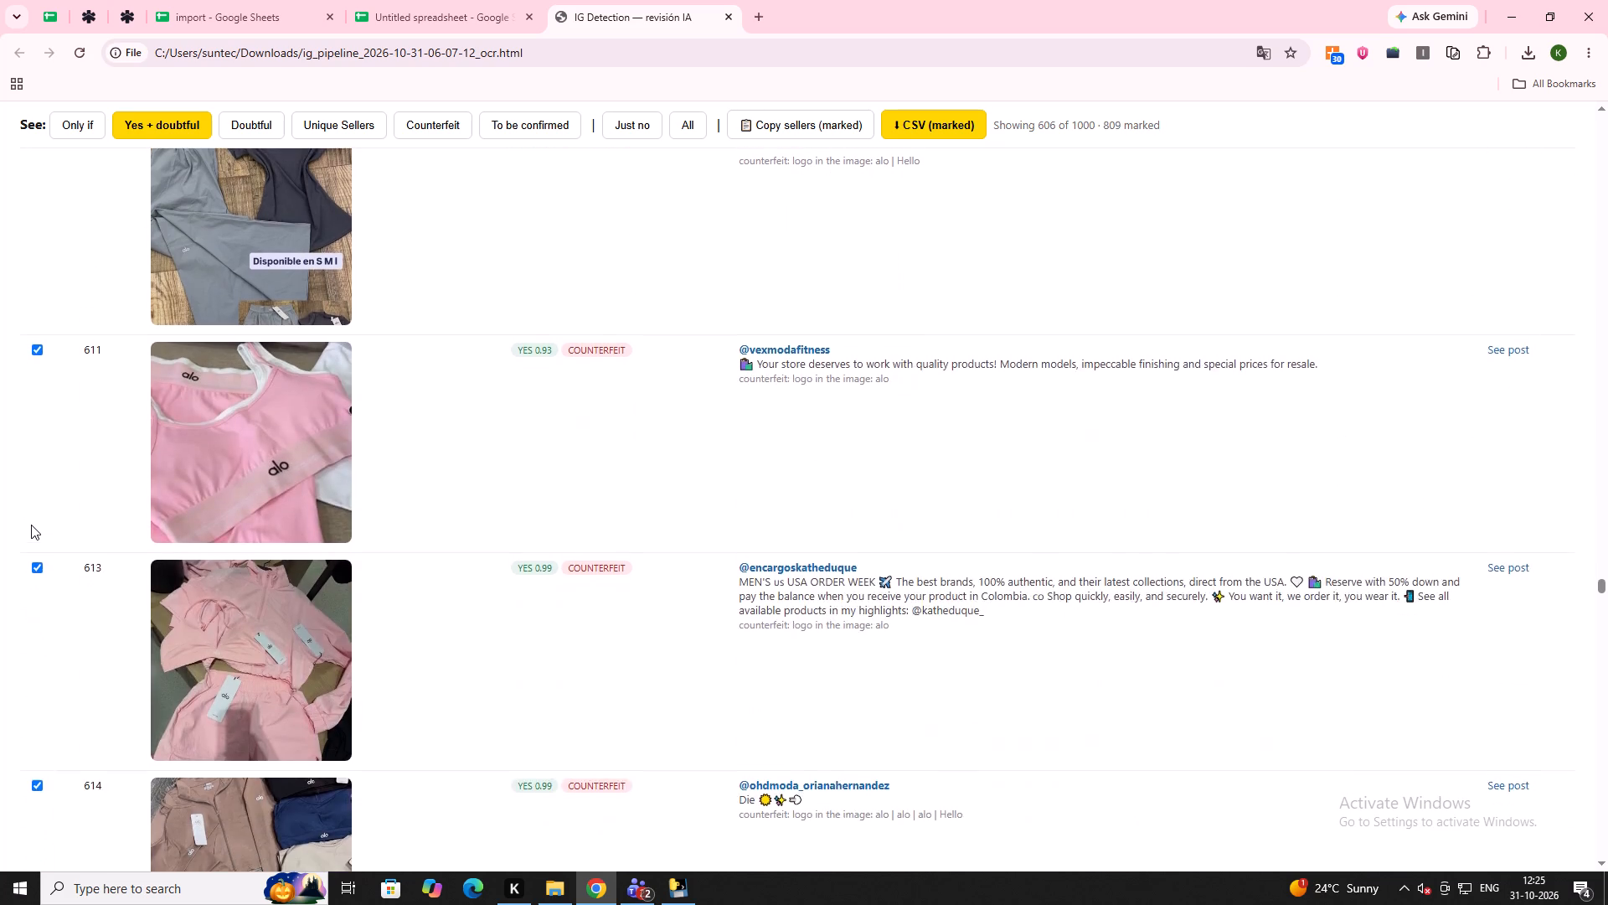
scroll(31, 525, "down", 5)
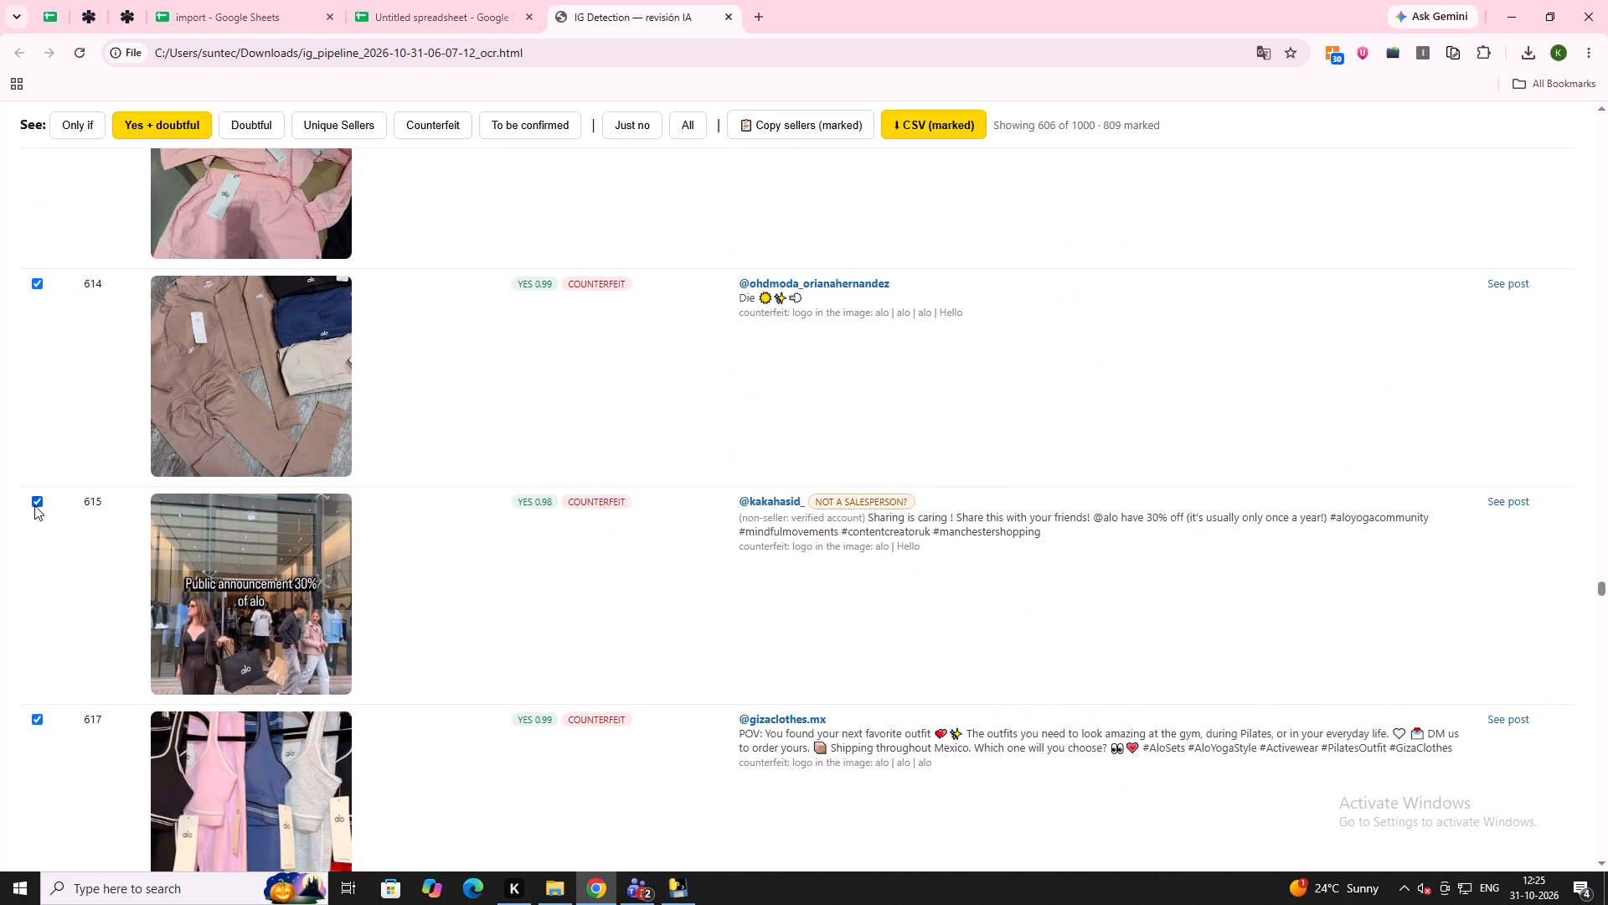
left_click(34, 505)
Untick listing 619, the Alo storefront post advertising a 30% store-wide discount.
scroll(90, 561, "down", 8)
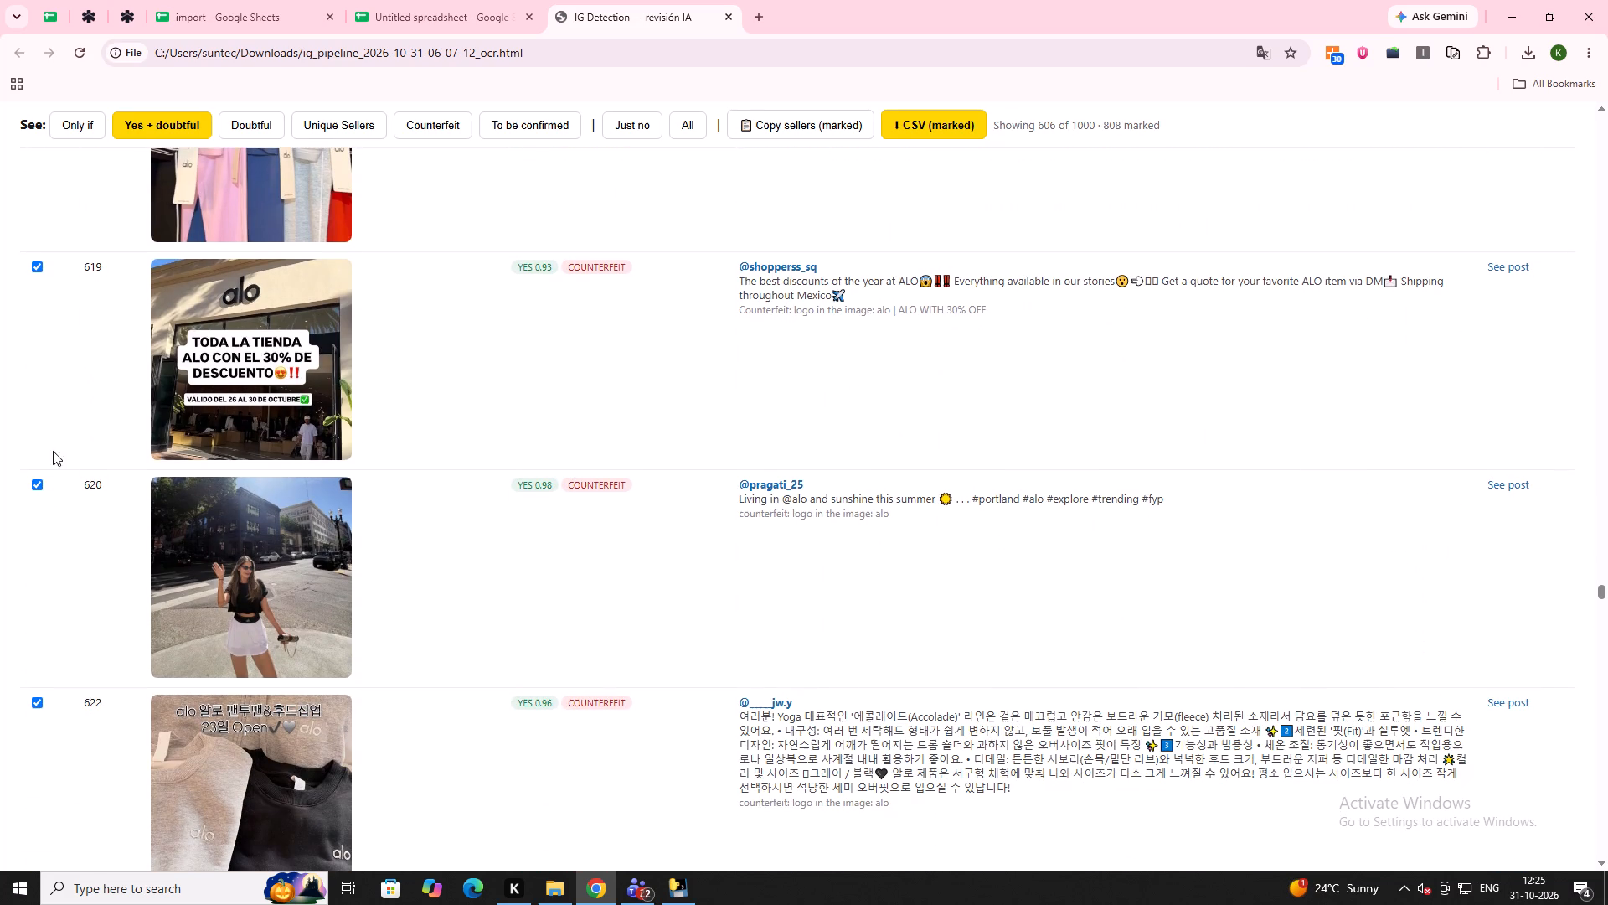
left_click(38, 260)
left_click(37, 268)
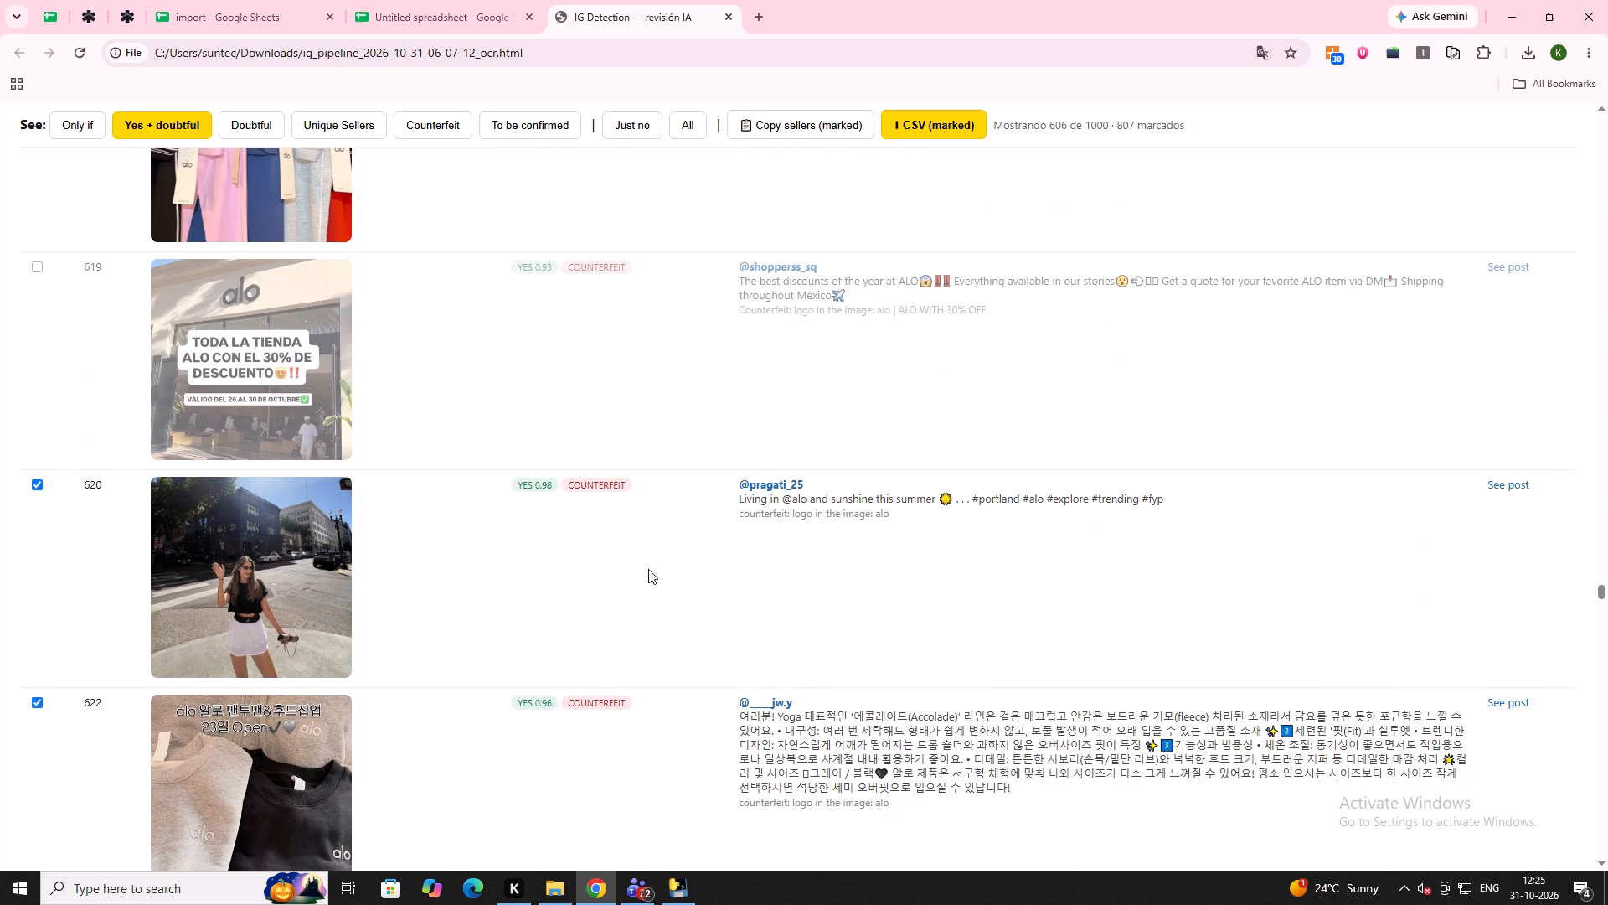
Review the listings from 622 onward and untick listings 627 and 628, the Alo sale posts from verified non-seller accounts.
scroll(37, 376, "down", 6)
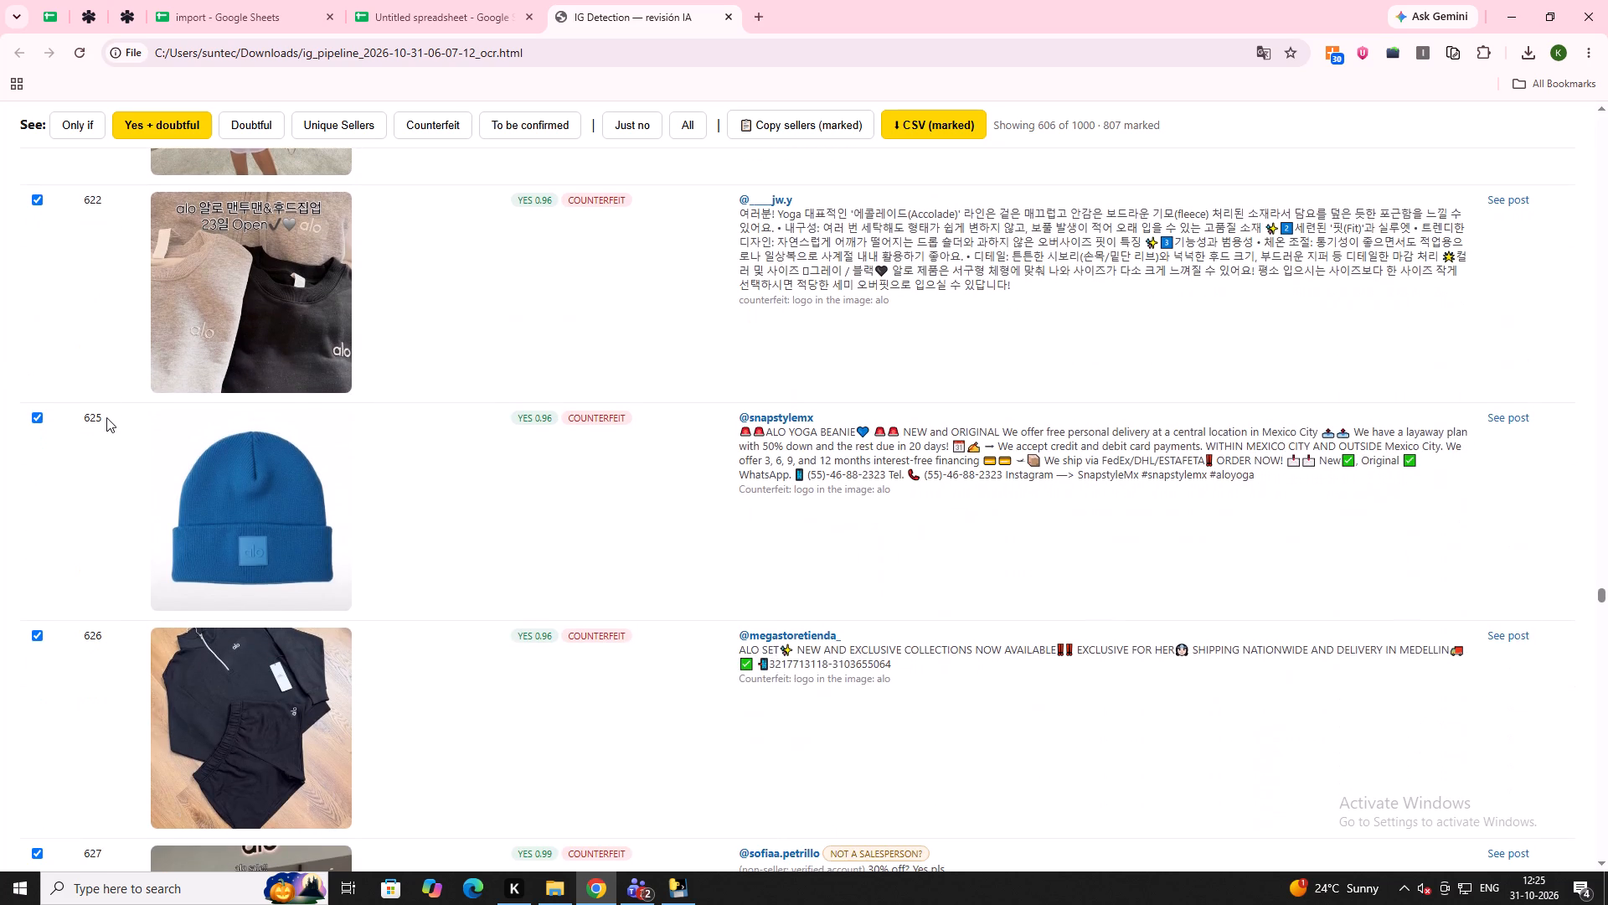
scroll(106, 417, "down", 4)
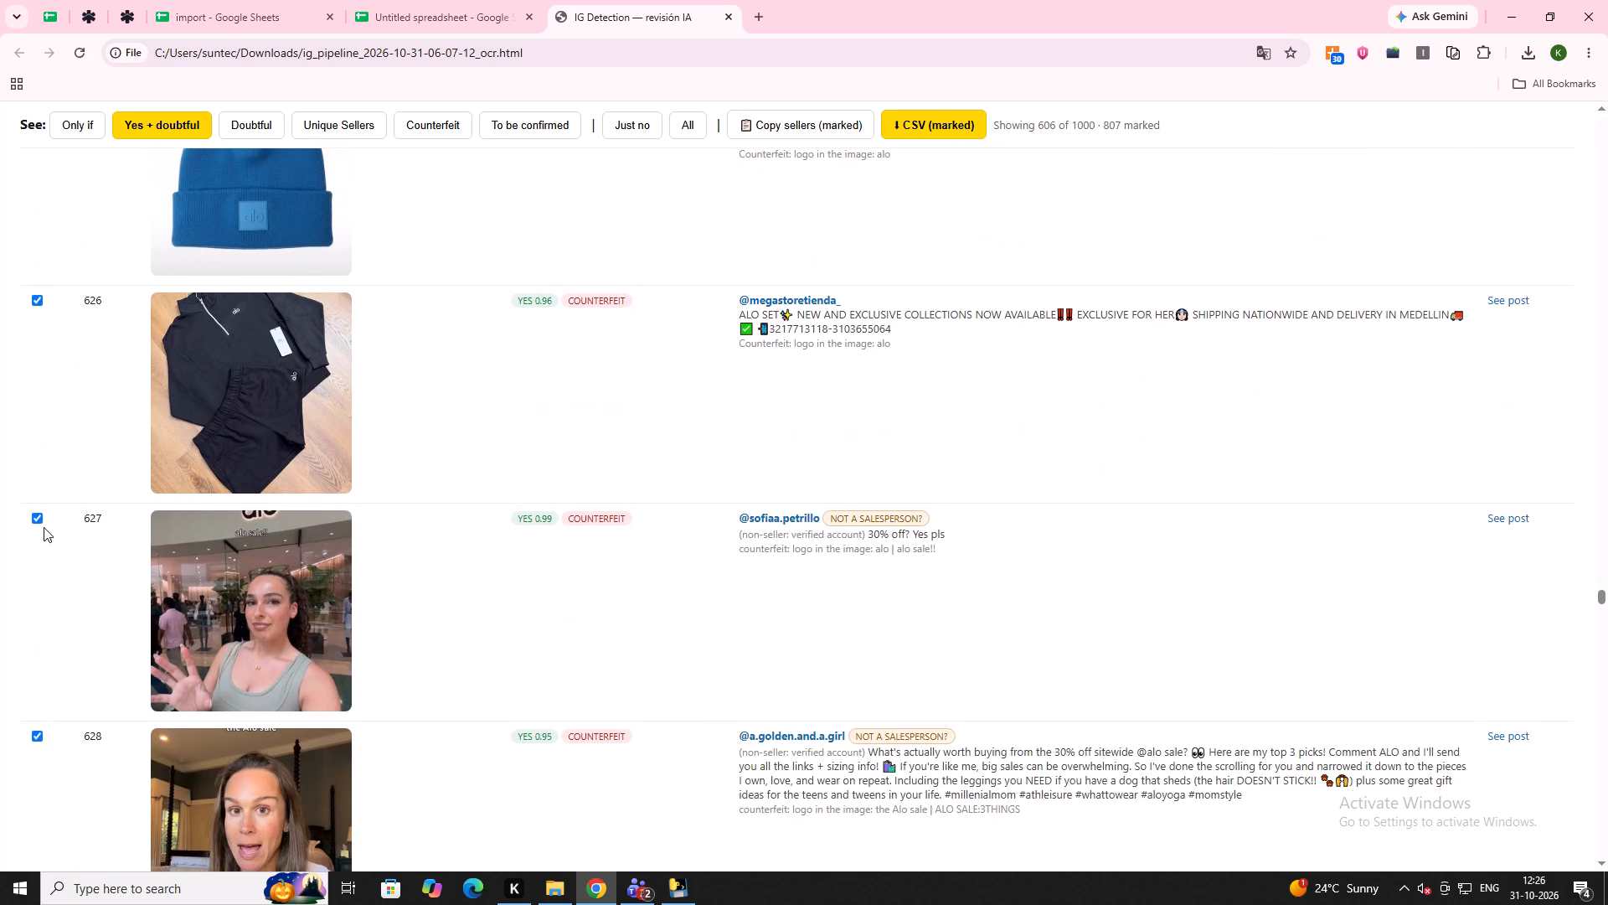
left_click(39, 522)
scroll(86, 536, "down", 4)
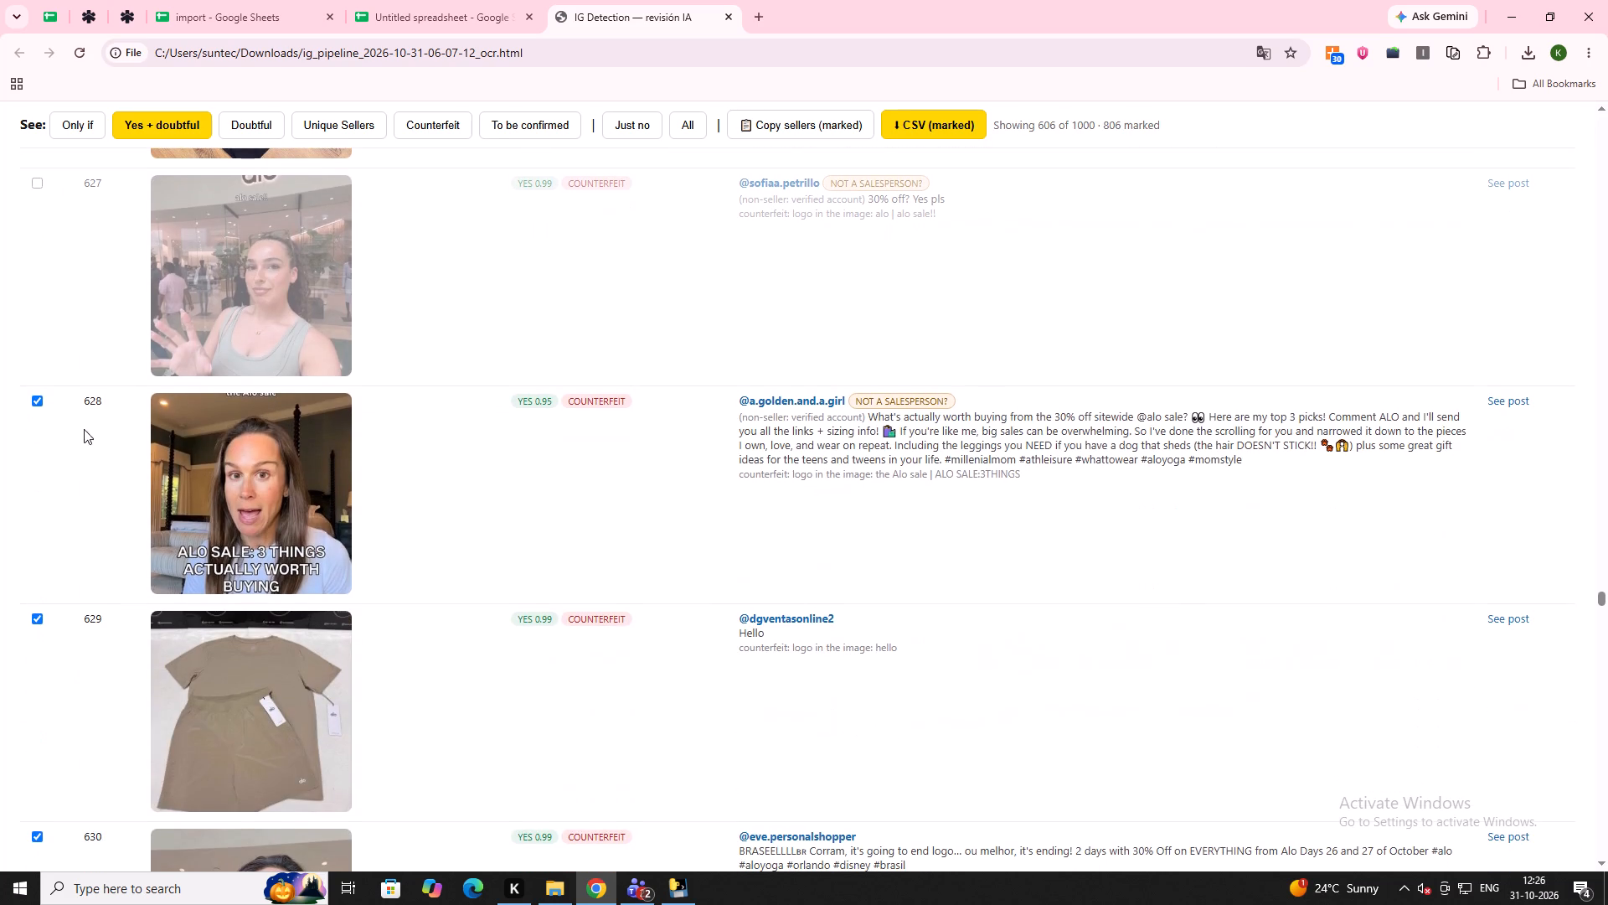
left_click(40, 401)
Untick listing 632, the Doha Festival City shopping bag post, and listing 630, the personal shopper's Alo Yoga 30% off promotion.
scroll(237, 464, "down", 4)
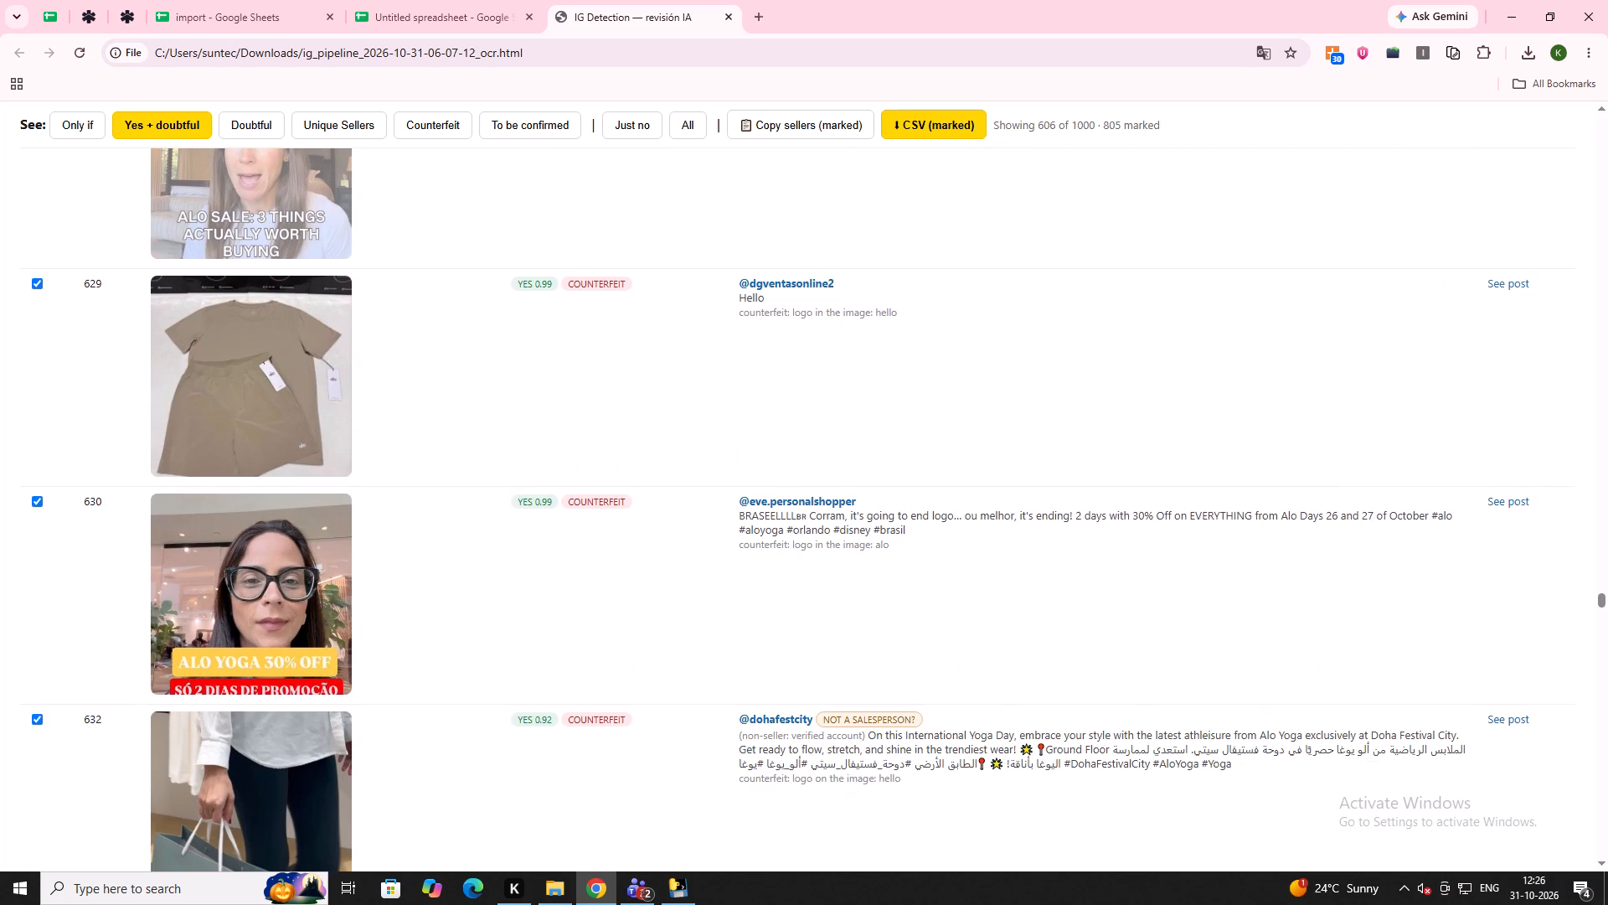
scroll(237, 464, "down", 1)
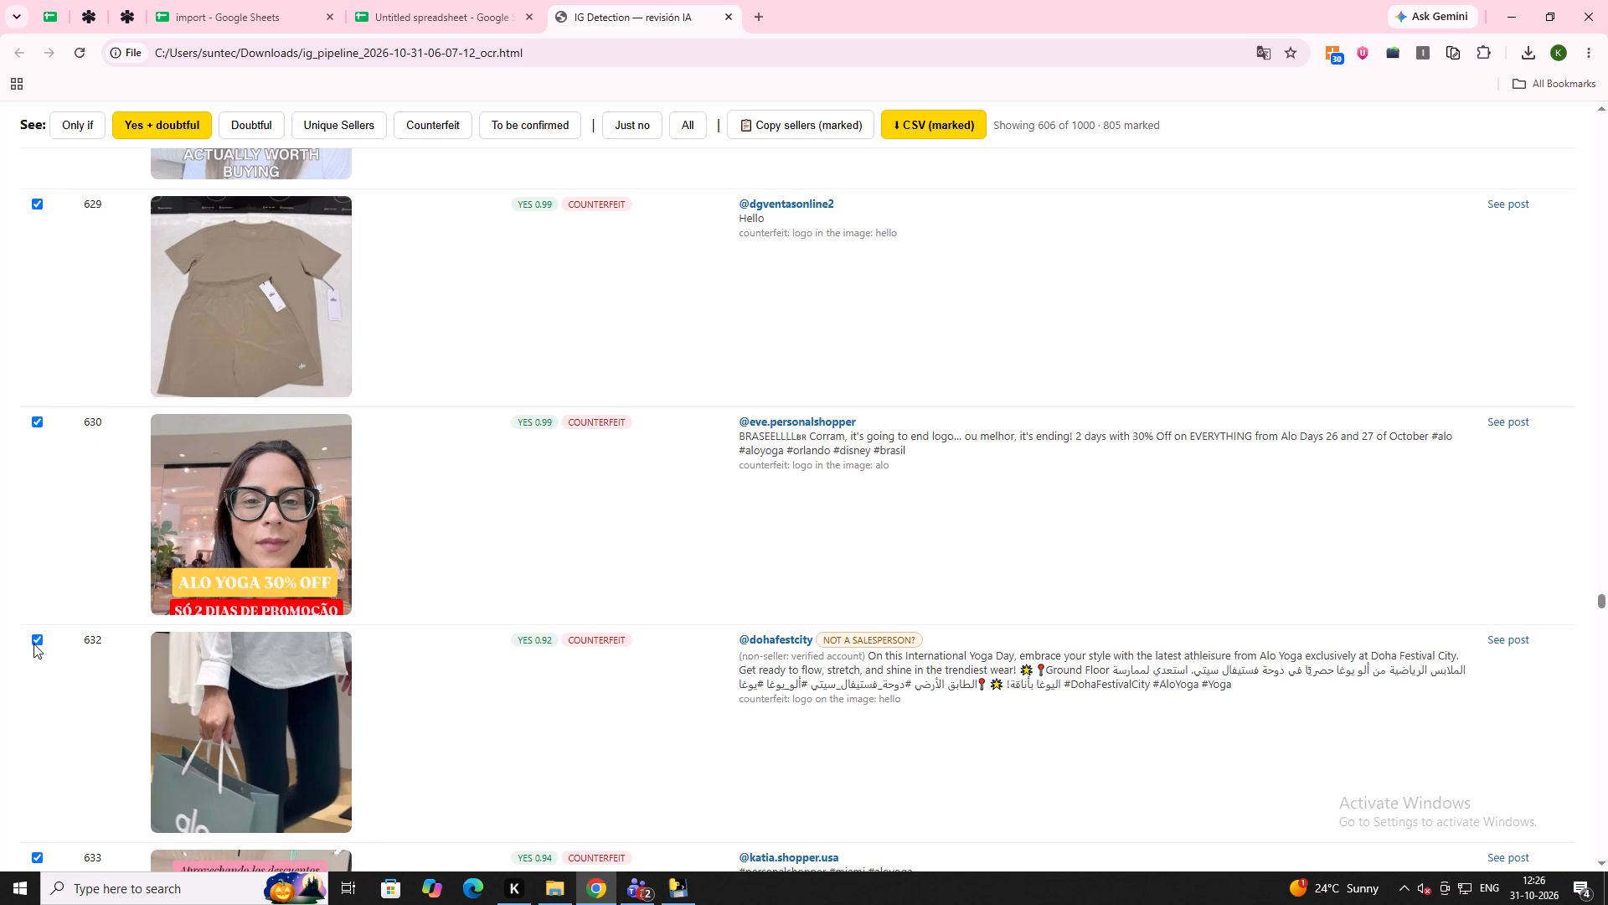
left_click(35, 639)
left_click(34, 419)
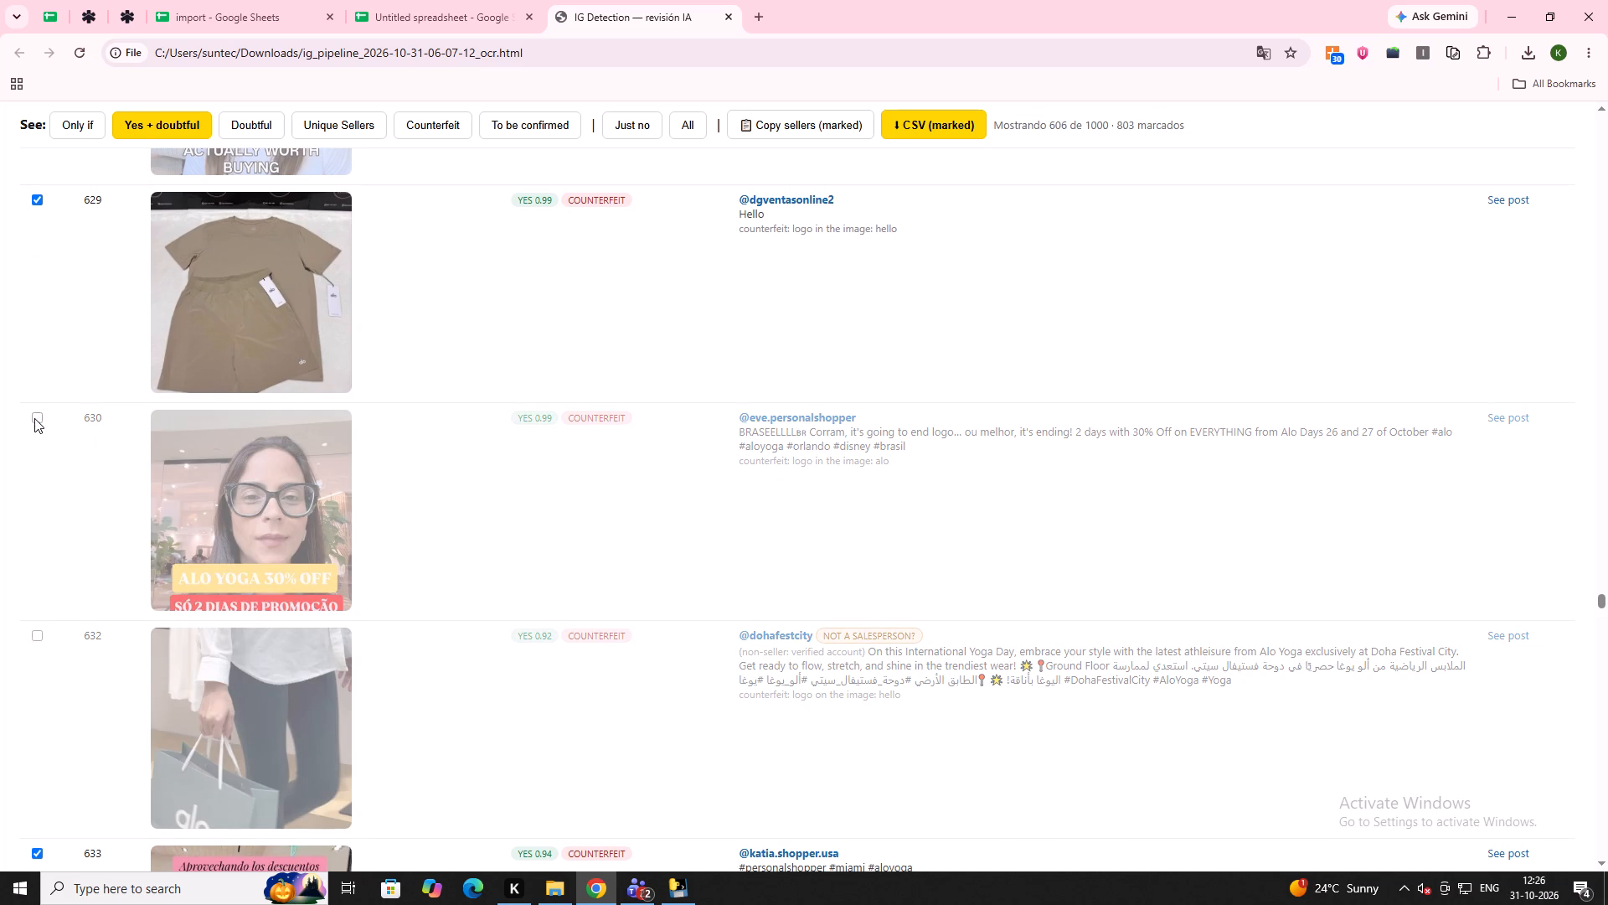
Review the listings from 633 onward and untick listing 639, the Alo 2026 collection storefront post, and listing 642, the verified non-seller sneakers post.
scroll(35, 422, "down", 10)
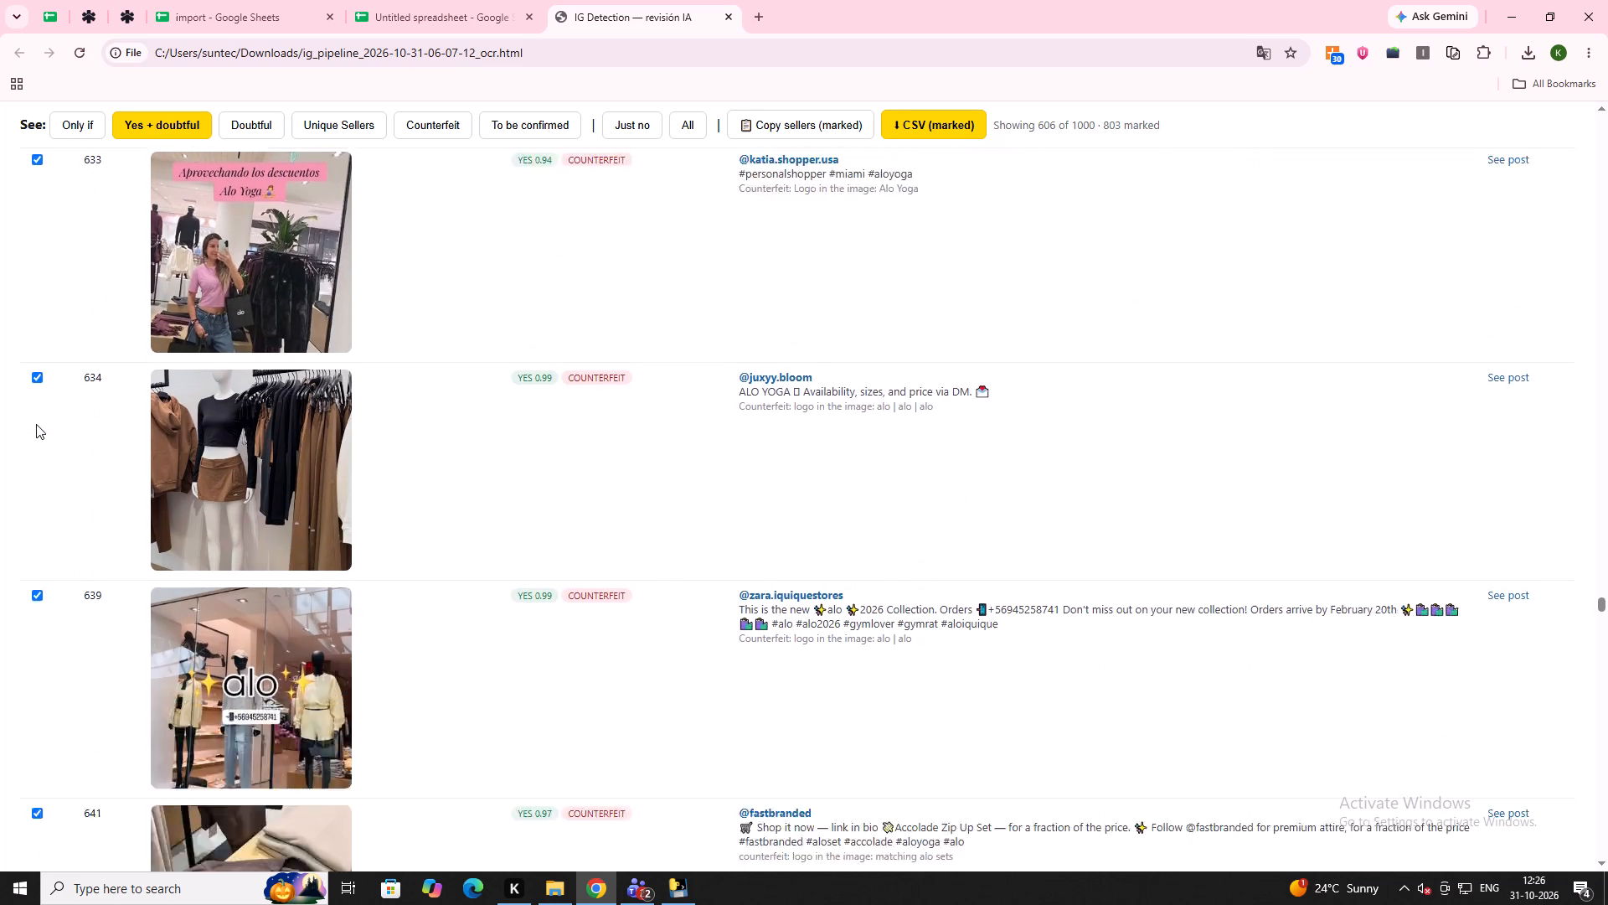
scroll(36, 424, "down", 1)
left_click(35, 373)
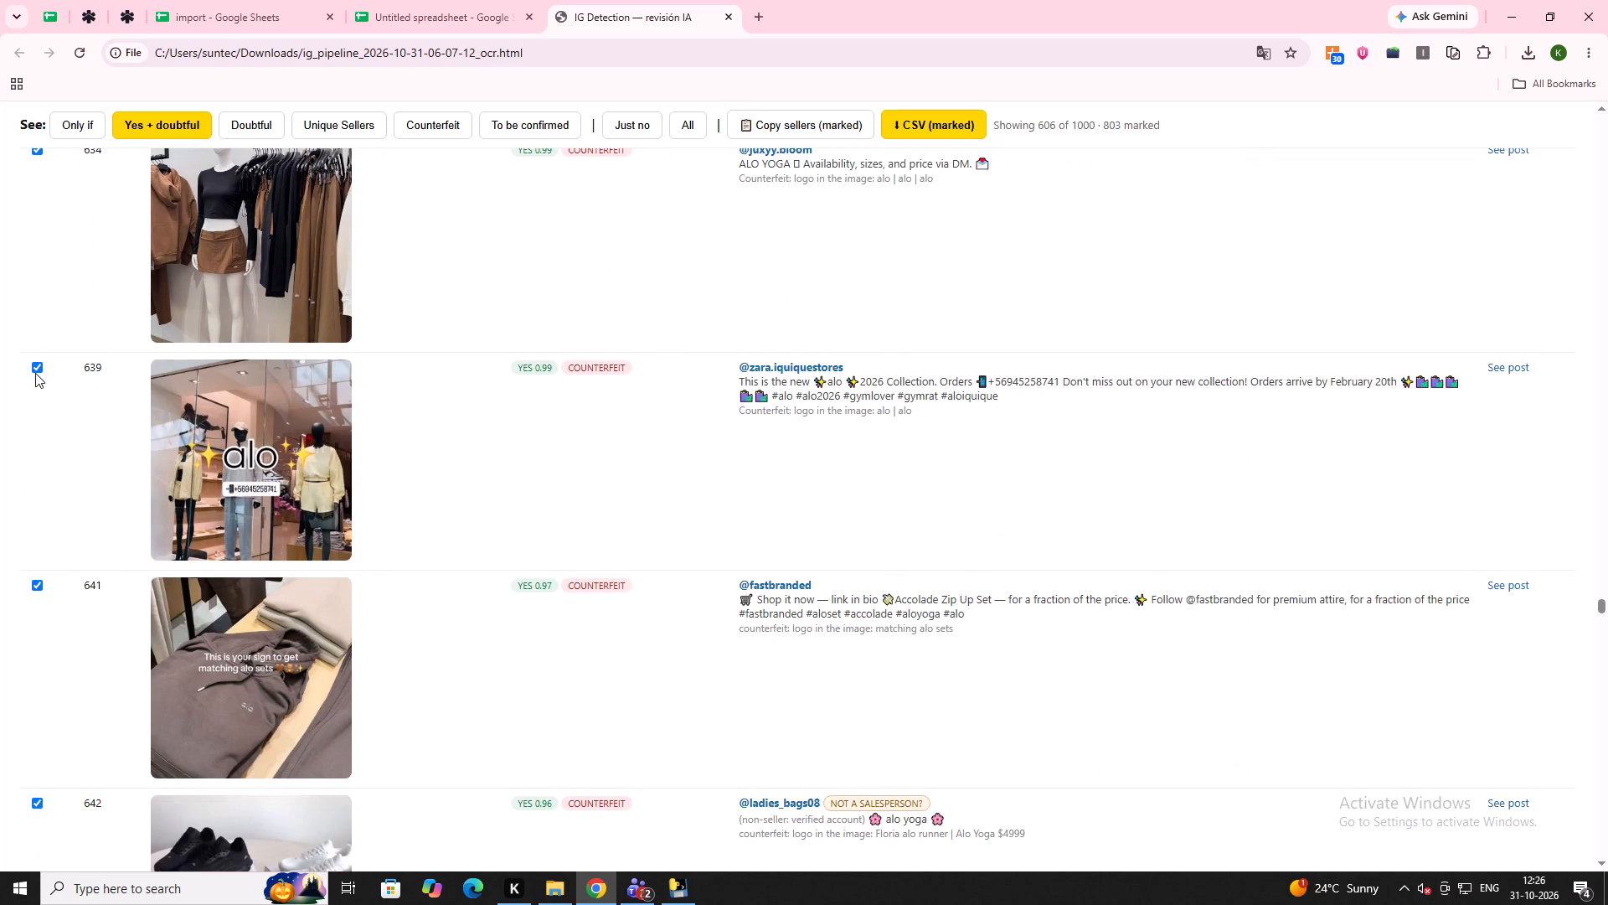
left_click(39, 370)
scroll(46, 371, "down", 2)
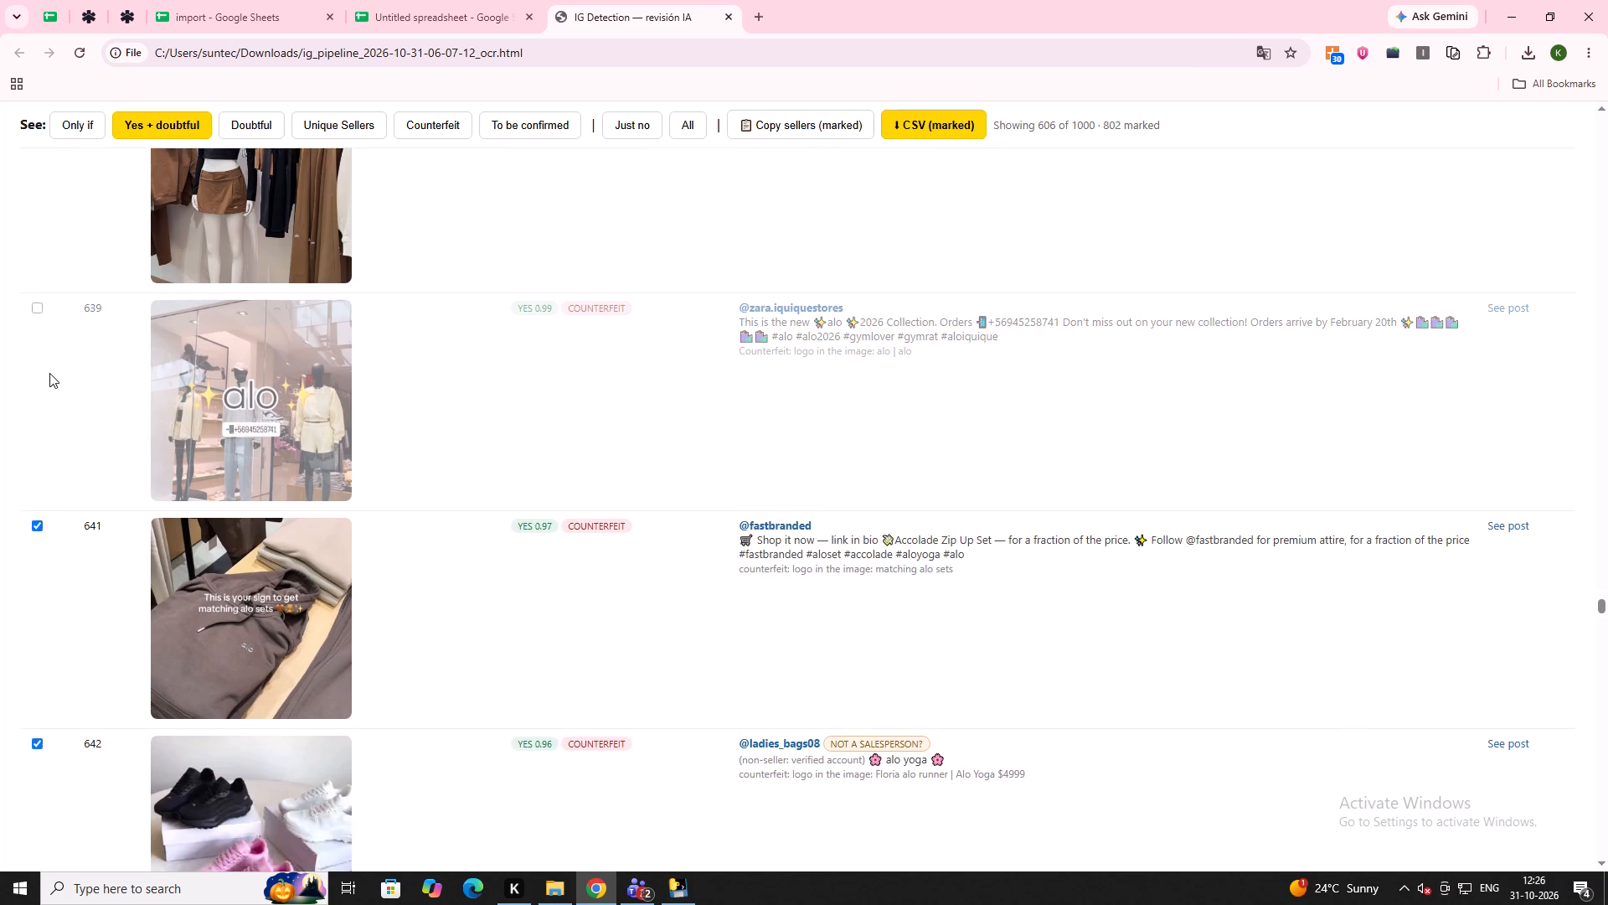
scroll(49, 373, "down", 3)
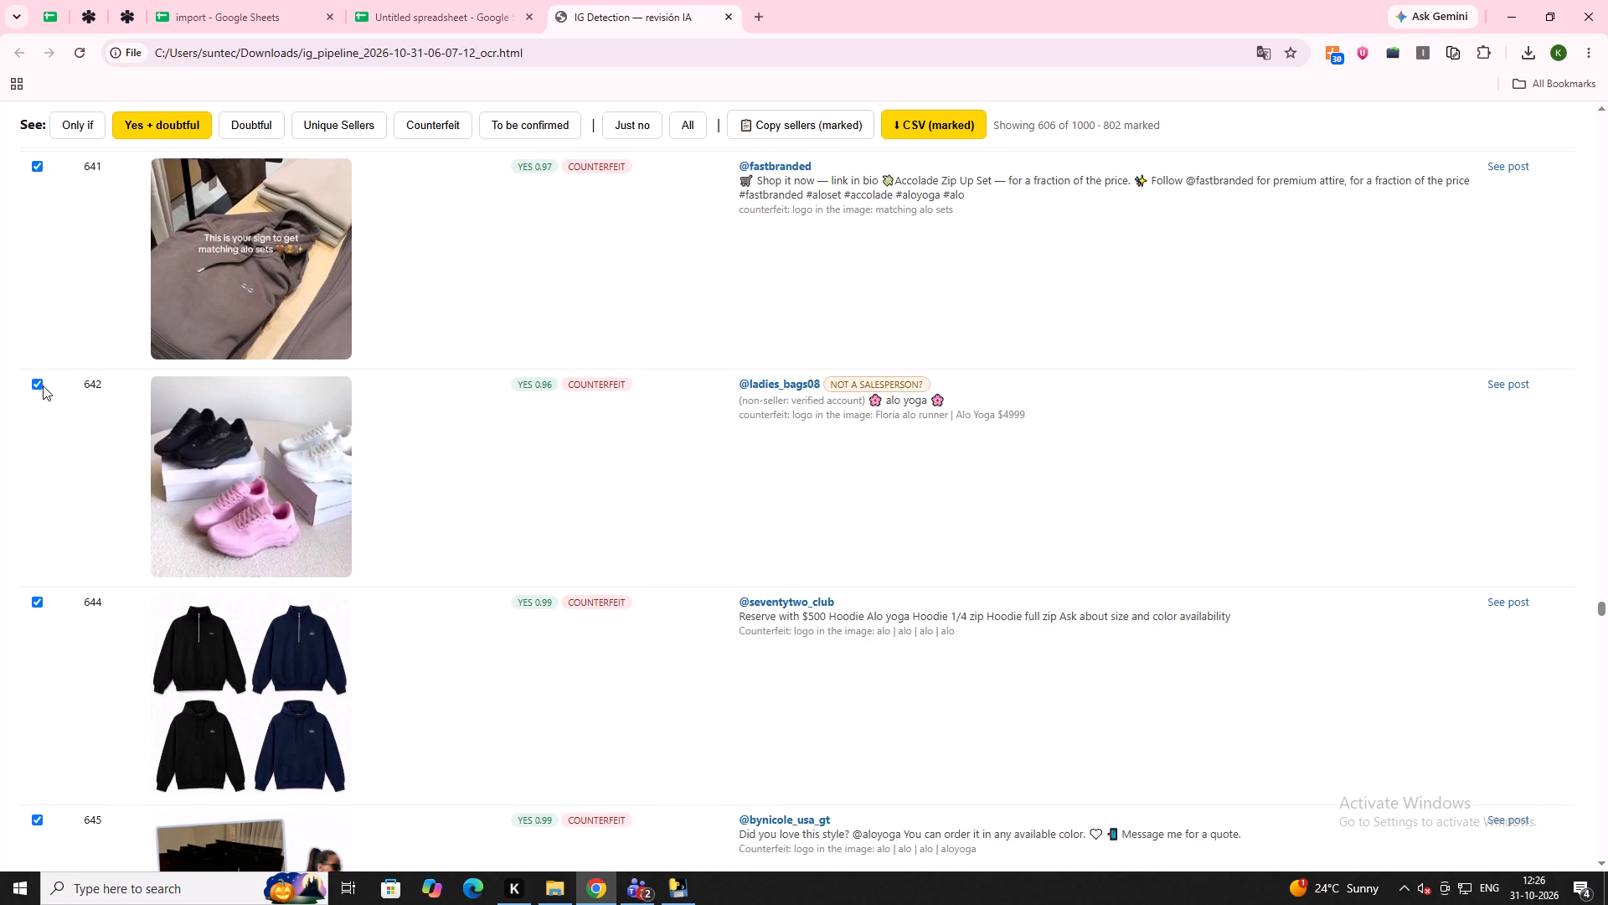
left_click(38, 383)
Review the listings from 644 onward and untick listings 662 and 664, the pink set and green tracksuit posts from verified non-seller accounts.
scroll(38, 383, "down", 3)
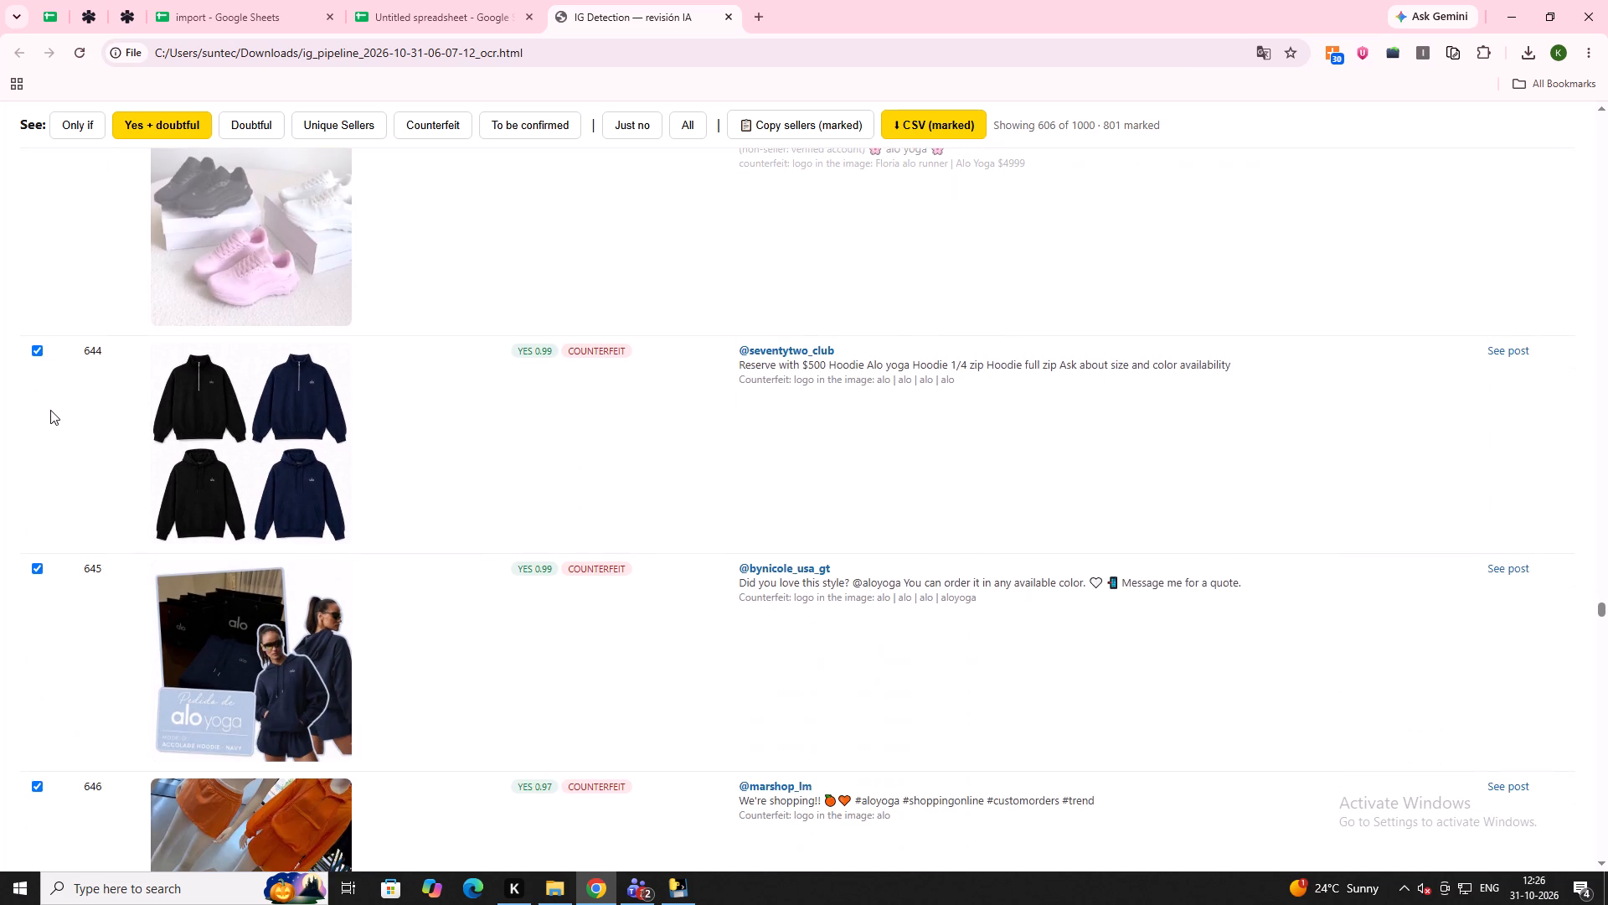
scroll(52, 416, "down", 4)
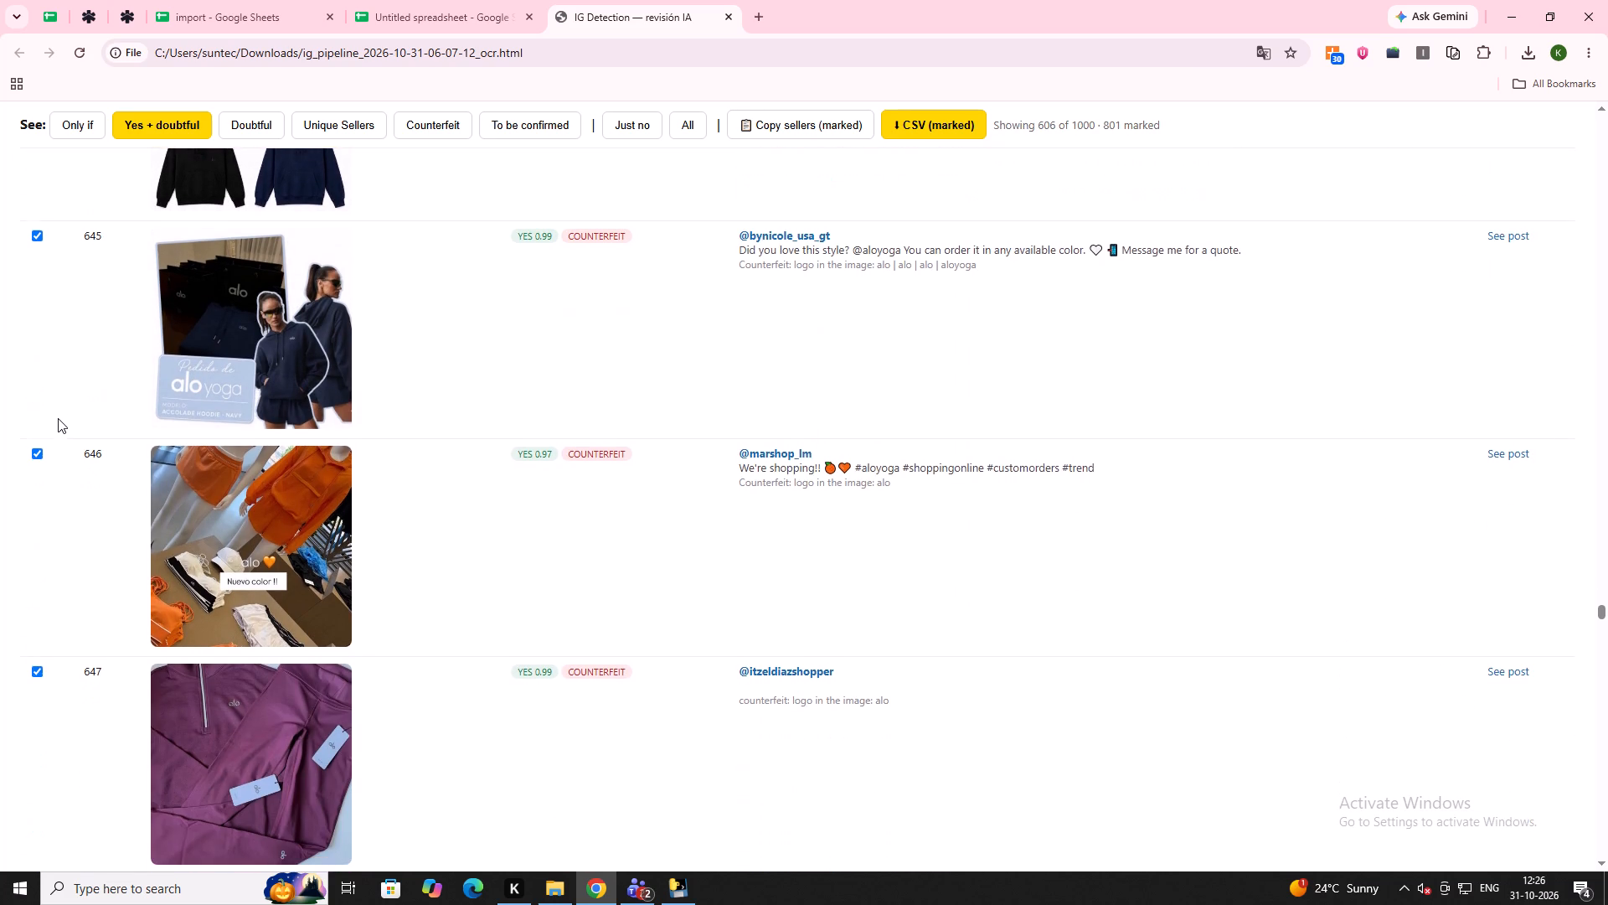
scroll(58, 418, "down", 3)
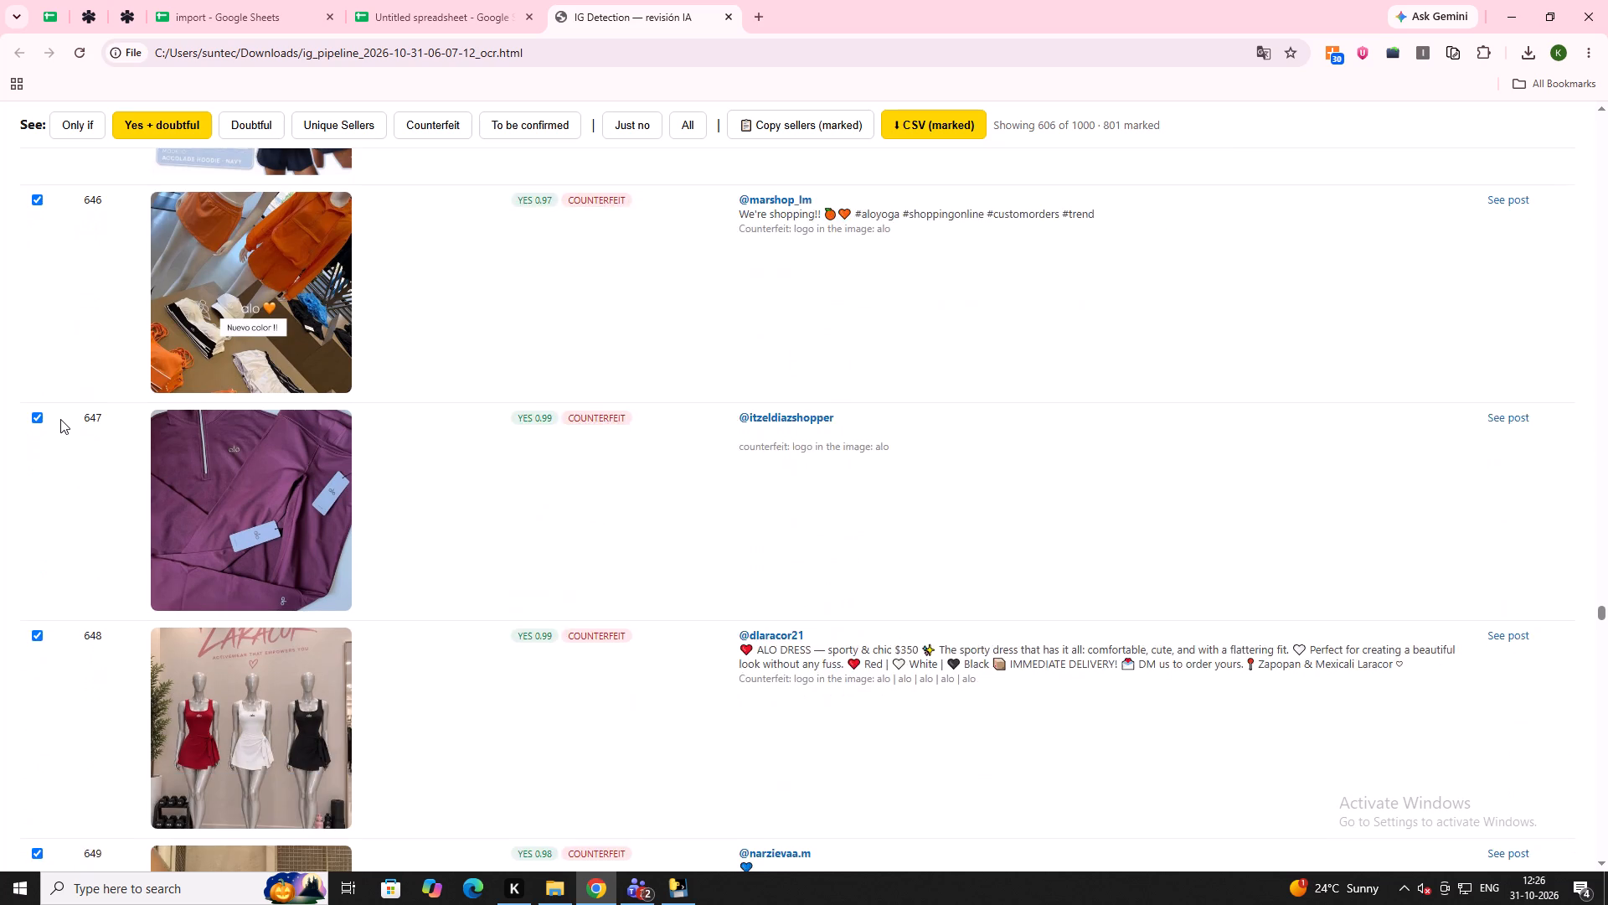
scroll(60, 419, "down", 12)
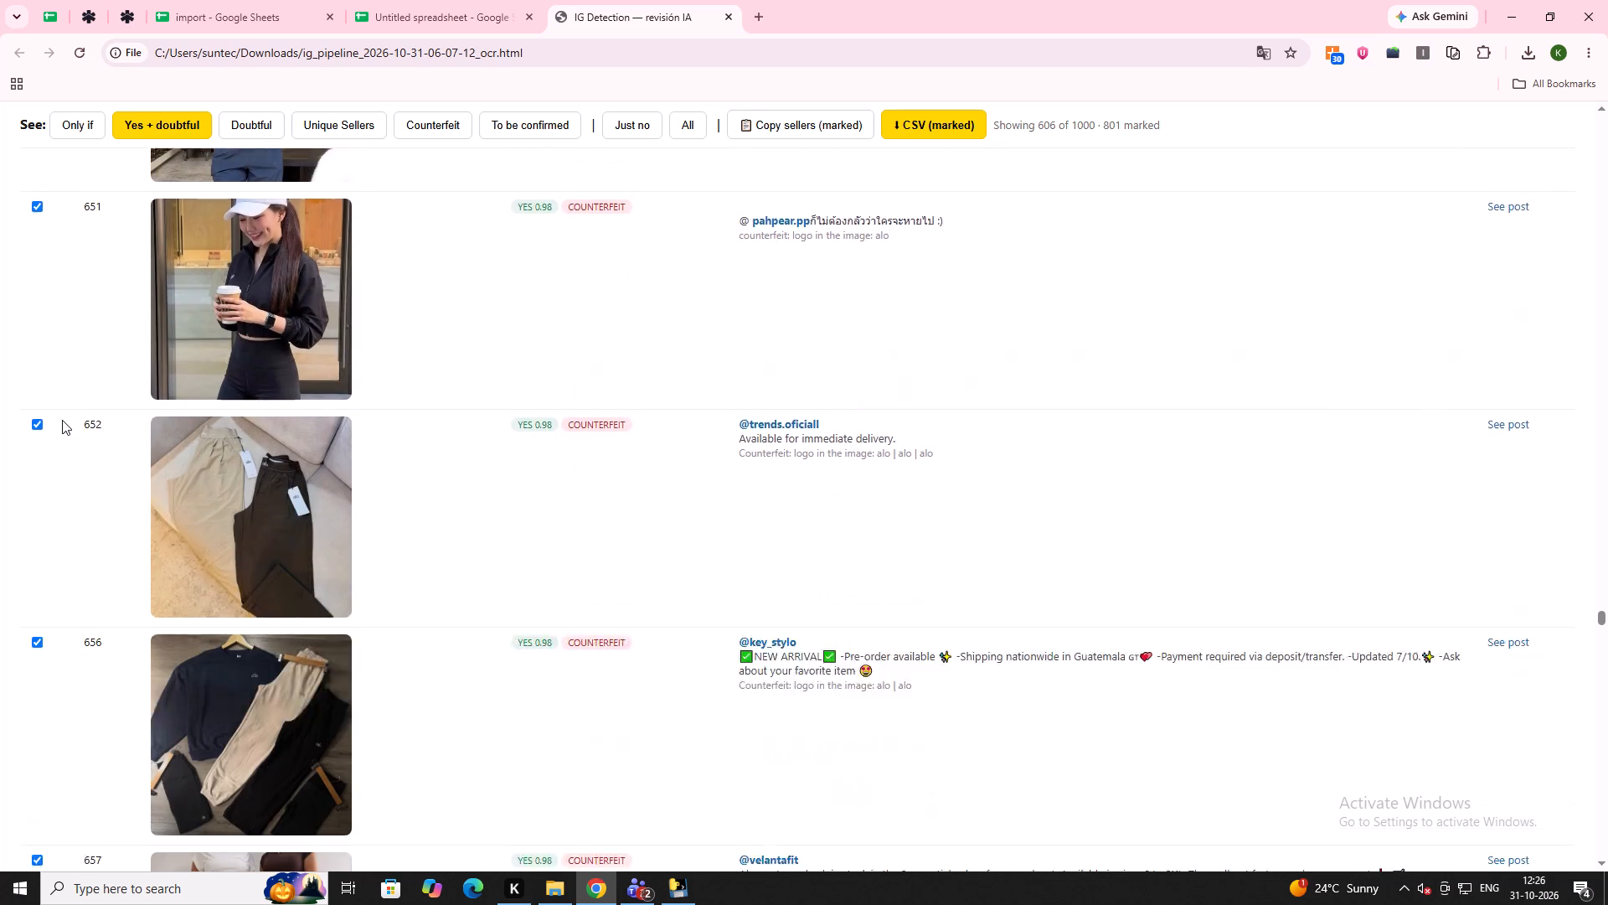
scroll(63, 421, "down", 9)
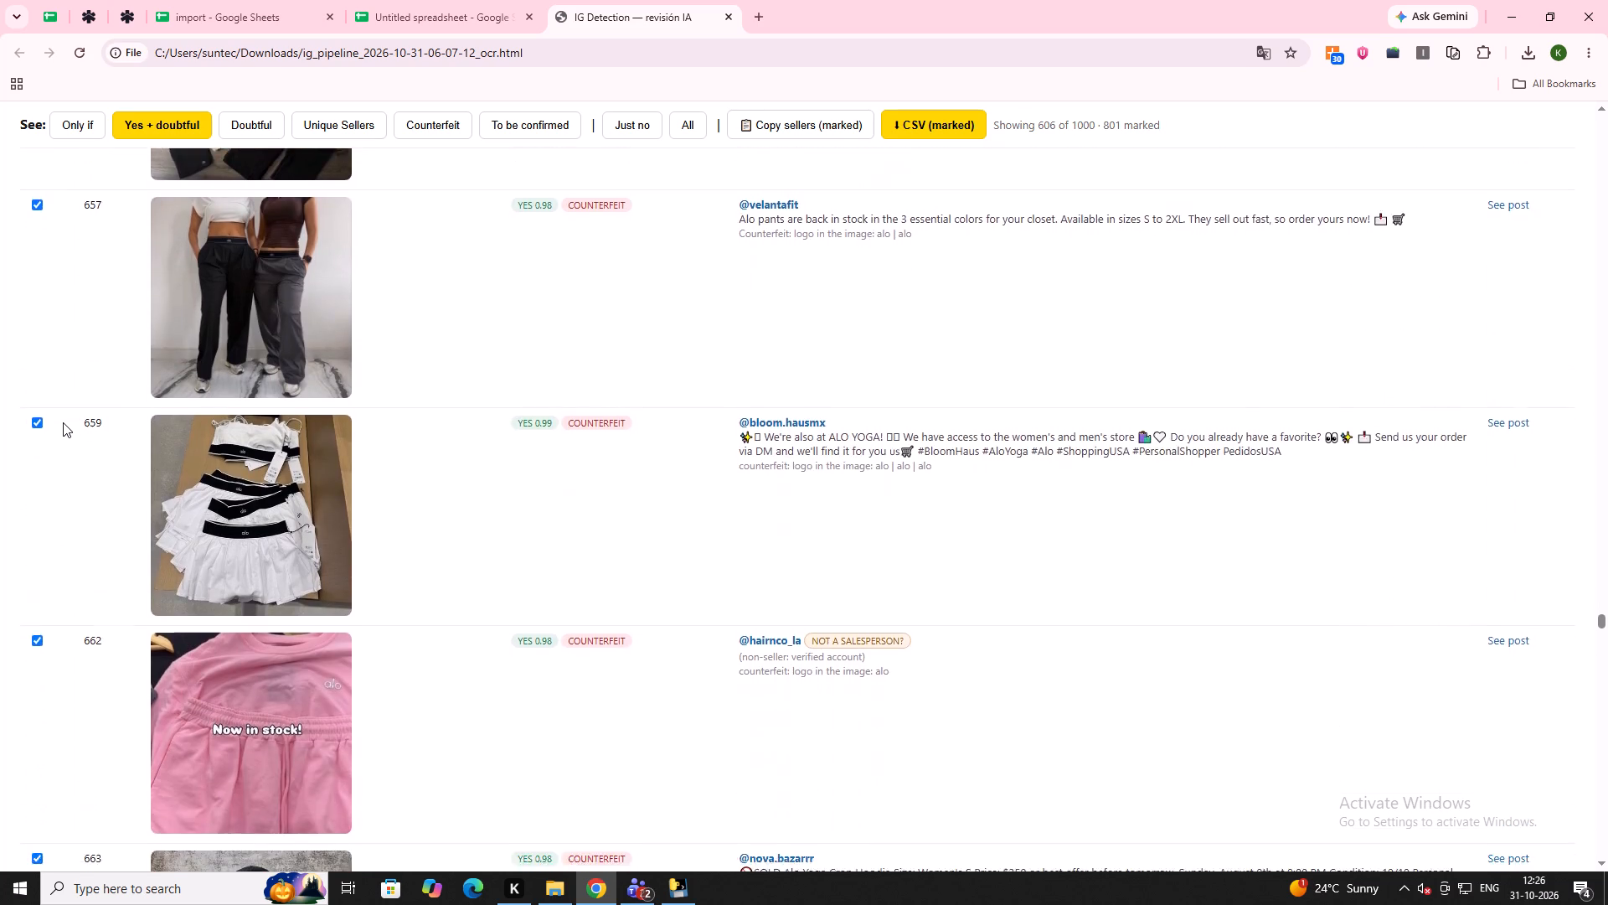
left_click(39, 401)
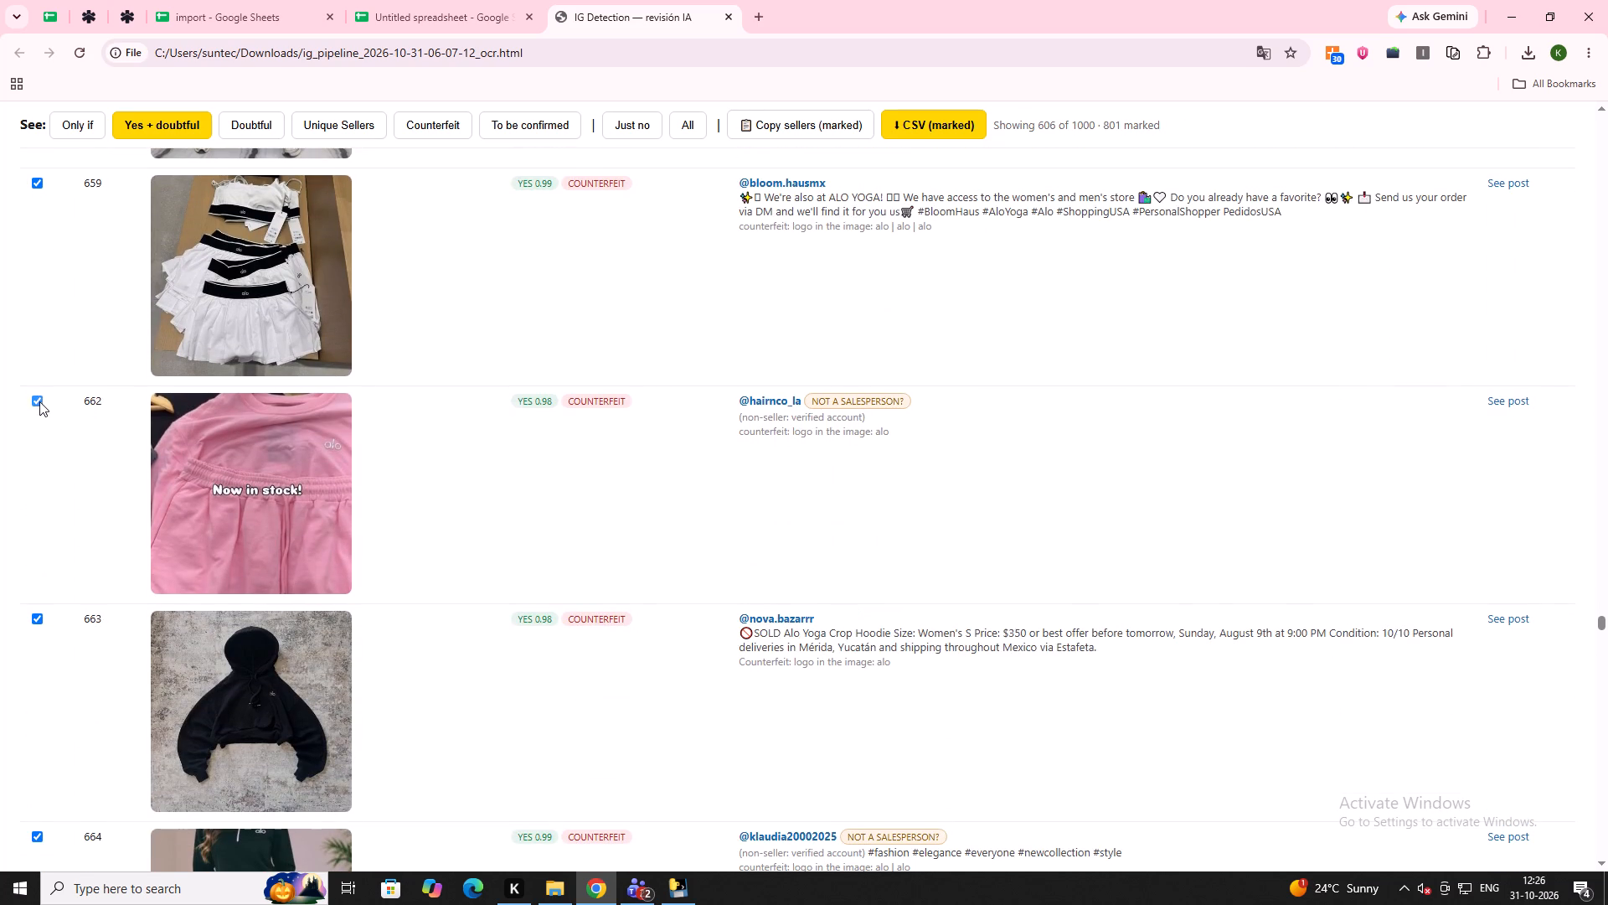
scroll(189, 508, "down", 5)
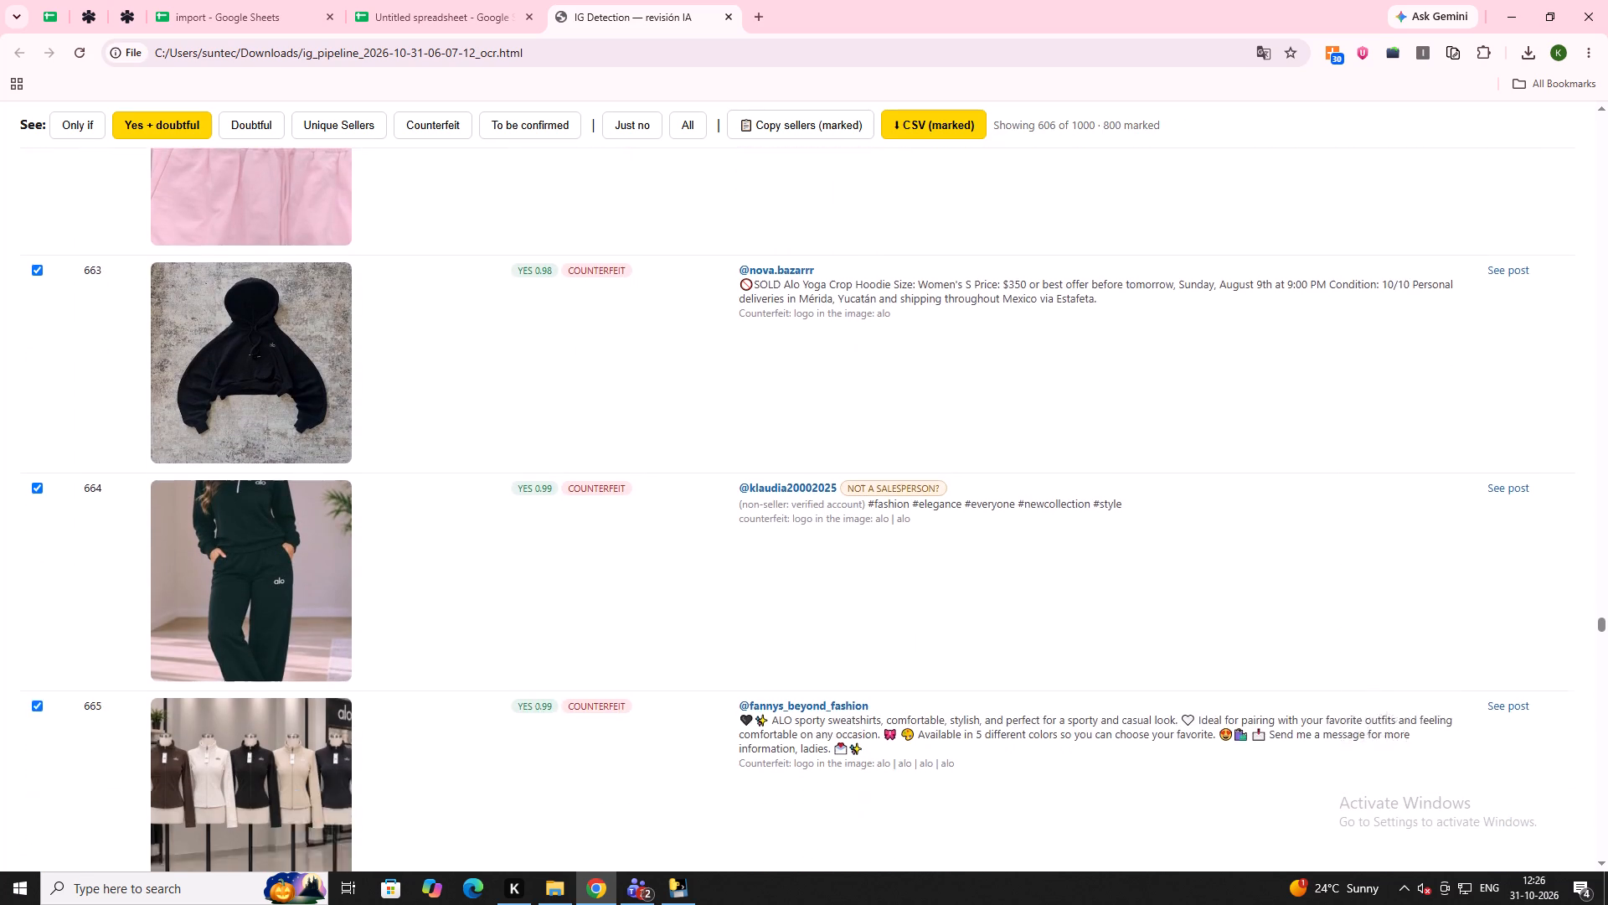
scroll(178, 505, "down", 1)
left_click(39, 338)
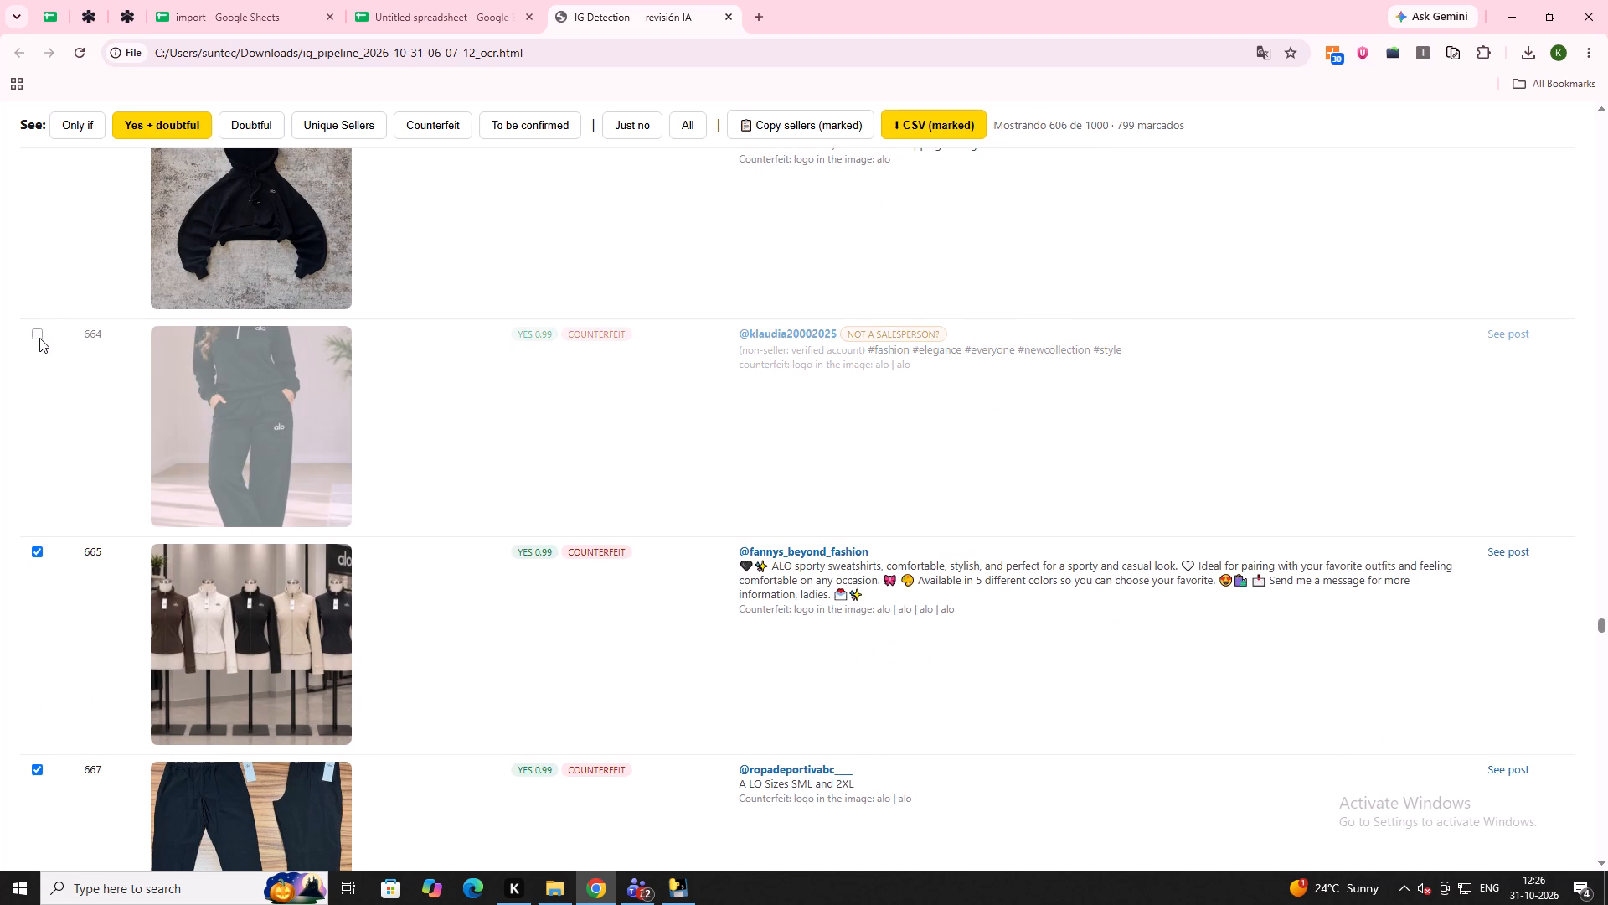
Review the listings from 665 onward and untick listing 671, the glazing contractor's Alo flagship storefront post in Greenwich.
scroll(39, 338, "down", 9)
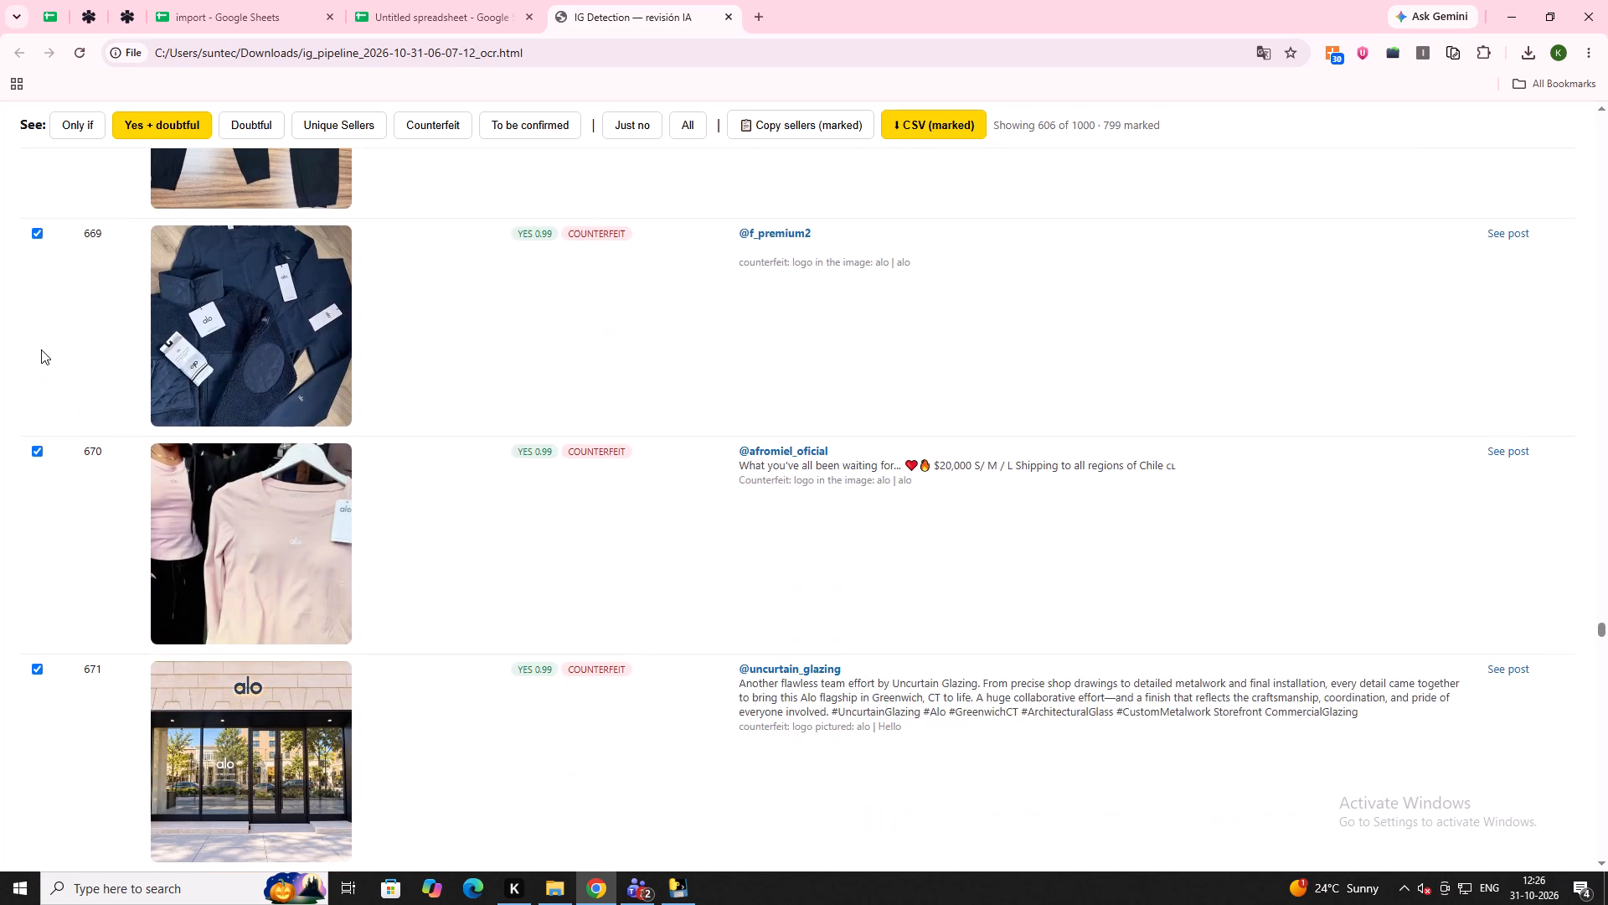
scroll(42, 351, "down", 3)
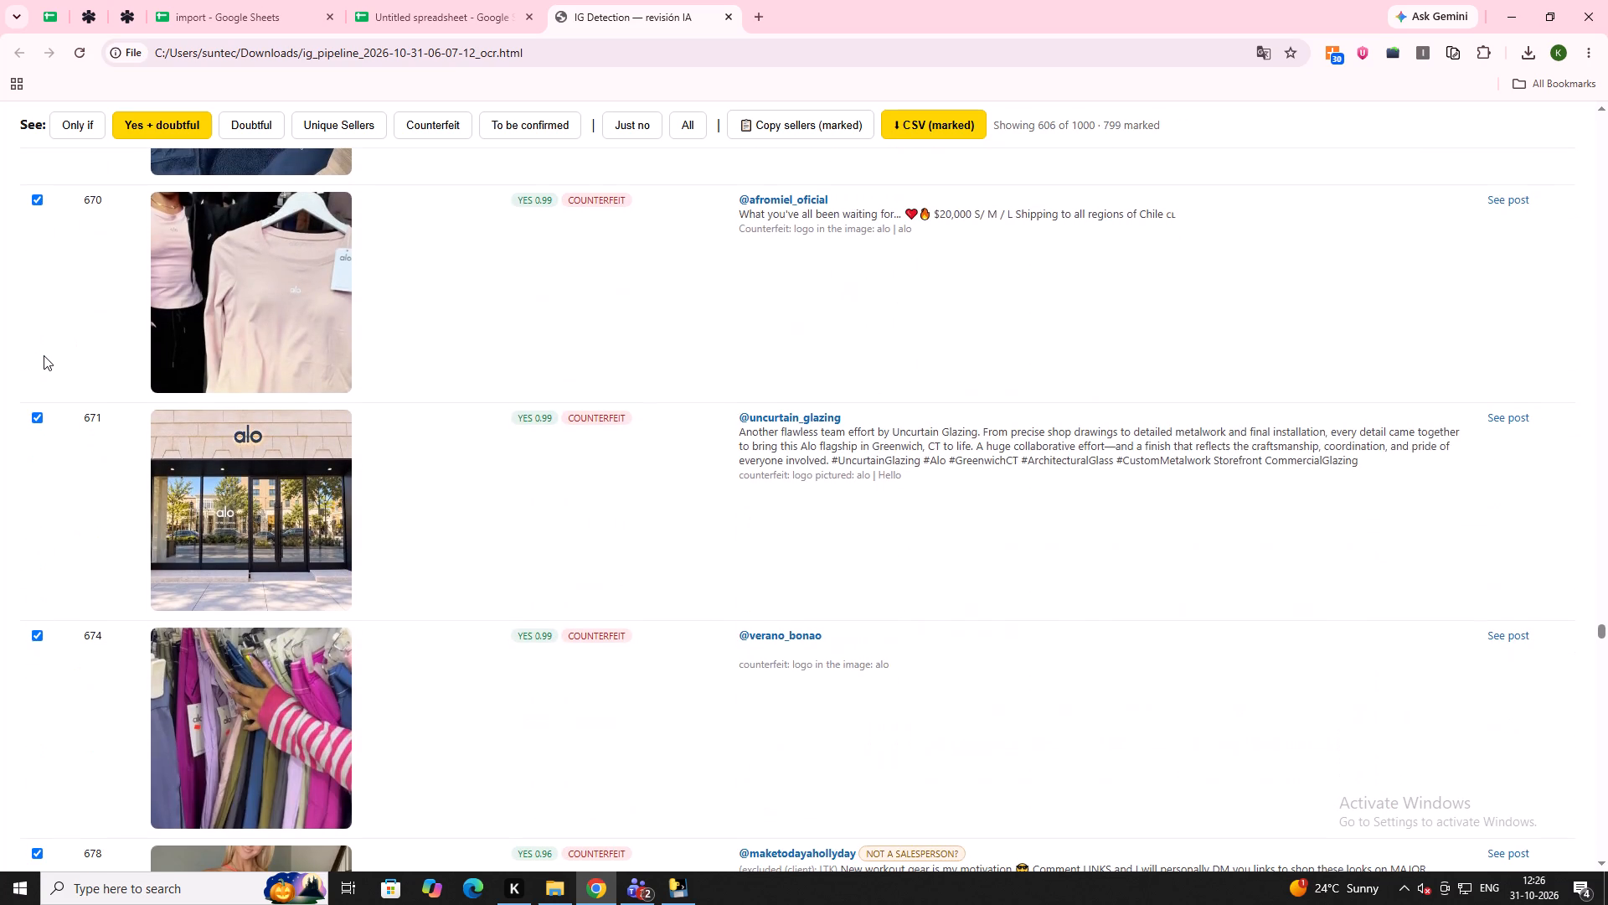
scroll(44, 355, "down", 3)
scroll(44, 356, "up", 2)
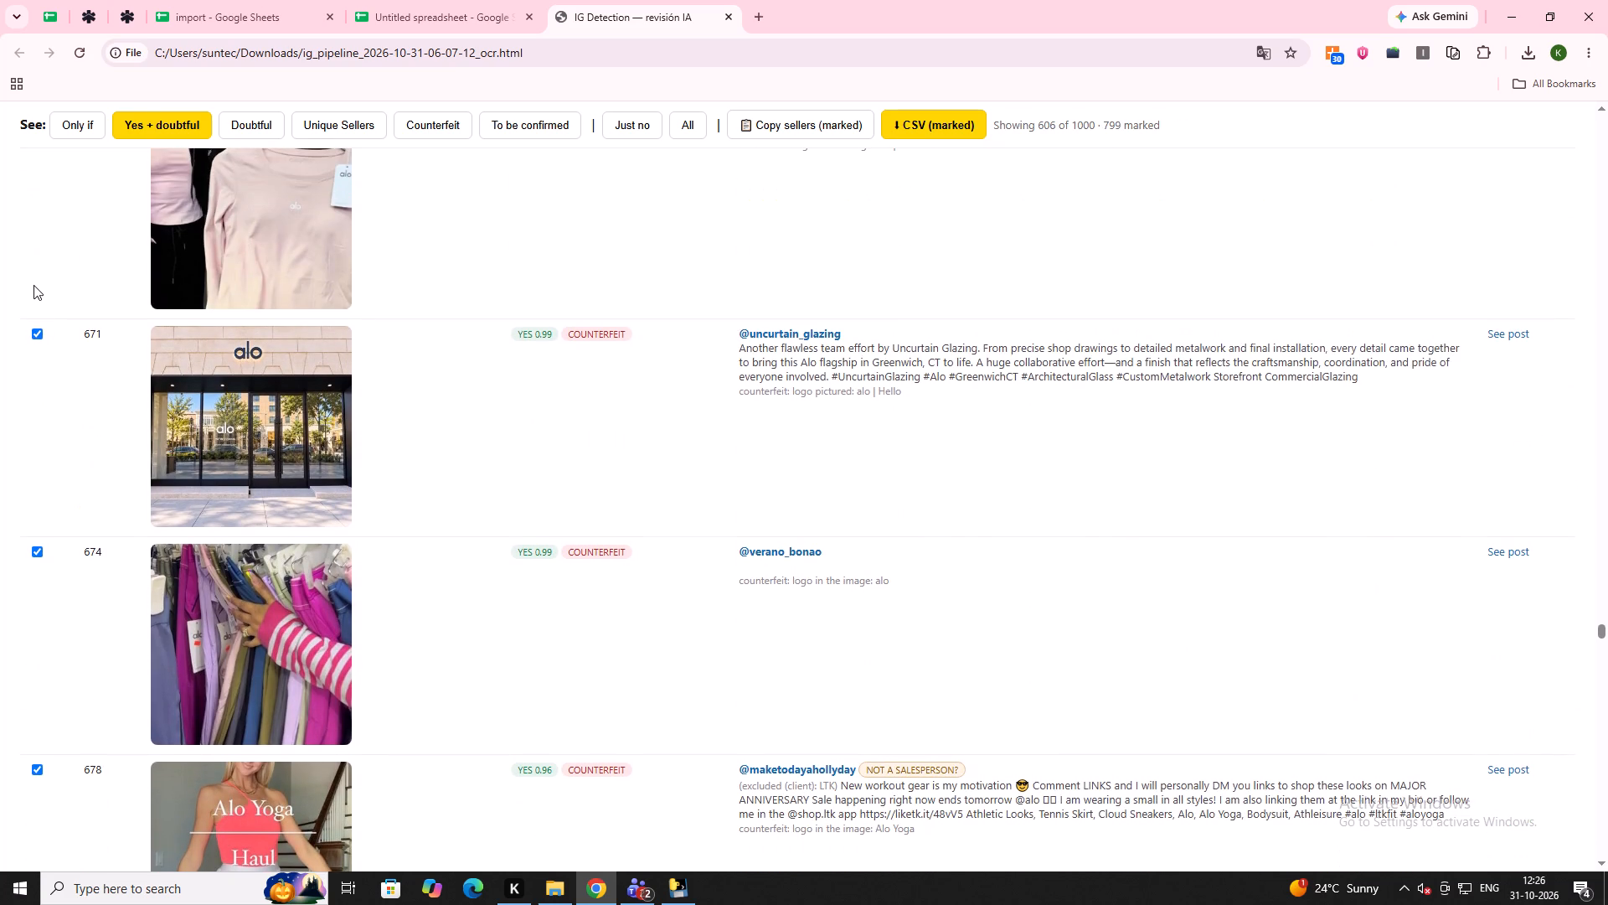
left_click(39, 334)
Untick listing 678, the Alo Yoga Haul affiliate-link post, and listing 679, the verified non-seller's purple set post.
scroll(39, 339, "down", 7)
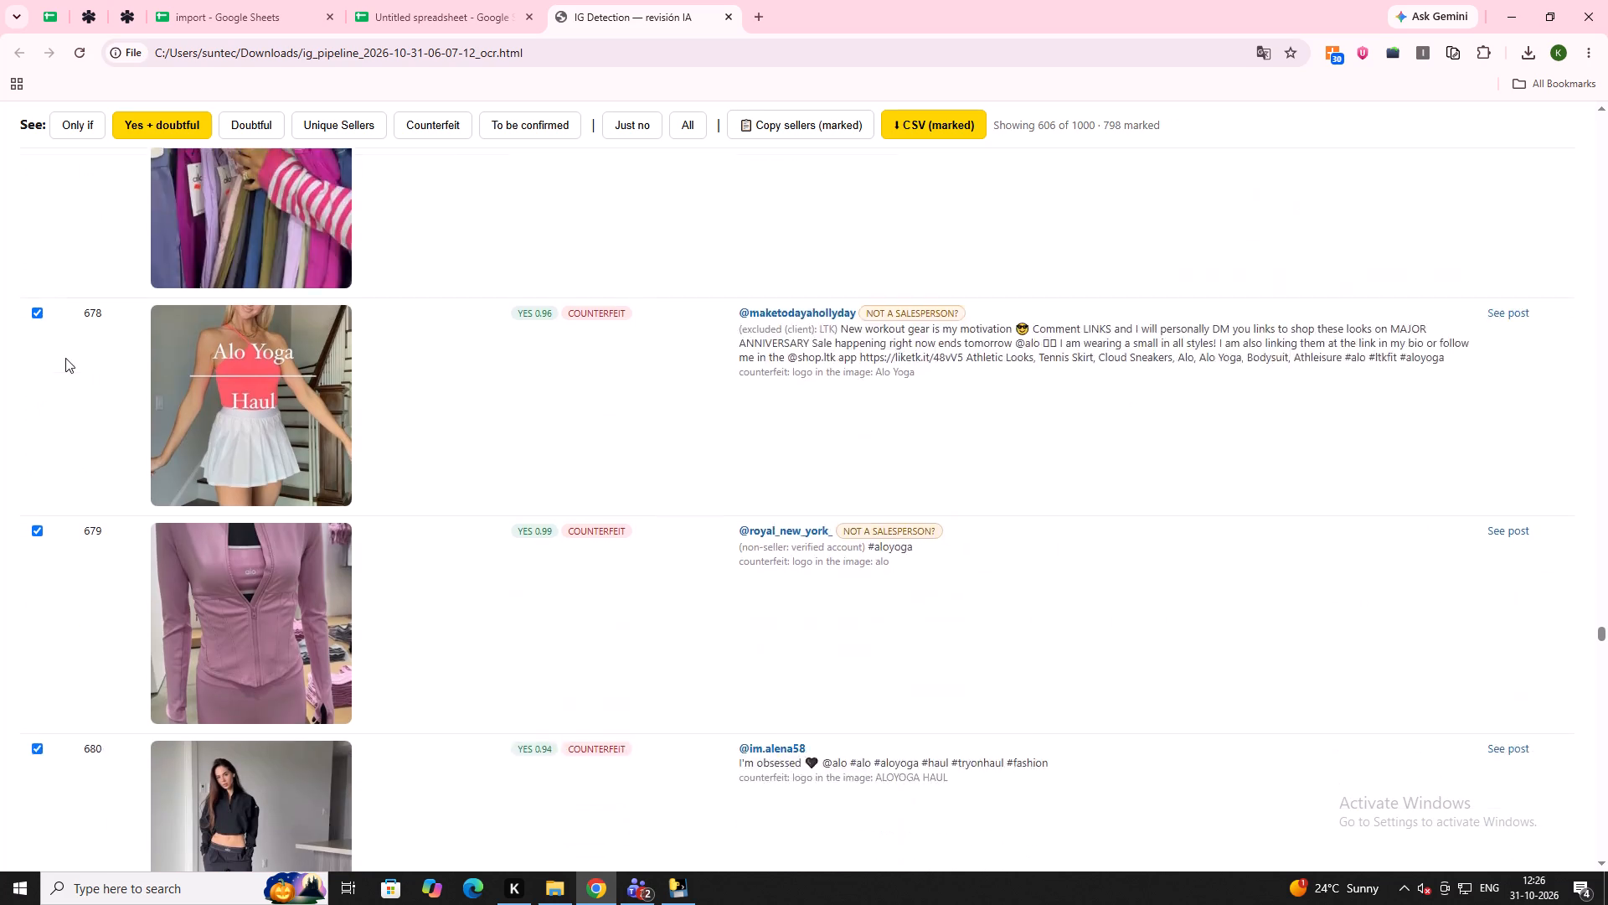
left_click(39, 184)
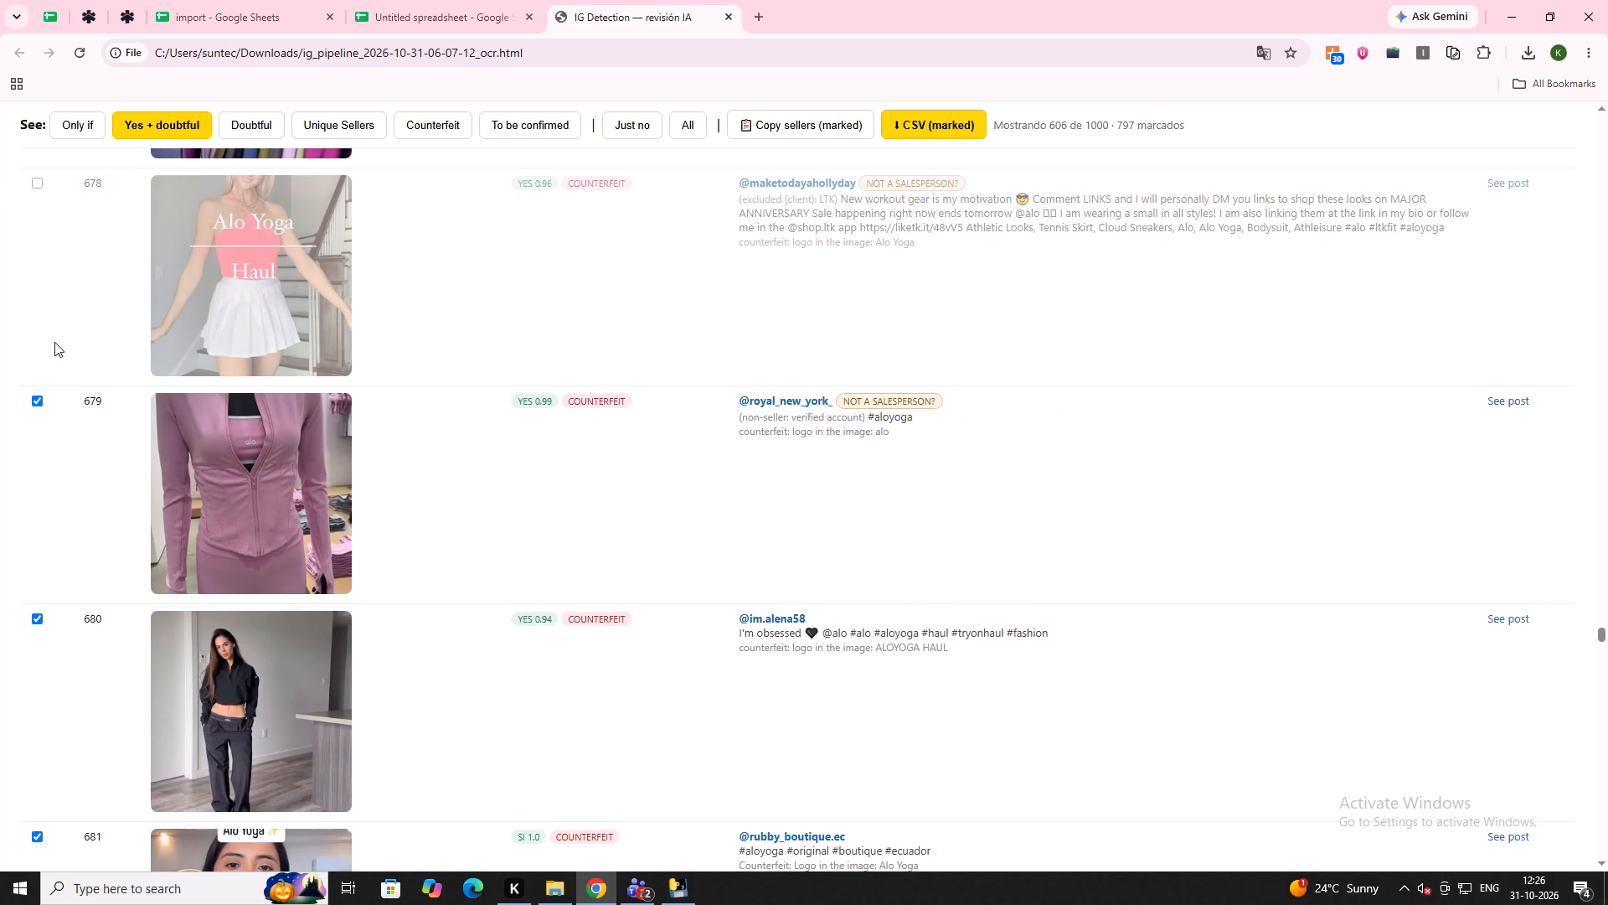
left_click(35, 397)
Review the listings from 680 onward and untick listing 685, the Alo Yoga store opening announcement for Bogotá.
scroll(0, 371, "down", 3)
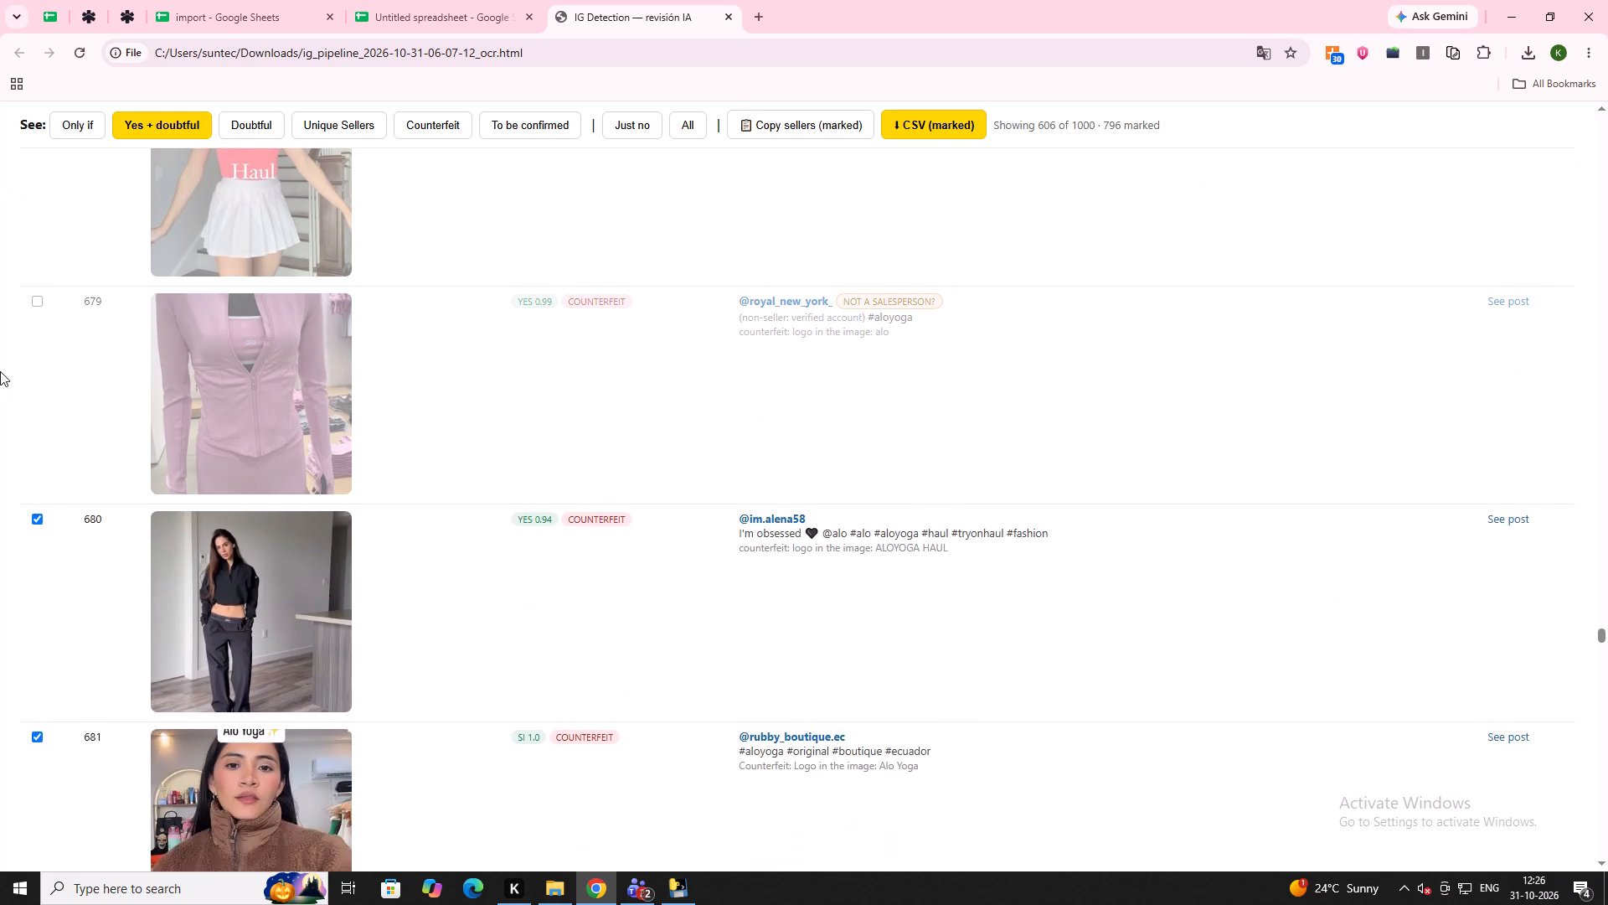
scroll(0, 371, "down", 6)
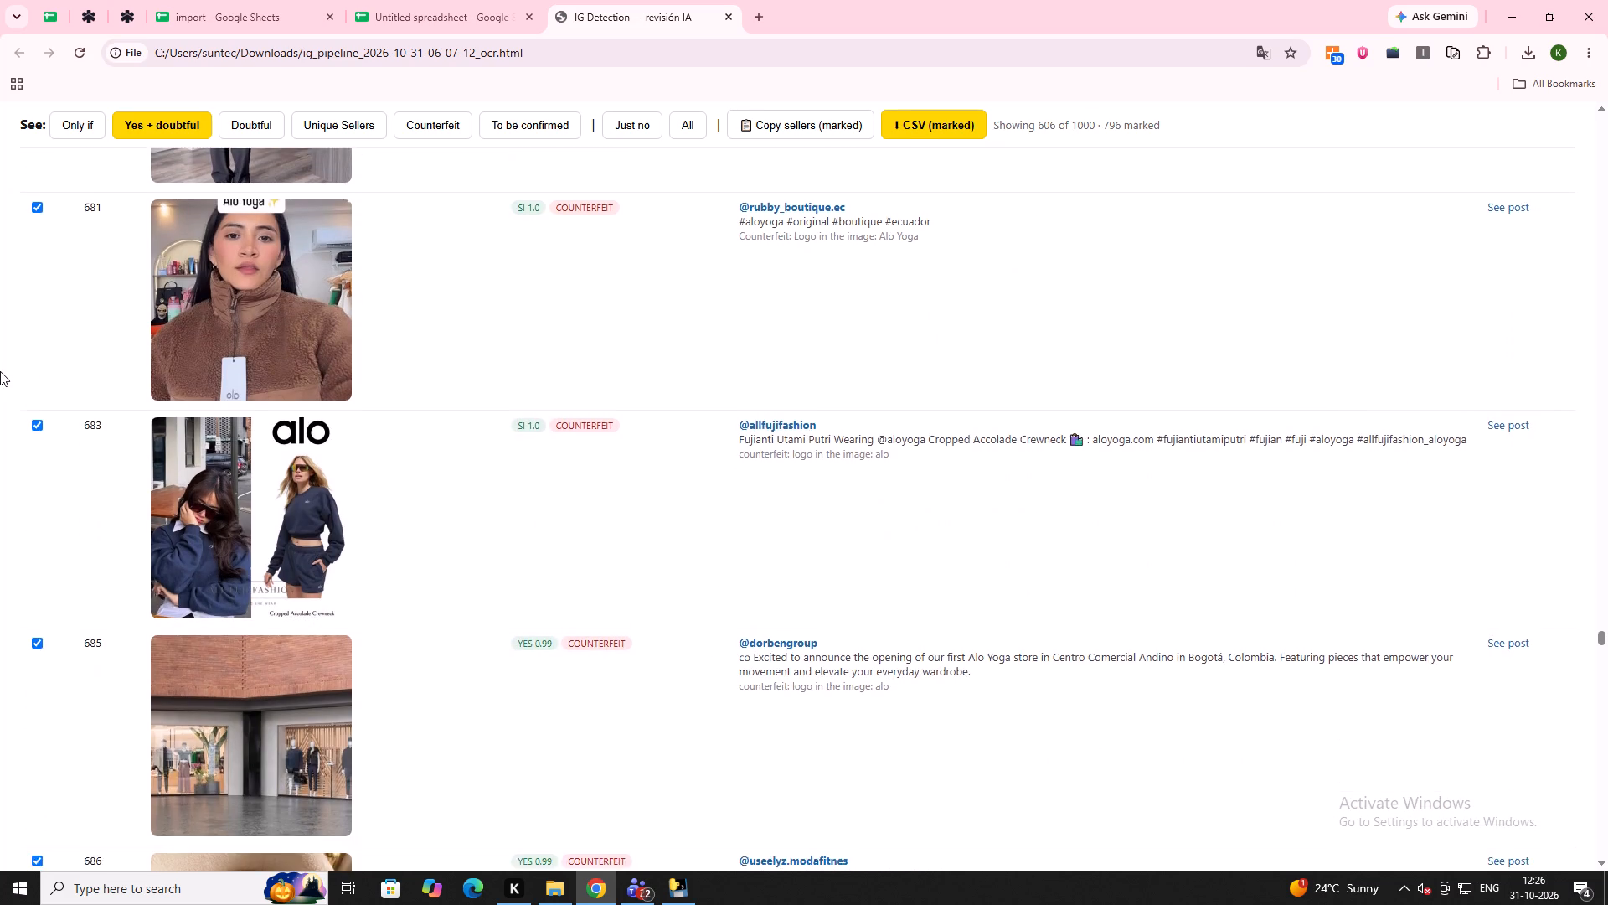
scroll(0, 371, "down", 3)
left_click(34, 269)
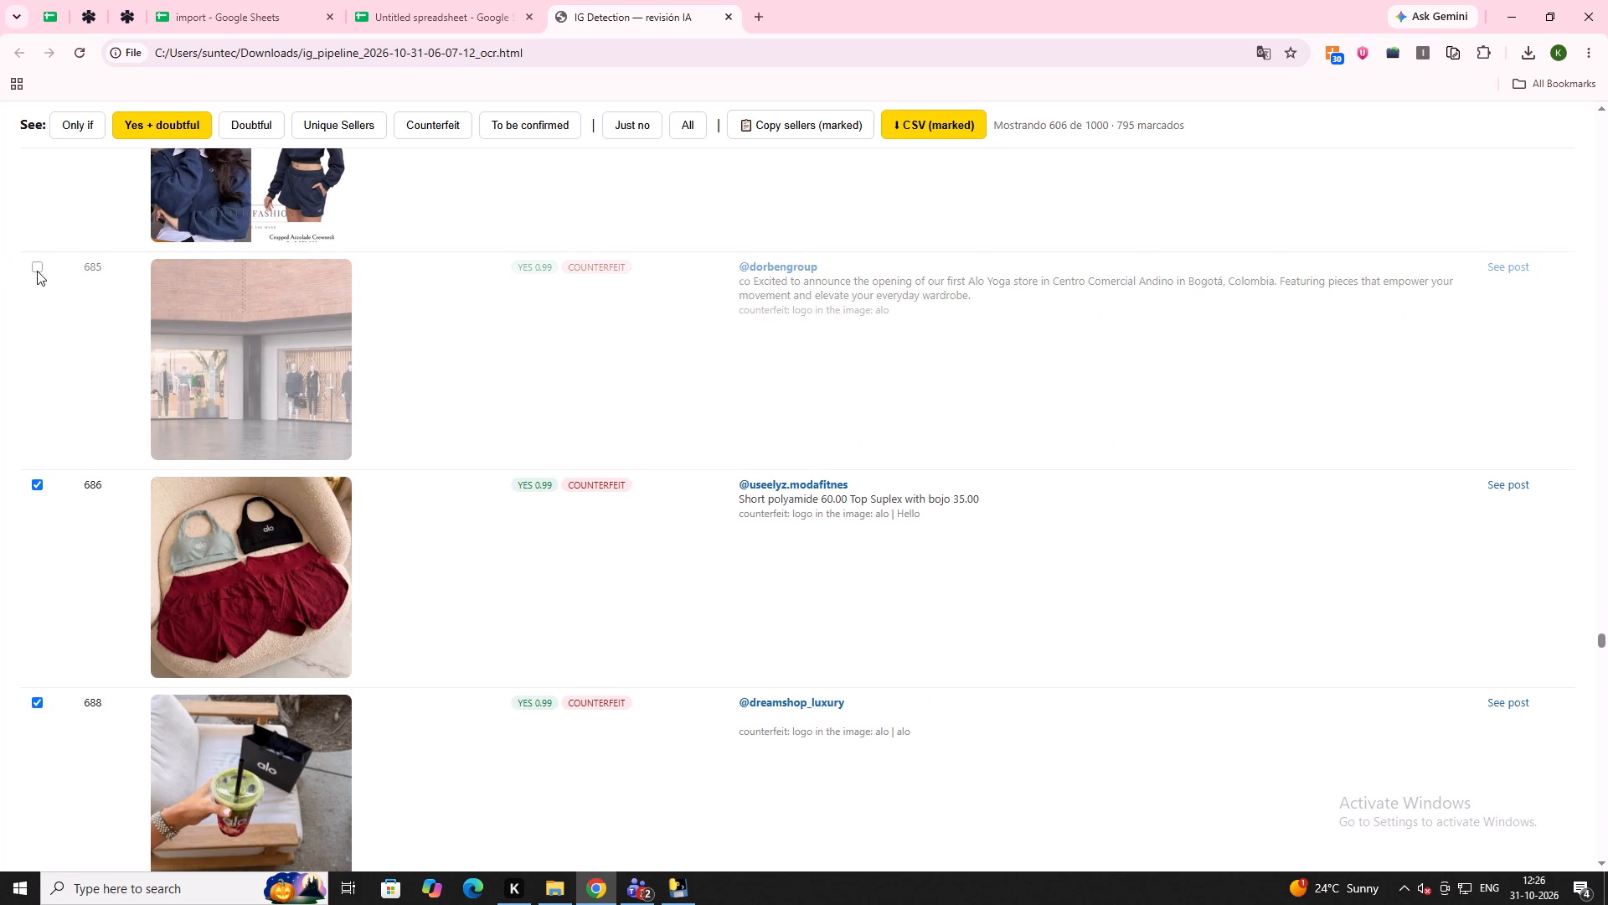
Review the listings from 686 onward and untick listing 695, the boutique account's Alo storefront post.
scroll(37, 271, "down", 8)
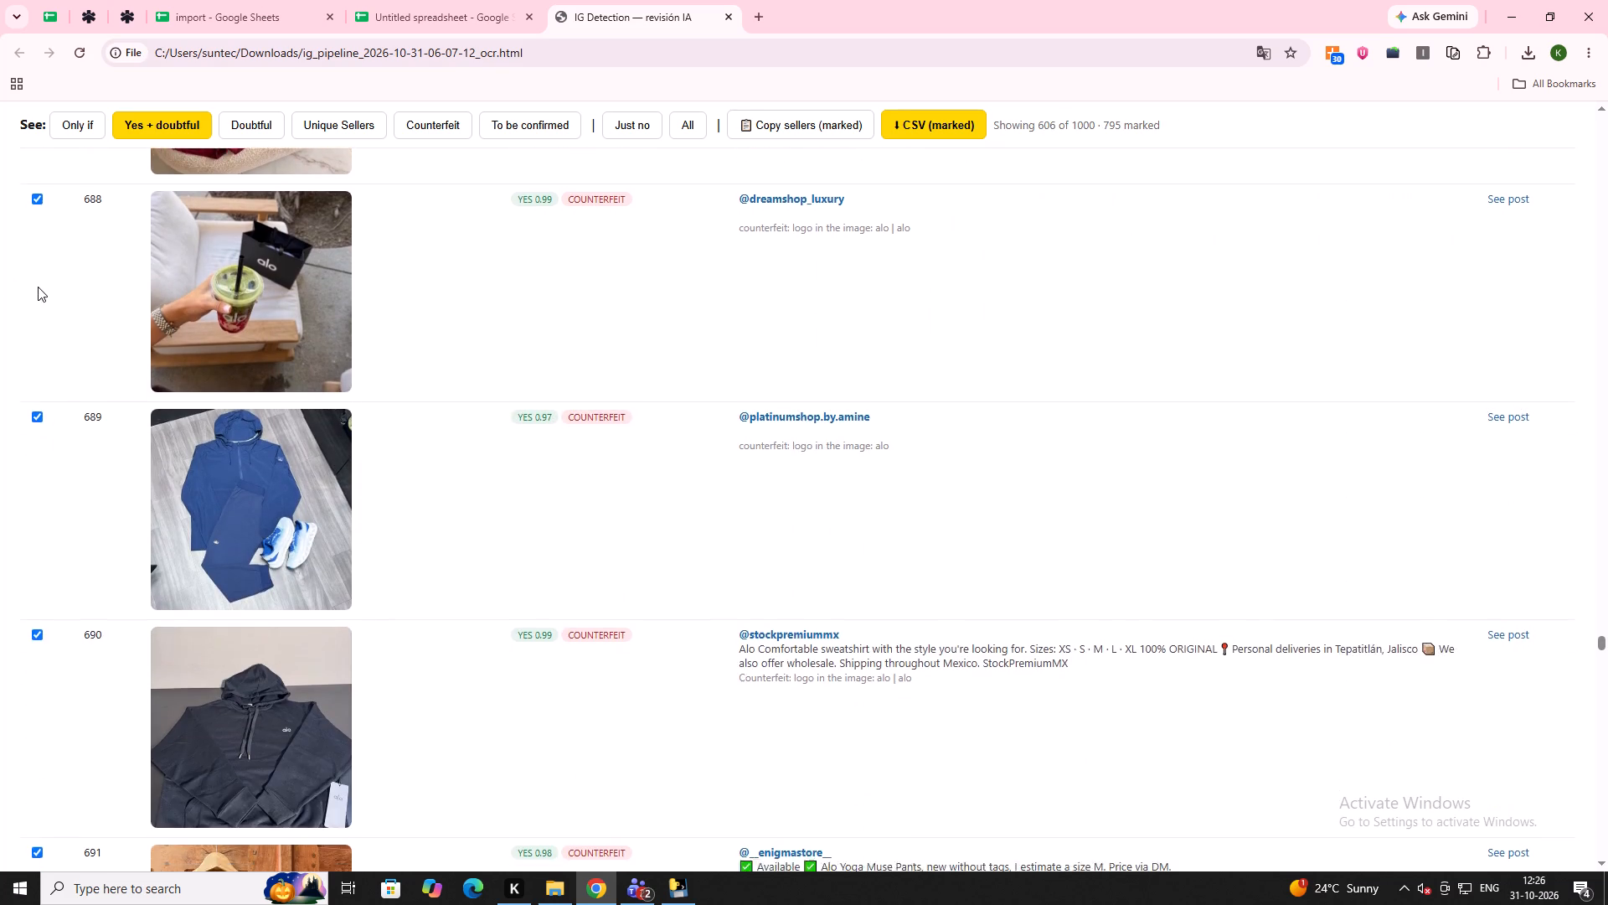
scroll(38, 287, "down", 7)
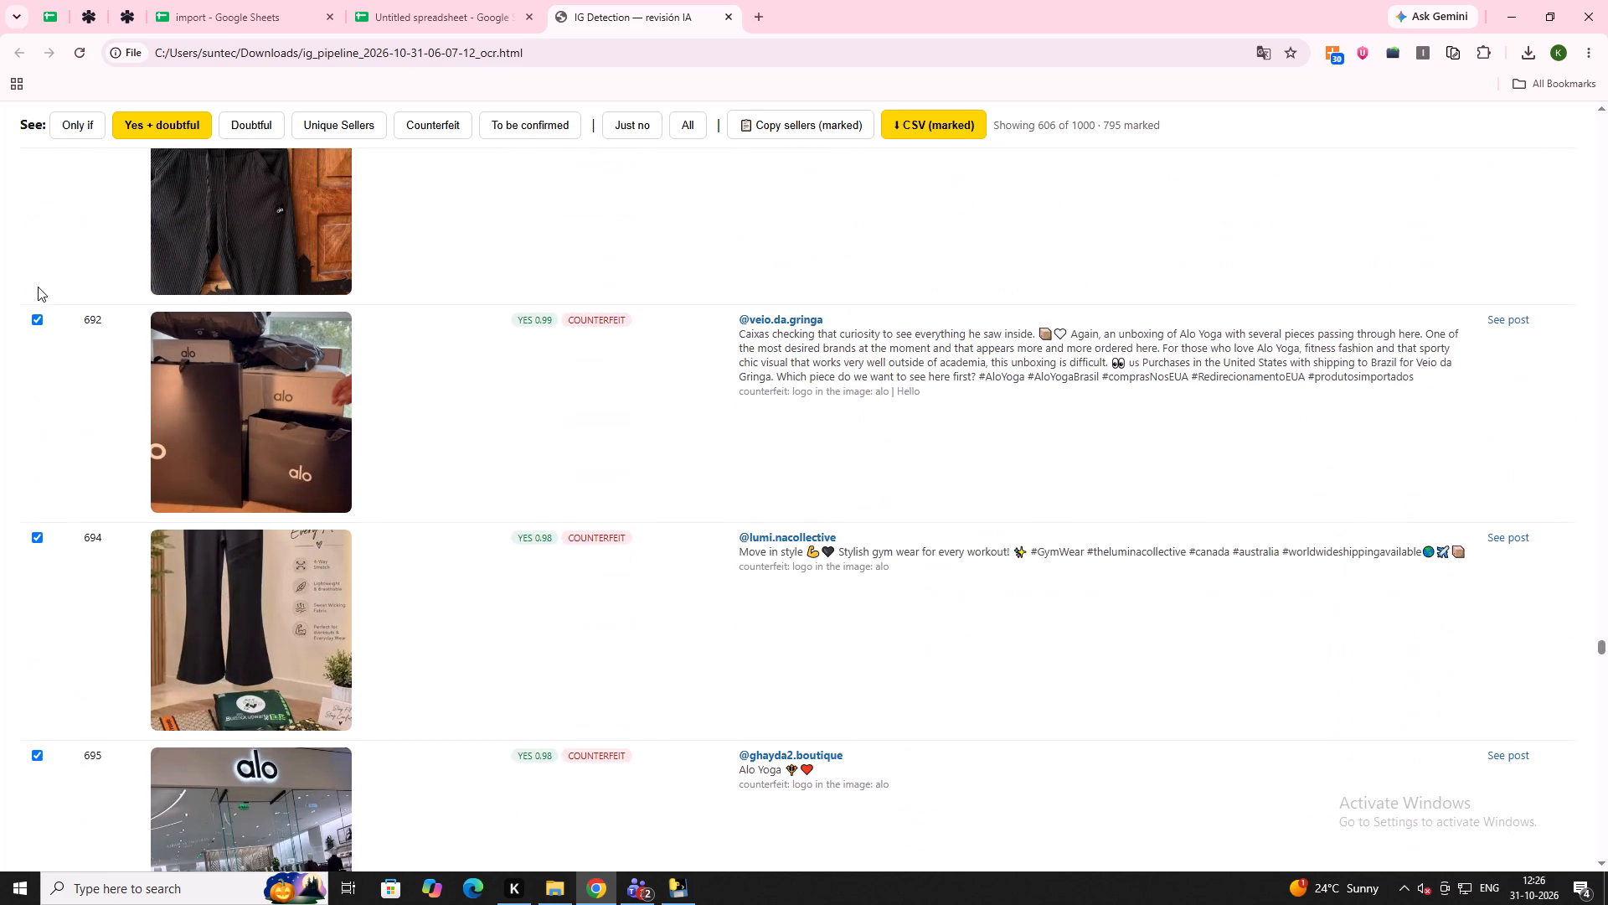
scroll(38, 287, "down", 3)
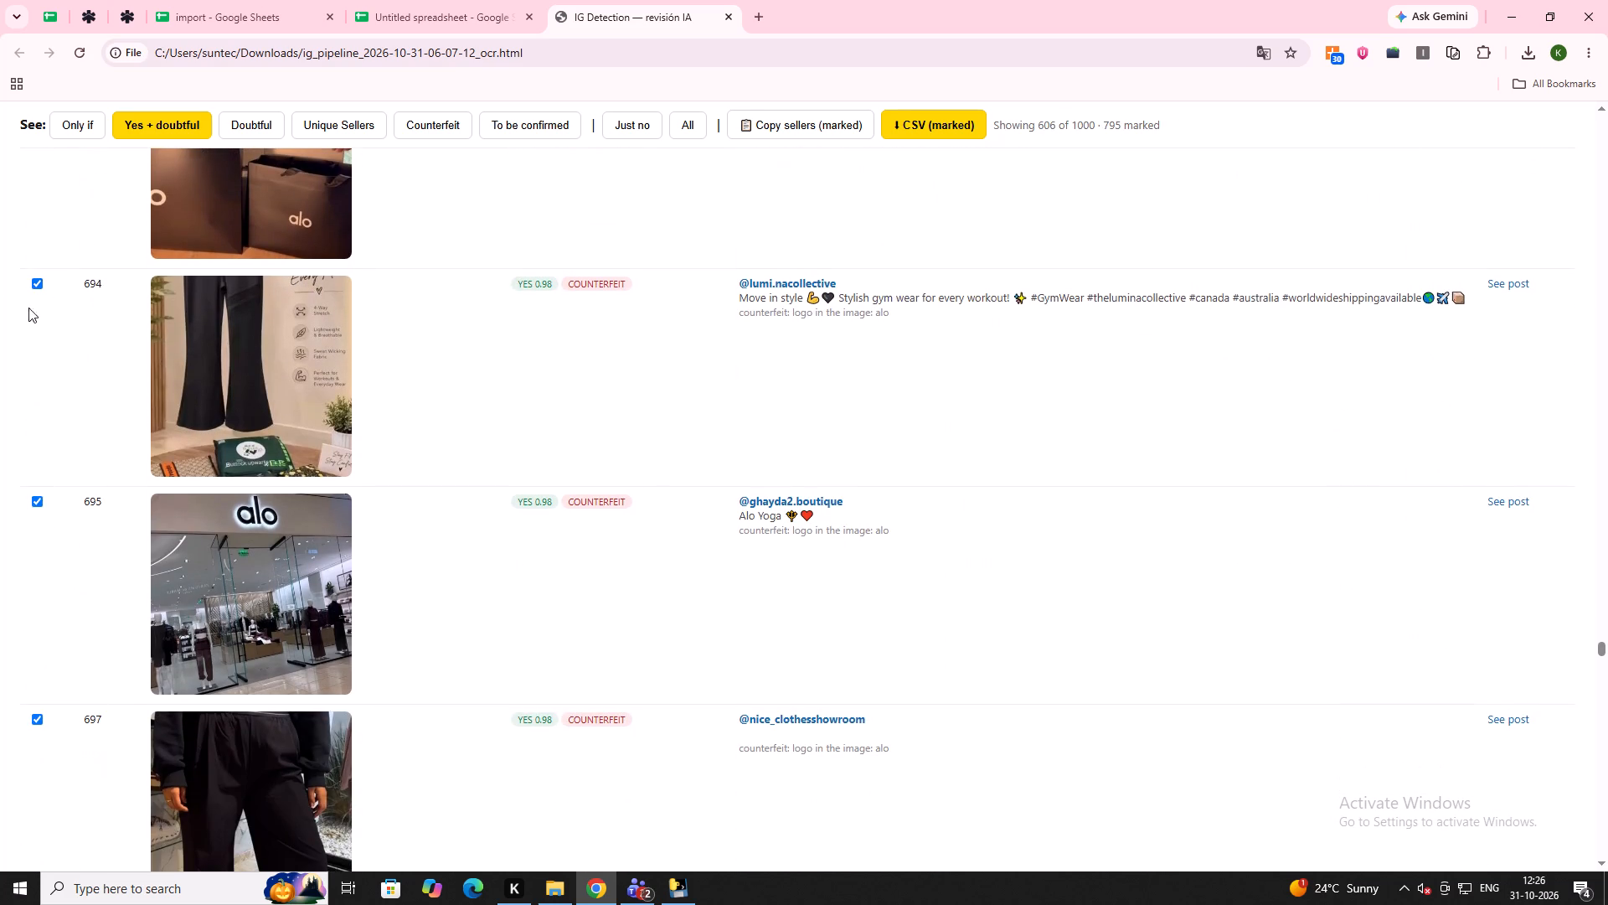
left_click(35, 501)
left_click(213, 435)
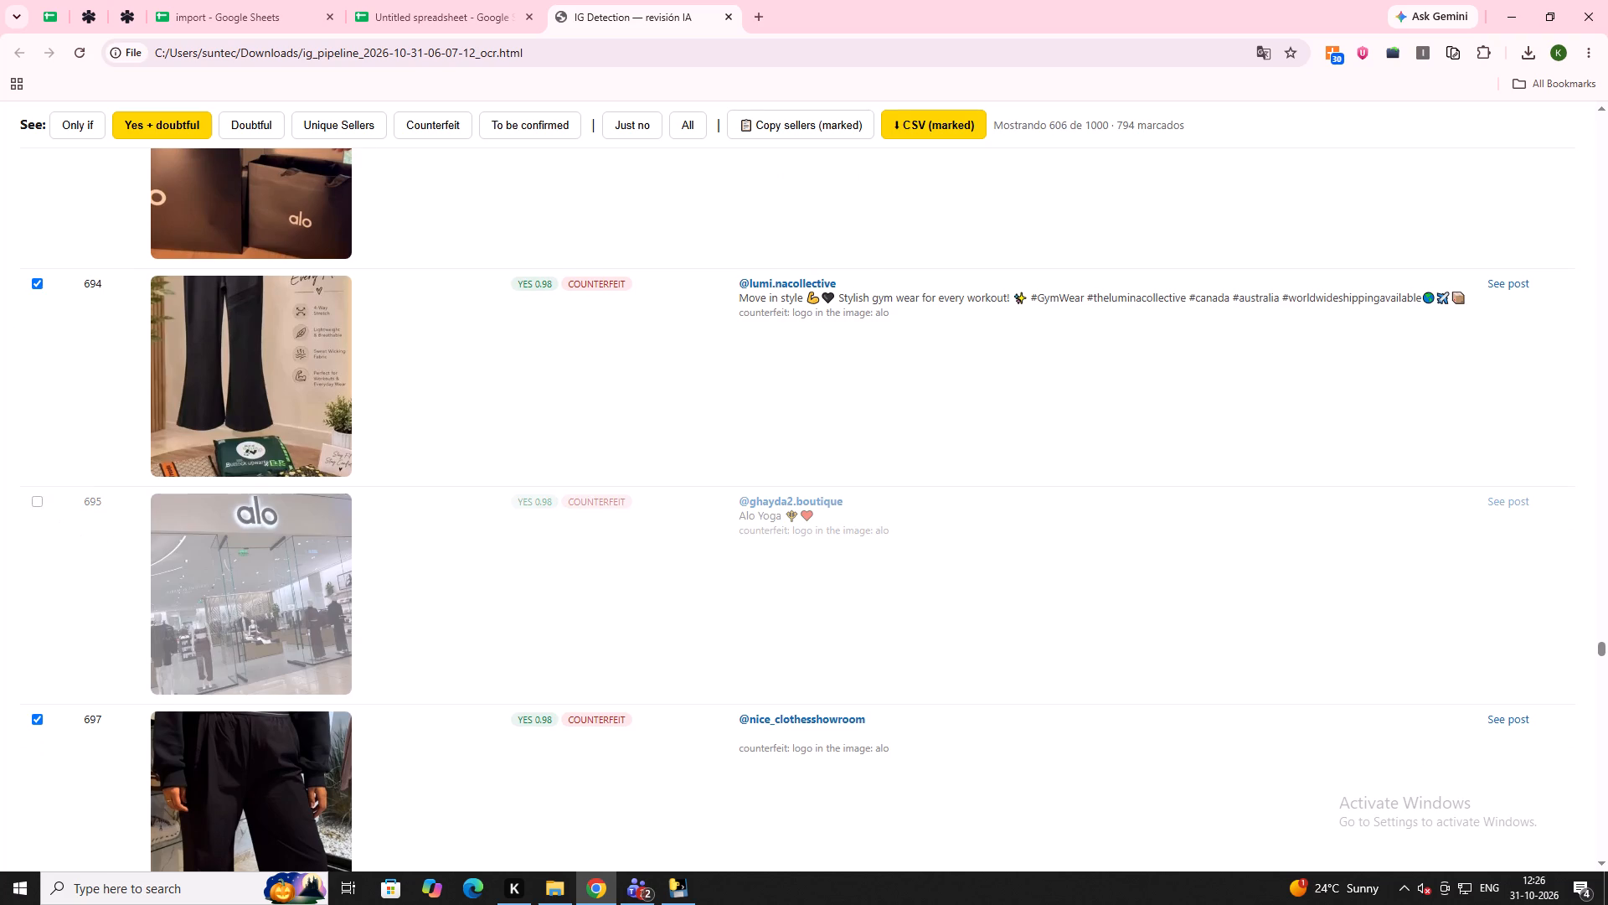
left_click(213, 435)
Untick listing 698, the verified non-seller's Korea Alo purchase haul, and listing 701, the Clóset Deportivo welcome banner.
scroll(211, 434, "down", 4)
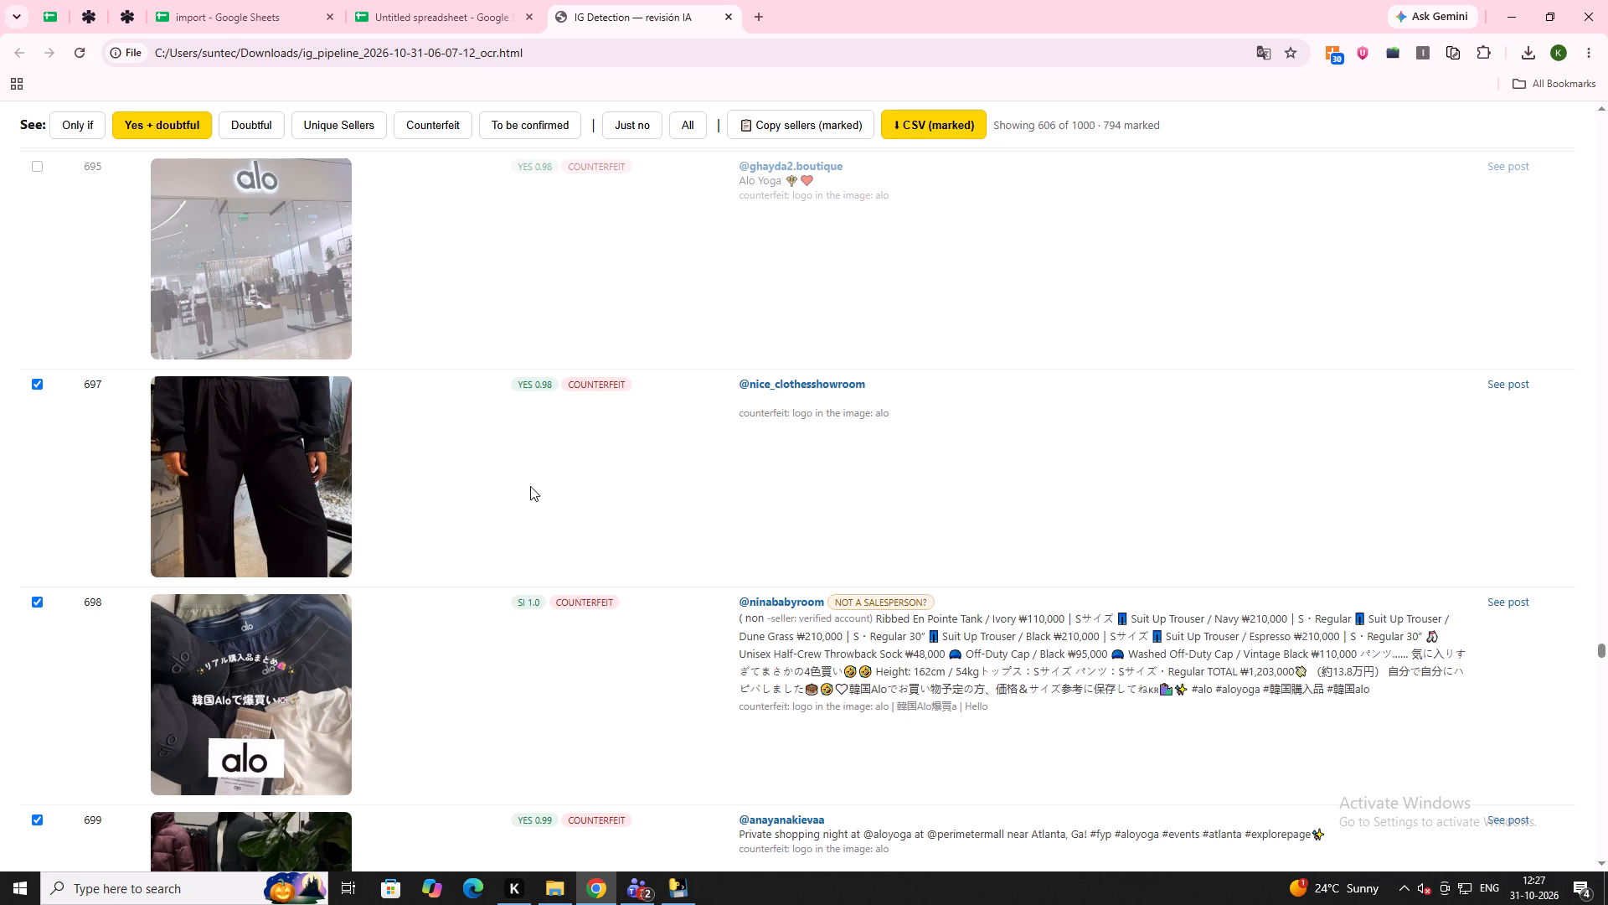
left_click(41, 603)
scroll(64, 618, "down", 2)
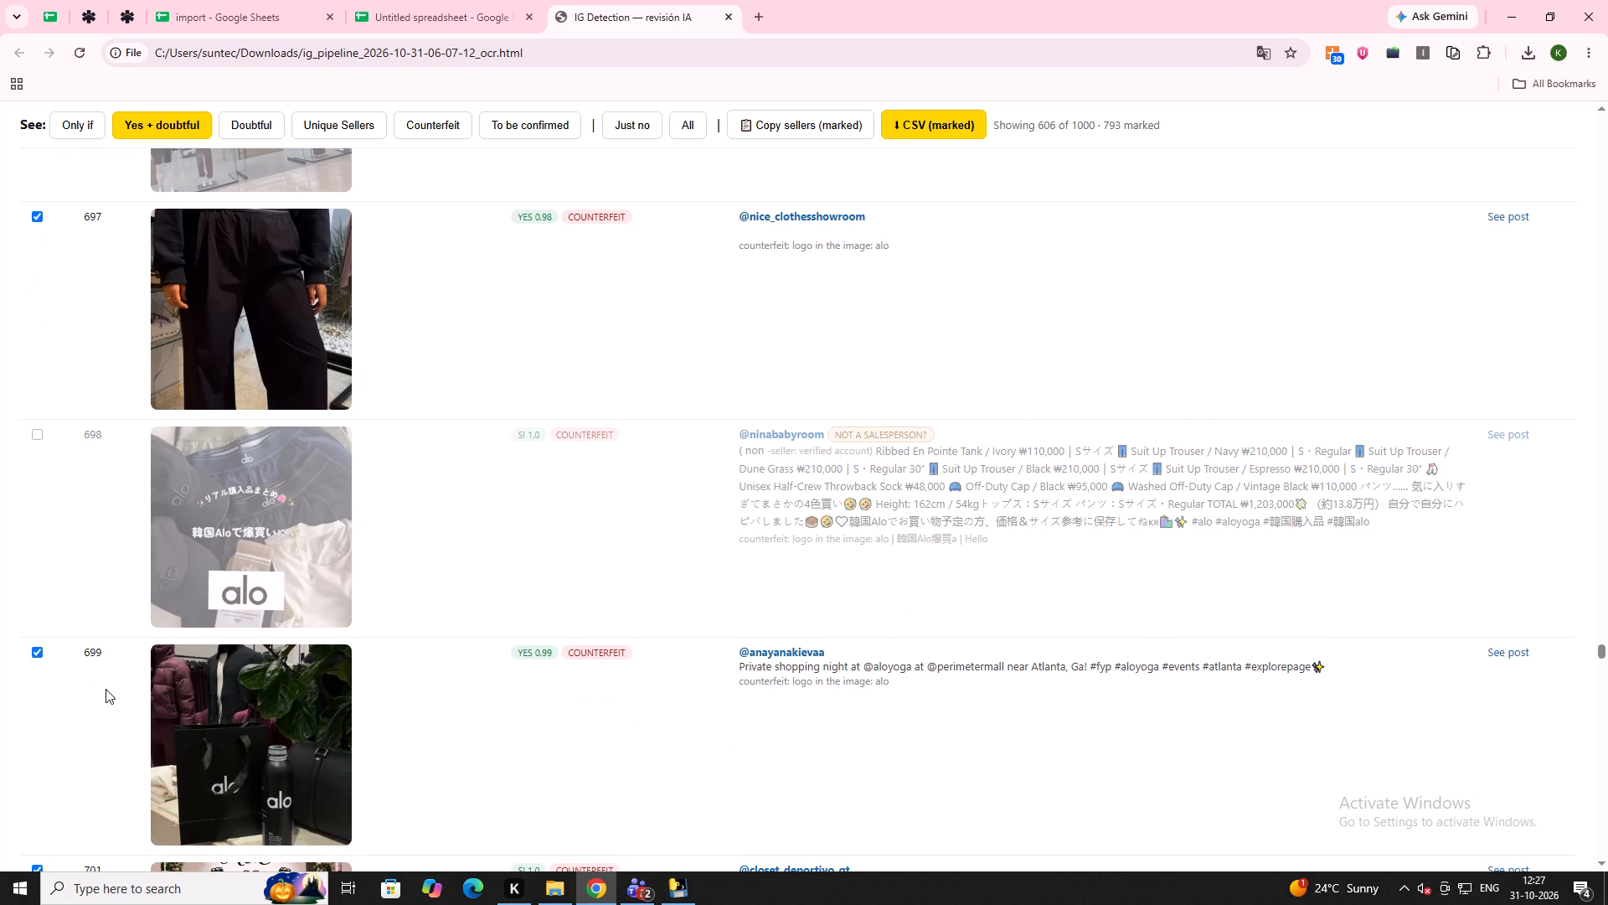
scroll(137, 685, "down", 5)
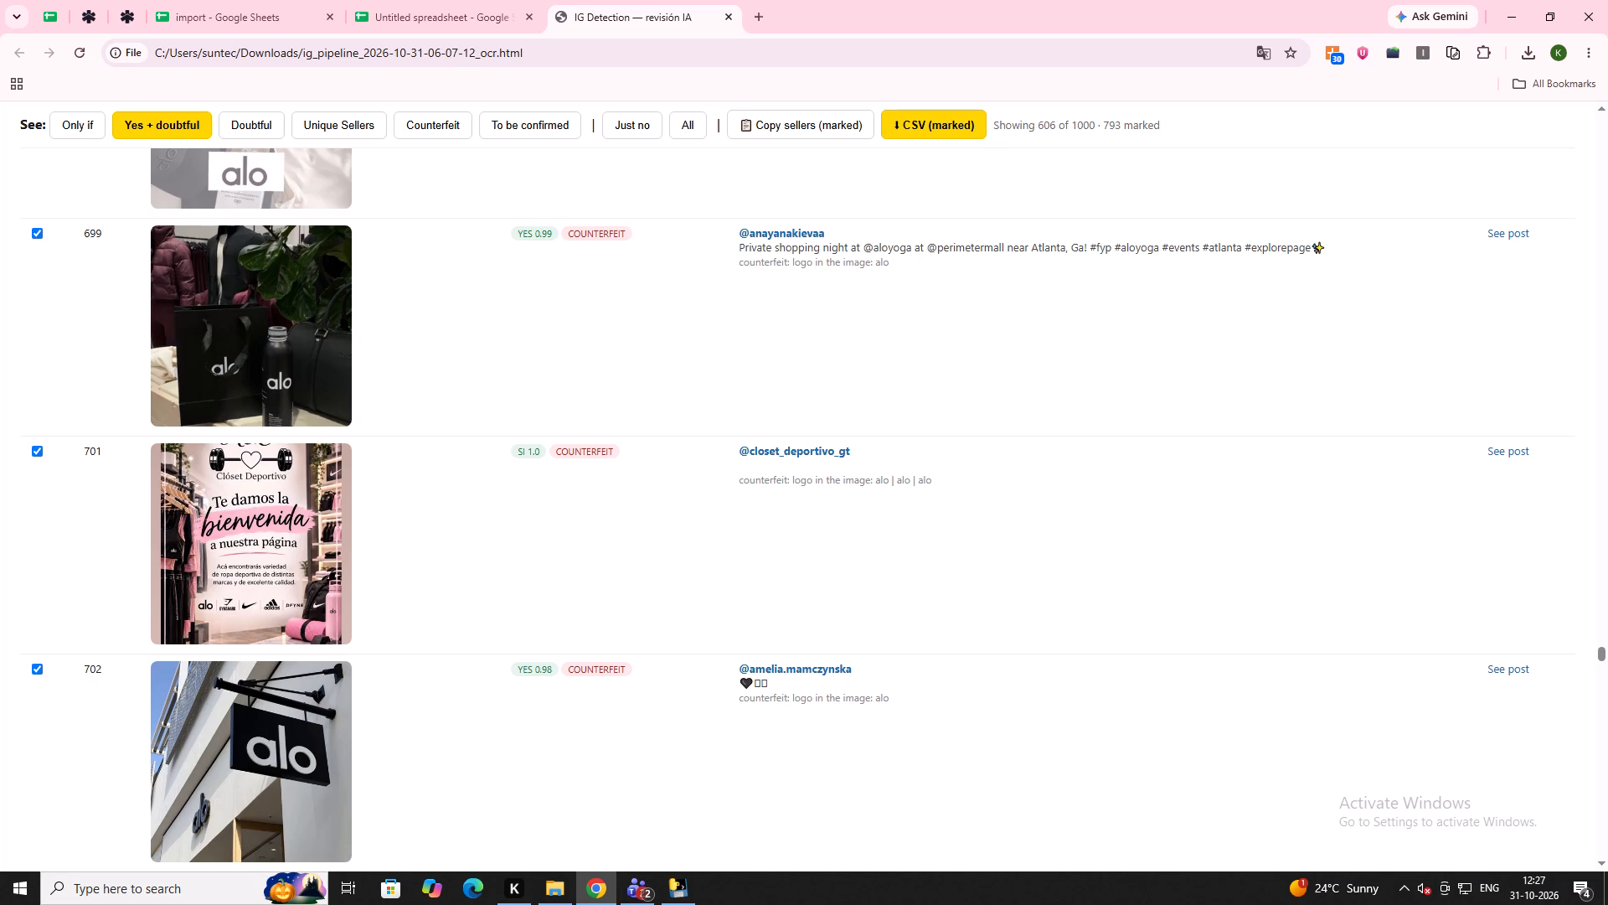
left_click(40, 455)
Untick listing 702, the Alo store sign photo, and listing 705, the verified non-seller's airport outfit post.
scroll(77, 493, "down", 3)
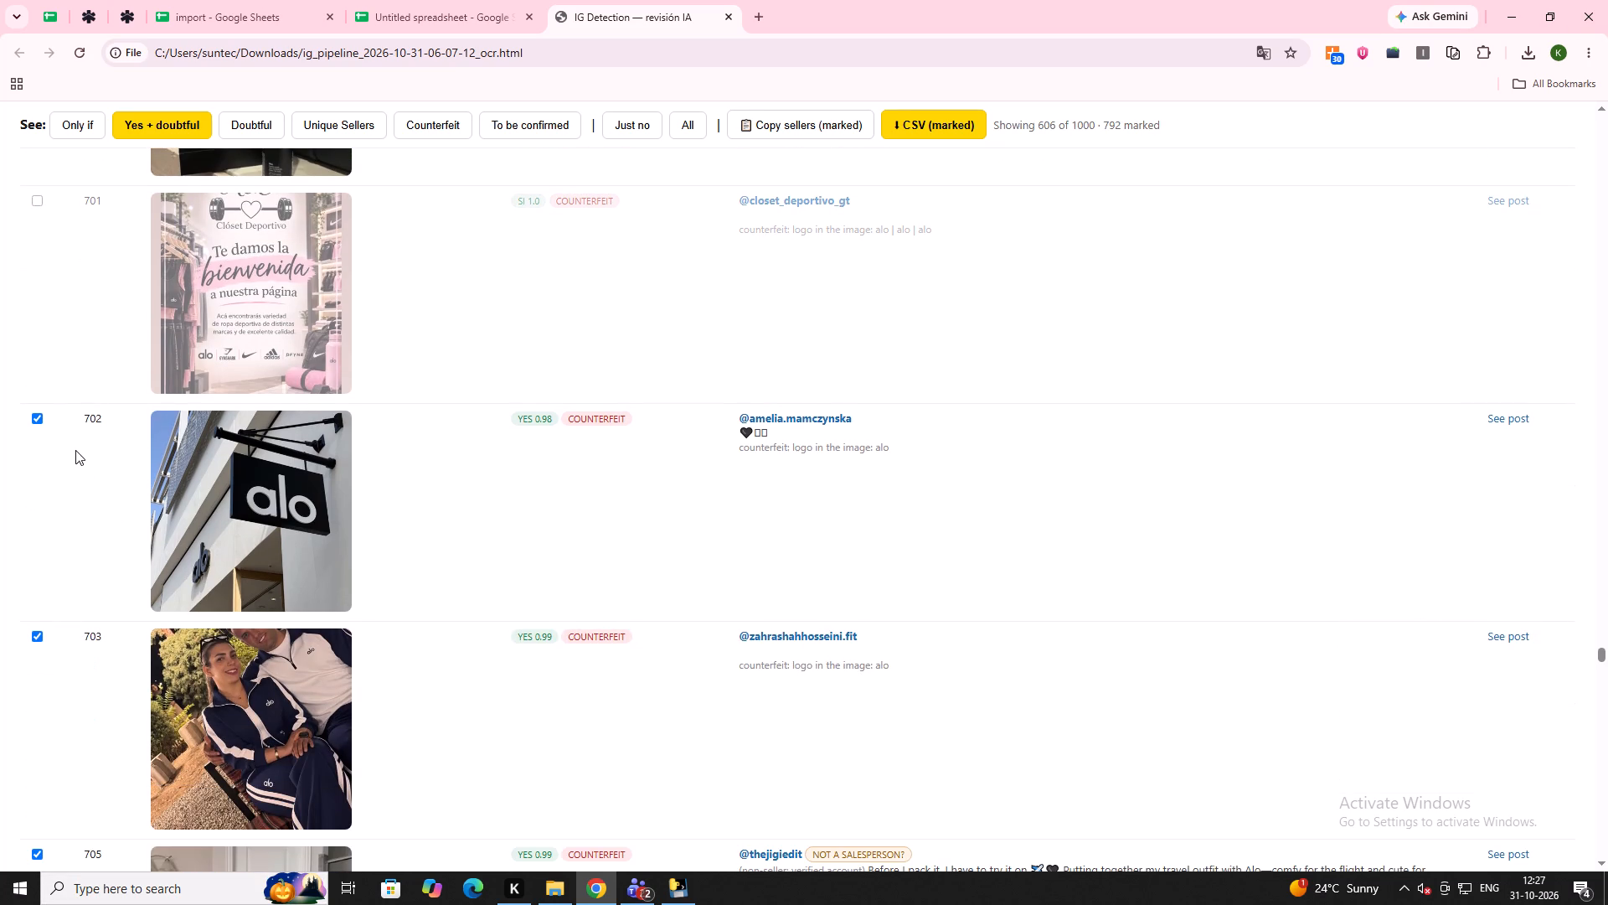
left_click(39, 412)
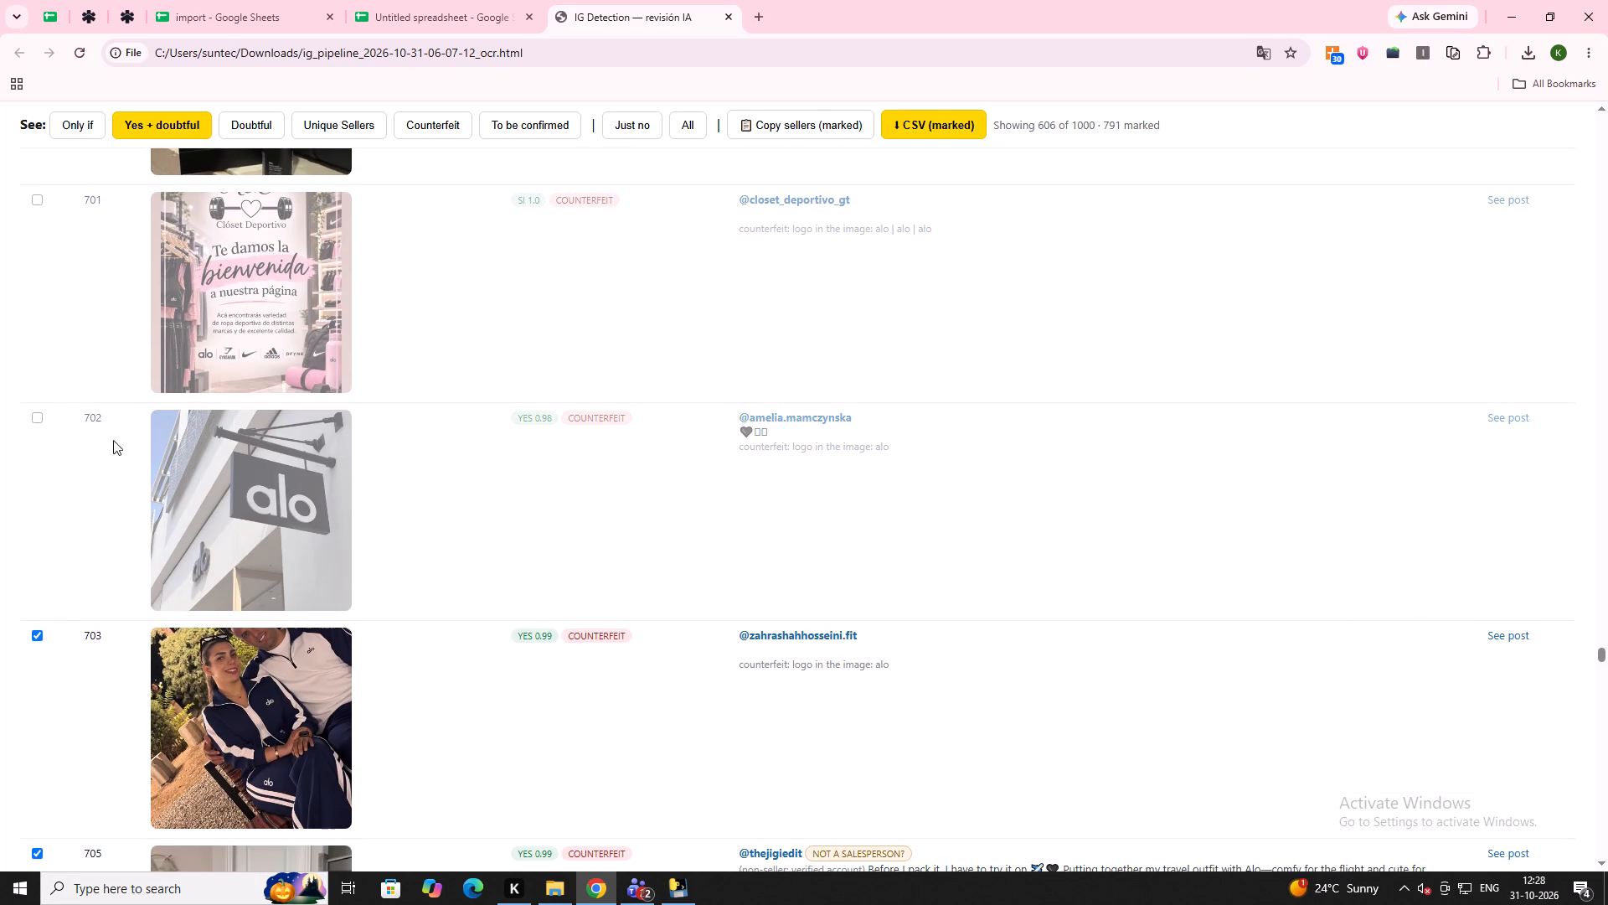
scroll(142, 452, "down", 6)
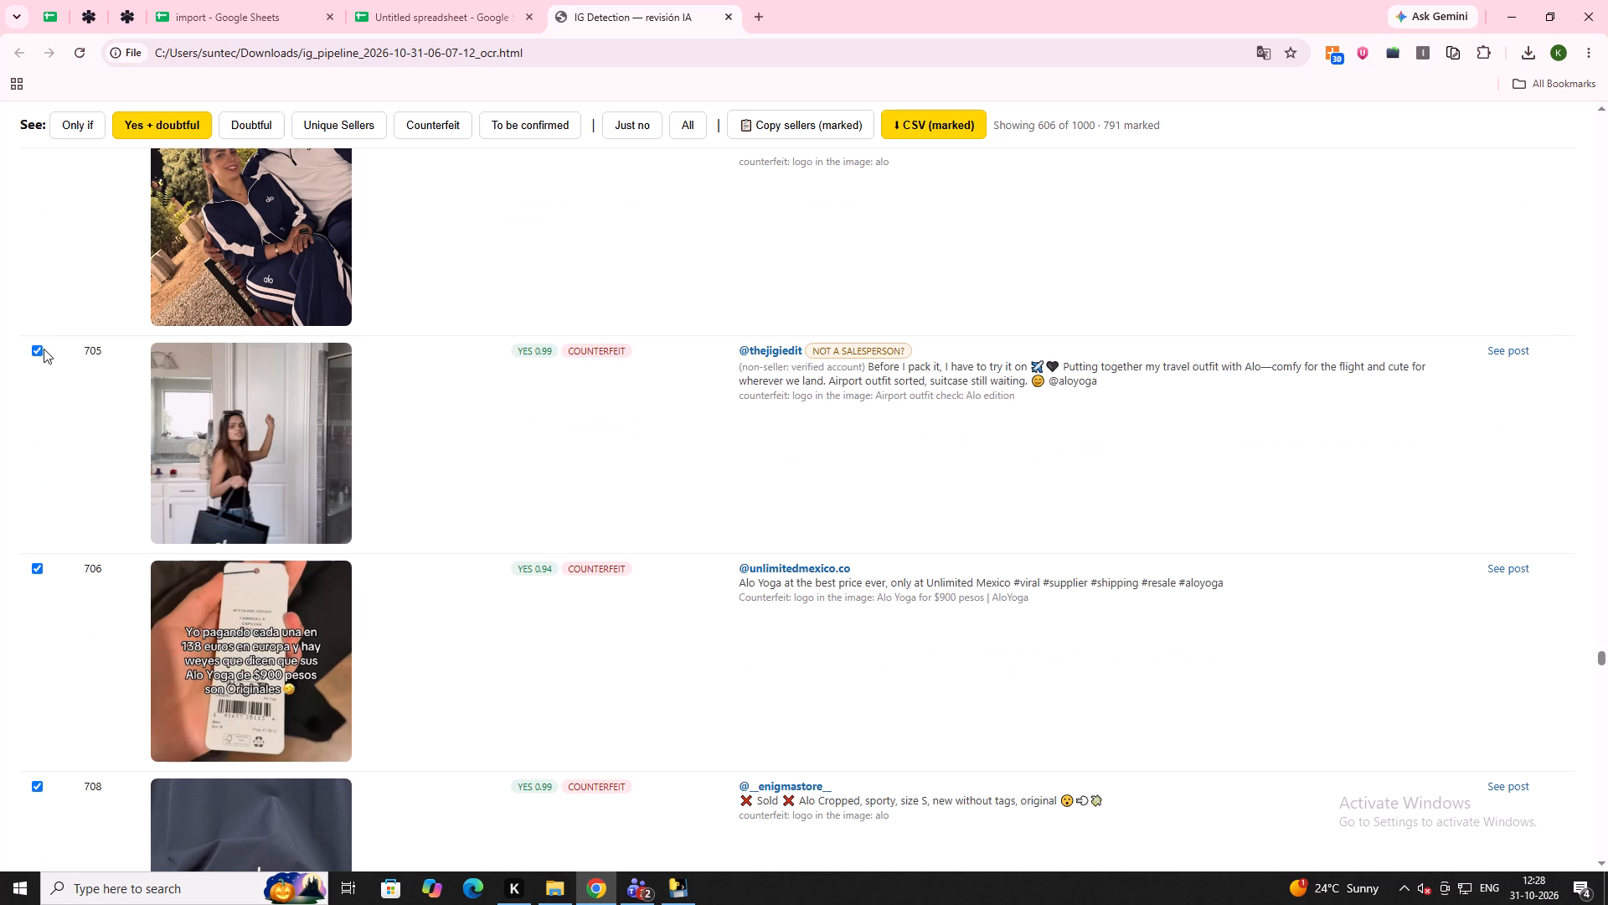
left_click(35, 349)
Untick listing 706, the Unlimited Mexico price-tag post, and listing 709, the coaches' Alo shopping humor post.
scroll(125, 393, "down", 2)
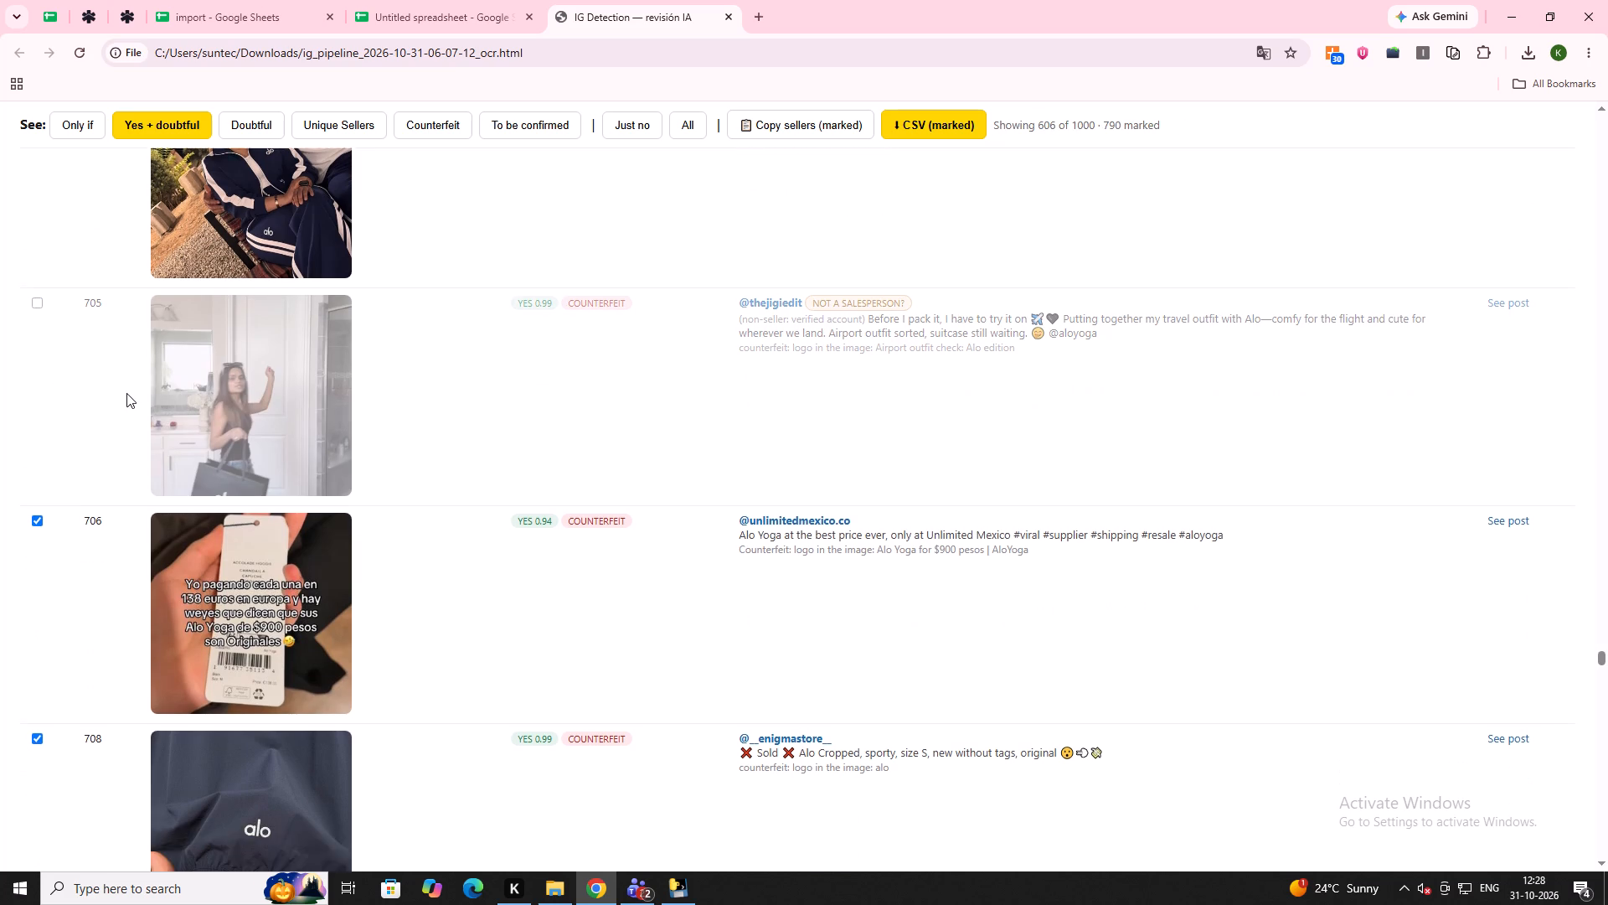
scroll(126, 393, "down", 2)
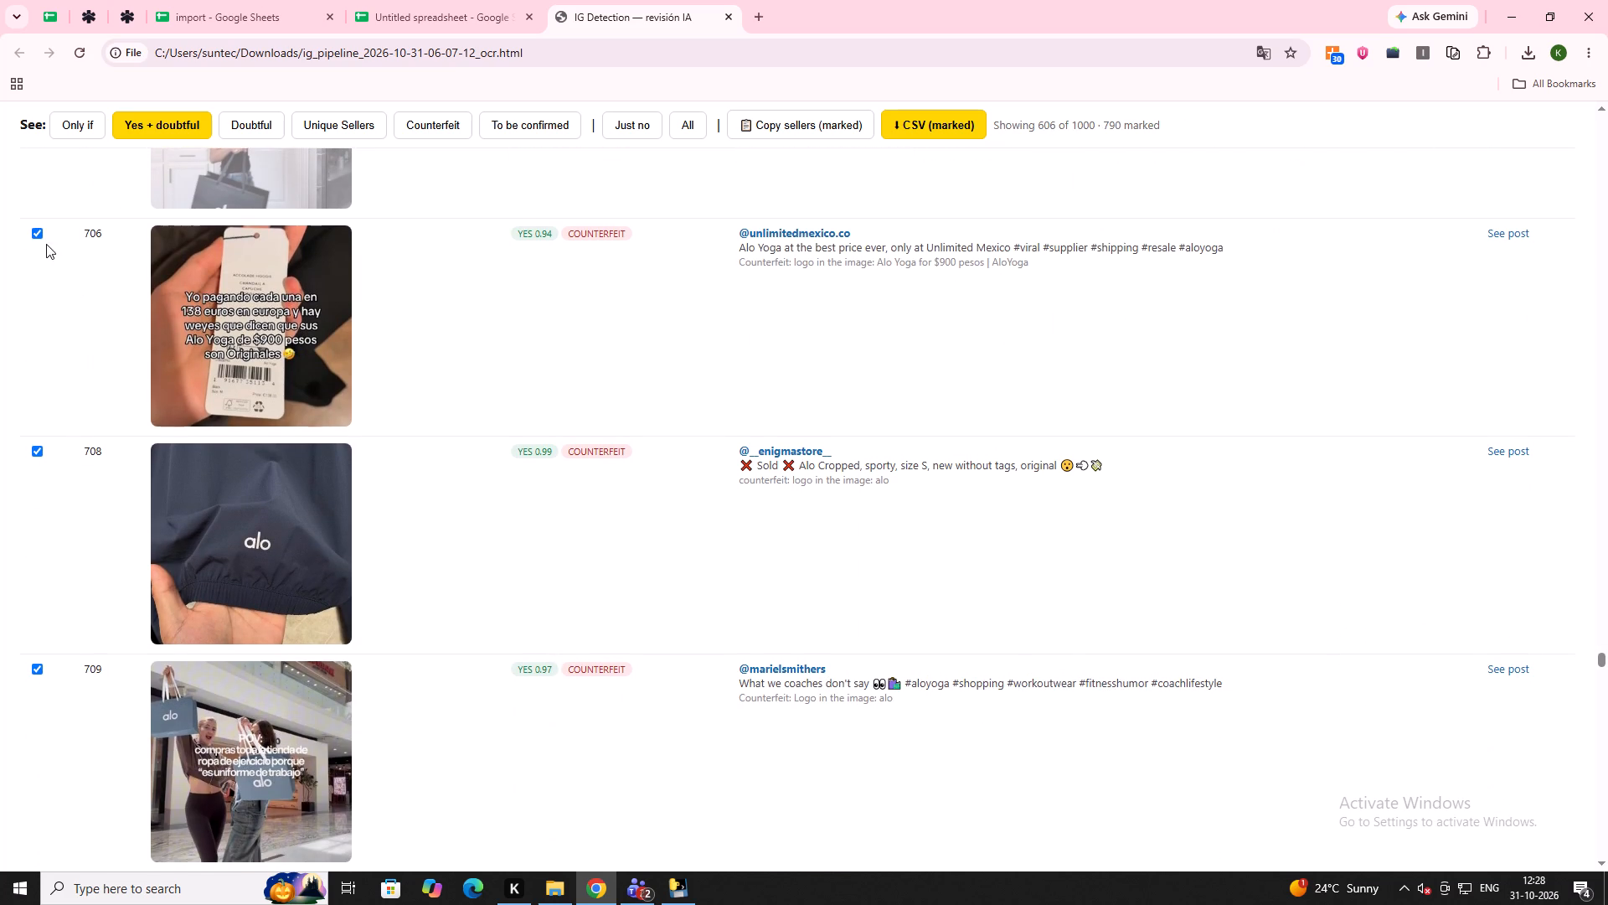
left_click(35, 234)
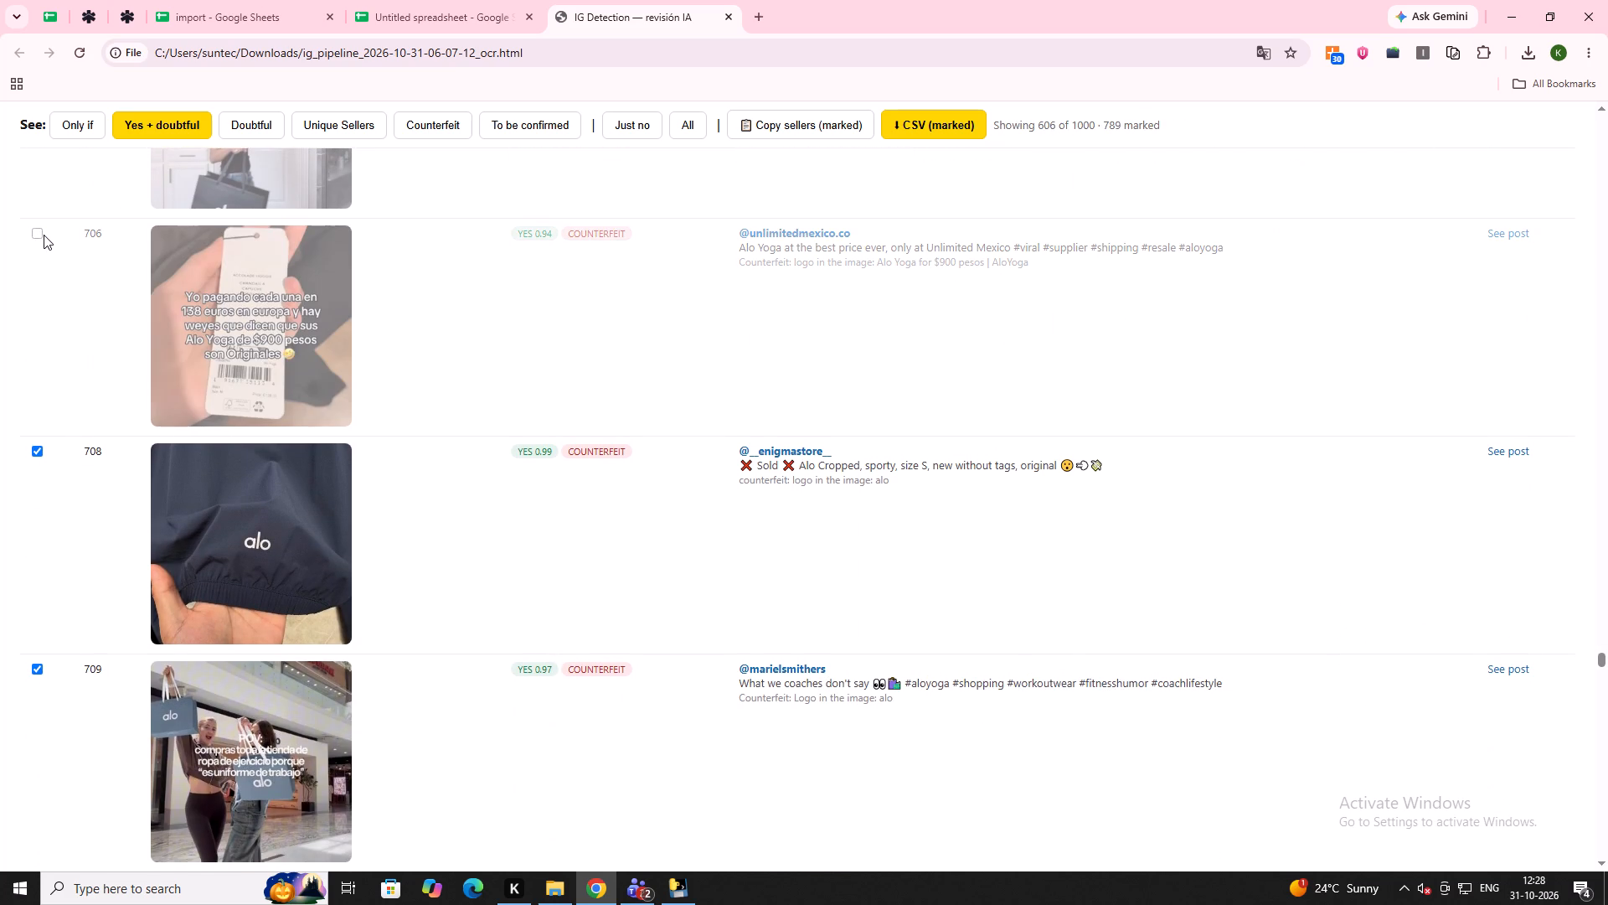
scroll(46, 236, "down", 2)
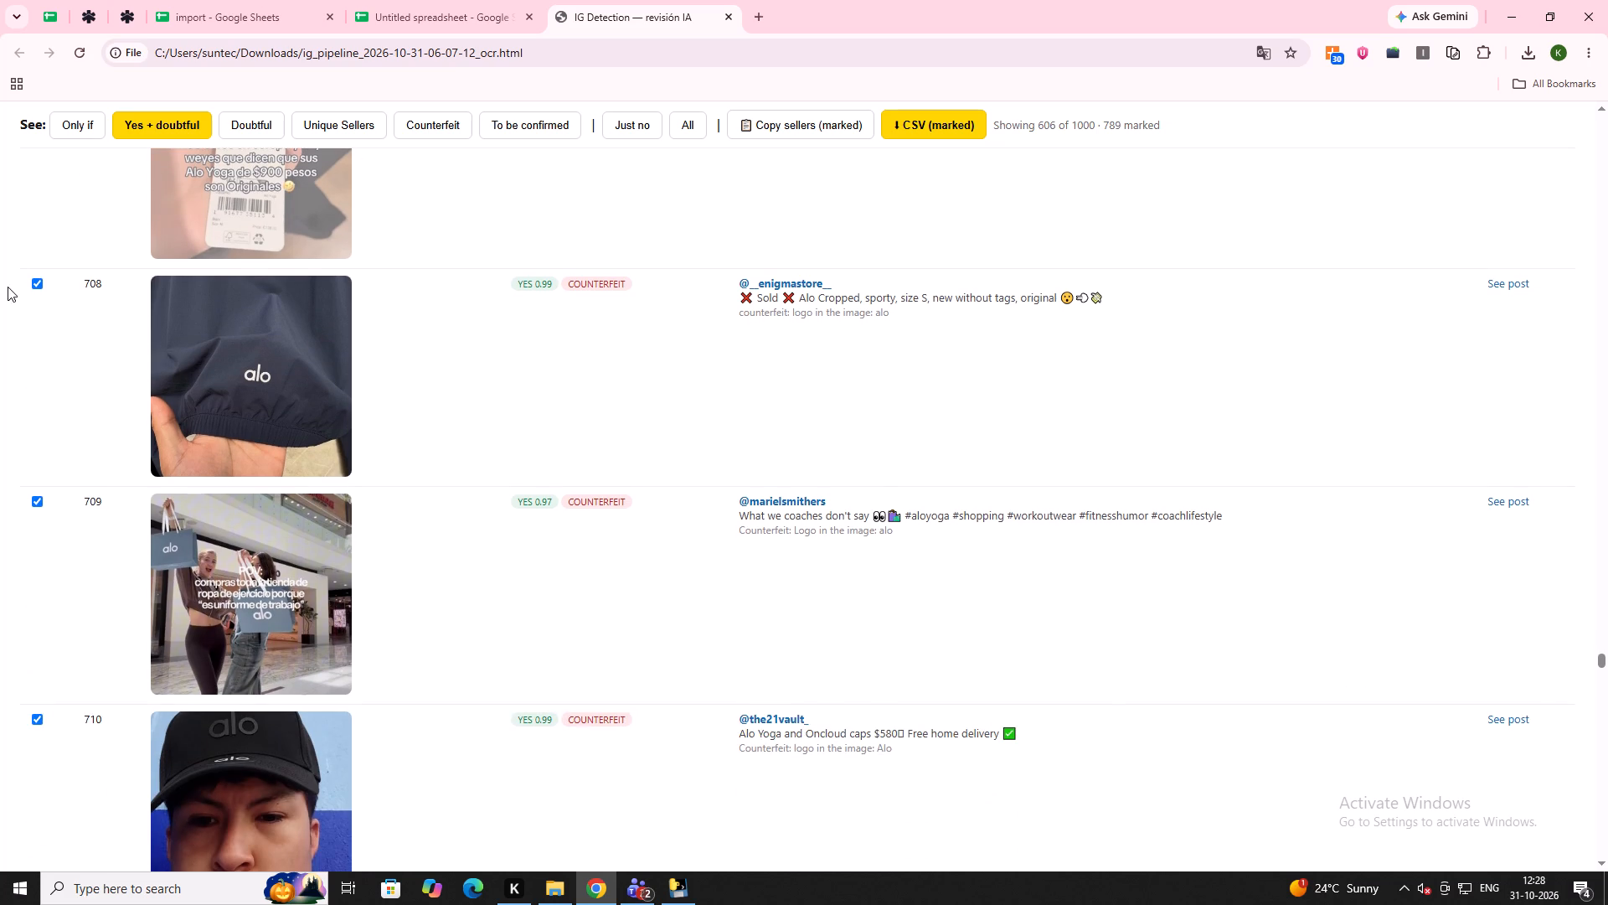
left_click(35, 504)
scroll(302, 627, "down", 3)
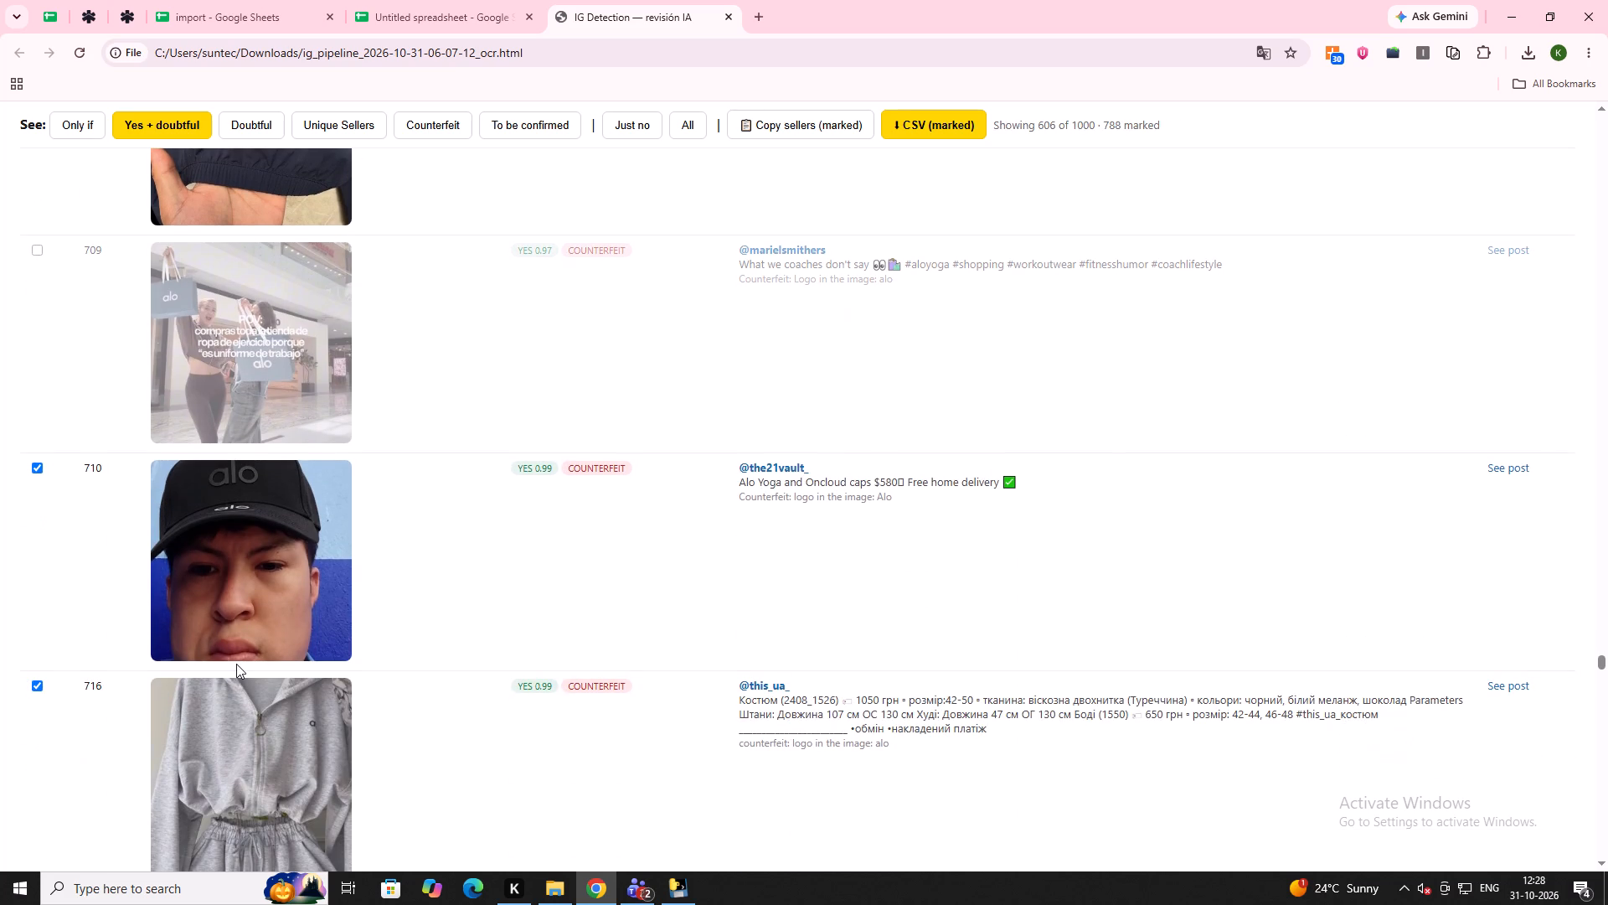
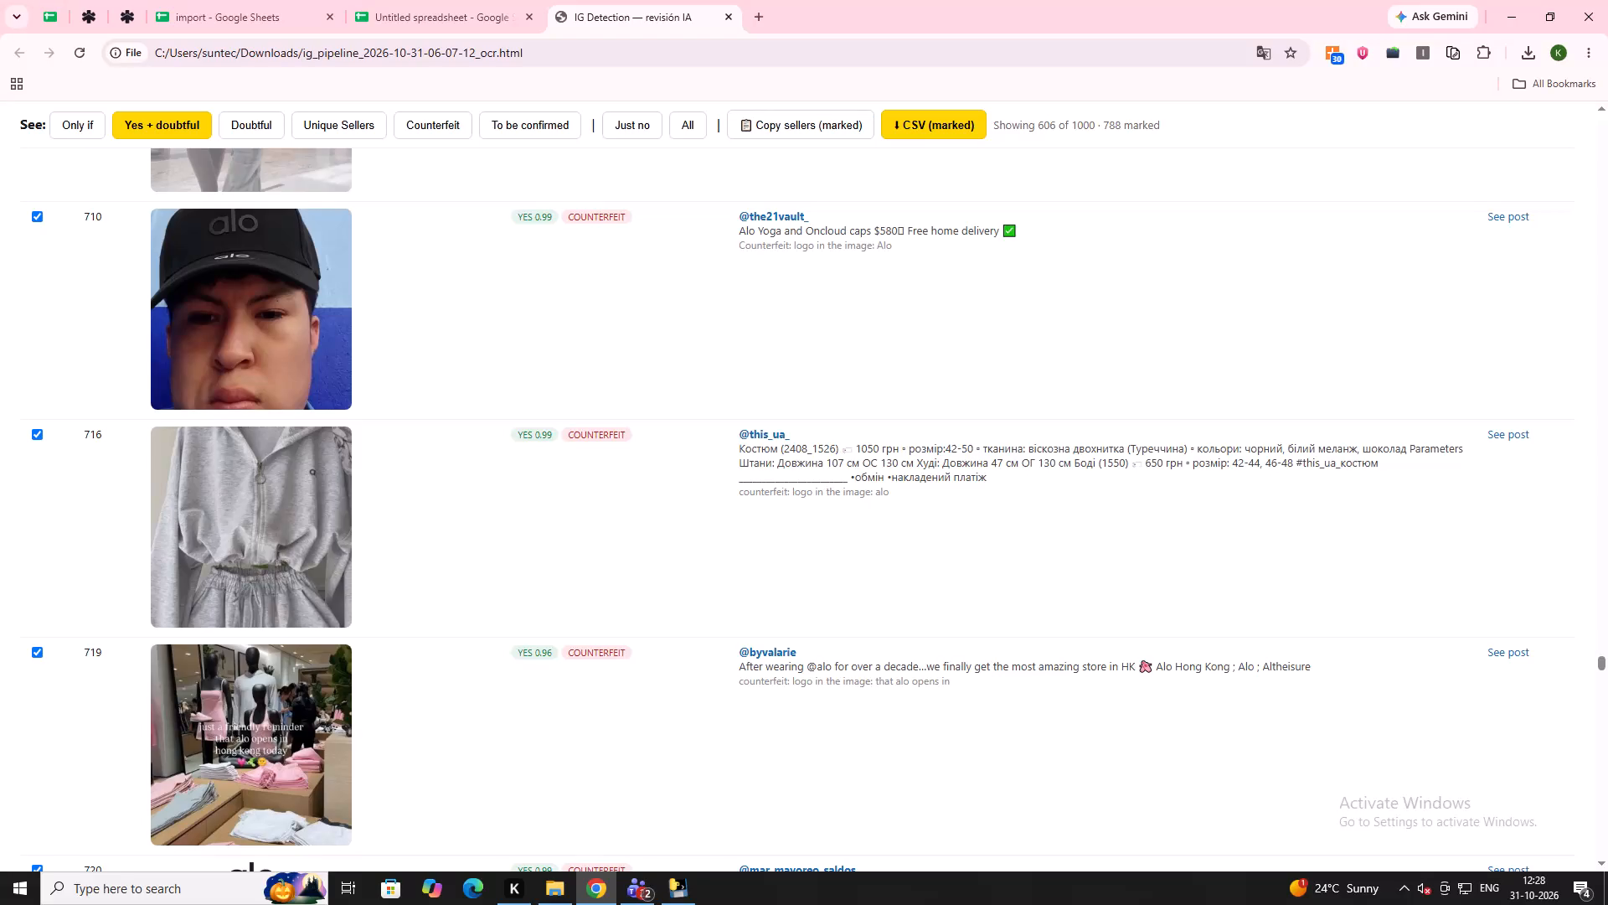
Untick listing 710, the post offering Alo Yoga and Oncloud caps.
scroll(187, 535, "down", 4)
scroll(187, 535, "up", 6)
left_click(32, 384)
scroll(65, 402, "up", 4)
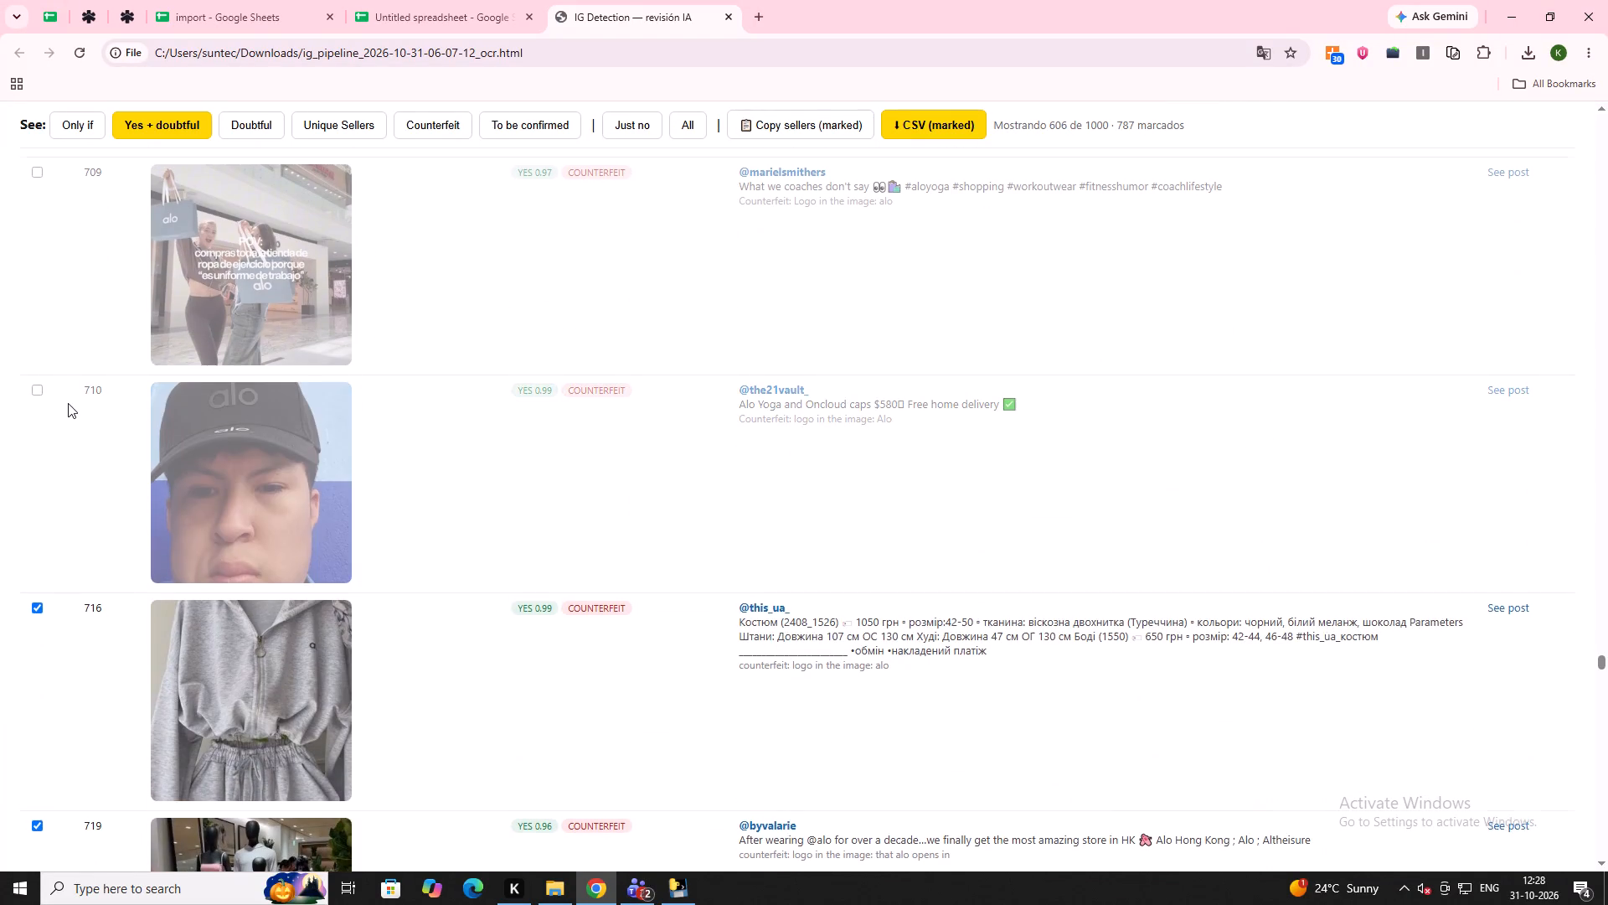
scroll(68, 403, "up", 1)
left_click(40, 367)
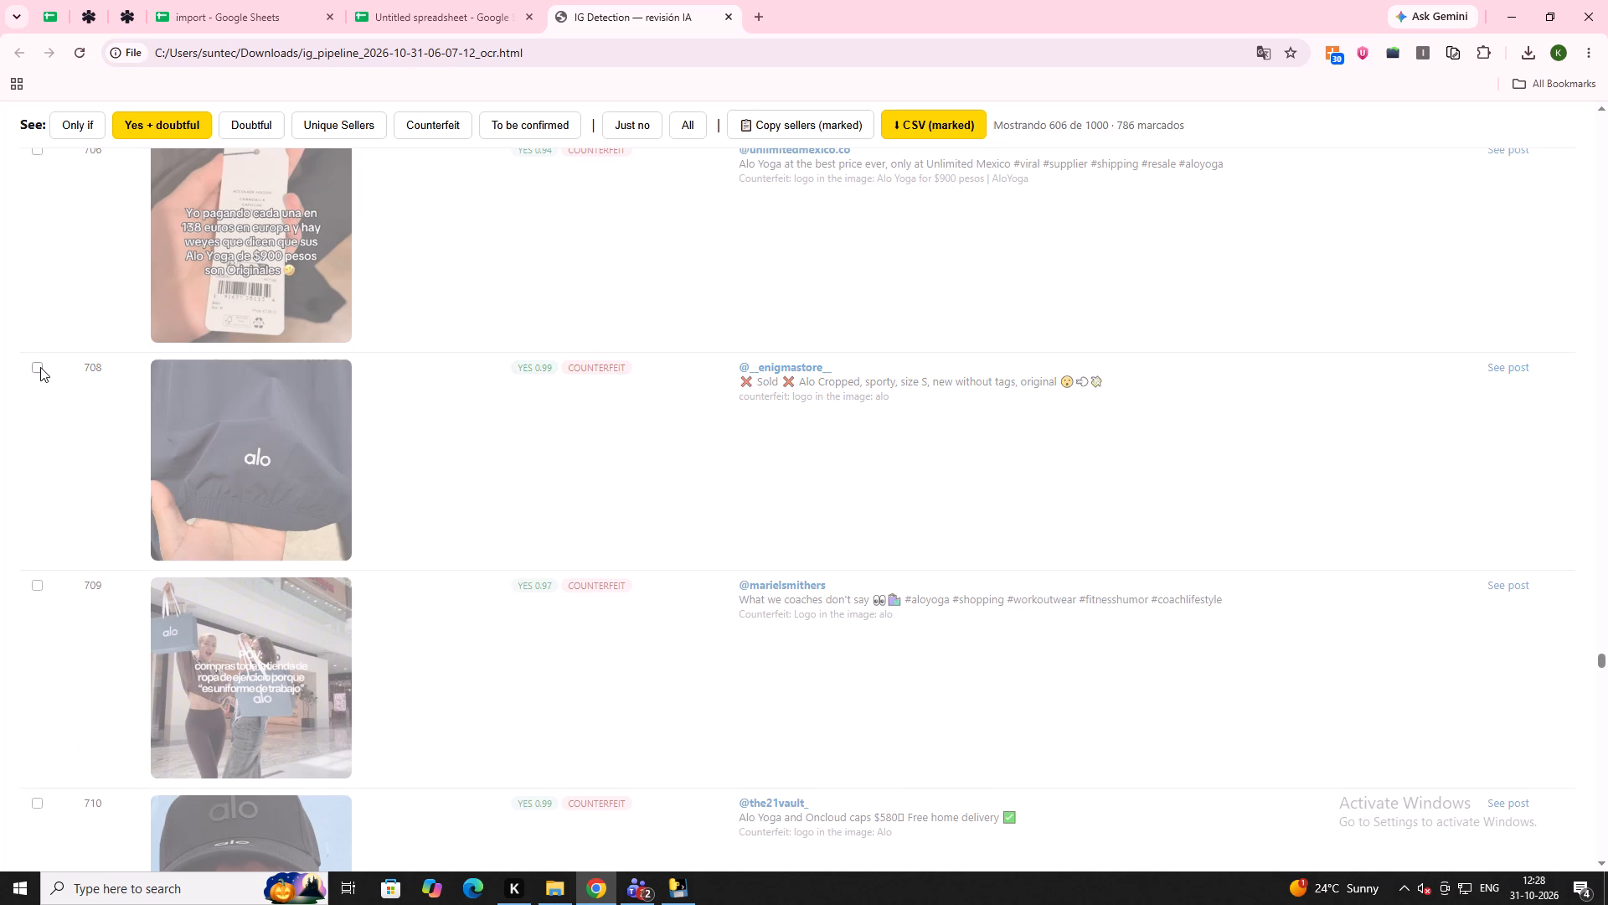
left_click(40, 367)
Untick listing 721, the verified non-seller's punching-bag photo, and listing 728, the mall's Alo gift card sweepstakes post.
scroll(40, 368, "down", 11)
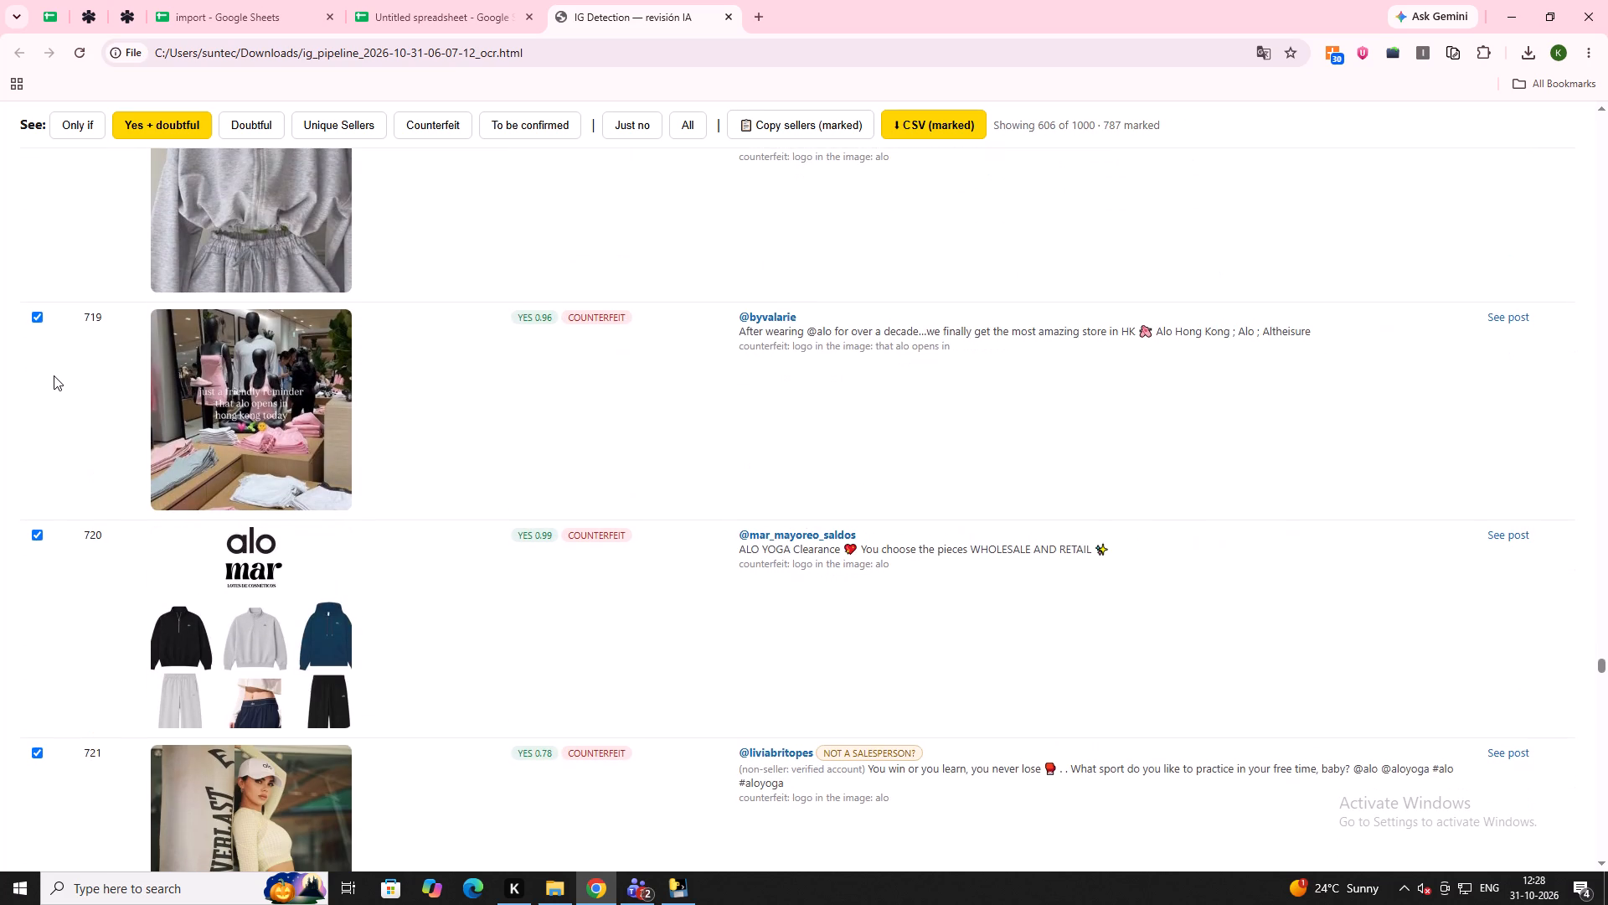
scroll(134, 555, "down", 1)
scroll(103, 461, "down", 2)
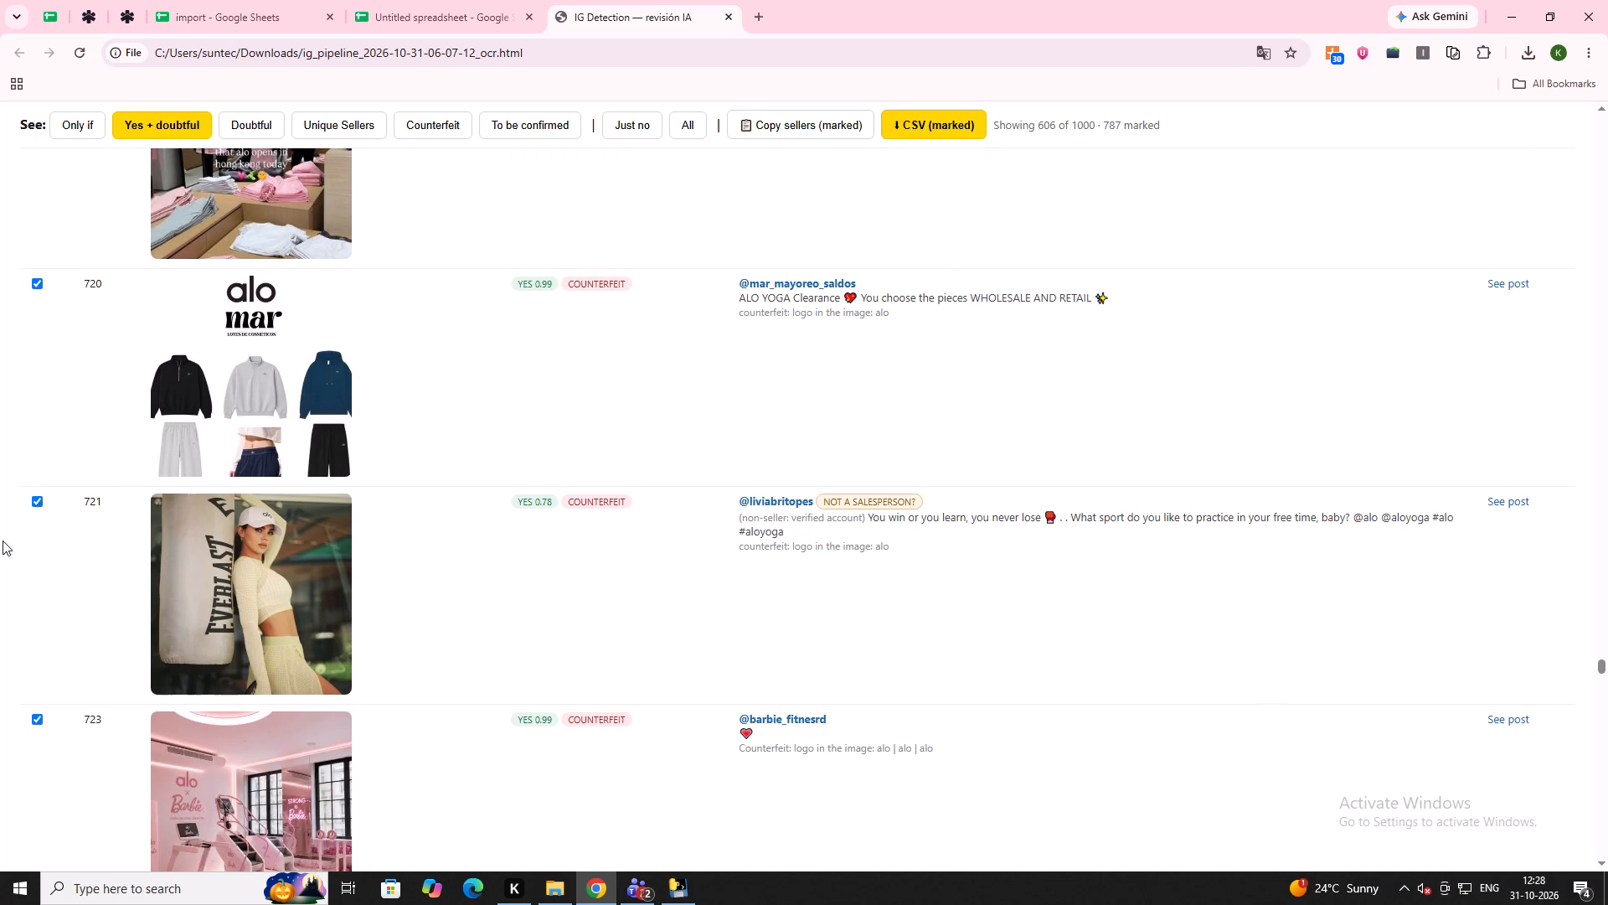
left_click(33, 504)
scroll(55, 513, "down", 9)
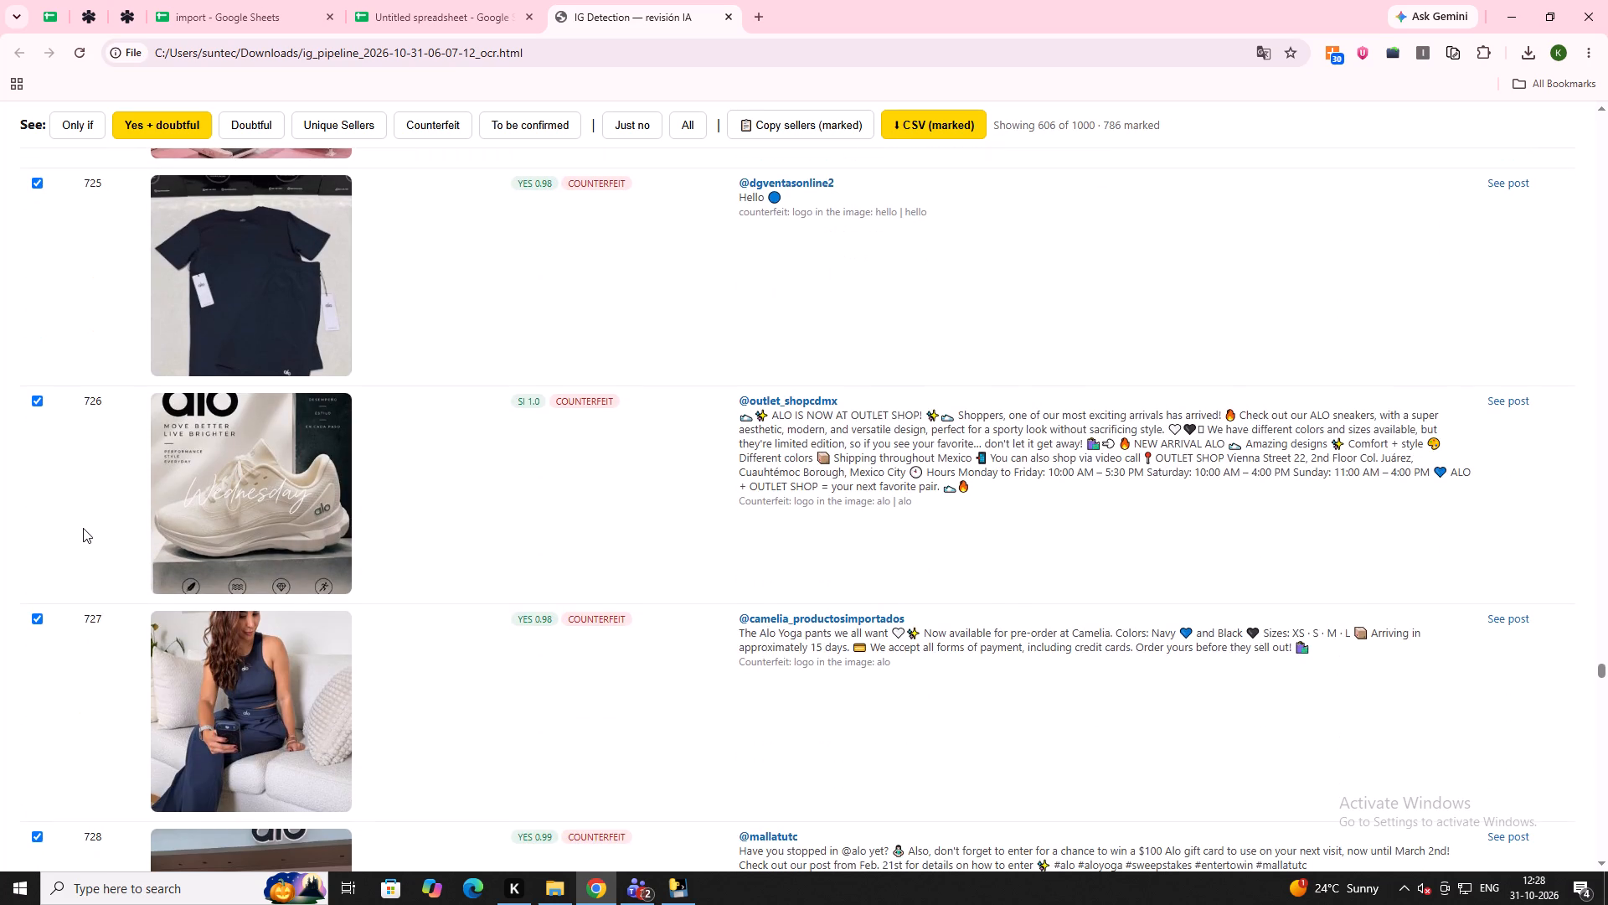
scroll(83, 528, "down", 7)
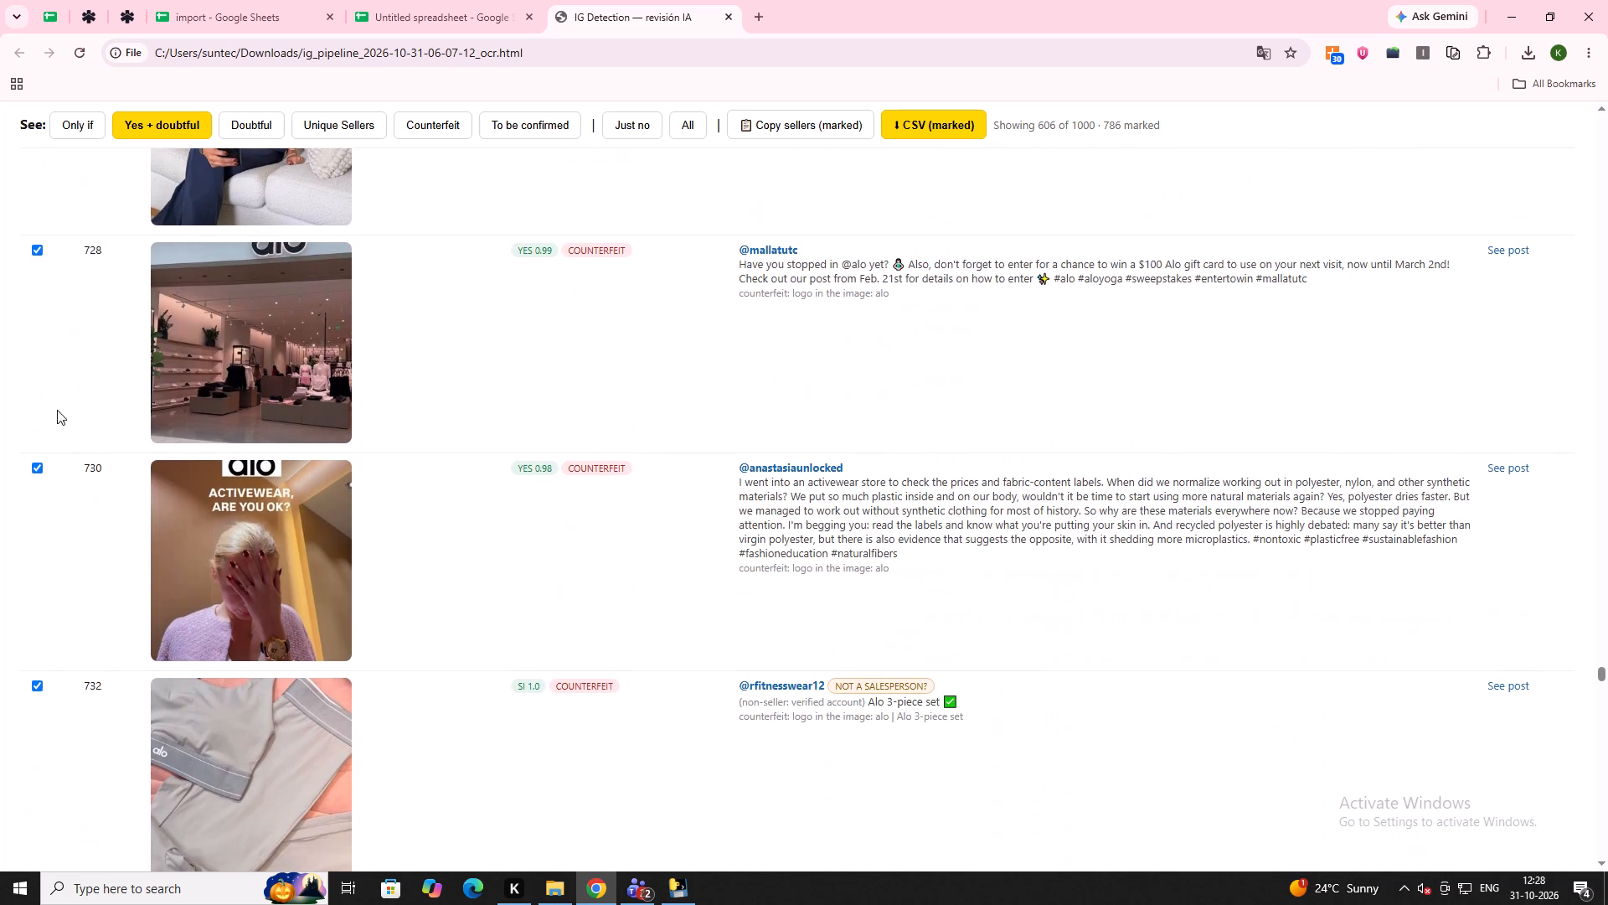
left_click(30, 249)
left_click(36, 249)
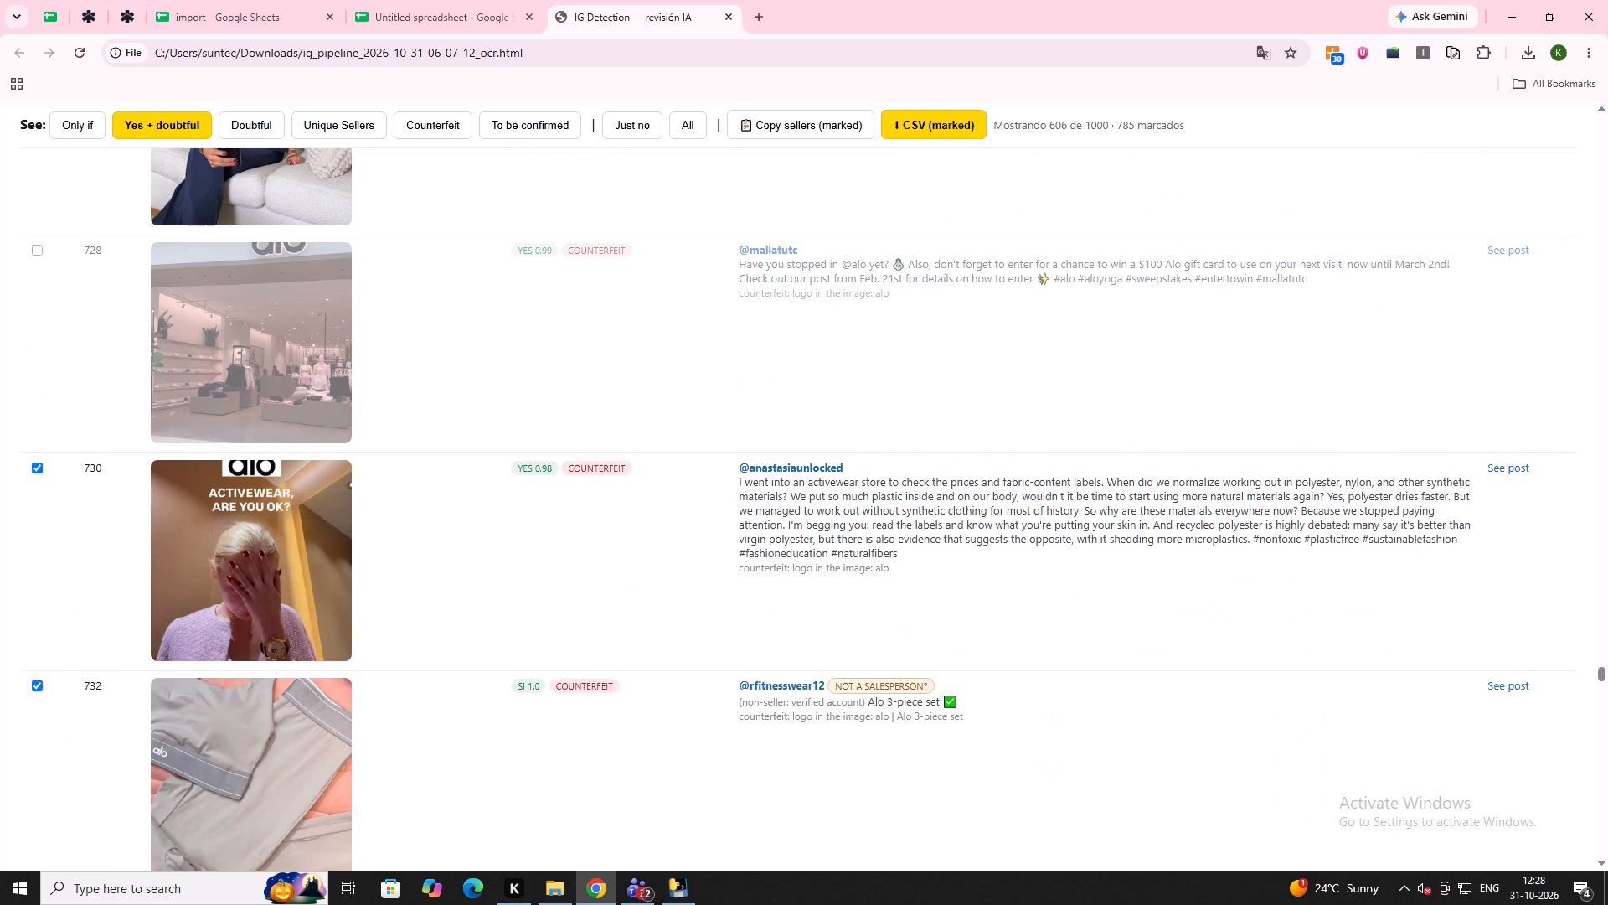
Untick listing 730, the activewear fabric commentary post, and listing 732, the verified non-seller's Alo 3-piece set.
scroll(201, 342, "down", 1)
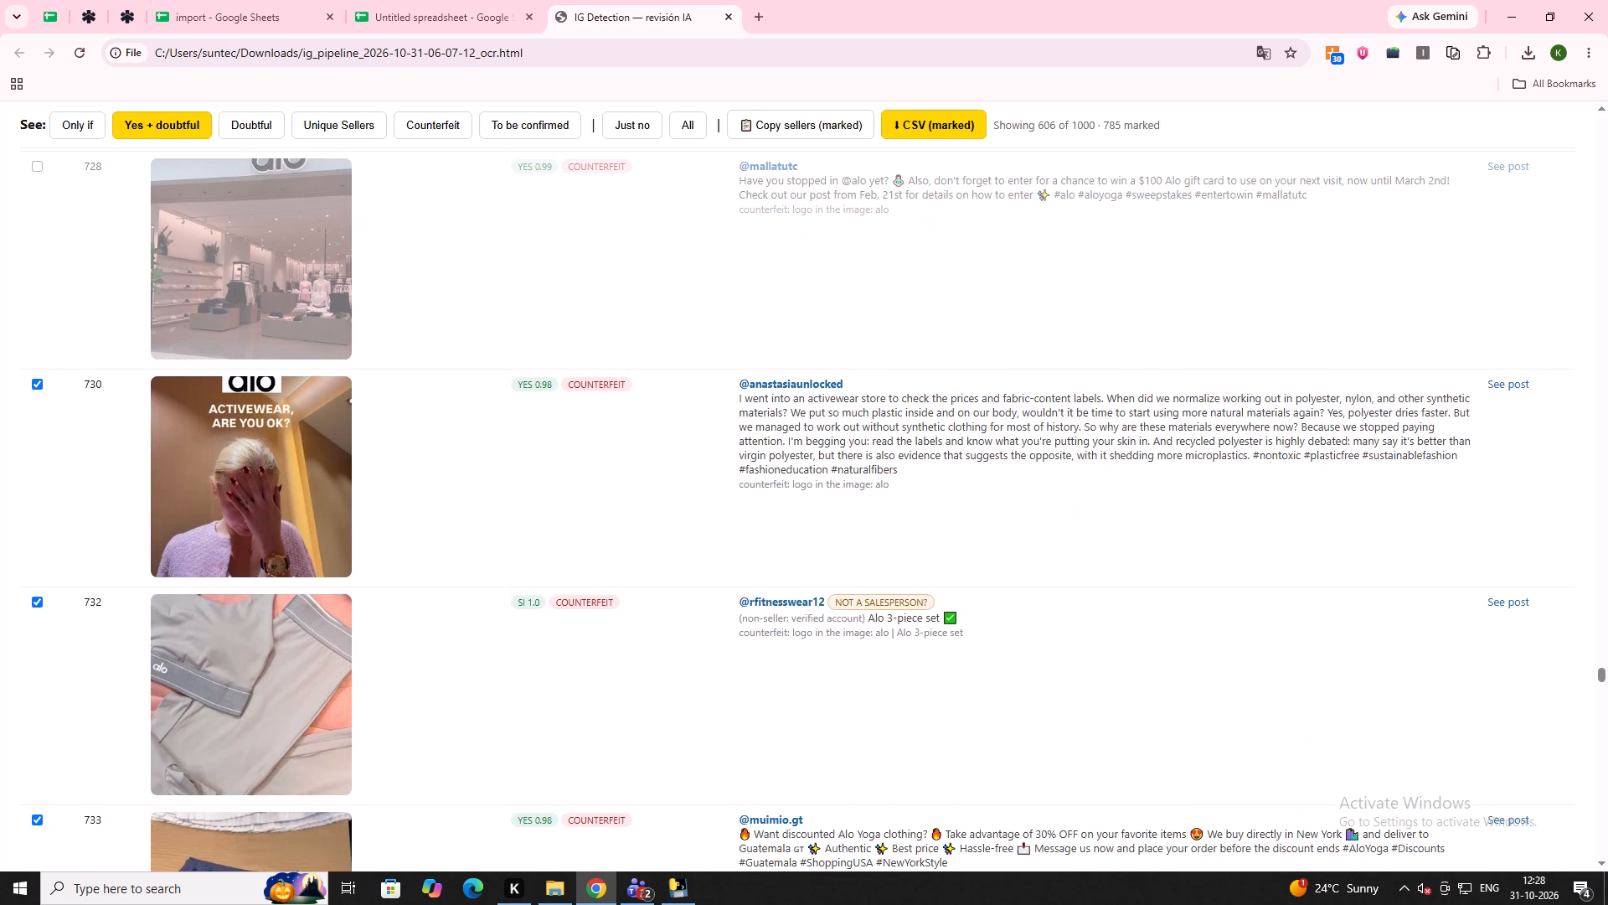
left_click(38, 383)
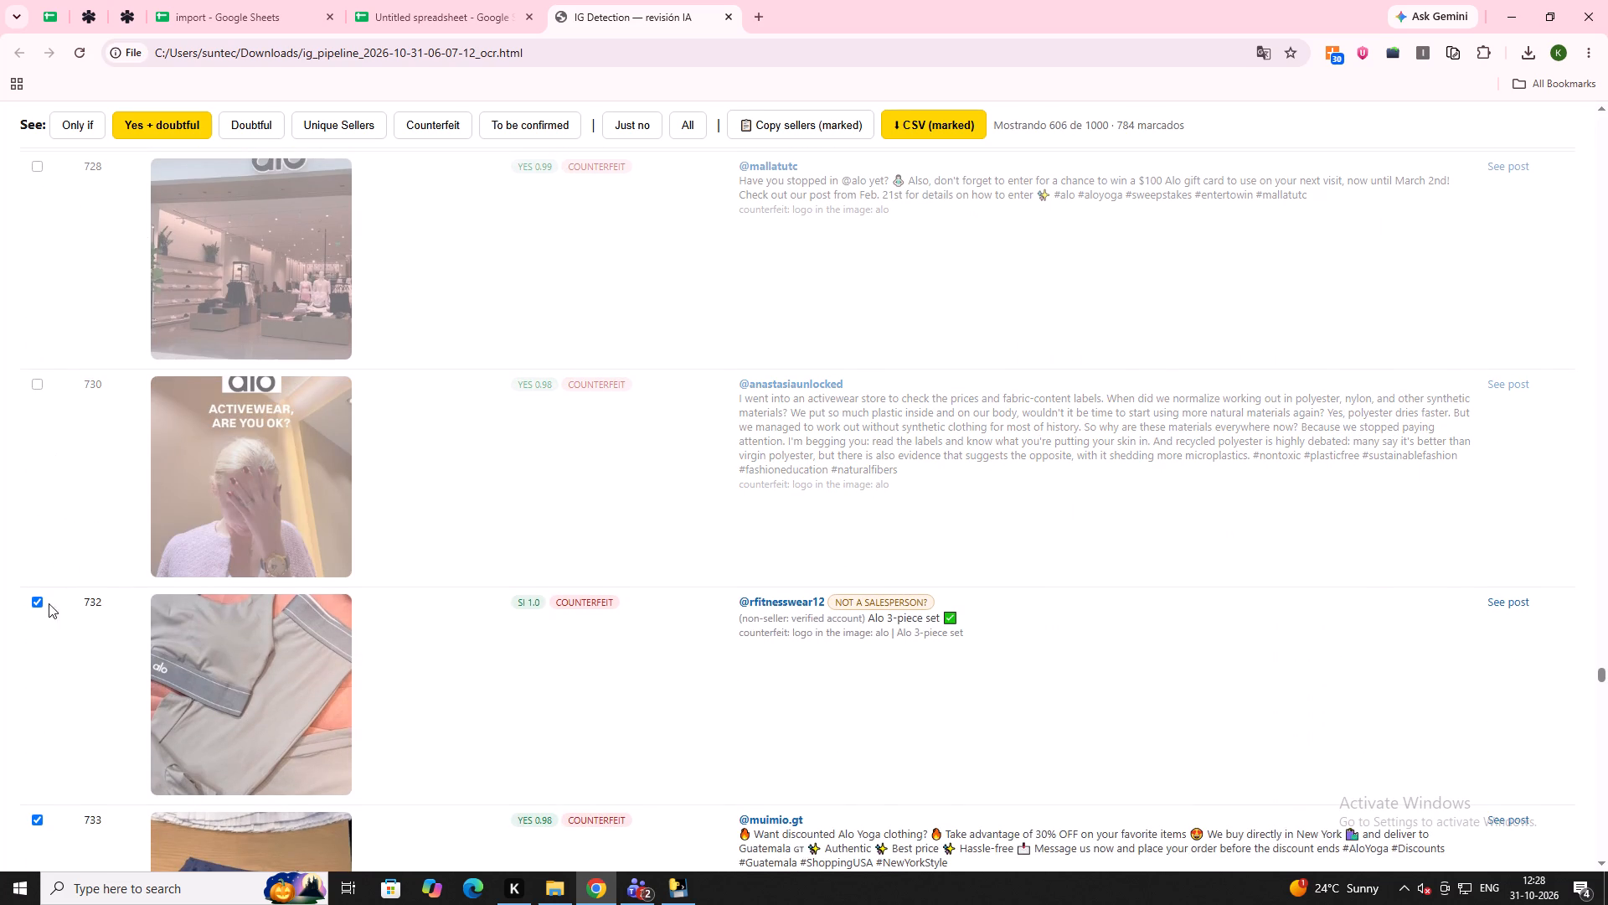
left_click(35, 598)
Untick listing 734, the Kuwait Alo storefront post, and listing 738, the Thai aloversary sale storefront post.
scroll(80, 574, "down", 9)
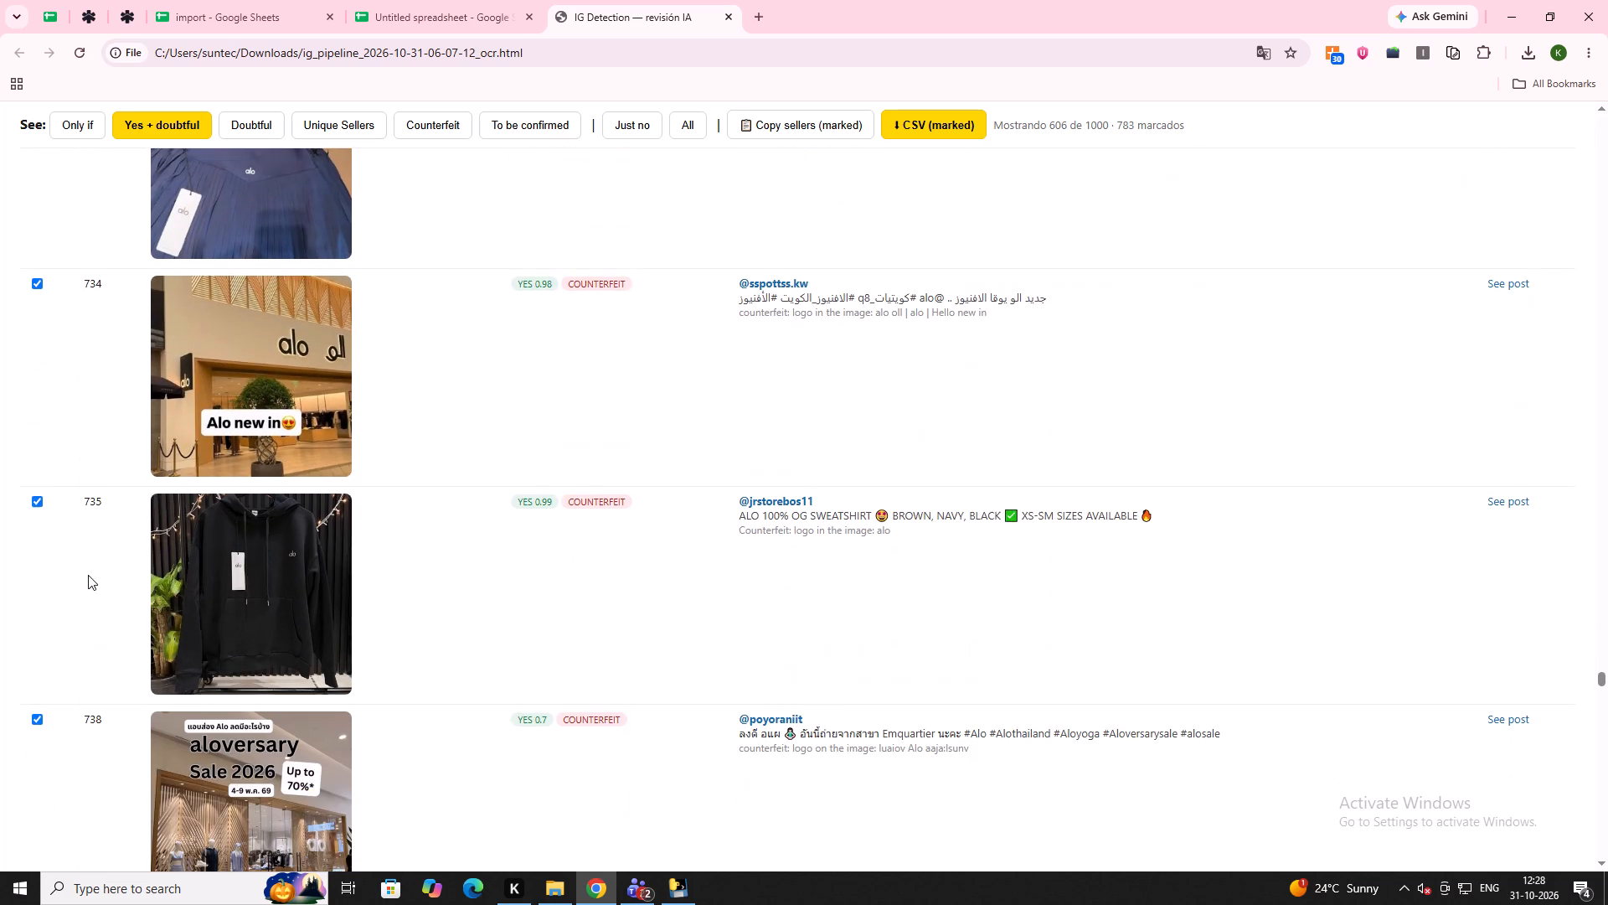
left_click(41, 277)
left_click(39, 279)
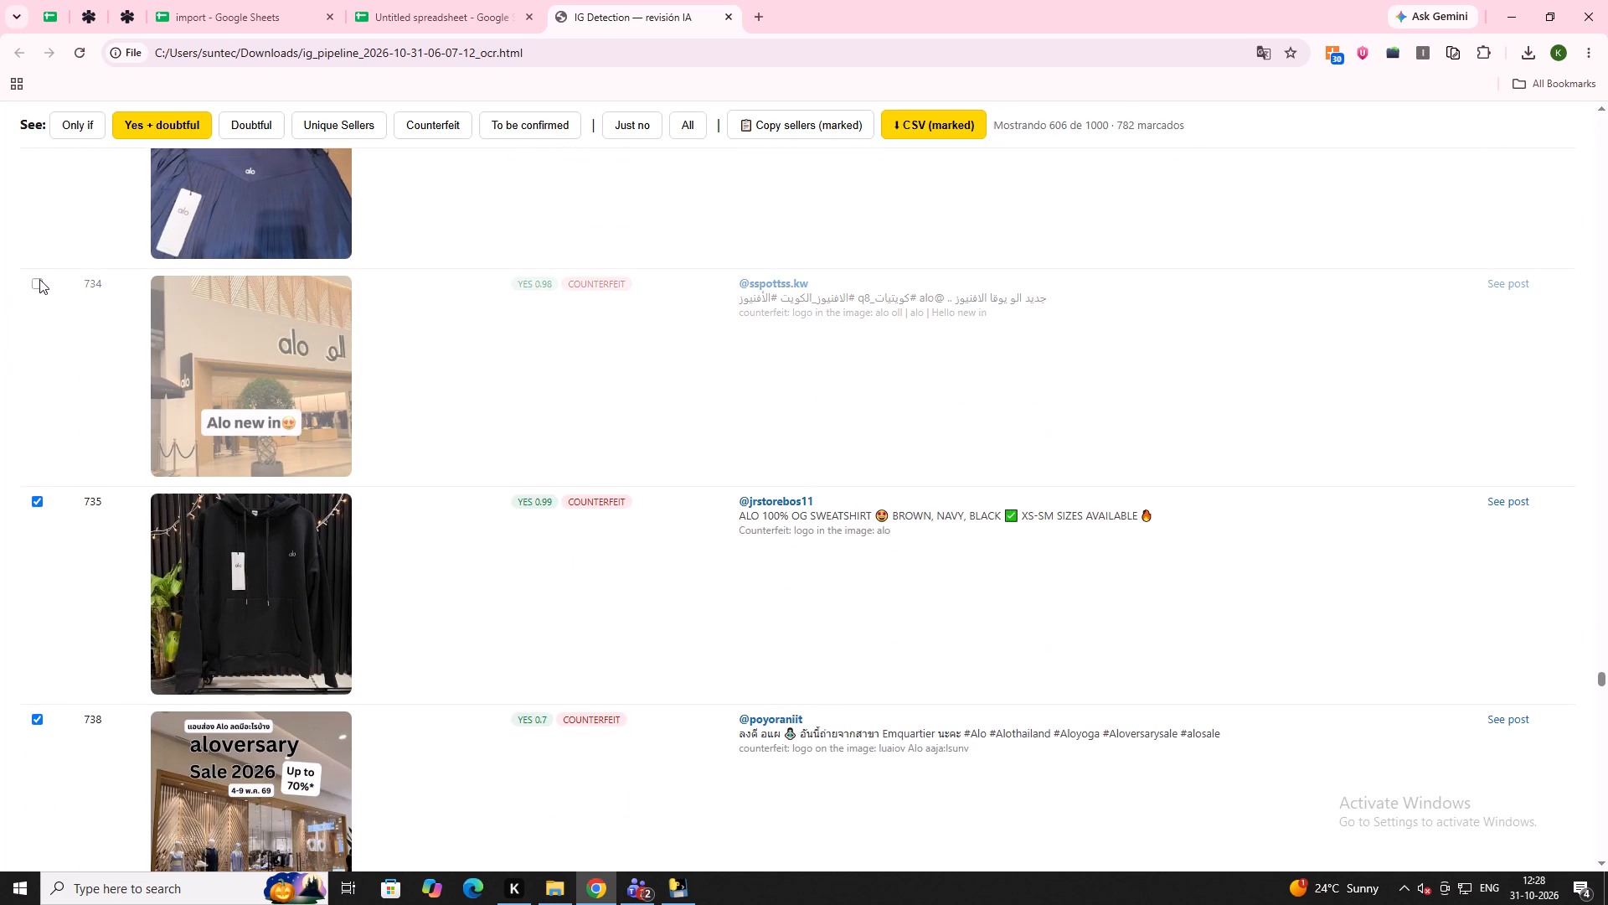
scroll(121, 416, "down", 3)
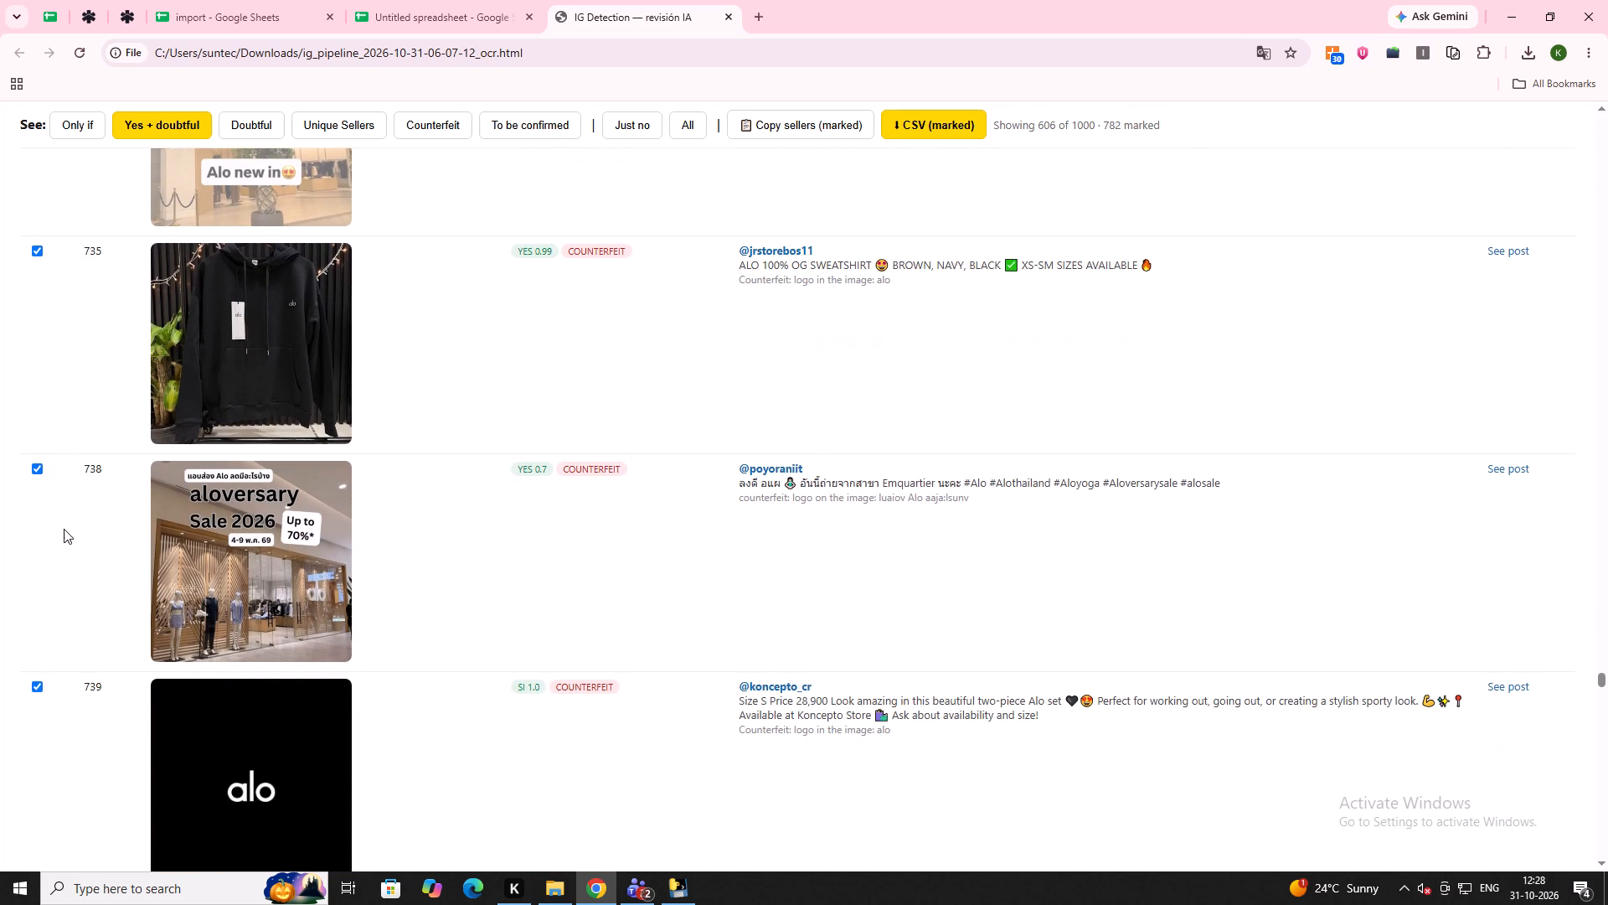
left_click(37, 465)
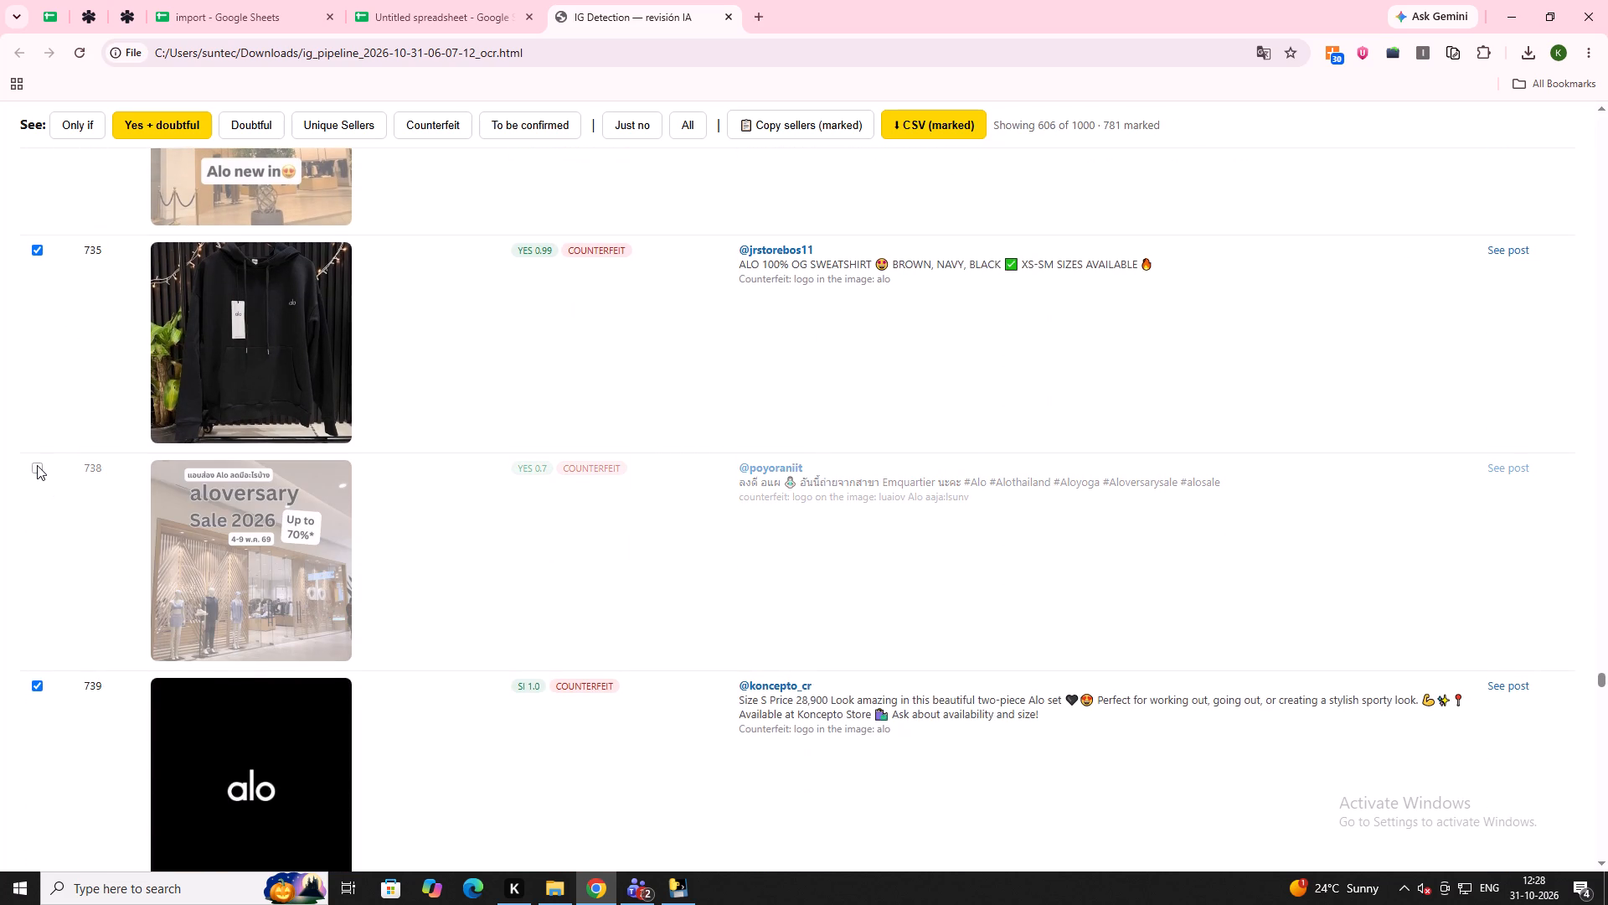
Untick listing 739, the plain Alo logo image, and listing 741, the shop selfie with the Alo visor.
scroll(51, 469, "down", 3)
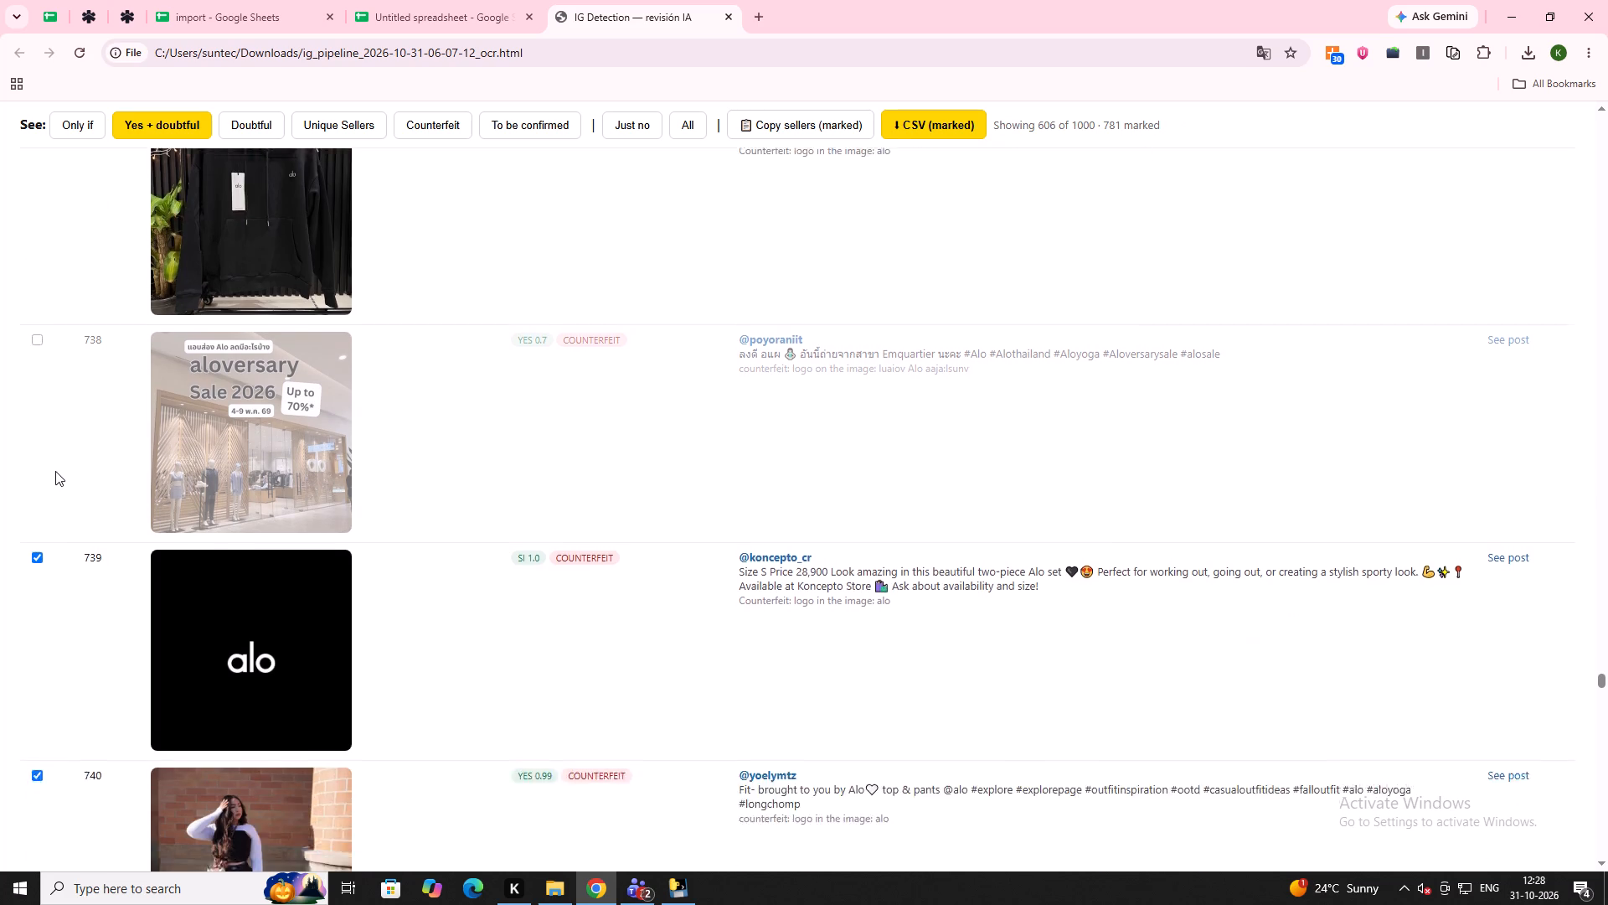
left_click(37, 437)
scroll(37, 437, "down", 4)
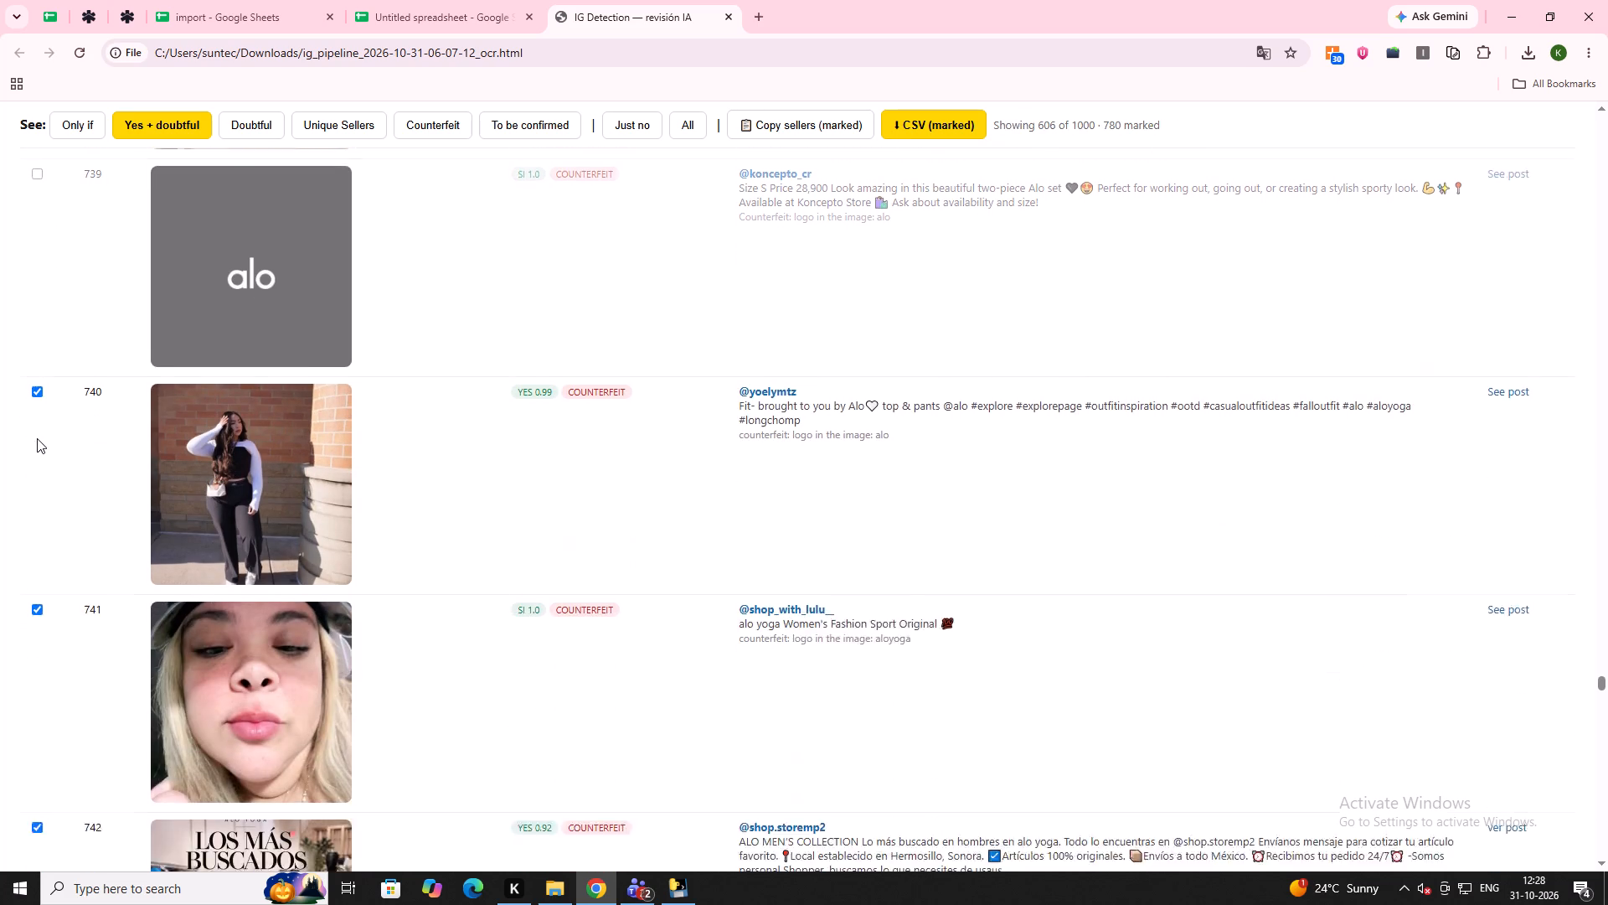
left_click(148, 648)
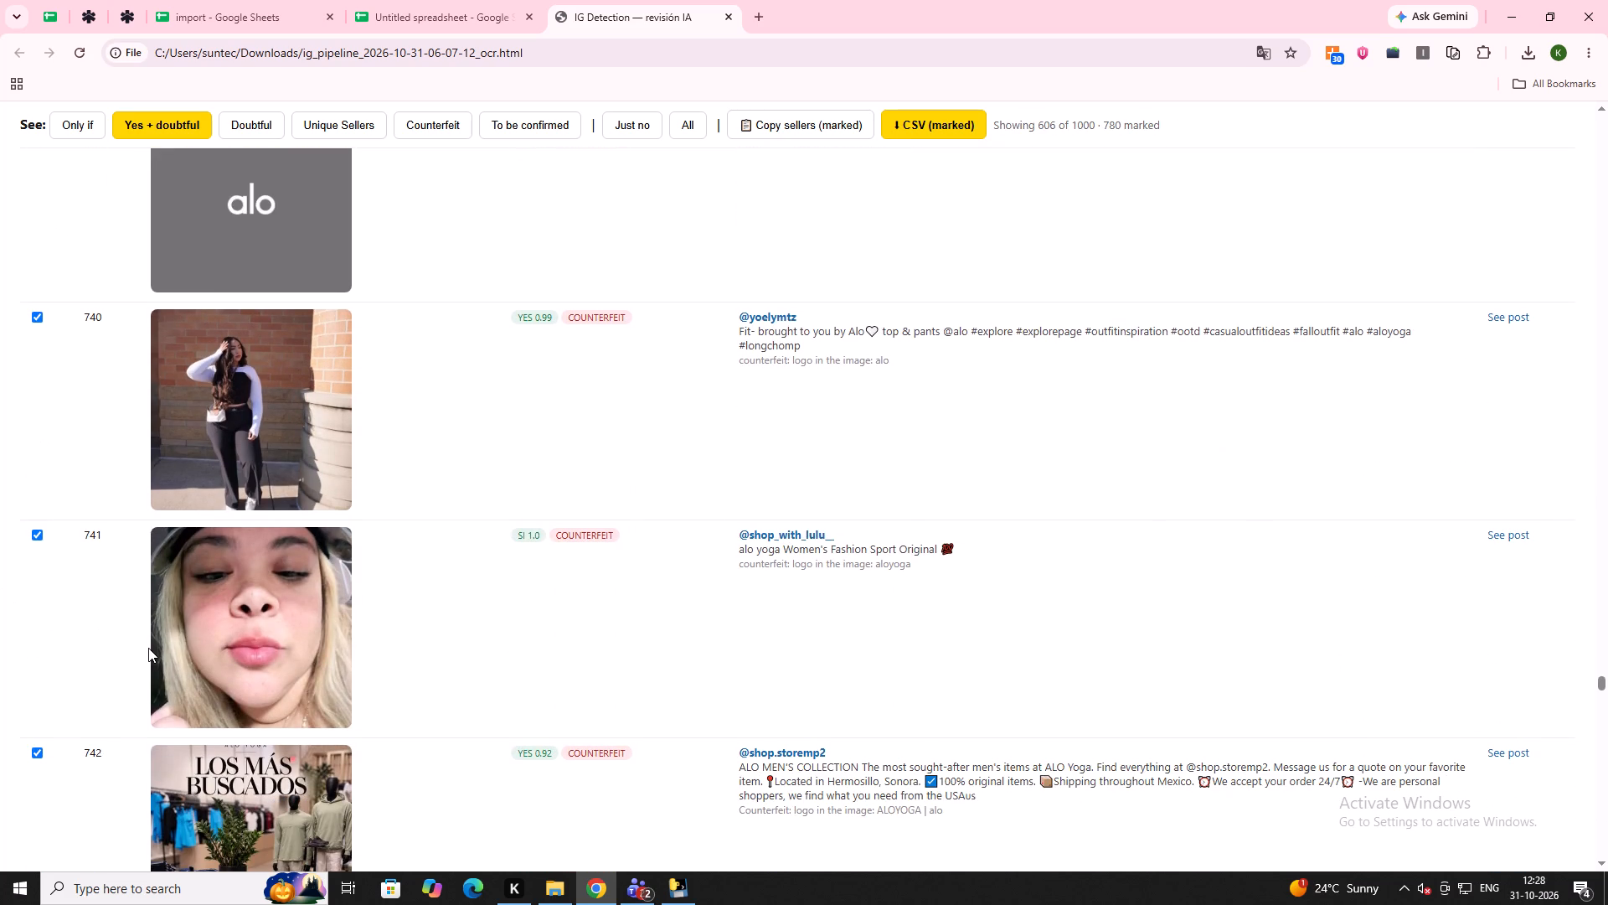
left_click(161, 652)
scroll(163, 653, "down", 3)
left_click(158, 639)
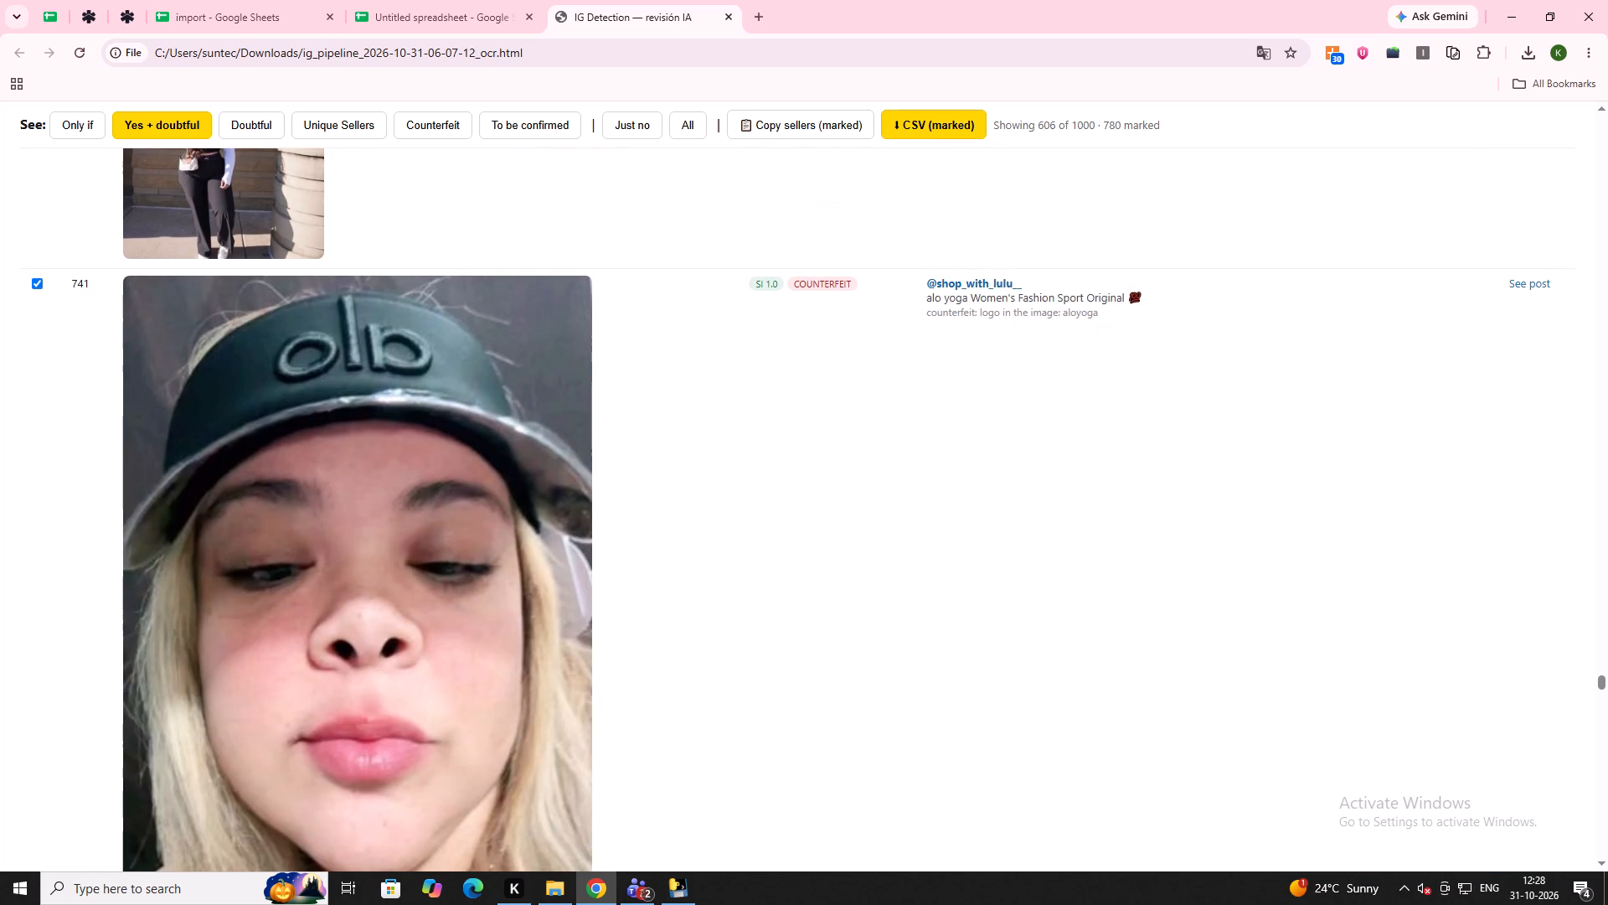
left_click(40, 283)
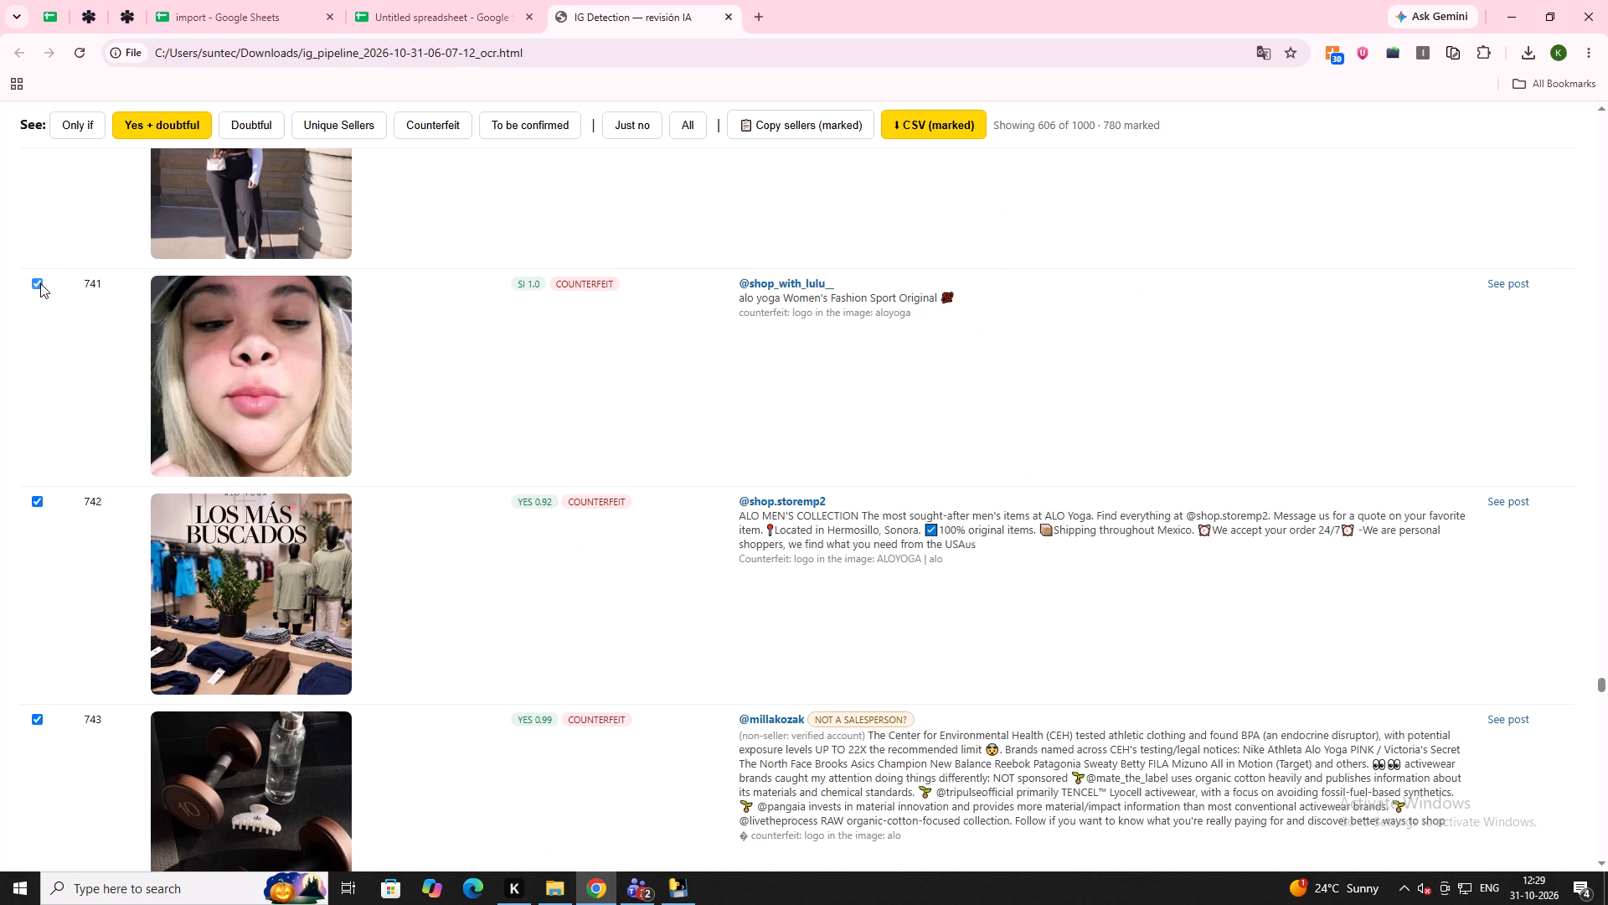
Untick listing 743, the verified non-seller's BPA testing post, and listing 748, the verified non-seller's ALO Global Wellness Day post.
scroll(40, 286, "up", 4)
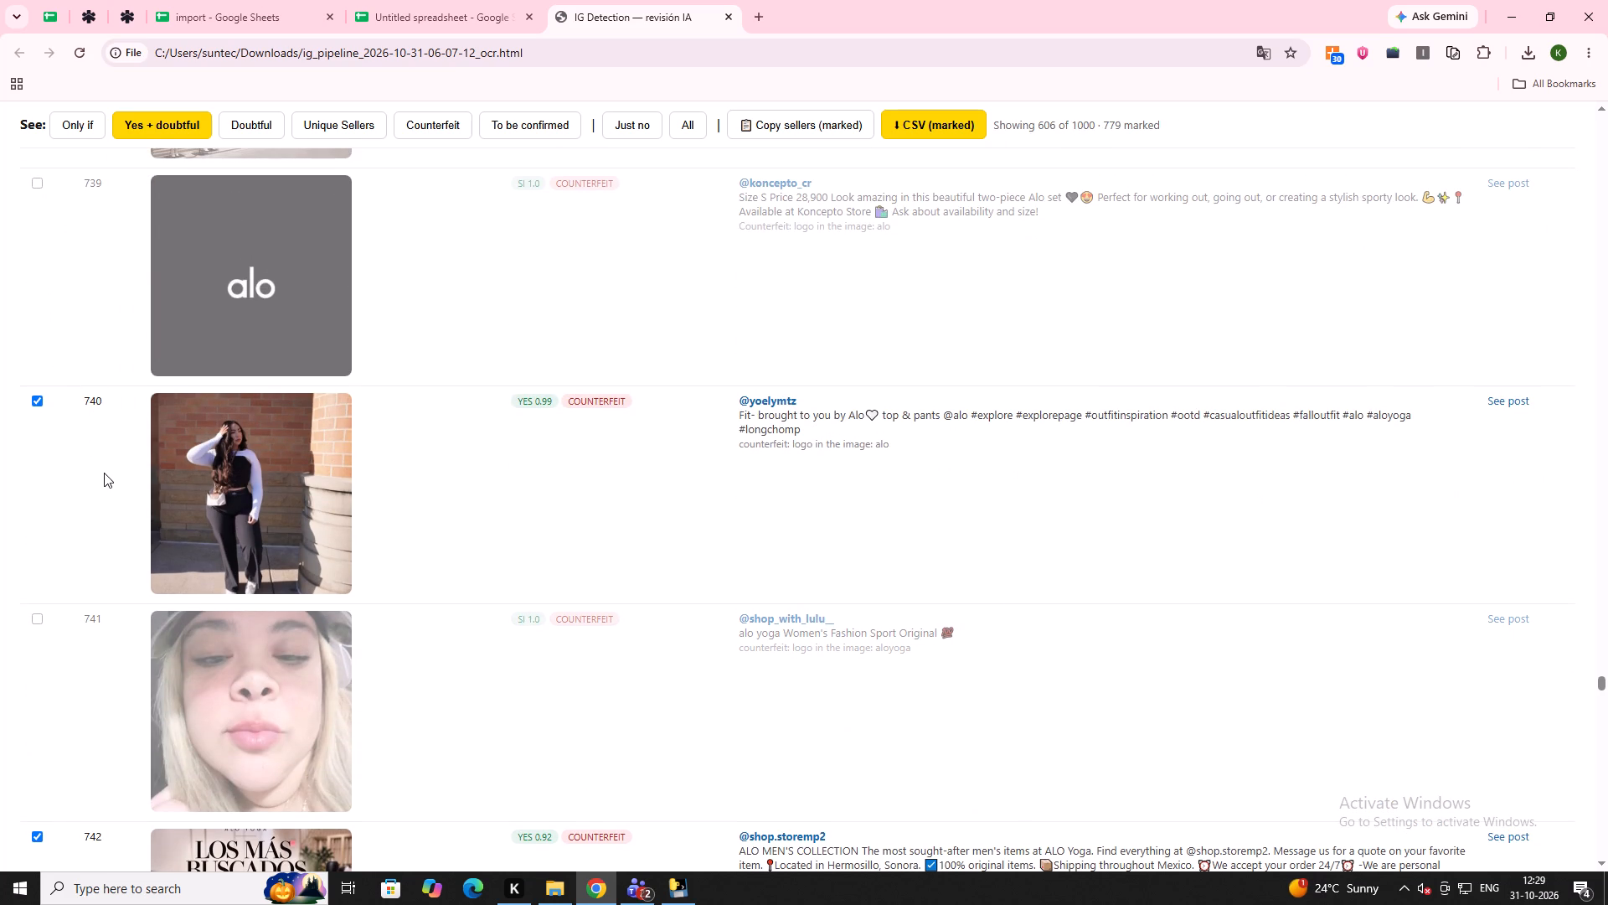
scroll(104, 473, "down", 7)
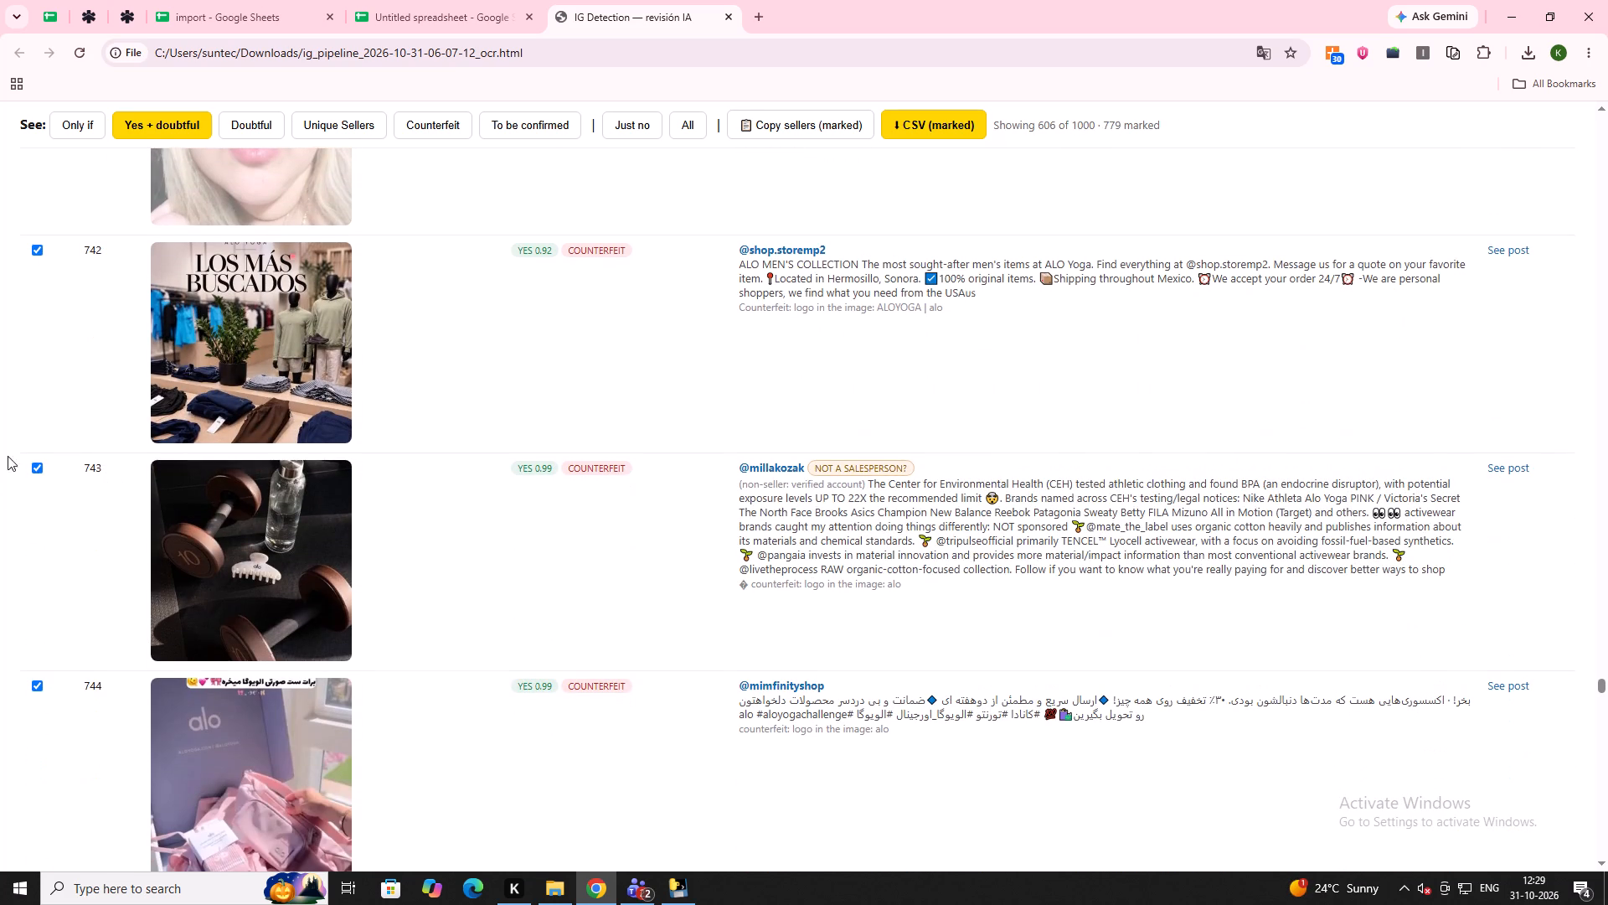
left_click(34, 467)
scroll(71, 483, "down", 9)
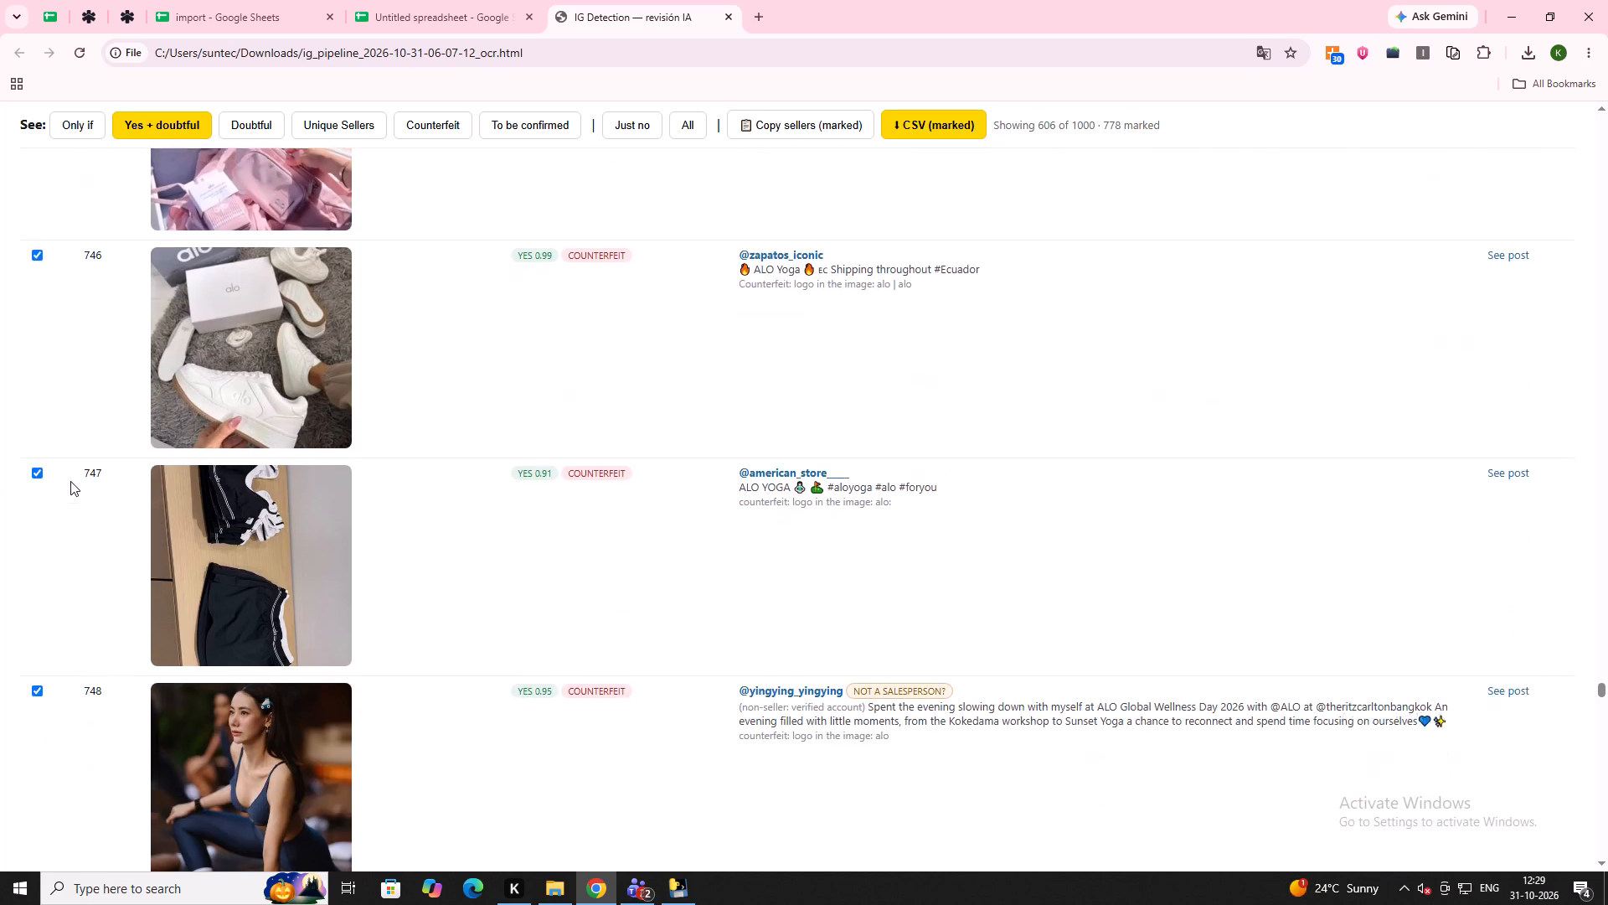
scroll(70, 481, "down", 3)
left_click(36, 327)
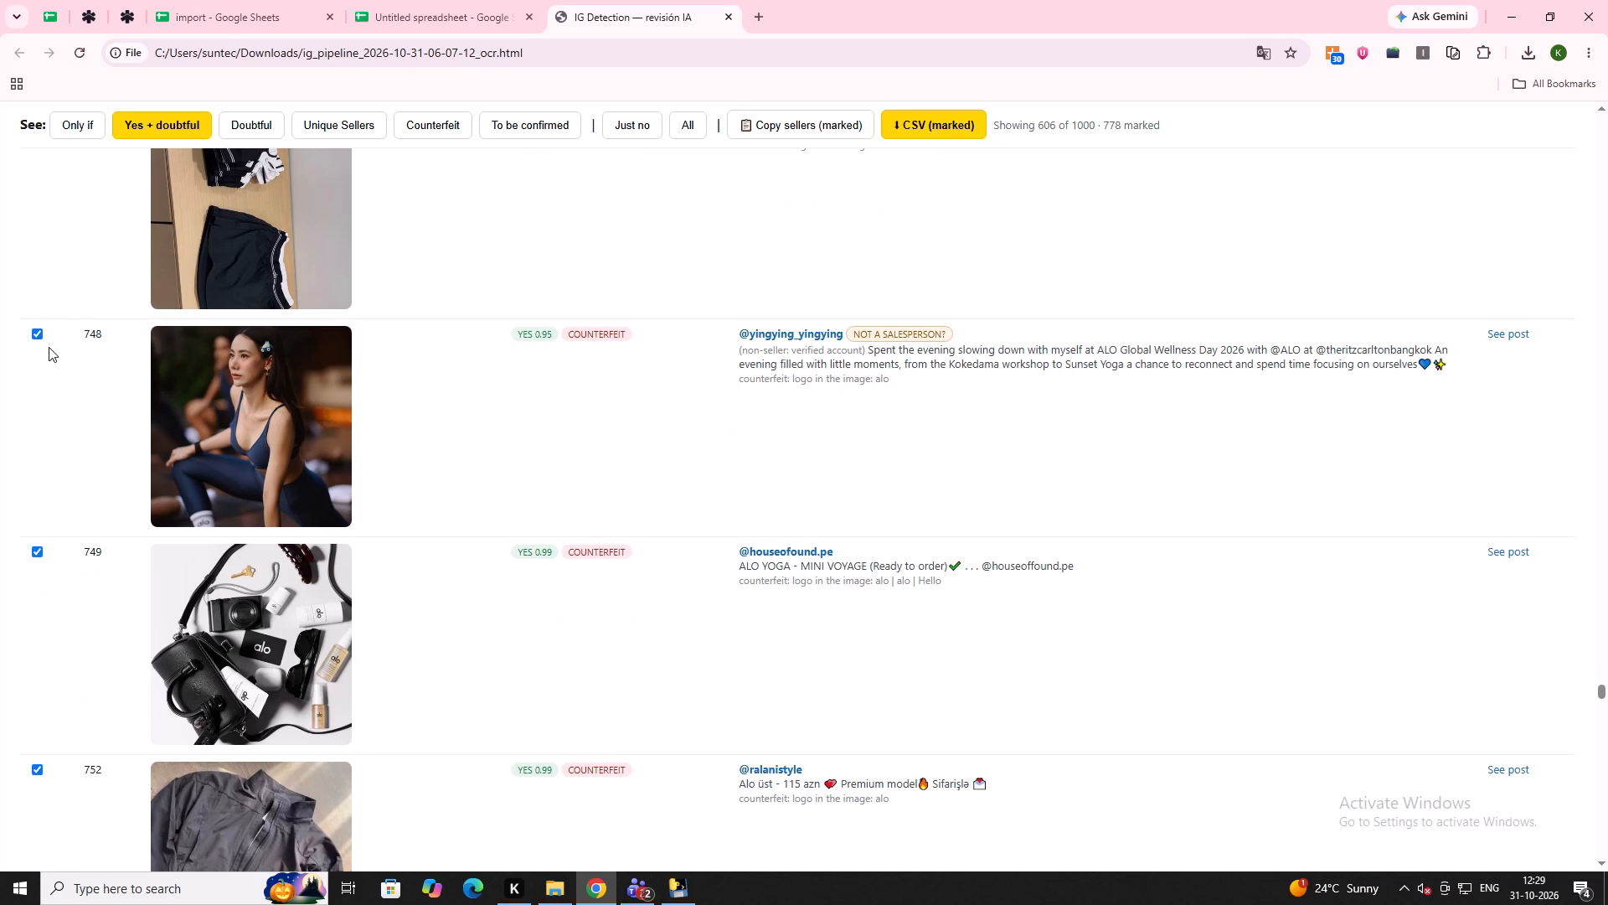
left_click(32, 335)
Untick listings 755 and 756, the verified non-sellers' photos of Alo clothes with an Alo bag.
scroll(59, 347, "down", 13)
scroll(39, 328, "up", 2)
scroll(39, 328, "down", 1)
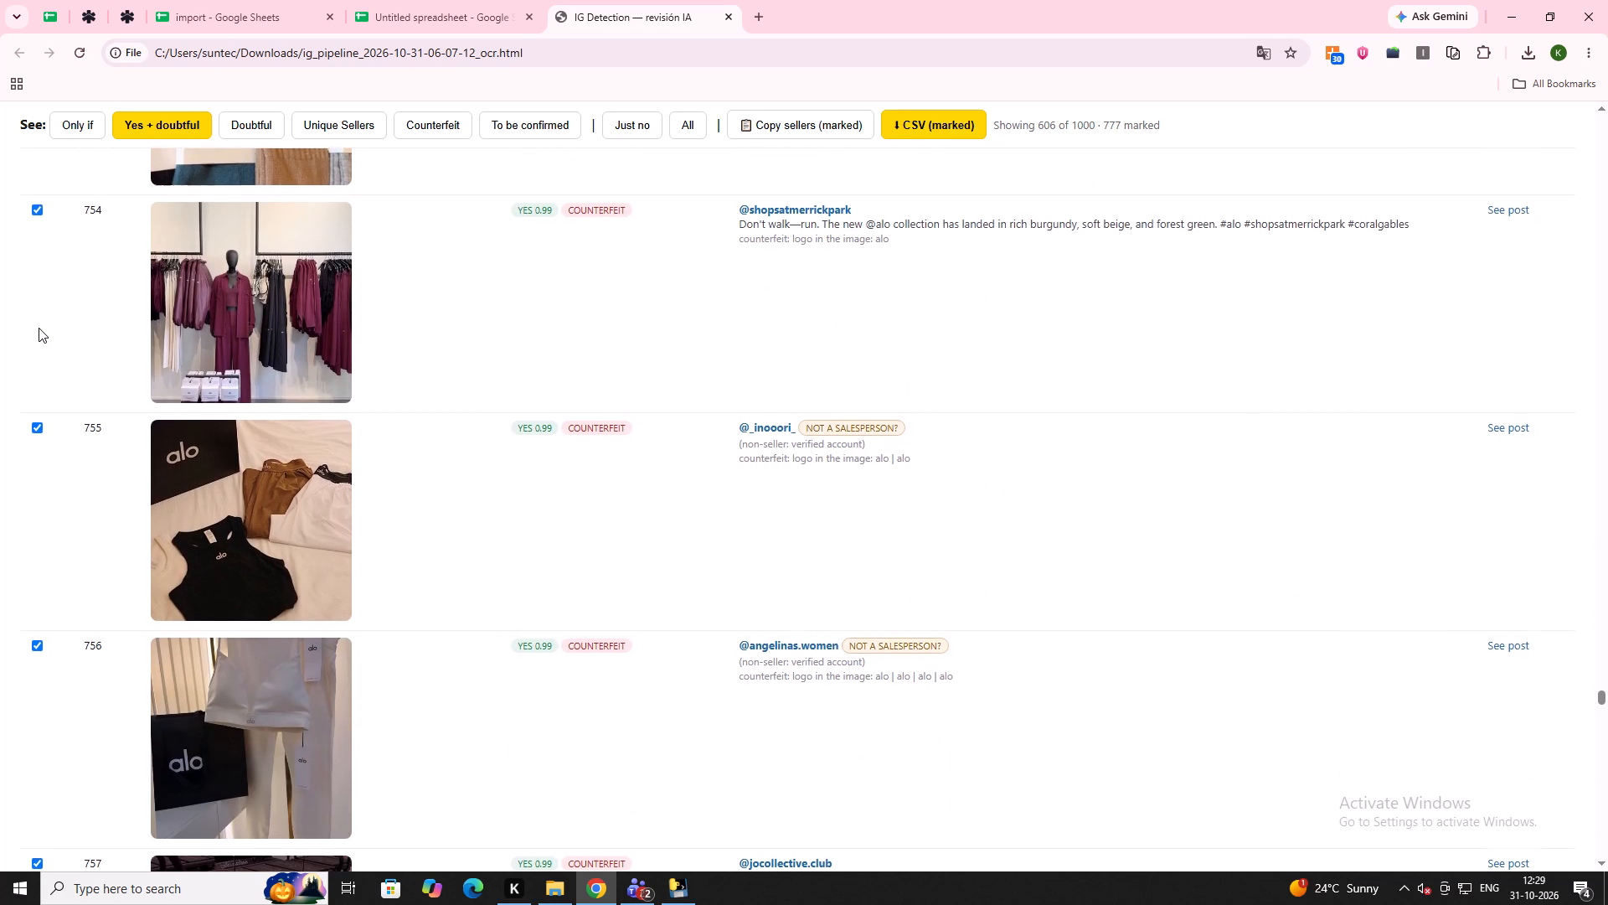
left_click(35, 421)
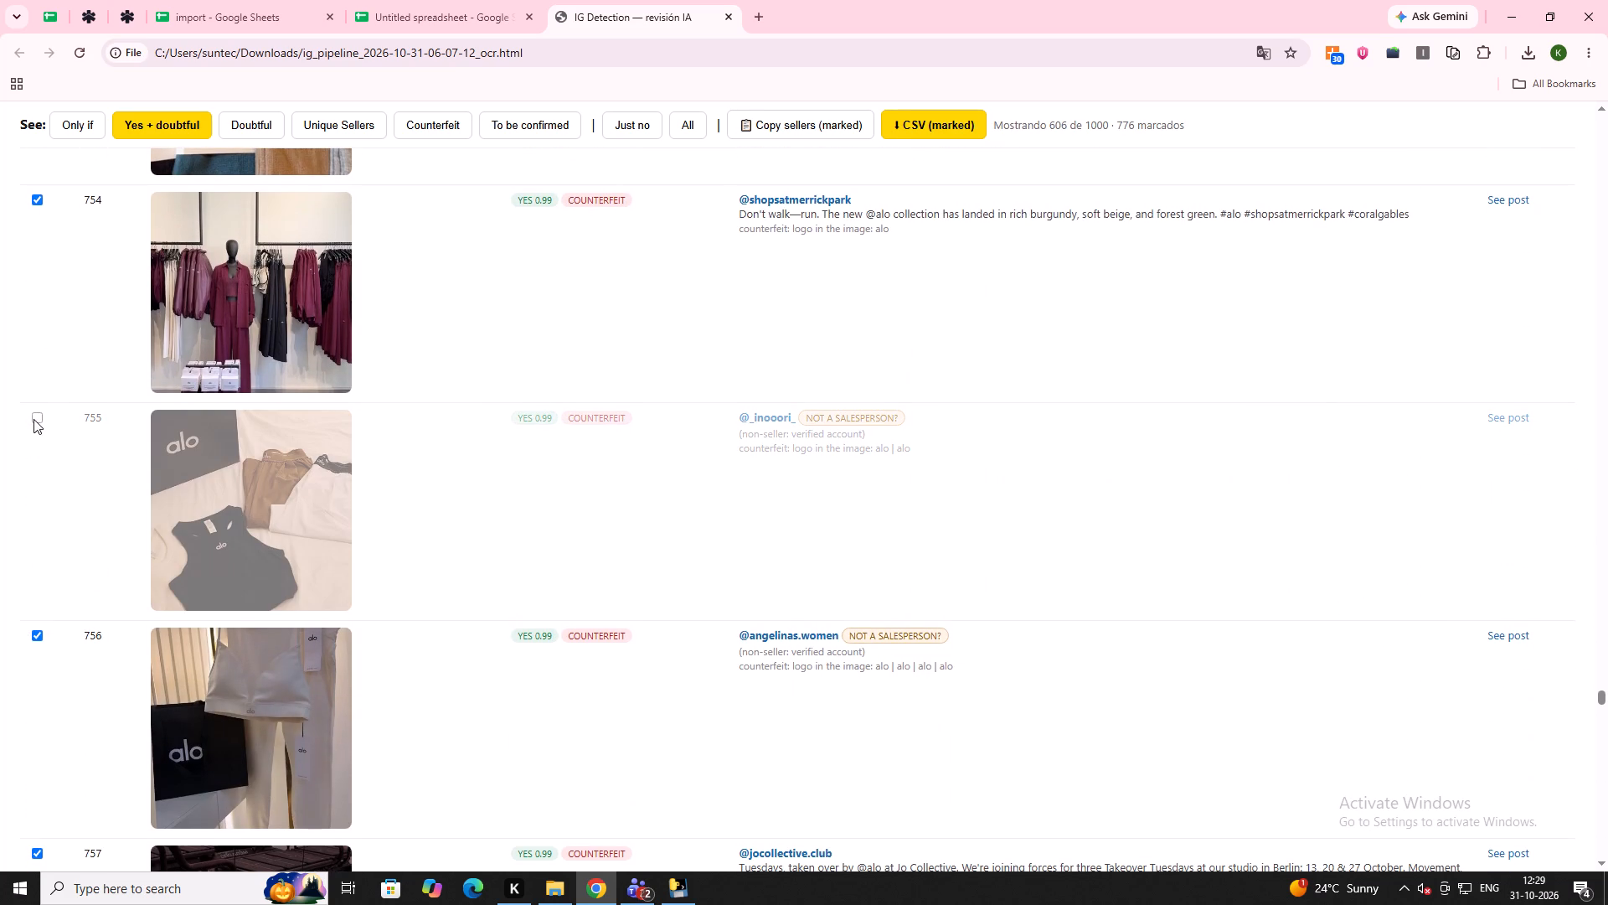
left_click(34, 635)
Untick listing 757, the Alo and Jo Collective Takeover Tuesdays studio promotion.
scroll(35, 634, "down", 6)
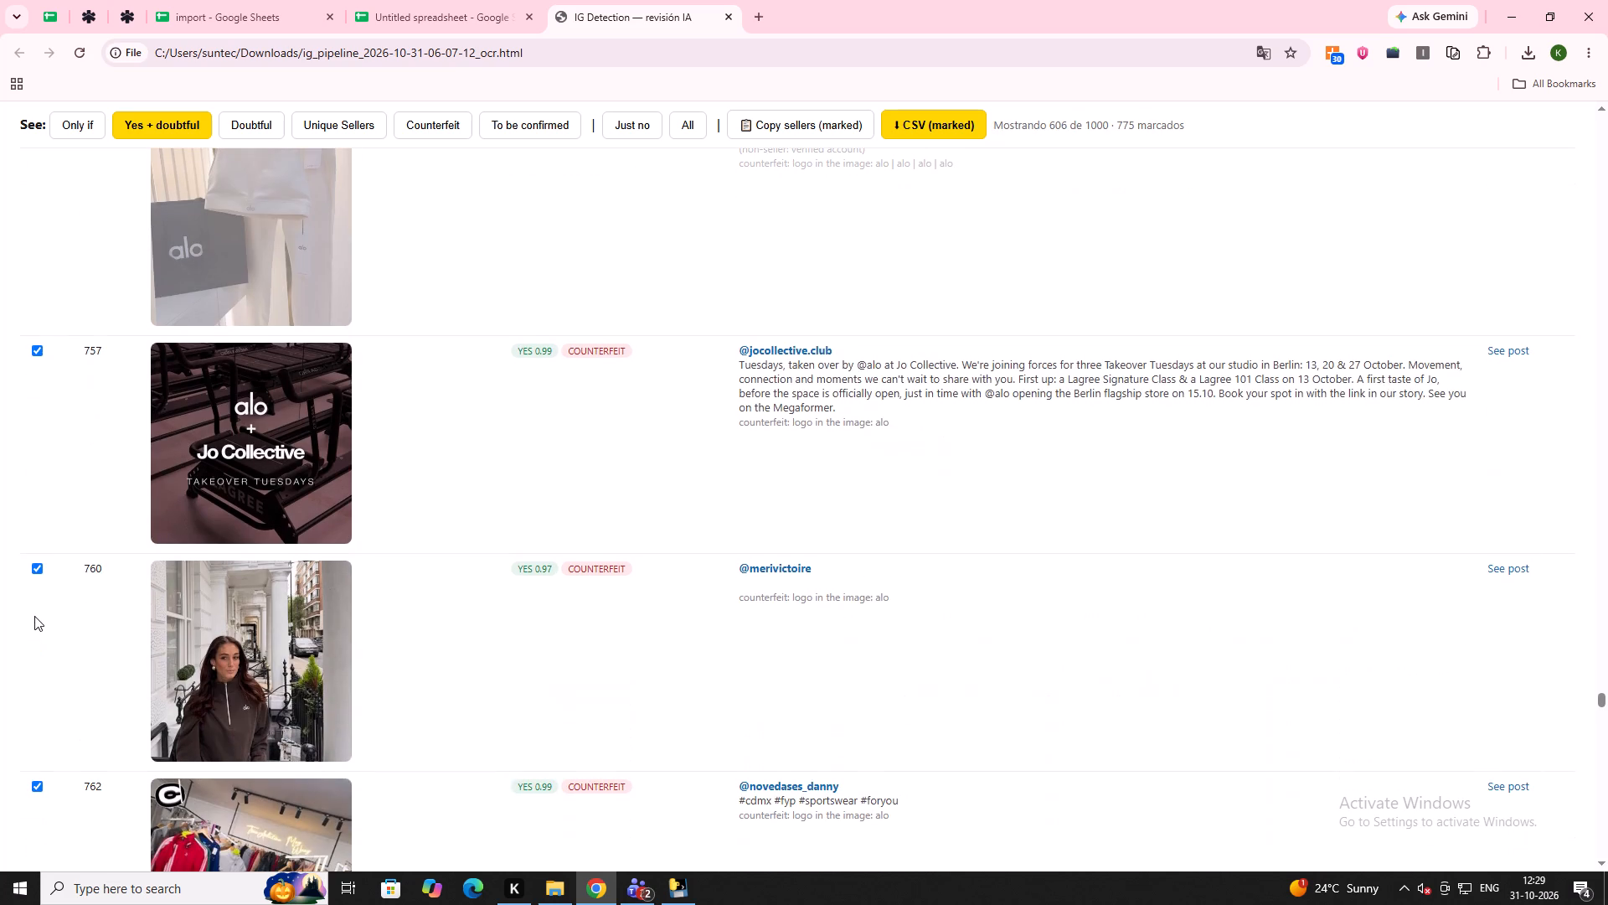
left_click(37, 344)
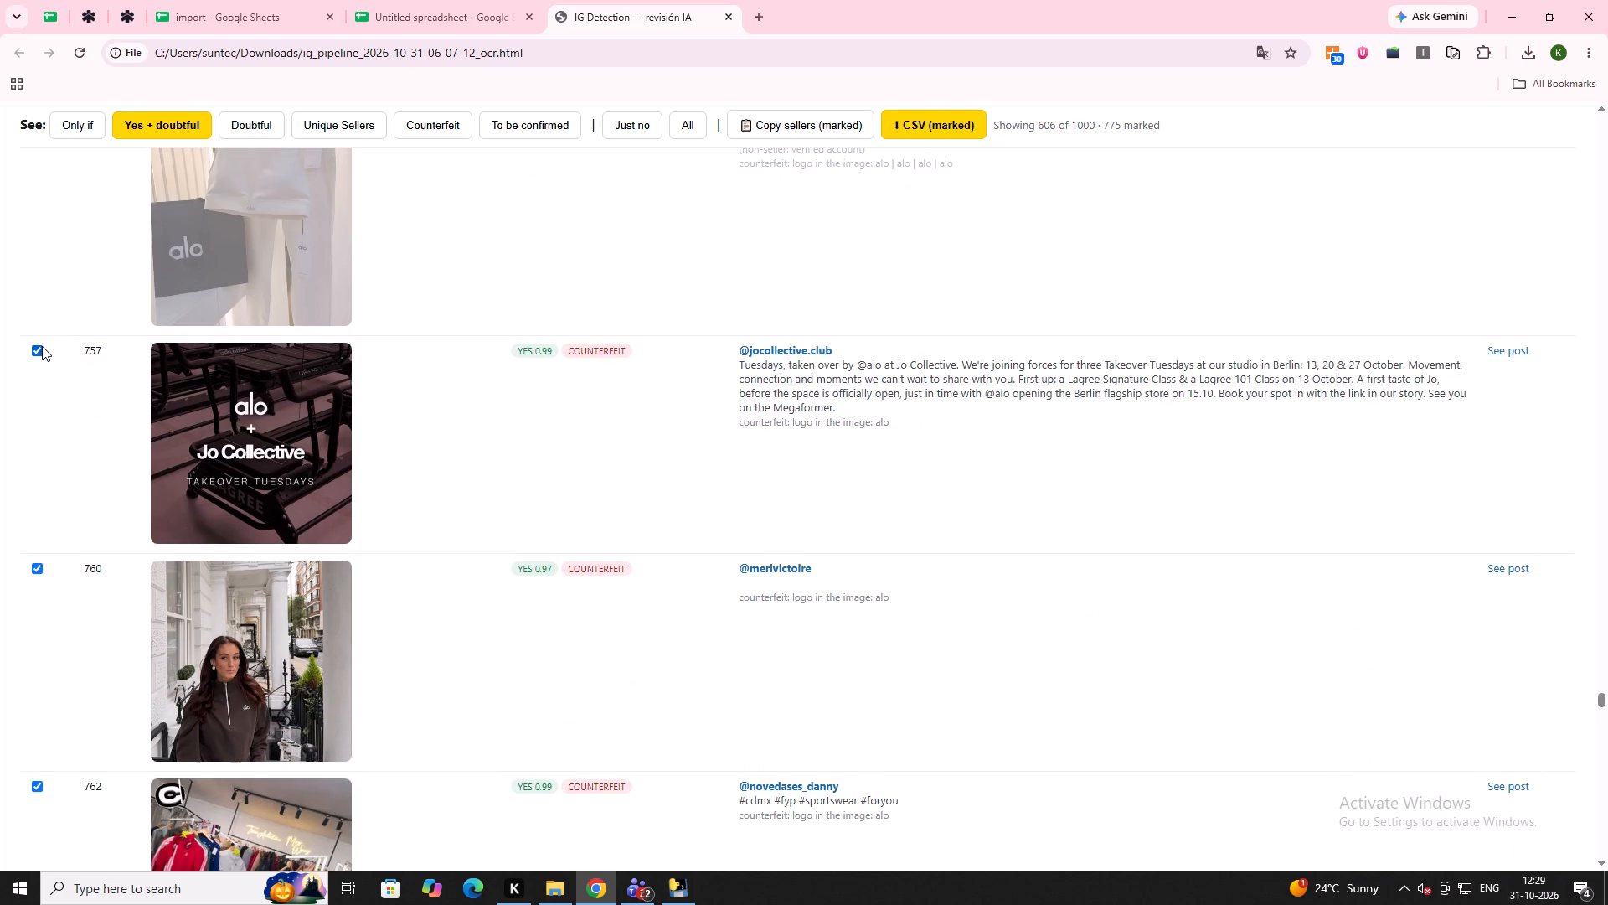
left_click(43, 349)
left_click(43, 349)
left_click(43, 349)
left_click(39, 349)
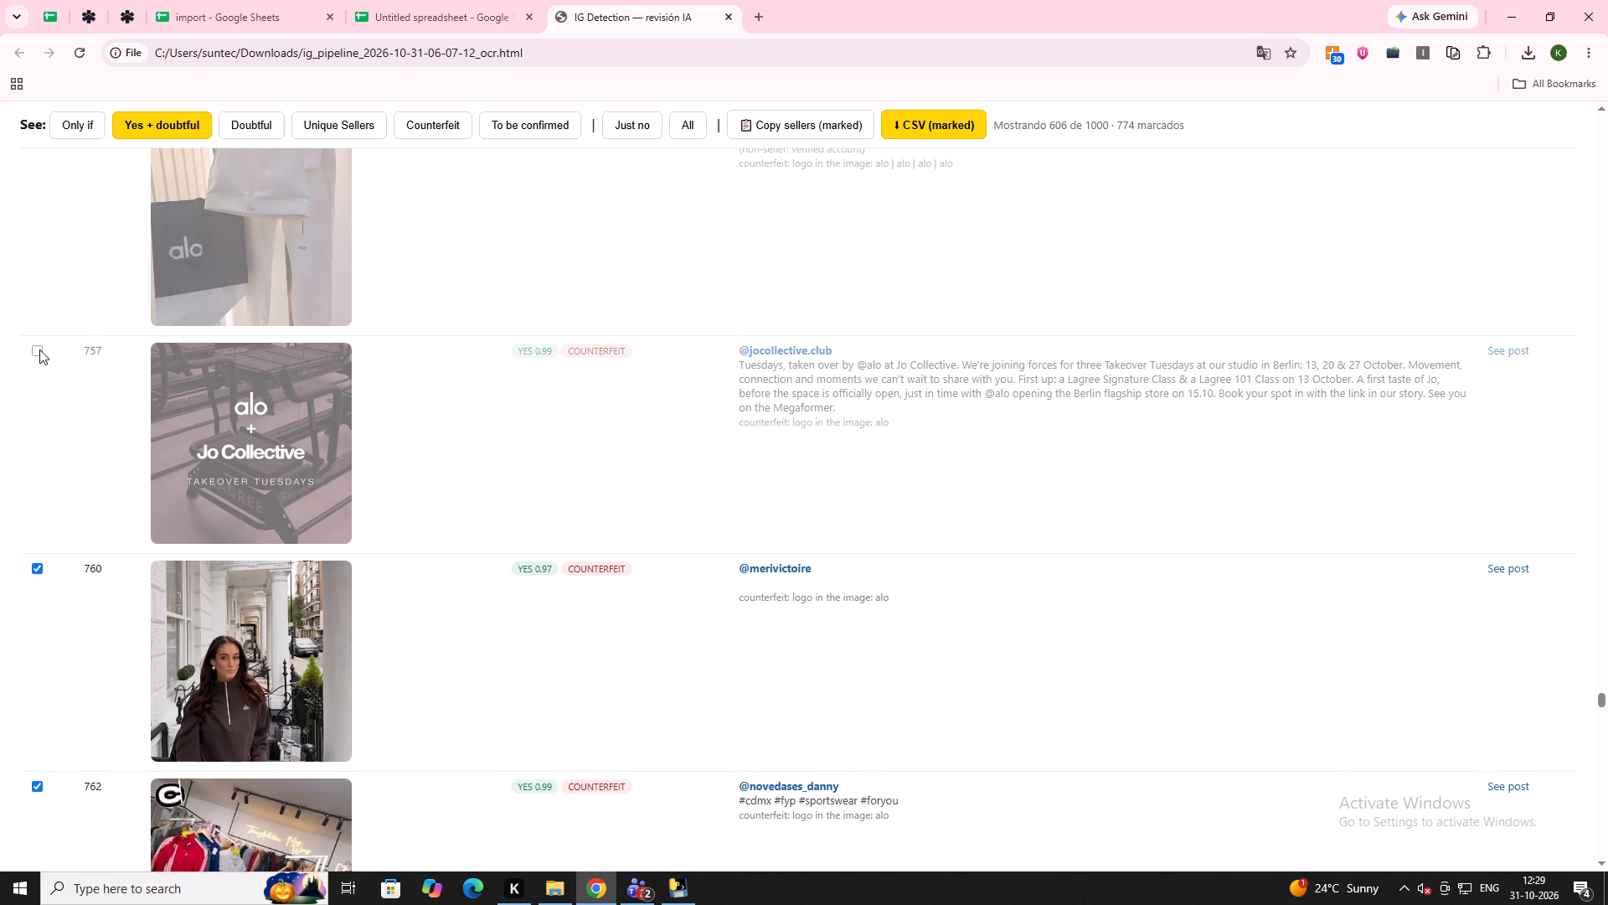
Review the listings from 760 onward and untick listing 772, the Alo store sign photo.
scroll(106, 401, "down", 3)
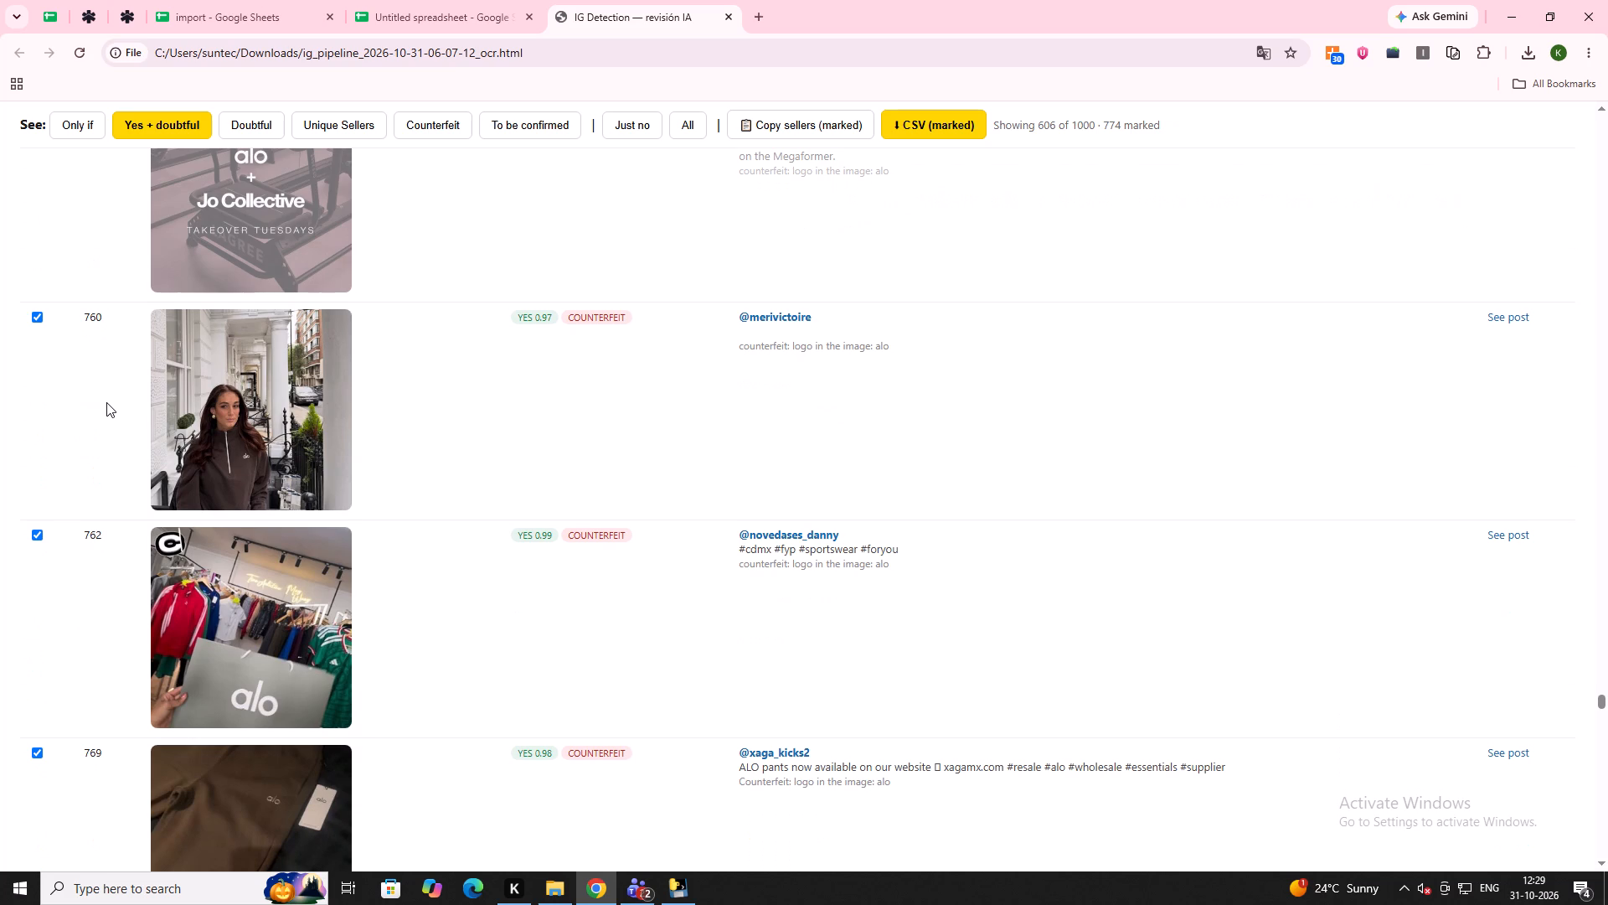
scroll(184, 516, "down", 1)
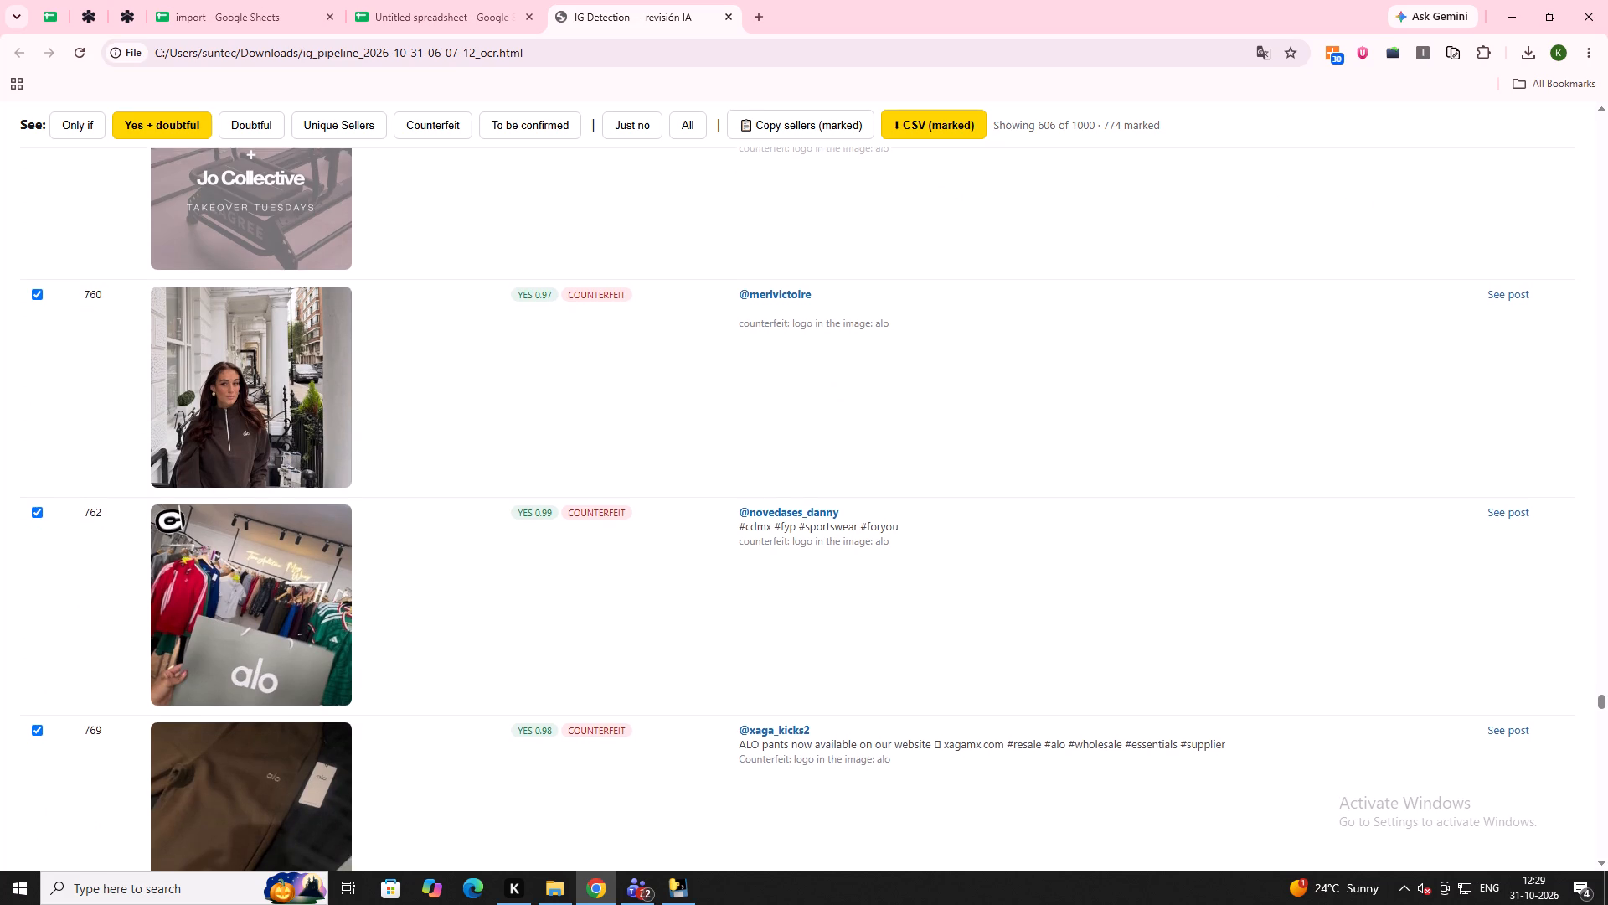
scroll(193, 526, "down", 3)
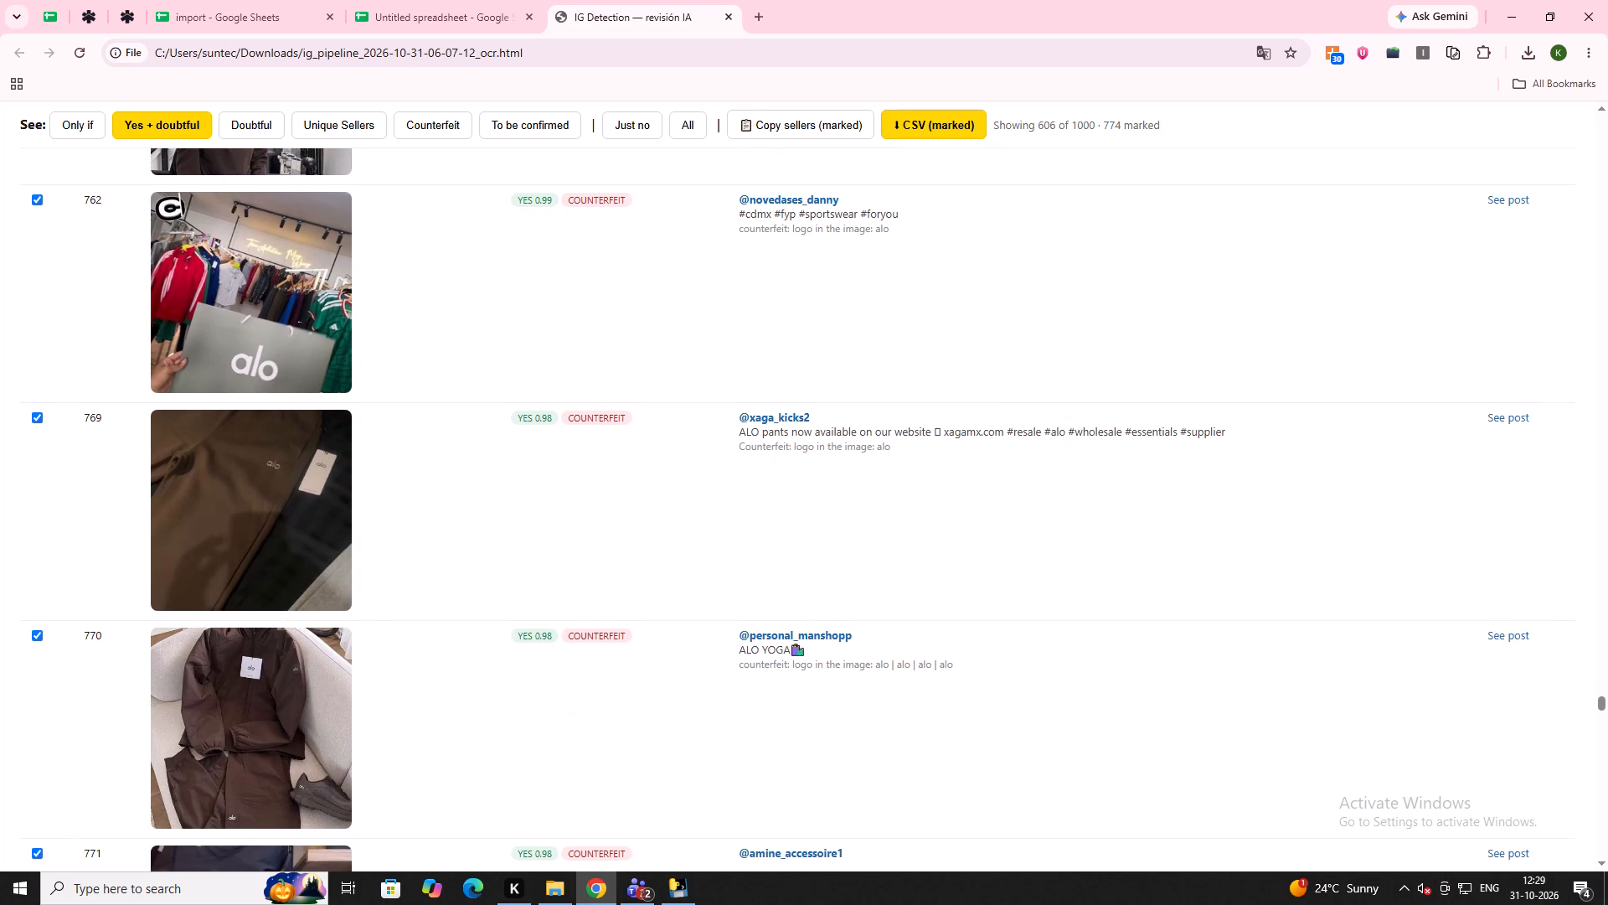
scroll(481, 679, "down", 8)
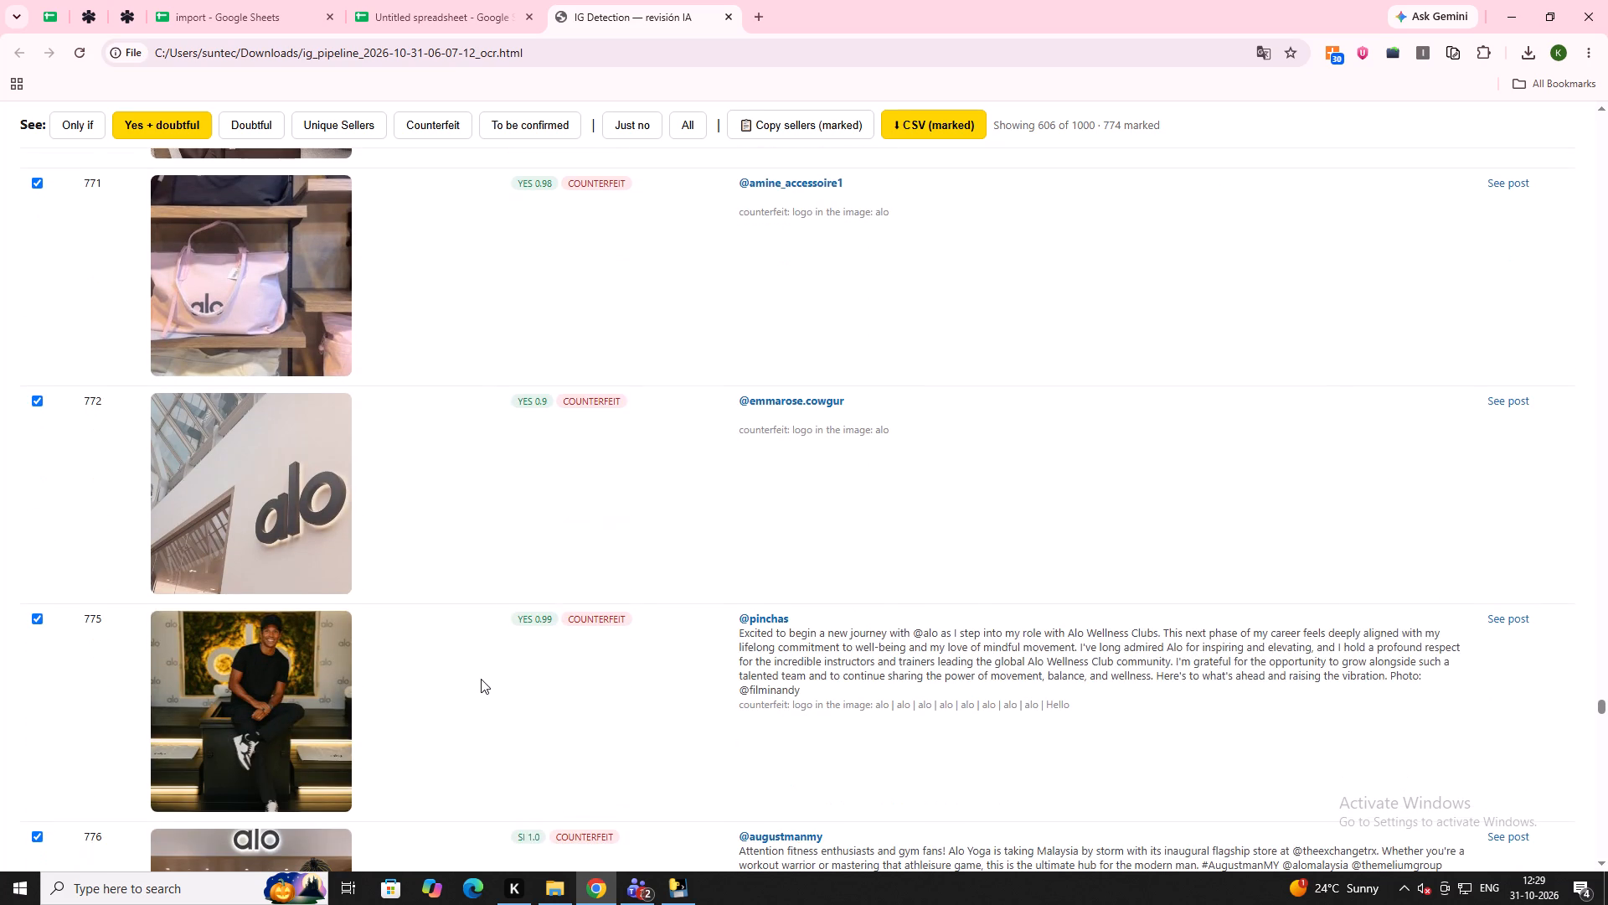
left_click(38, 397)
Untick the Alo store-opening posts: listing 776 on Malaysia, listing 777 on Türkiye and listing 788 on Charleston.
scroll(322, 600, "down", 4)
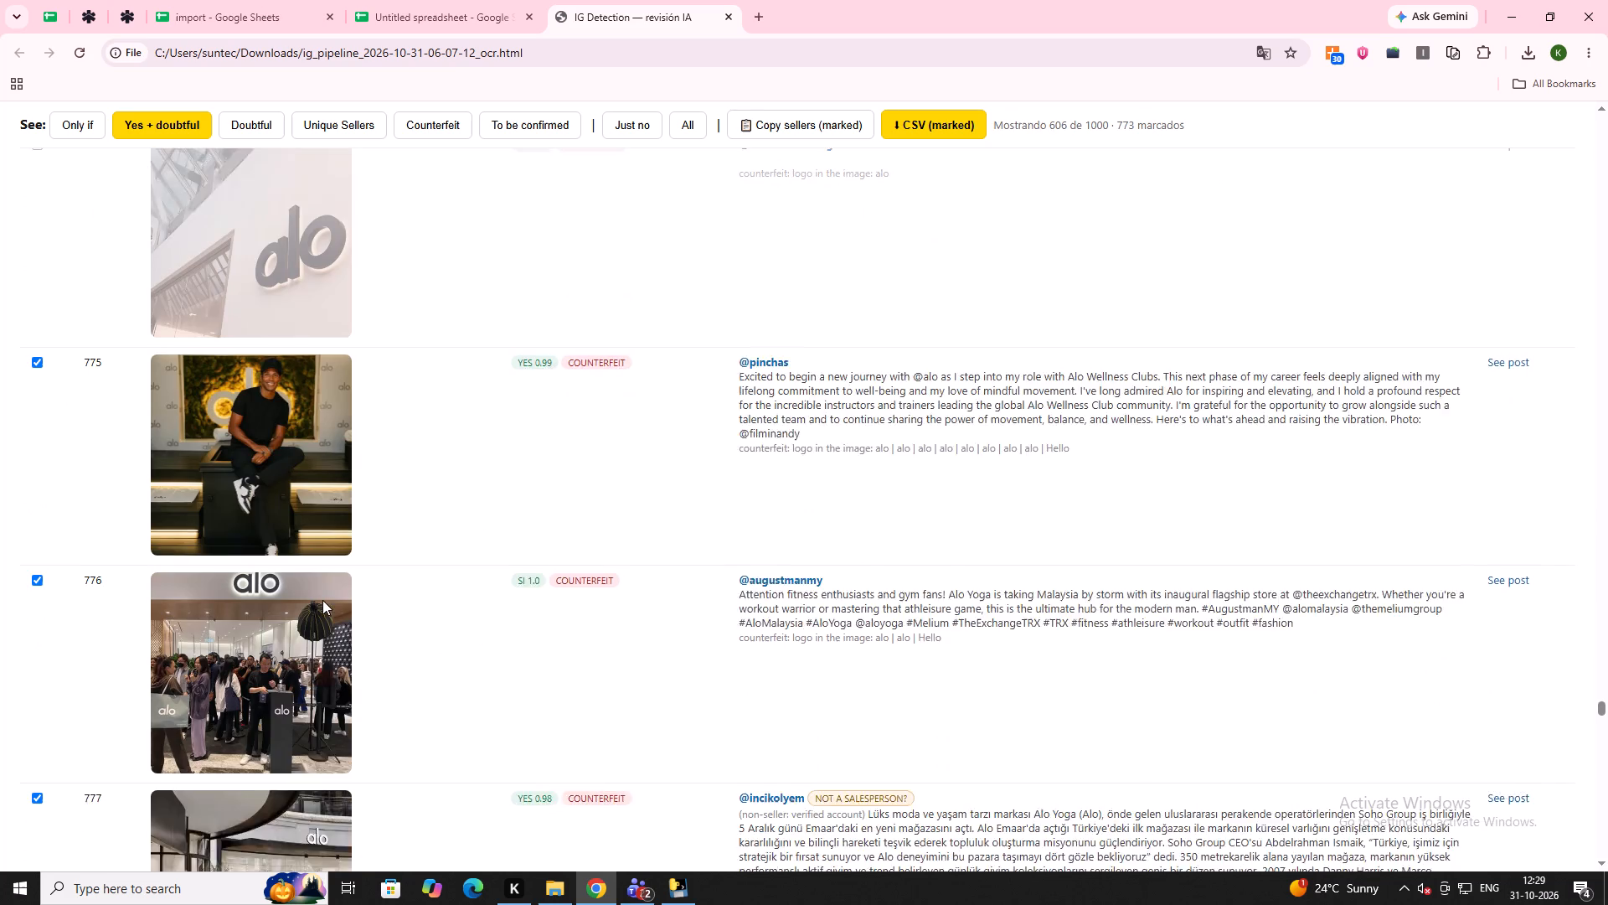
left_click(38, 497)
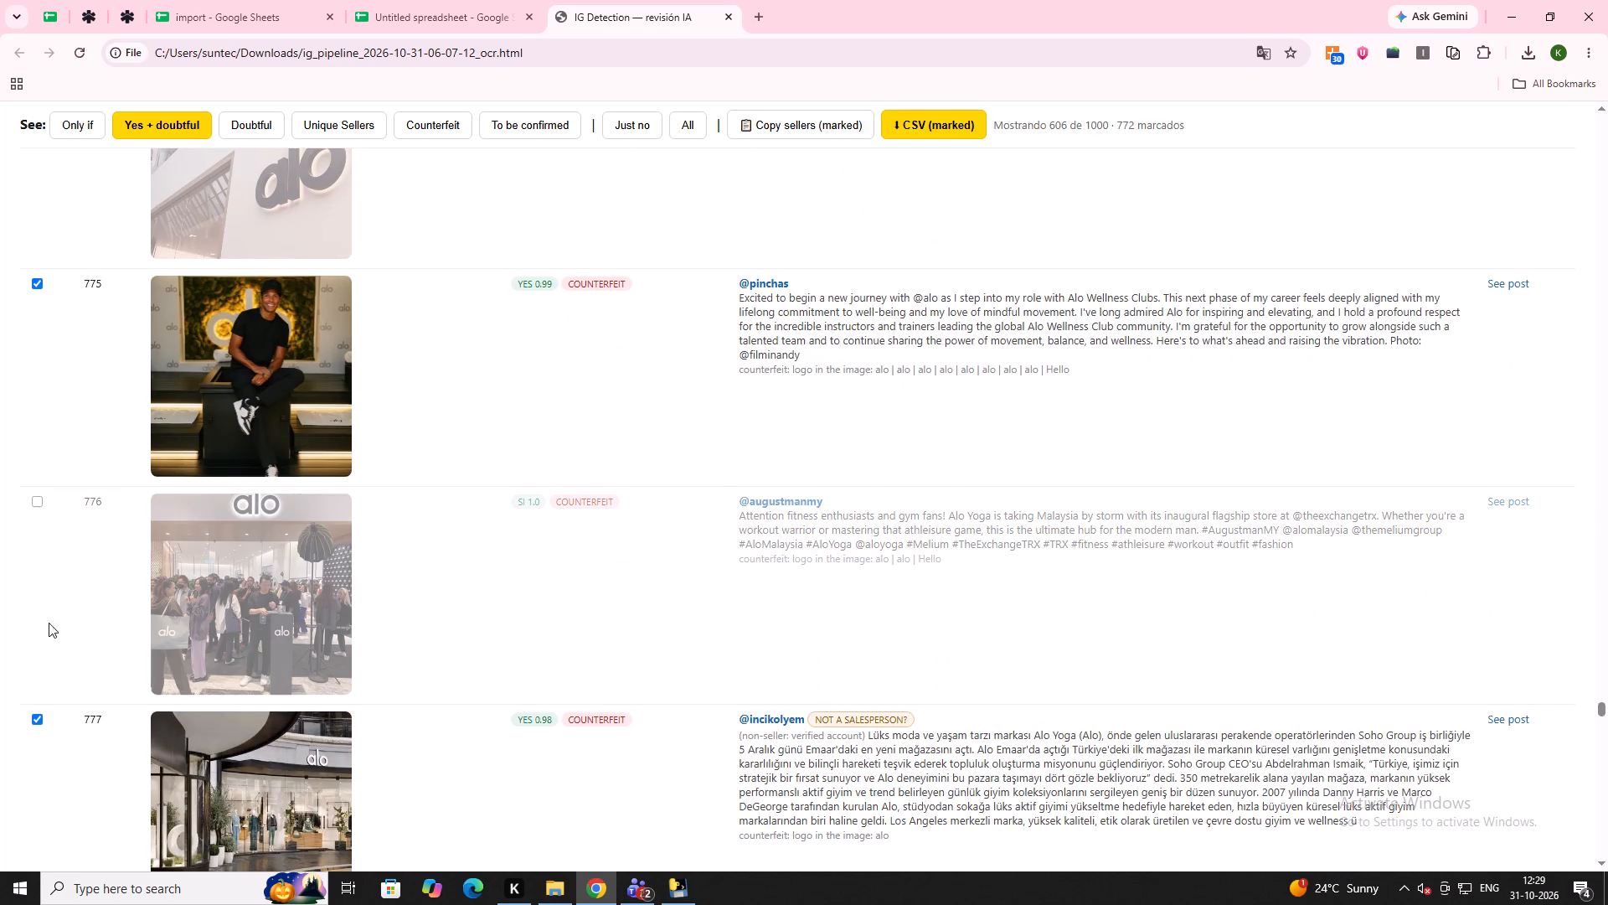
left_click(39, 718)
scroll(327, 687, "down", 8)
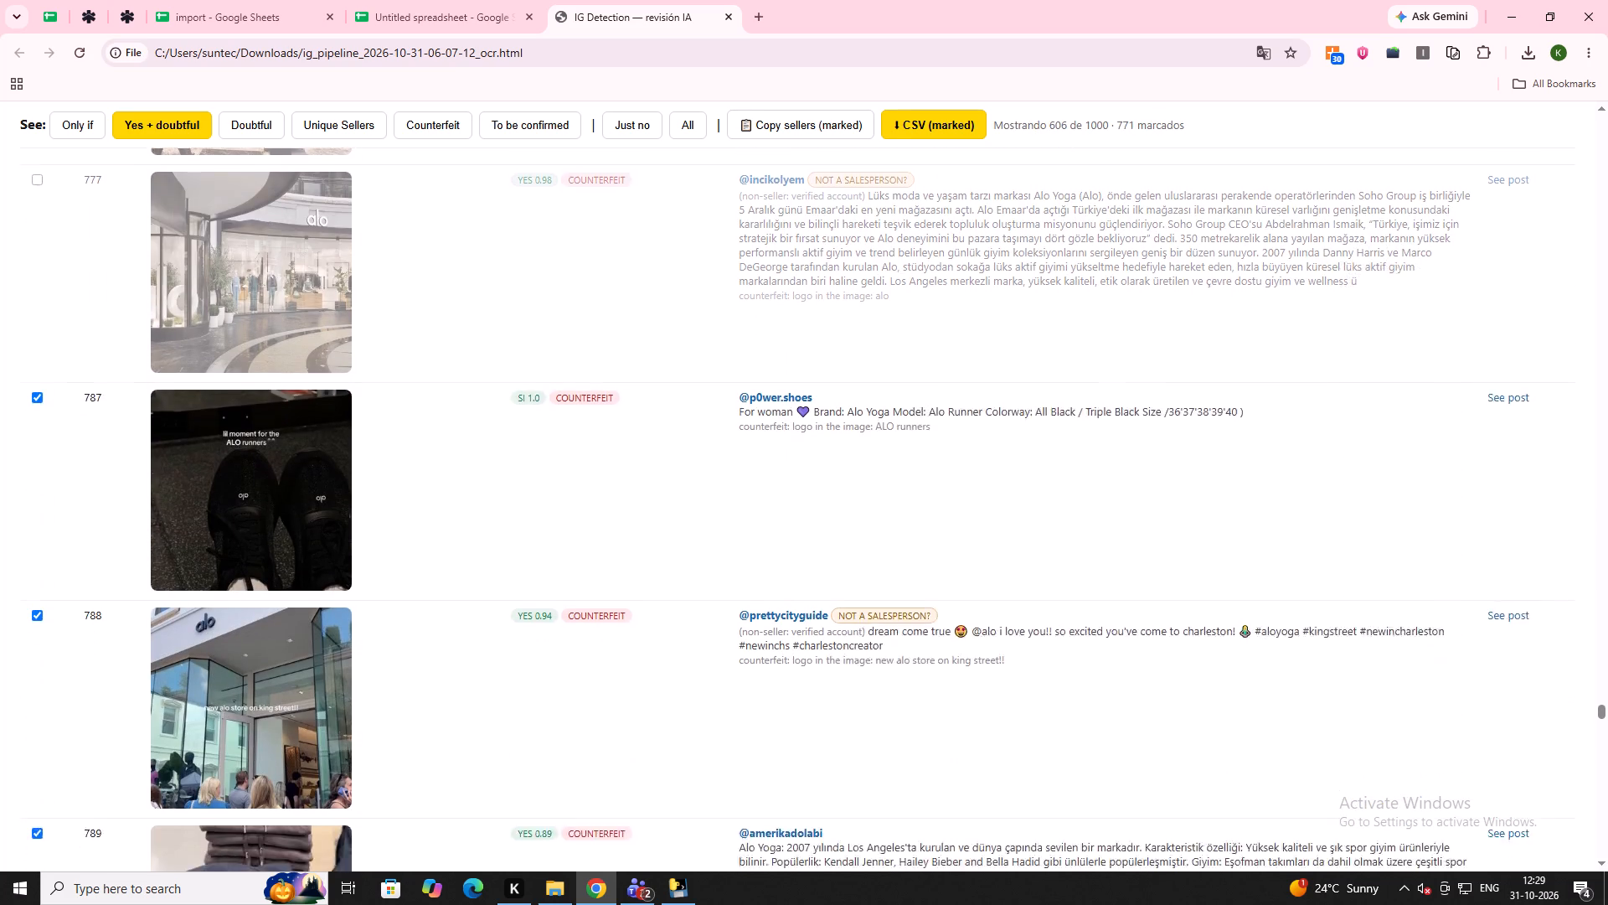
left_click(37, 489)
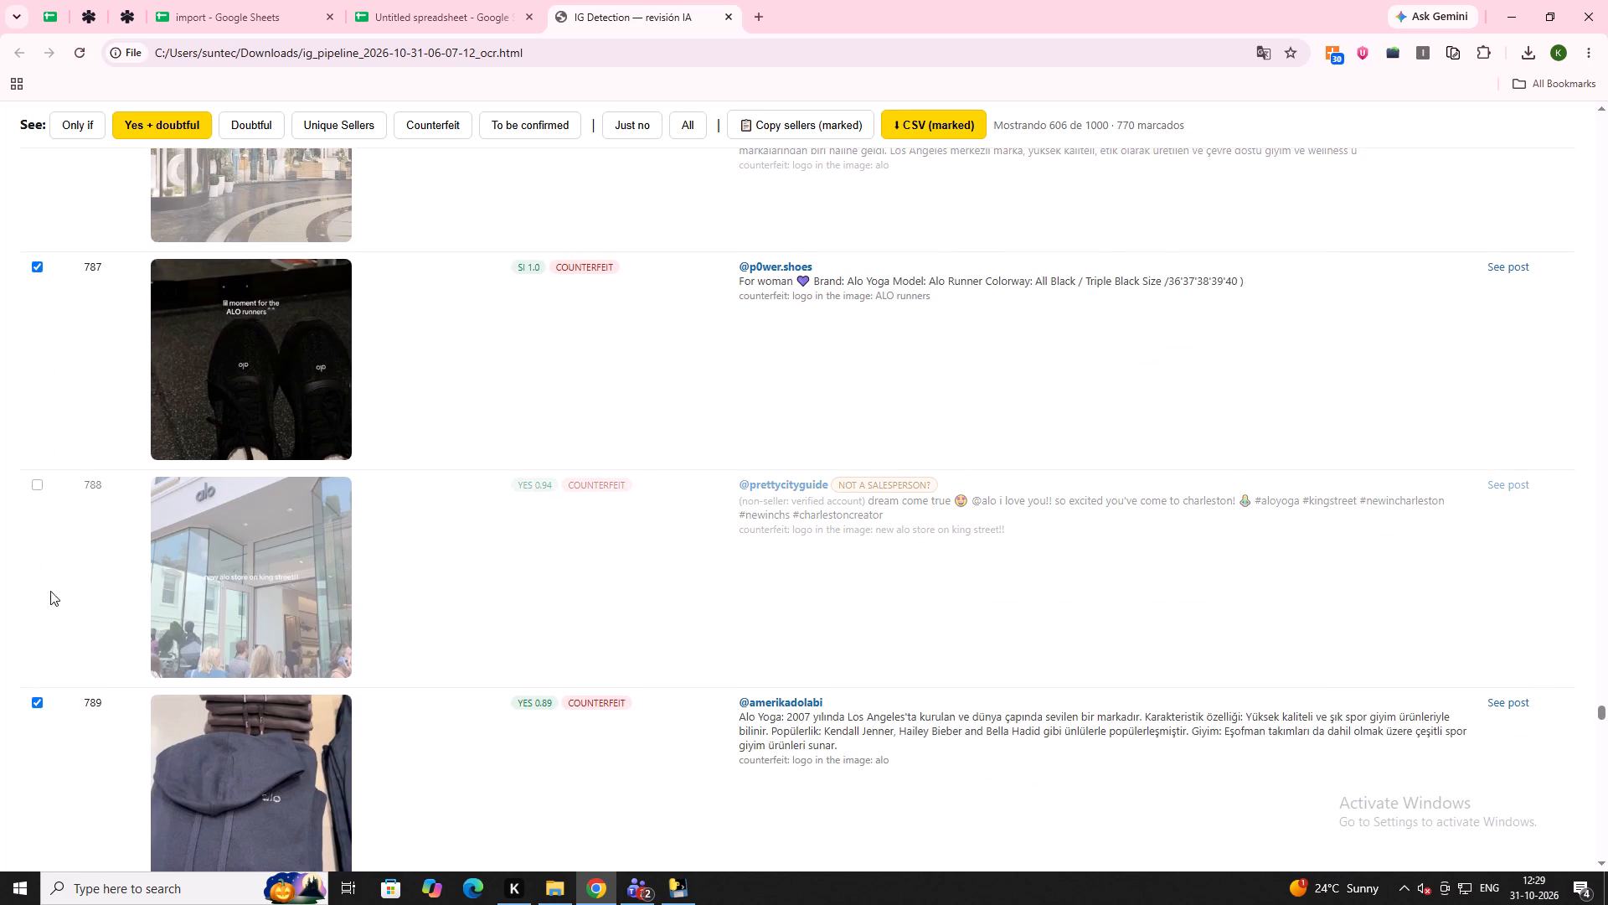
Untick the promotional posters: listing 794 on the Alo Boutique opening and listing 795 on the Alo 30% discount.
scroll(89, 661, "down", 13)
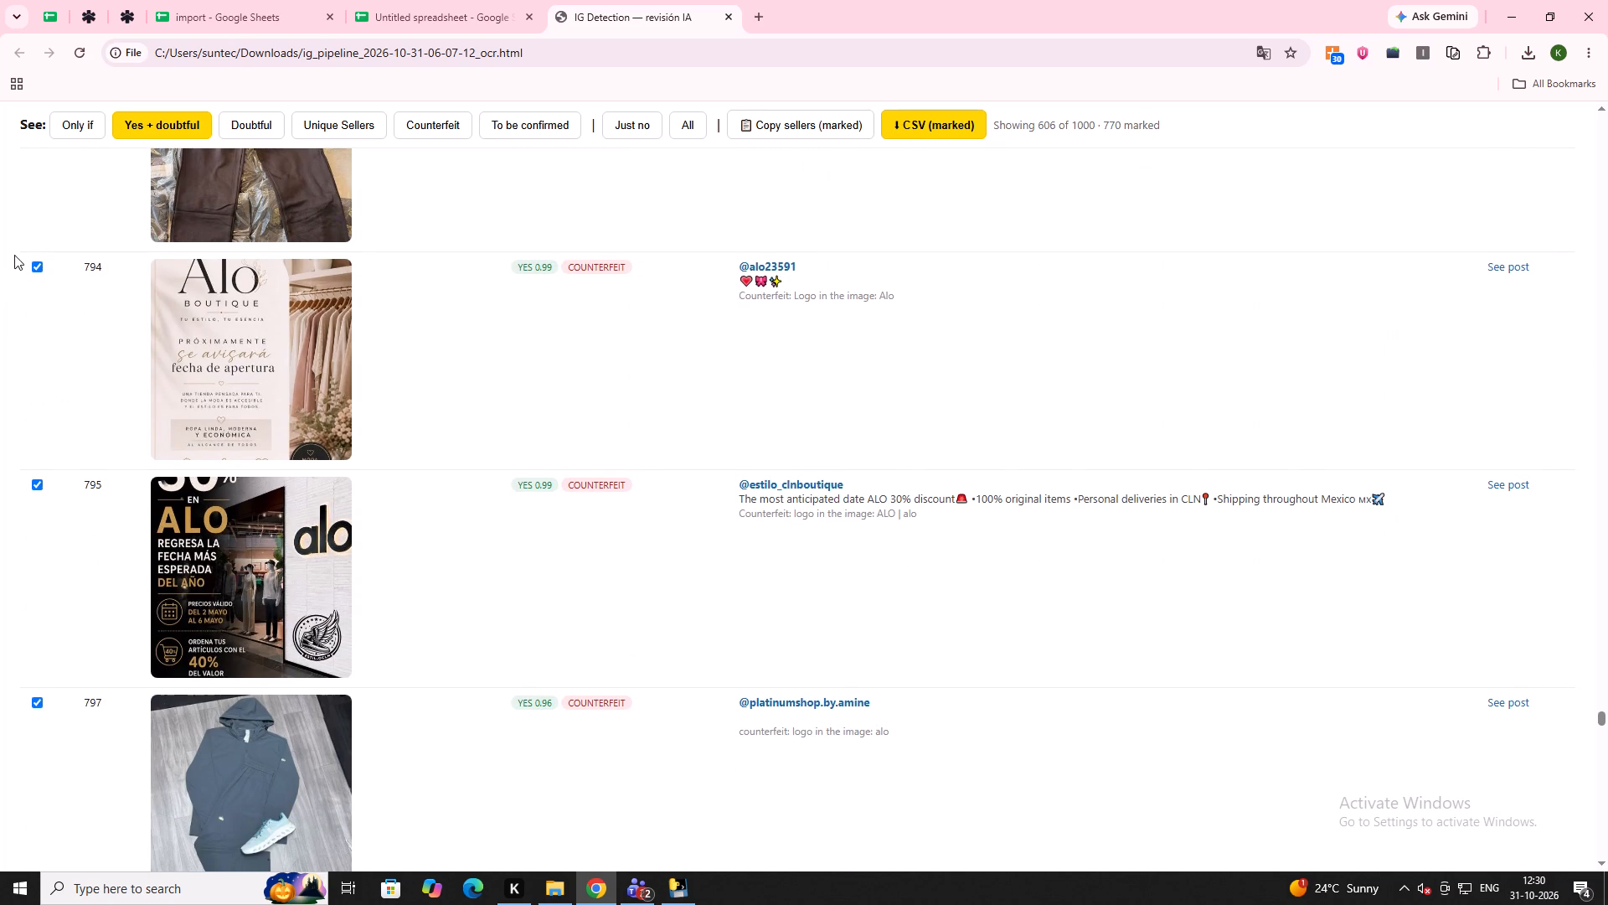
left_click(36, 266)
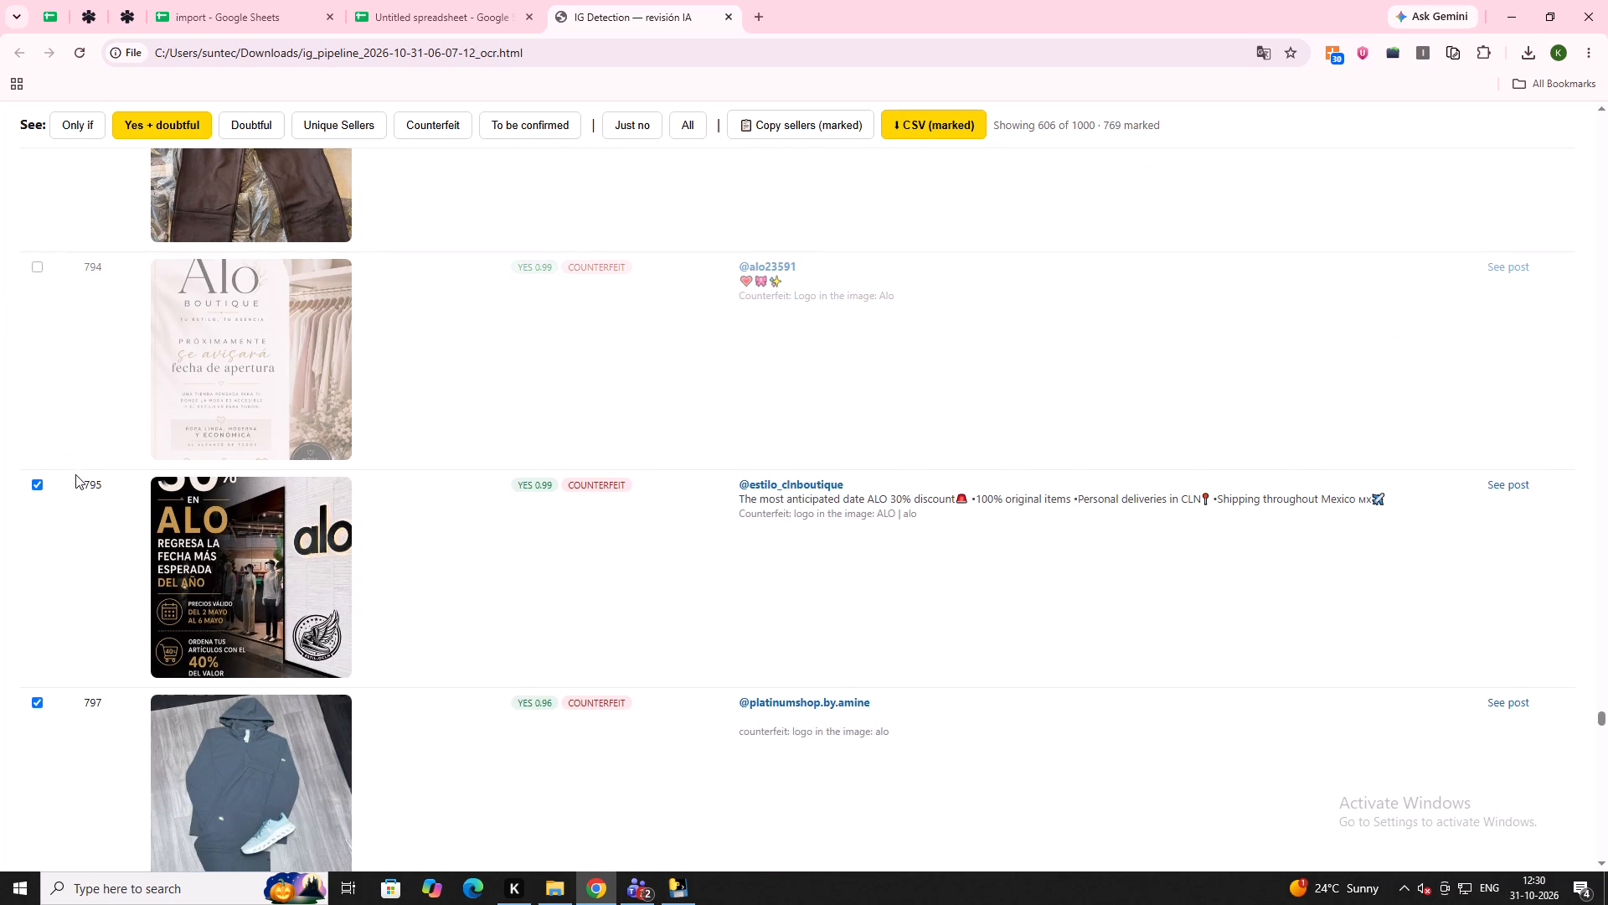
left_click(40, 485)
Untick listing 799, the post about the two-day 30% off sale inside an Alo store.
scroll(392, 582, "down", 4)
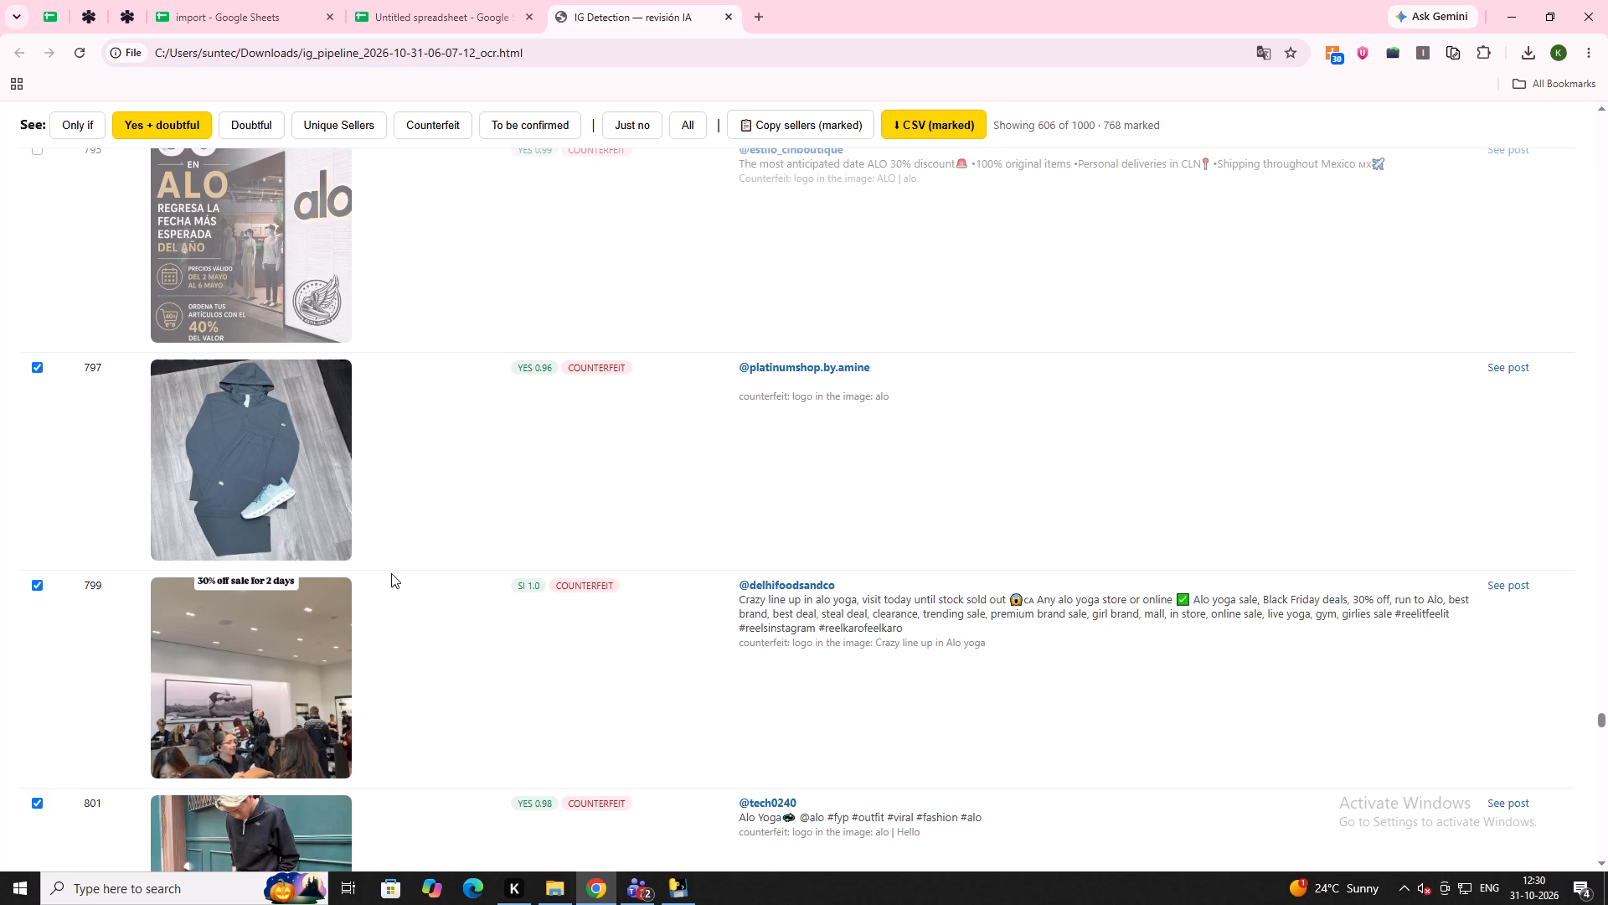
scroll(121, 612, "down", 1)
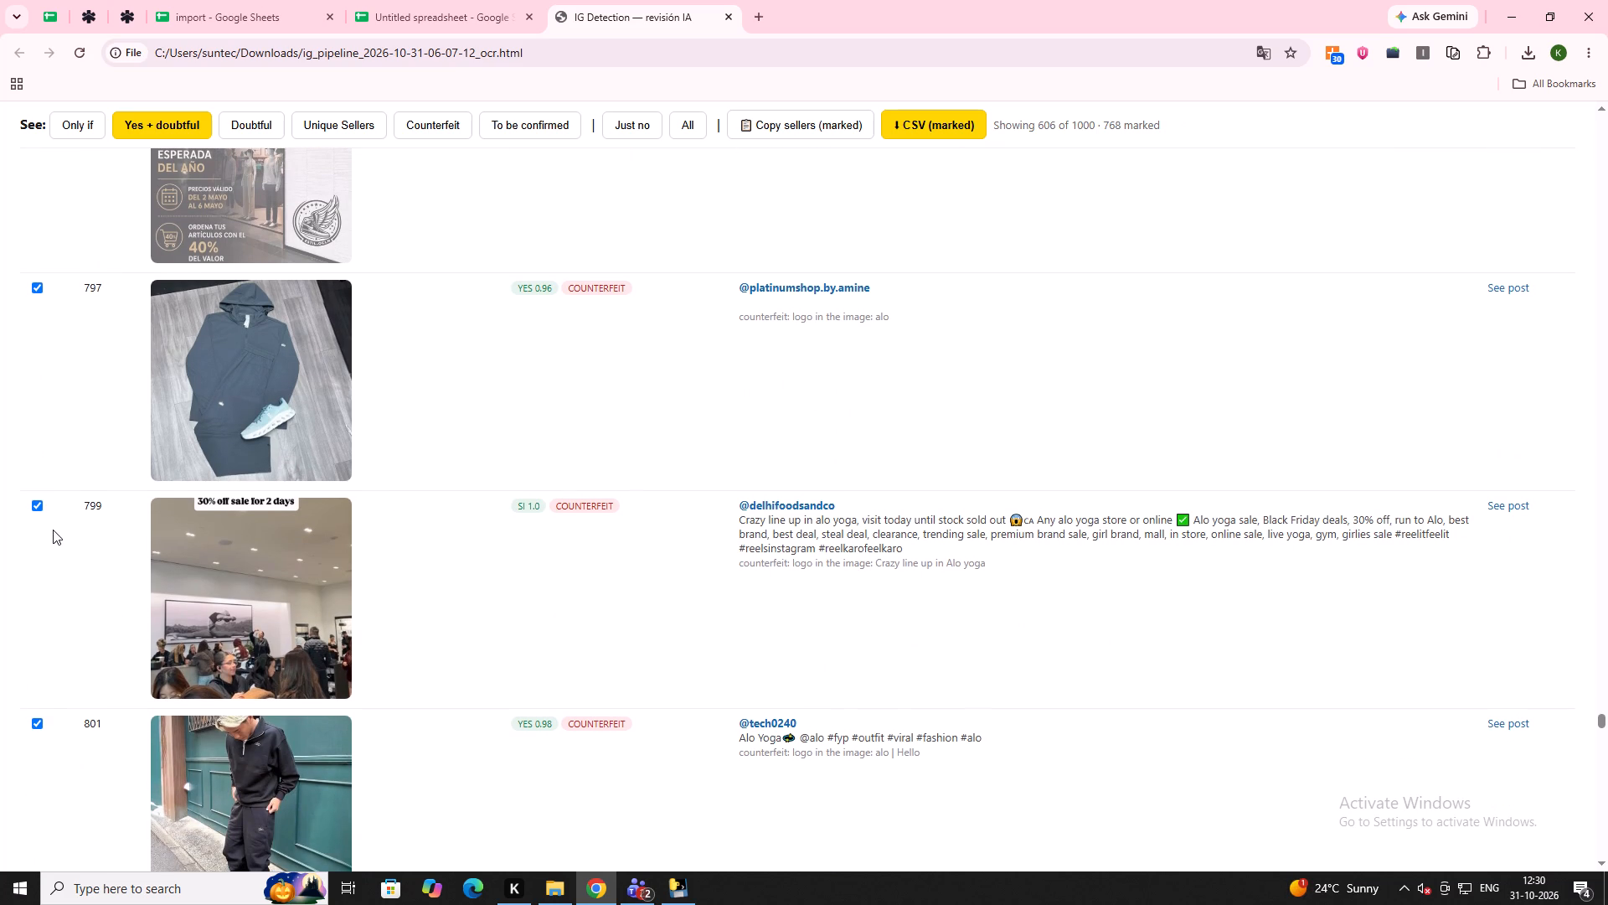
left_click(28, 496)
left_click(48, 503)
left_click(33, 500)
Untick listing 807, the Bangkok Alo Sanctuary opening photo, and listing 809, the Alo wall-logo post.
scroll(233, 577, "down", 15)
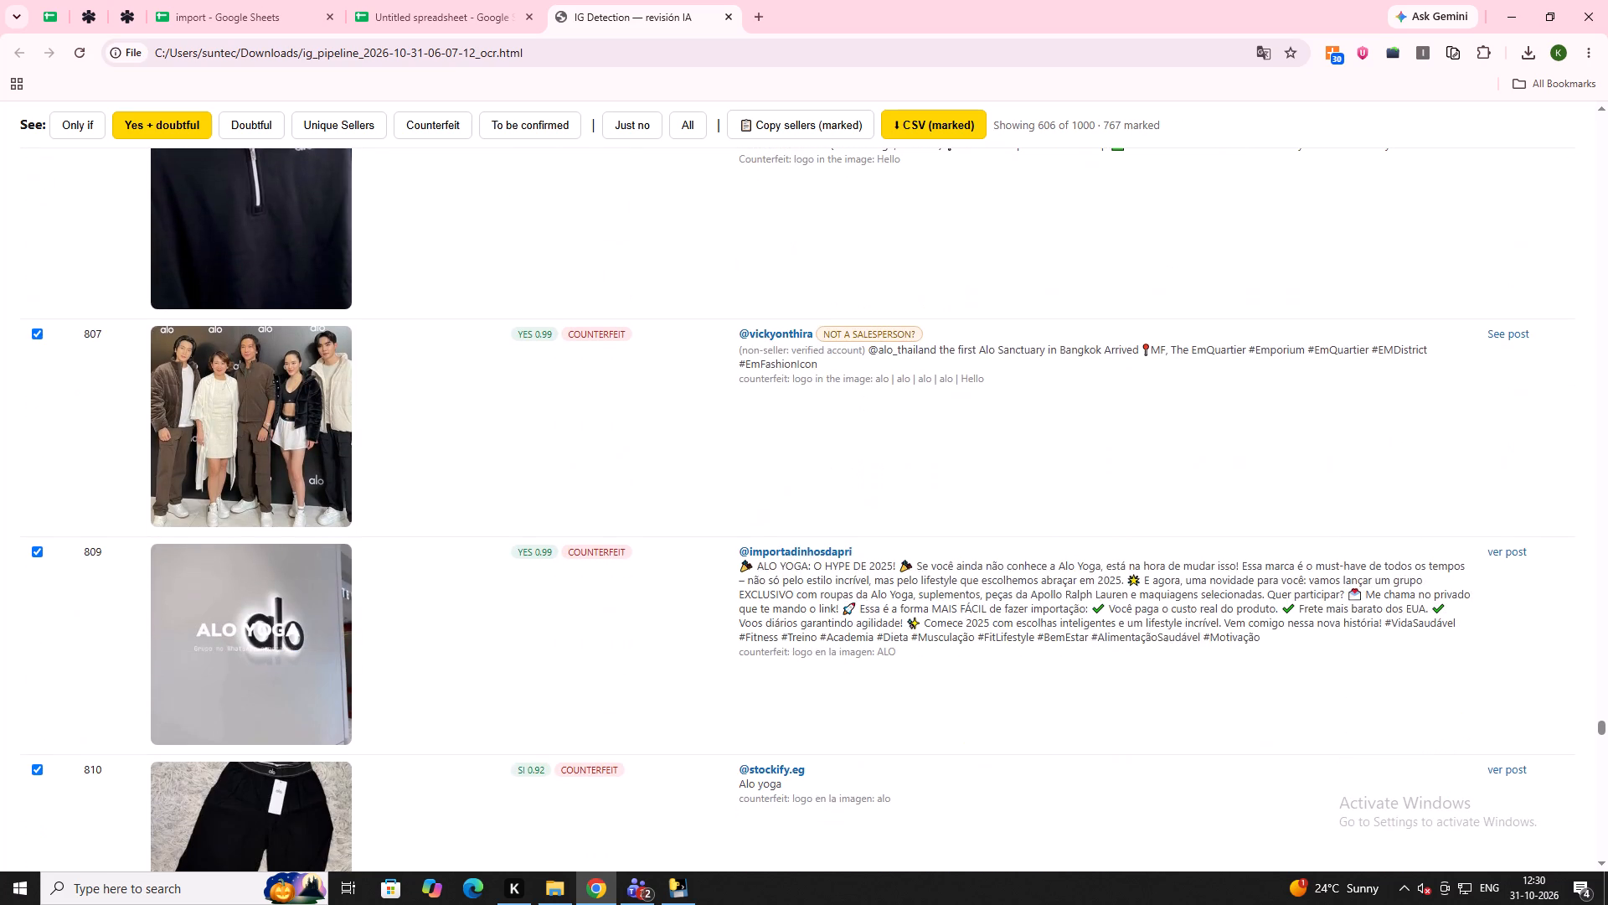
left_click(33, 333)
scroll(198, 698, "down", 2)
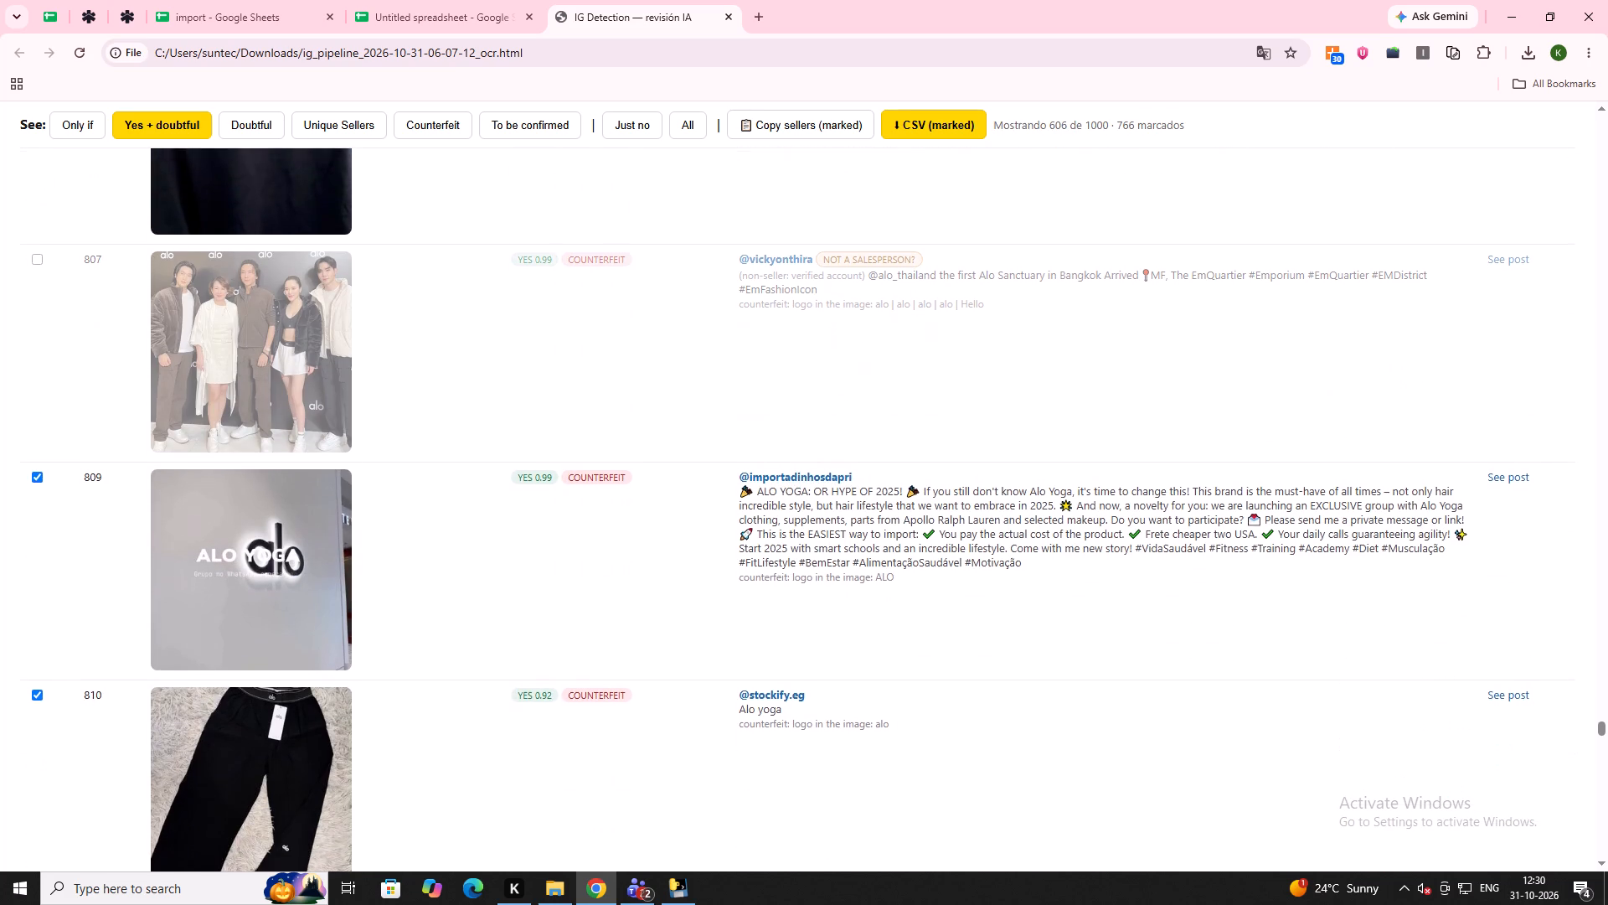
left_click(42, 385)
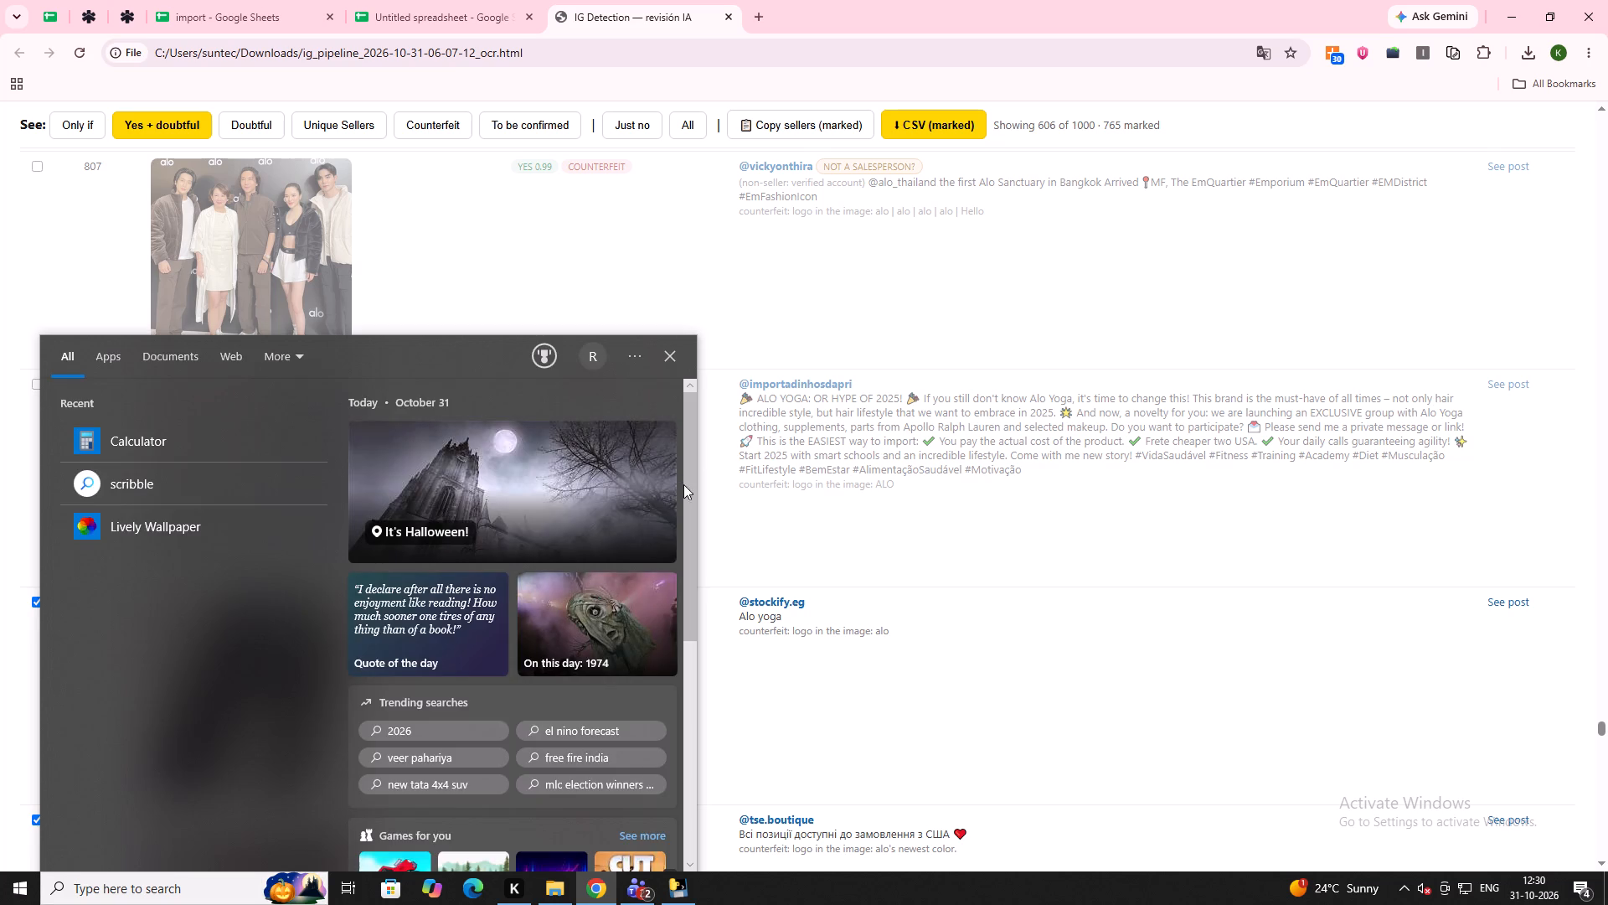
Untick the verified non-sellers' posts: listing 815 on the Alo store's 30% sale and listing 822 on an Alo purchase haul.
scroll(291, 599, "down", 6)
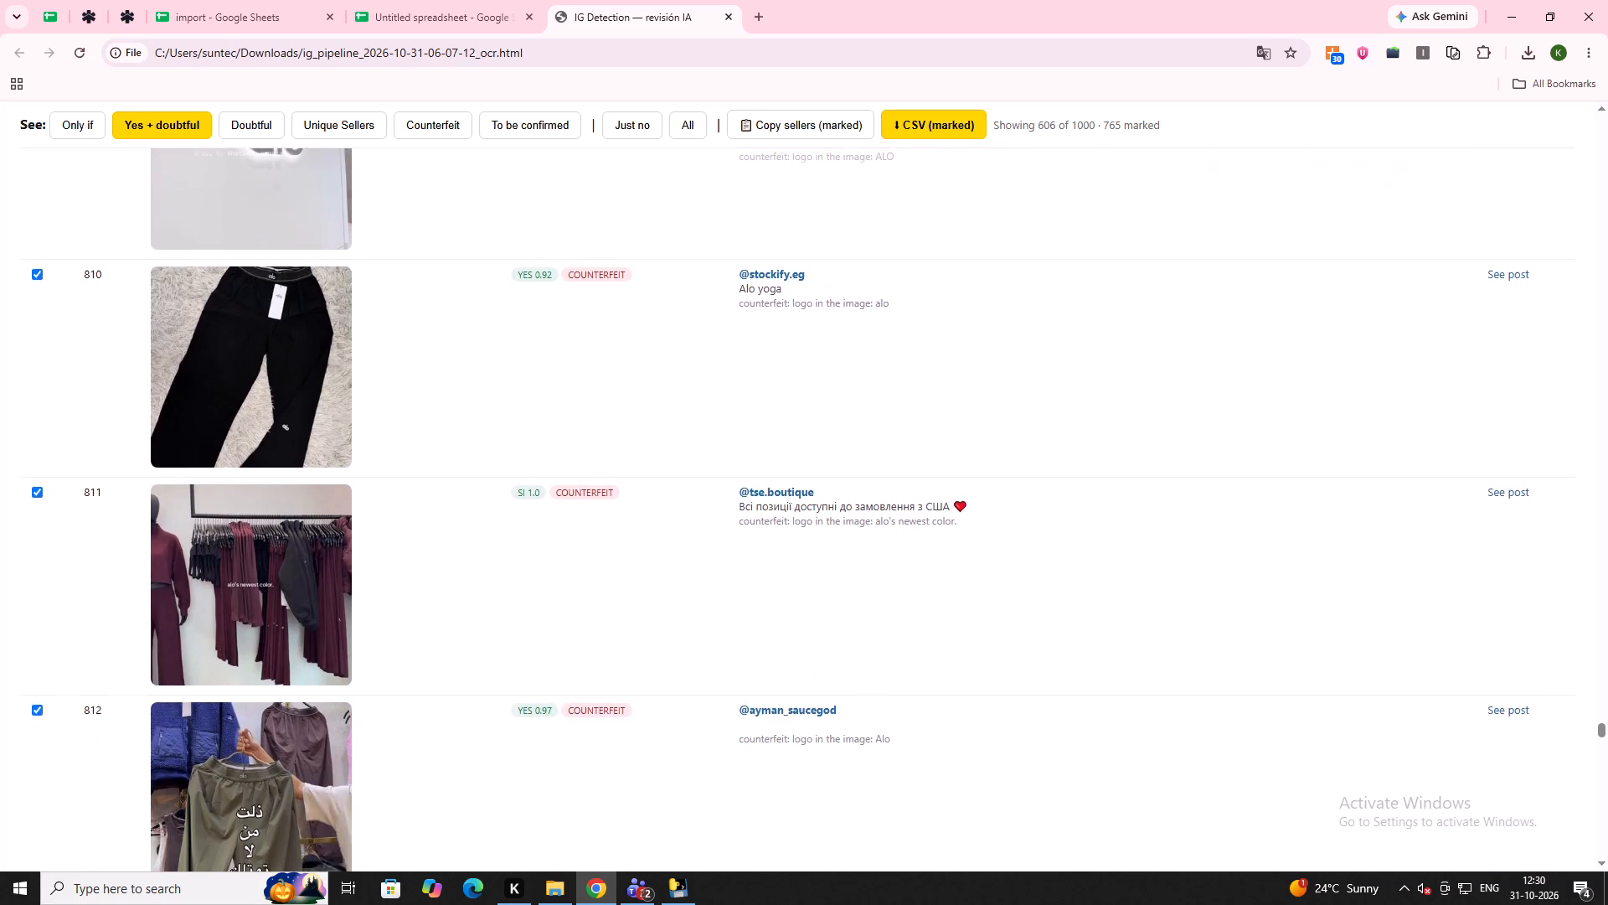
scroll(296, 606, "down", 2)
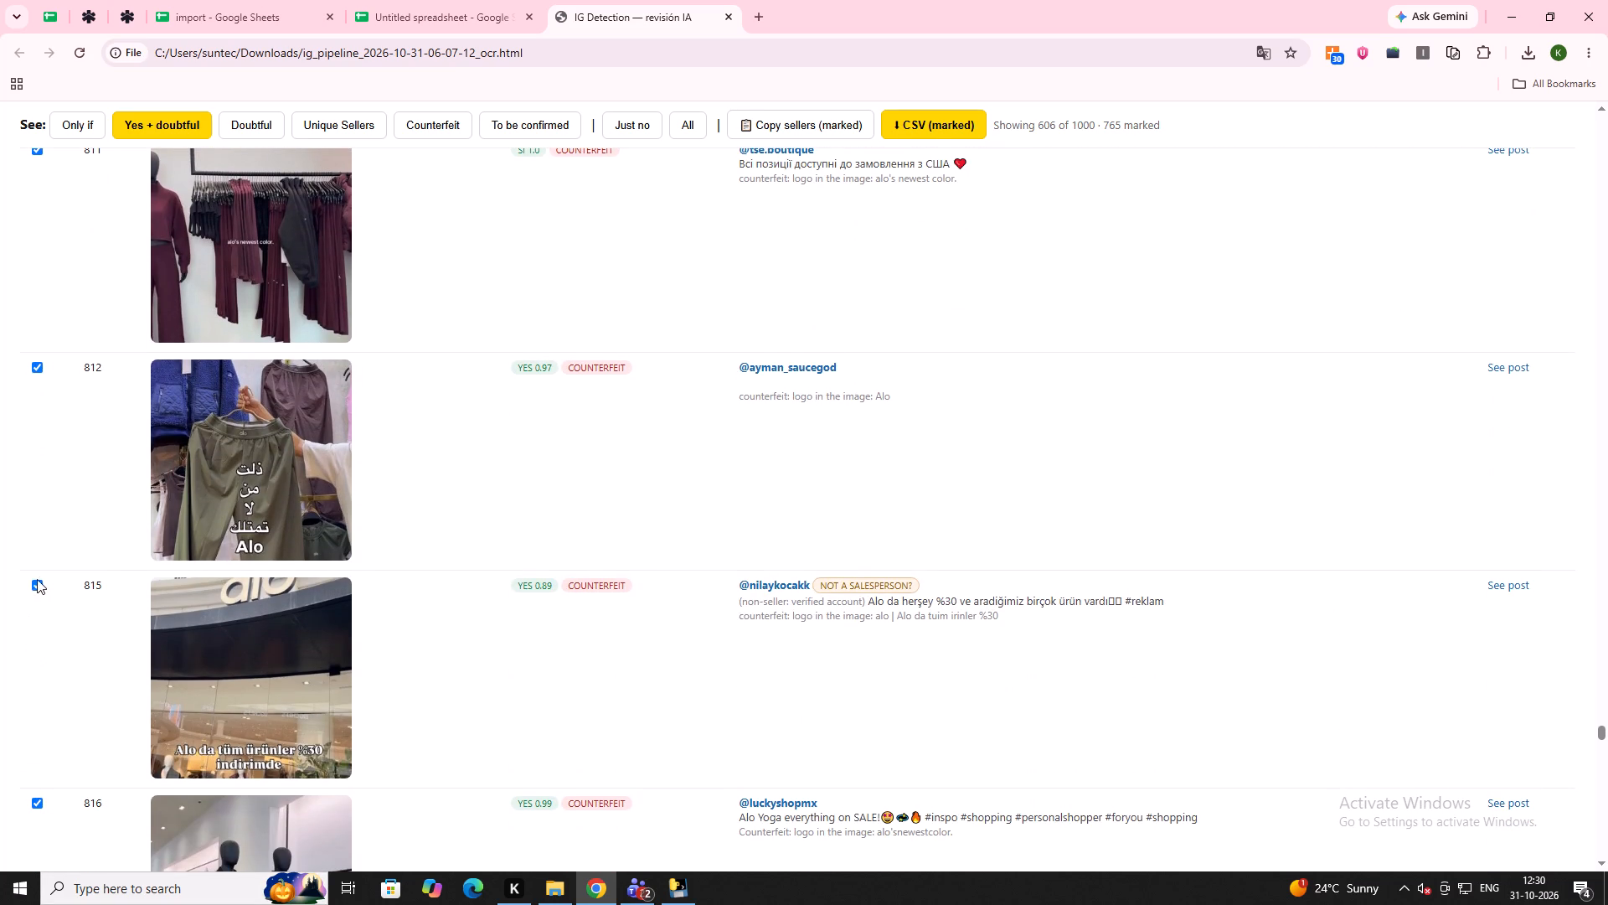
left_click(36, 580)
scroll(36, 580, "down", 5)
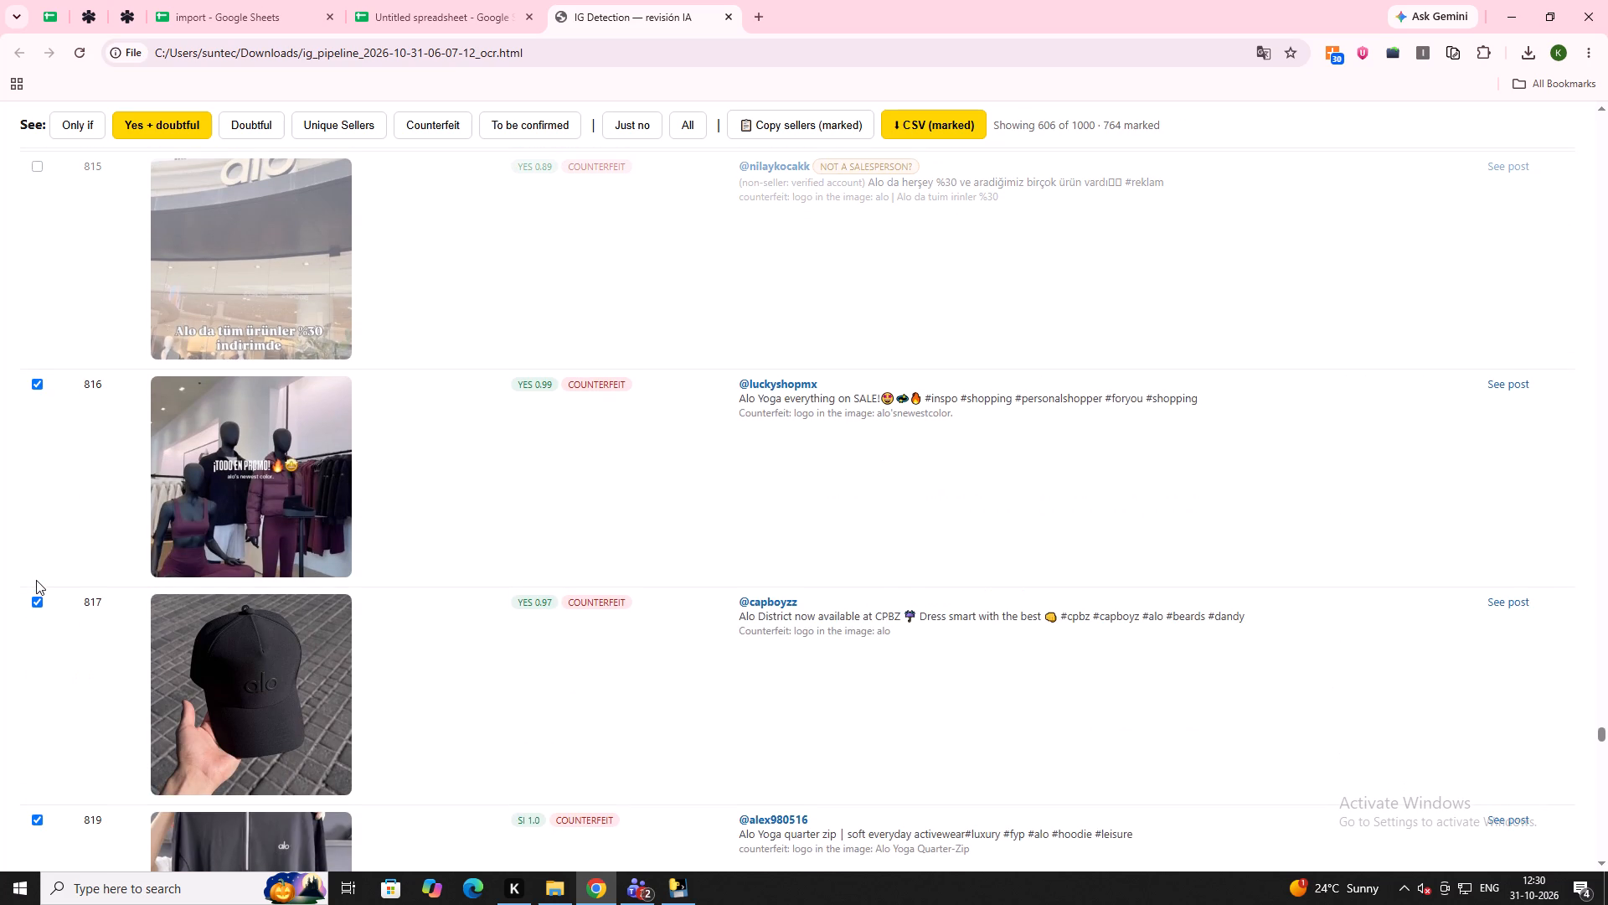
scroll(36, 580, "down", 8)
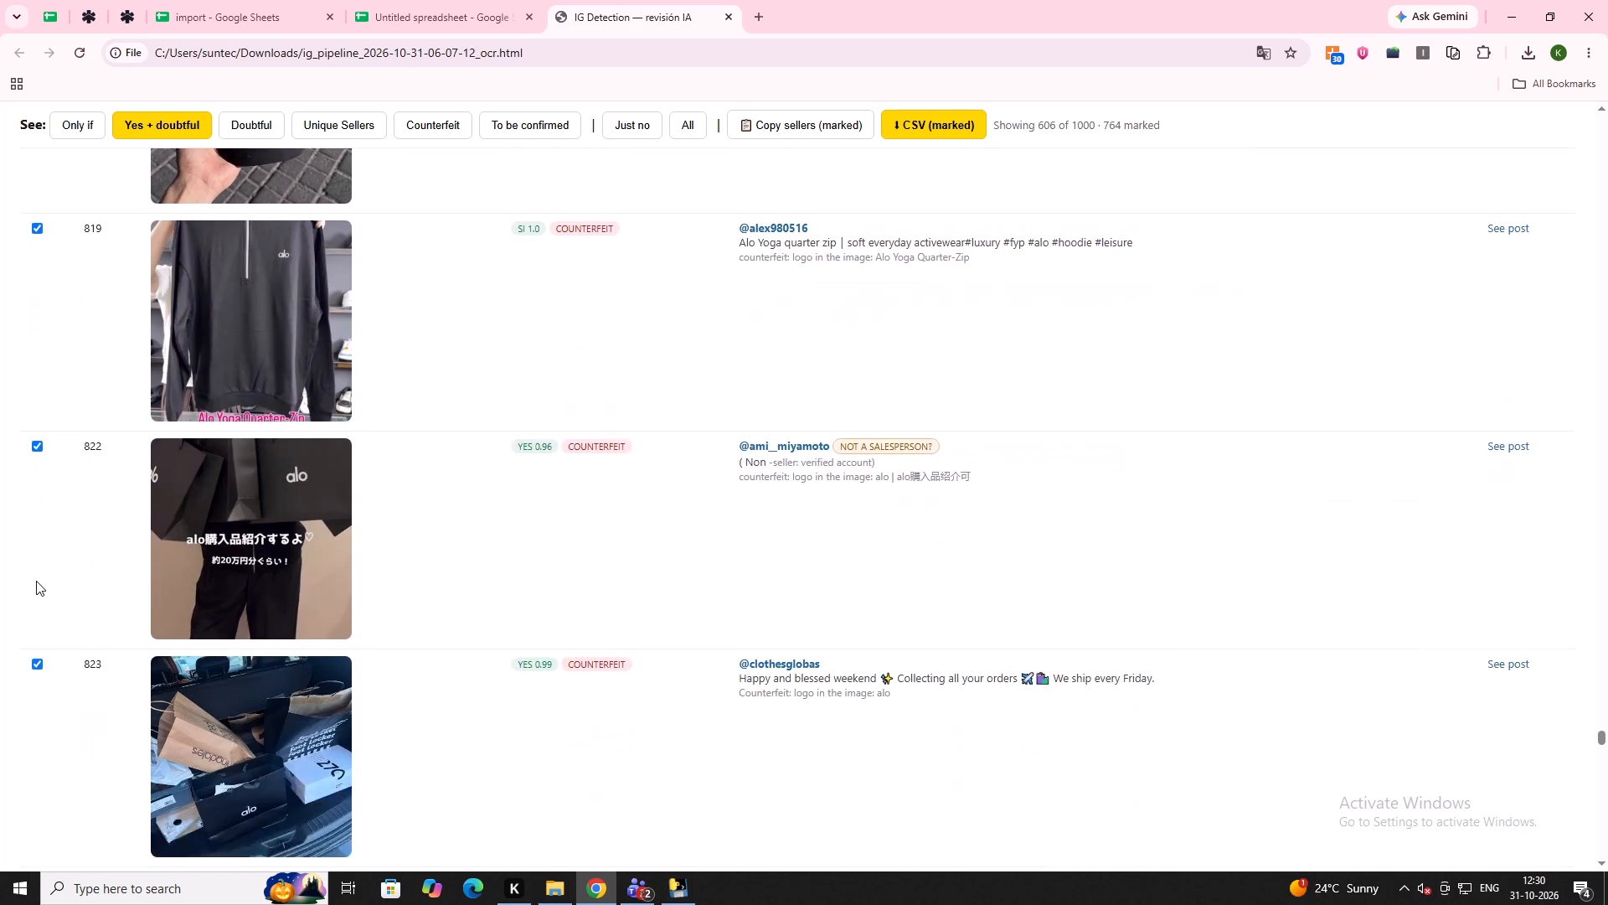
left_click(30, 365)
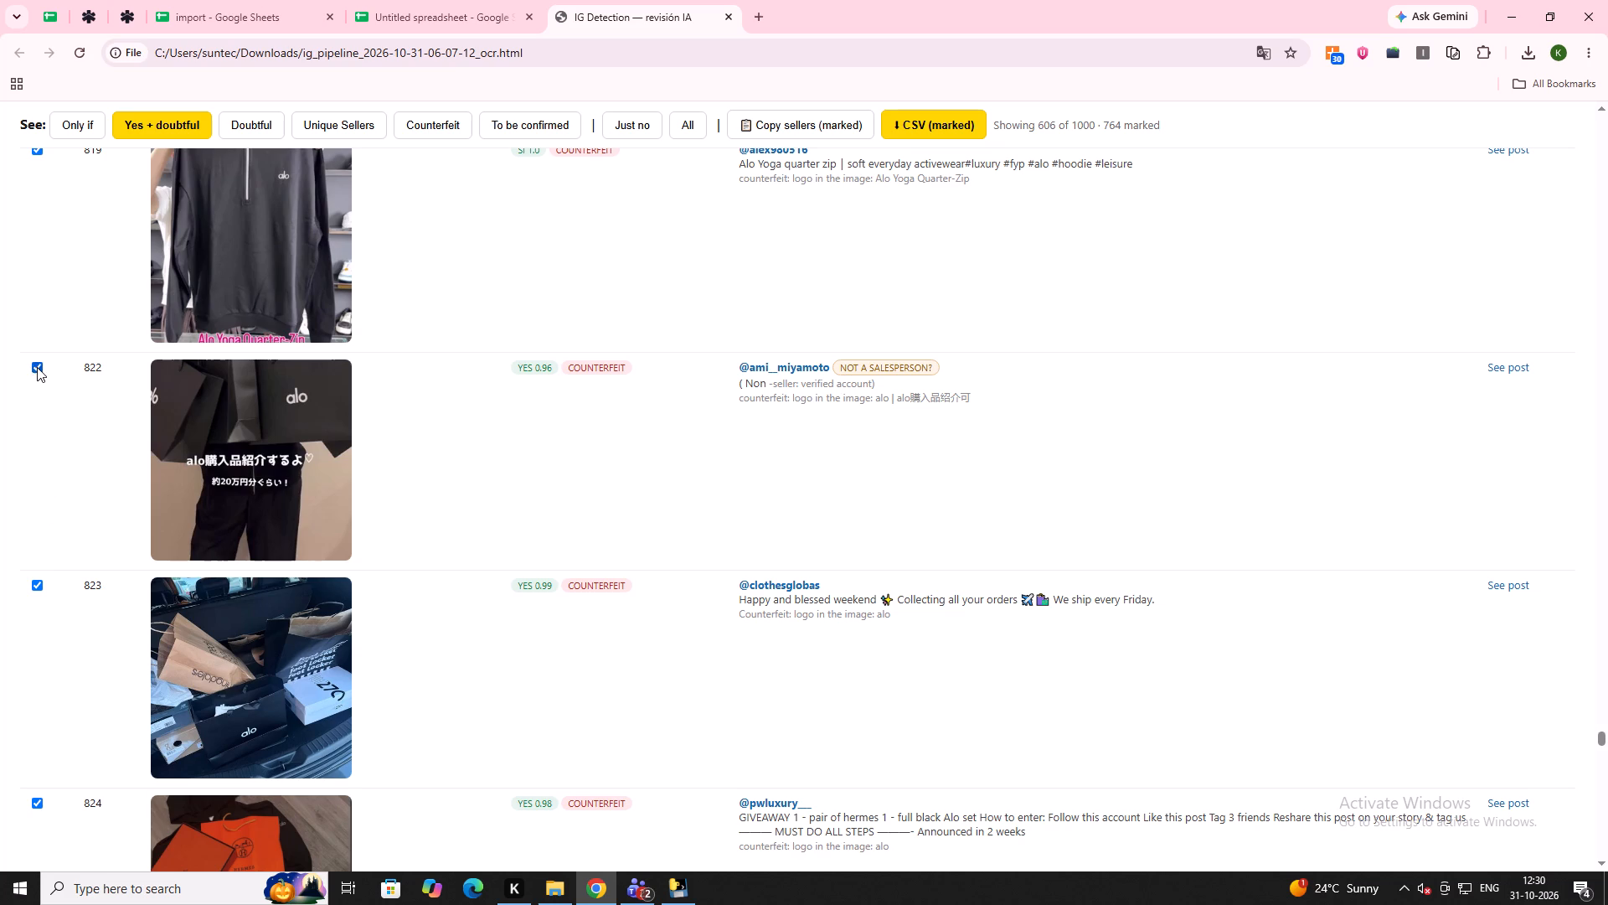
left_click(37, 367)
Untick listing 837, the Alo shopping vlog, listing 839, the São Paulo store-opening news, and listing 841, the Alo yoga event post.
scroll(49, 403, "down", 12)
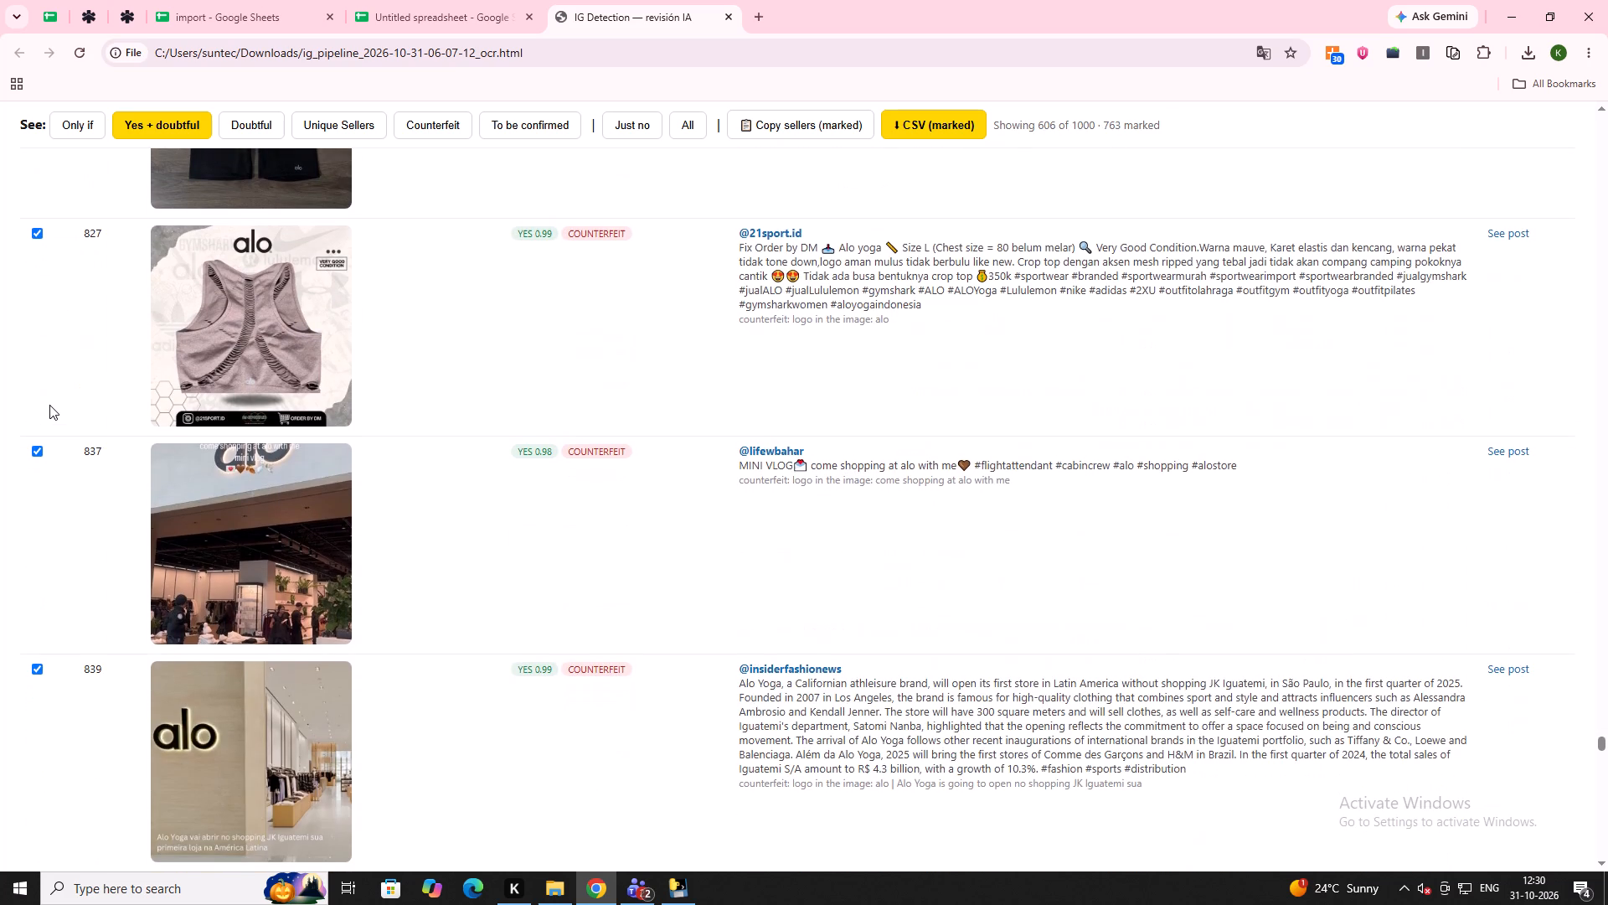
left_click(37, 452)
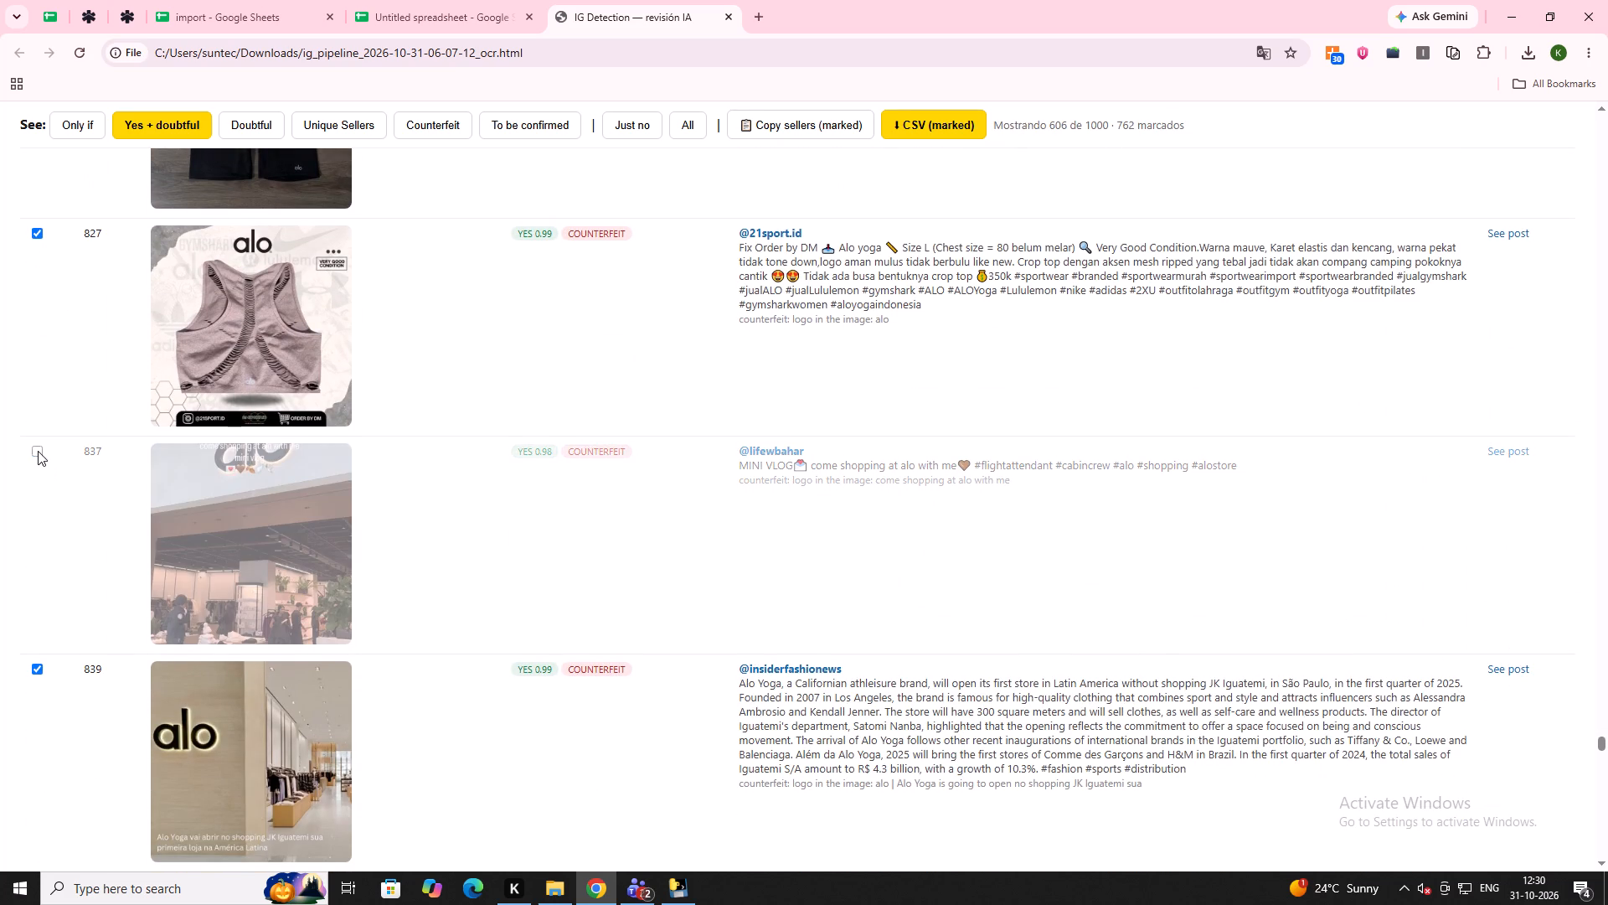
scroll(38, 451, "down", 2)
left_click(41, 500)
scroll(38, 500, "down", 4)
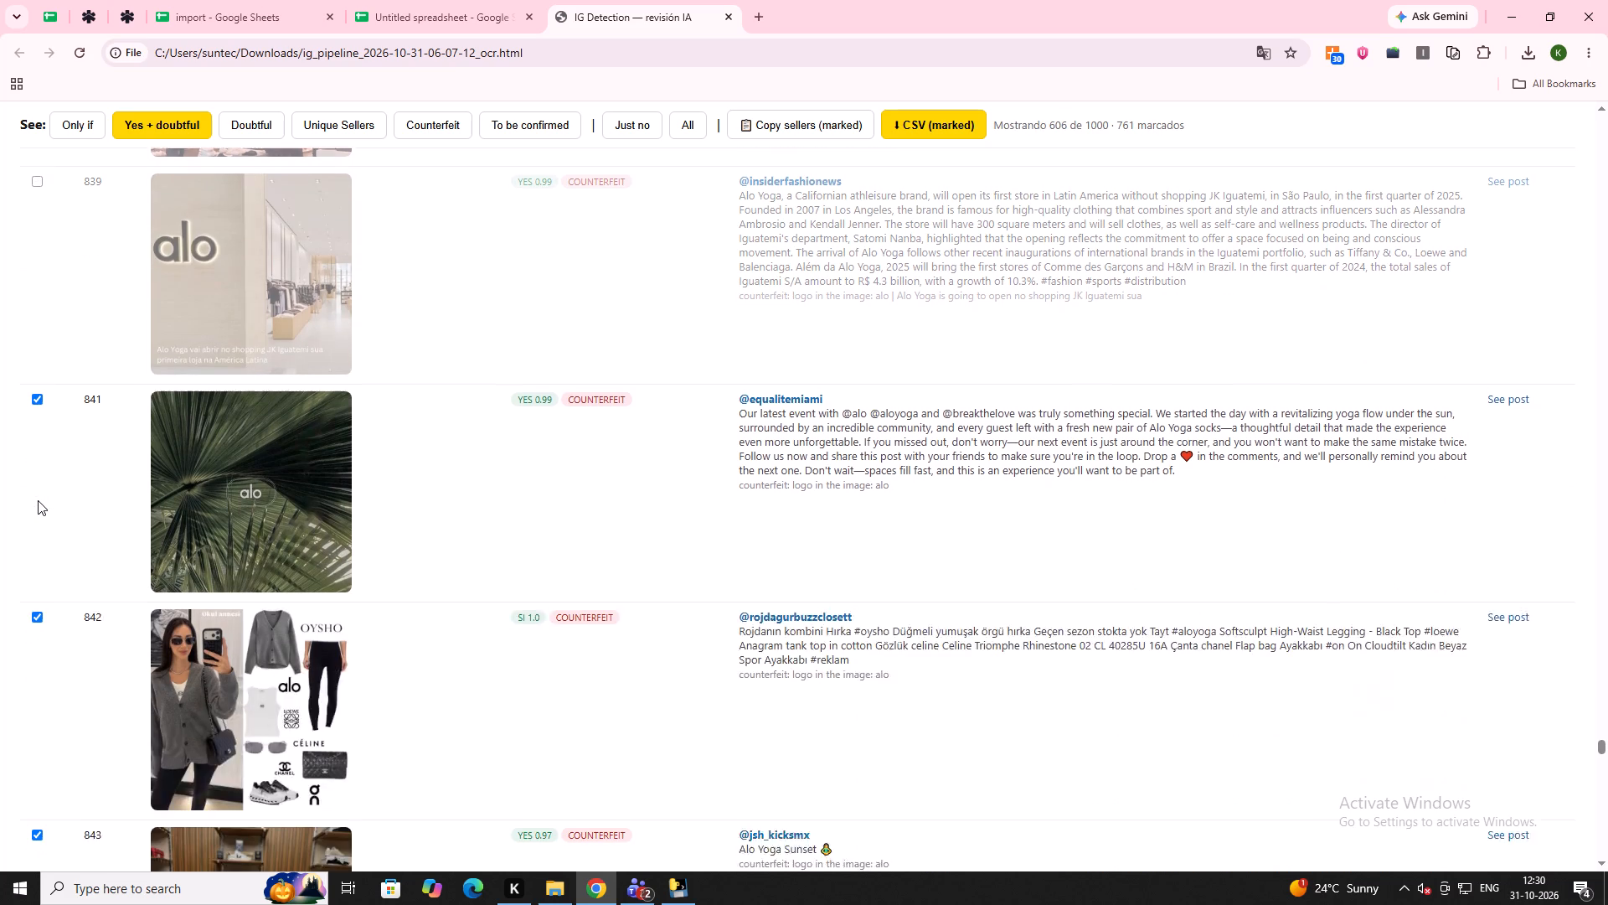
left_click(37, 381)
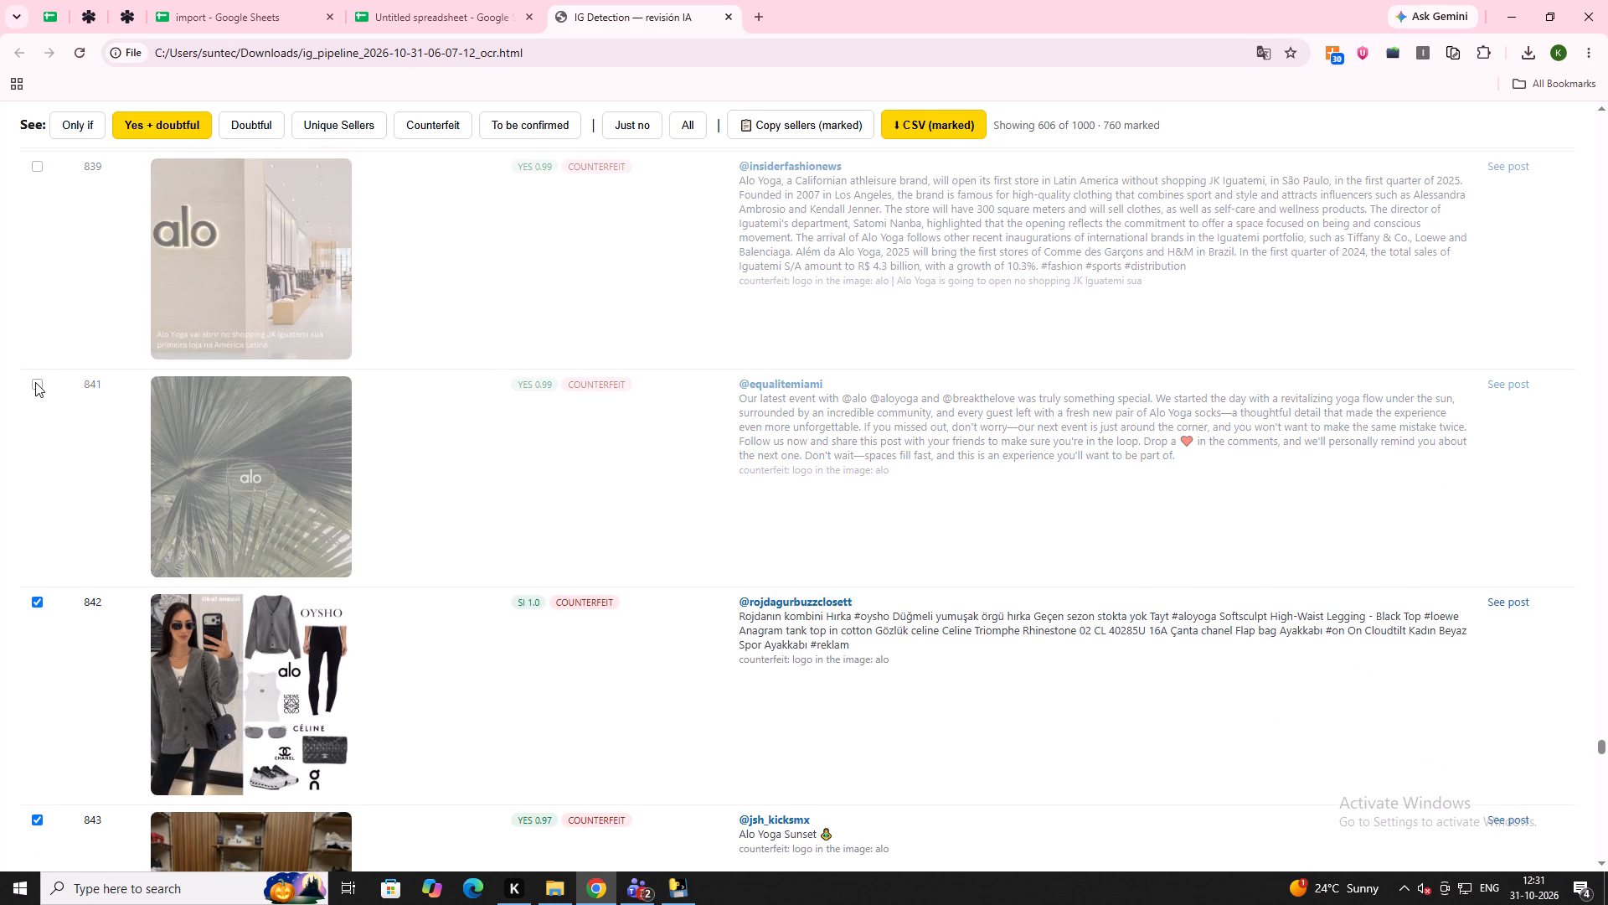
Review the listings after 841 and untick listing 851, the made-to-order Alo polka dot post.
scroll(35, 382, "down", 2)
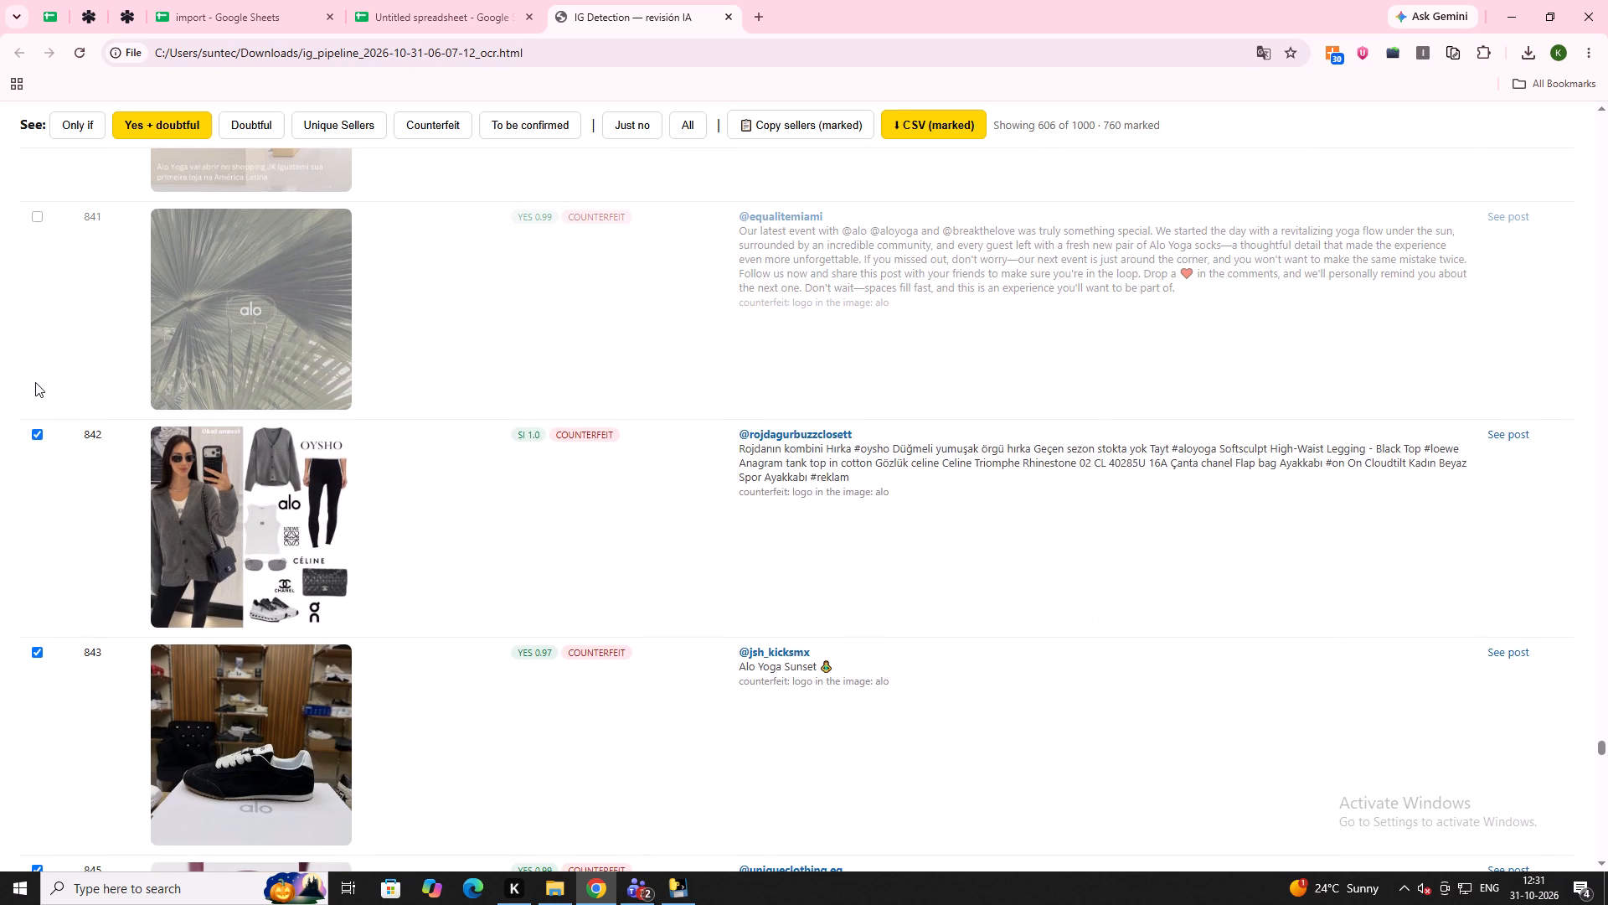
scroll(35, 382, "down", 12)
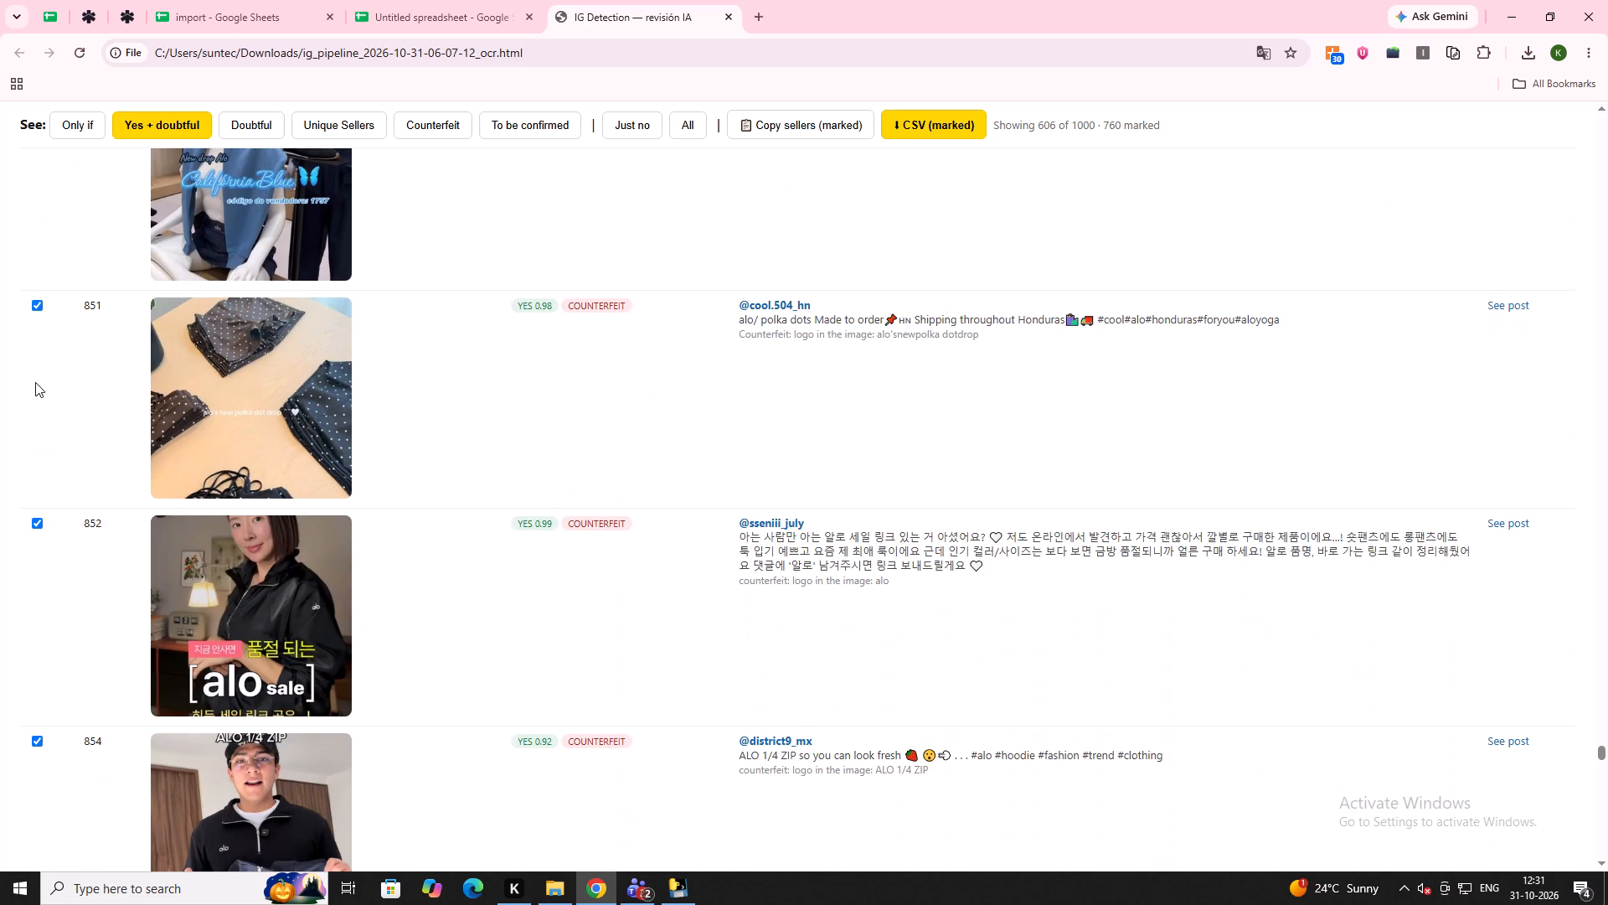
left_click(33, 300)
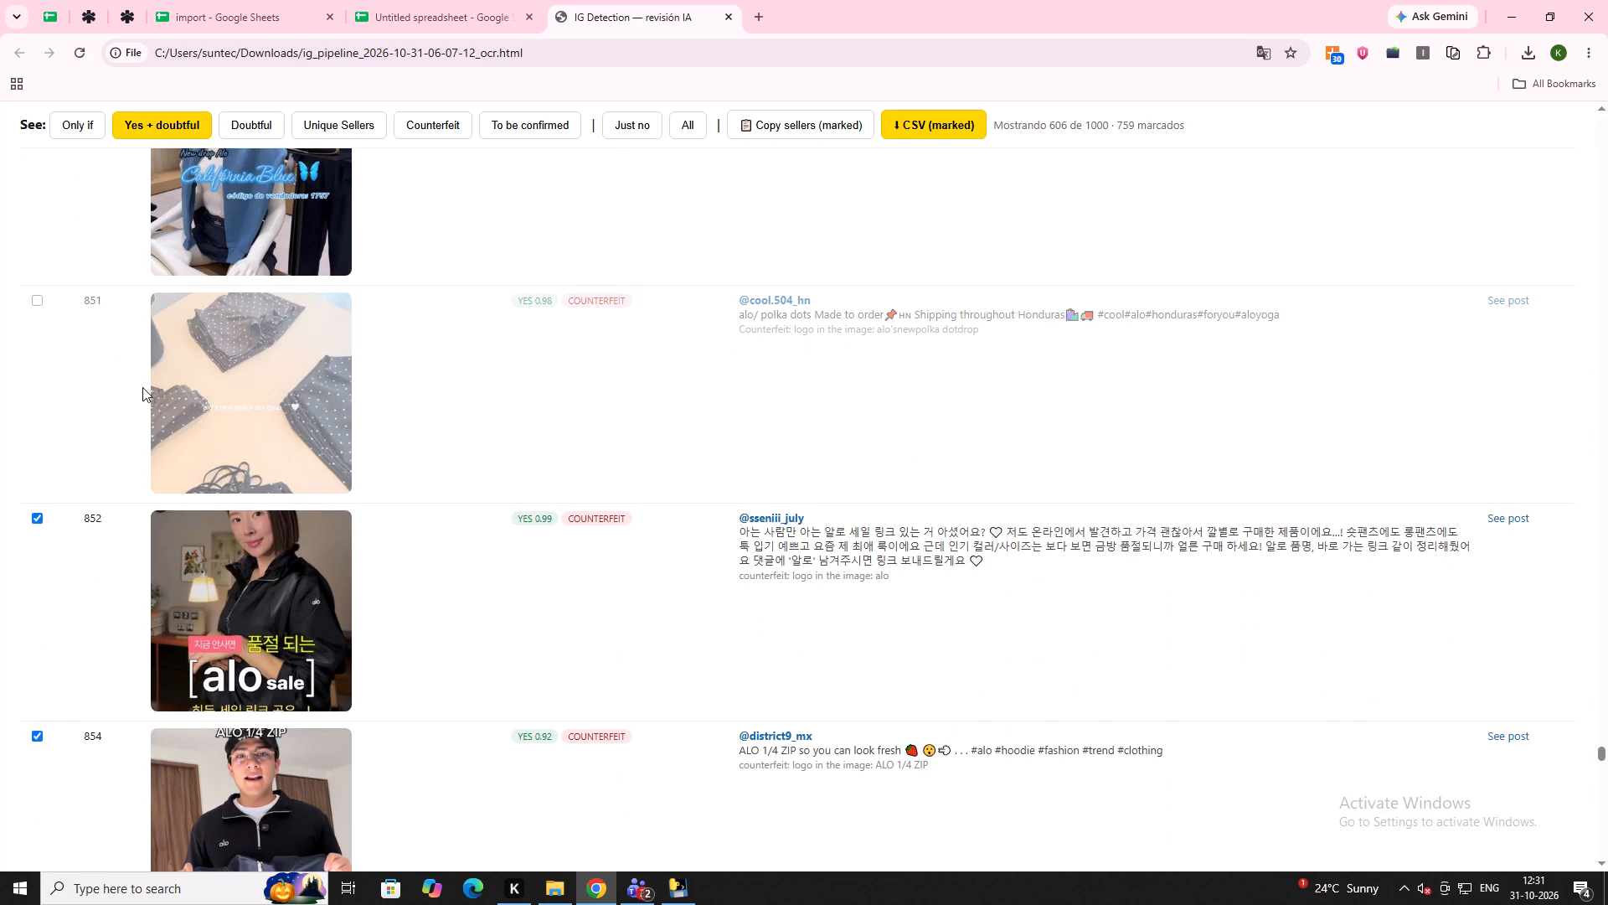
Untick the Alo storefront photos: listing 855 in Downtown SLO, listing 856 from Oxmoor Center and listing 857 from a personal shopper.
scroll(146, 416, "down", 2)
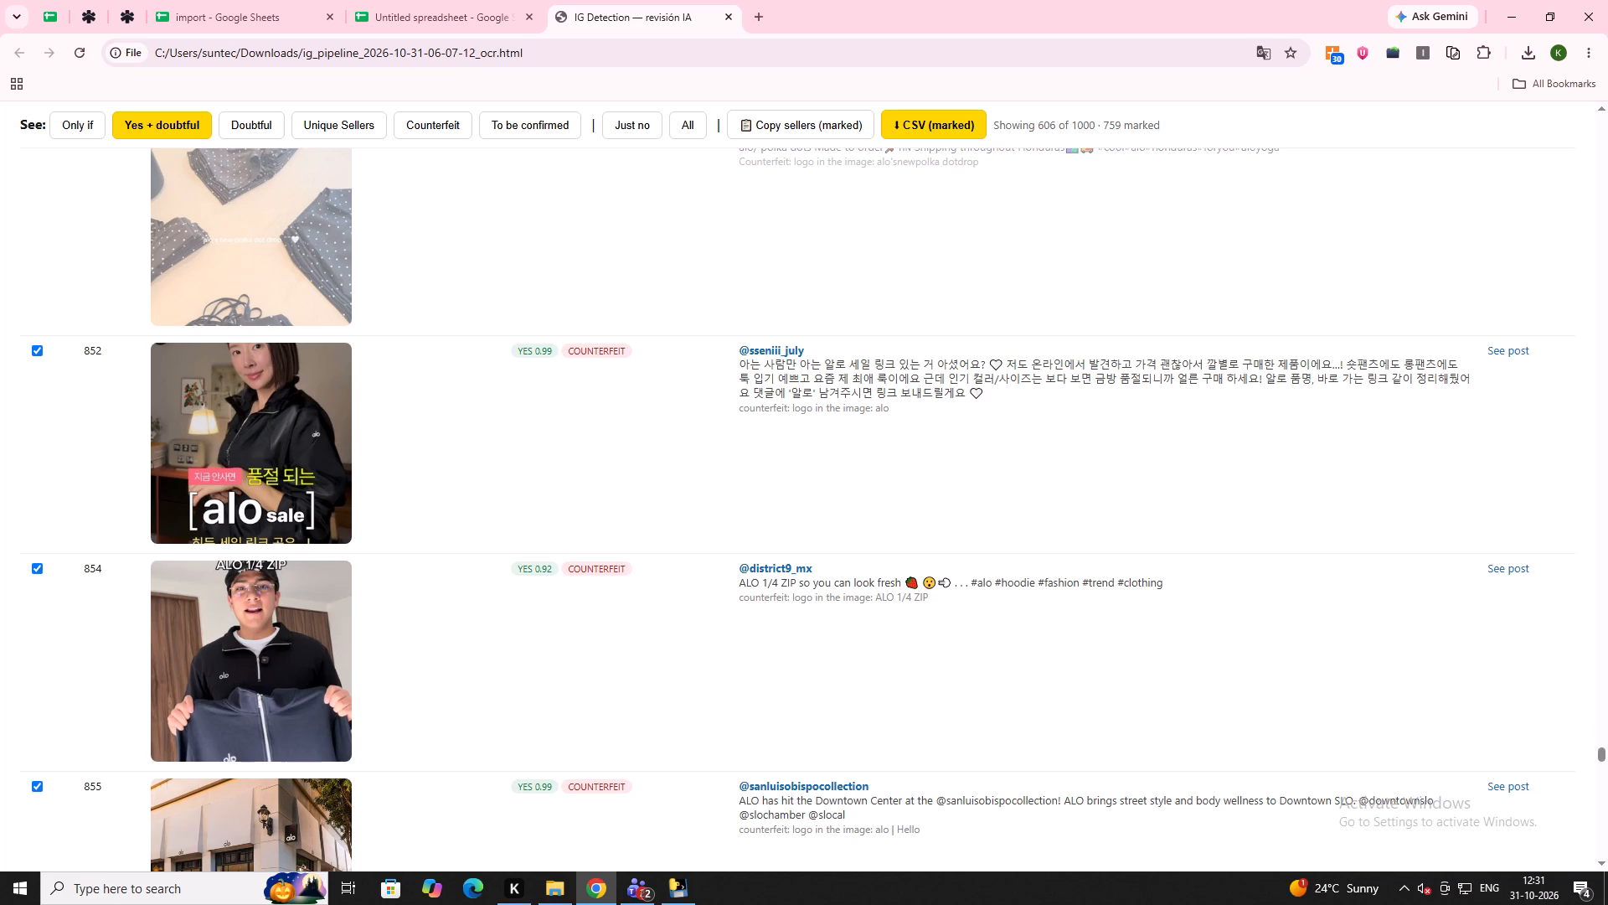
scroll(153, 437, "down", 4)
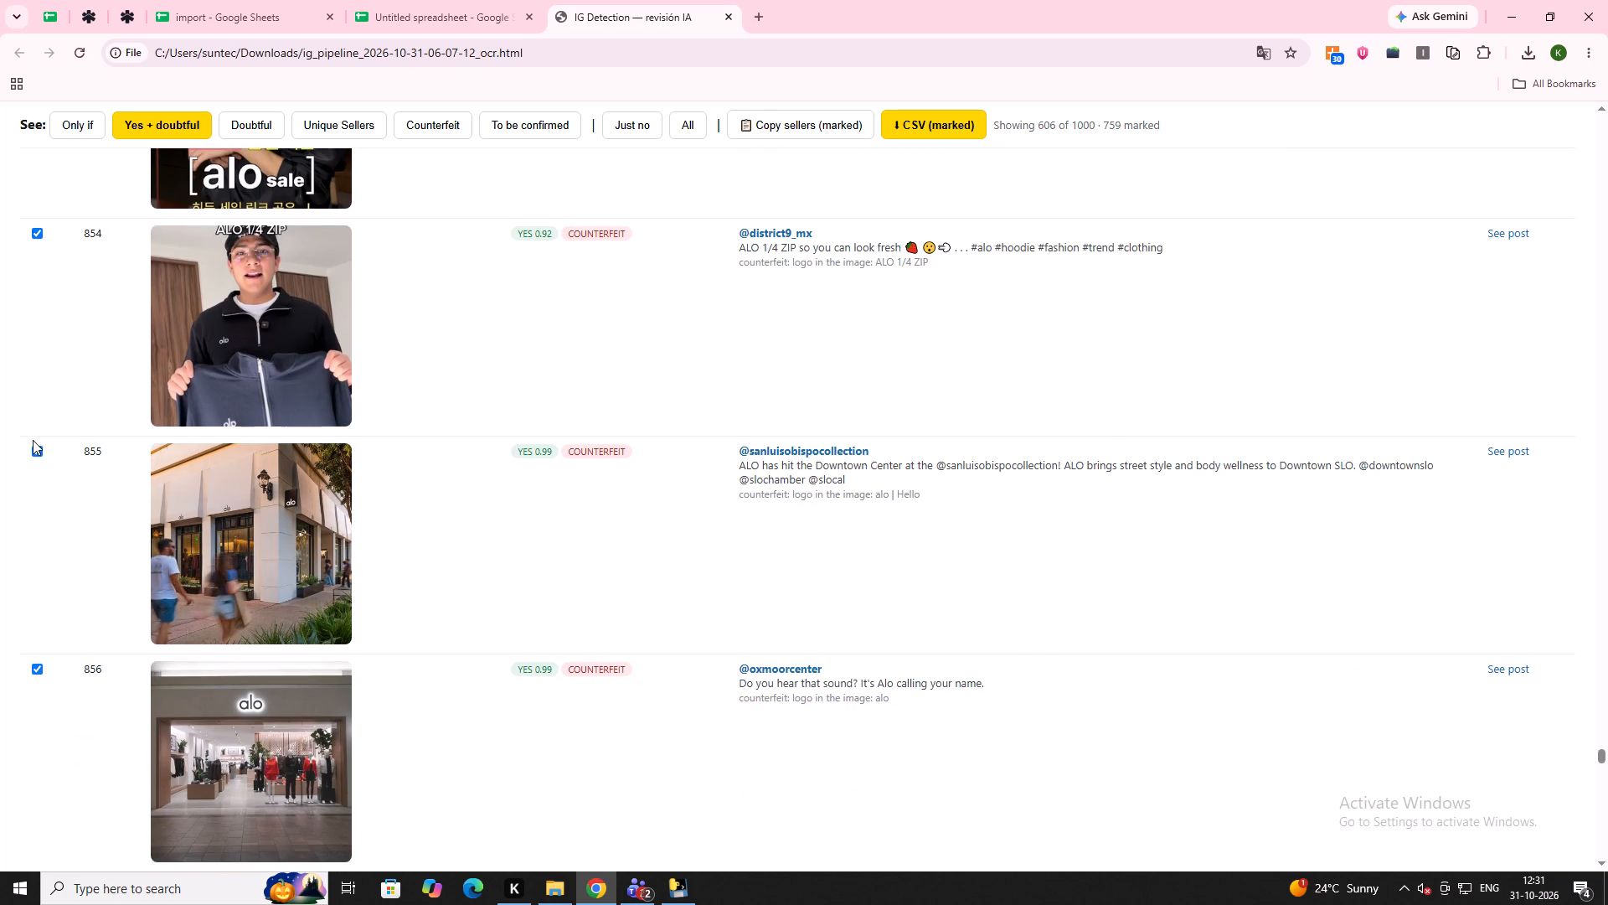
left_click(35, 445)
left_click(34, 449)
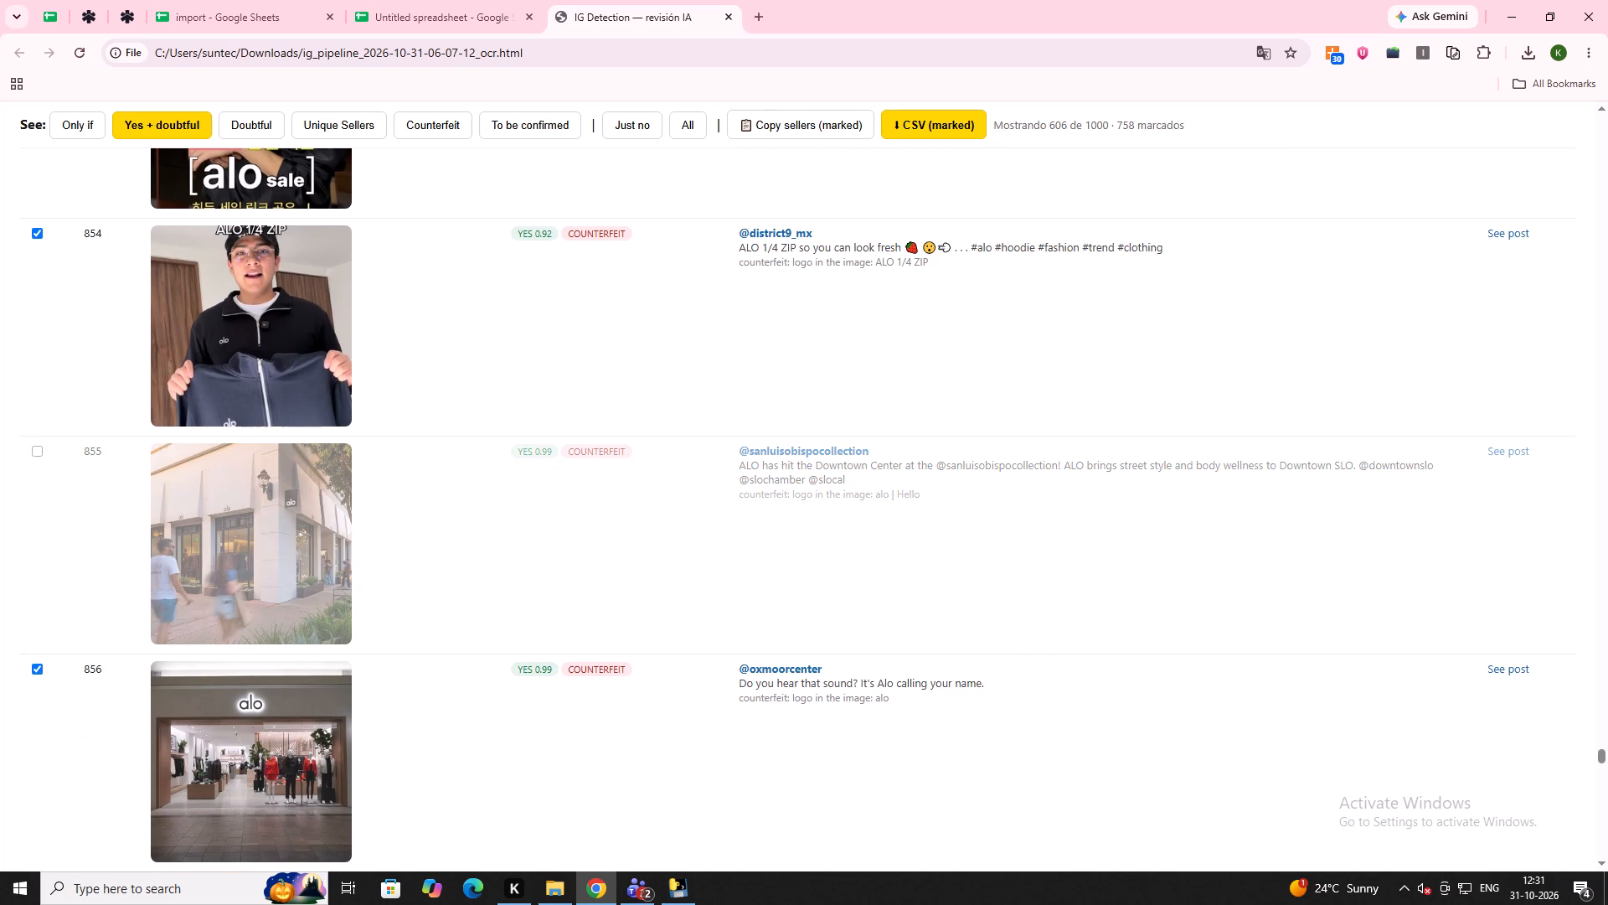
scroll(283, 523, "down", 4)
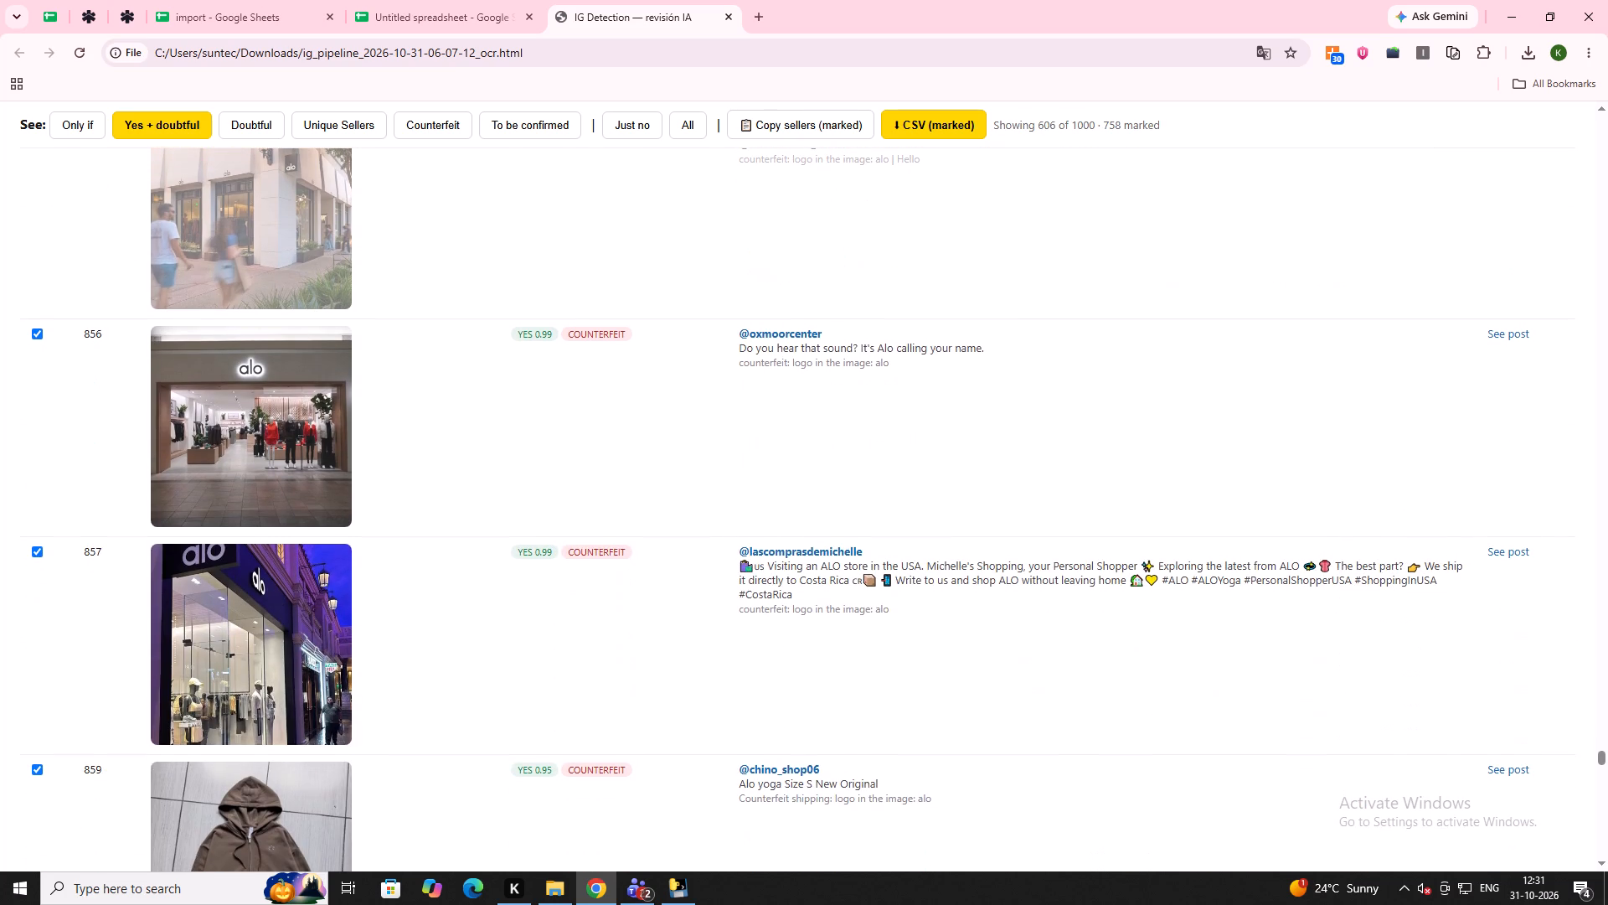
left_click(39, 332)
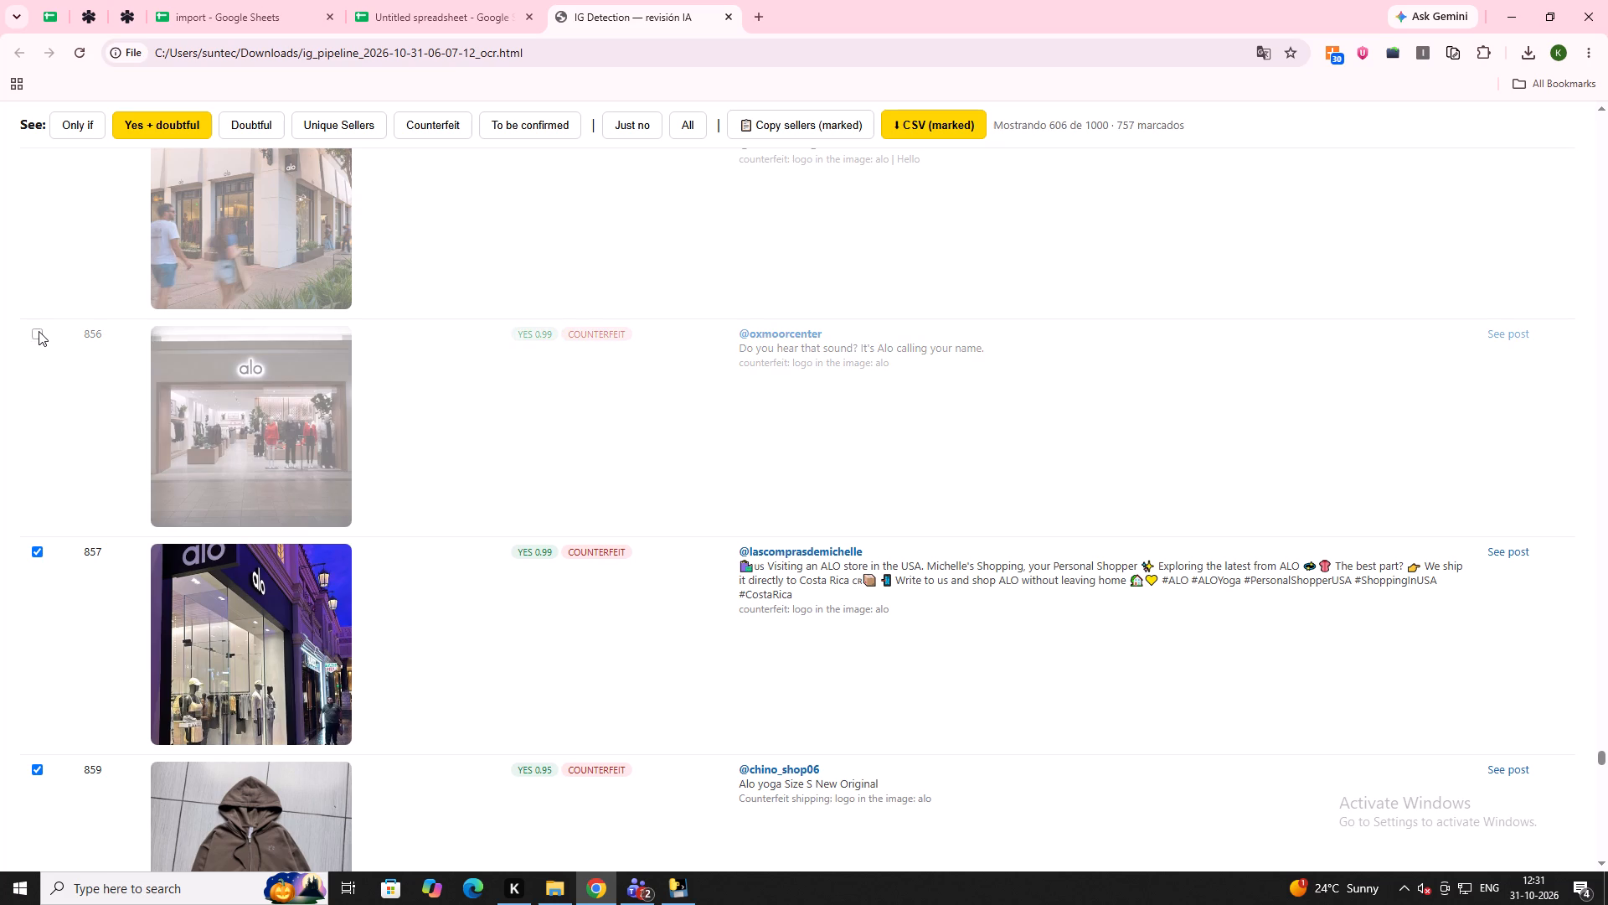
left_click(37, 550)
Untick listing 862, the verified non-seller's Istanbul store-opening post, and listing 864, the Alo Yoga Black Friday promotion.
scroll(37, 550, "down", 3)
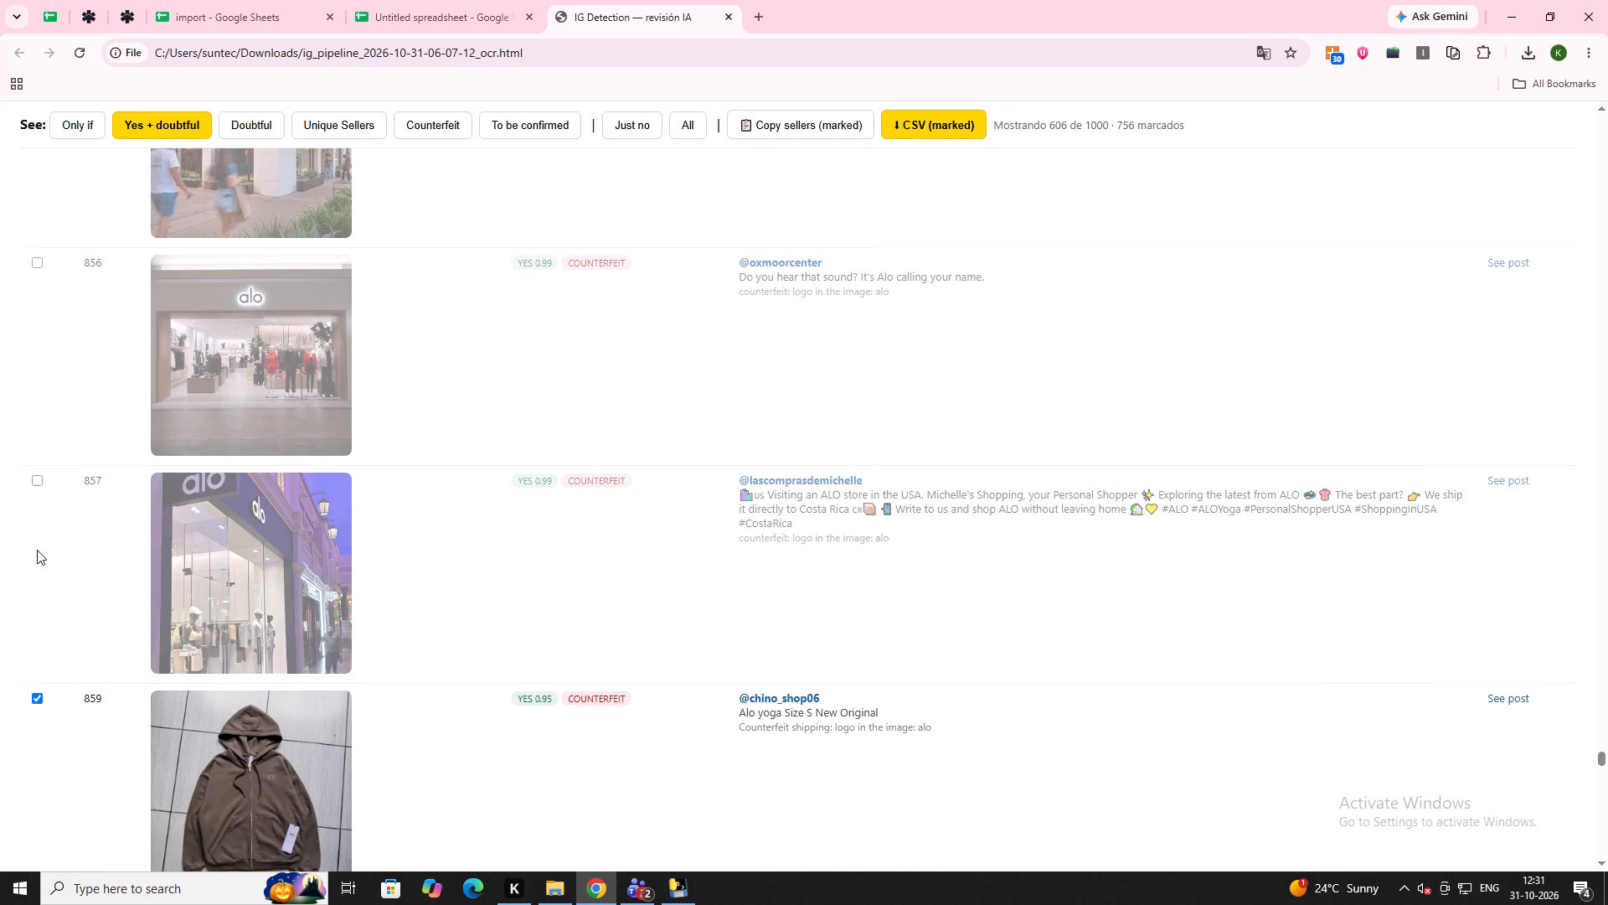
scroll(37, 550, "down", 3)
left_click(36, 486)
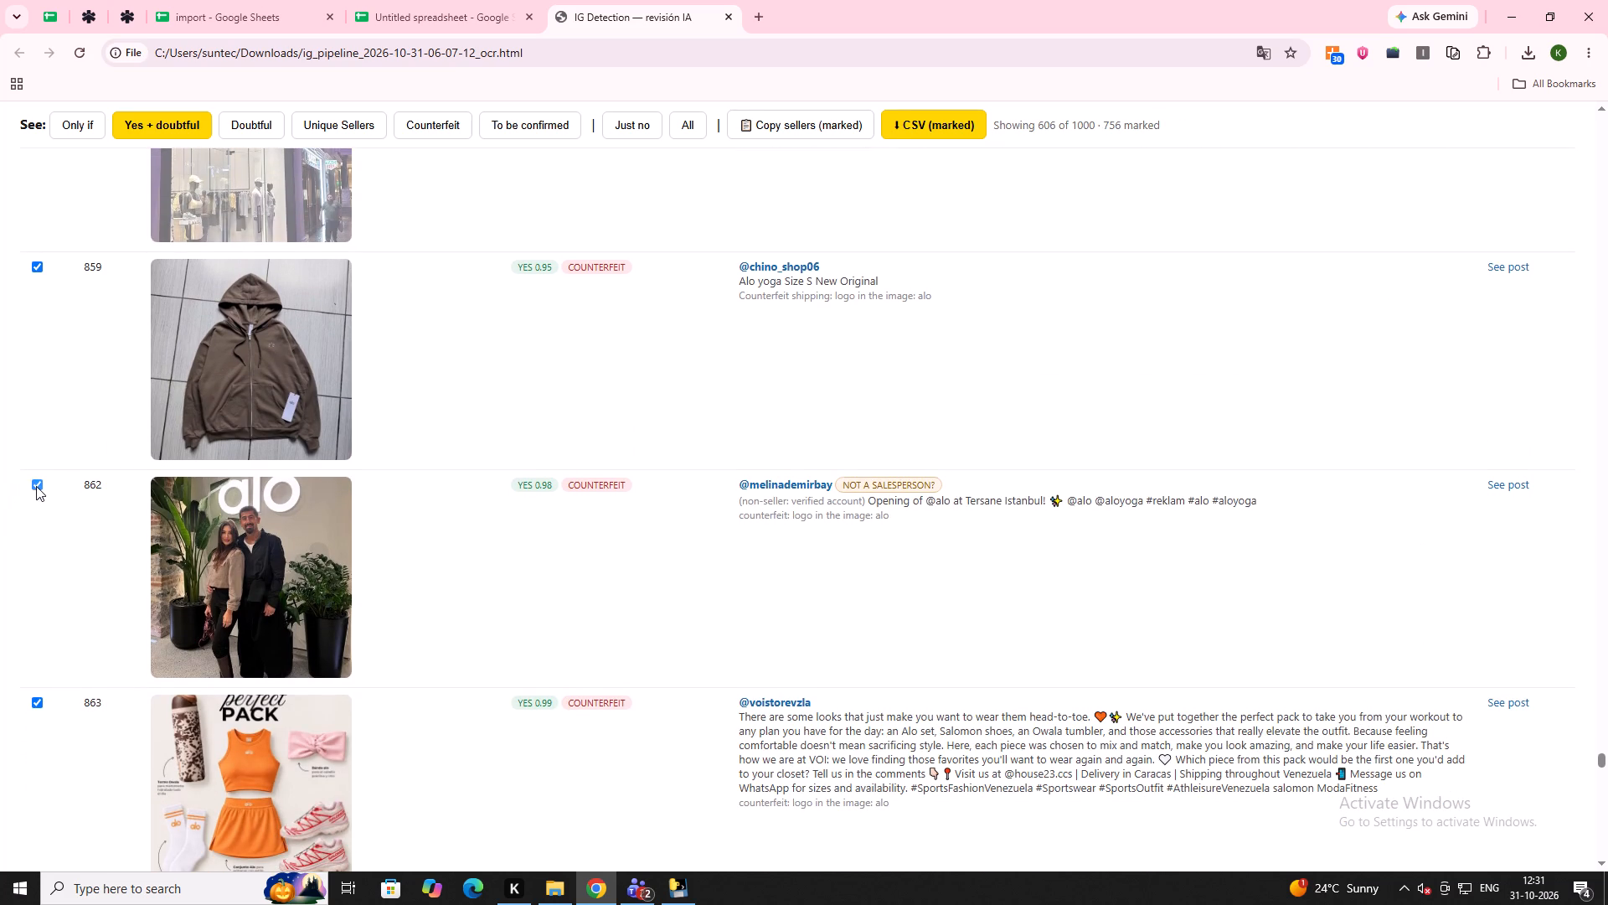
scroll(36, 486, "down", 7)
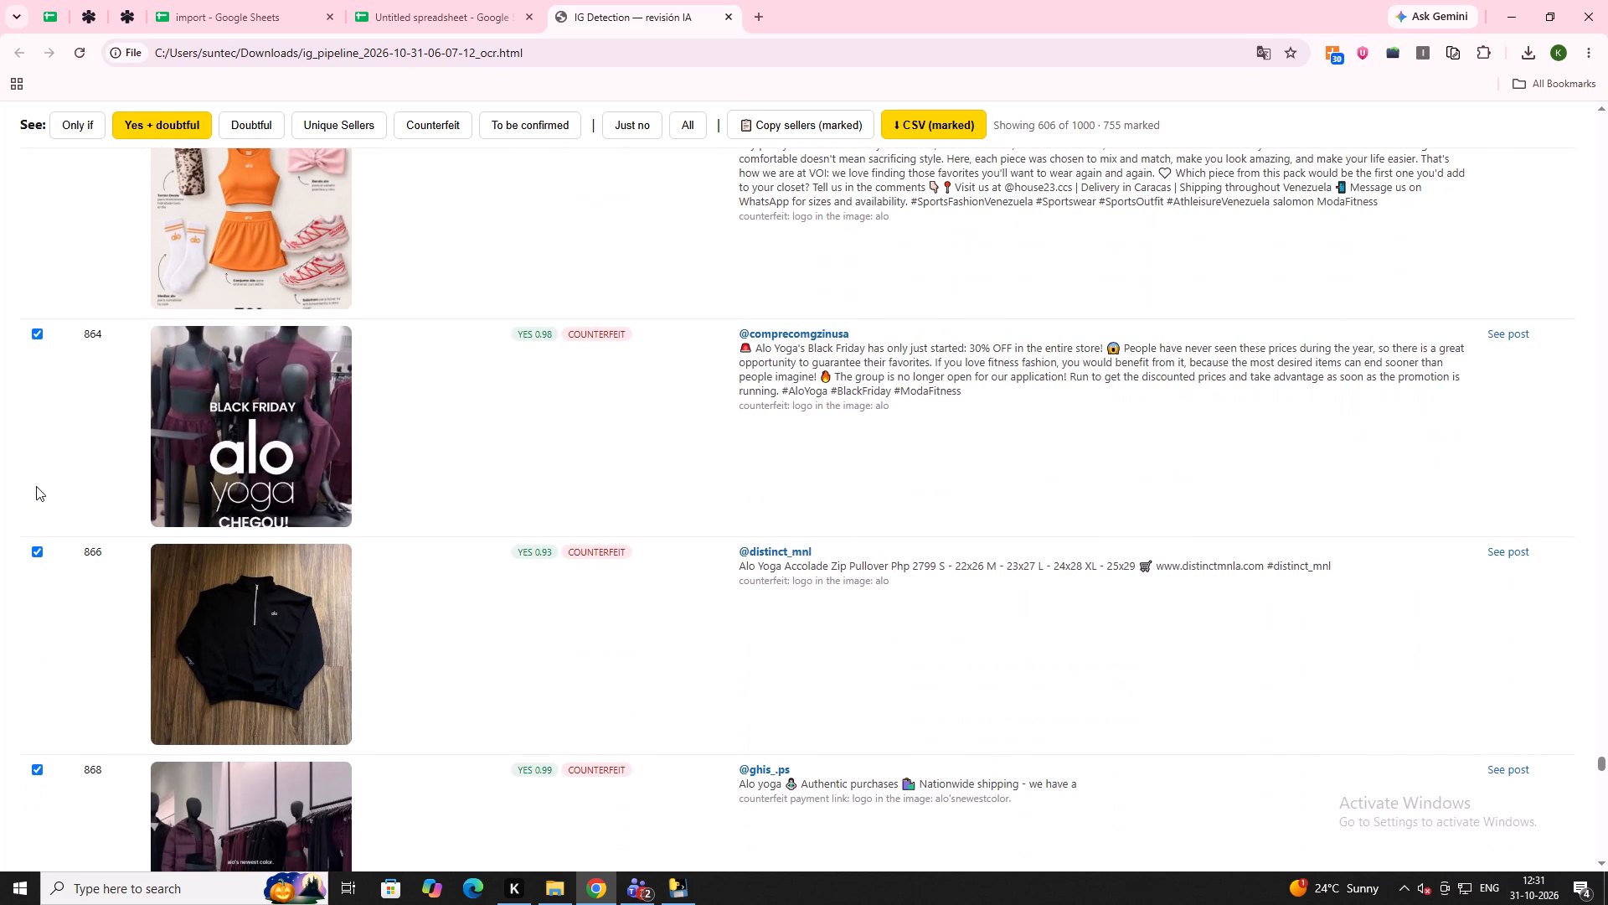
left_click(39, 332)
Untick listing 880, the verified non-seller's Munich store-opening post, and listing 883, the Pilates studio's Alo voucher giveaway.
scroll(54, 359, "down", 1)
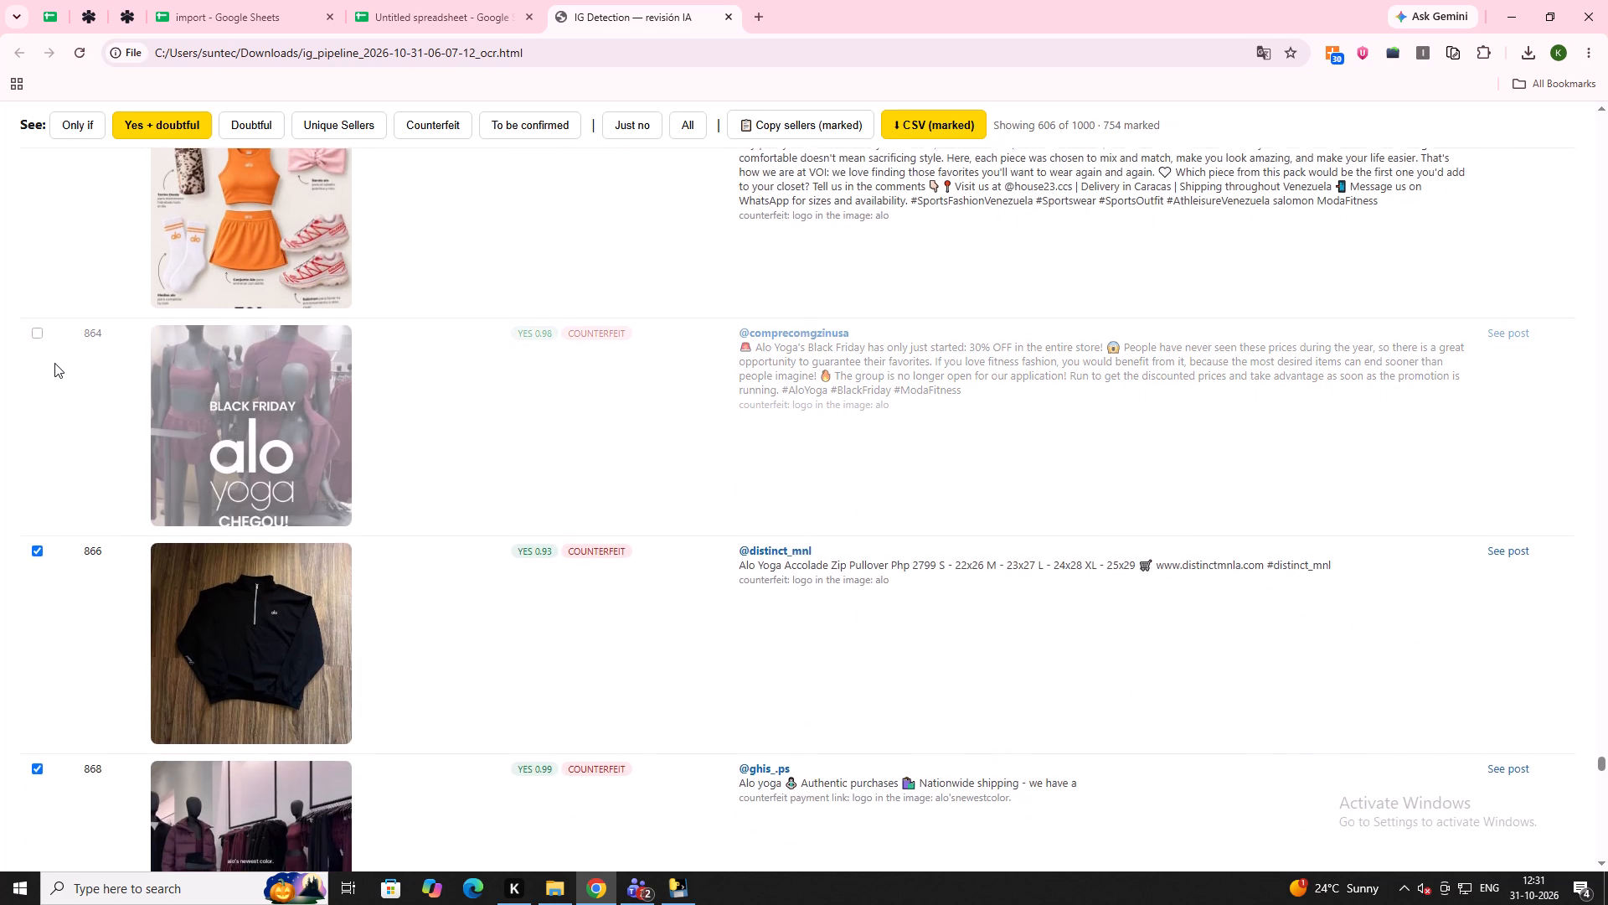
scroll(54, 363, "down", 1)
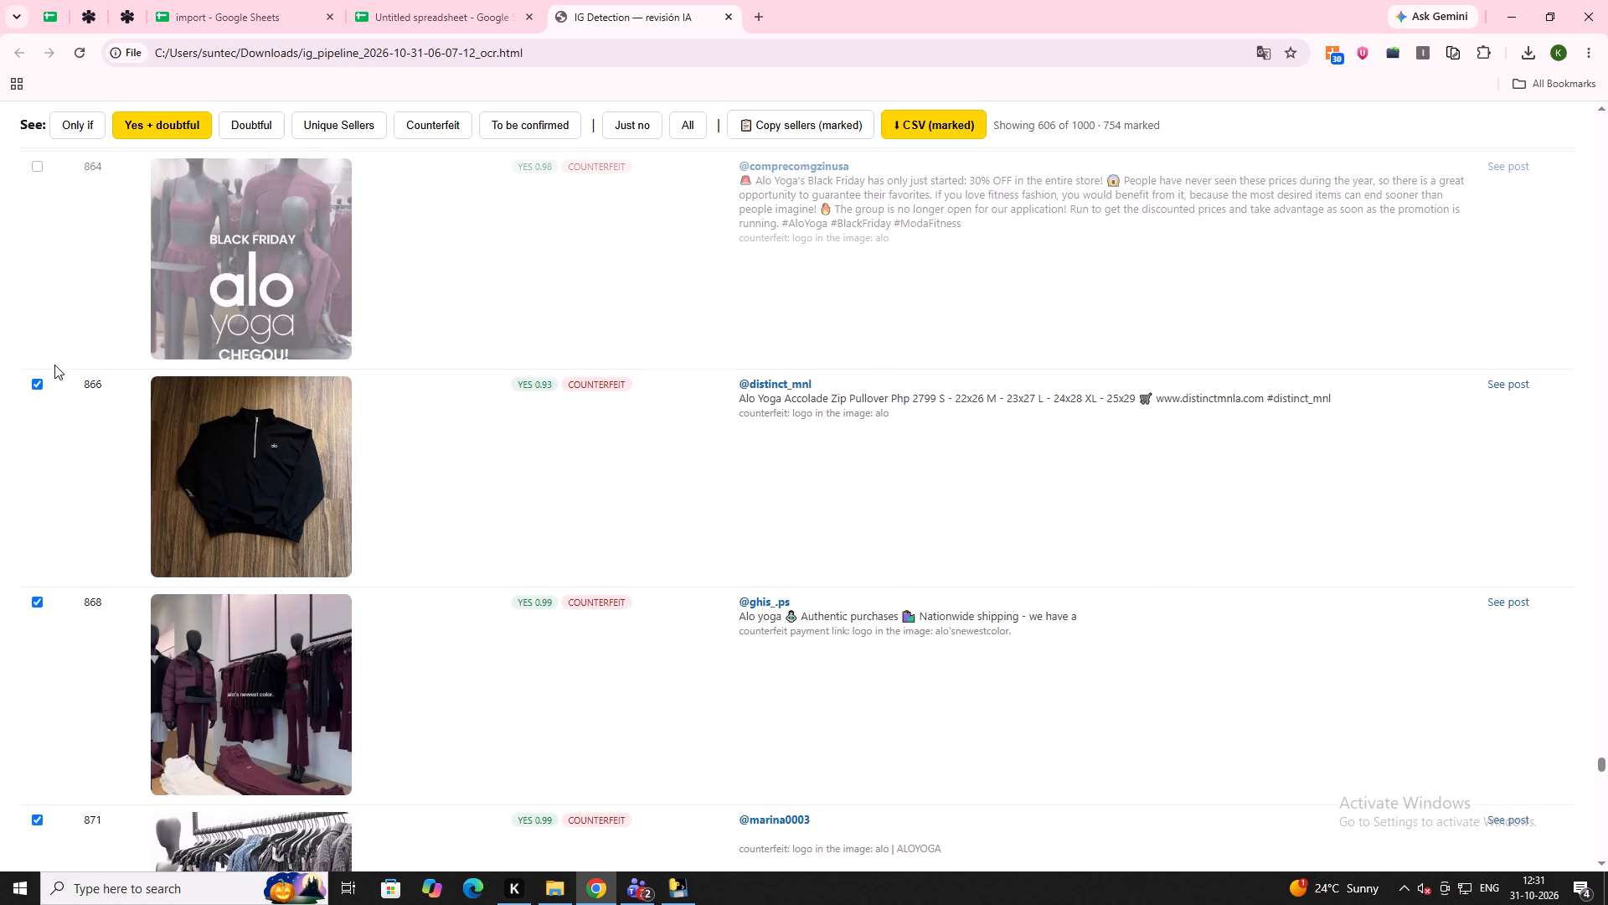
scroll(54, 365, "down", 16)
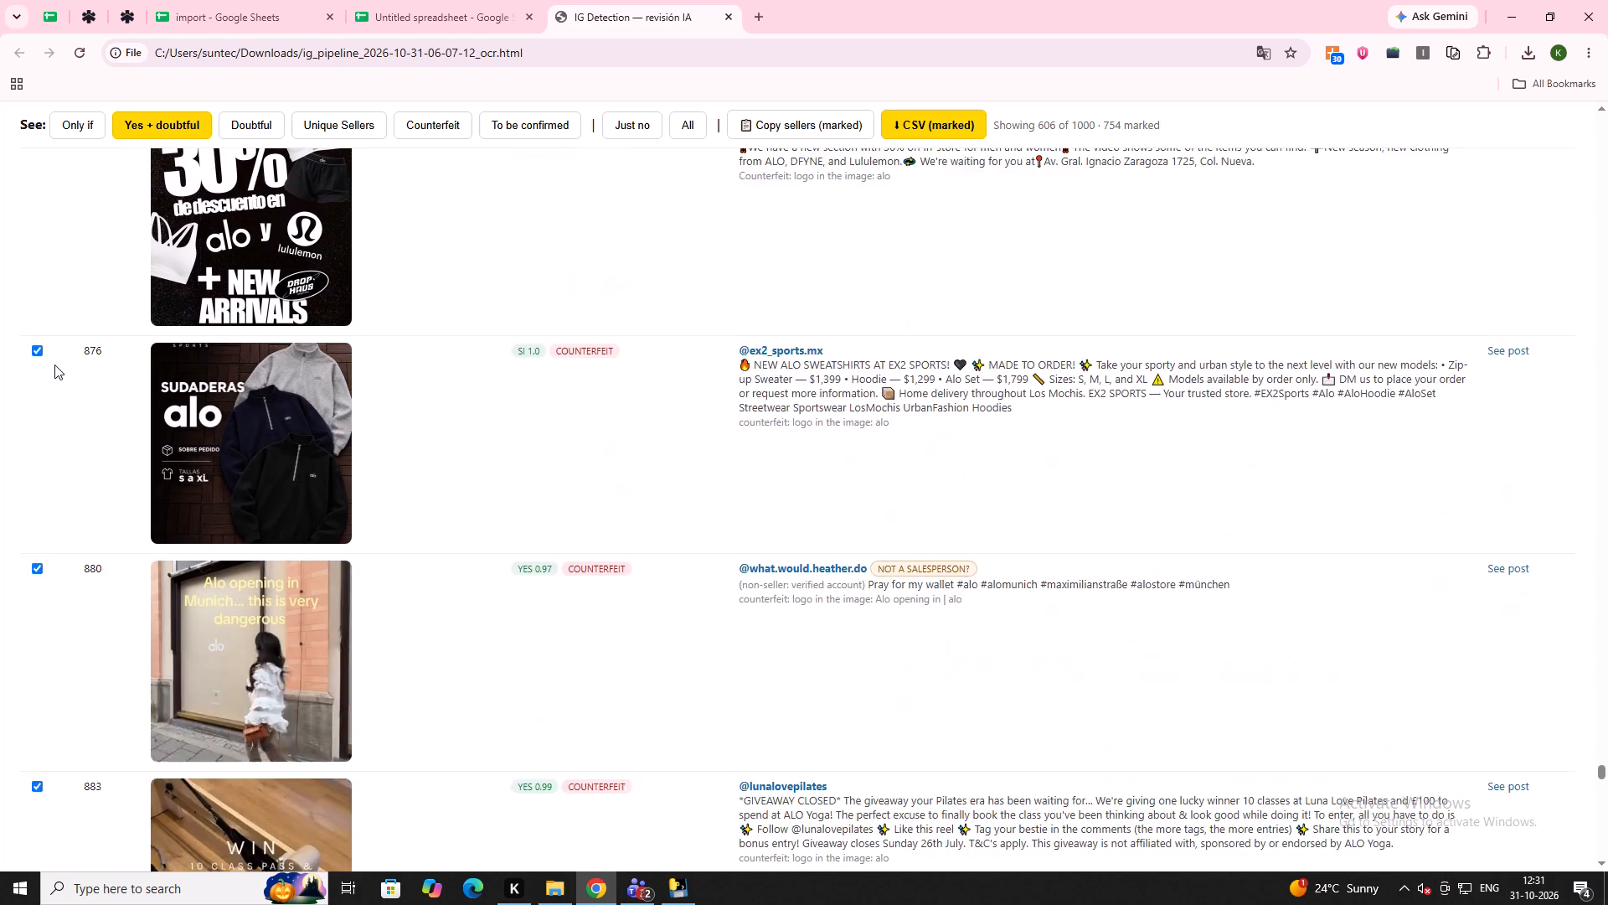
scroll(54, 365, "up", 2)
scroll(48, 360, "down", 4)
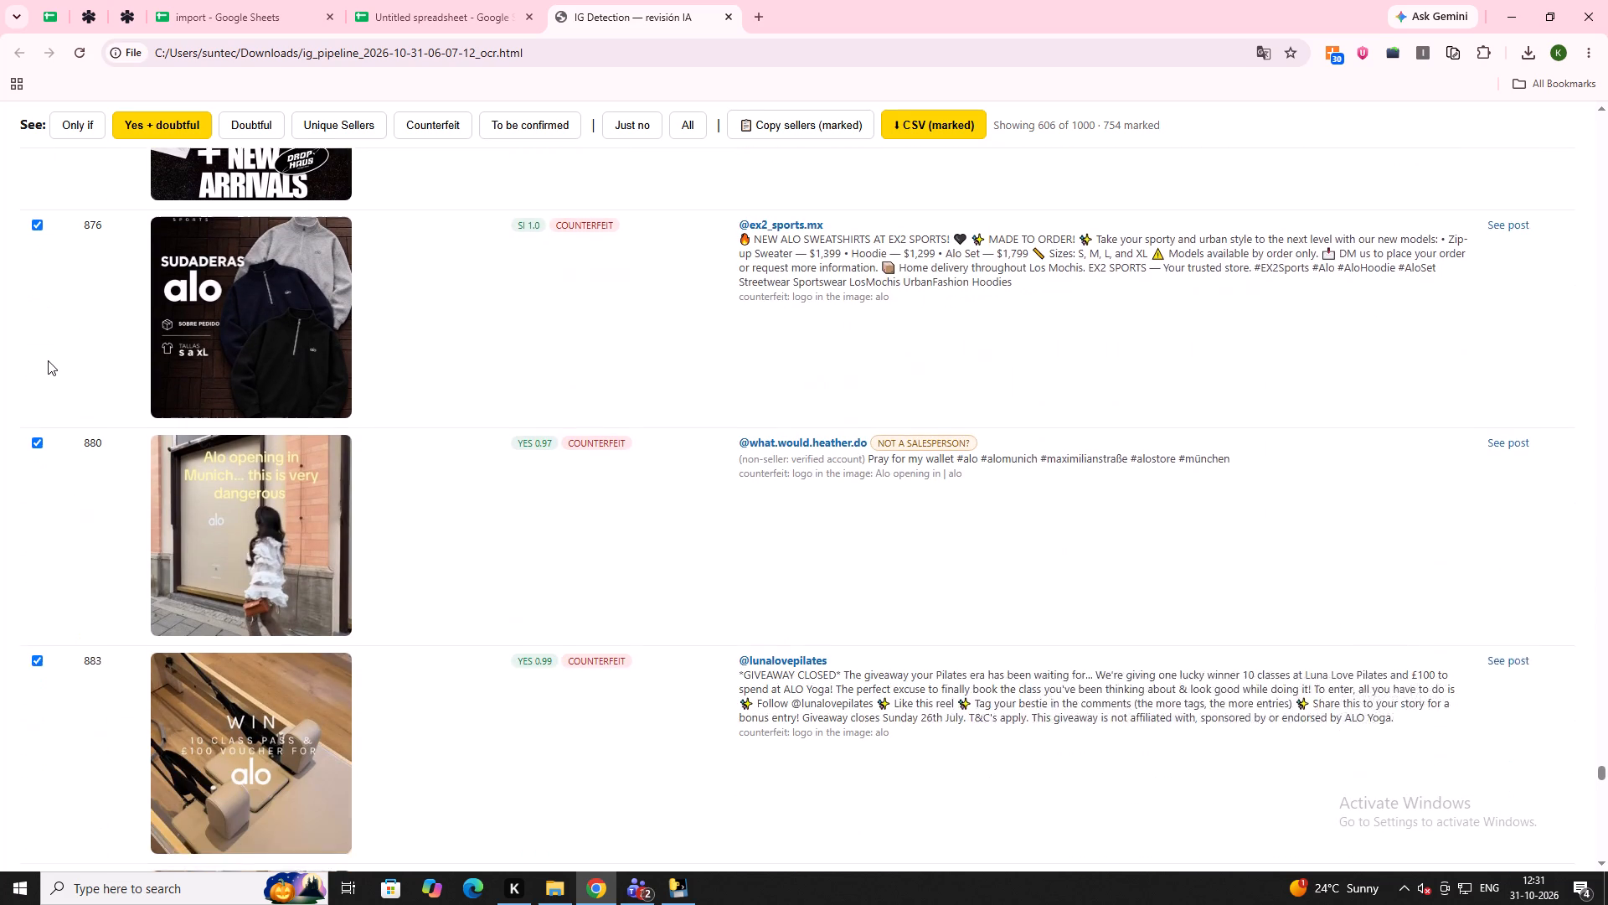
left_click(34, 396)
scroll(35, 396, "down", 3)
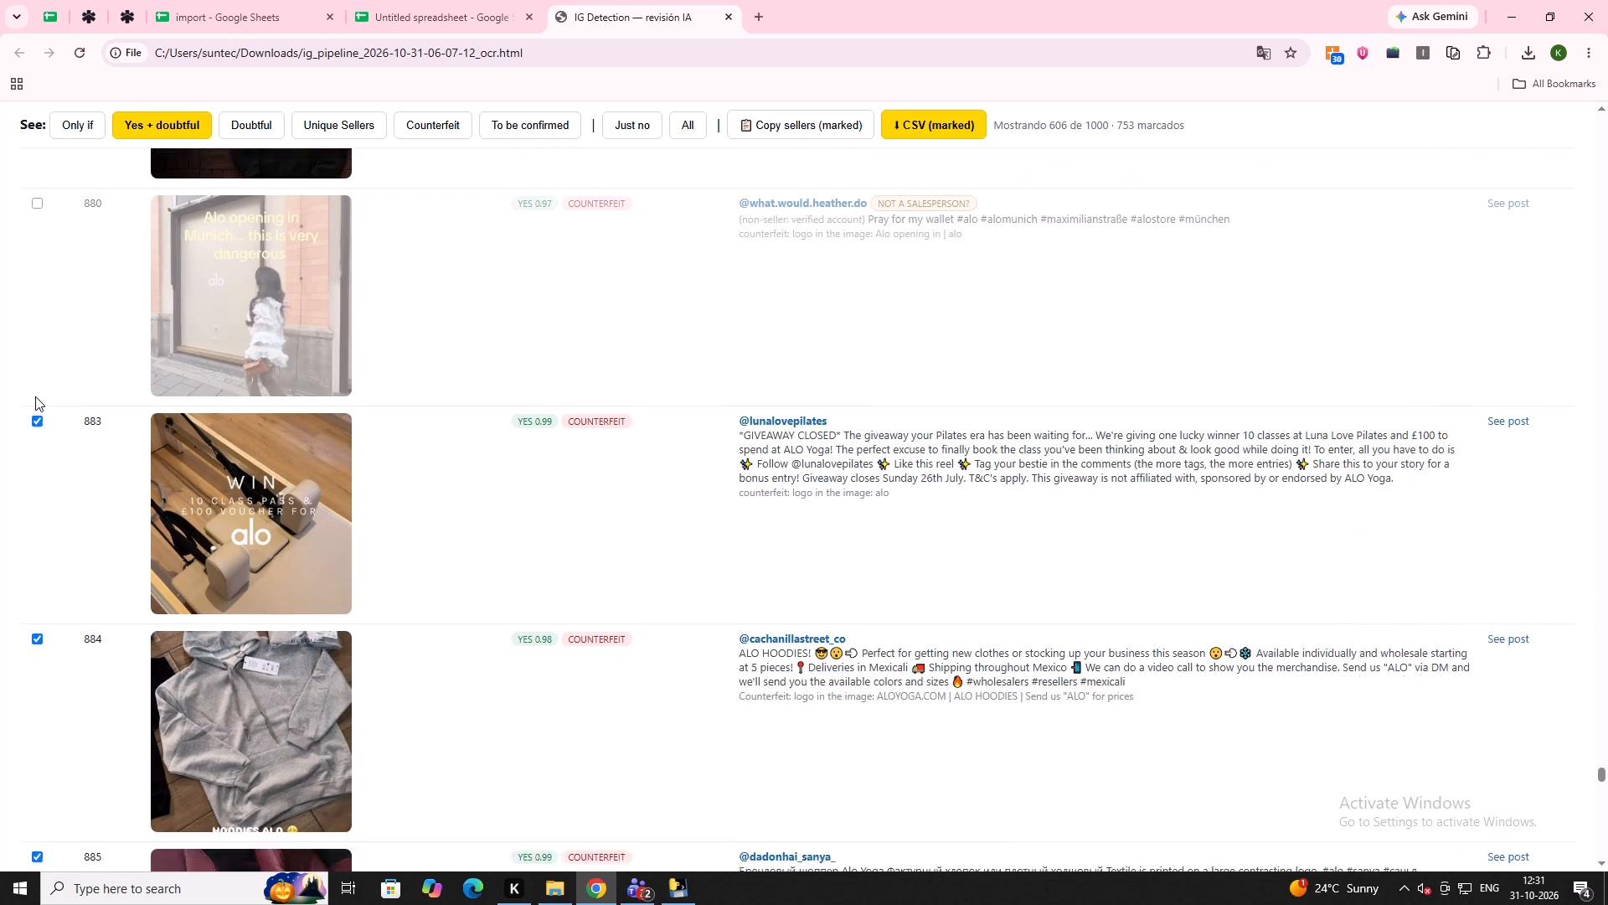
scroll(49, 414, "down", 2)
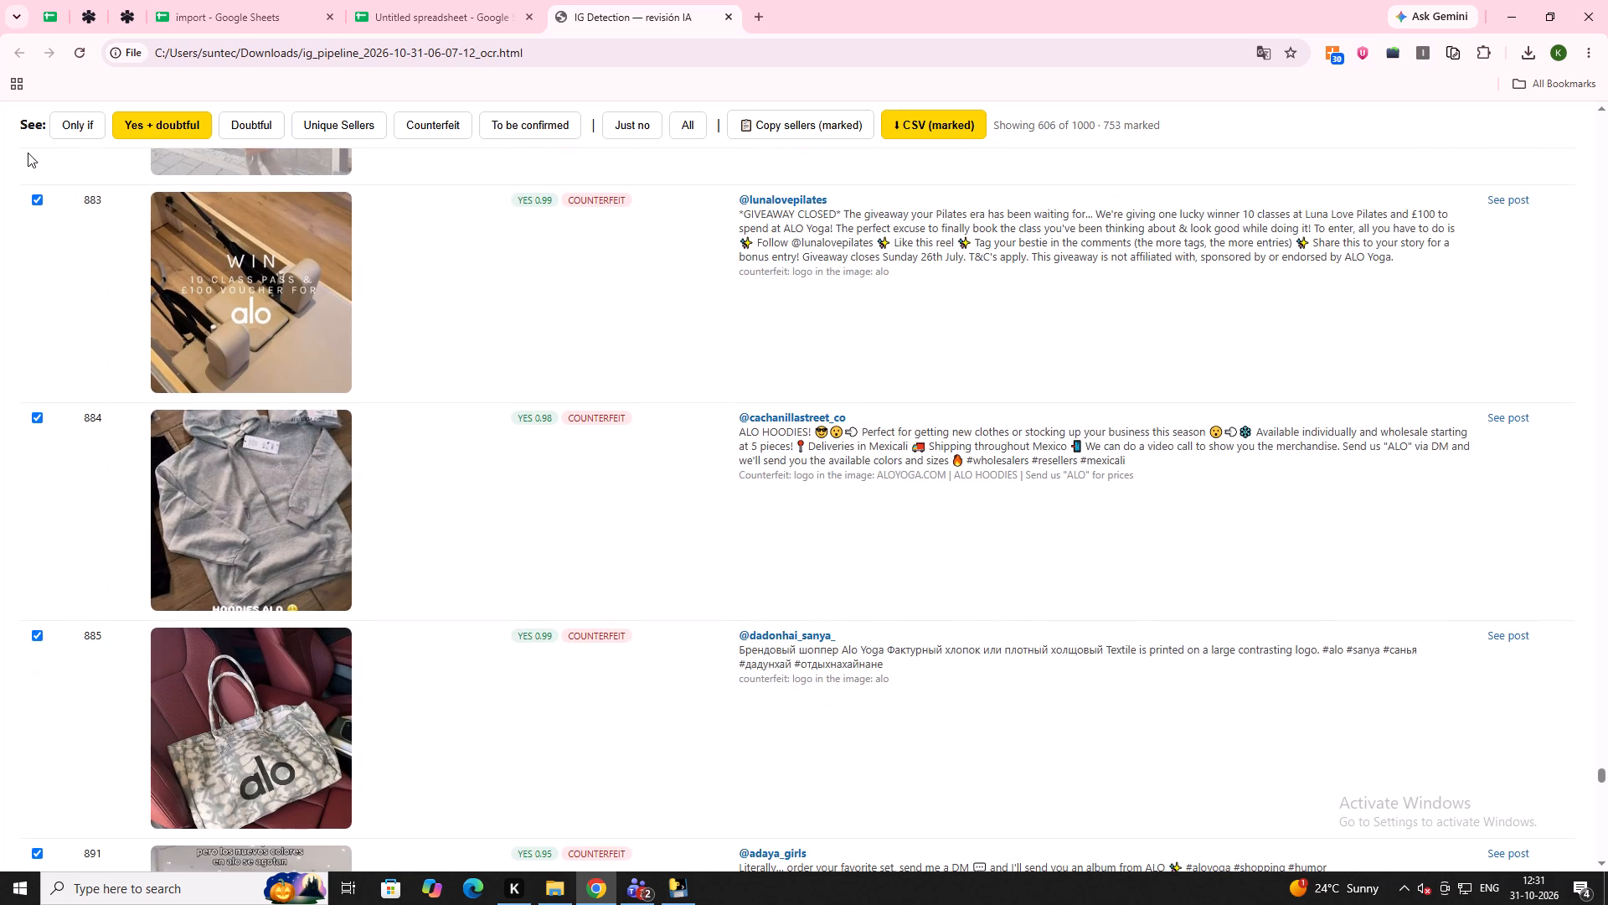
left_click(33, 211)
left_click(38, 197)
Untick listing 895, the influencer's styling post, listing 896, the Fashion Place store opening, and listing 900, the verified non-seller's burgundy new-color post.
scroll(75, 314, "down", 2)
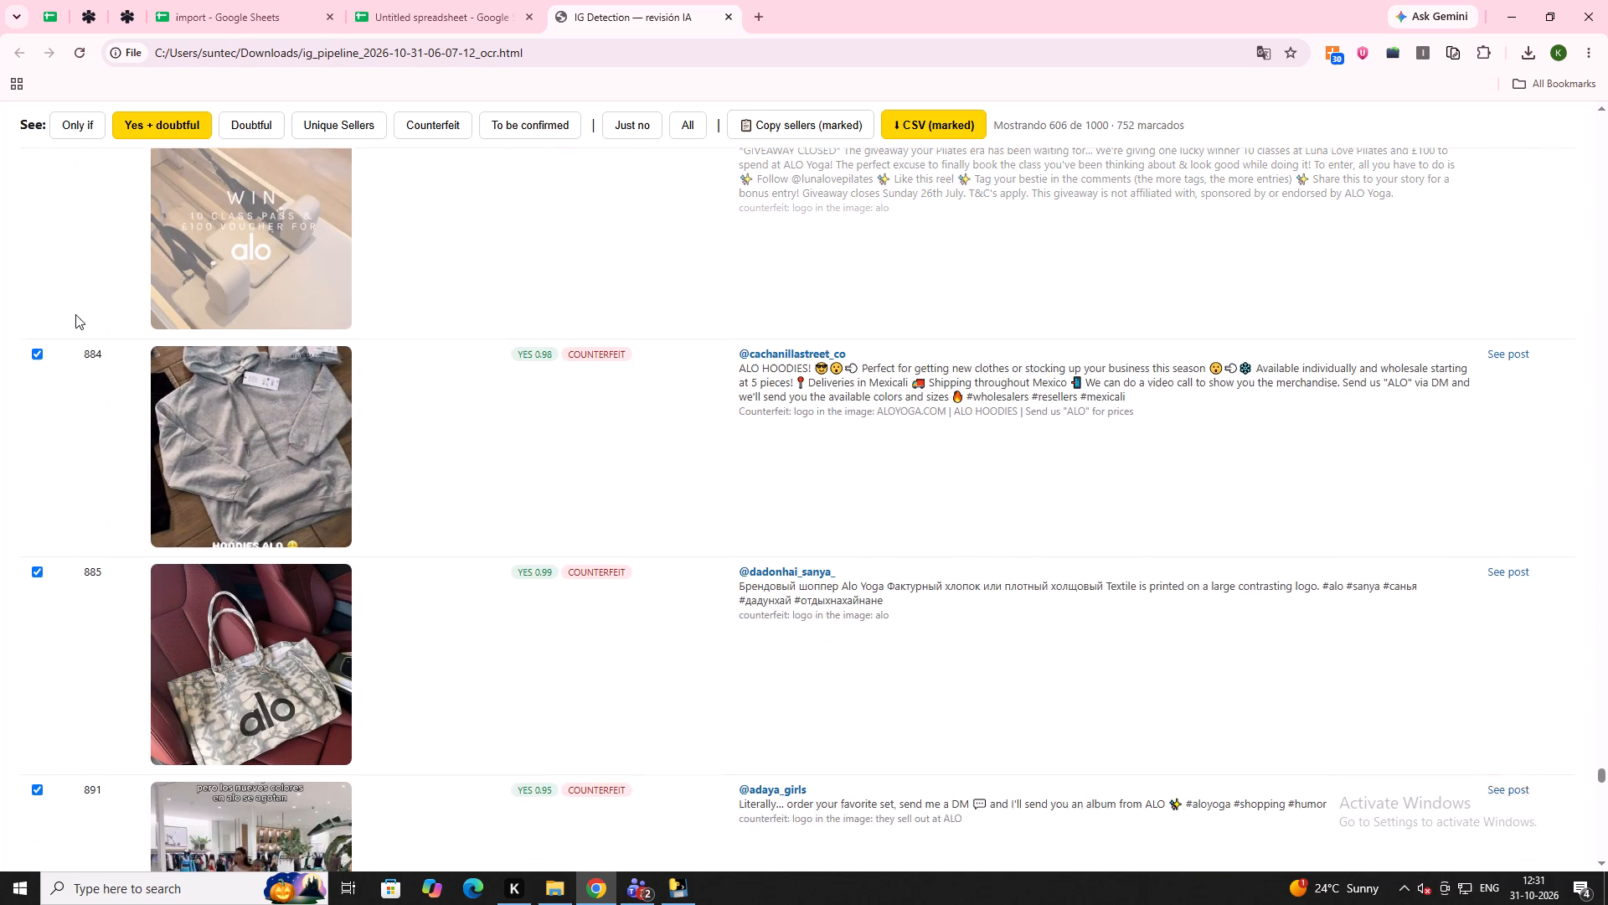
scroll(75, 314, "down", 1)
scroll(79, 320, "up", 2)
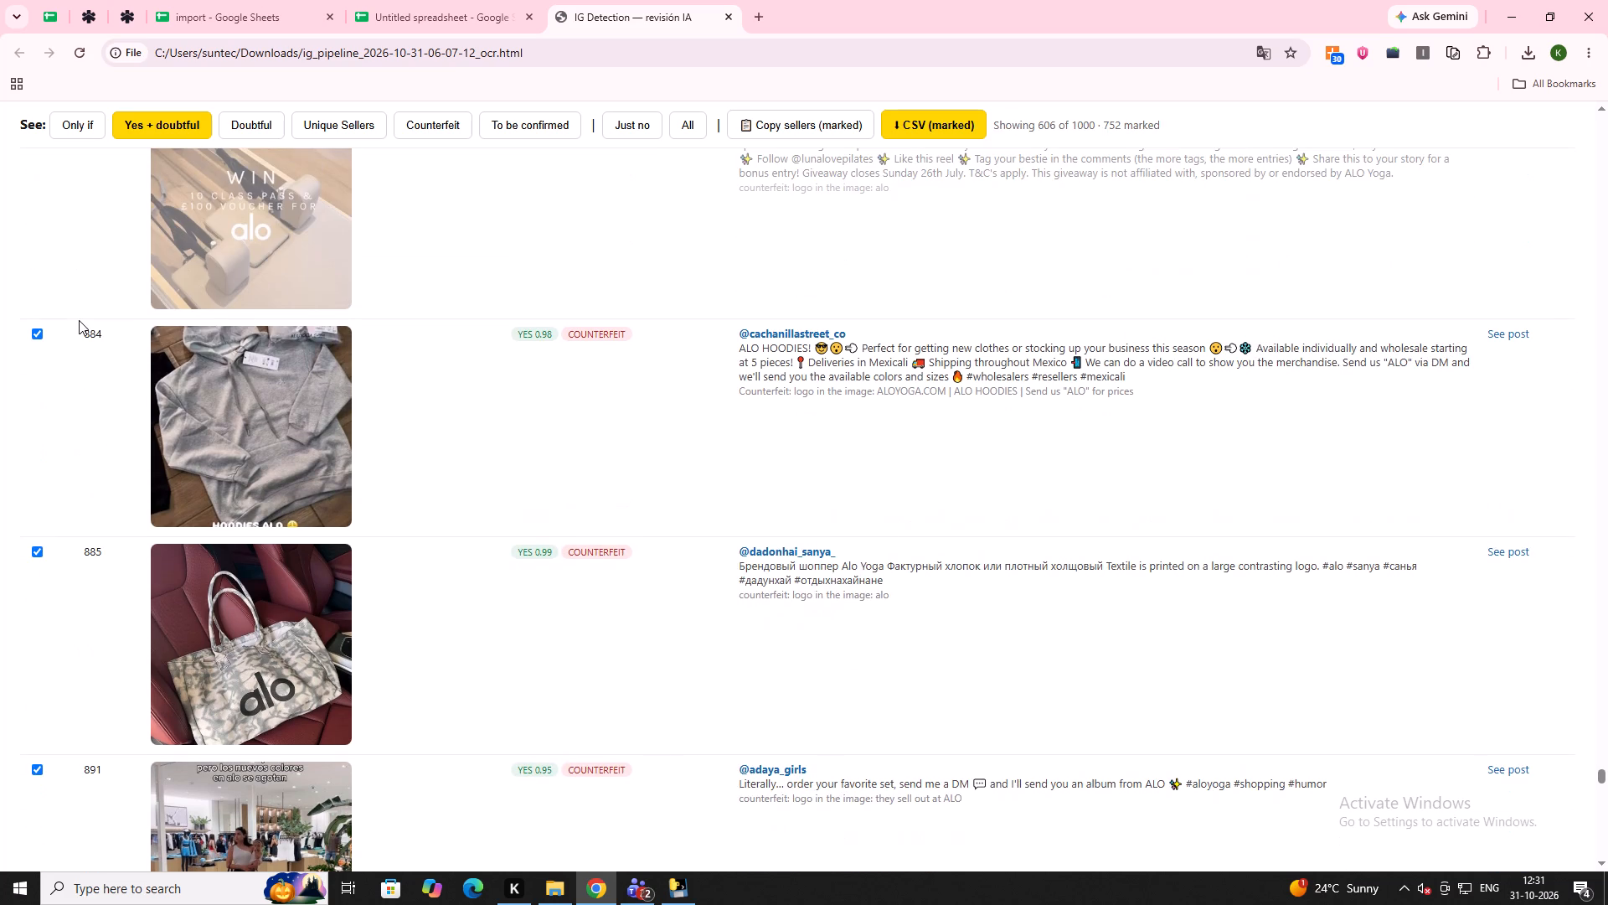
scroll(79, 320, "down", 5)
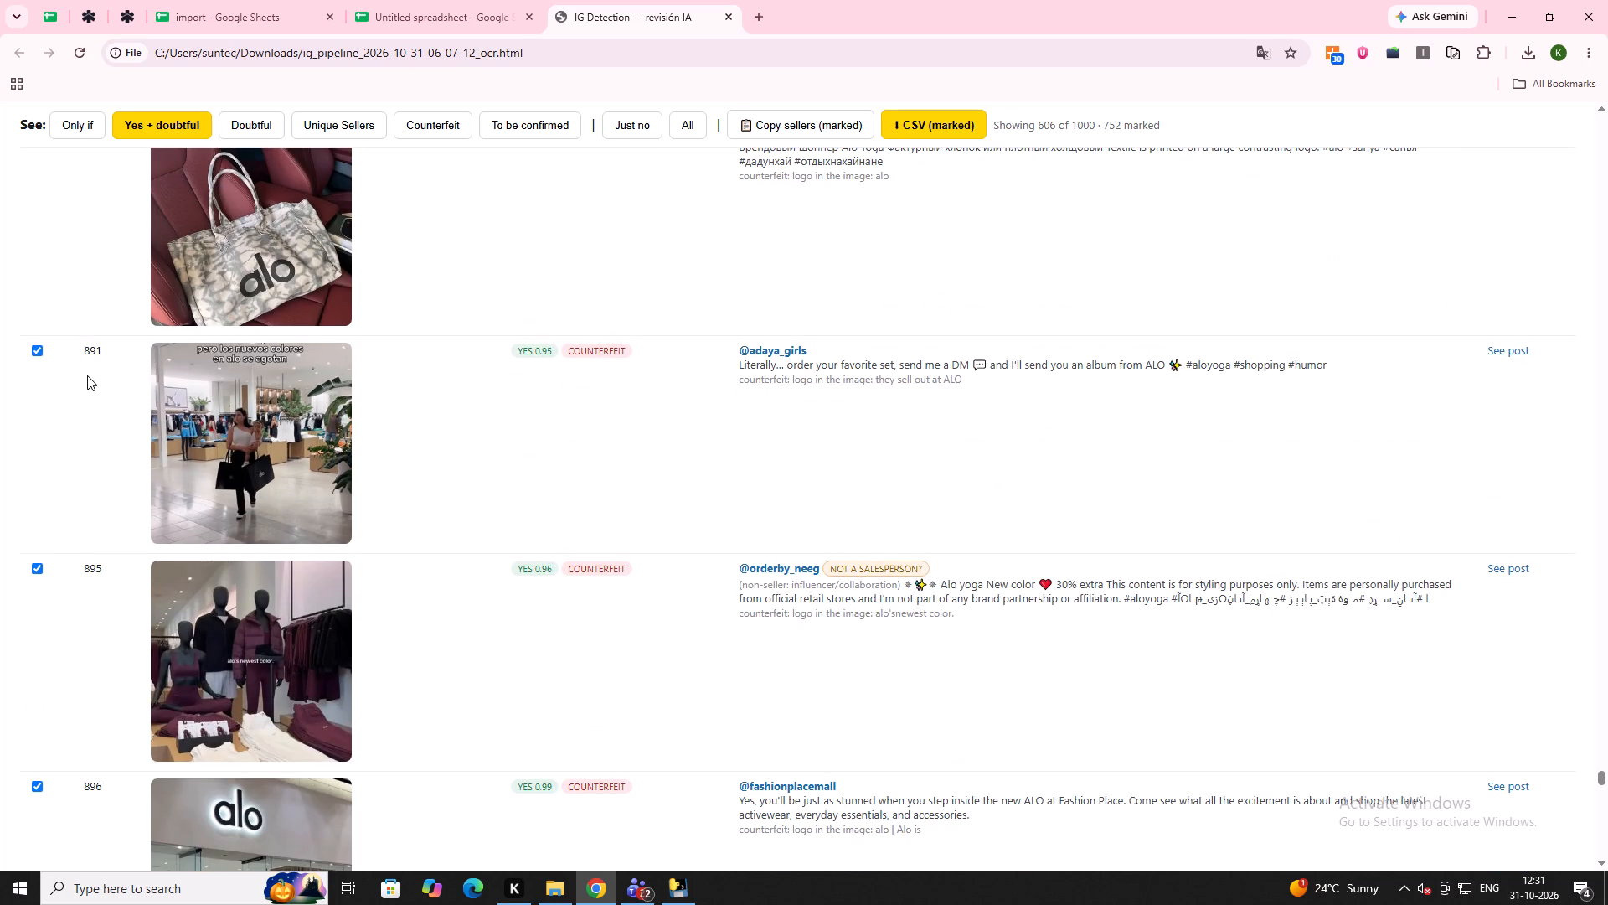
scroll(86, 375, "down", 3)
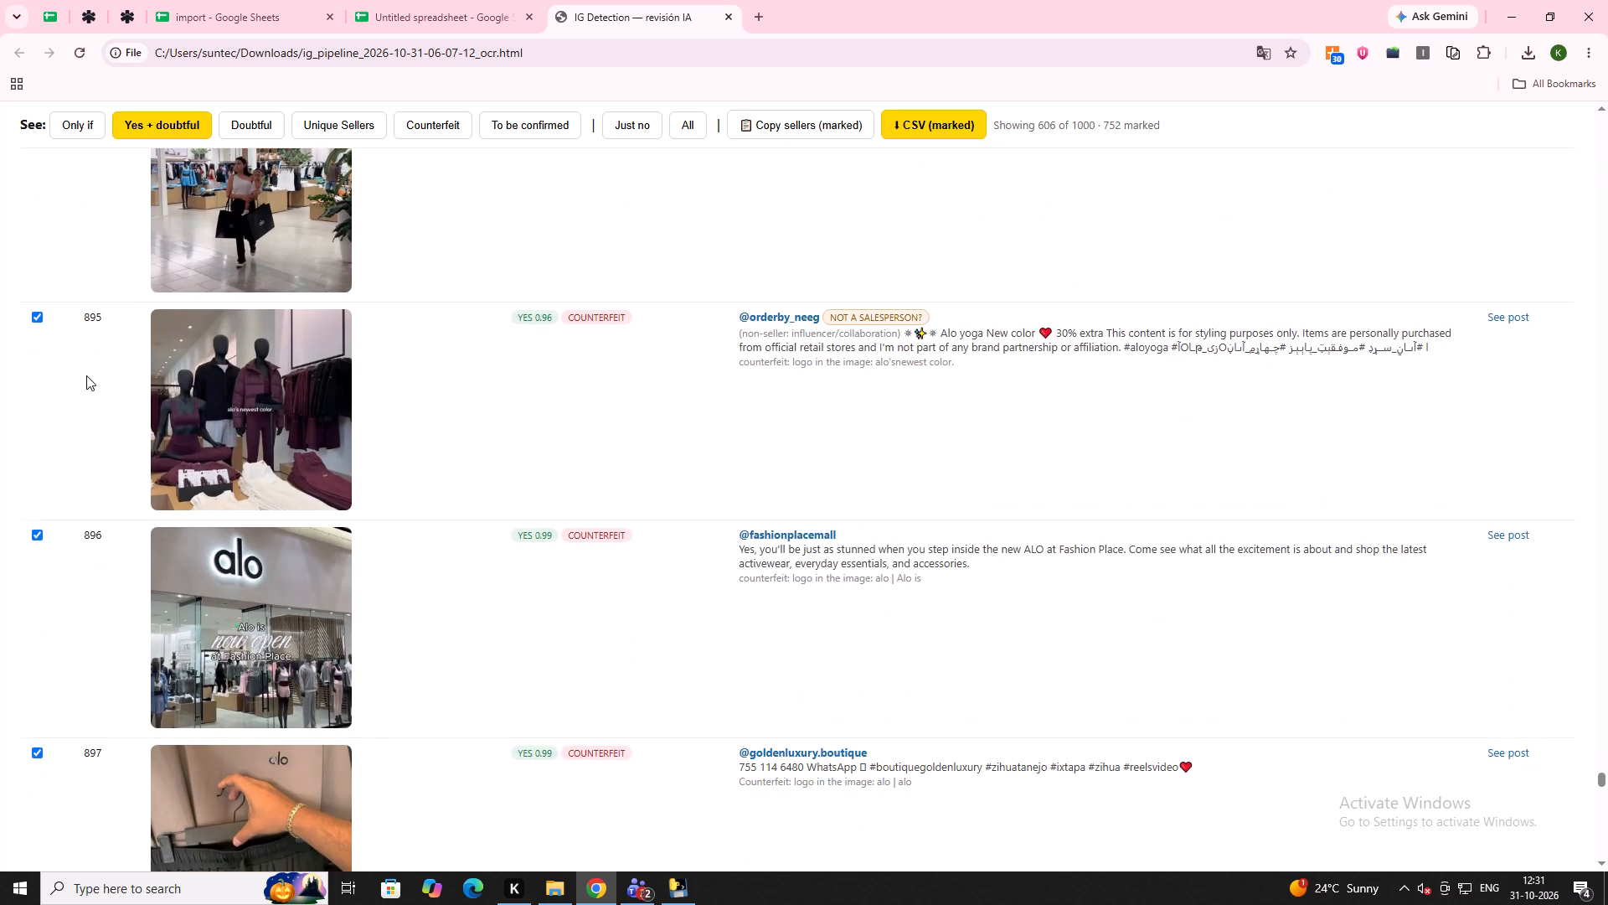
left_click(37, 313)
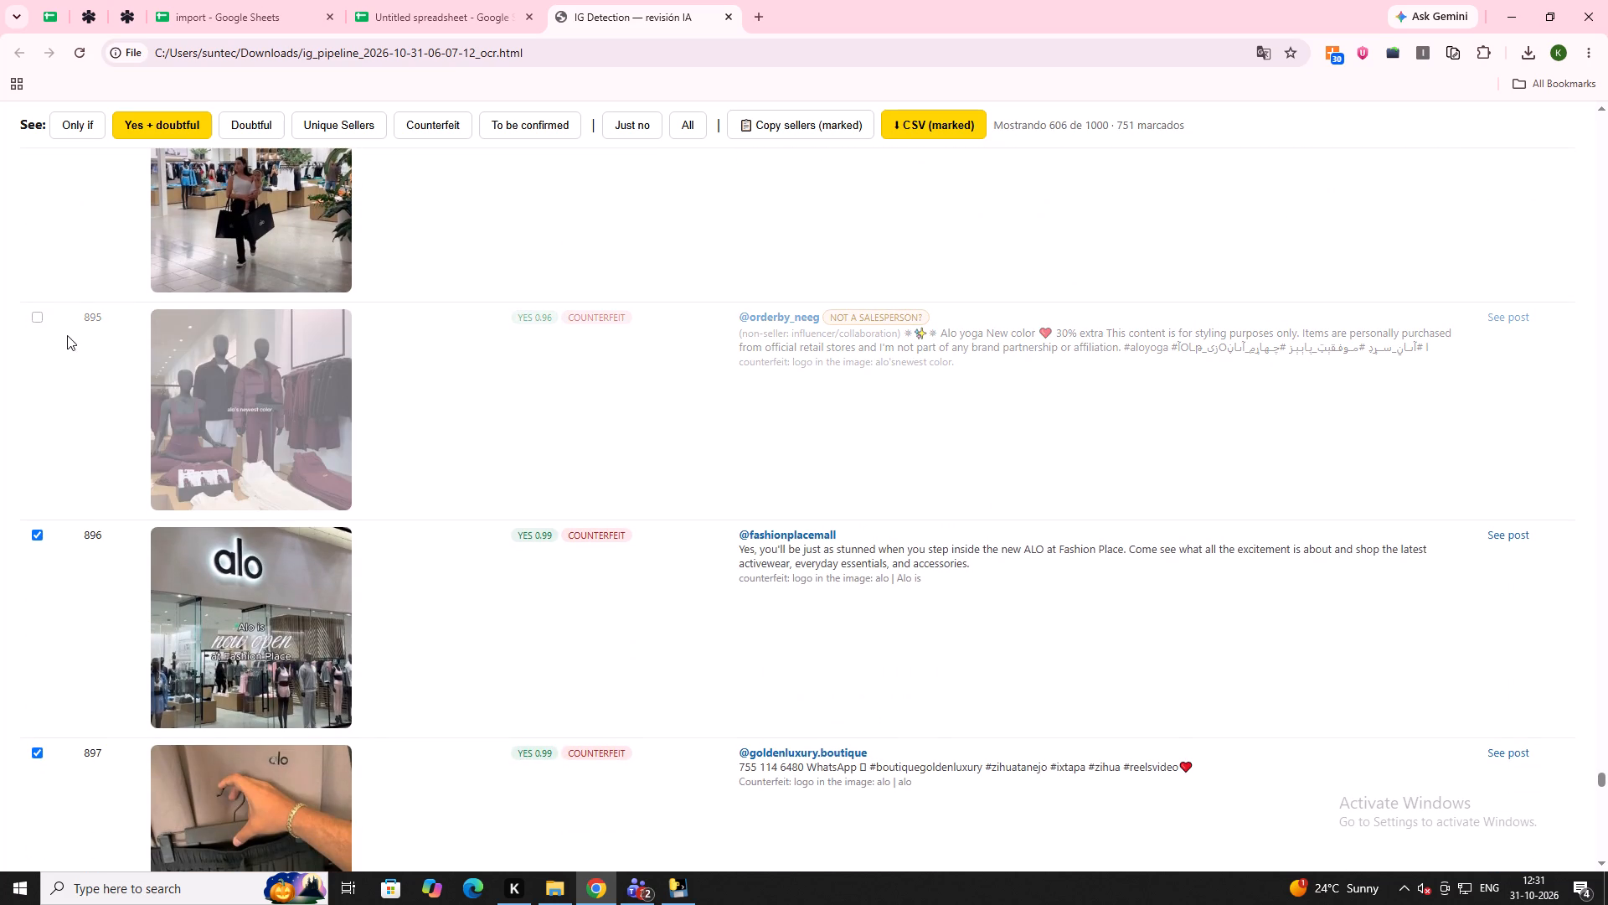
left_click(32, 537)
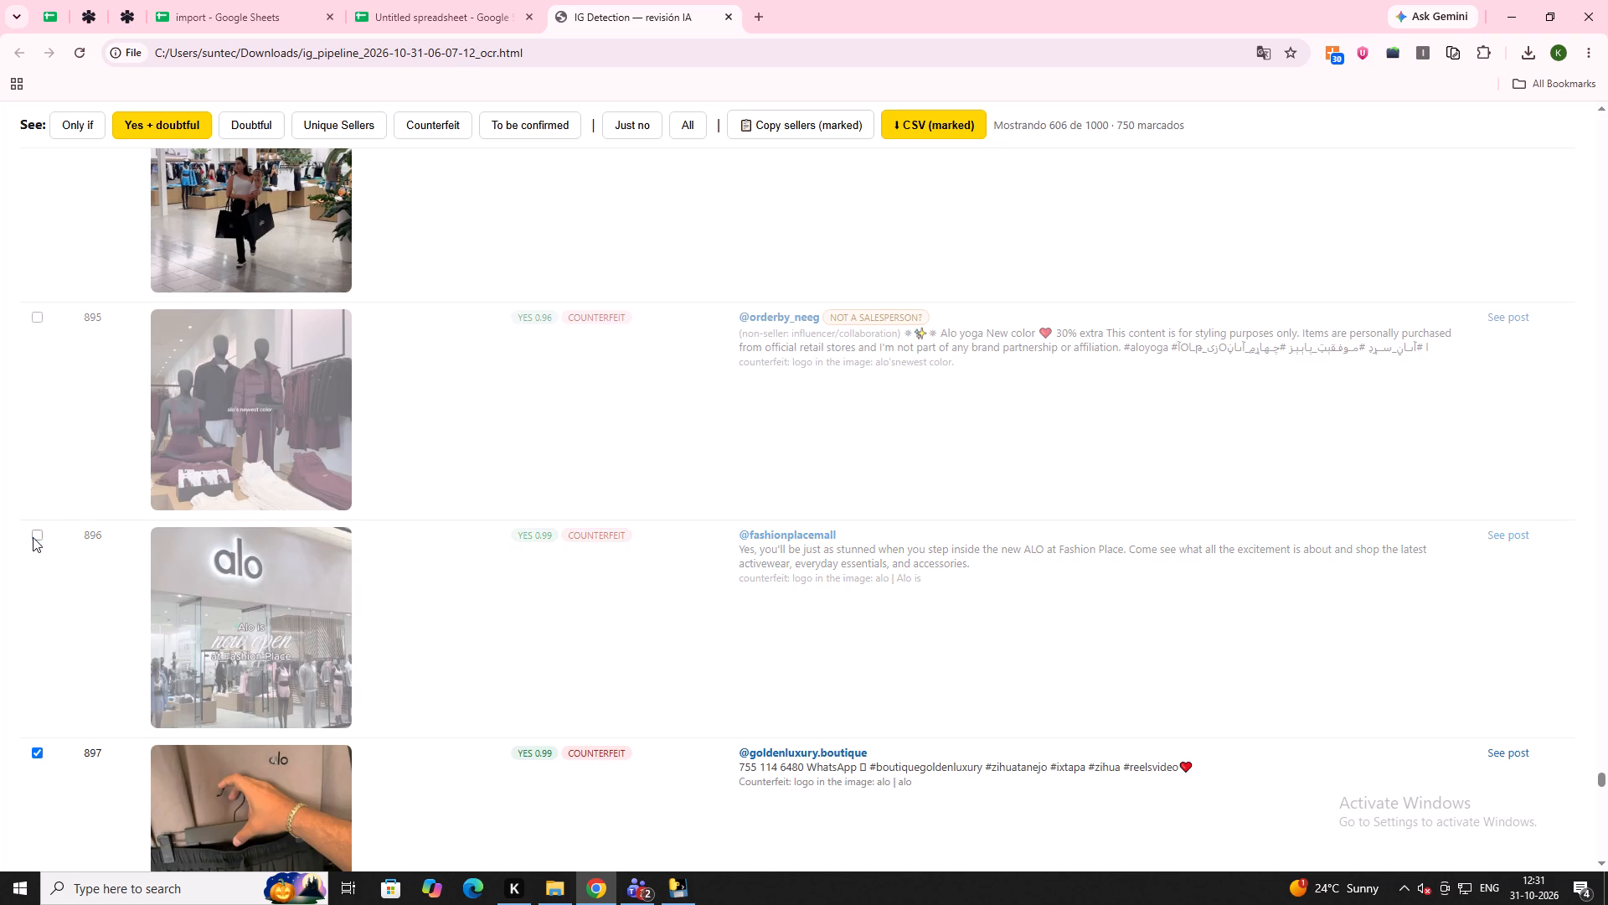
scroll(66, 547, "down", 5)
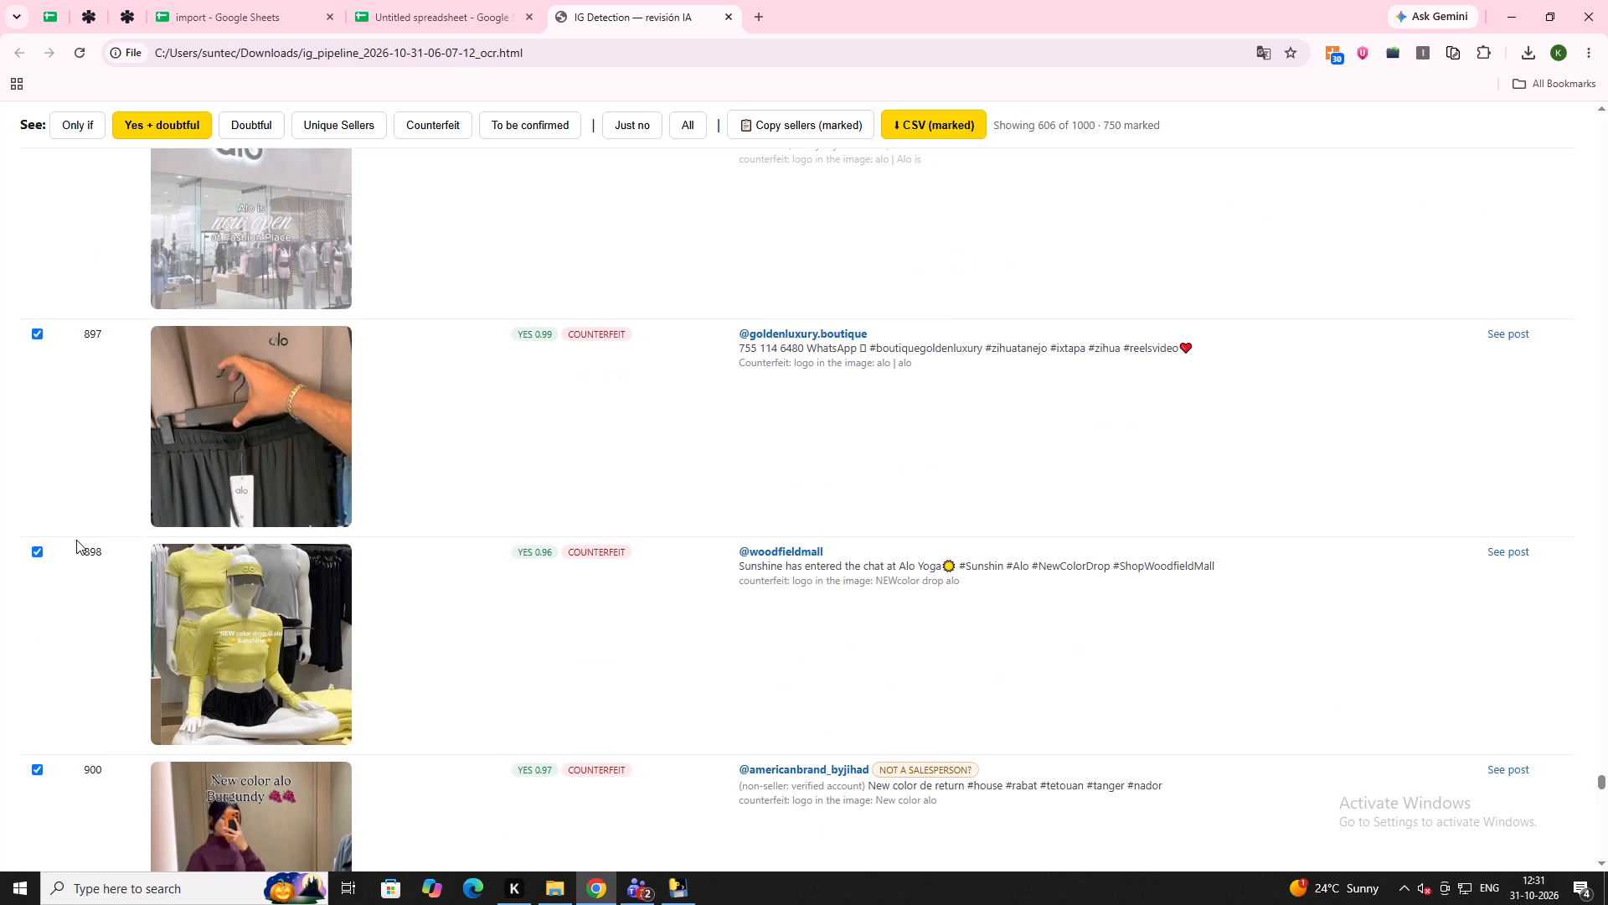
scroll(76, 540, "down", 4)
left_click(39, 432)
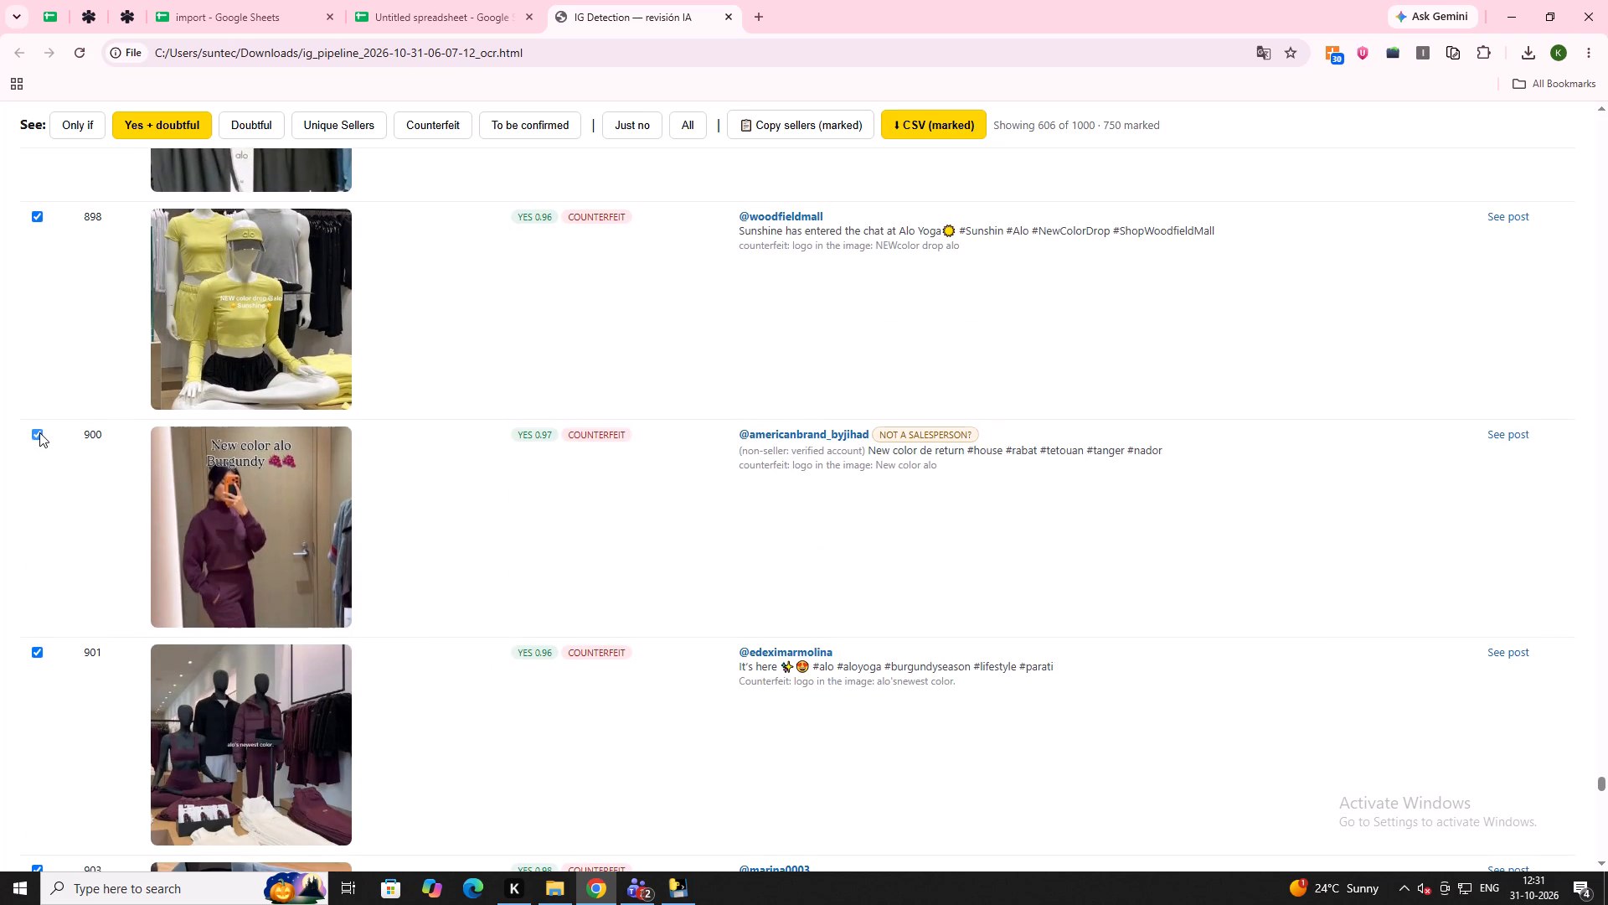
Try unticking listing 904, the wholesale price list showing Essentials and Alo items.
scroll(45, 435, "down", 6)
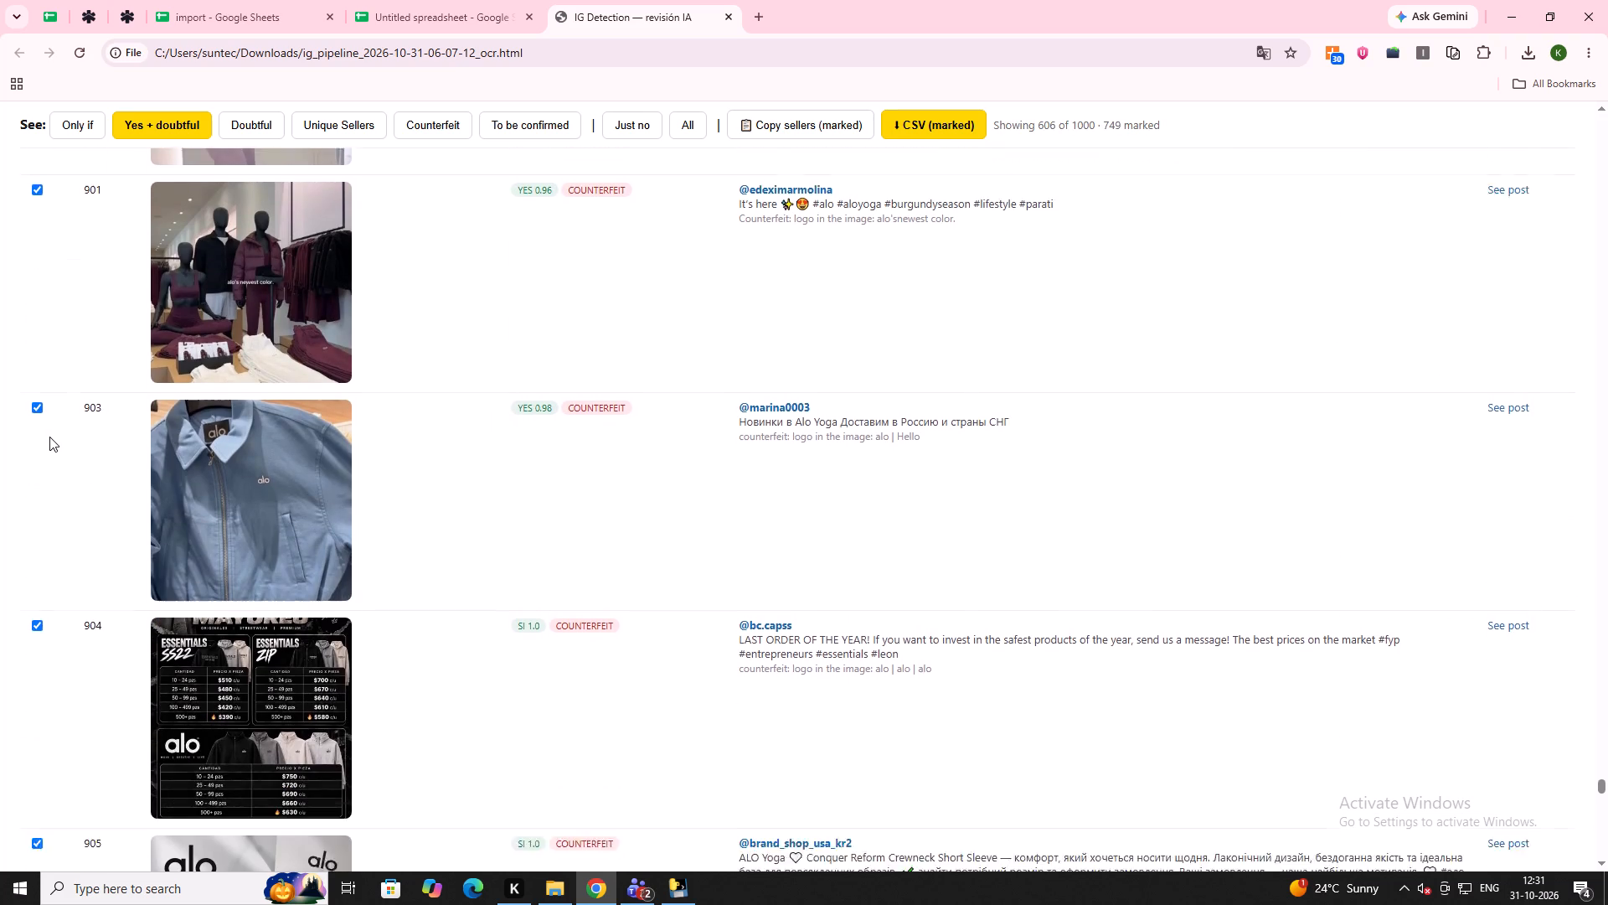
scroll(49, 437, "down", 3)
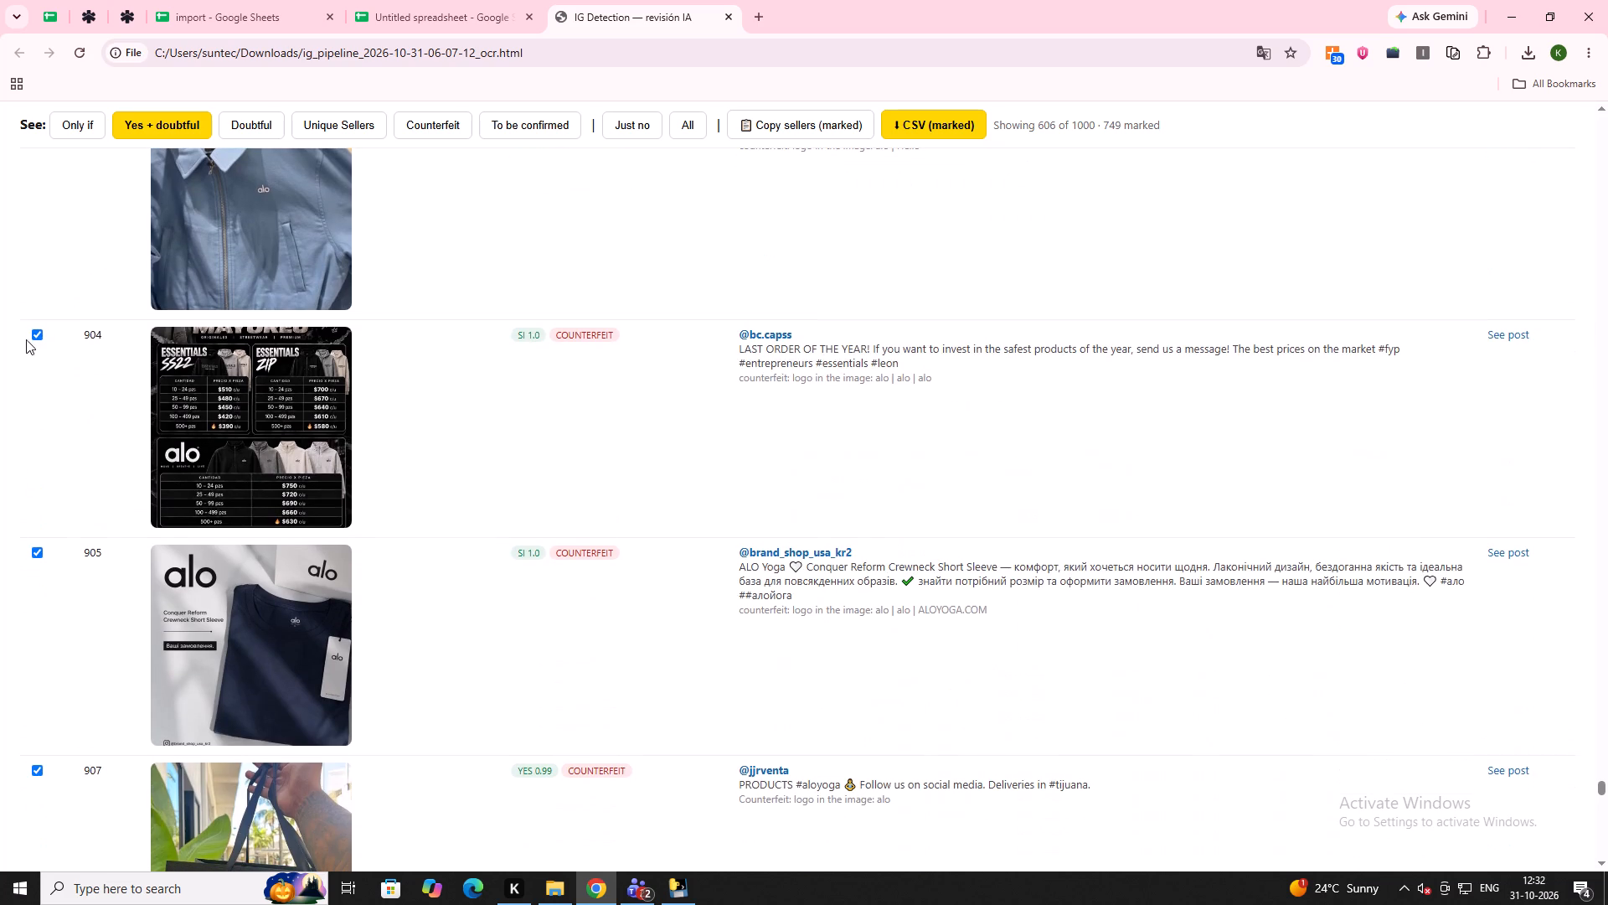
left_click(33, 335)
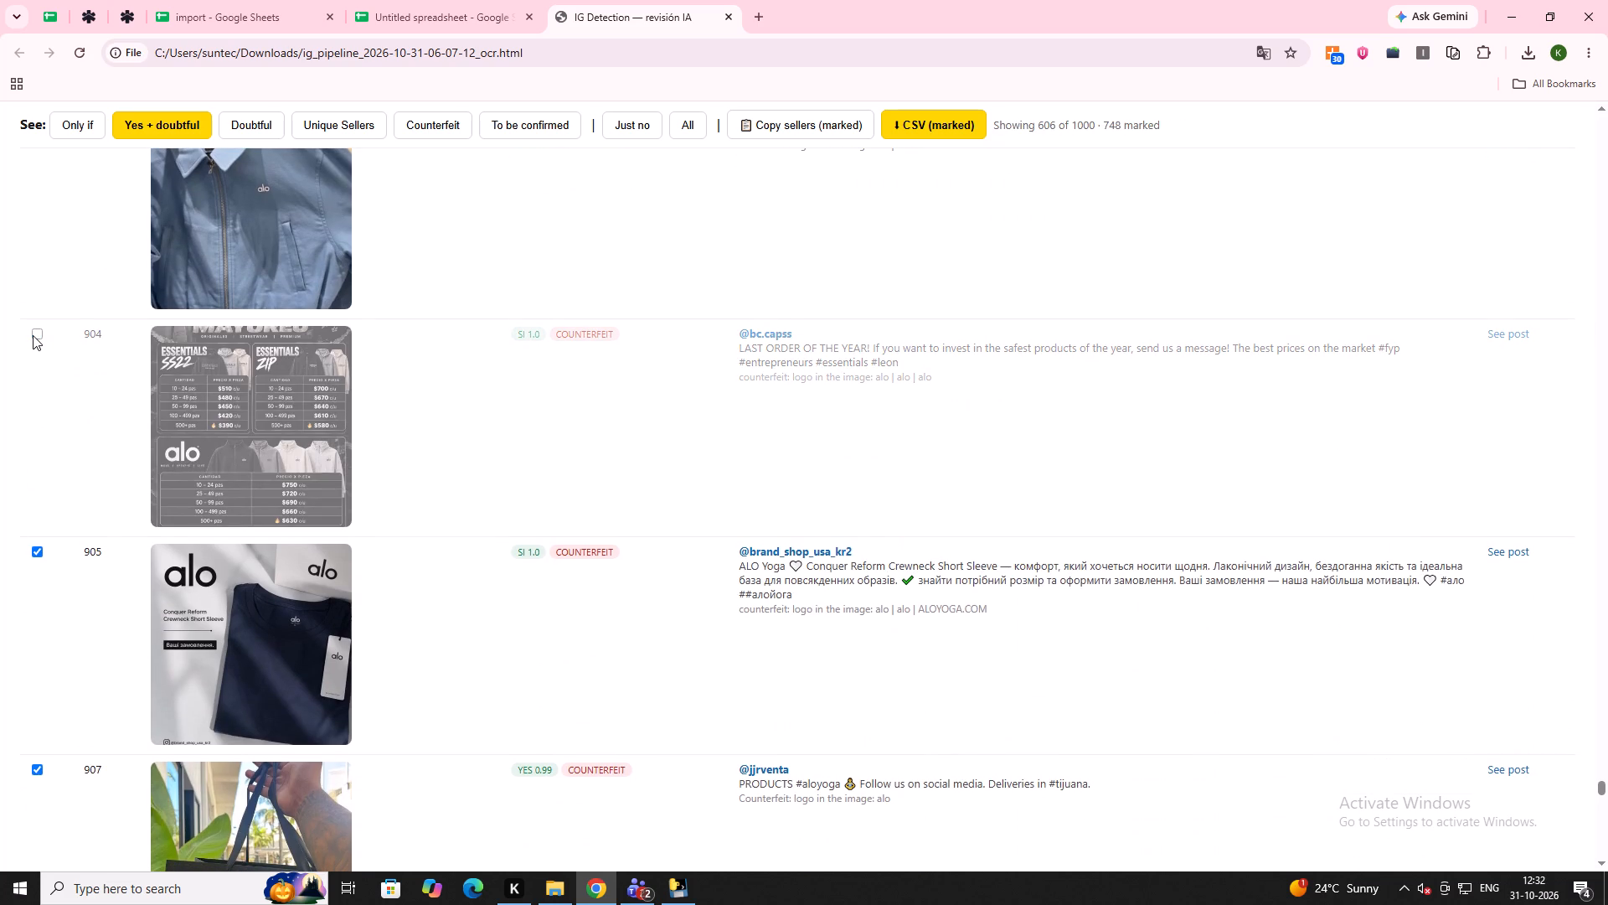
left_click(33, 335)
Untick listing 919, the Jordan Creek storefront, listing 921, the verified non-seller's Alo controversy video, and listing 924, the captionless Alo storefront photo.
scroll(34, 339, "down", 3)
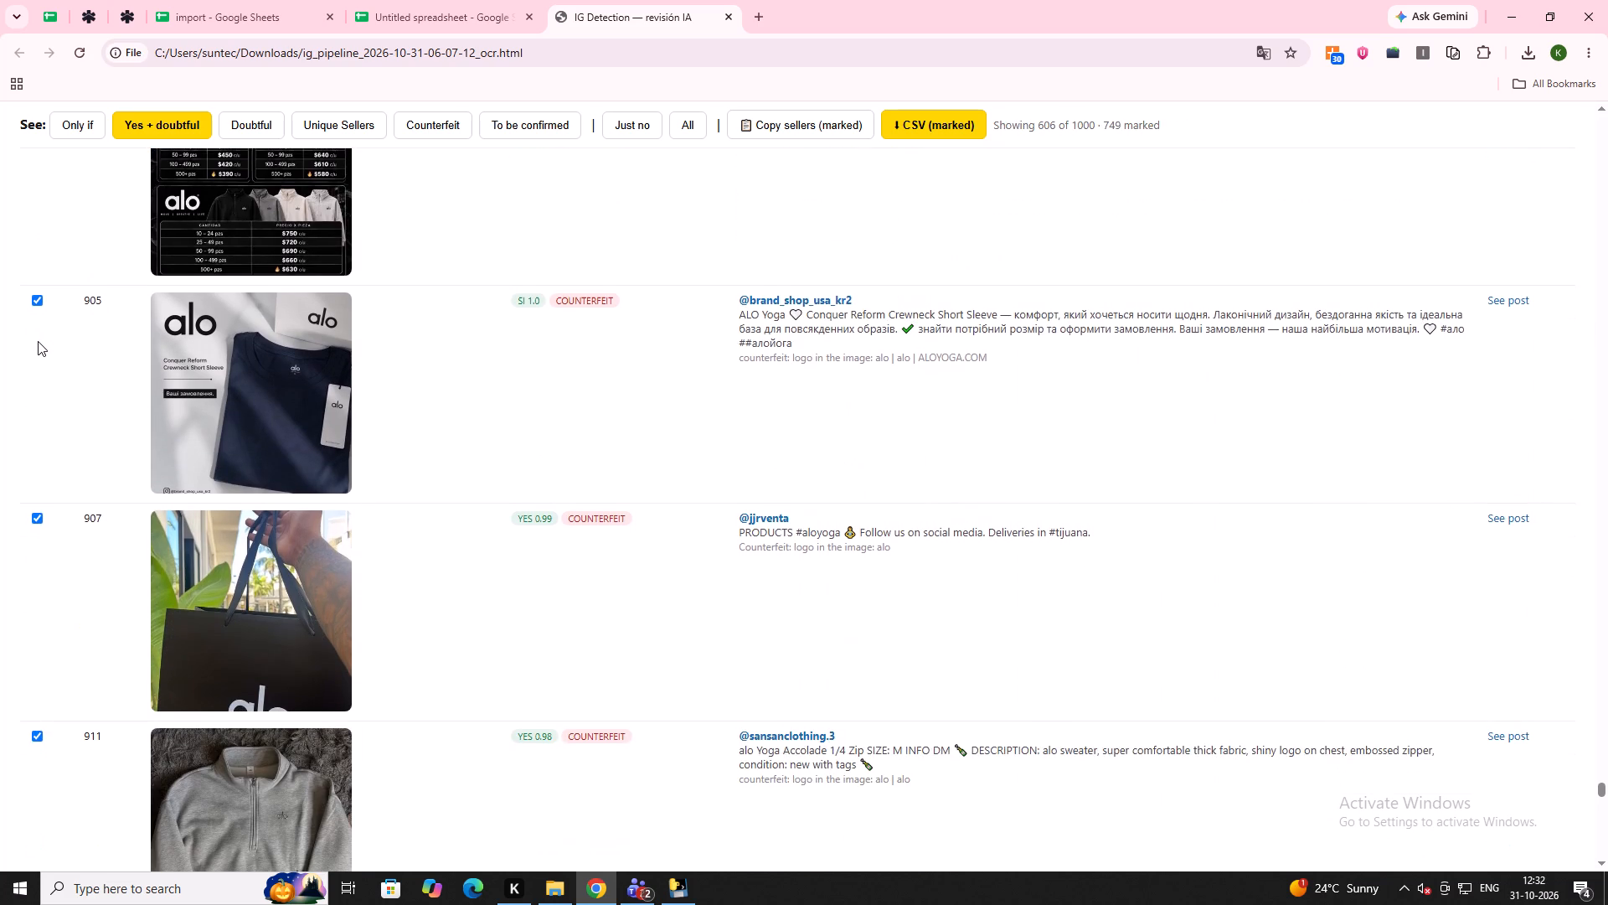
scroll(38, 341, "down", 2)
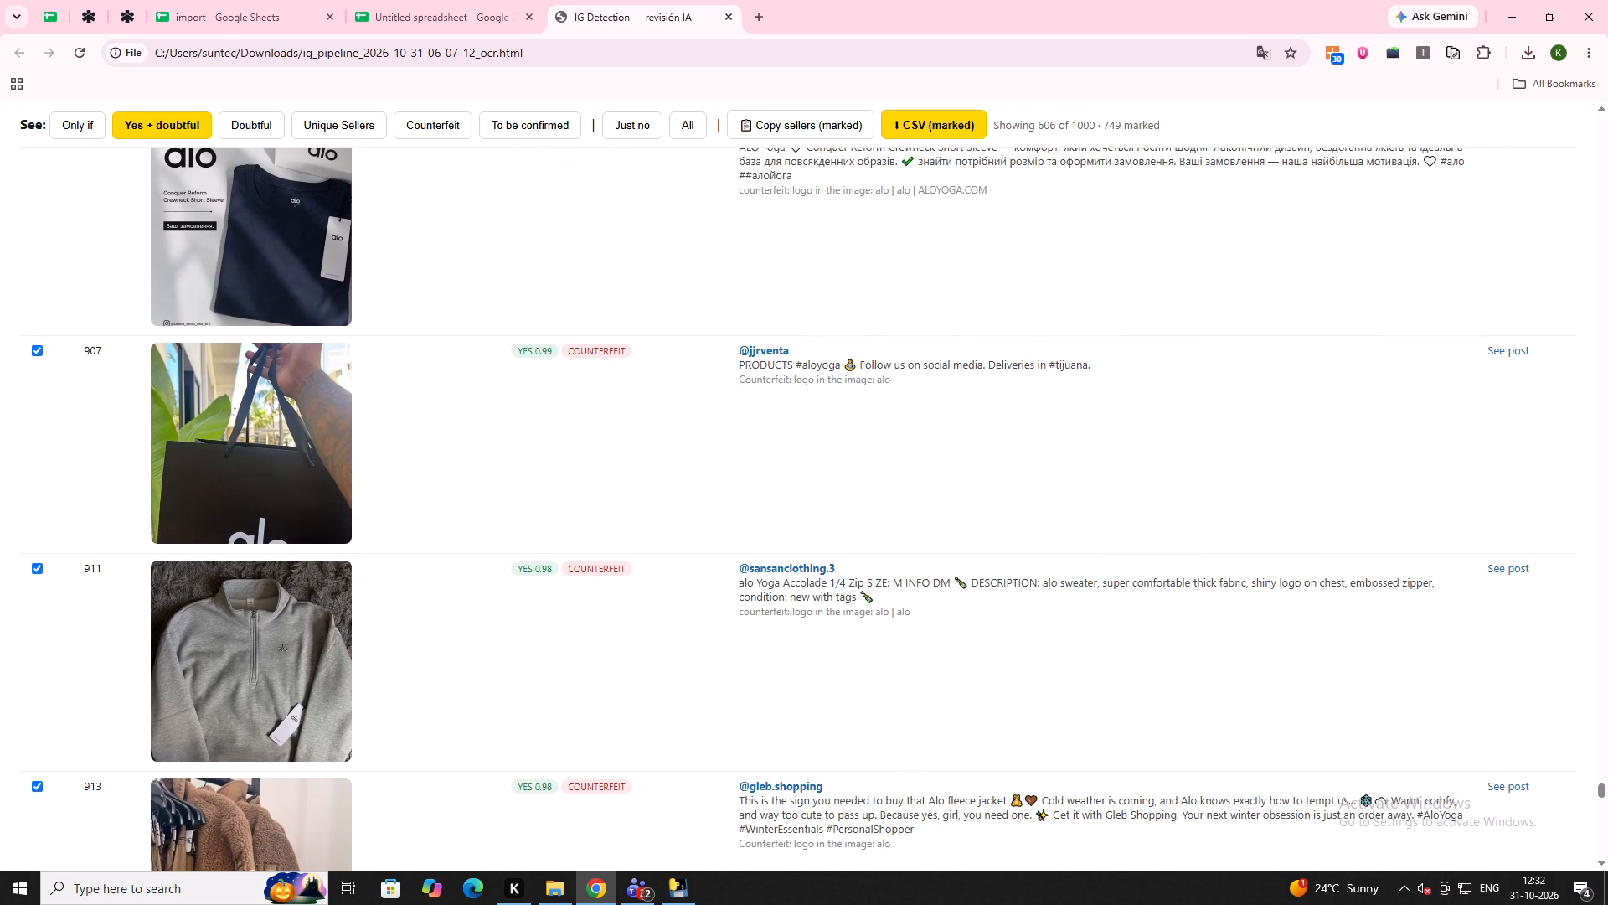
scroll(151, 389, "down", 7)
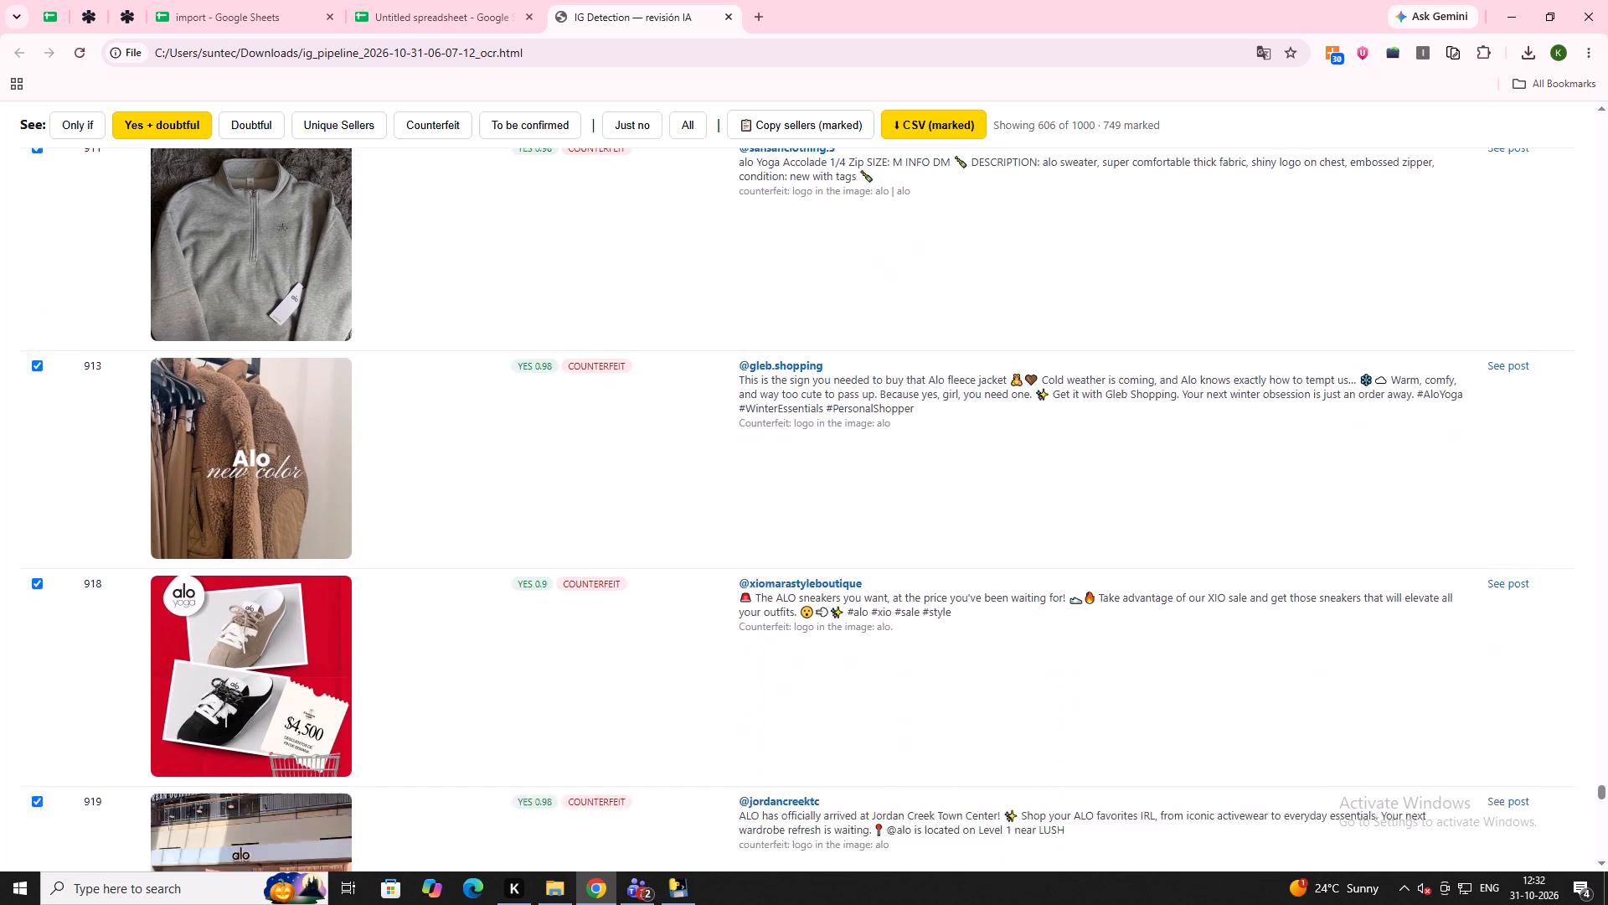
scroll(151, 389, "down", 3)
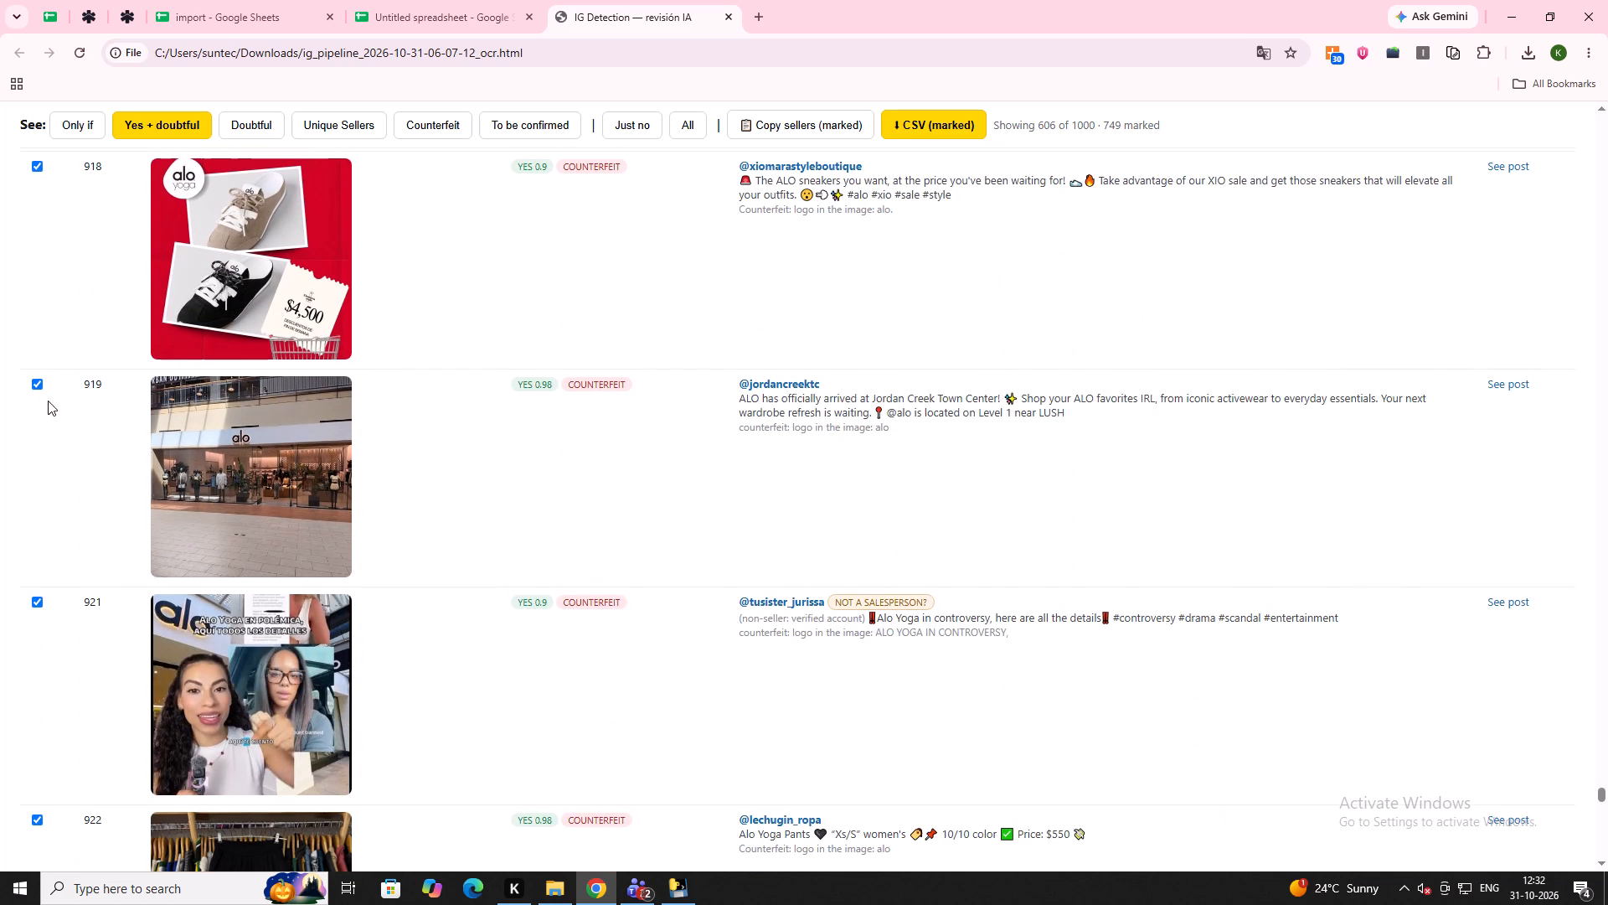
left_click(44, 384)
left_click(32, 379)
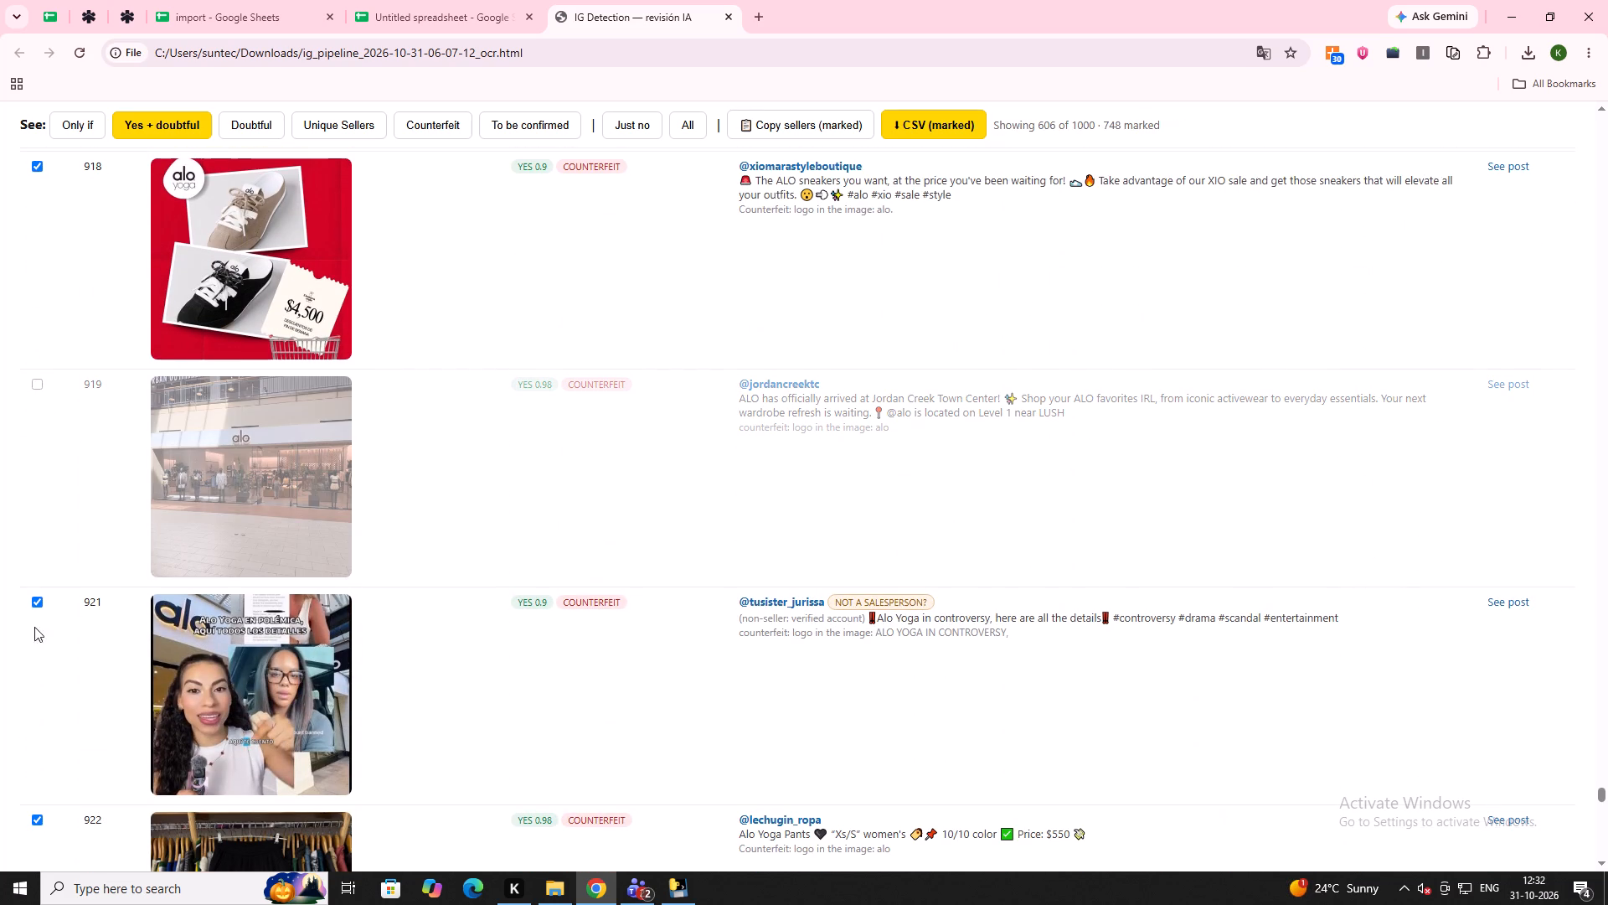
left_click(35, 606)
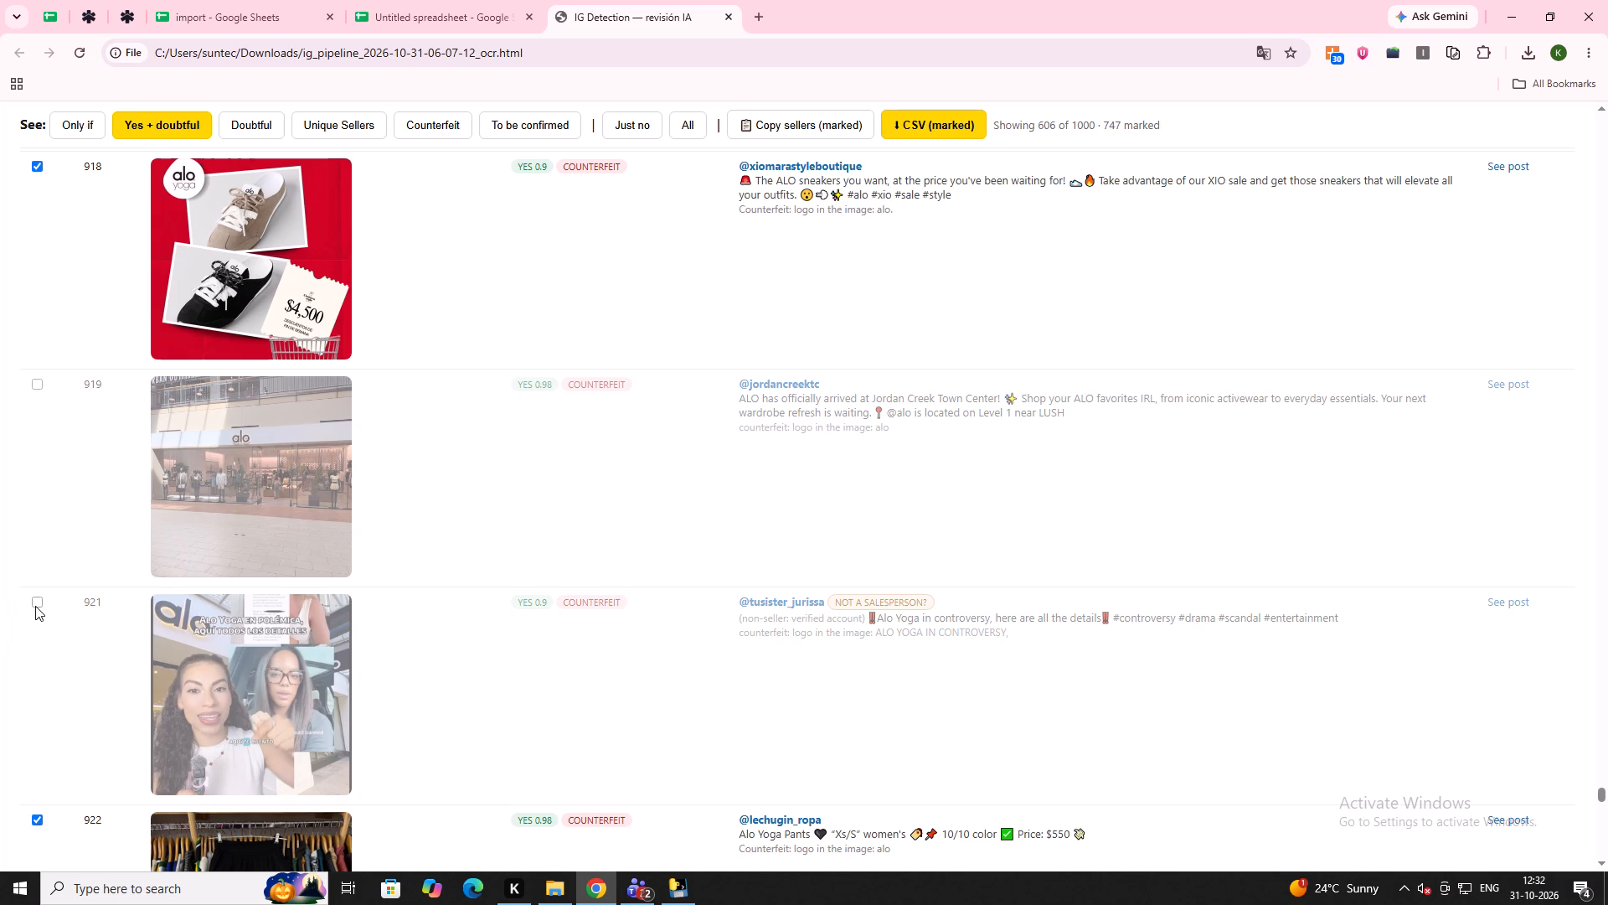
scroll(42, 593, "down", 3)
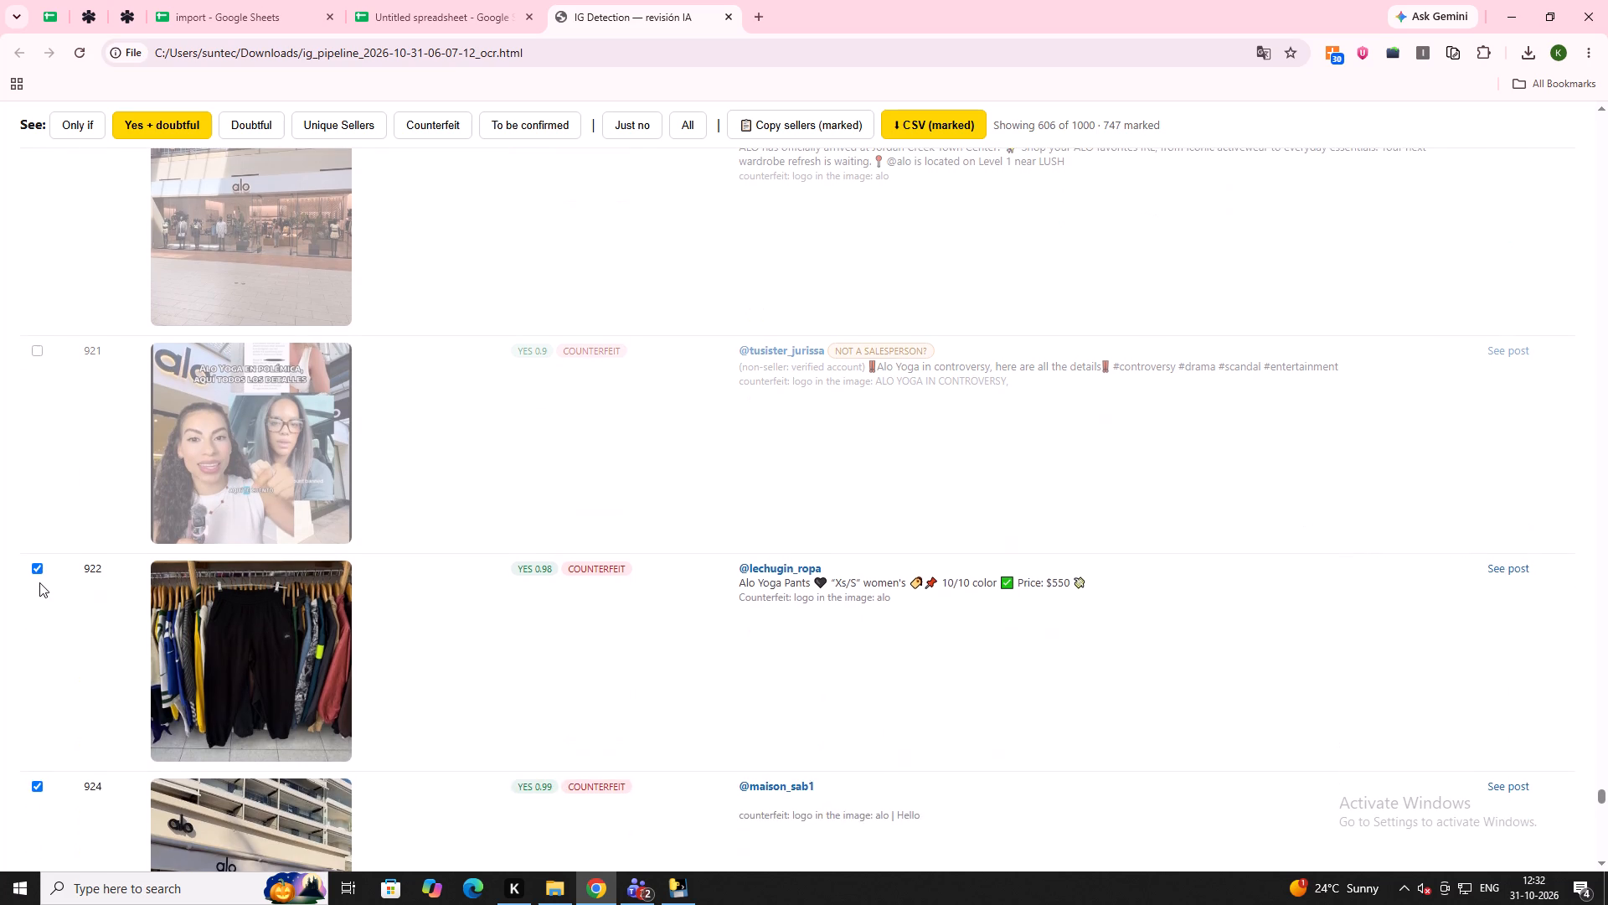
scroll(39, 582, "down", 2)
scroll(105, 535, "down", 2)
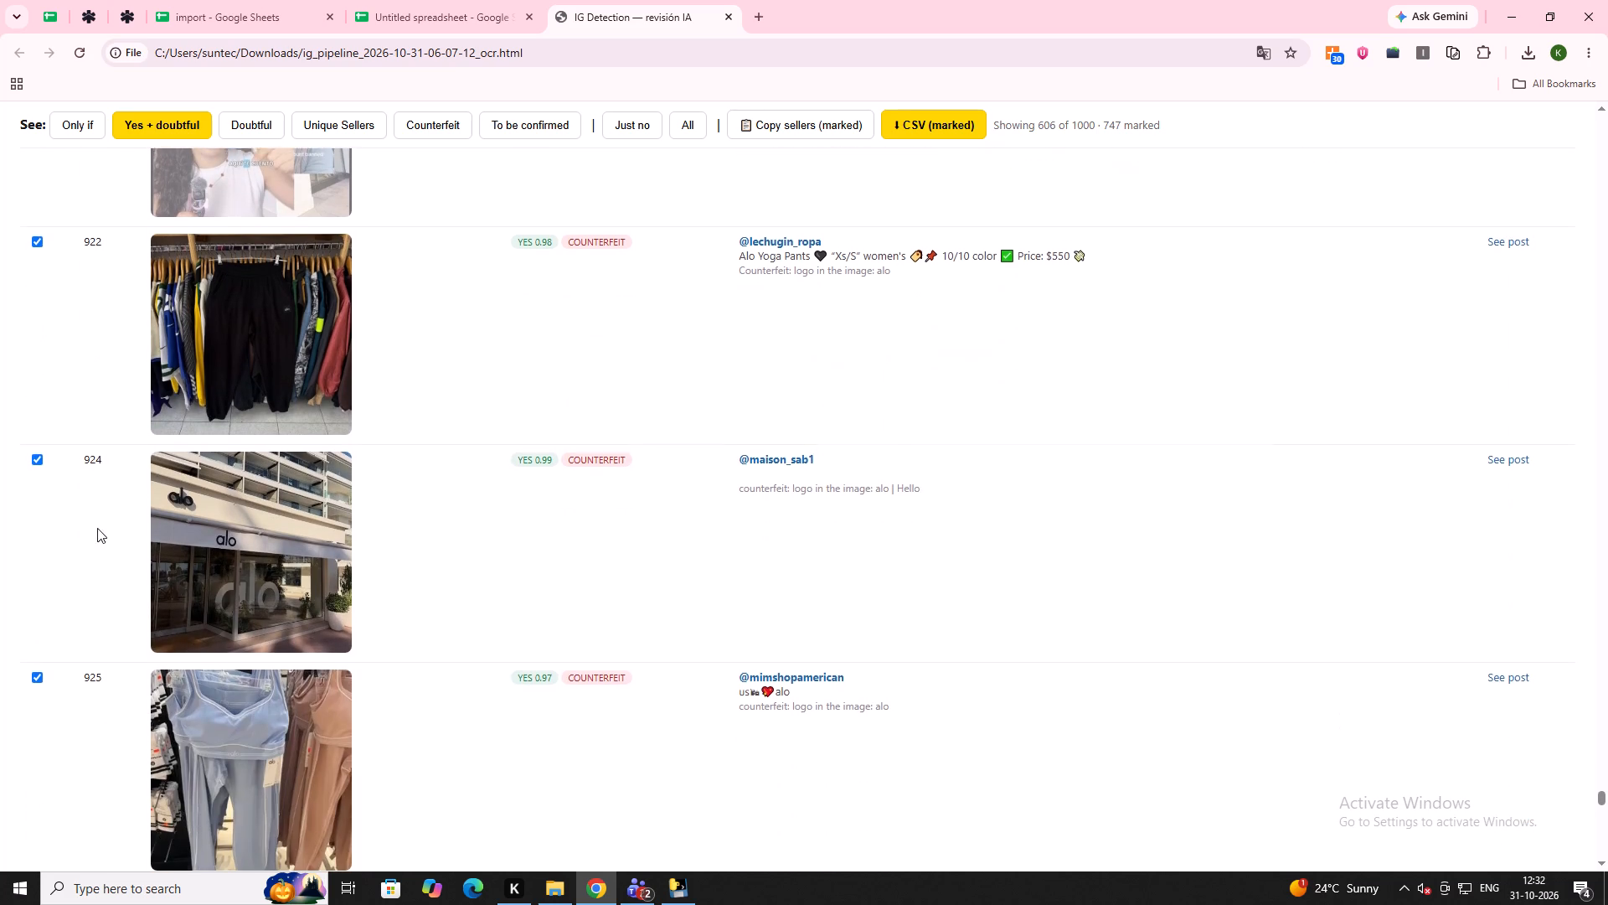
left_click(37, 455)
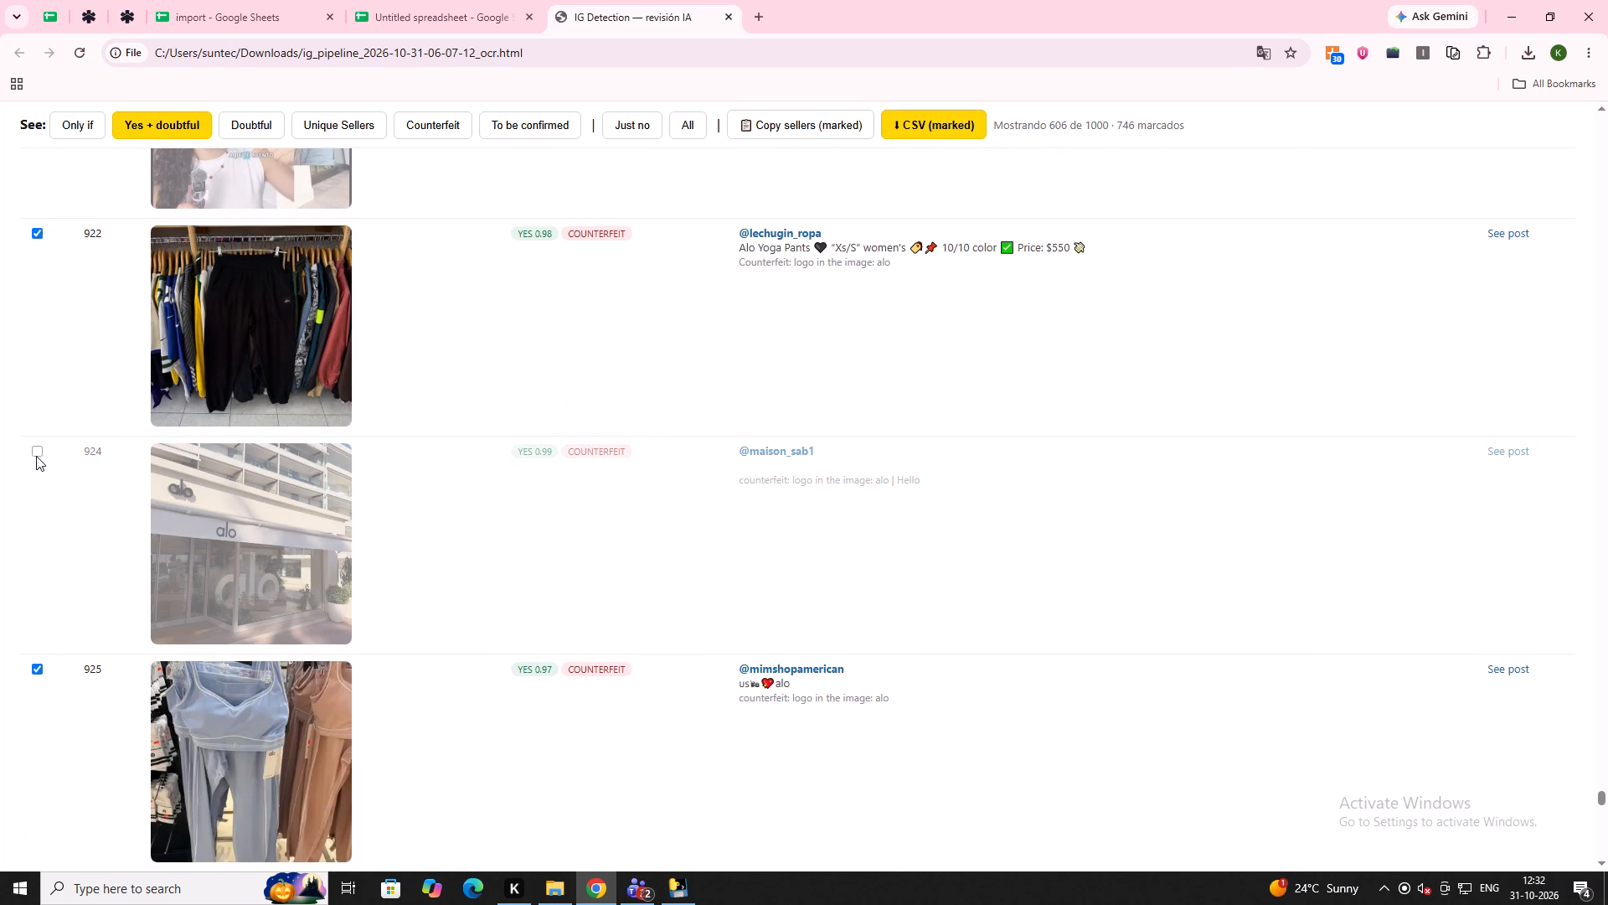
Review the listings after 924 and untick listing 936, the Houston Galleria storefront, and listing 938, the verified non-seller's Alo sale promotion.
scroll(36, 456, "down", 2)
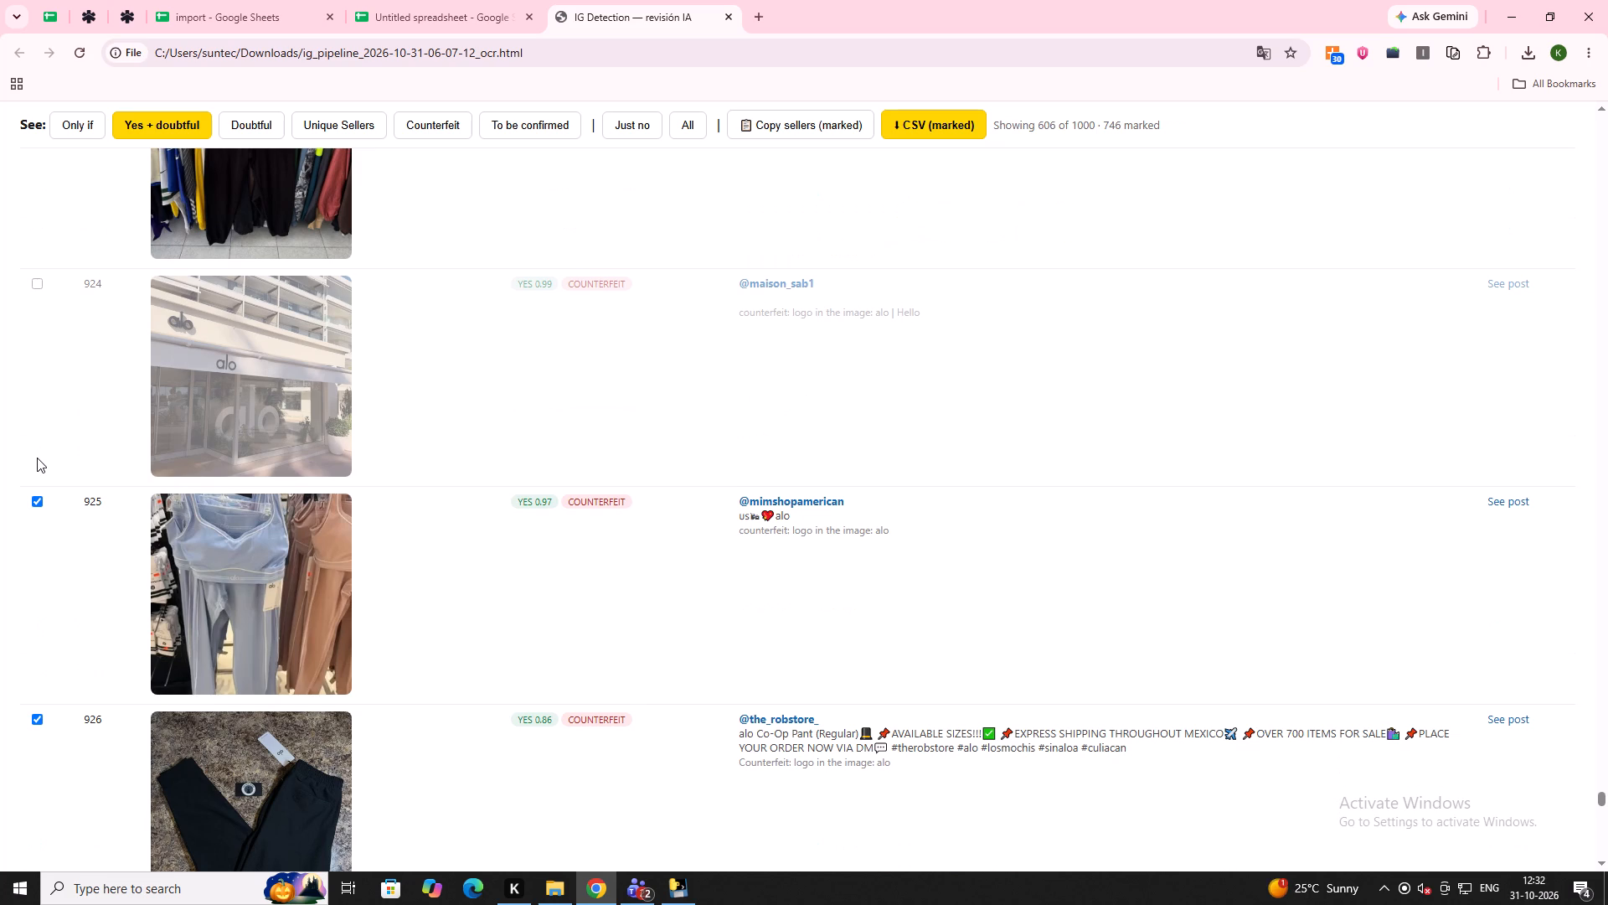
scroll(37, 458, "down", 8)
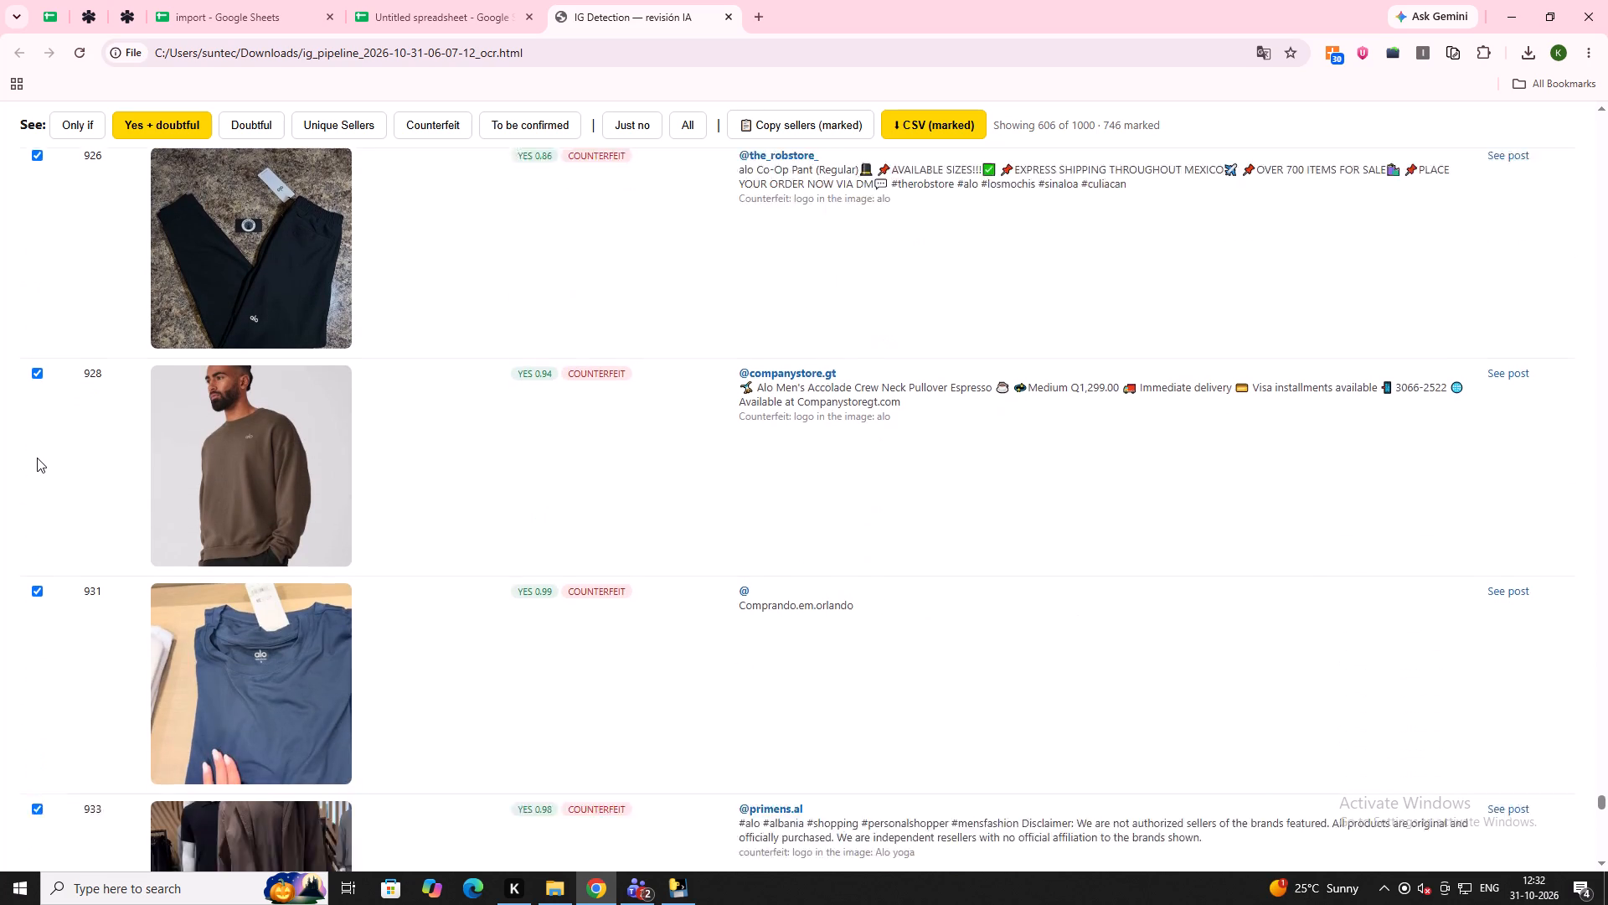
scroll(37, 458, "down", 1)
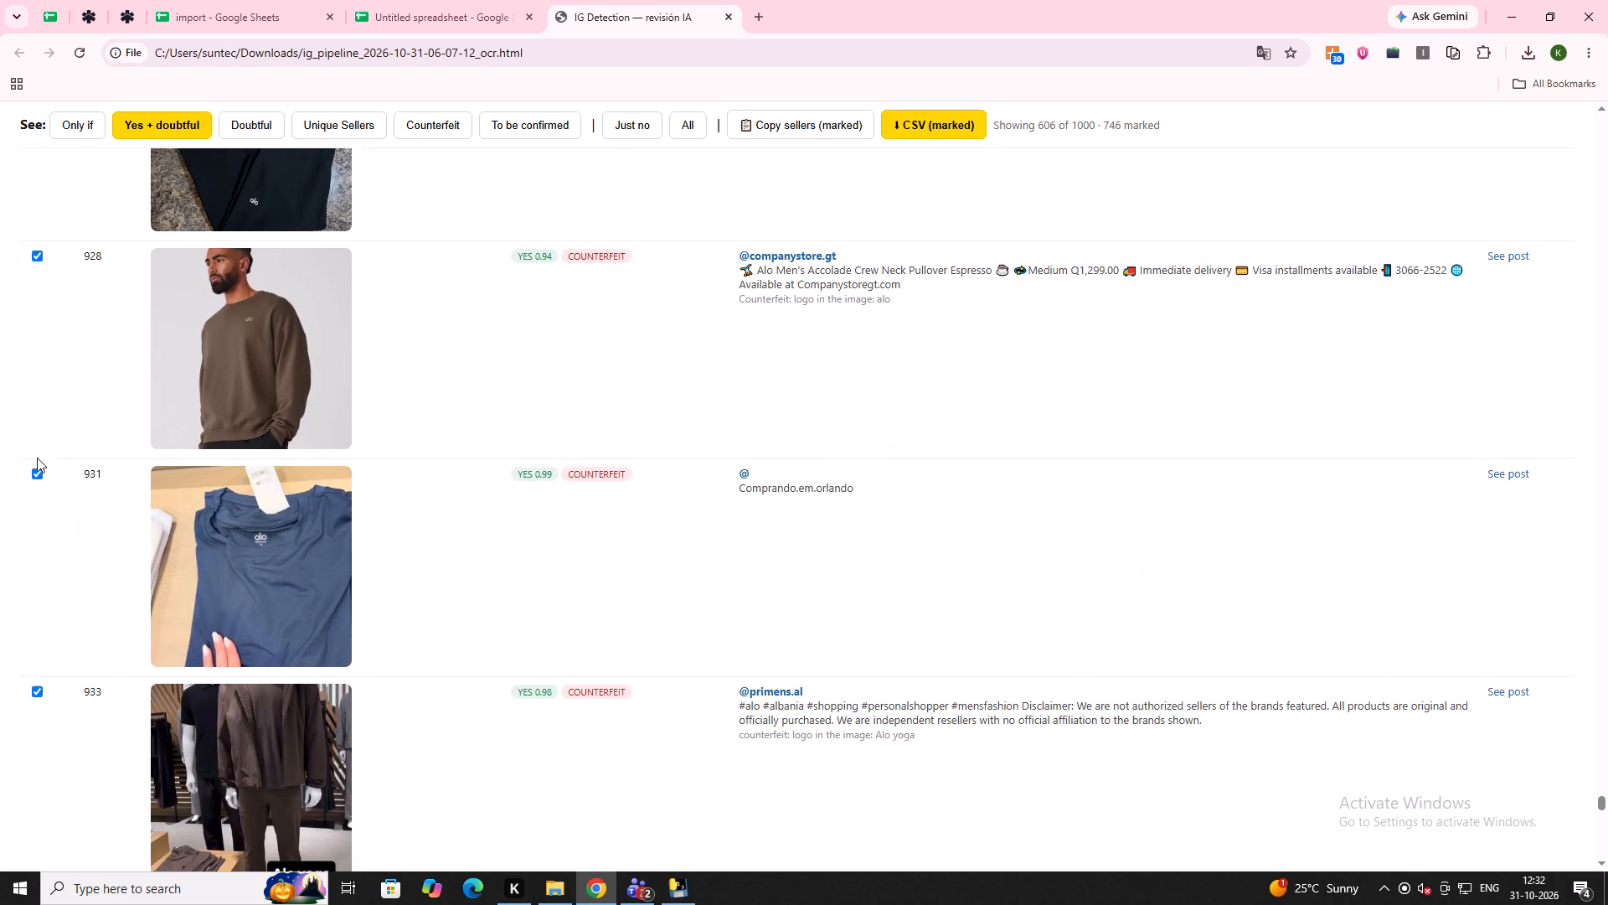
scroll(37, 458, "down", 5)
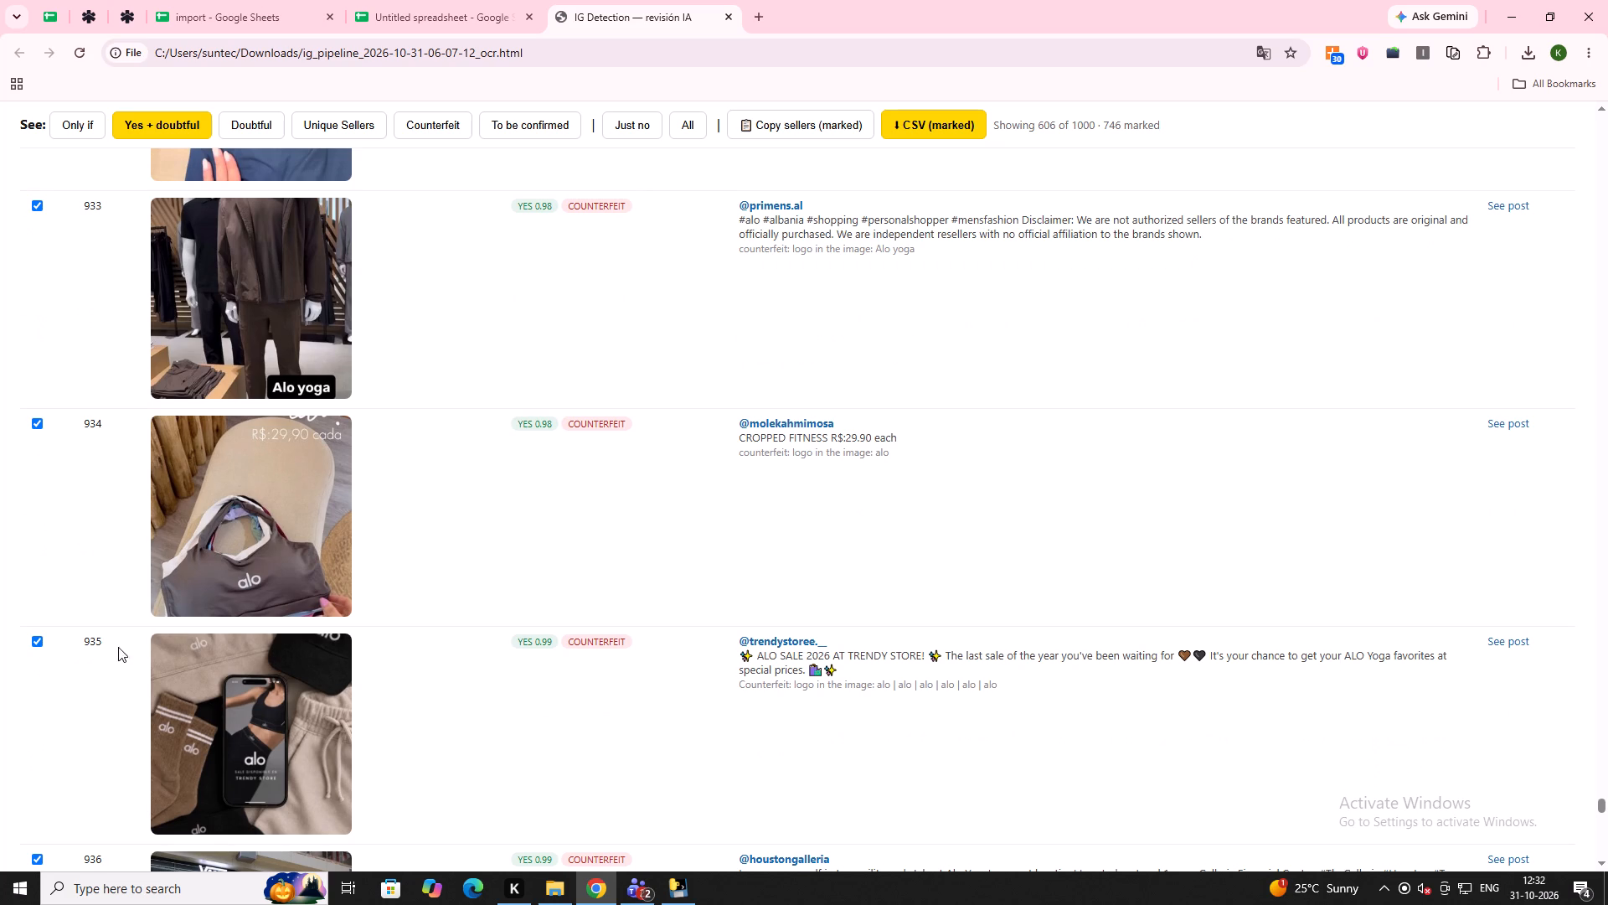
scroll(153, 630, "down", 3)
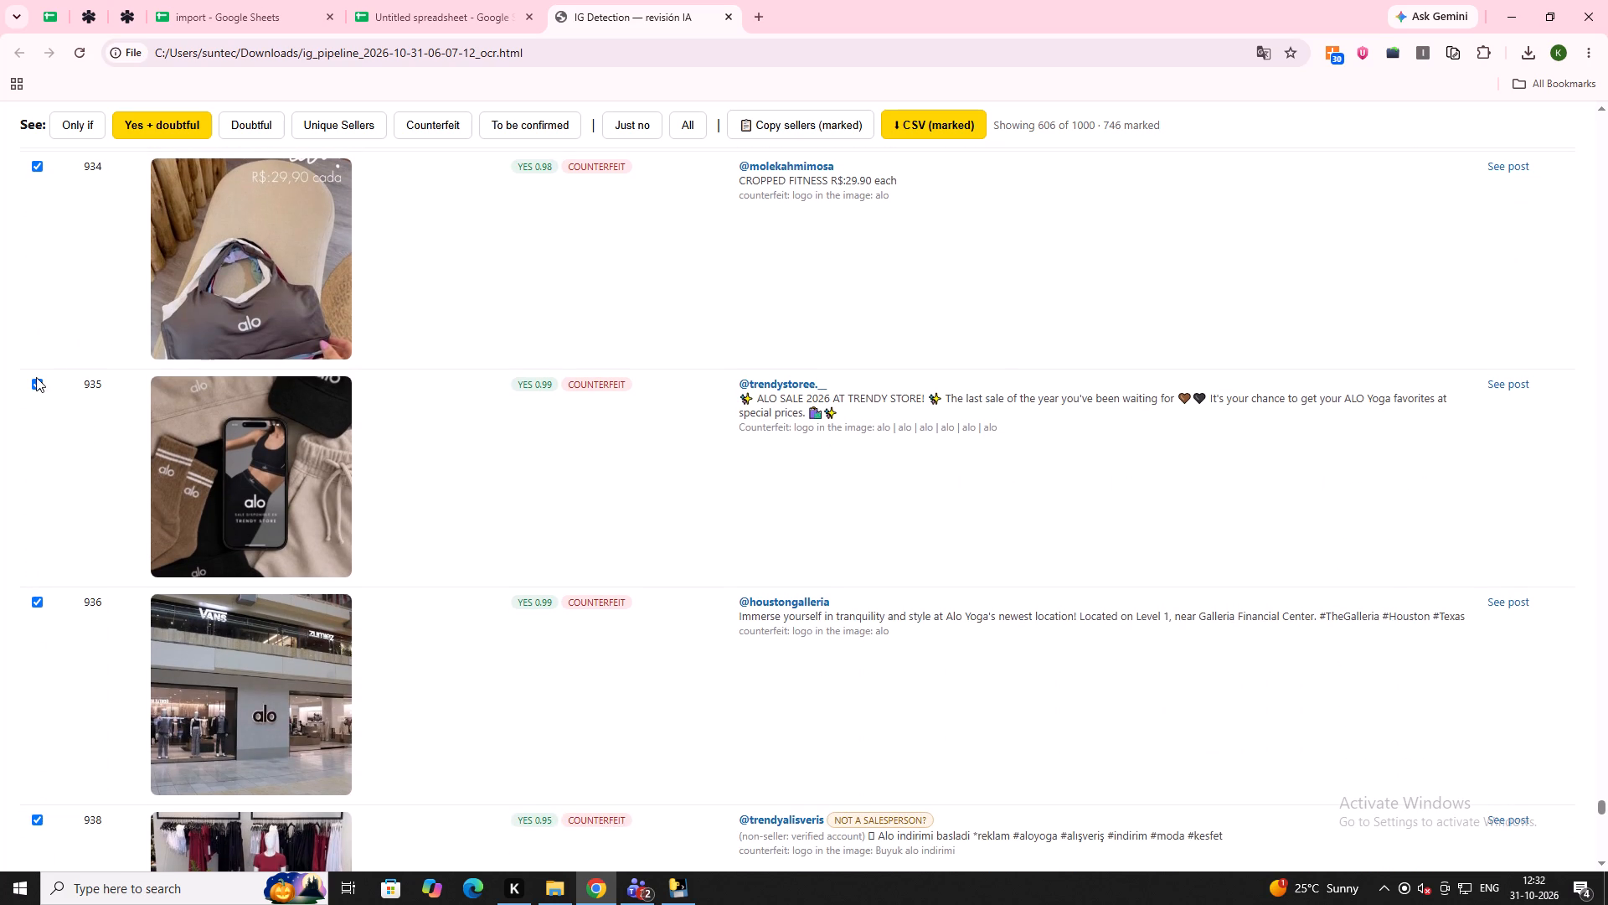
scroll(53, 390, "down", 4)
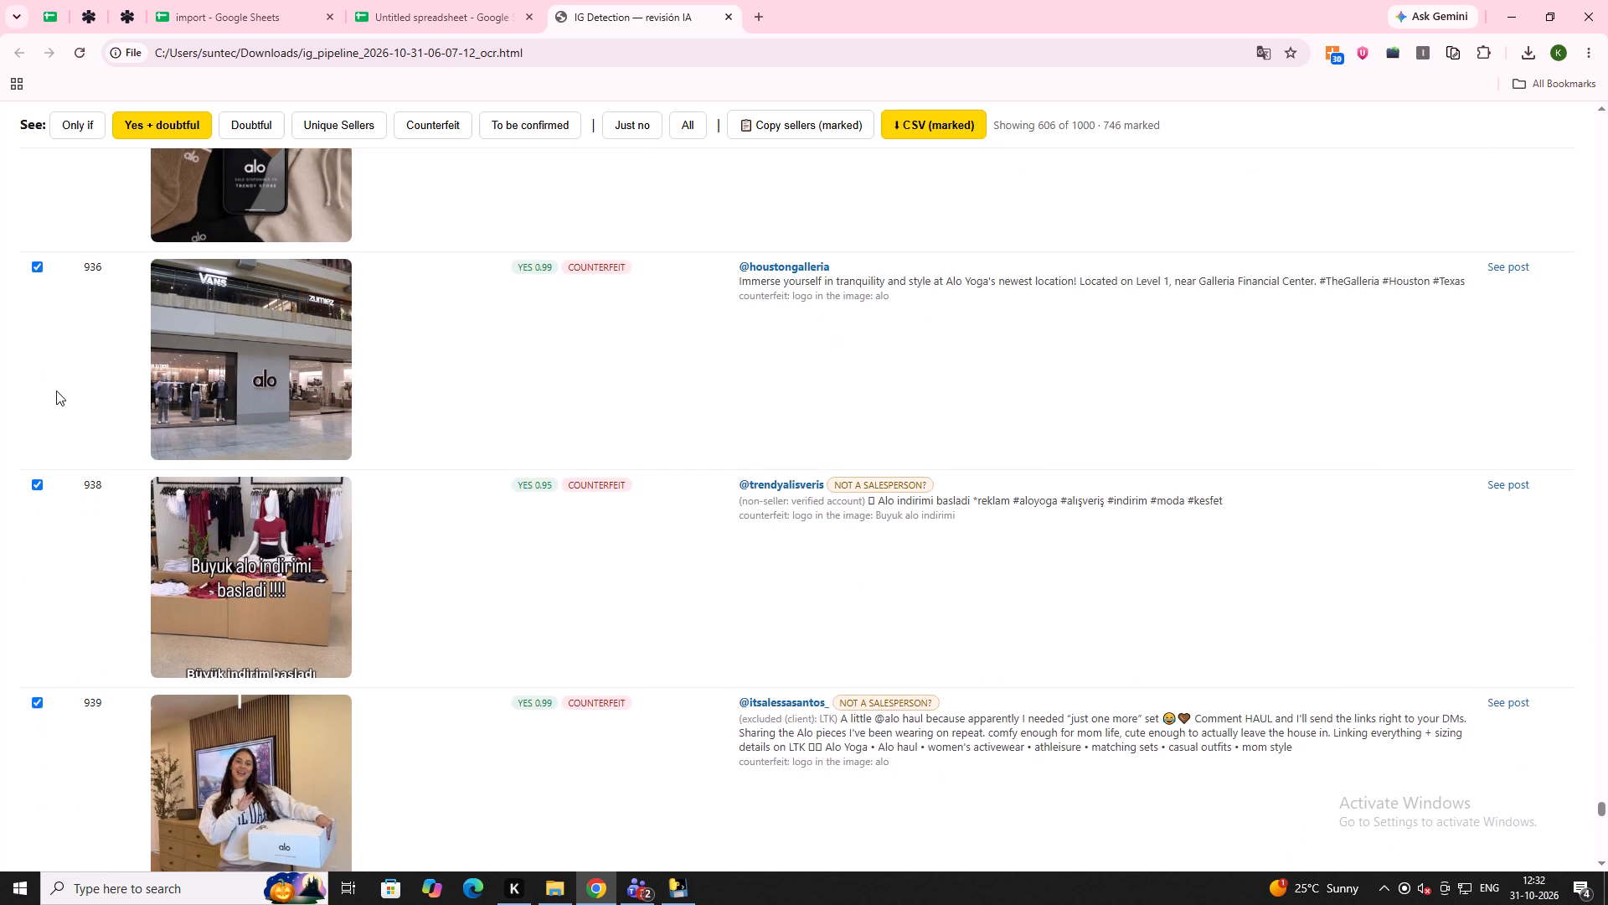
left_click(39, 267)
left_click(35, 483)
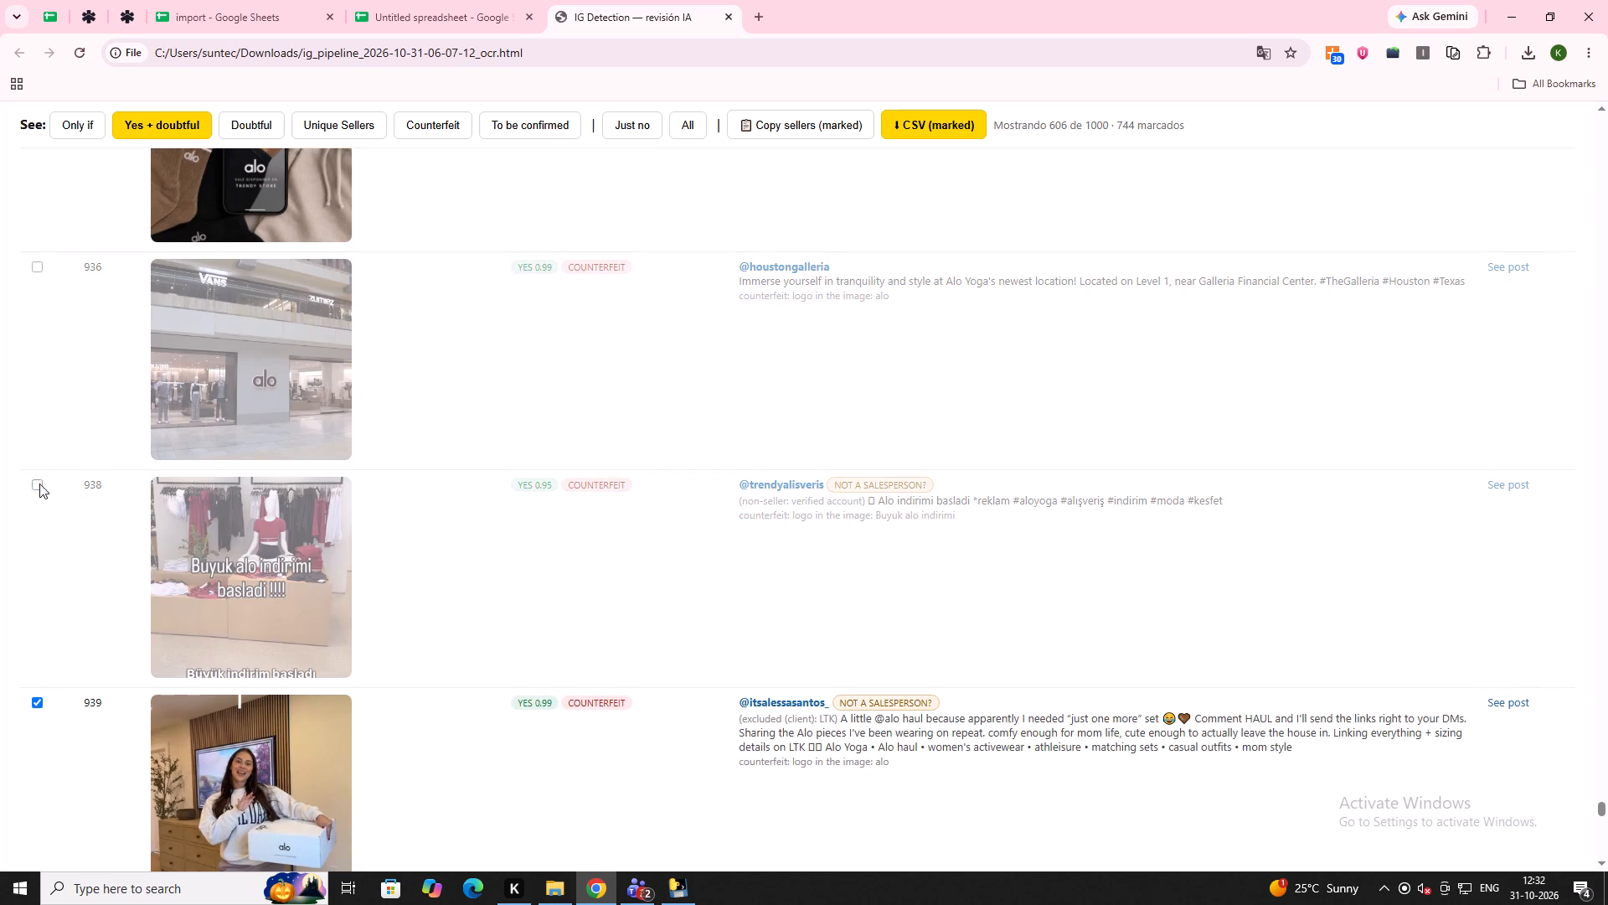
Untick listing 939, the LTK Alo haul, listing 941, the storefront photo from a Dubai shopping account, and listing 942, the Japanese personal-purchase post.
scroll(67, 495, "down", 3)
left_click(40, 447)
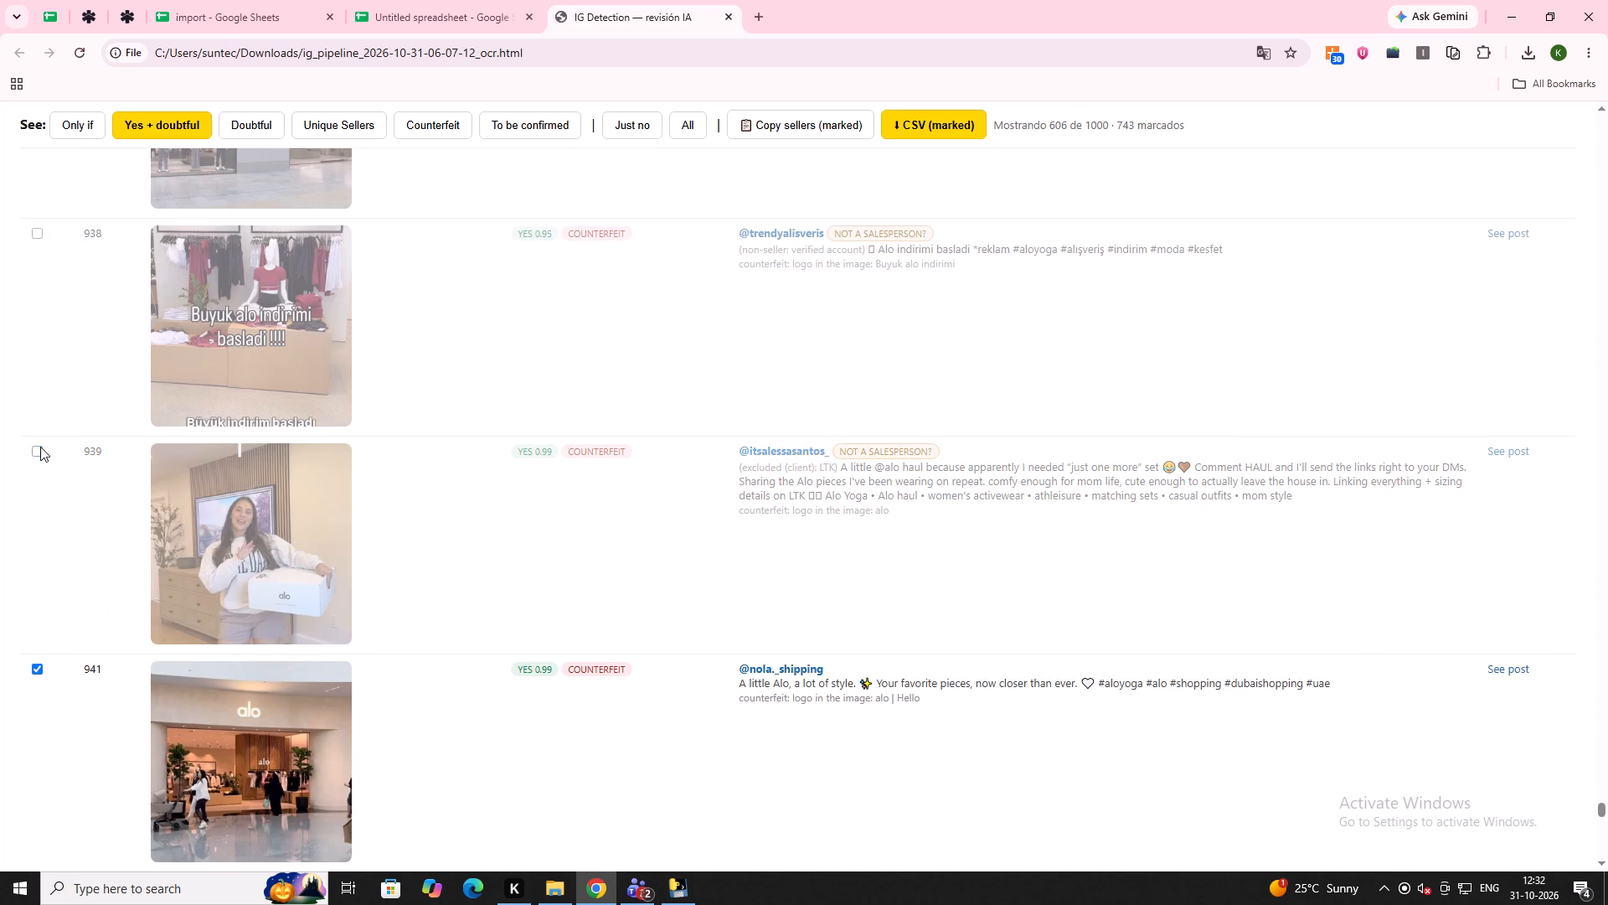
scroll(152, 492, "down", 3)
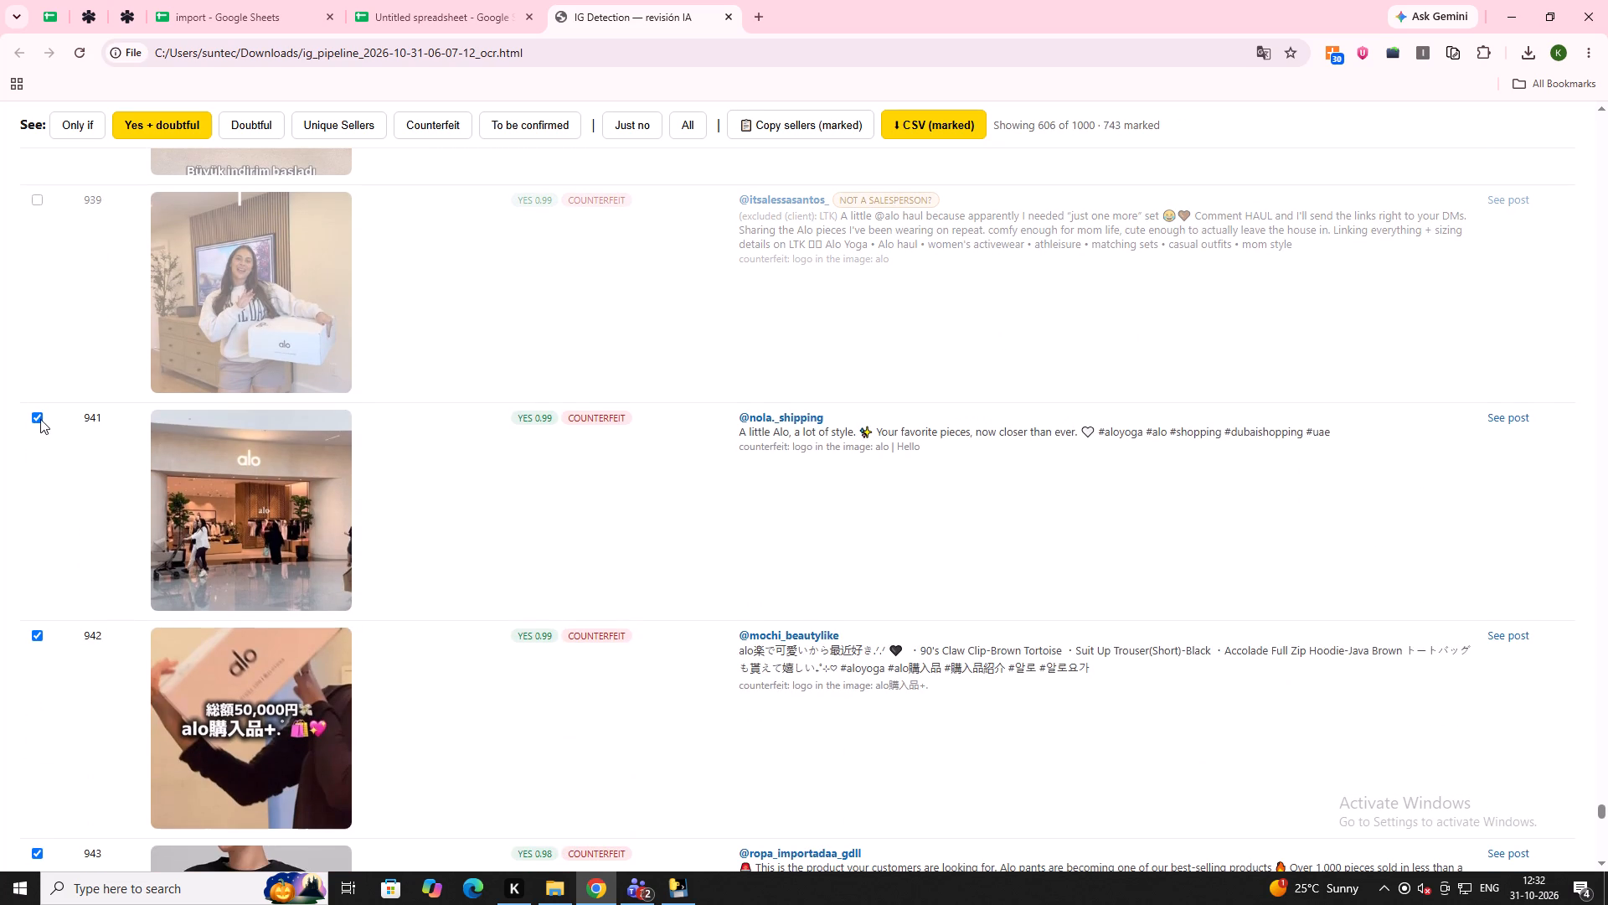
left_click(39, 419)
scroll(67, 443, "down", 4)
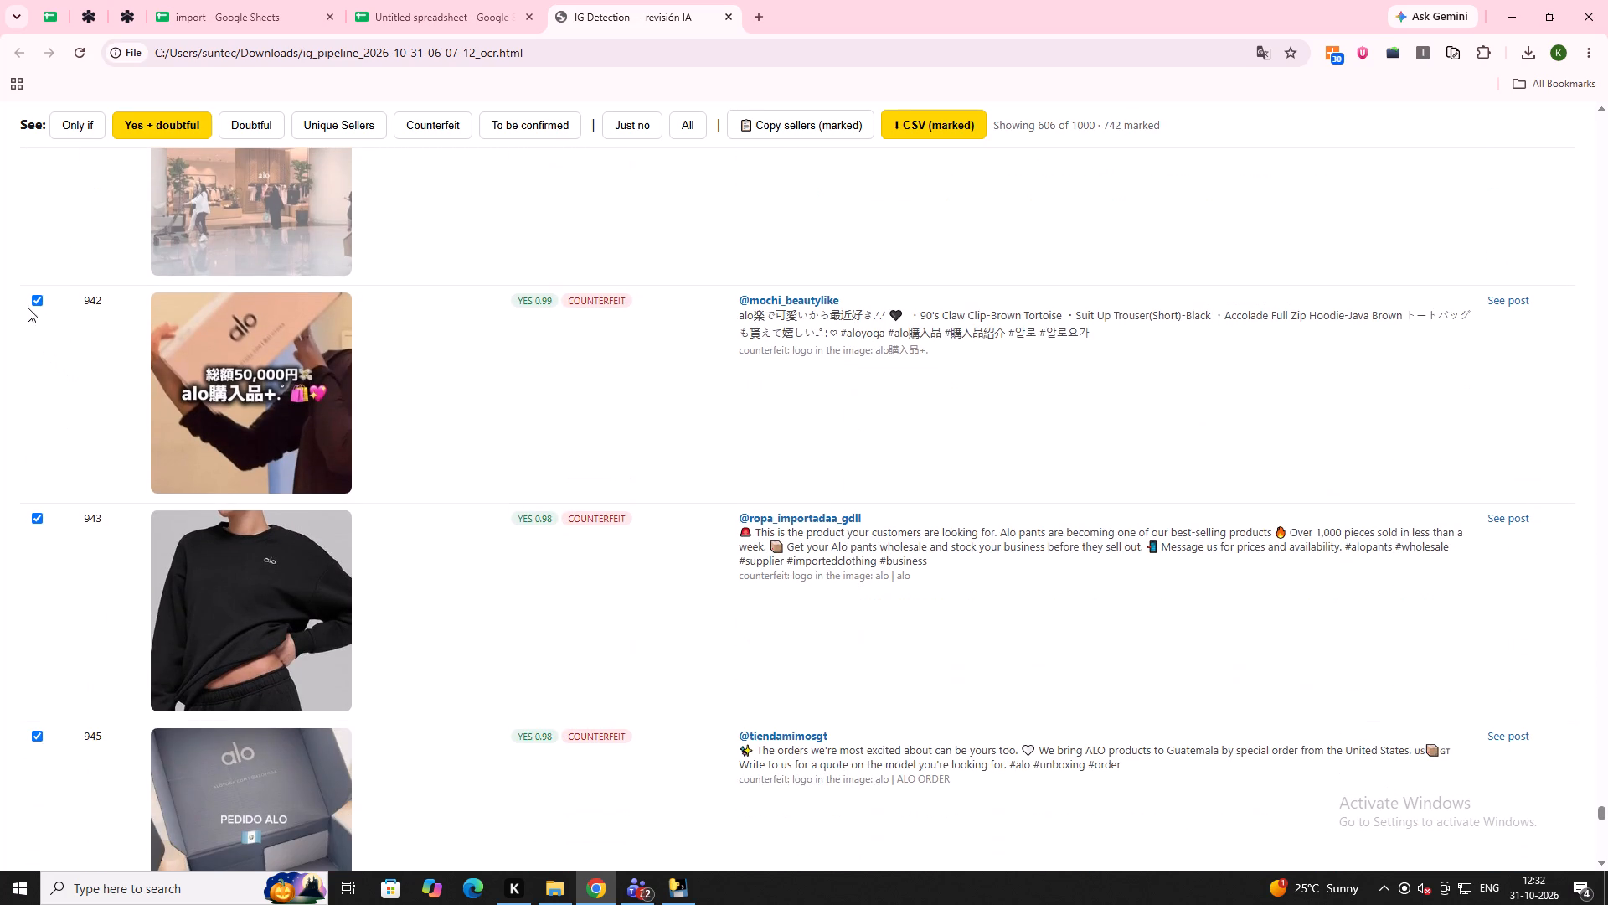
left_click(36, 302)
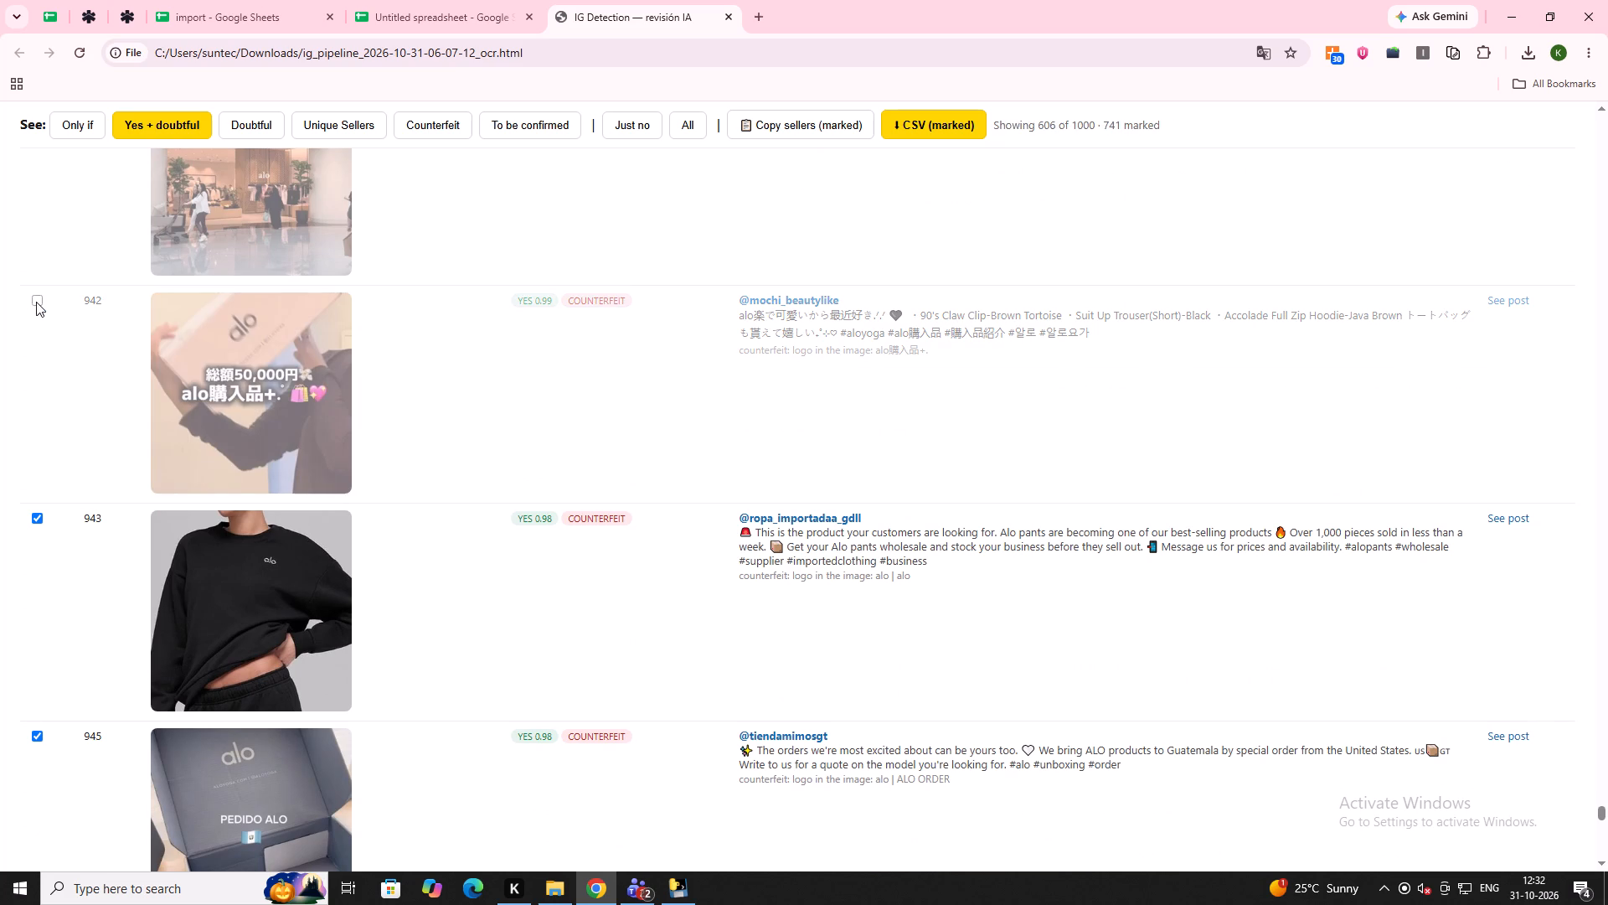
Untick listing 945, the Guatemala special-order box post, and listing 950, the verified non-seller's 30% off sneaker post.
scroll(78, 376, "down", 4)
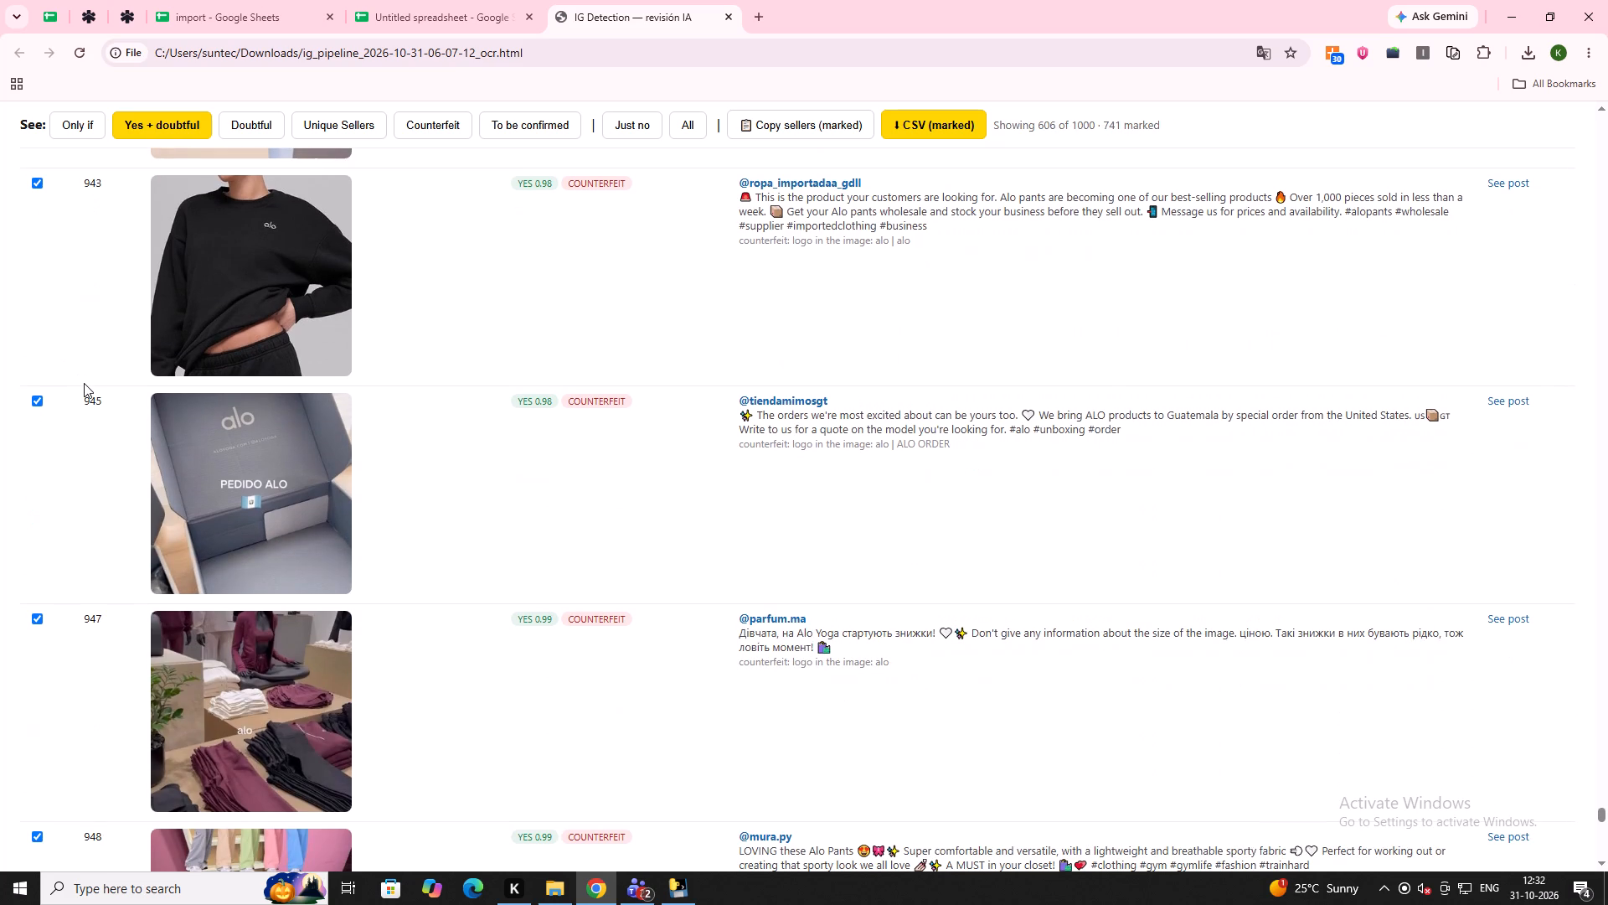
left_click(36, 394)
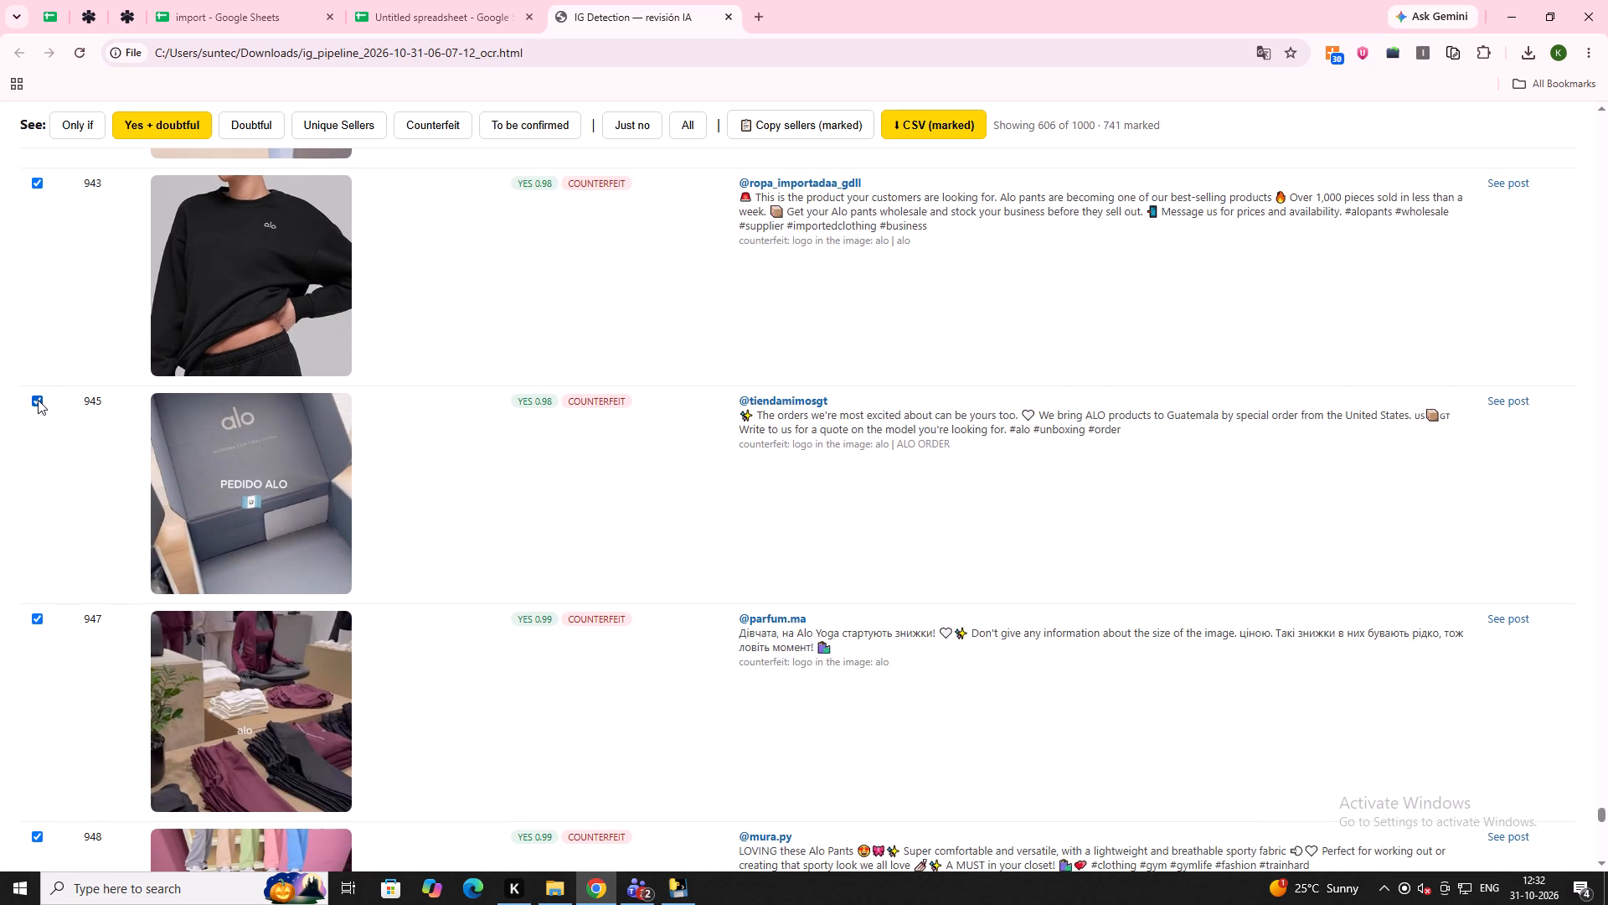
left_click(38, 400)
scroll(40, 409, "down", 5)
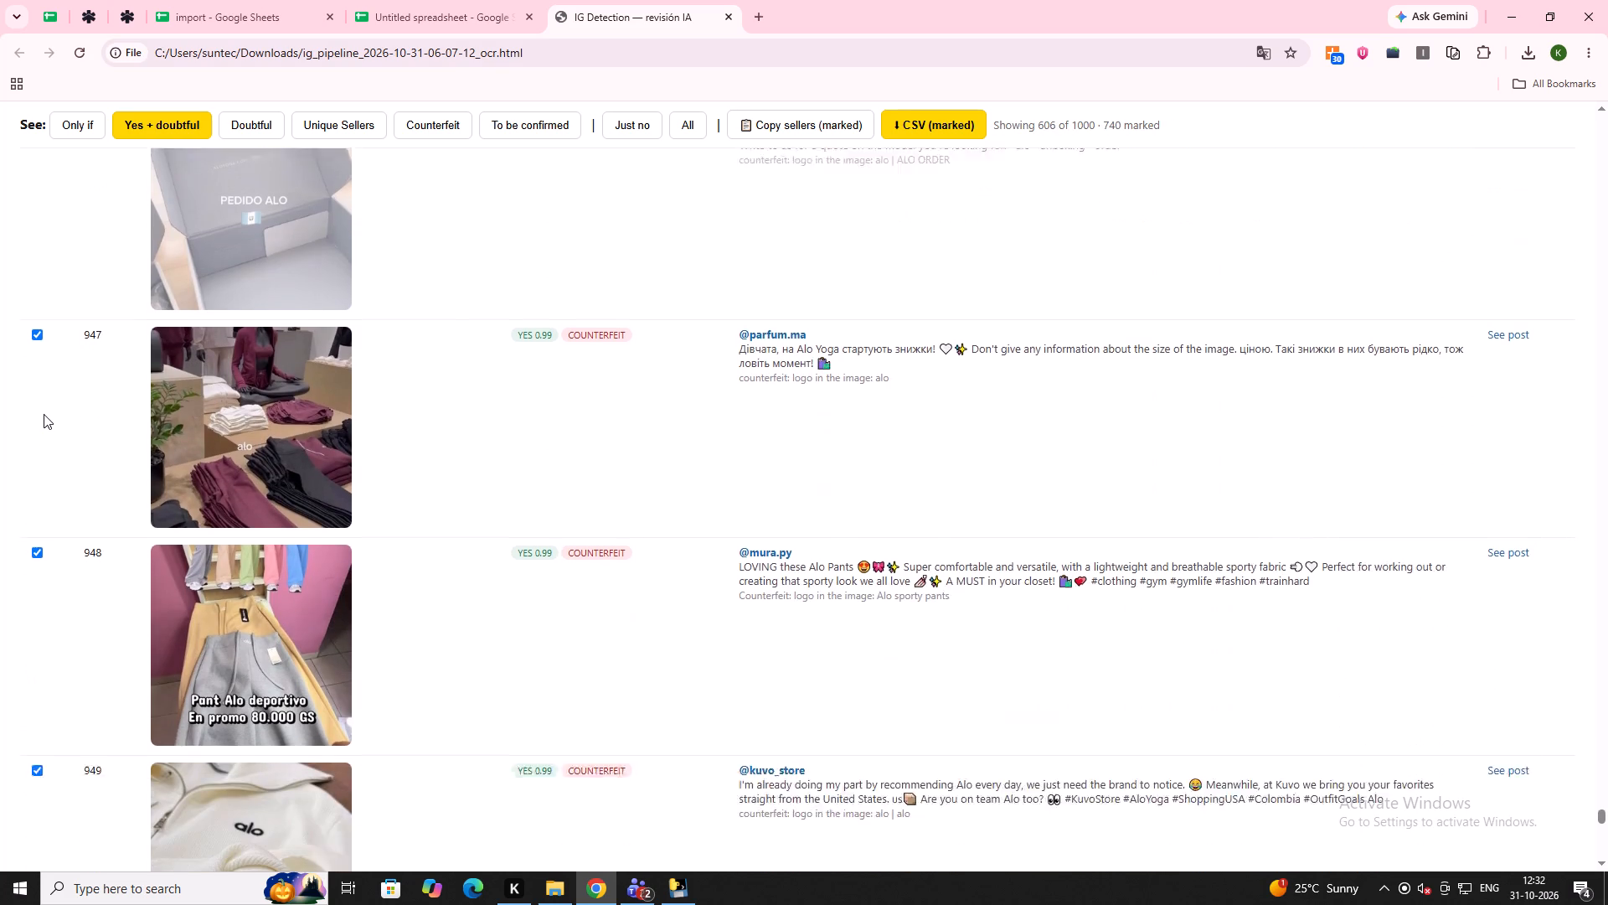
scroll(44, 414, "down", 3)
left_click(39, 600)
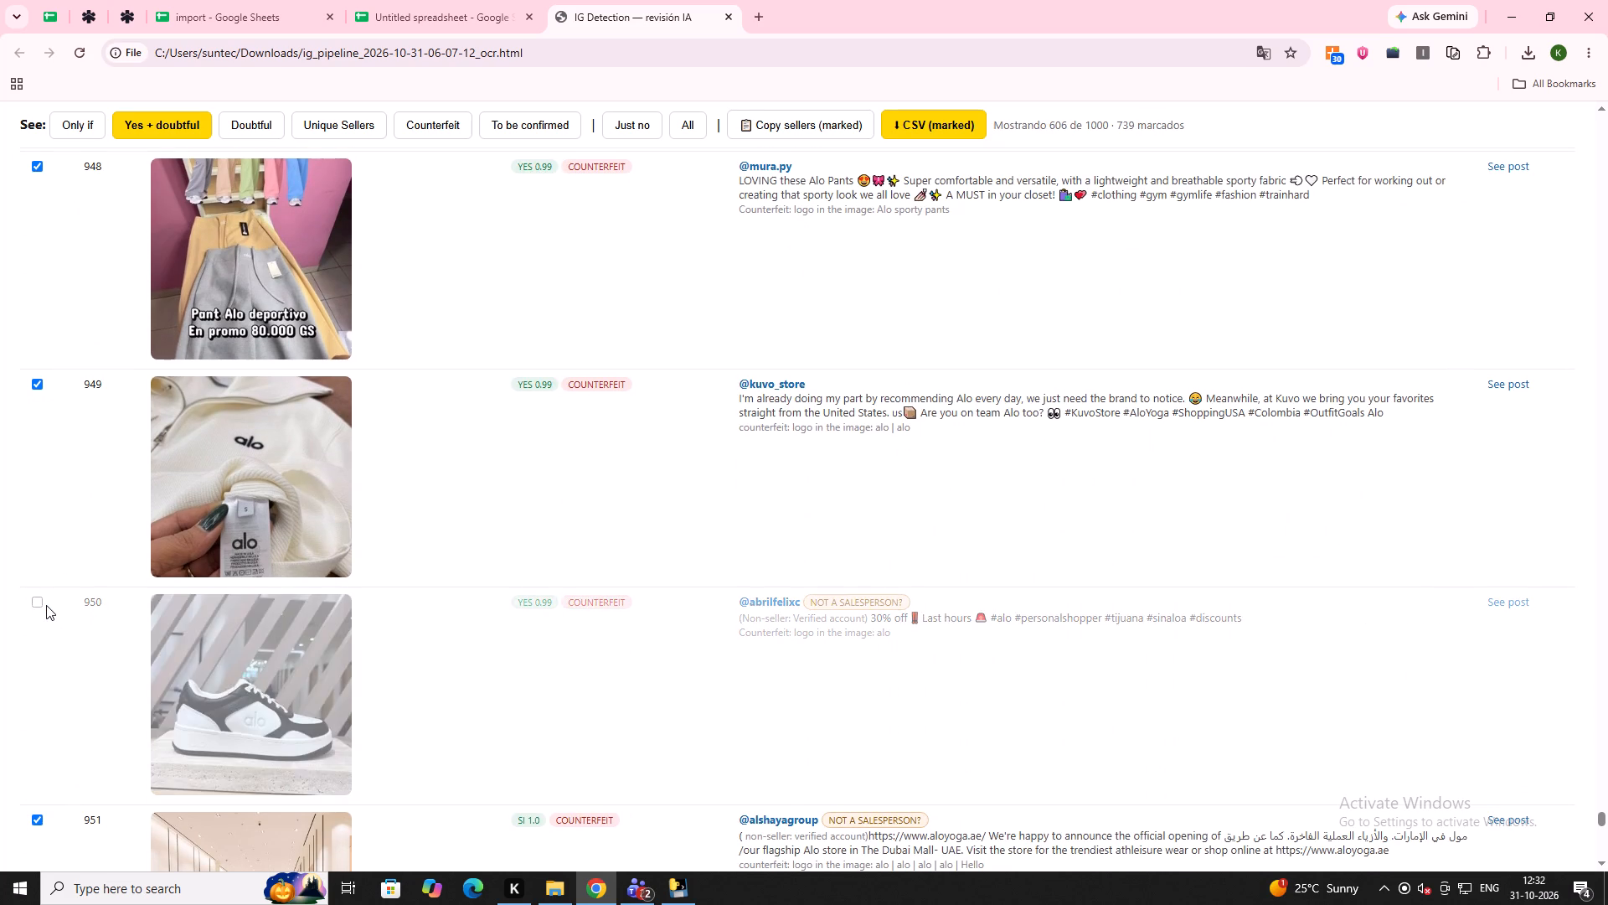
Untick listing 951, the Dubai Mall store opening, listing 954, the Central Phuket store opening, and listing 957, the verified non-seller's closet-organizing video.
scroll(46, 605, "down", 4)
left_click(35, 486)
scroll(47, 489, "down", 2)
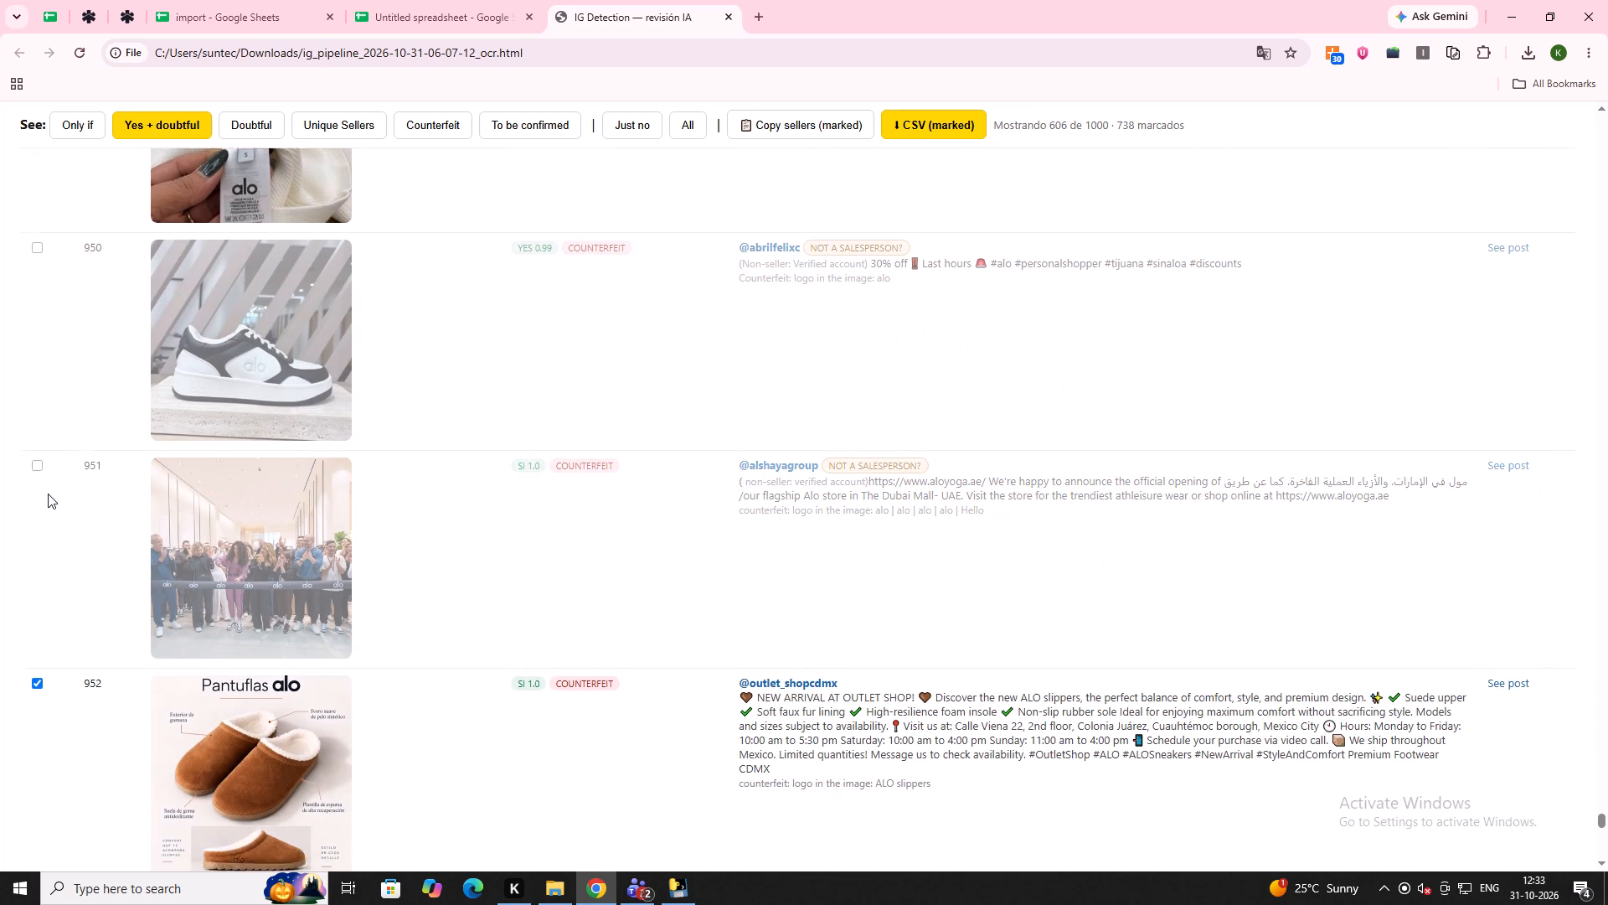
scroll(48, 494, "down", 7)
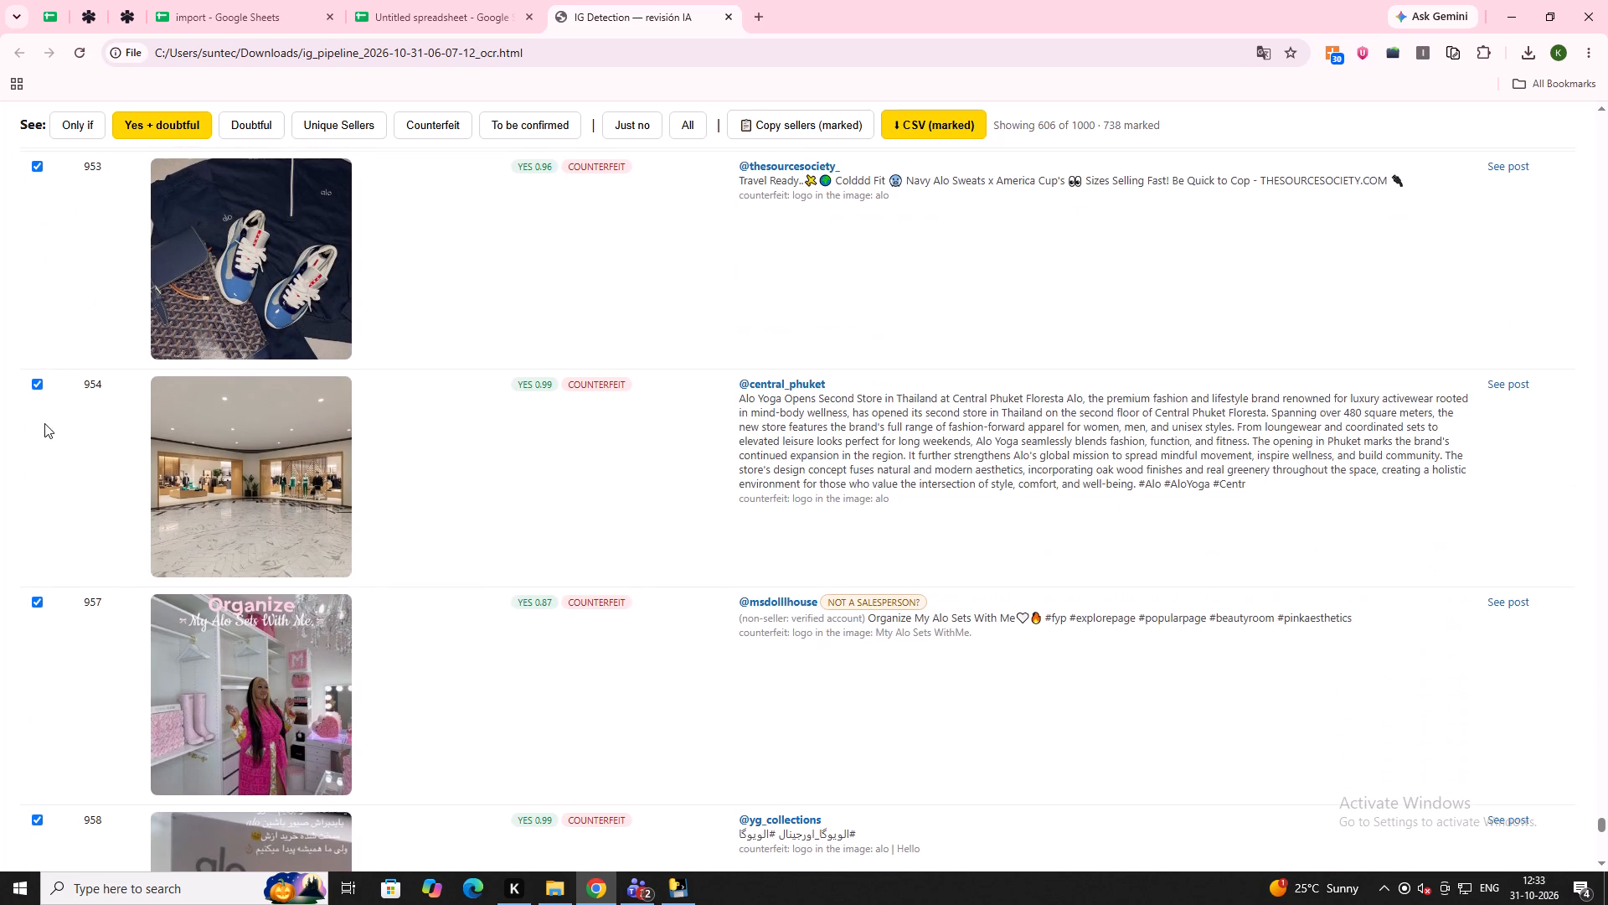
left_click(37, 392)
left_click(35, 381)
left_click(31, 597)
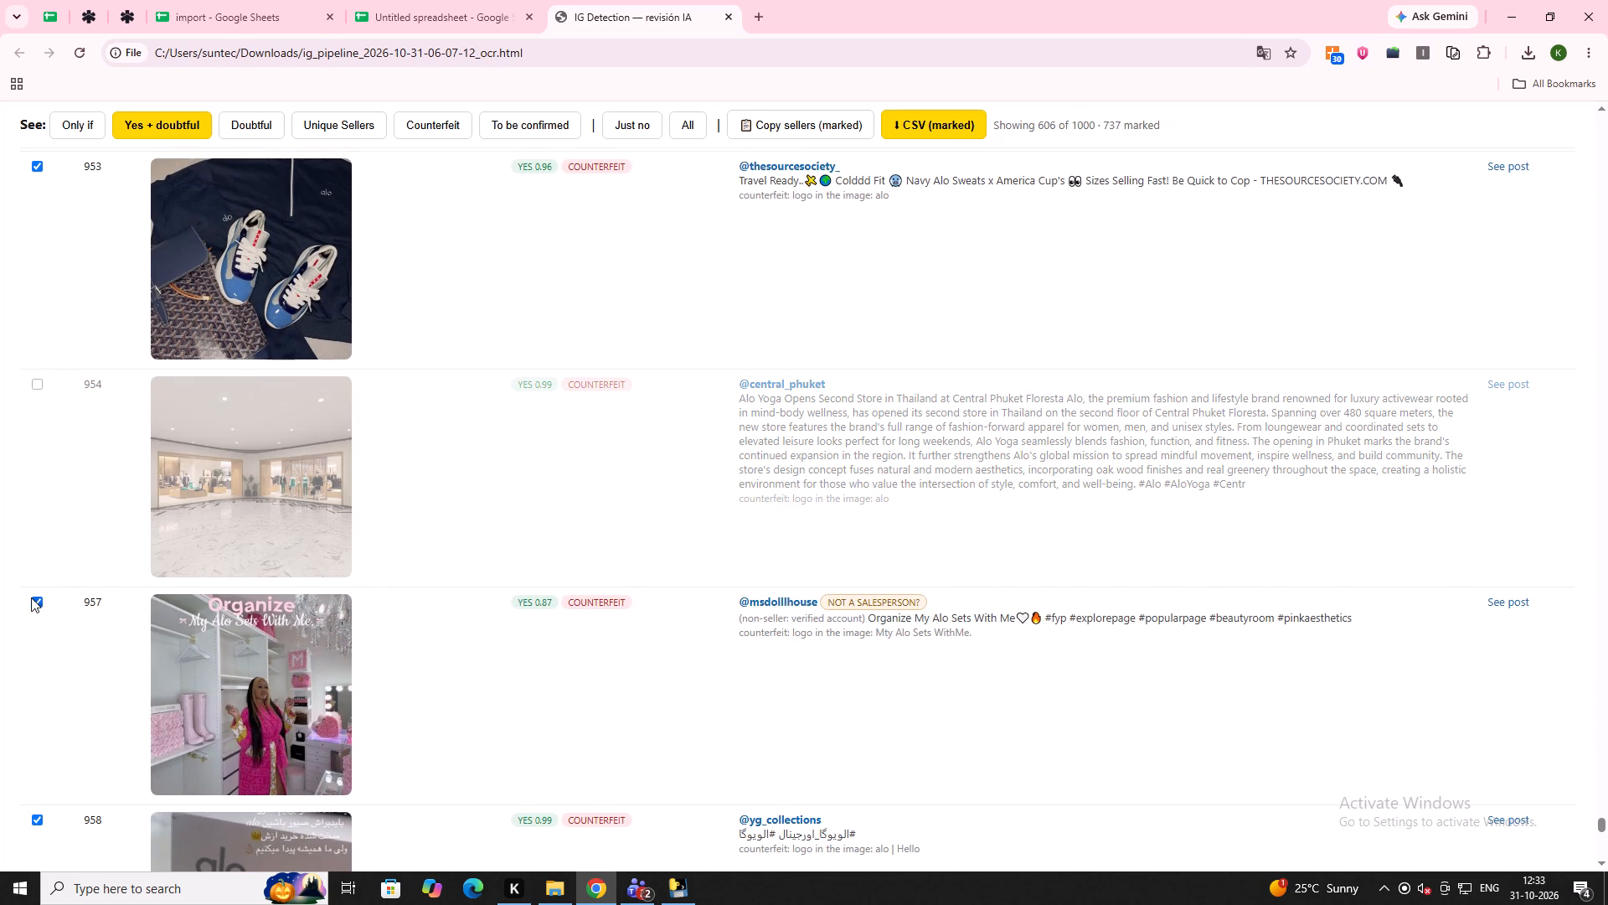
left_click(37, 599)
Untick listing 958, the Alo box-only post, listing 968, the personal shopper's storefront photo, and listing 971, the Houston Galleria personal shopping post.
scroll(37, 599, "down", 4)
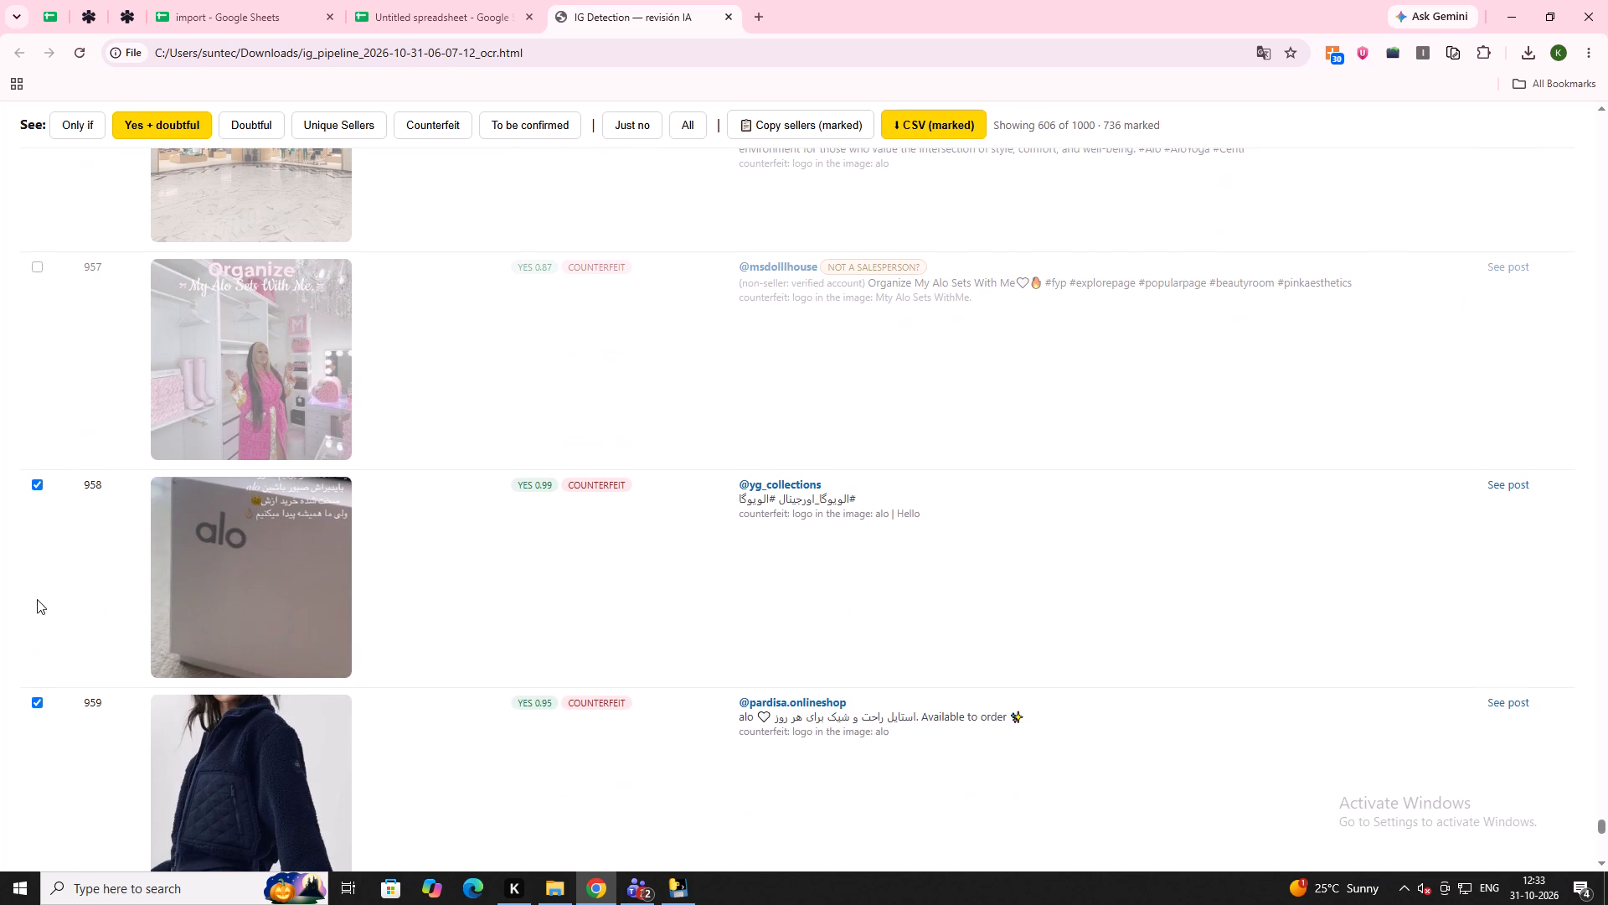
scroll(37, 599, "down", 4)
scroll(58, 516, "up", 1)
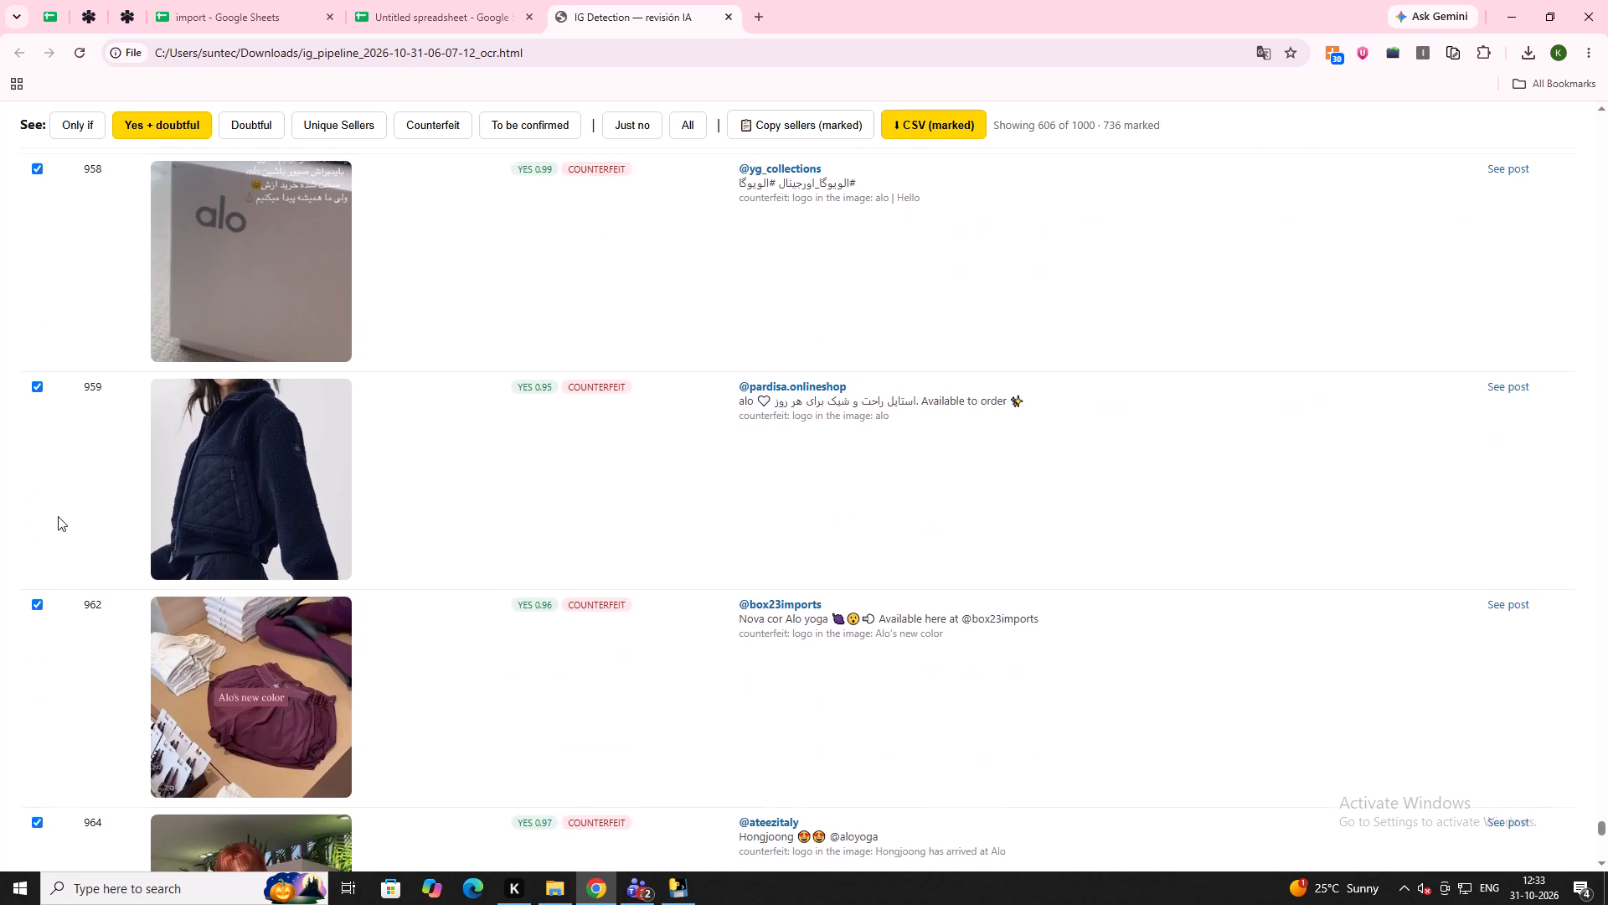
left_click(38, 232)
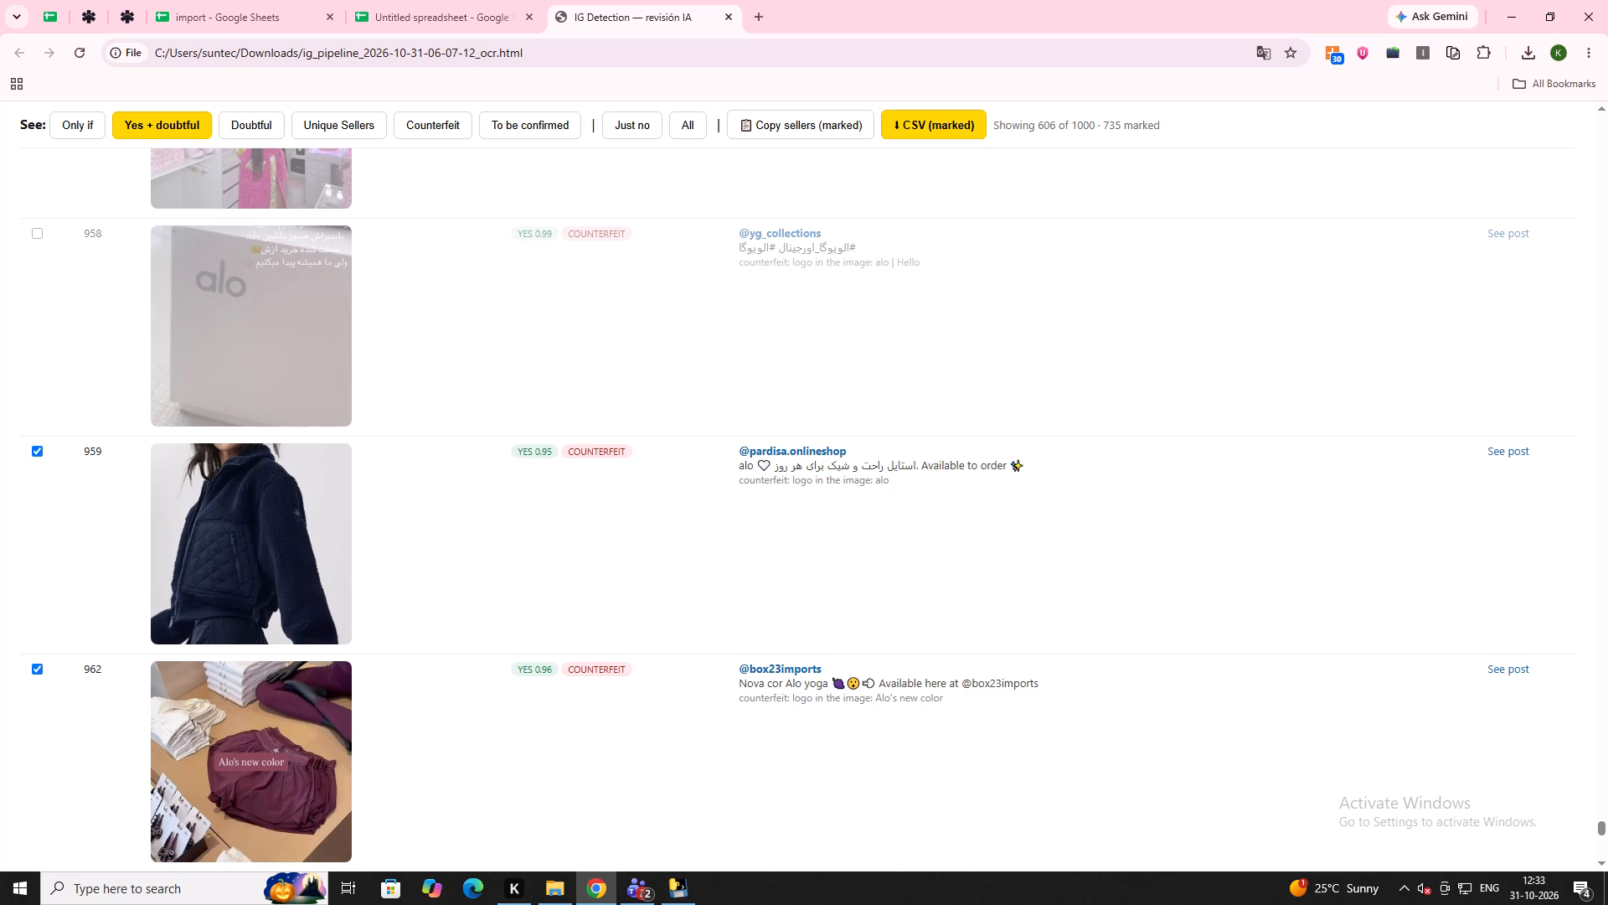
scroll(74, 383, "down", 3)
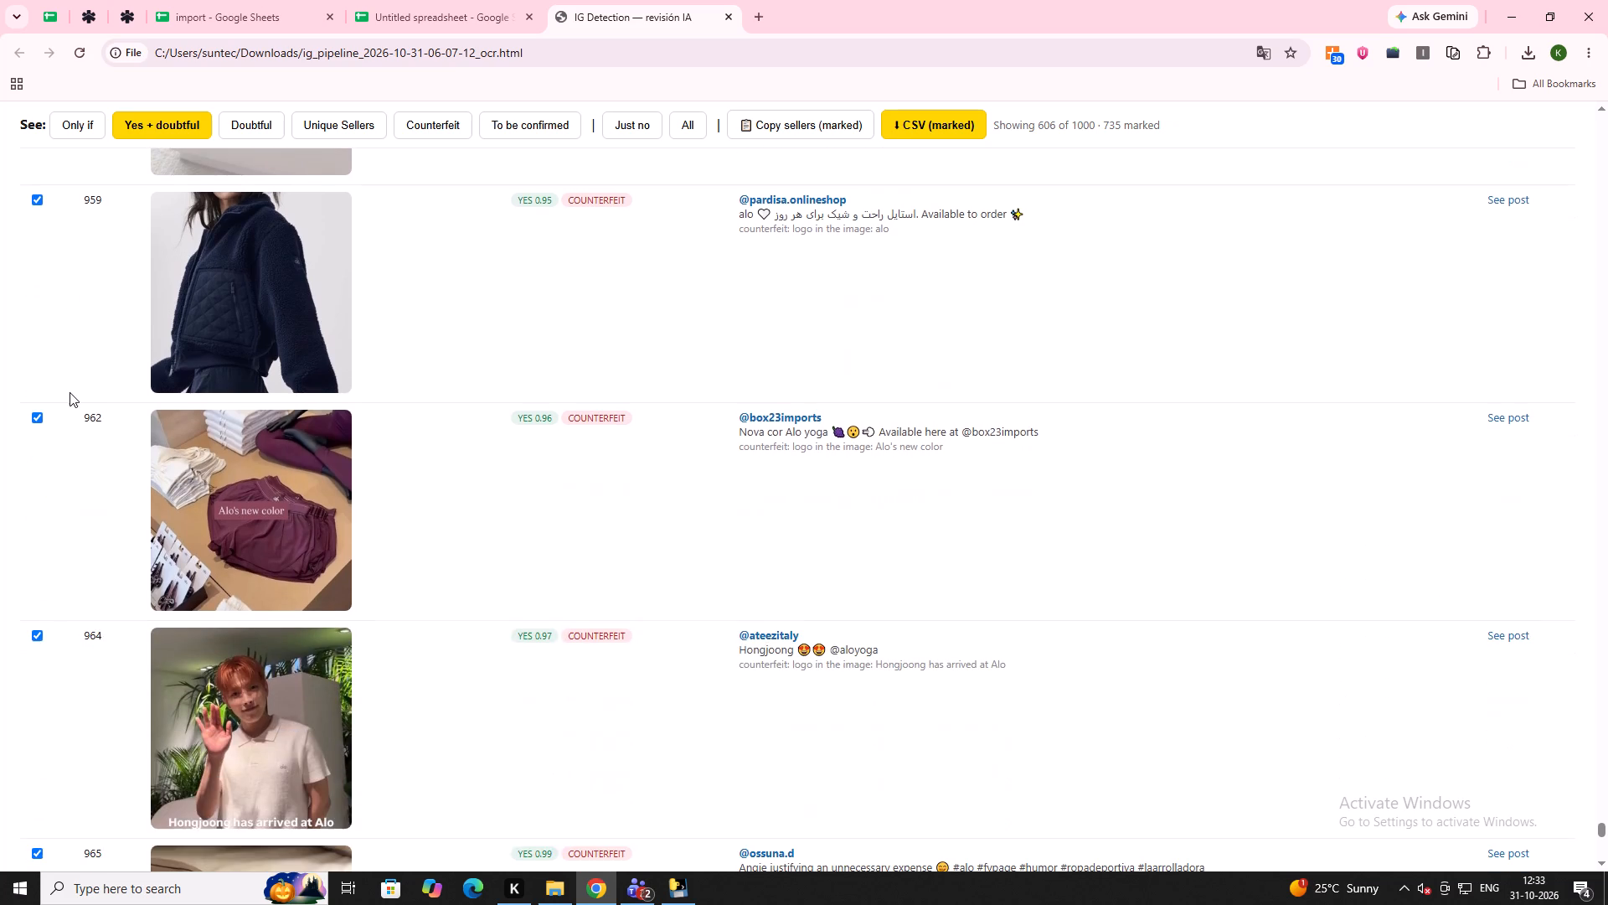
scroll(69, 392, "down", 4)
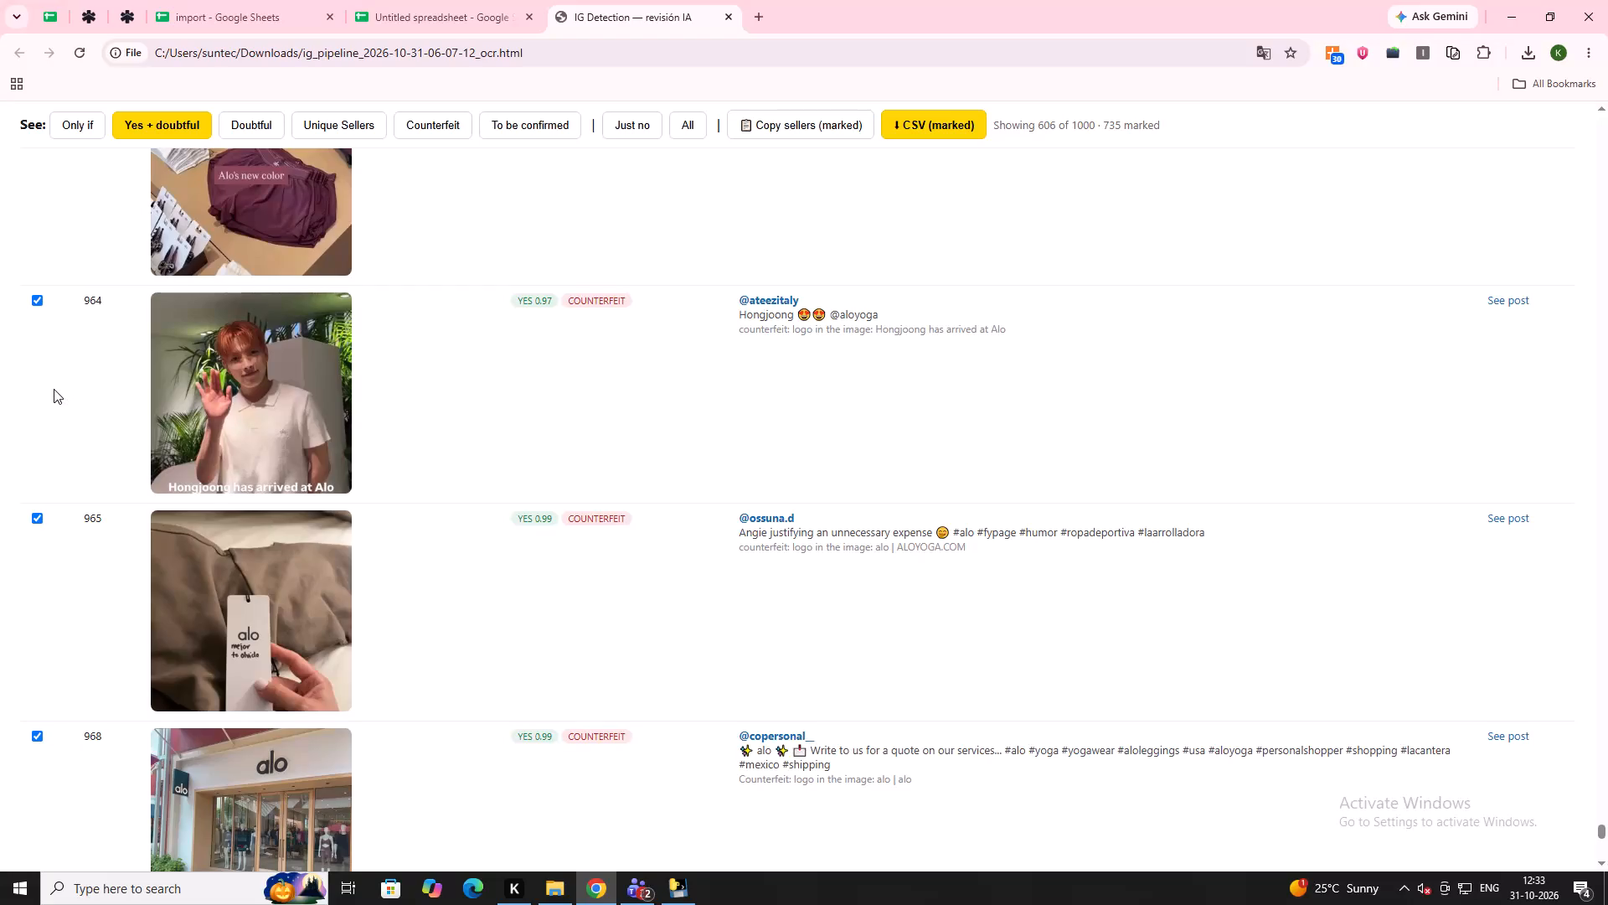
scroll(50, 389, "down", 3)
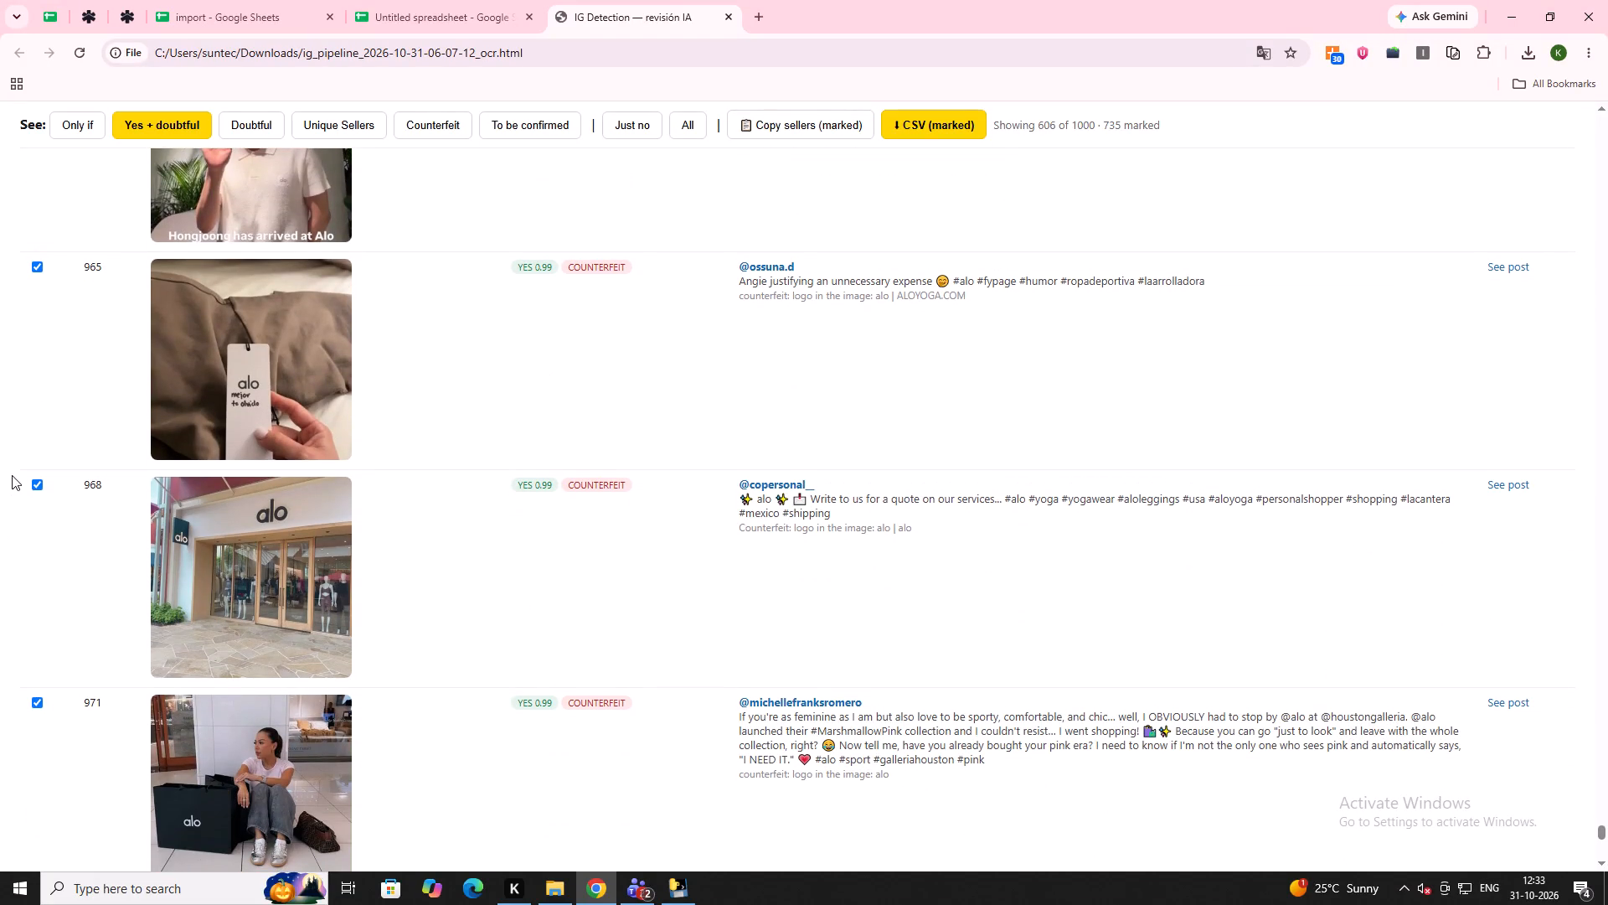
left_click(36, 484)
scroll(36, 484, "down", 4)
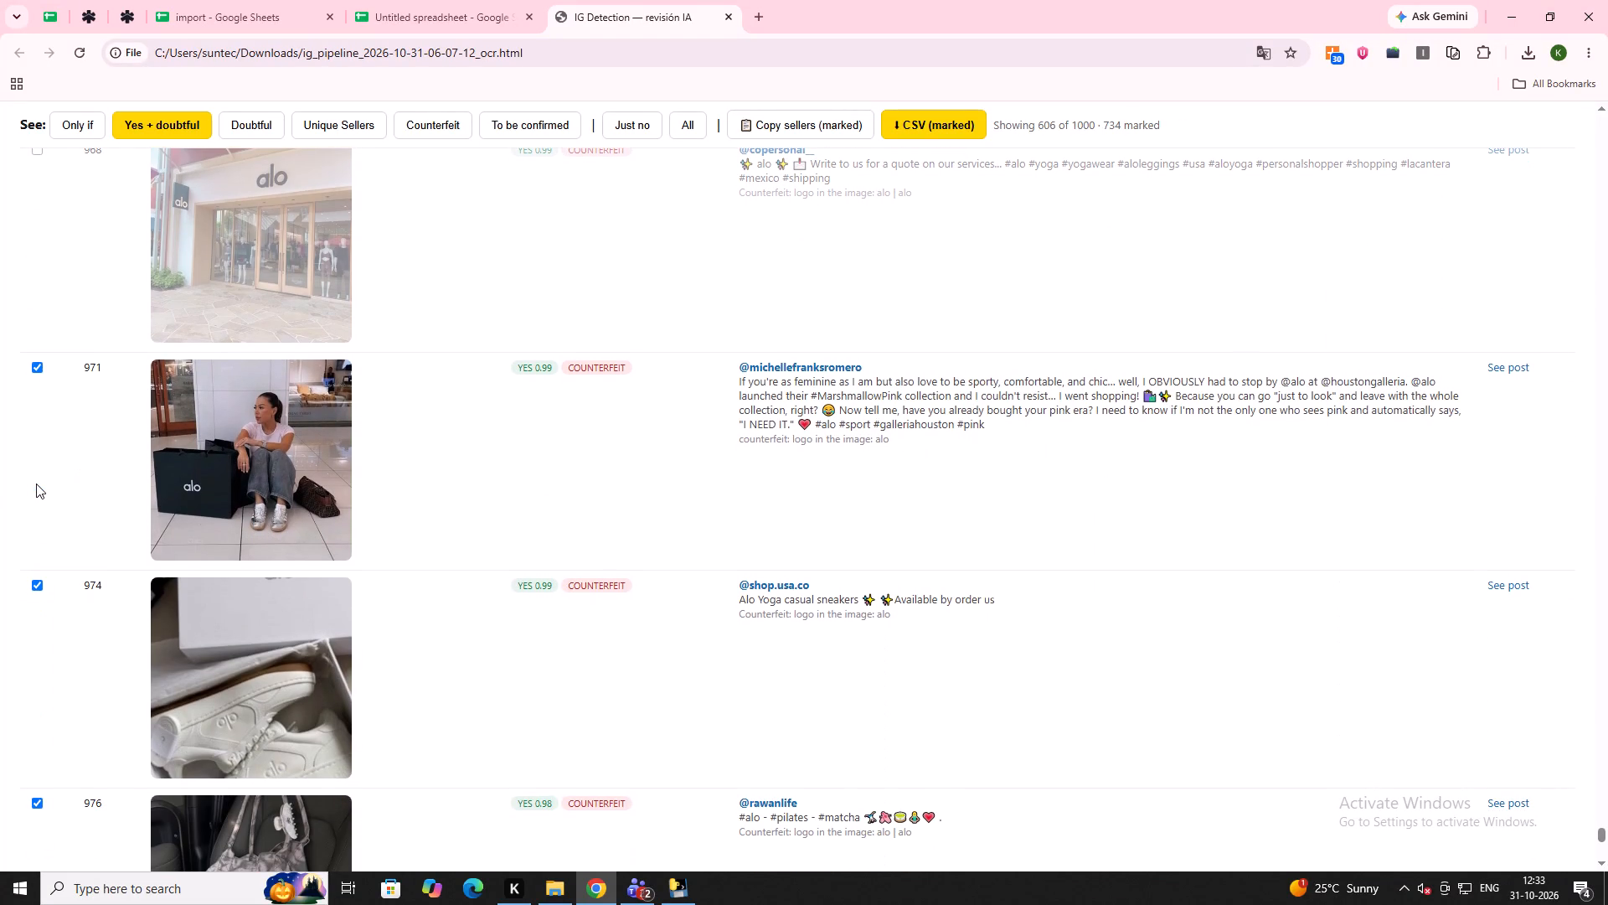
left_click(38, 370)
Review the listings after 971 and untick listing 977, the verified non-seller's white jackets, and listing 986, the Lululemon versus Alo commentary video.
scroll(38, 370, "down", 4)
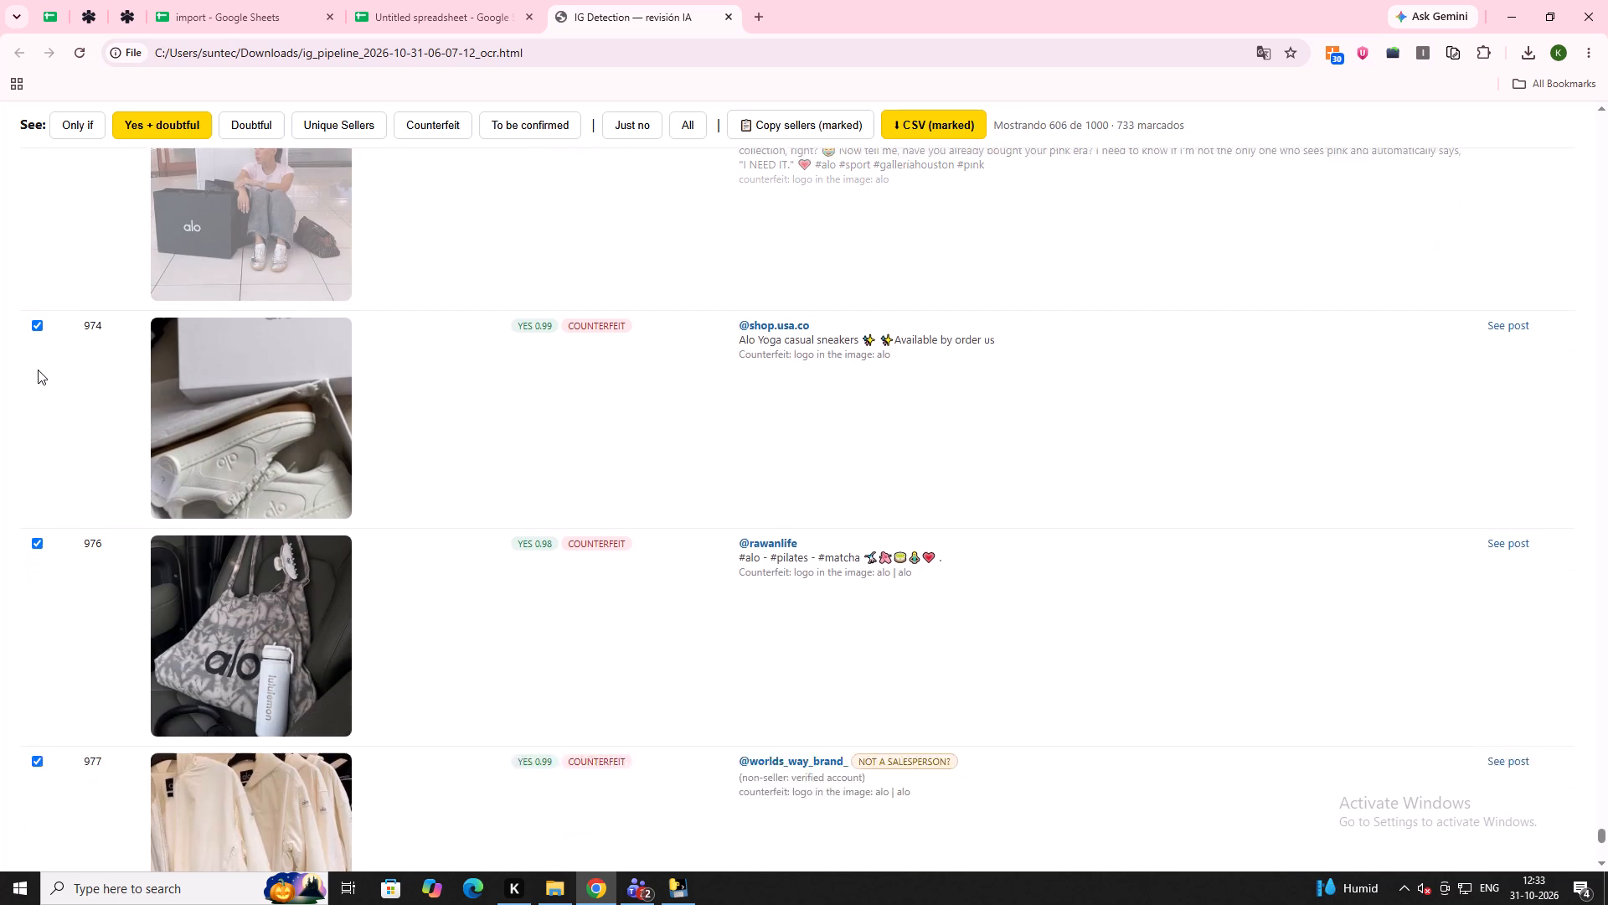
scroll(38, 370, "down", 2)
left_click(37, 520)
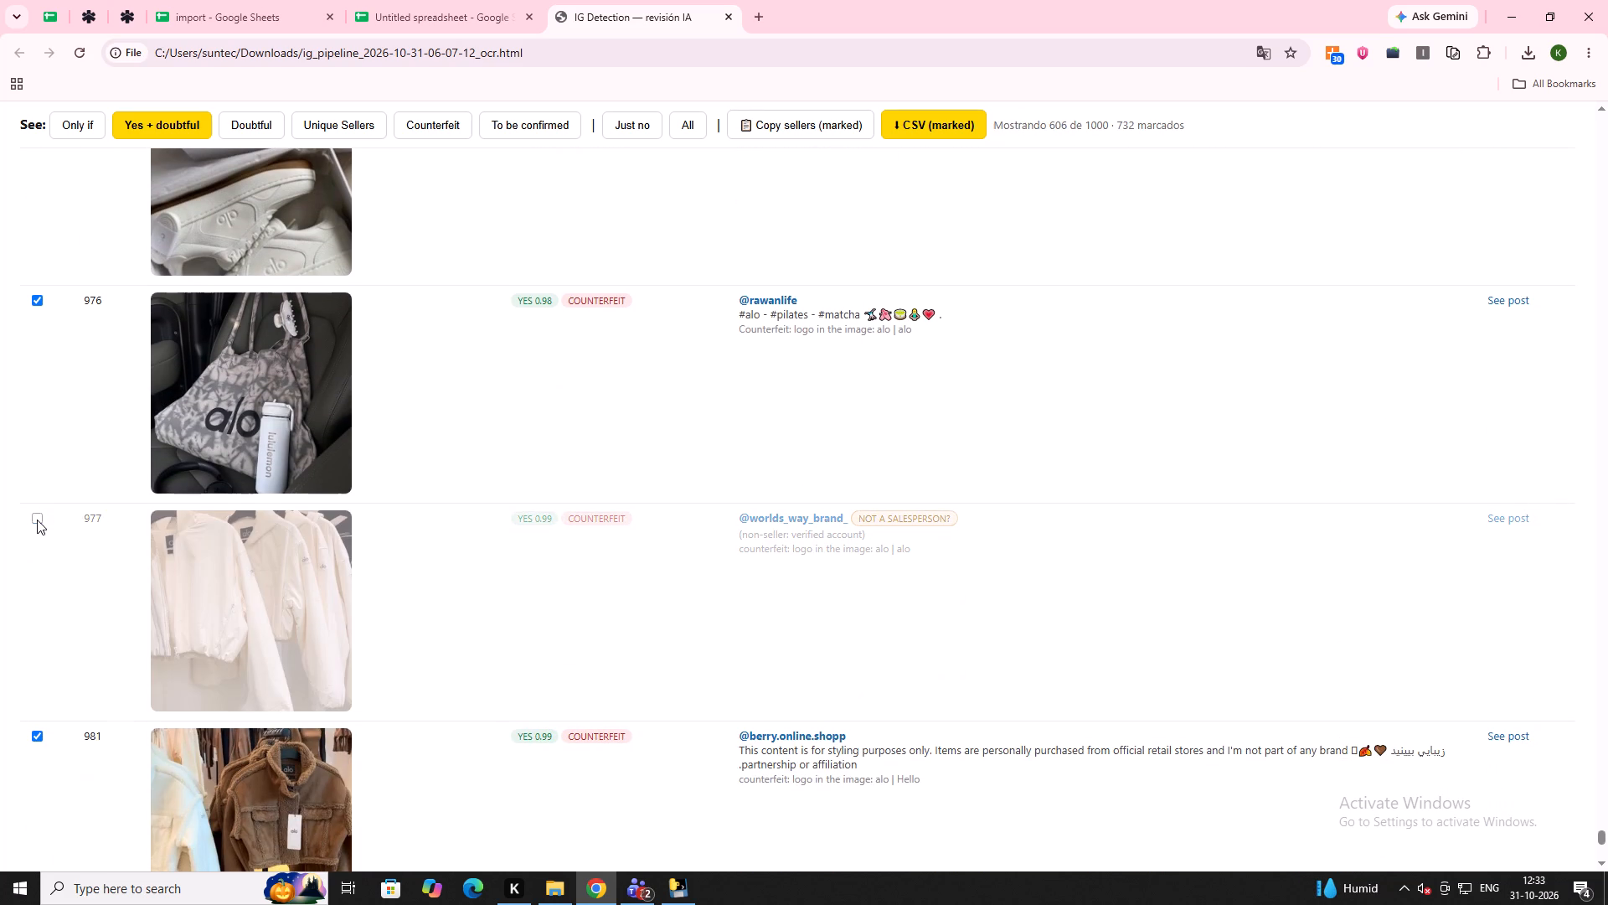
scroll(37, 520, "down", 2)
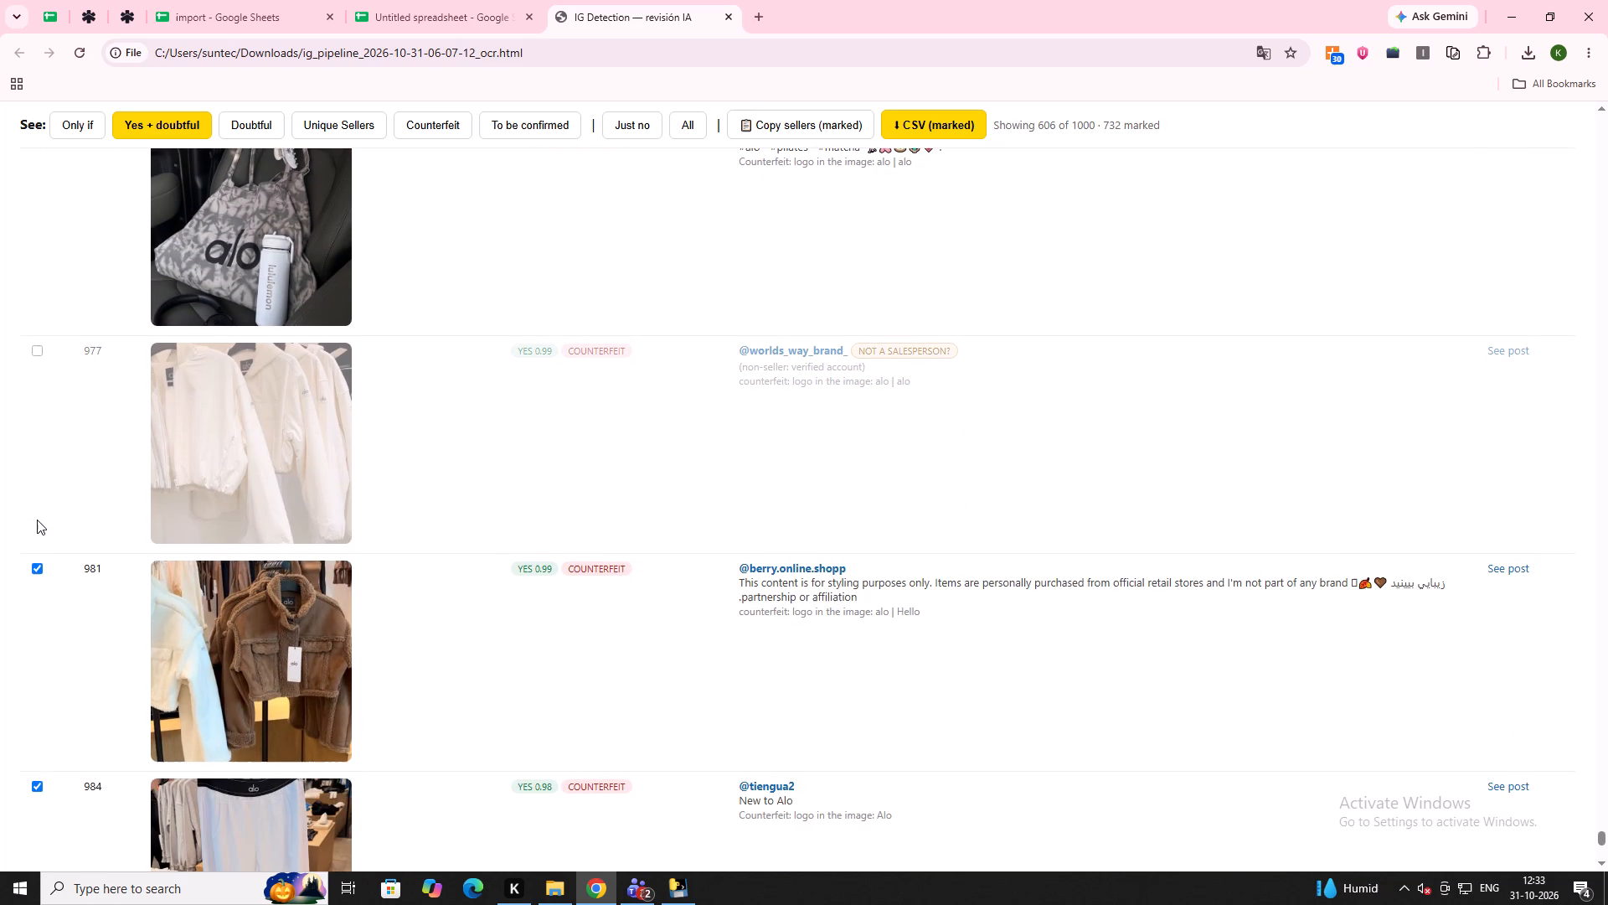
scroll(37, 520, "down", 5)
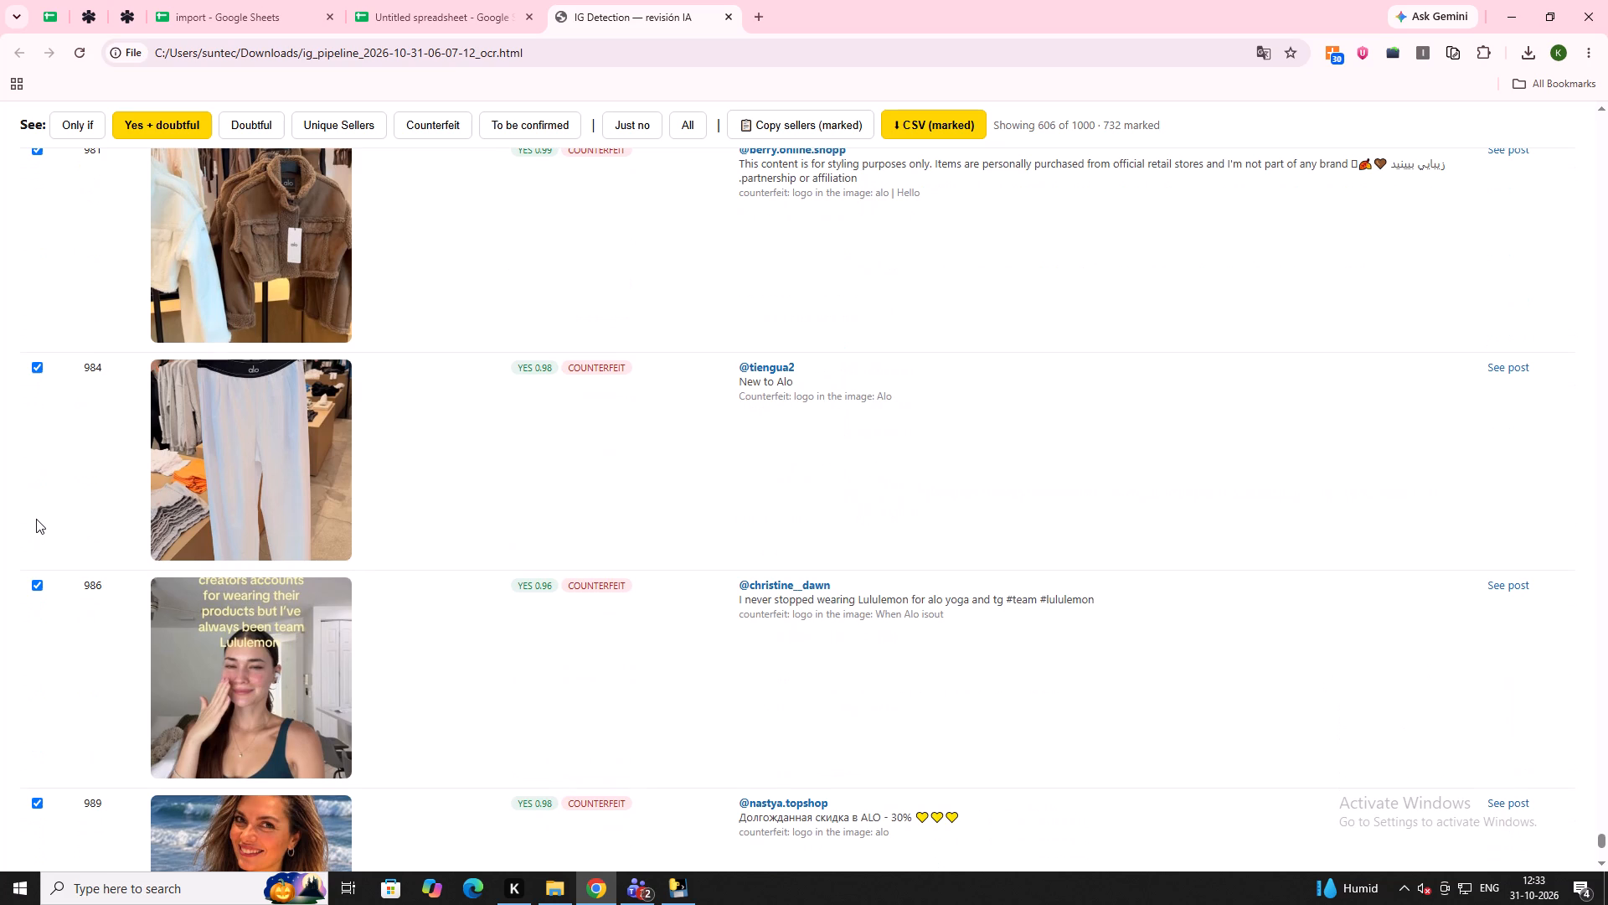
scroll(36, 519, "down", 2)
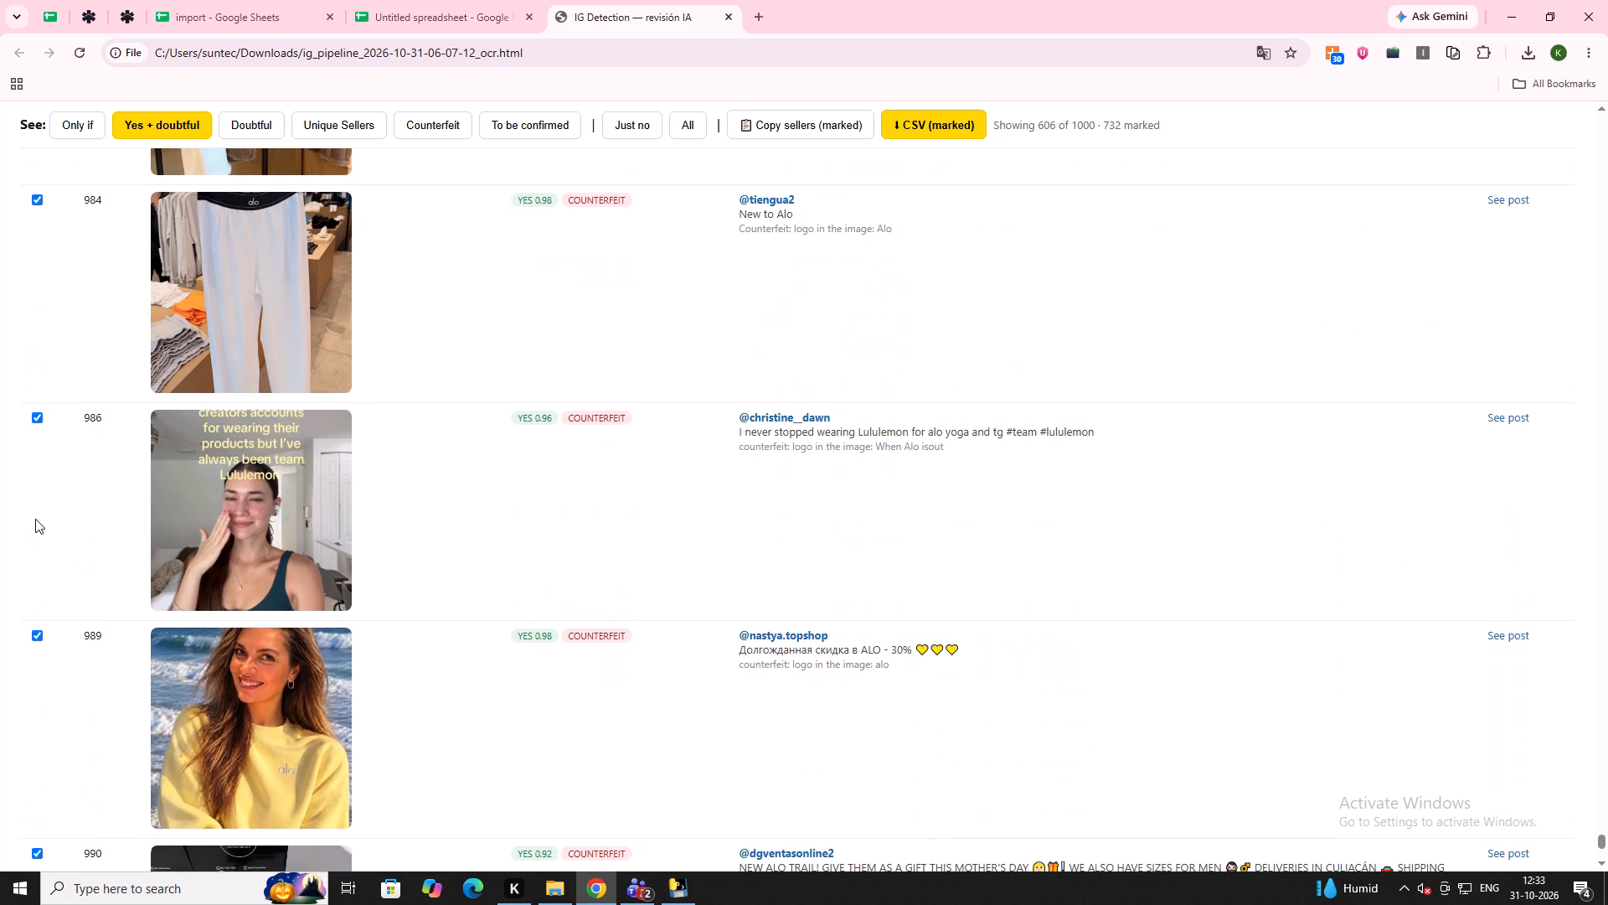
scroll(18, 535, "down", 1)
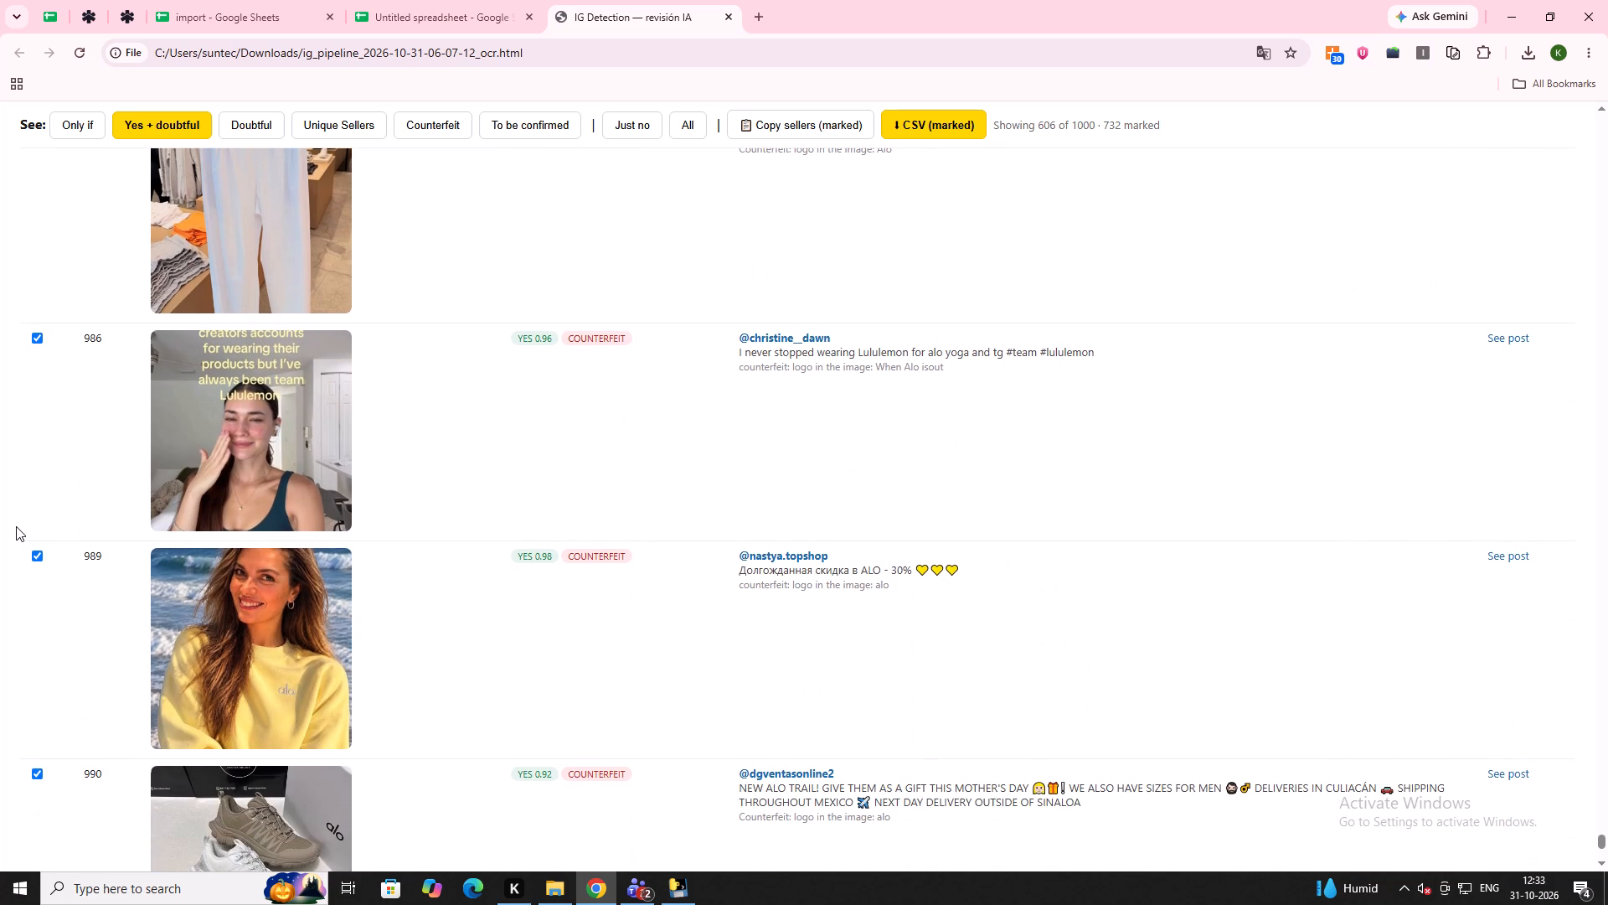
left_click(33, 328)
left_click(40, 336)
left_click(40, 336)
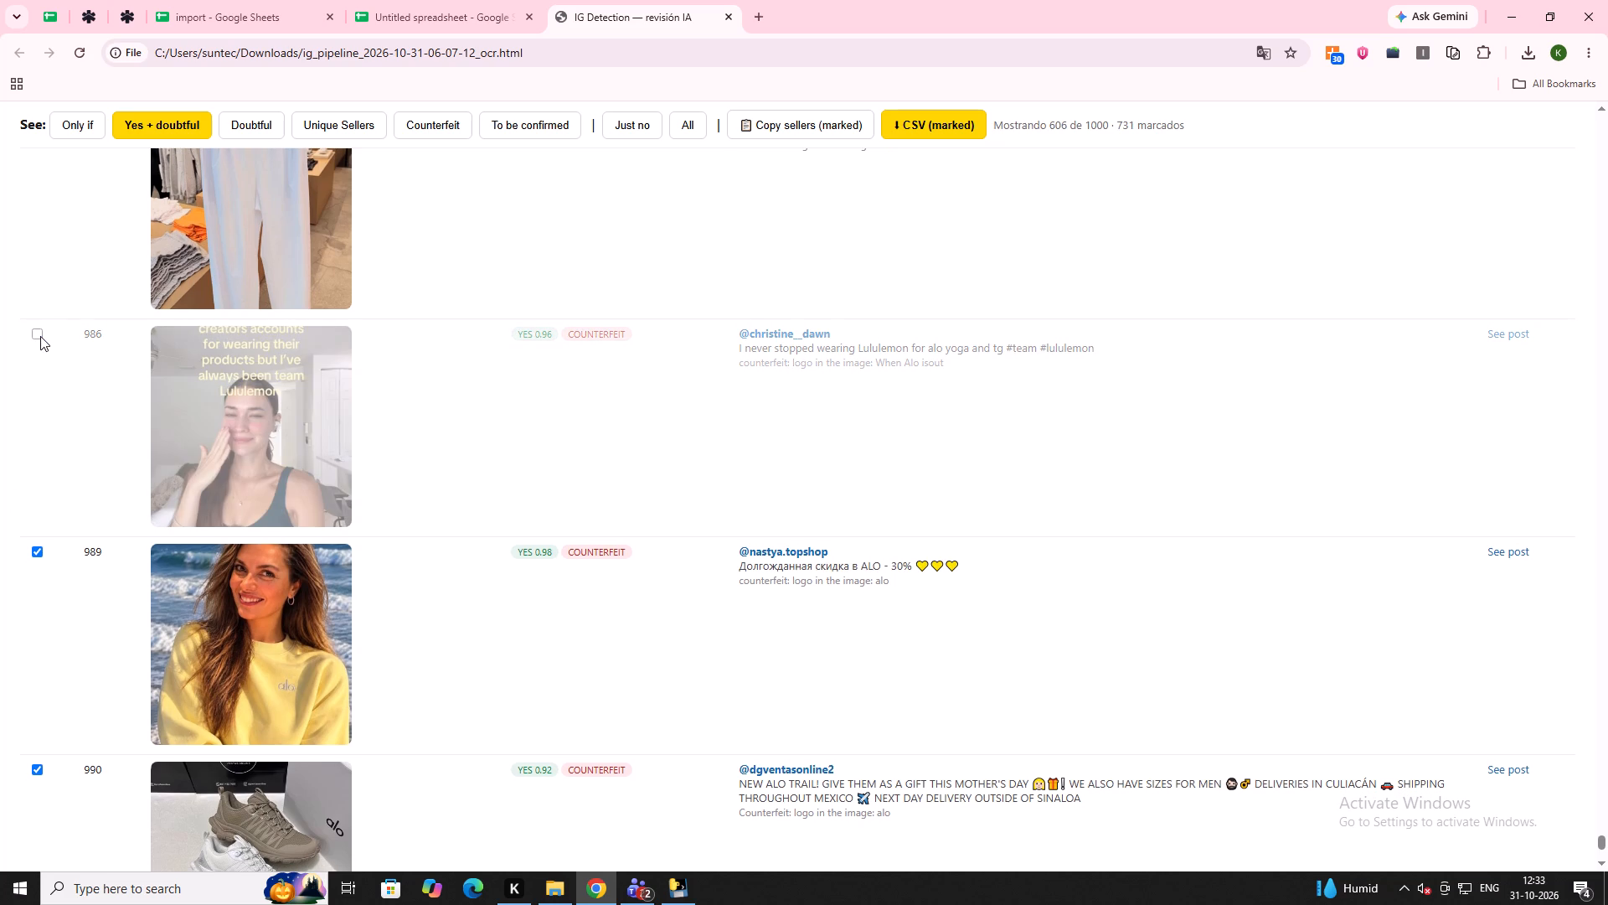
Untick listing 993, the post without a visible product, listing 994, the verified non-seller's ALO HQ tour, and listing 1000, the Colombia store project.
scroll(40, 344, "down", 11)
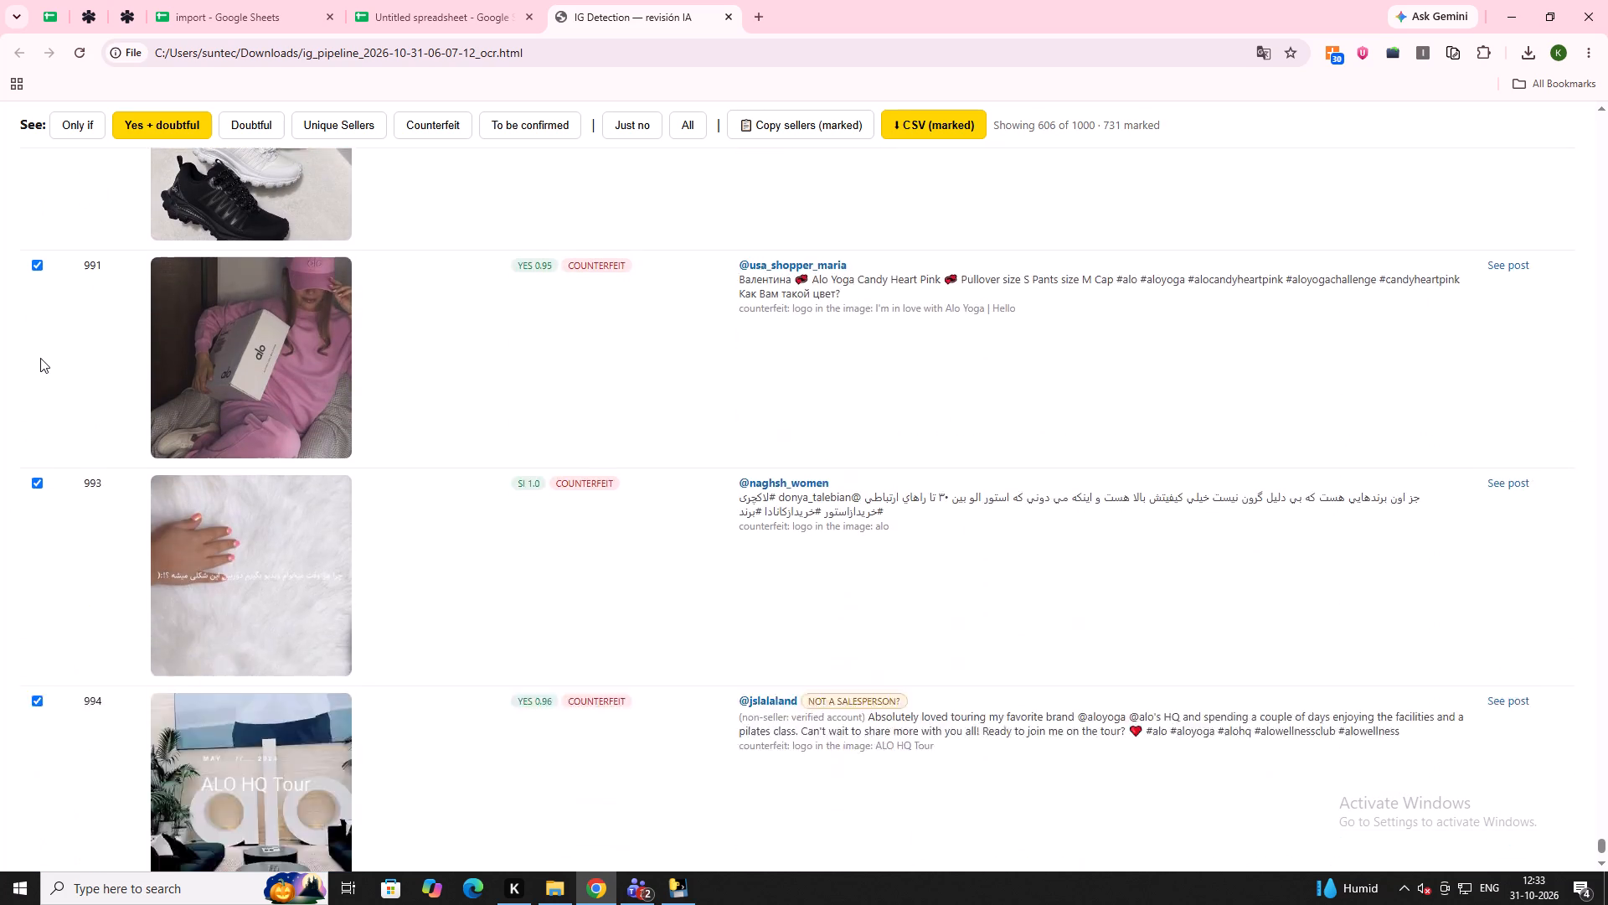
left_click(36, 287)
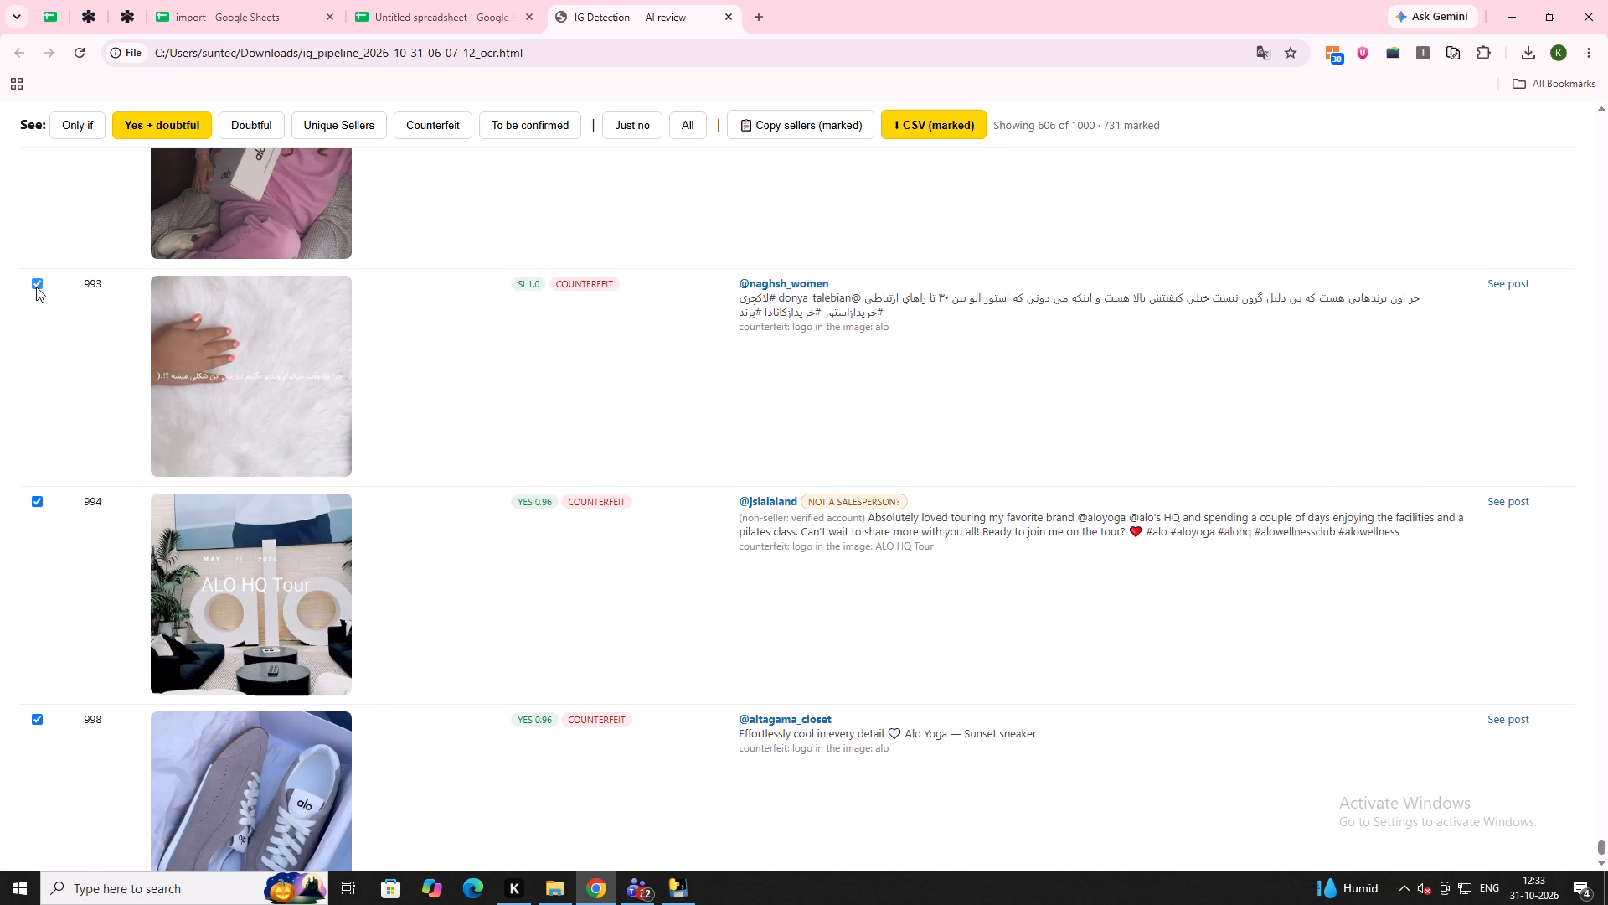
left_click(40, 507)
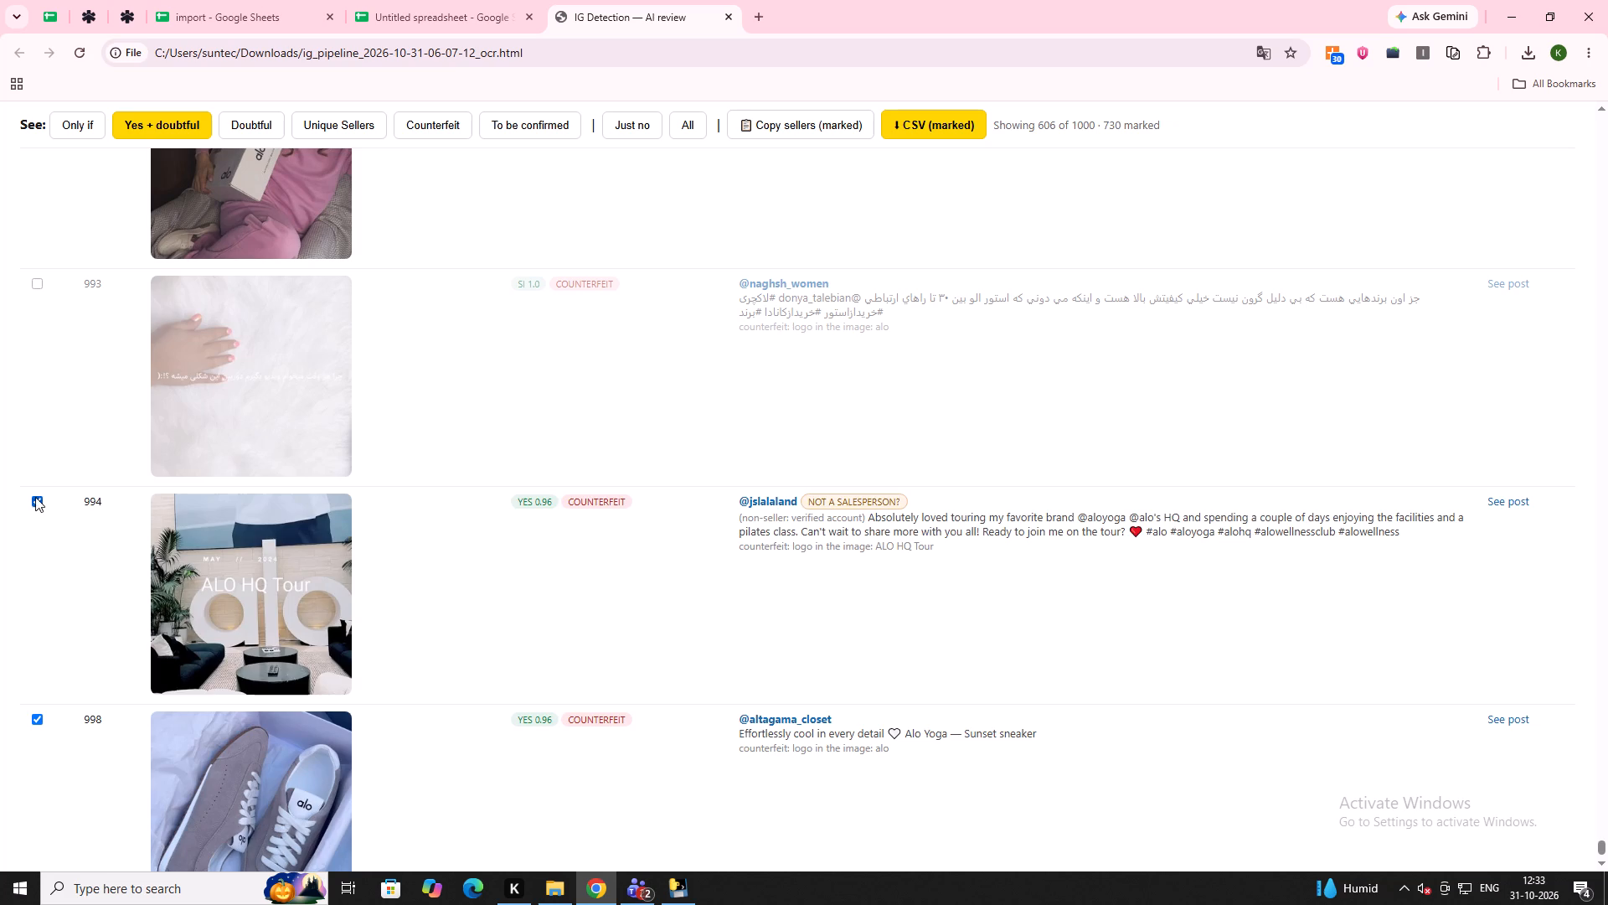
left_click(35, 497)
scroll(35, 497, "up", 4)
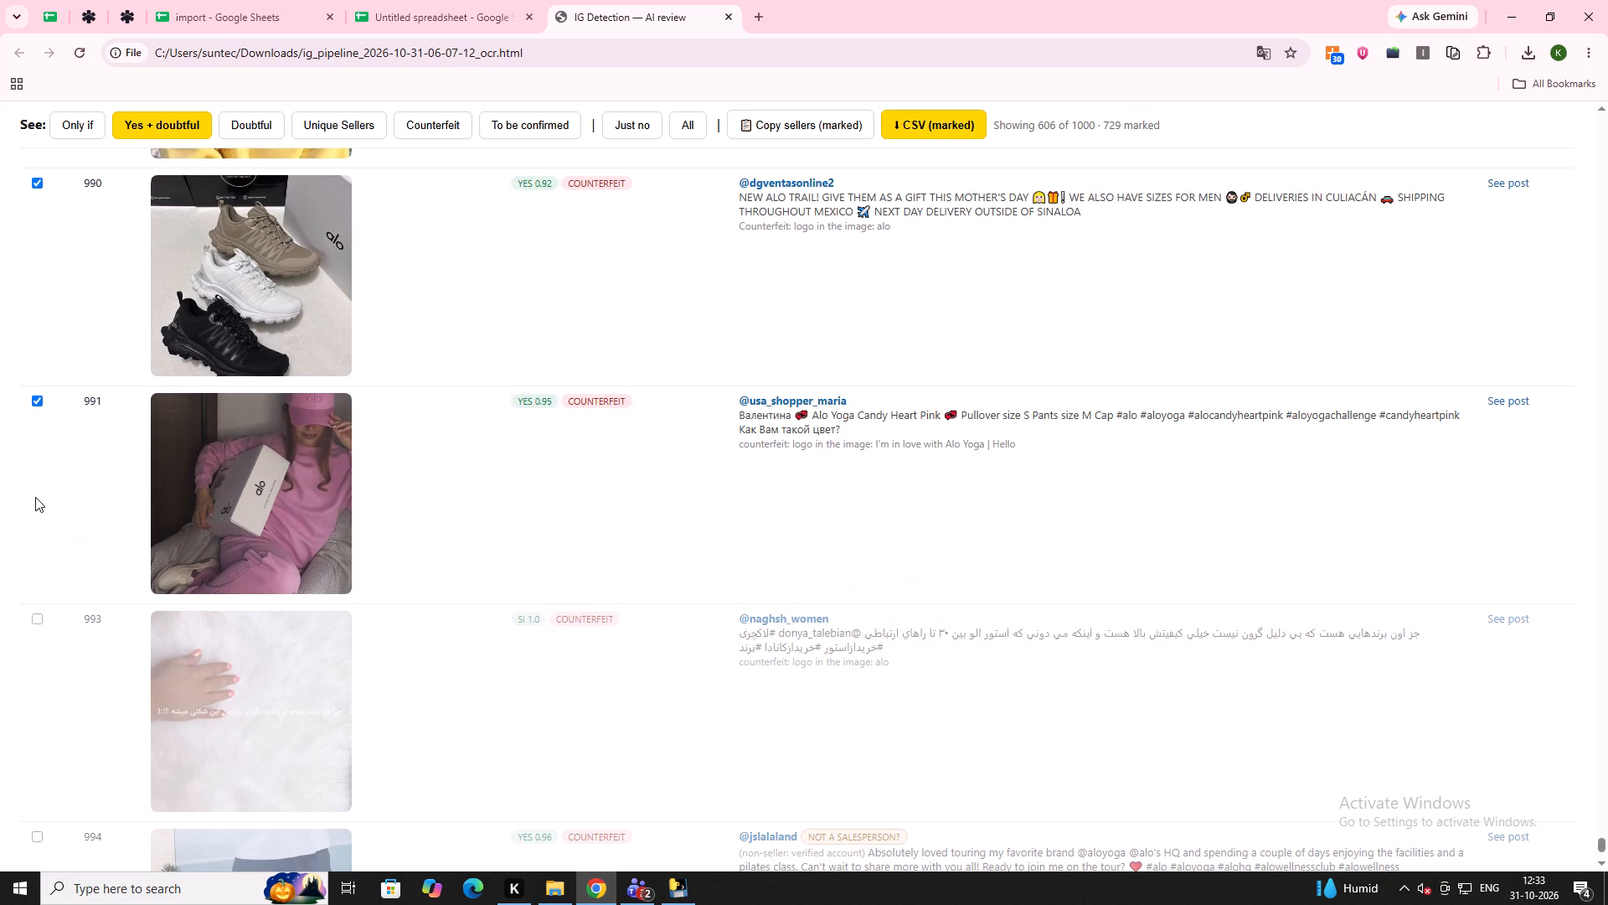
scroll(35, 497, "down", 10)
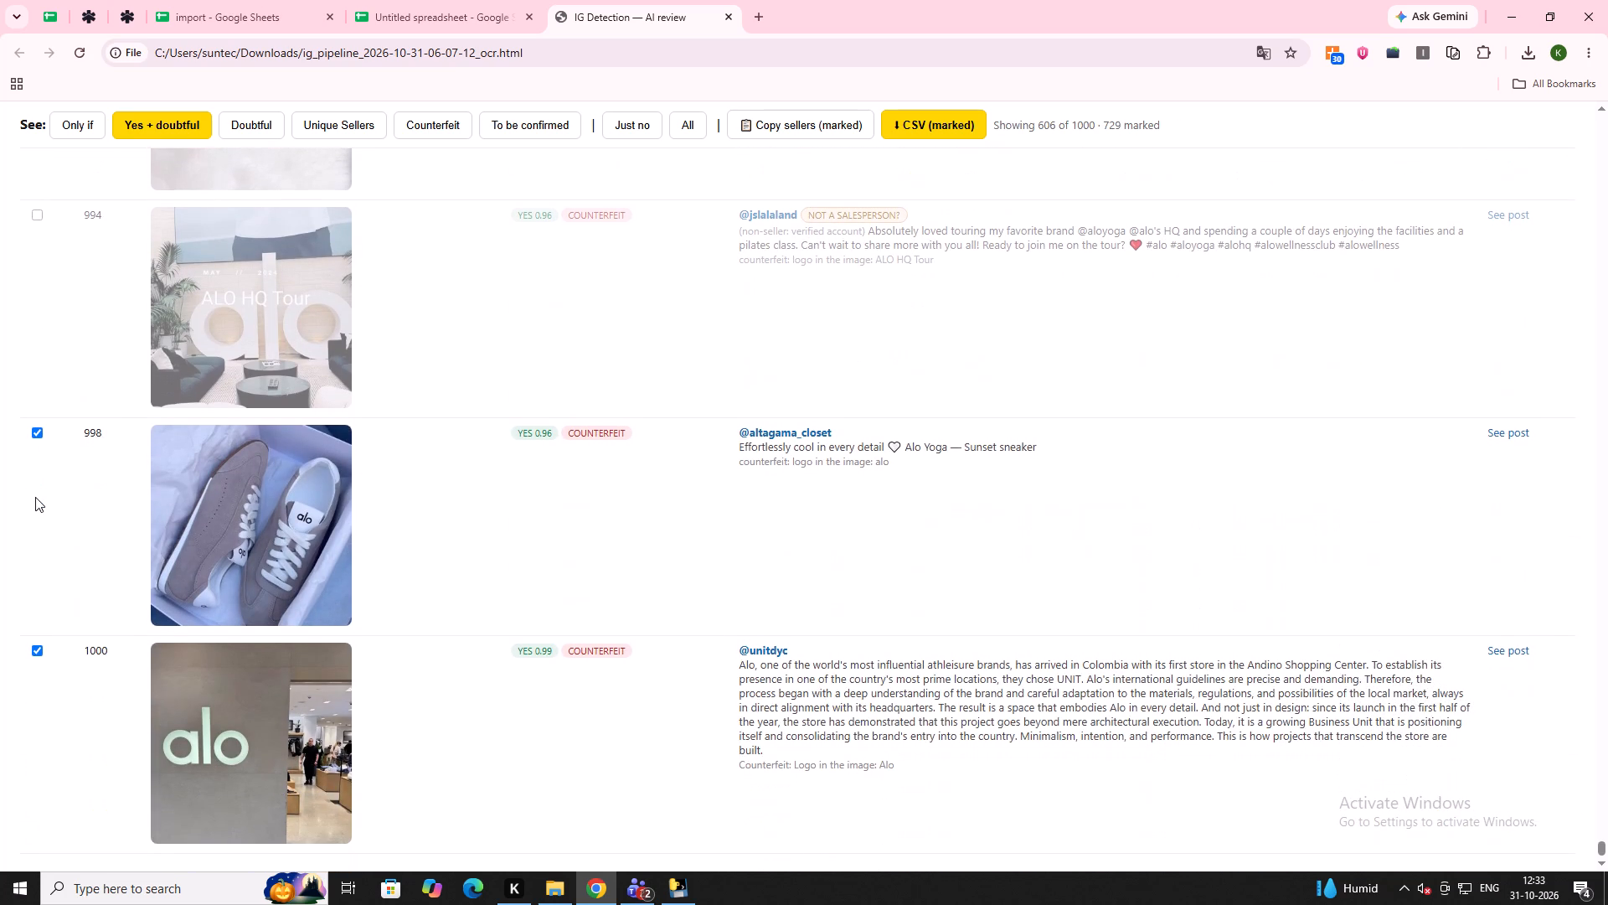
scroll(35, 497, "down", 5)
left_click(39, 650)
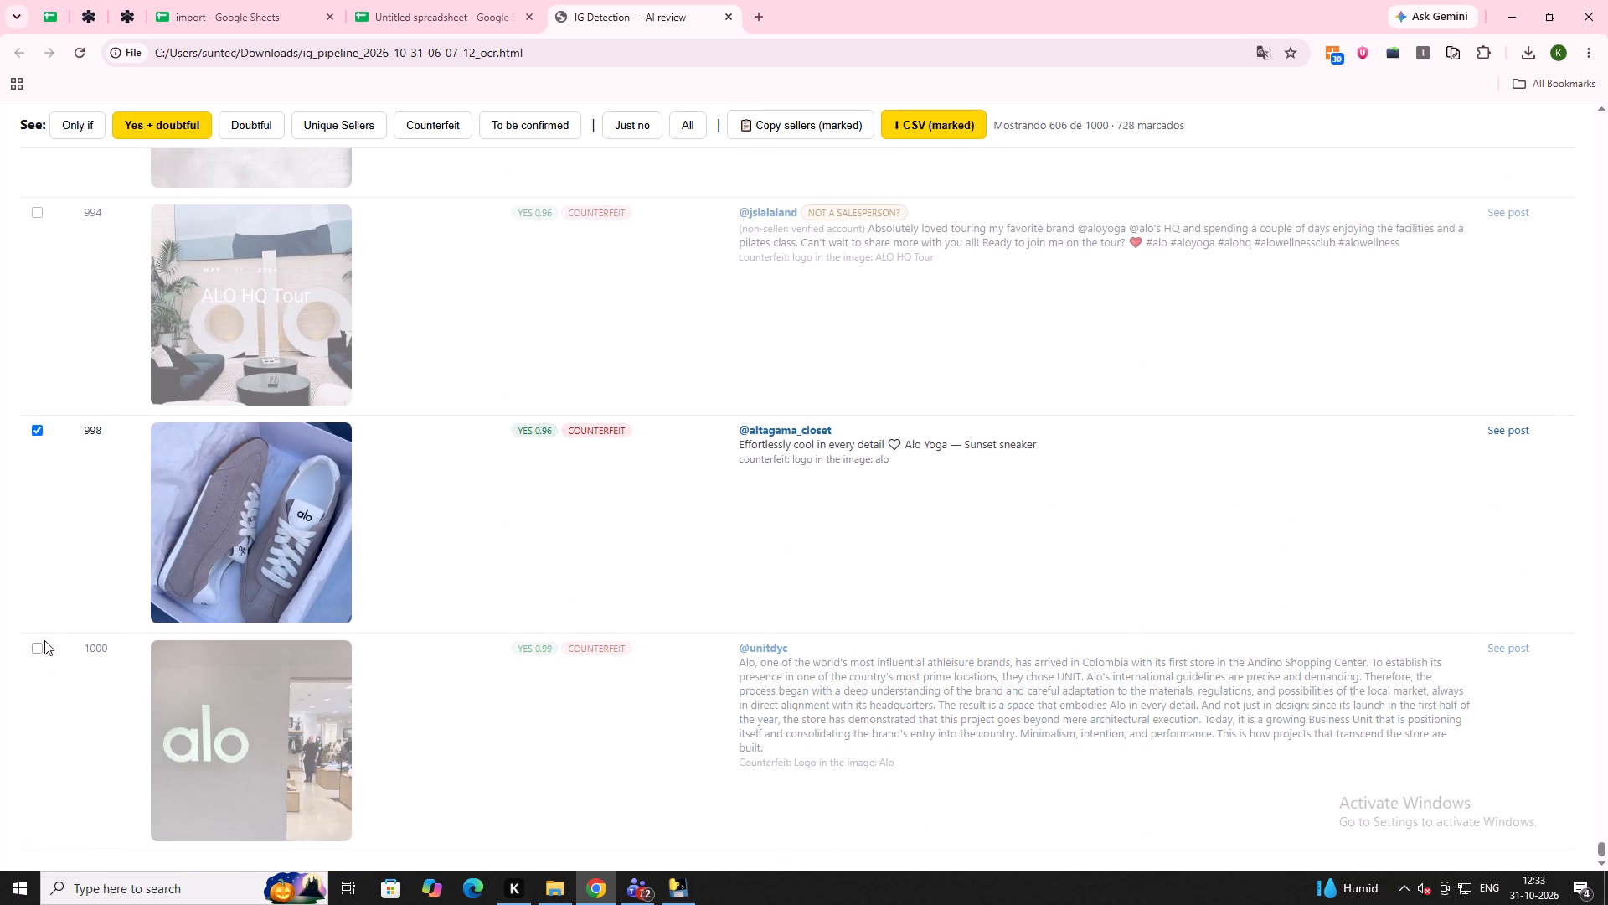
Export the marked listings as a CSV file.
left_click(457, 127)
left_click(951, 121)
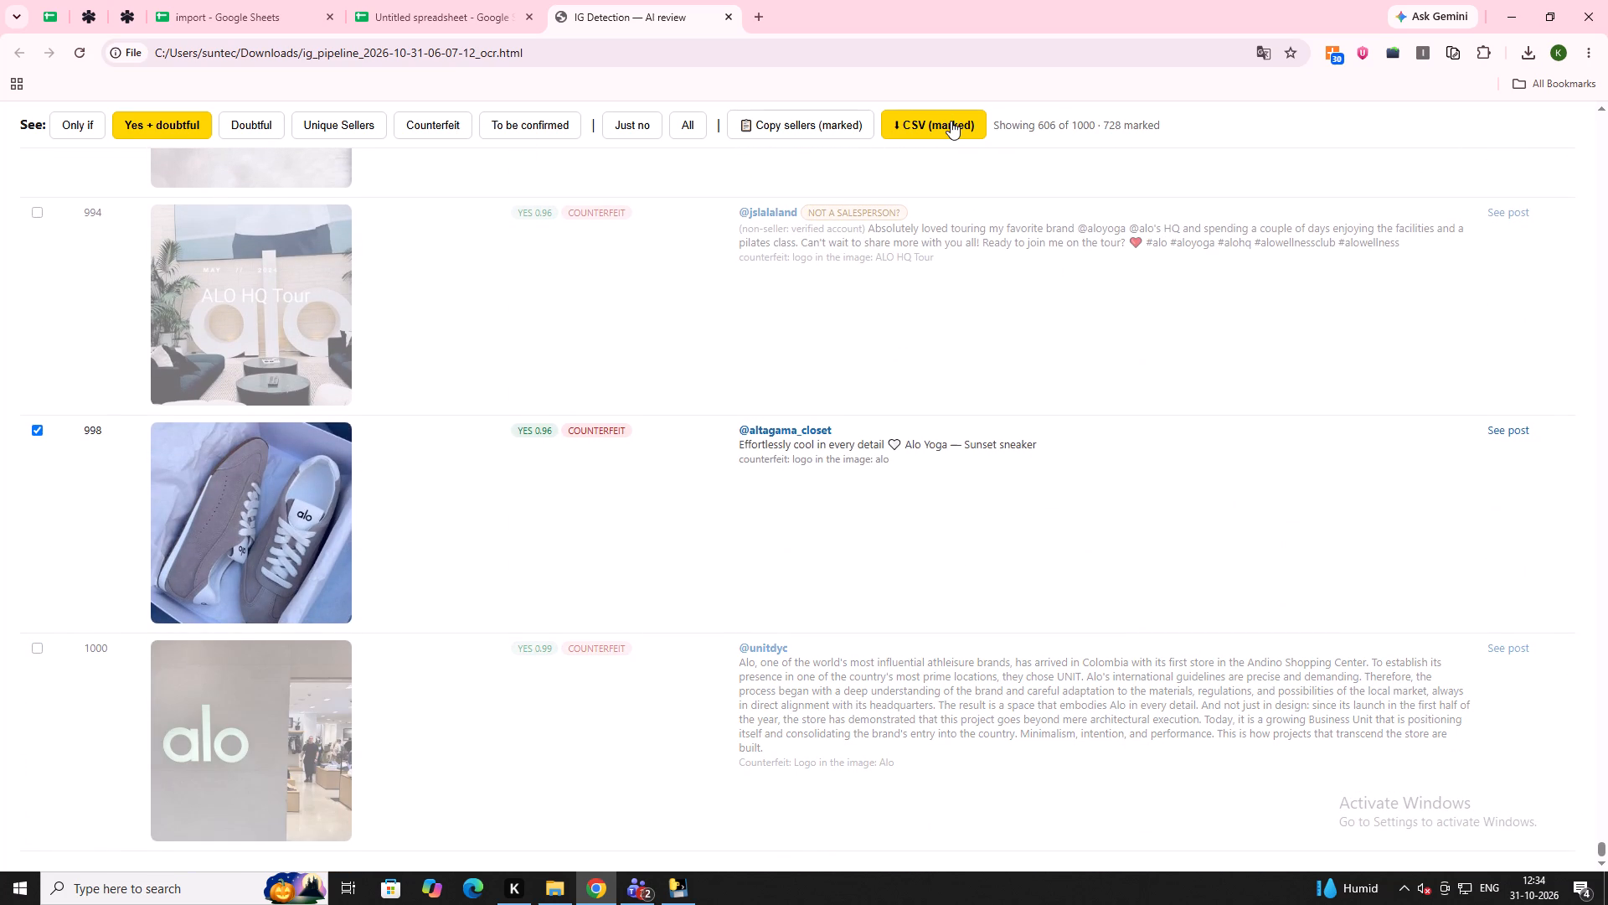
In the import spreadsheet, upload ig_ia_revisado (20).csv from Downloads and import it as a new sheet.
left_click(200, 0)
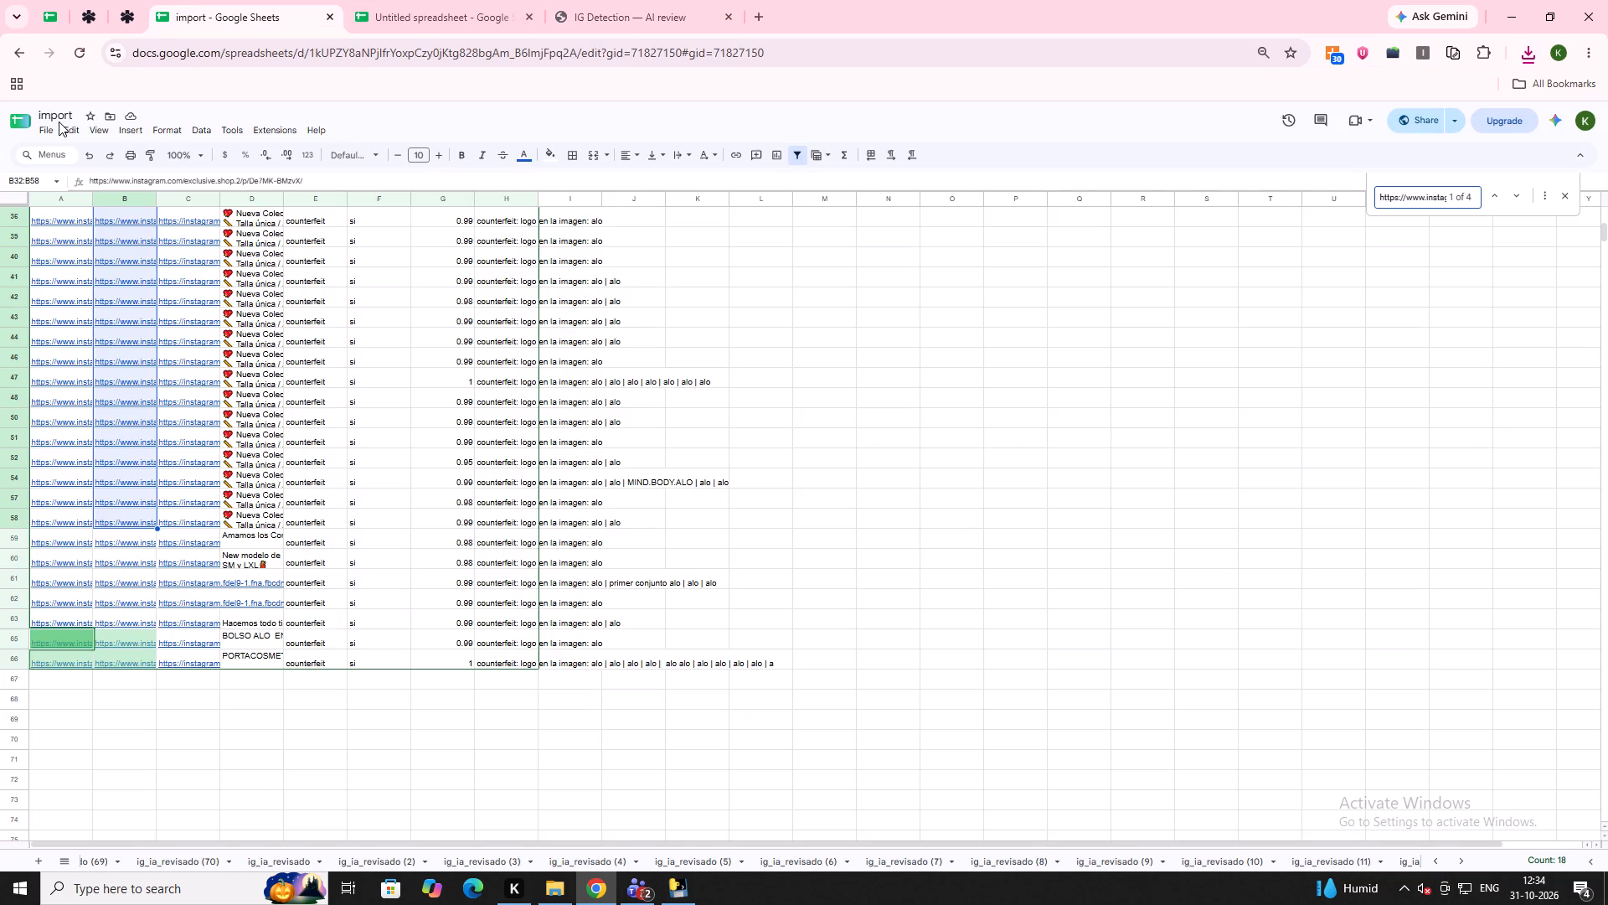
left_click(46, 123)
left_click(56, 186)
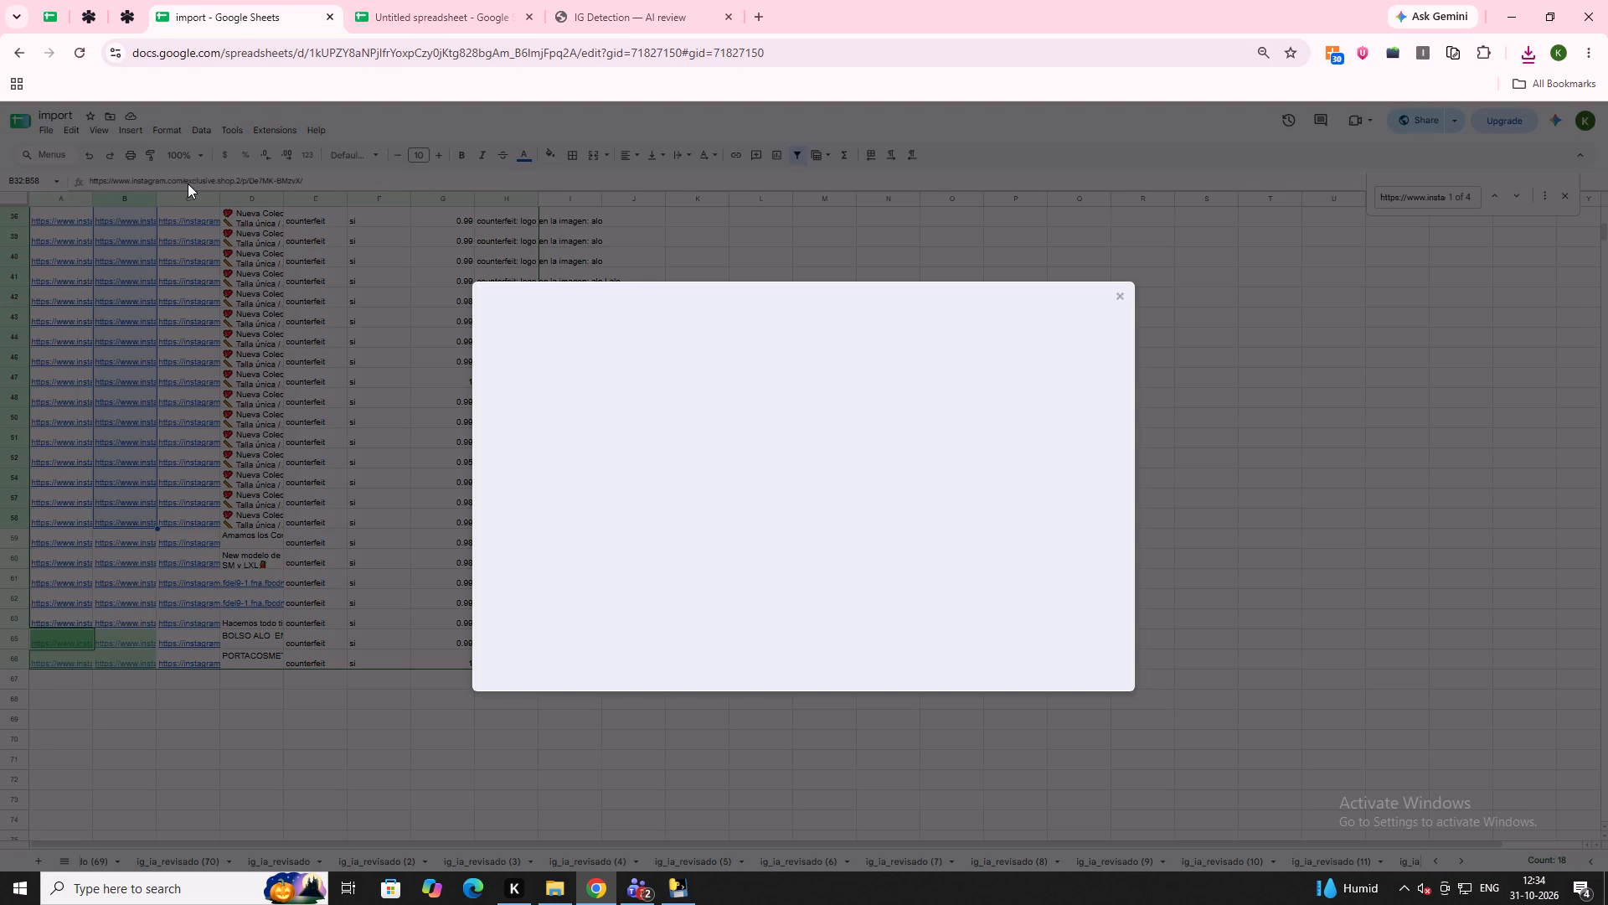
left_click(683, 335)
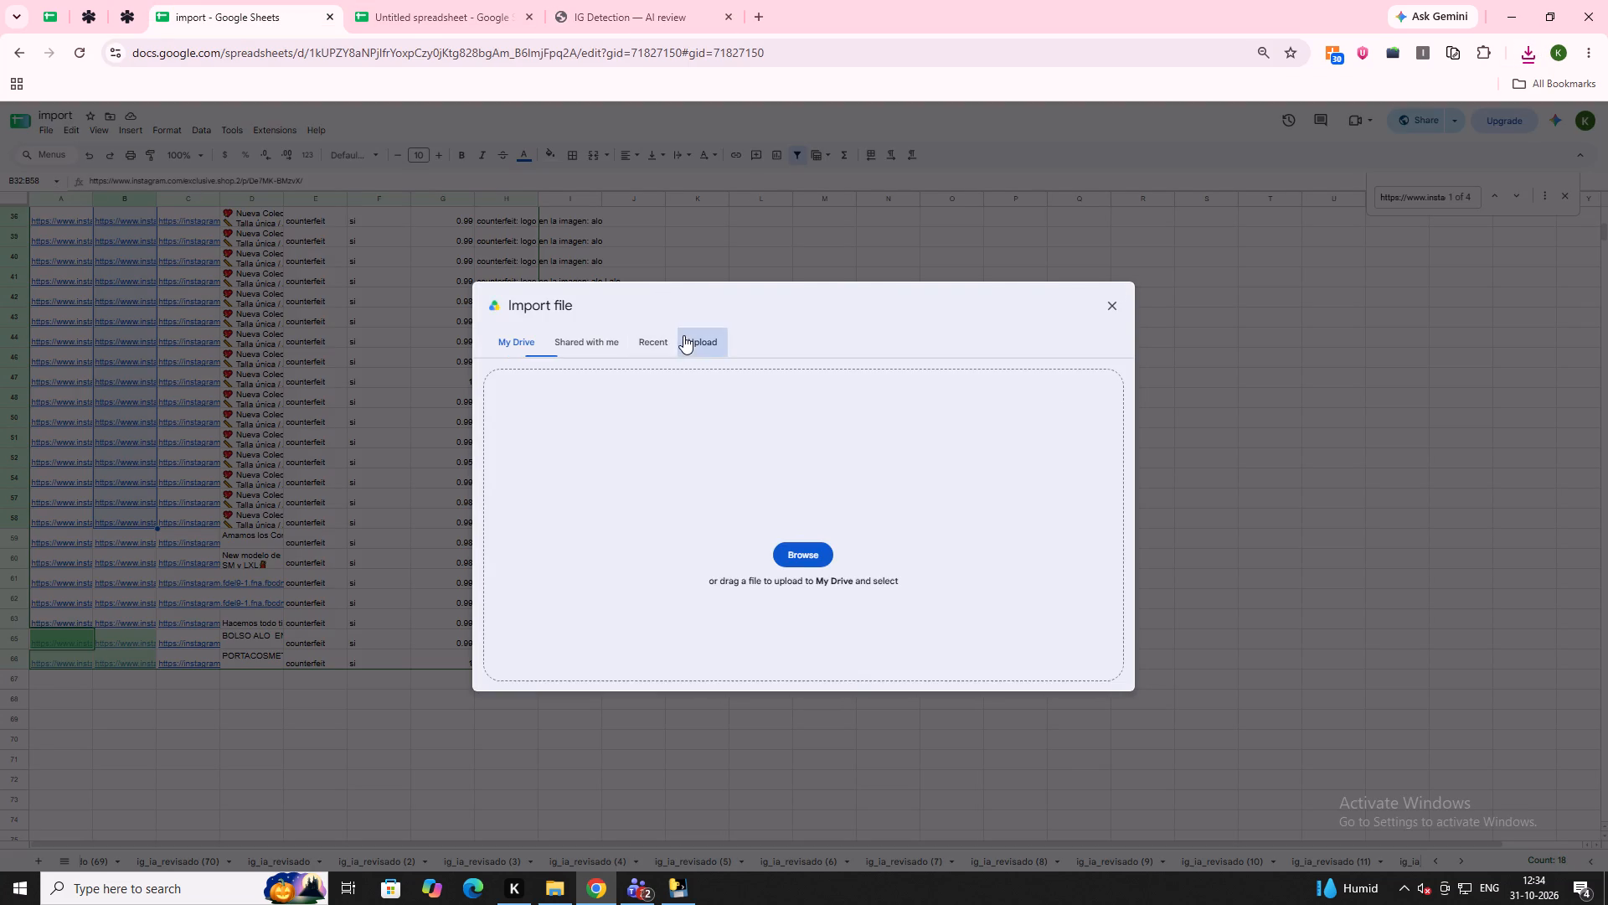
left_click(807, 559)
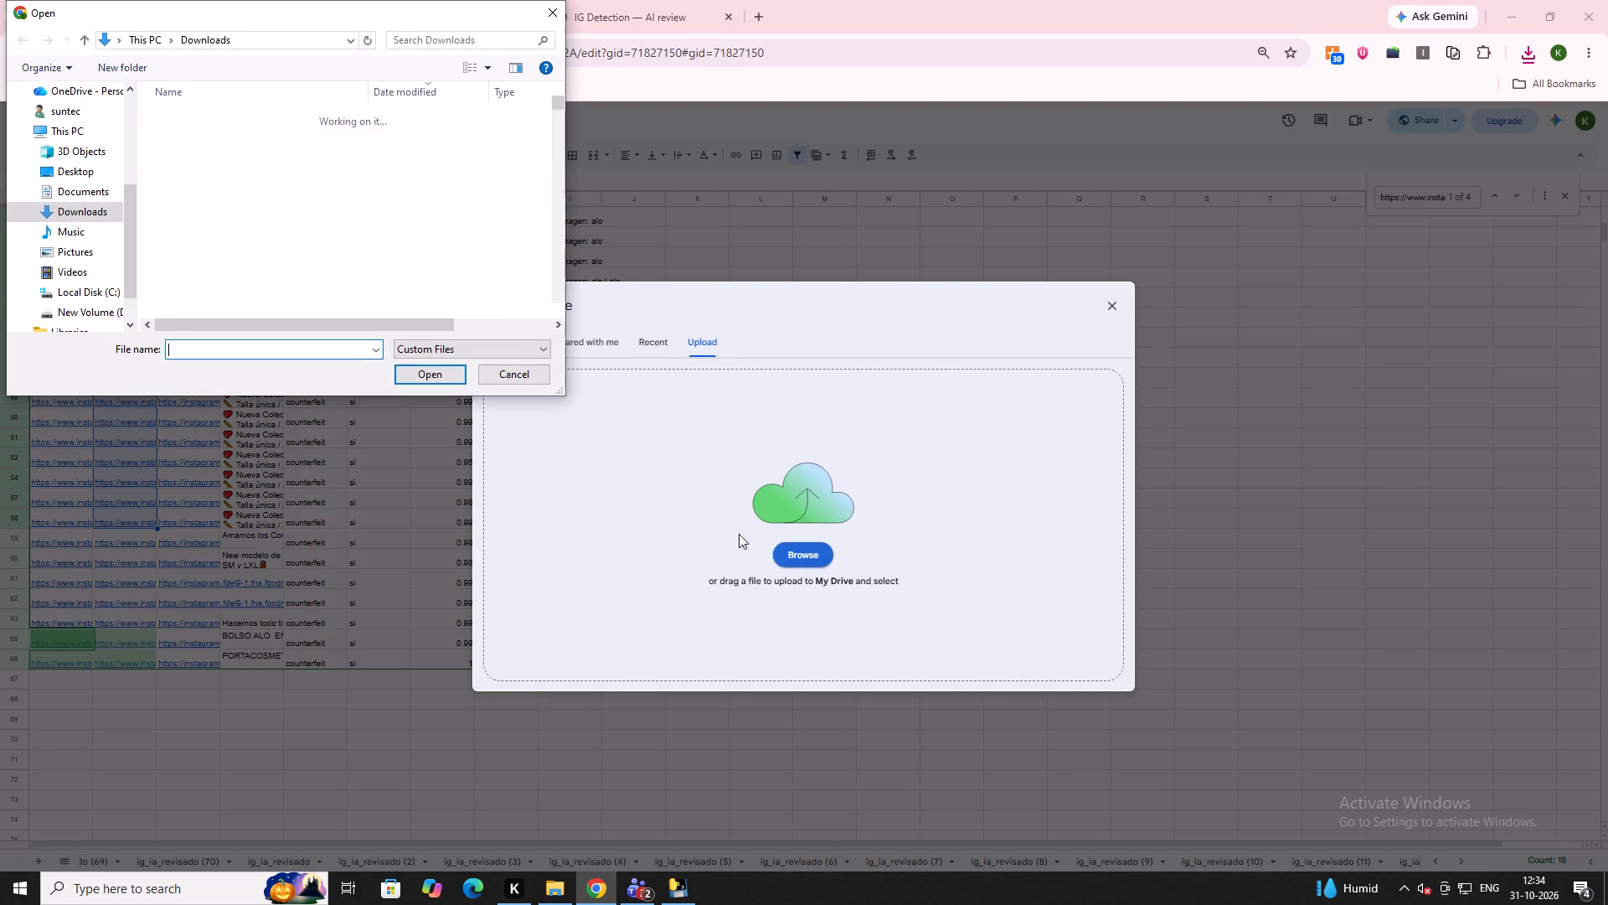
left_click(248, 137)
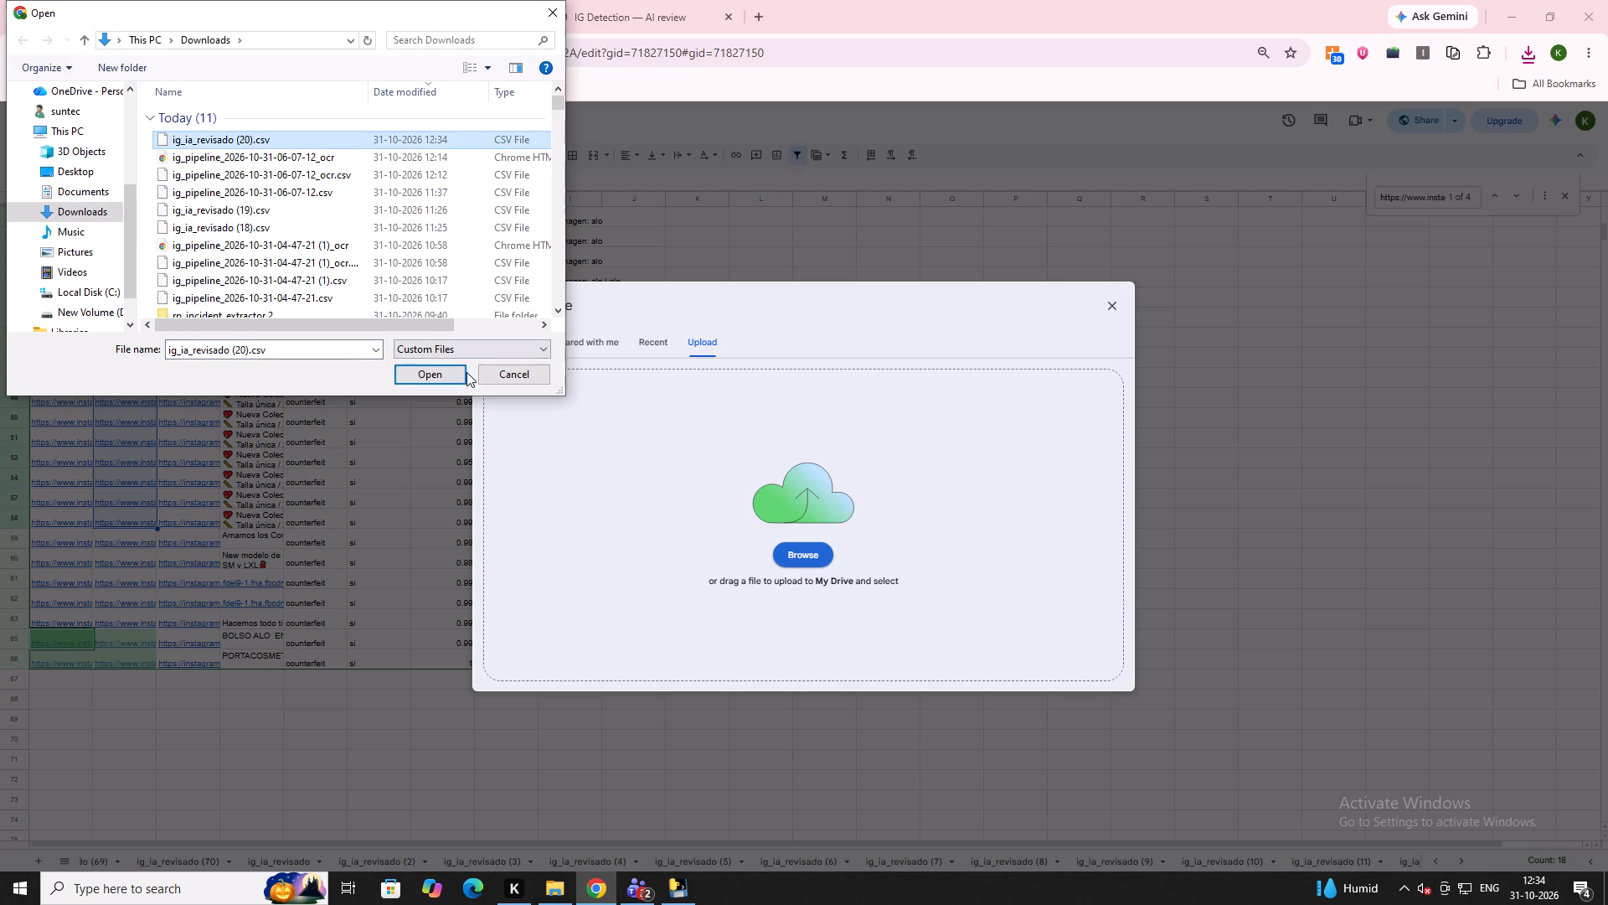
left_click(452, 368)
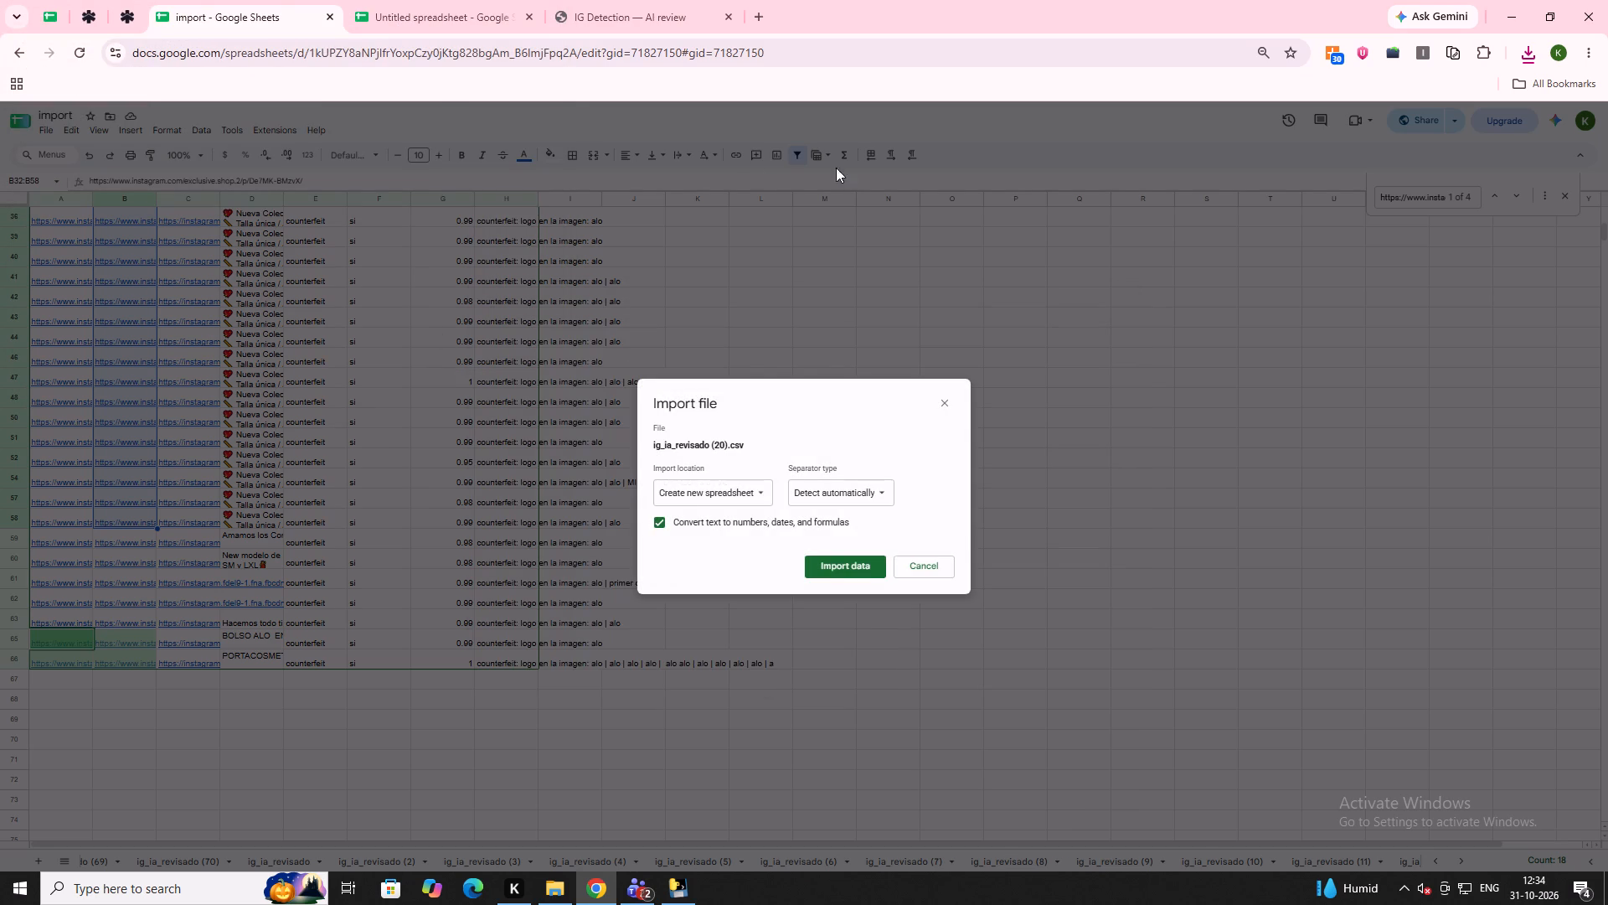
left_click(745, 478)
left_click(745, 507)
left_click(825, 555)
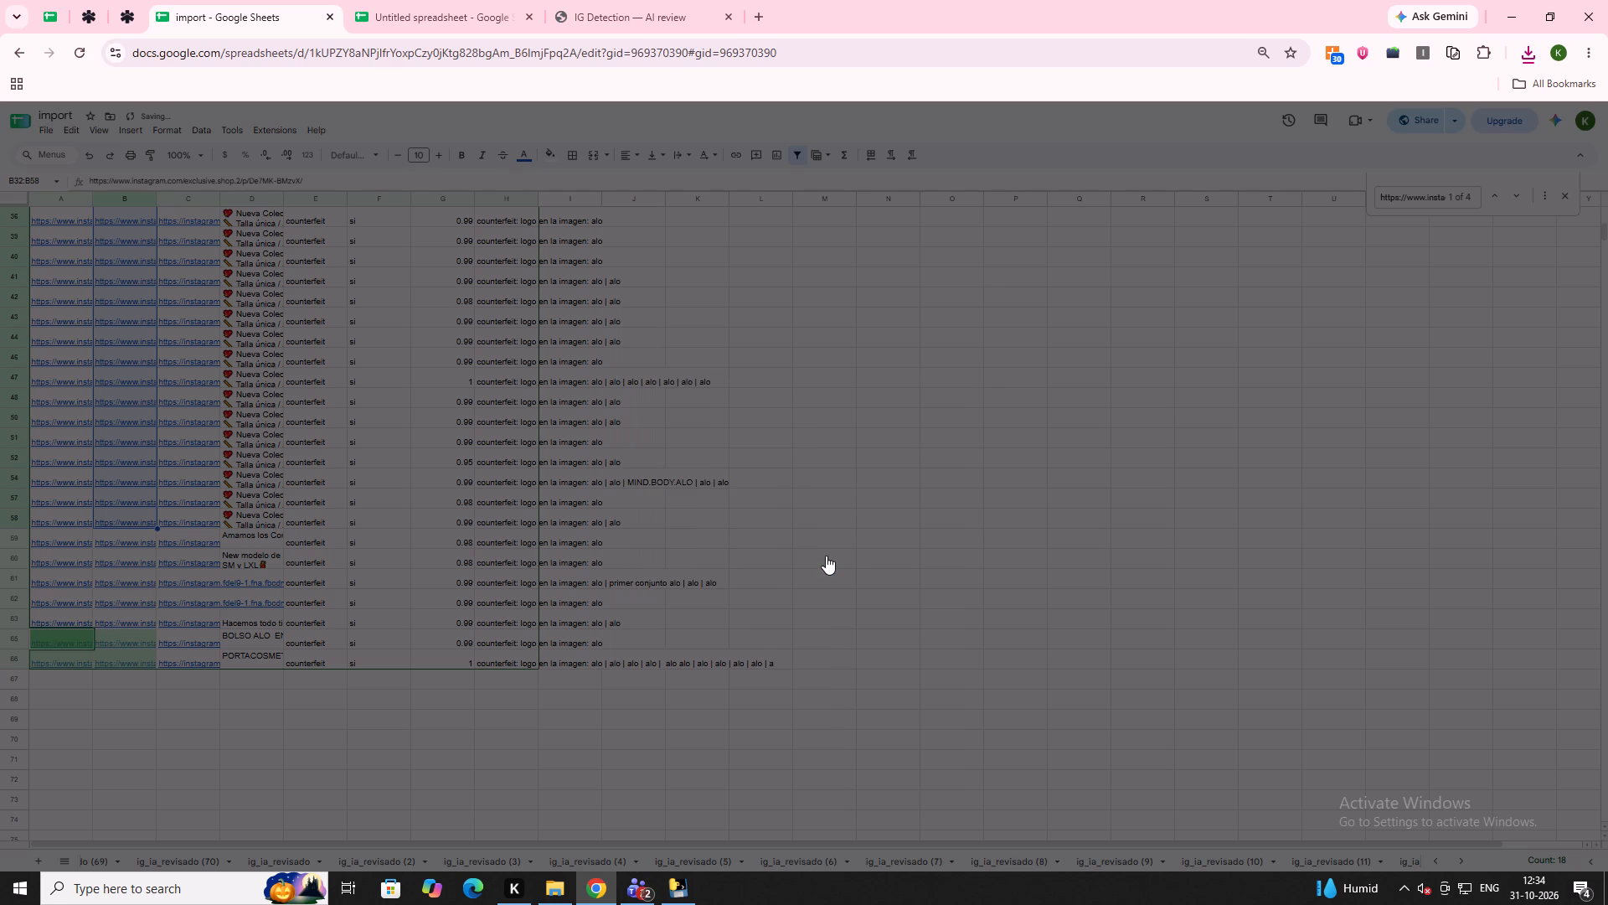
Add a filter to the imported data and exclude blanks in the Protection type column, keeping only counterfeit rows.
left_click(797, 163)
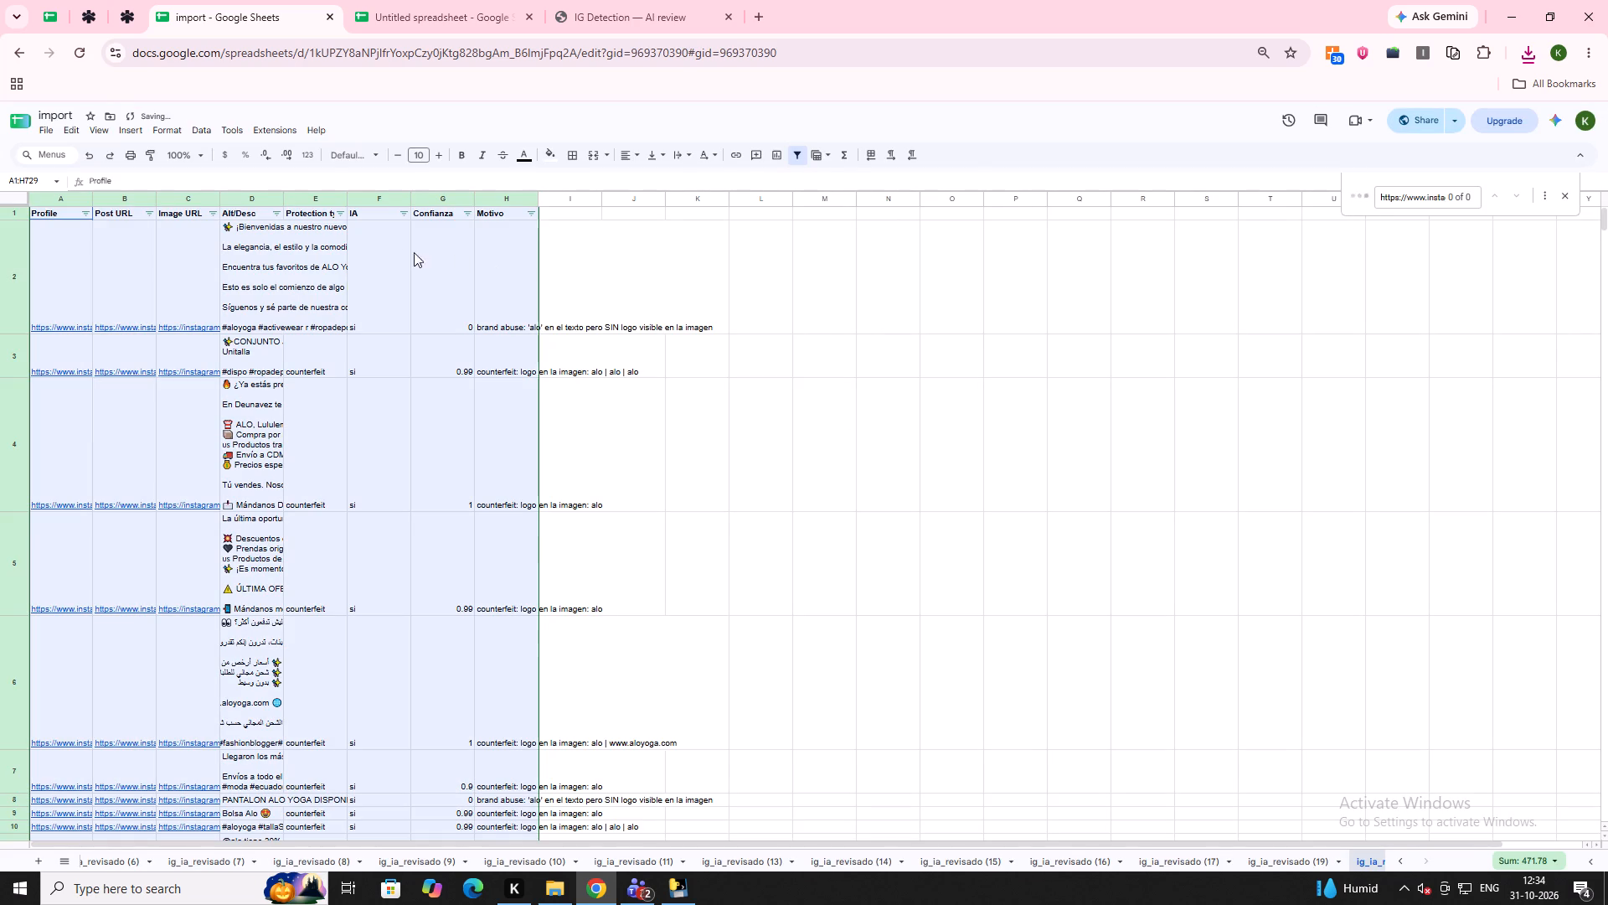
left_click(342, 212)
left_click(292, 421)
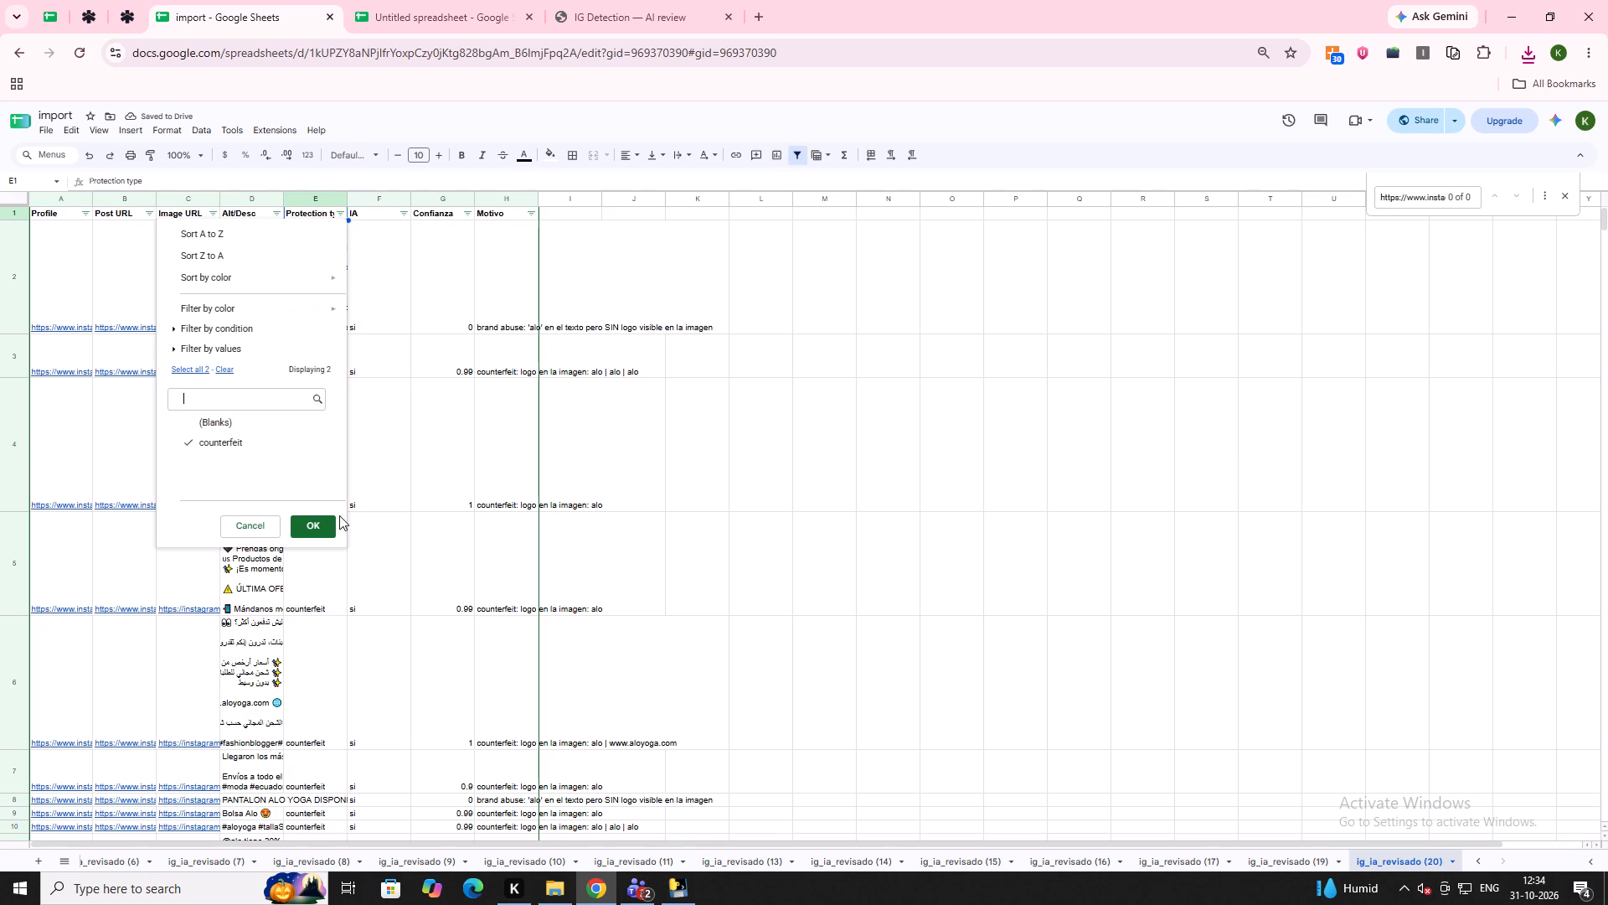
left_click(317, 521)
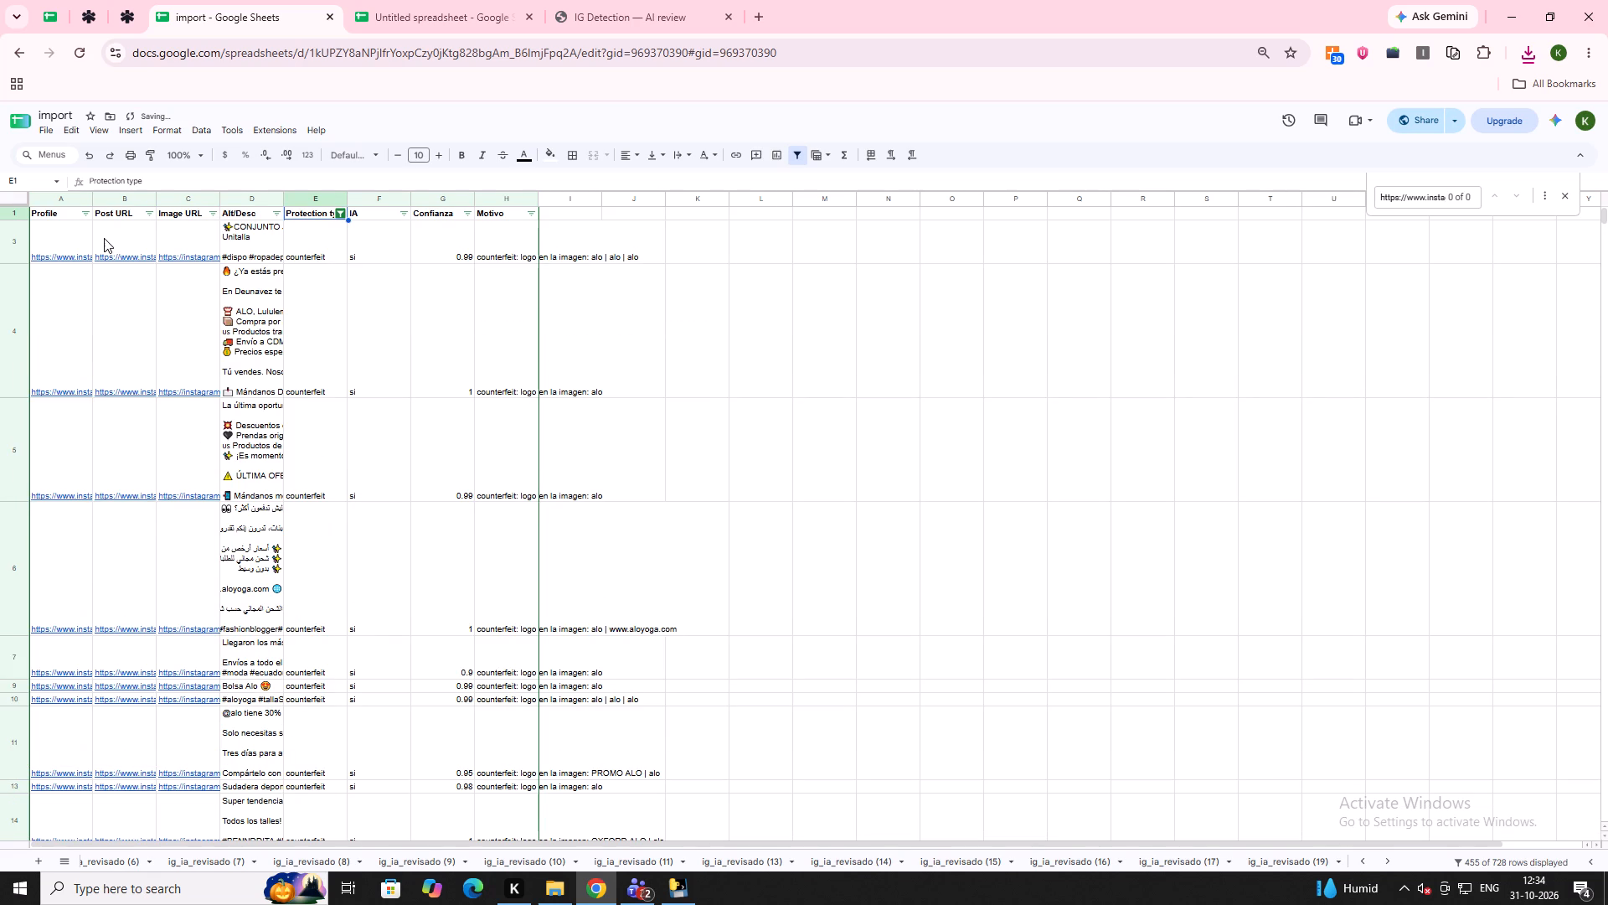
Copy all filtered Post URL links from the imported sheet, from the first data row to the last.
left_click(104, 238)
scroll(104, 238, "up", 2)
key("ctrl+shift+Down")
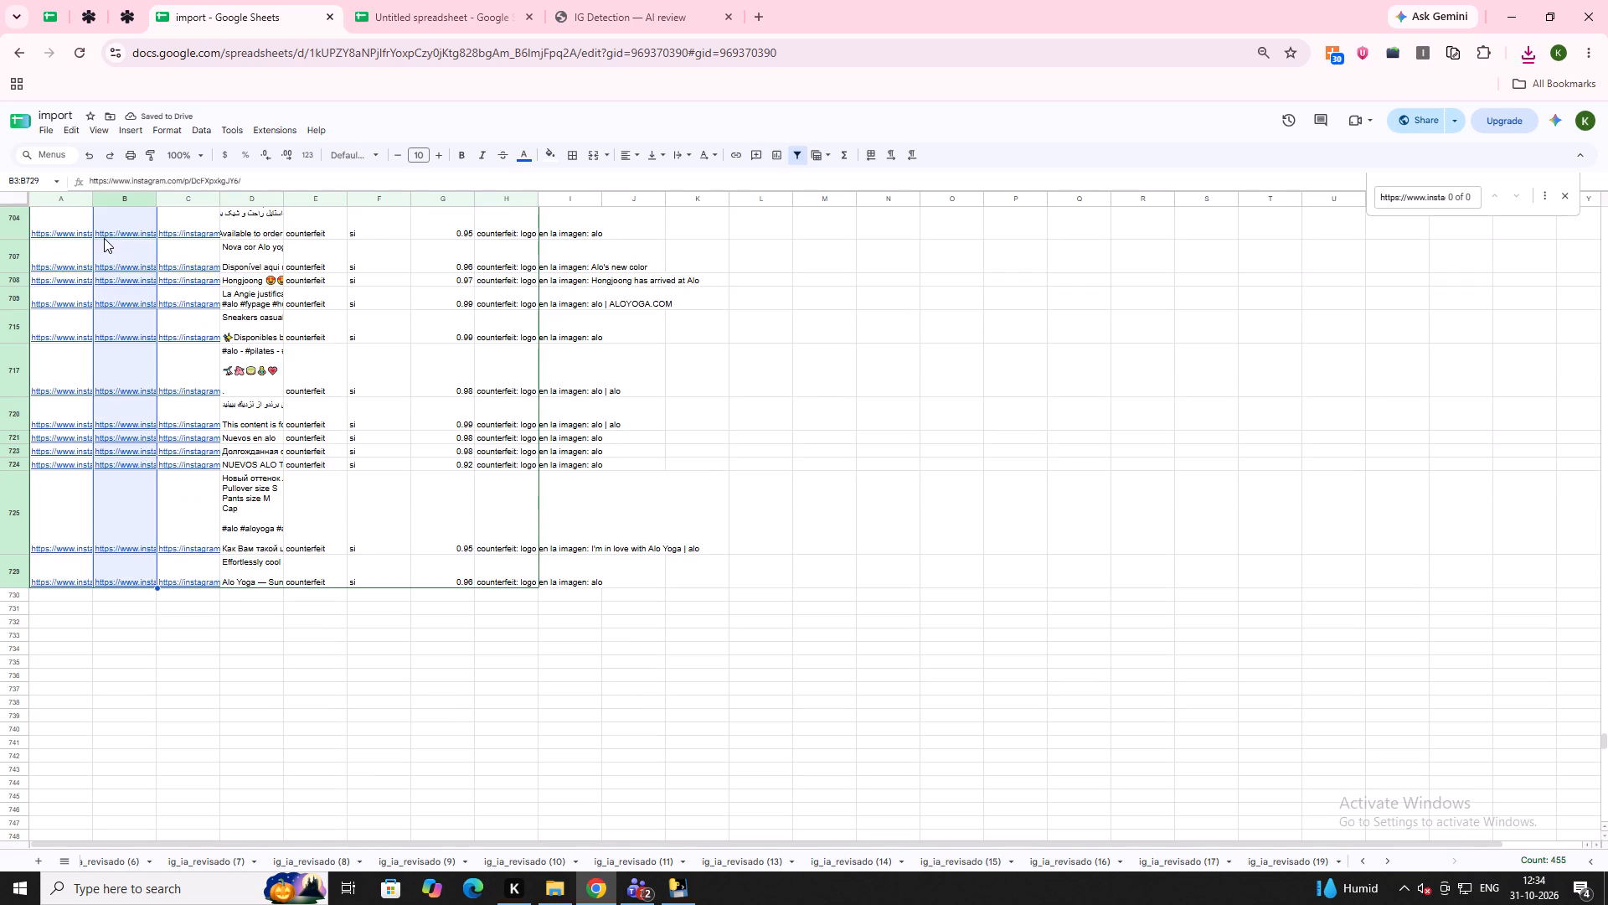
key("ctrl+c")
key("ctrl+c")
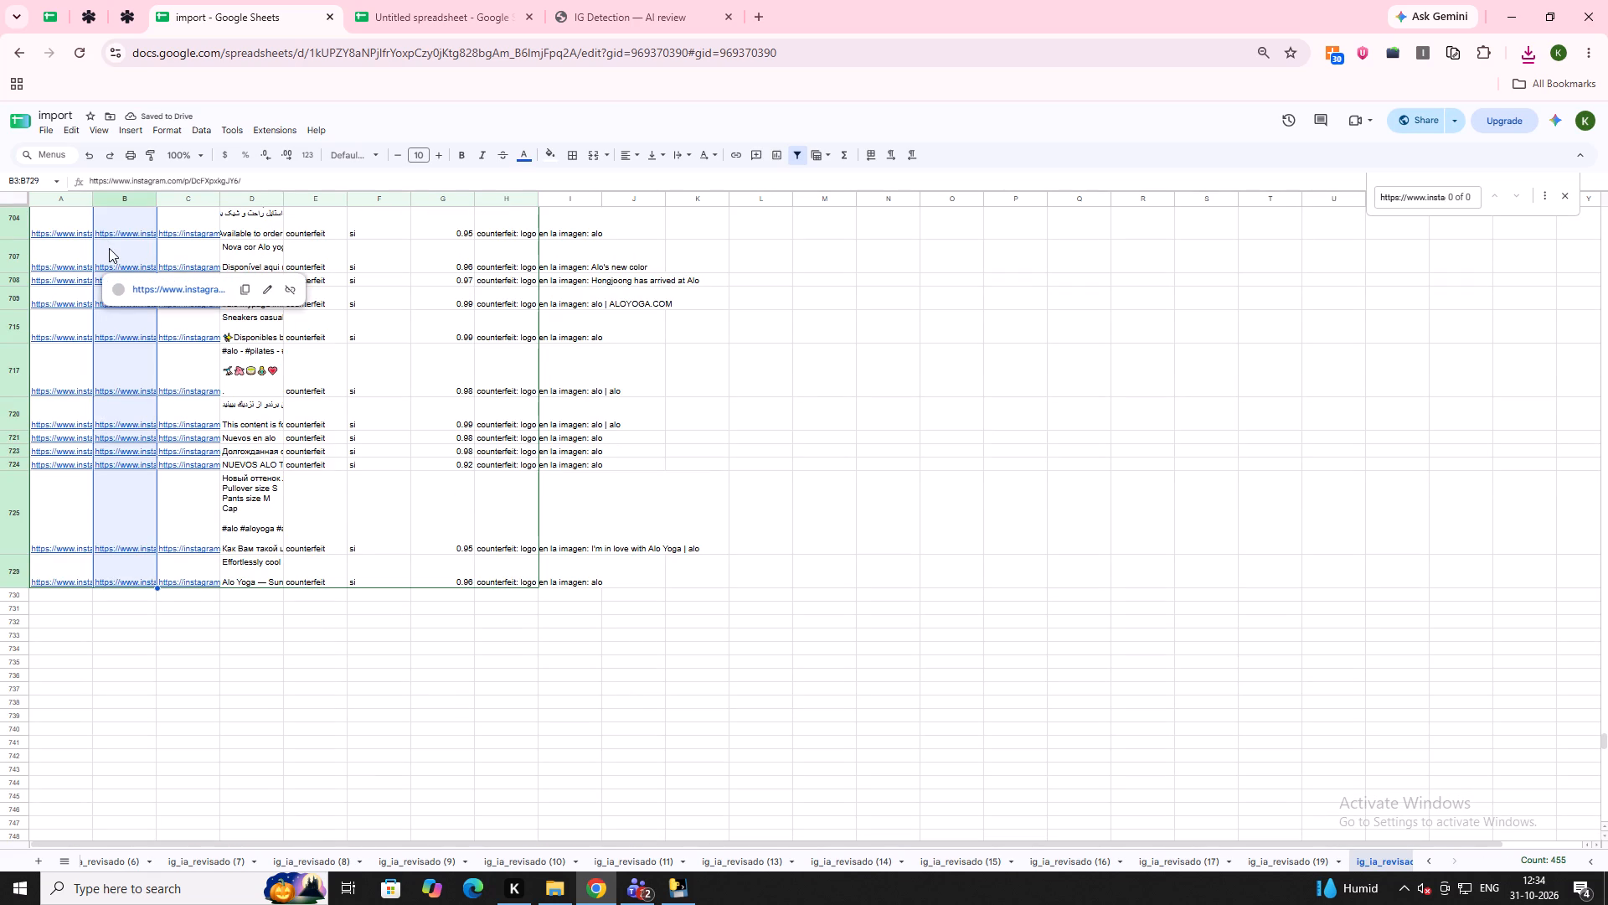
In the Red Points portal, start a new incident with asset Alo Yoga - Social Media Instagram and protection type Product counterfeit.
left_click(96, 0)
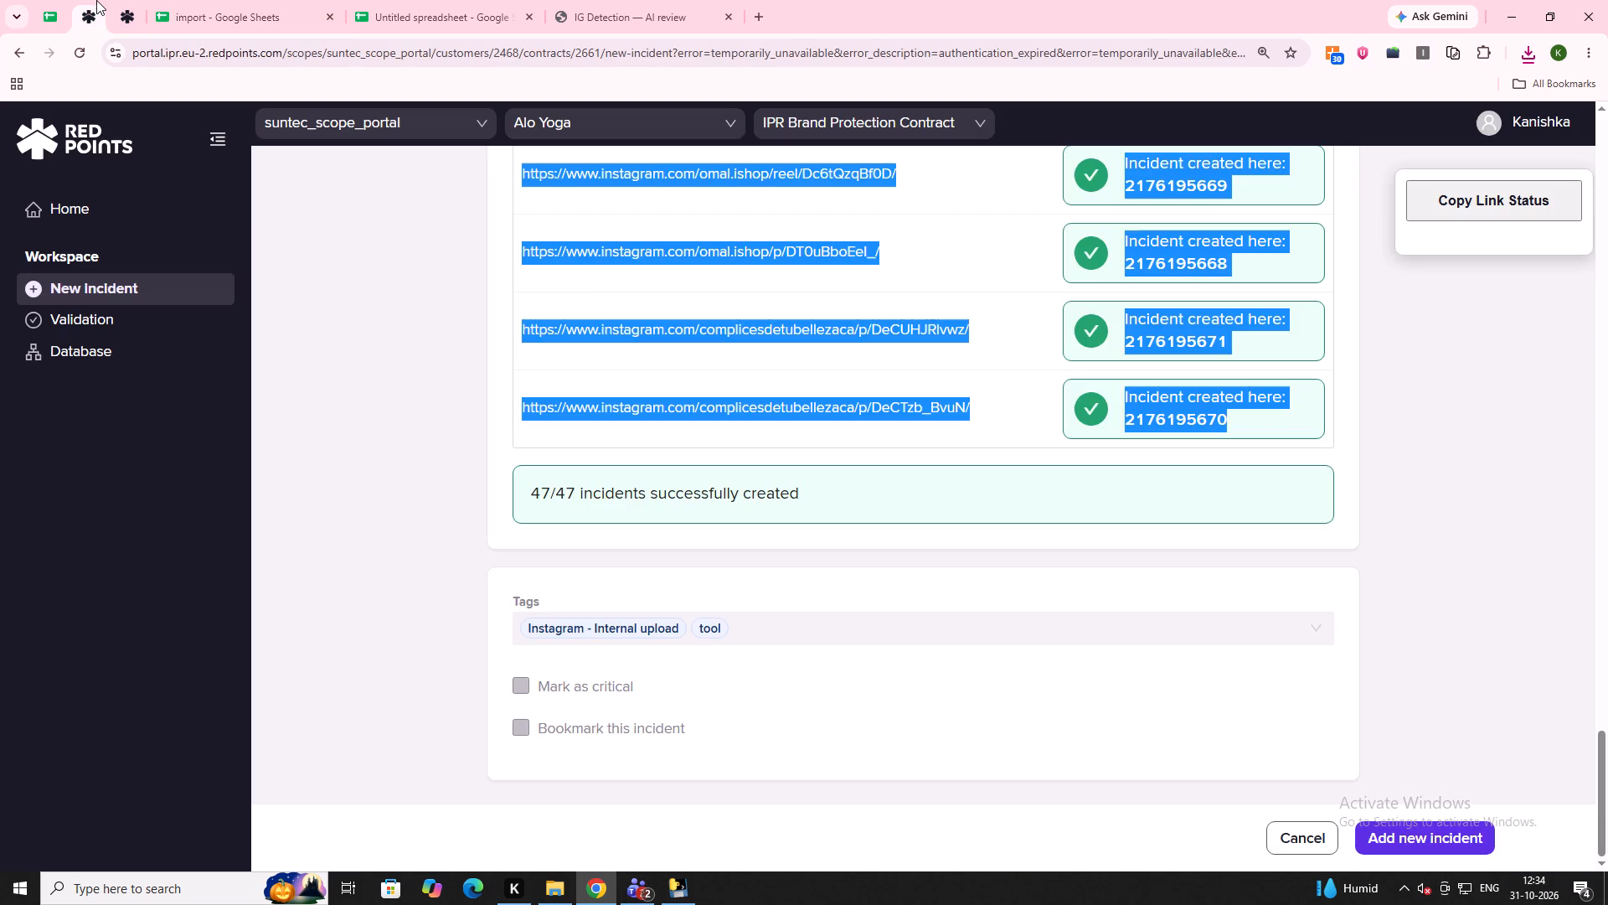
left_click(1392, 809)
left_click(1410, 830)
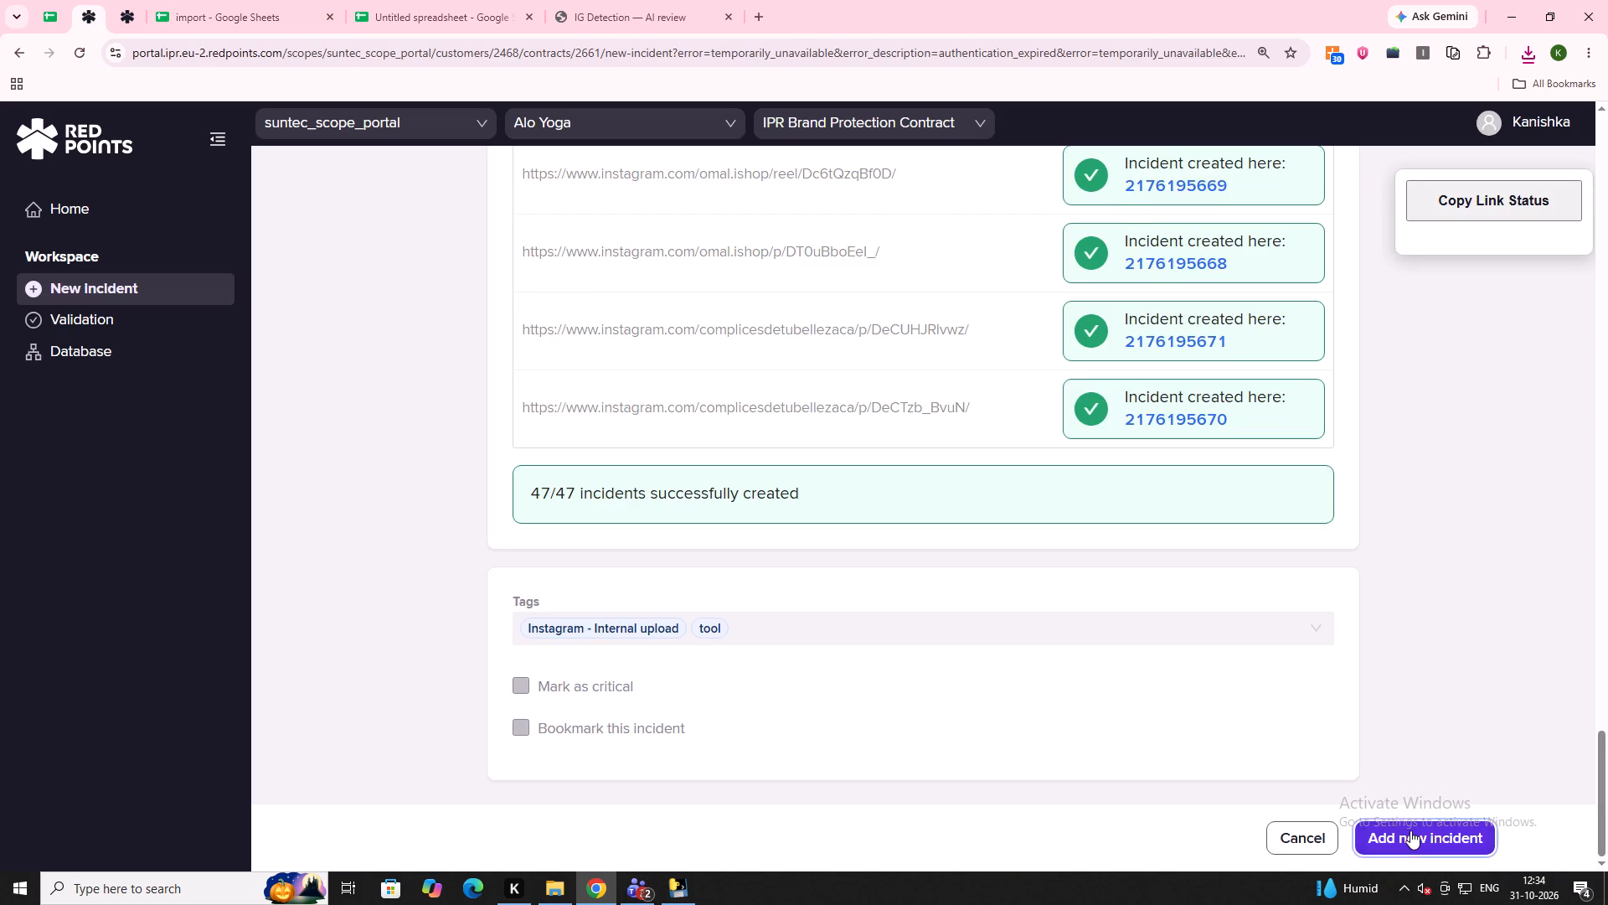
scroll(1134, 661, "up", 6)
left_click(759, 306)
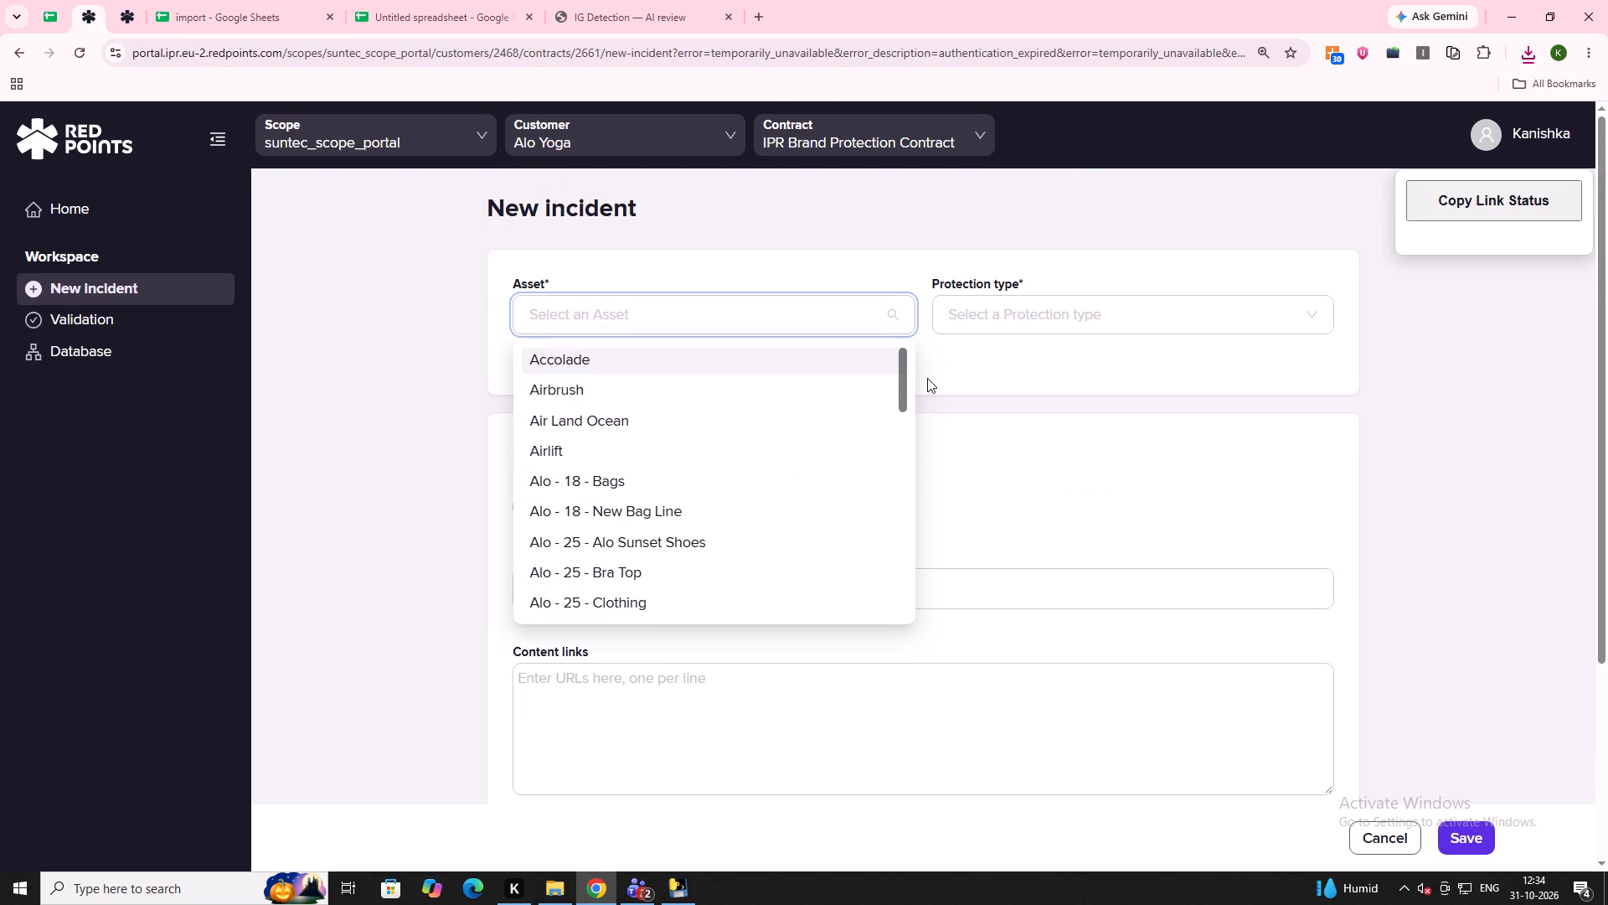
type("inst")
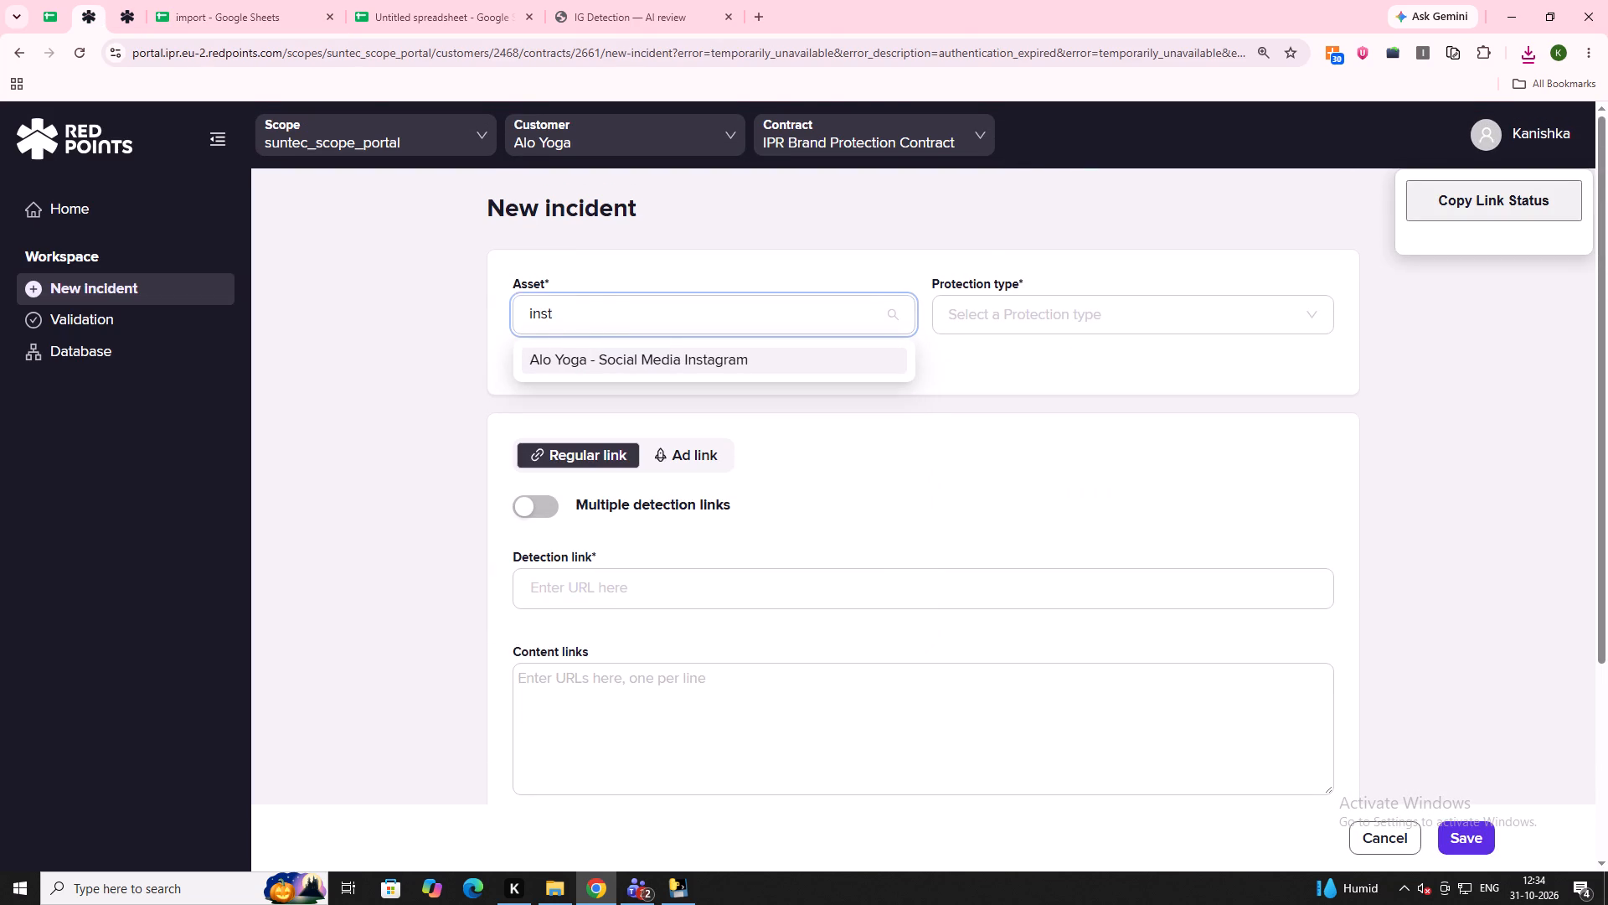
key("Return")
left_click(1172, 322)
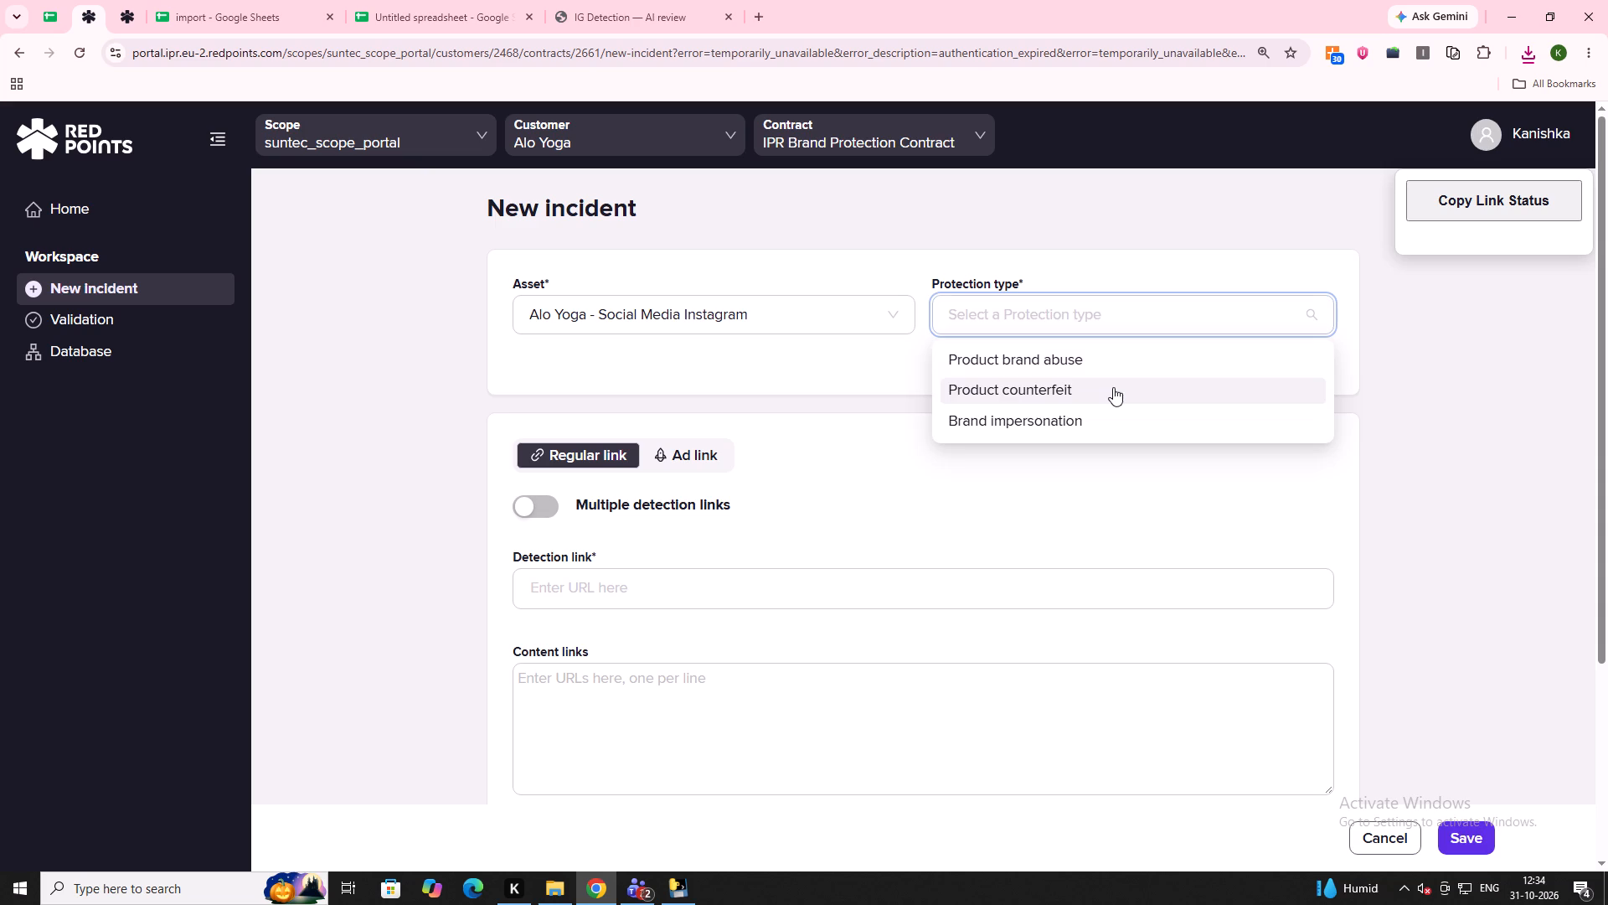
left_click(1113, 387)
Enable multiple detection links and paste the copied Instagram post URLs as the detection links.
left_click(545, 506)
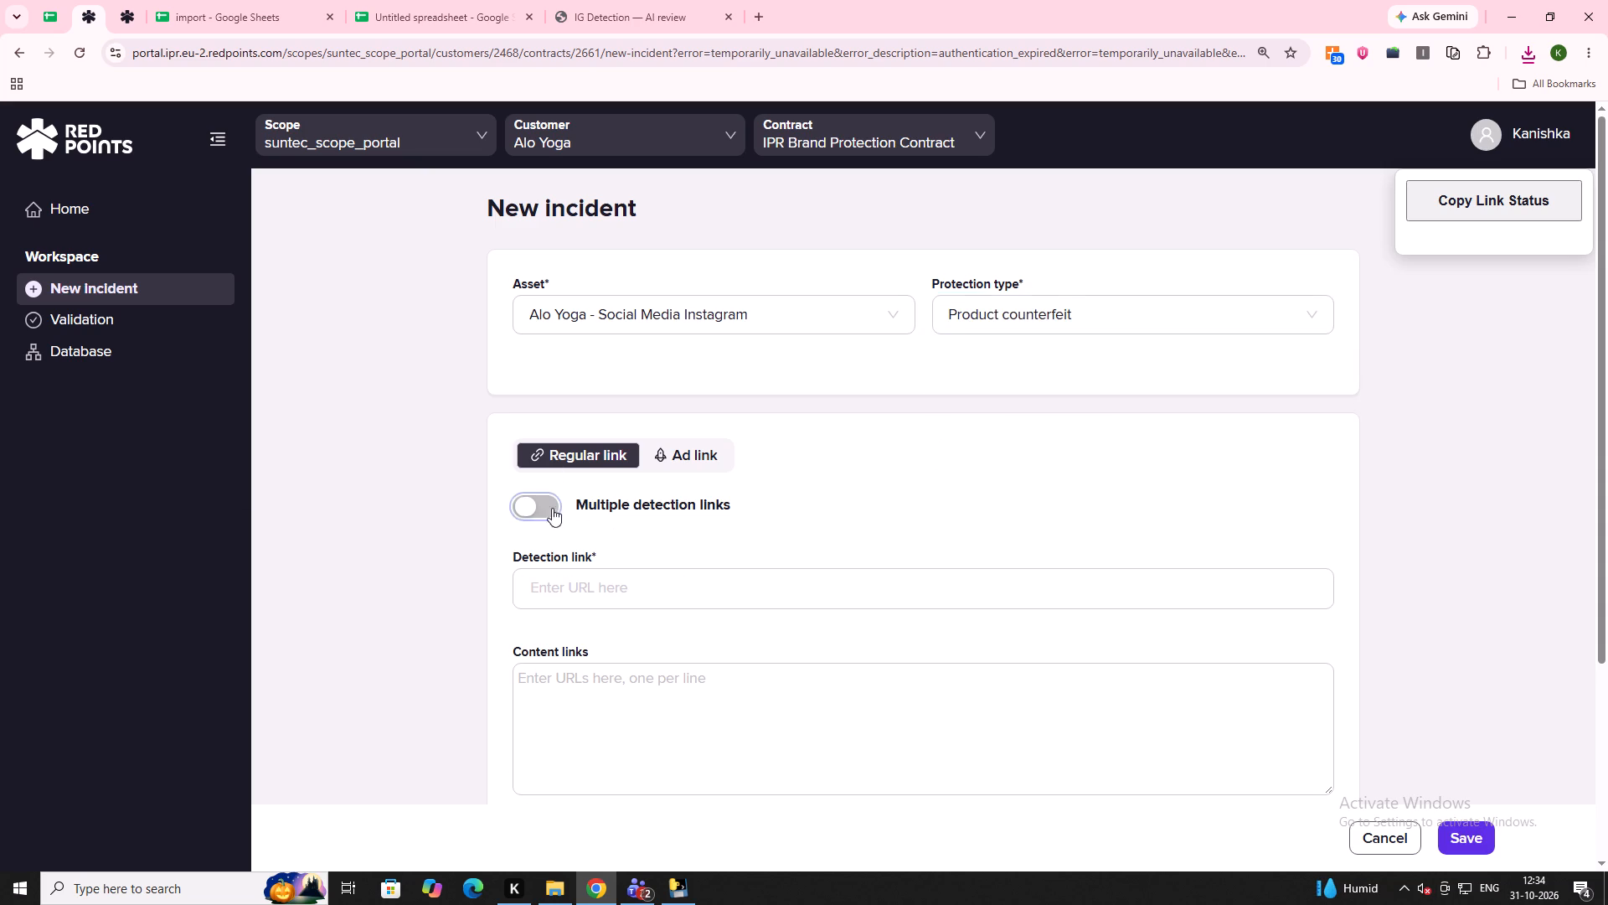
left_click(633, 614)
key("ctrl+v")
Tag the incidents with Instagram - Internal upload and tool, and save them.
scroll(711, 468, "down", 8)
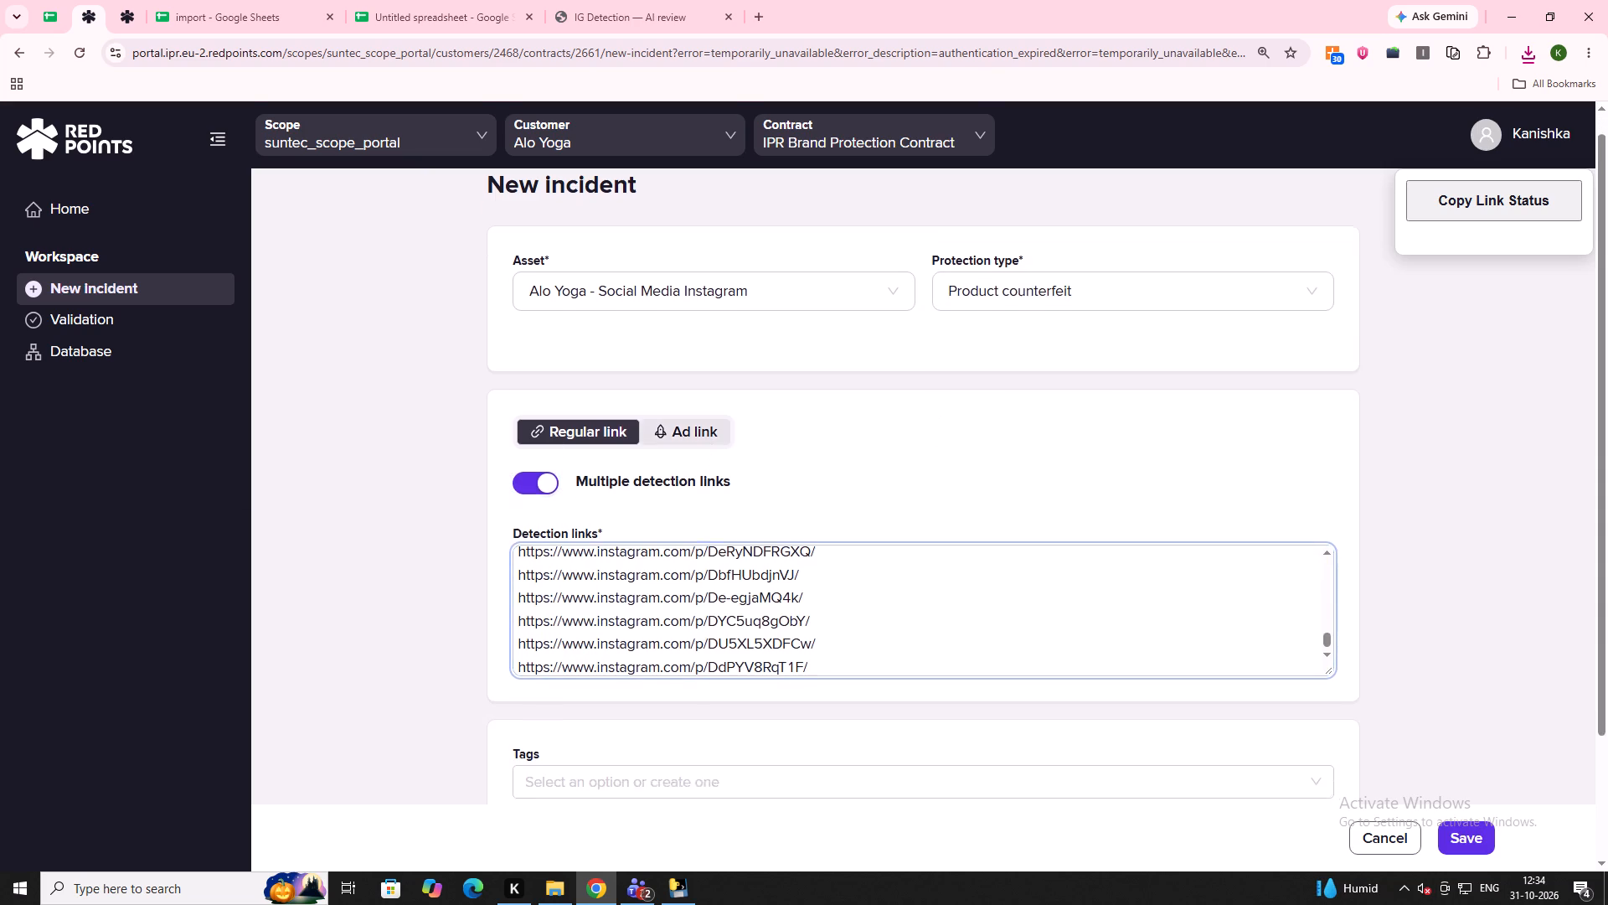
left_click(669, 630)
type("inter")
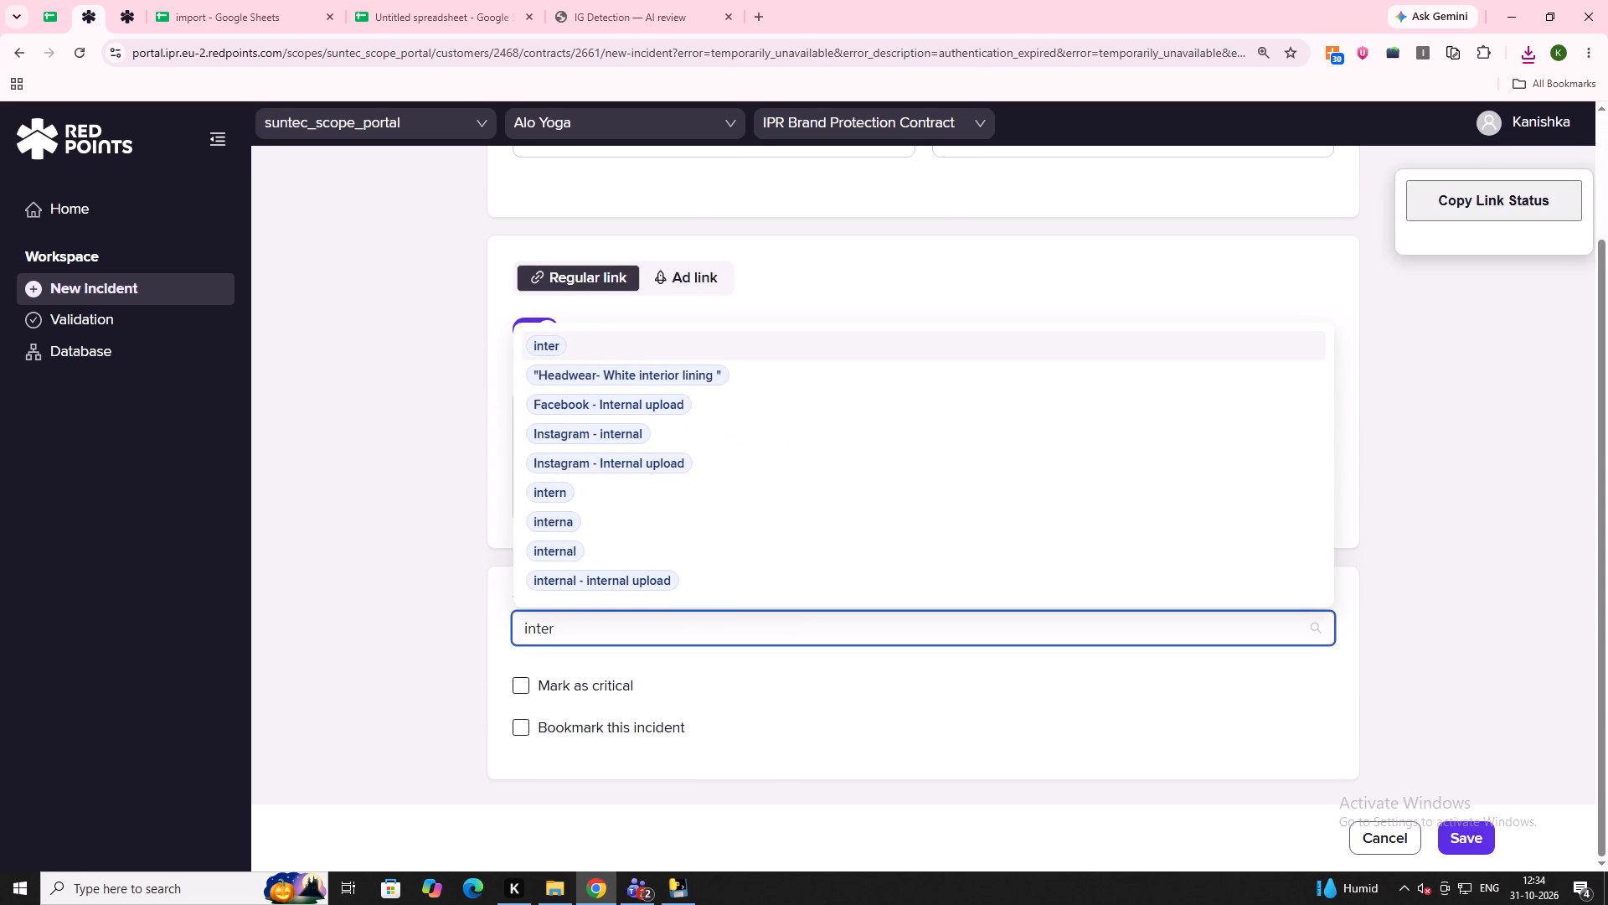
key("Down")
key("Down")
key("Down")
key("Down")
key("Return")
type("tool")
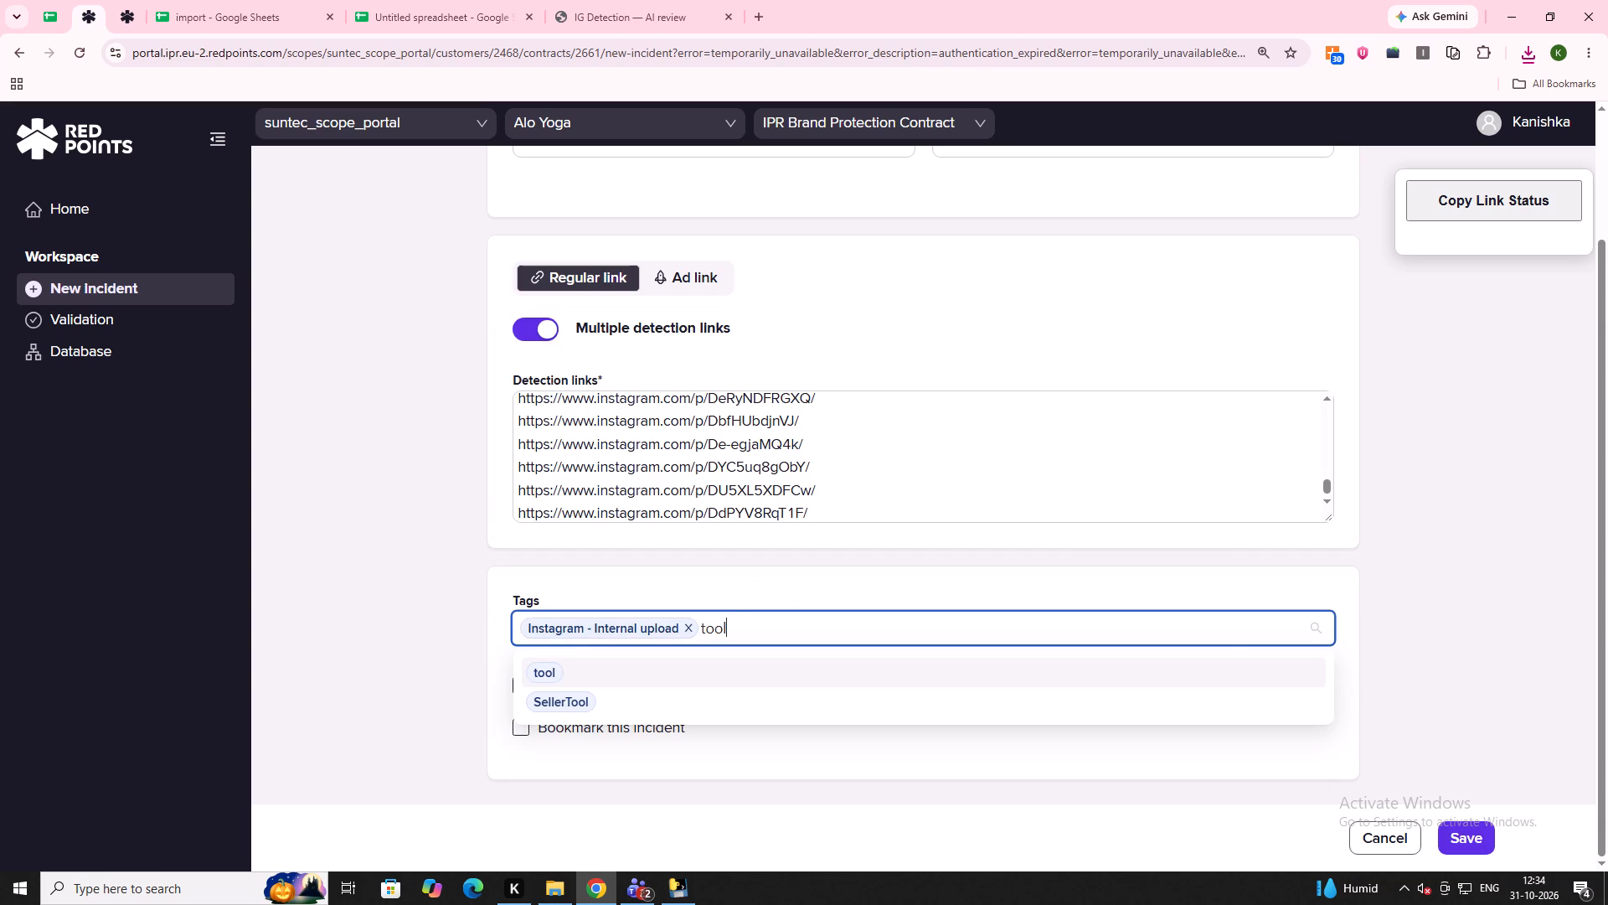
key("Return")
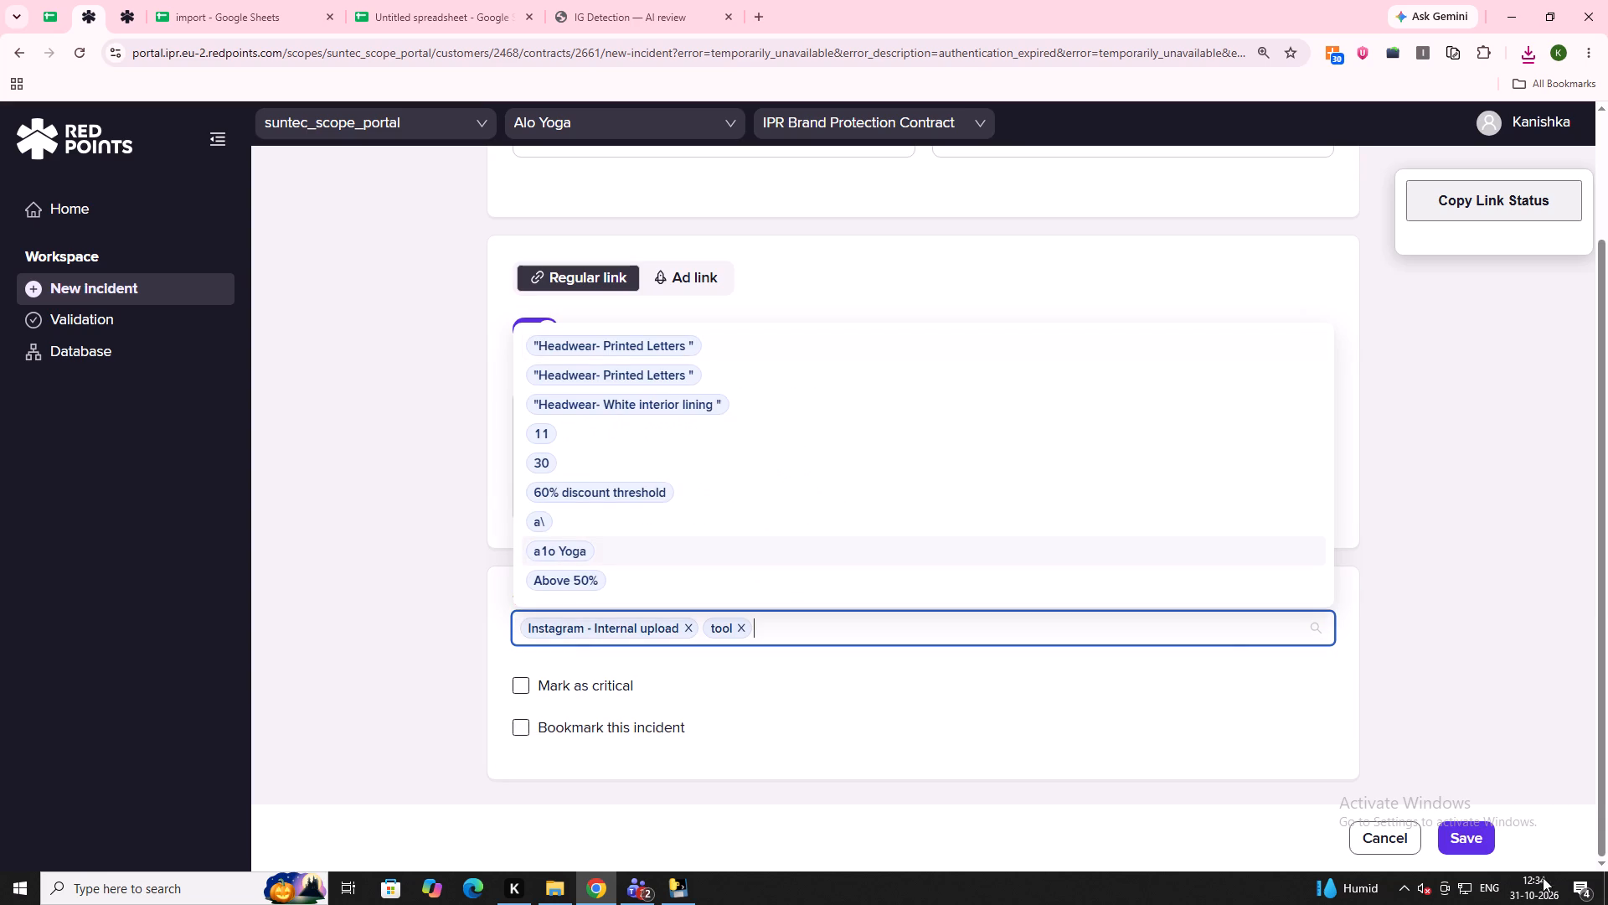
left_click(1490, 842)
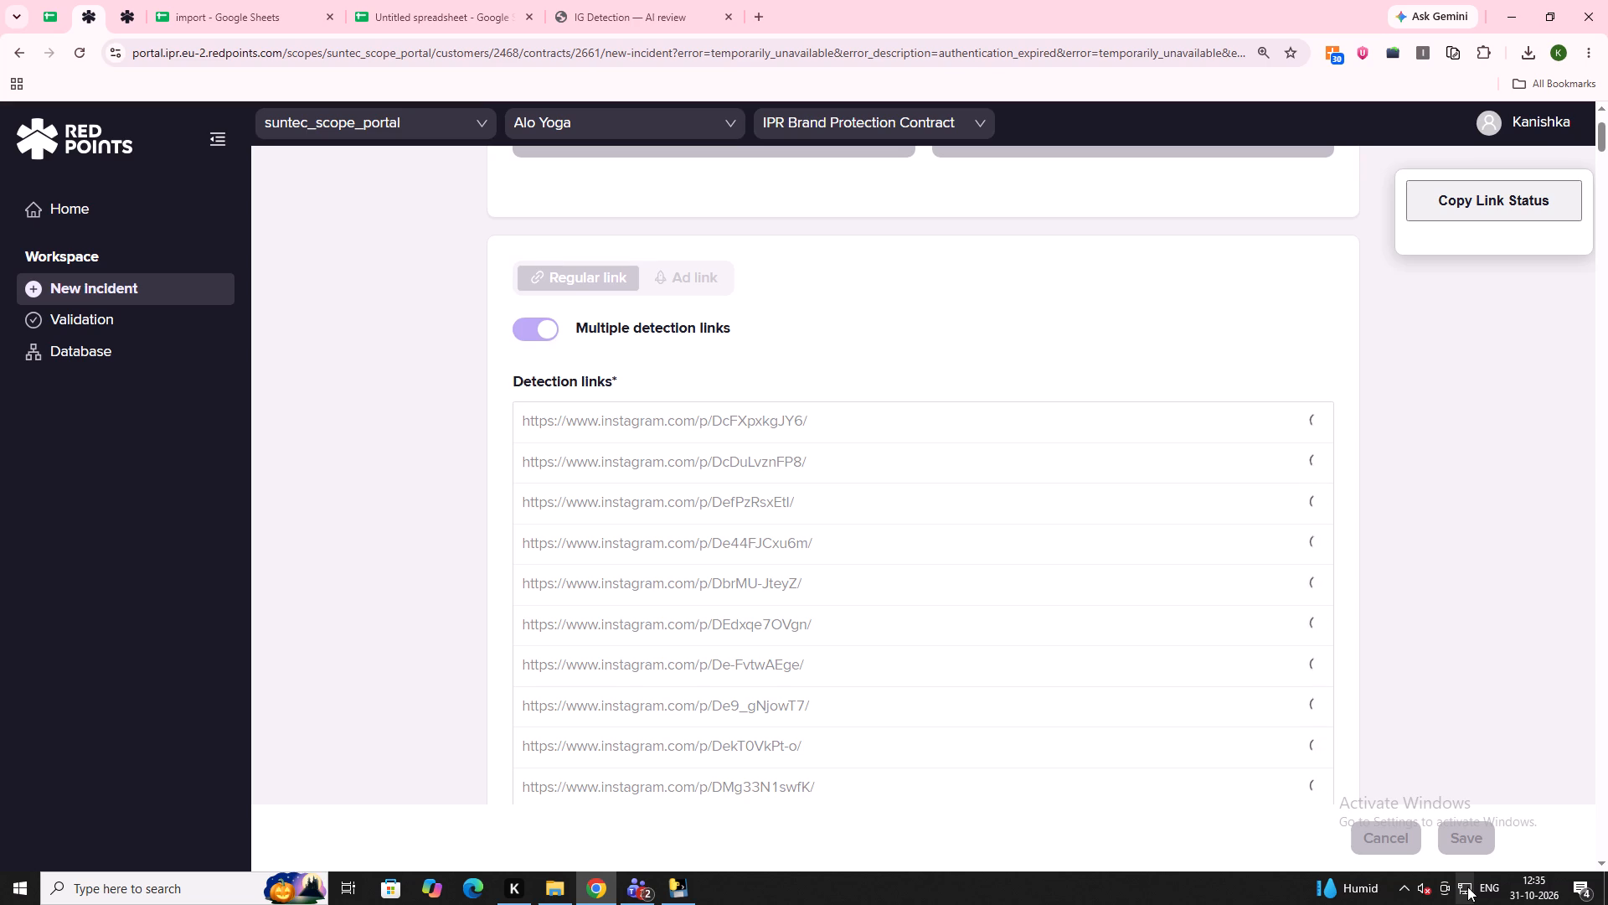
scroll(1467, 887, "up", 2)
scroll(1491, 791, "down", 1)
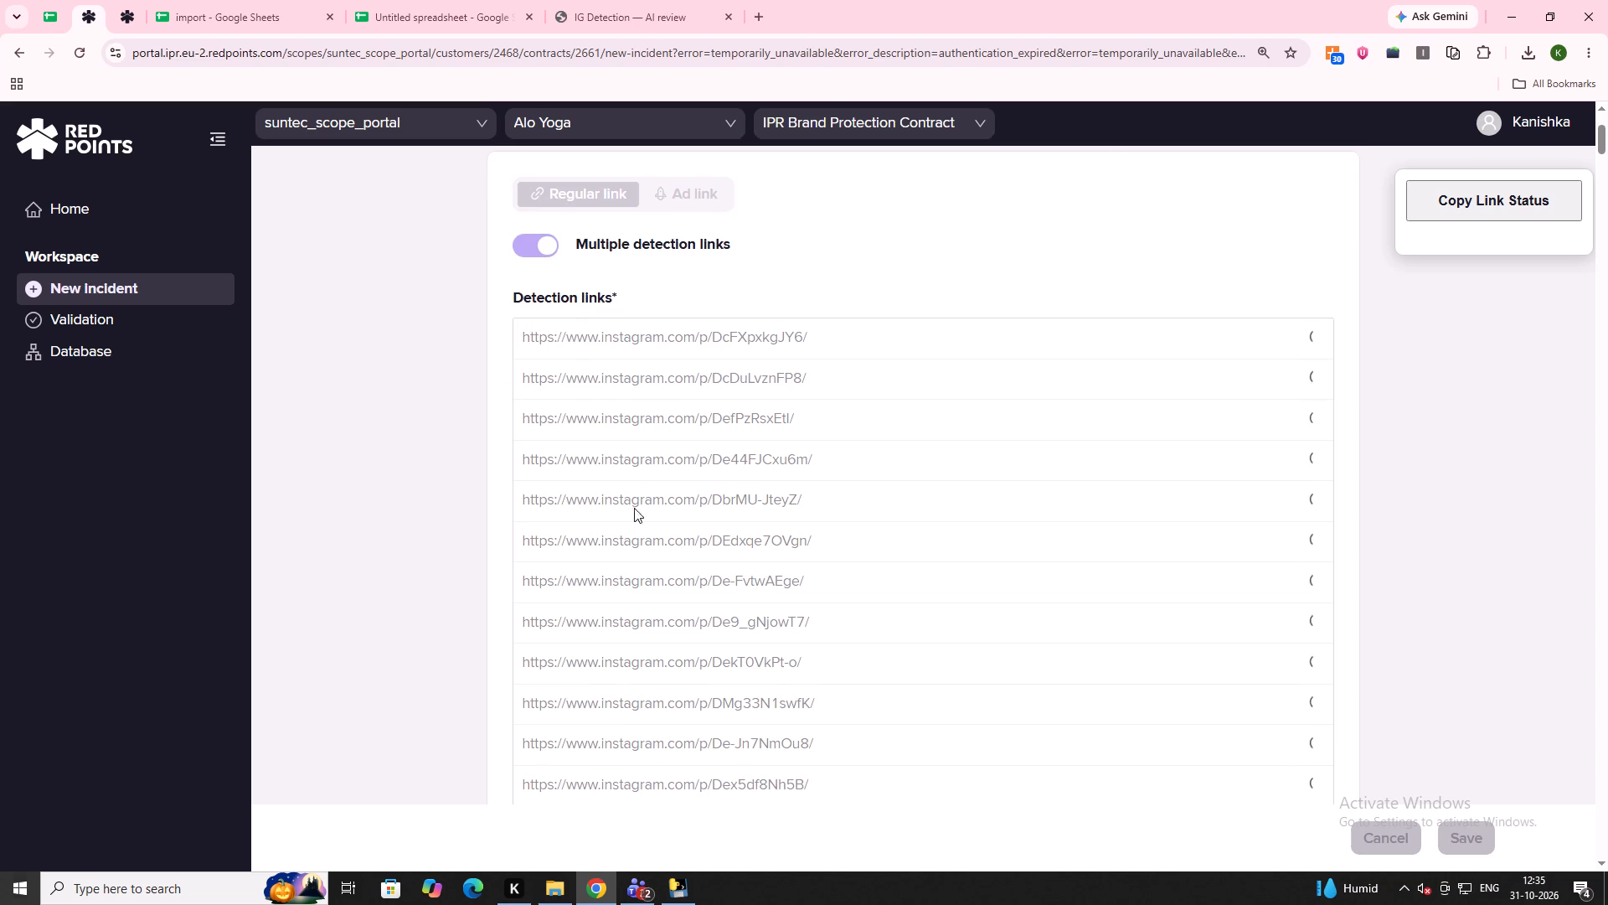
Copy the submission results from the first created incident, the DekT0VkPt-o link, through the last link in the detection list.
scroll(1397, 770, "up", 8)
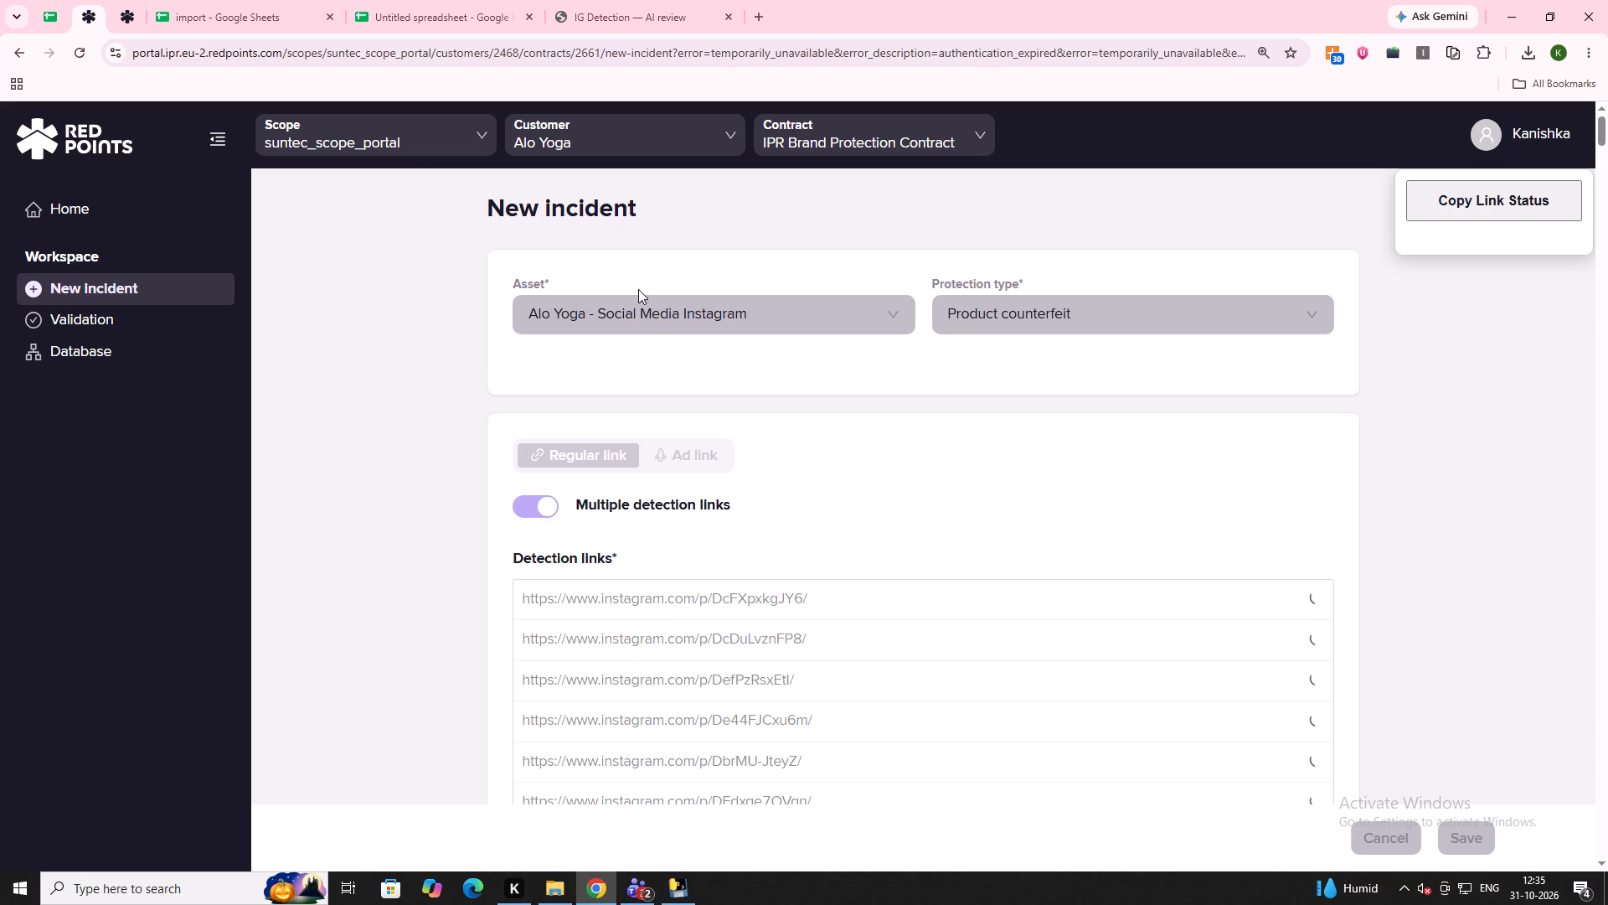
scroll(611, 411, "down", 4)
scroll(709, 460, "down", 2)
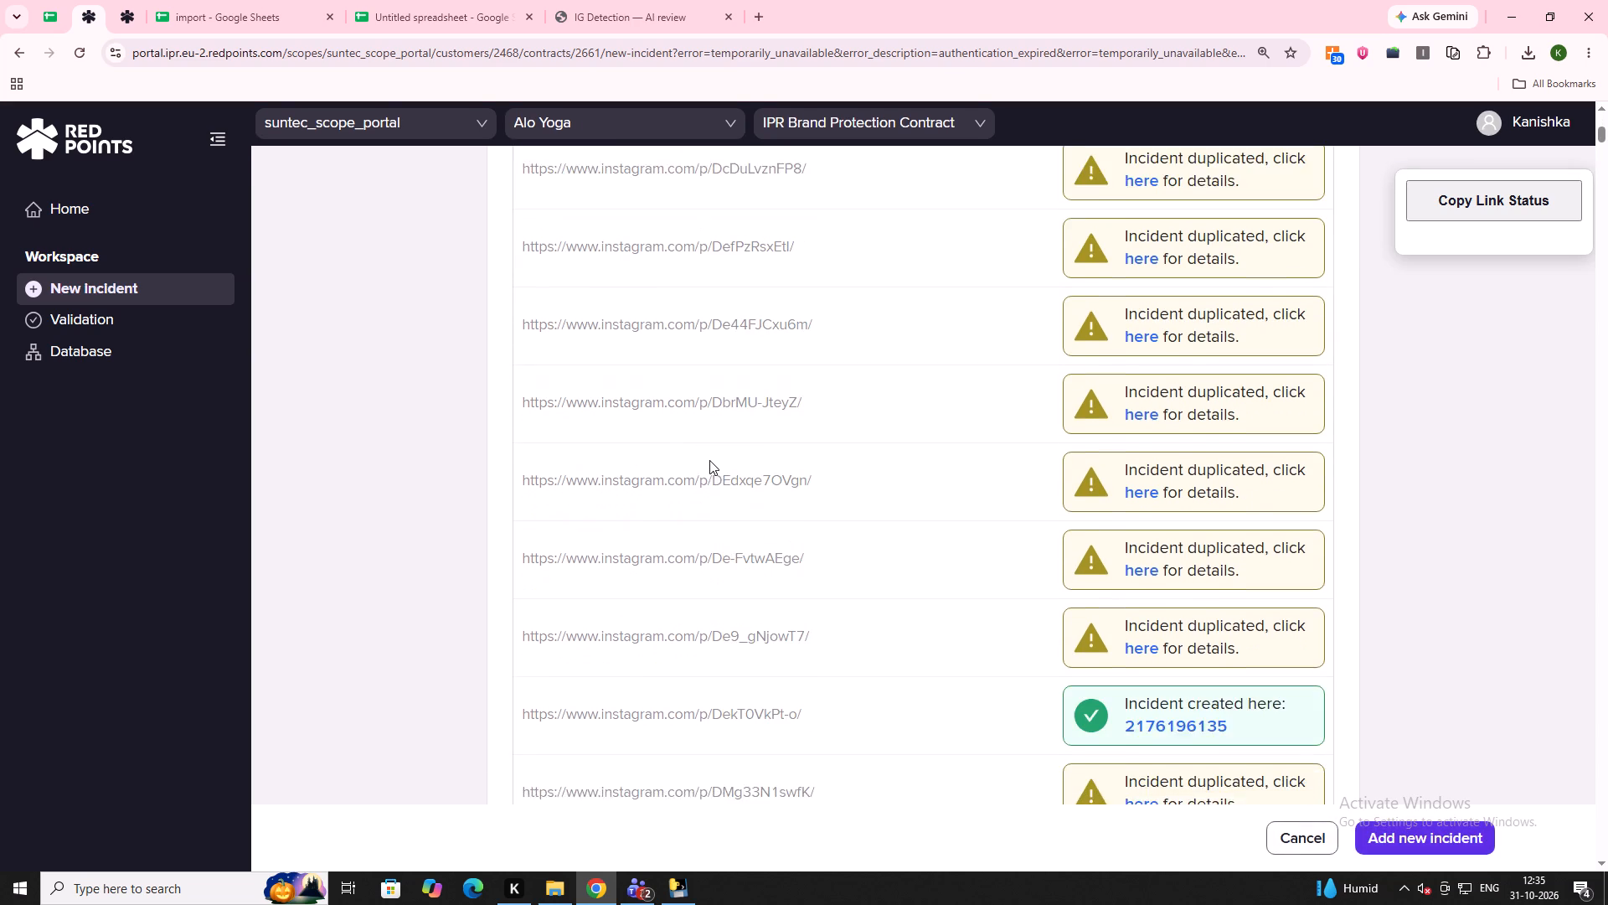
scroll(709, 460, "down", 1)
scroll(721, 454, "up", 4)
scroll(721, 454, "down", 6)
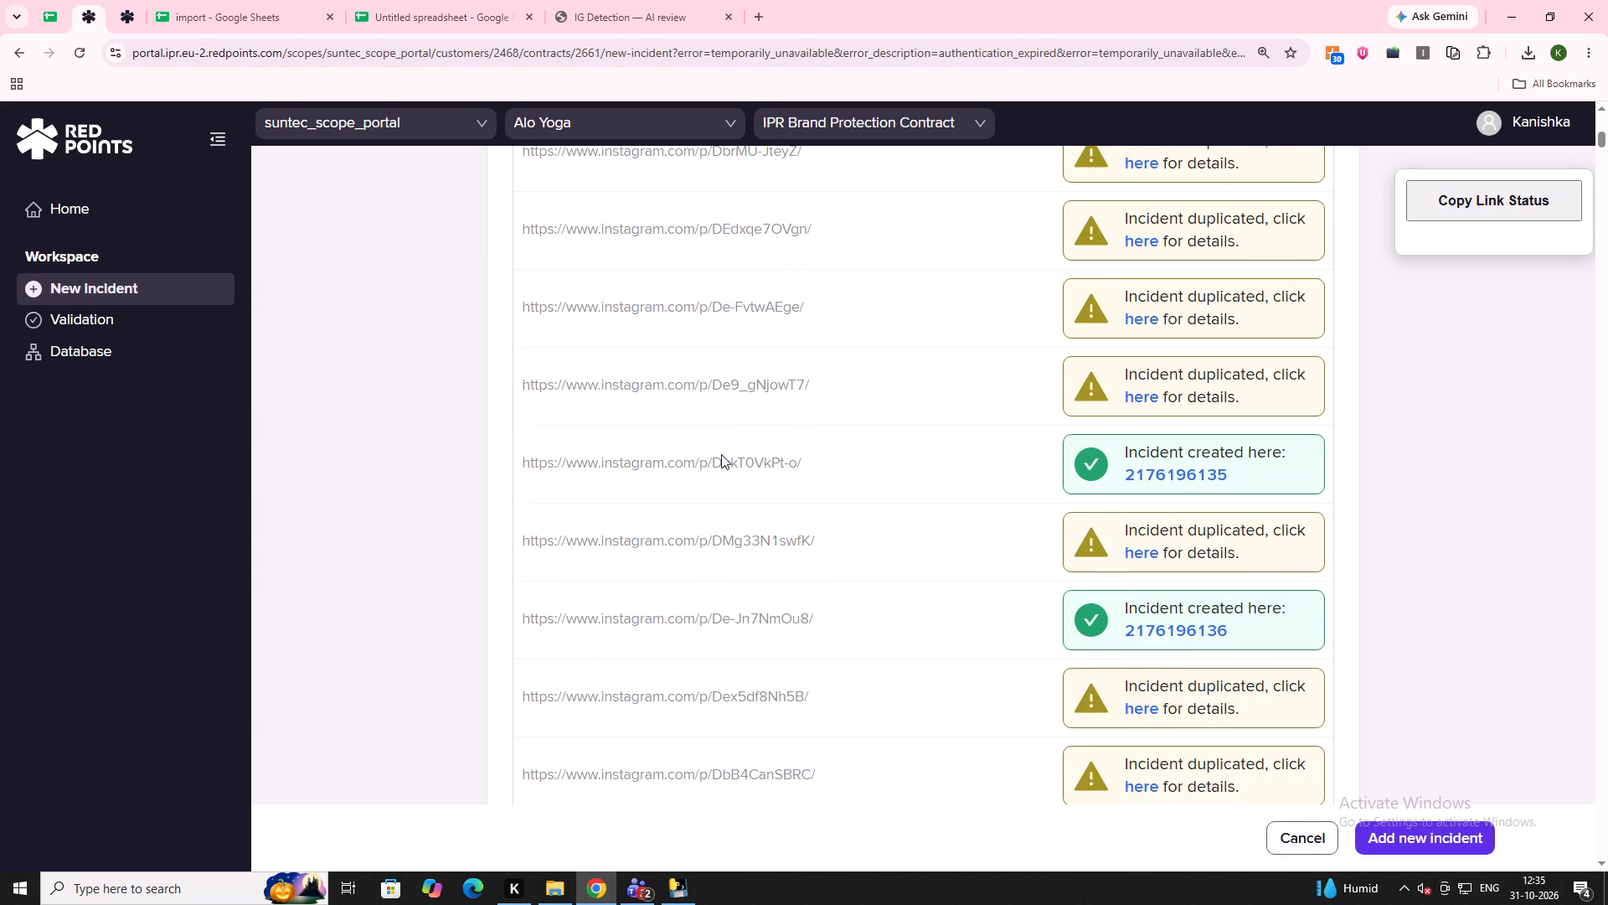
left_click_drag(505, 457, 1086, 904)
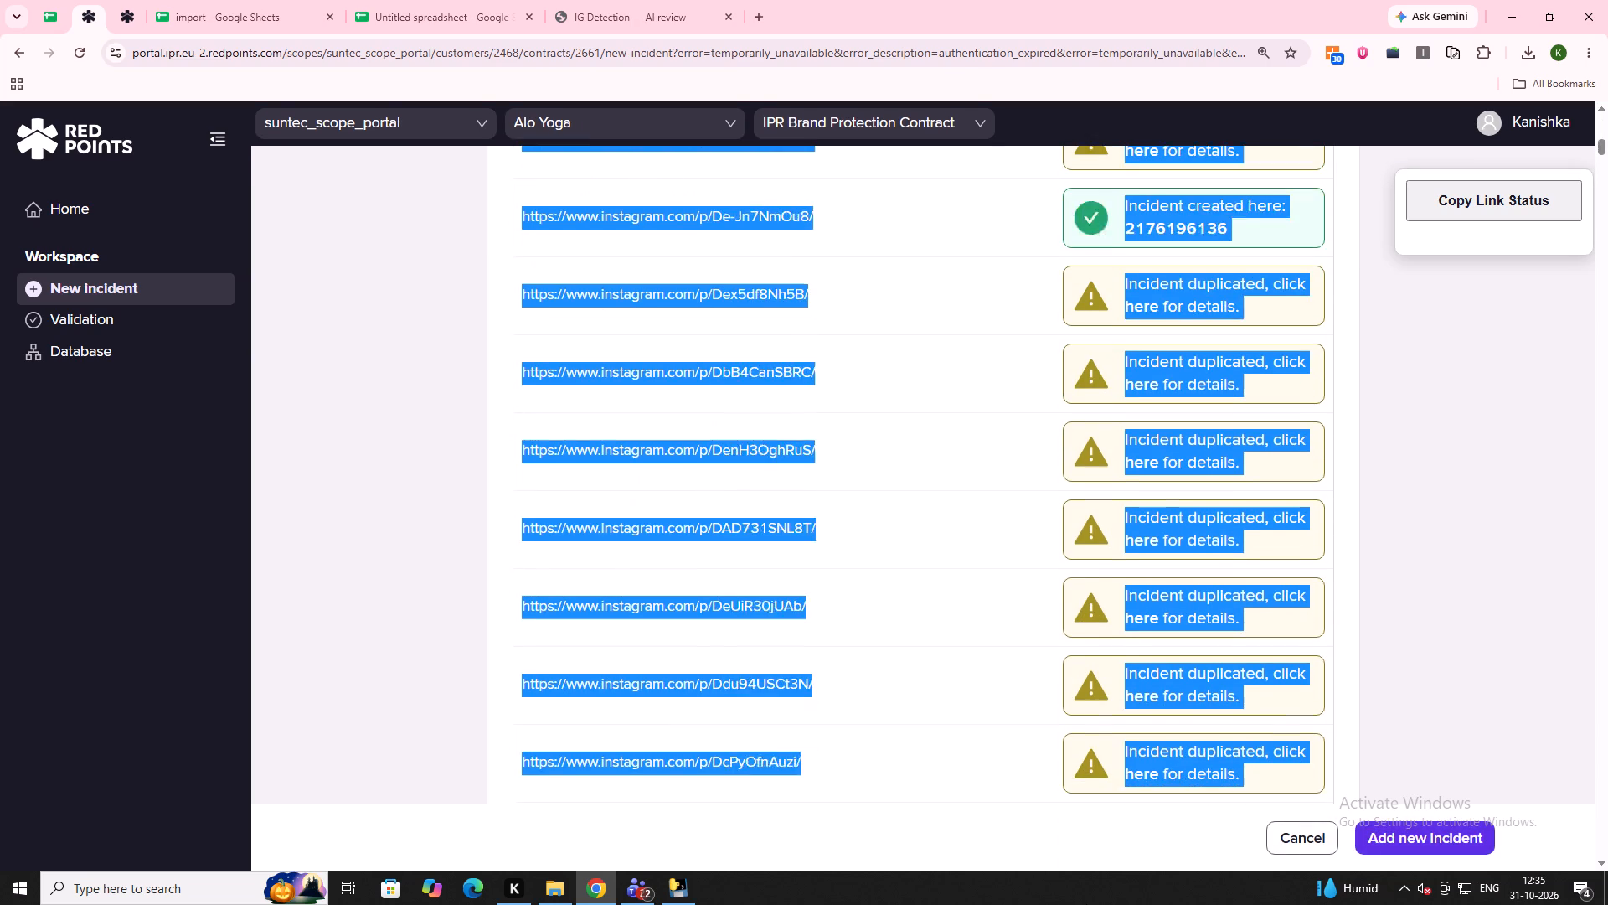
left_click_drag(1086, 904, 1239, 904)
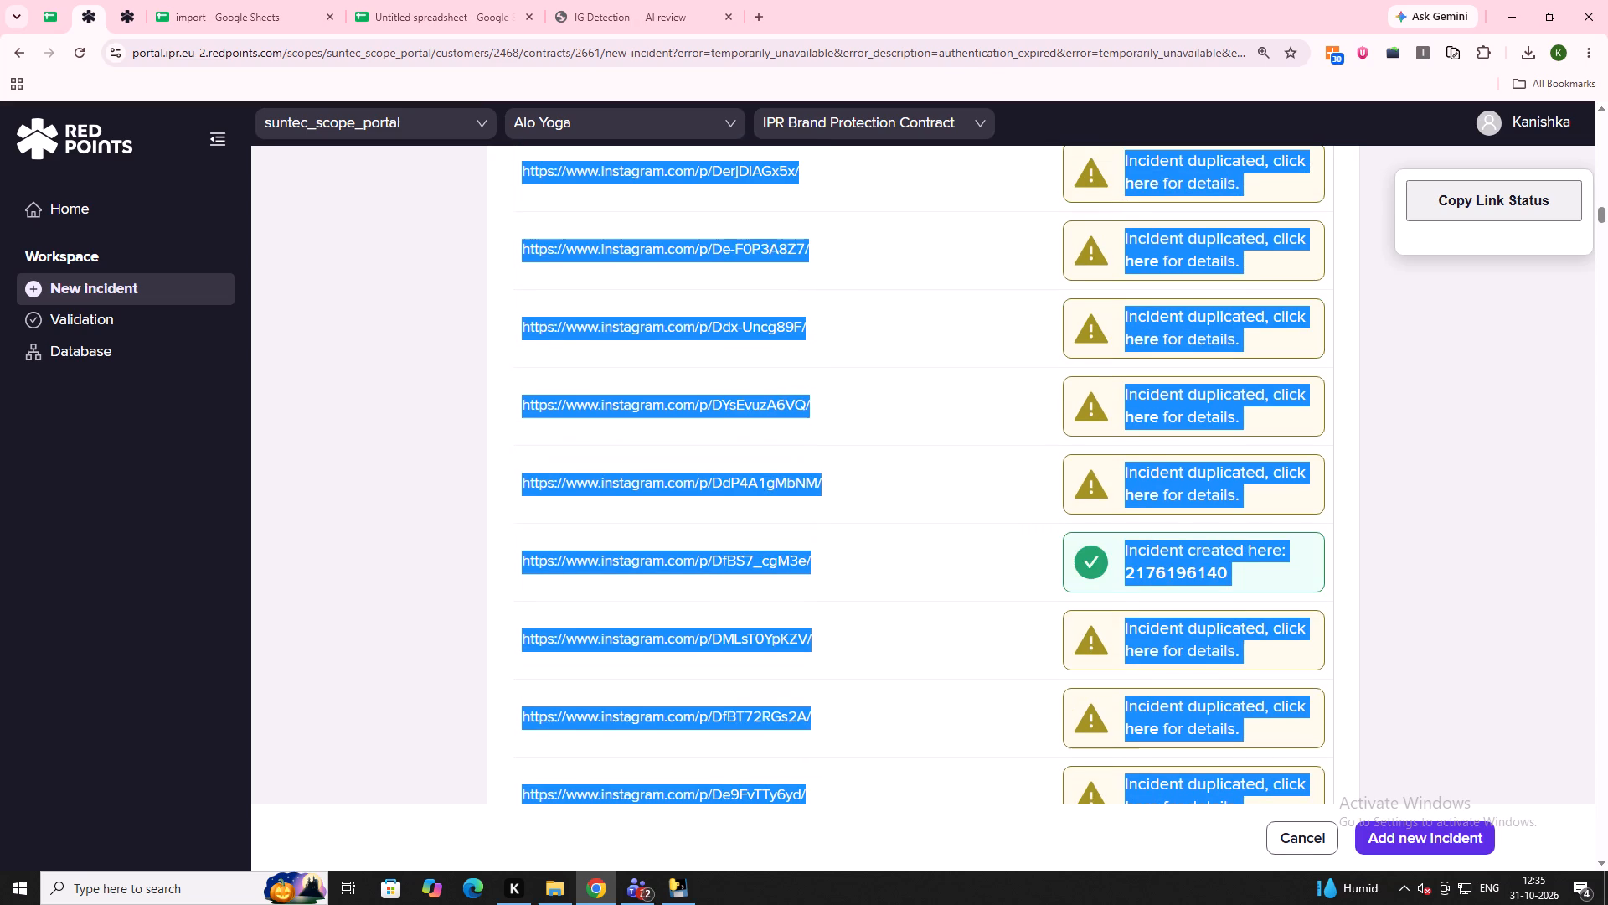
left_click_drag(1239, 904, 1265, 904)
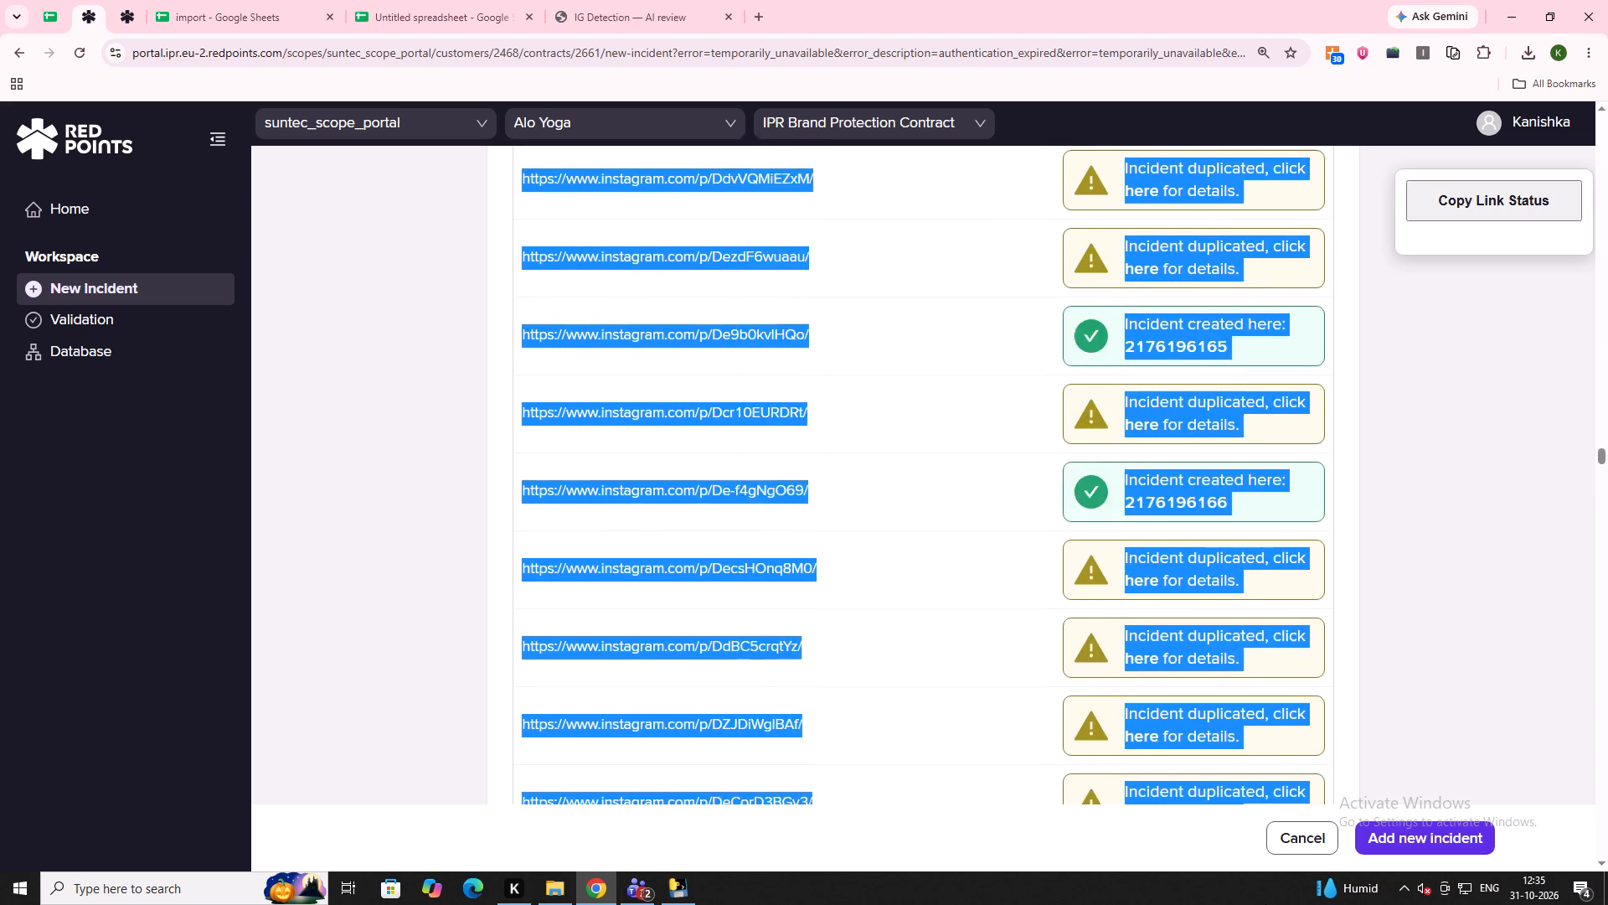
left_click_drag(1265, 904, 1268, 904)
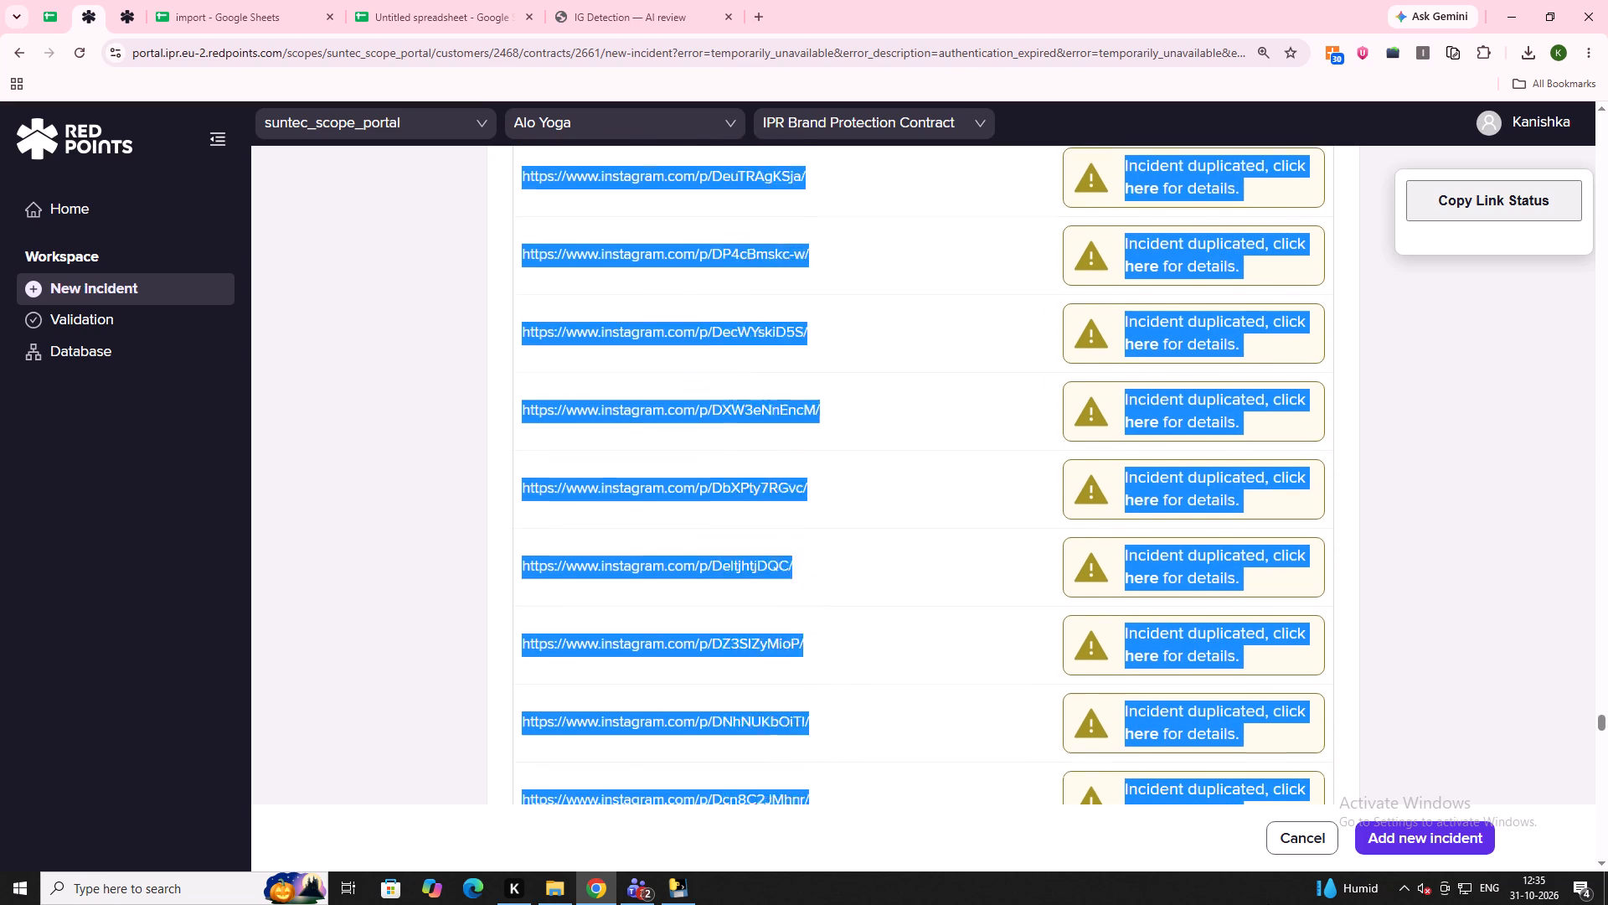
left_click_drag(1268, 904, 1268, 902)
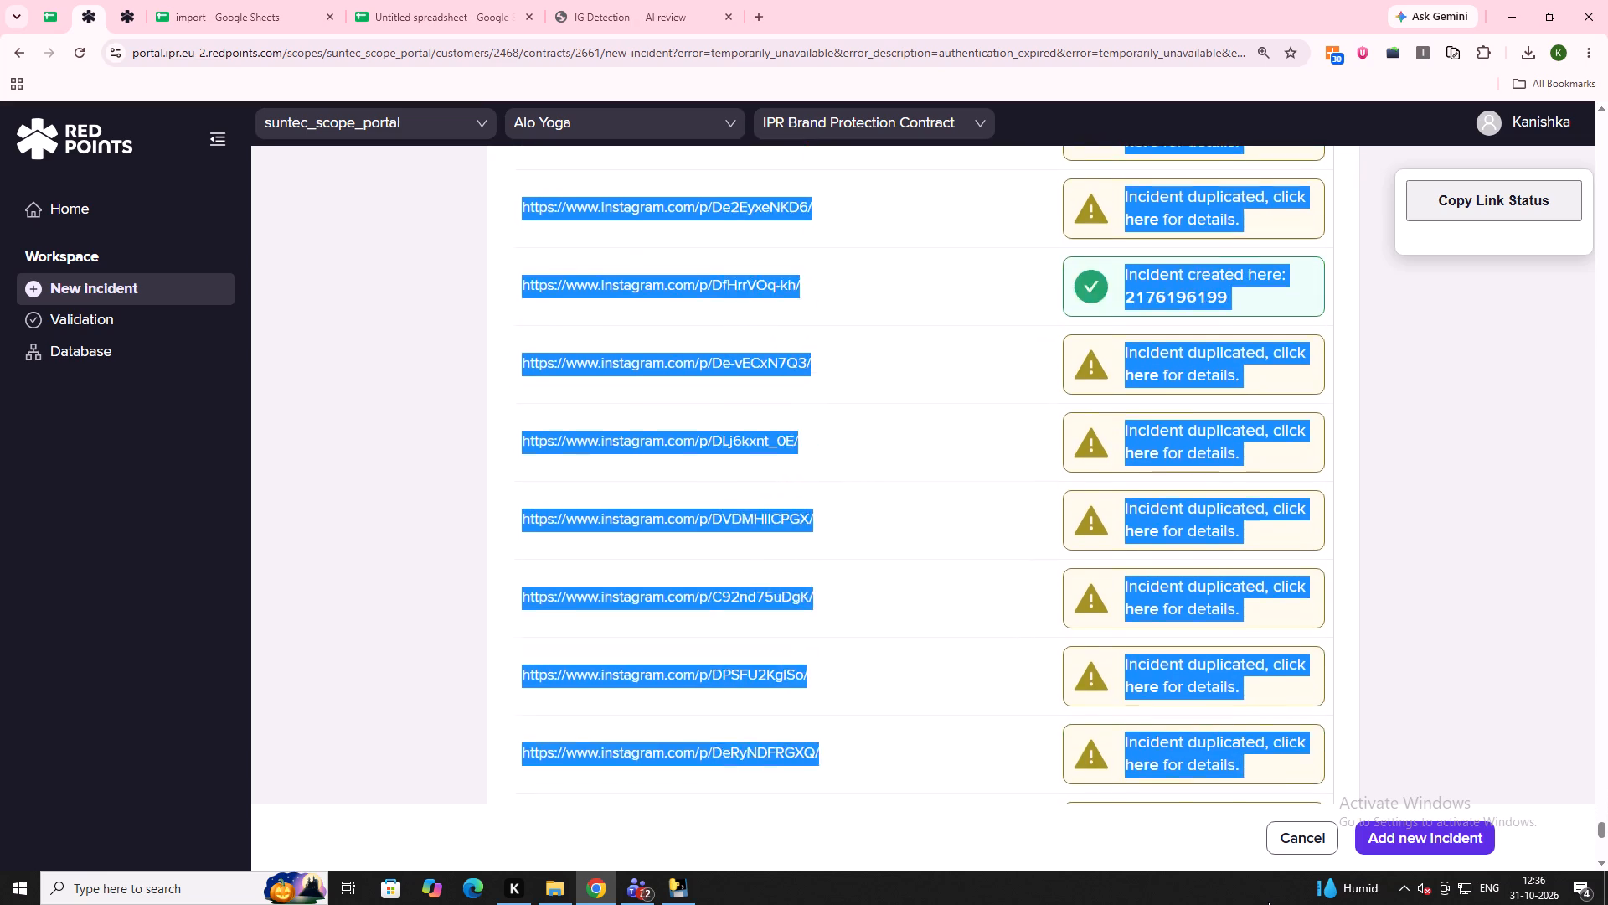
left_click_drag(1268, 902, 1260, 267)
key("ctrl+c")
key("ctrl+c")
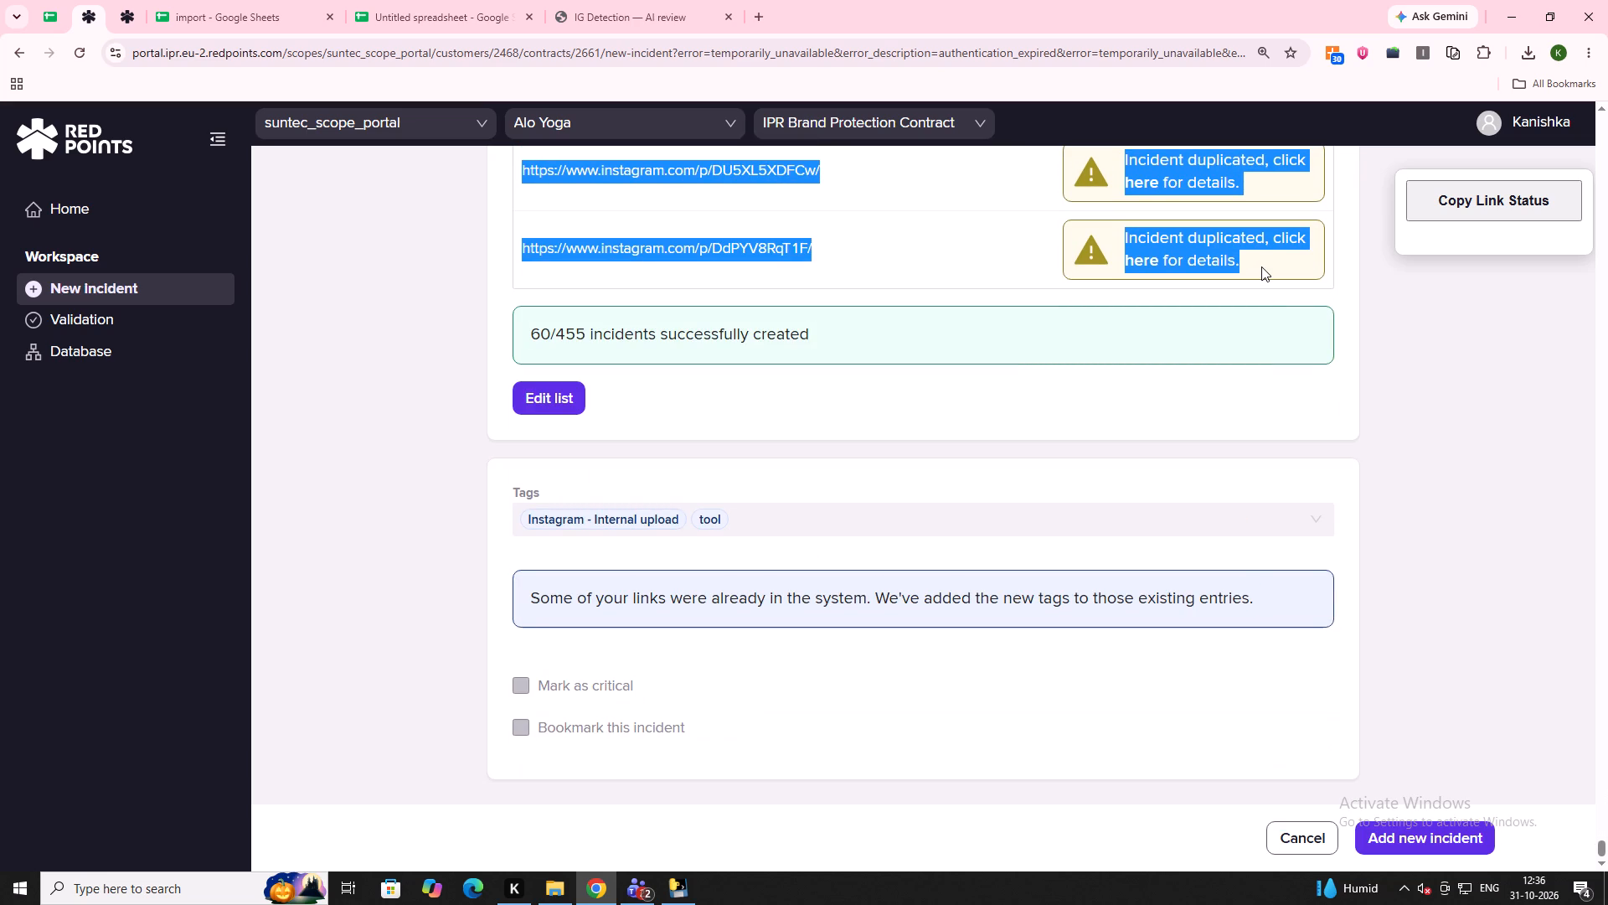
key("ctrl+c")
key("ctrl+c")
Close the IG Detection AI review page.
left_click(632, 0)
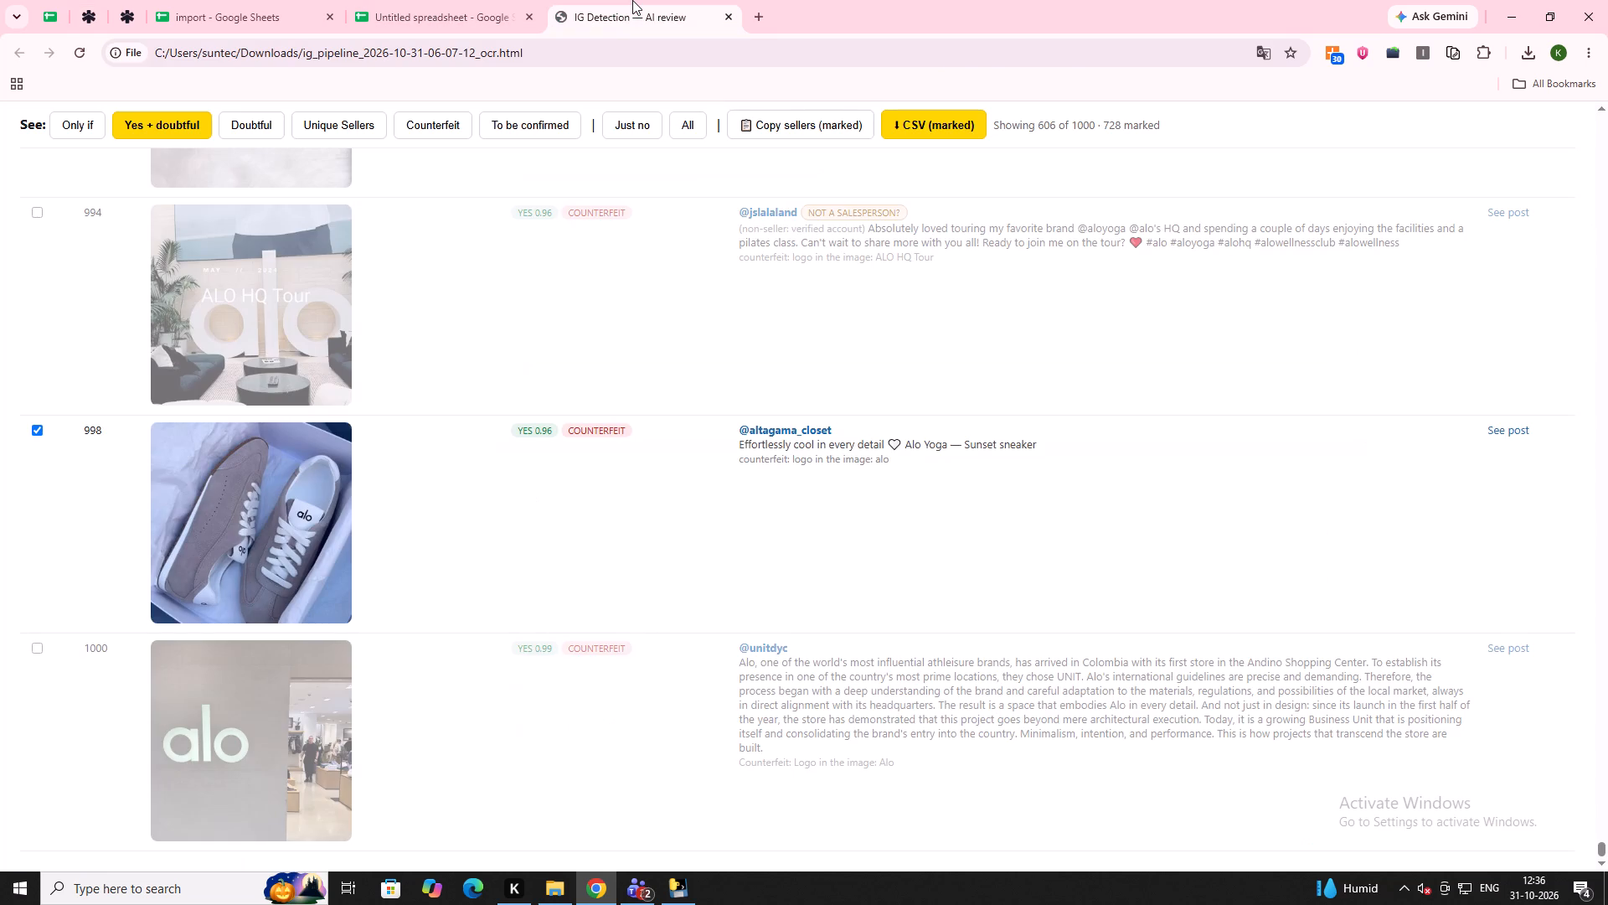
key("ctrl+w")
In the untitled spreadsheet, undo the previous batch's entries back to the empty ID sheet and paste the copied link results from A2.
left_click(405, 0)
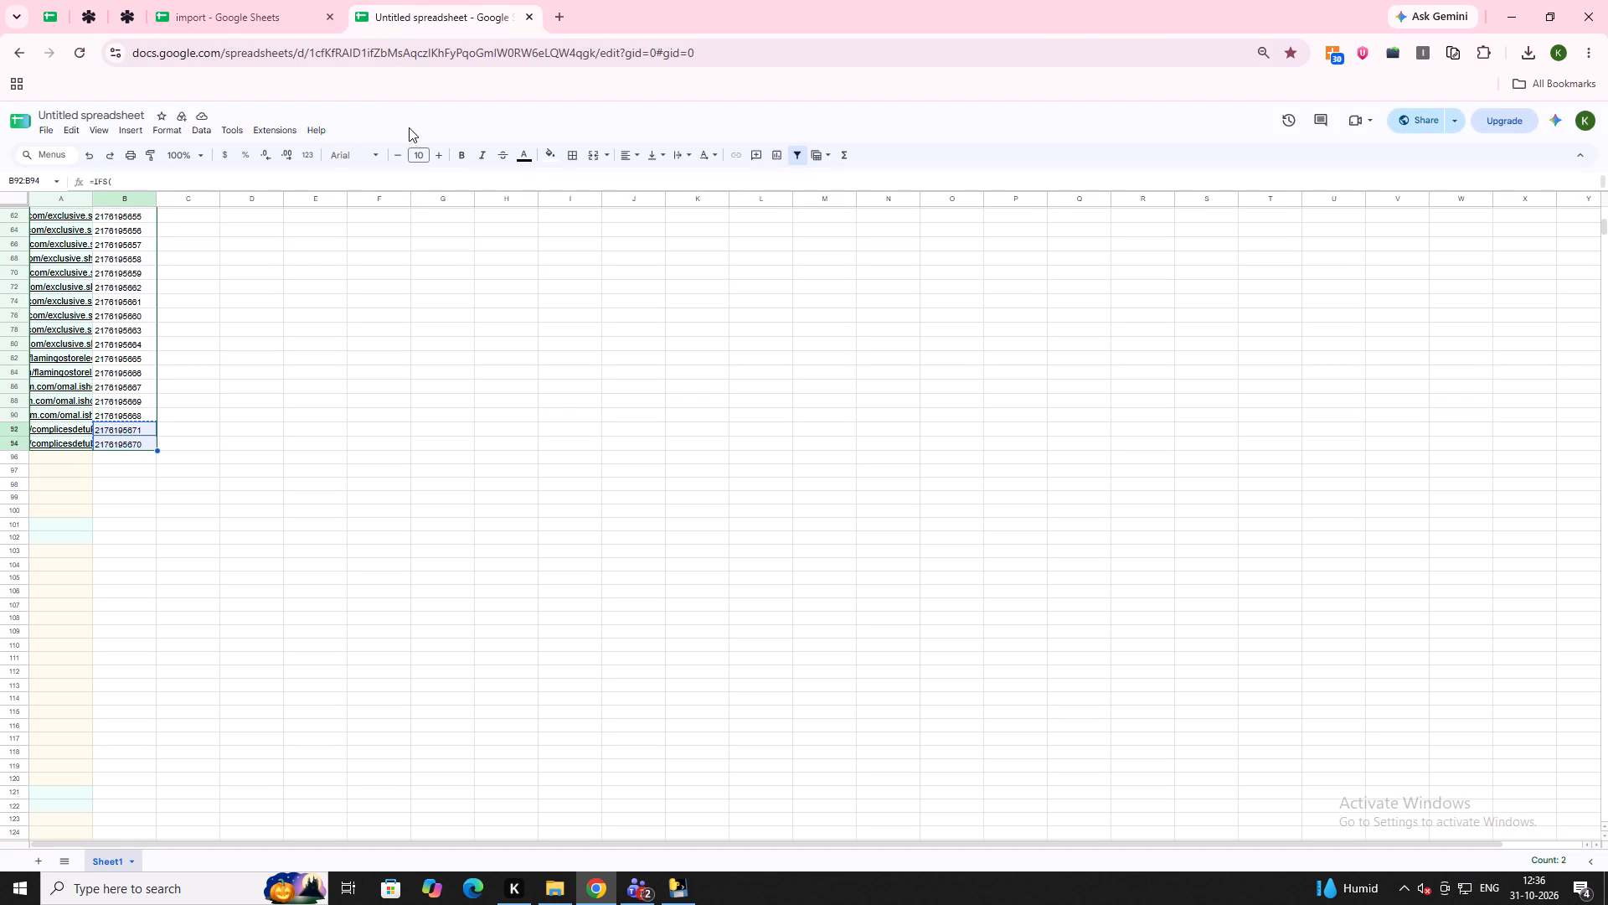
key("ctrl+z")
key("ctrl+z")
key("ctrl+z")
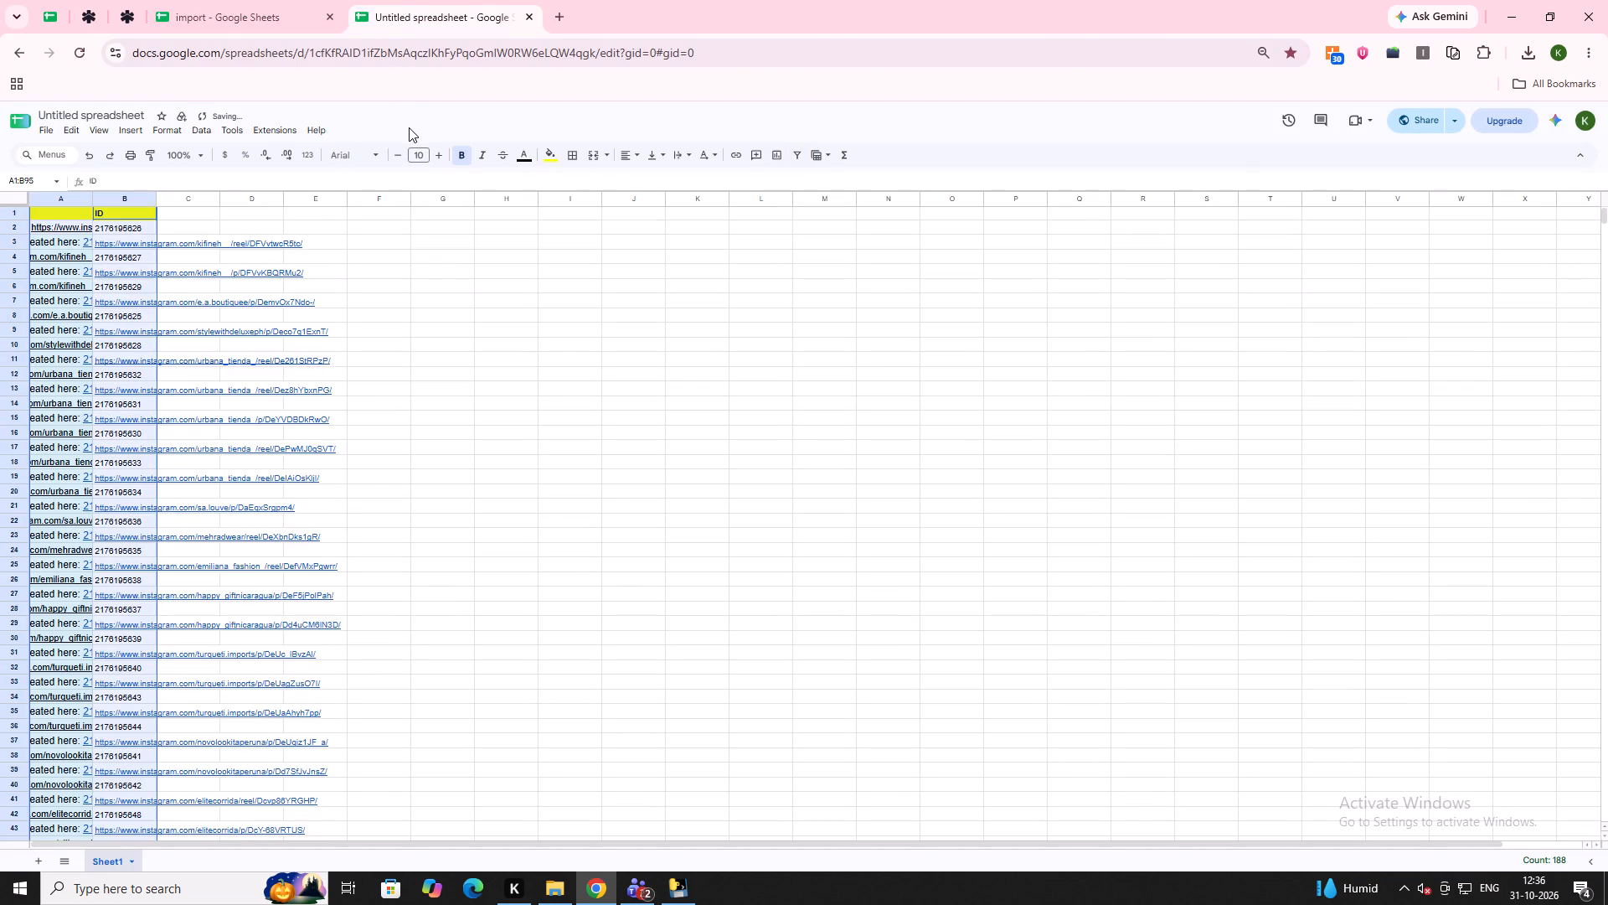
key("ctrl+z")
key("ctrl+v")
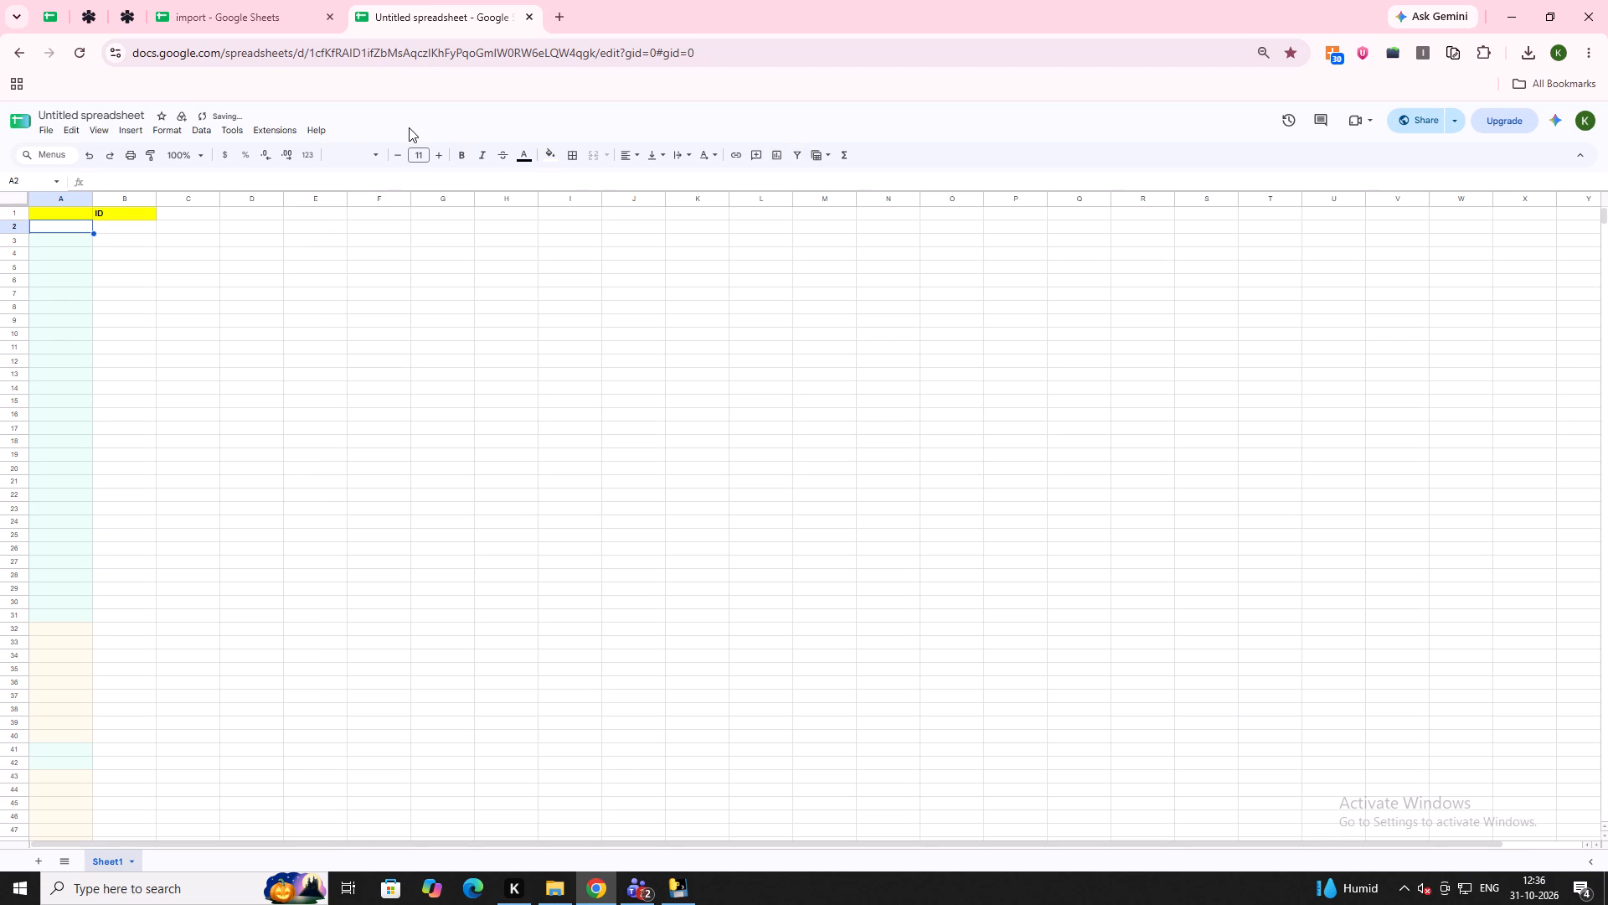
Add a filter to the pasted results from the ID header.
left_click(149, 210)
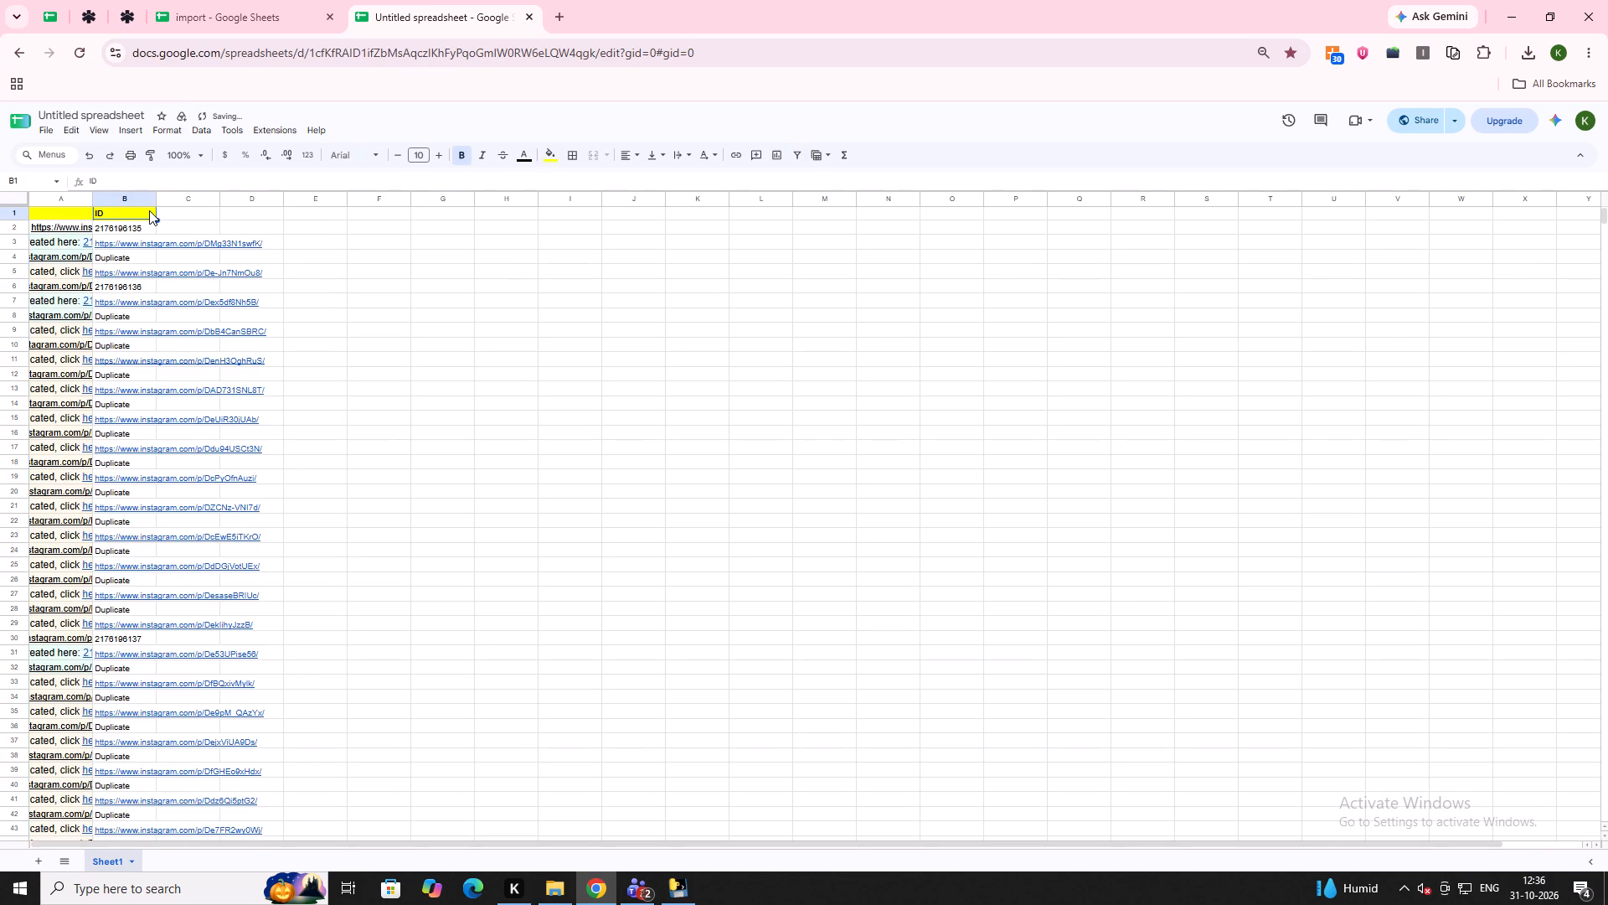
key("alt+d")
key("alt+f")
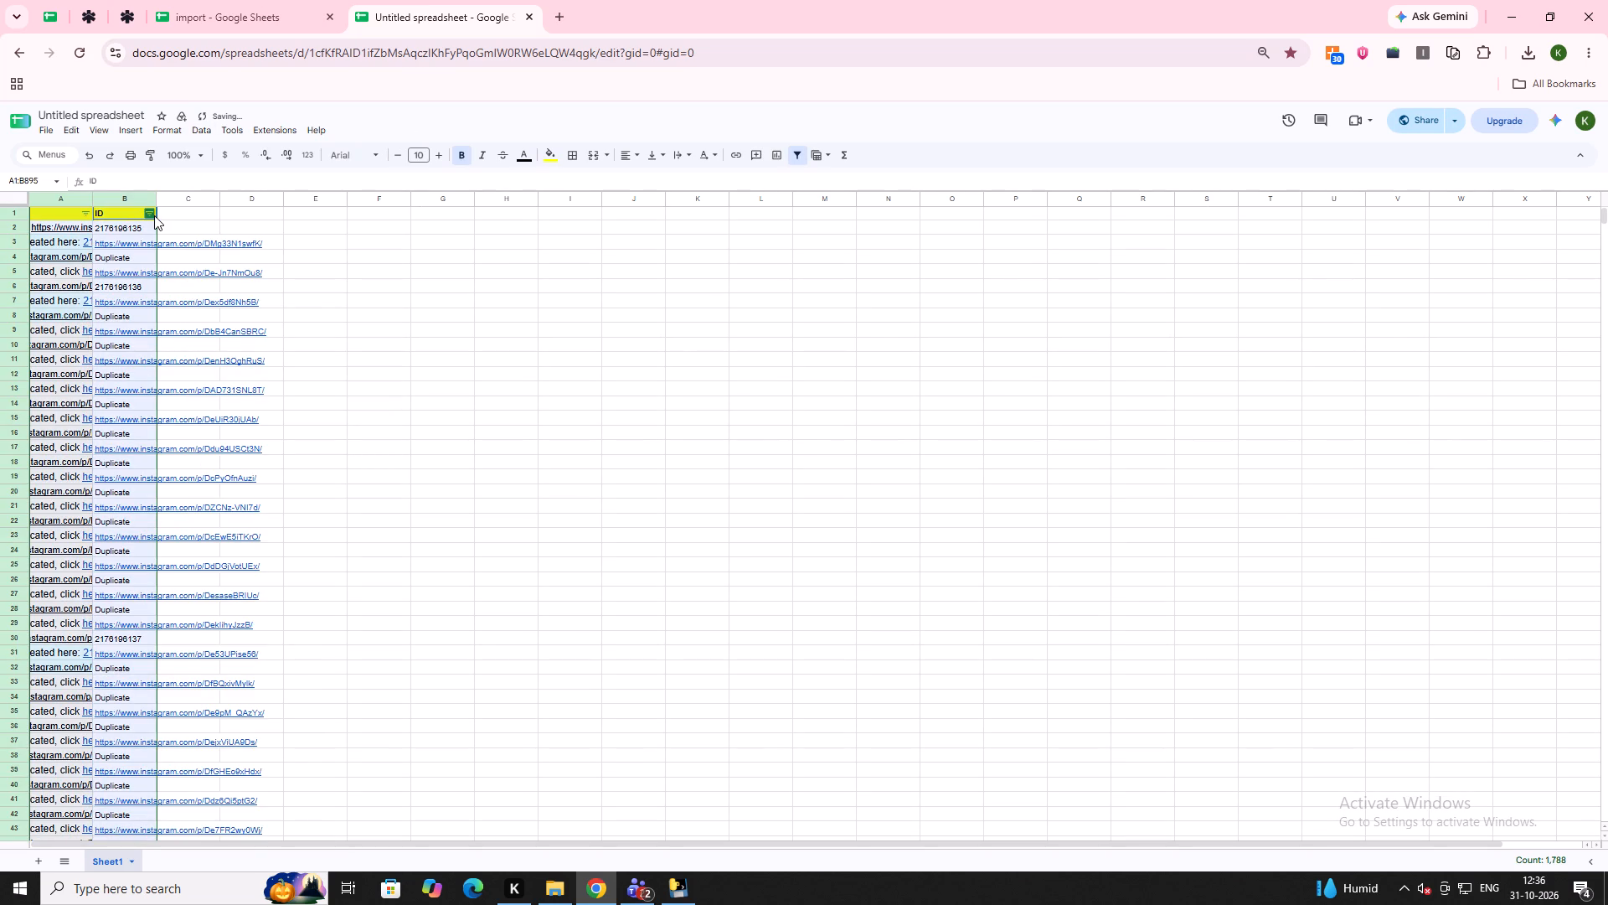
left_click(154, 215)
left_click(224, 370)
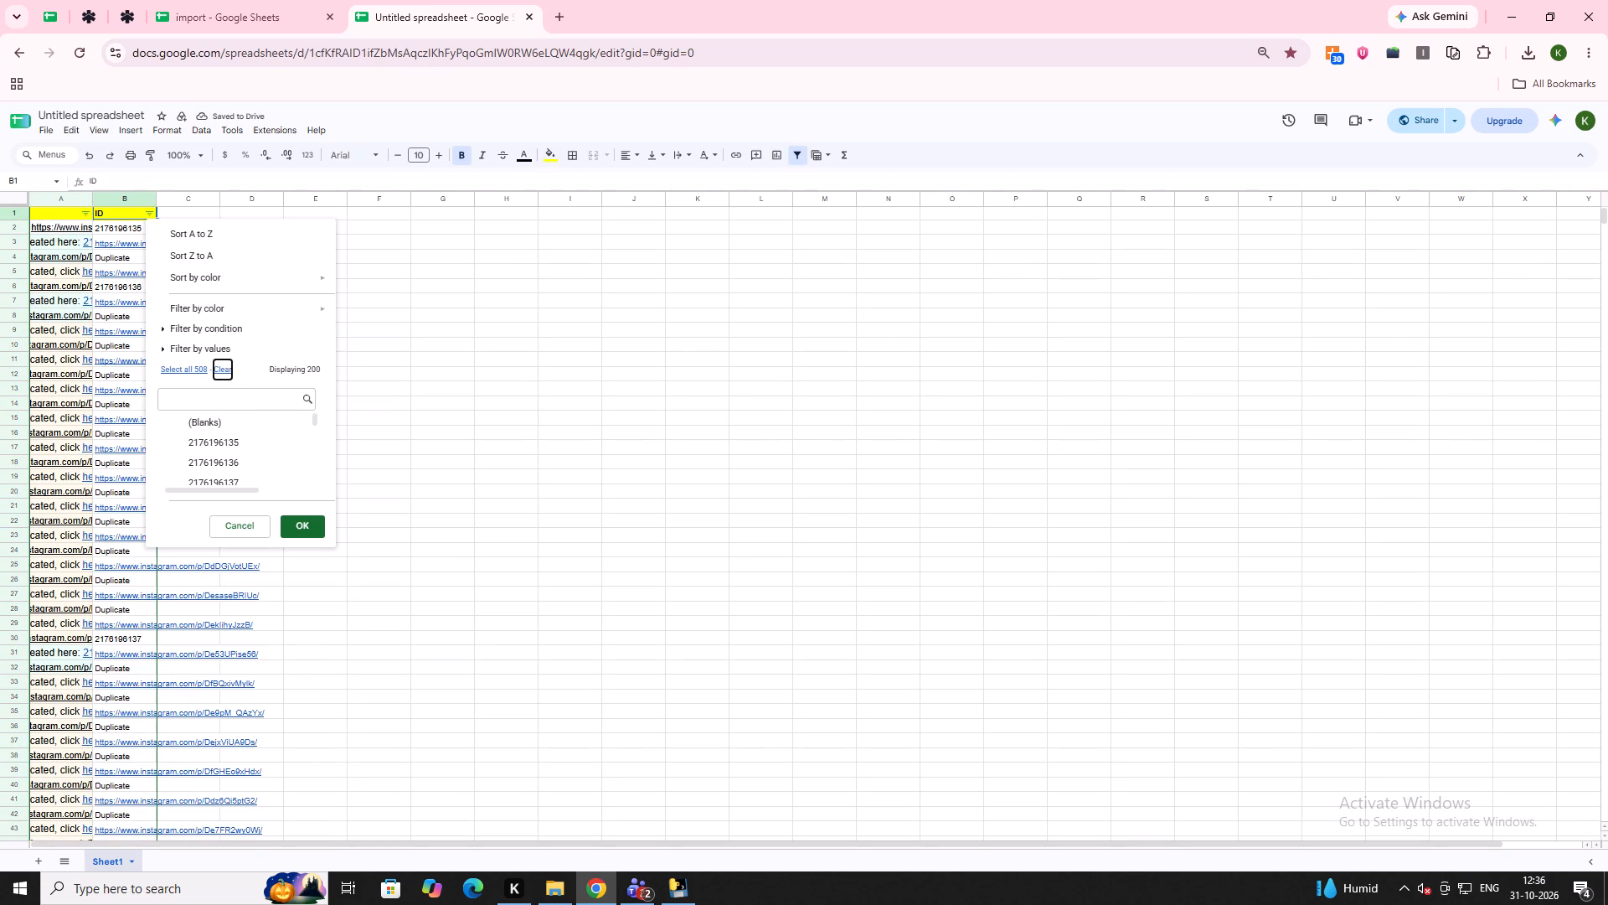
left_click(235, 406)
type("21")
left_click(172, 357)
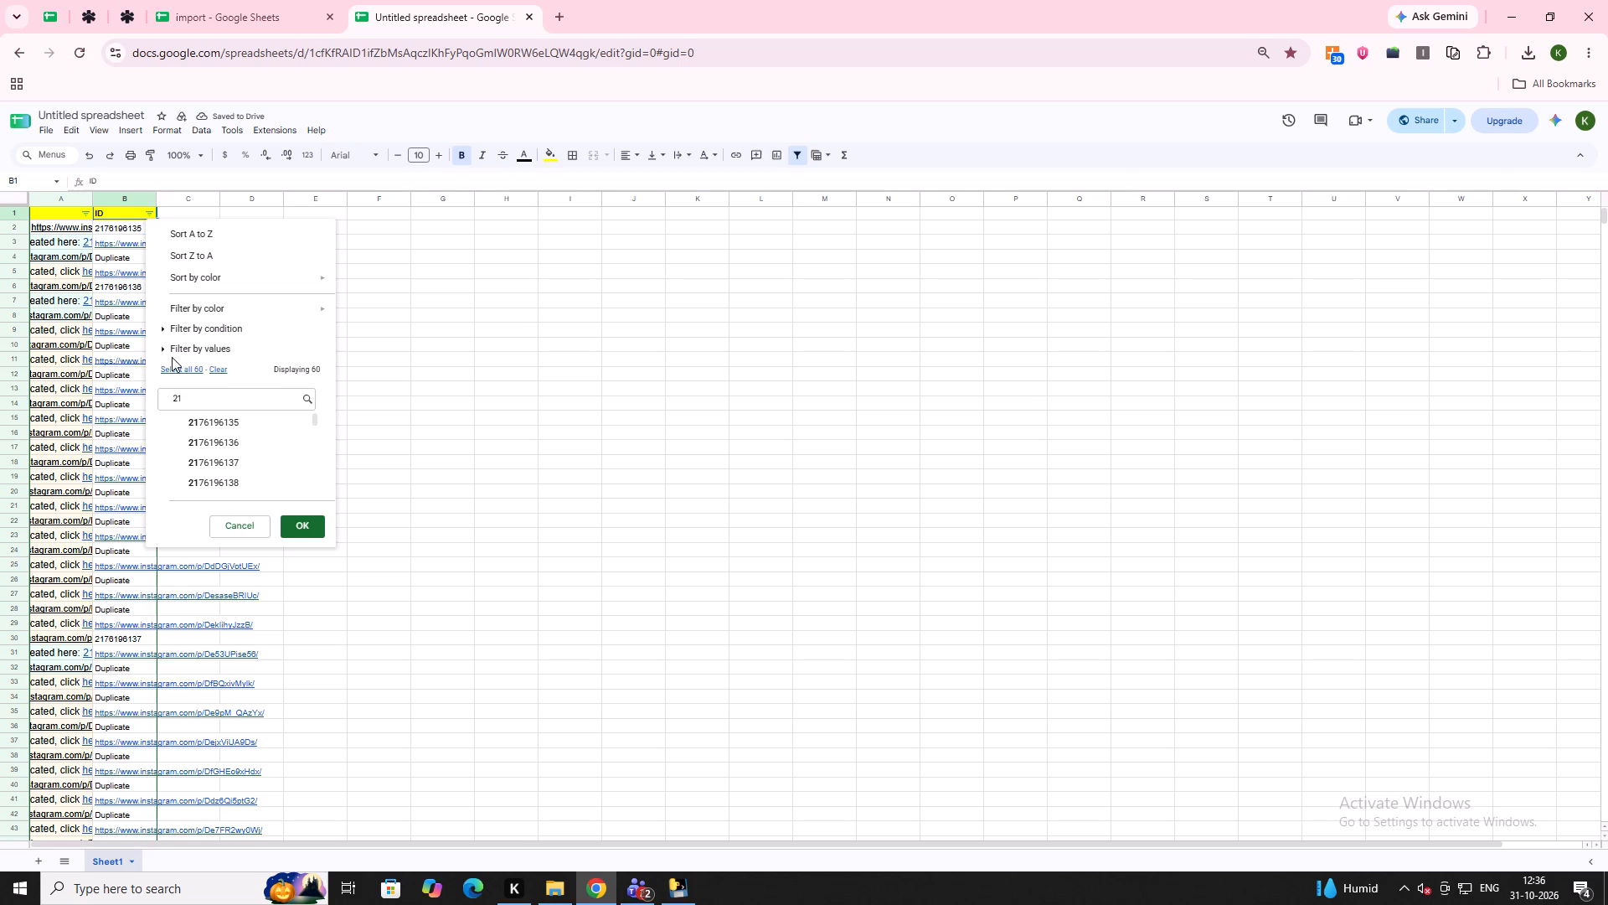
Filter the ID column to show only the rows whose values match 21, with all other values deselected.
left_click(149, 215)
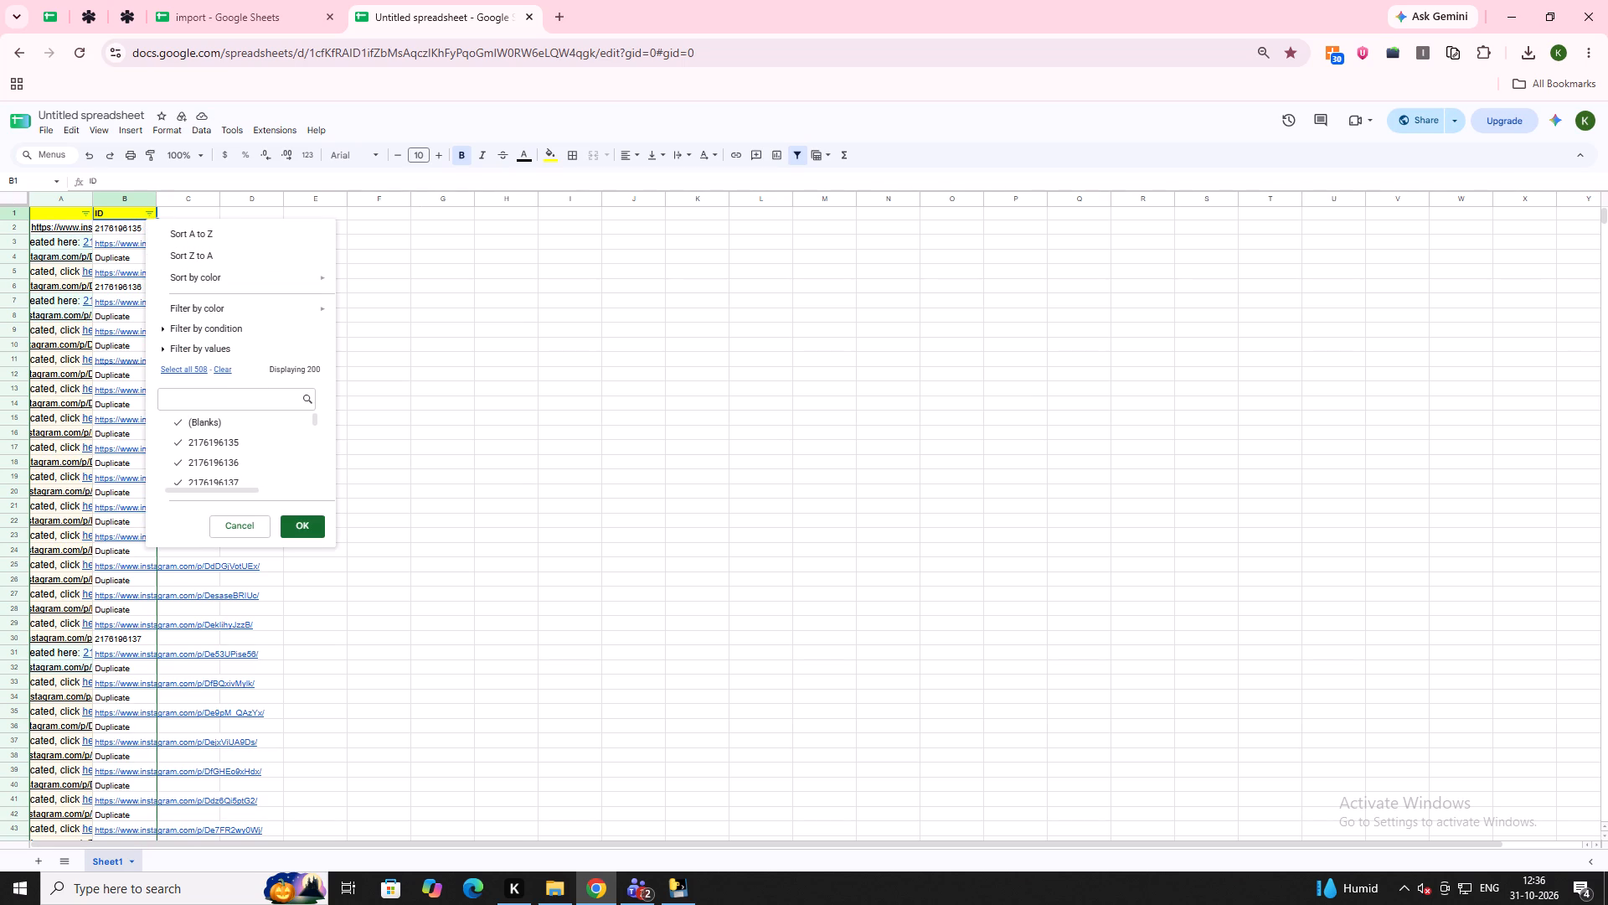
left_click(224, 378)
left_click(224, 367)
left_click(233, 394)
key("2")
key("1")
left_click(189, 373)
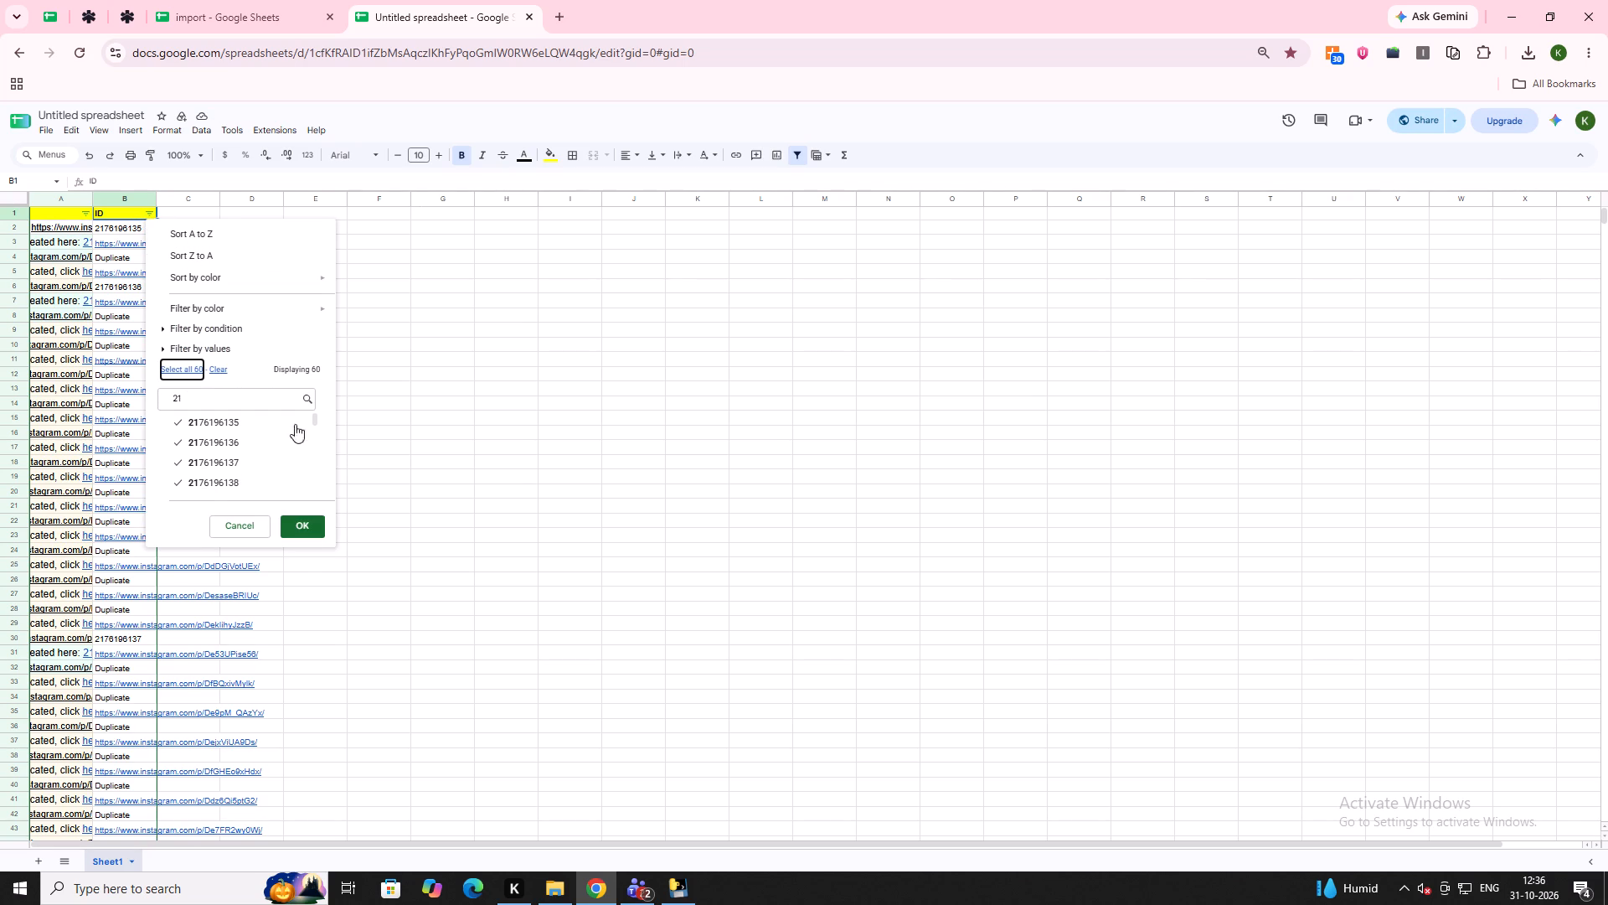
left_click(316, 519)
Copy all filtered links from A2 down and paste them inside the Incidents uploaded URLs cell F32300 of the Alo Yoga - Manual detection spreadsheet.
left_click(77, 226)
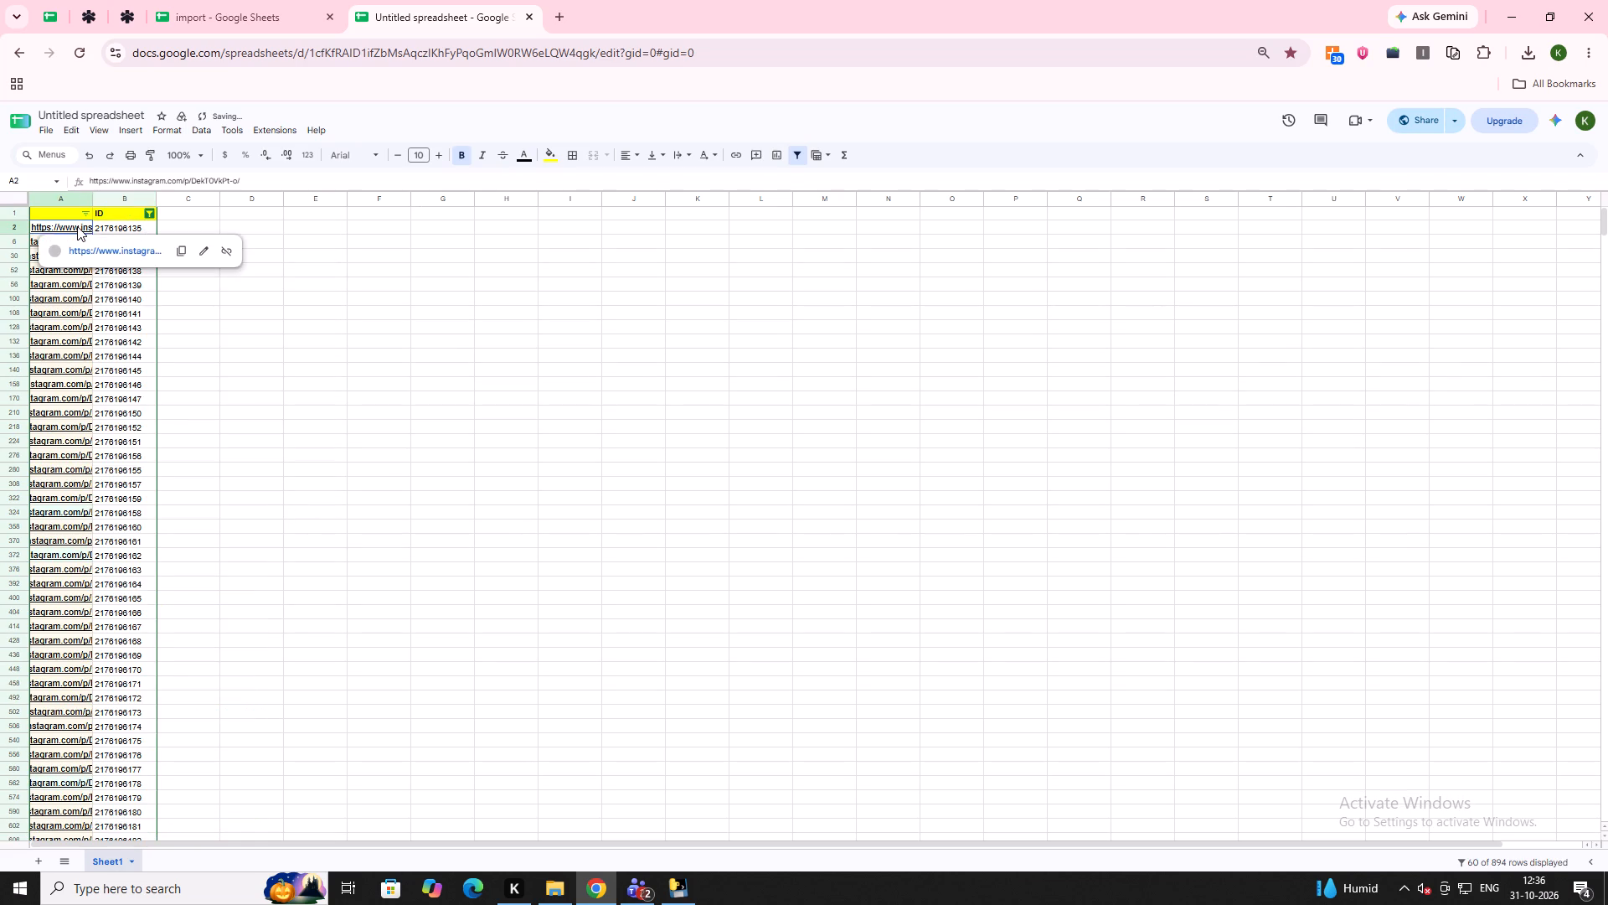
key("ctrl+shift+Down")
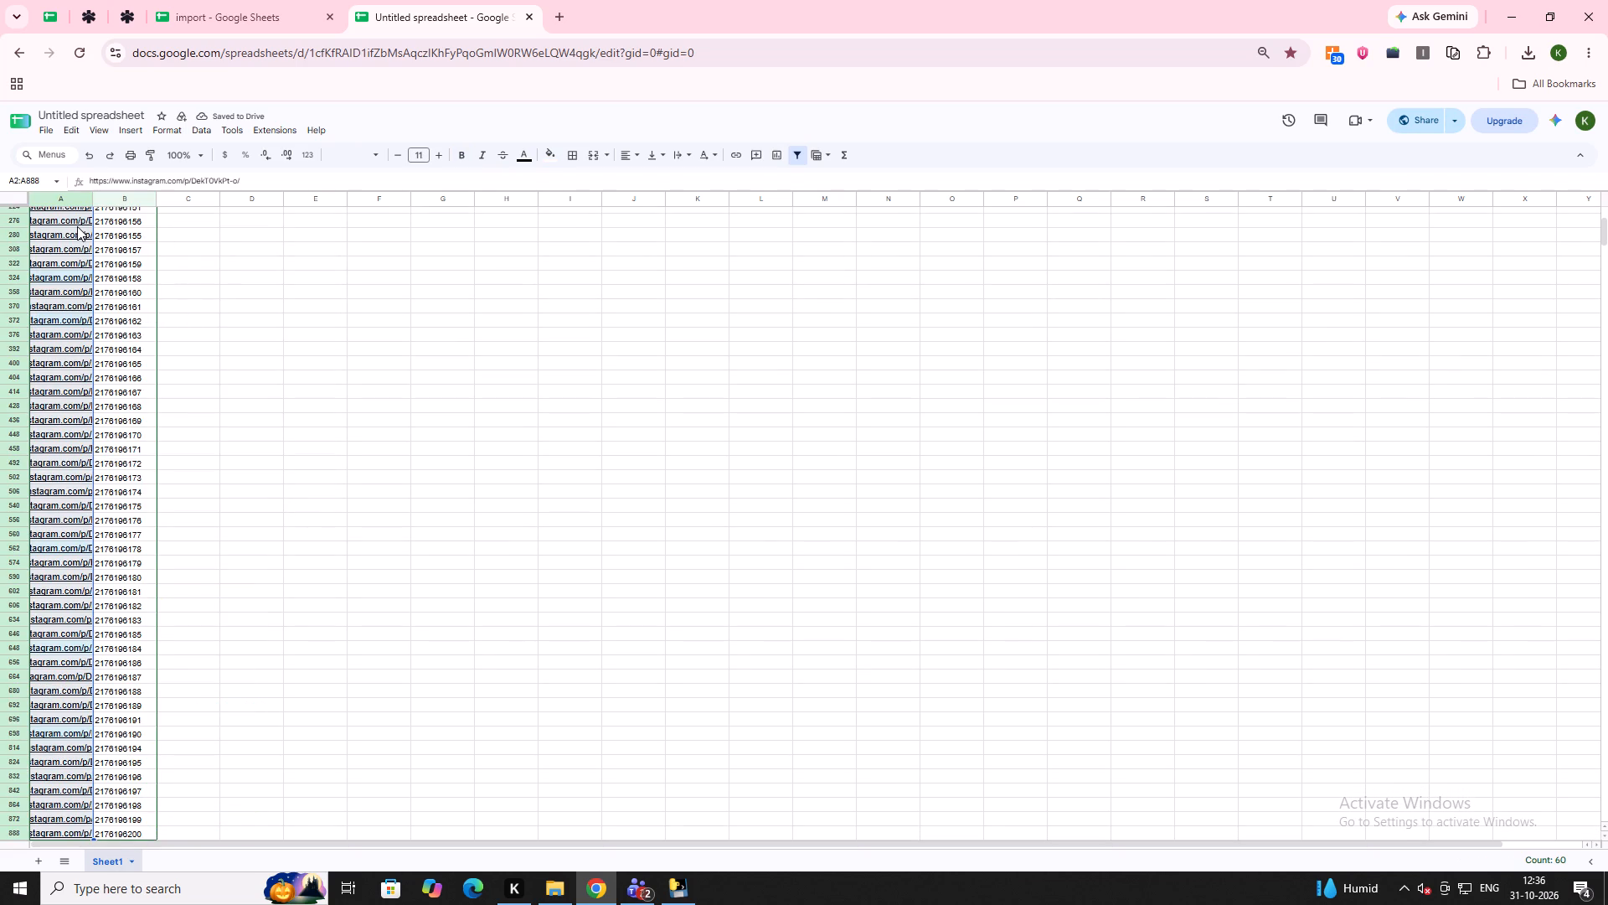
key("ctrl+c")
key("ctrl+c")
key("ctrl+c")
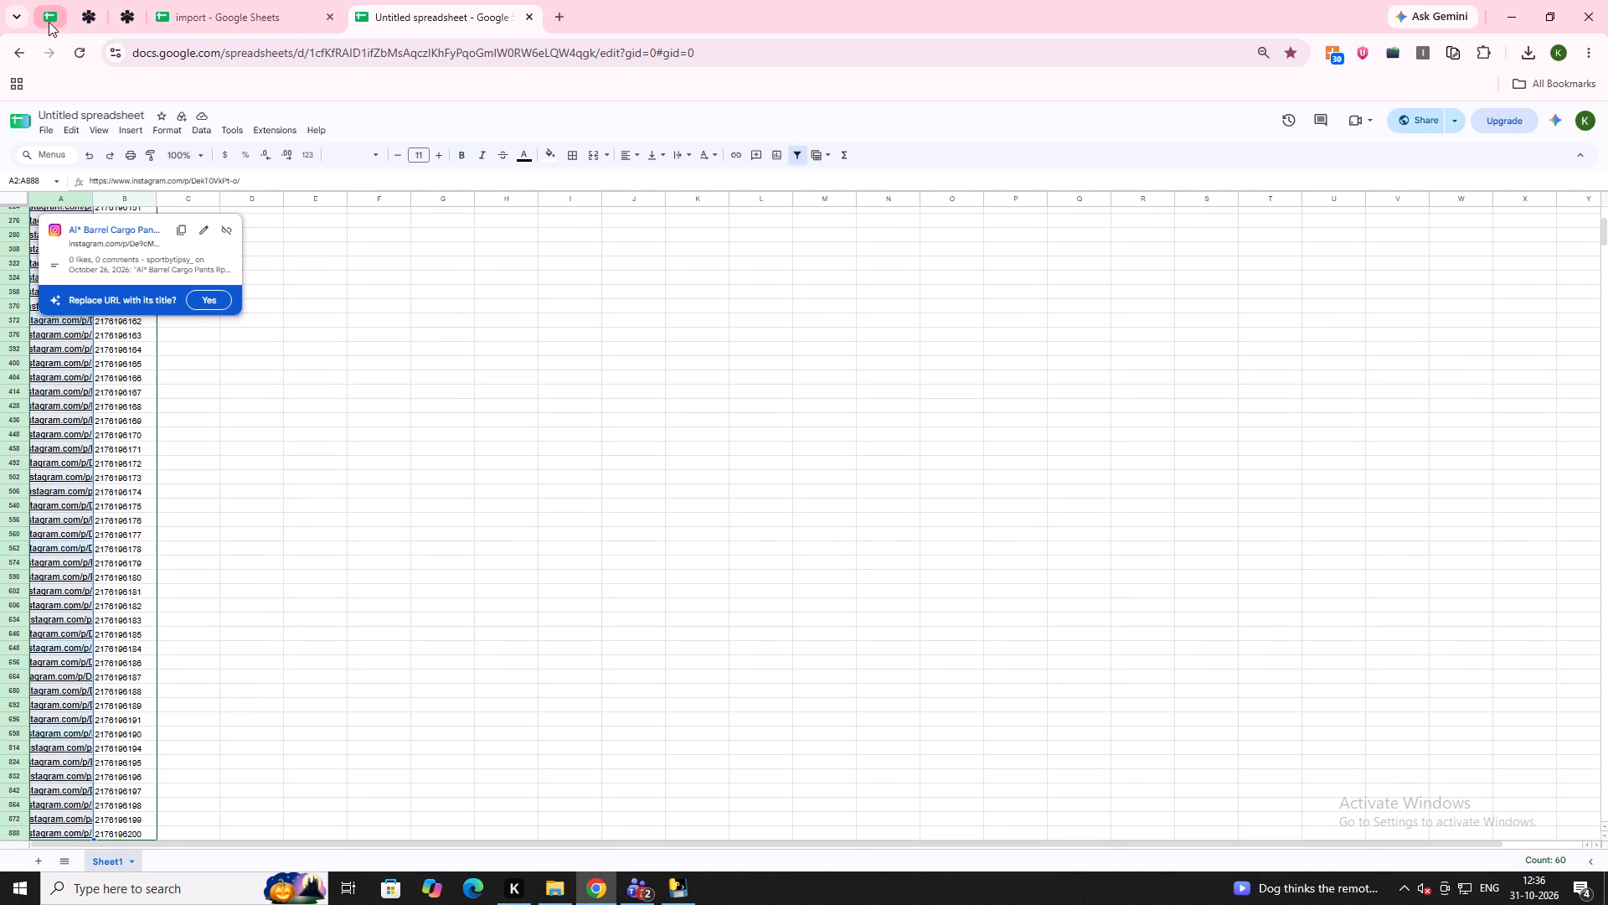
left_click(47, 18)
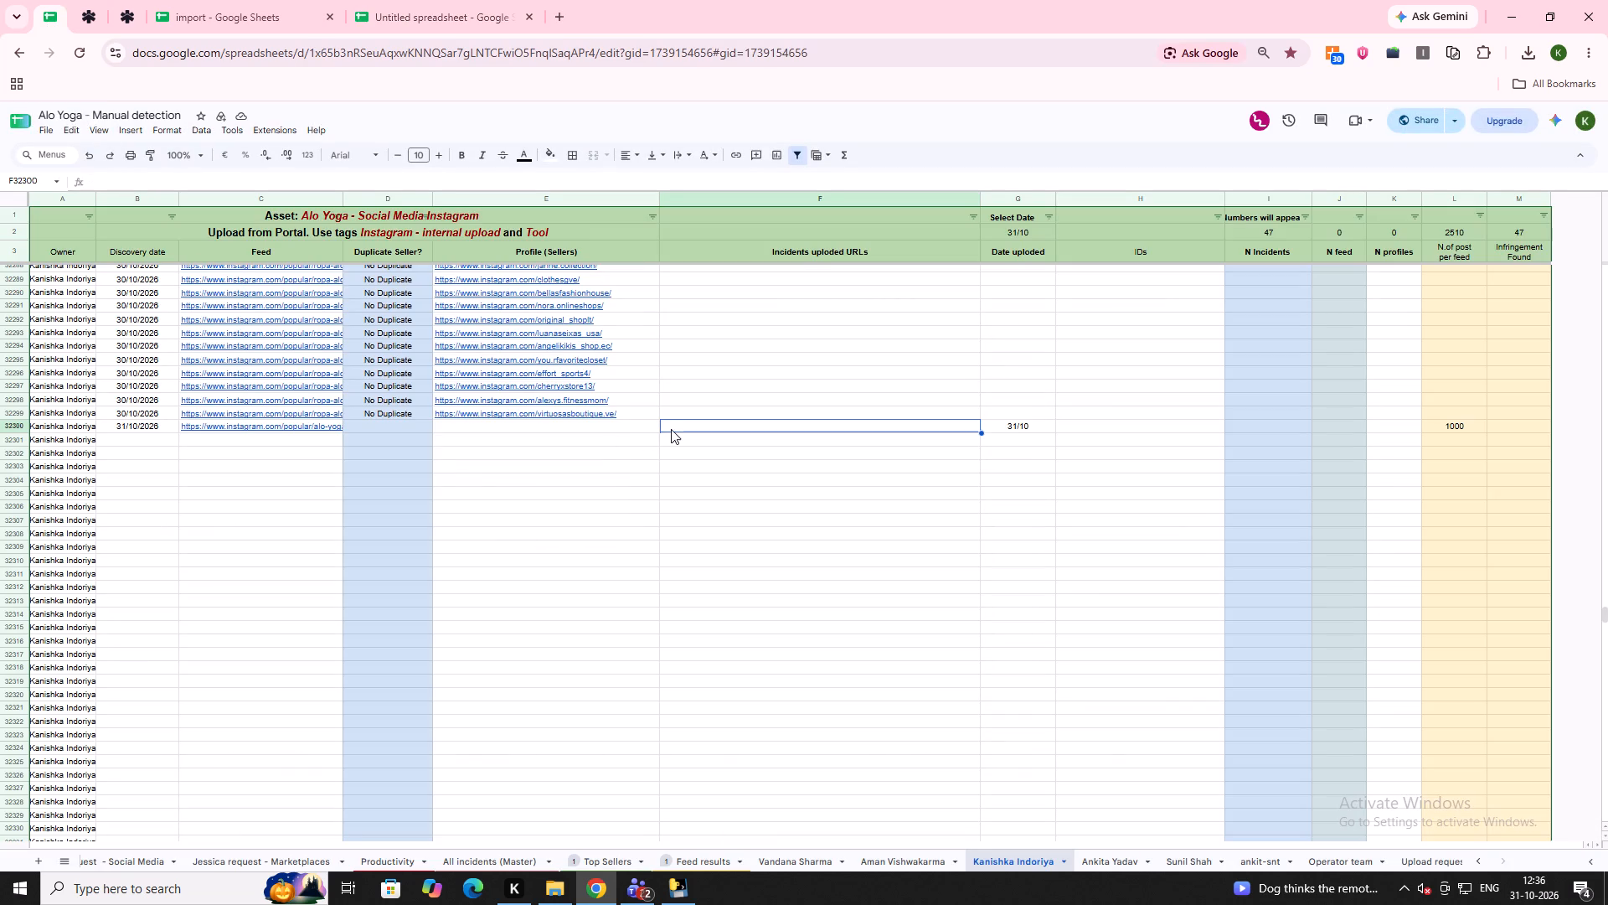
double_click(677, 431)
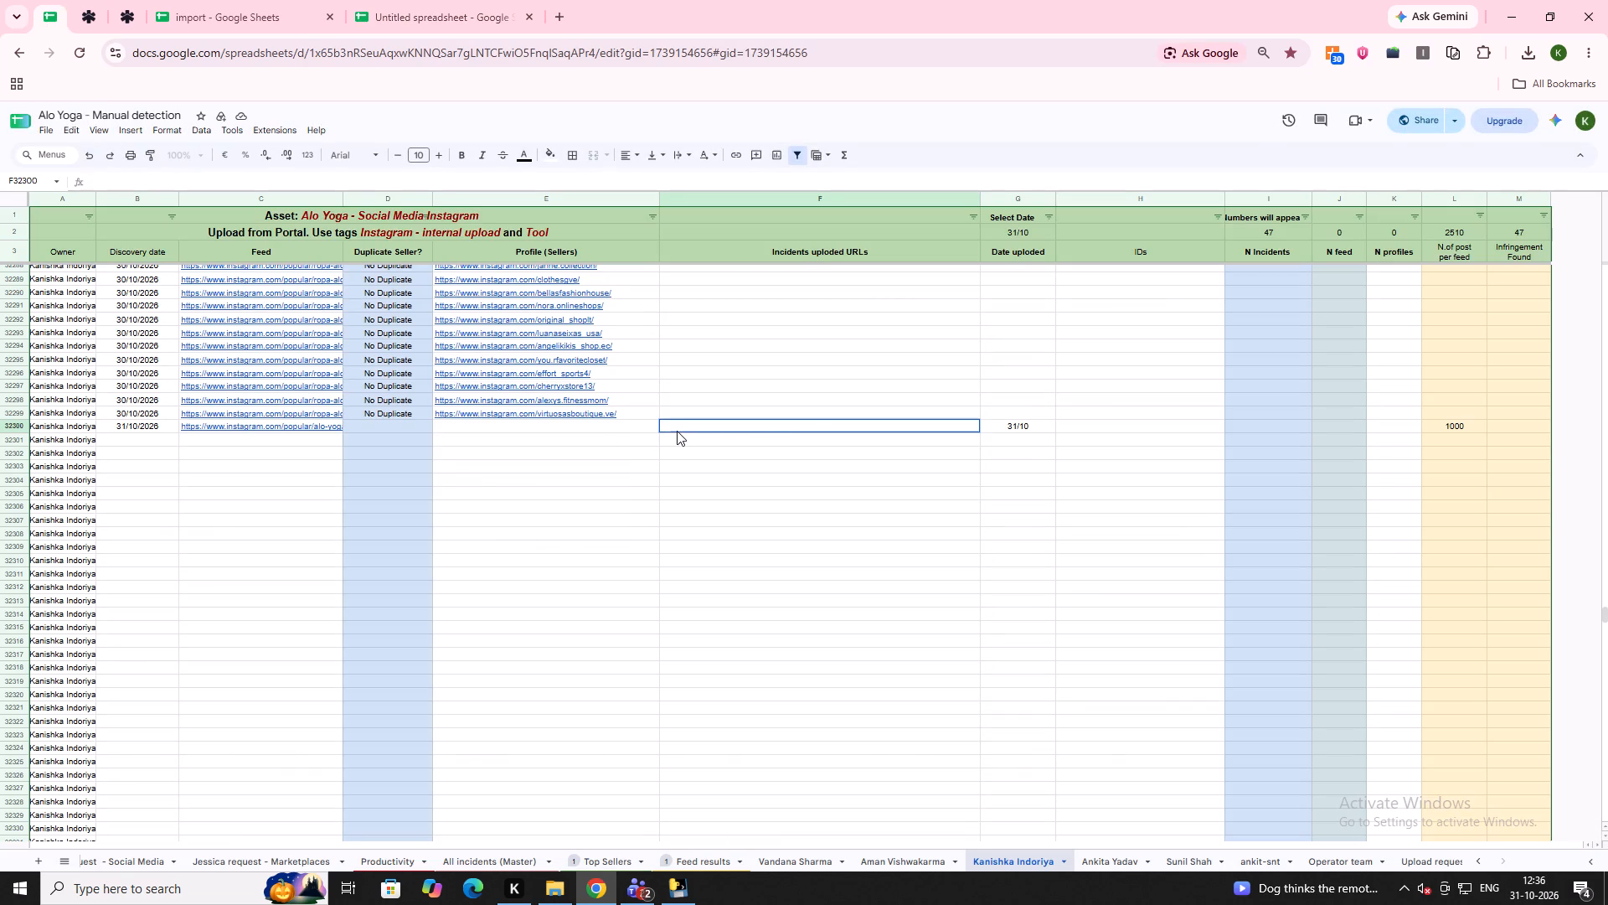
key("ctrl+v")
Open the IDs cell of row 32300, beside the pasted links, for editing.
left_click(1109, 420)
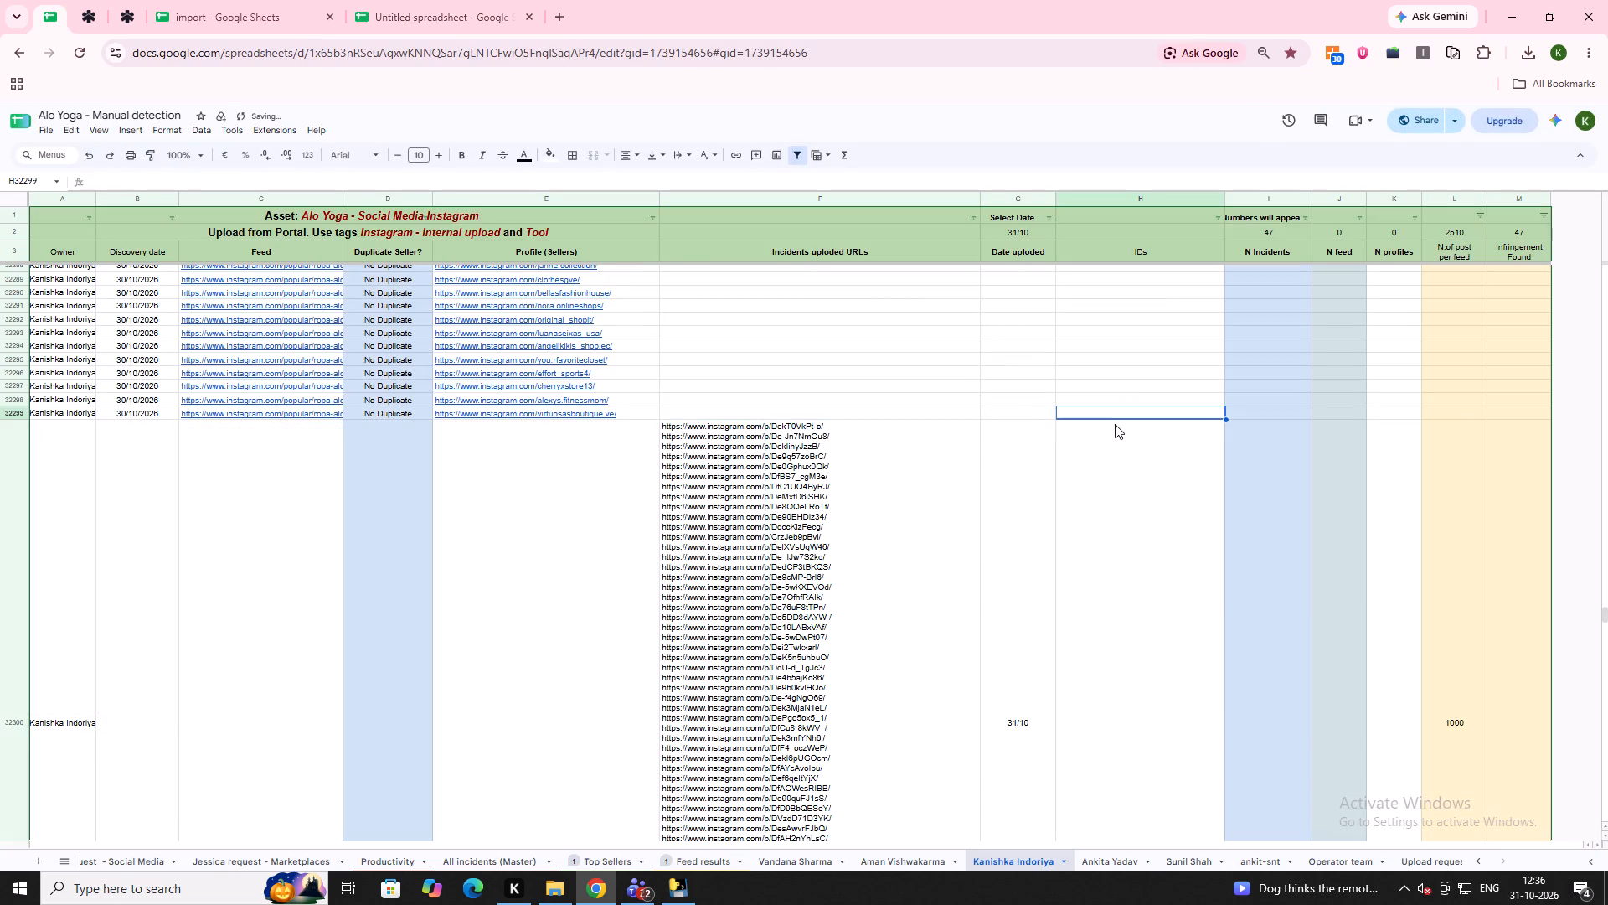
double_click(1115, 424)
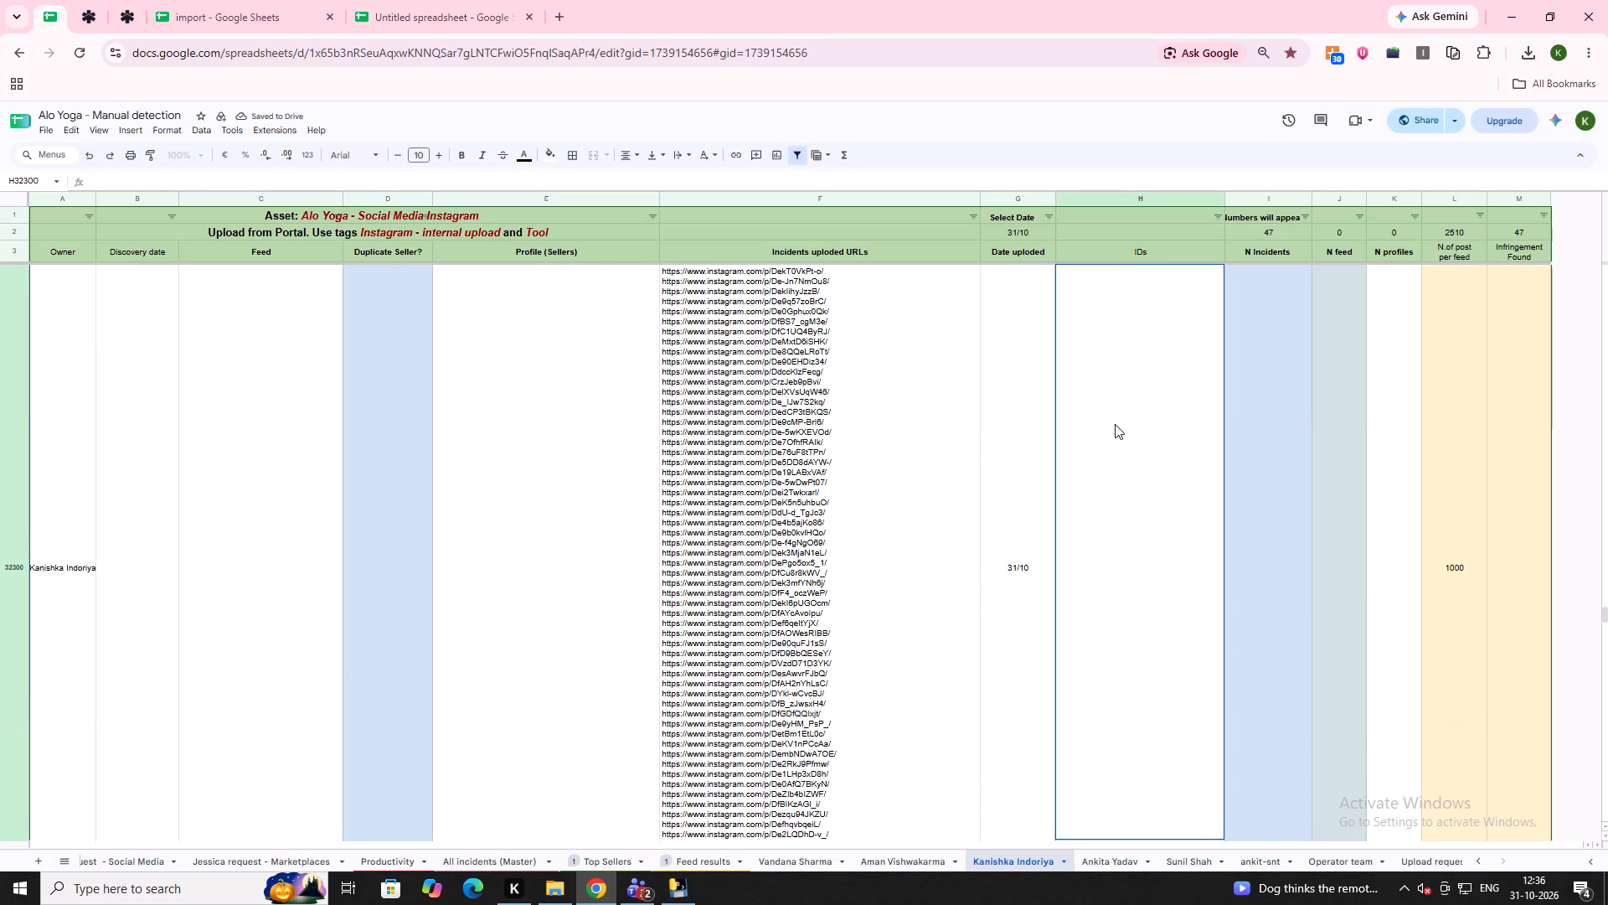